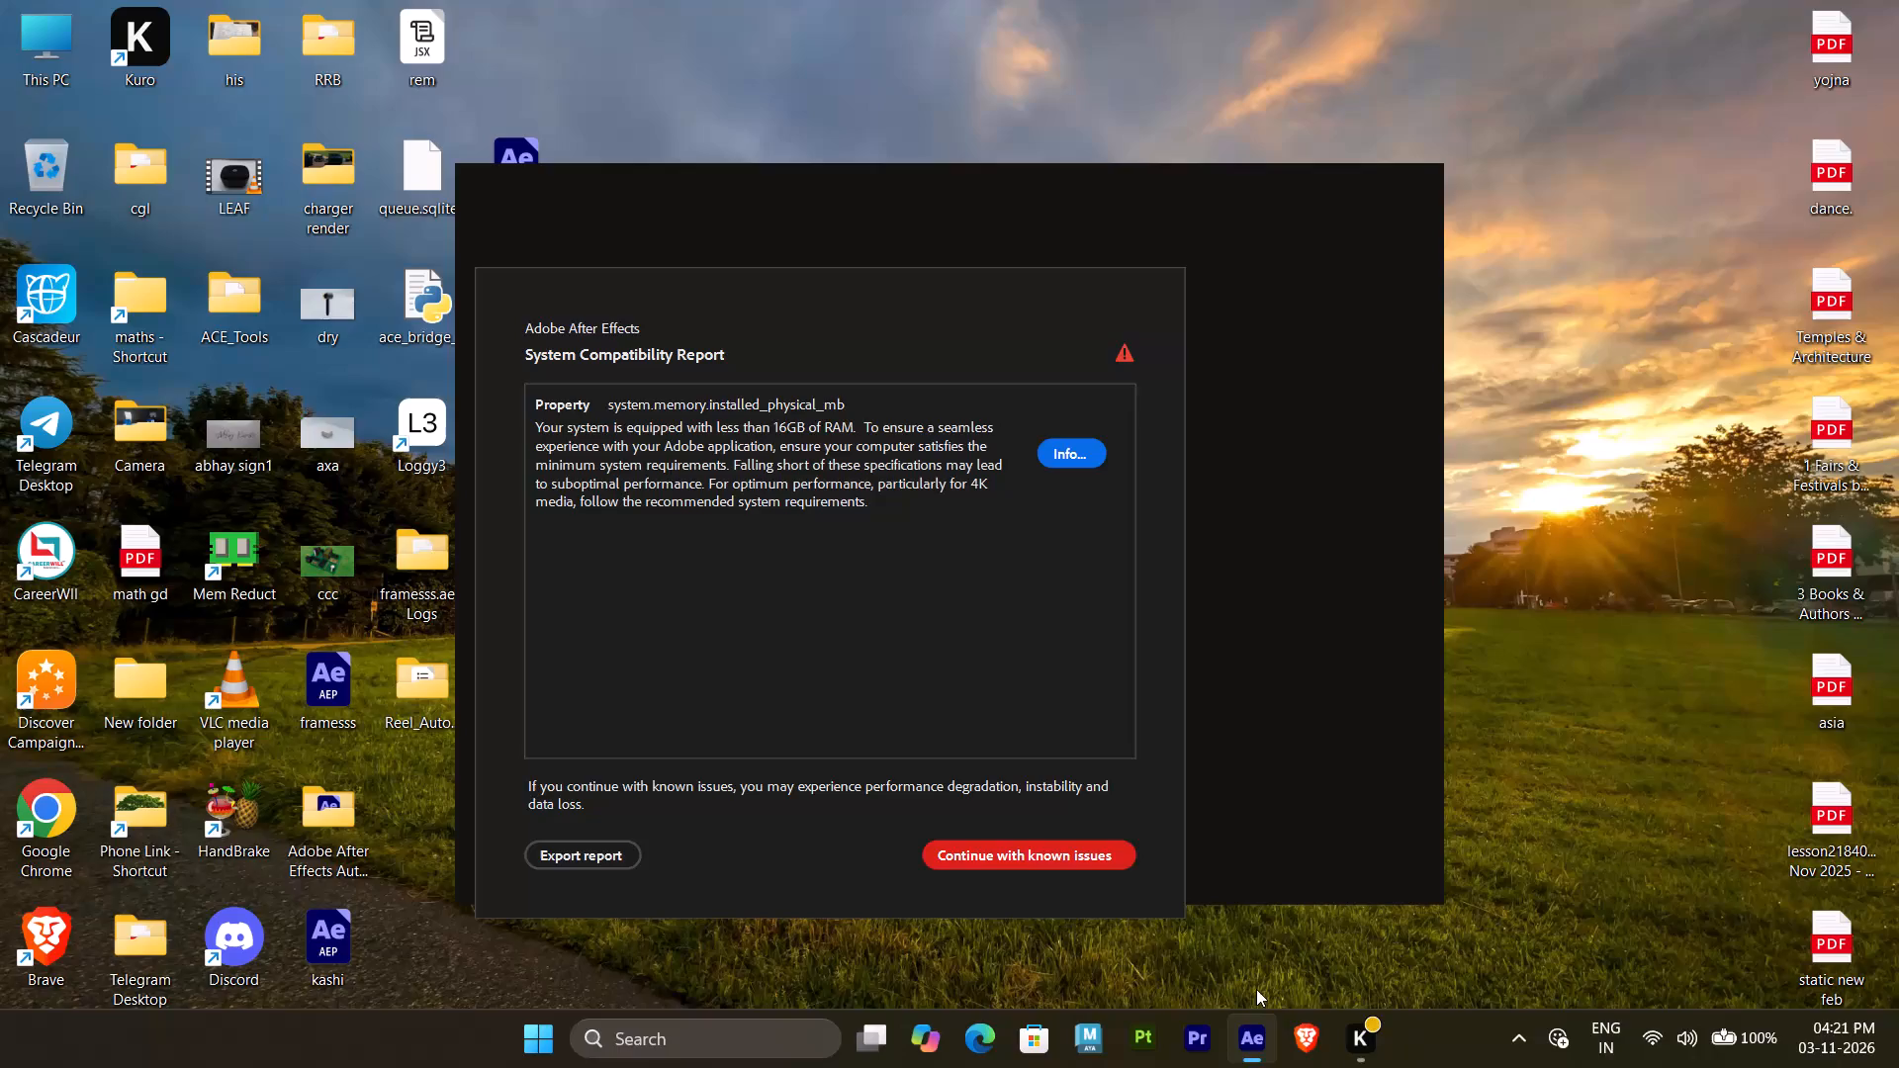
Continue past the system compatibility report and open the recent project "pass p other thing ae".
left_click(1051, 853)
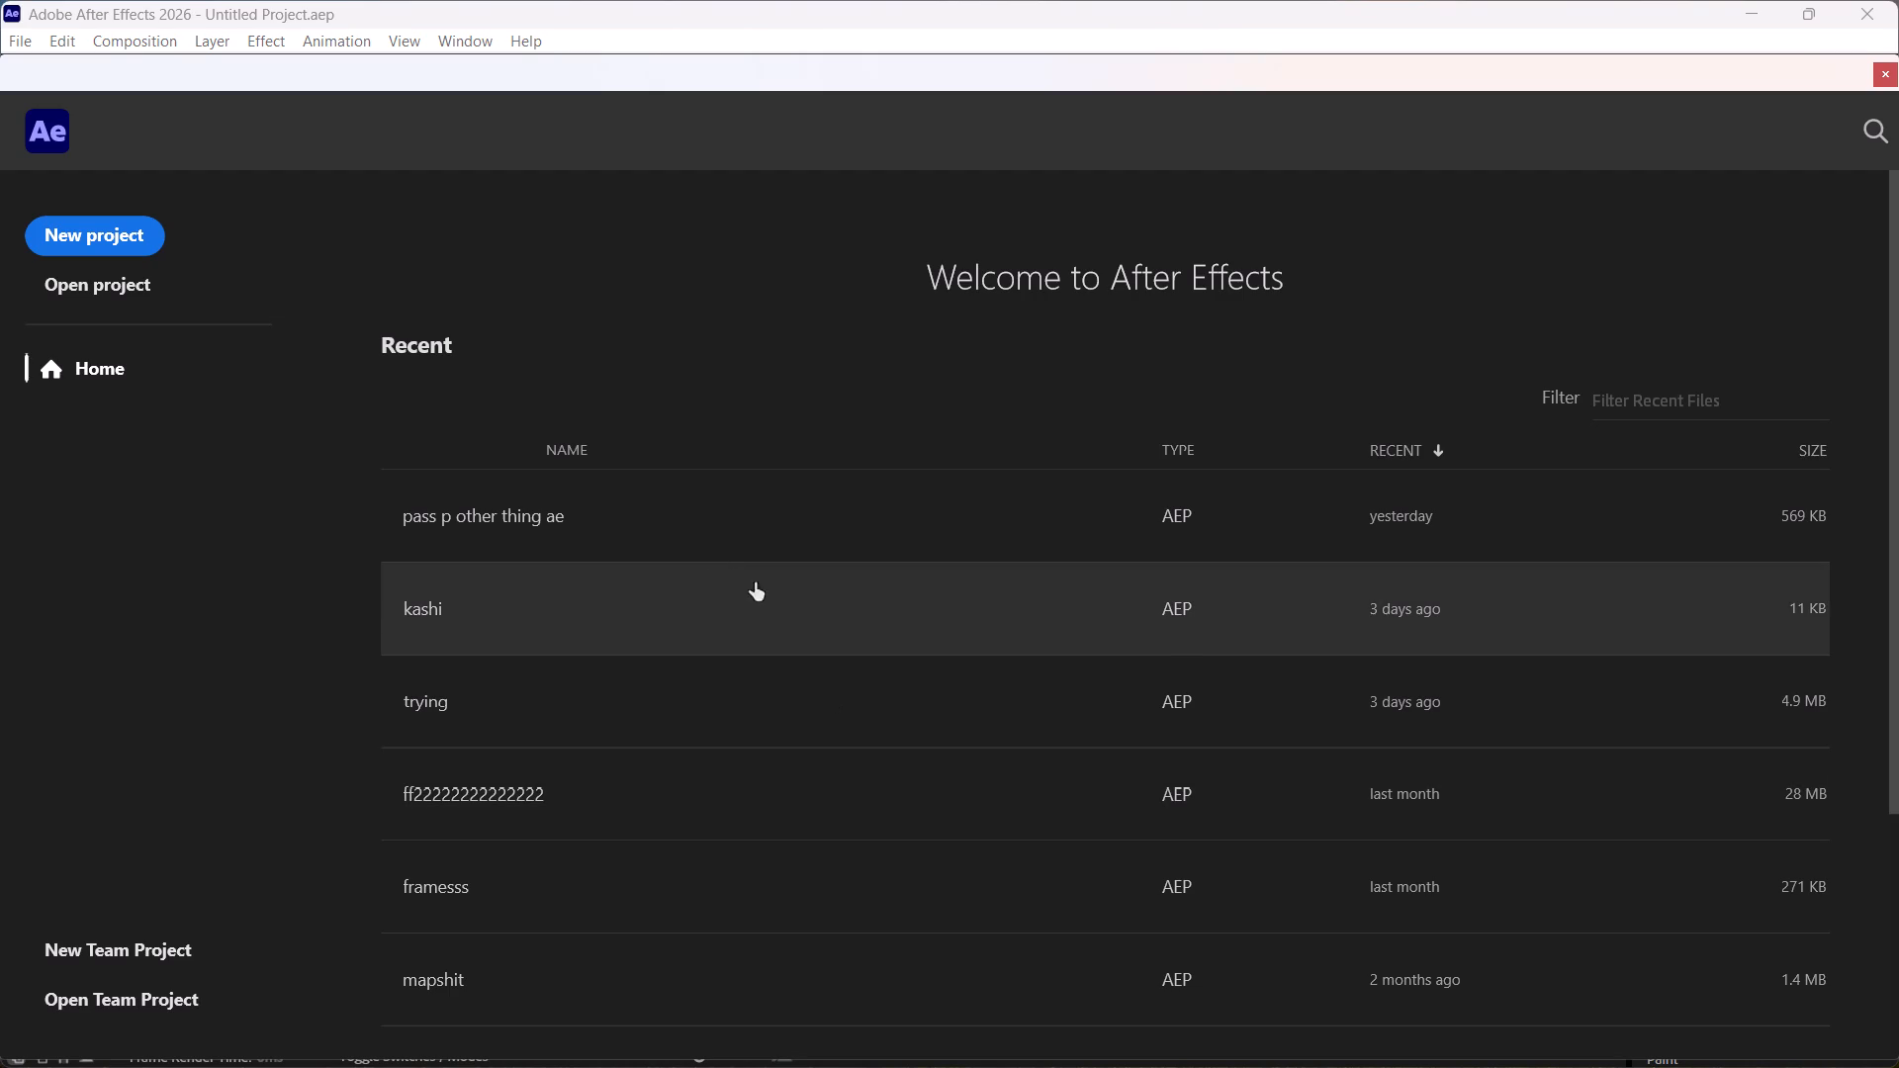
left_click(627, 494)
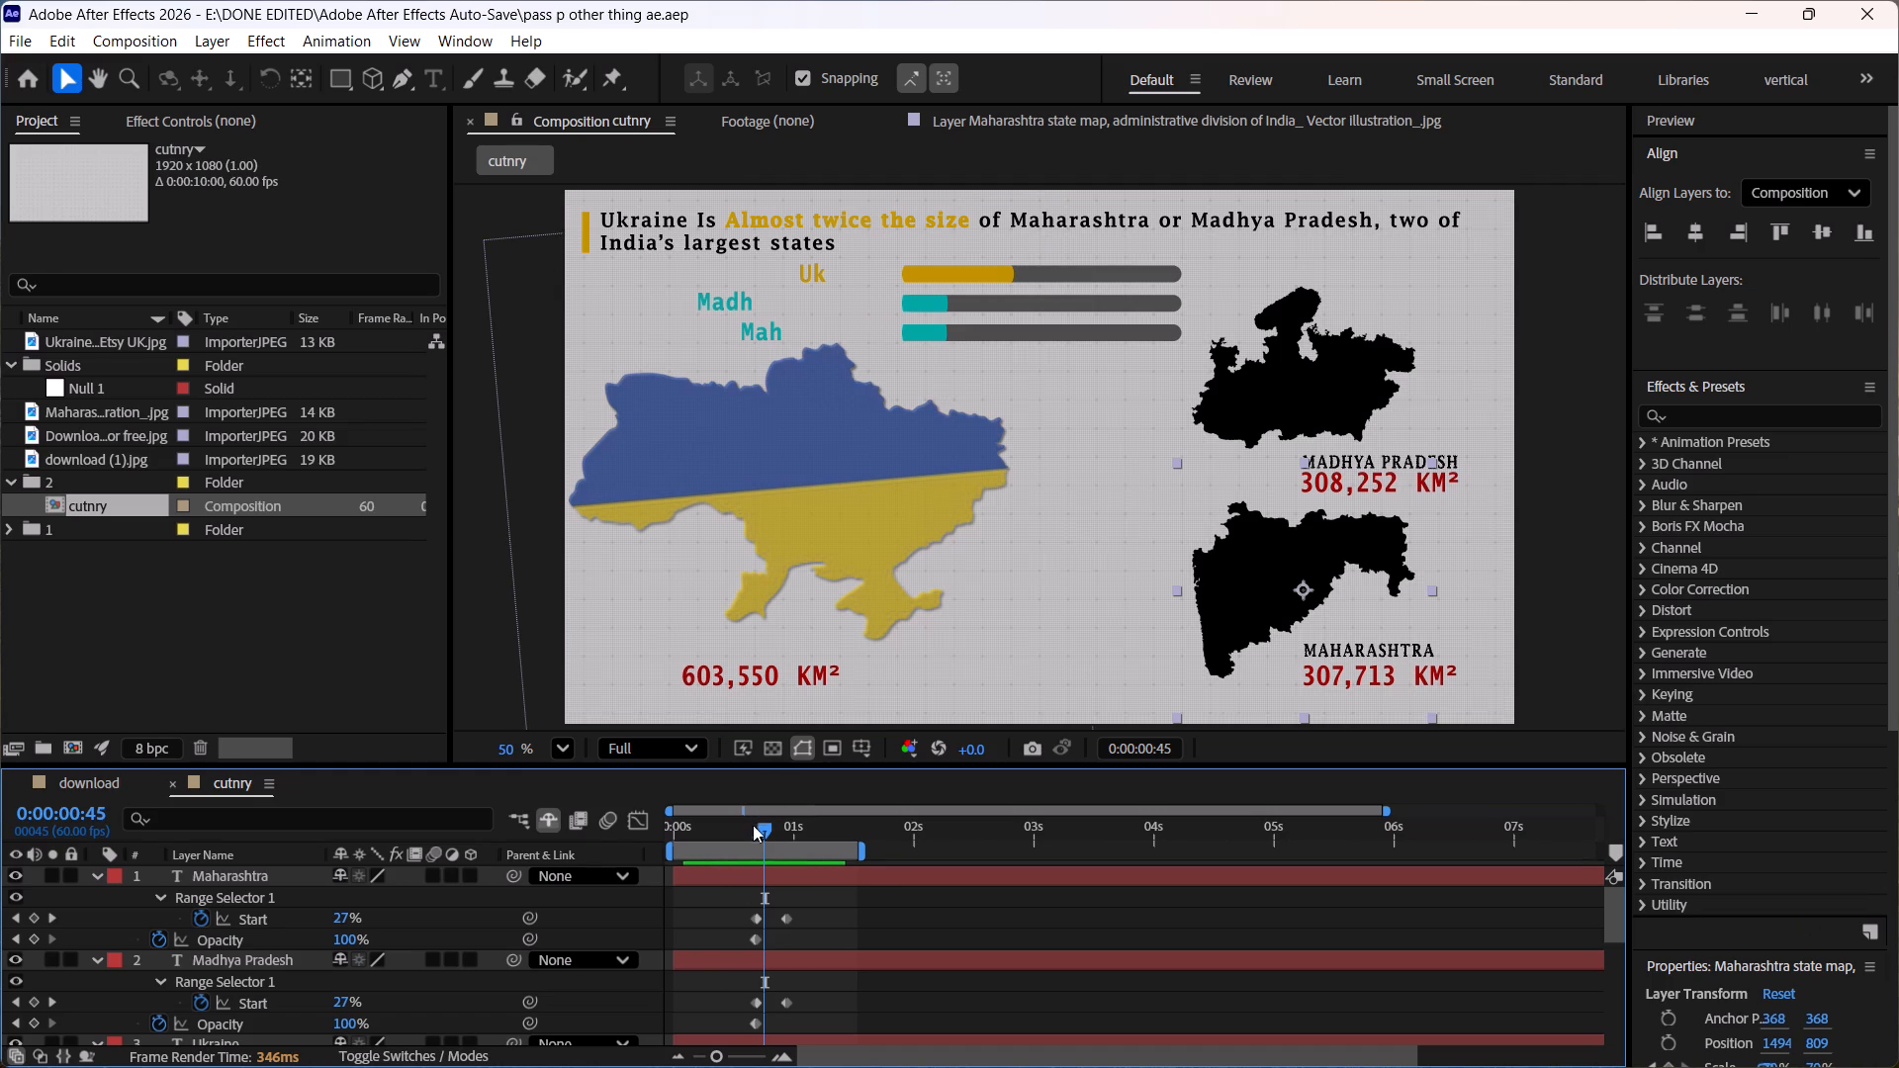
Reduce the vertical scale of the Maharashtra, Madhya Pradesh and Ukraine label texts beside the bars to 221%.
left_click_drag(736, 845, 643, 851)
left_click_drag(711, 826, 700, 835)
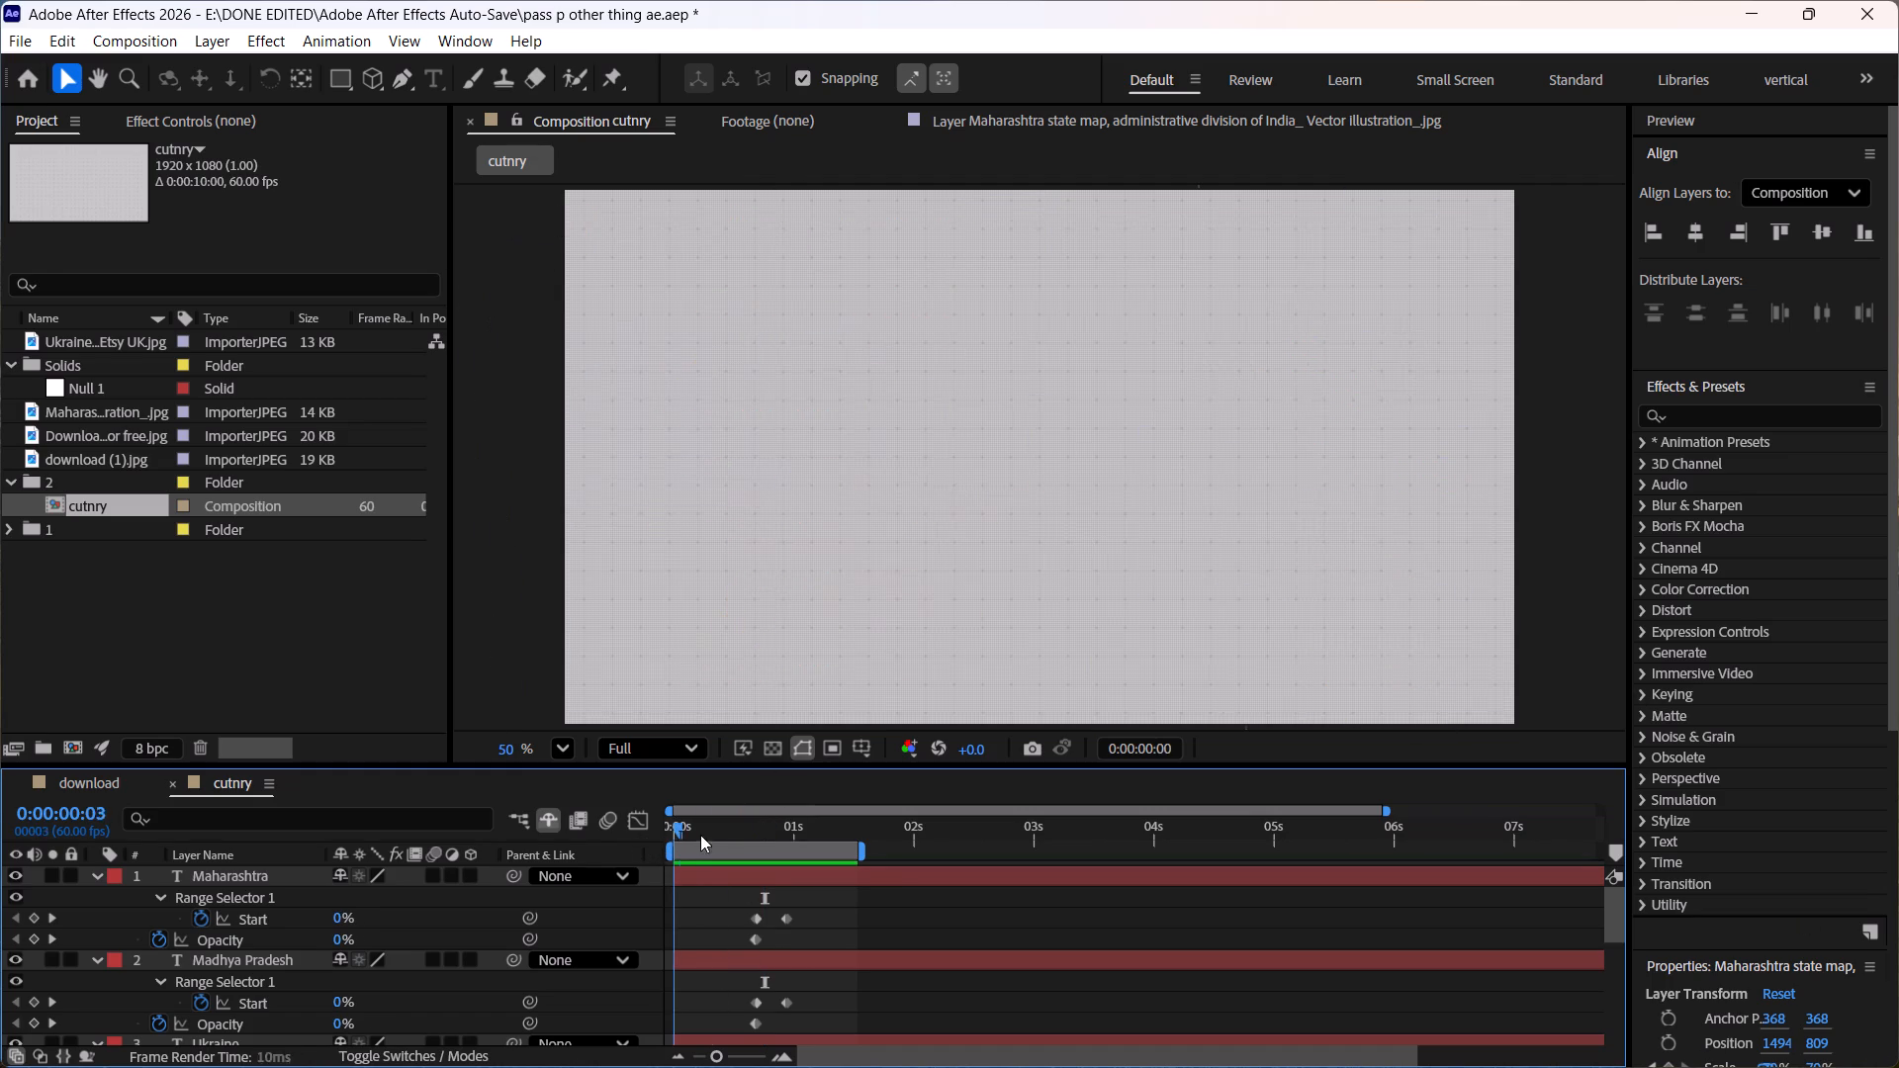
left_click_drag(700, 835, 759, 834)
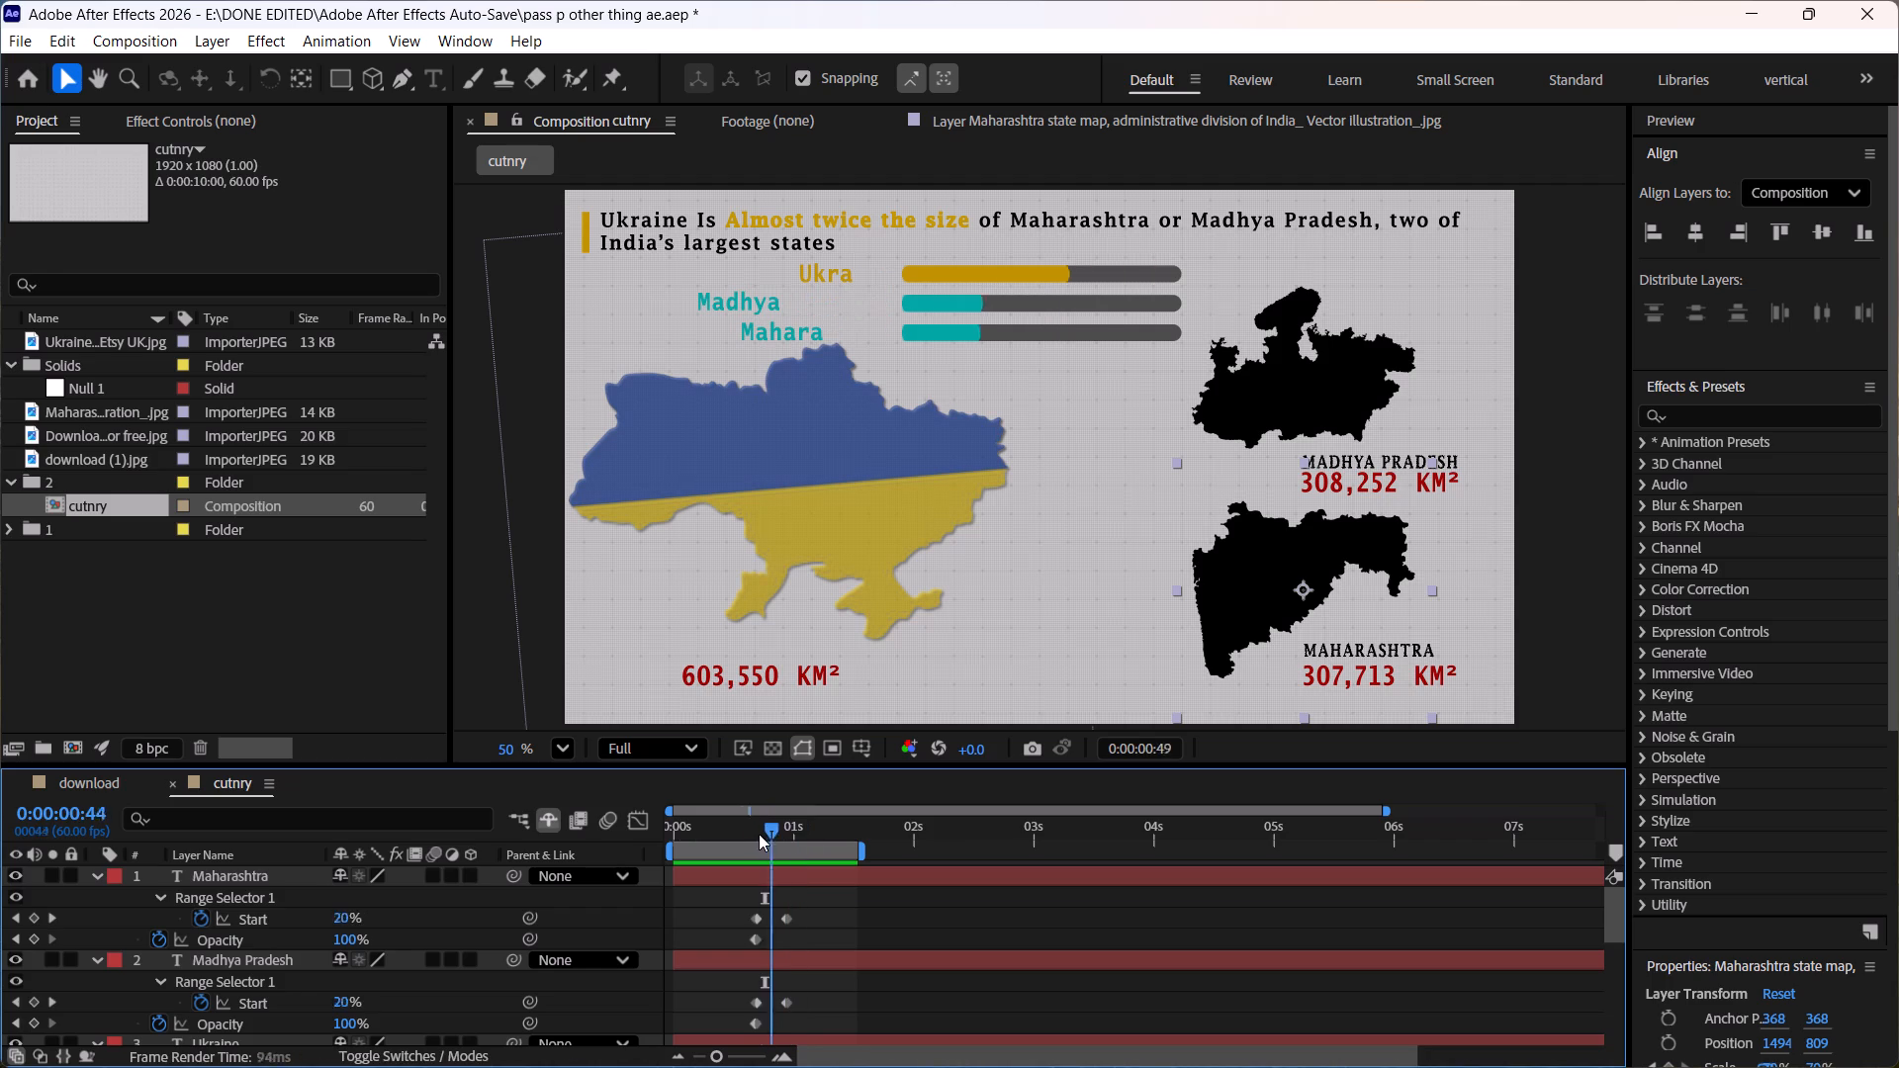
left_click_drag(759, 834, 788, 834)
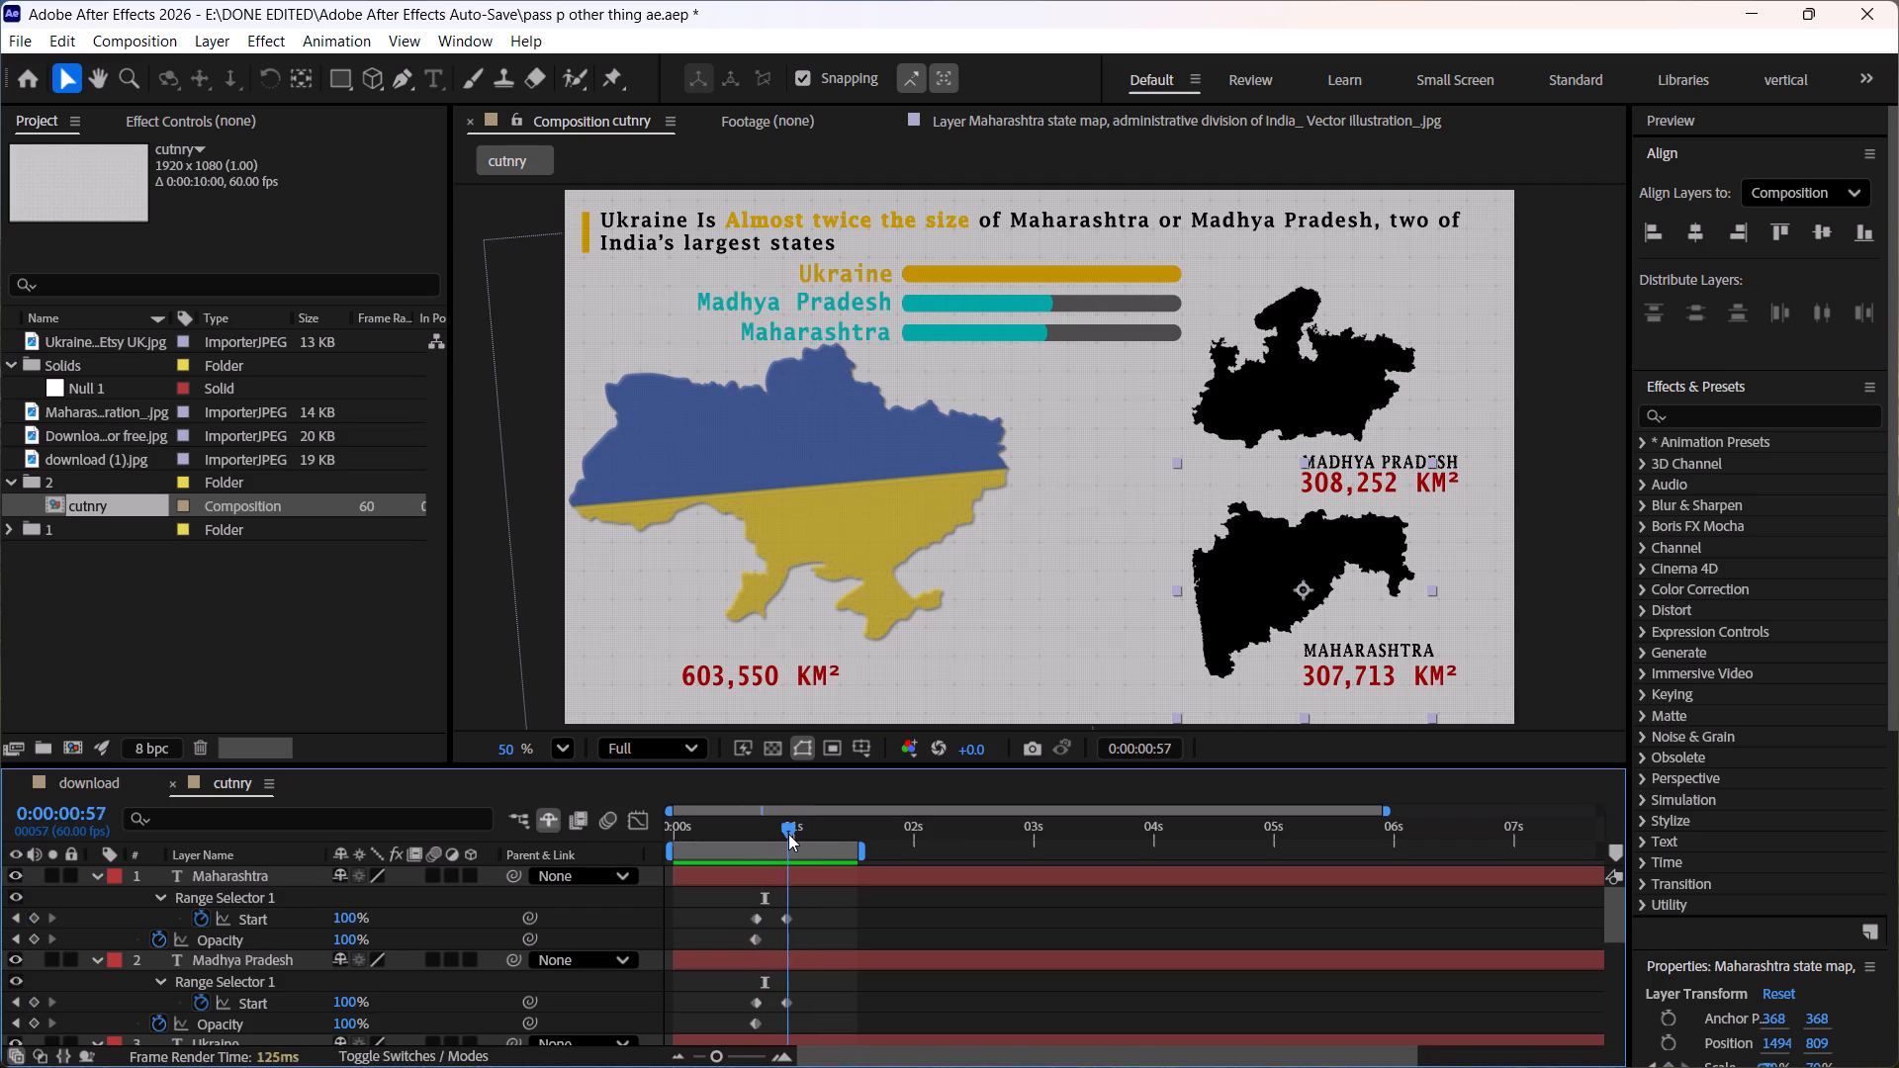
left_click_drag(788, 834, 790, 834)
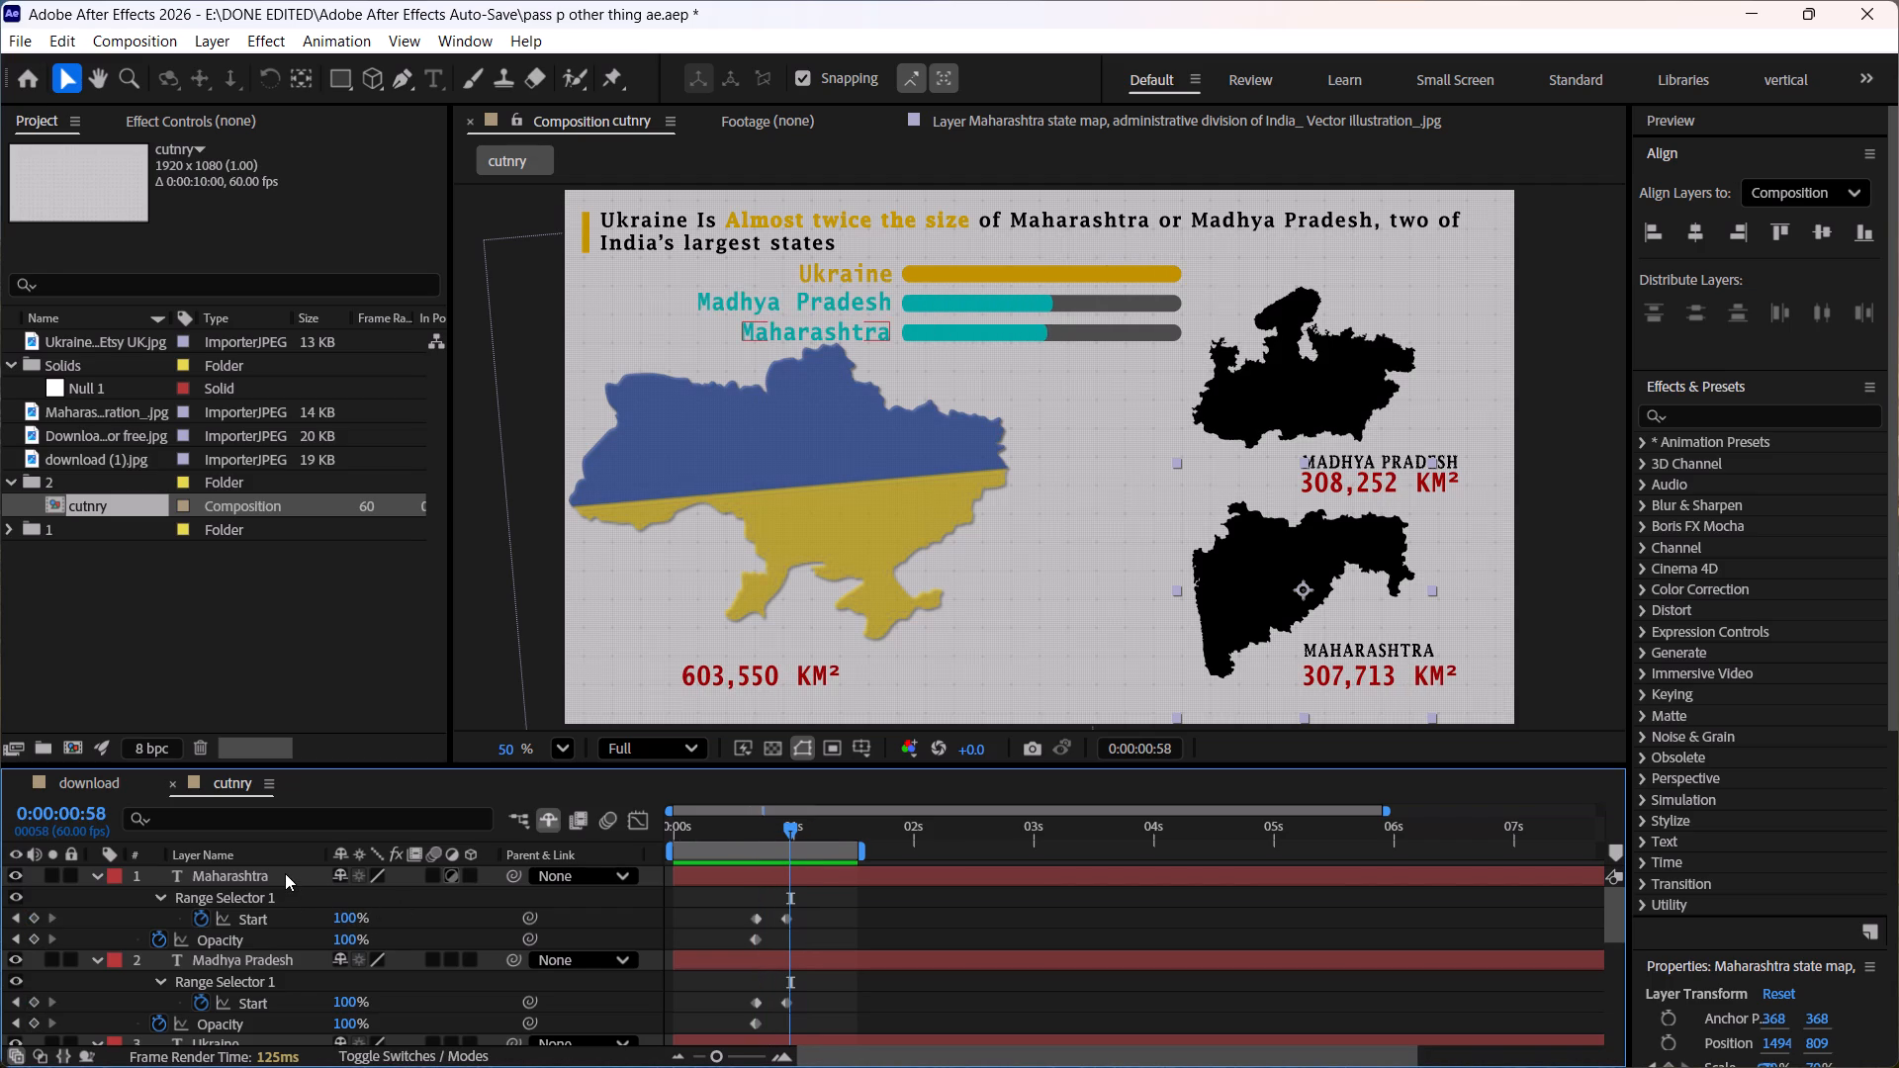
left_click(285, 873)
scroll(293, 960, "down", 1)
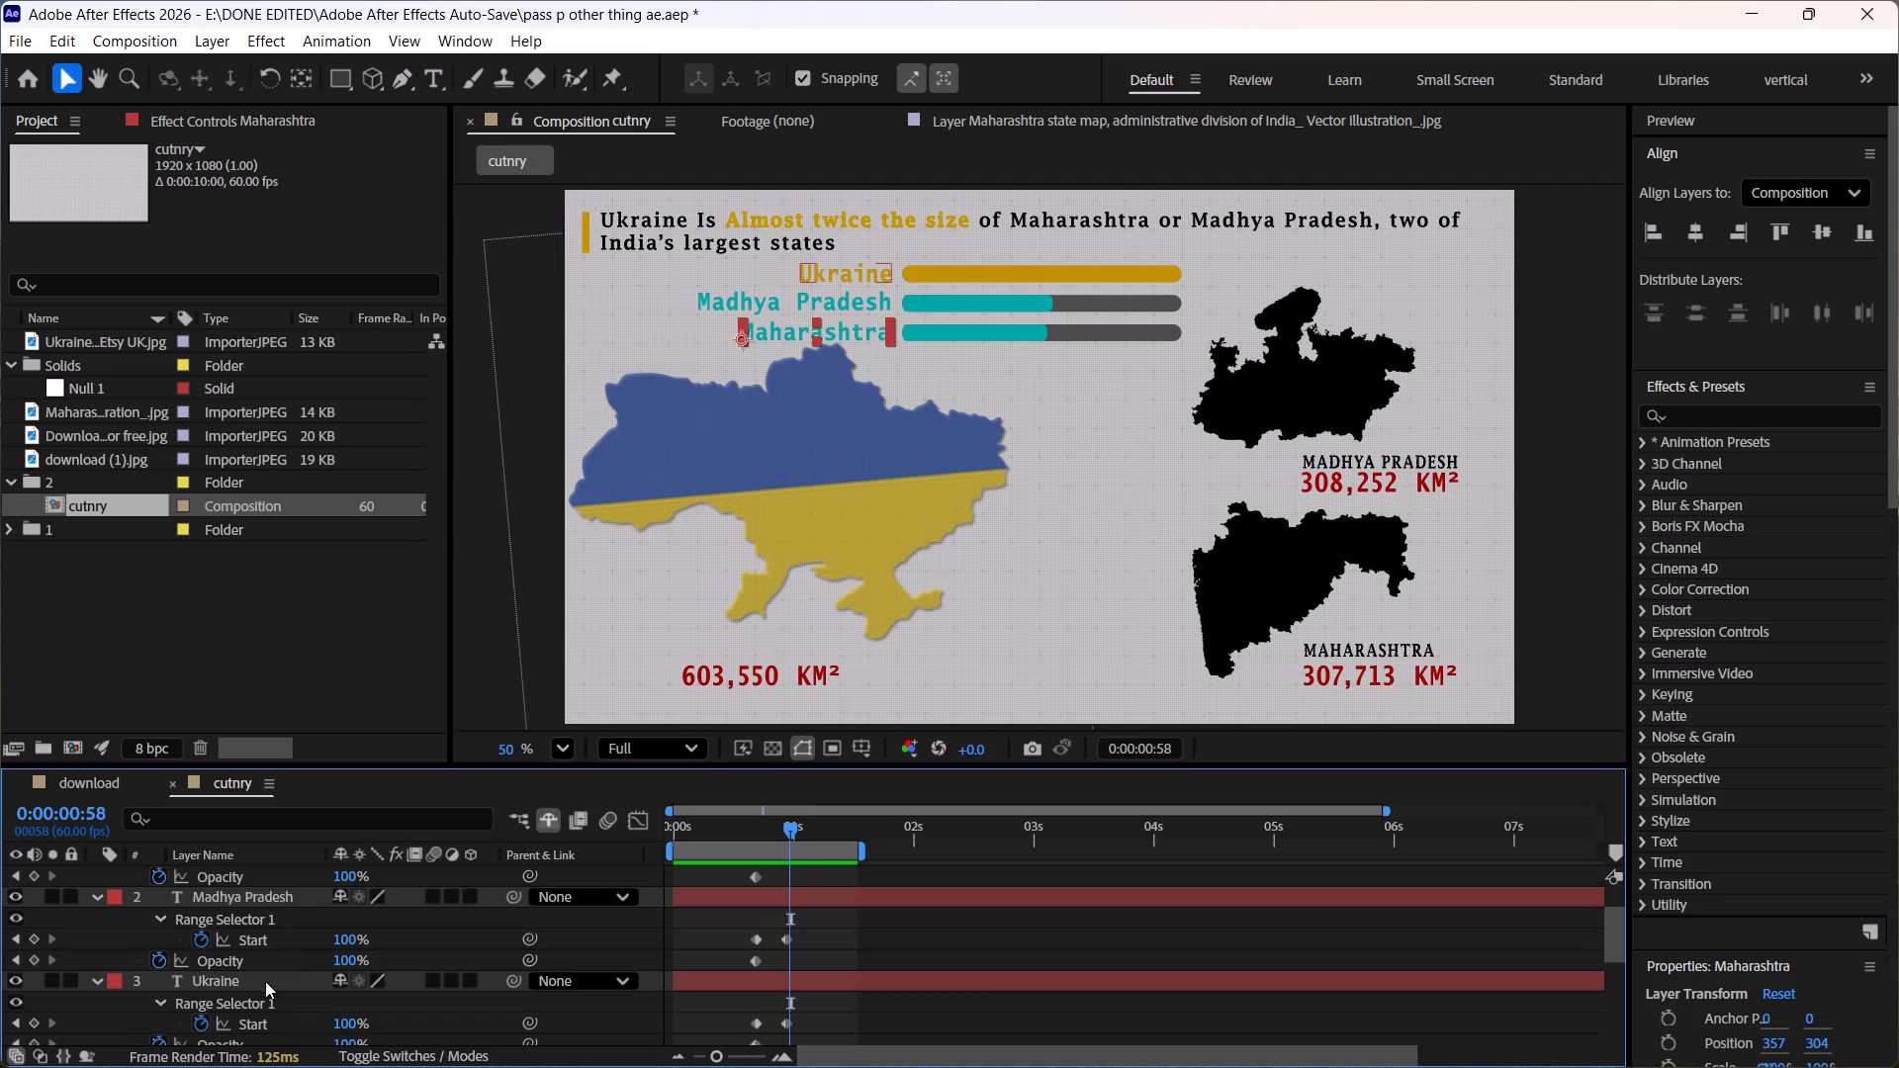
left_click(263, 977, "shift")
scroll(1760, 915, "down", 2)
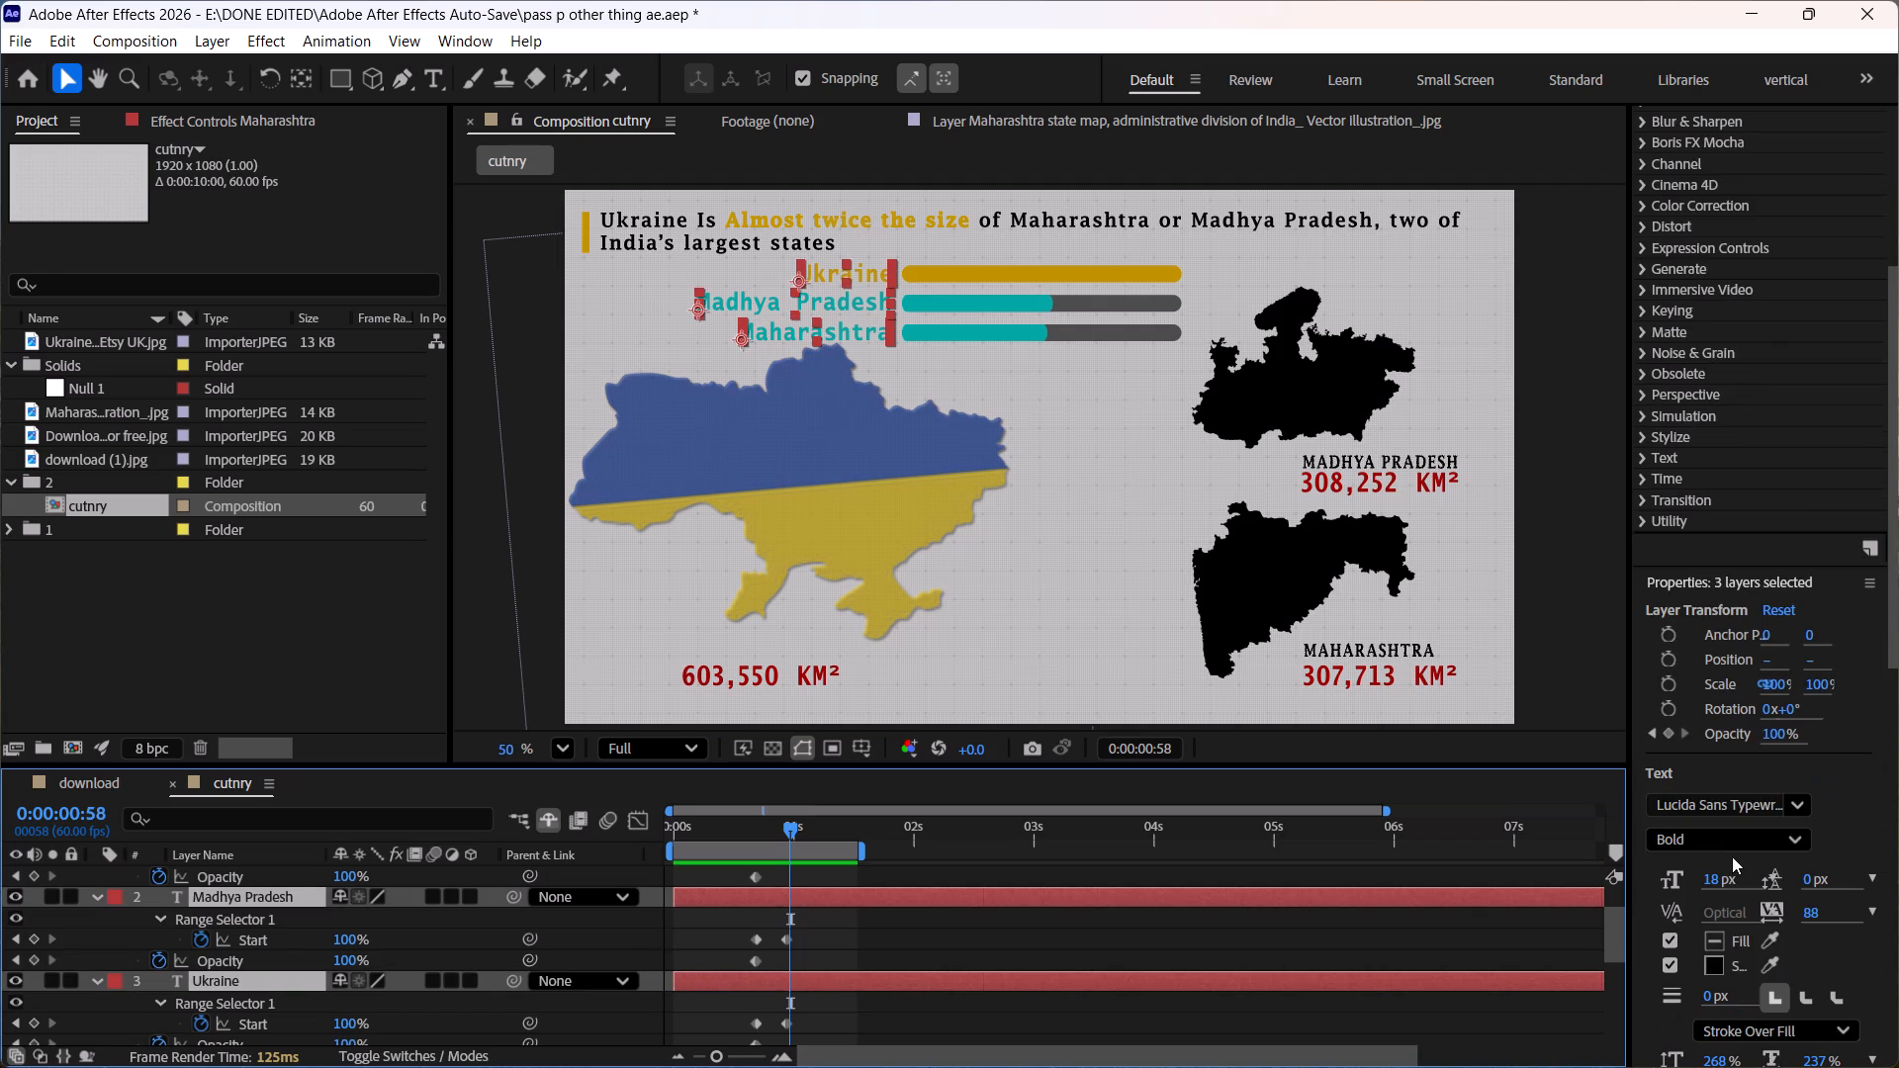
scroll(1730, 884, "down", 1)
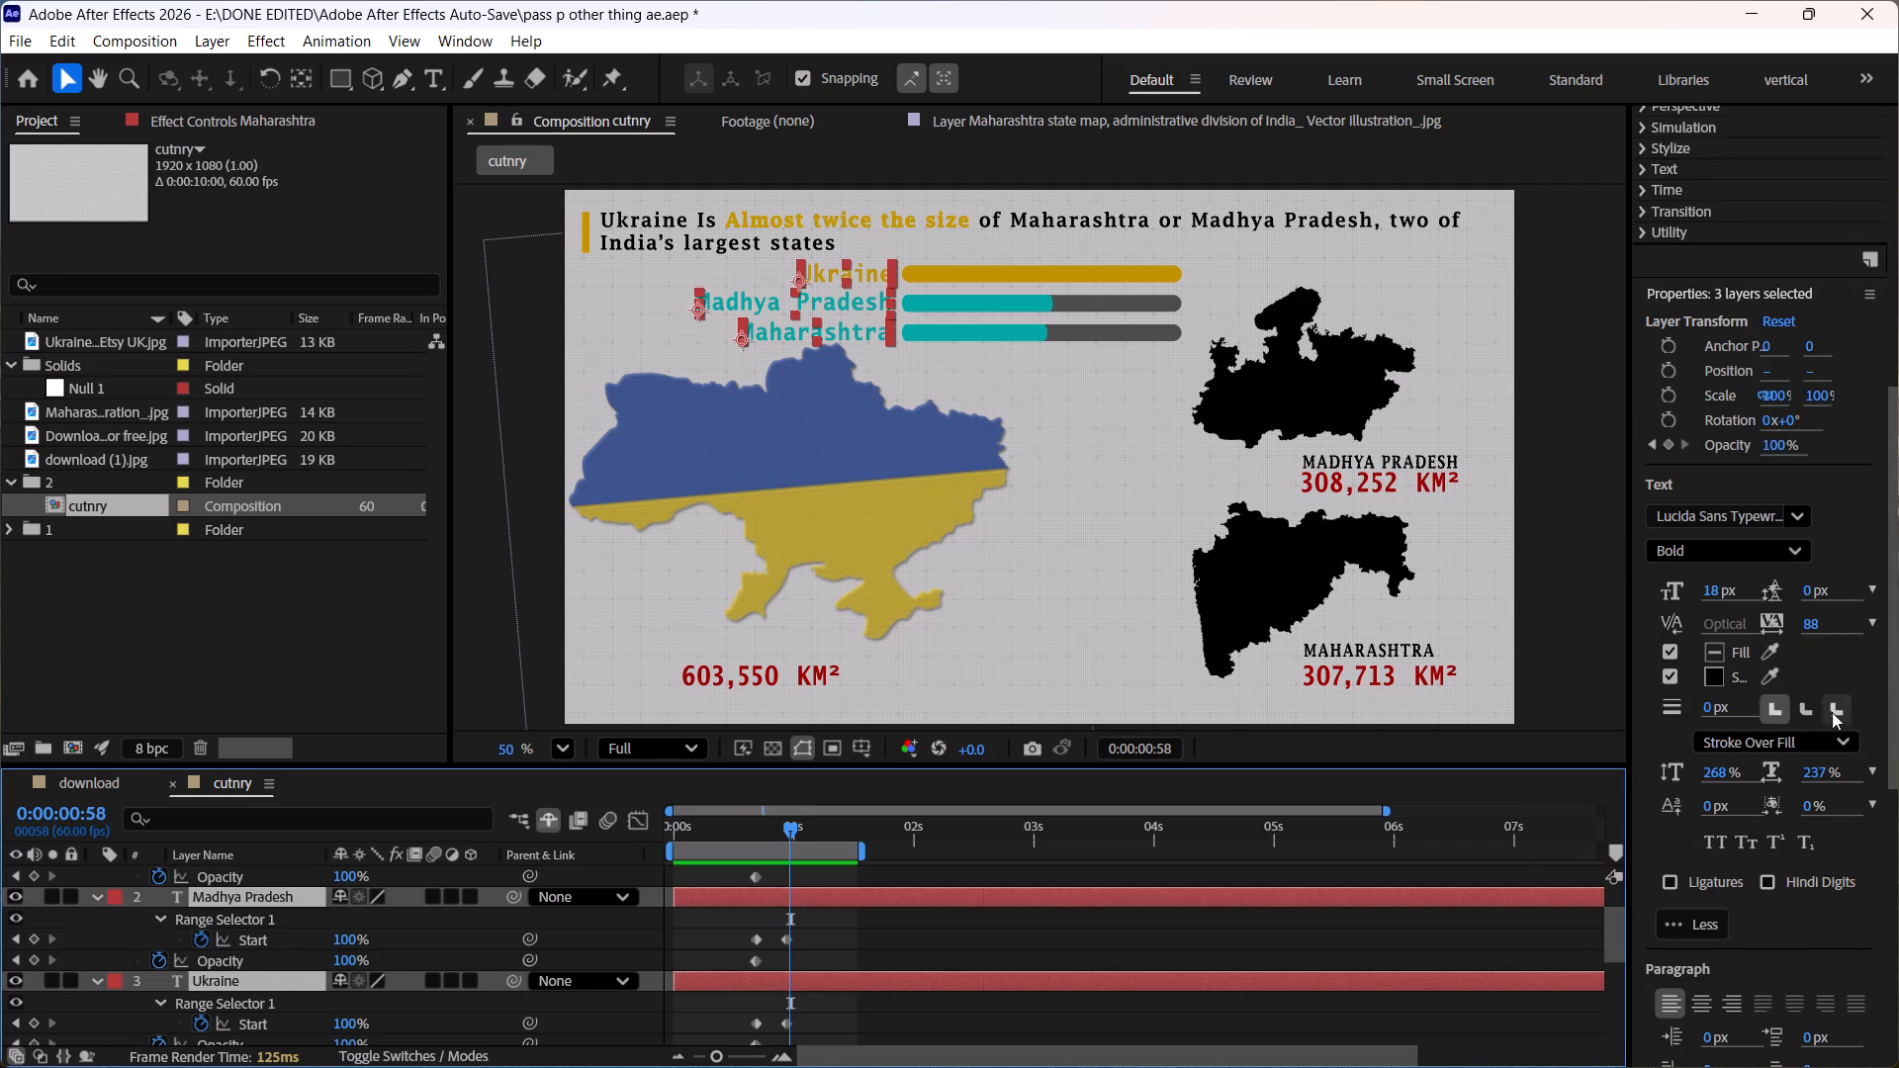
left_click_drag(1724, 767, 1705, 768)
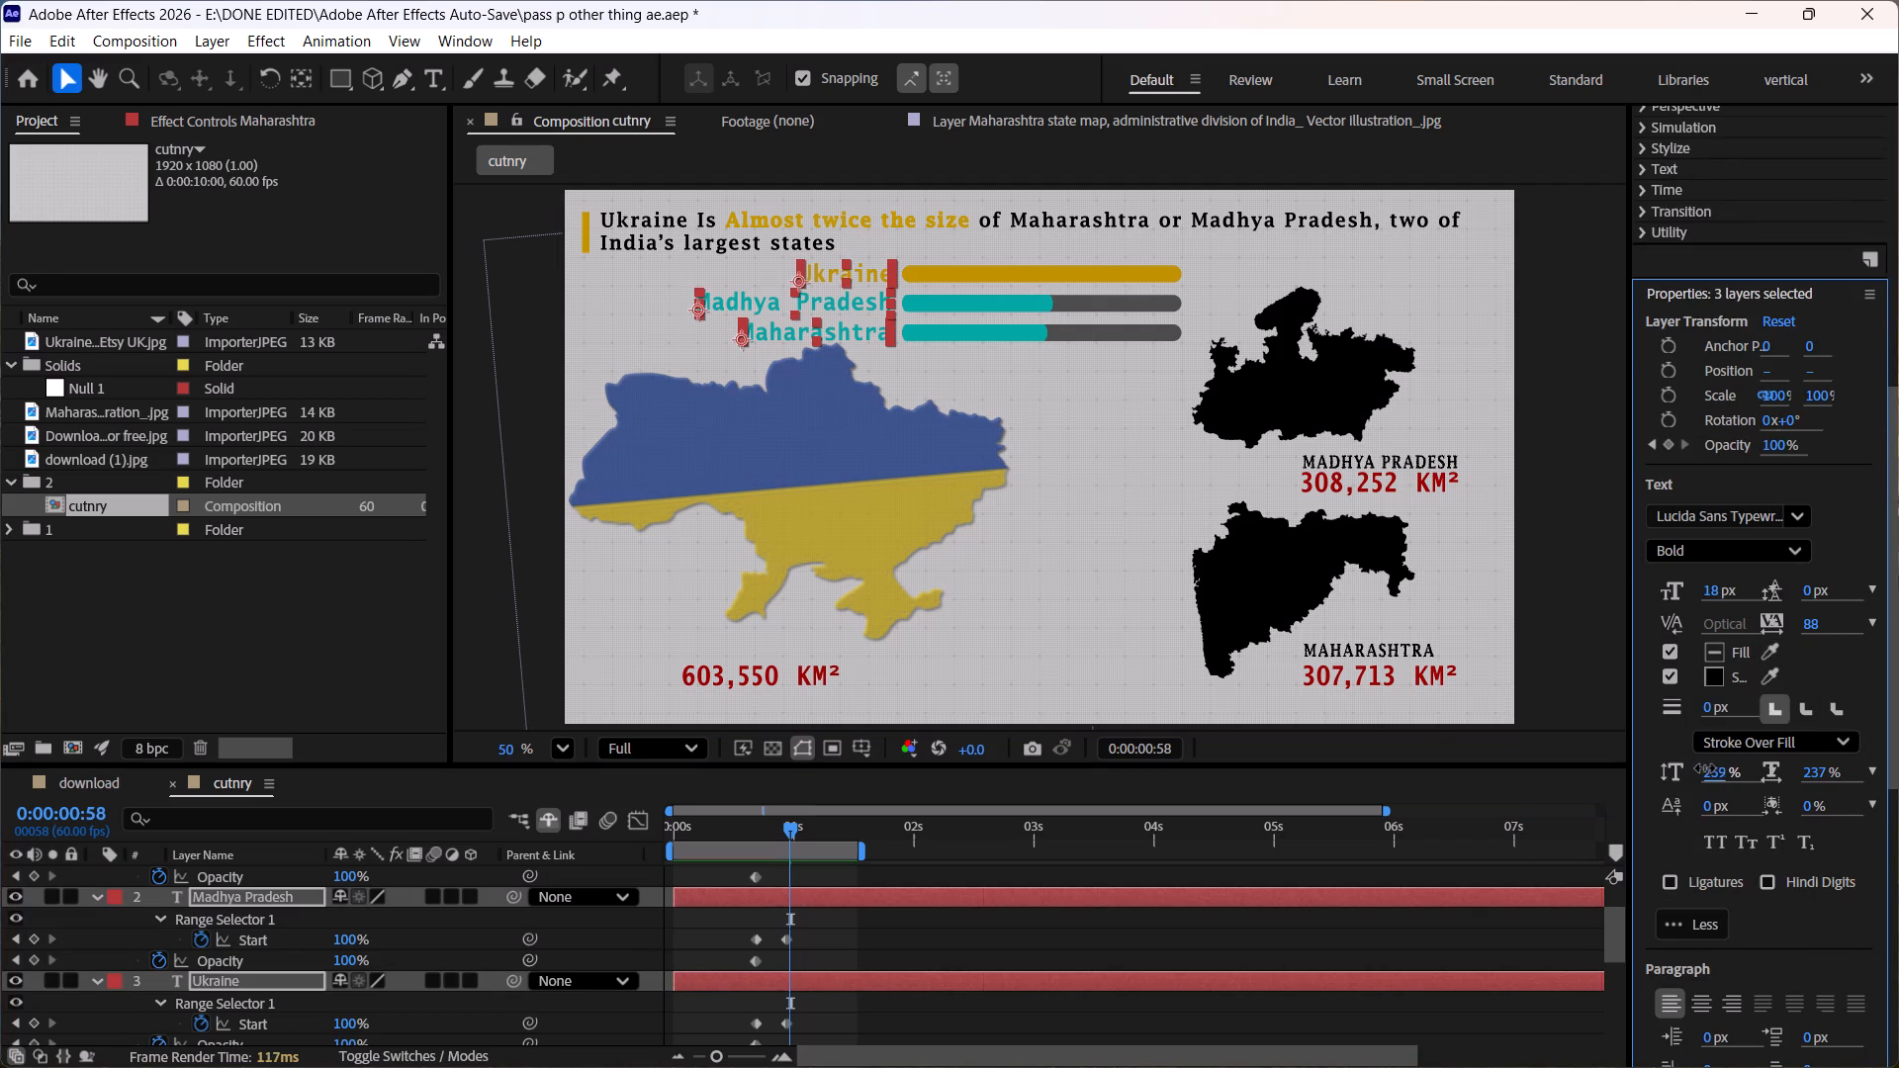
left_click_drag(1705, 768, 1635, 779)
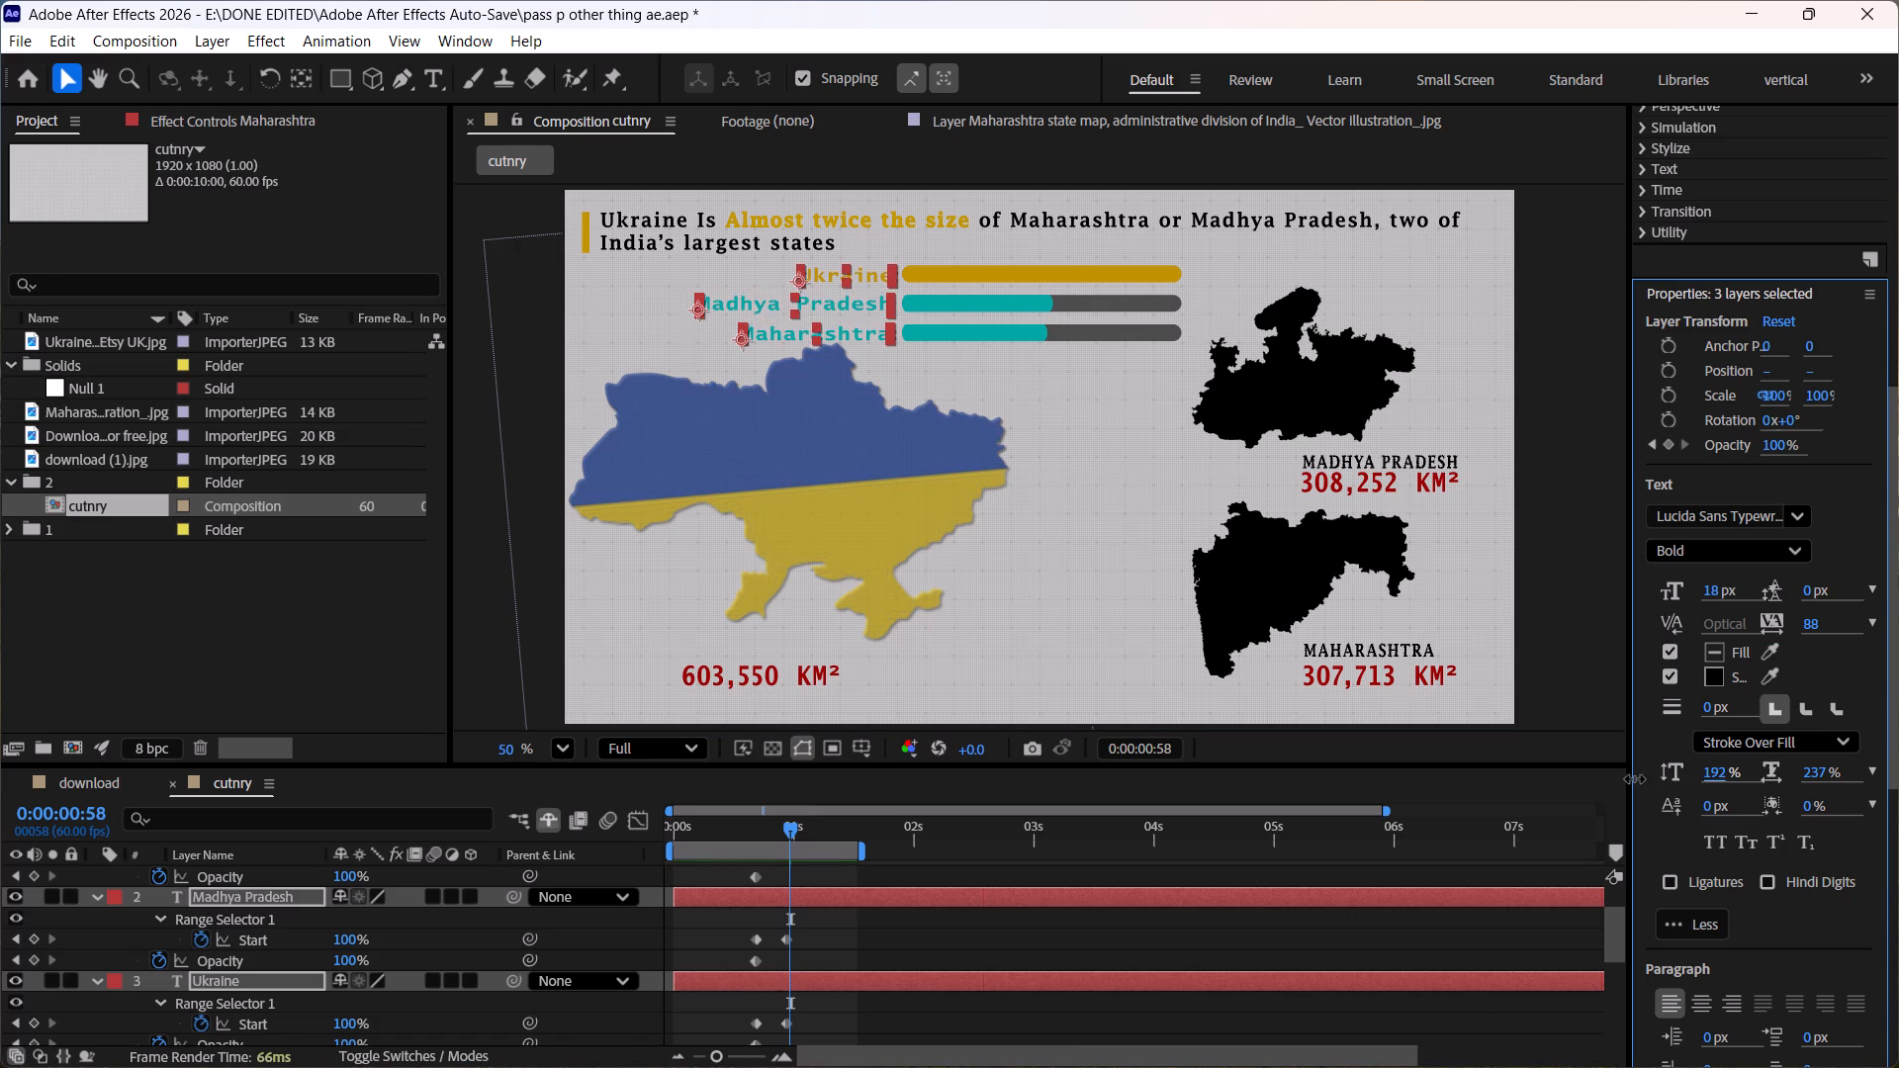
left_click_drag(1635, 779, 1673, 779)
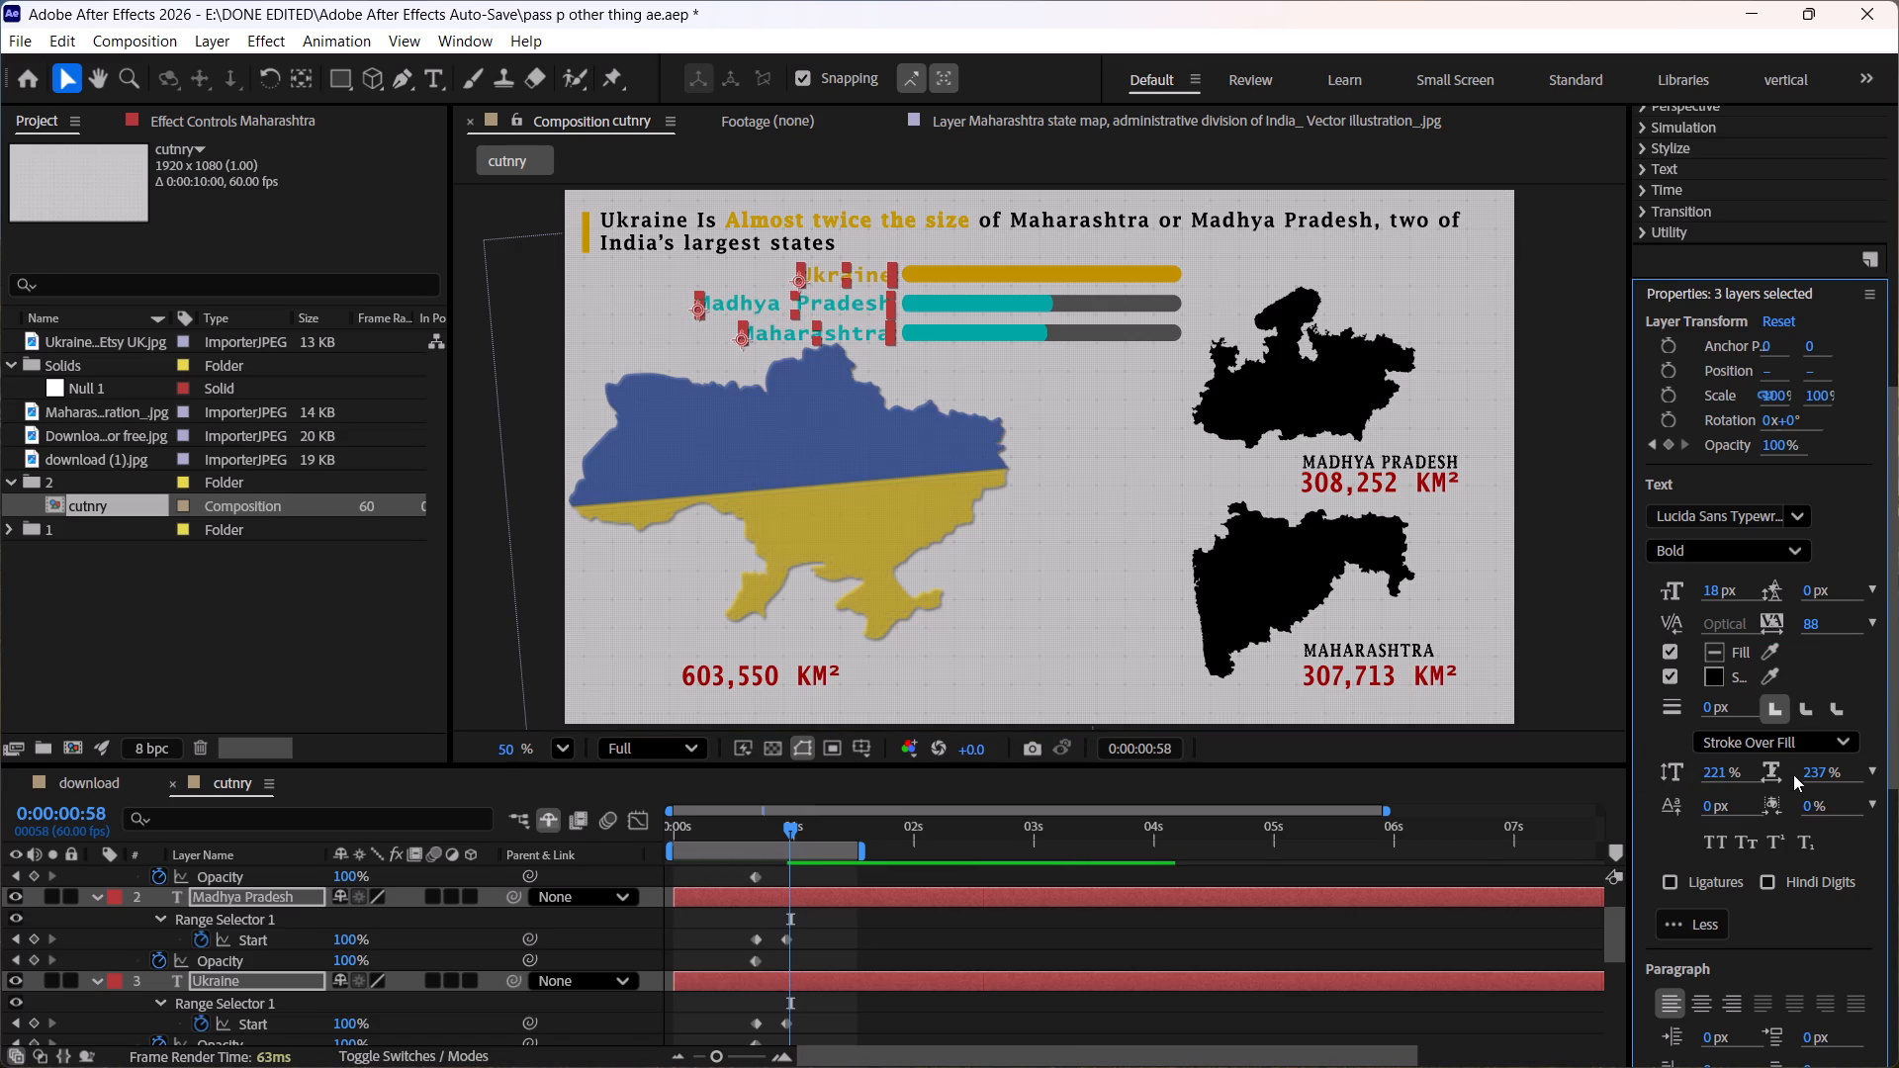
Unlink the scale of the uk, mp and maha bar layers, set their vertical scale to 71%, and move them up level with their labels.
scroll(298, 929, "down", 2)
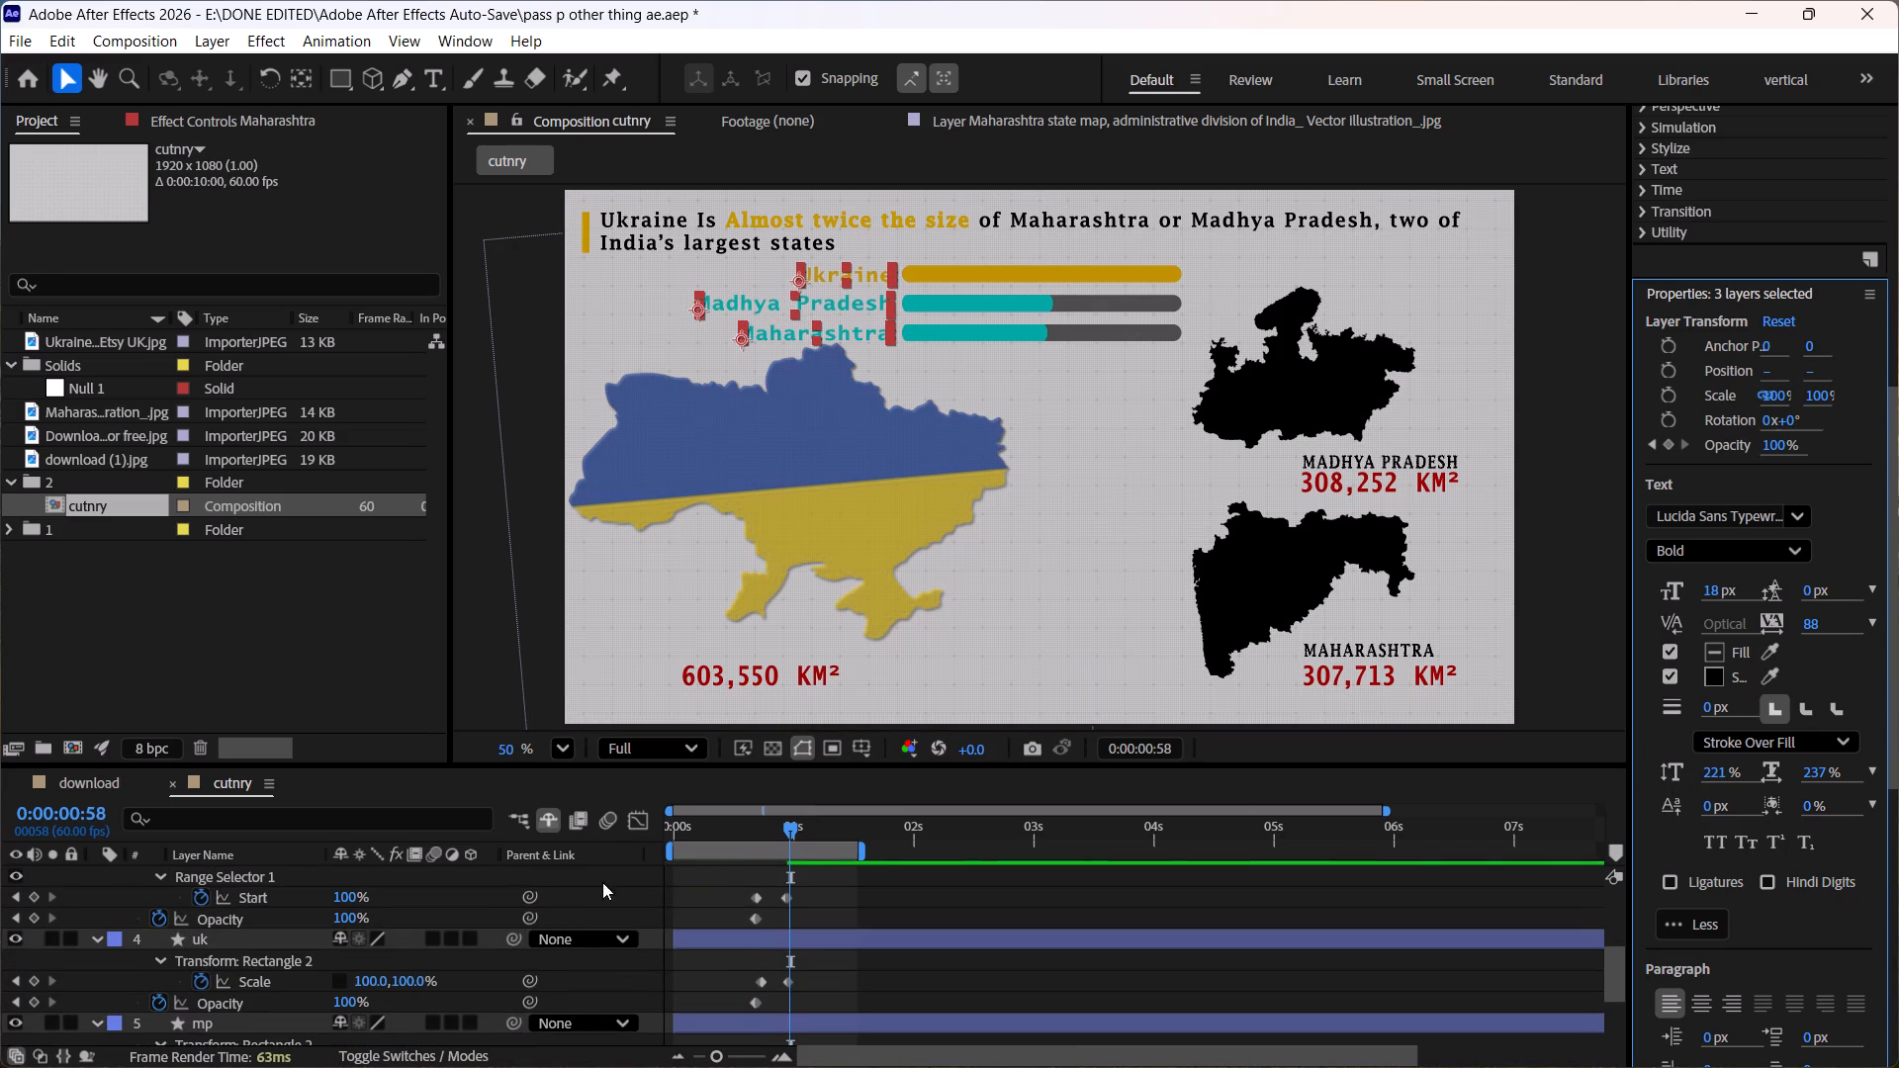
left_click(931, 892)
key("u")
scroll(919, 893, "down", 1)
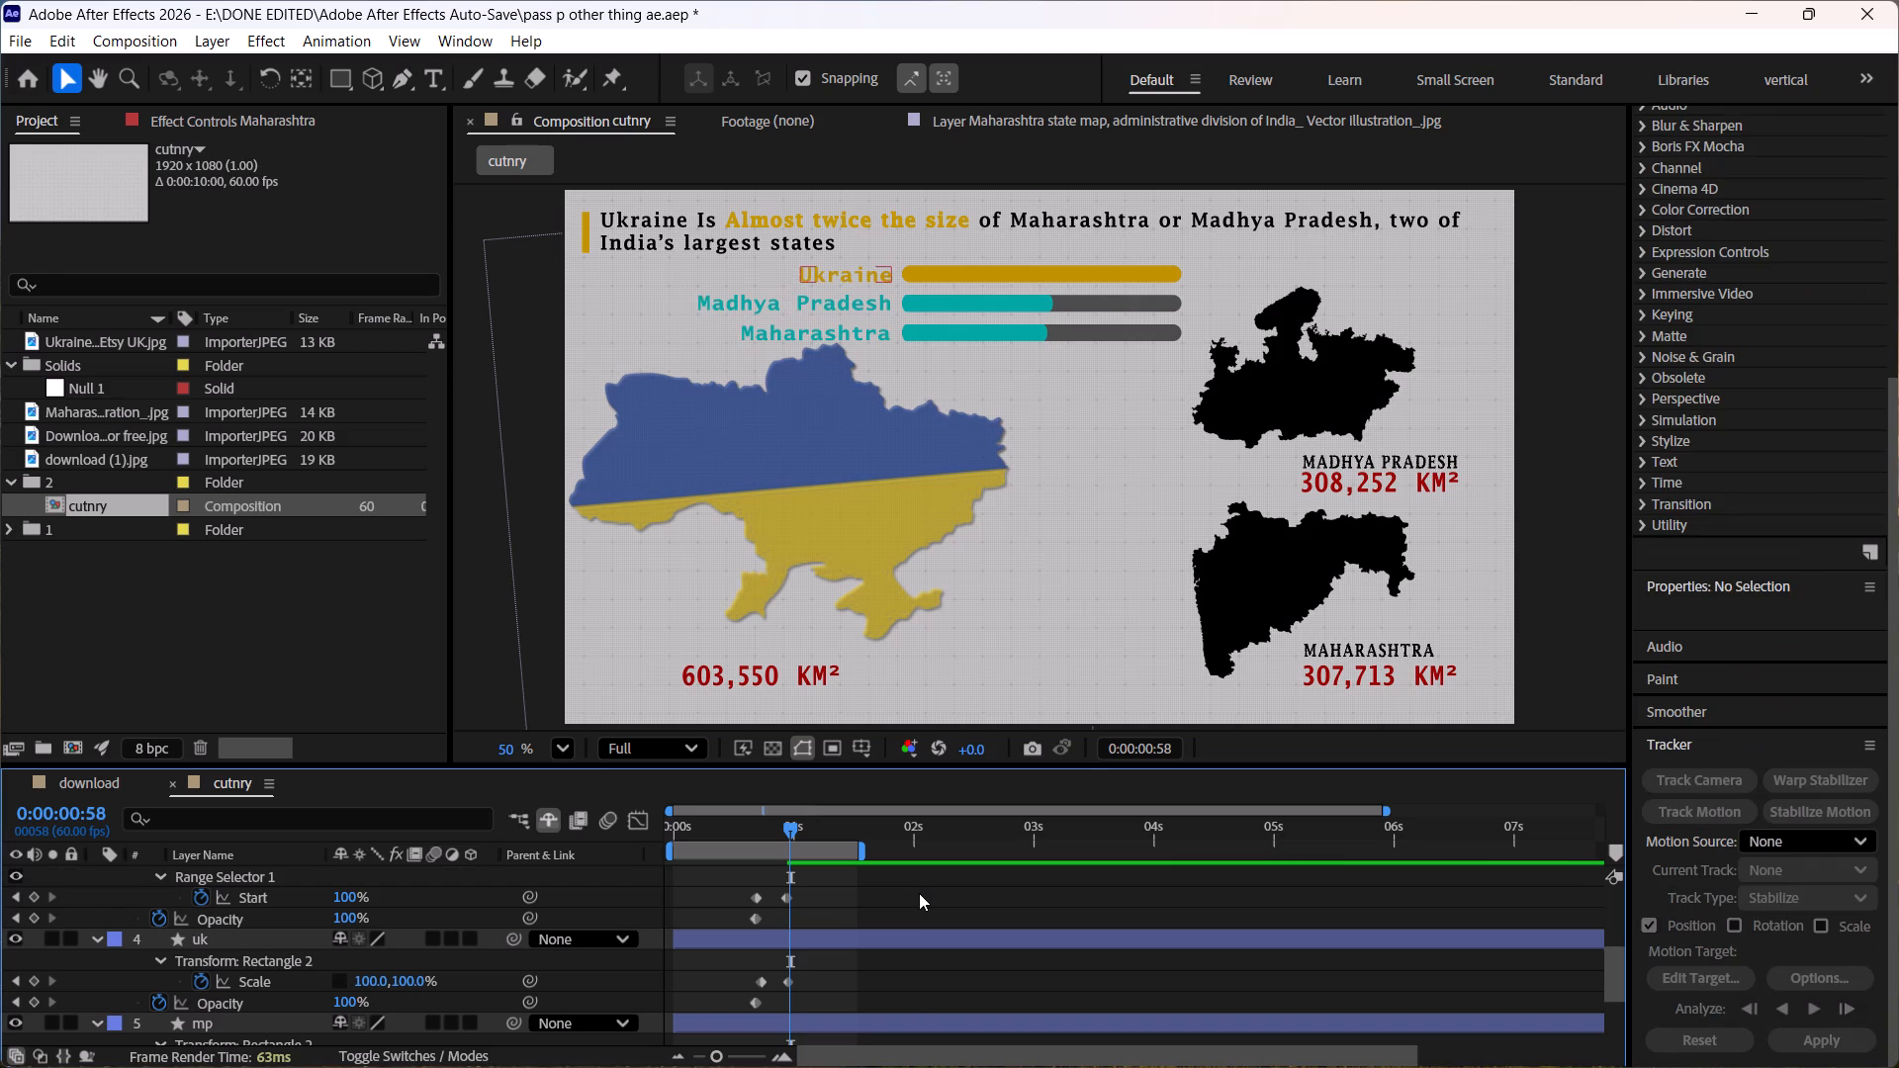
left_click_drag(208, 1012, 280, 935)
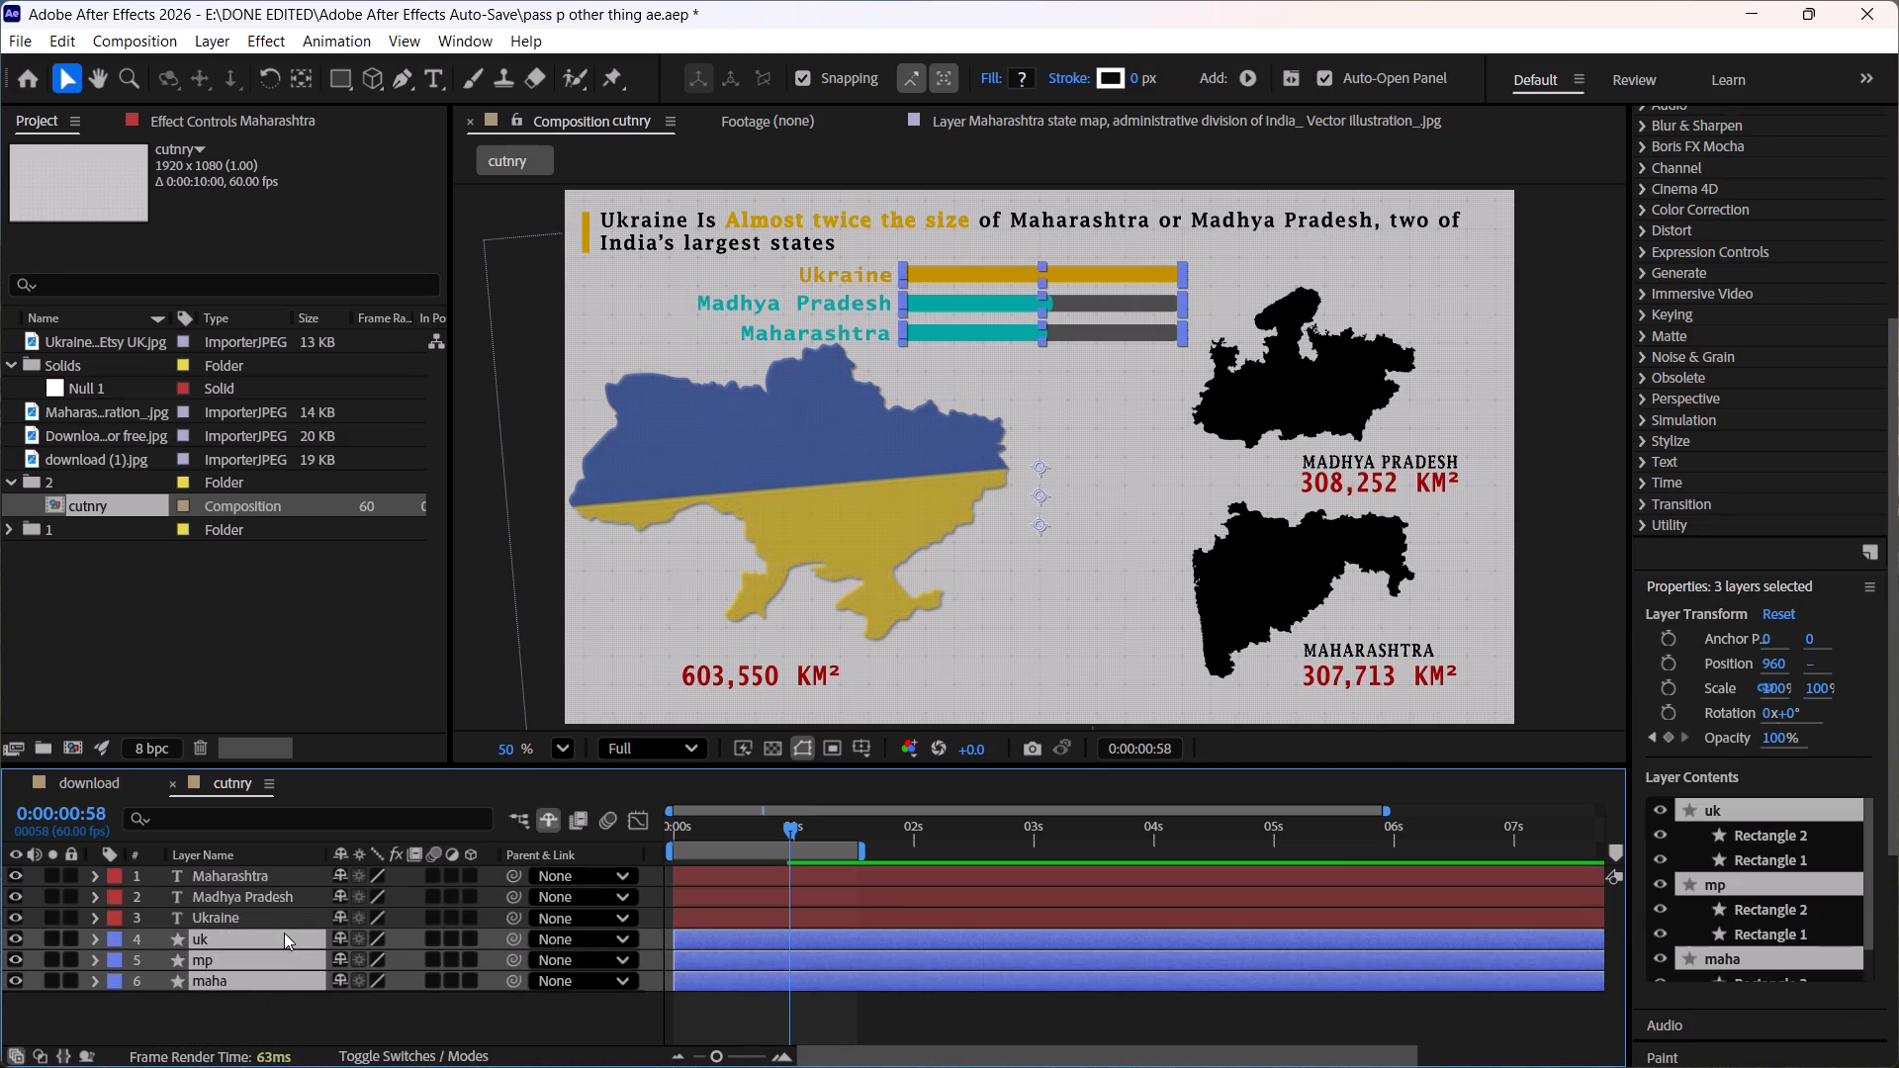
left_click(1761, 684)
left_click_drag(1825, 684, 1810, 684)
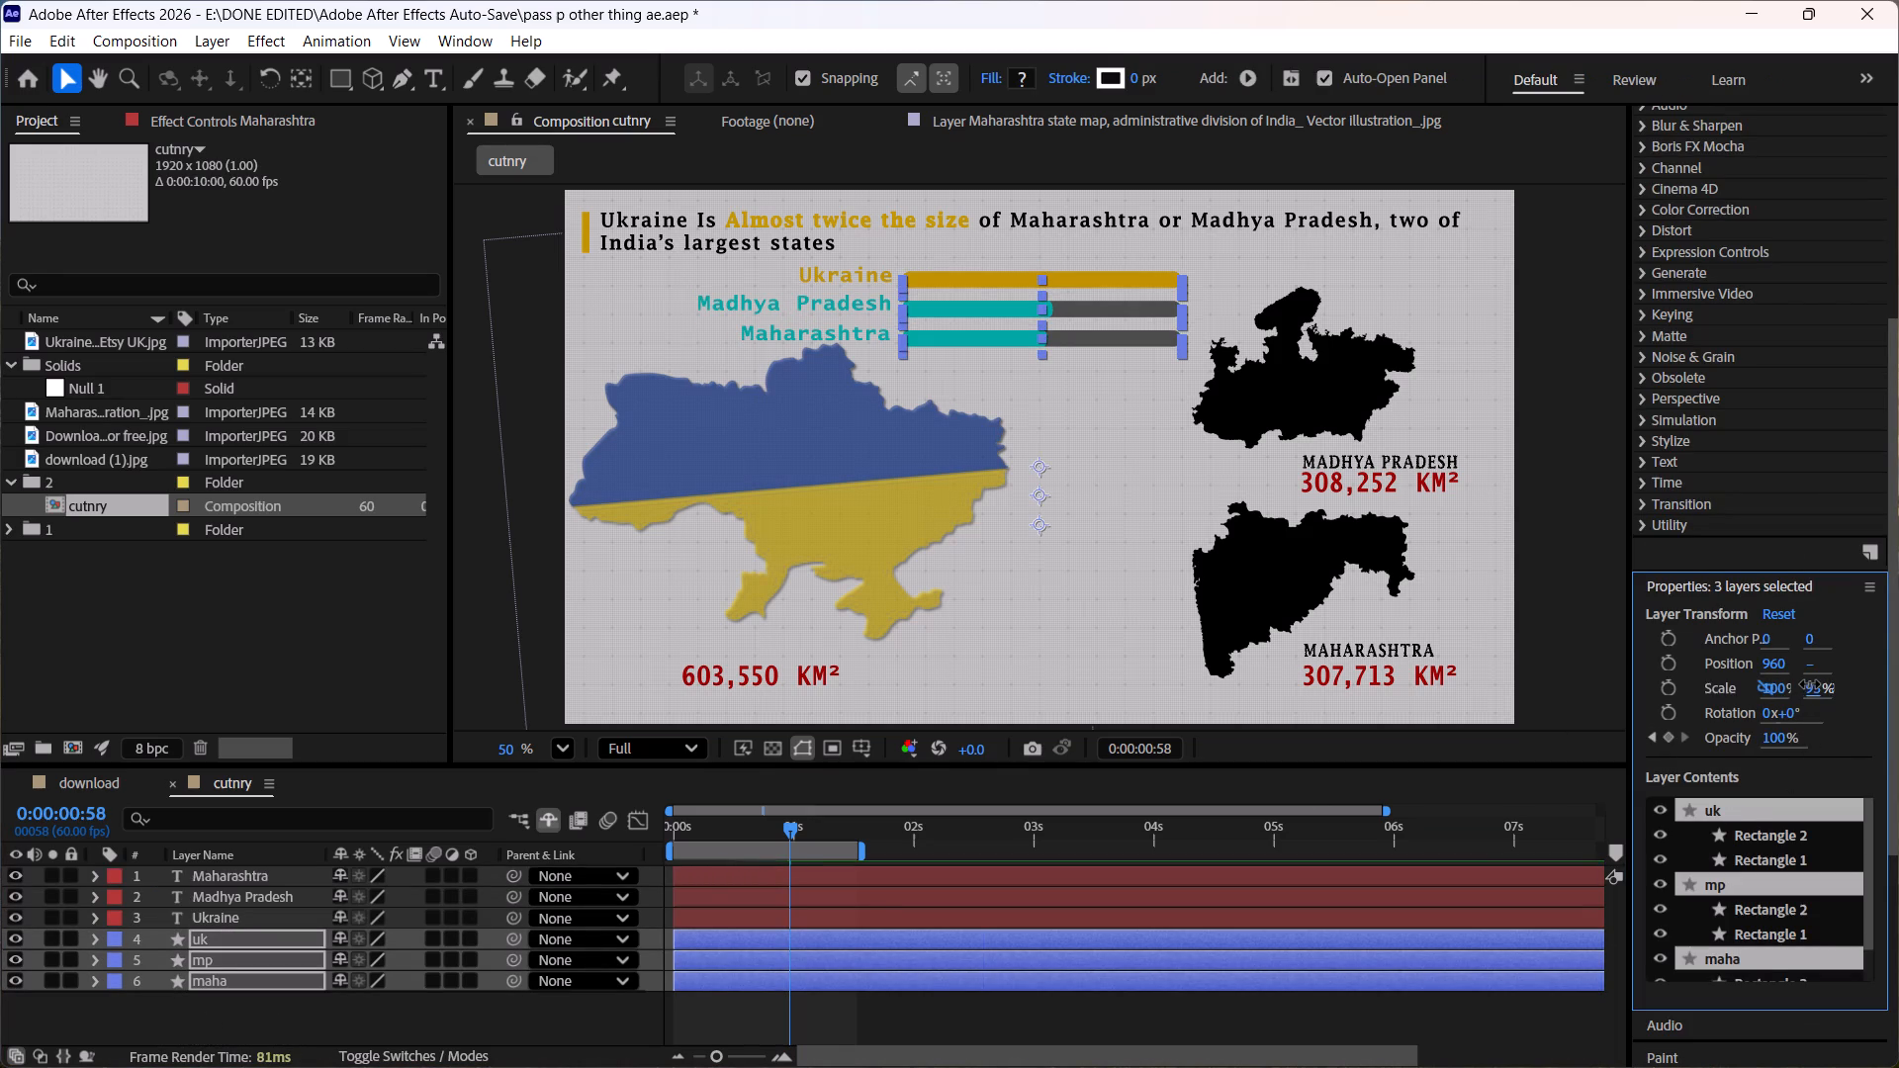
left_click_drag(1810, 684, 1784, 686)
left_click_drag(1811, 666, 1715, 680)
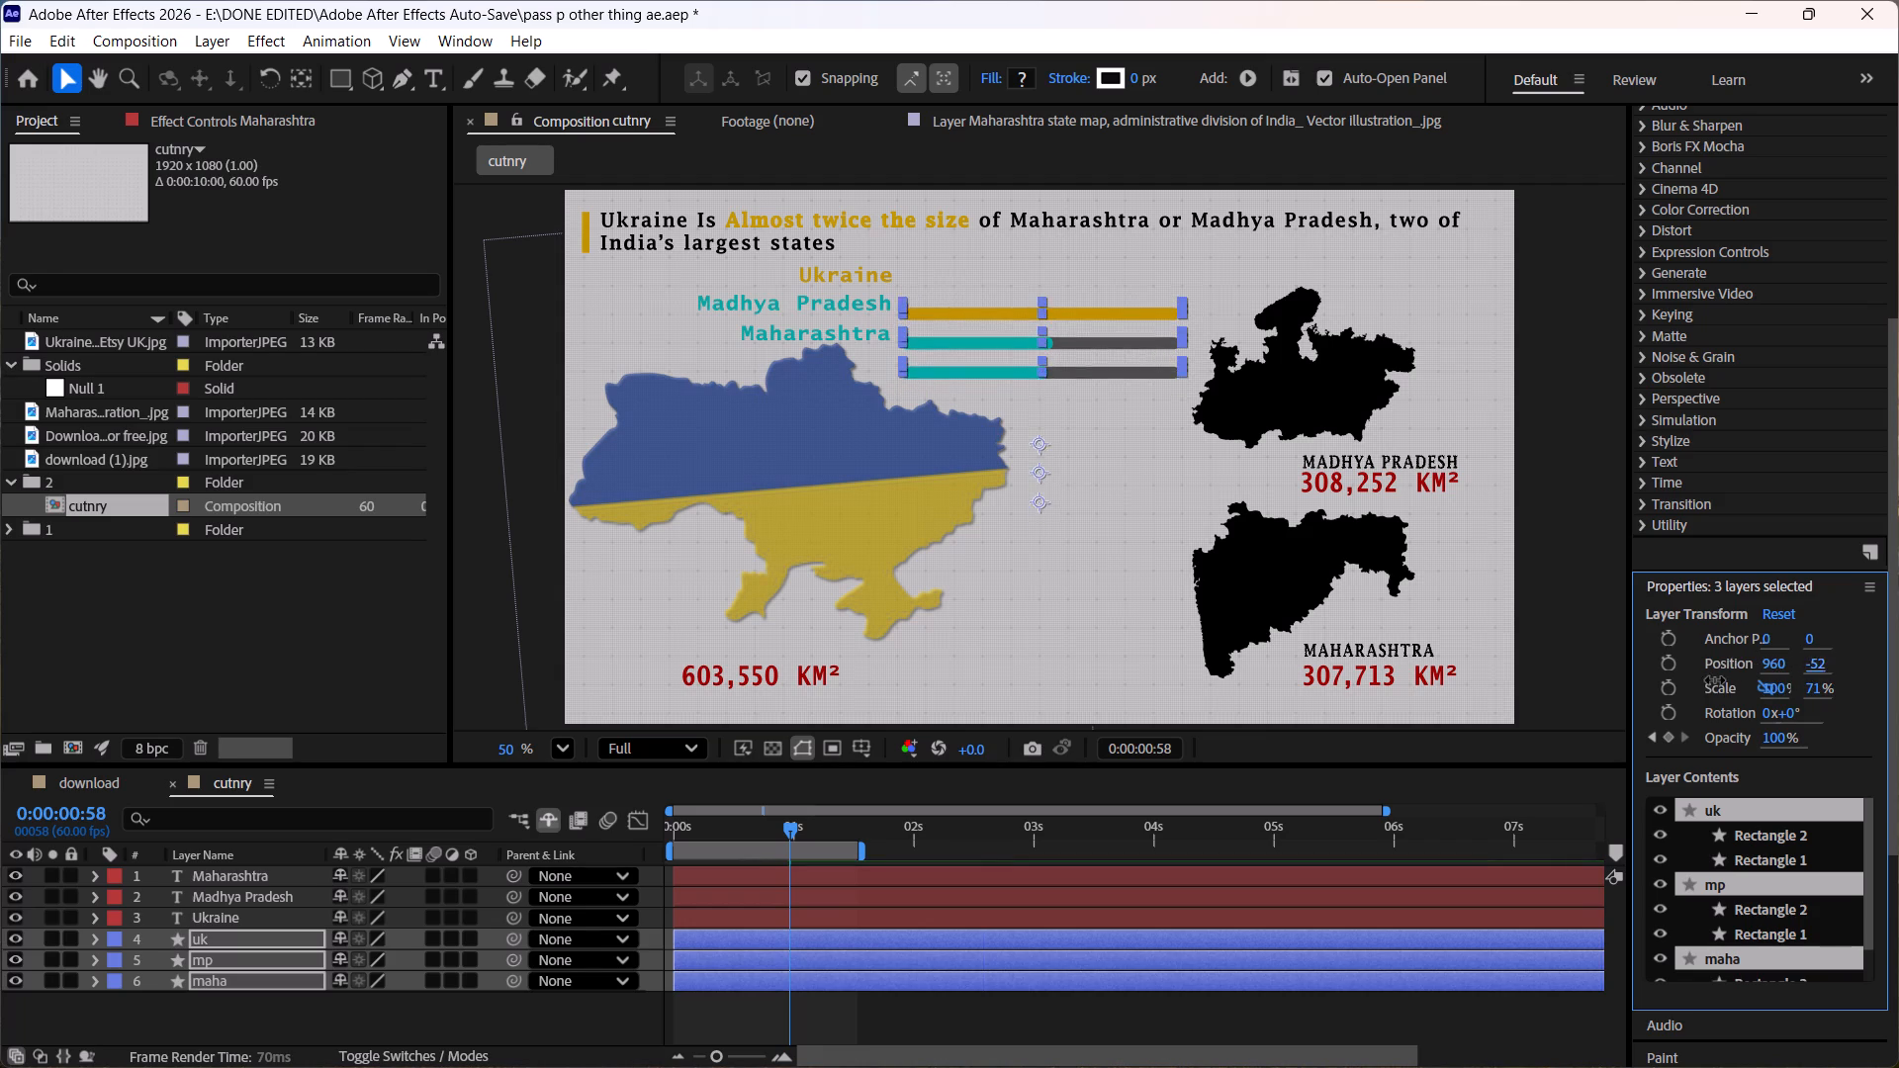
left_click_drag(1715, 680, 1647, 690)
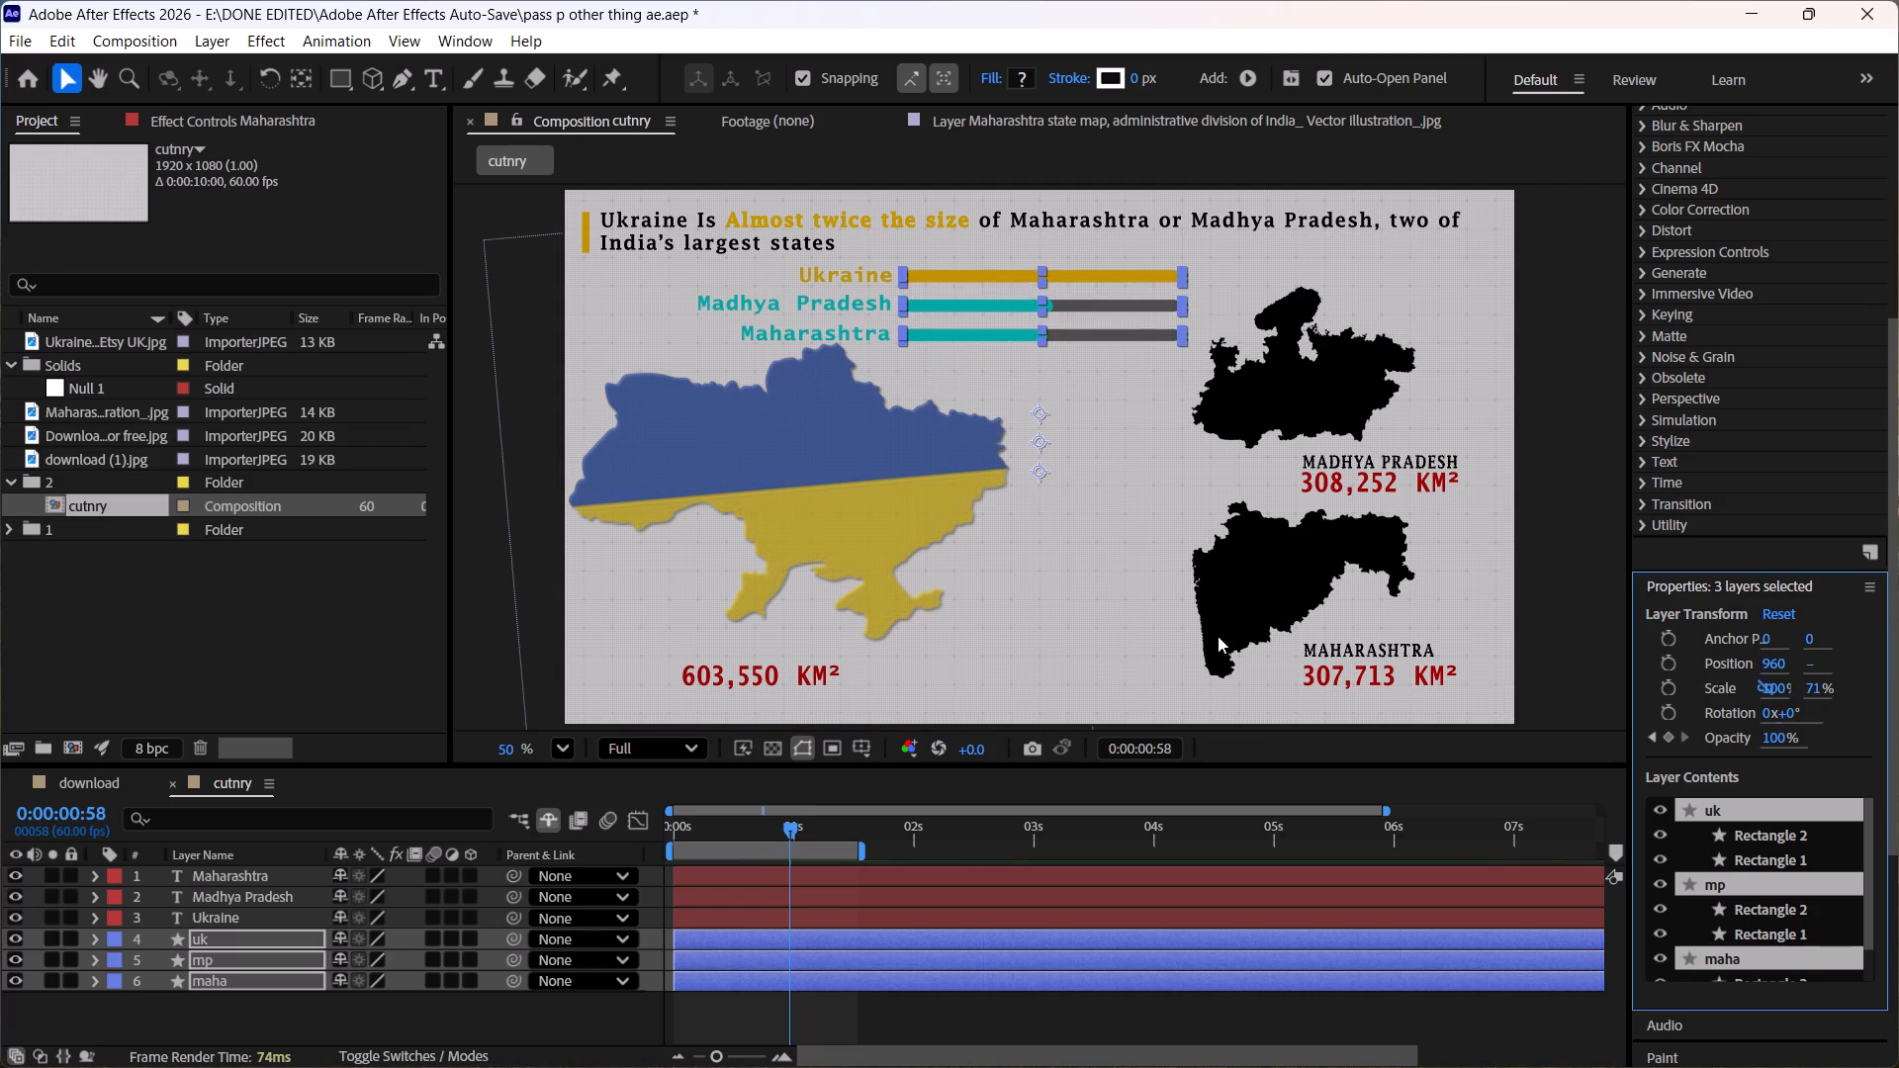
Examine the bars' alignment with their labels up close, then scrub the composition from its start around the bars' appearance.
scroll(863, 357, "up", 3)
scroll(903, 186, "up", 6)
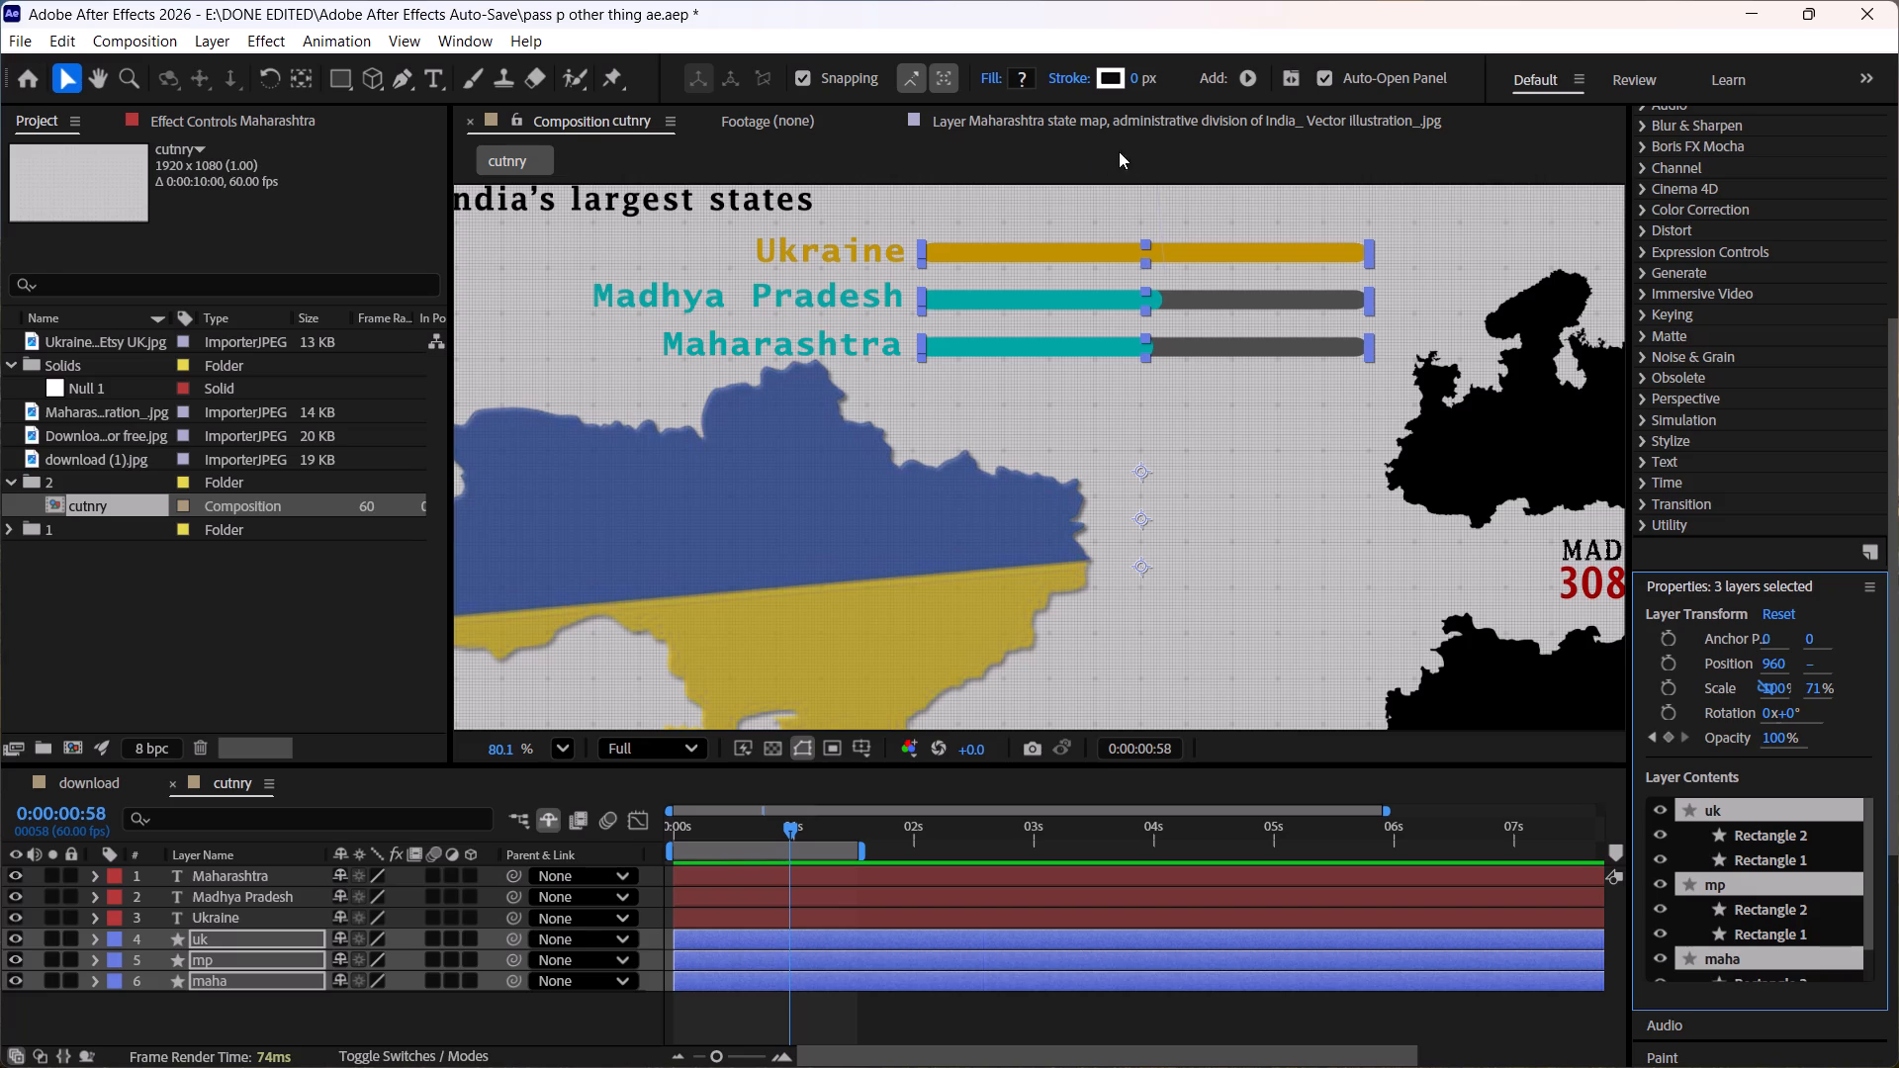
scroll(1008, 593, "down", 1)
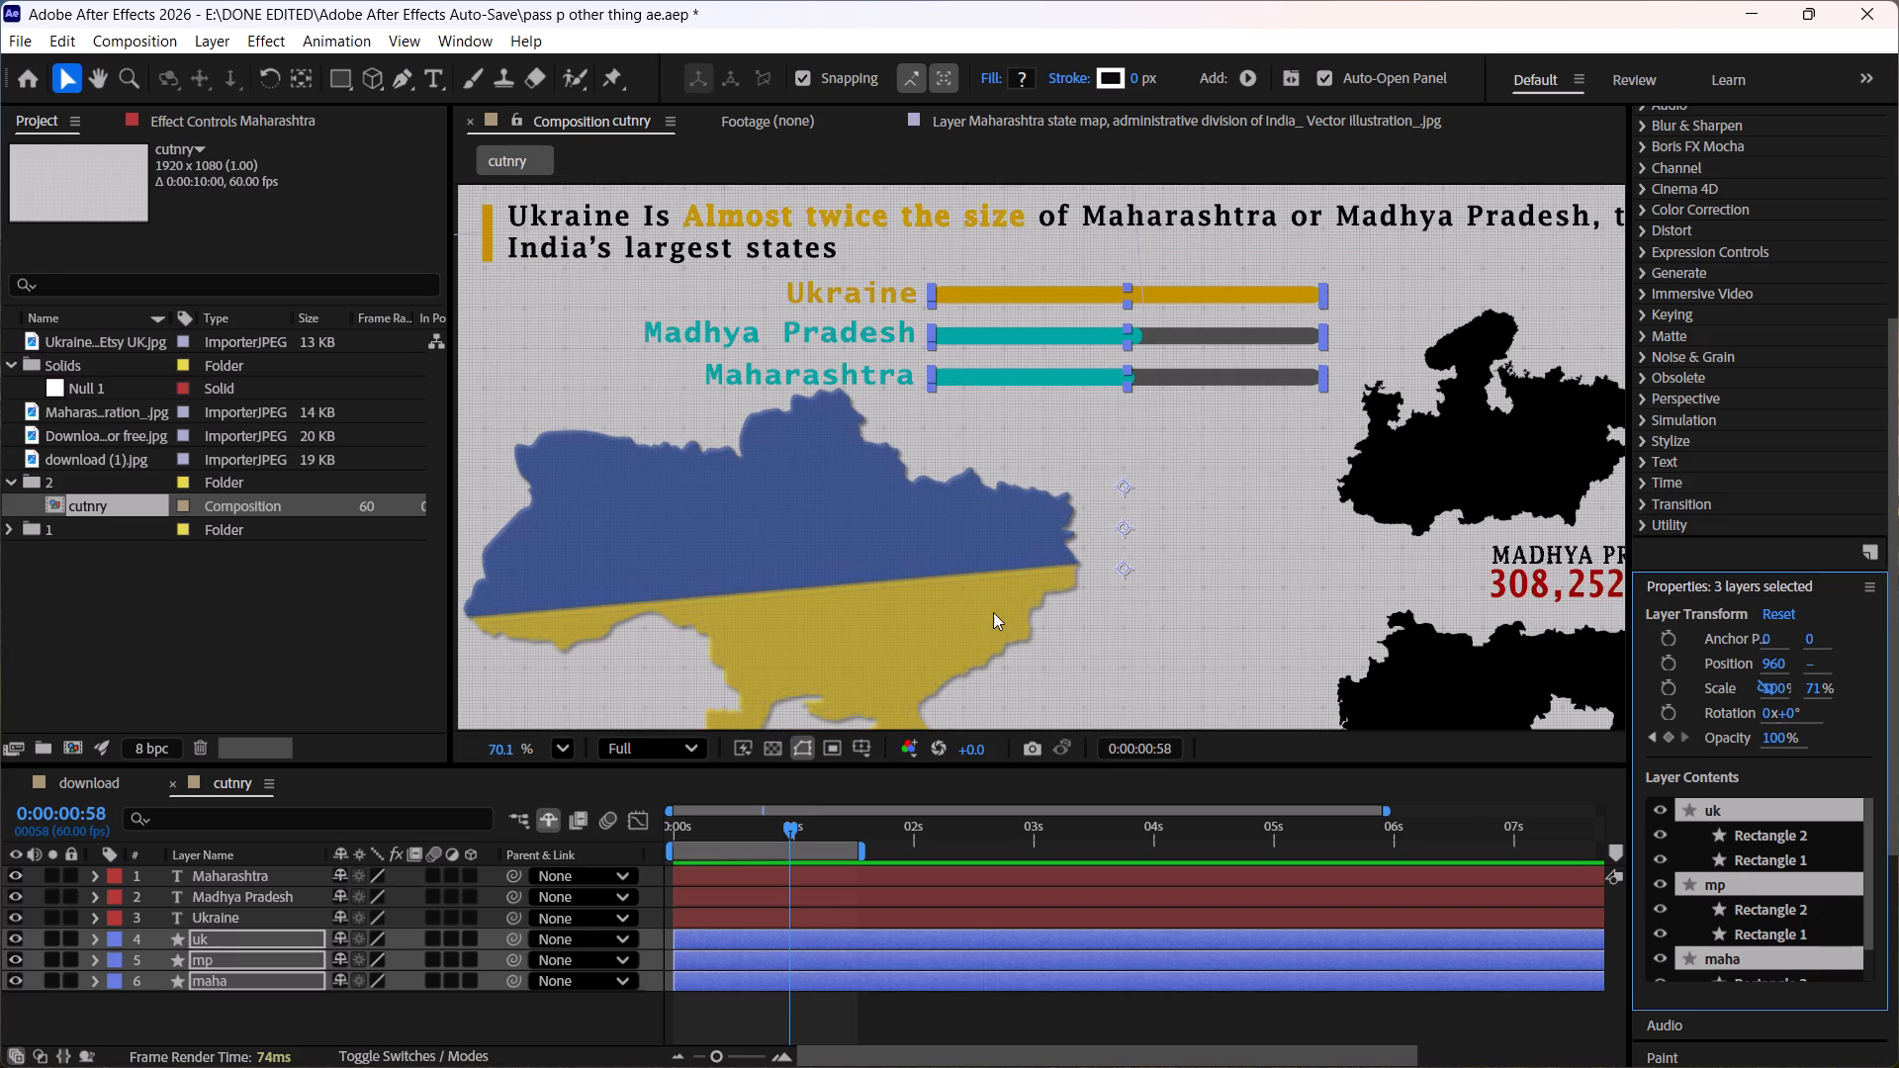
scroll(910, 338, "down", 3)
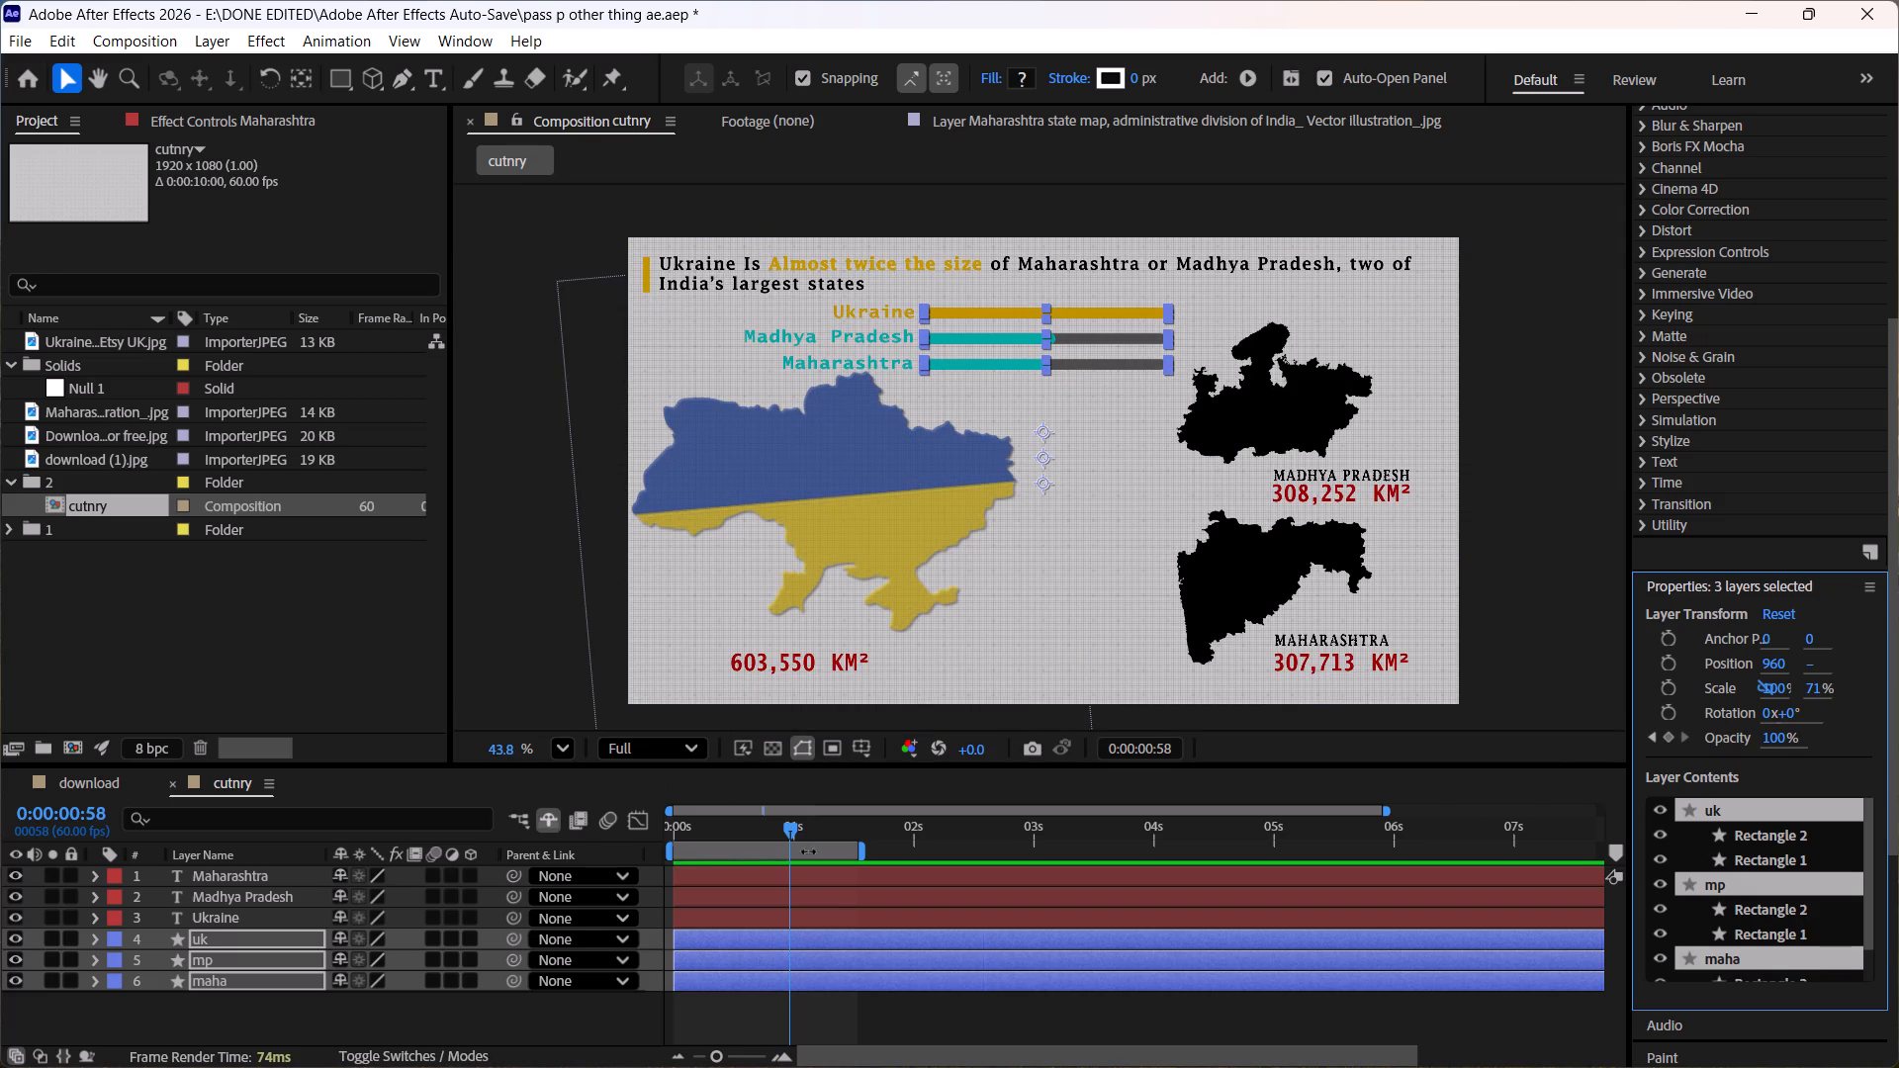
left_click(946, 1010)
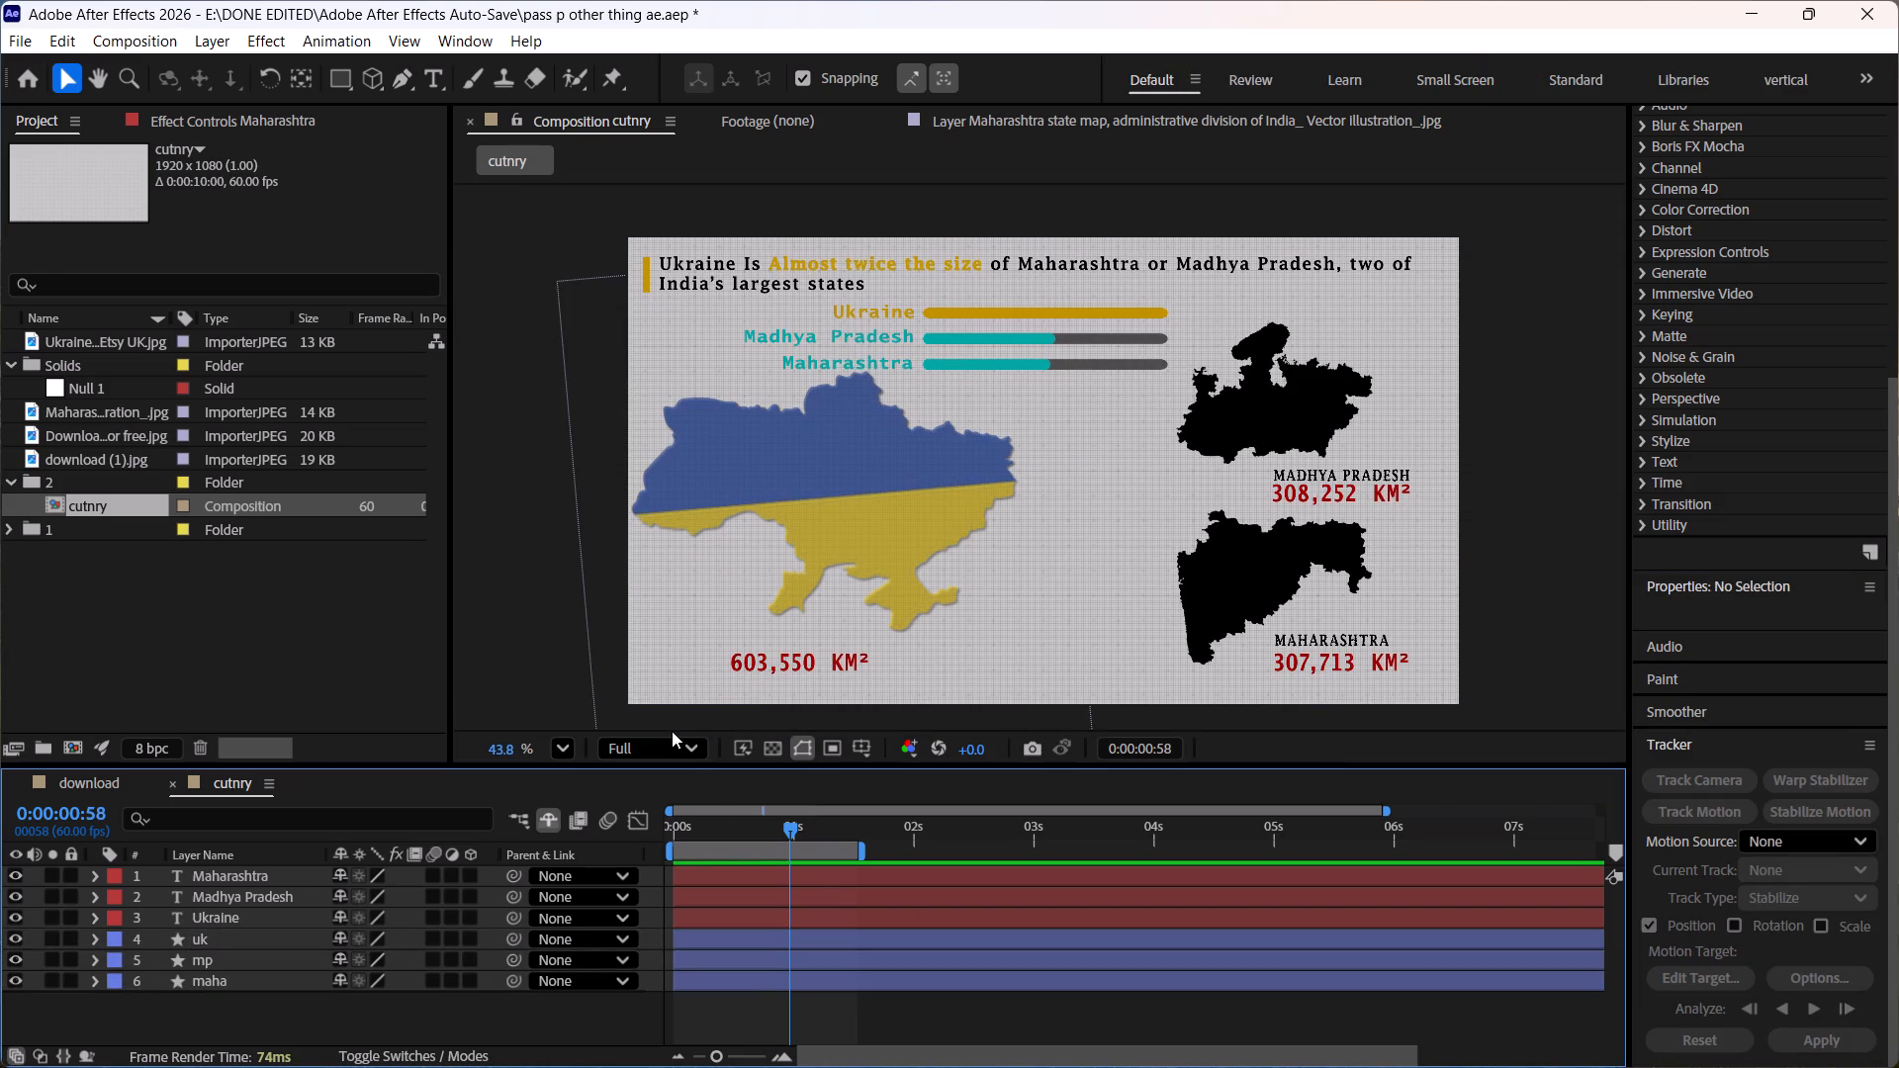
left_click_drag(734, 825, 615, 839)
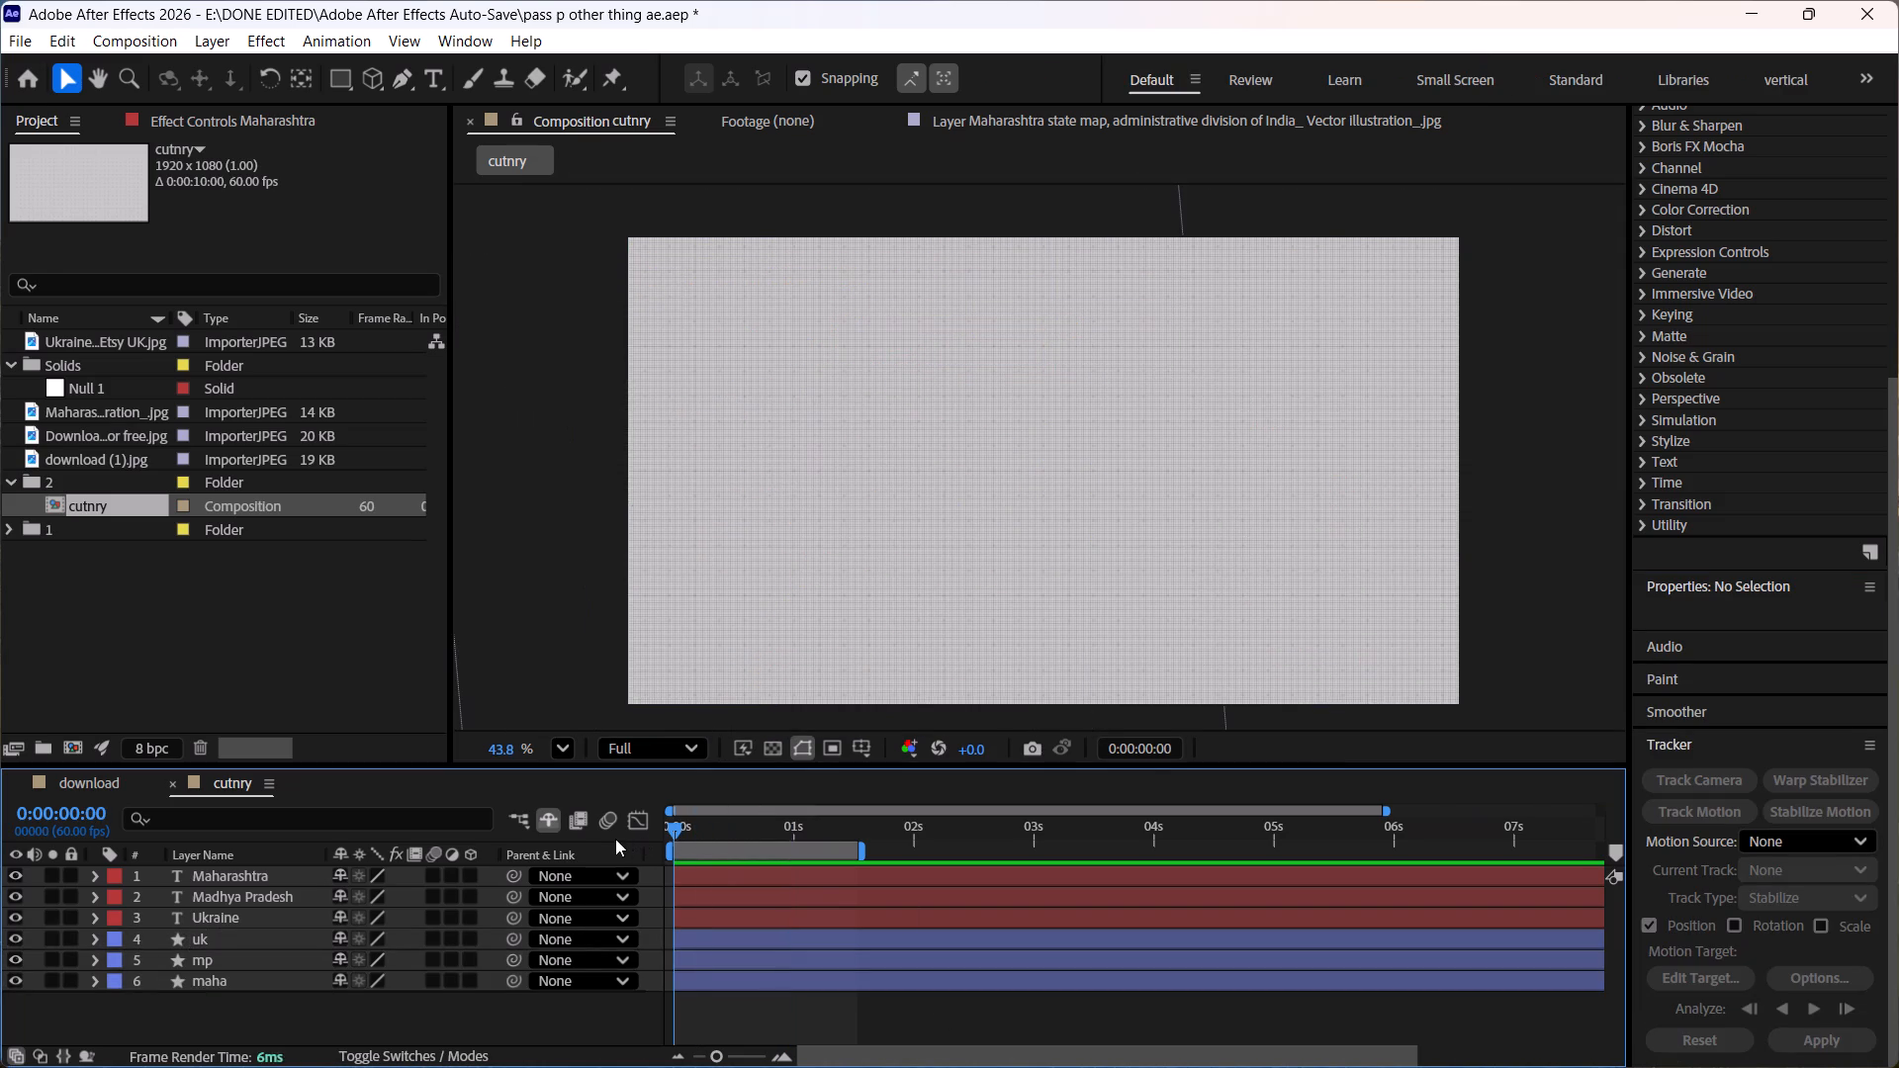
left_click_drag(615, 839, 771, 843)
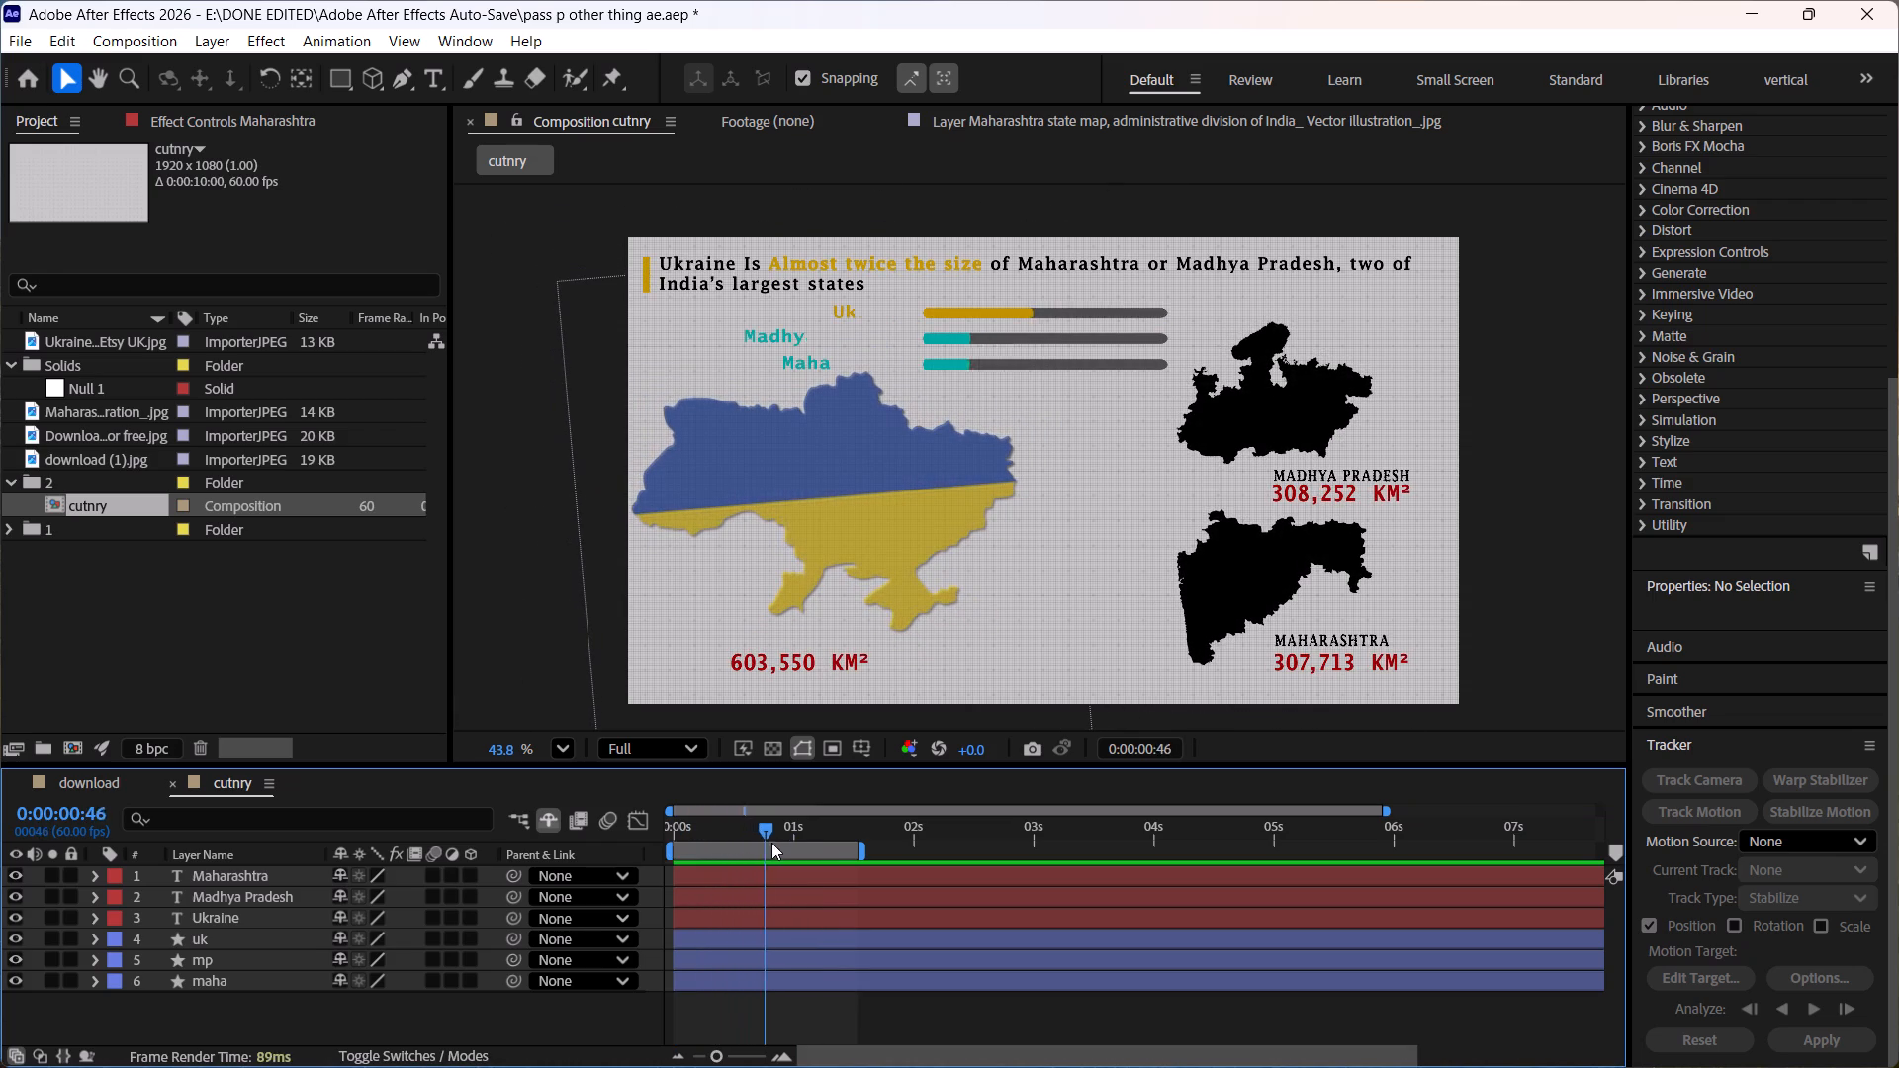
left_click_drag(771, 843, 756, 852)
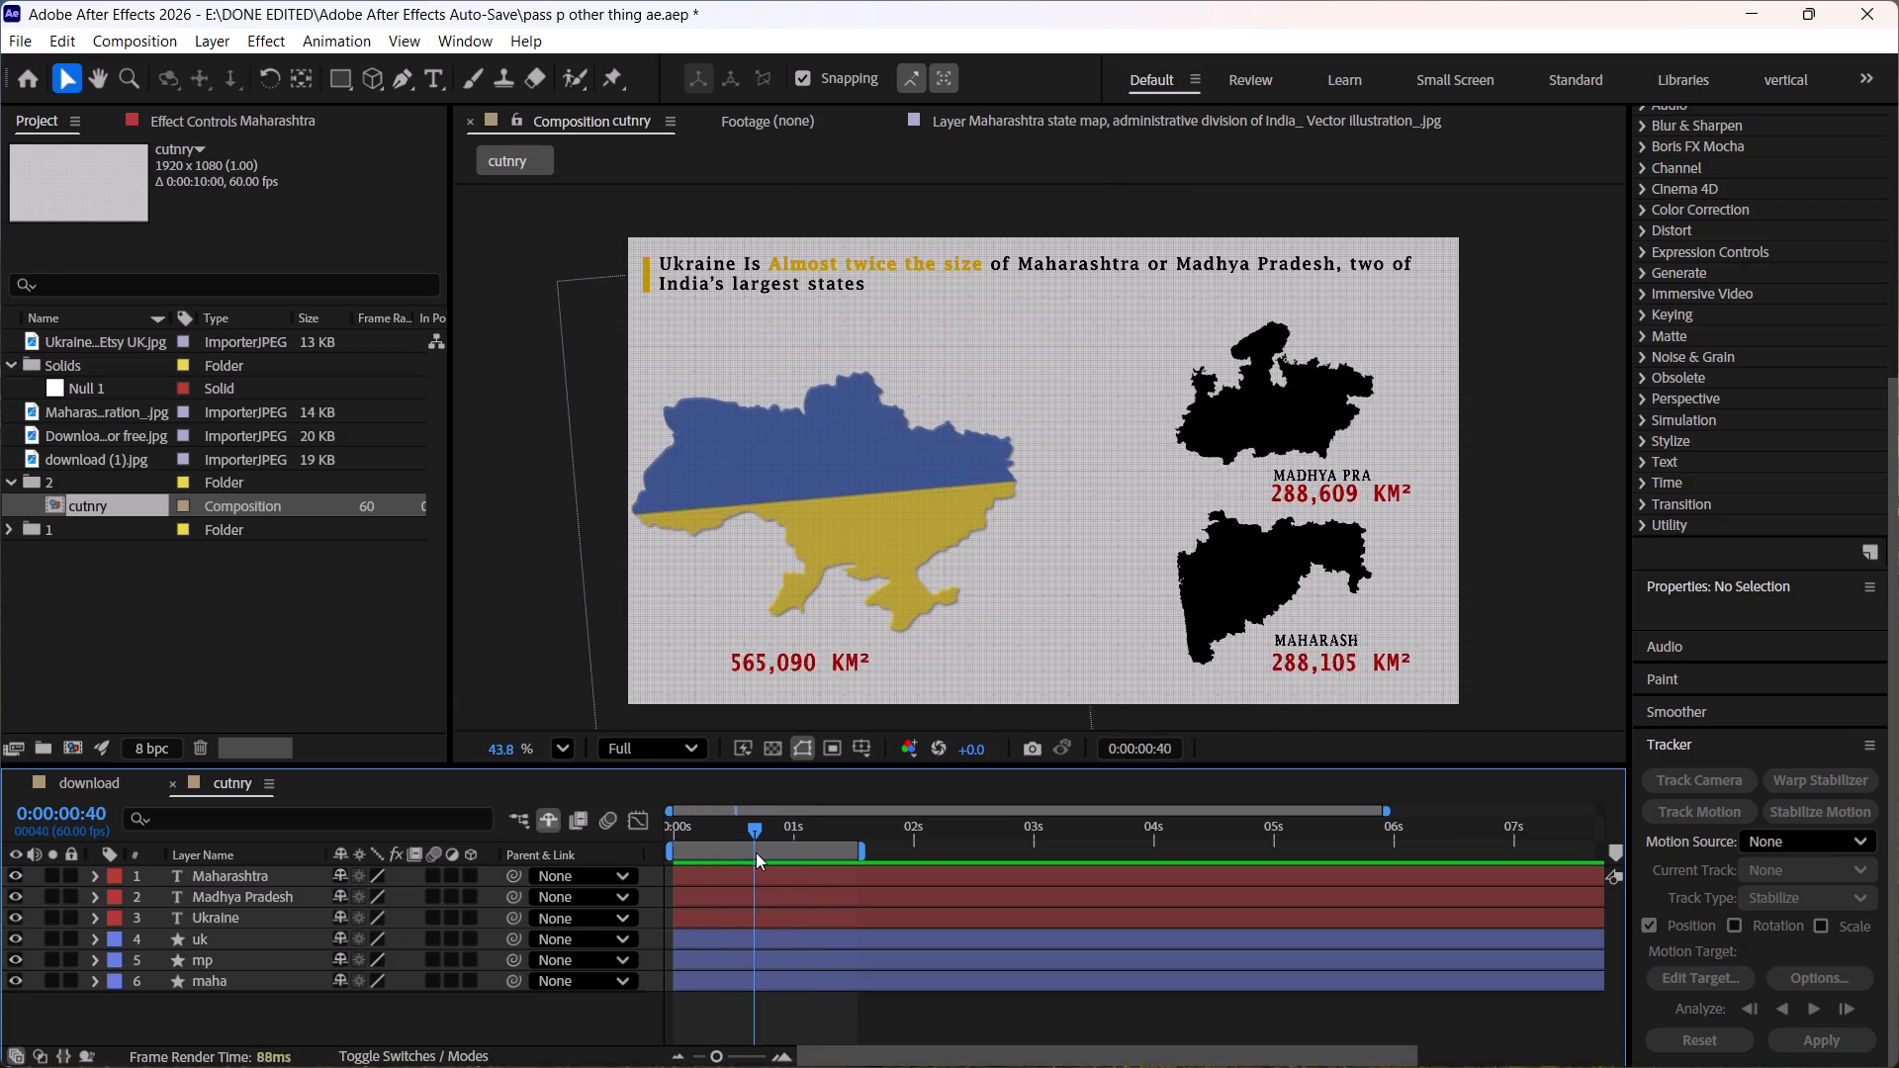
left_click_drag(756, 852, 757, 852)
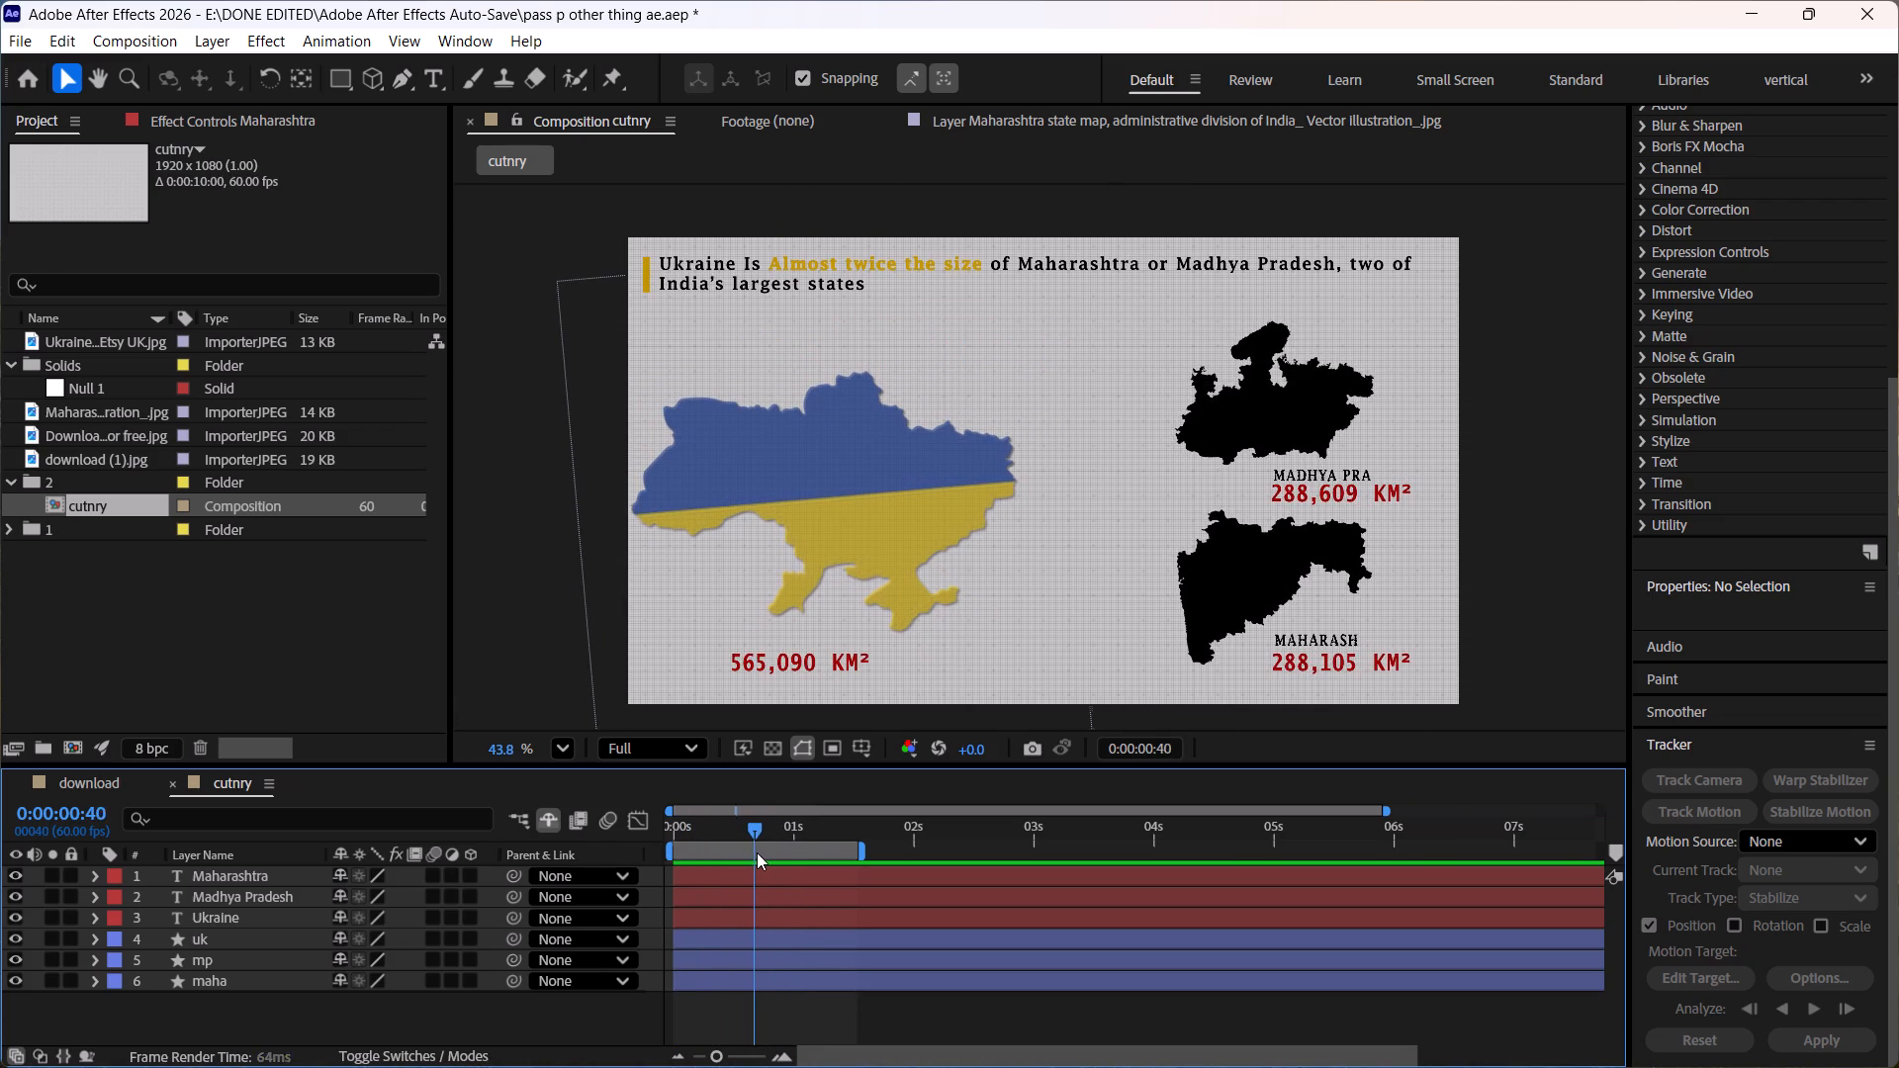
left_click_drag(757, 852, 748, 852)
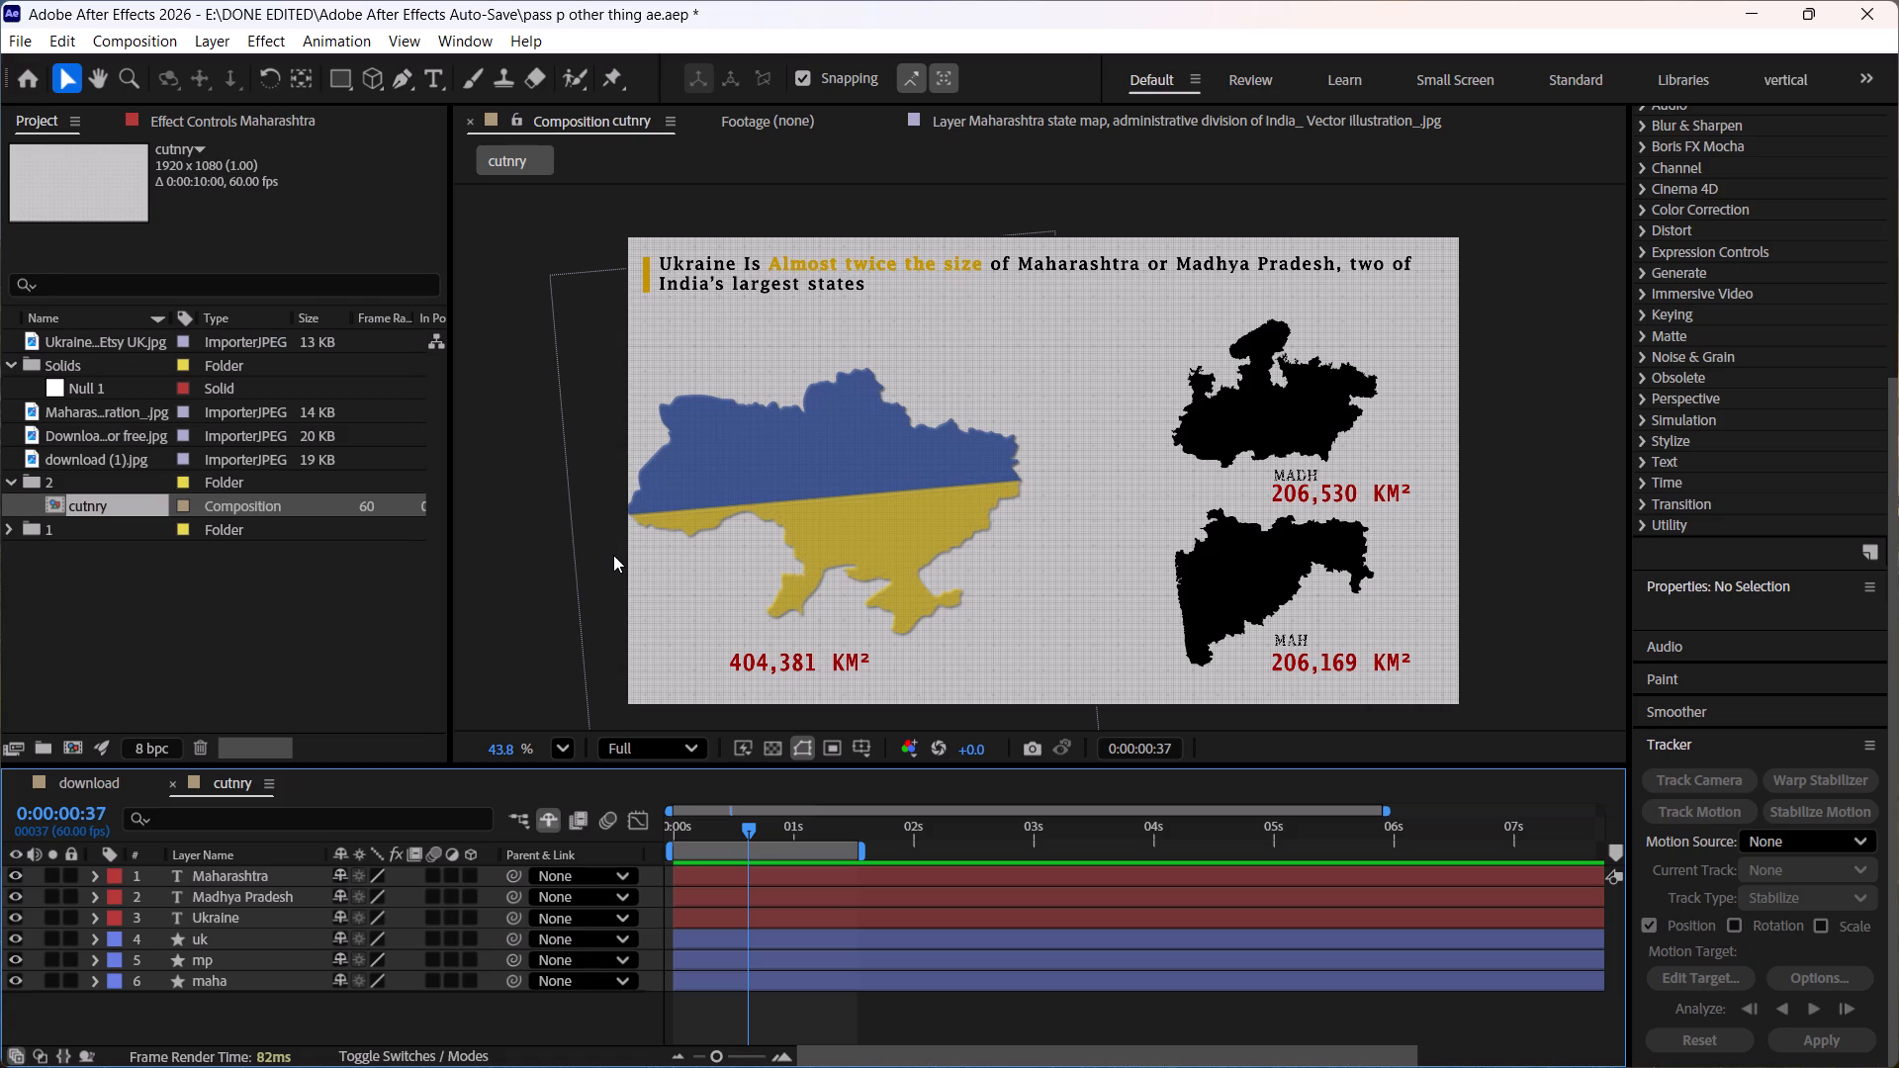
Expand the window to fill the screen and narrow the composition viewer to fit the frame at 50% zoom, widening the Project panel.
key("ctrl+backslash")
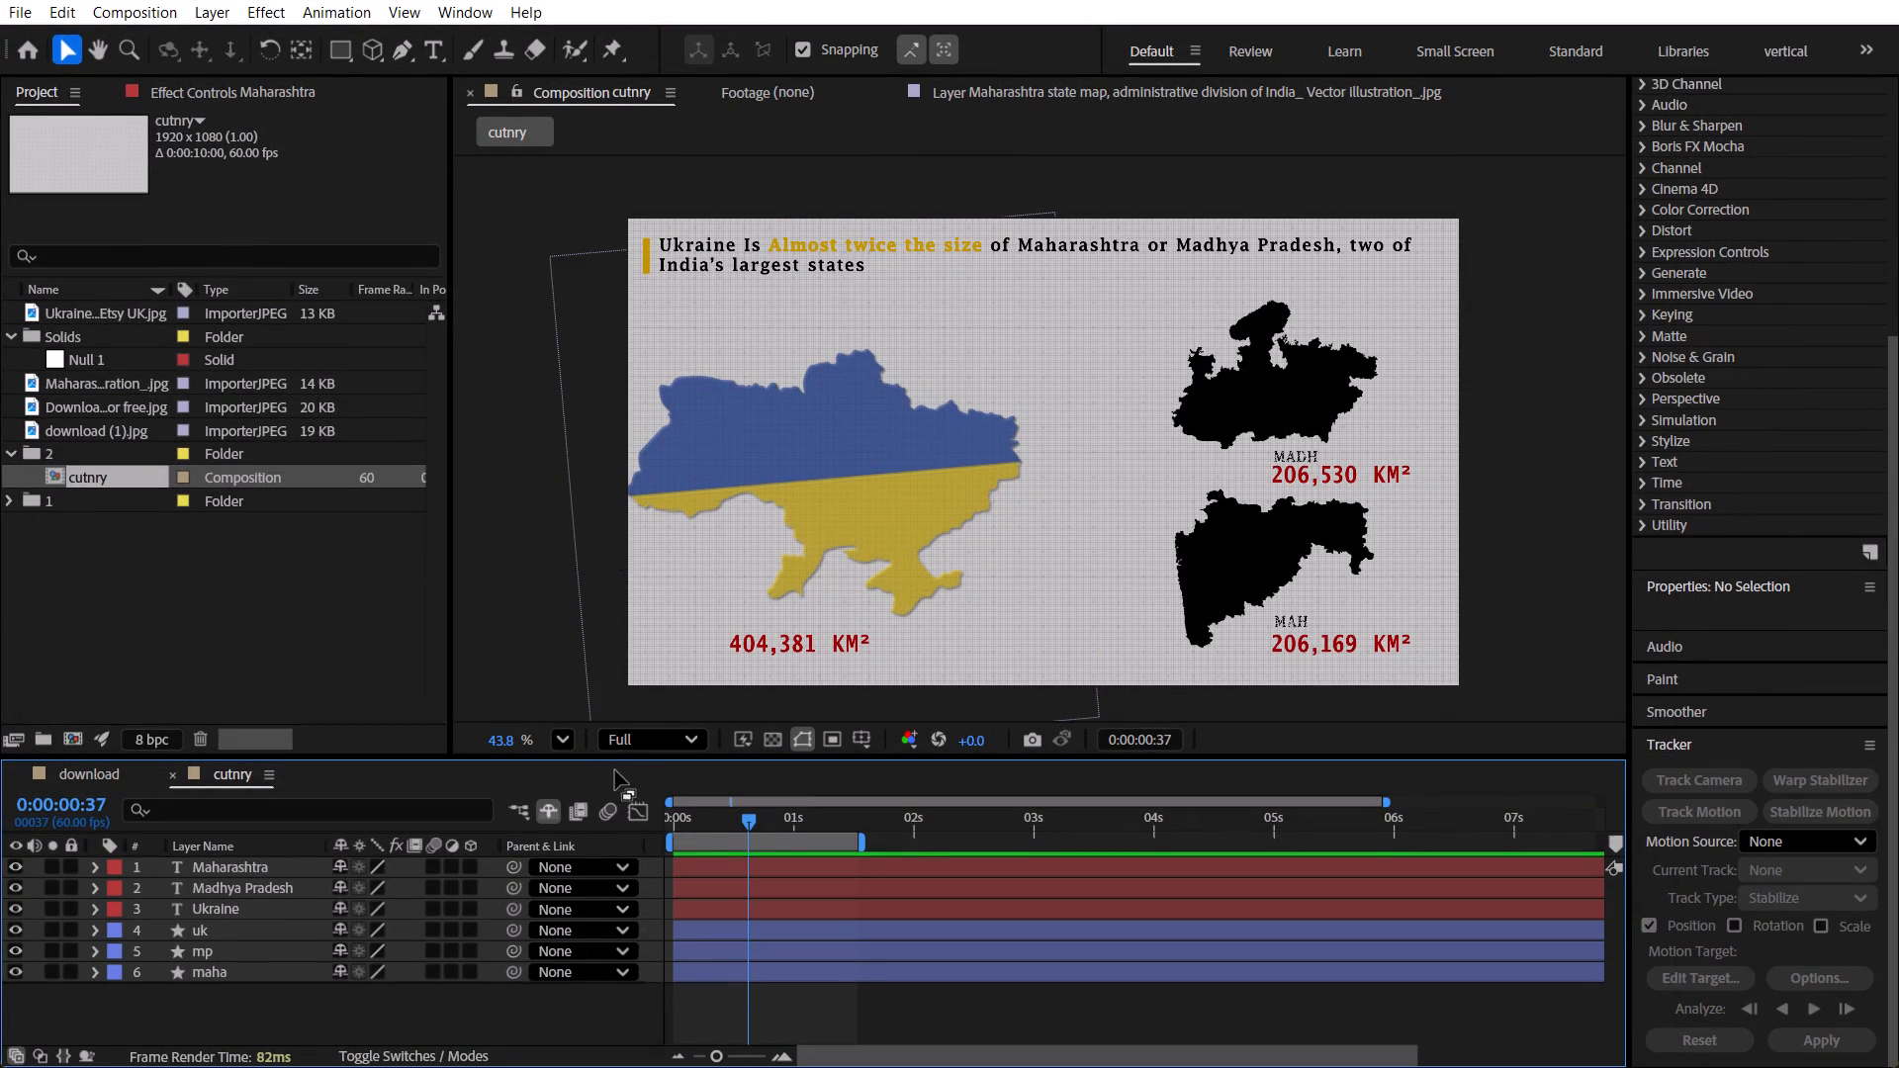
left_click(561, 732)
left_click(602, 251)
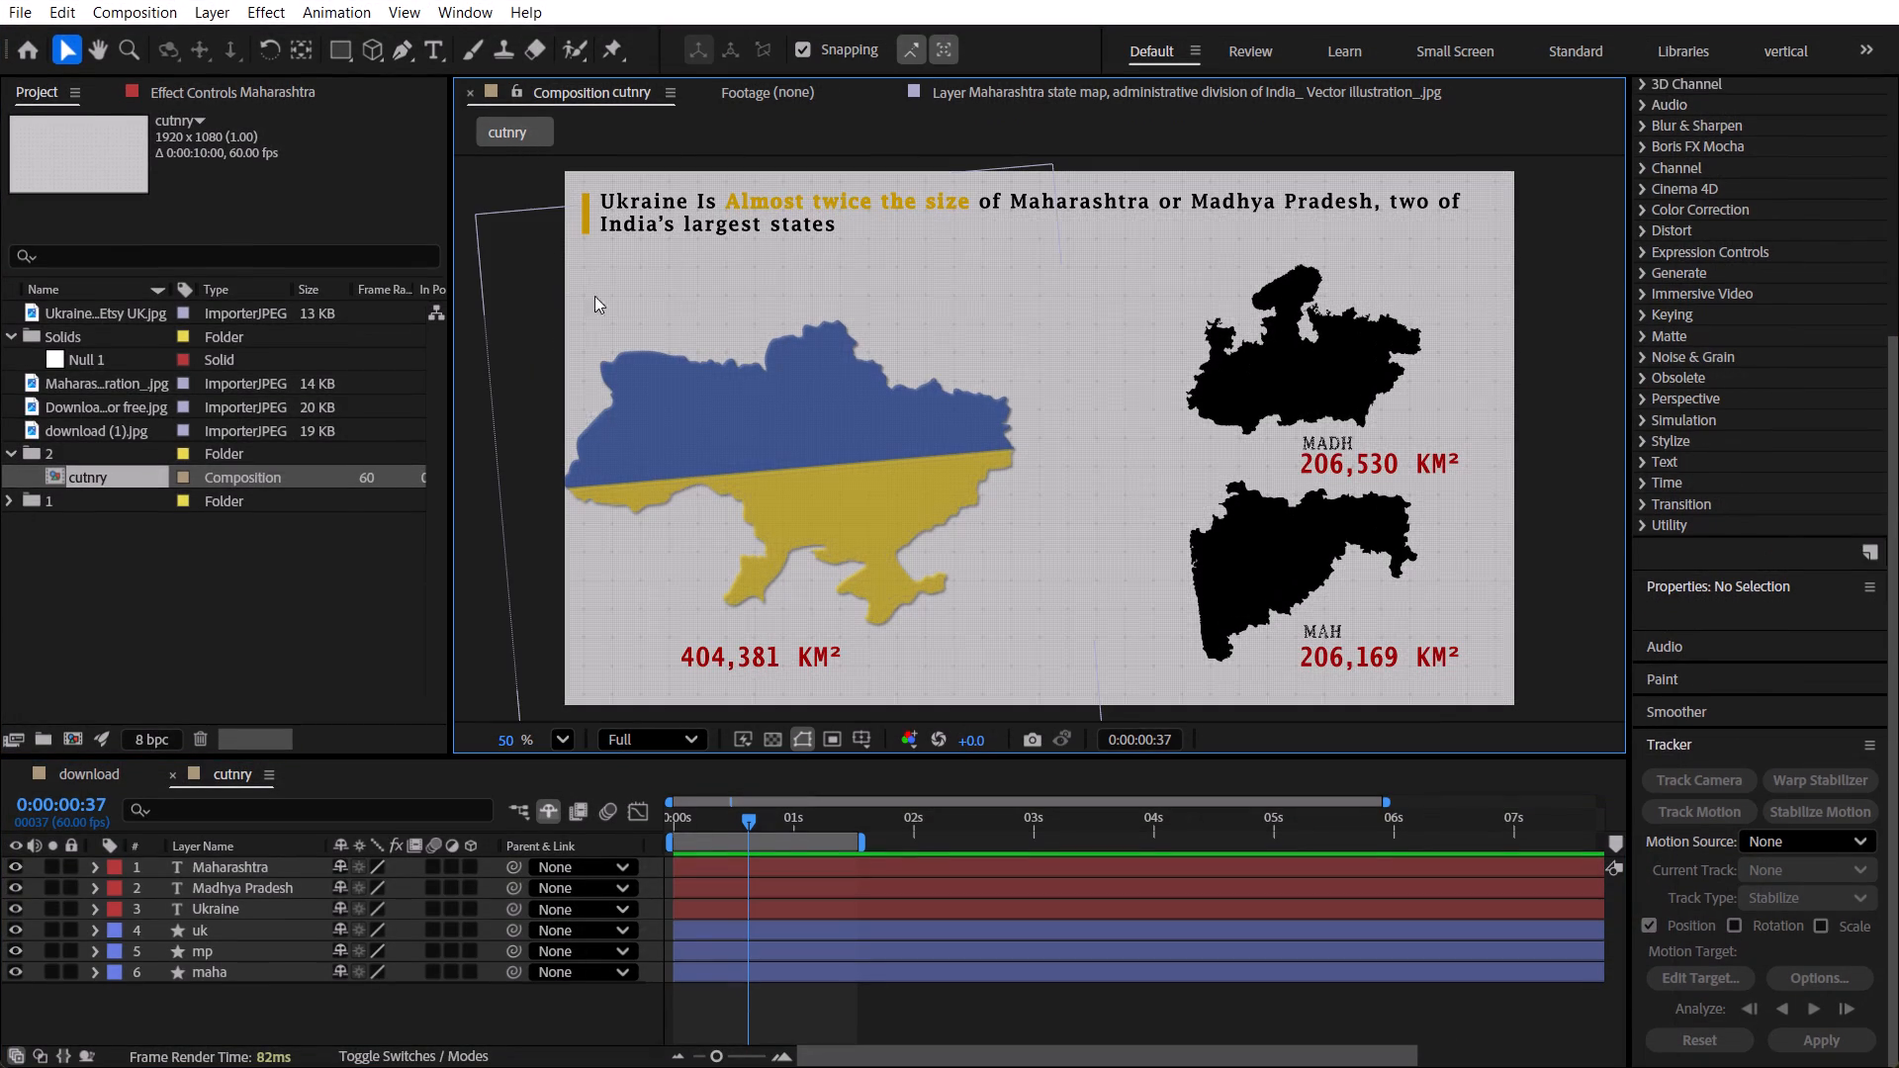
left_click_drag(447, 471, 582, 484)
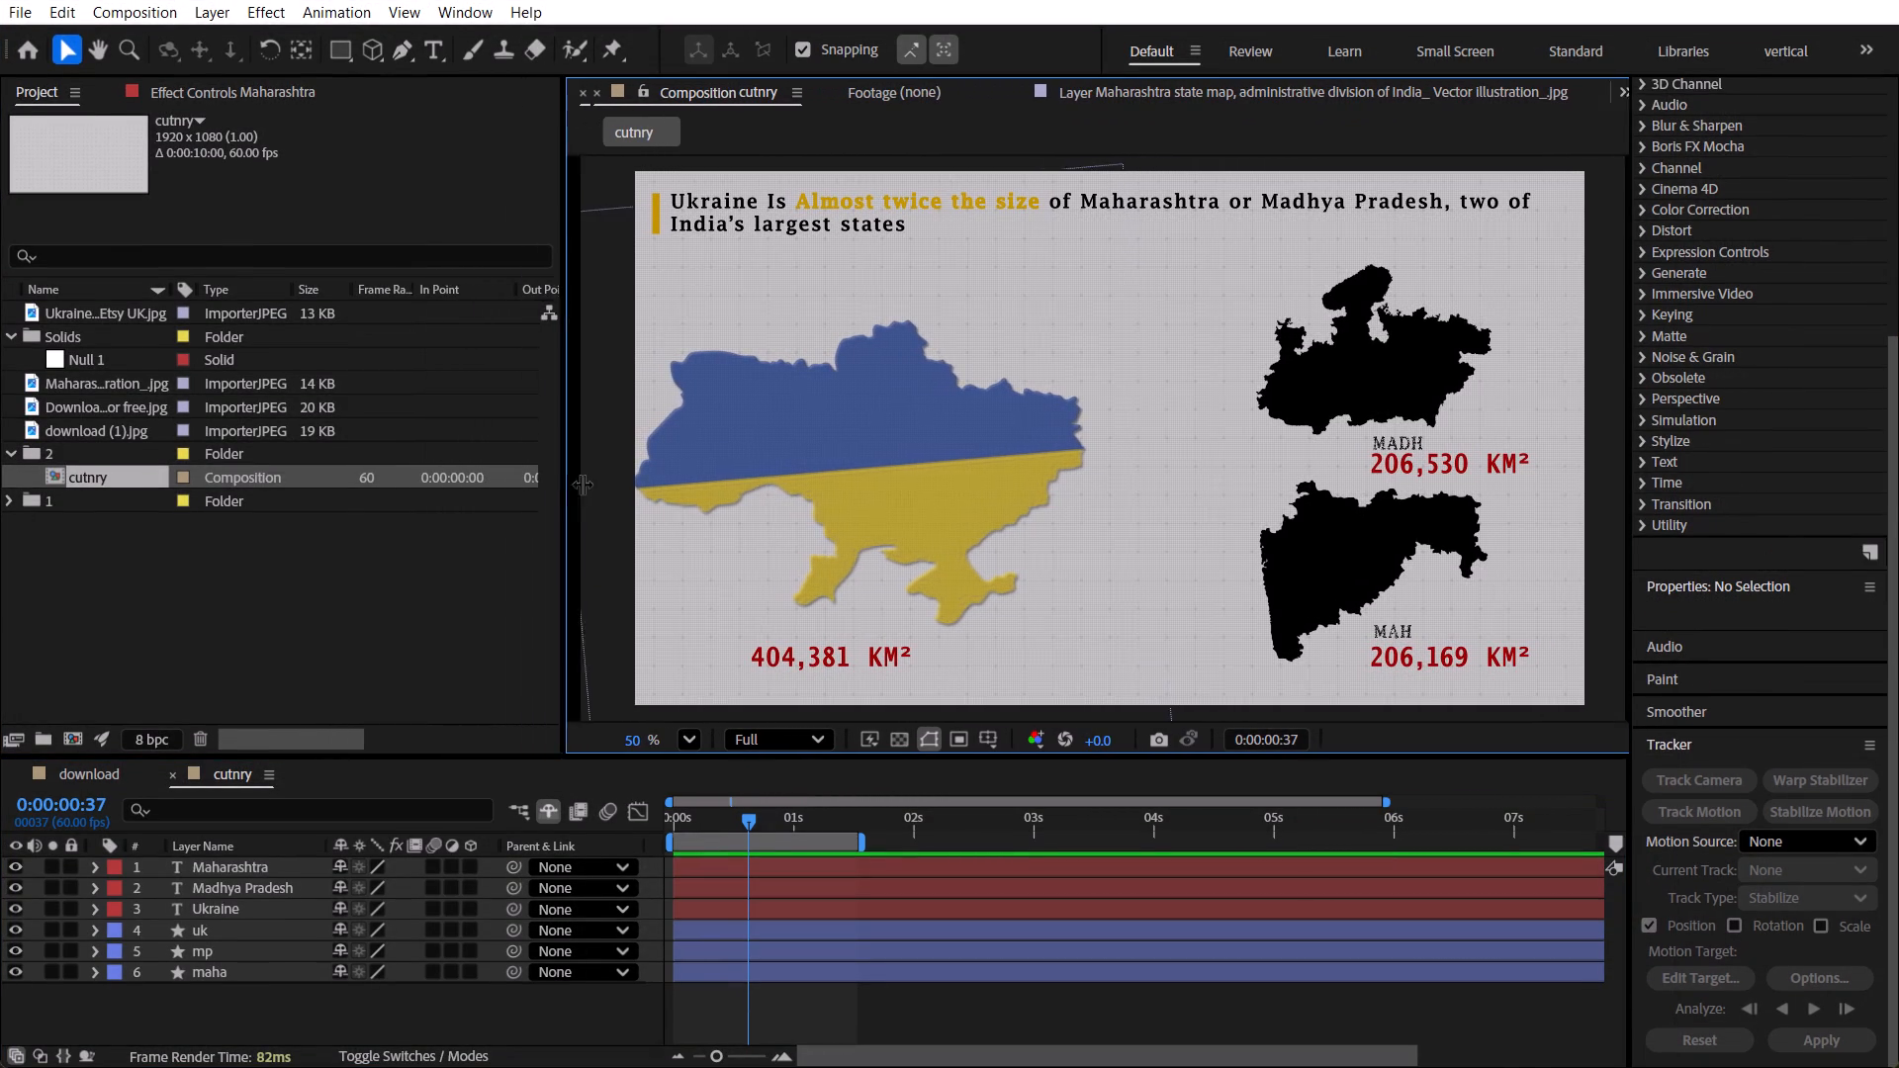
left_click_drag(582, 484, 664, 501)
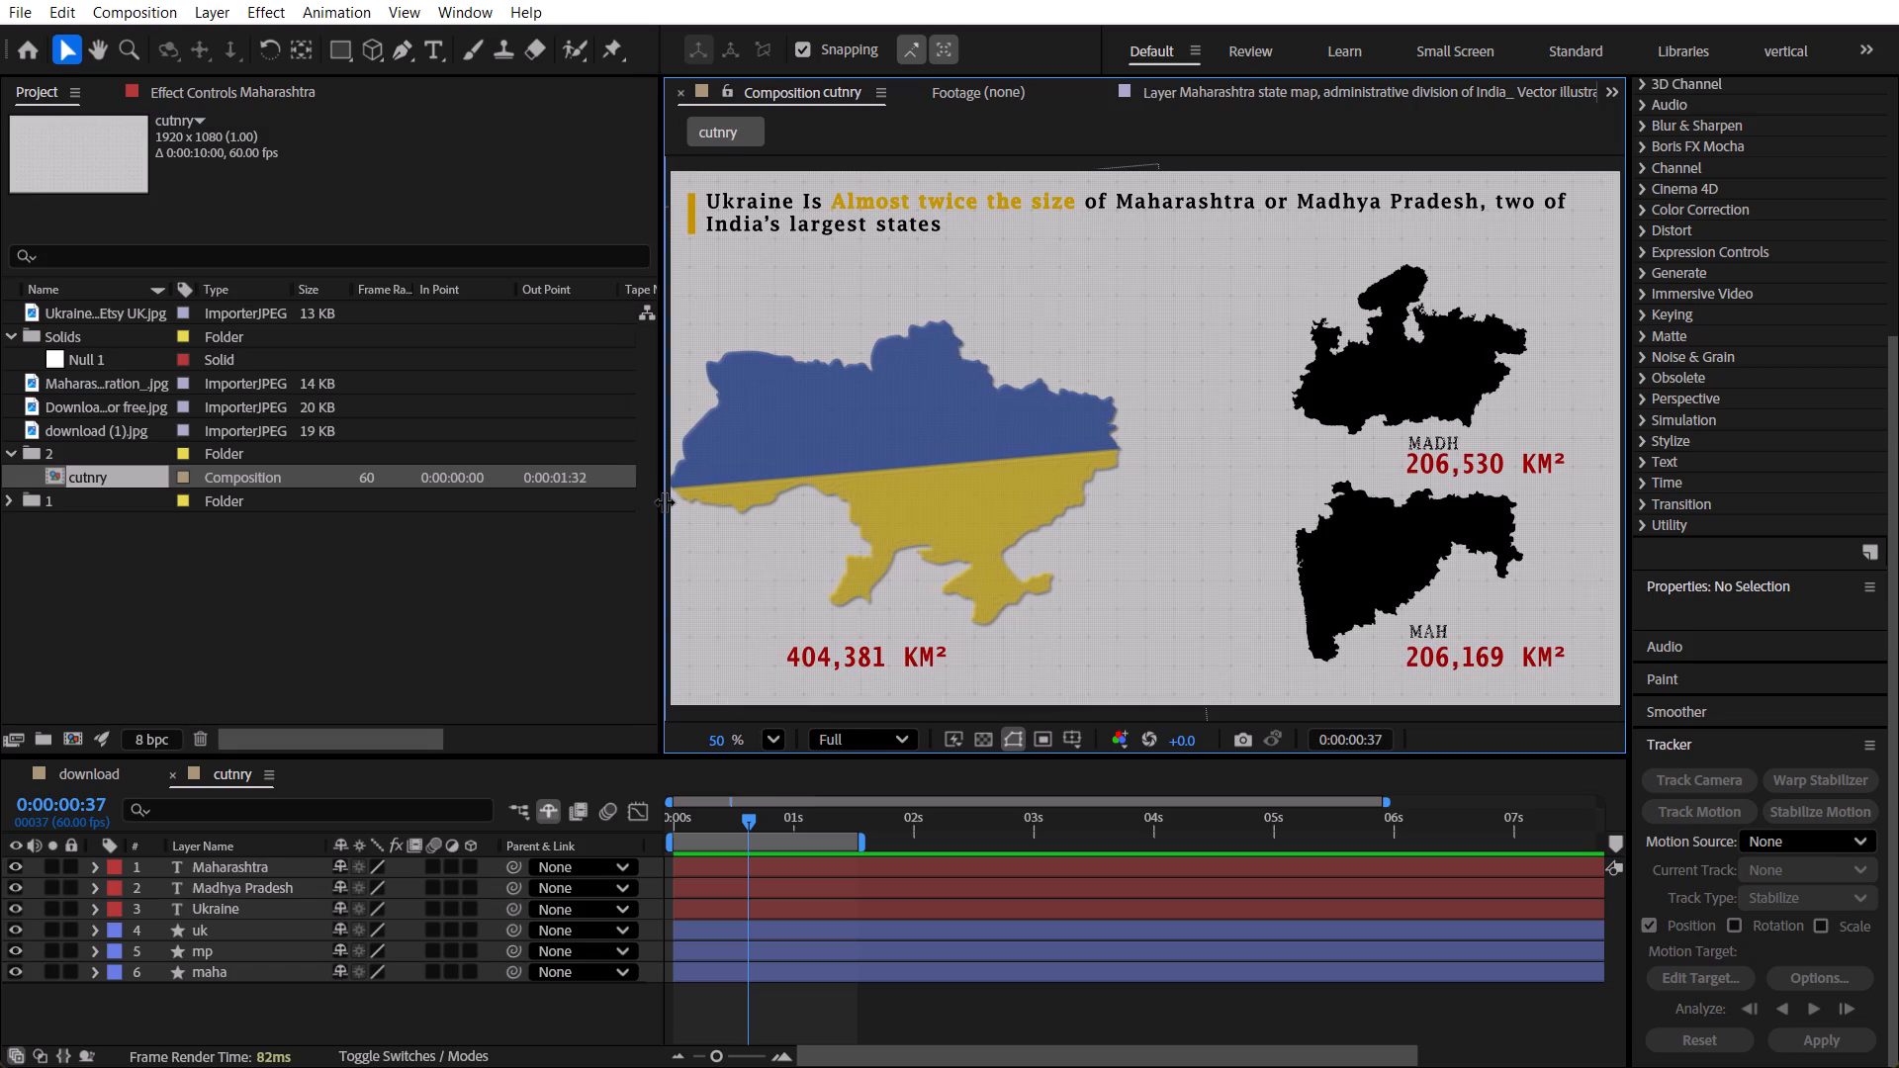
left_click_drag(664, 501, 665, 503)
left_click(665, 503)
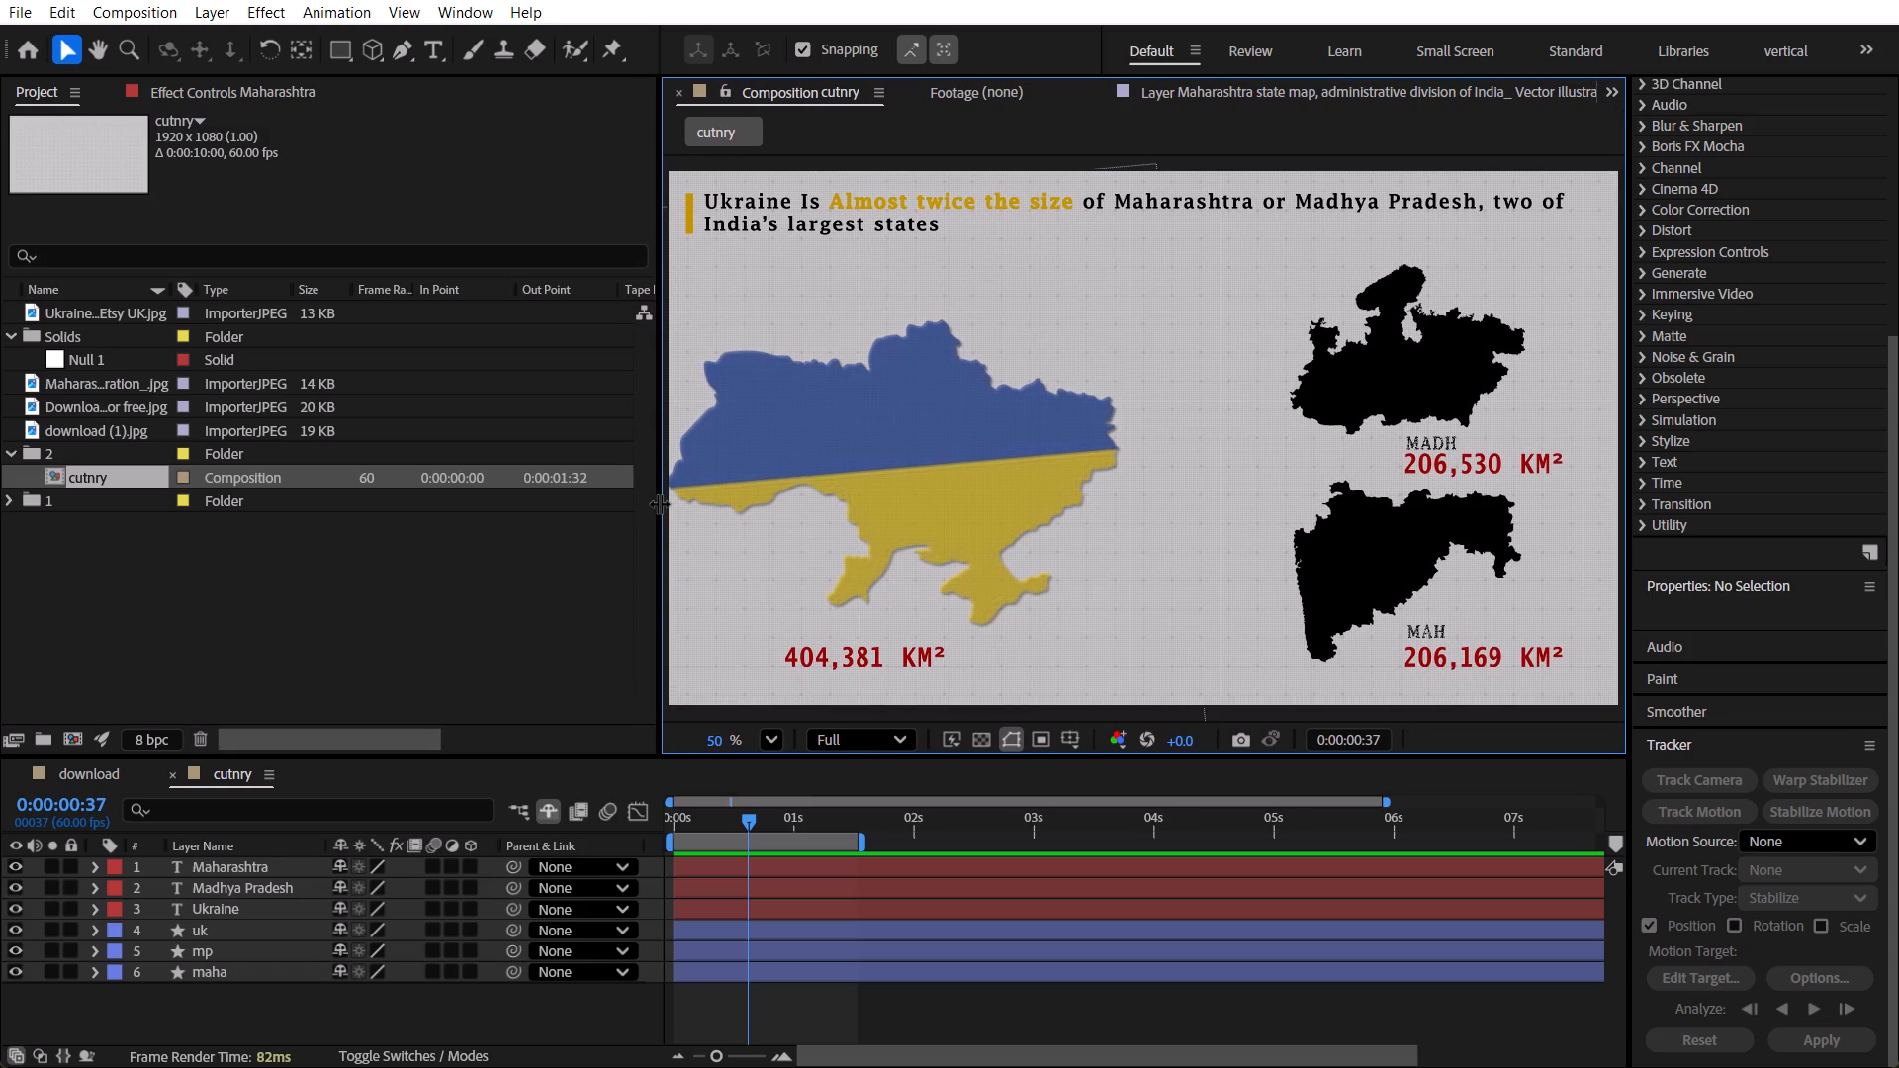
Reveal the keyframes of the label and bar layers and examine the frames where they appear, between 0:00:00:33 and 0:00:00:43.
key("u")
left_click_drag(752, 810, 755, 810)
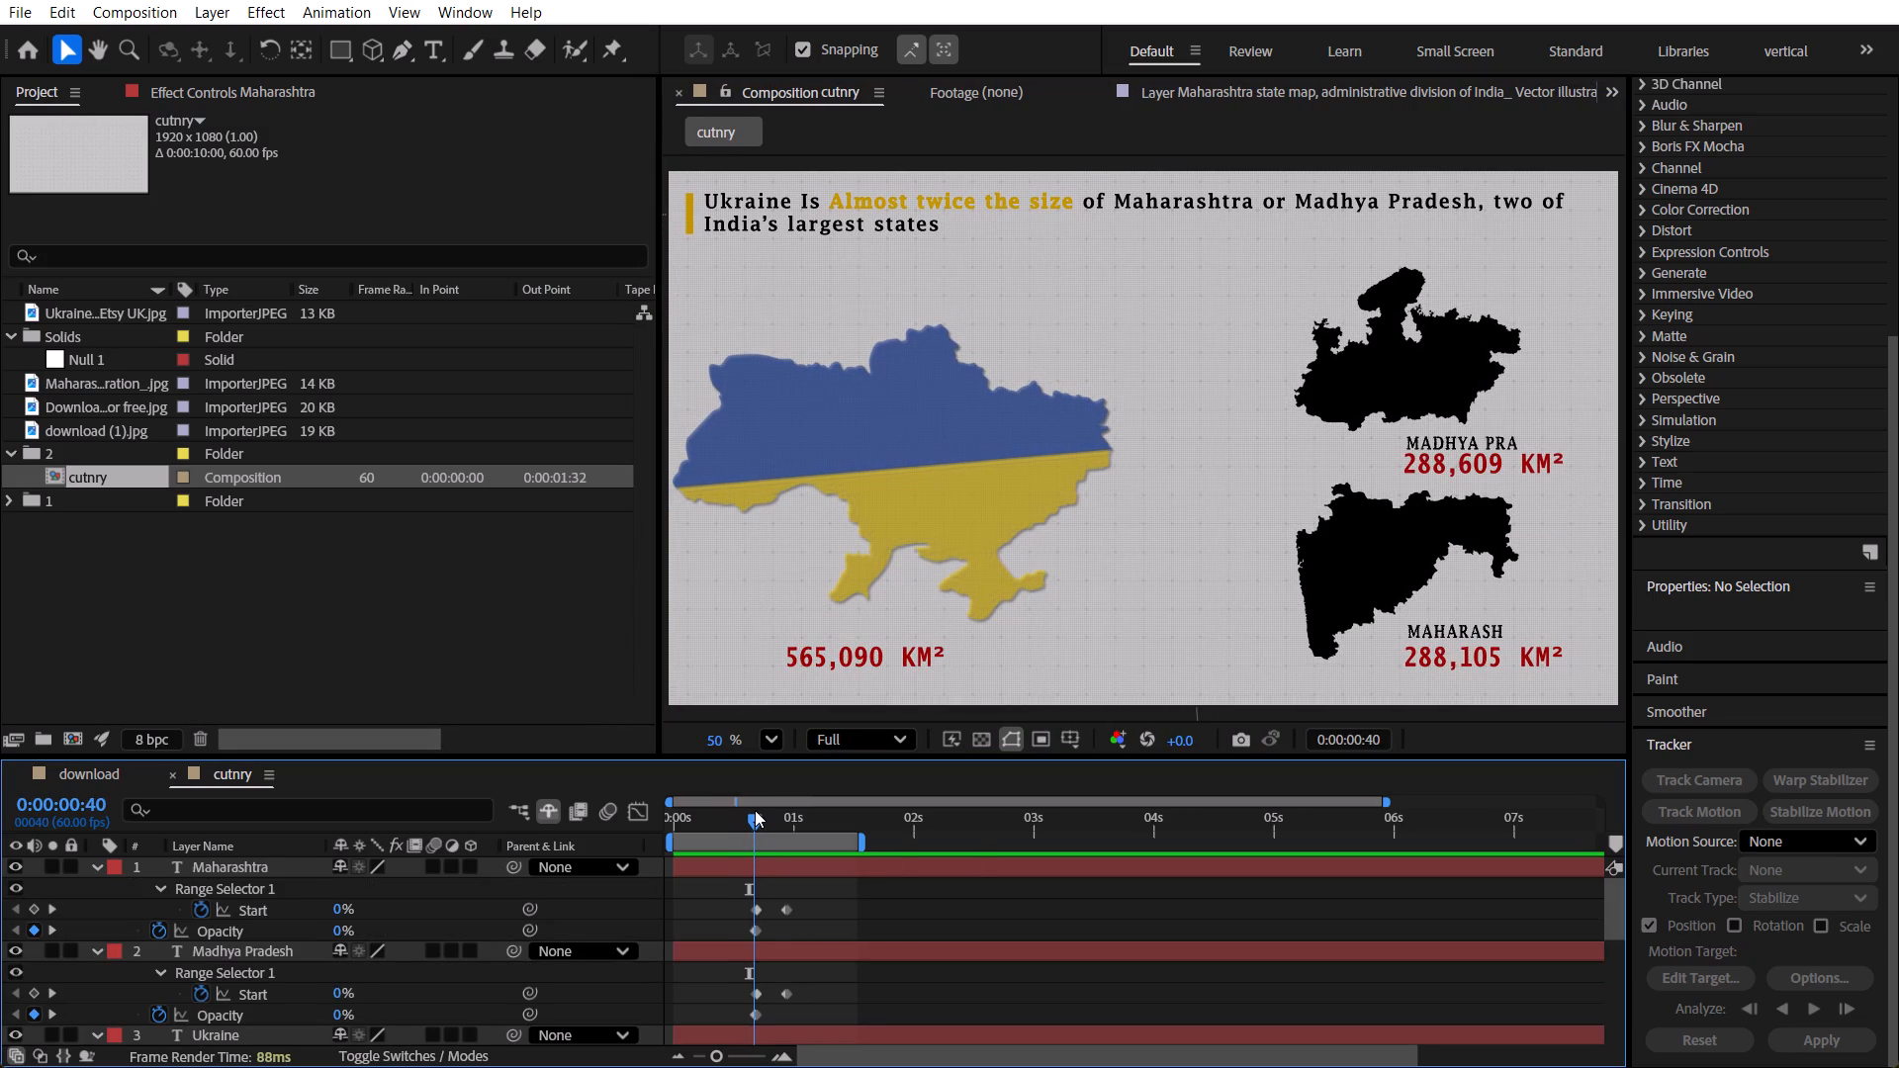
left_click_drag(755, 810, 759, 822)
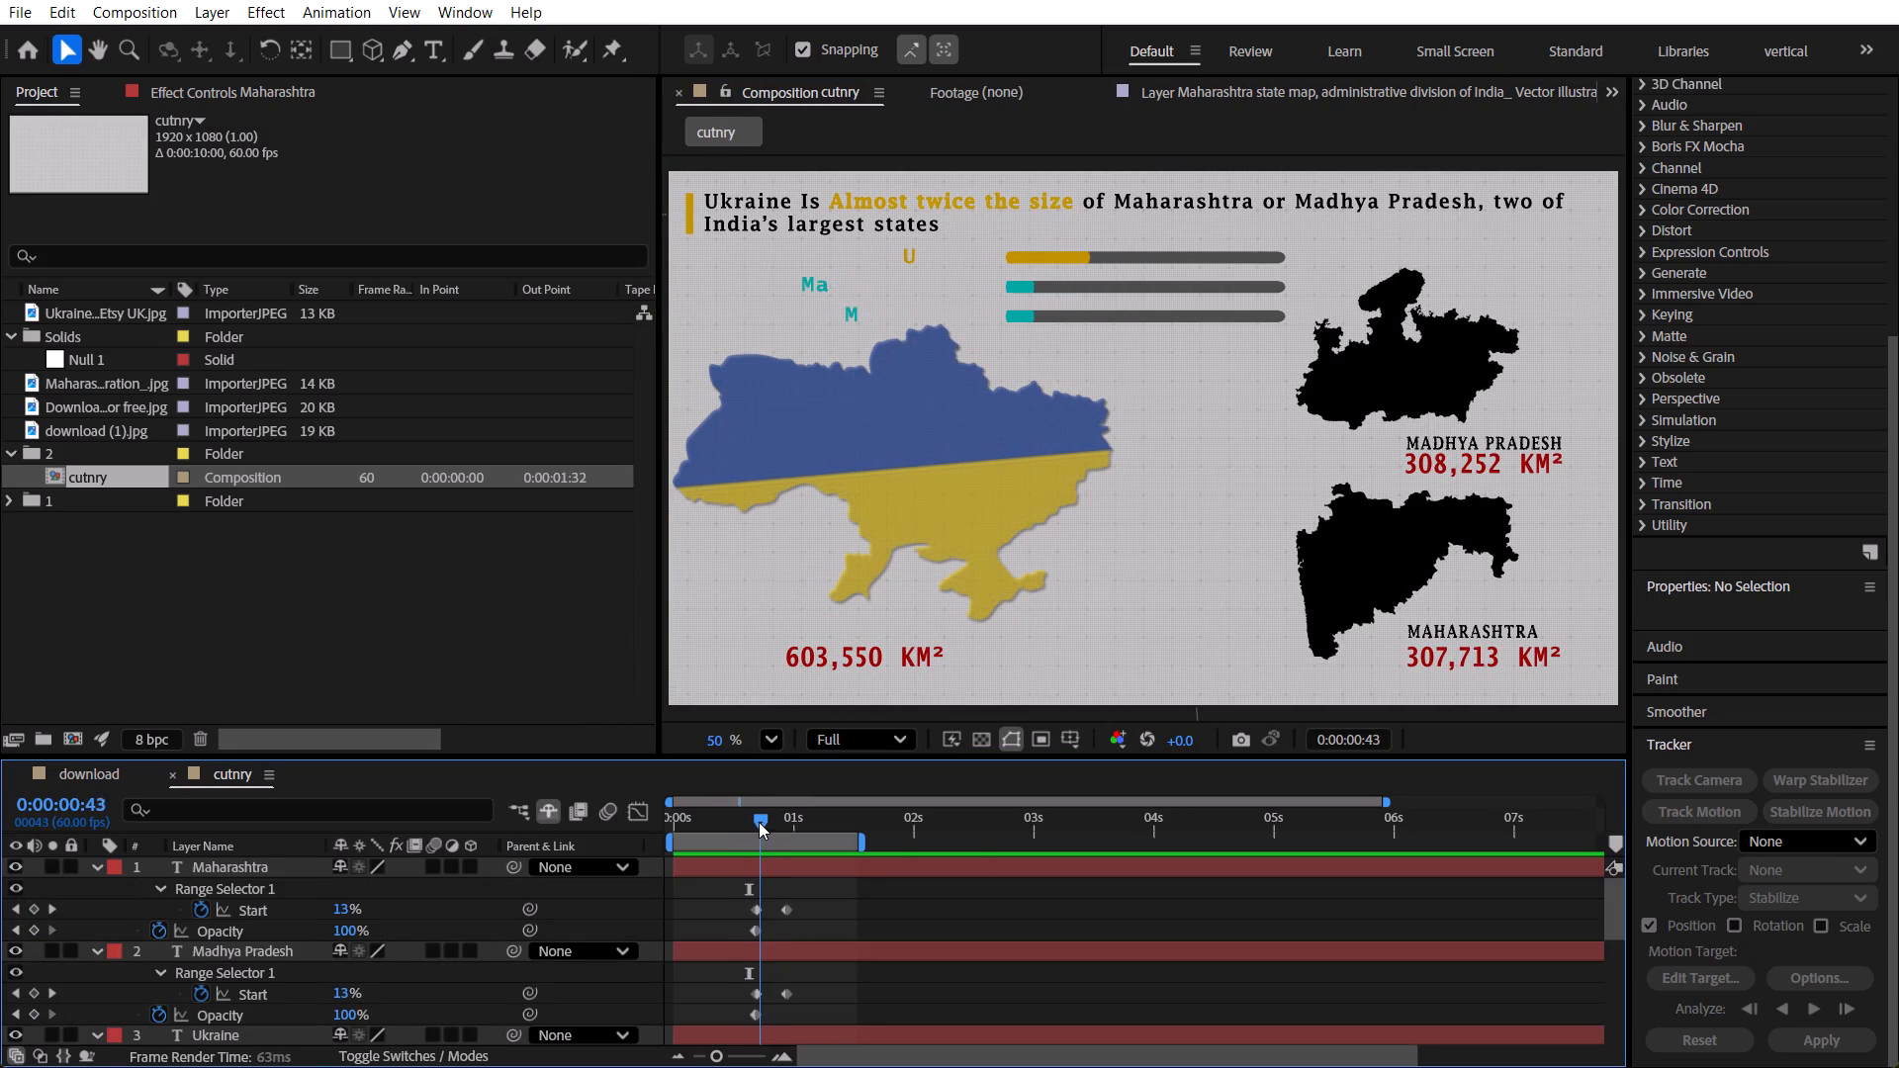
left_click_drag(759, 822, 758, 825)
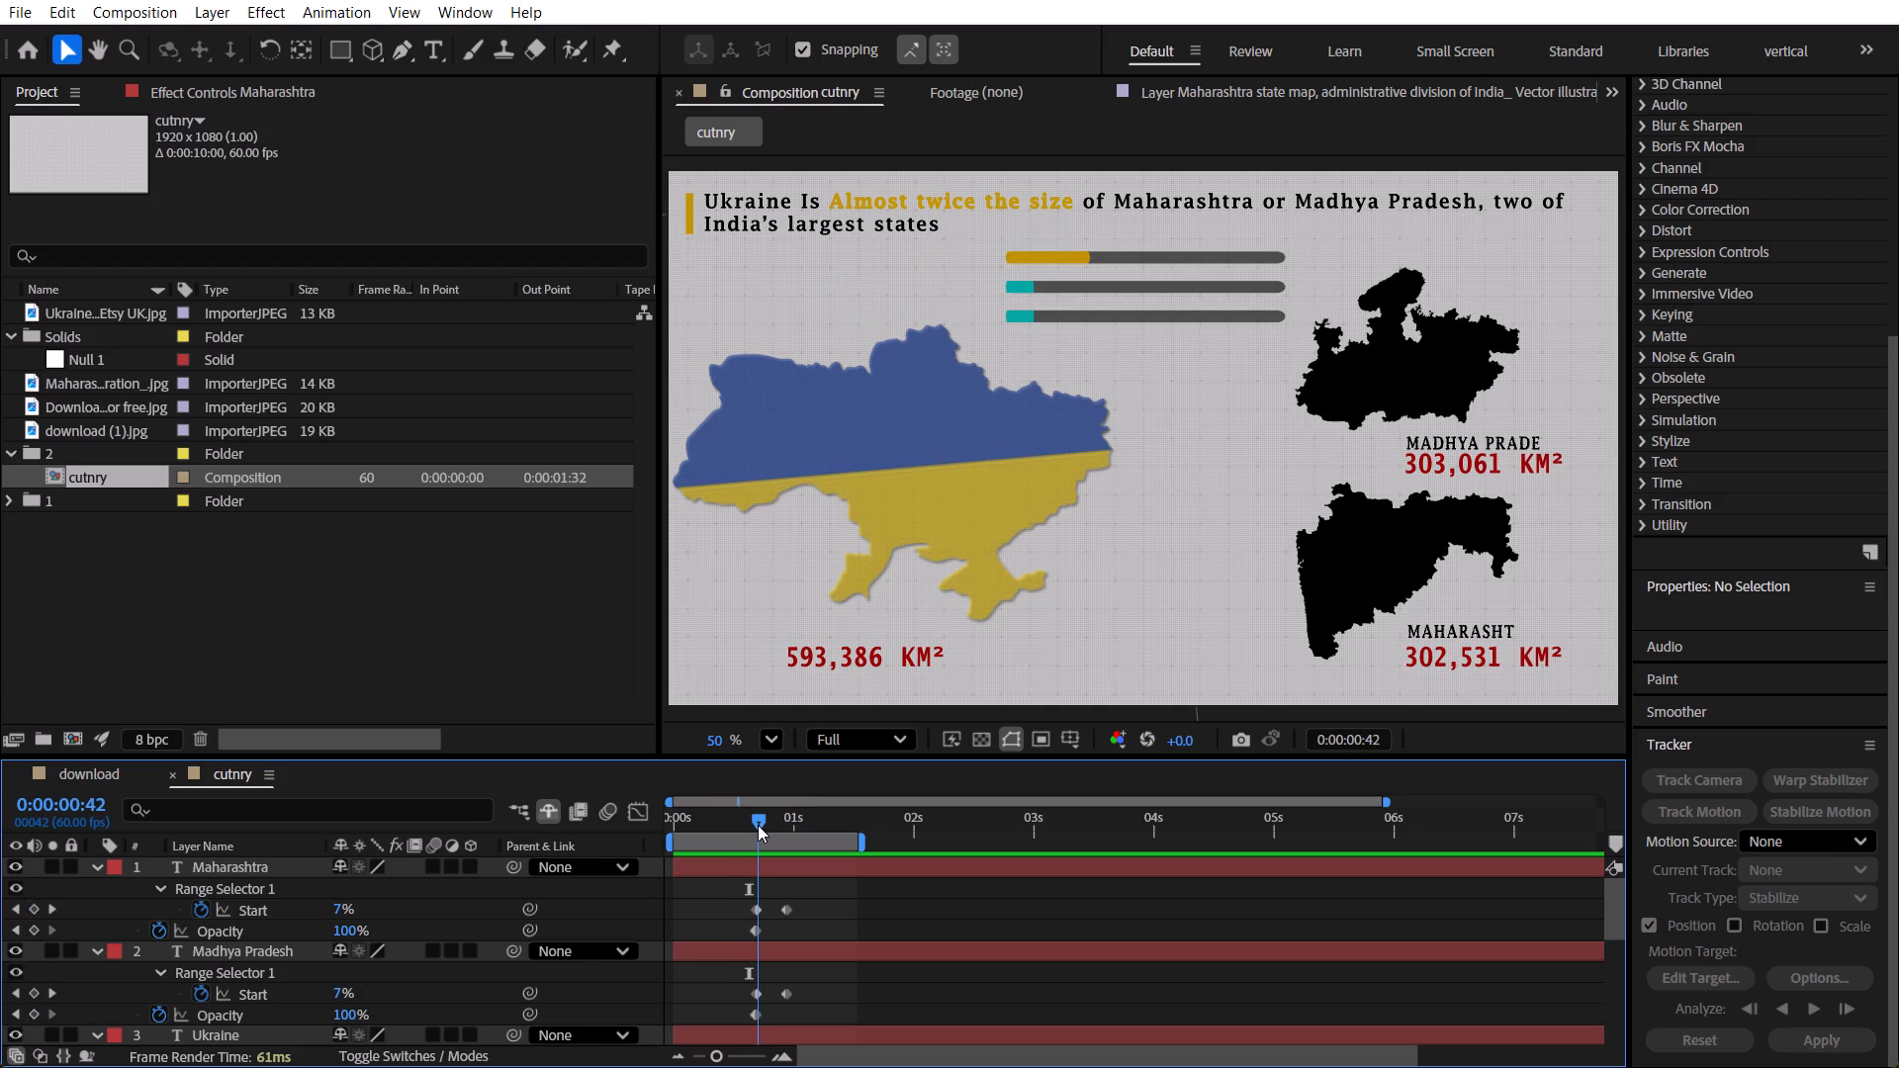
left_click_drag(758, 825, 747, 825)
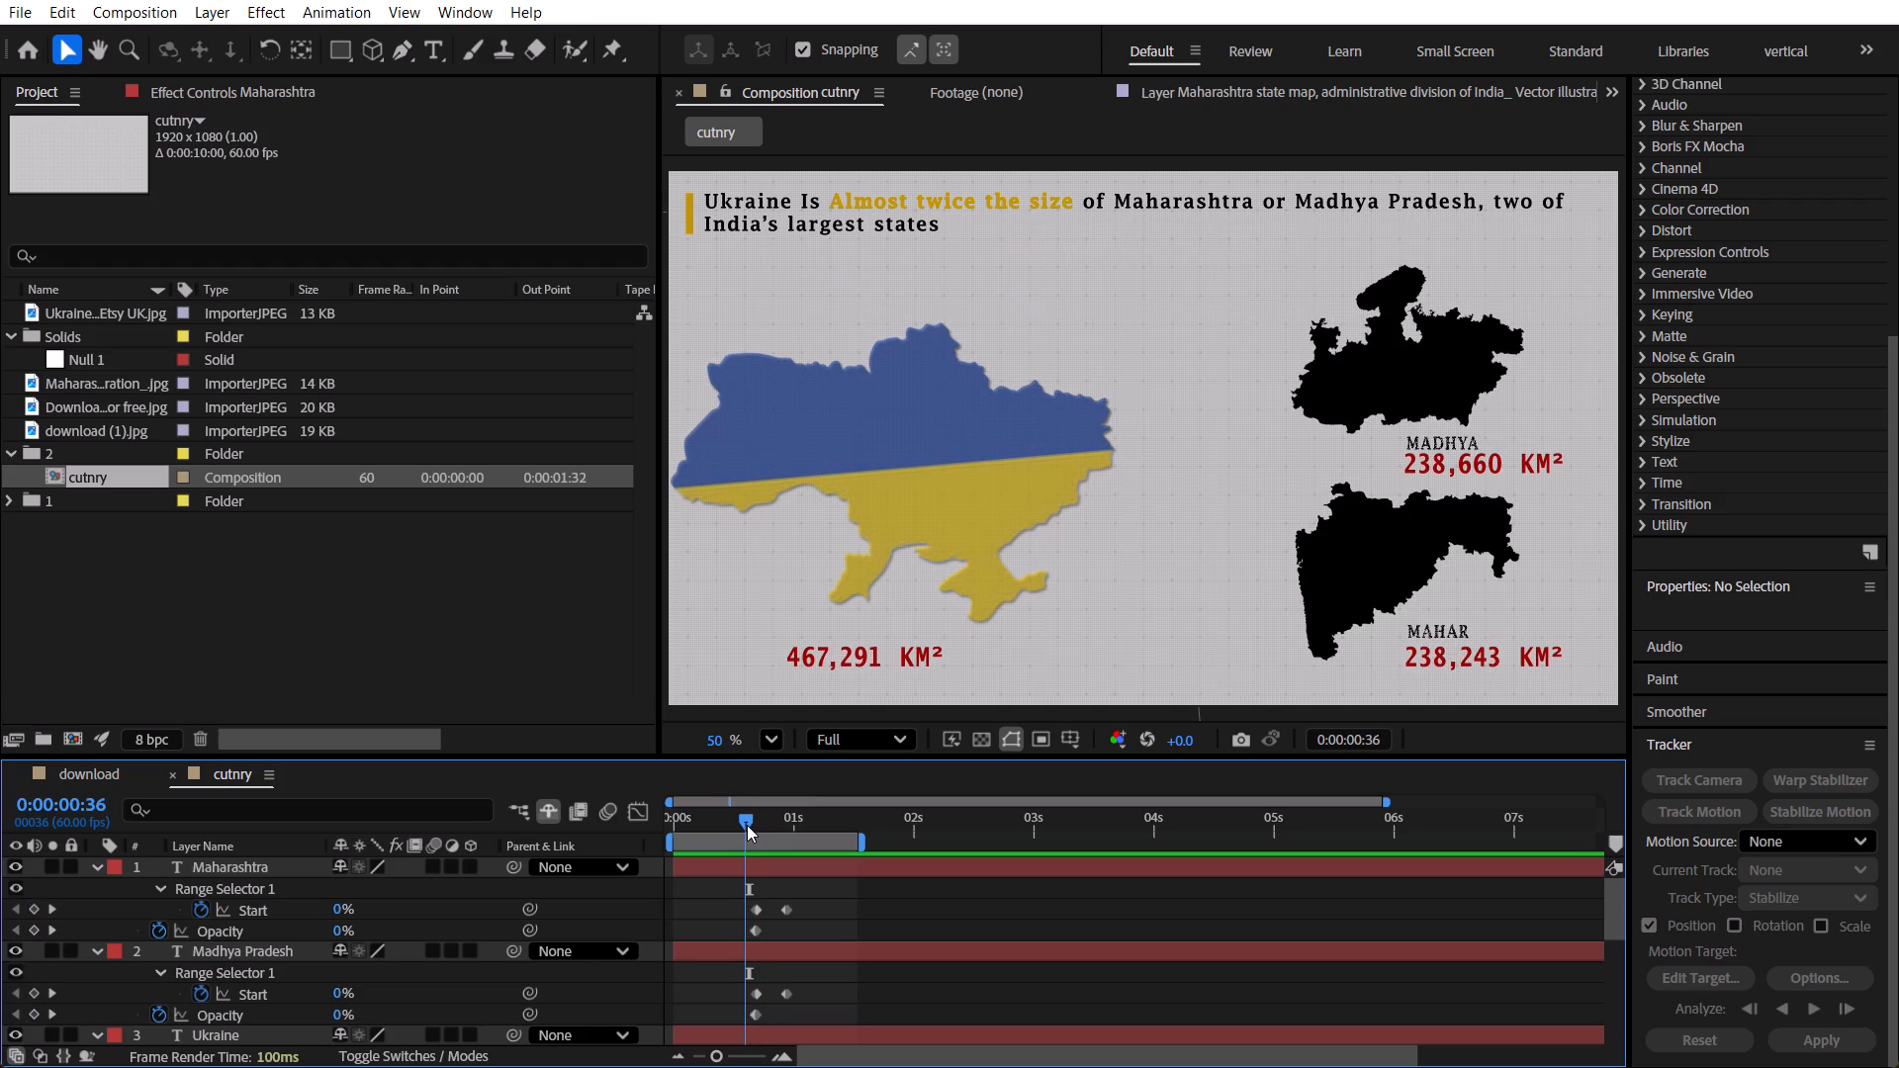
left_click_drag(747, 825, 739, 825)
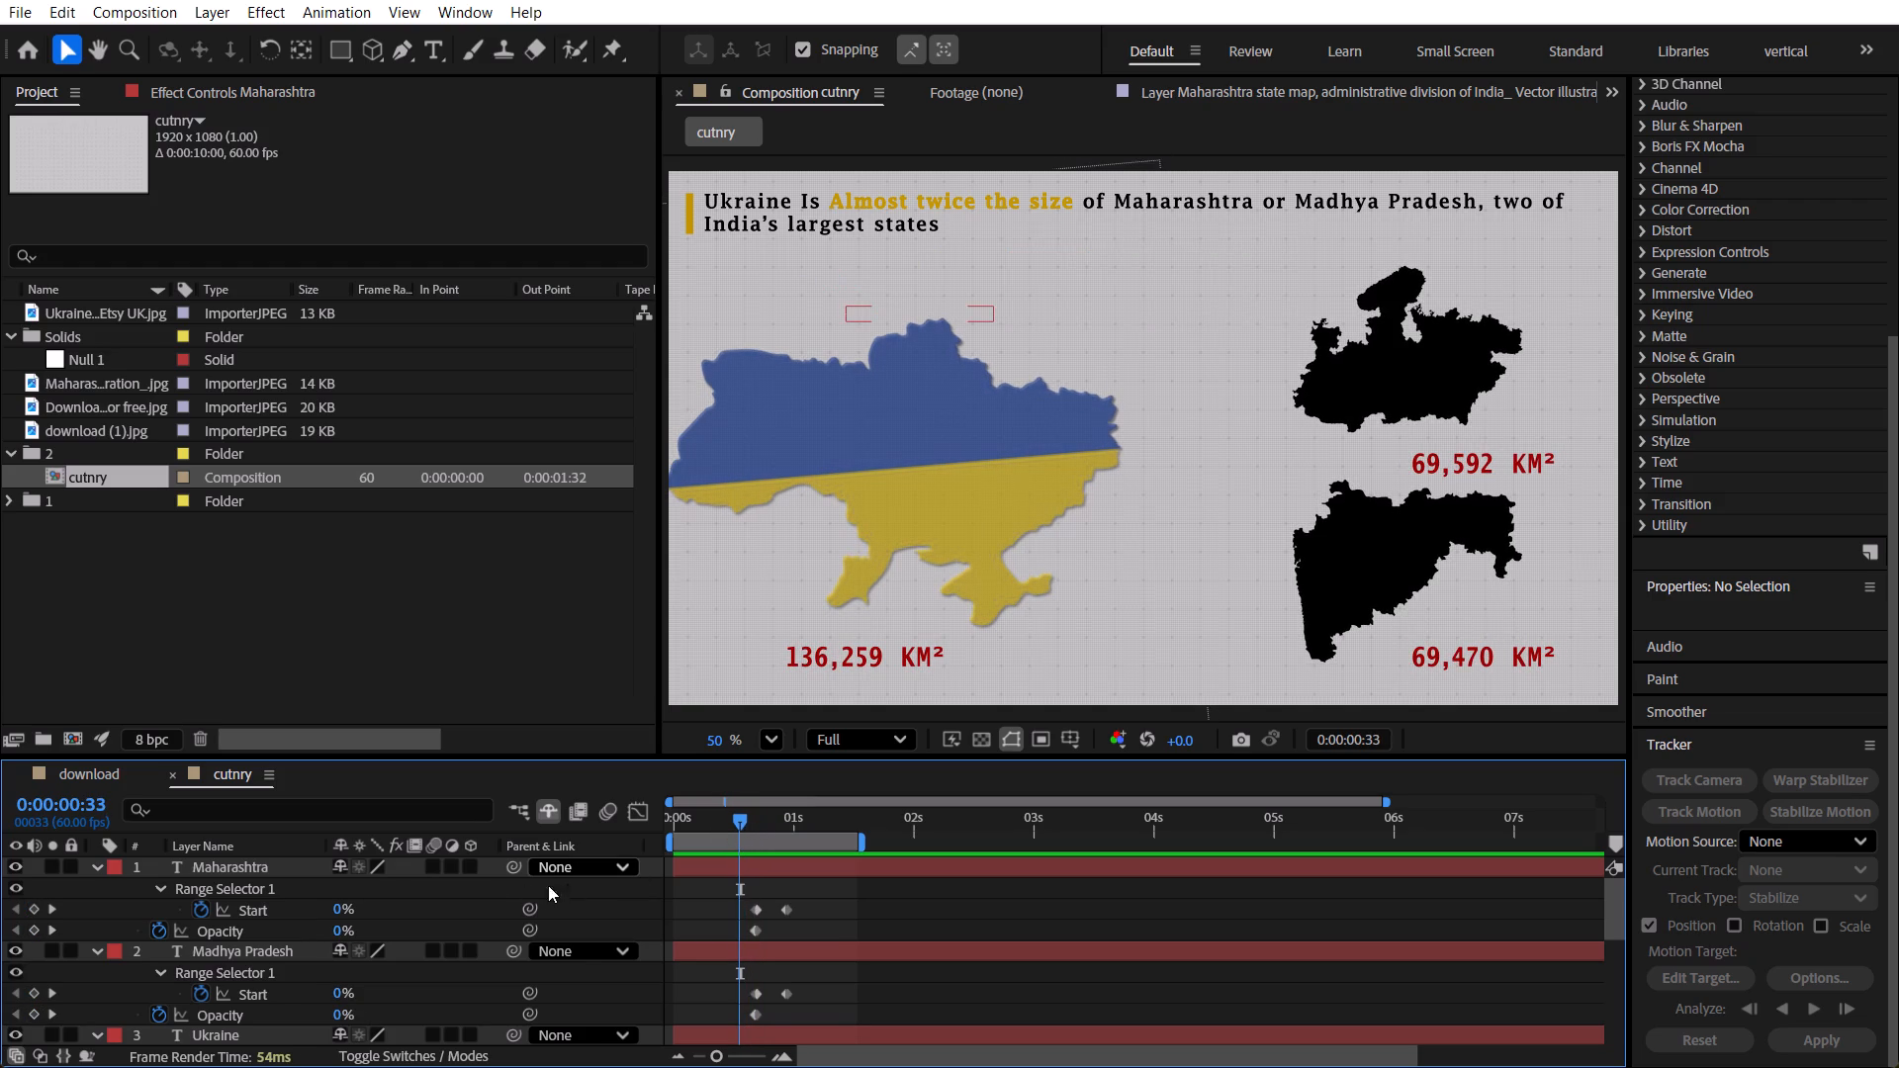
key("u")
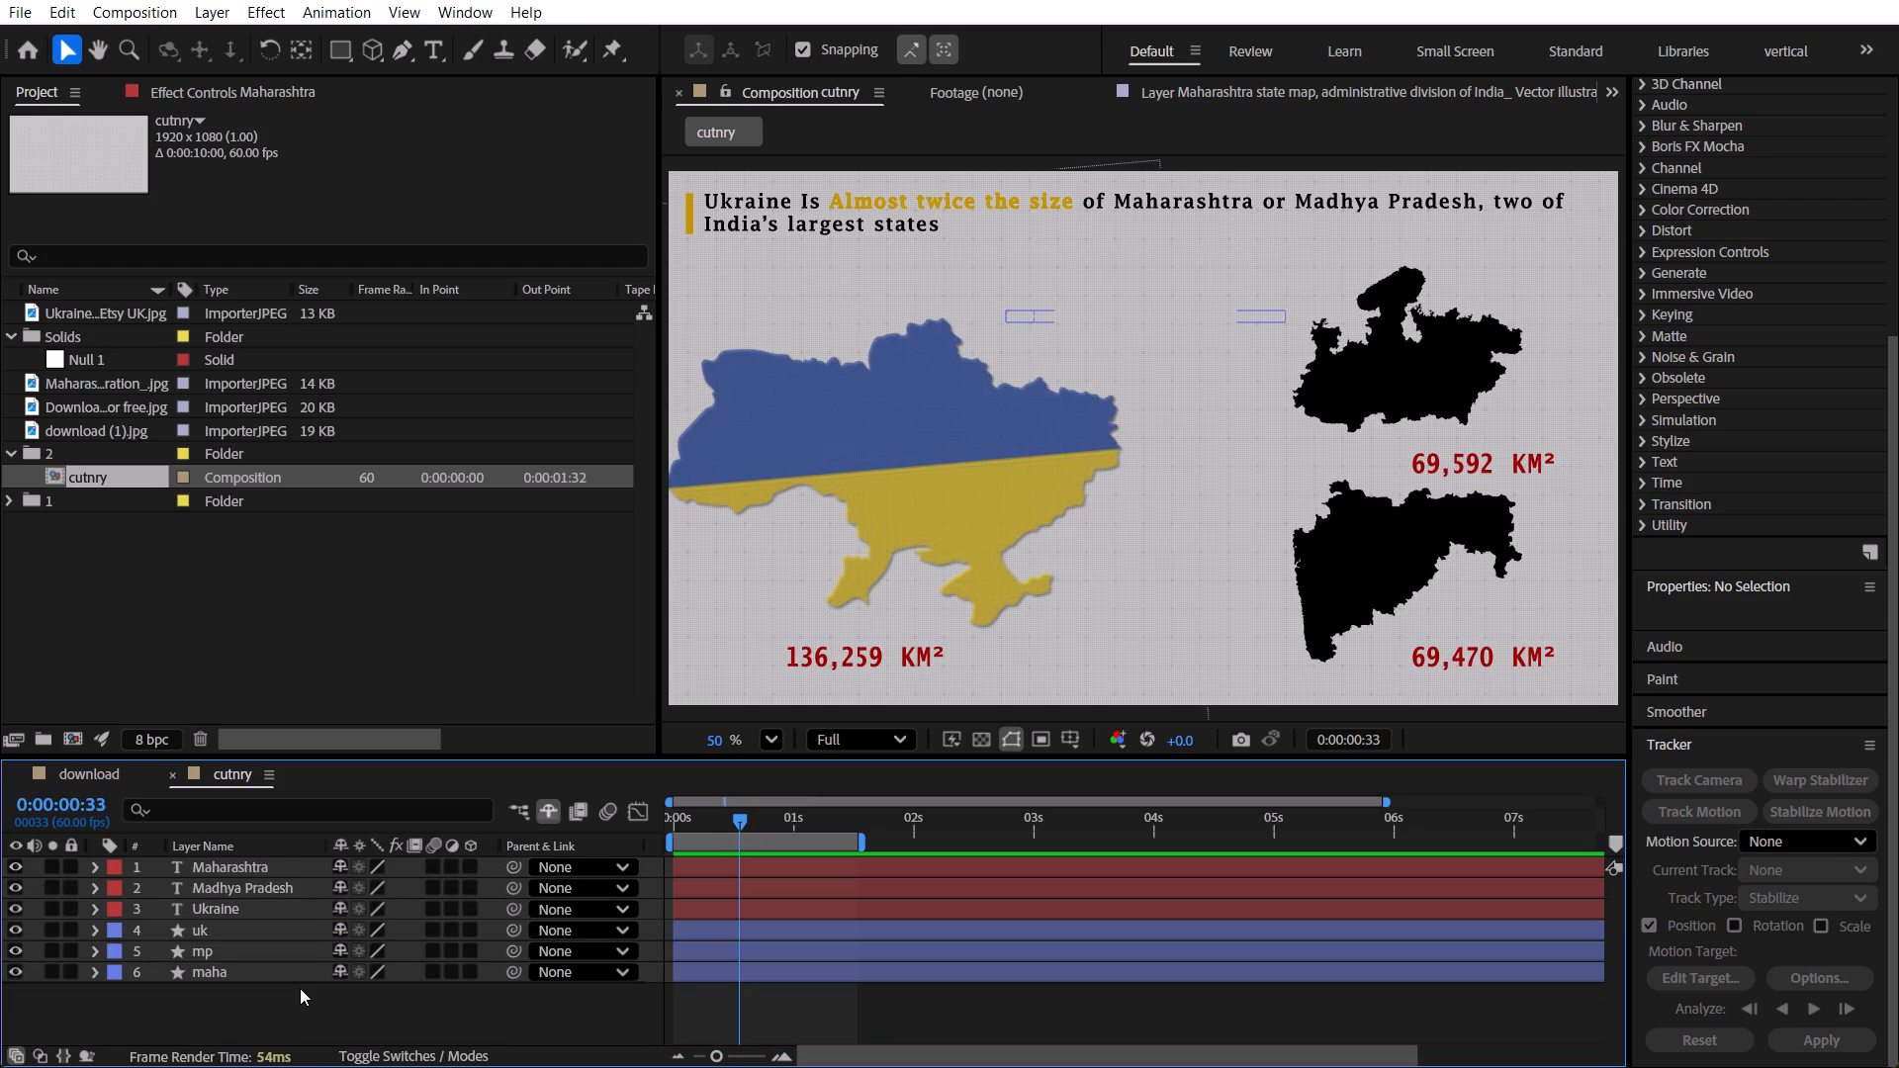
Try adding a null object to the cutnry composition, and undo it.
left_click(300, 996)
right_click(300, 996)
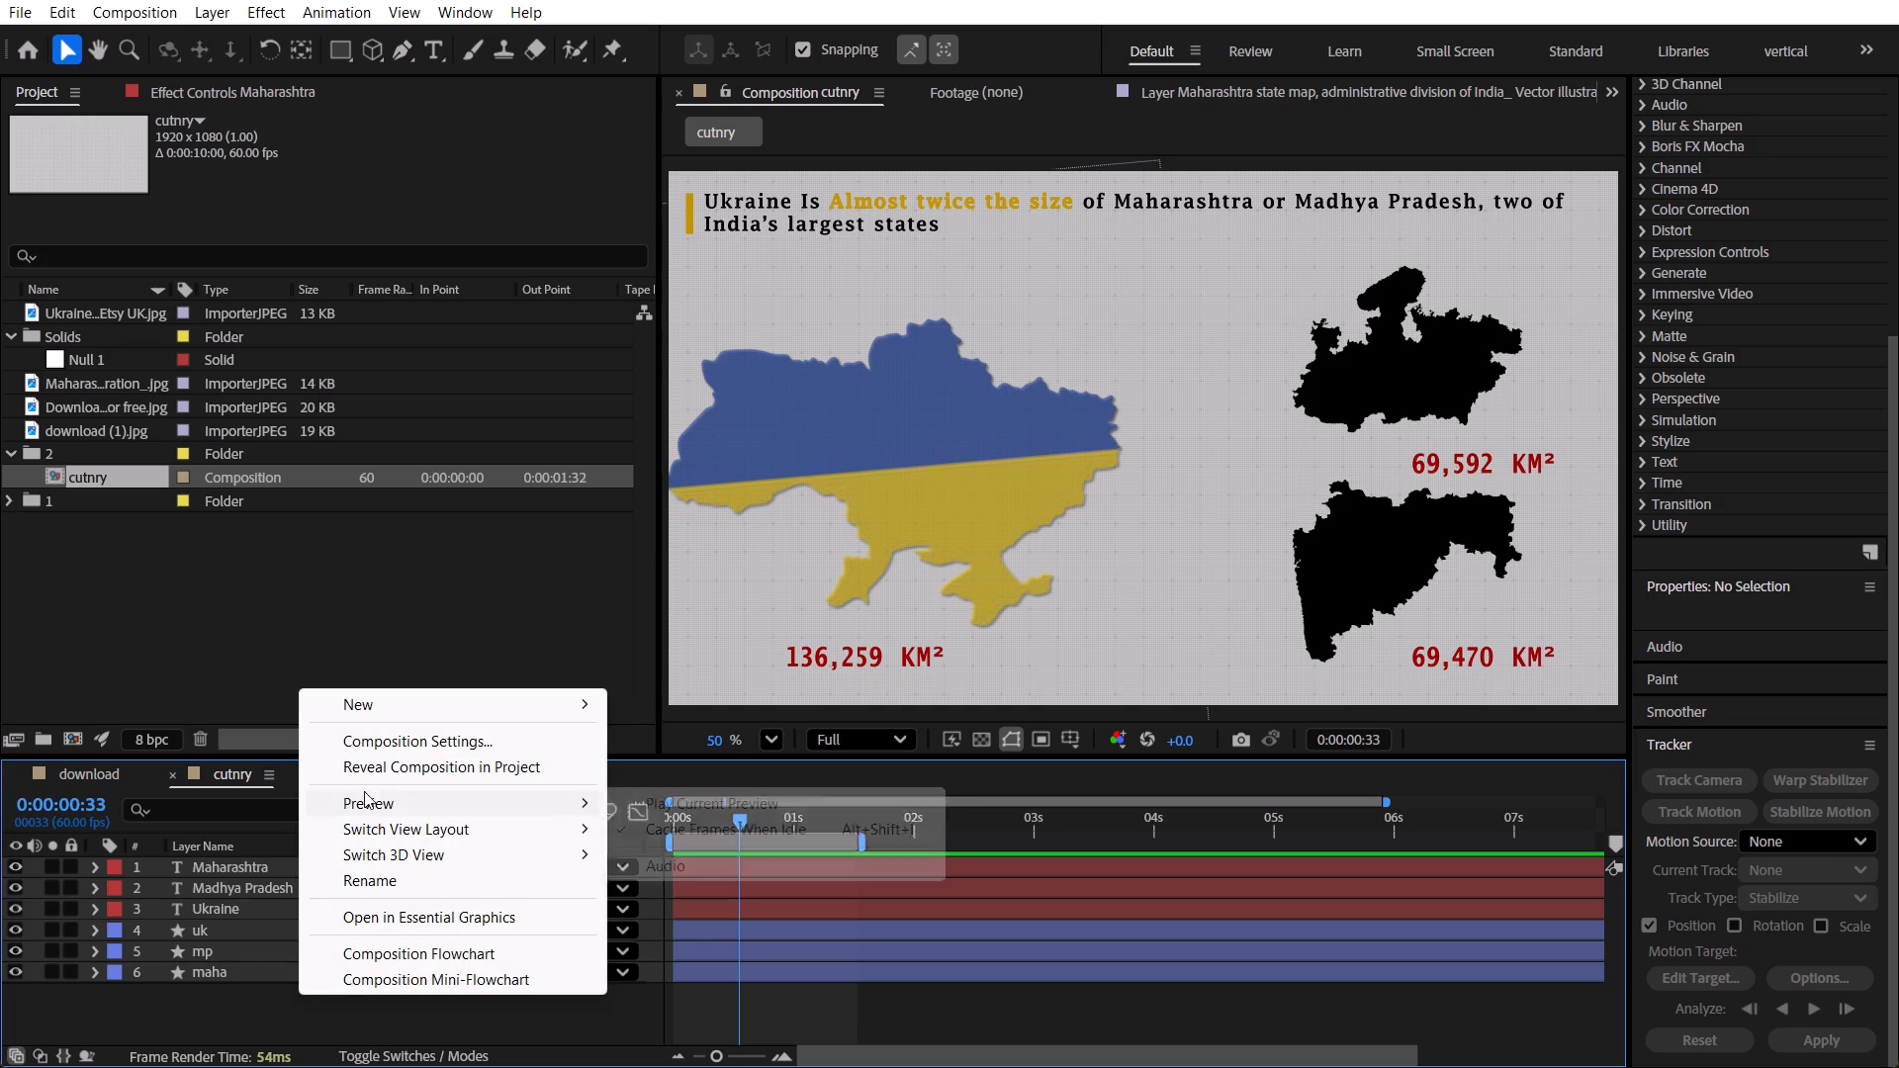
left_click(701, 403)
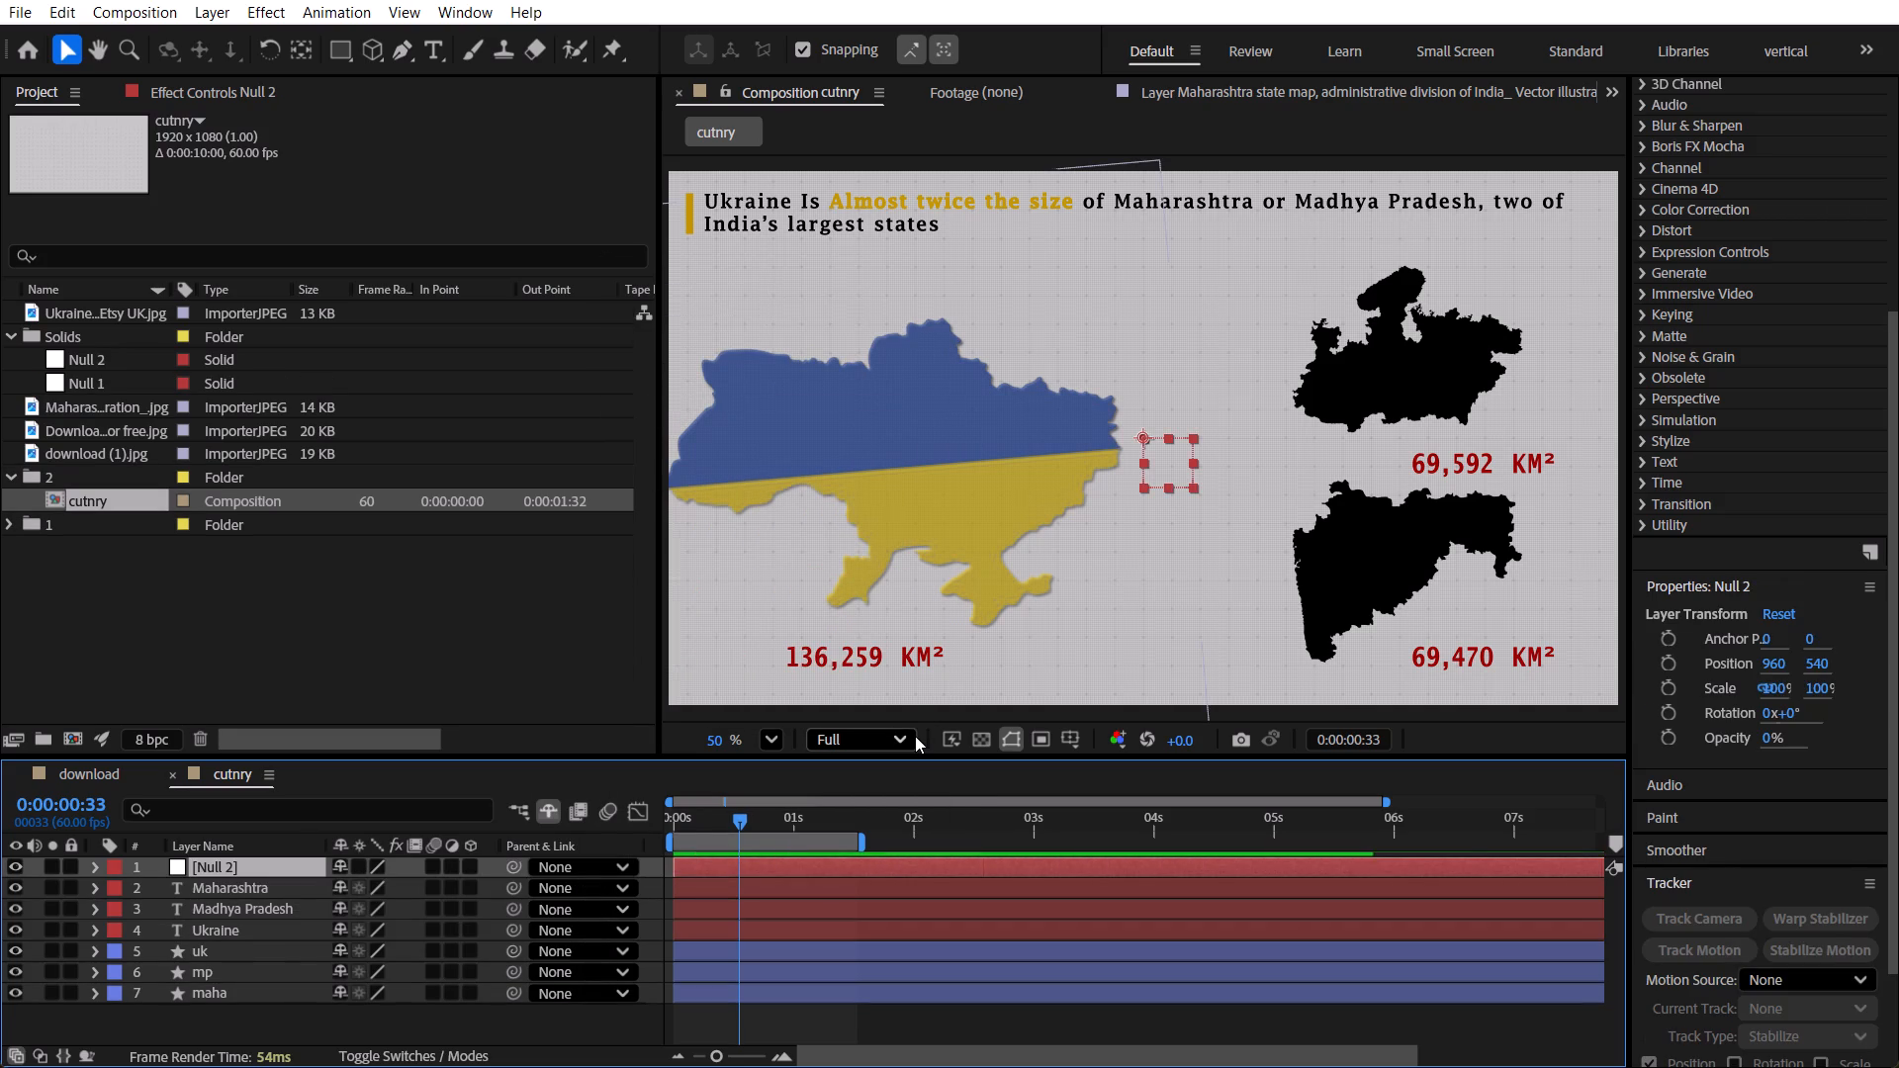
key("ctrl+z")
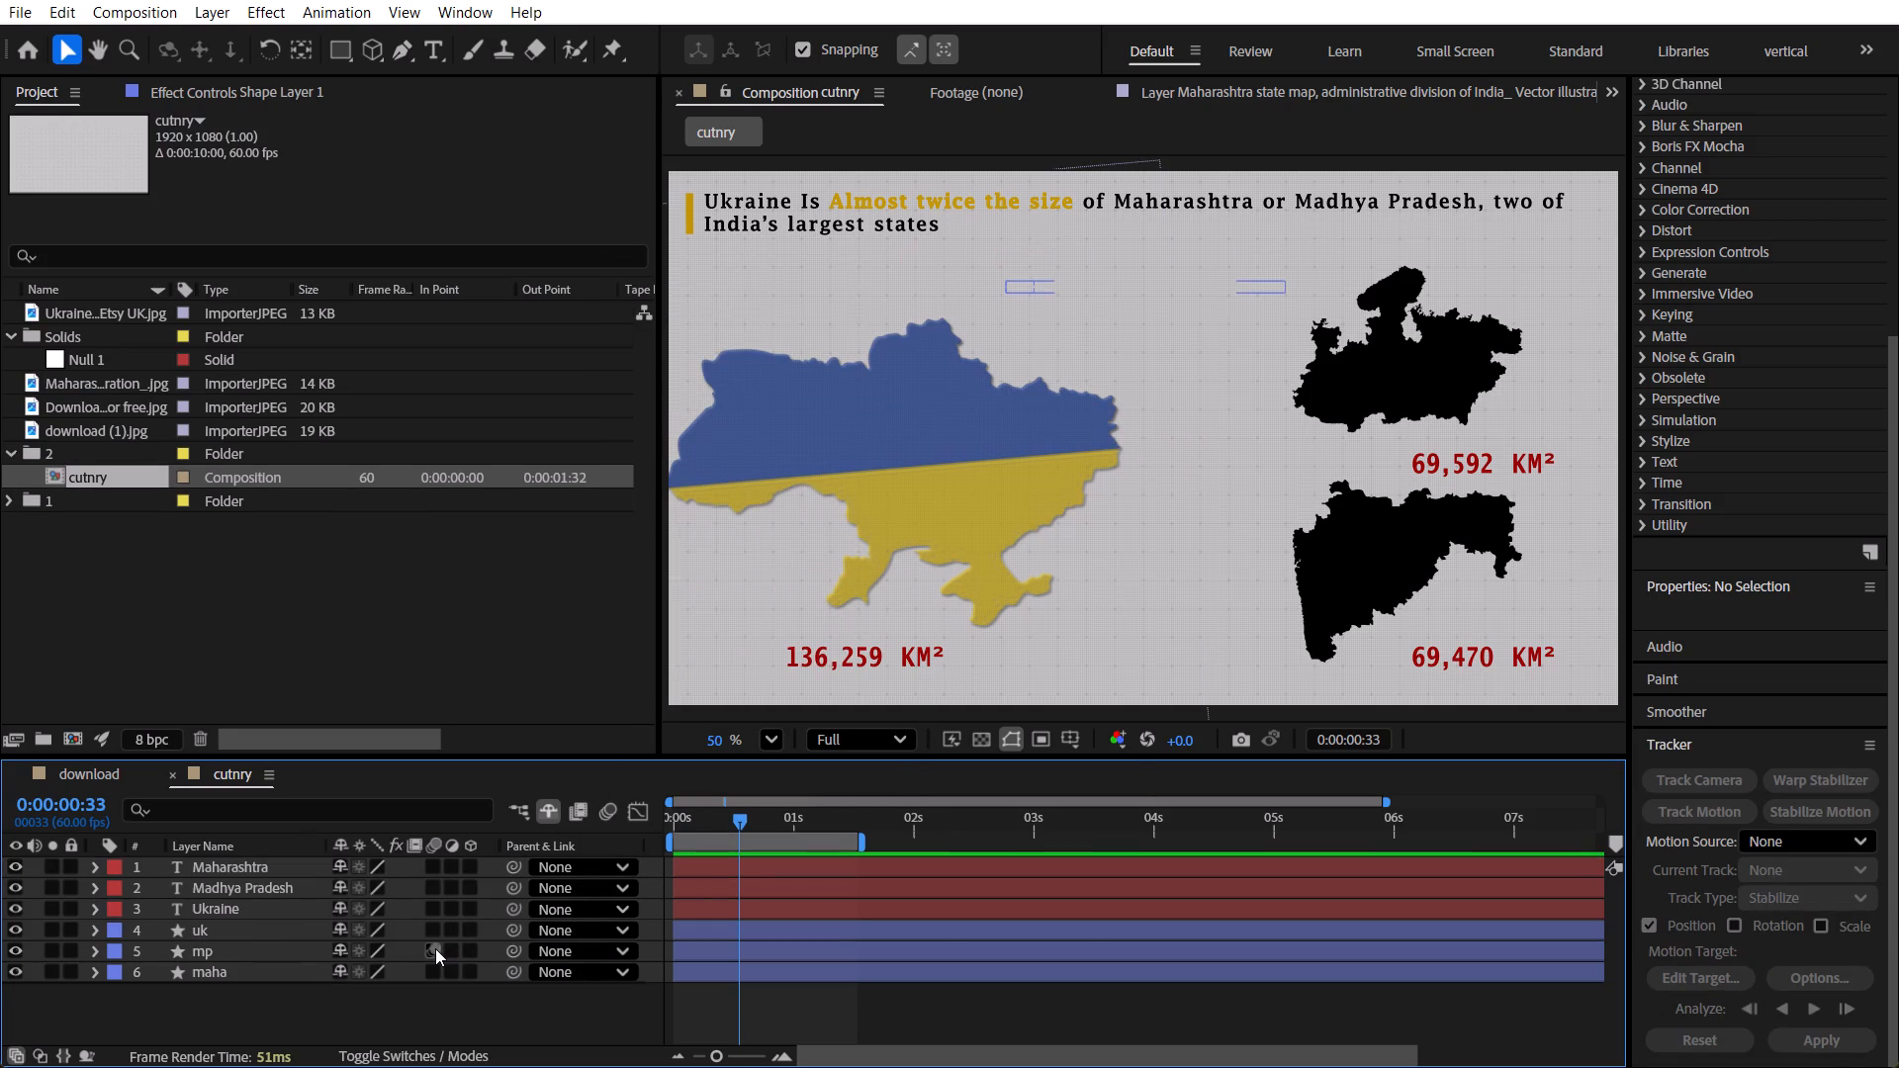
Add a 100% Opacity keyframe at 0:00:00:36 to all six label and bar layers, four frames before their existing first keyframe.
key("t")
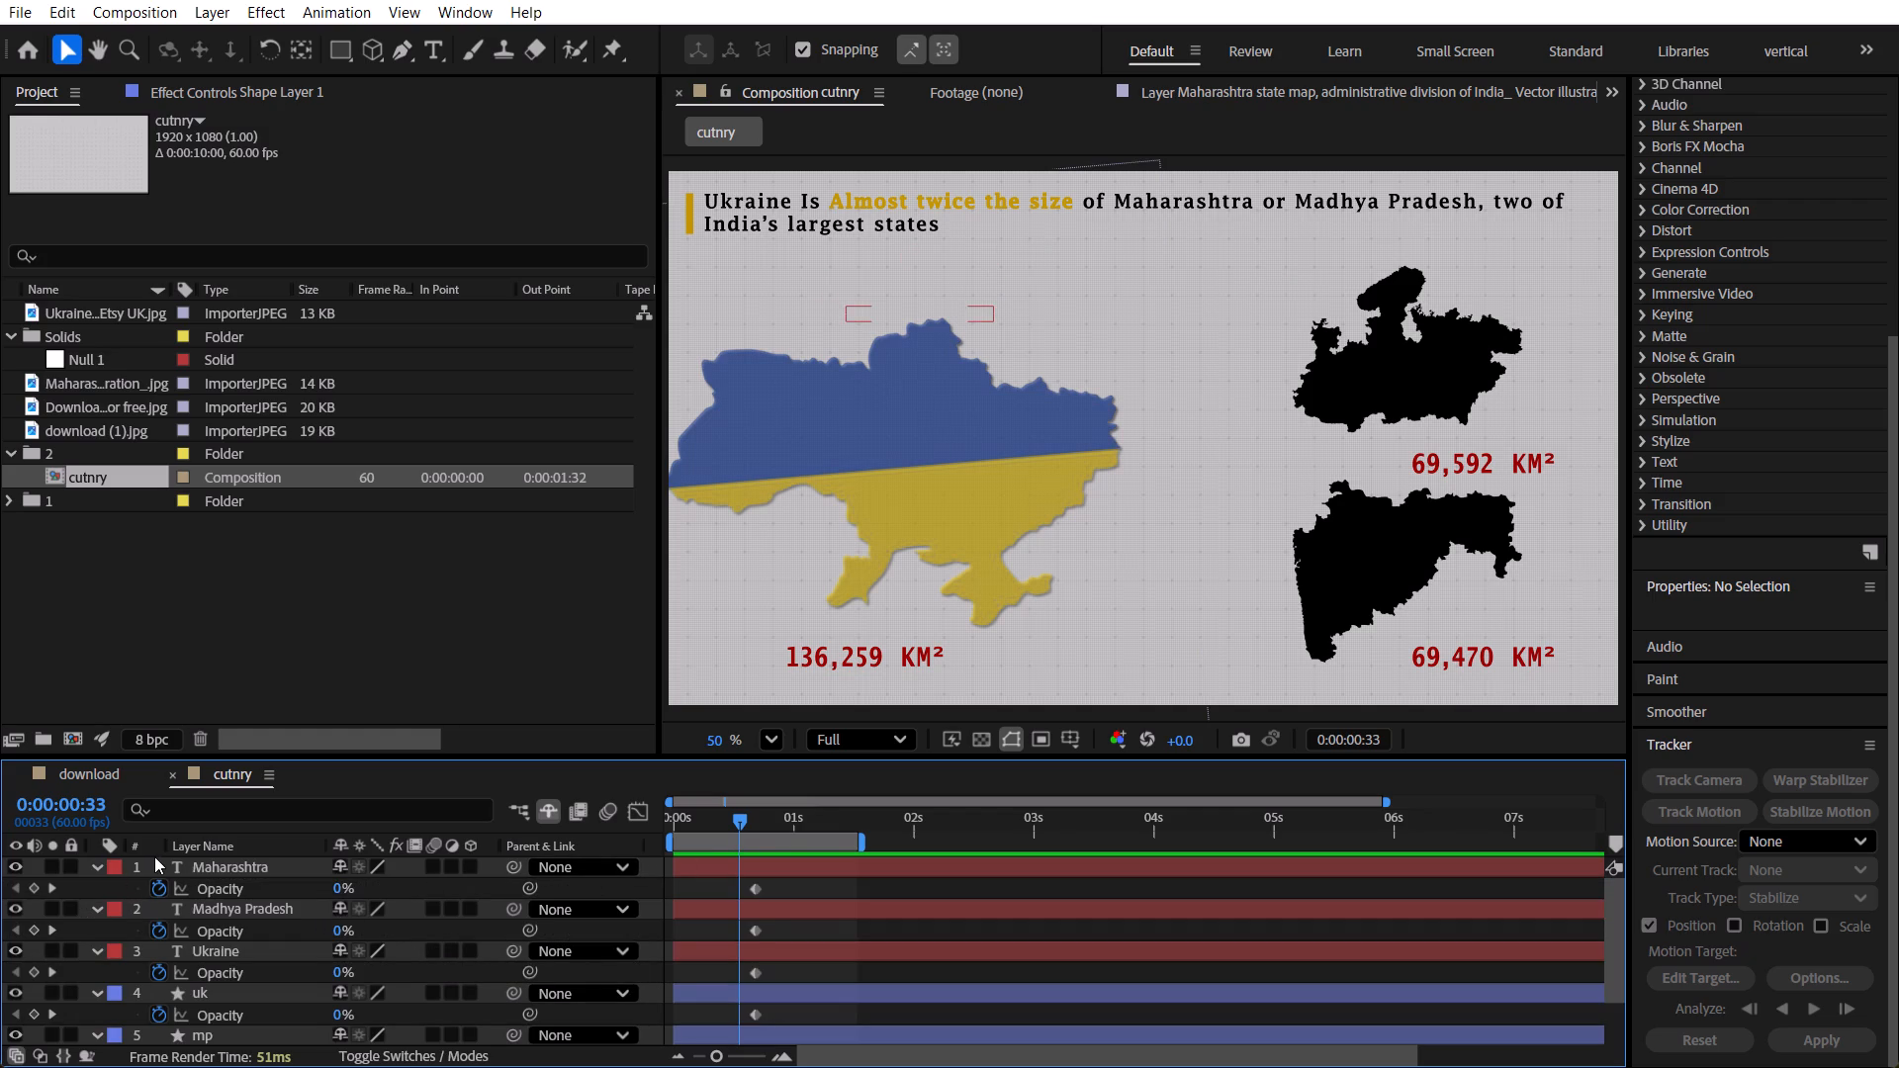
key("ctrl+a")
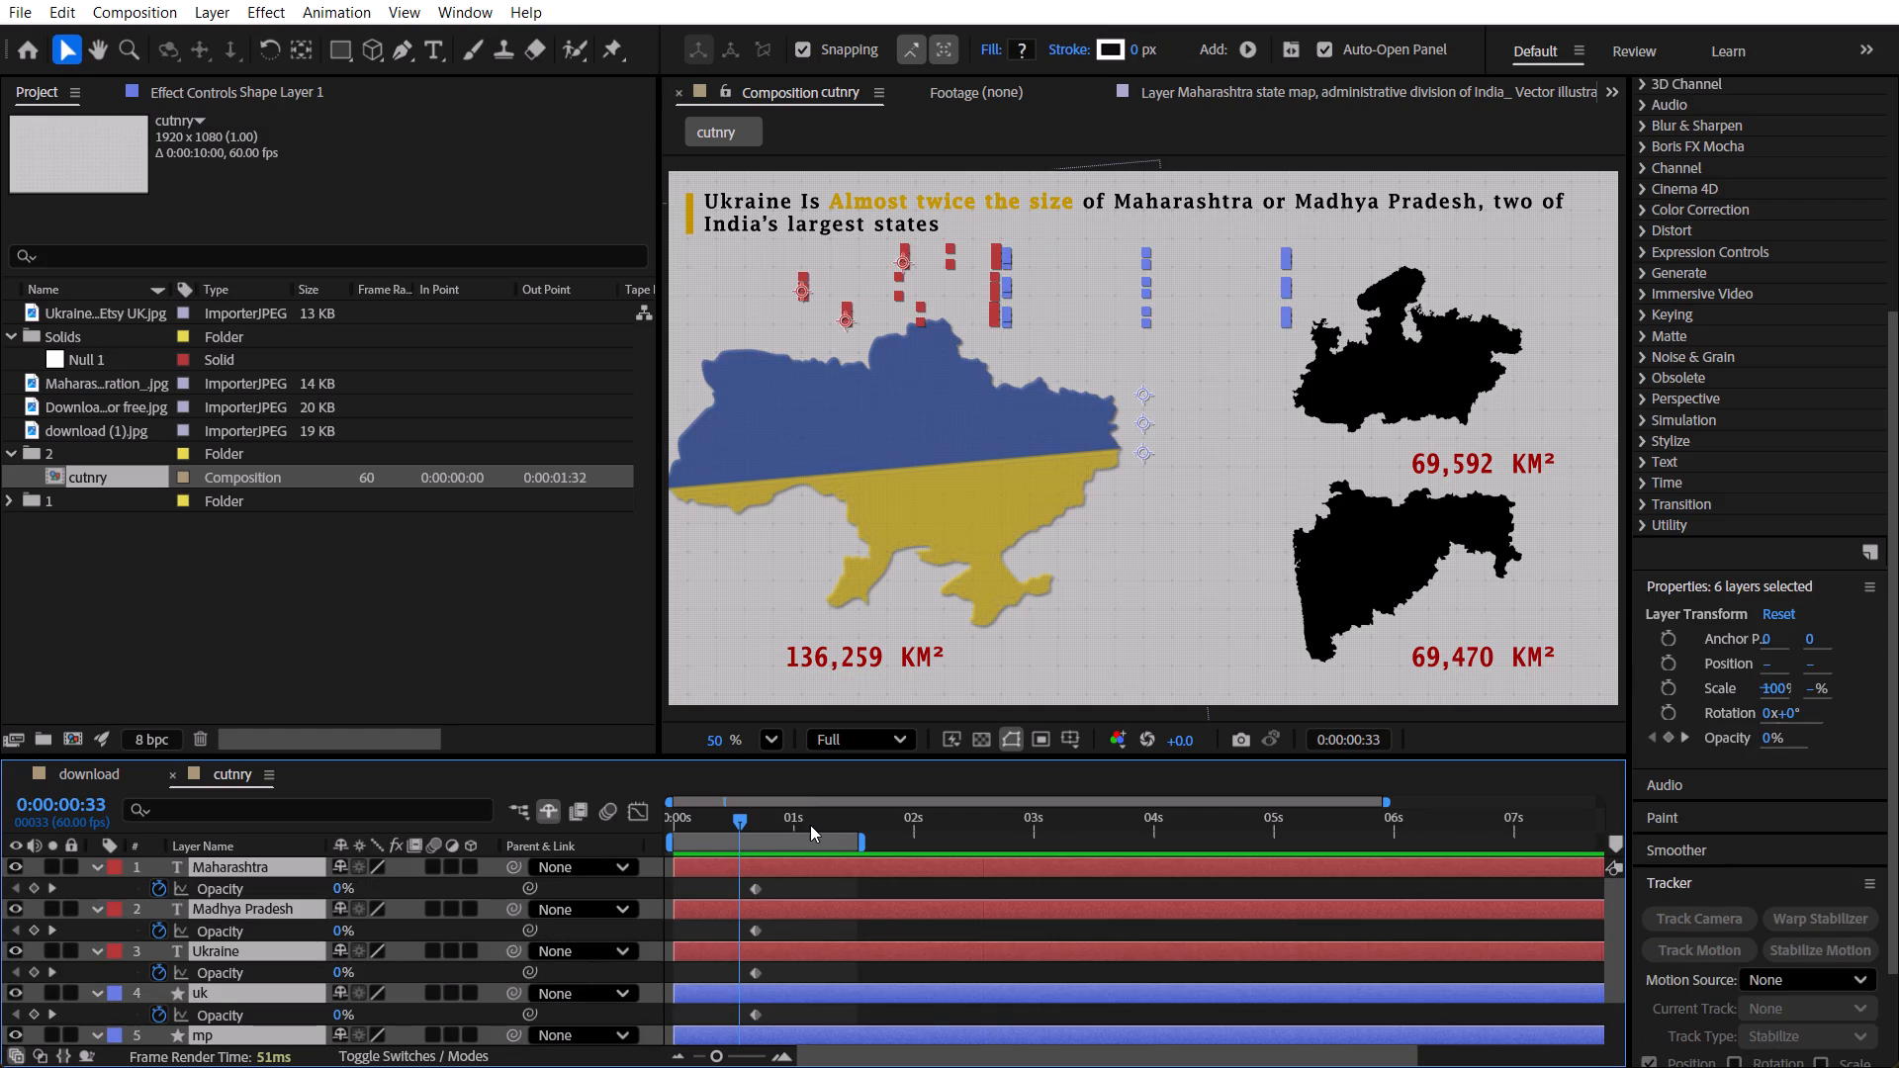
left_click(56, 891)
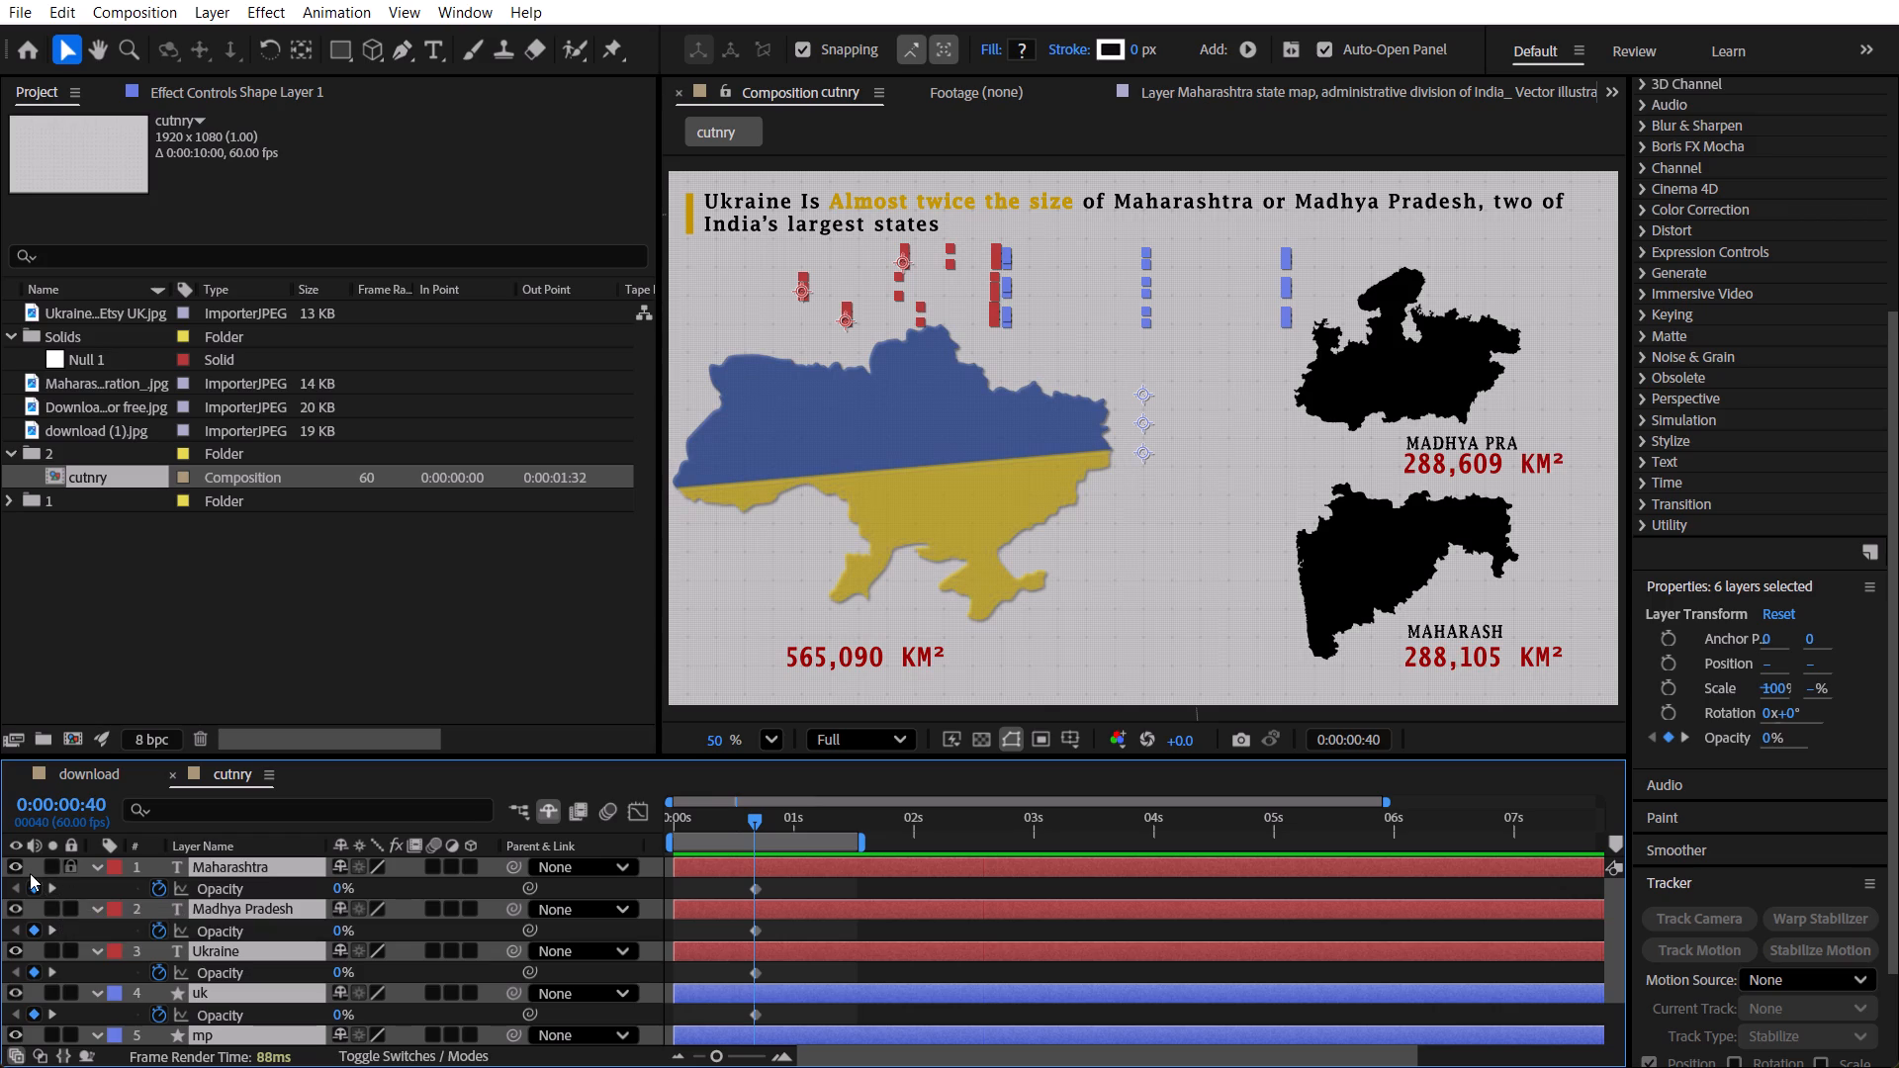
key("ctrl+Left")
key("ctrl+Left")
key("ctrl+Left")
key("ctrl+Left")
key("ctrl+Left")
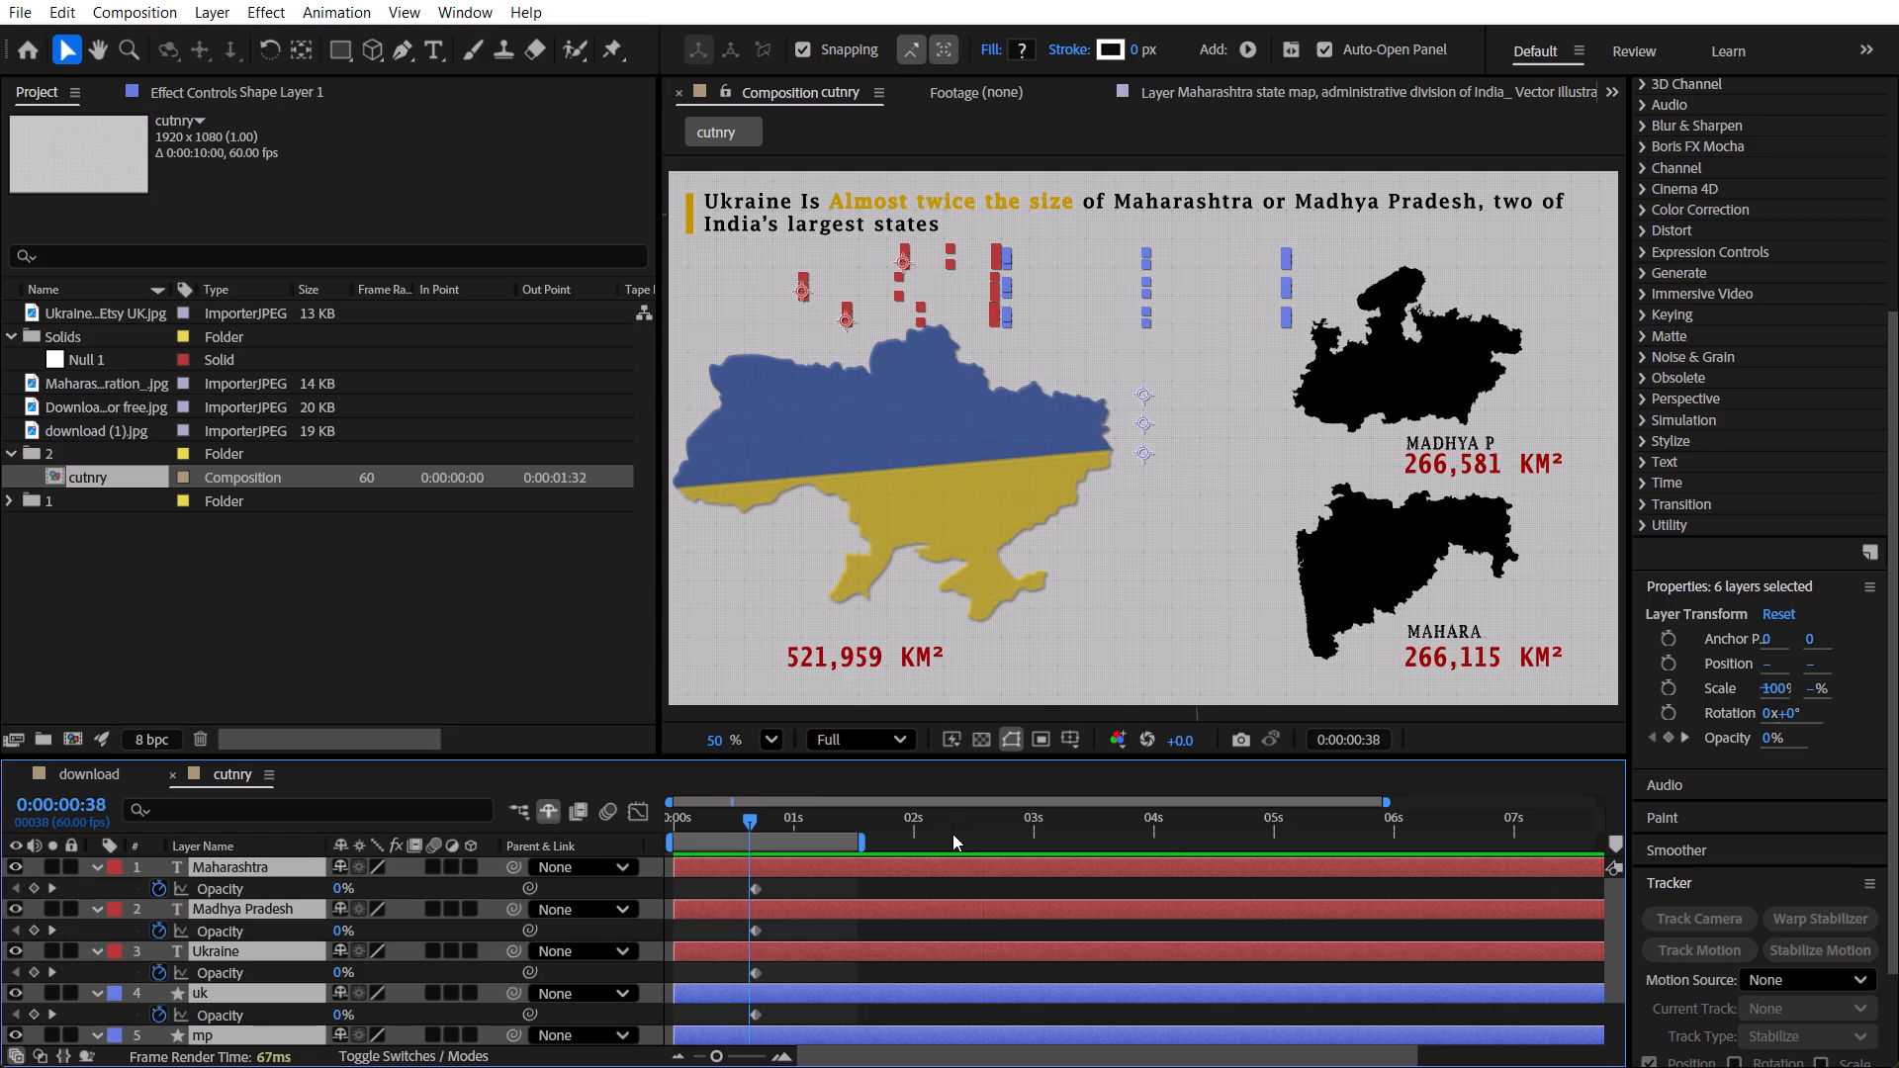
key("ctrl+Left")
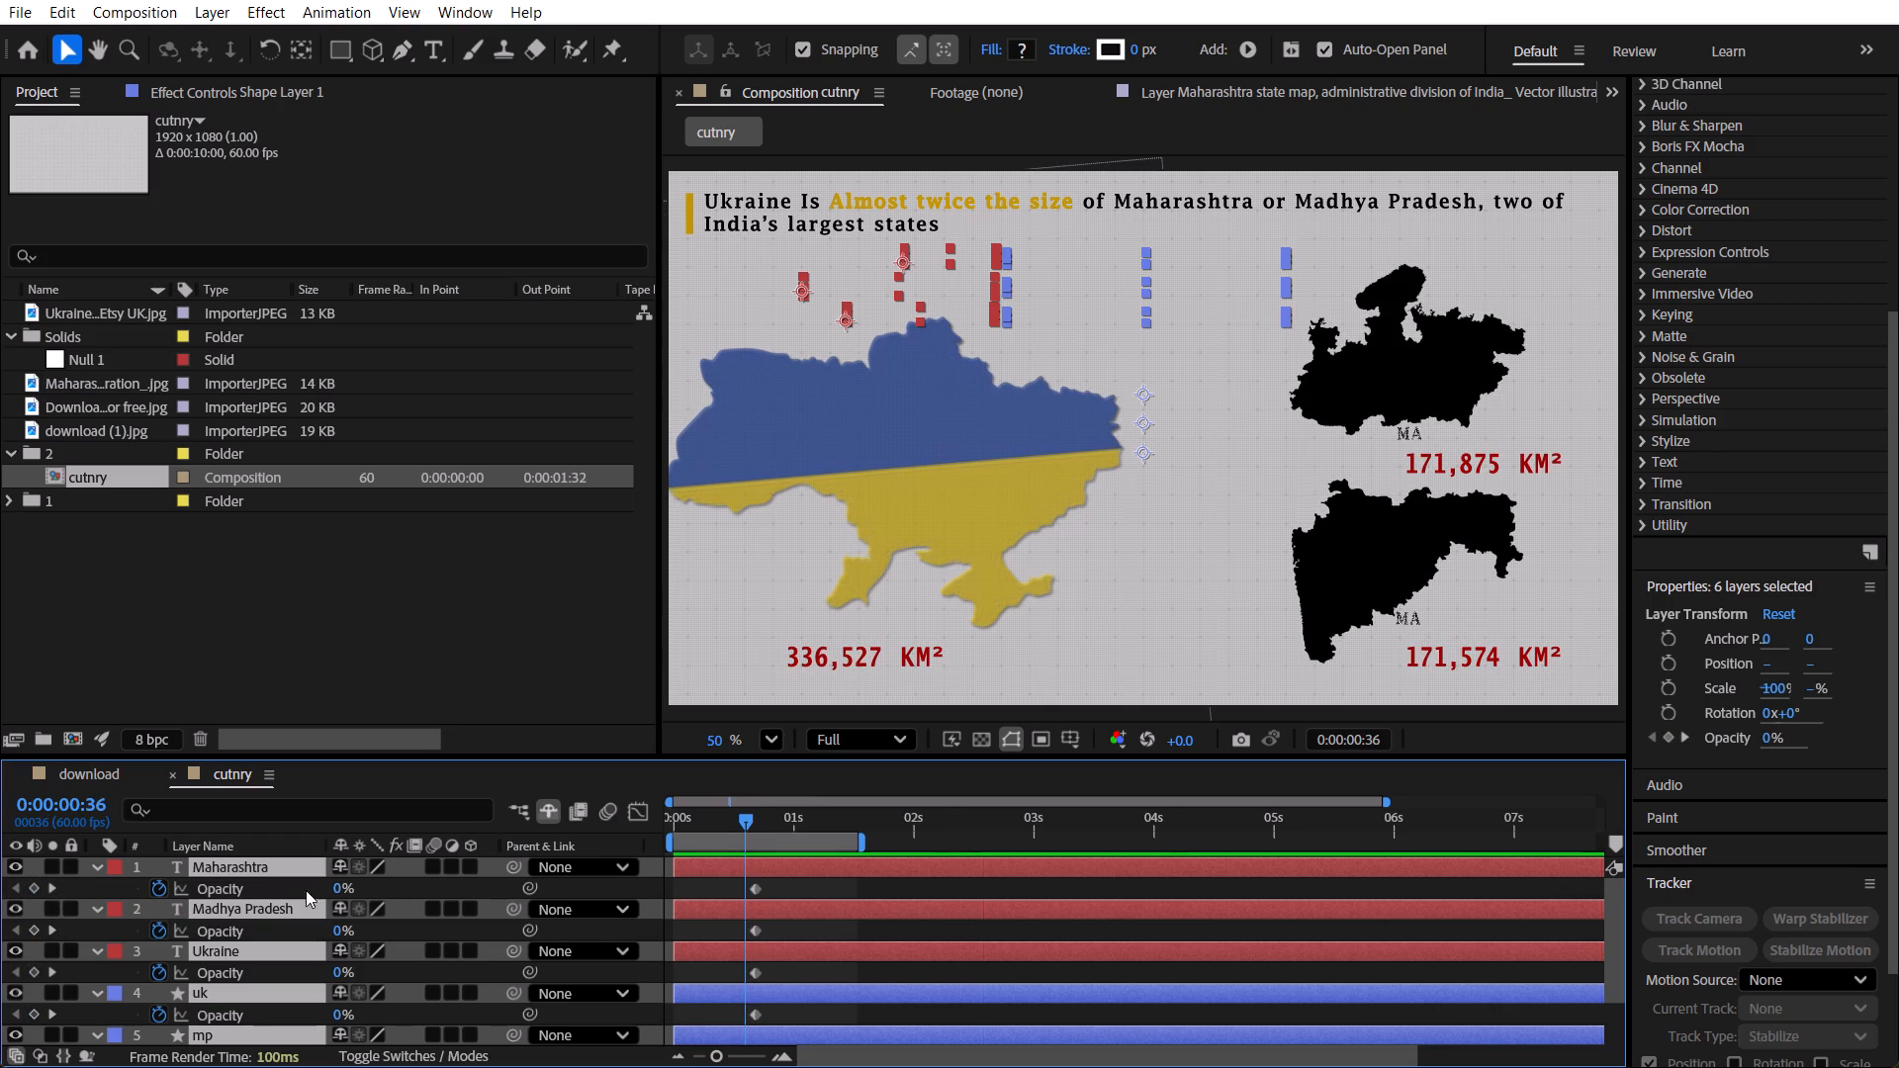
left_click_drag(334, 886, 511, 886)
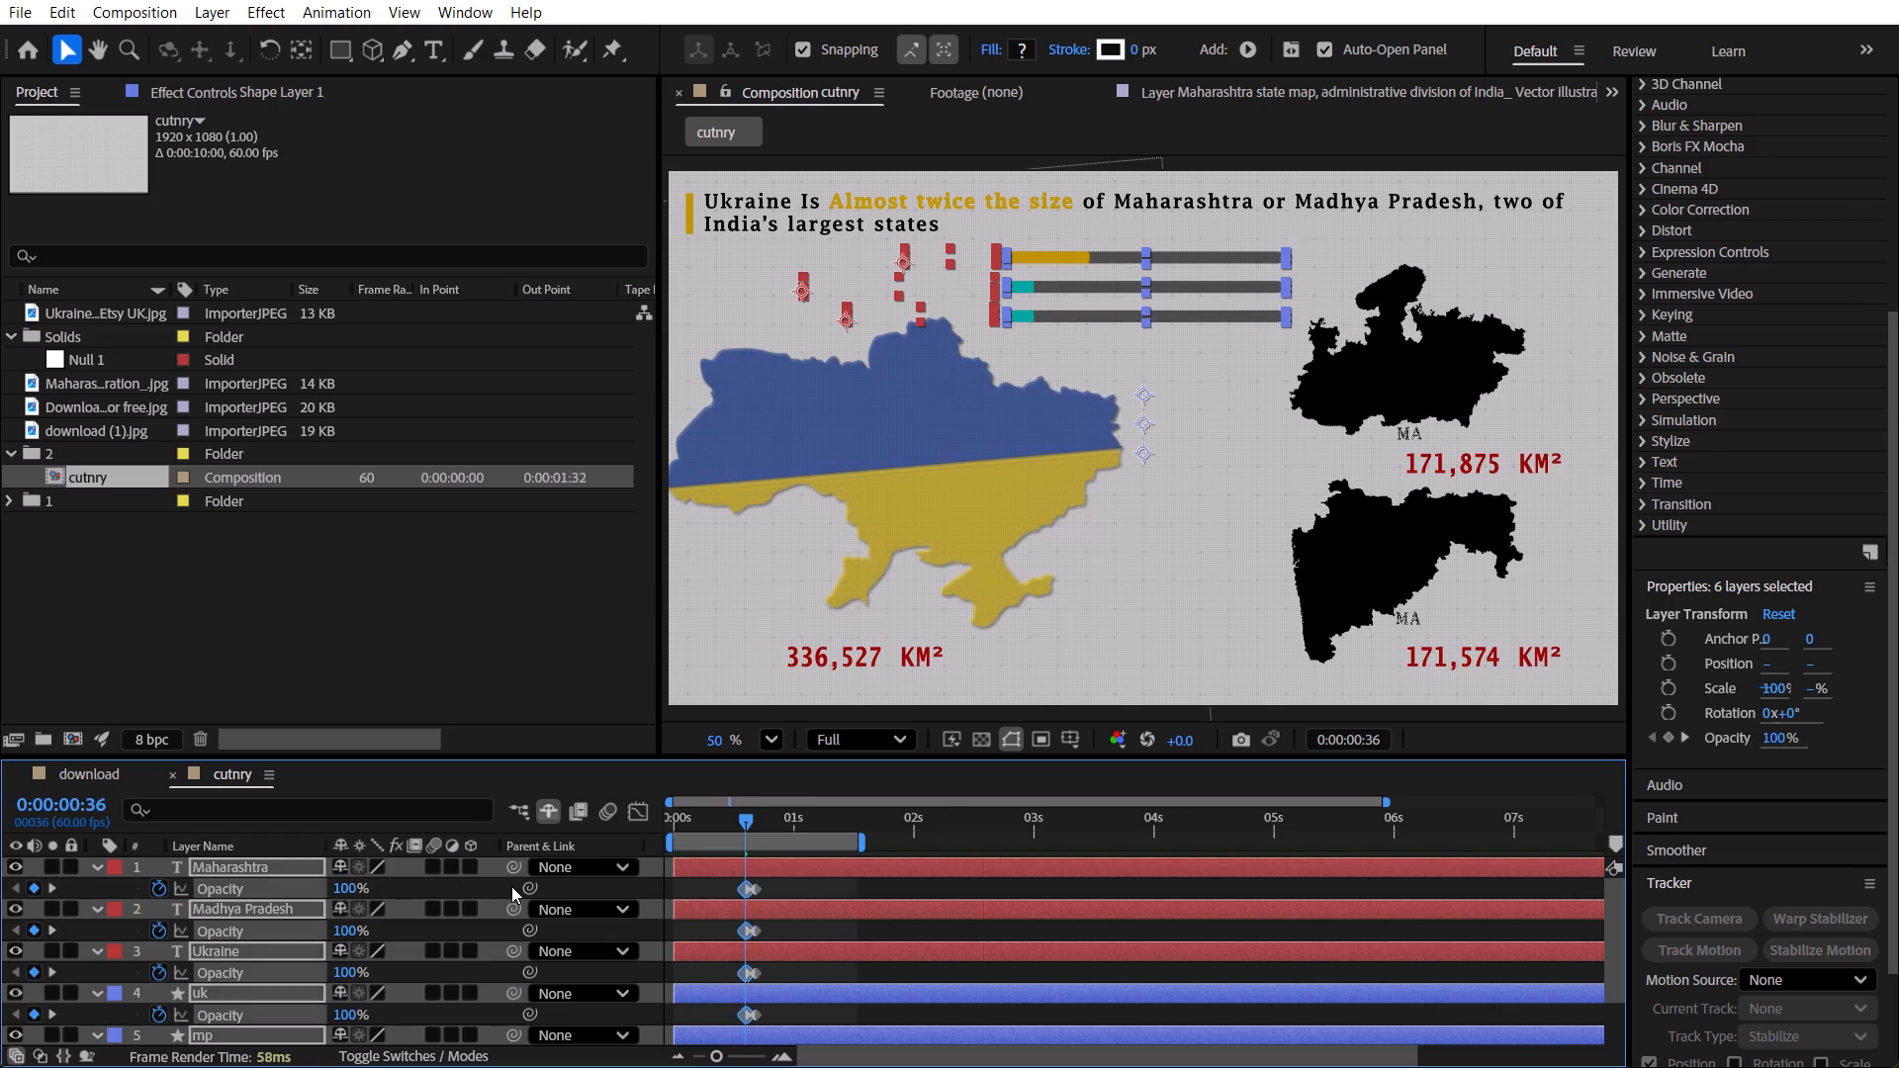
Add a 0% Opacity keyframe at 0:00:00:31 to all six label and bar layers.
key("ctrl+Left")
key("ctrl+Left")
key("ctrl+Left")
key("ctrl+Left")
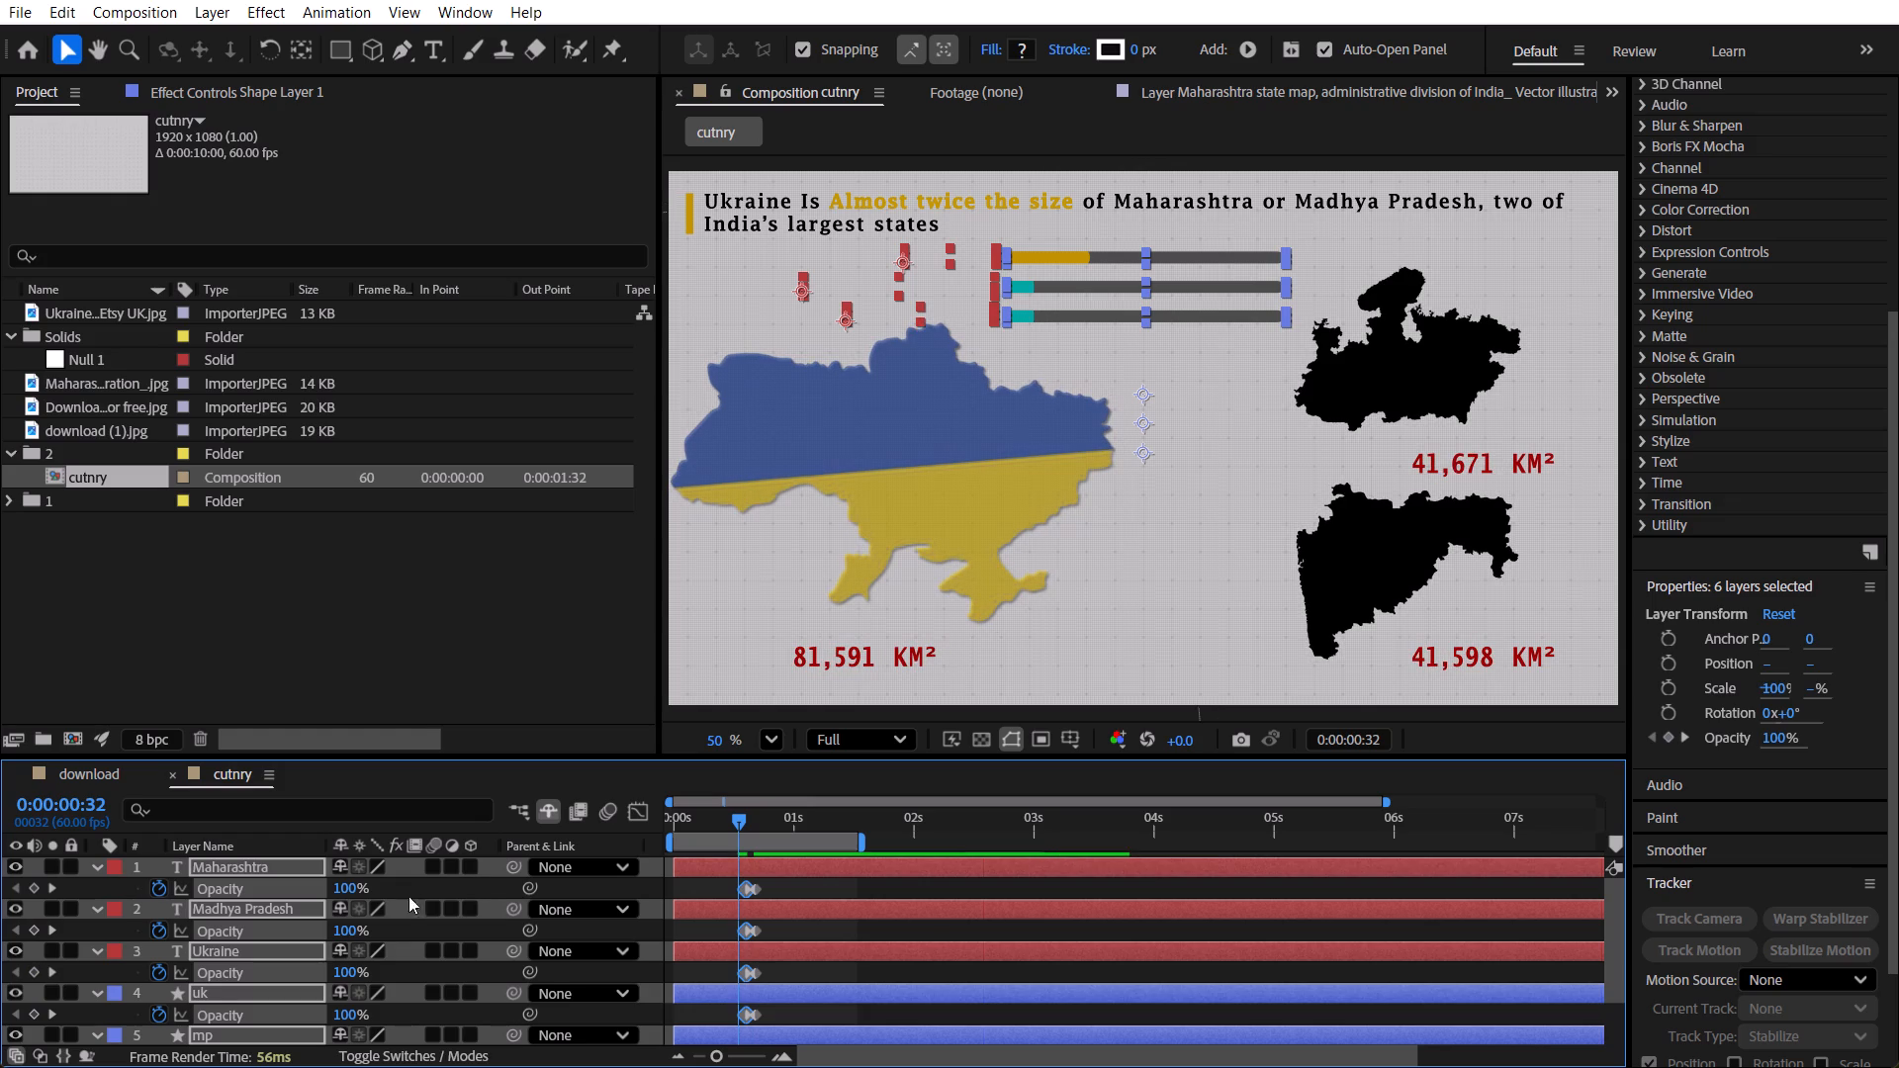
key("ctrl+Left")
left_click_drag(347, 888, 202, 889)
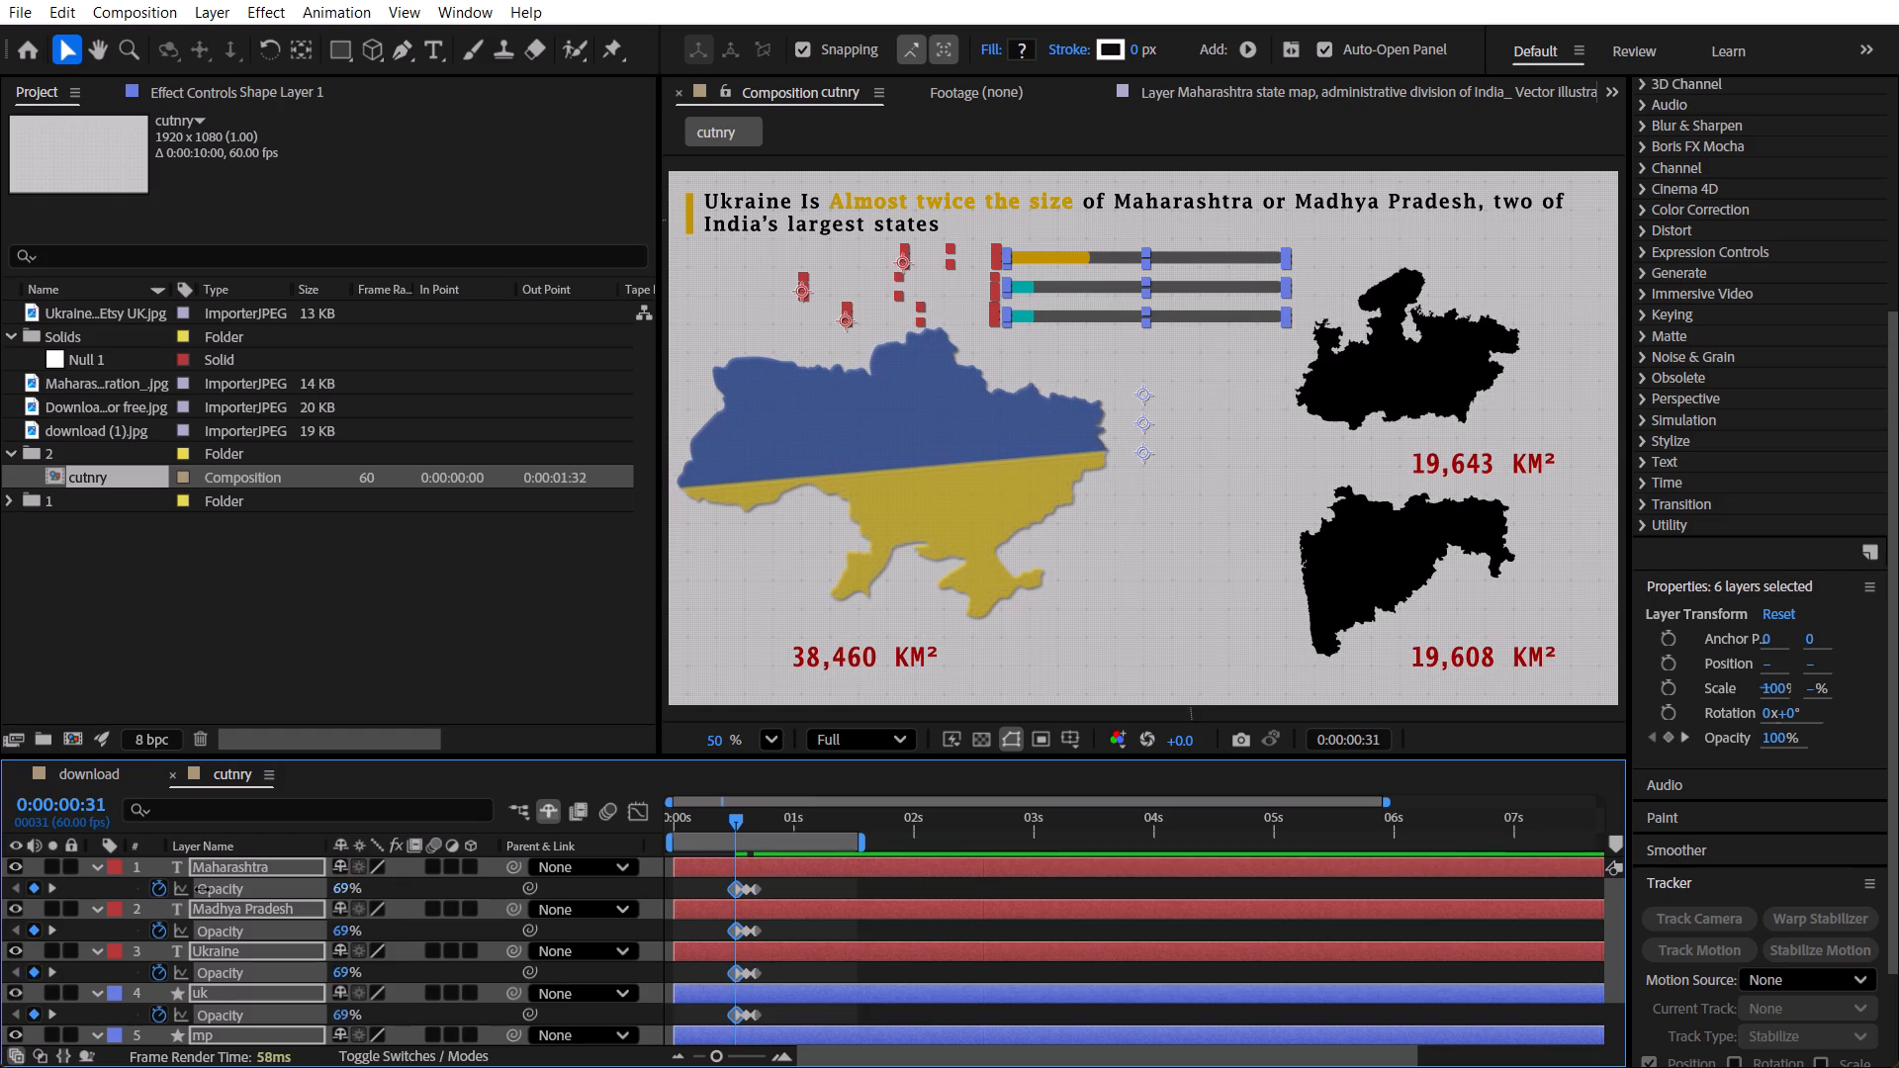
left_click_drag(202, 889, 0, 902)
Preview the composition from near its start, then scrub through the frames where the bars and labels flicker in.
left_click_drag(718, 822, 683, 822)
key("space")
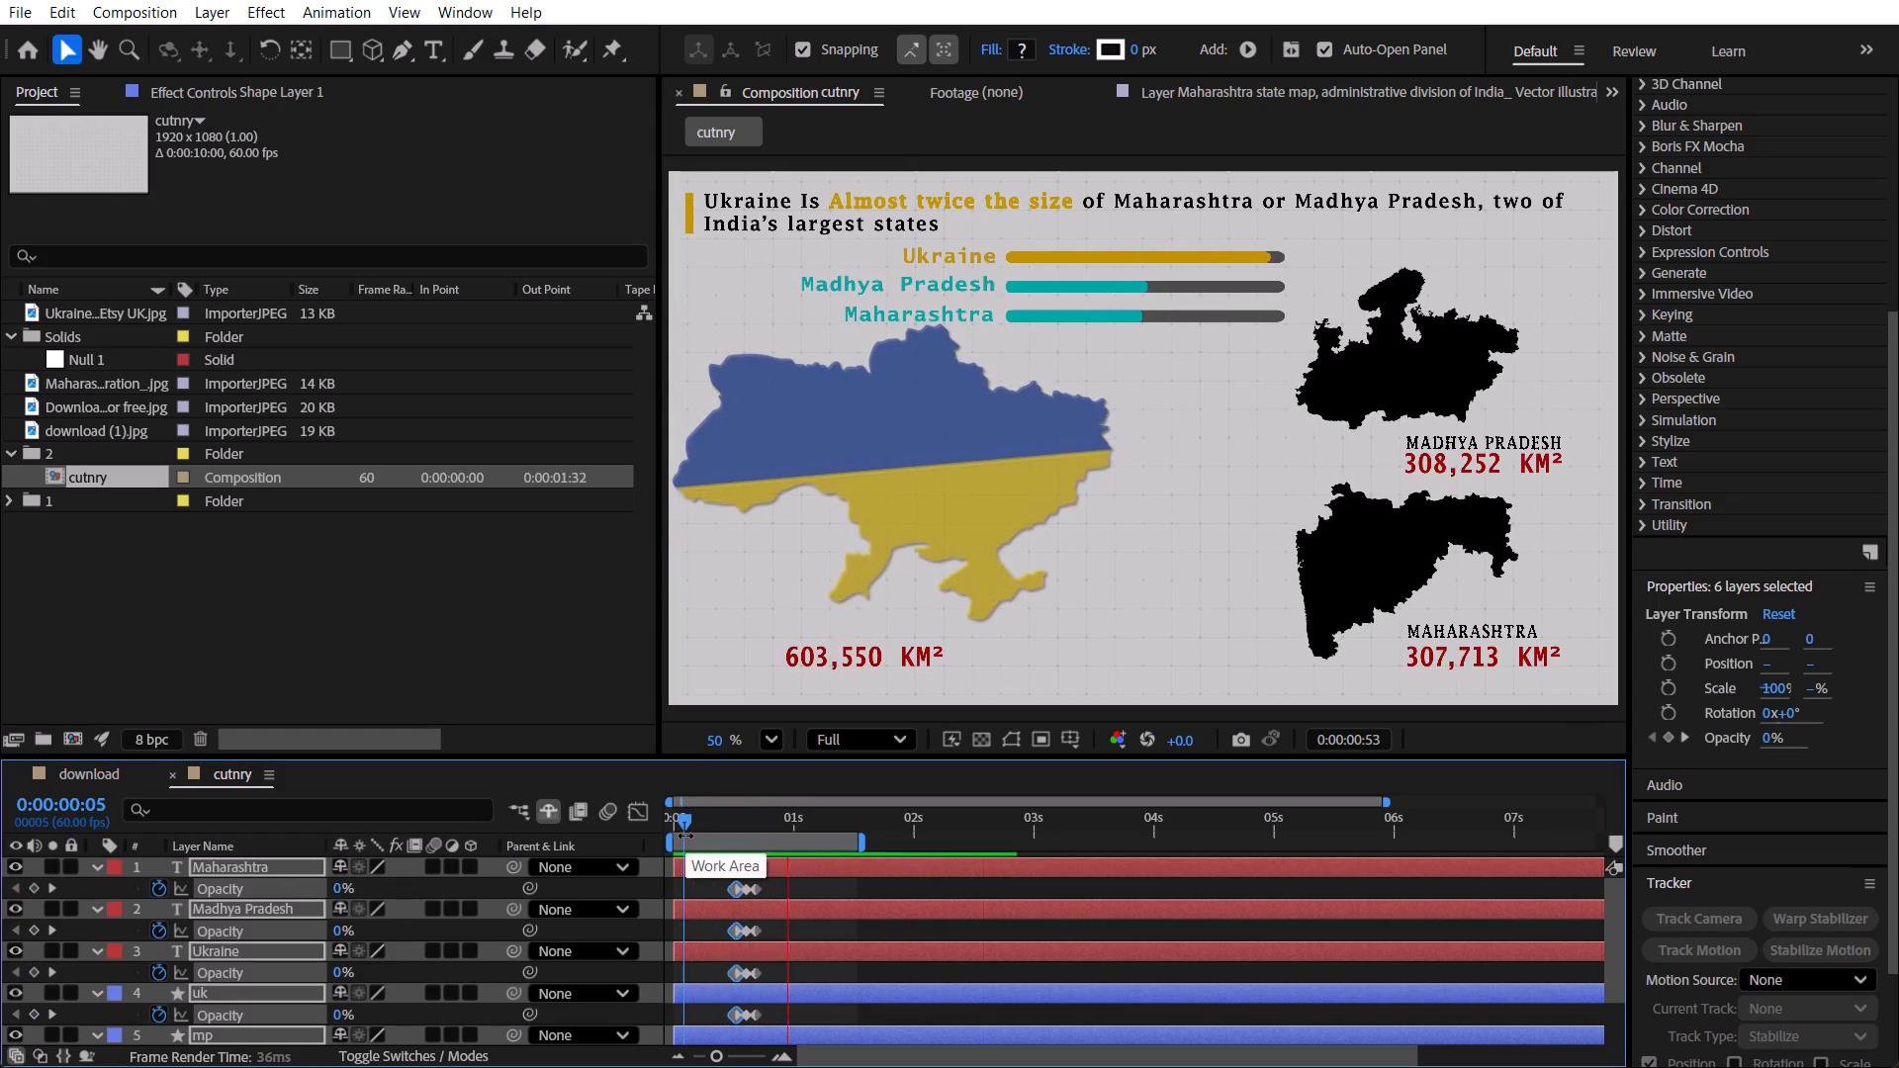
key("space")
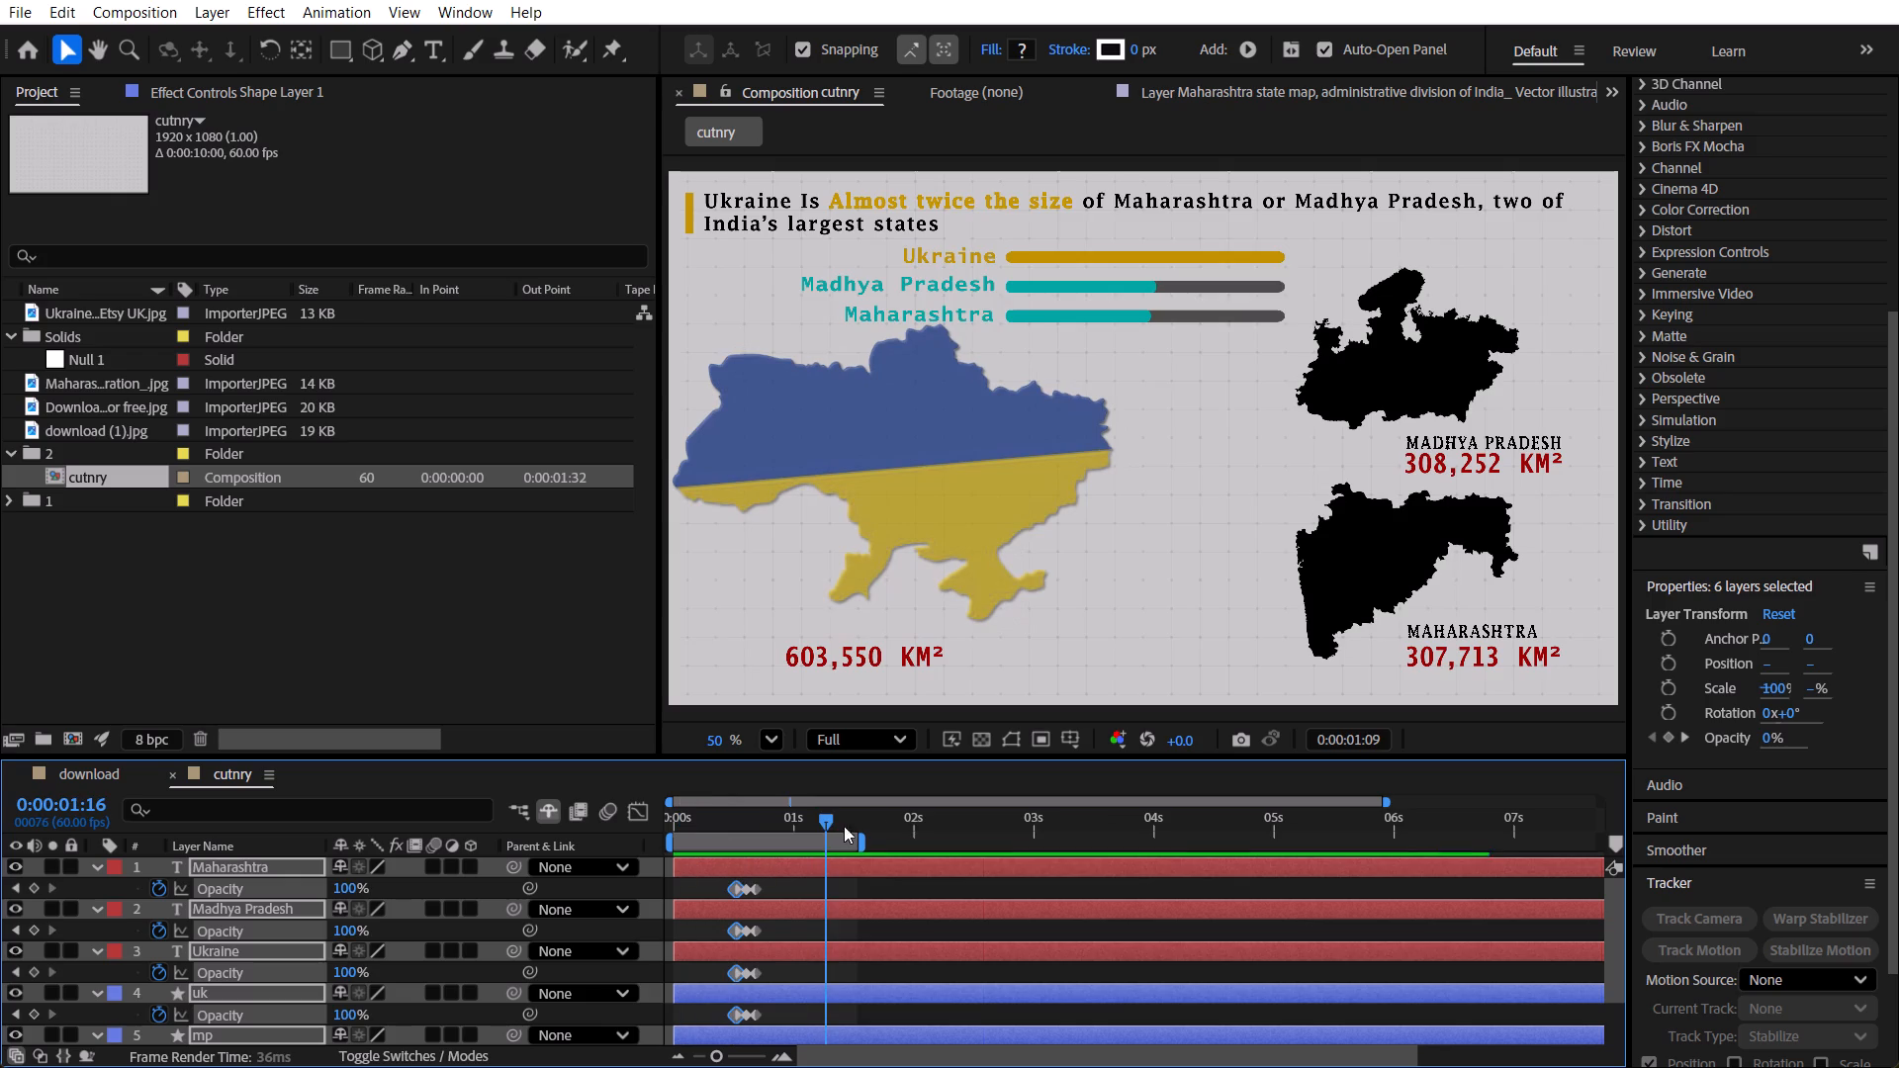
left_click_drag(771, 815, 740, 818)
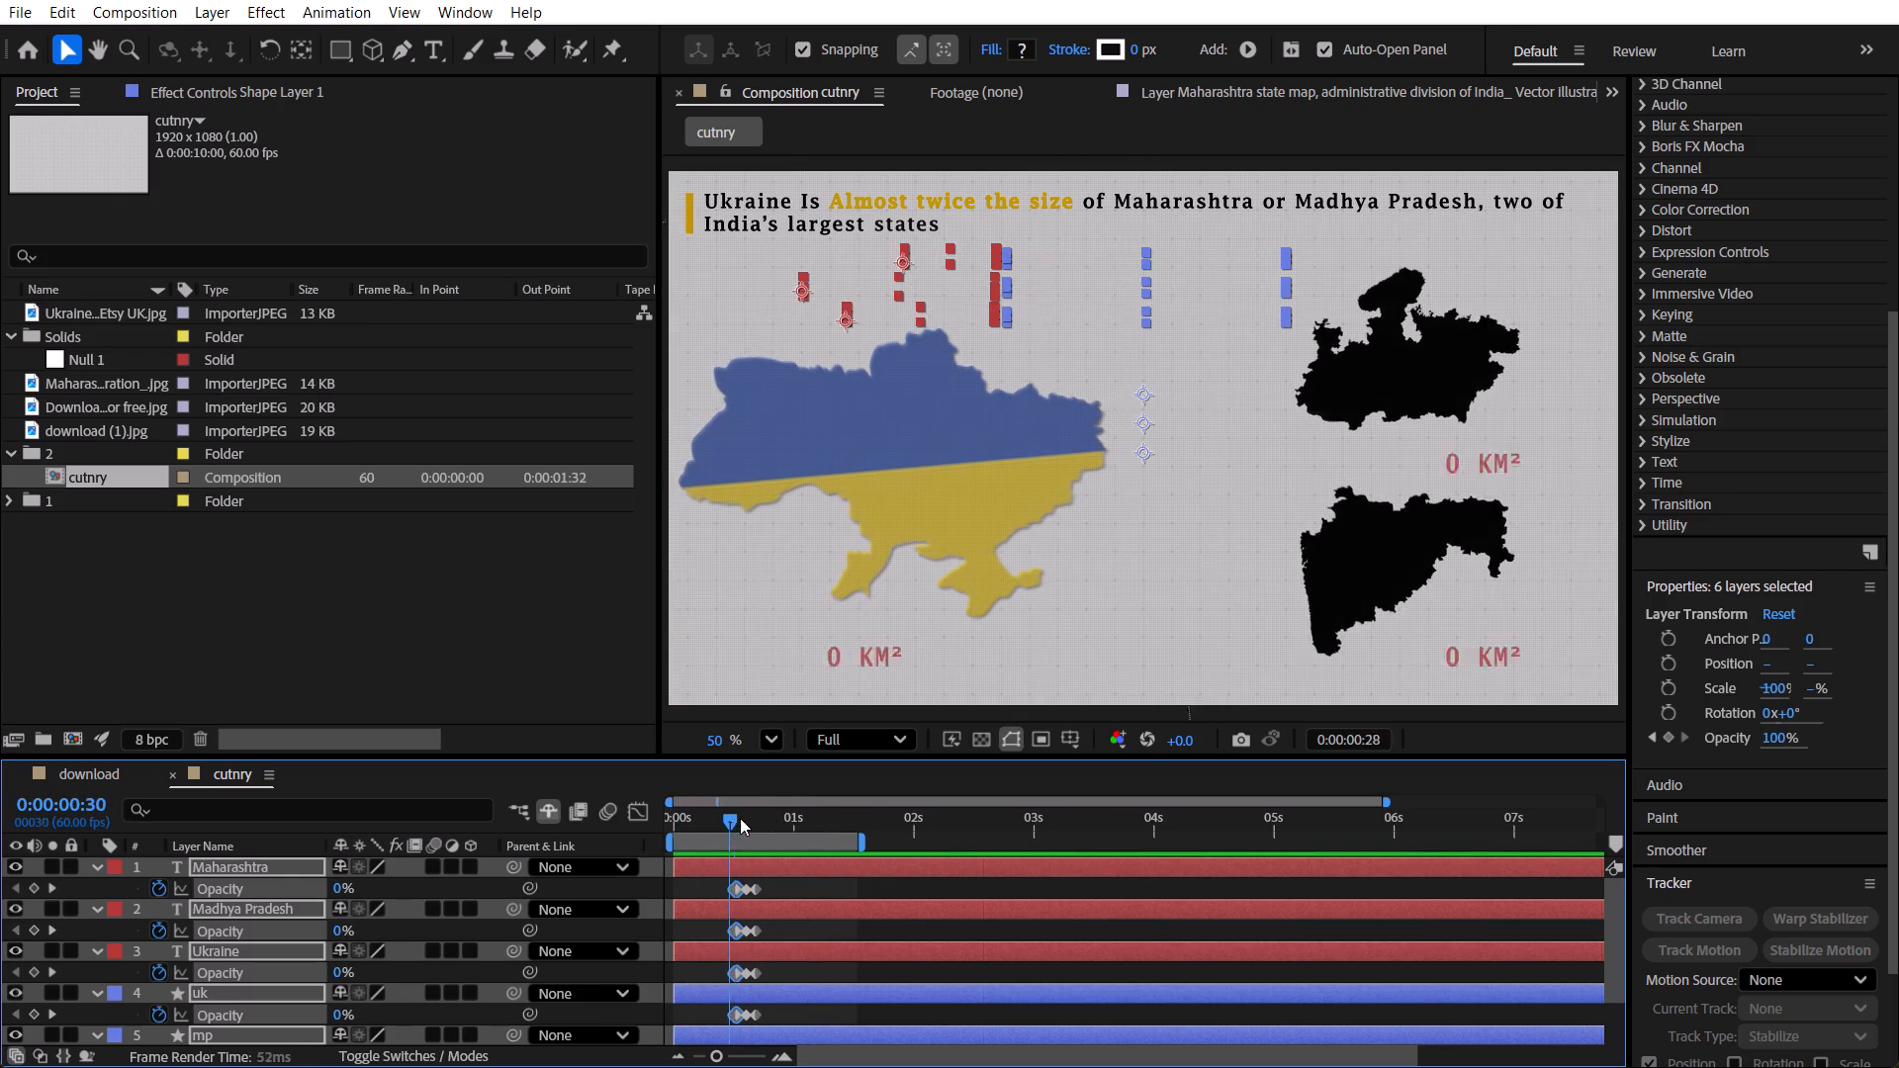
left_click_drag(740, 818, 758, 823)
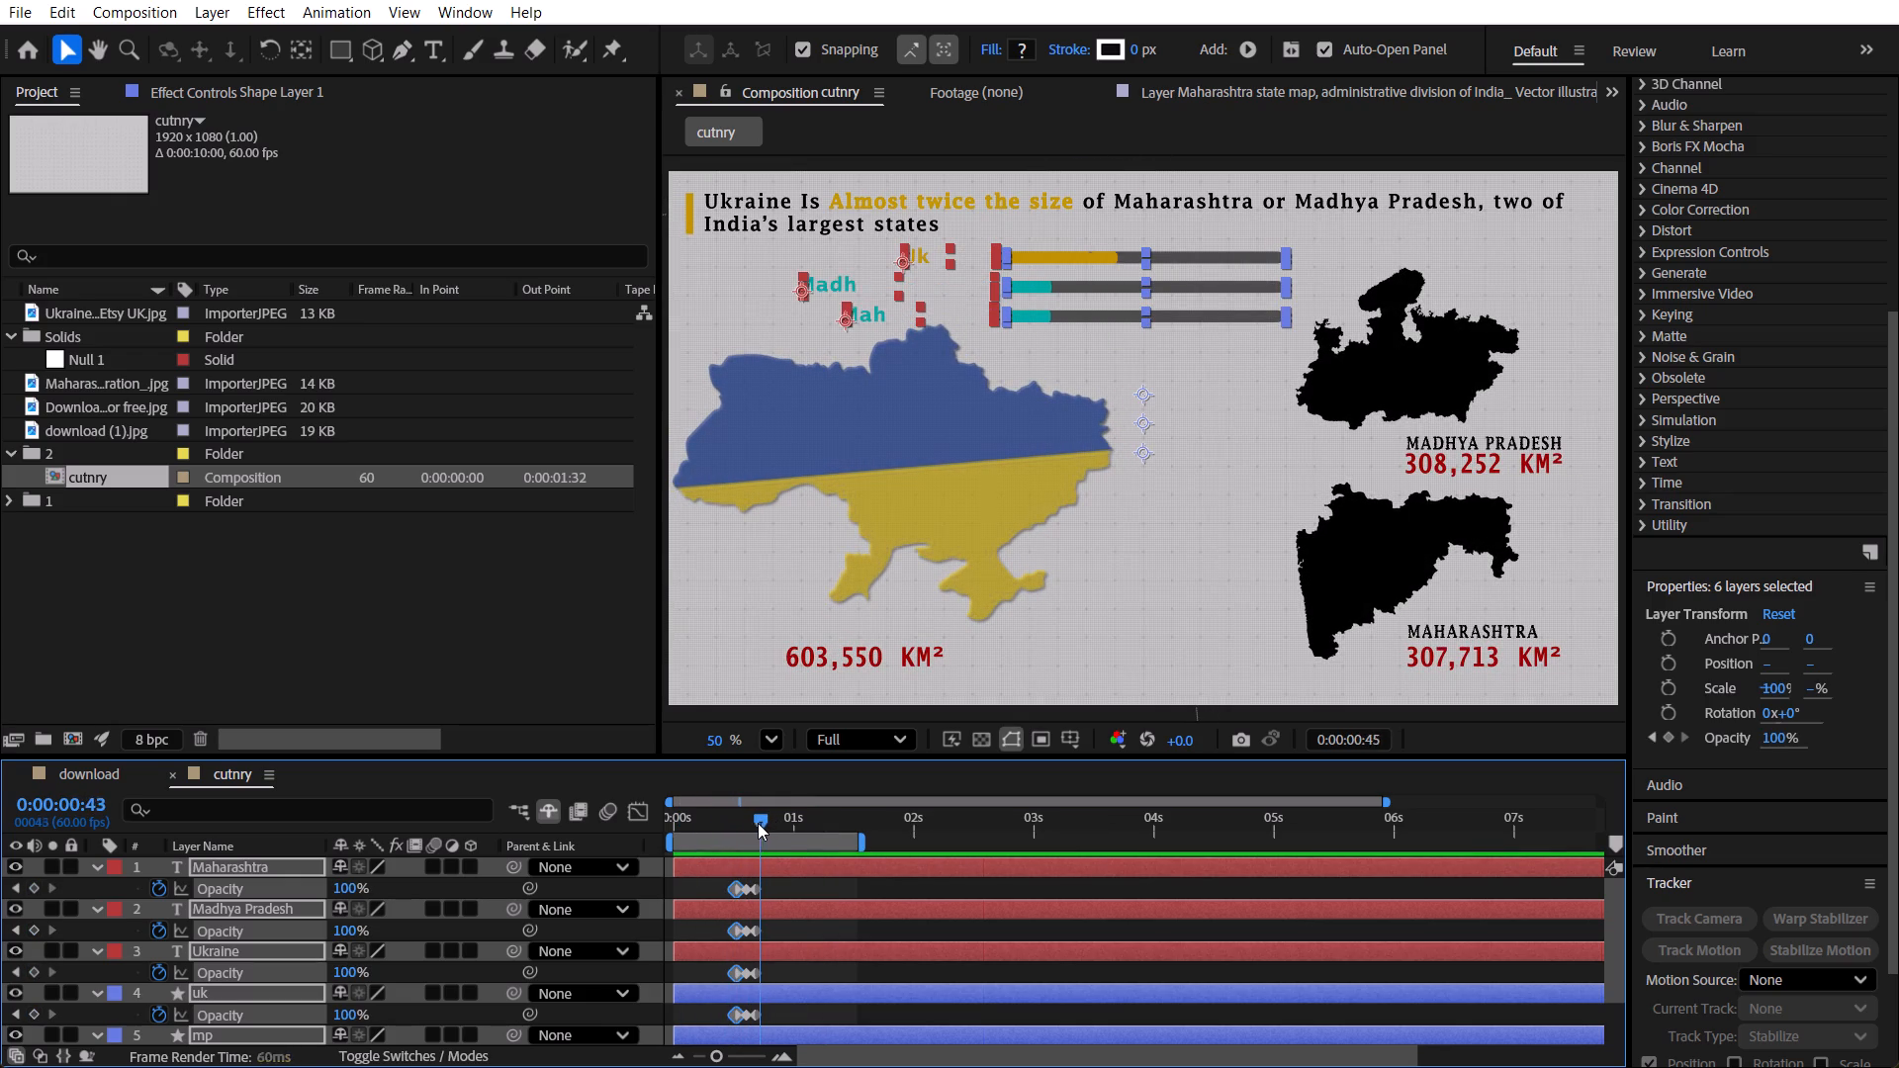
left_click_drag(758, 823, 750, 823)
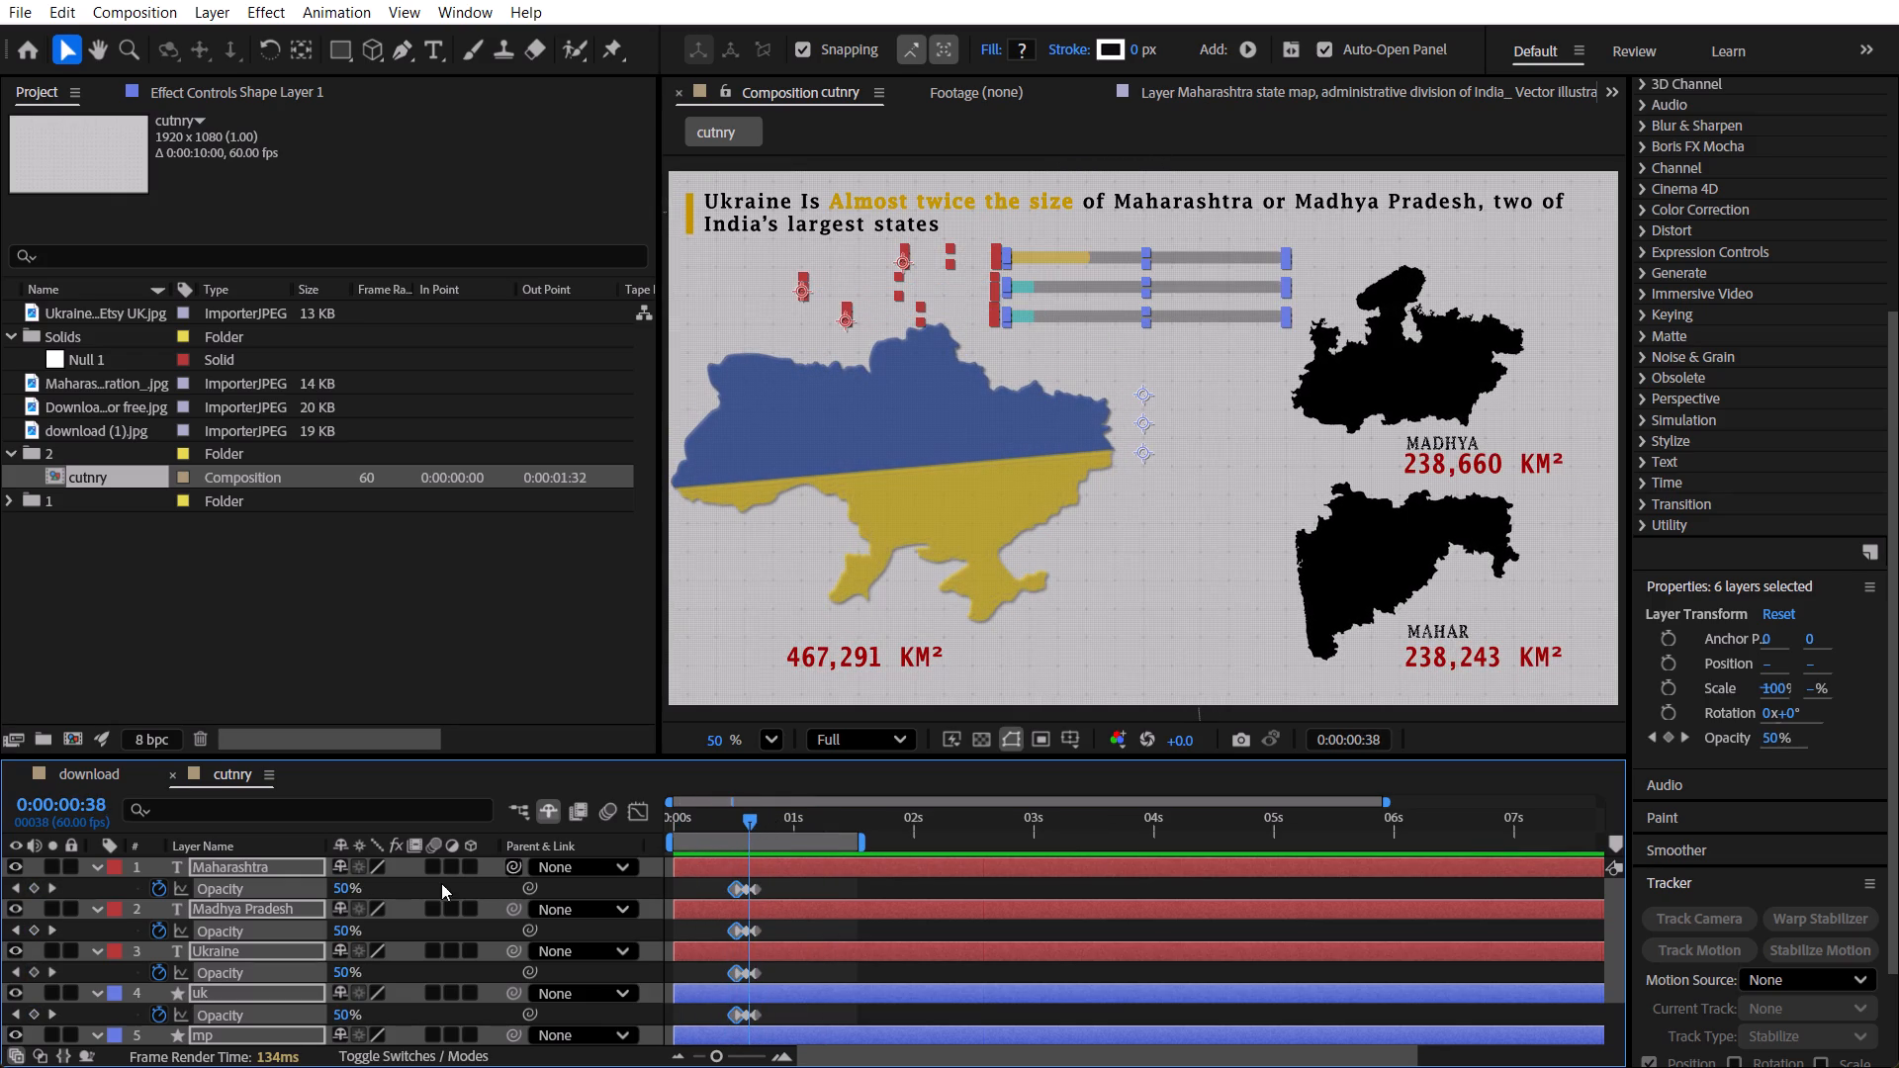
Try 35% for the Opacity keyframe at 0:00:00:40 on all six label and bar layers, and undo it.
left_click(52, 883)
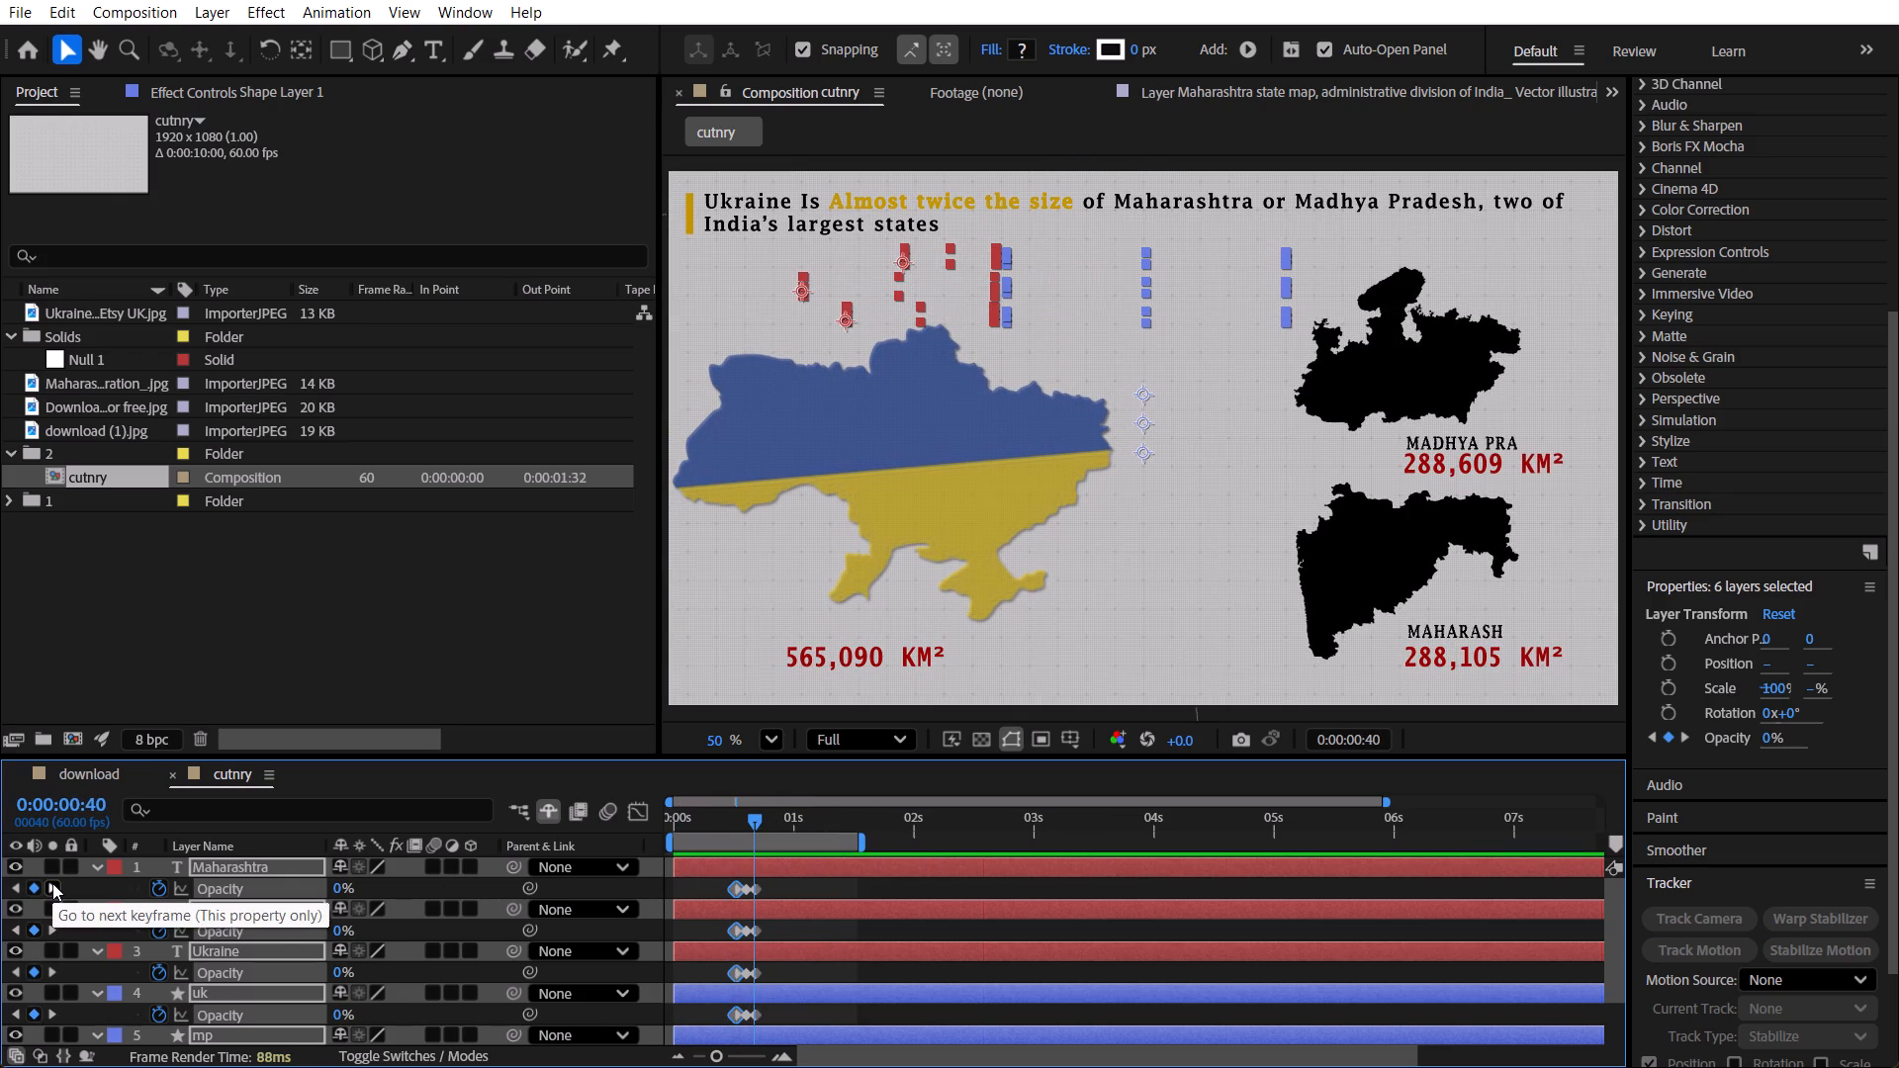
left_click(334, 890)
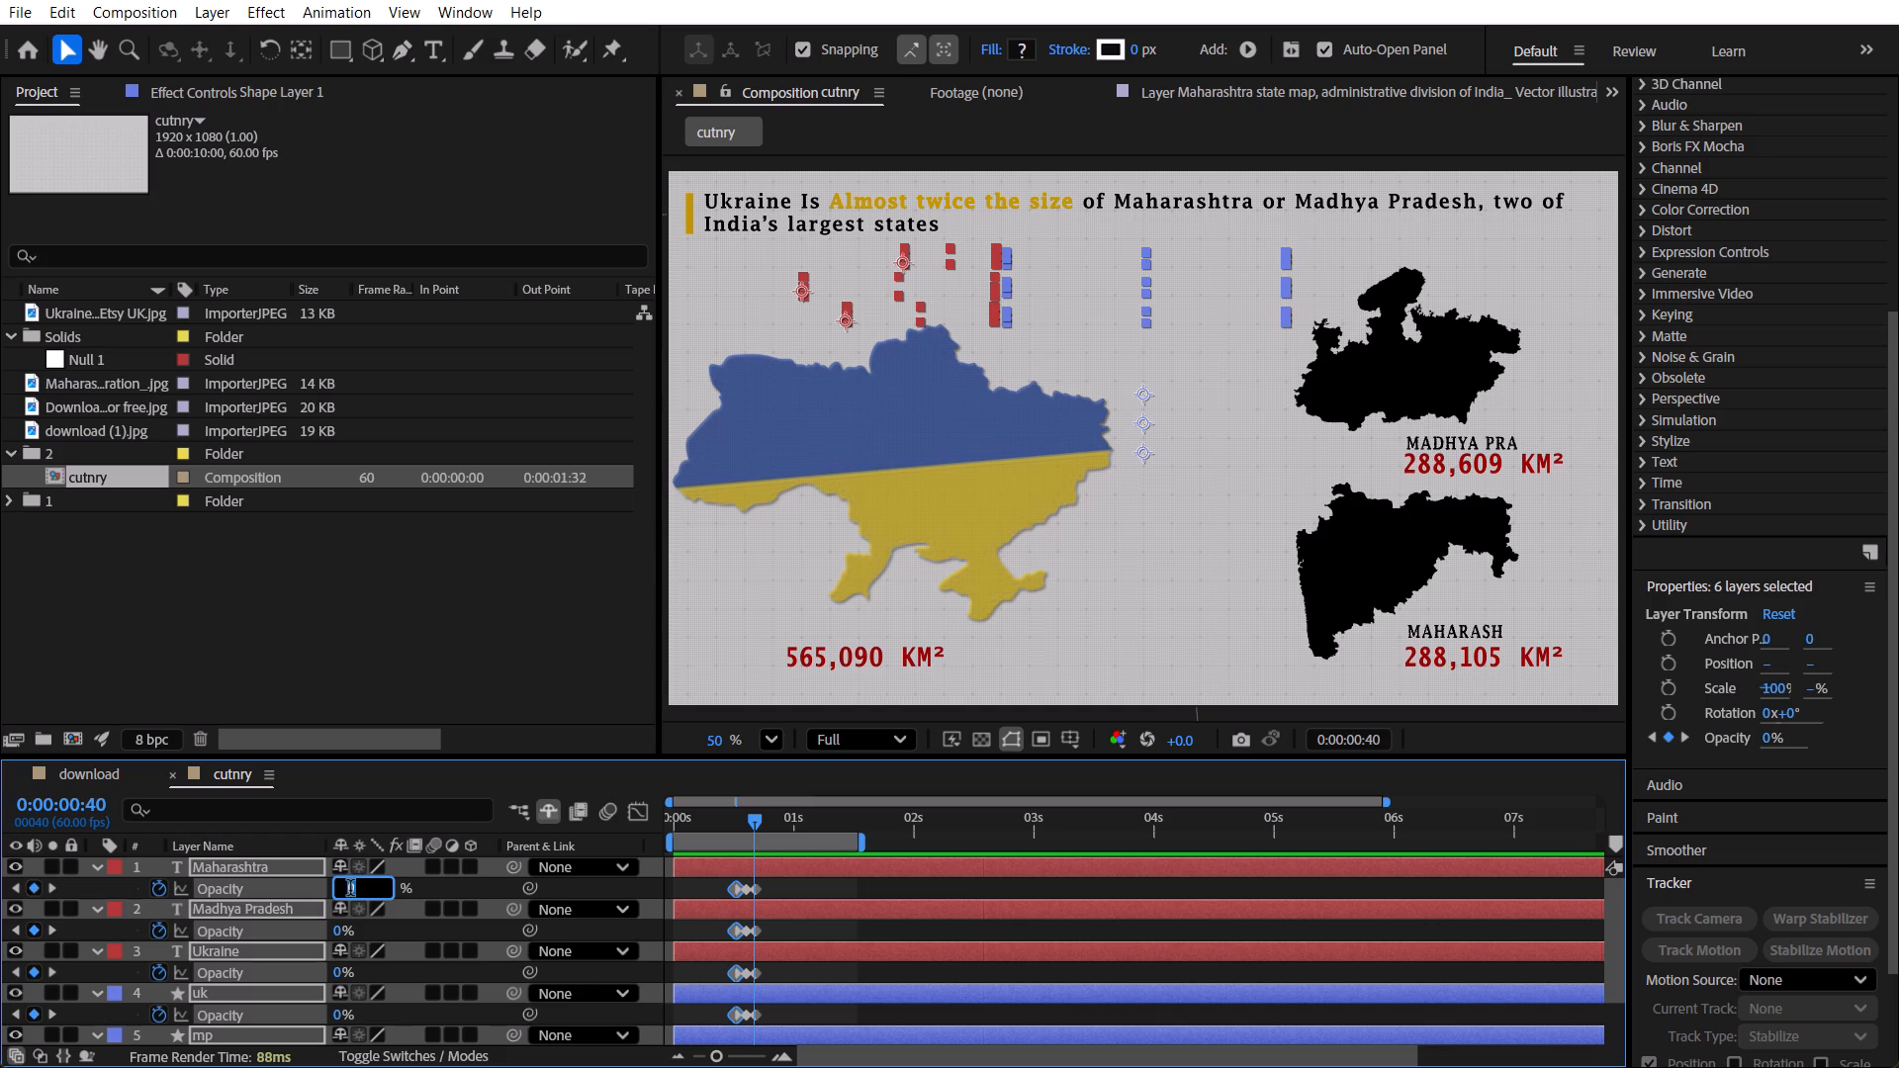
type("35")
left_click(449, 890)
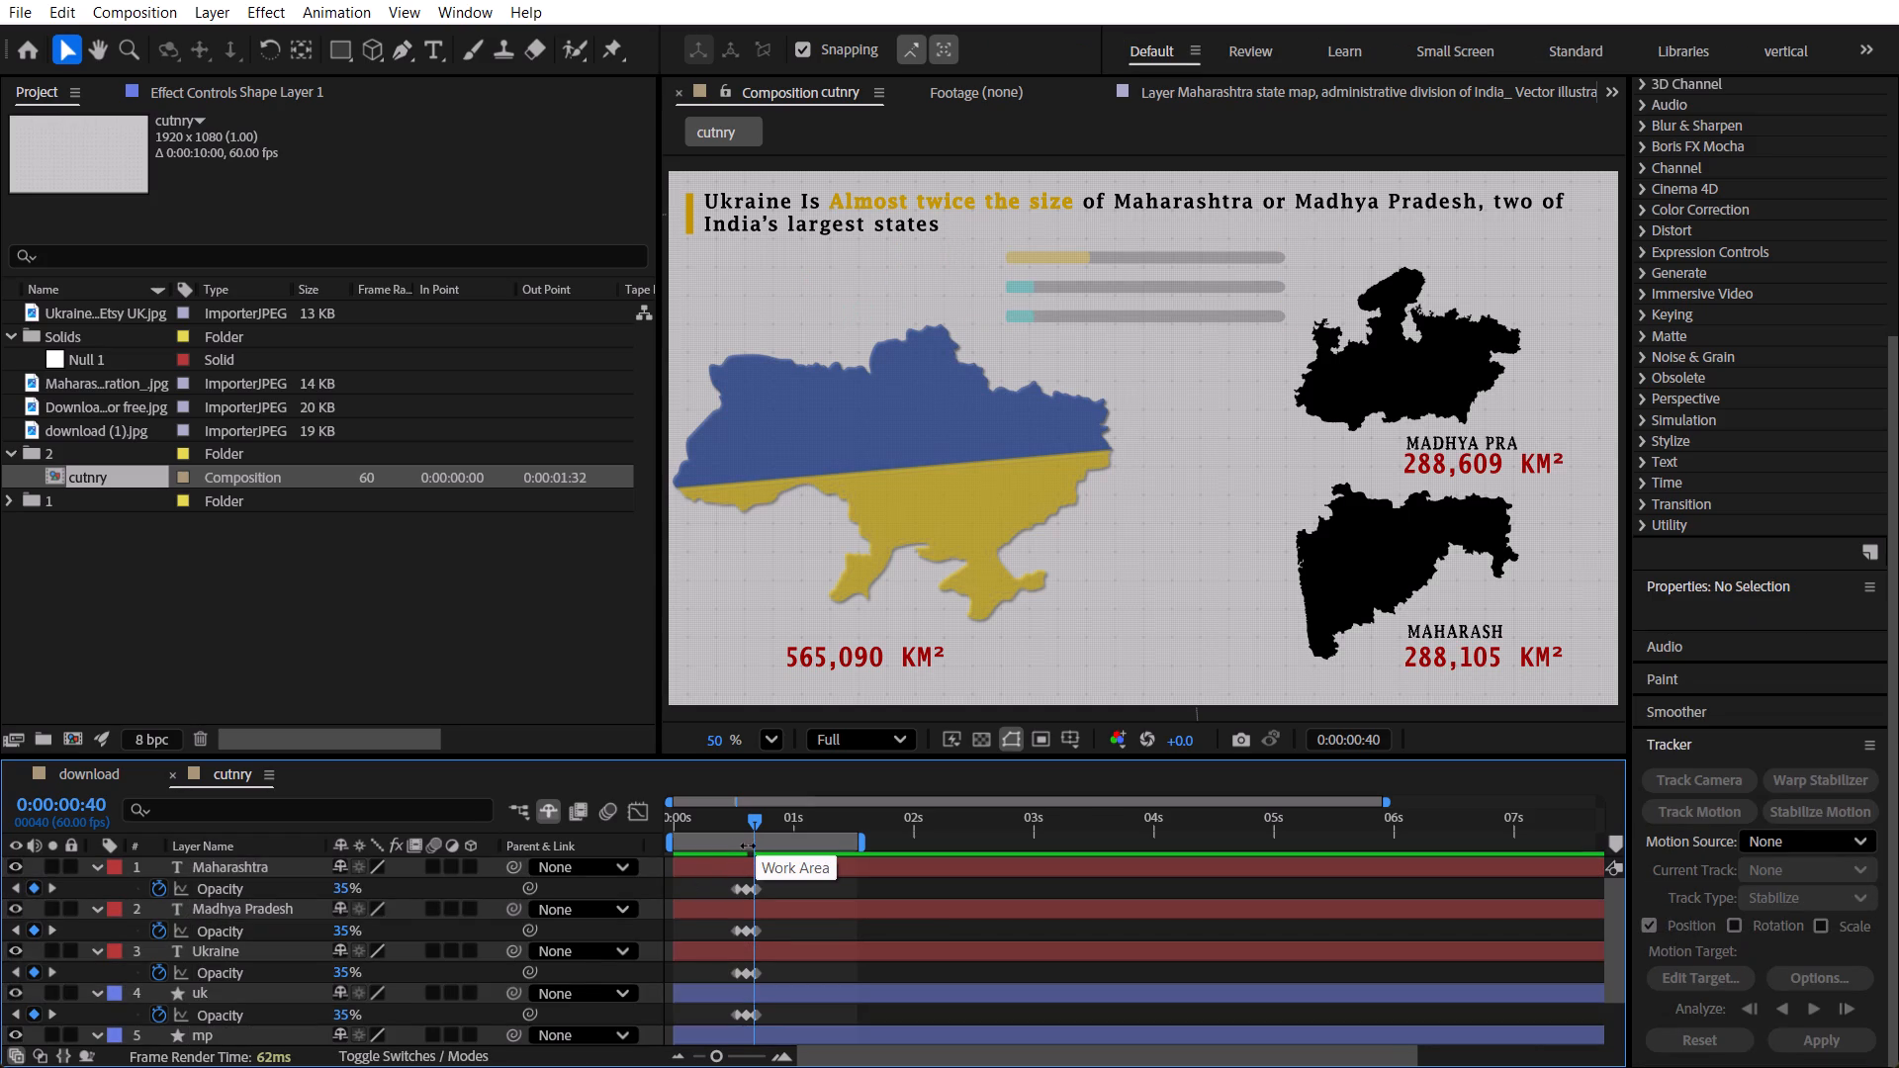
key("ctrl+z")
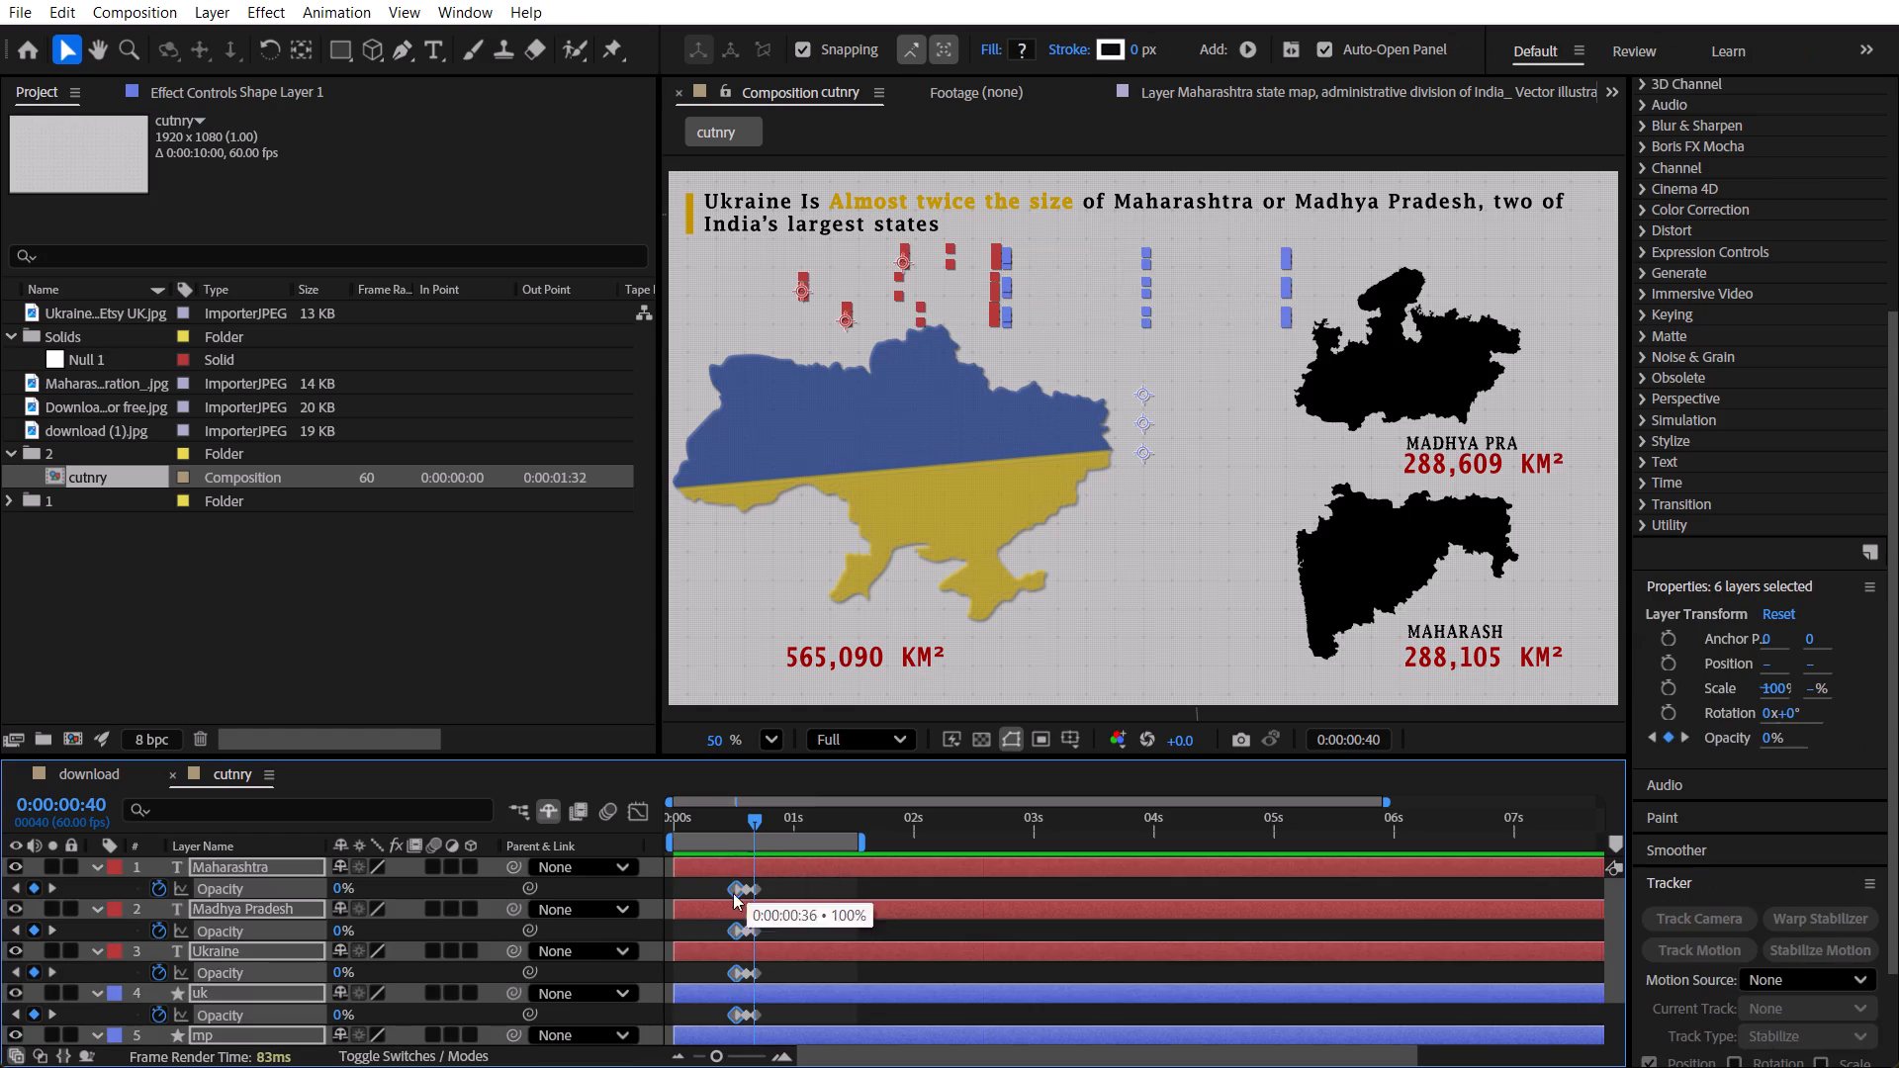
Scrub through the bars' appearance again and check the Opacity keyframes at 0:00:00:31, 0:00:00:36 and 0:00:00:40 in turn.
left_click_drag(754, 815, 772, 815)
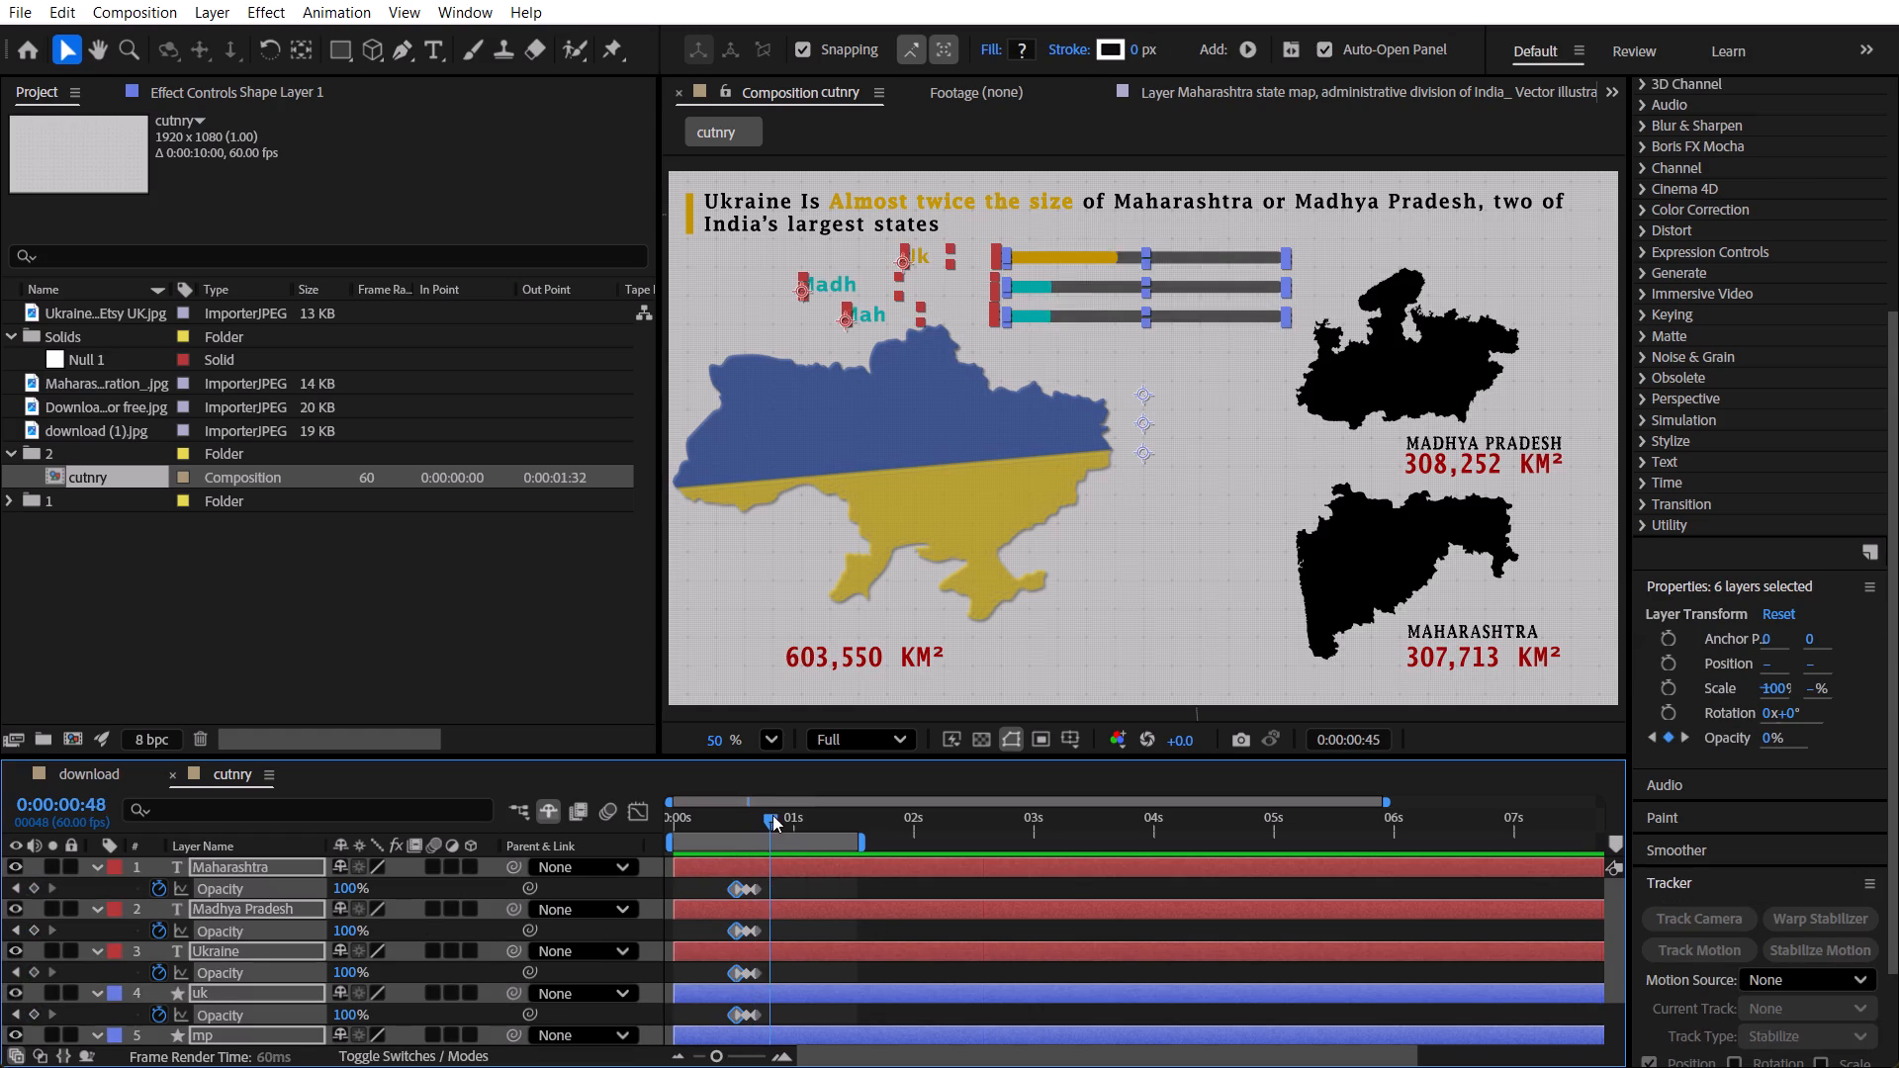
left_click_drag(772, 815, 819, 826)
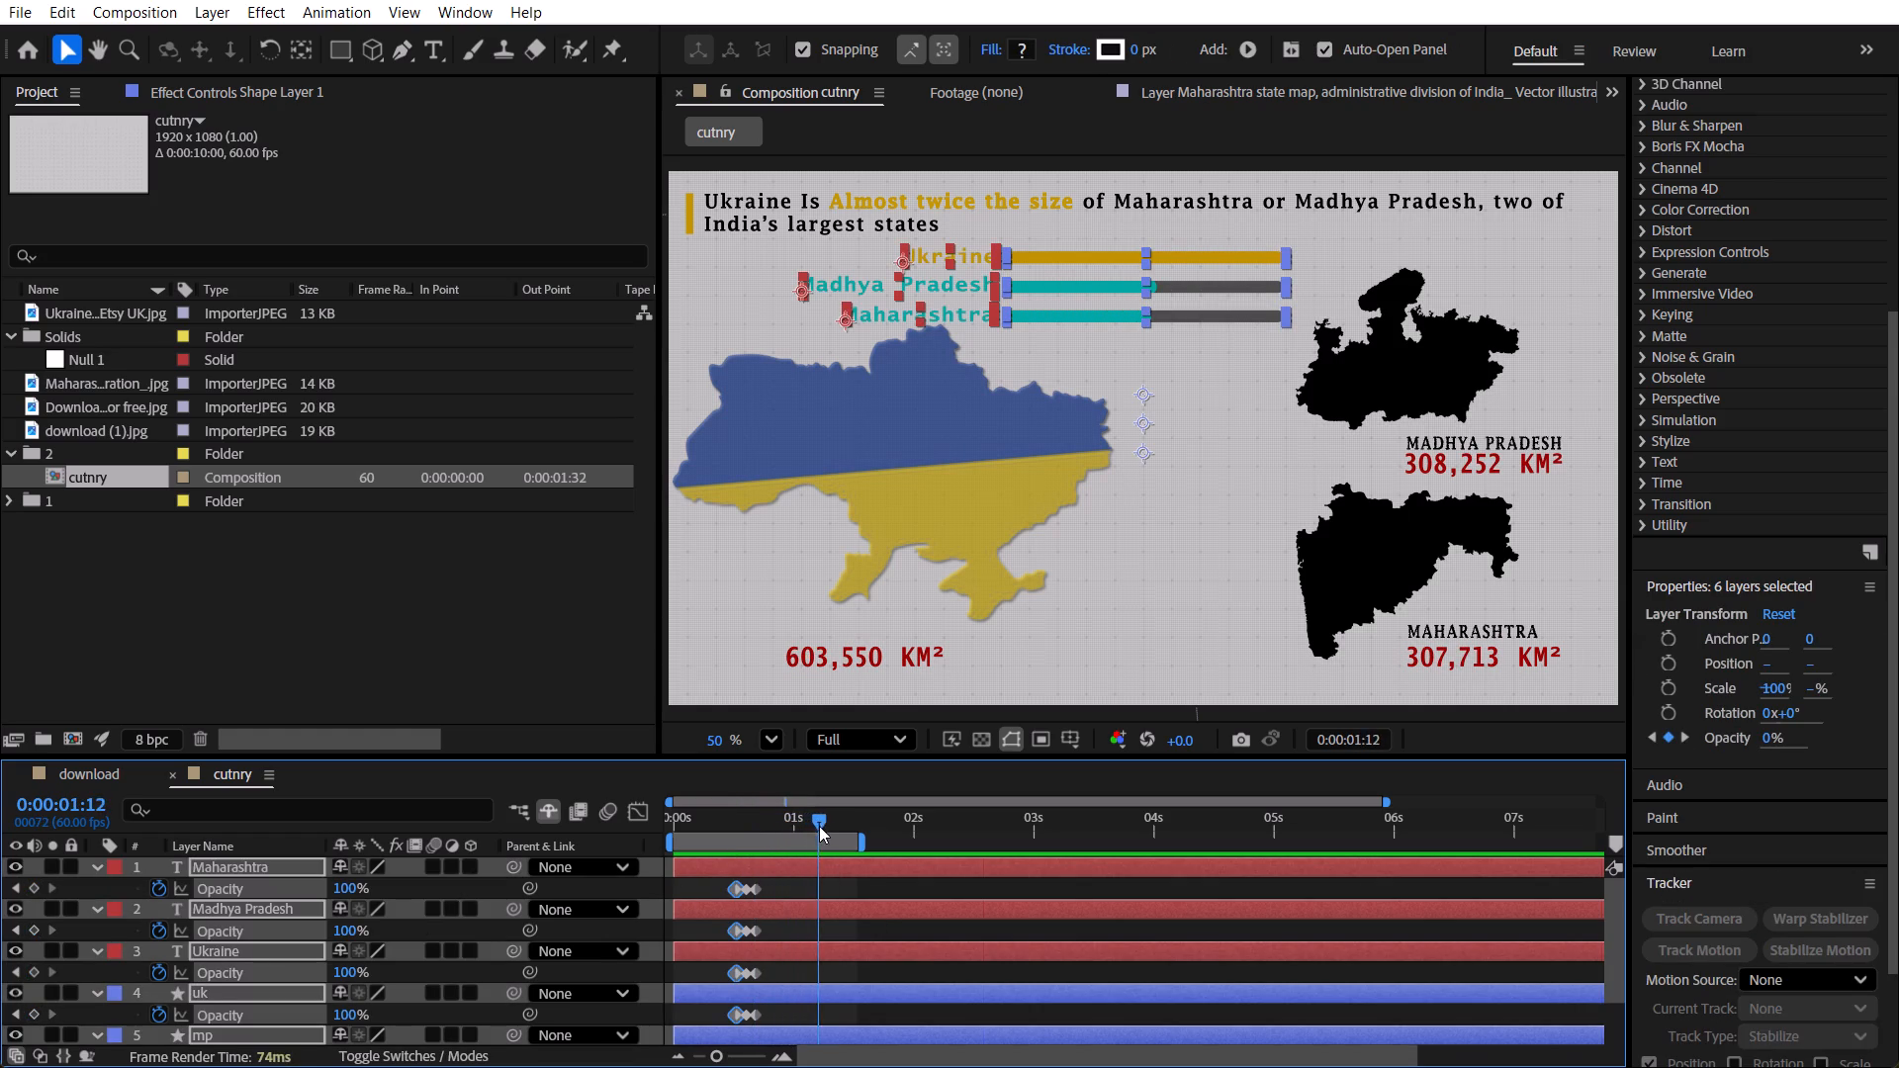
left_click_drag(819, 826, 743, 834)
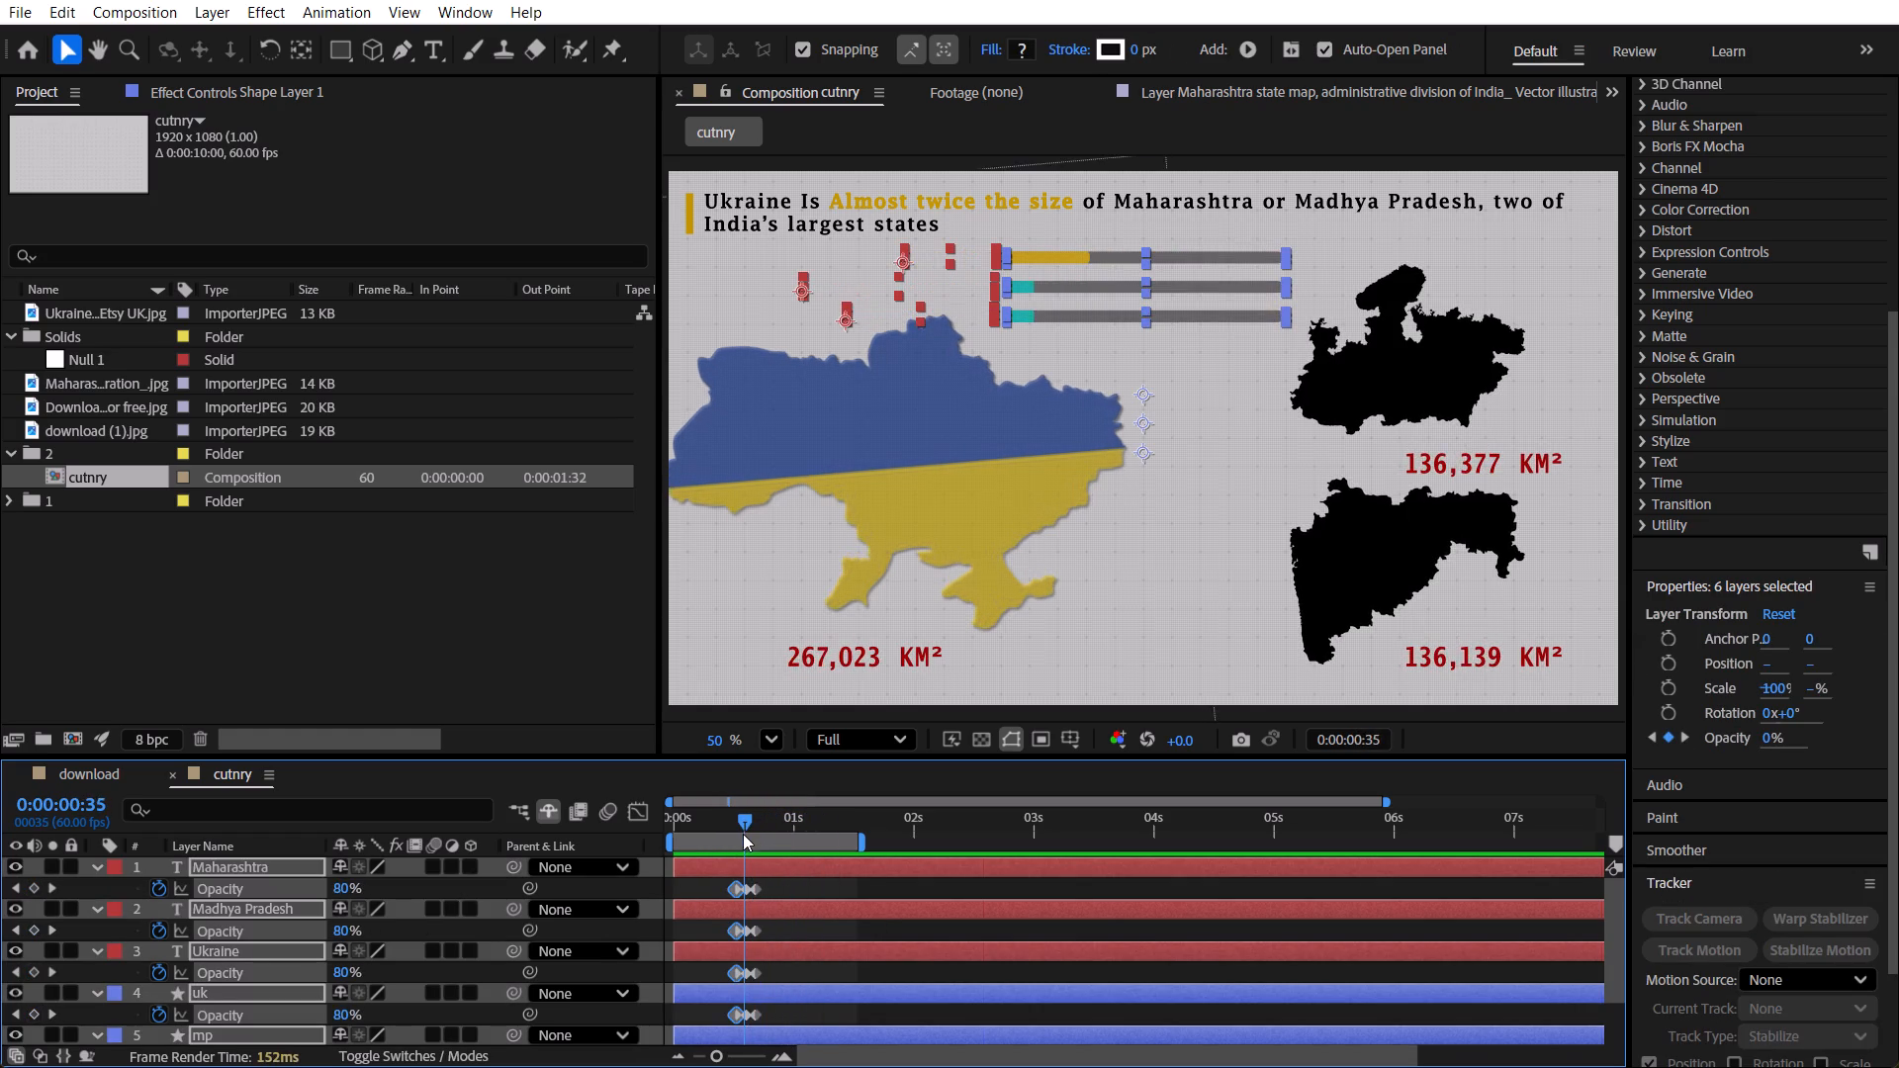
left_click_drag(743, 834, 709, 837)
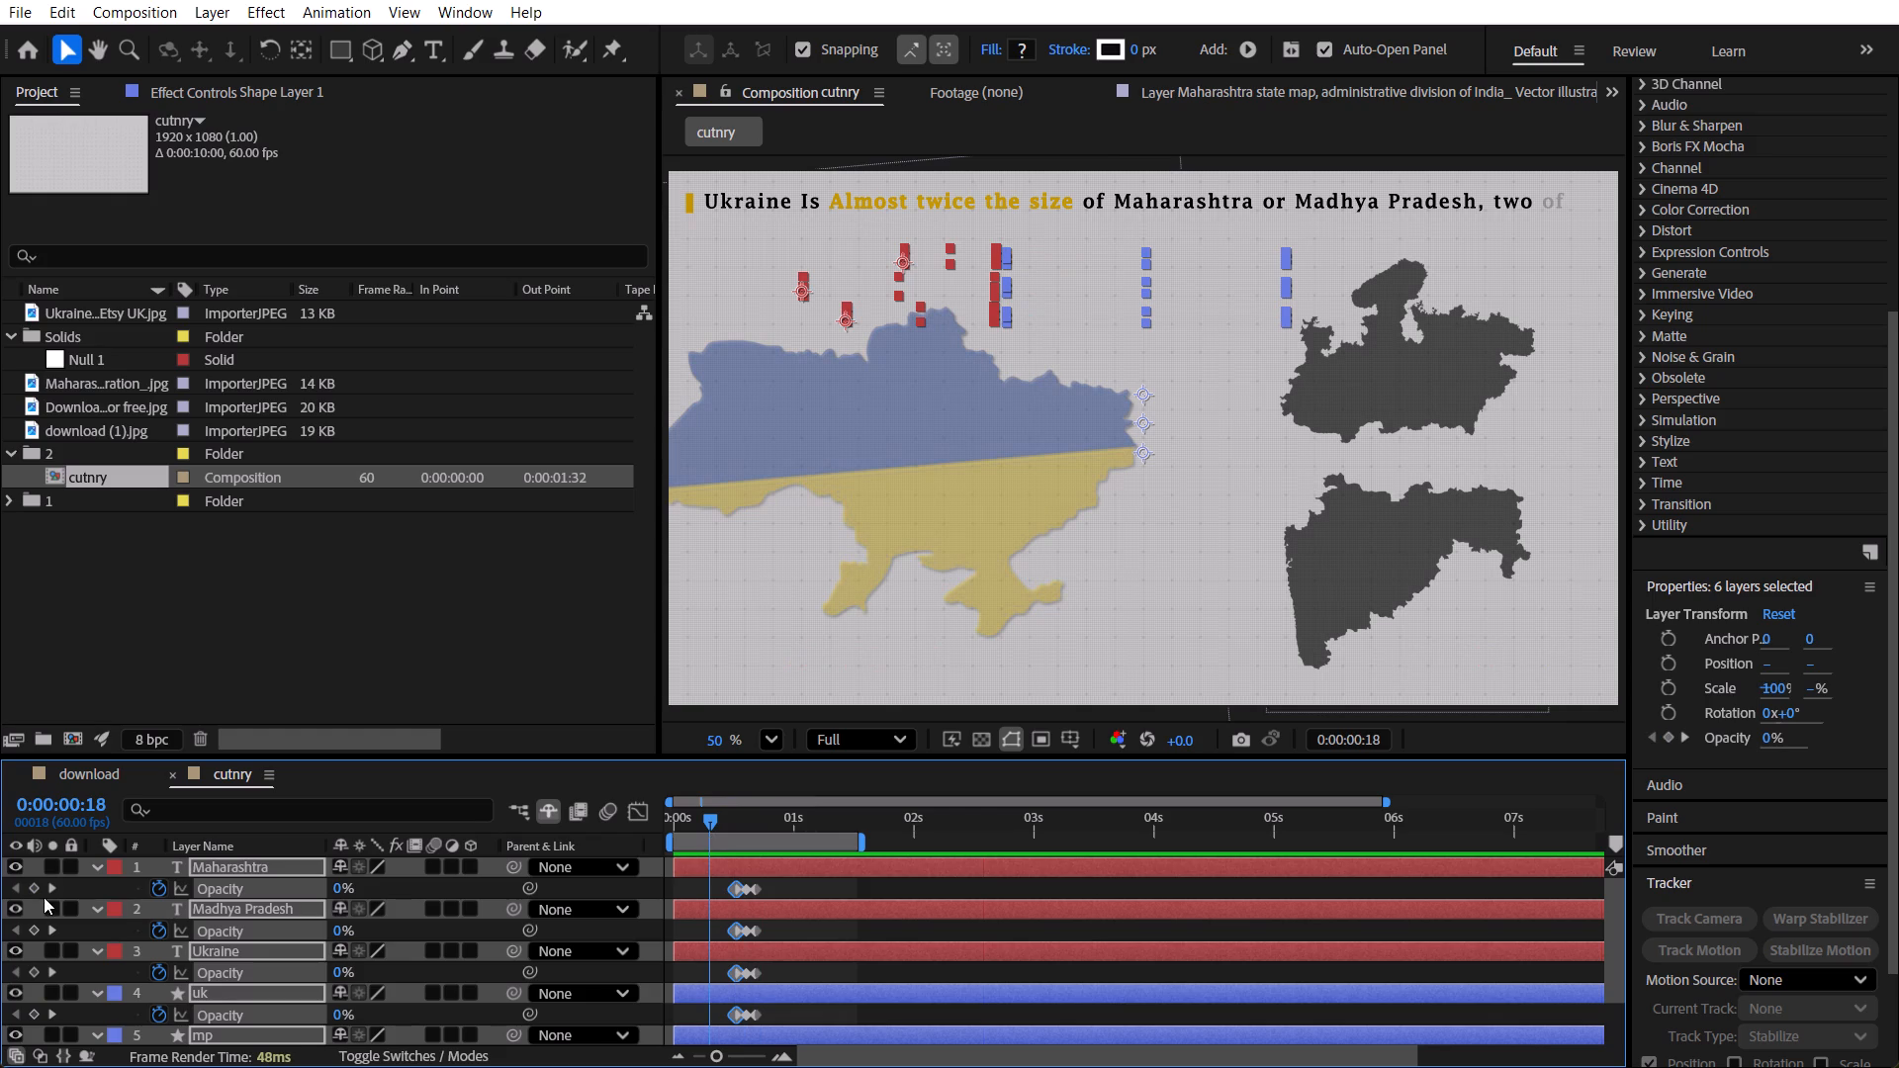
left_click(53, 887)
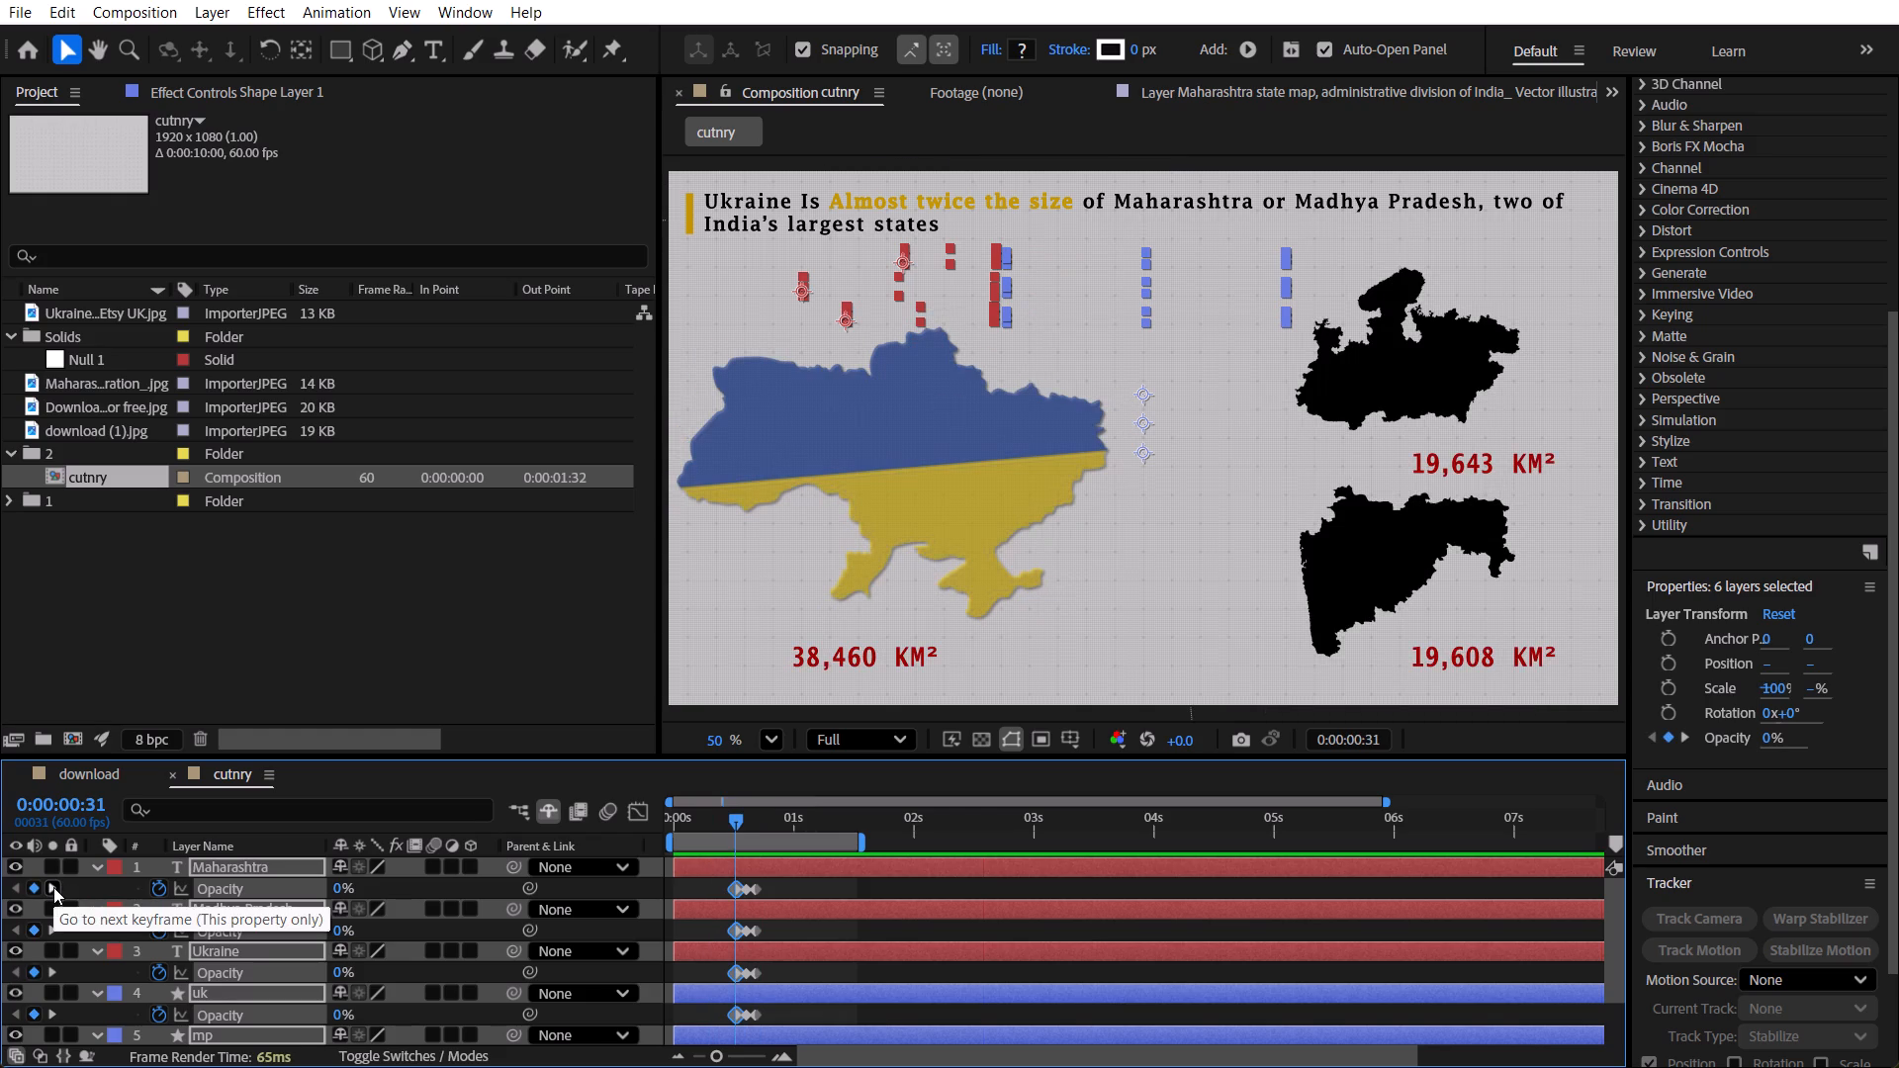
left_click(53, 887)
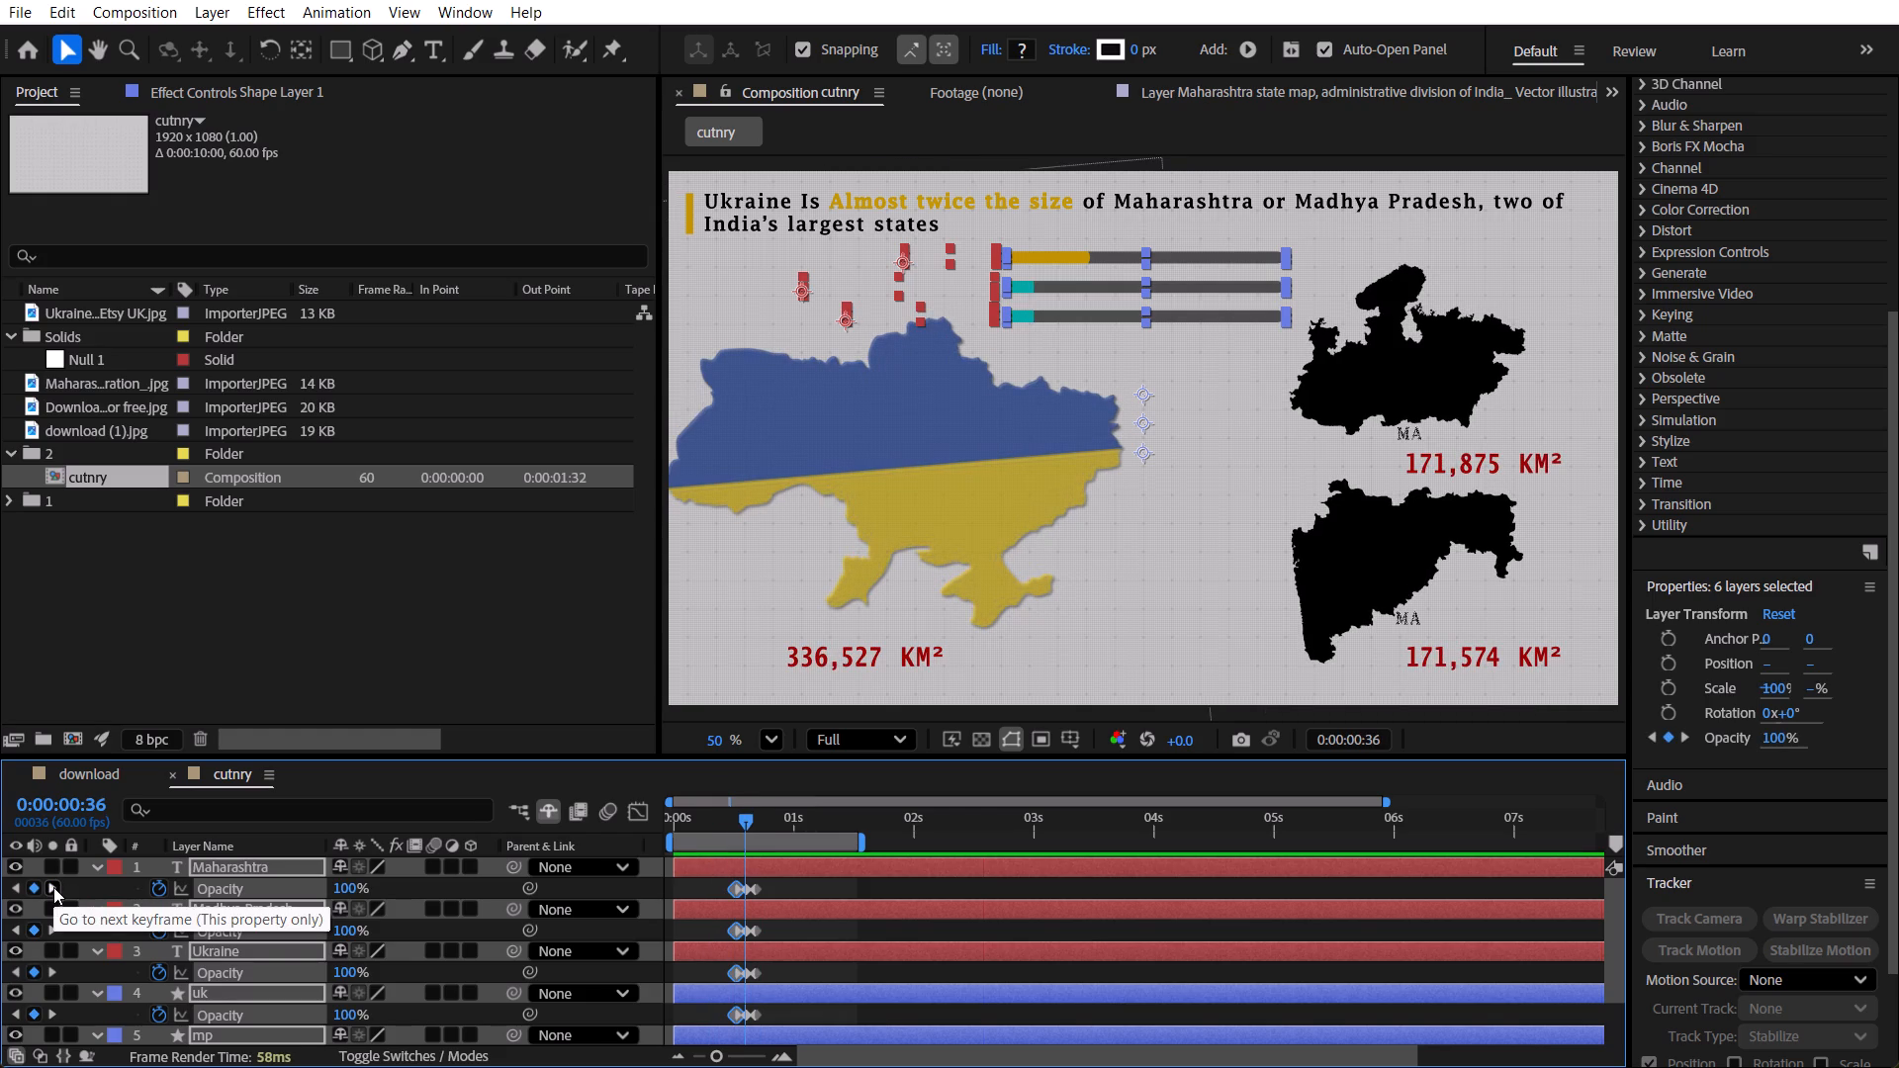
left_click(53, 887)
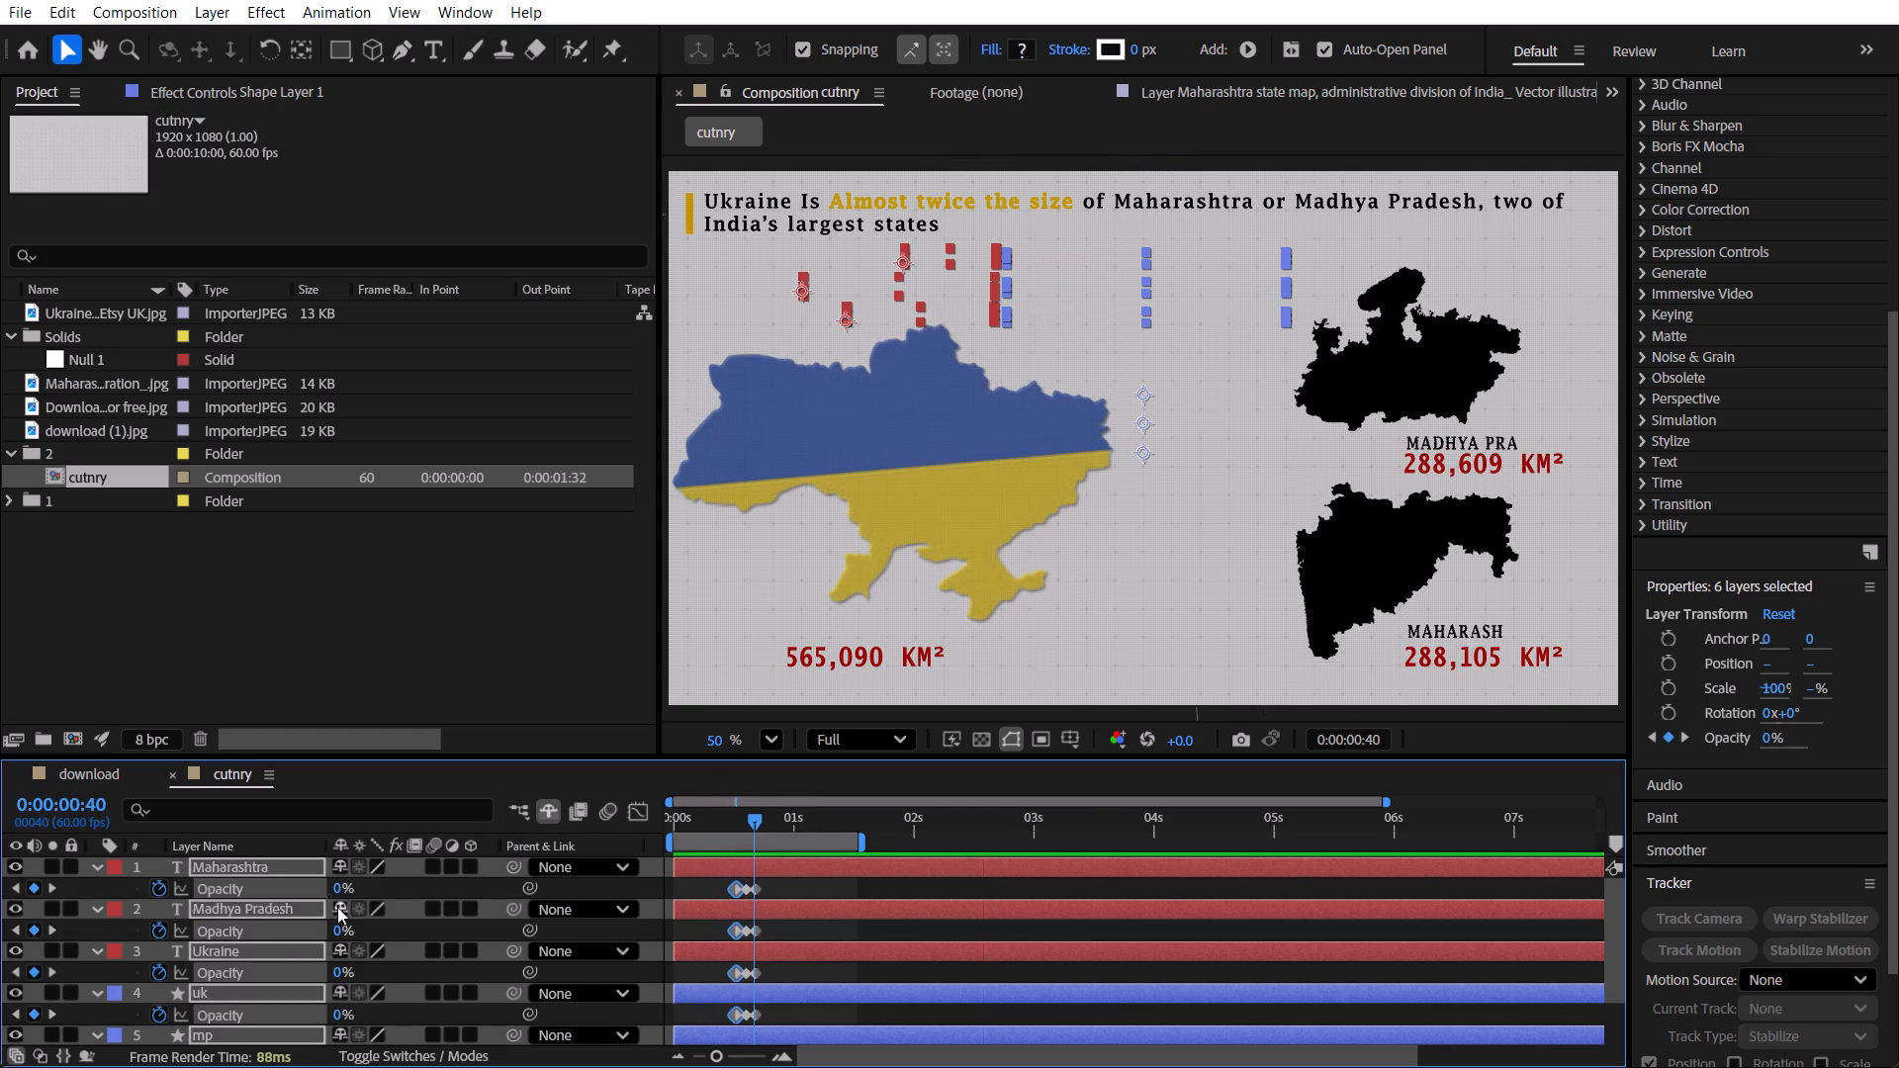
Set the Opacity keyframe at 0:00:00:40 to 35% on all six label and bar layers.
left_click(332, 894)
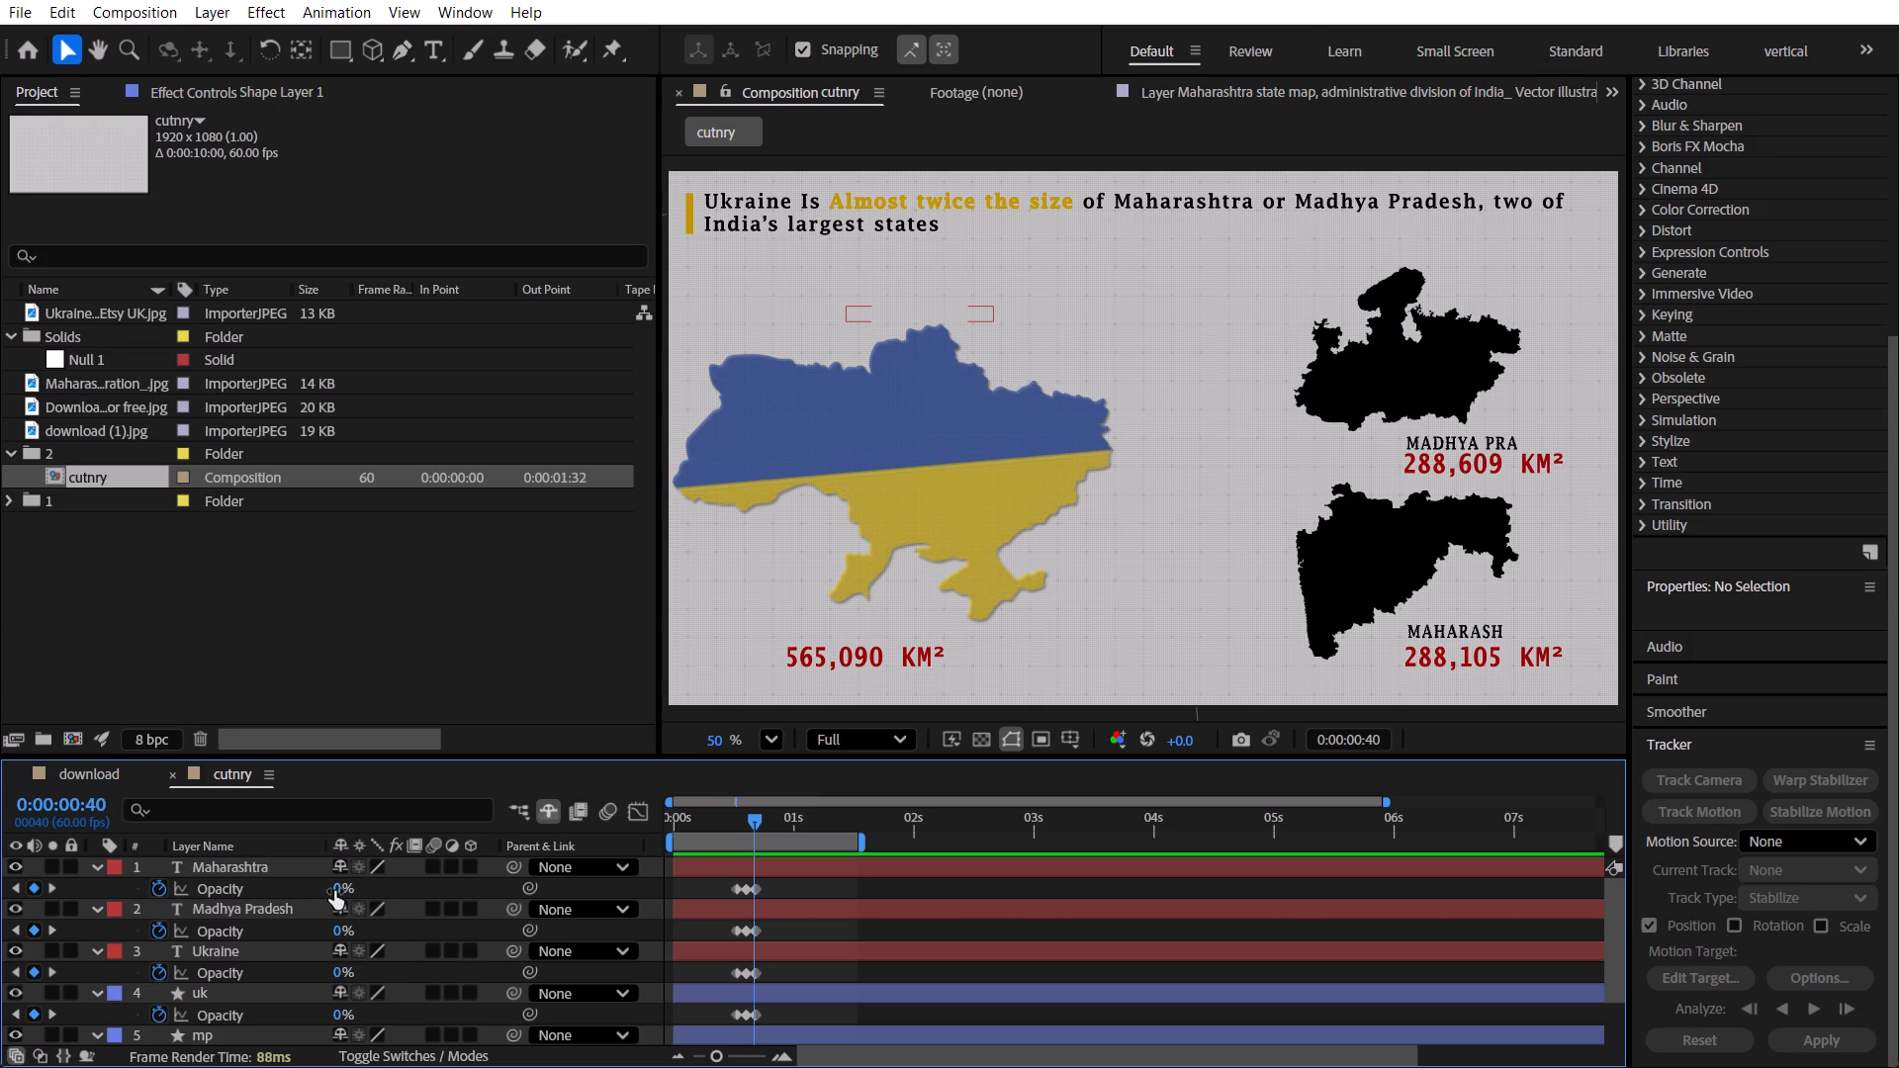
key("ctrl+a")
left_click(334, 891)
type("35")
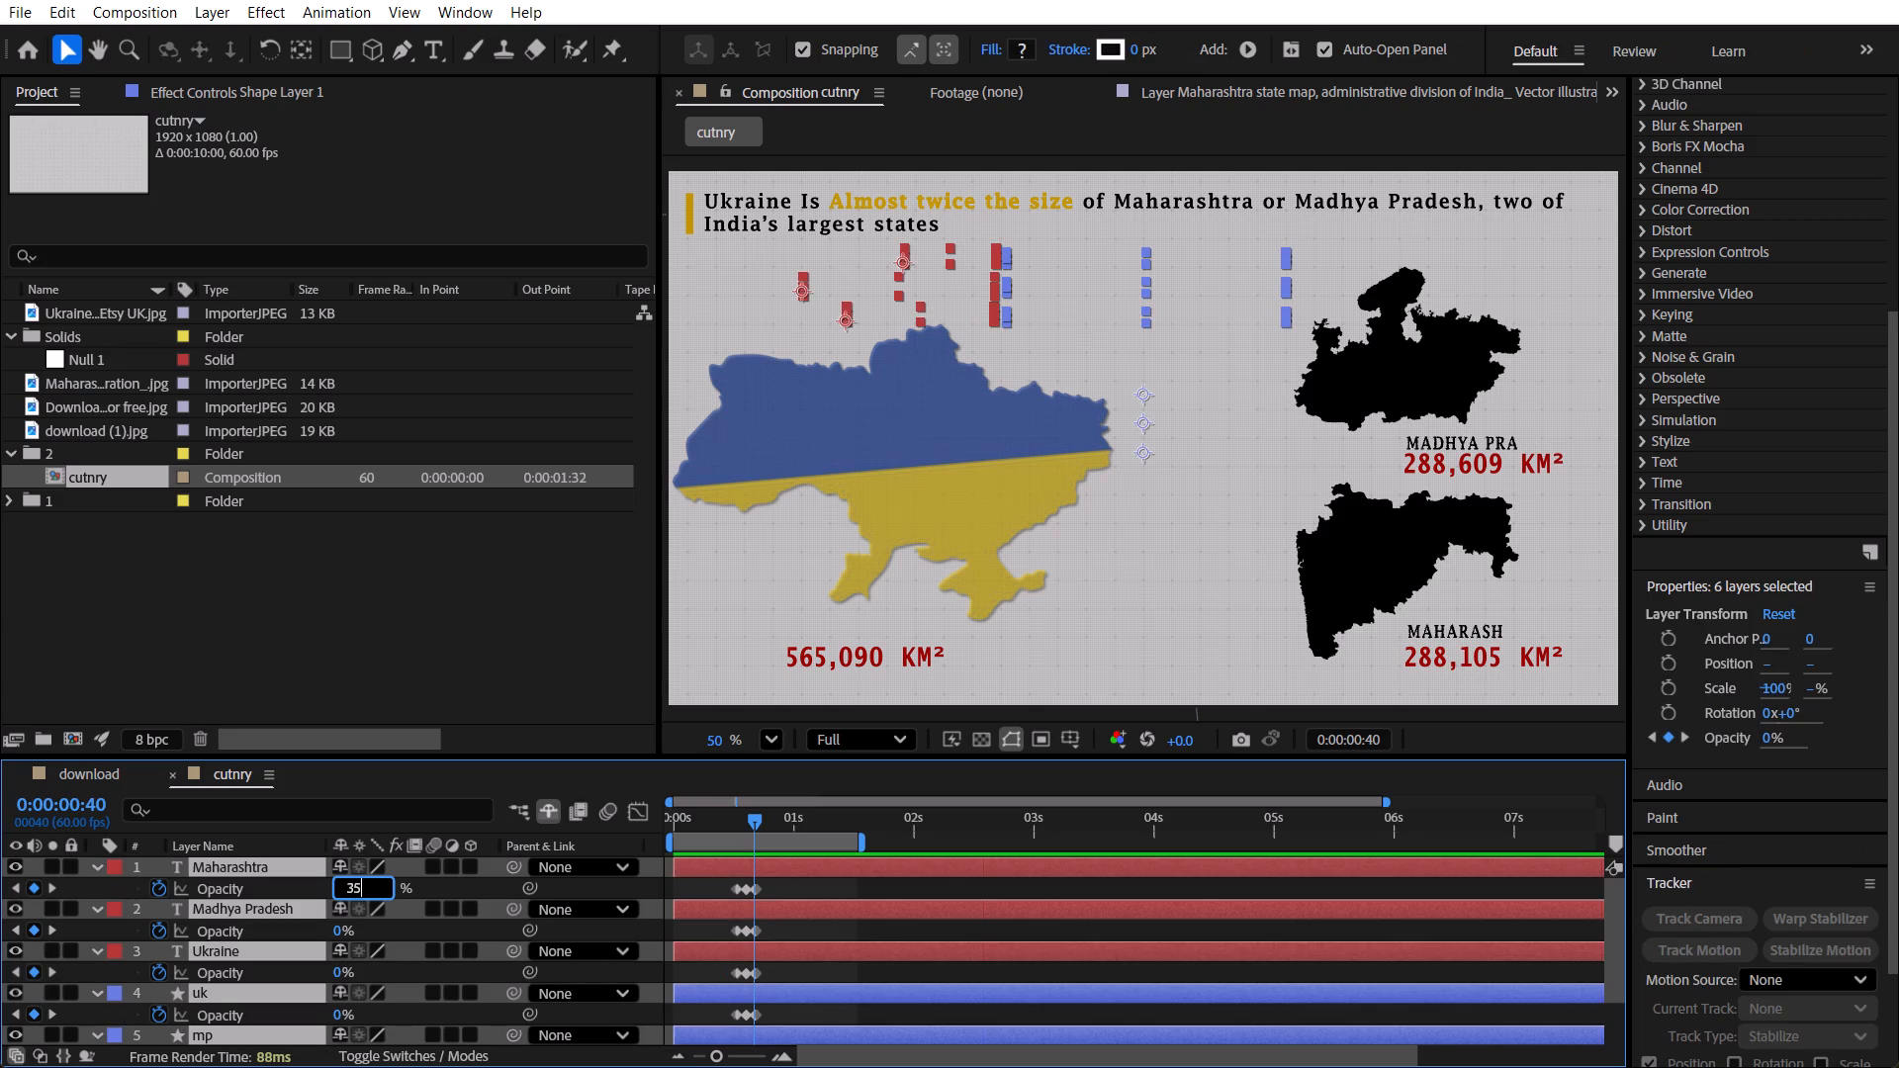
key("Return")
Play the composition from its start to check how the labels and bars flicker in.
left_click_drag(752, 818, 796, 818)
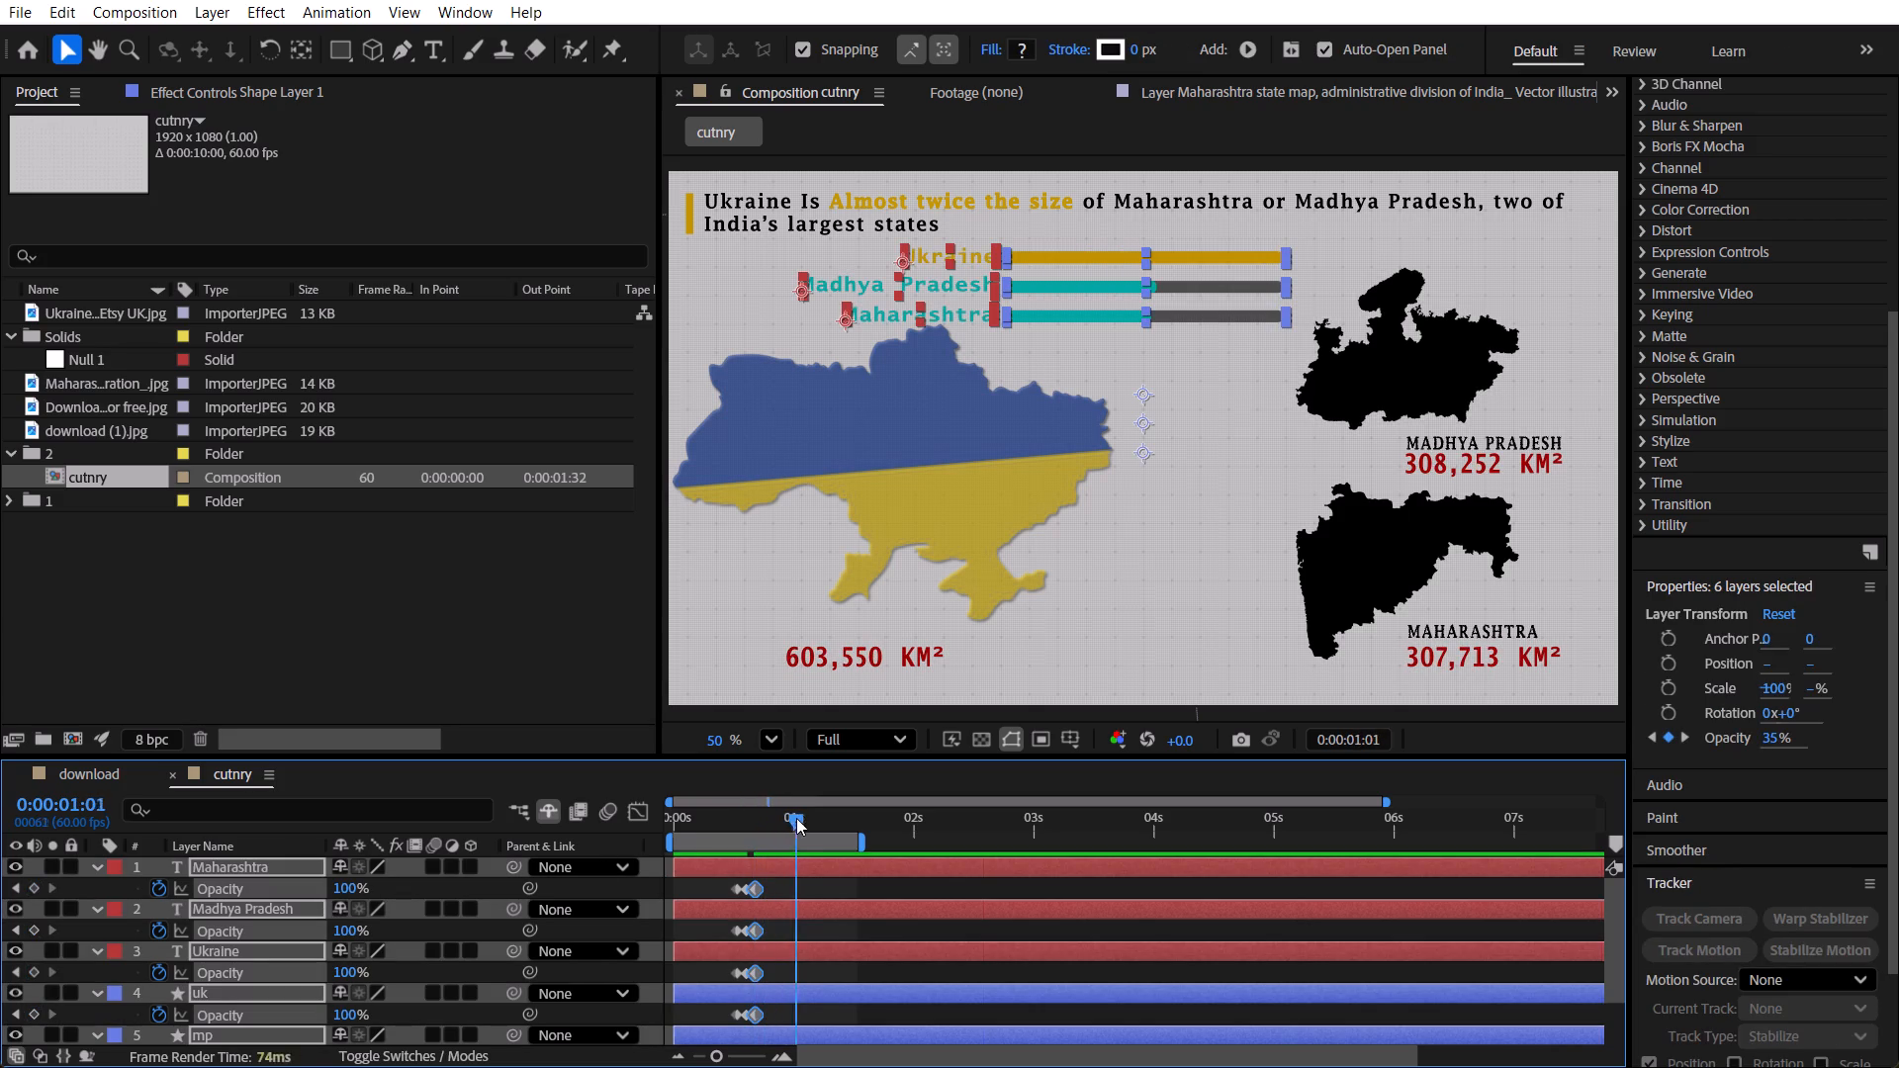
left_click_drag(796, 818, 568, 819)
left_click(891, 887)
key("space")
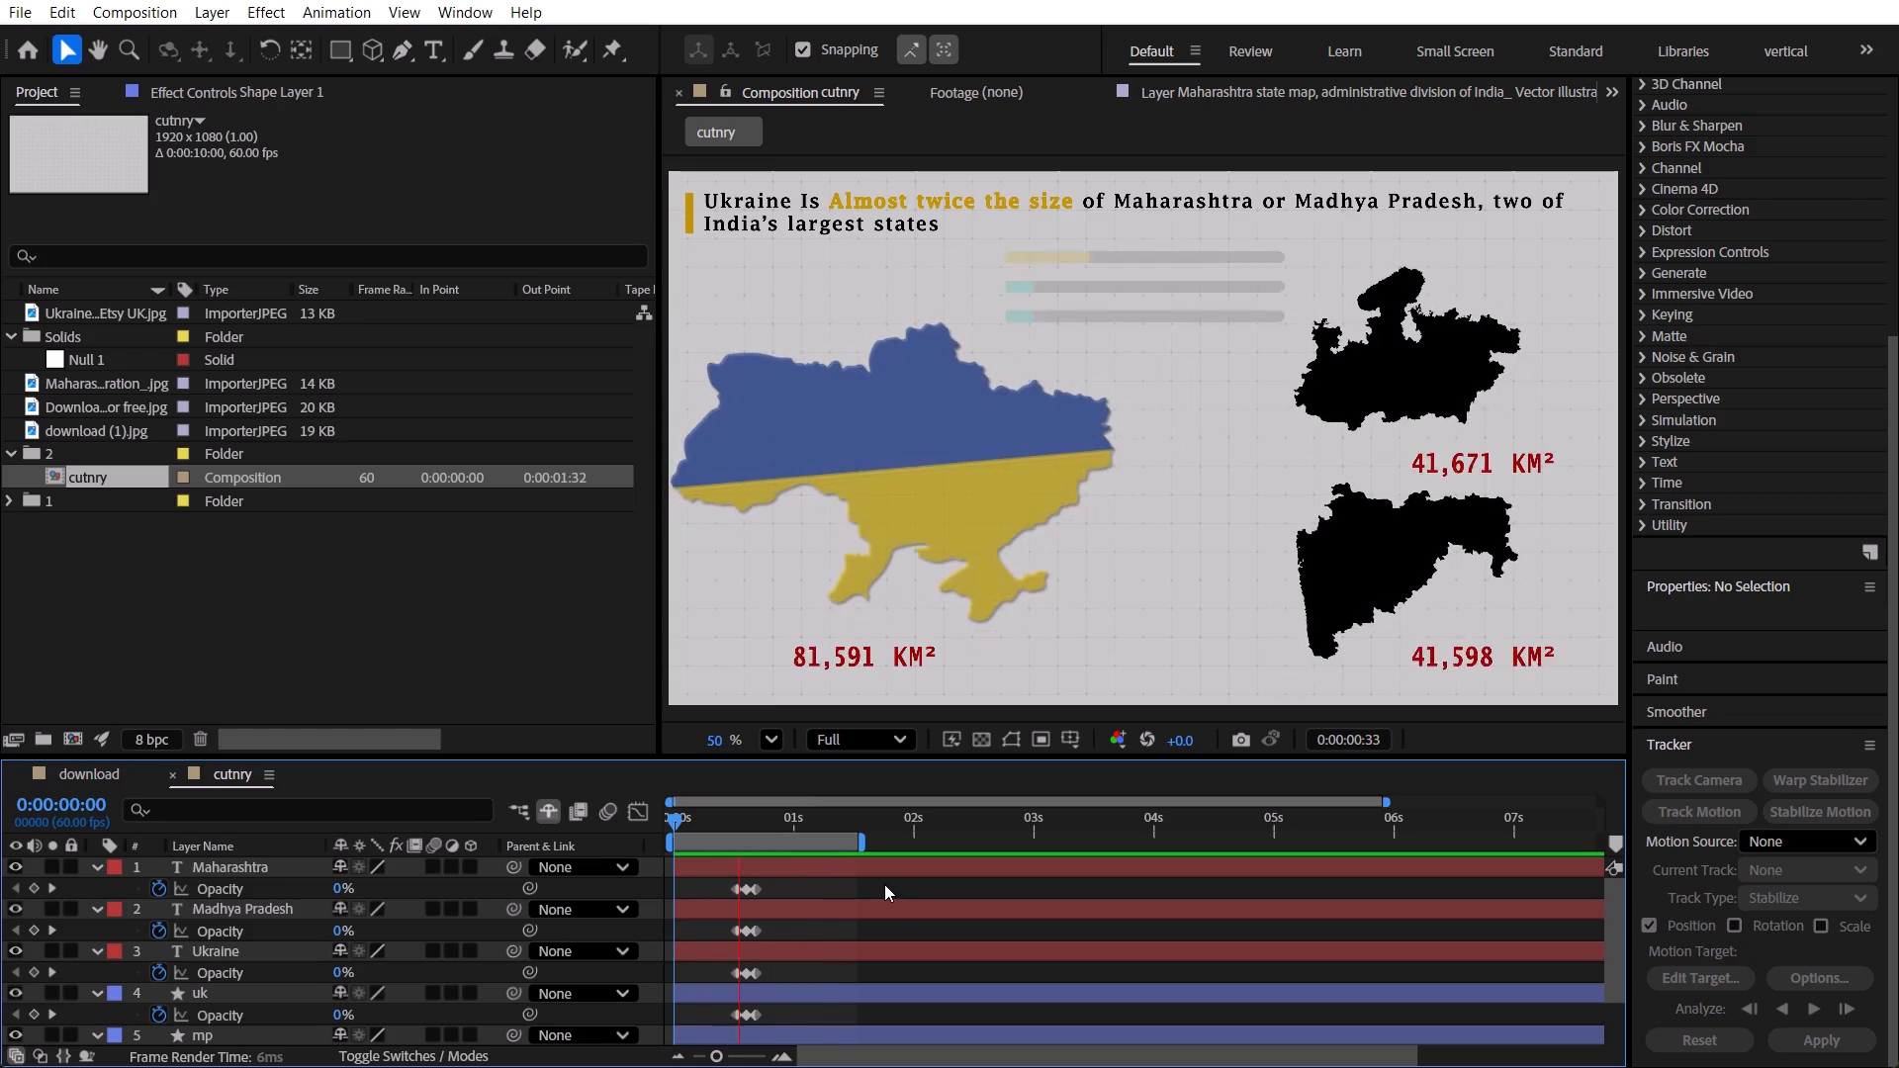
key("space")
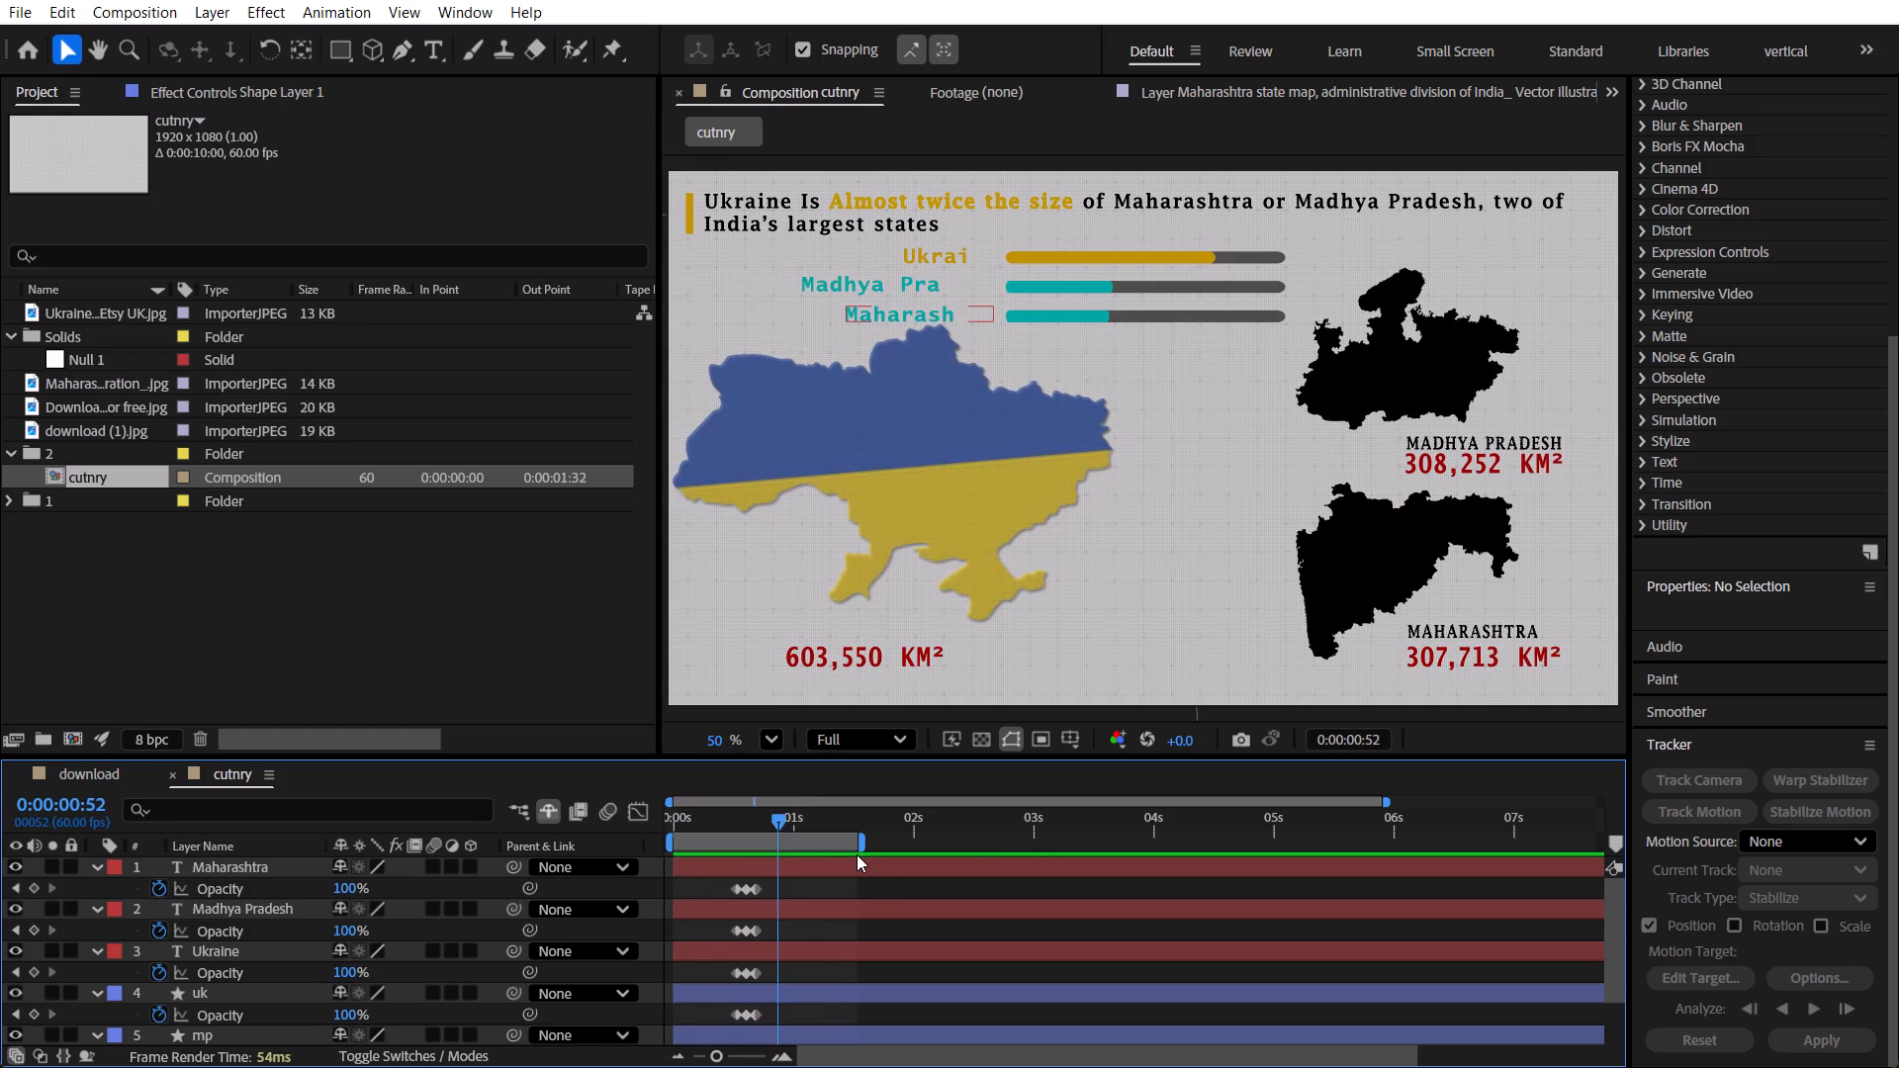
key("space")
key("space")
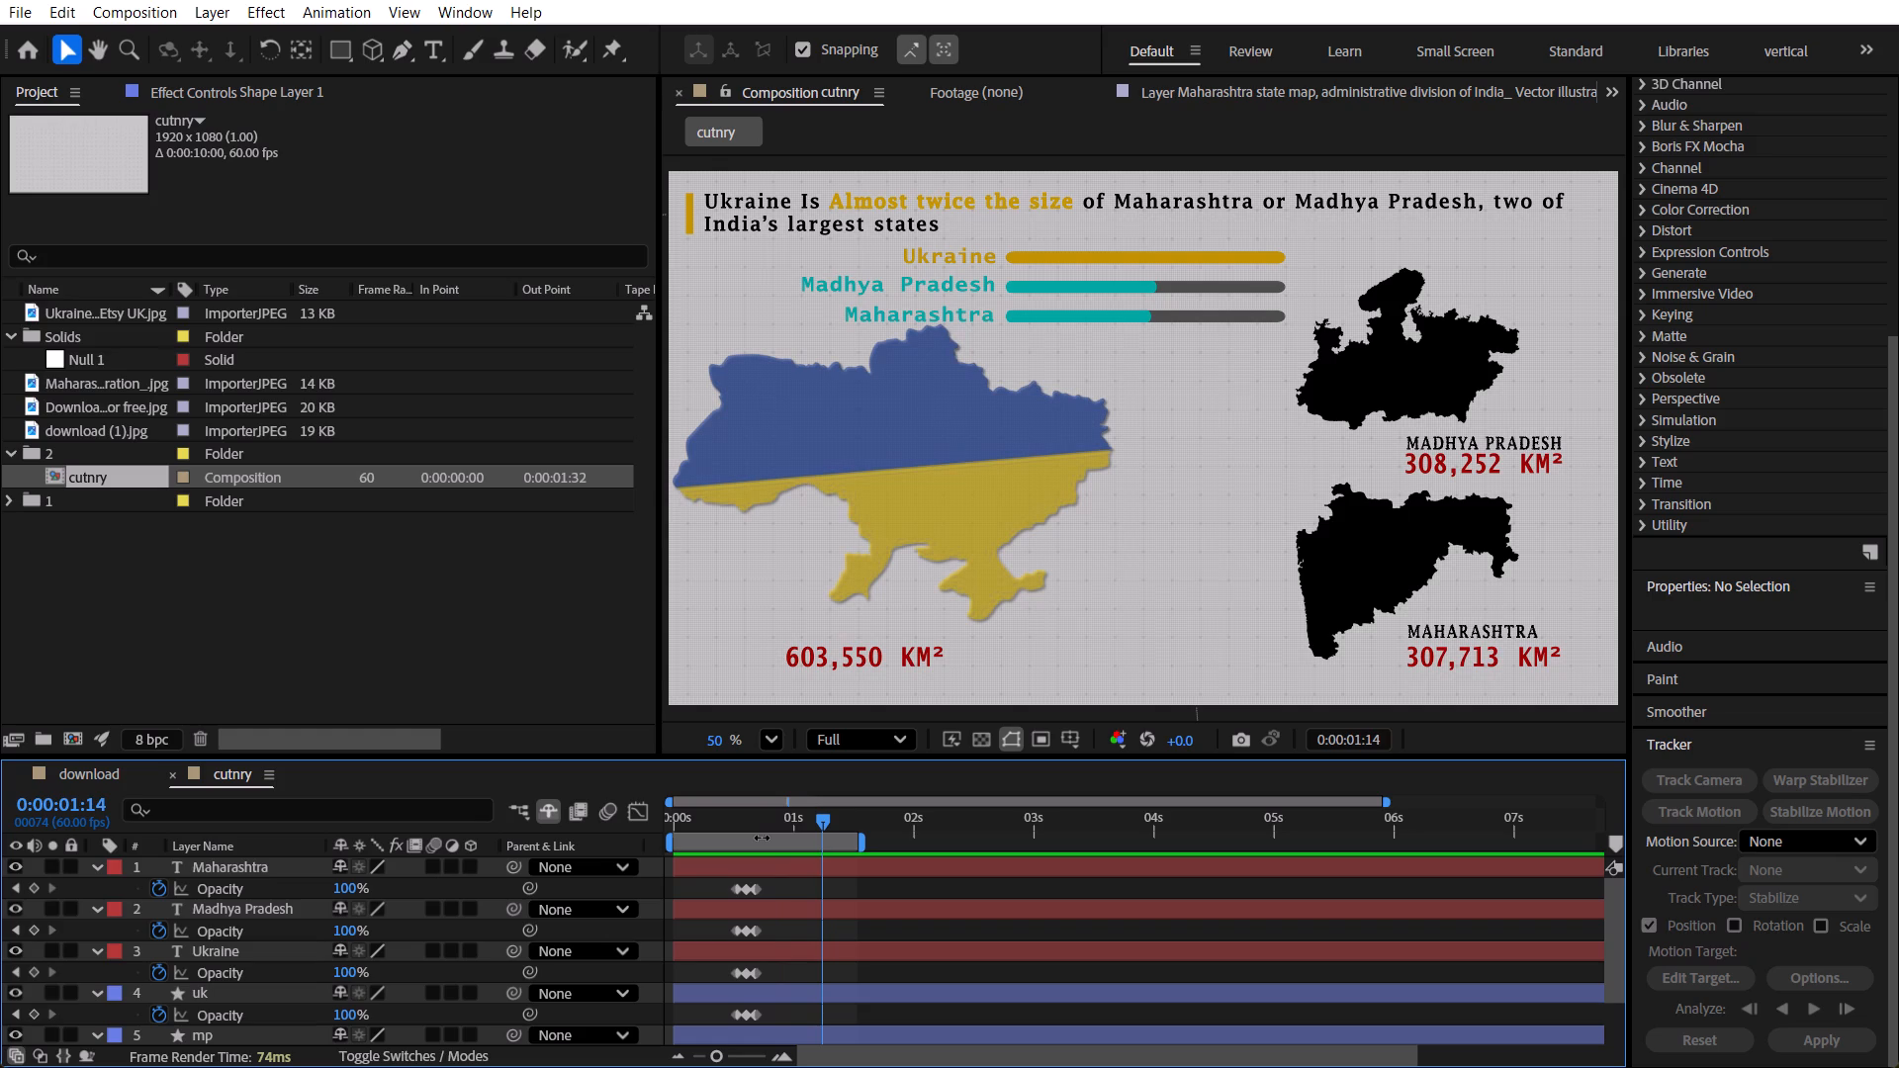
Collapse the layers' properties and scrub back and forth around 0:00:00:30 to 0:00:01:01 to examine the bars' flicker and the labels' entrance.
key("u")
key("u")
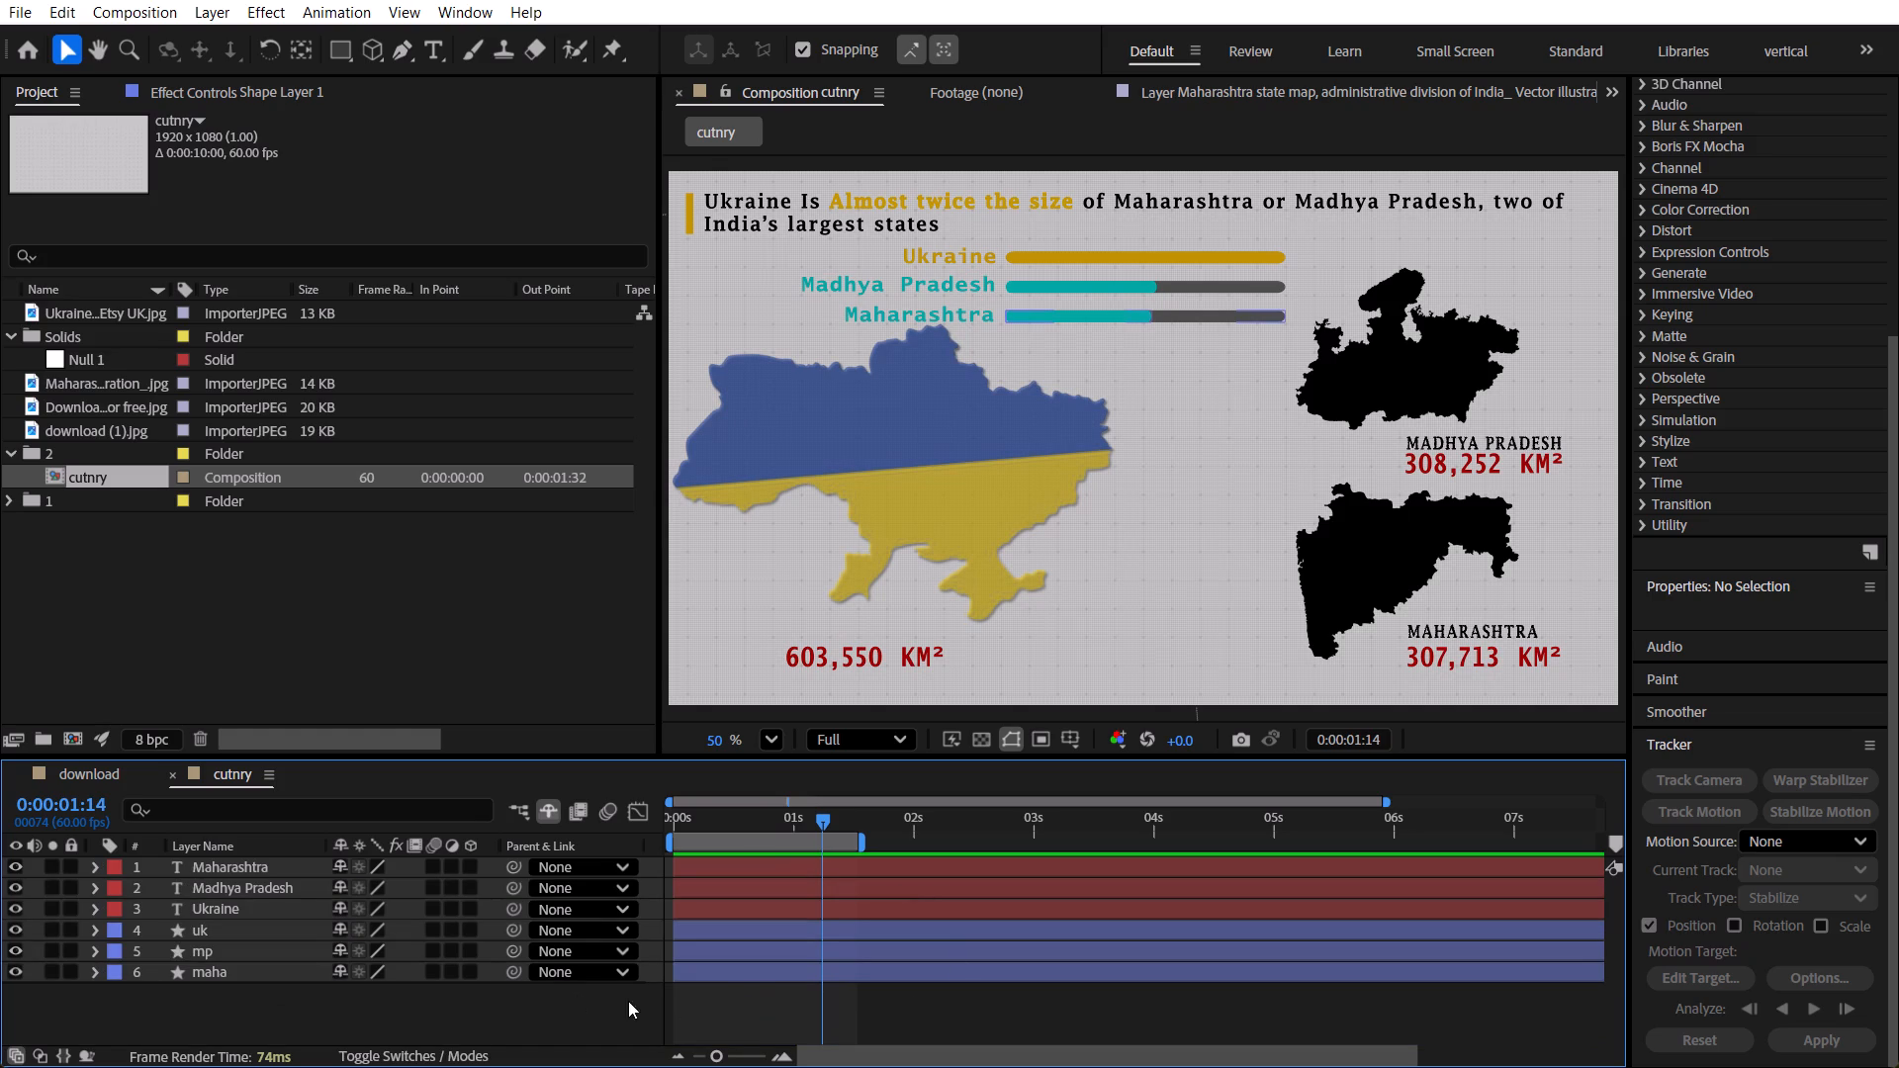
left_click_drag(678, 1001, 748, 862)
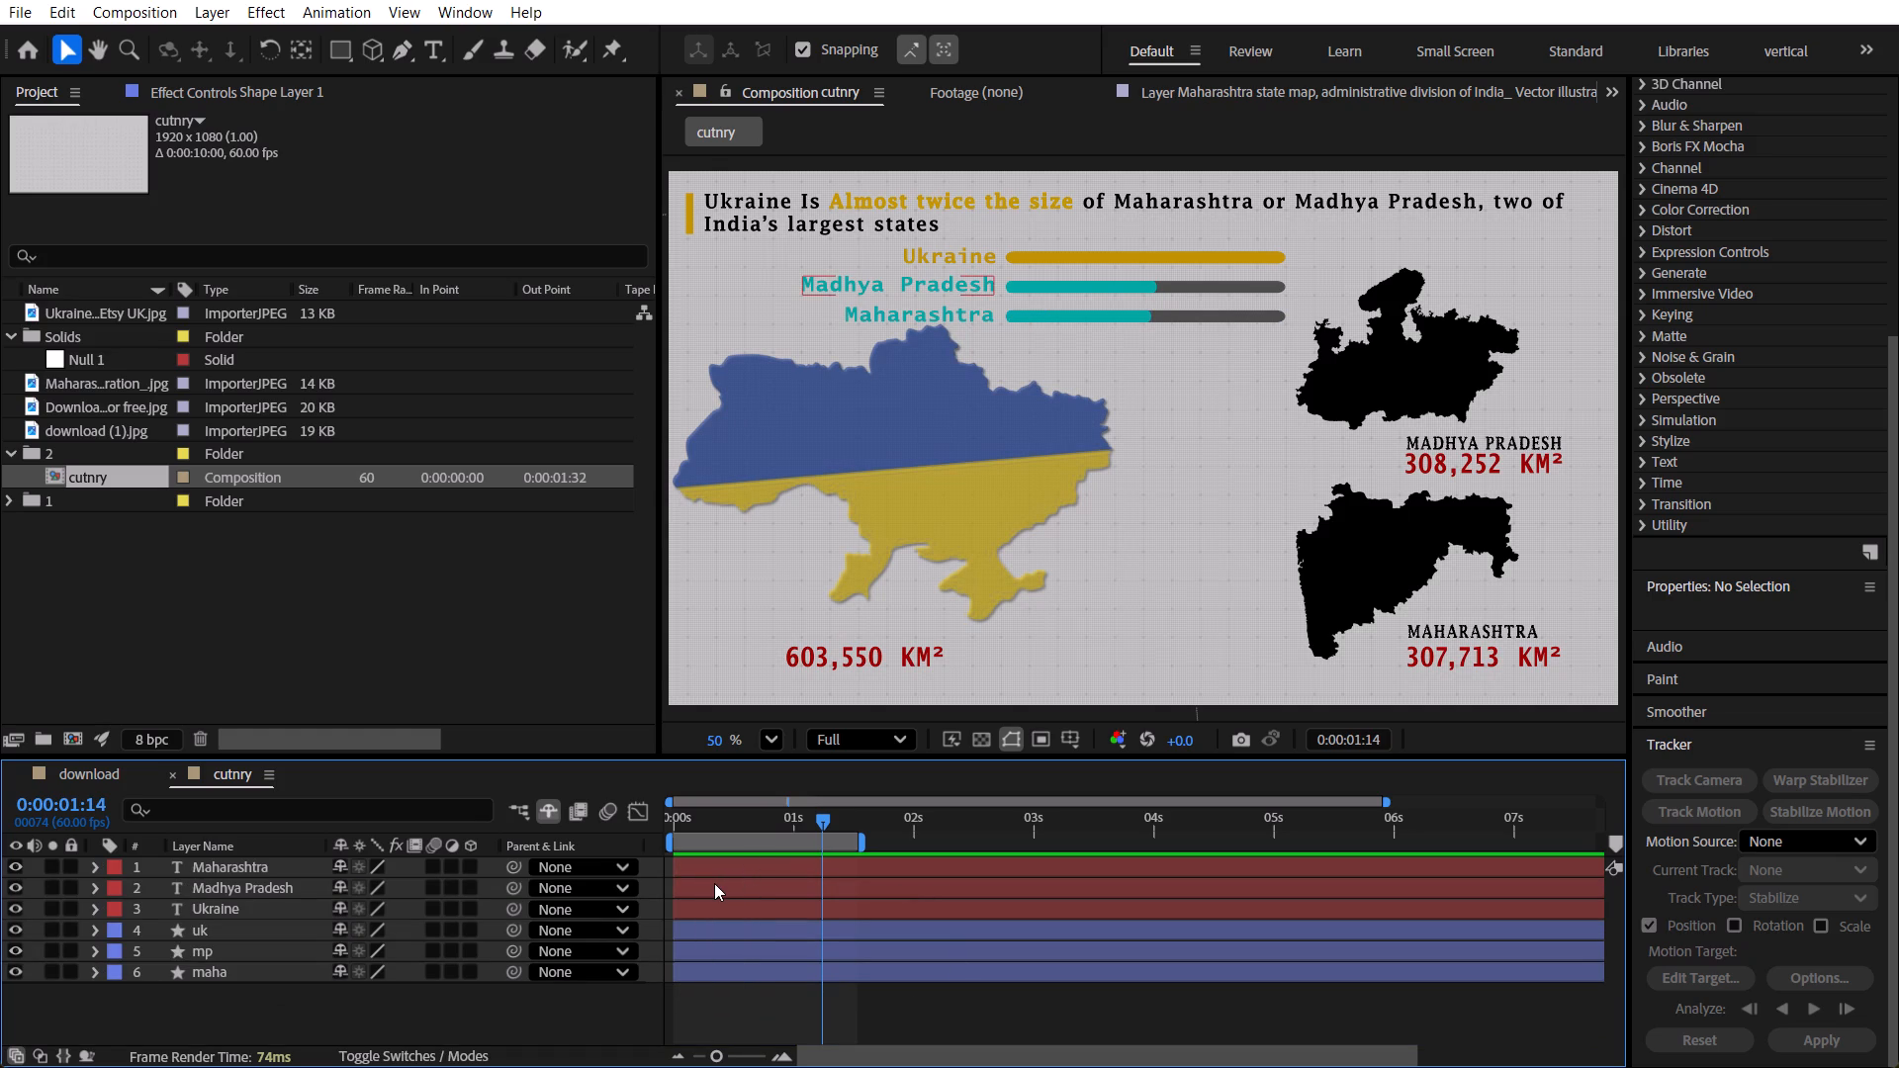
key("ctrl+a")
left_click_drag(732, 821, 670, 819)
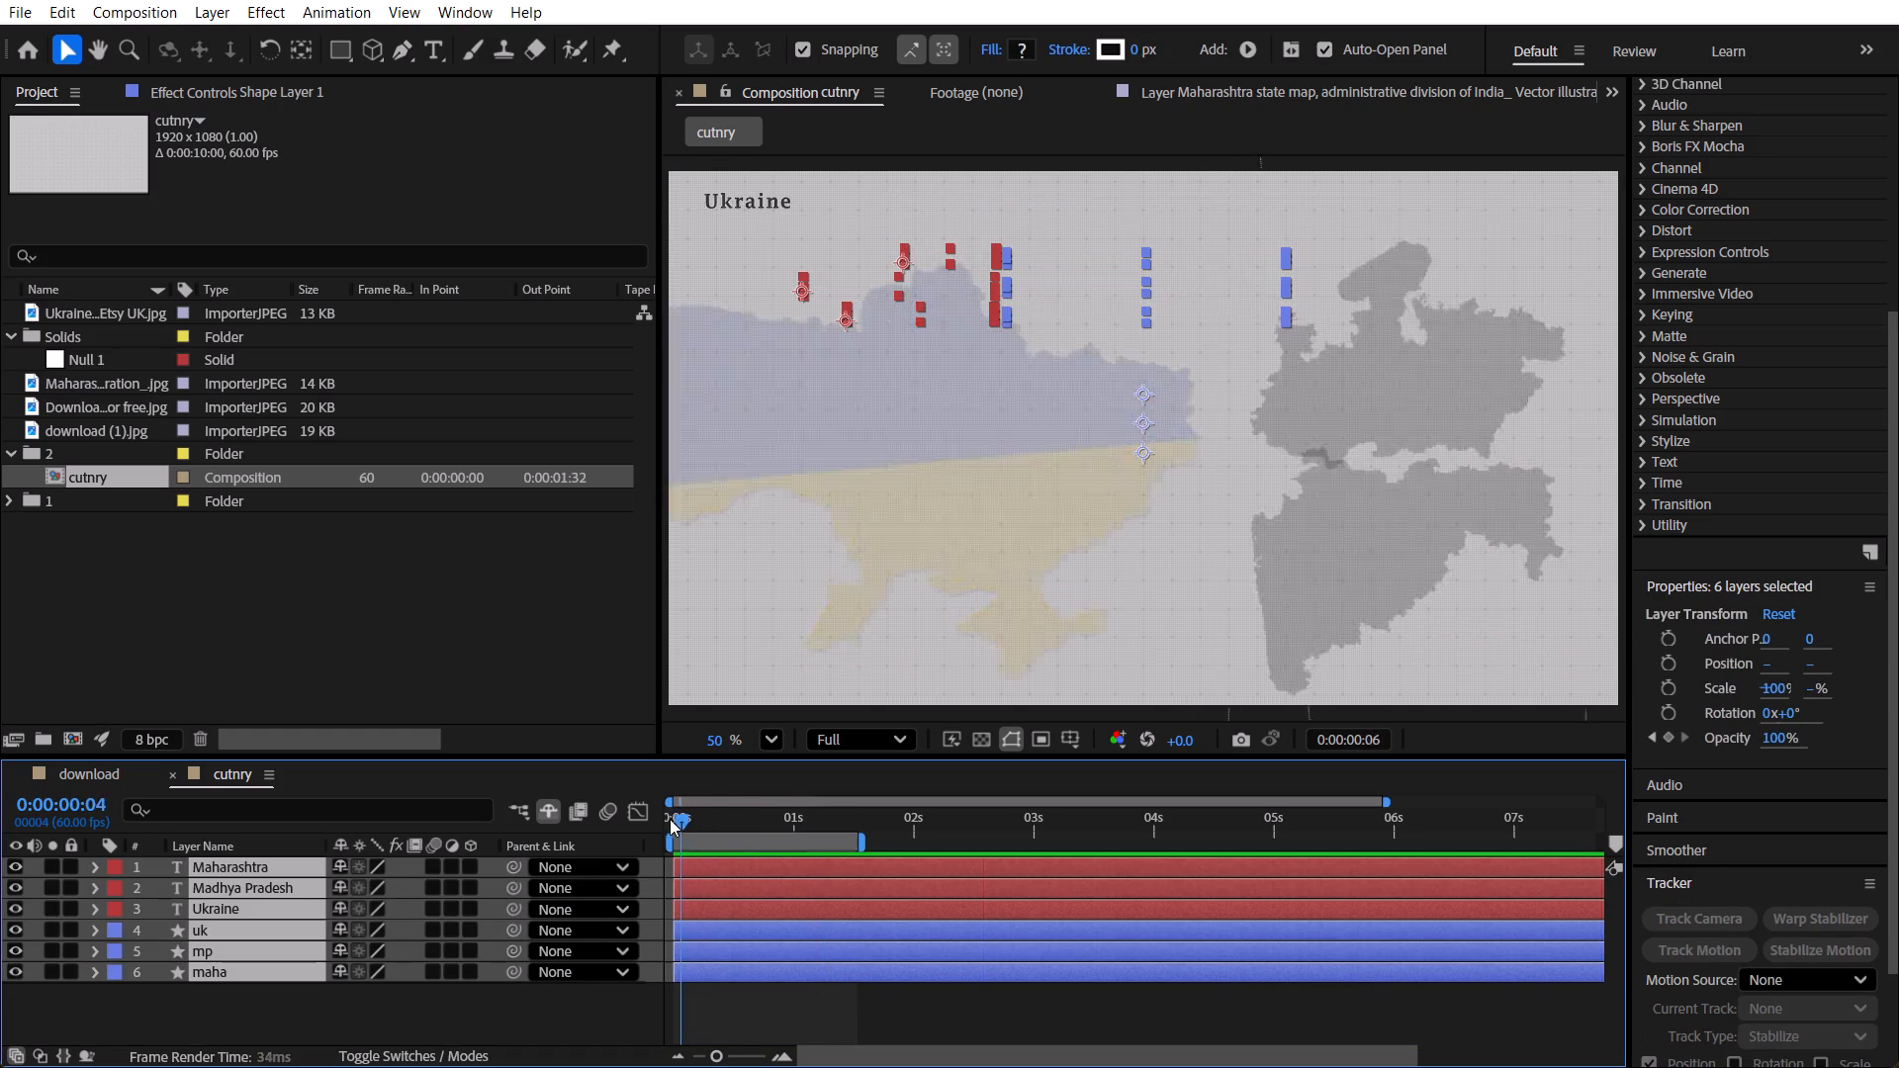
left_click_drag(670, 819, 748, 824)
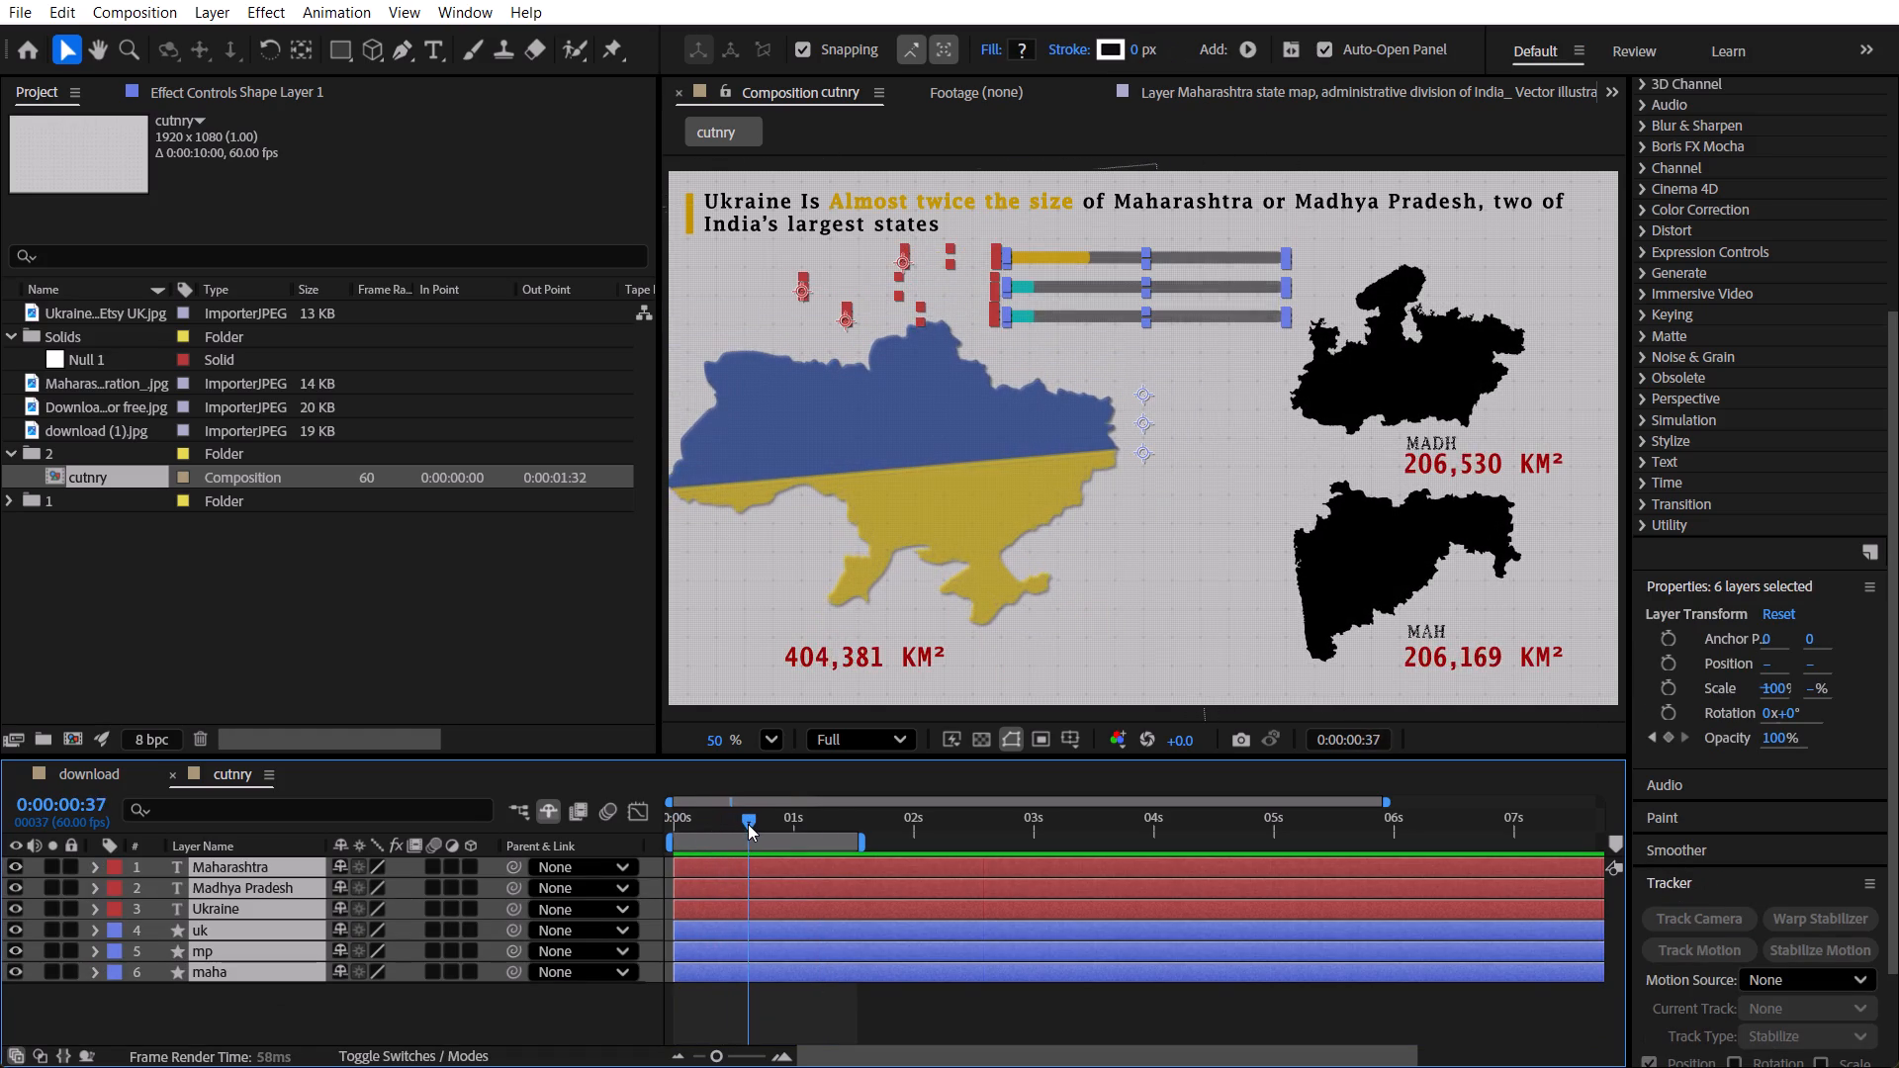
left_click_drag(748, 824, 731, 832)
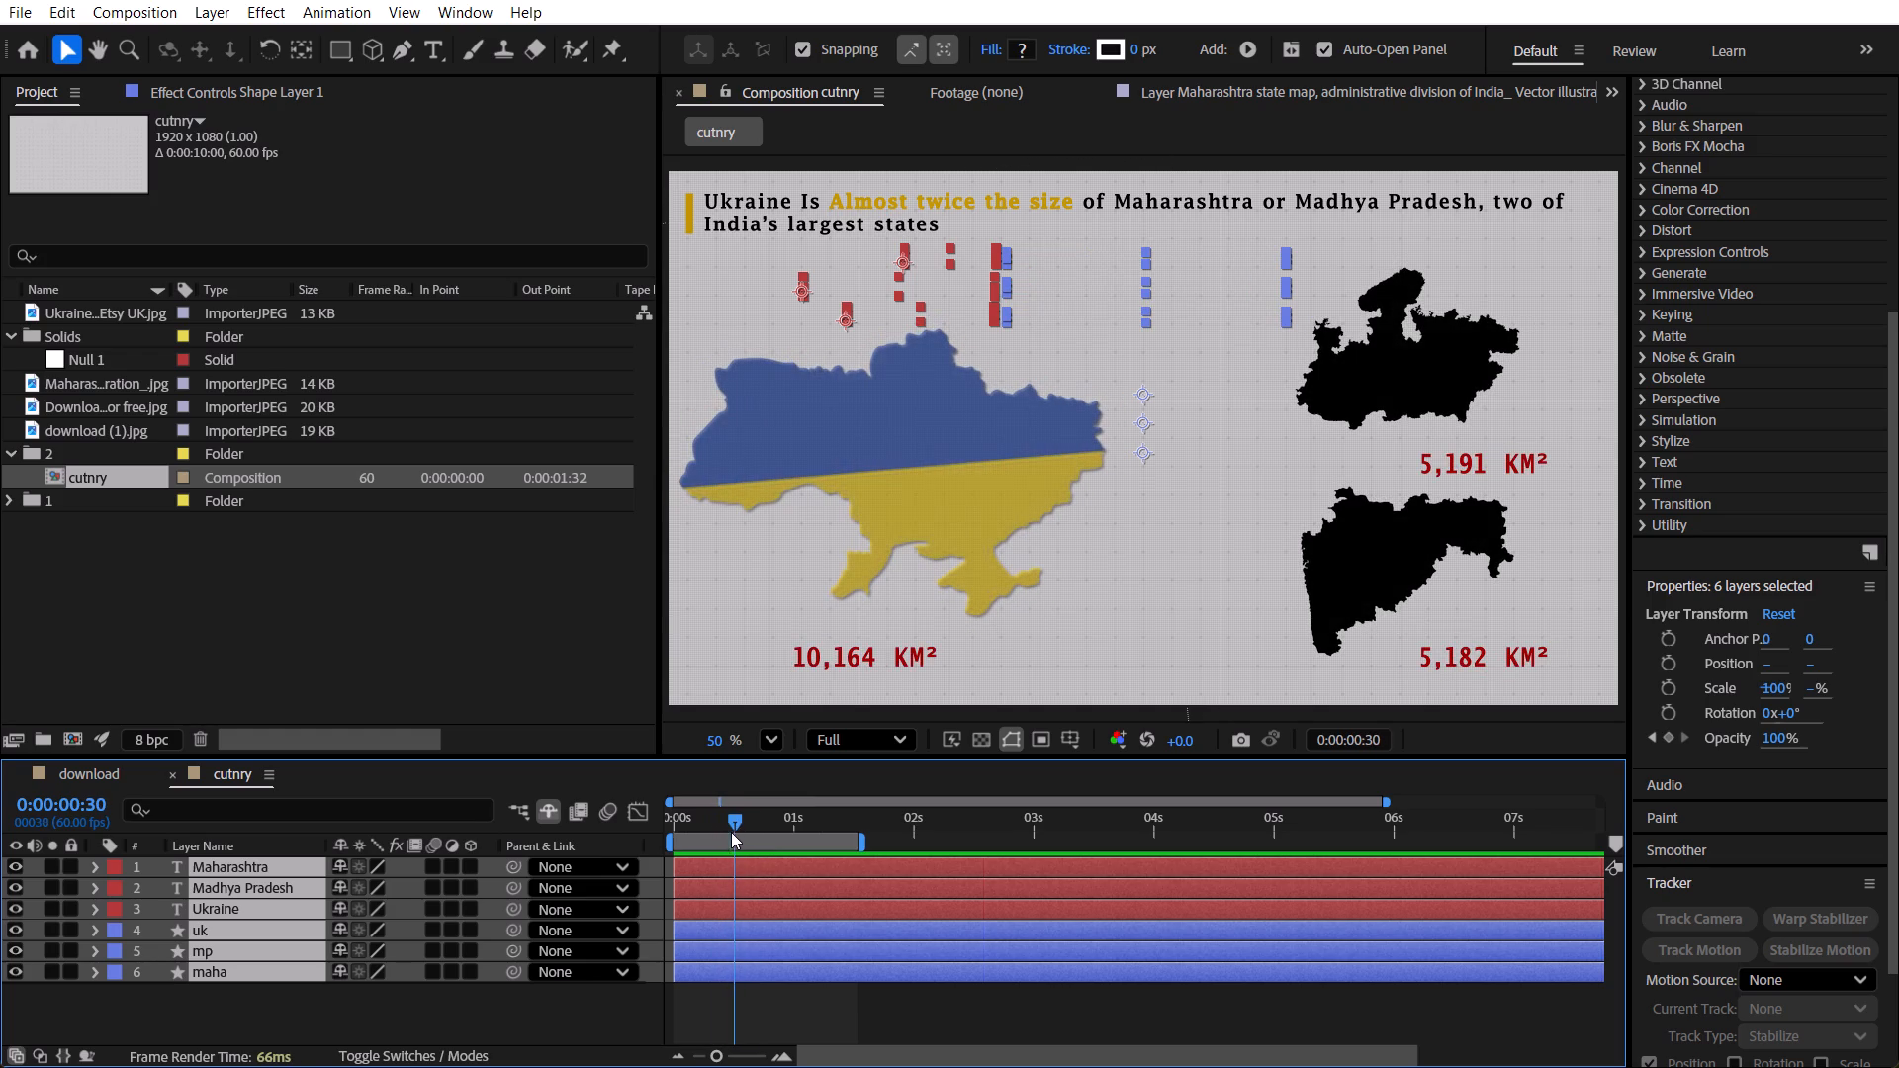
left_click_drag(731, 832, 750, 833)
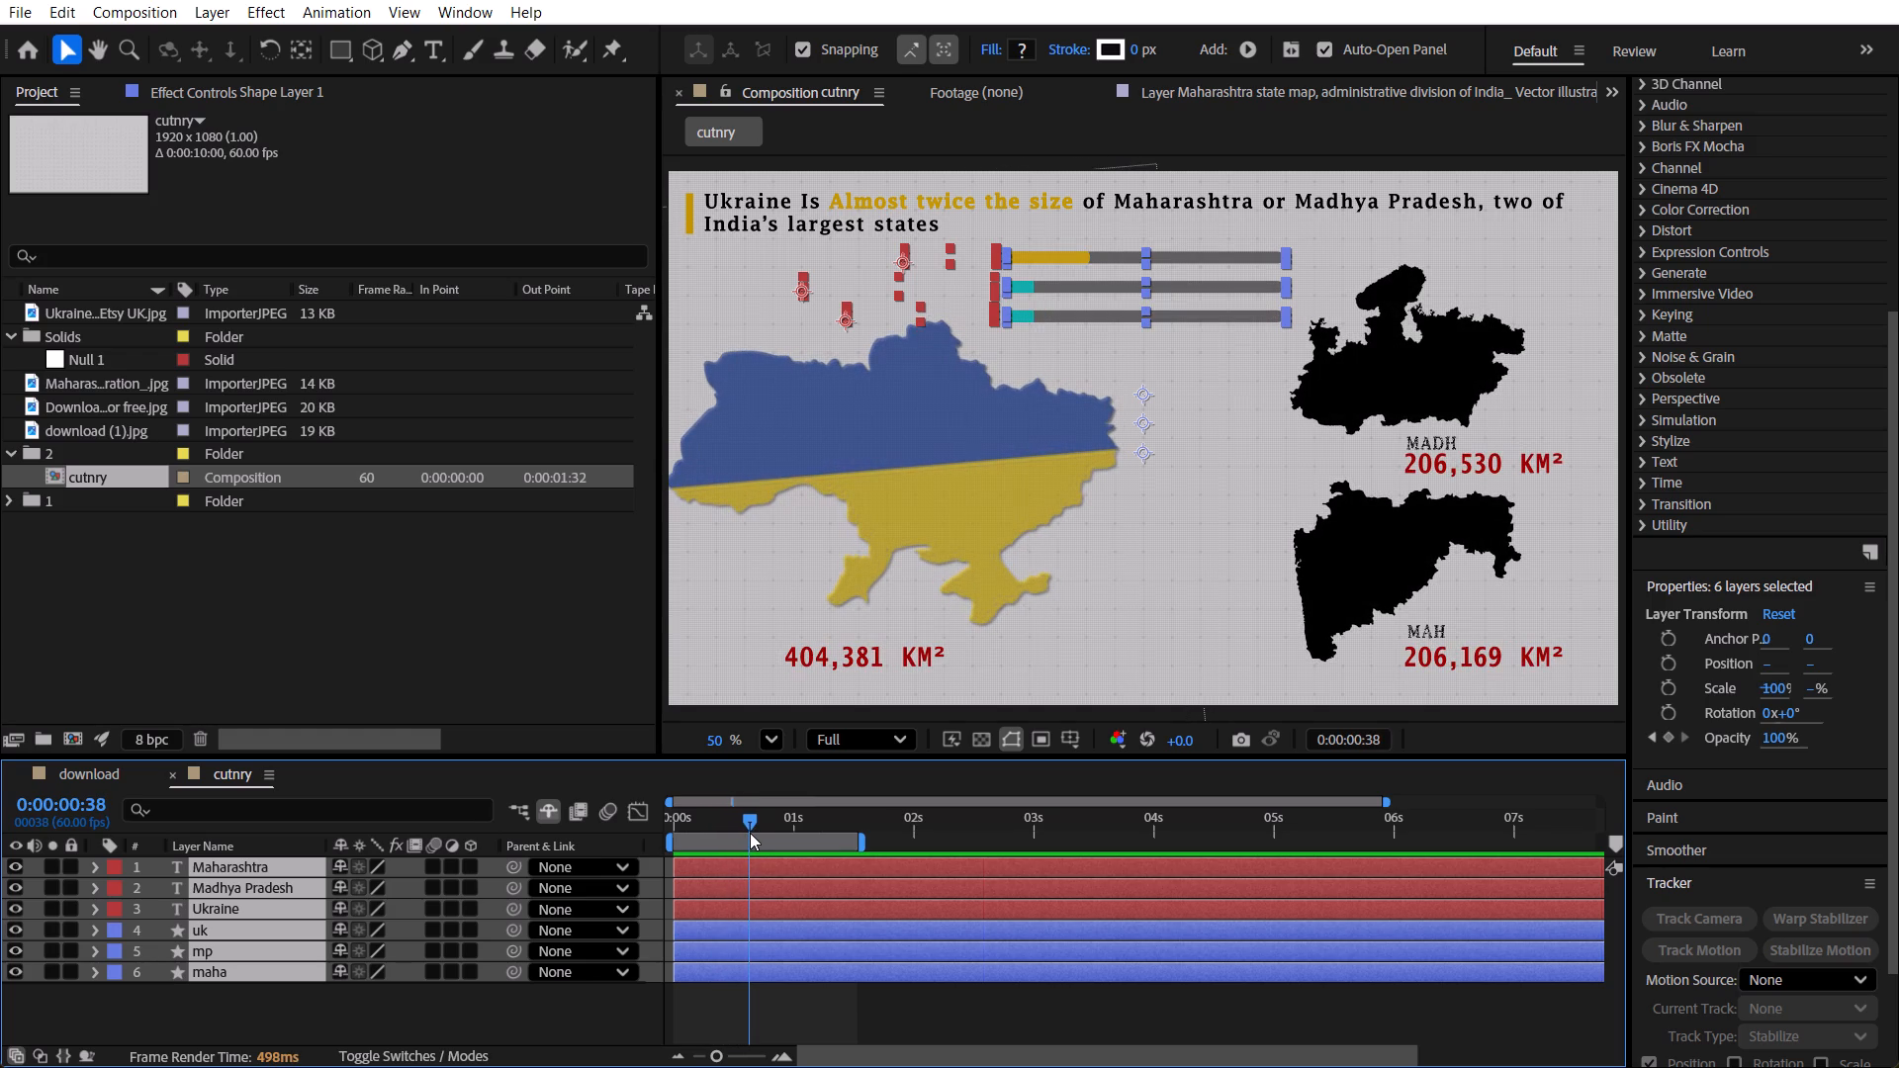
left_click_drag(750, 833, 738, 833)
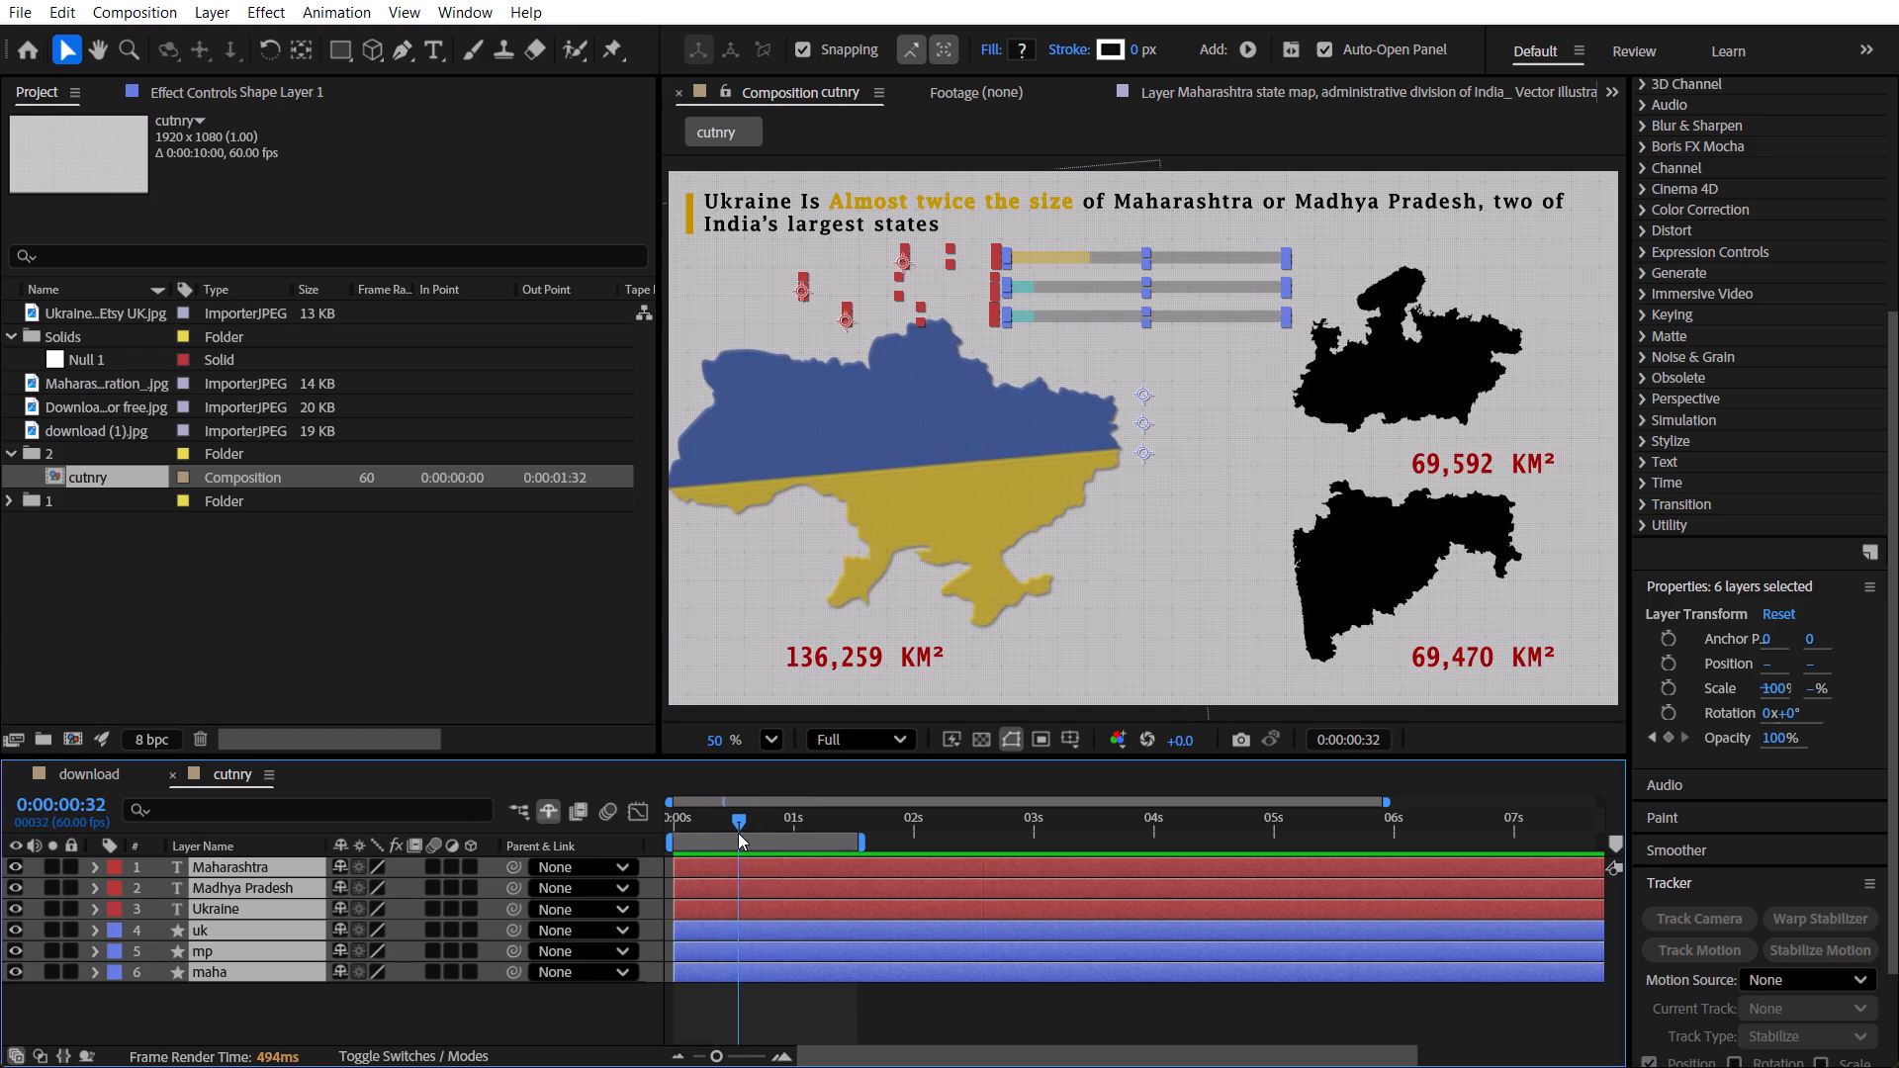
left_click_drag(738, 833, 736, 833)
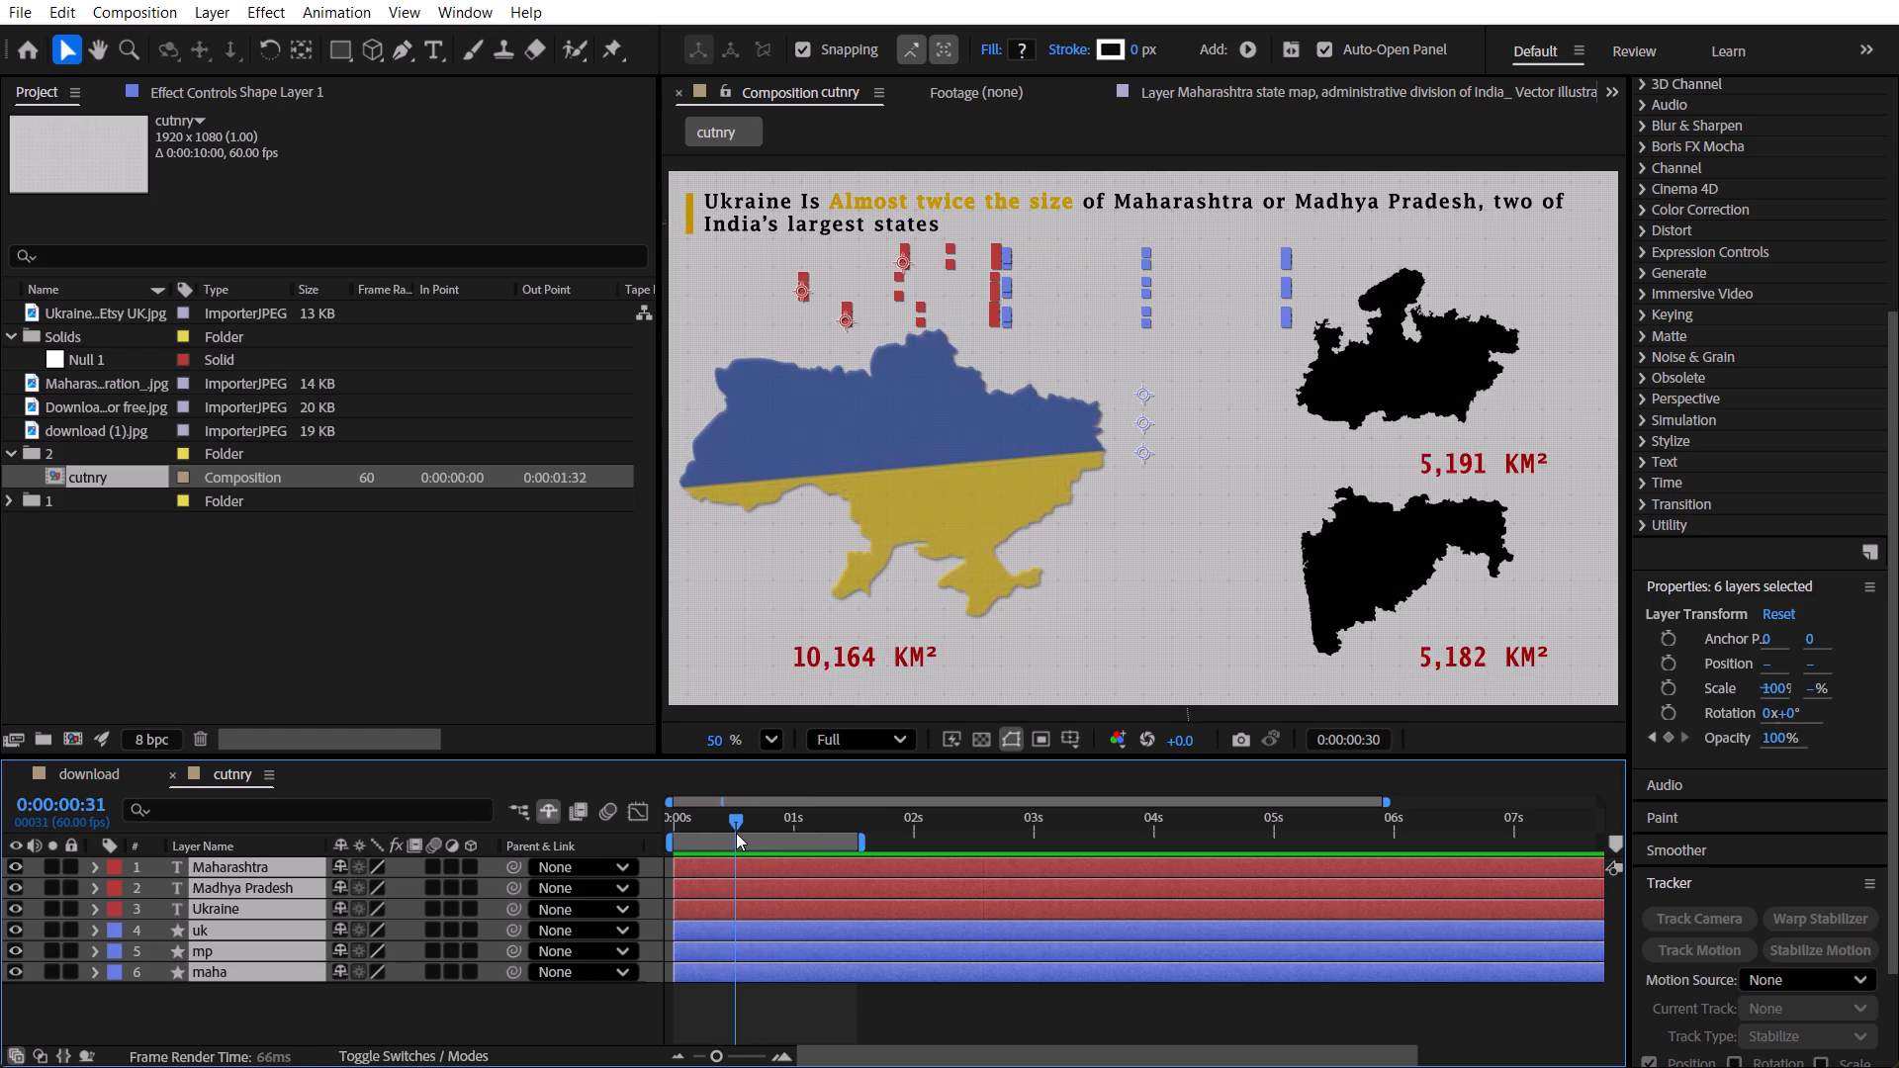
left_click_drag(736, 833, 762, 833)
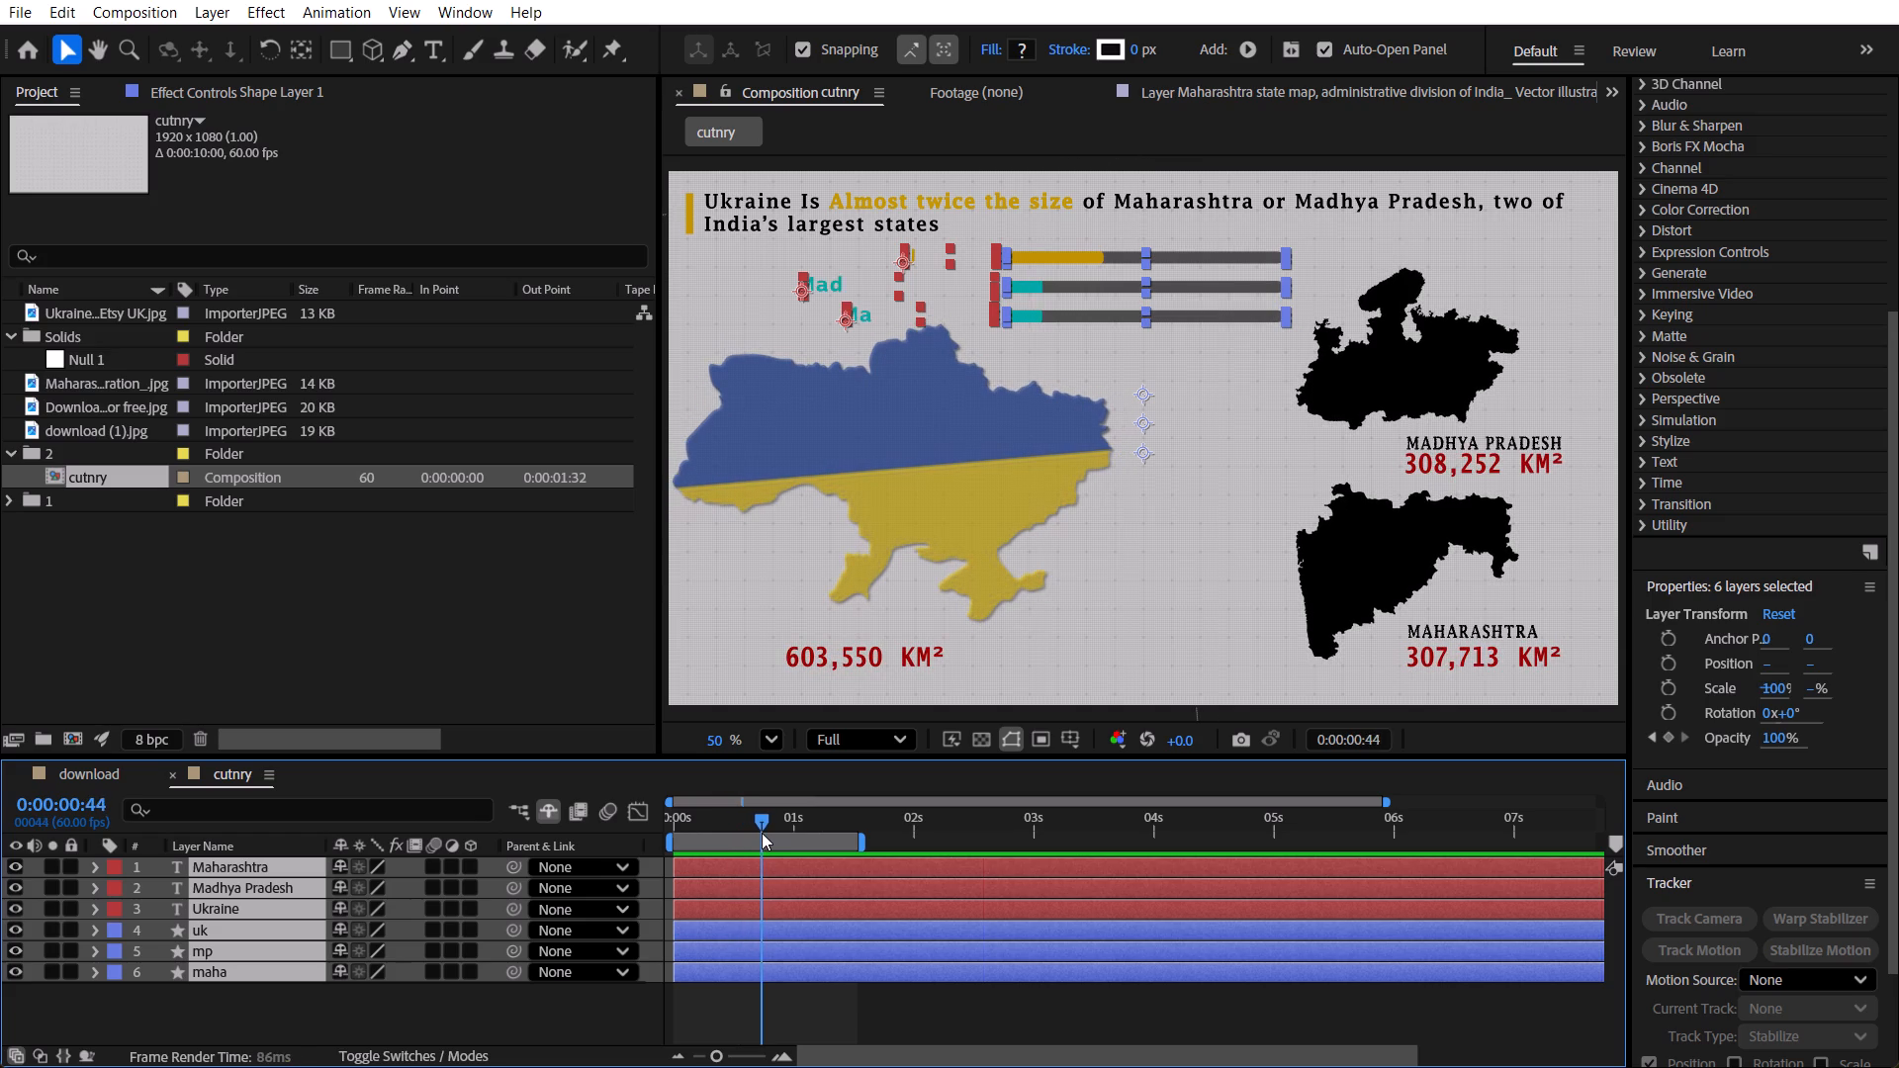
left_click_drag(762, 833, 795, 835)
left_click(588, 979)
left_click(566, 1013)
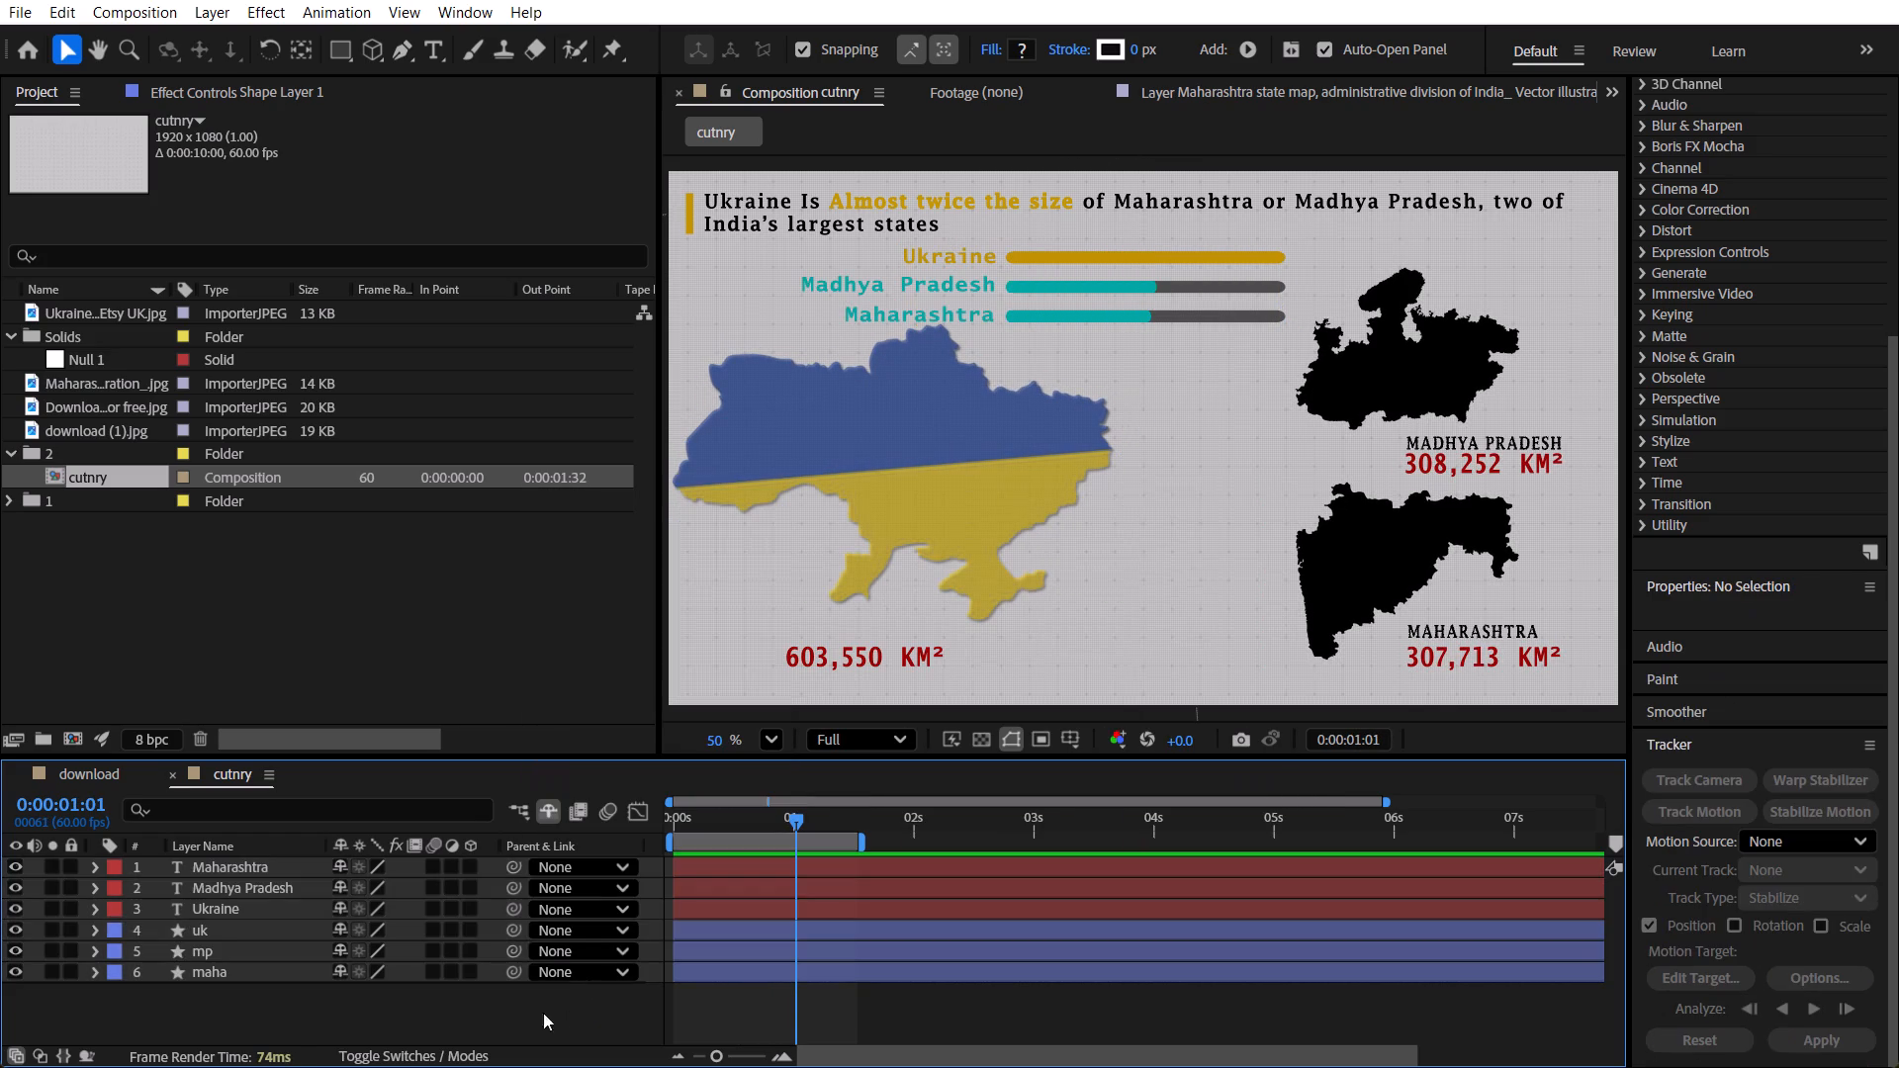
left_click_drag(775, 816, 771, 825)
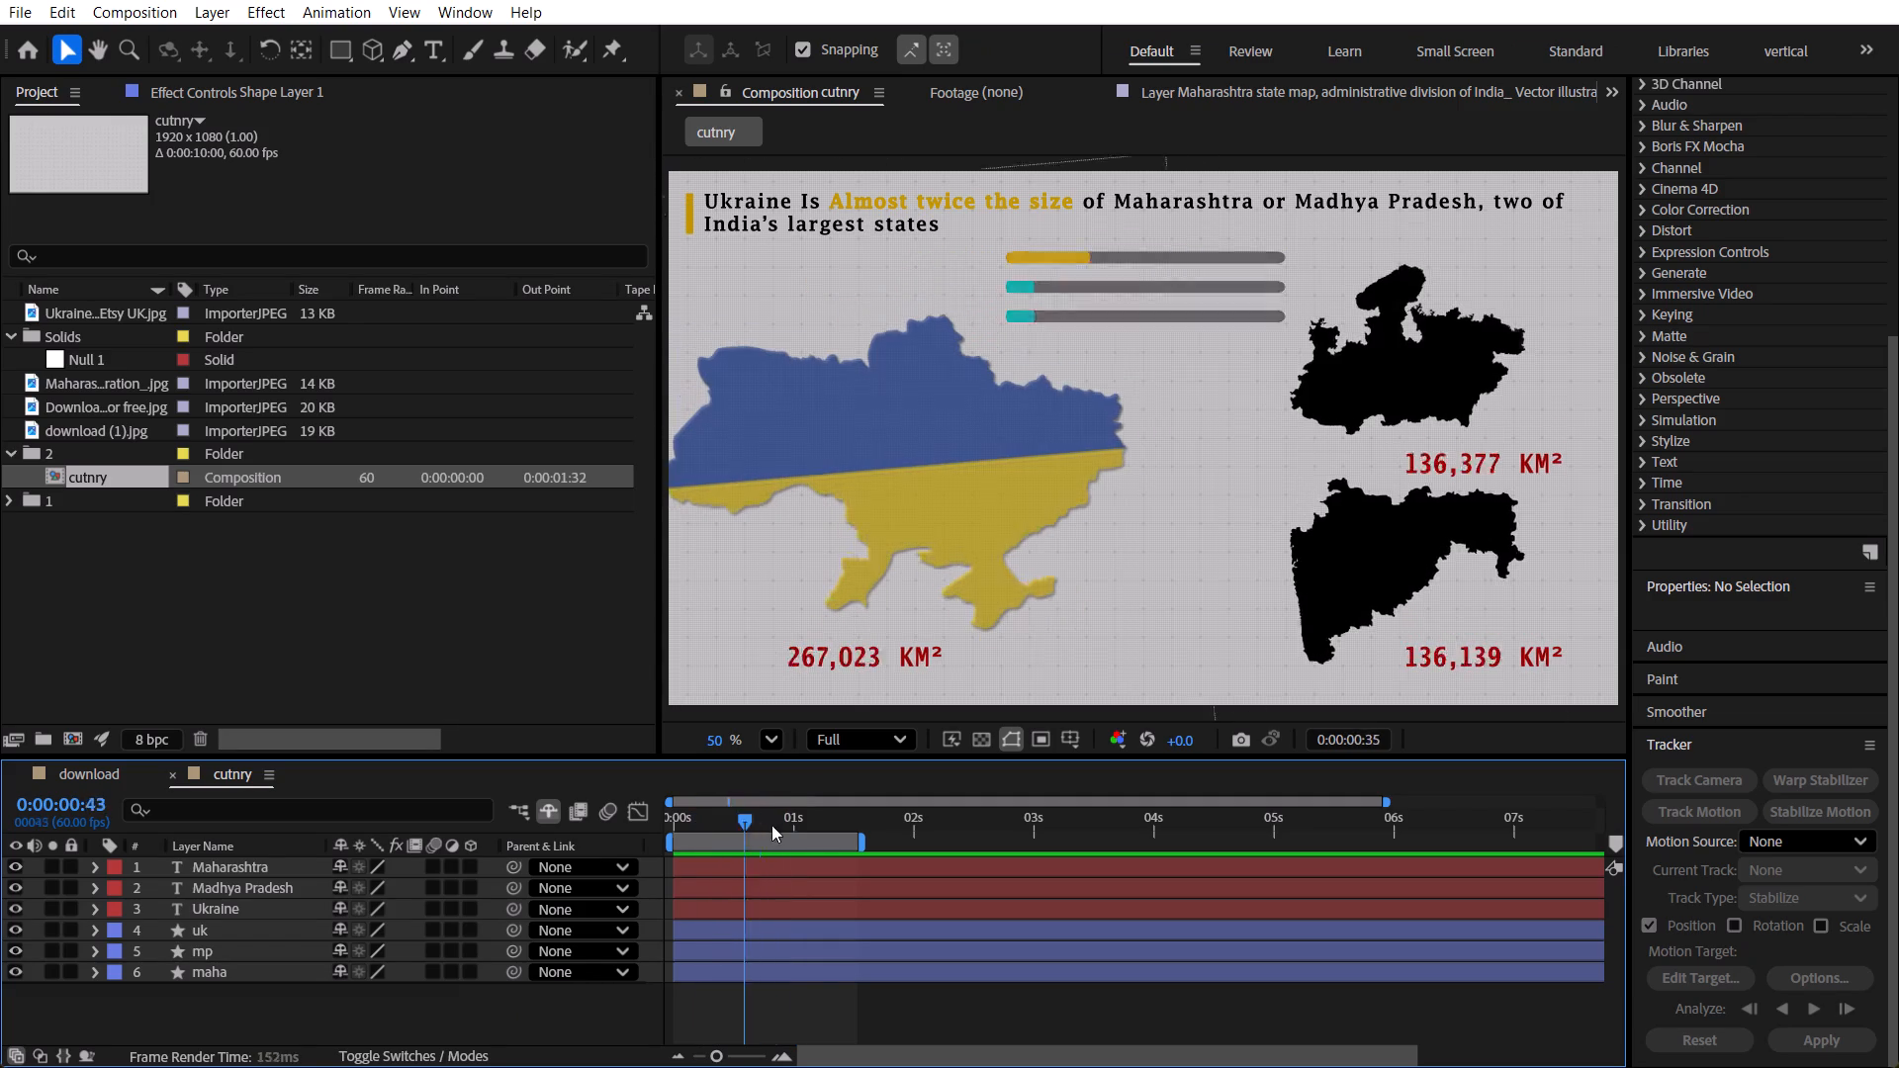
left_click_drag(771, 825, 732, 825)
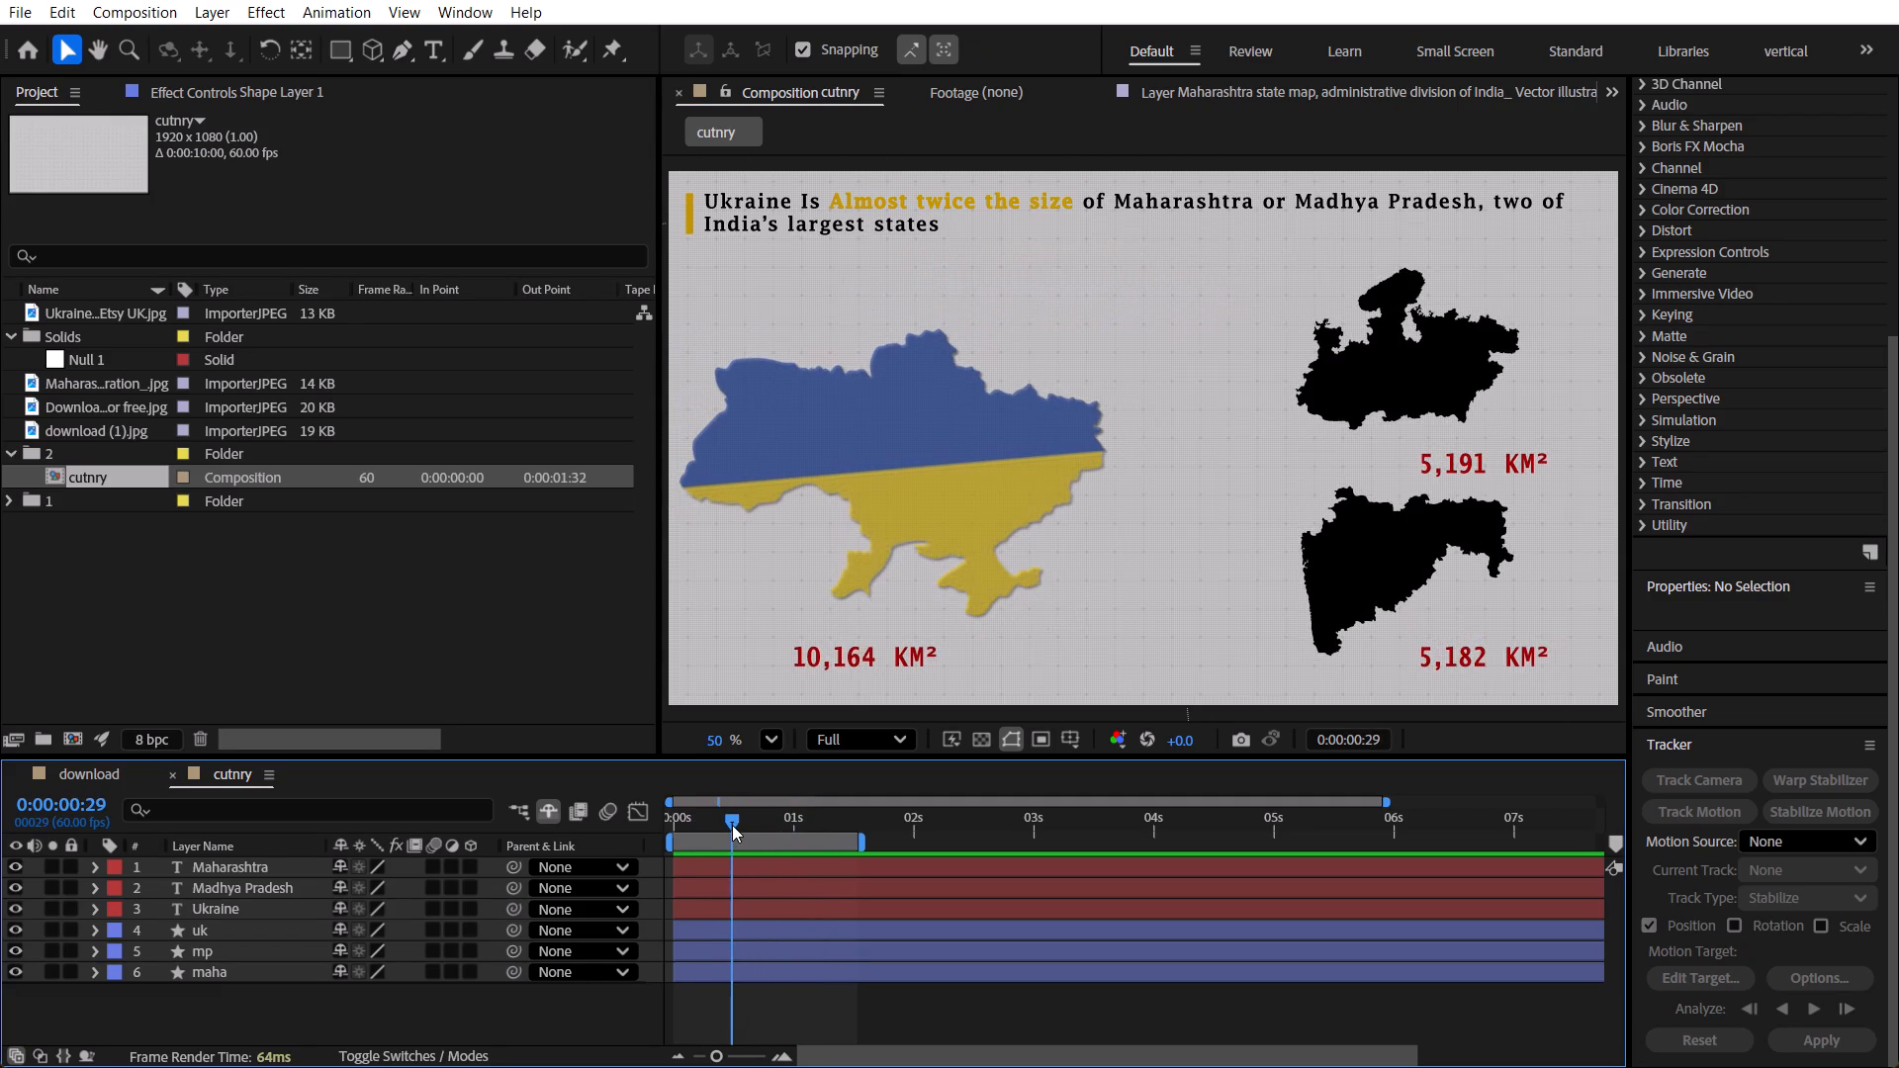
left_click_drag(732, 825, 757, 828)
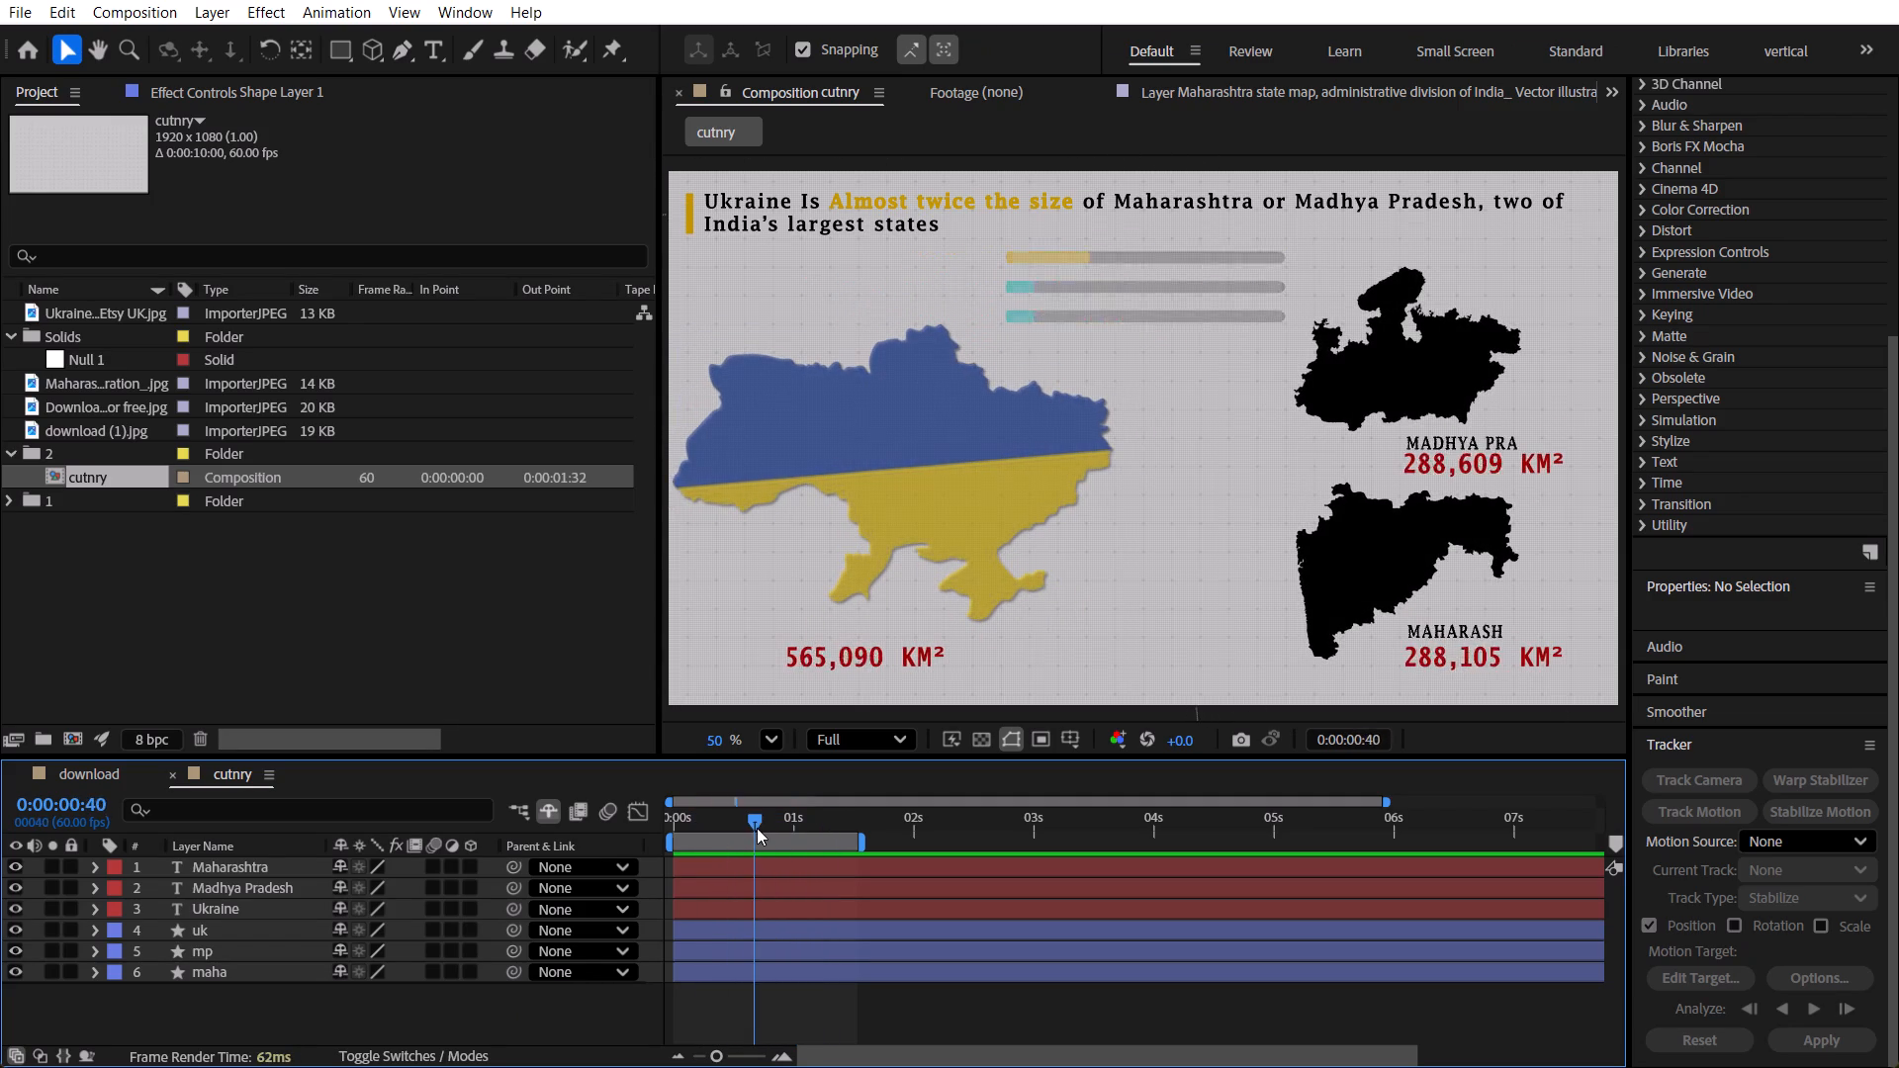
left_click_drag(757, 828, 750, 833)
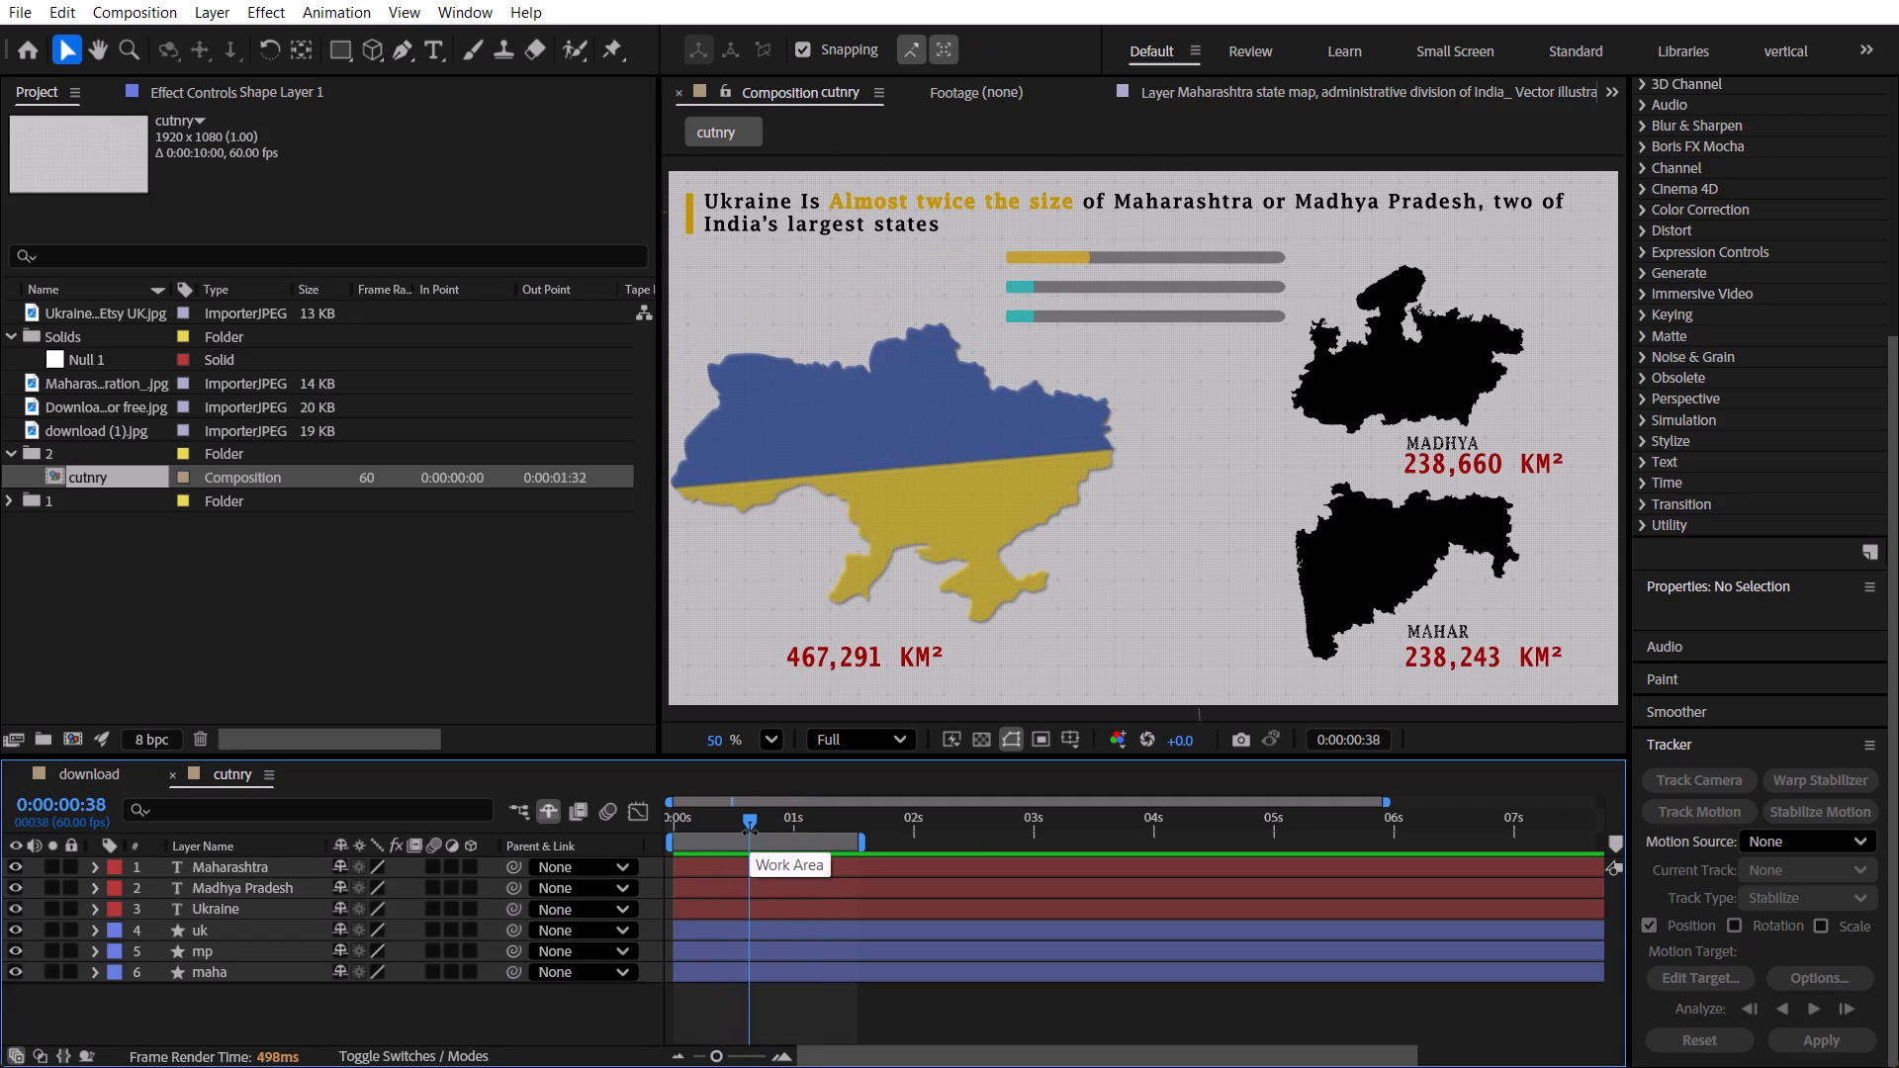
Reveal the keyframes of the uk, mp and maha bar layers and go to their starting Rectangle 2 Scale keyframe at 0:00:00:43.
key("u")
scroll(842, 924, "down", 4)
scroll(842, 917, "up", 2)
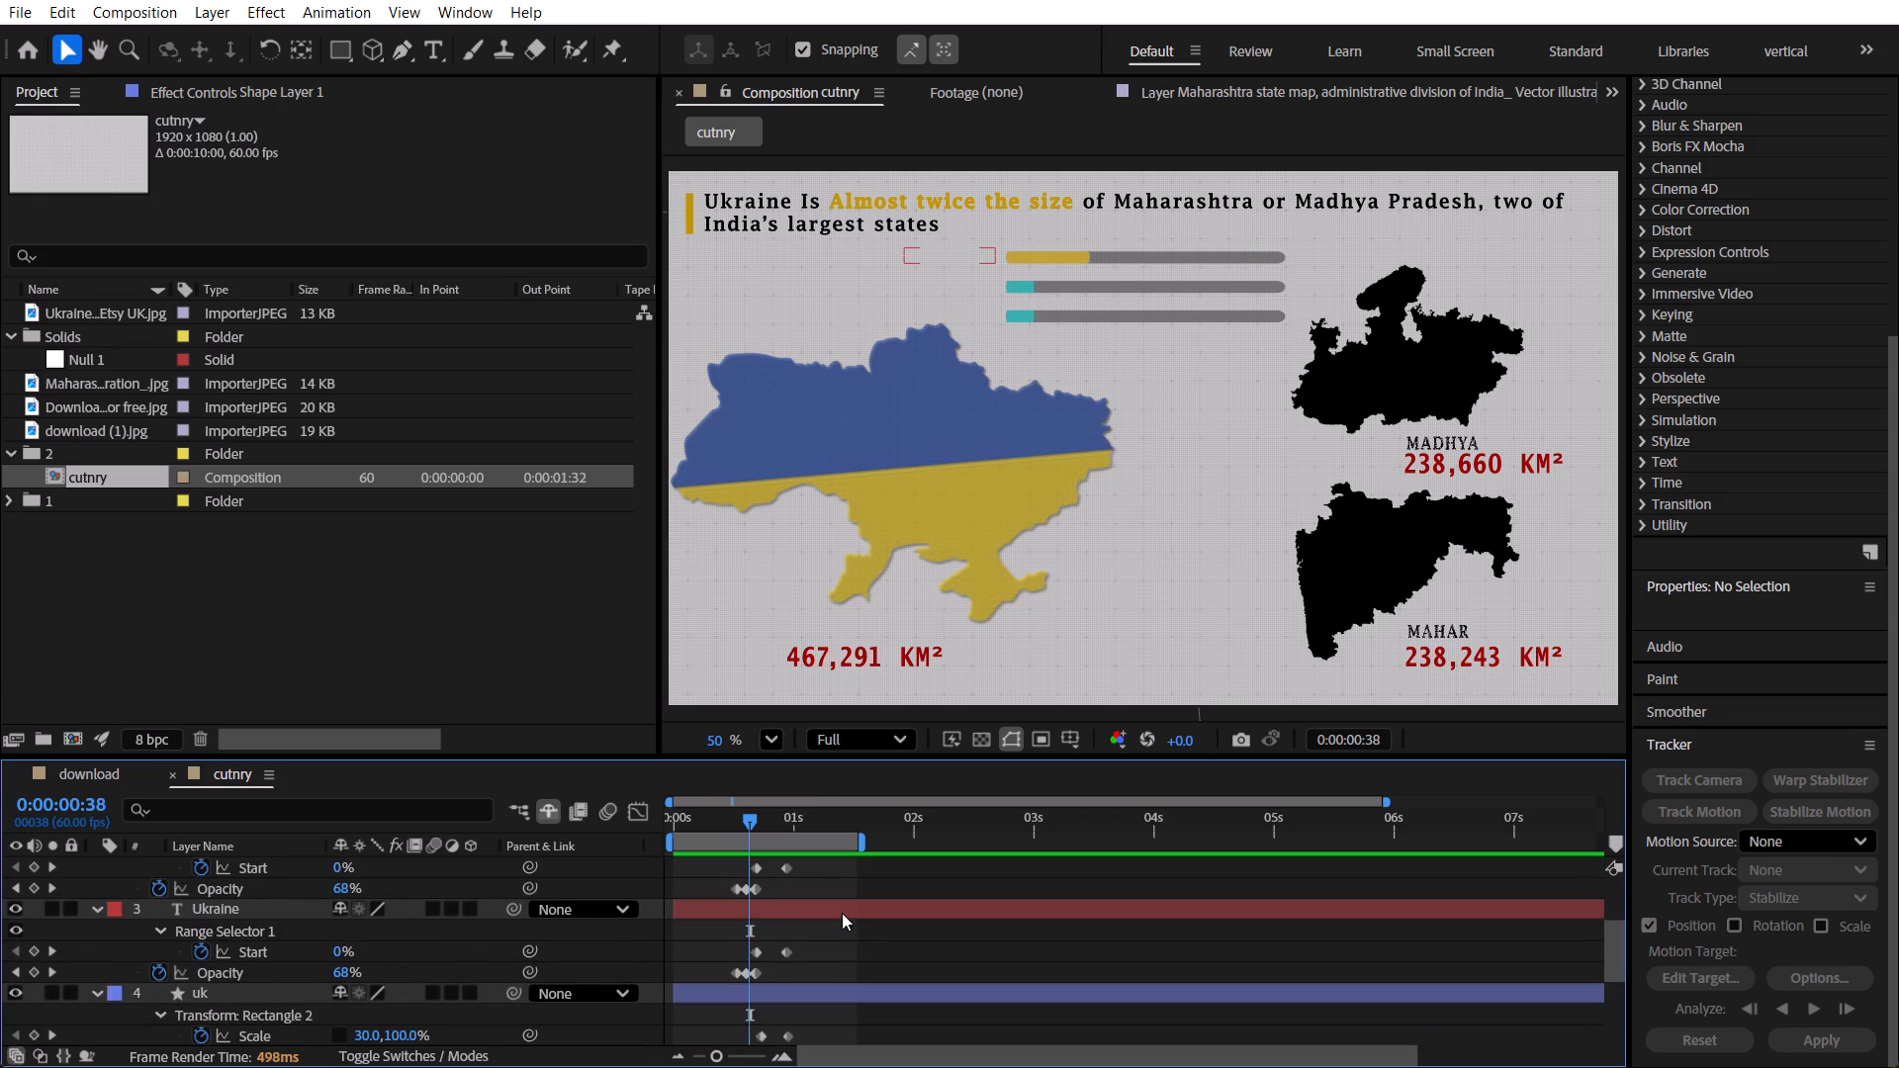
scroll(842, 908, "up", 3)
key("u")
left_click_drag(216, 1015, 285, 915)
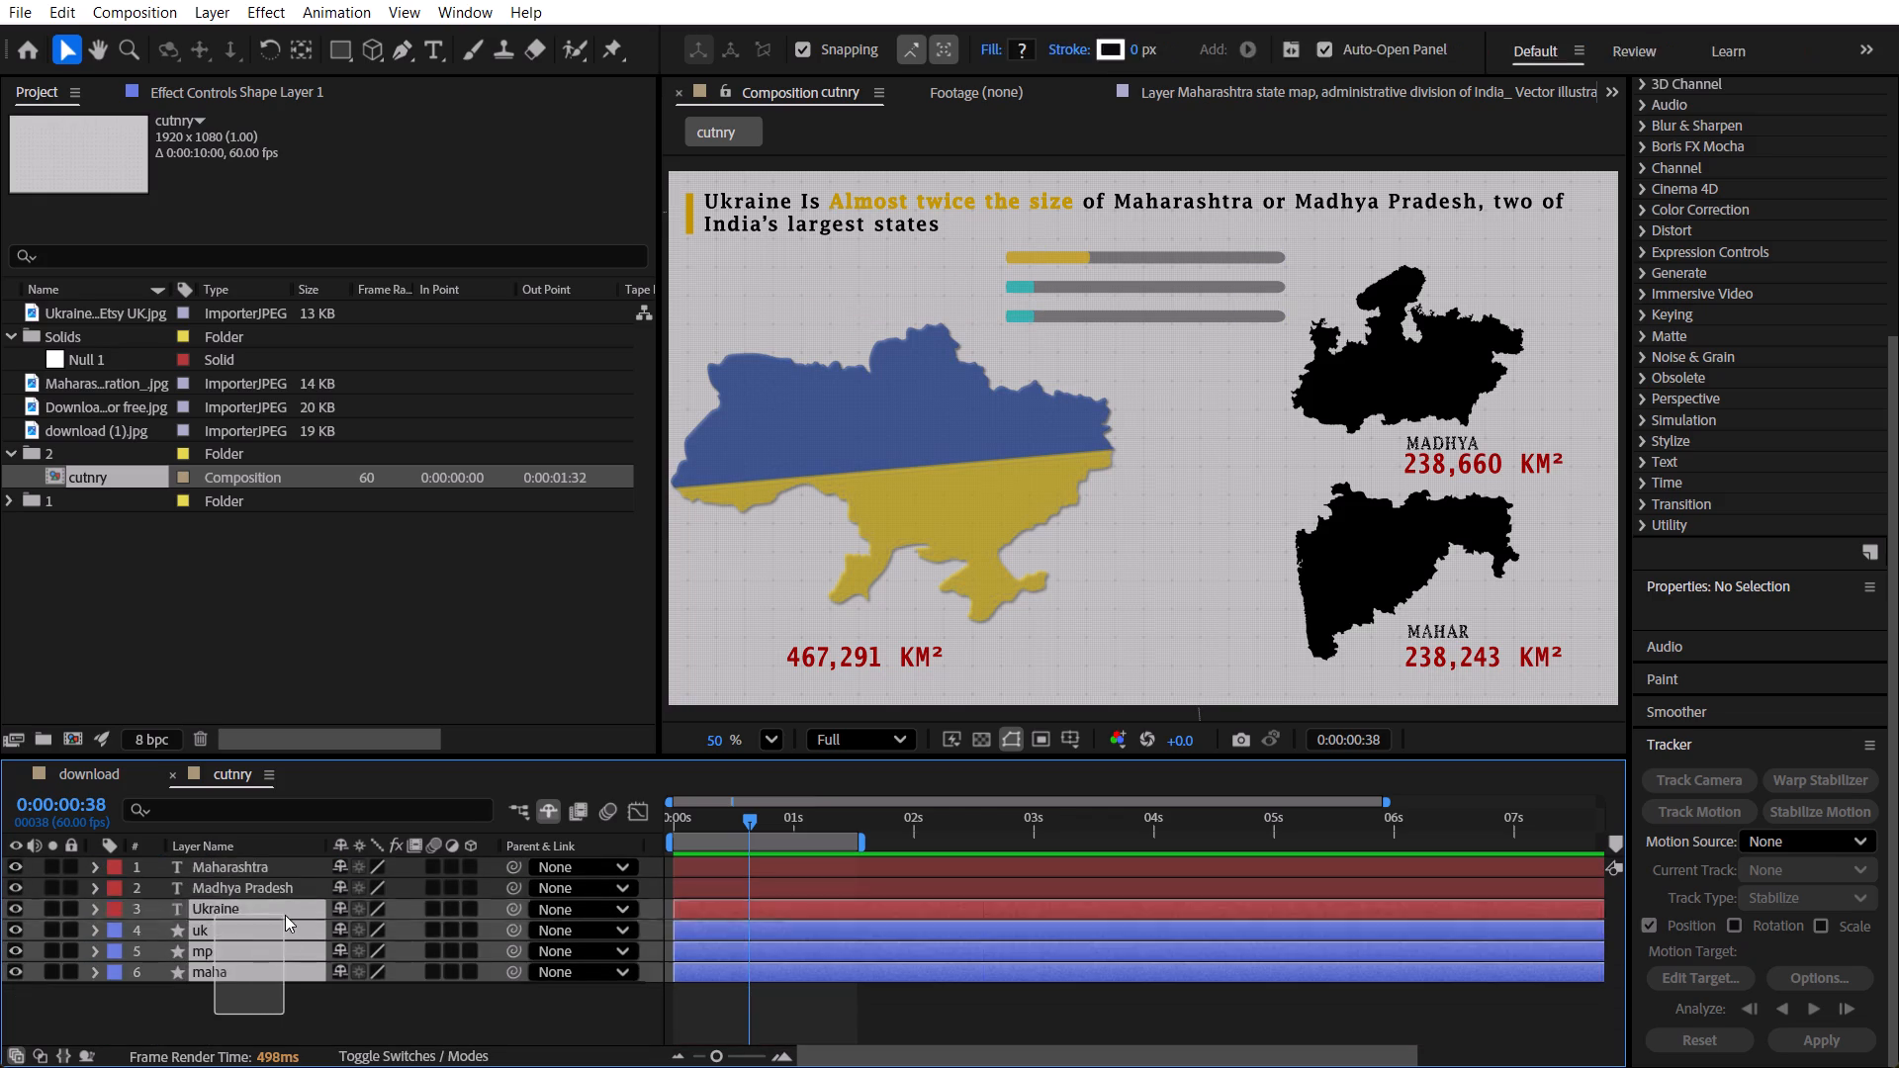
left_click_drag(285, 915, 285, 934)
key("u")
scroll(513, 981, "down", 3)
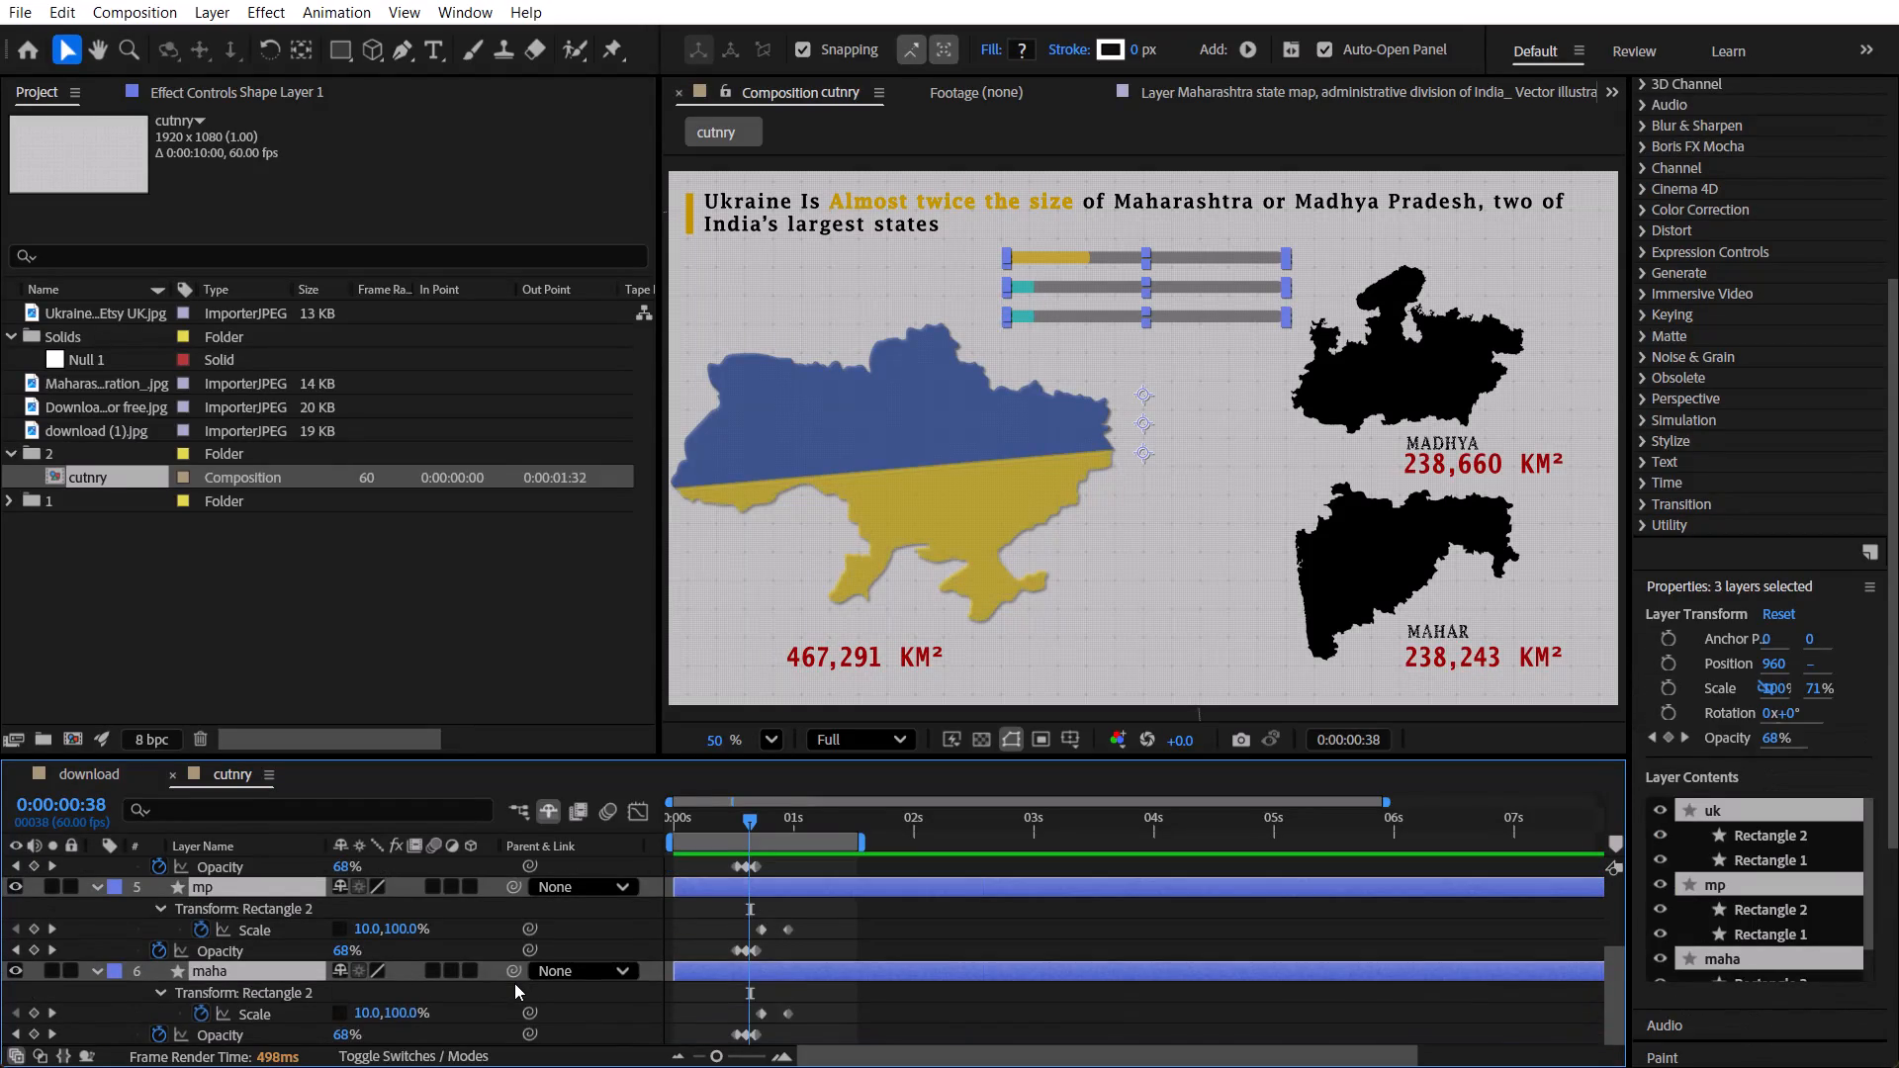
scroll(514, 983, "down", 1)
scroll(514, 983, "up", 1)
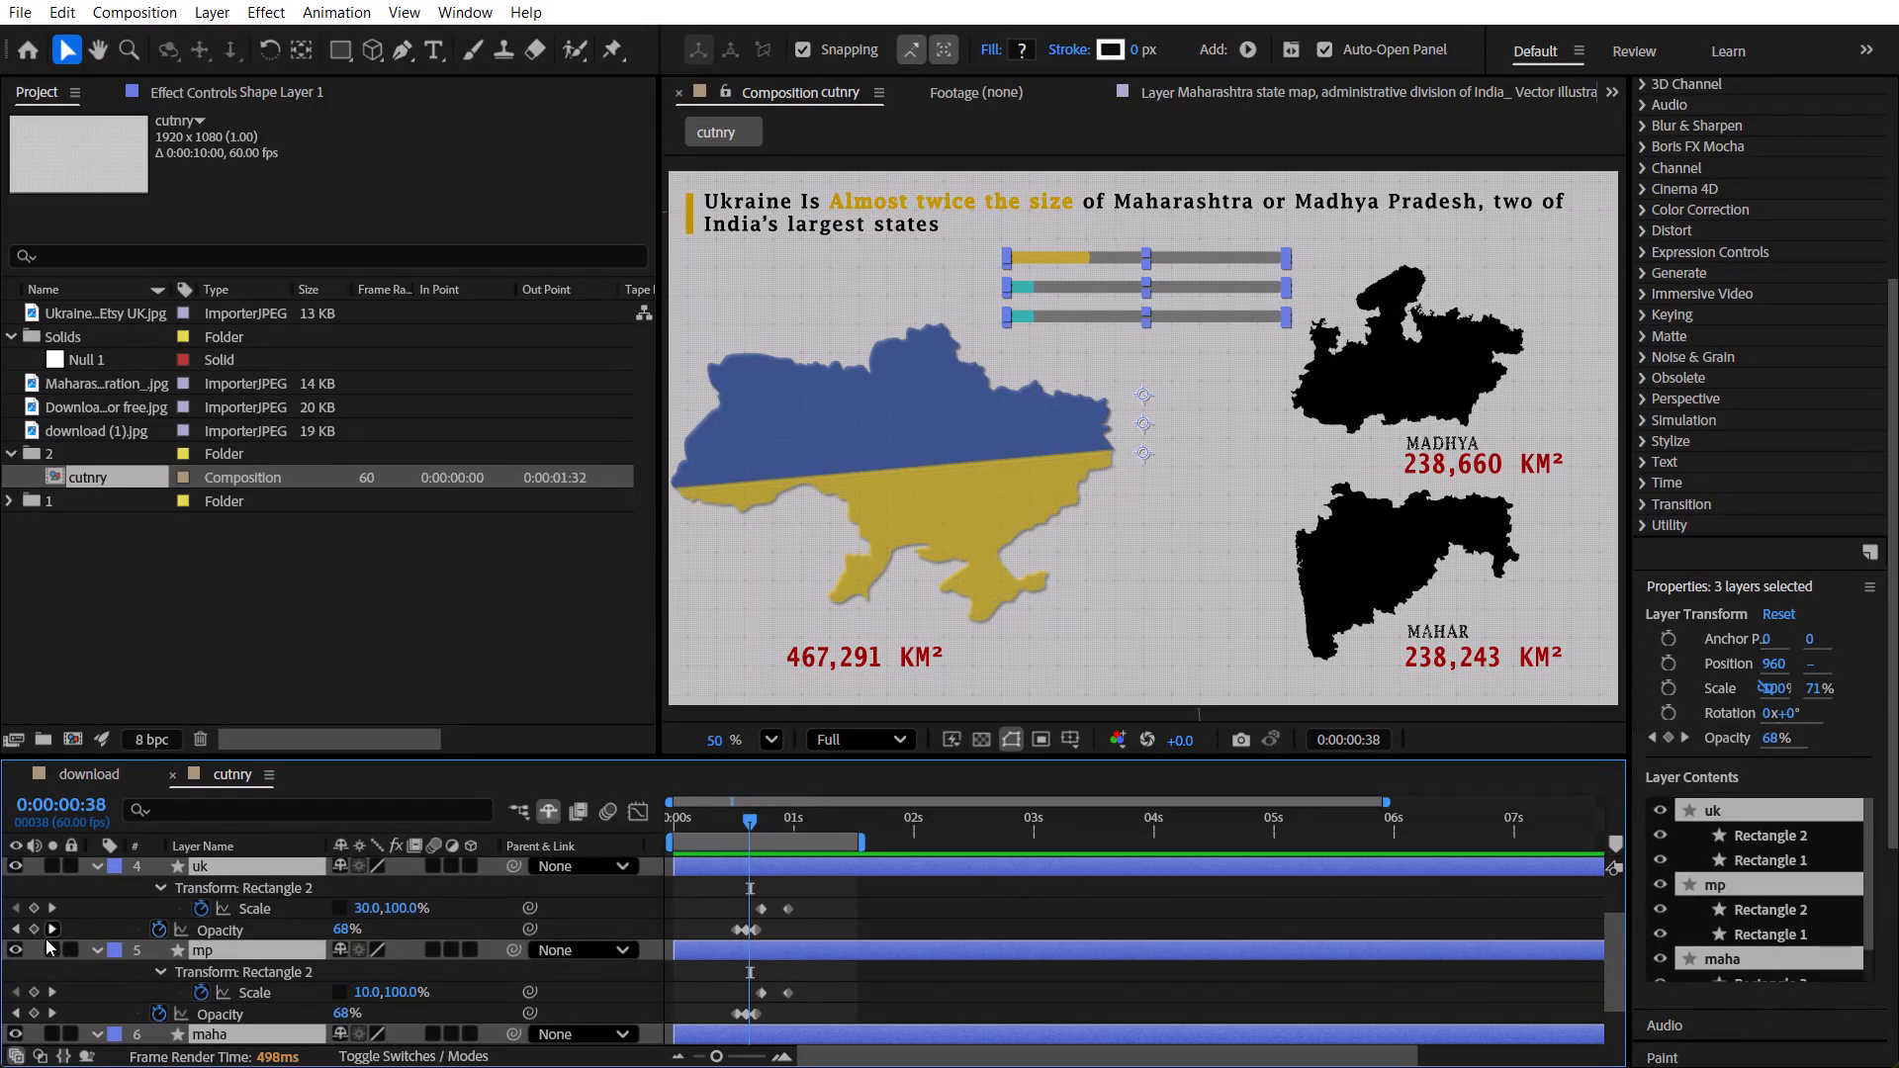
left_click(18, 926)
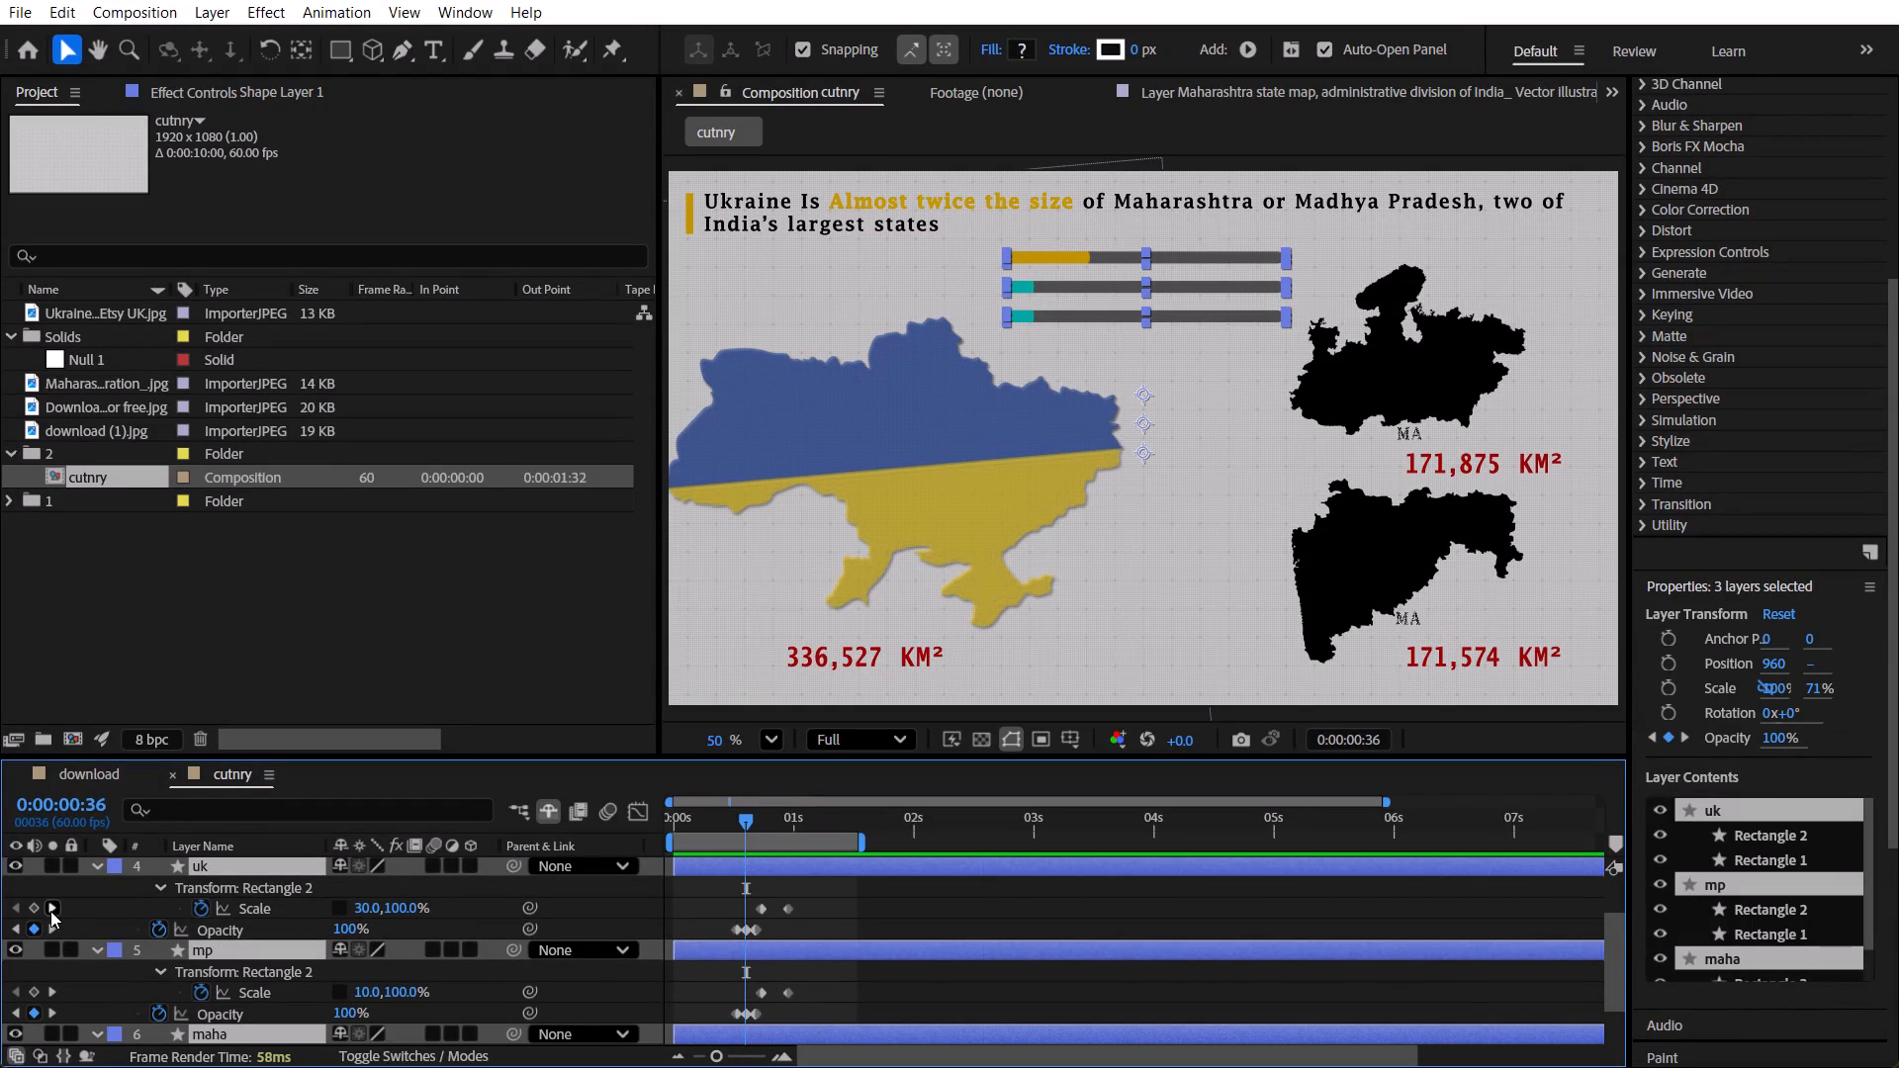
left_click(50, 911)
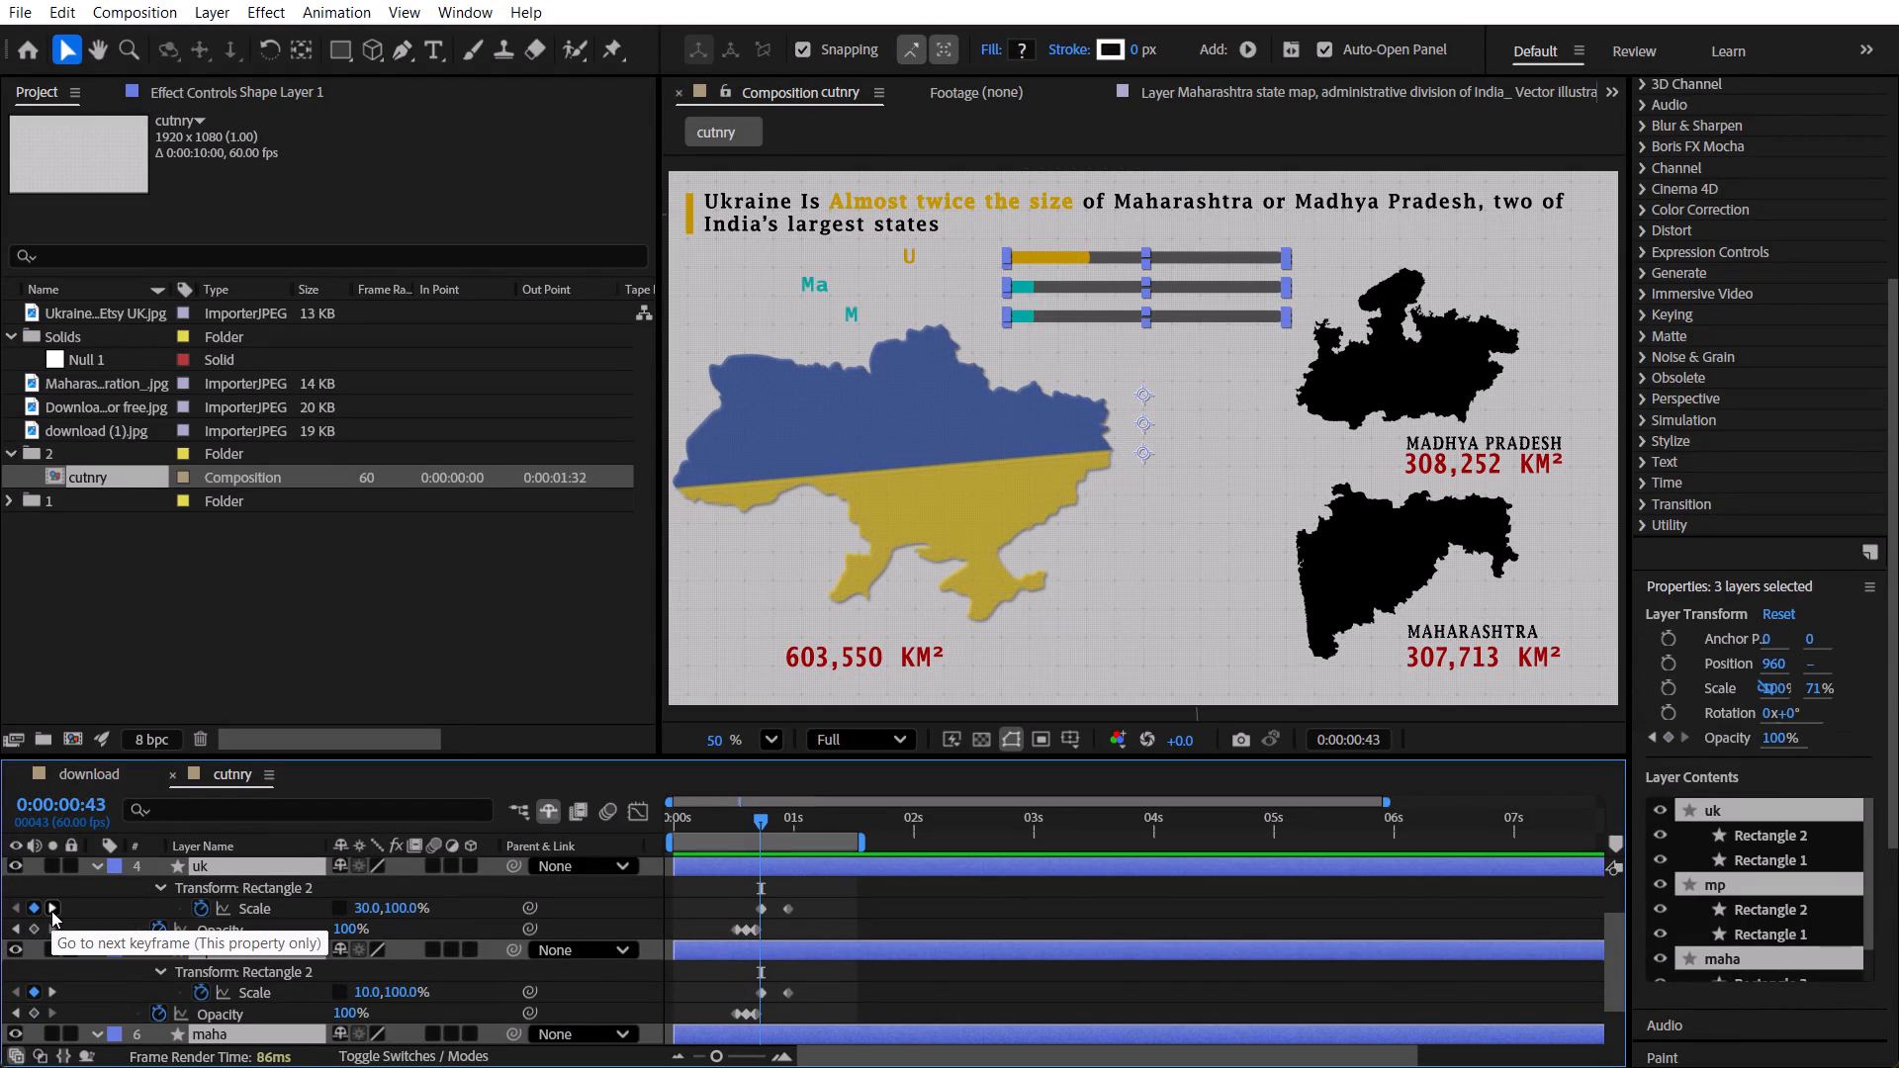
left_click(51, 911)
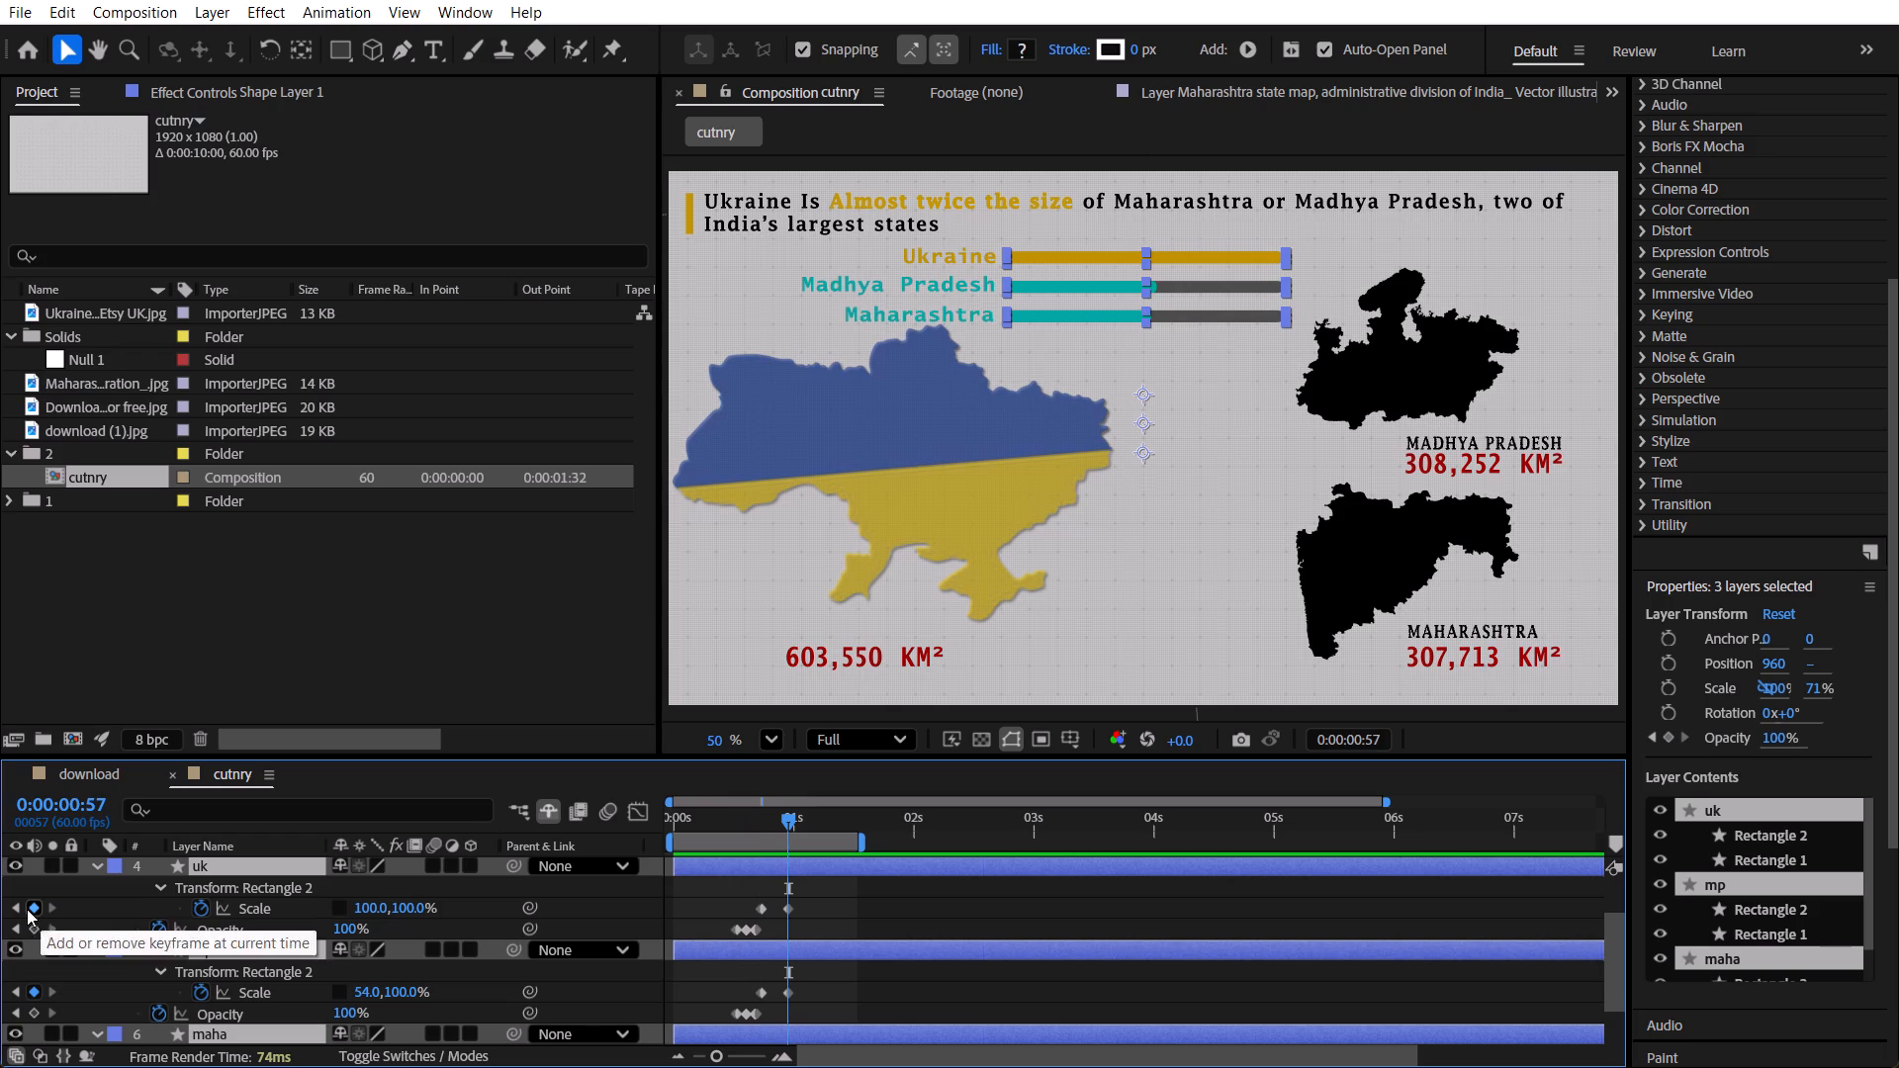
left_click(24, 909)
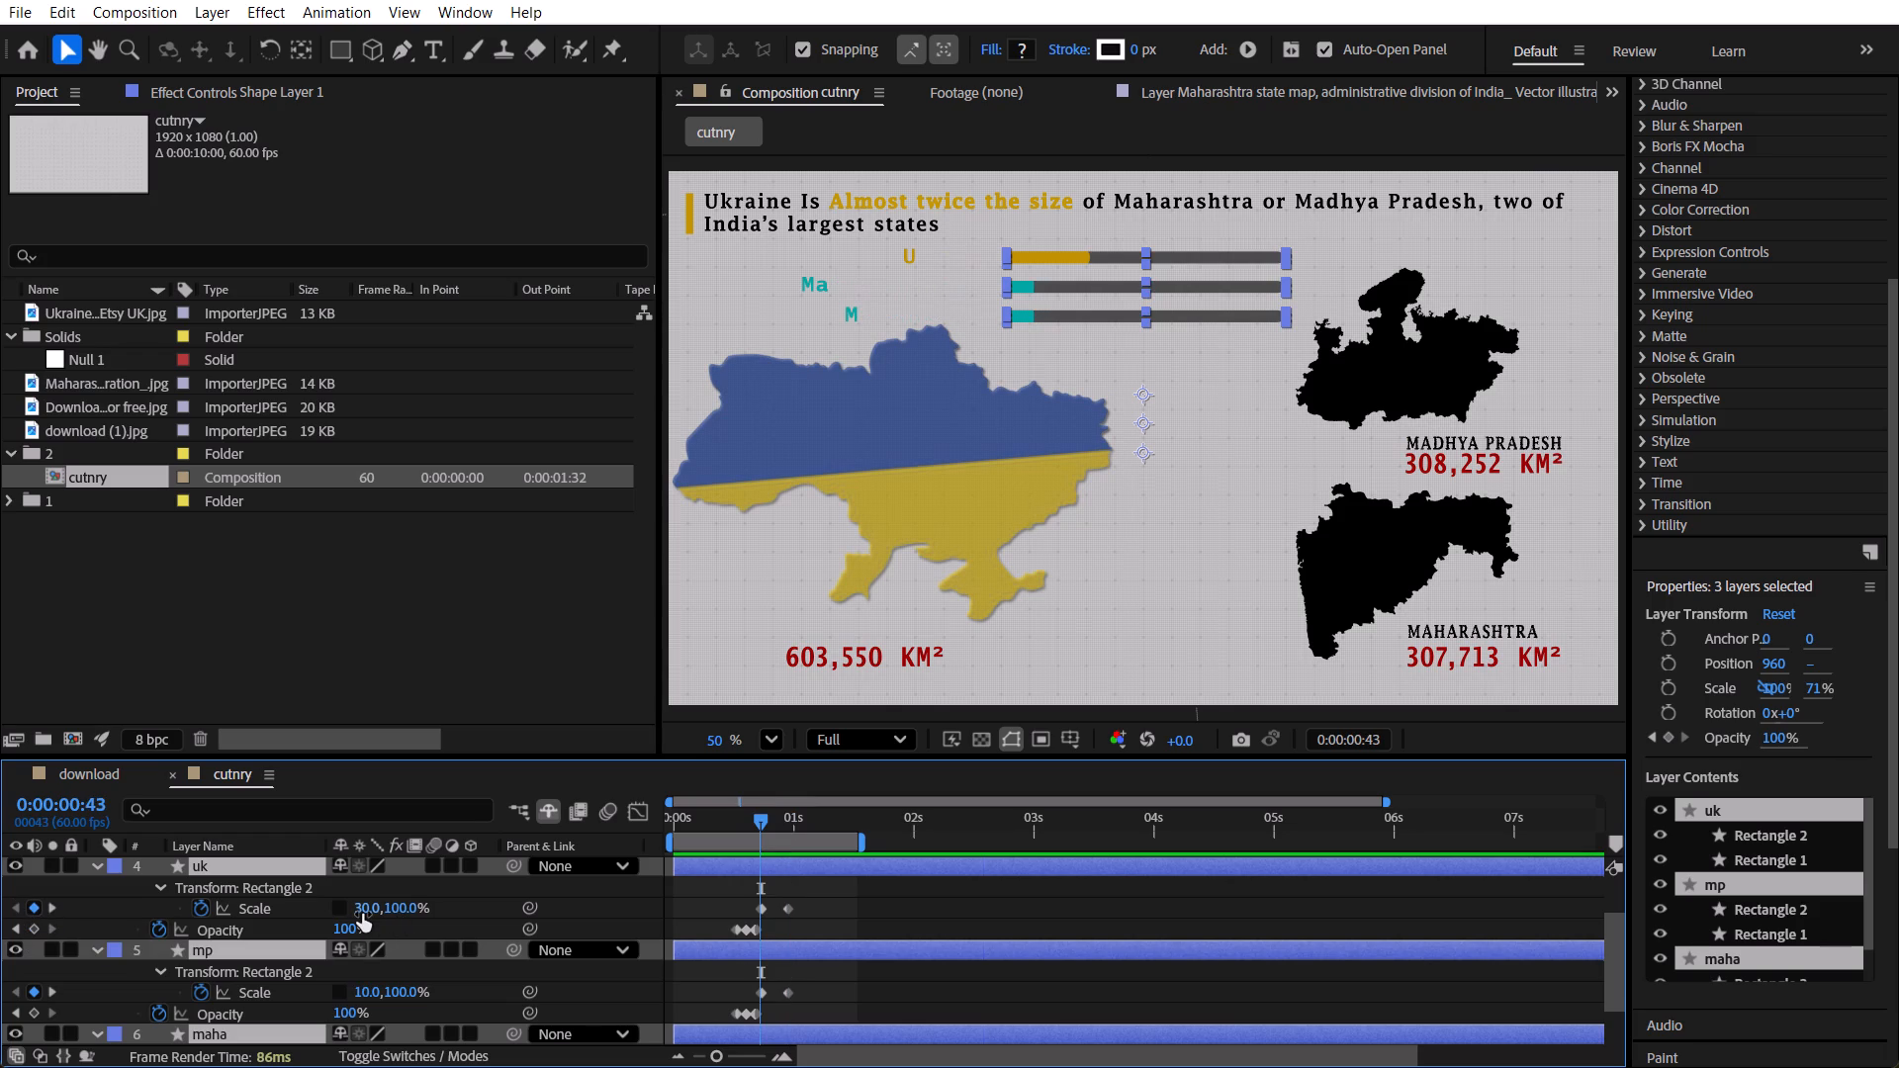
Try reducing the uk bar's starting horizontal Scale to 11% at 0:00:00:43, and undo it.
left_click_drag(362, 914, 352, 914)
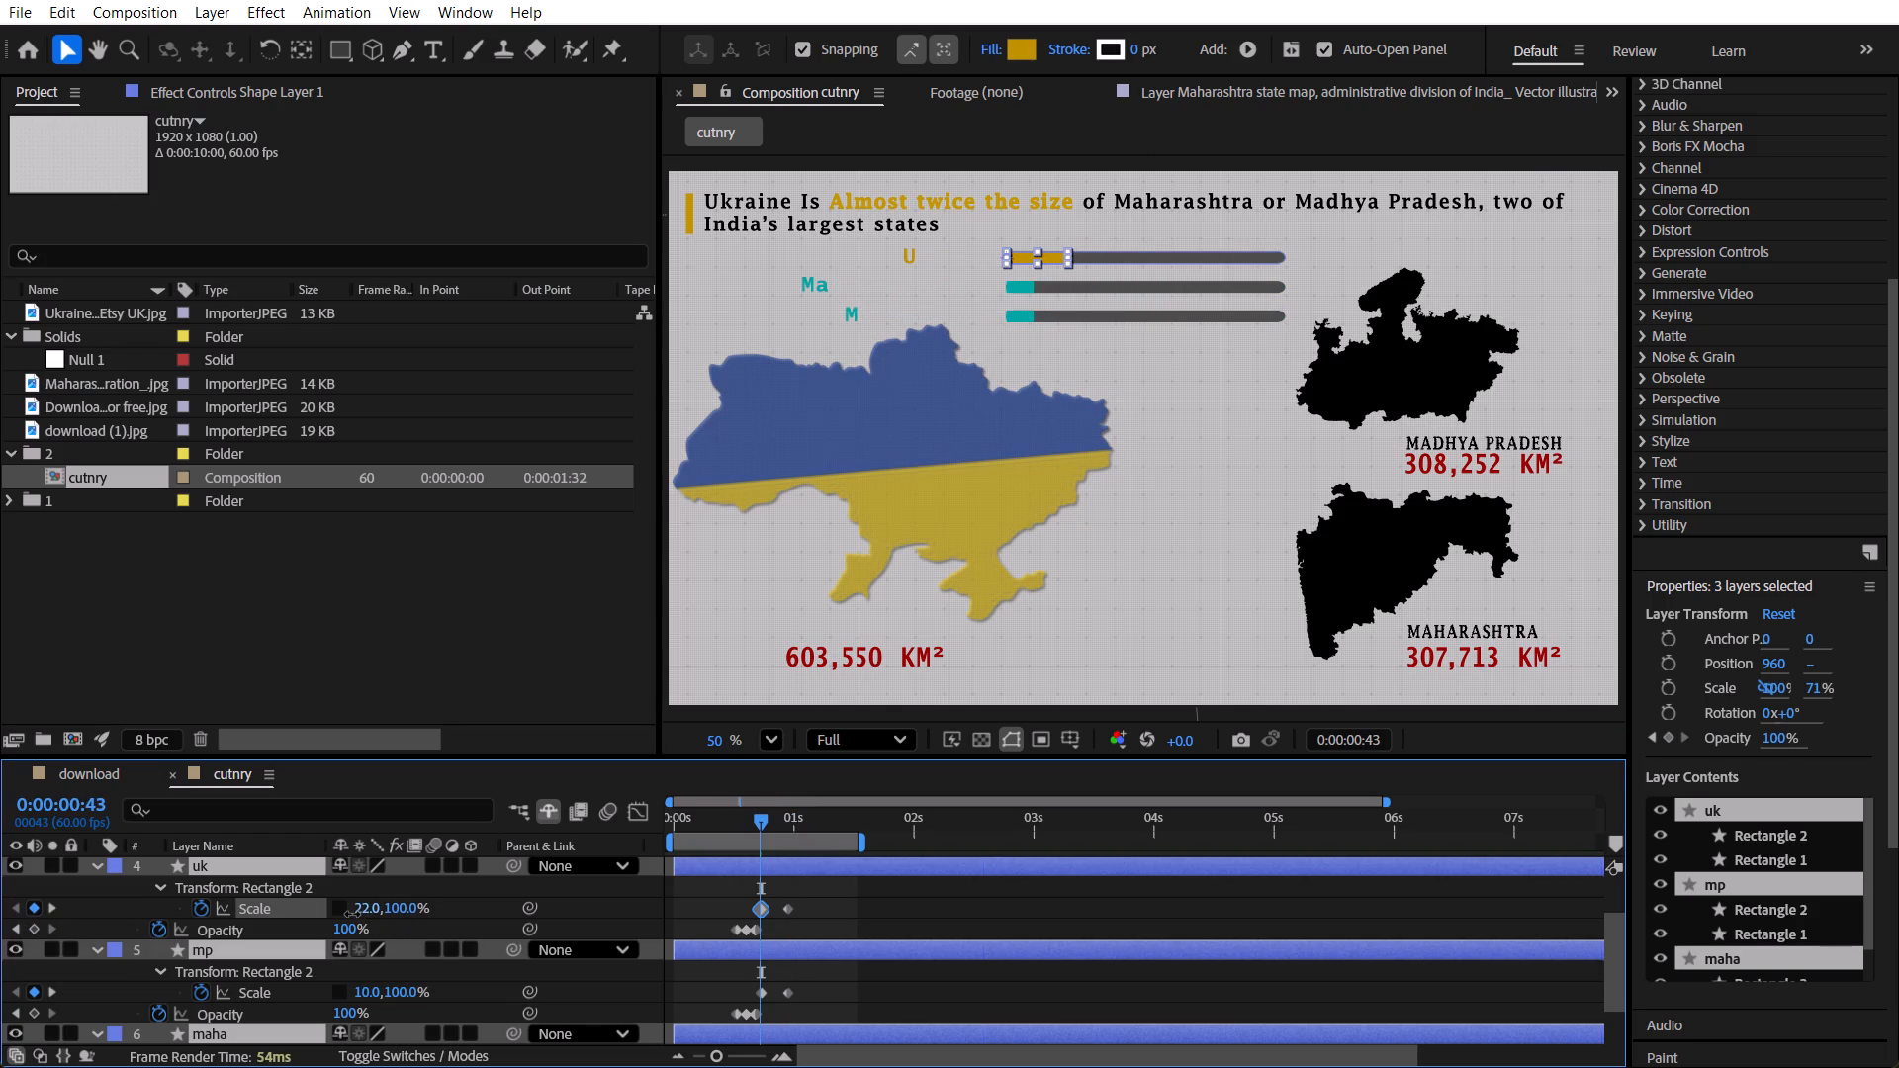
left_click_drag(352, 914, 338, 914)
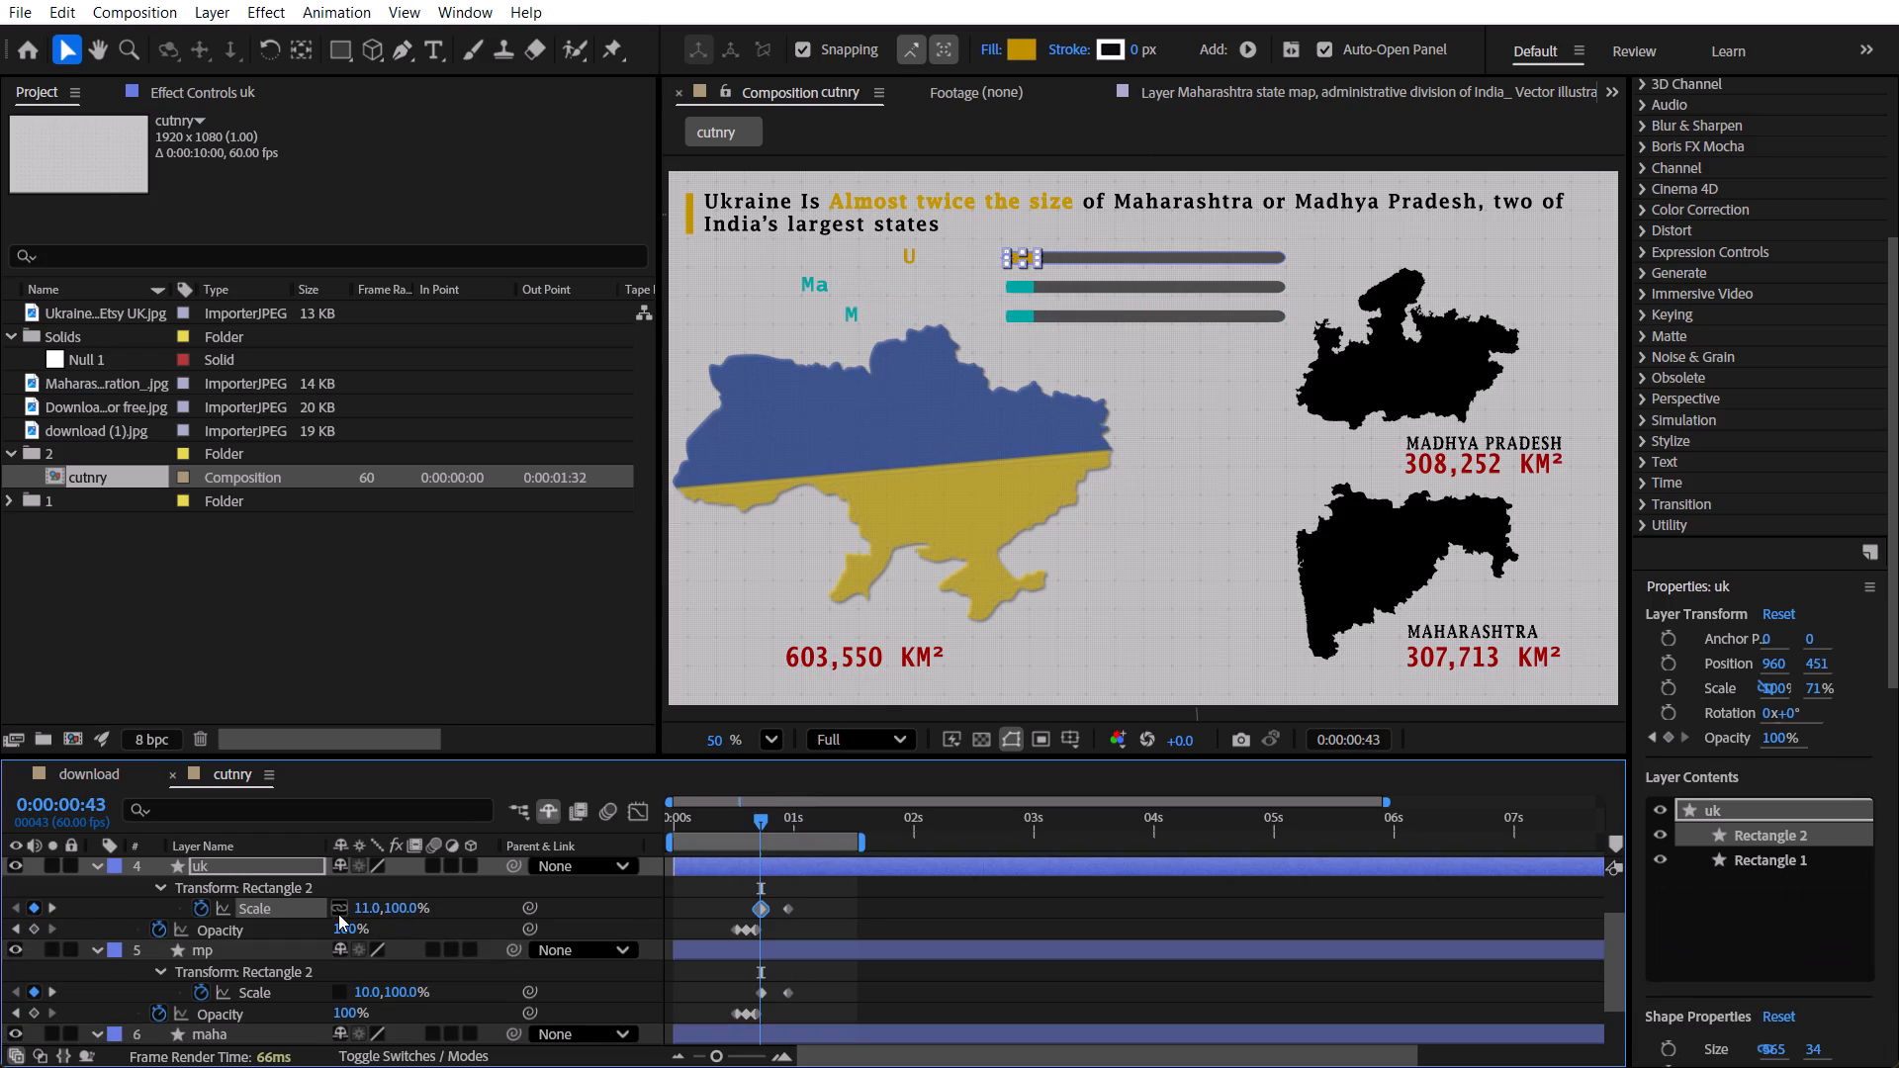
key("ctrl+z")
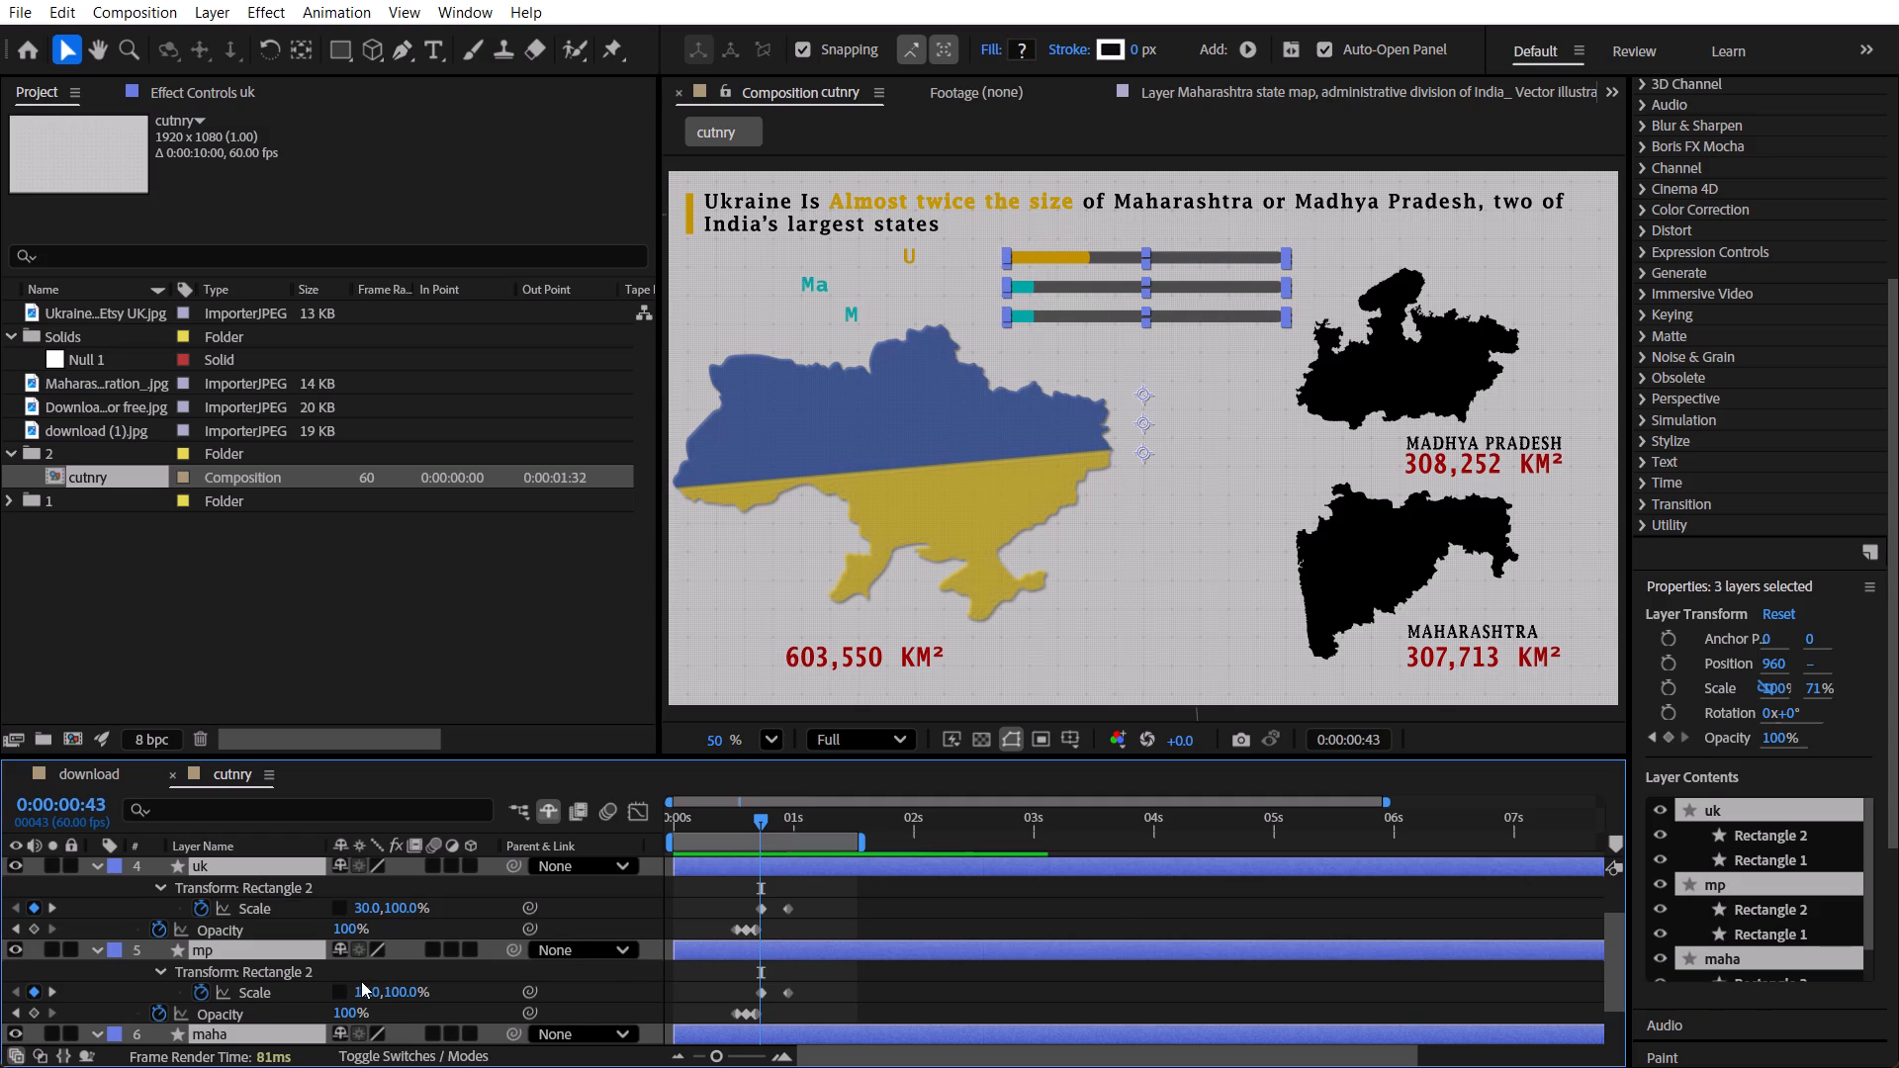
Set the mp bar's starting Rectangle 2 horizontal Scale to 5% at 0:00:00:43.
left_click(362, 988)
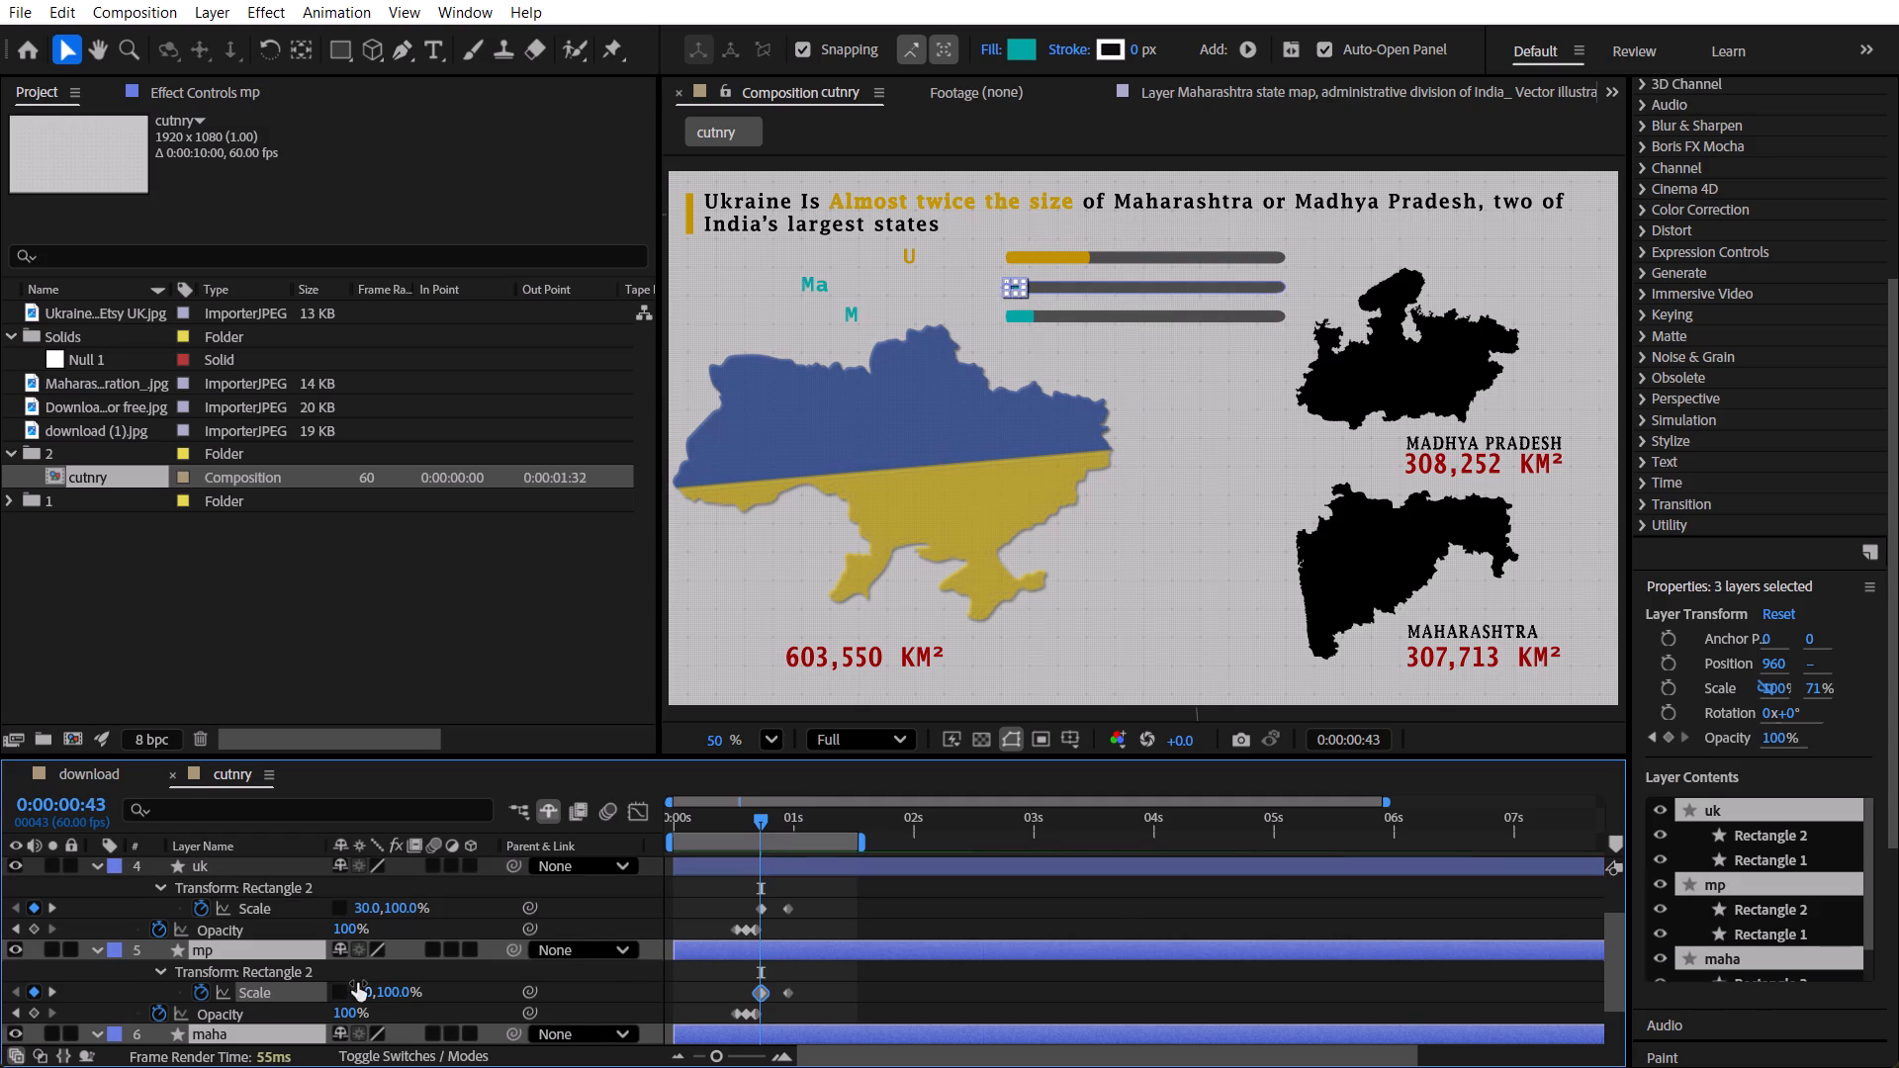
left_click(361, 997)
key("5")
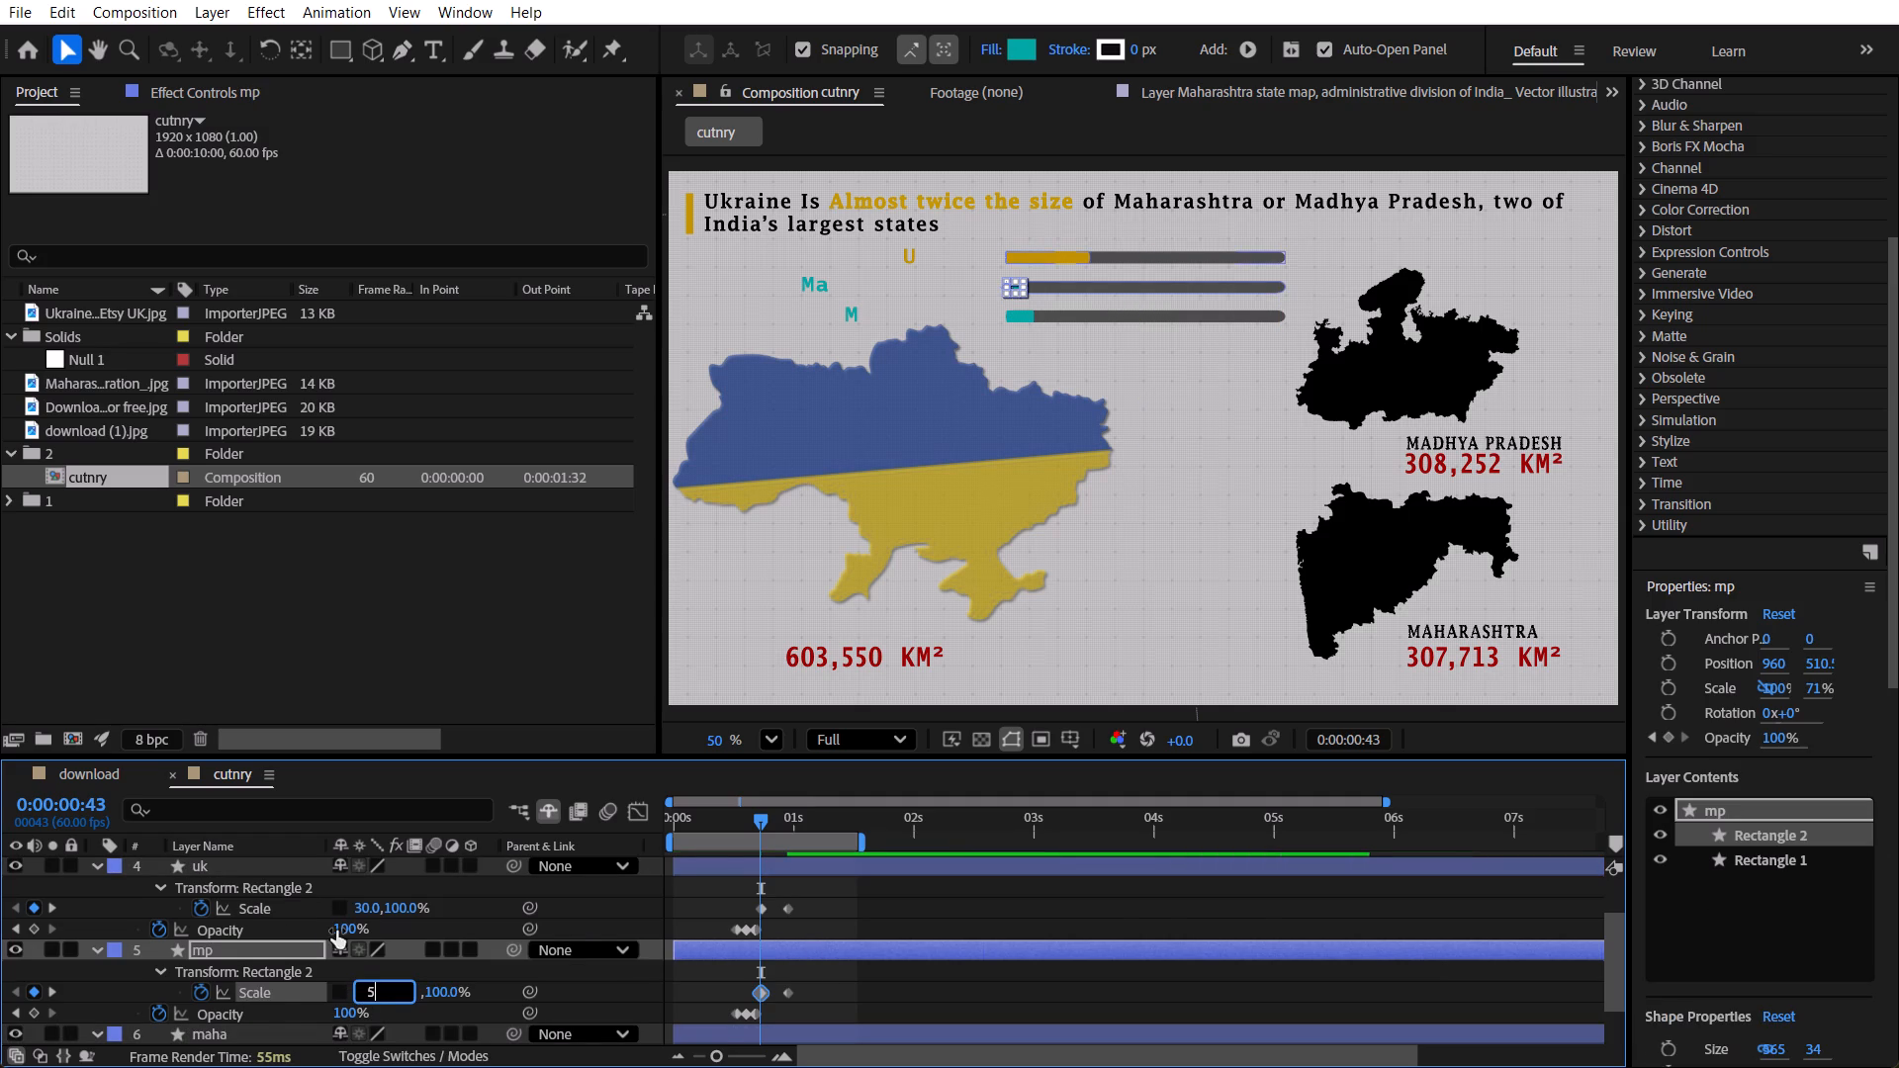
scroll(316, 944, "down", 1)
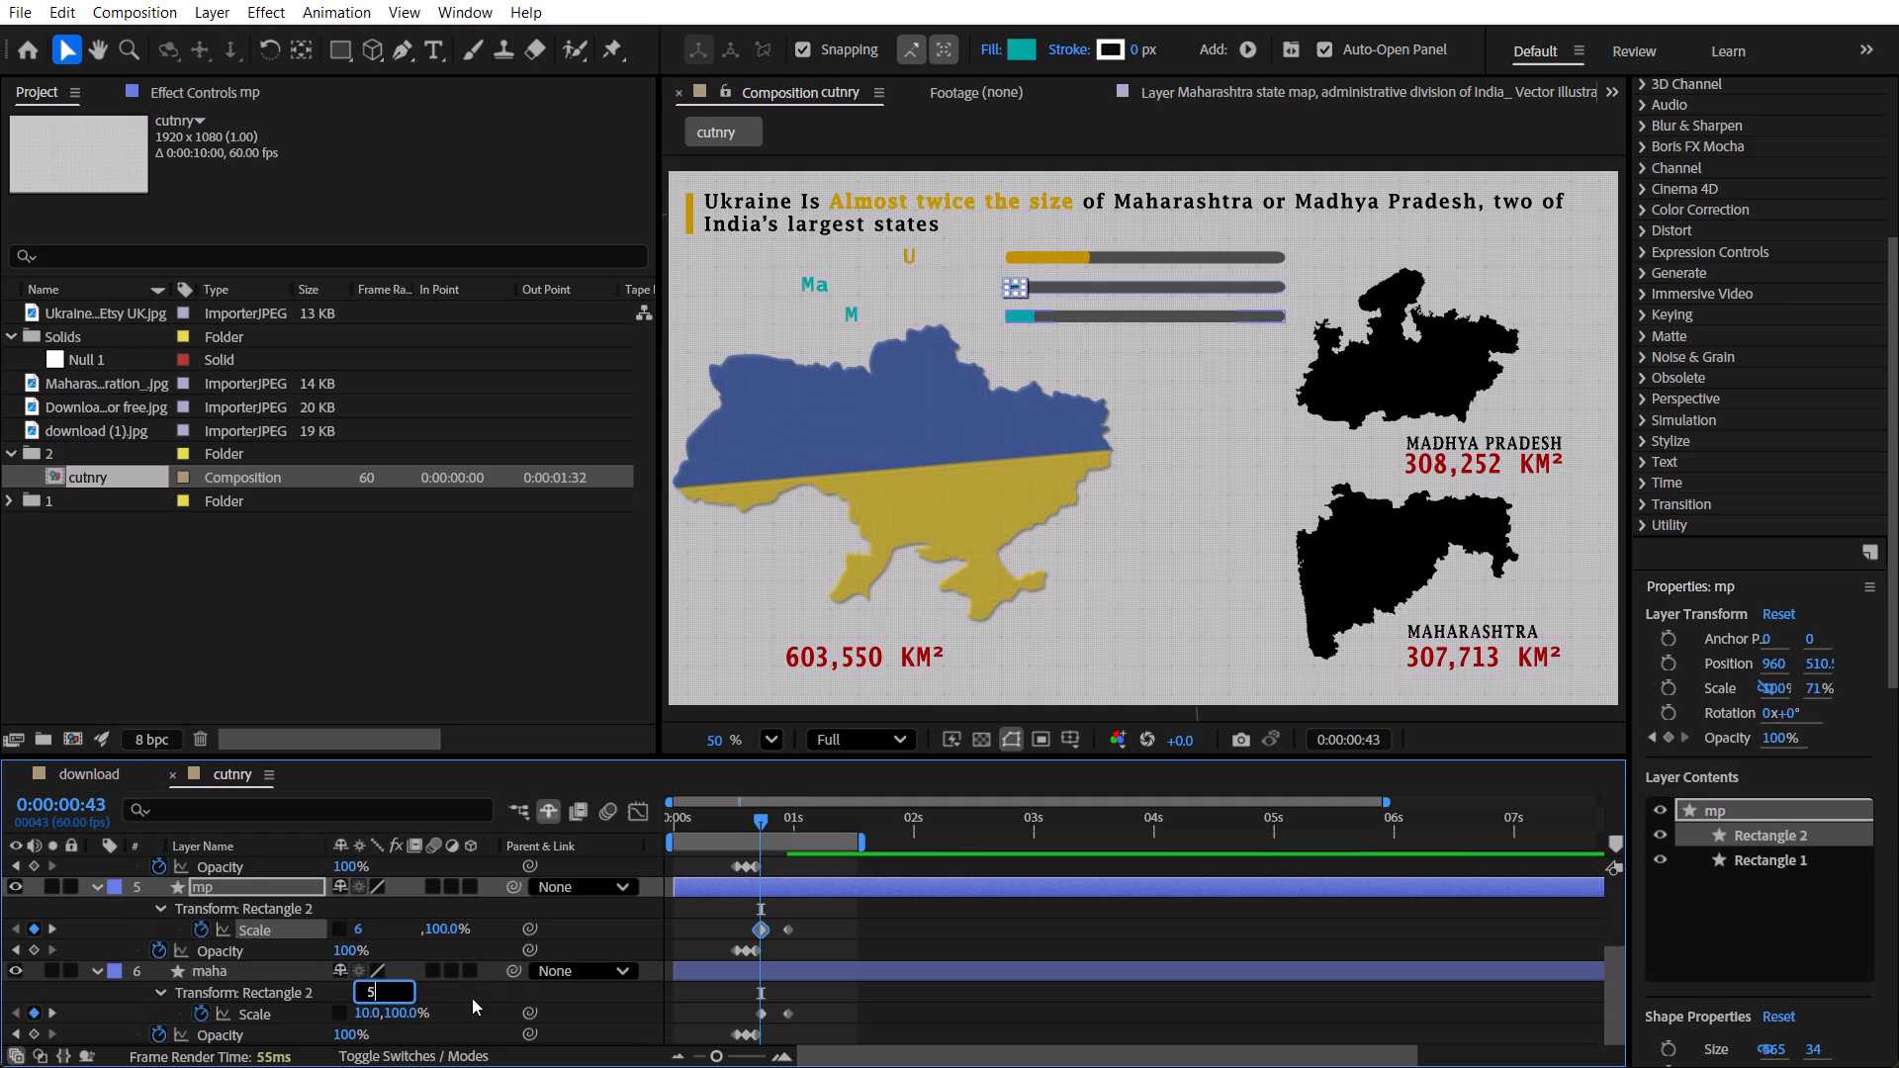
left_click(495, 998)
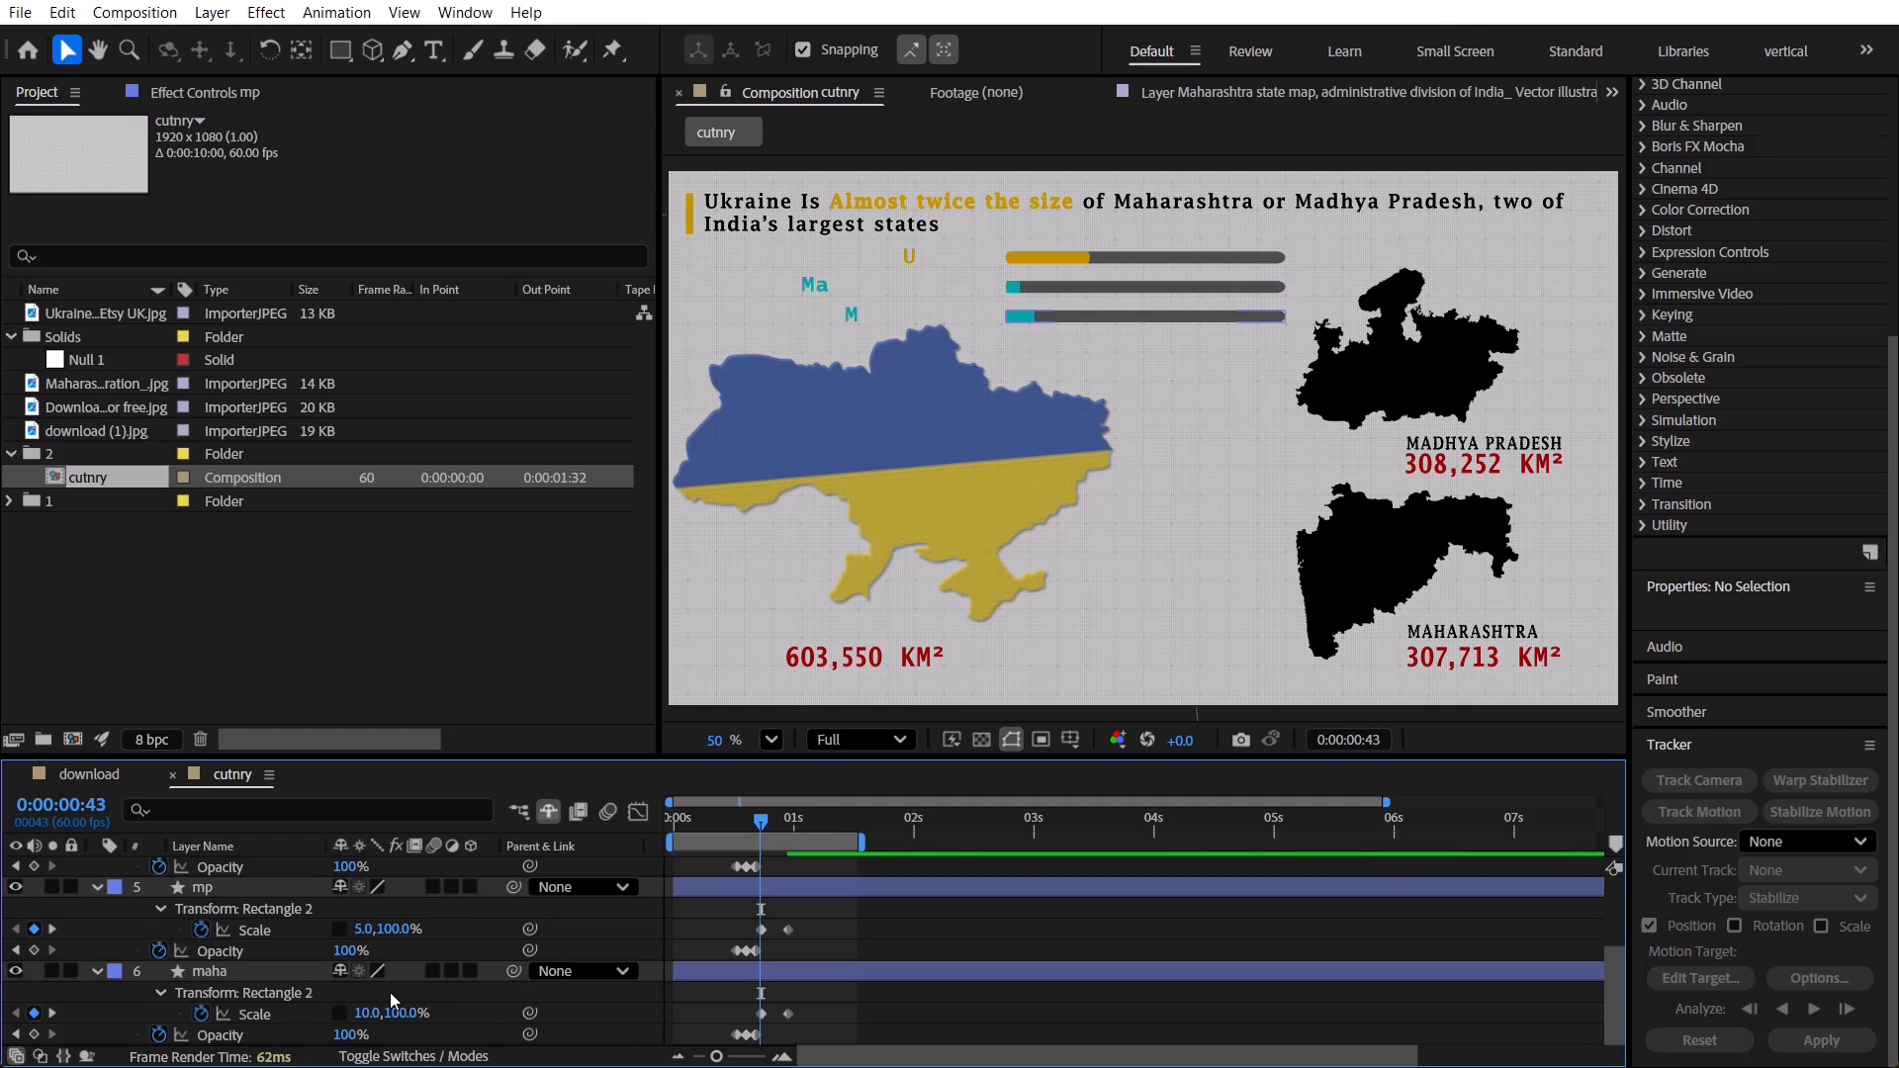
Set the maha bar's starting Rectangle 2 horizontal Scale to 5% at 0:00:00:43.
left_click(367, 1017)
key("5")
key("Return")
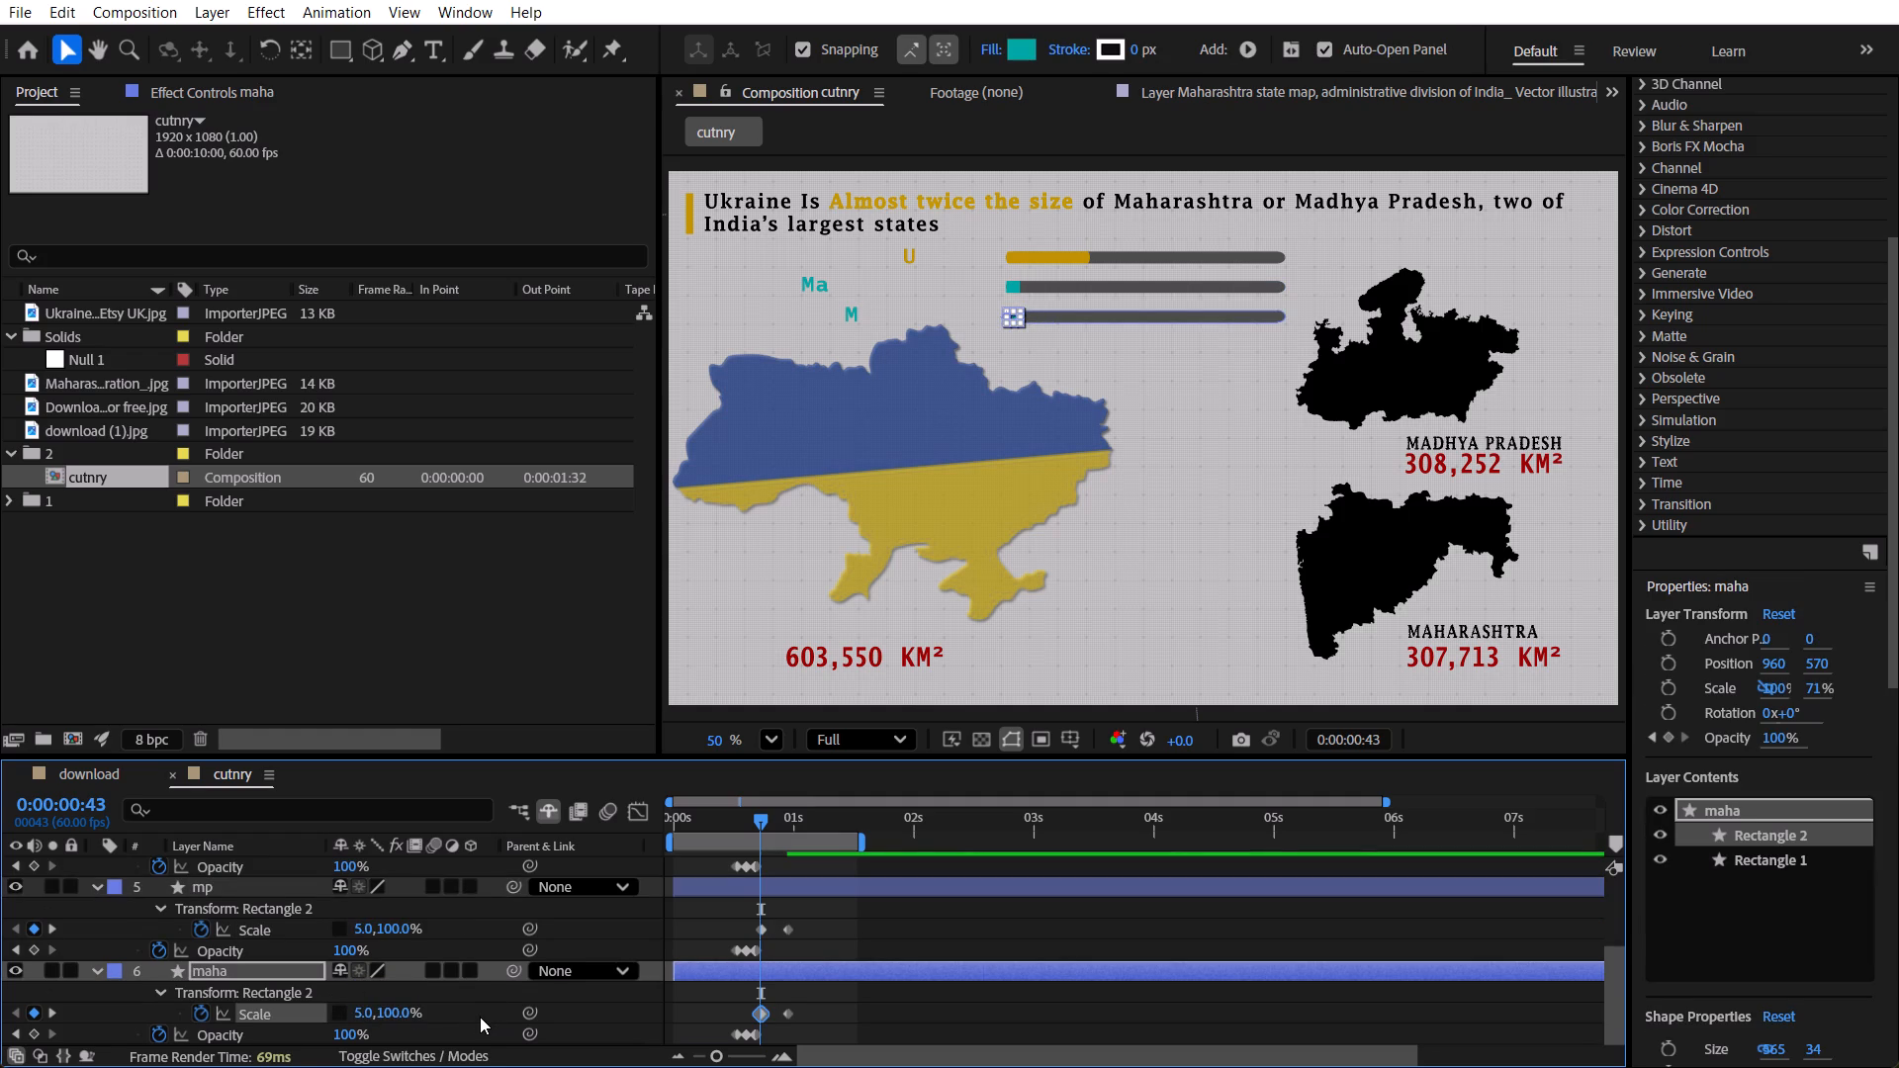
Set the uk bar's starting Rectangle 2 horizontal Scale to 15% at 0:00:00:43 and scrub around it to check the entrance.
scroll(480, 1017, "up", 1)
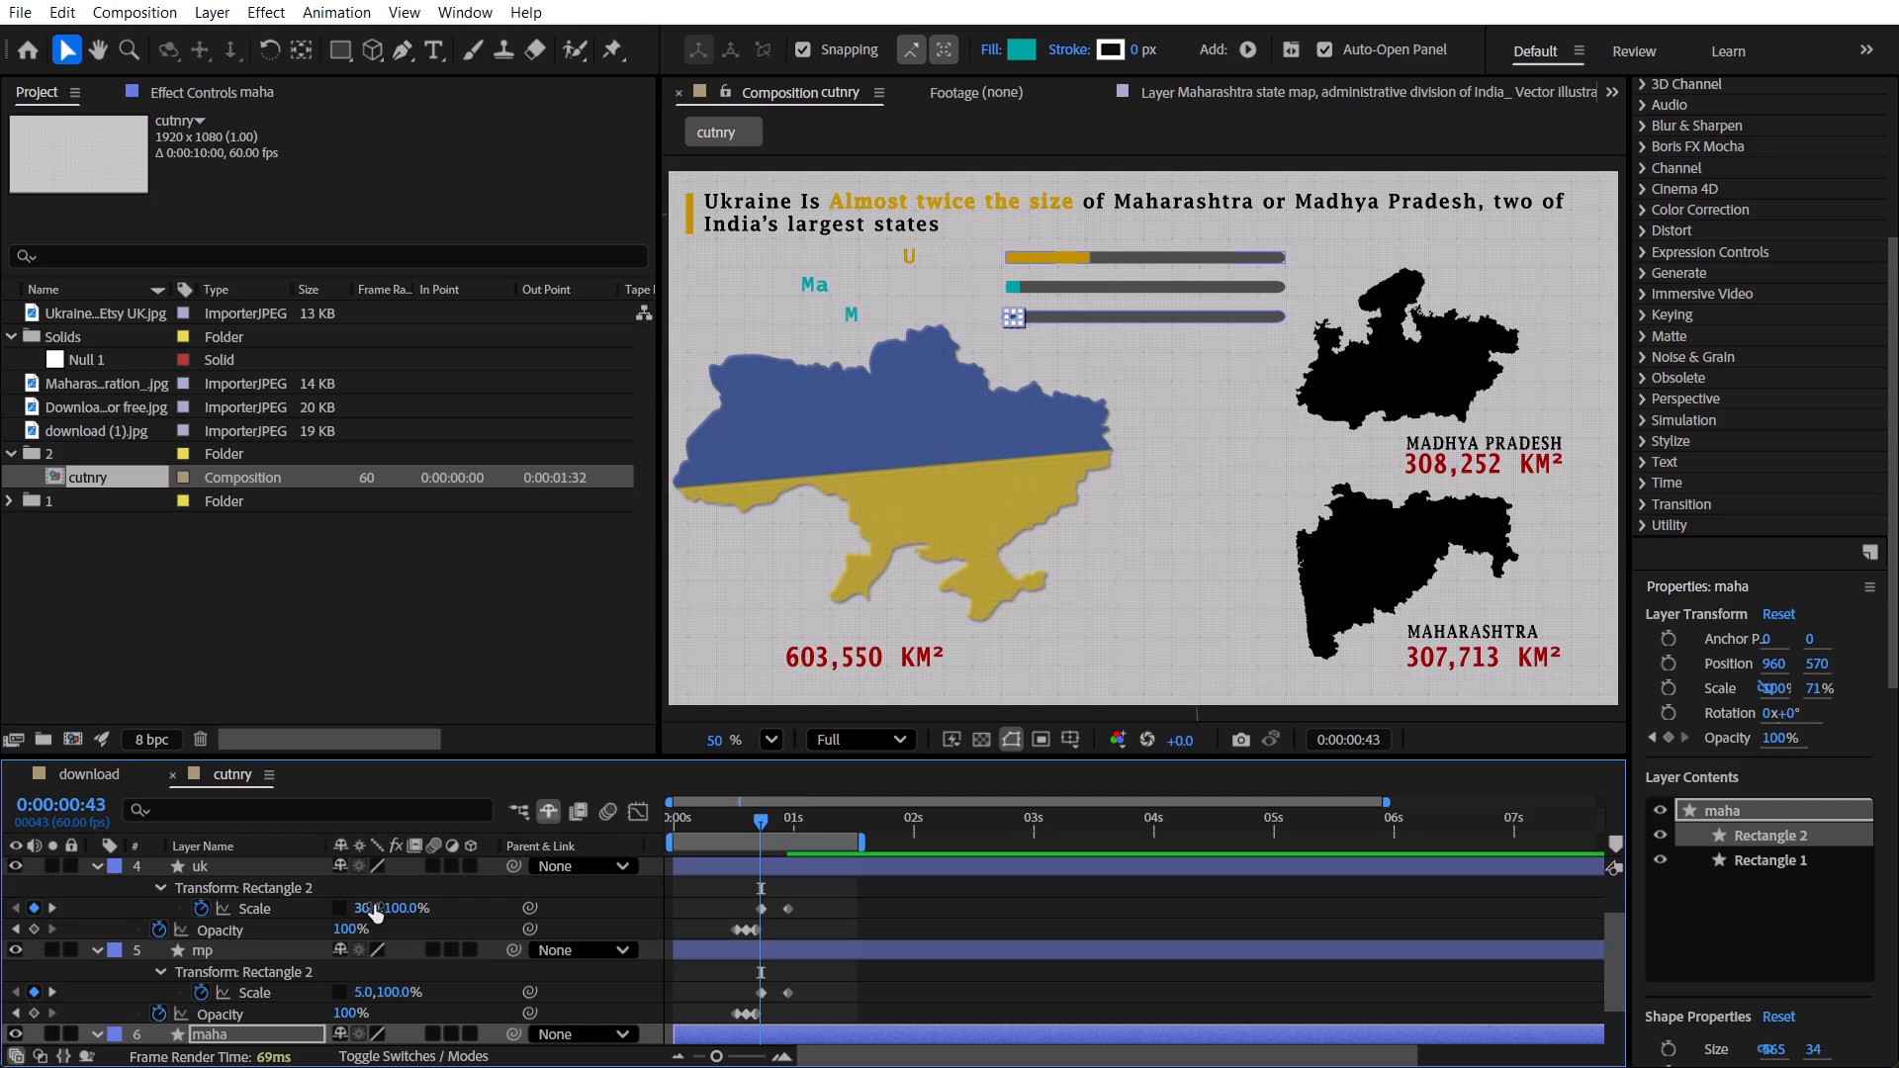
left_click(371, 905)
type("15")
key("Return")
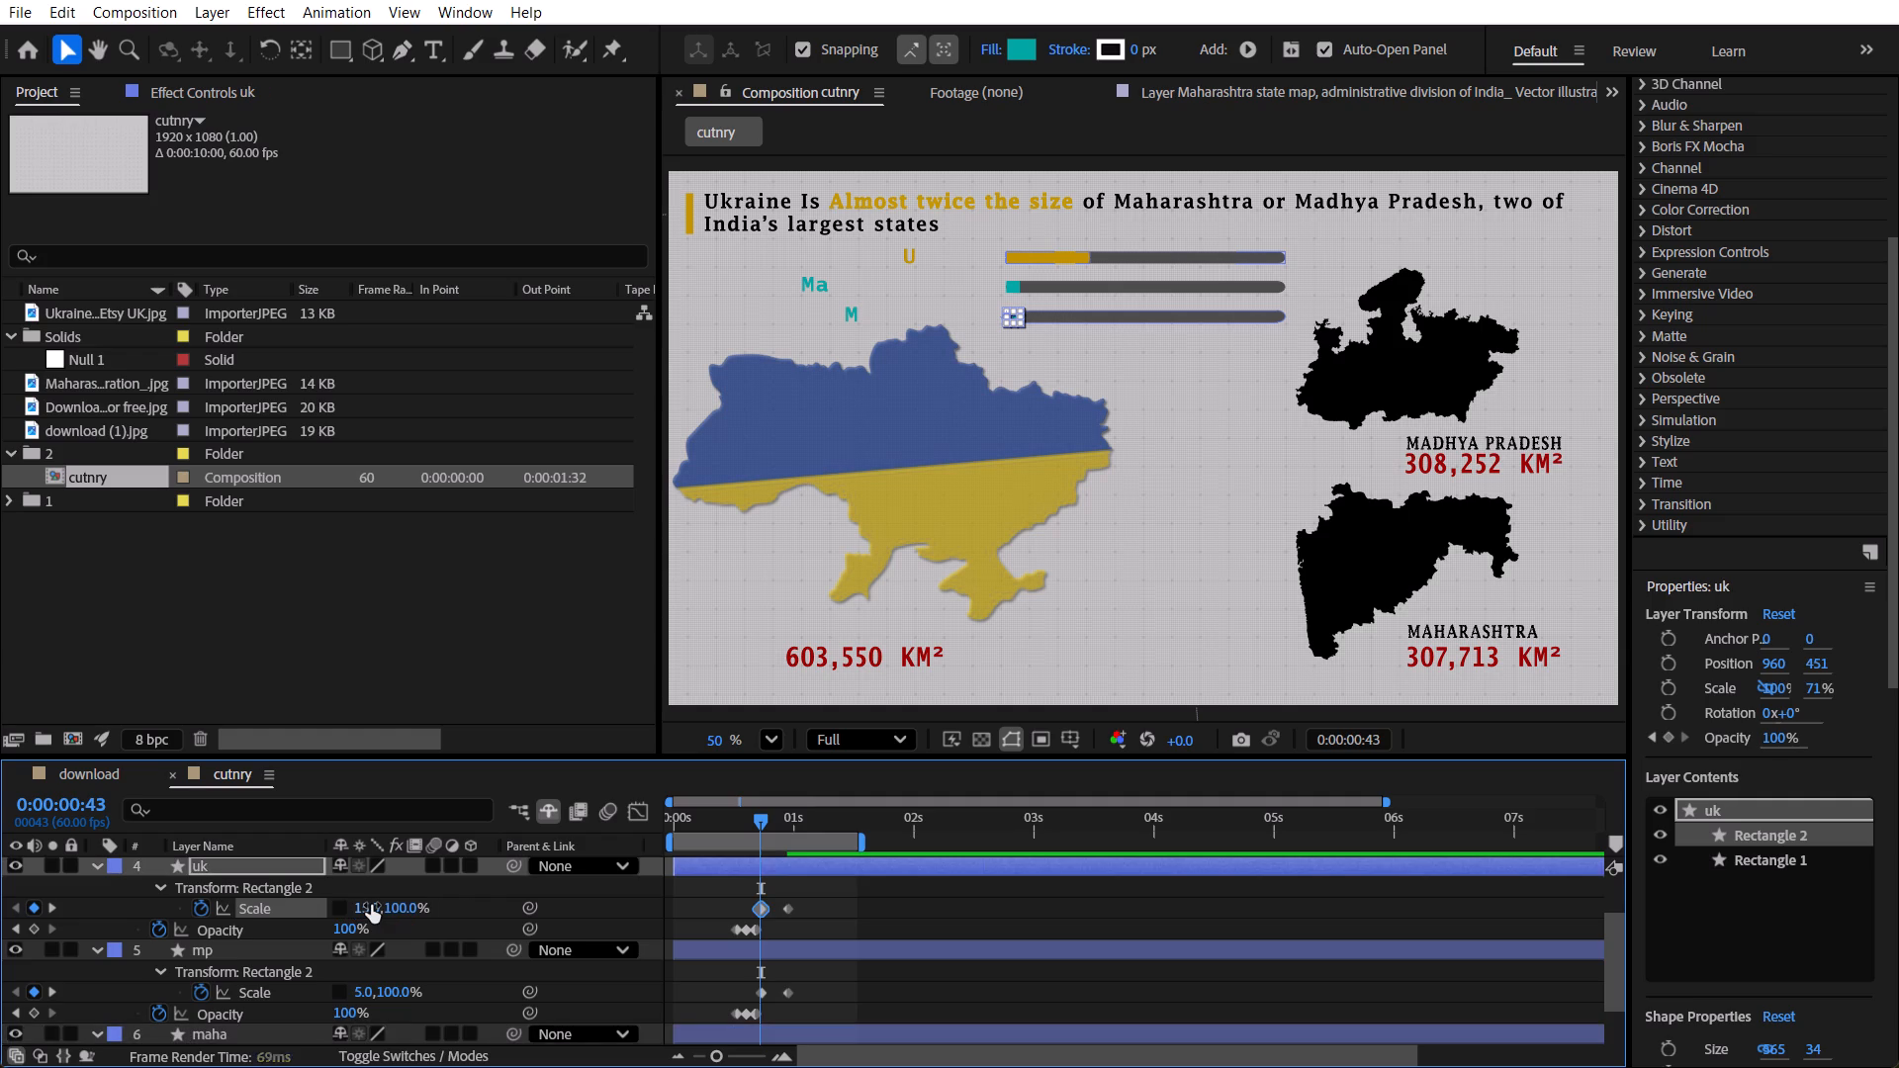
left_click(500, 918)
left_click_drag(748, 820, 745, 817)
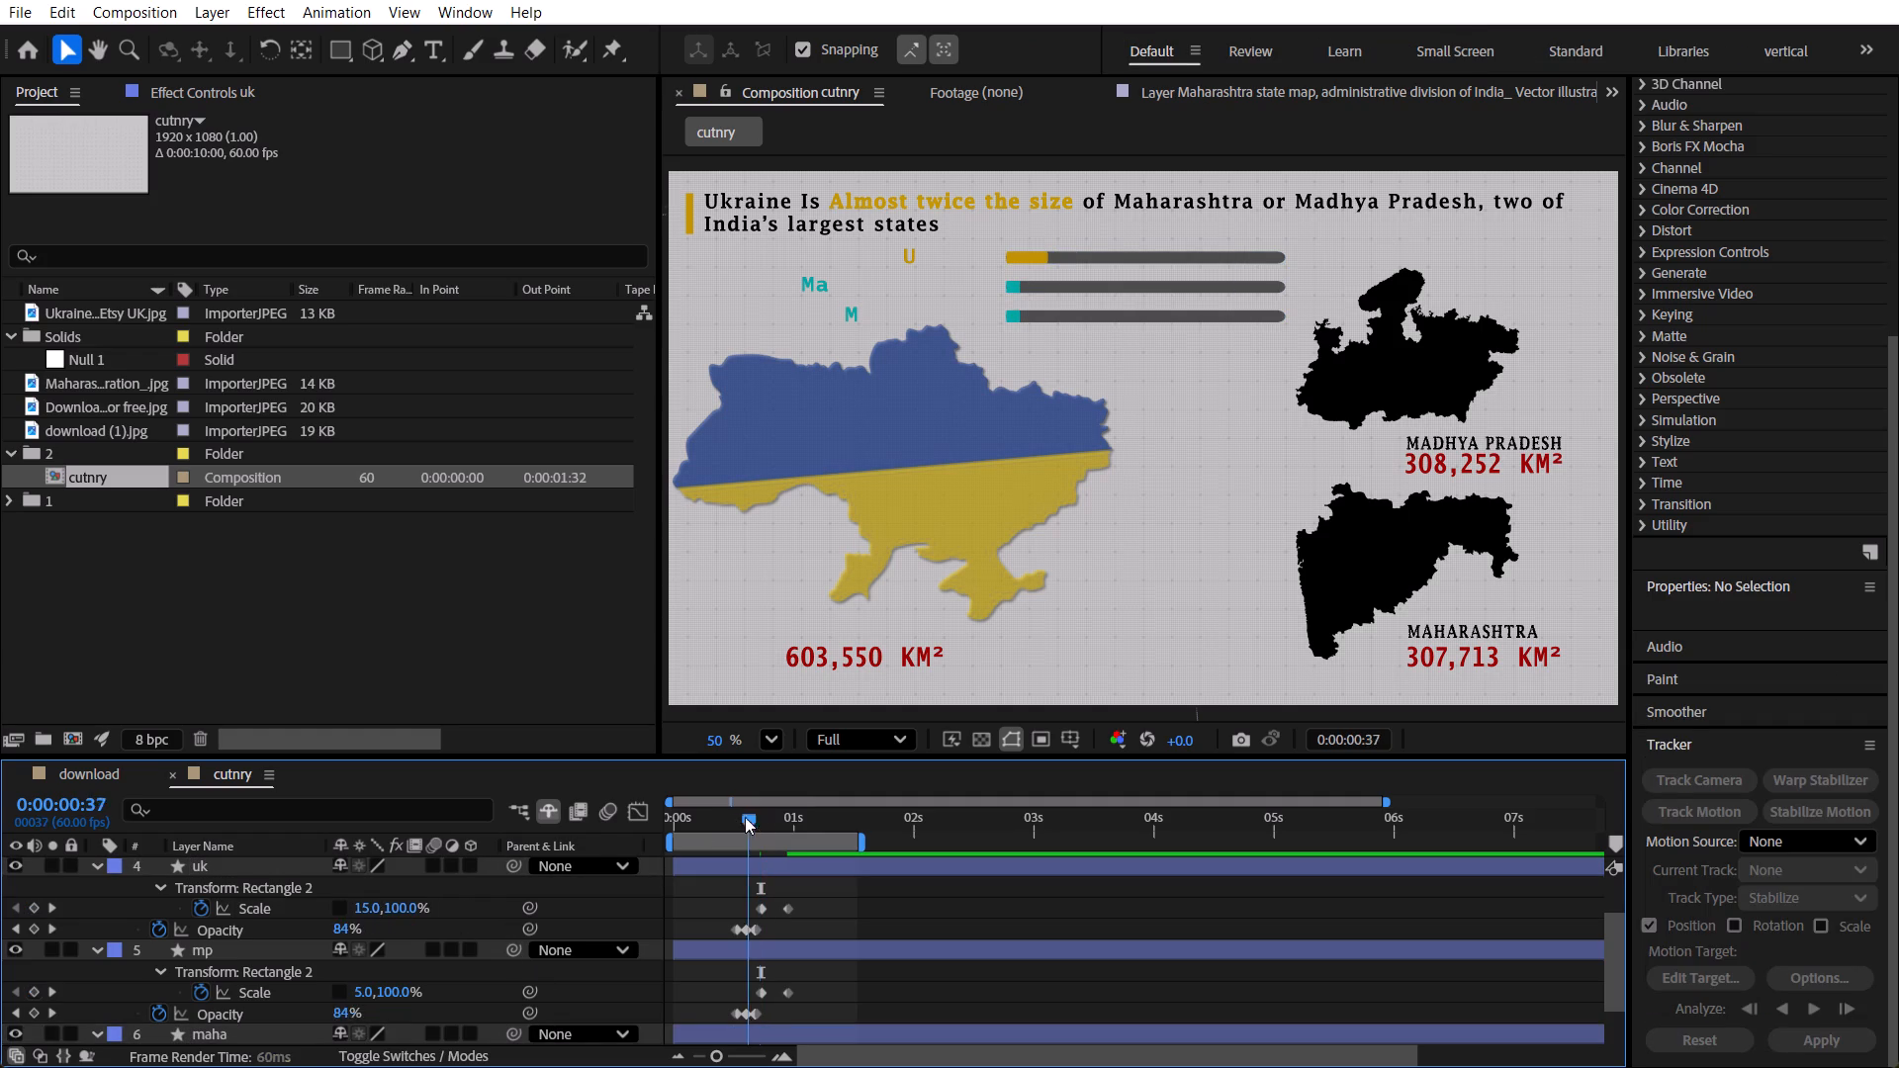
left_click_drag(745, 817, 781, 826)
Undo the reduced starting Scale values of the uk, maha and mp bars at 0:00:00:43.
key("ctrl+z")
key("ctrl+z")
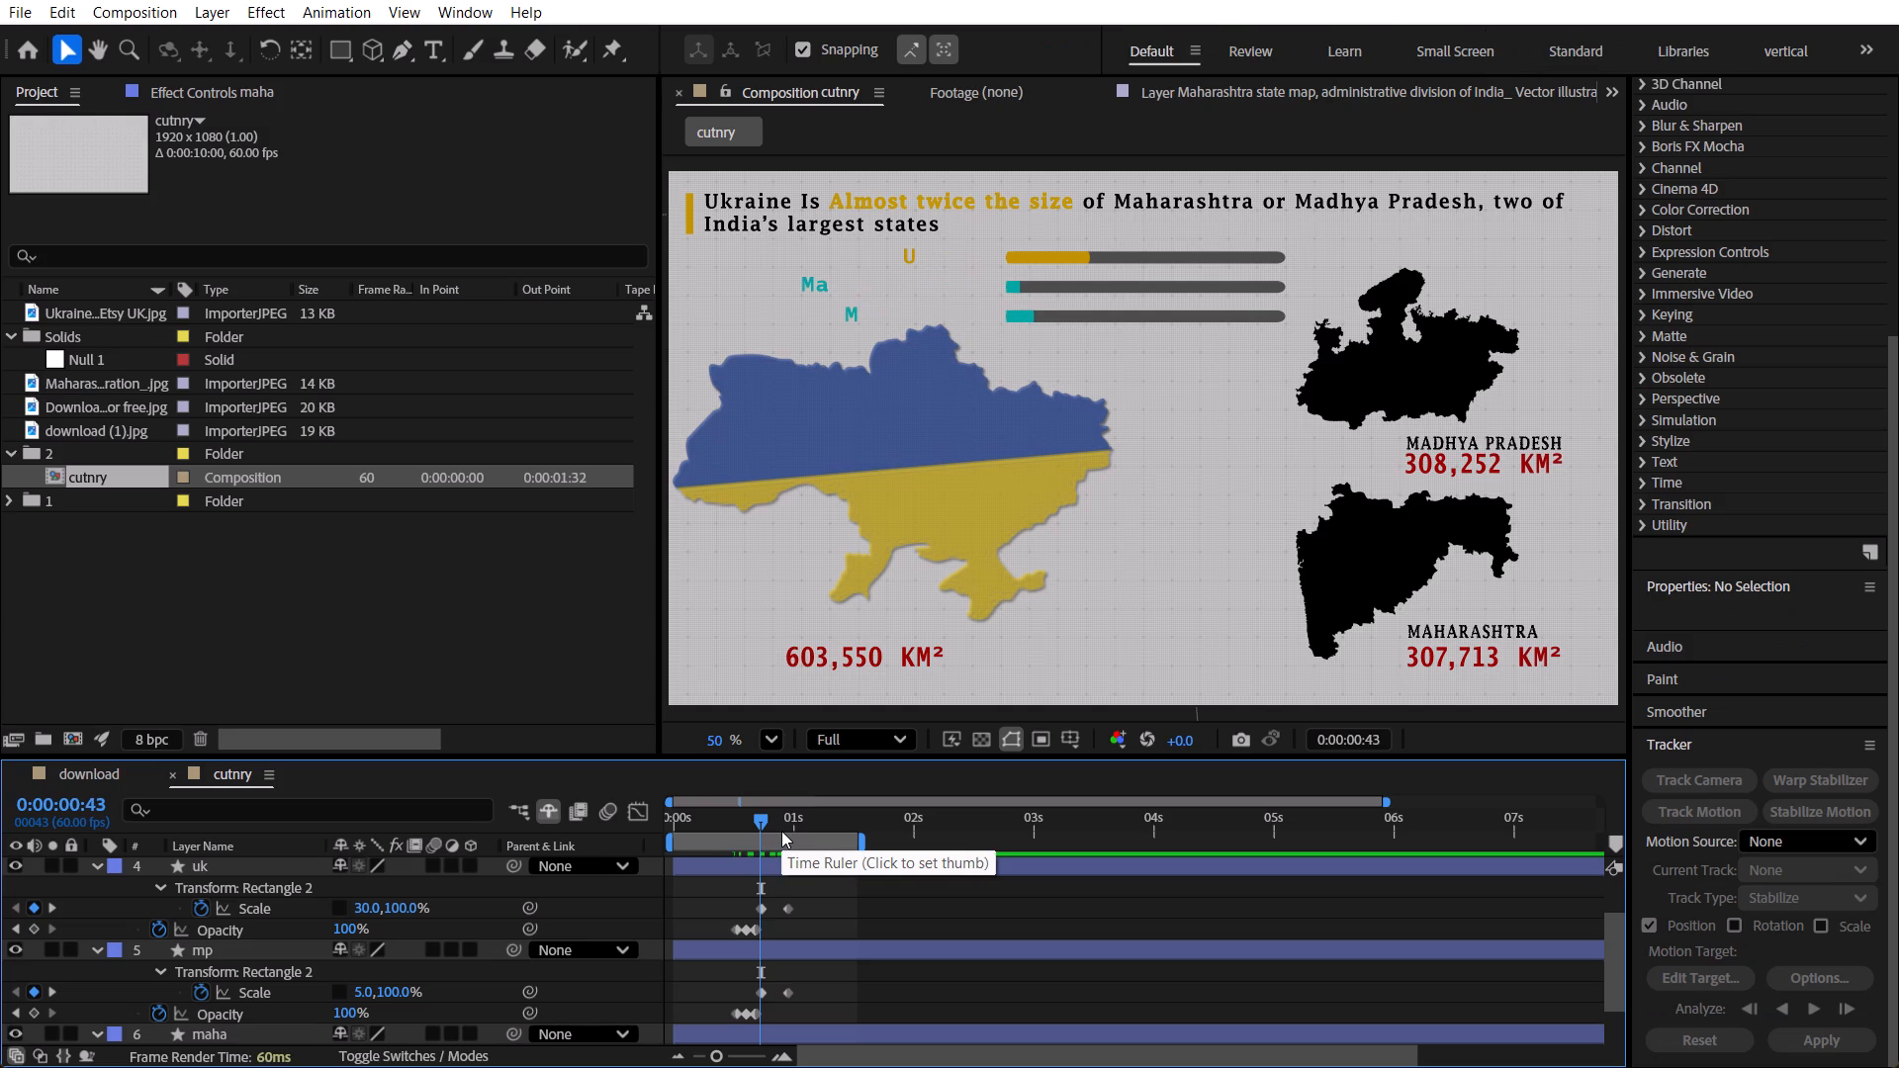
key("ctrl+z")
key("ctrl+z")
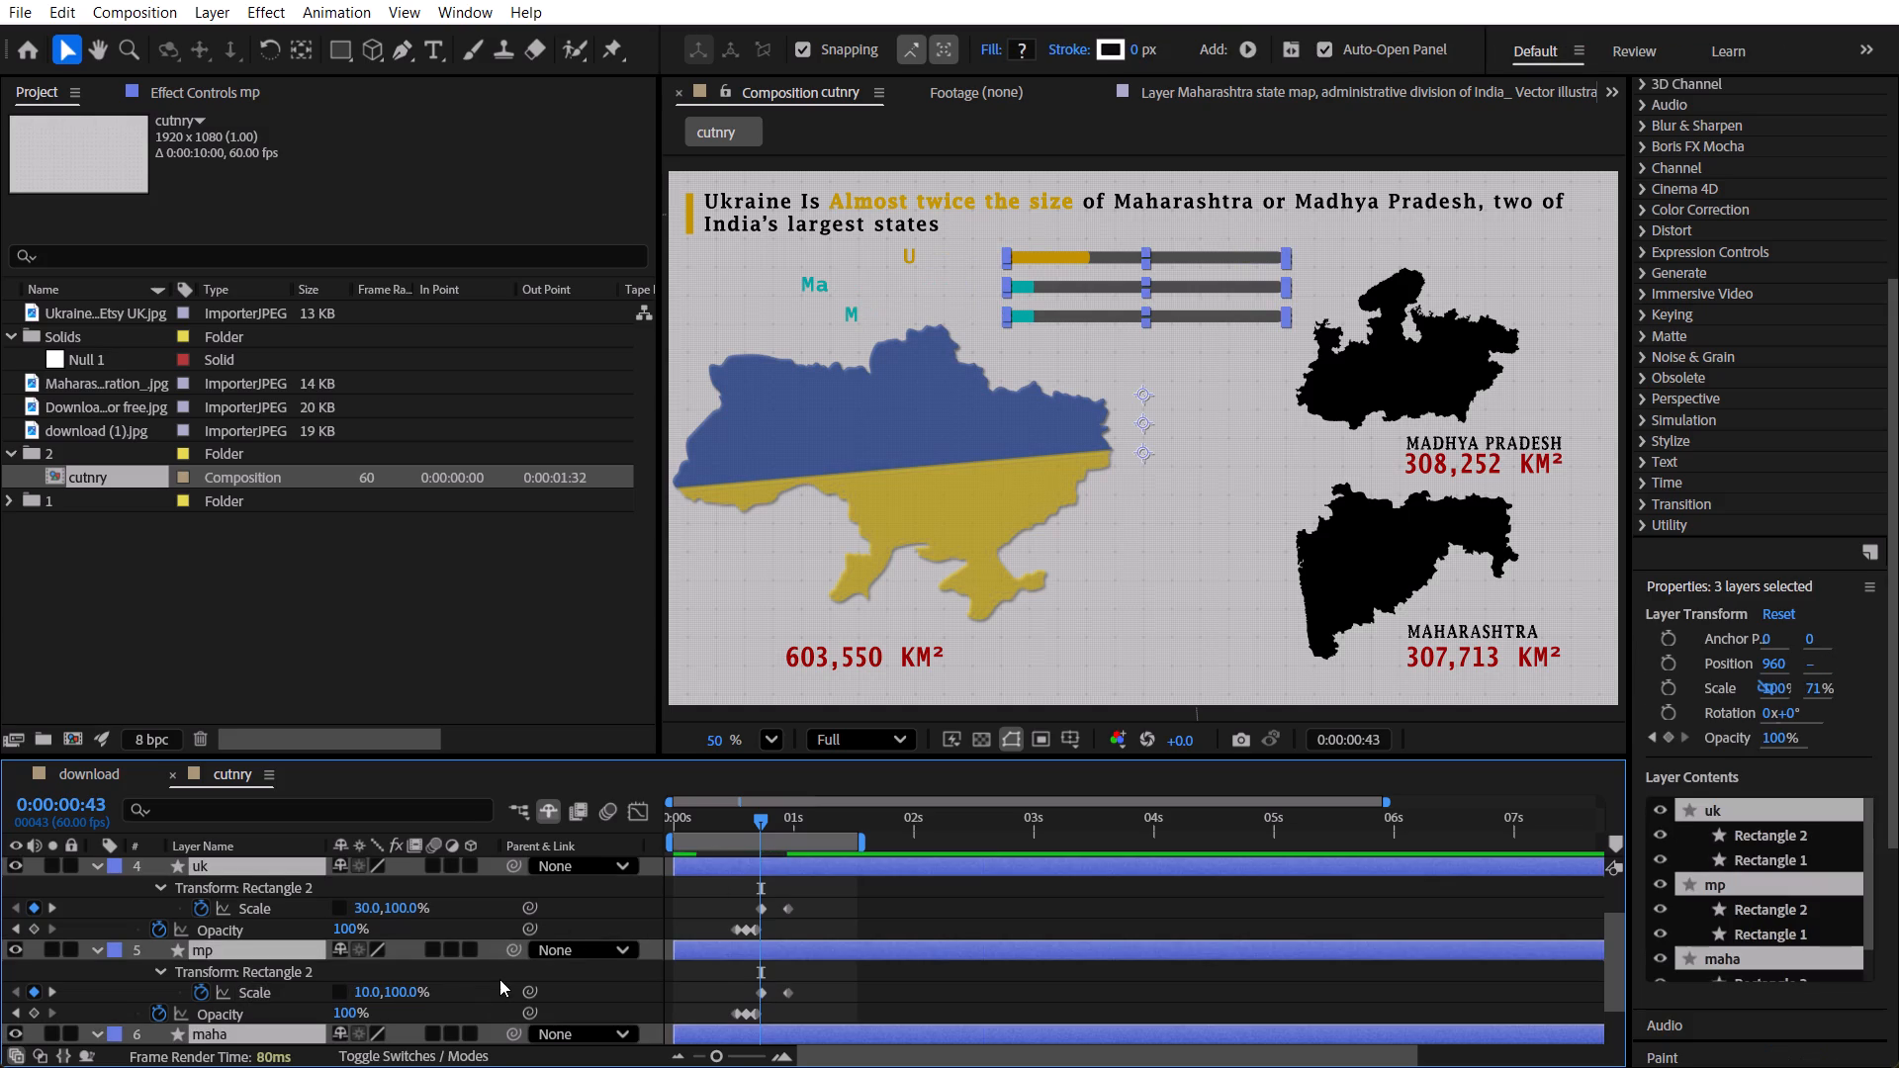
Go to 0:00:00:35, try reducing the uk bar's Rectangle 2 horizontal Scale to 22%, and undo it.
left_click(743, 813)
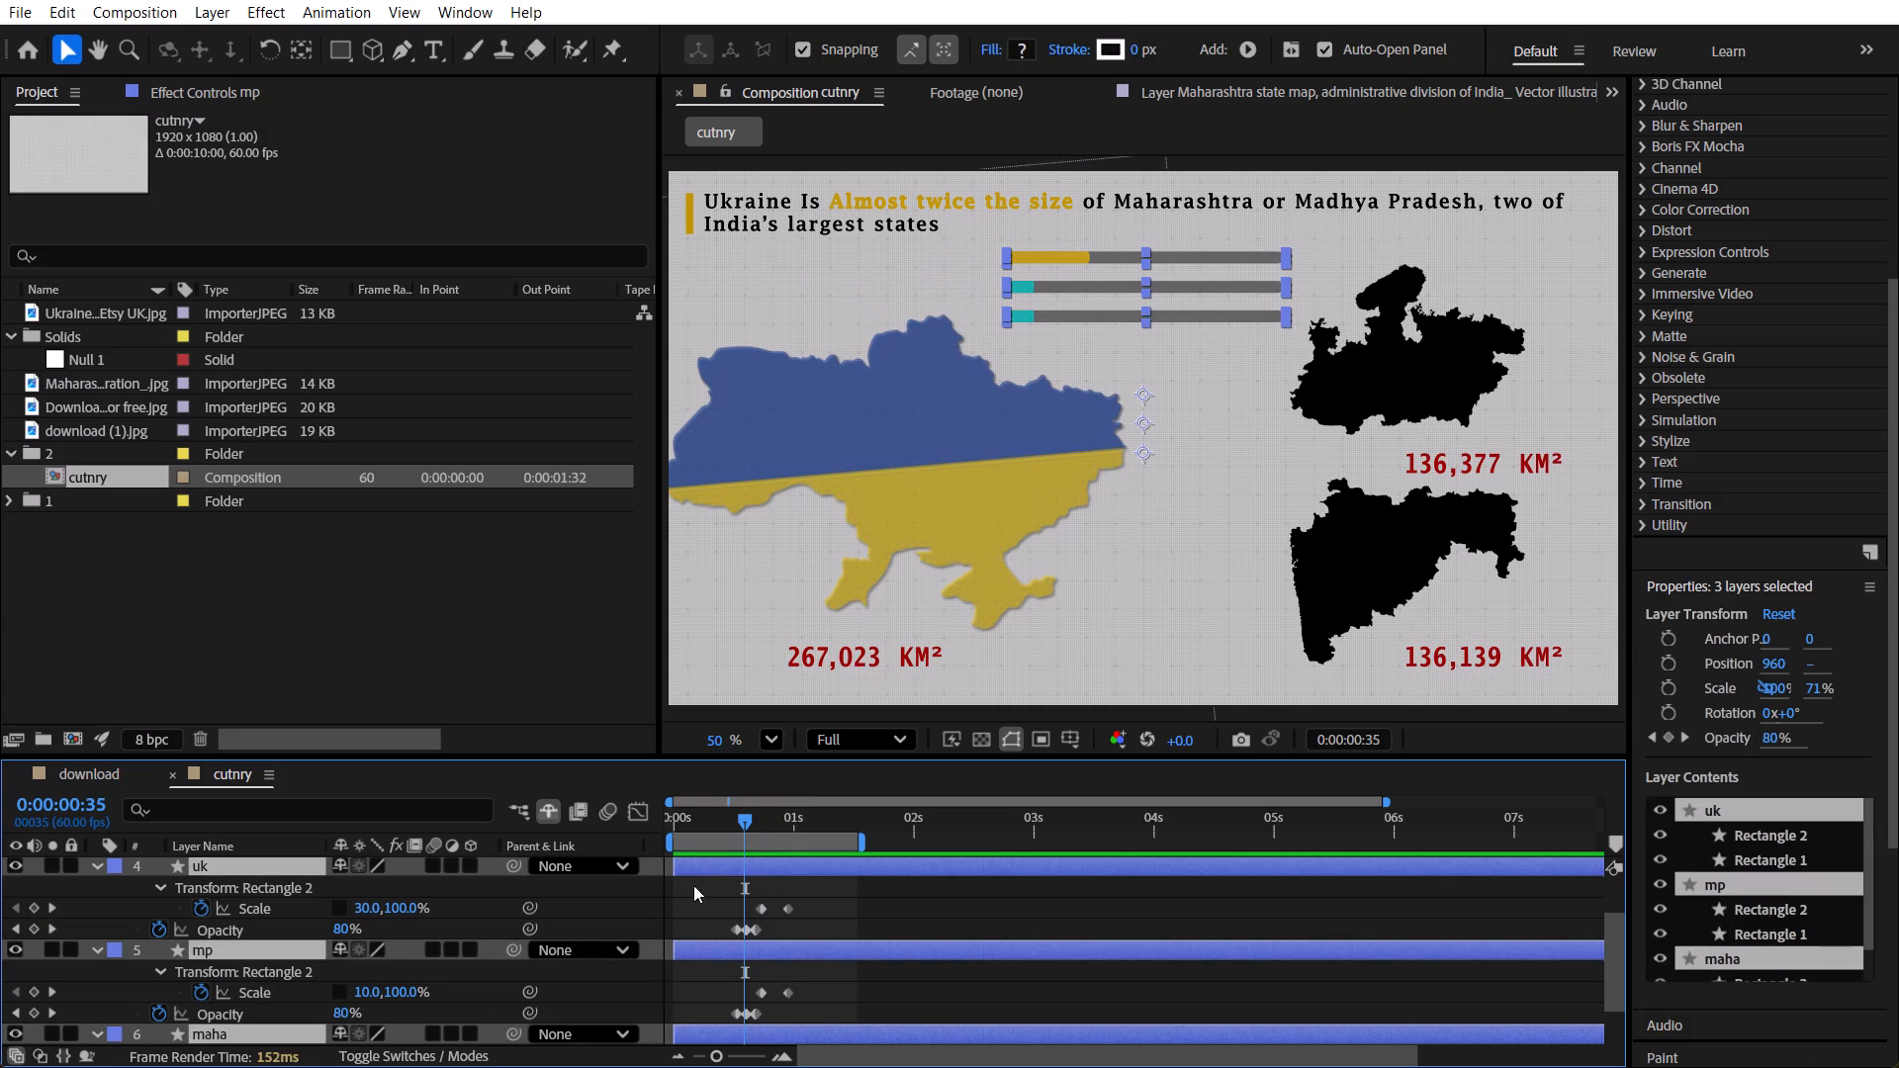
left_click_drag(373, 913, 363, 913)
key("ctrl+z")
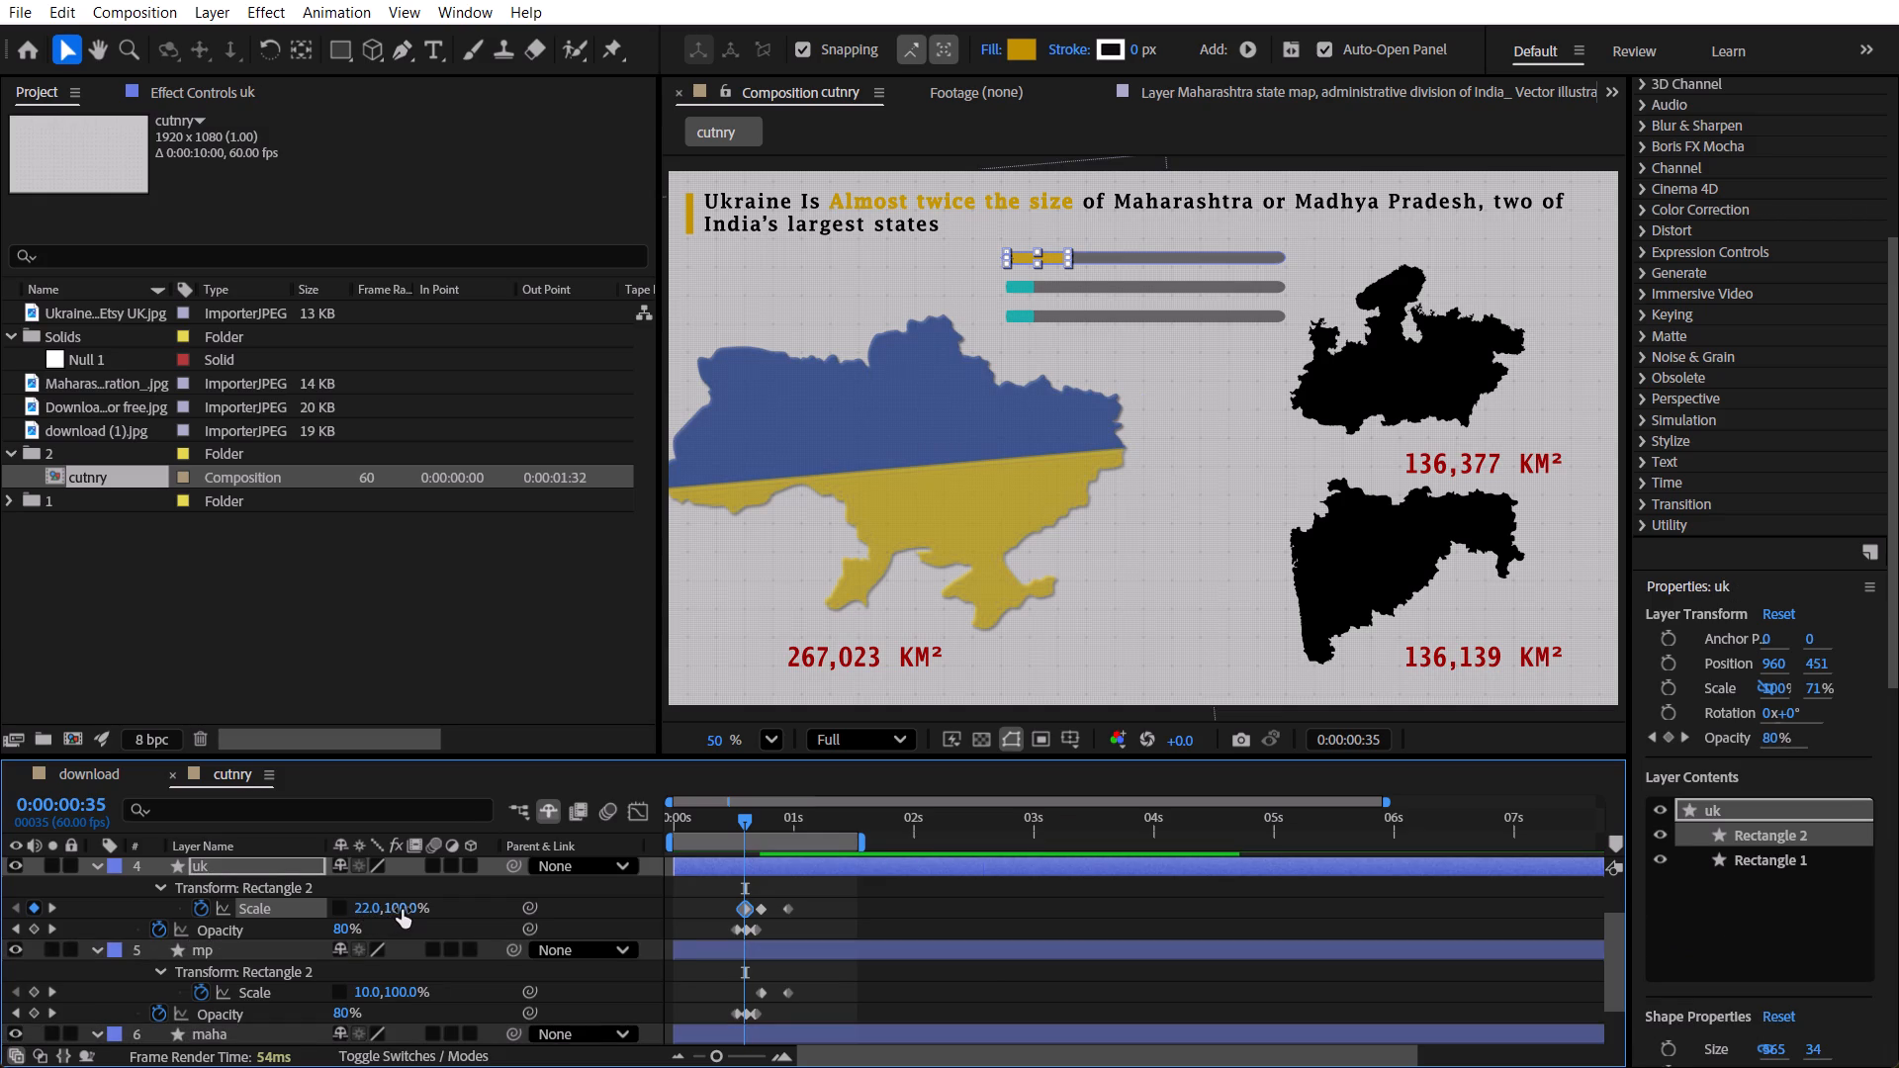
Set the Rectangle 2 horizontal Scale of the mp and maha bars to 4% at 0:00:00:35, keyframing both.
left_click(295, 866)
left_click(273, 947, "shift")
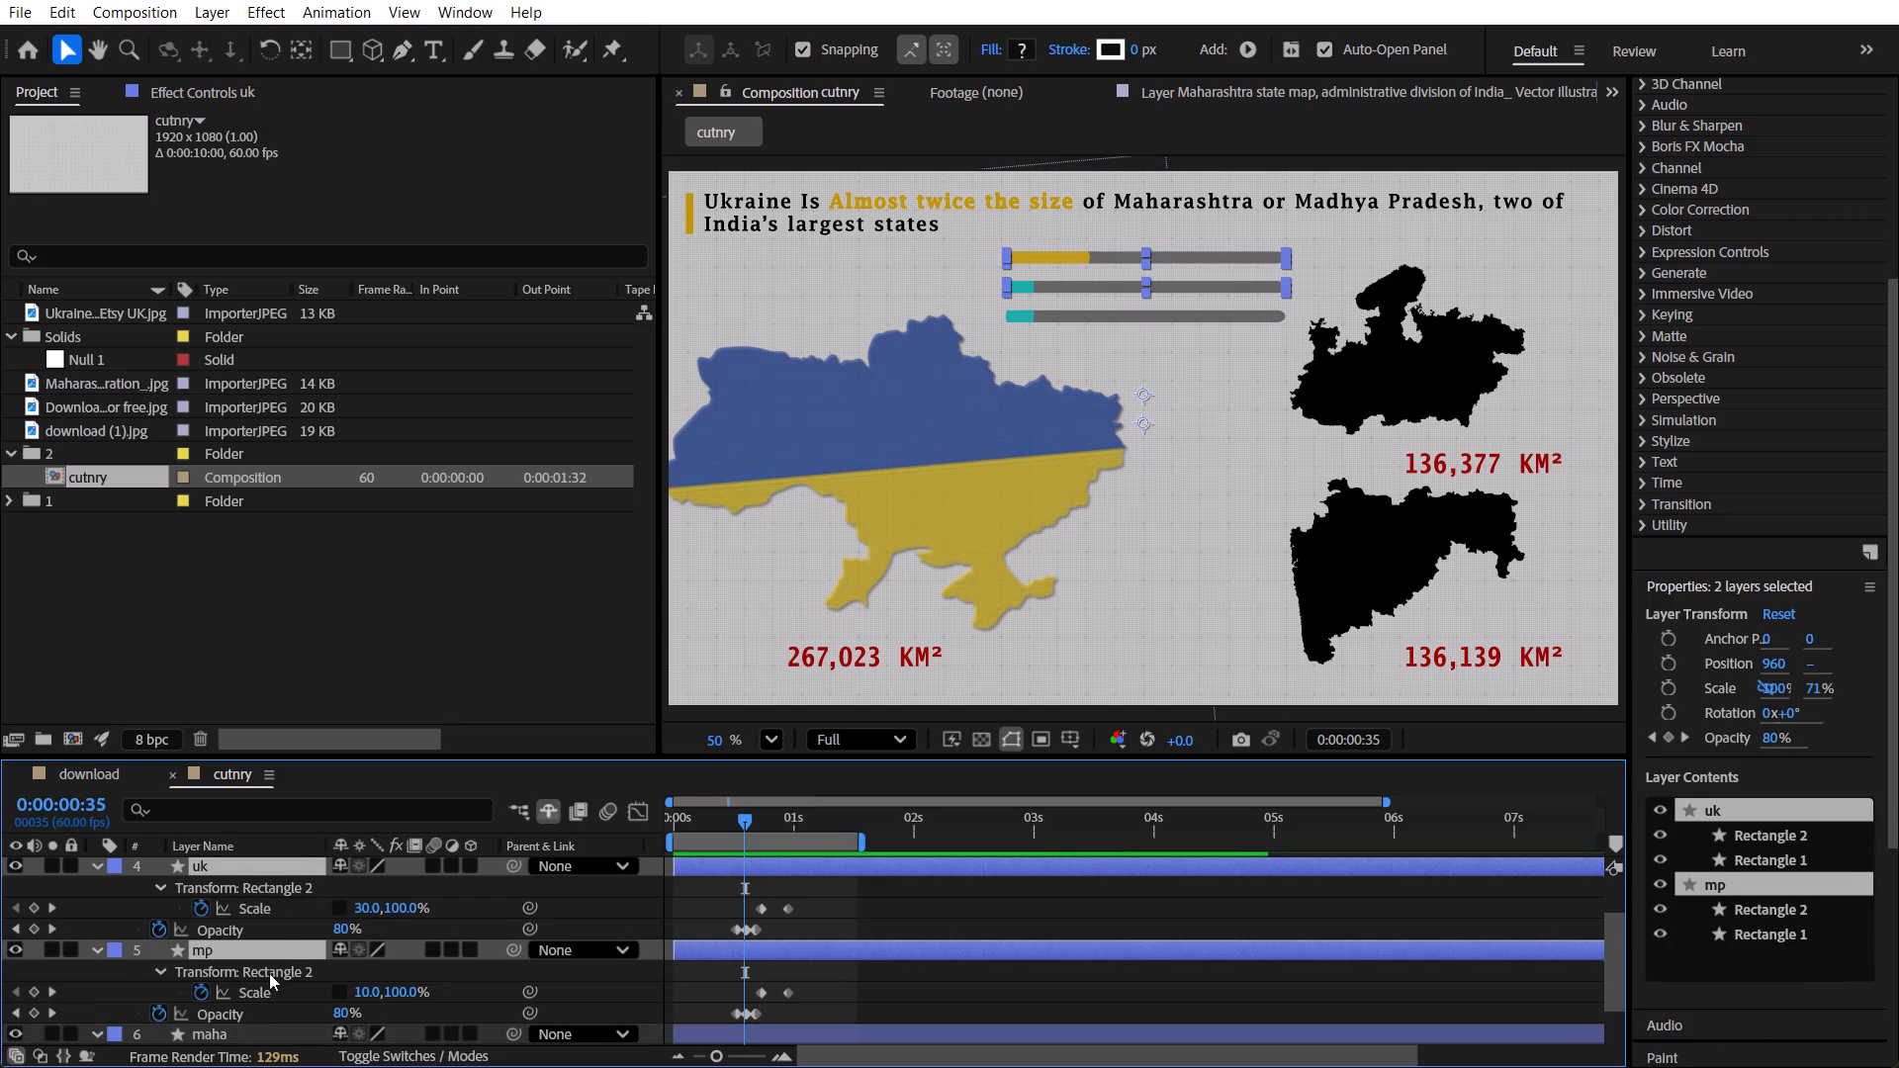
left_click(246, 1031, "shift")
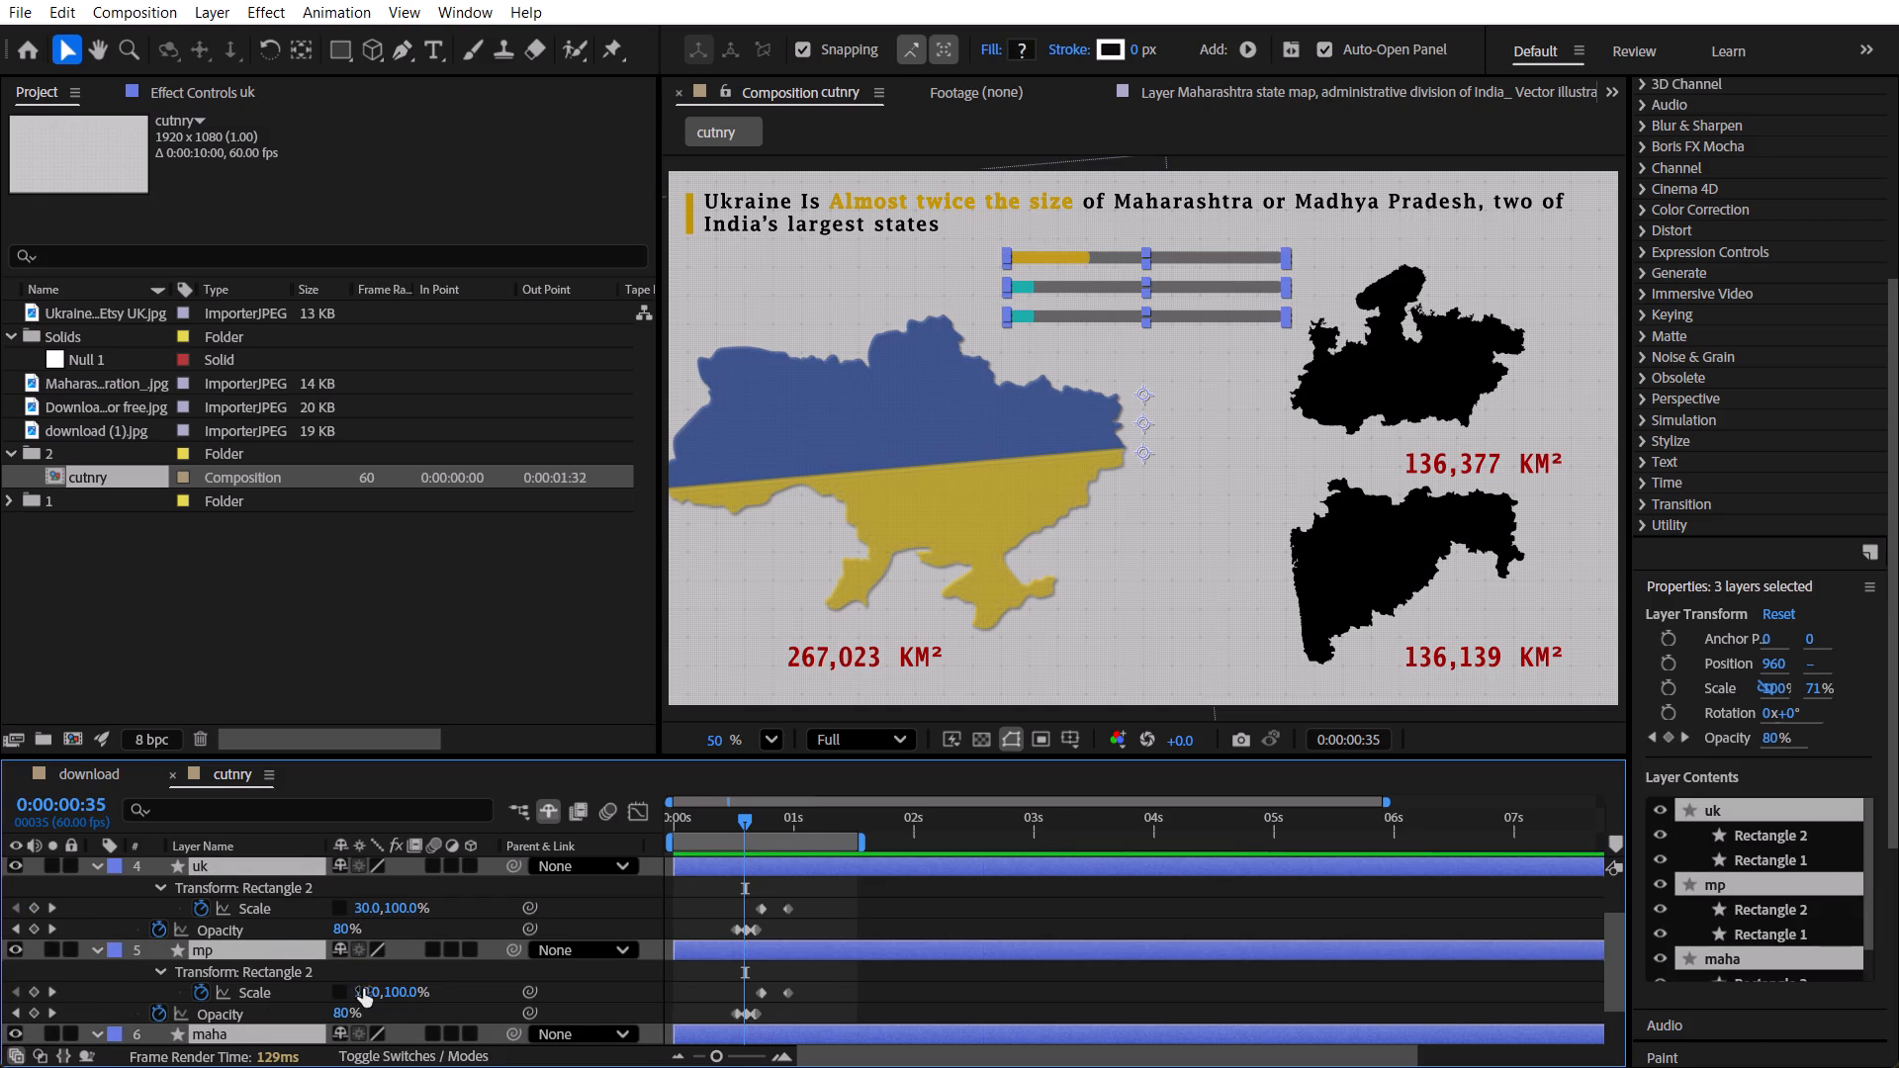
left_click(366, 989)
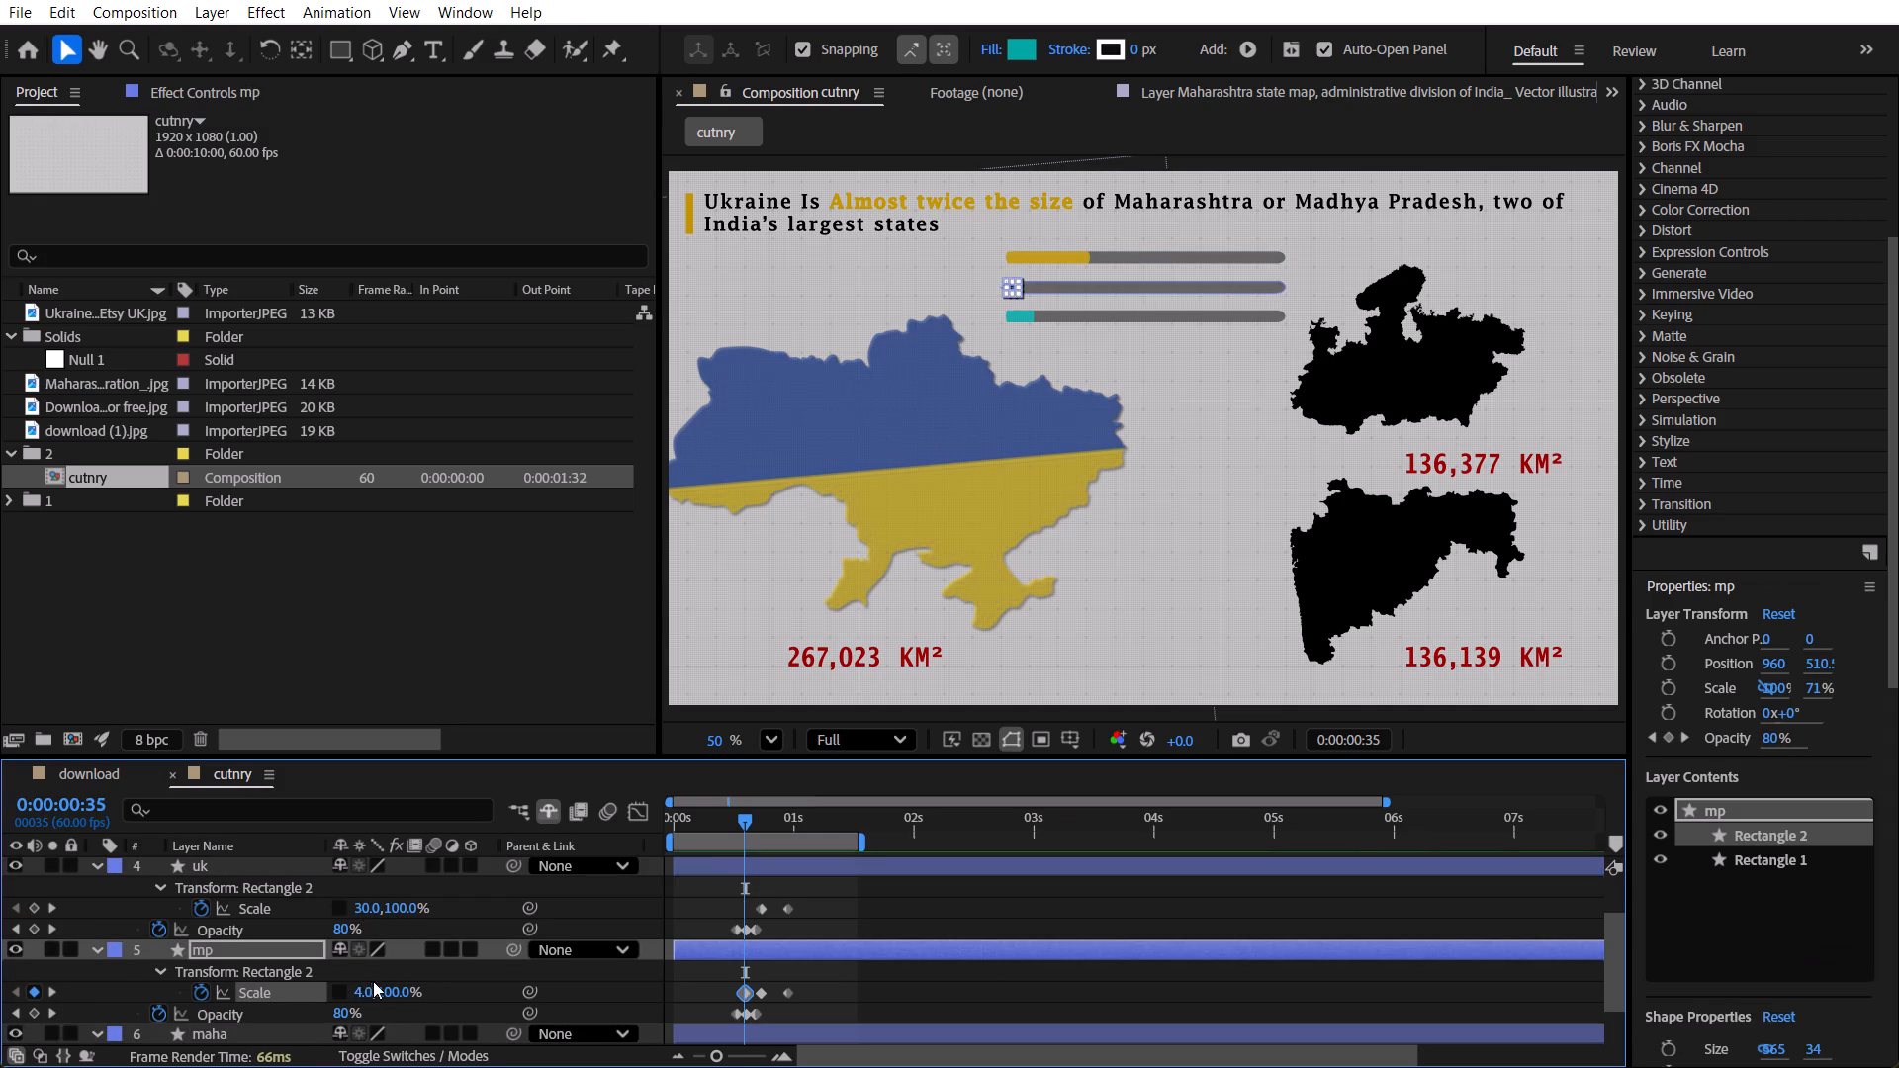
scroll(279, 984, "down", 1)
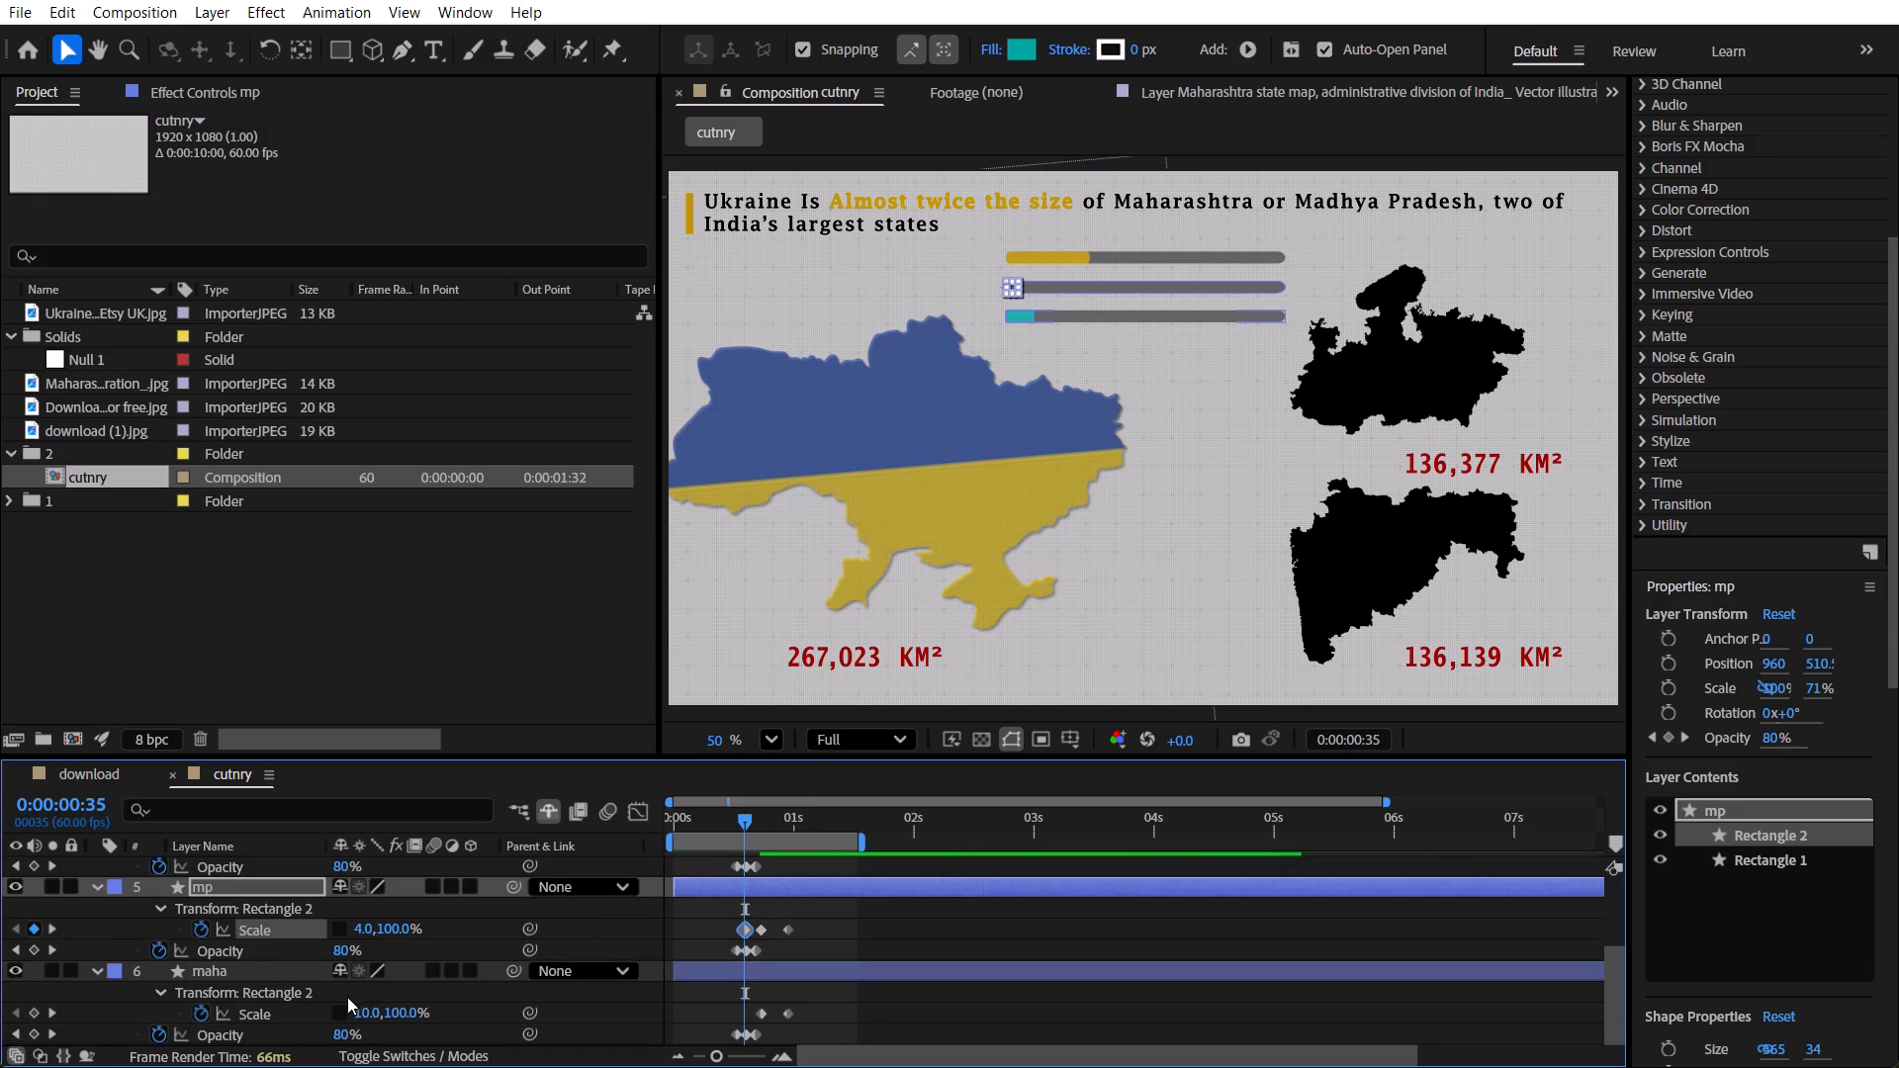
left_click(364, 1011)
key("4")
key("Return")
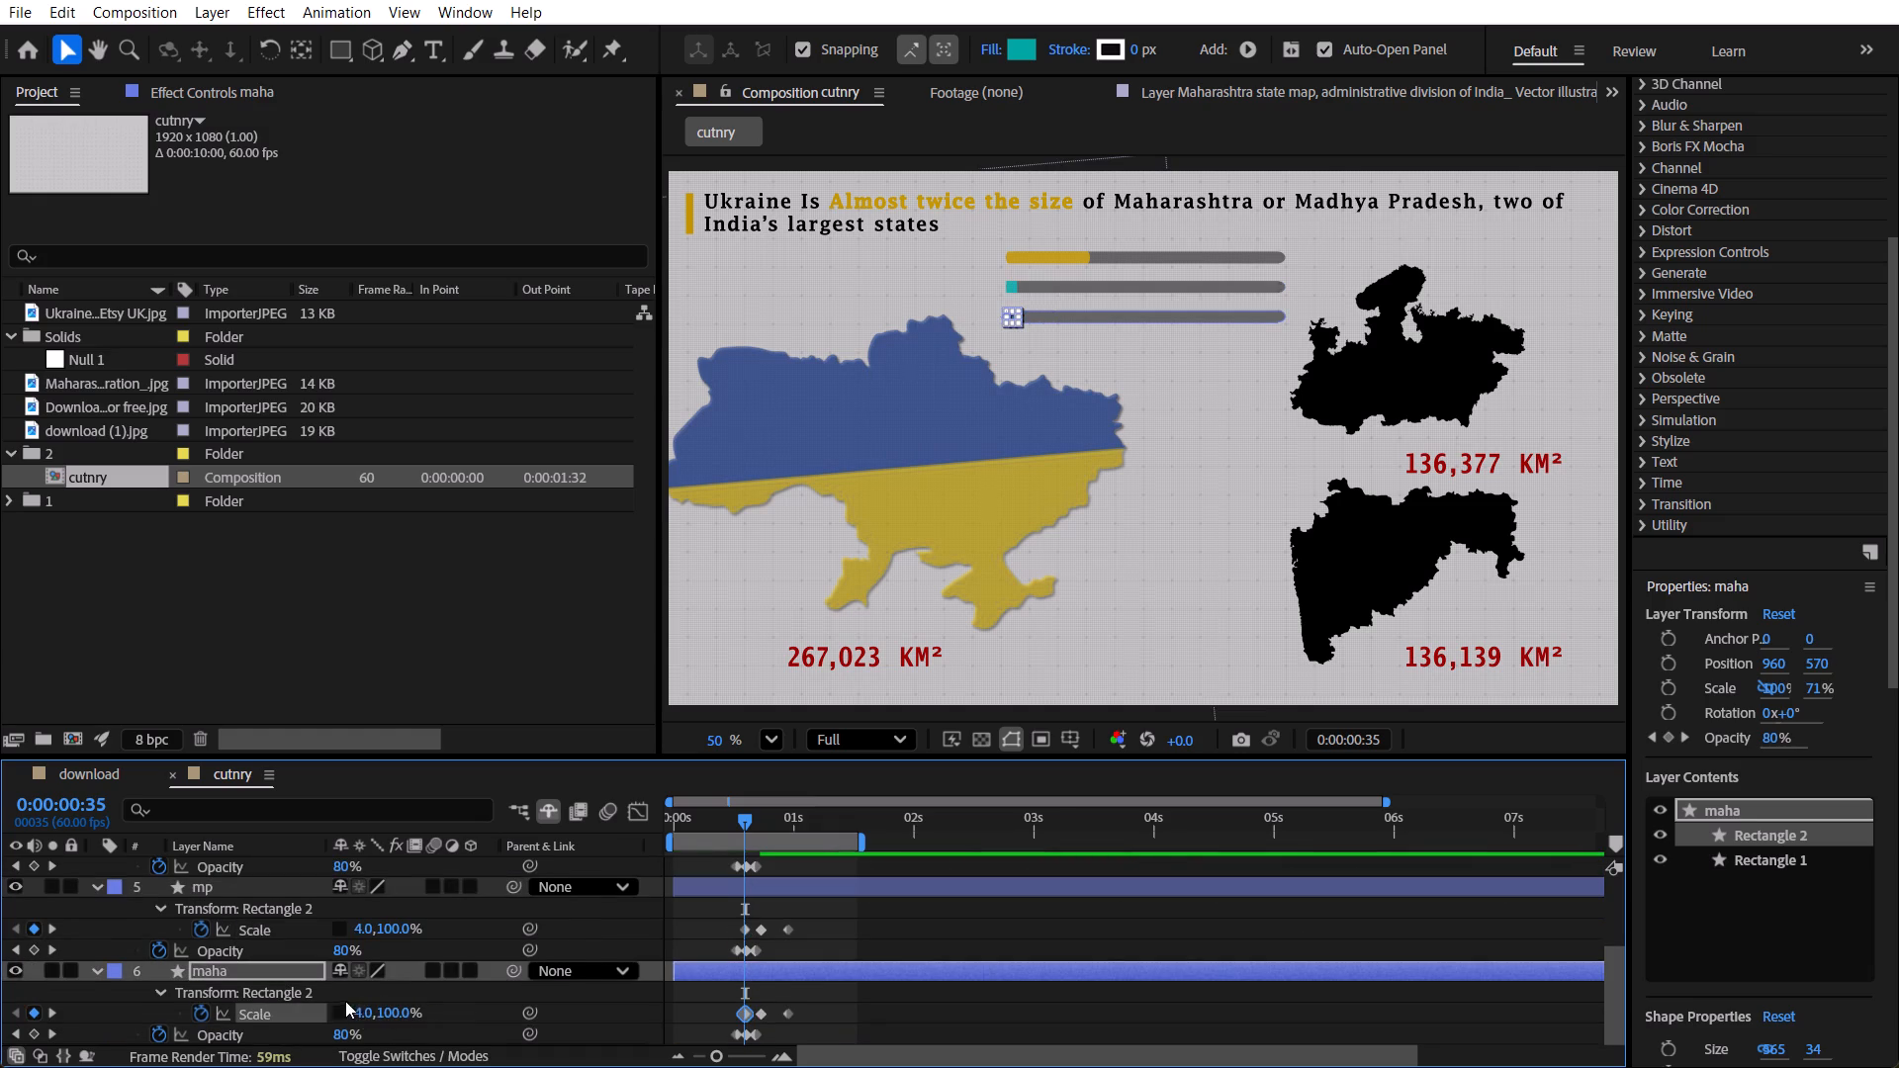
Set the uk bar's Rectangle 2 horizontal Scale to 16% at 0:00:00:35.
scroll(333, 923, "up", 2)
left_click(364, 974)
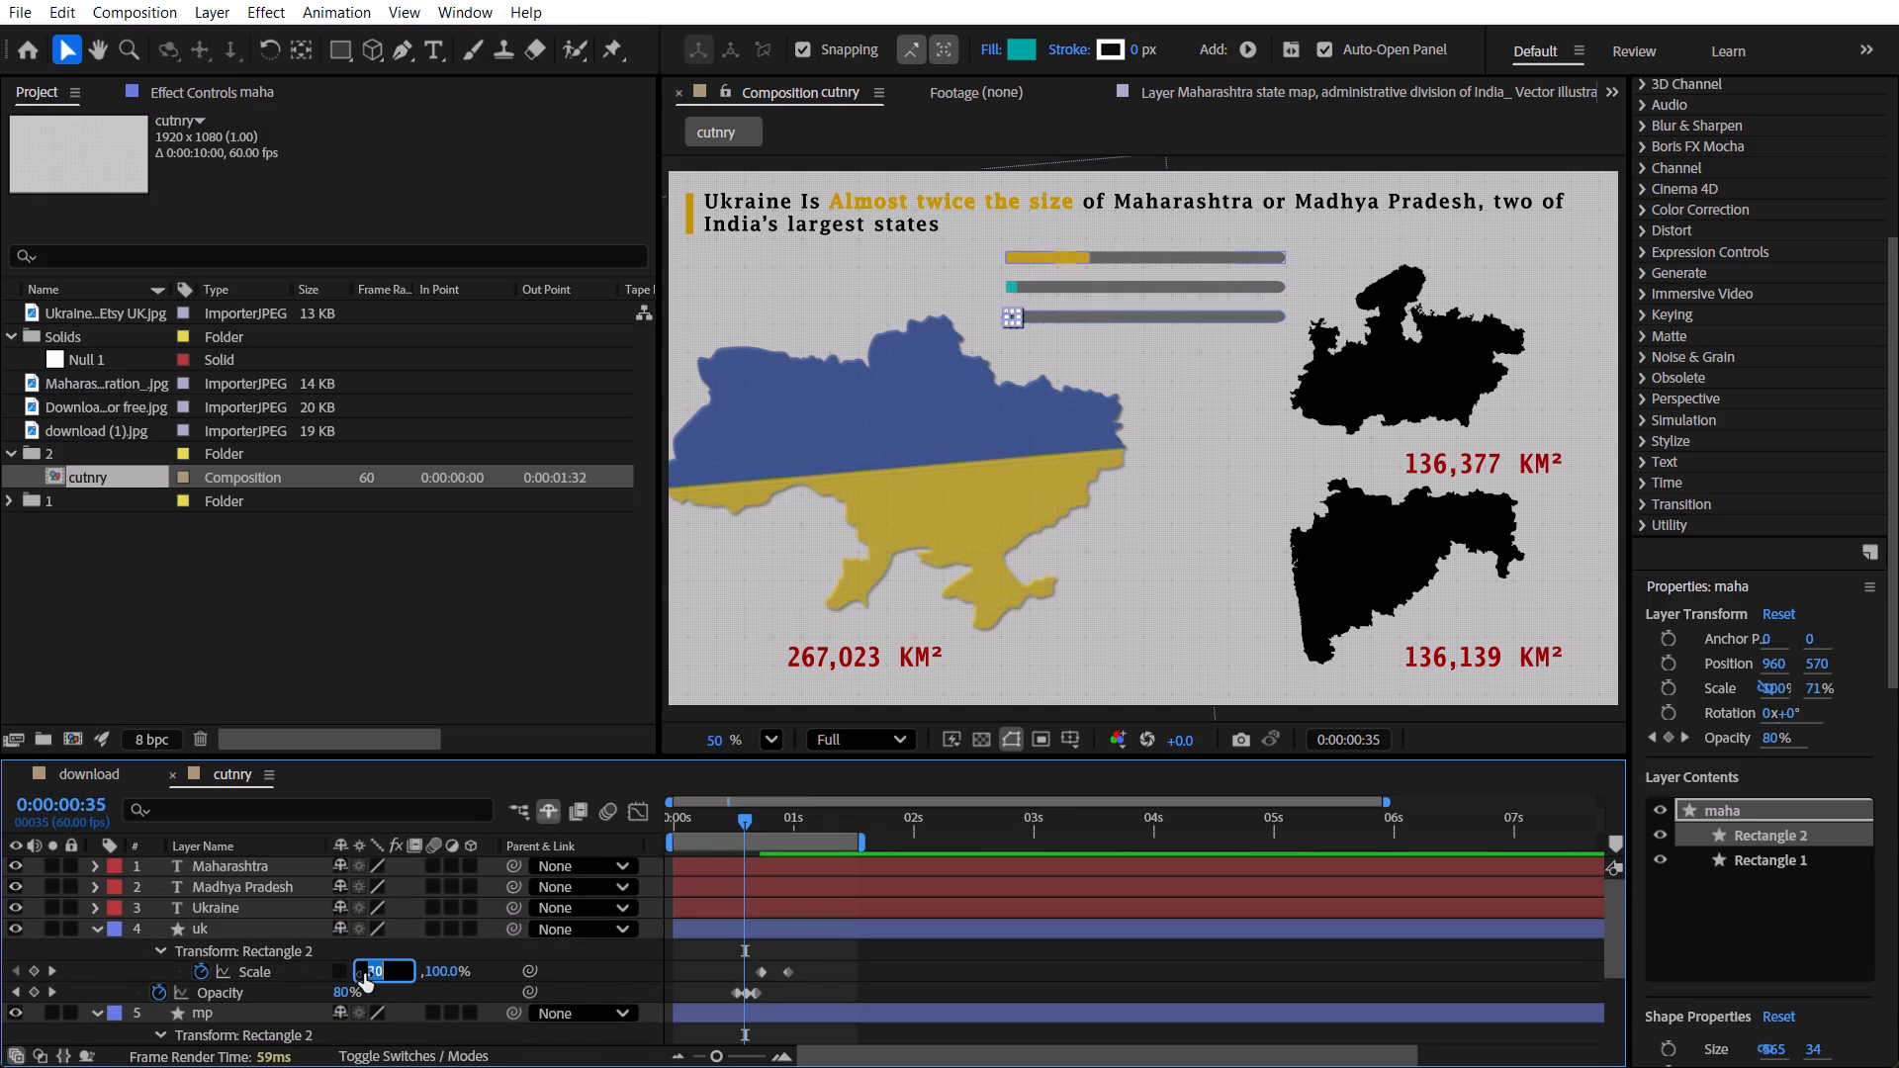
type("16")
key("Return")
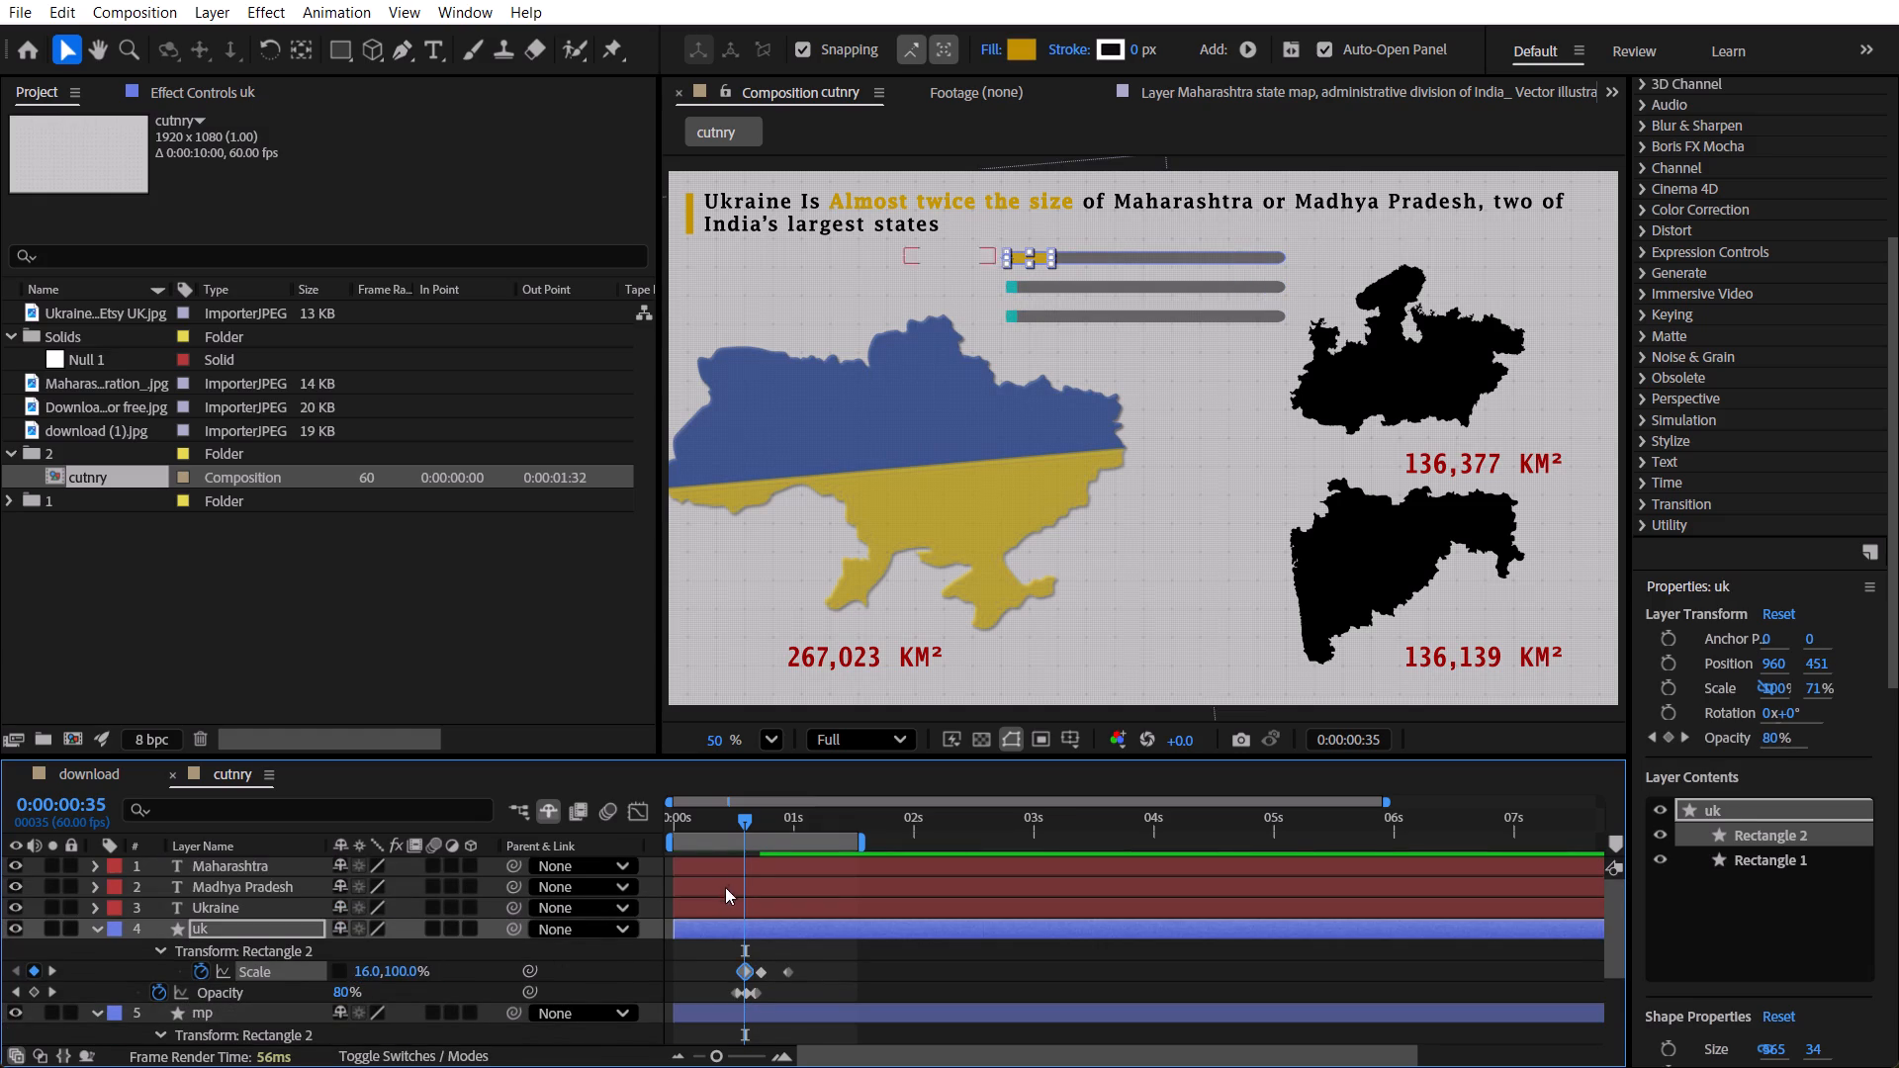
Play the animation from the start and scrub back and forth up to 0:00:01:37 to examine how the bars grow.
left_click_drag(743, 814, 751, 814)
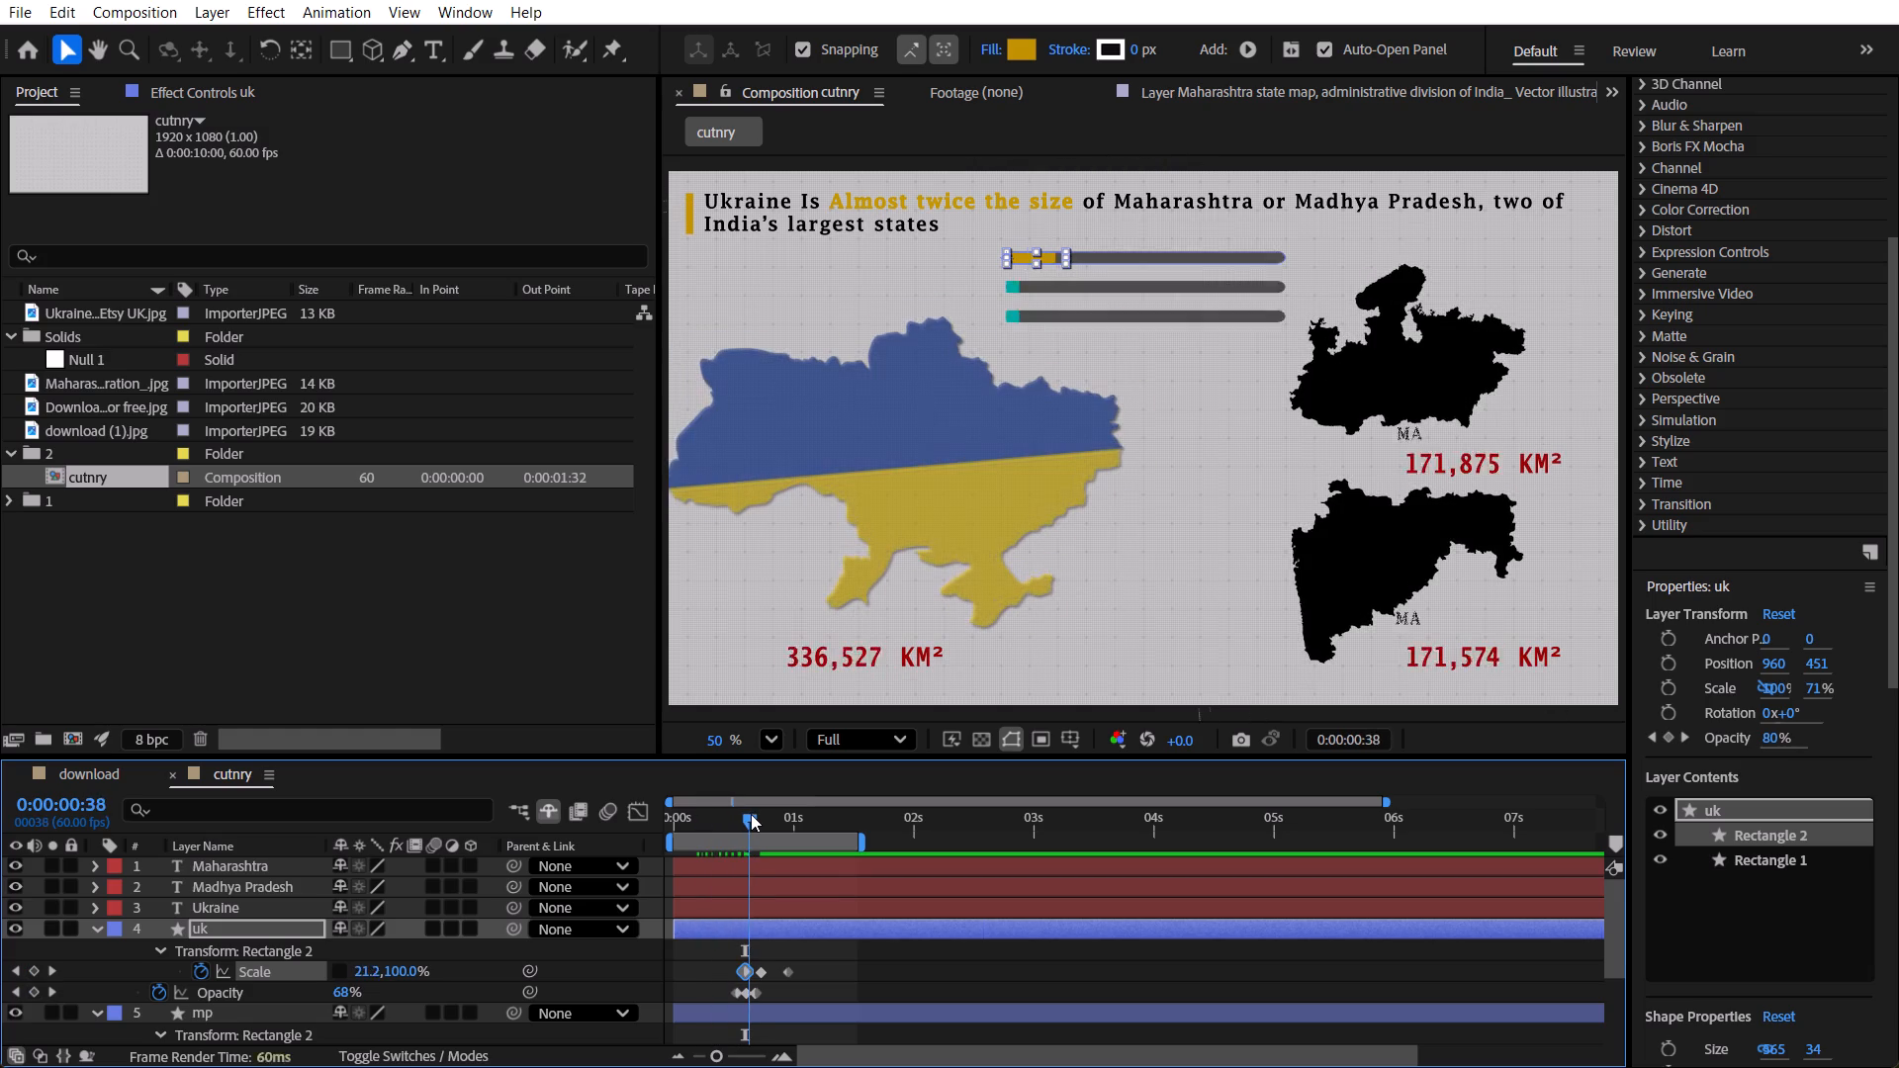
left_click_drag(751, 814, 619, 865)
left_click(913, 974)
key("space")
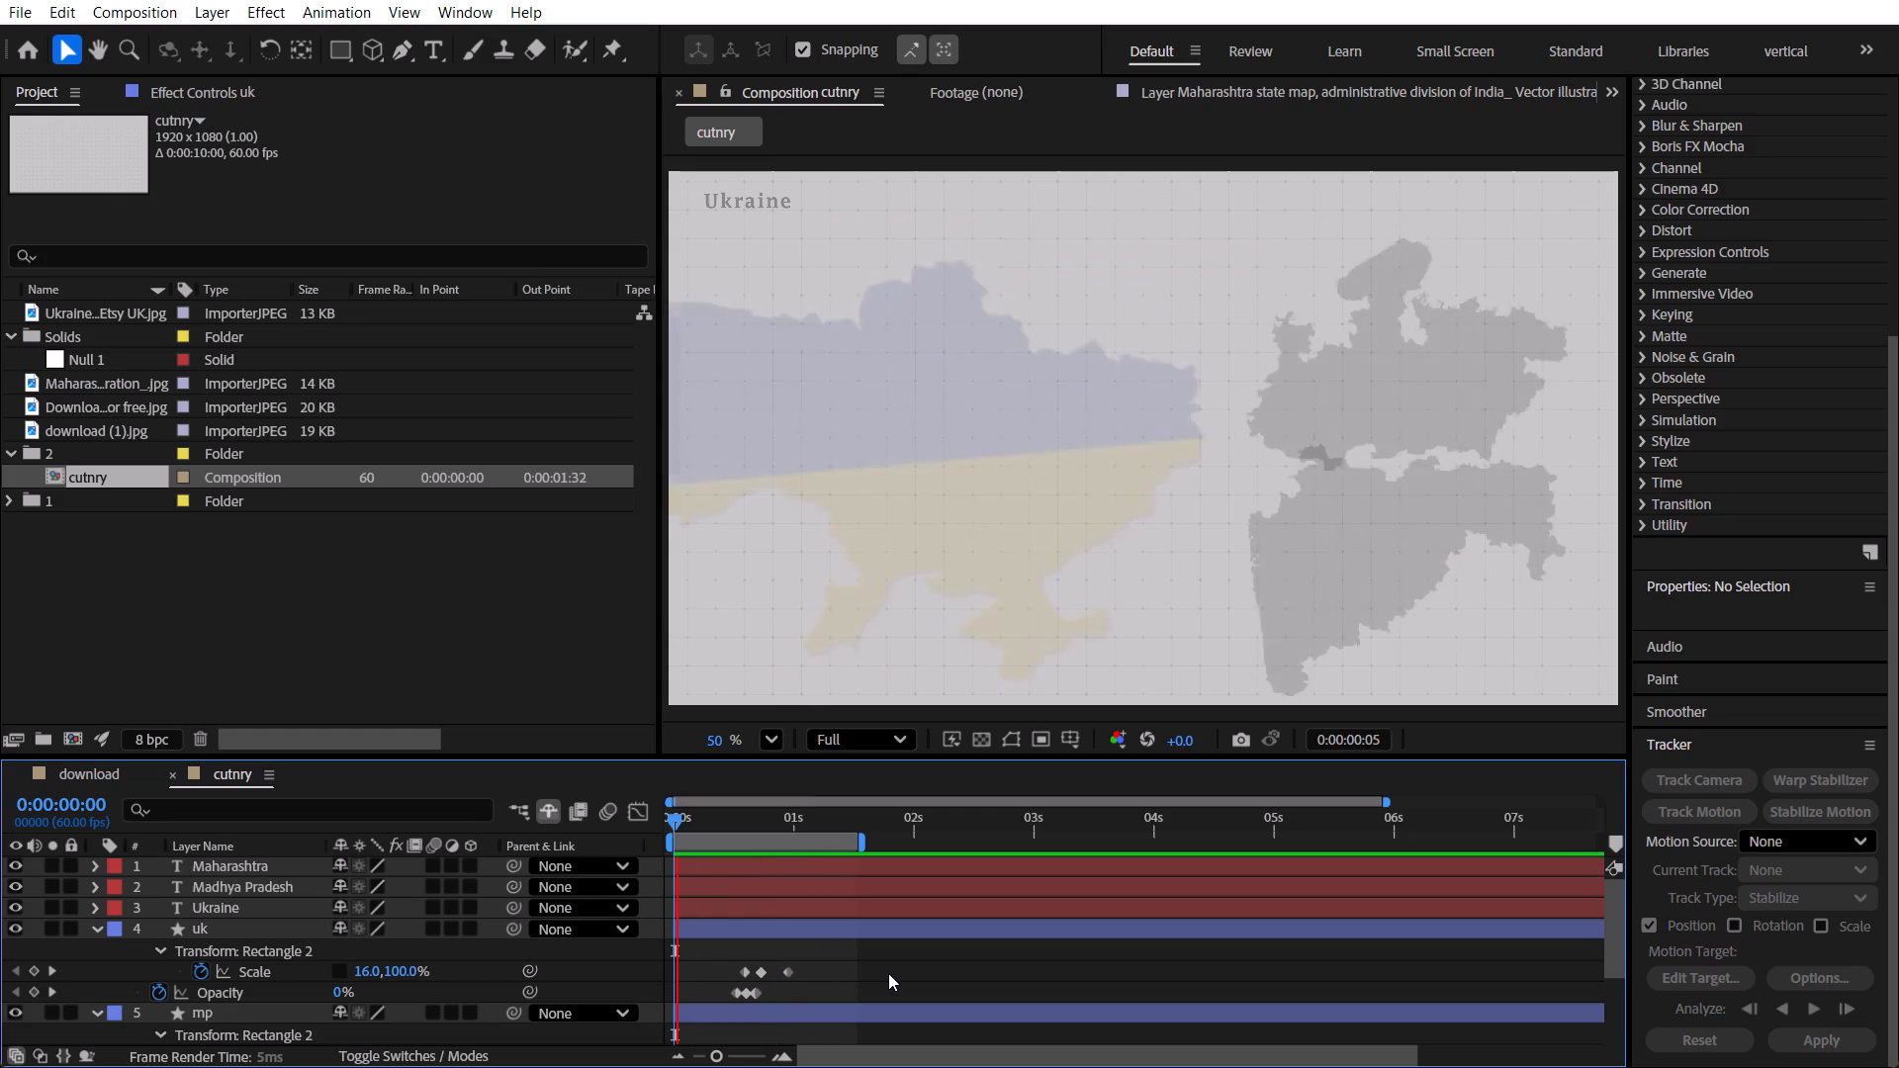
key("space")
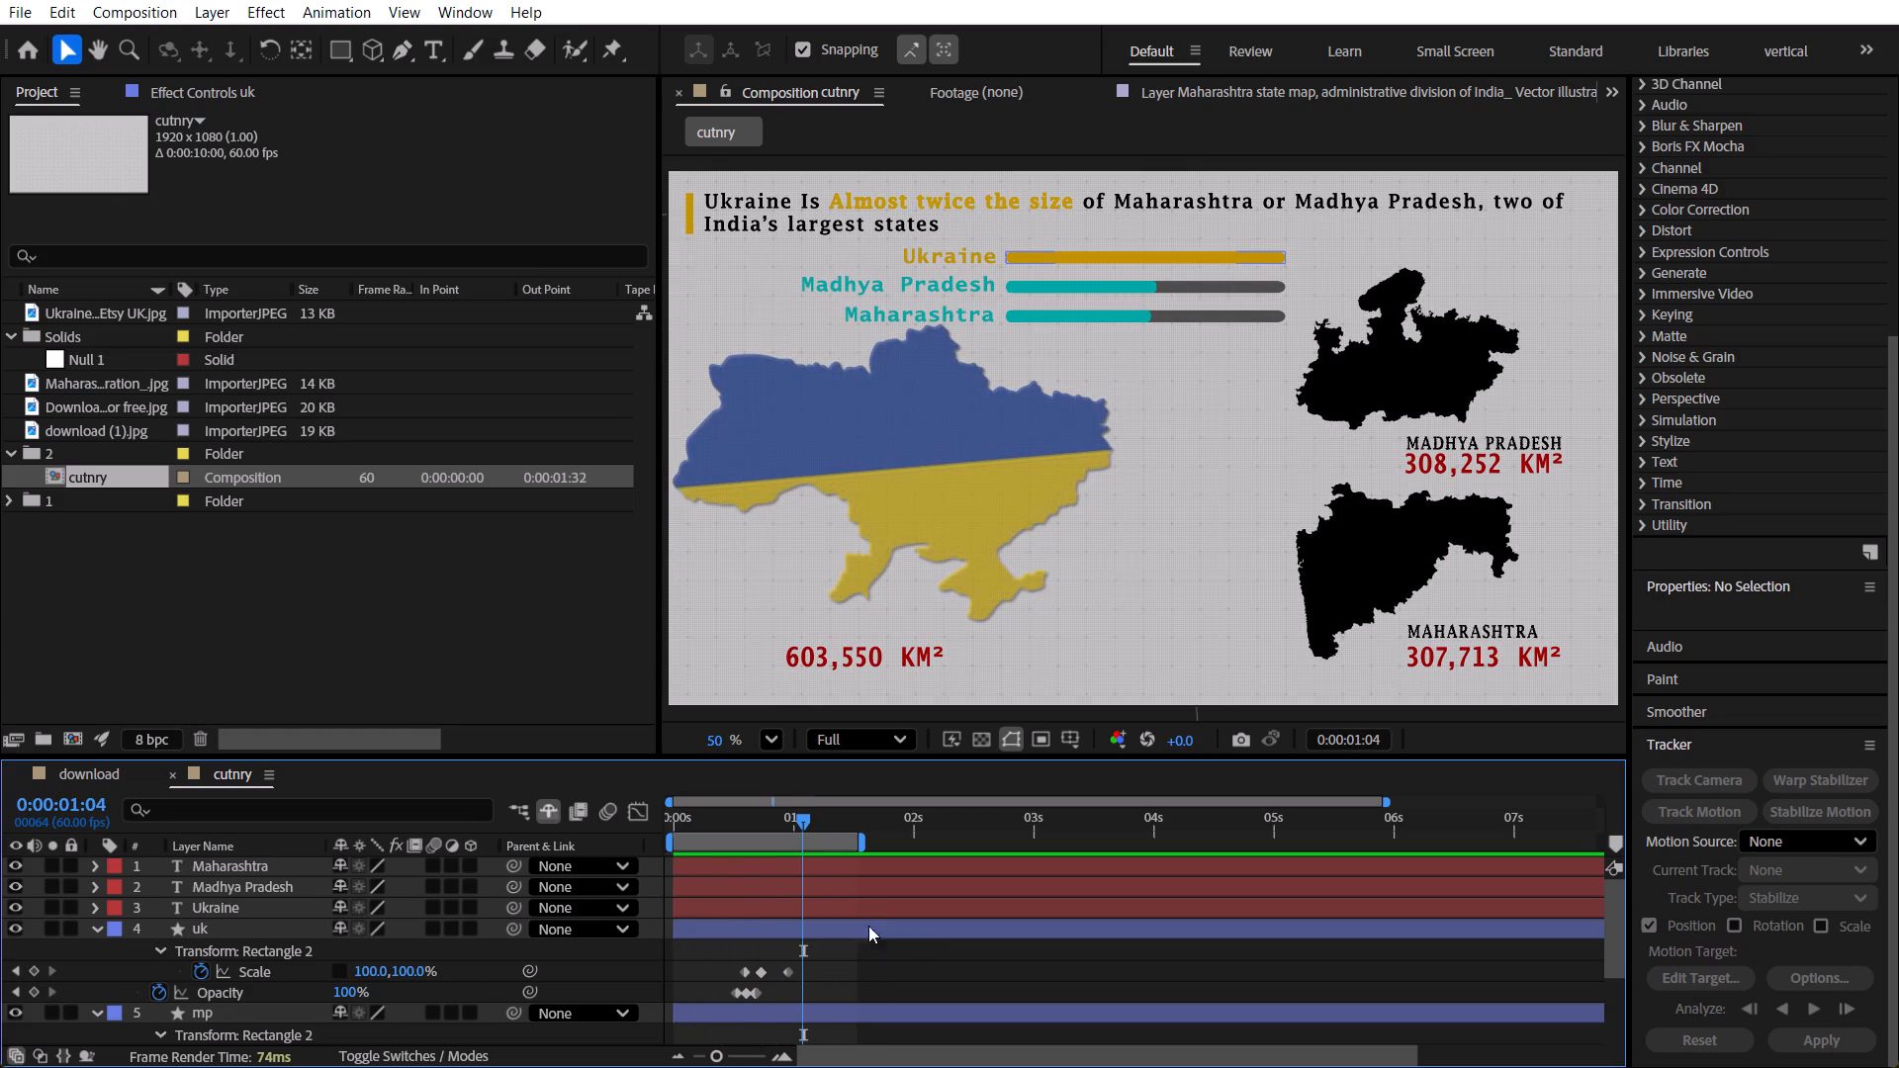
left_click_drag(807, 822, 854, 822)
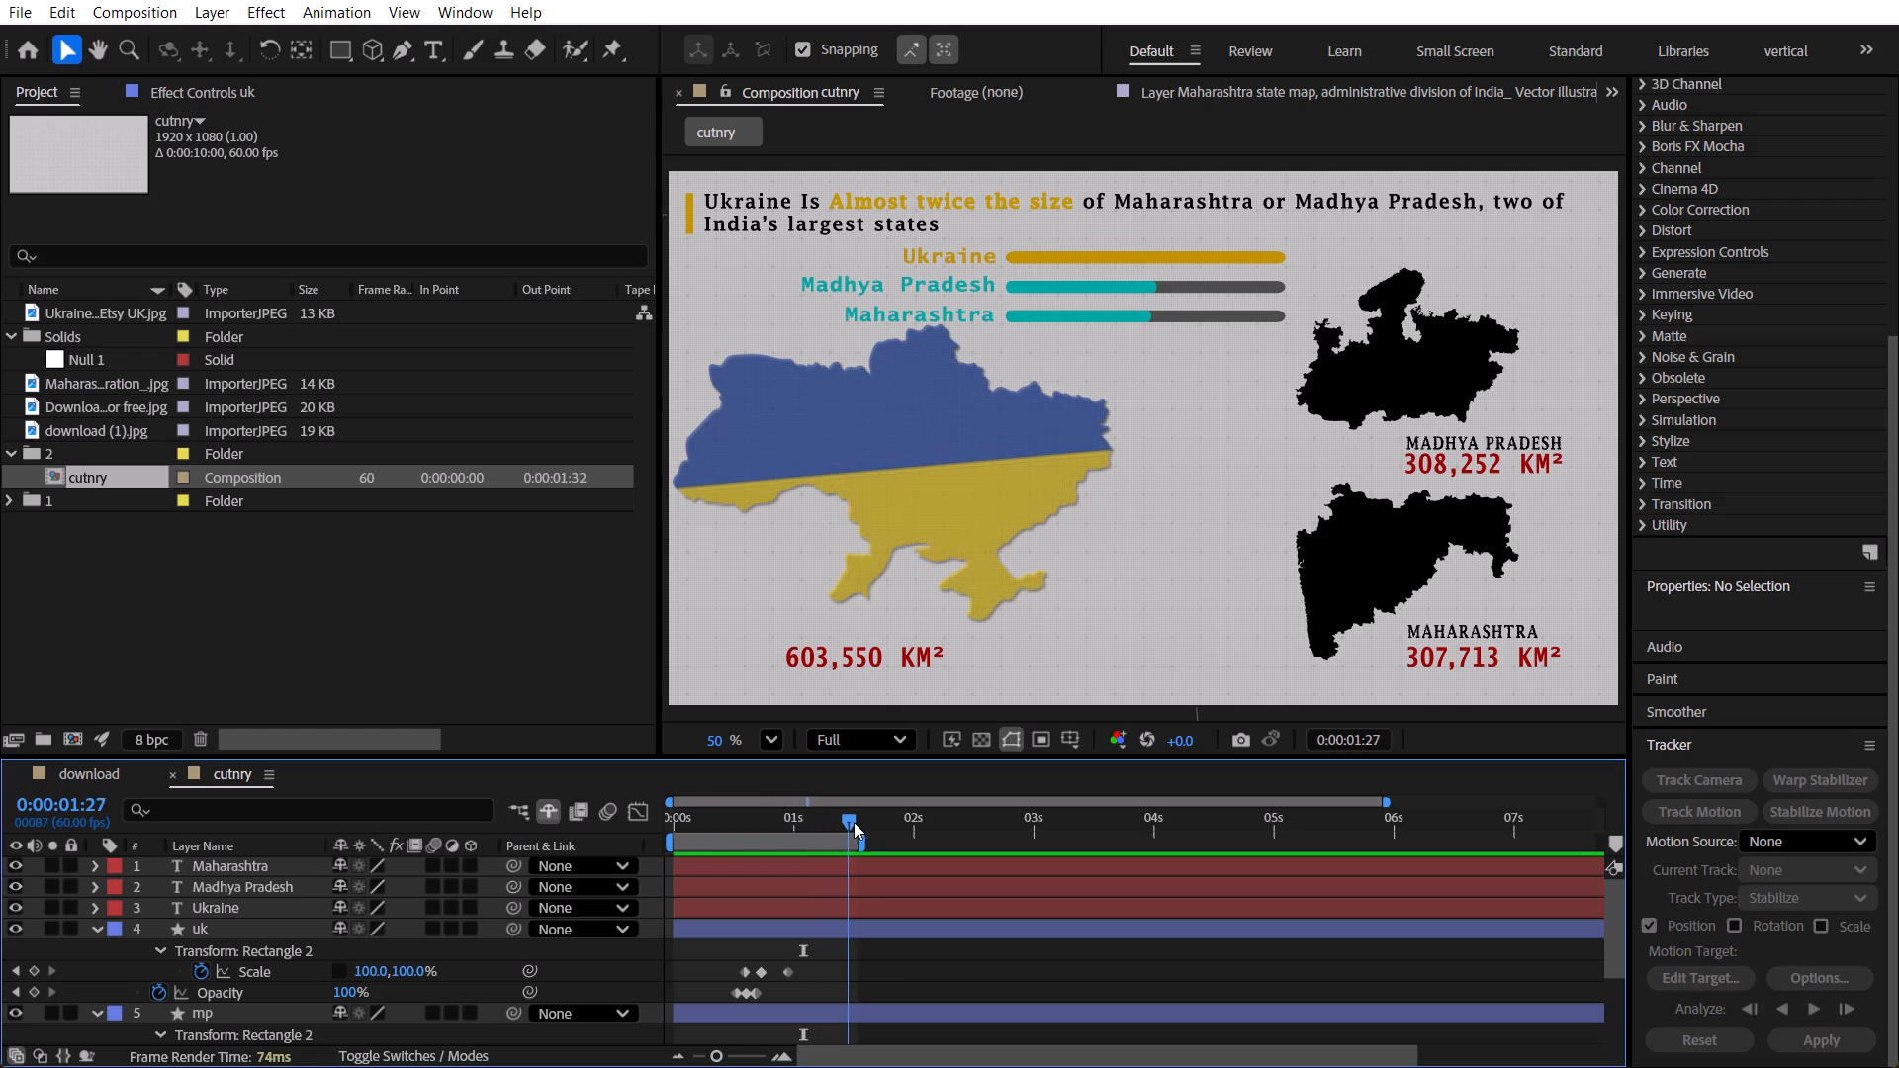
left_click_drag(854, 822, 881, 830)
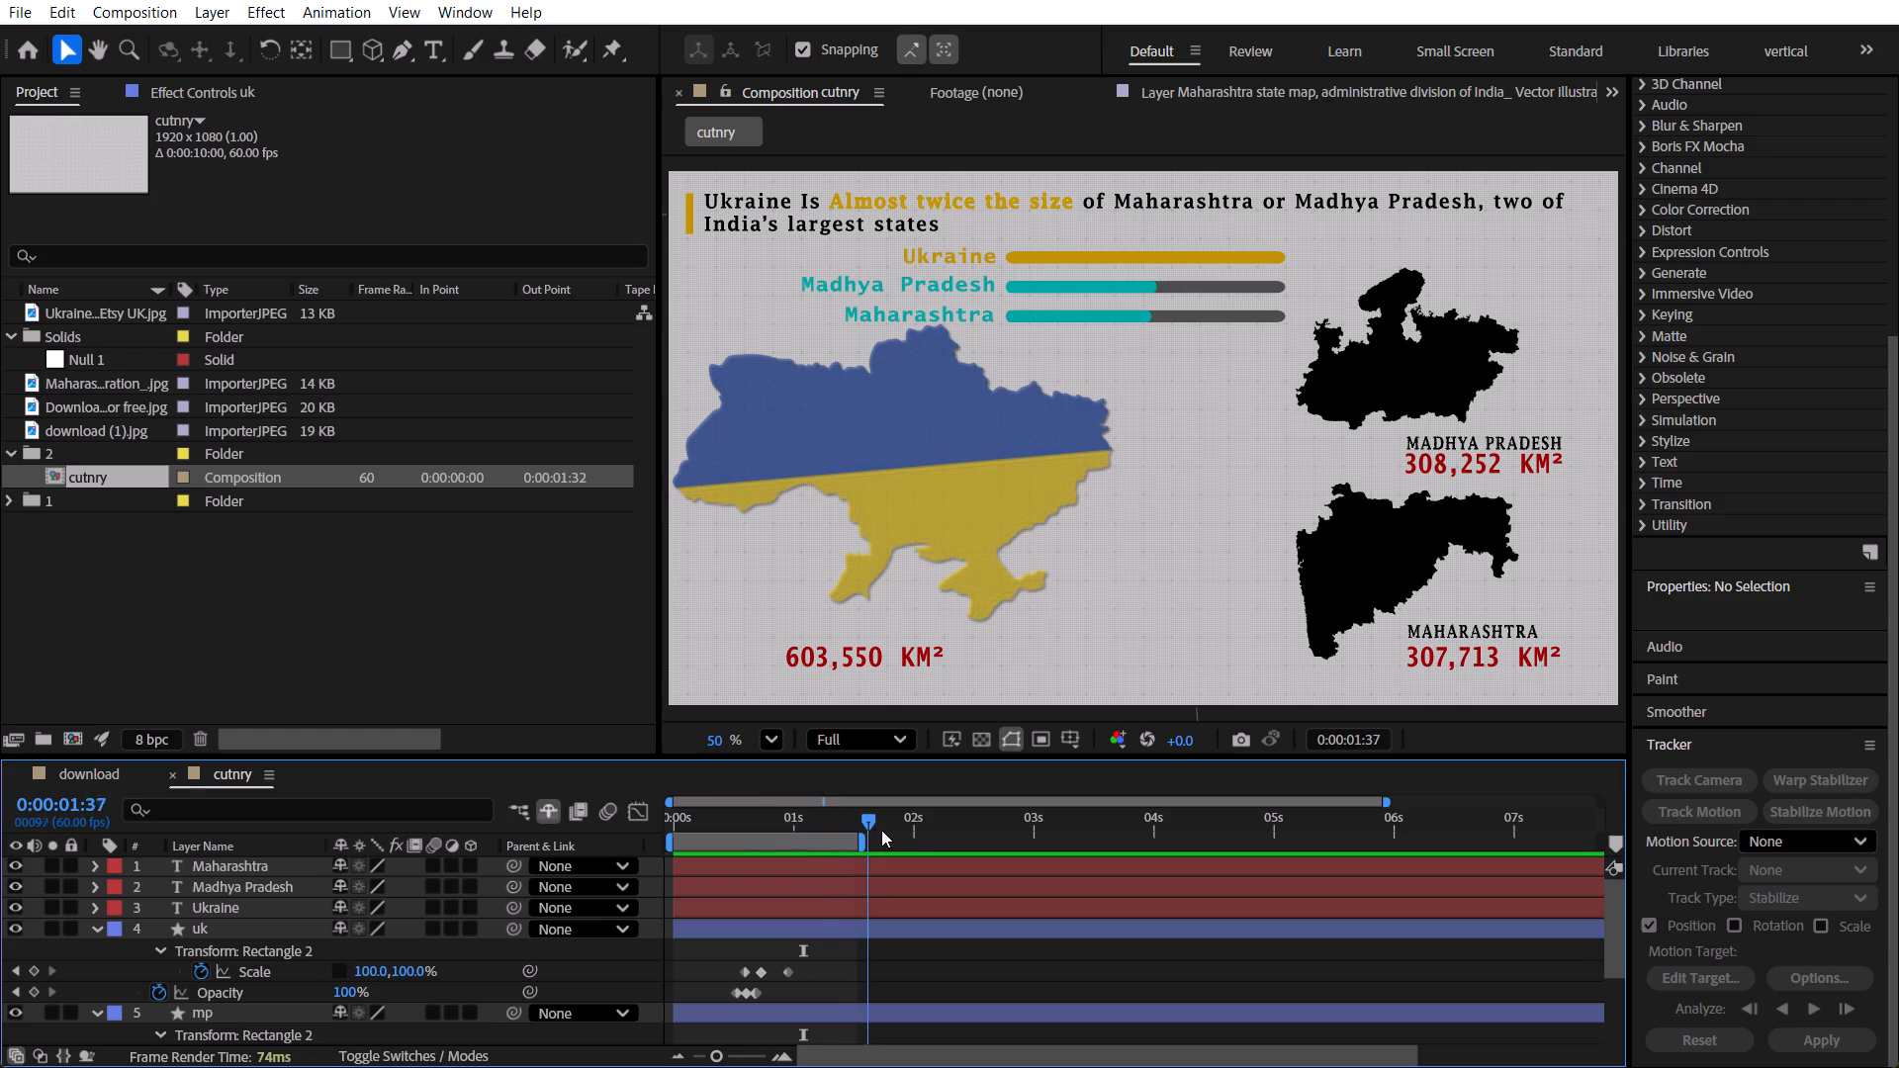
left_click_drag(881, 830, 751, 861)
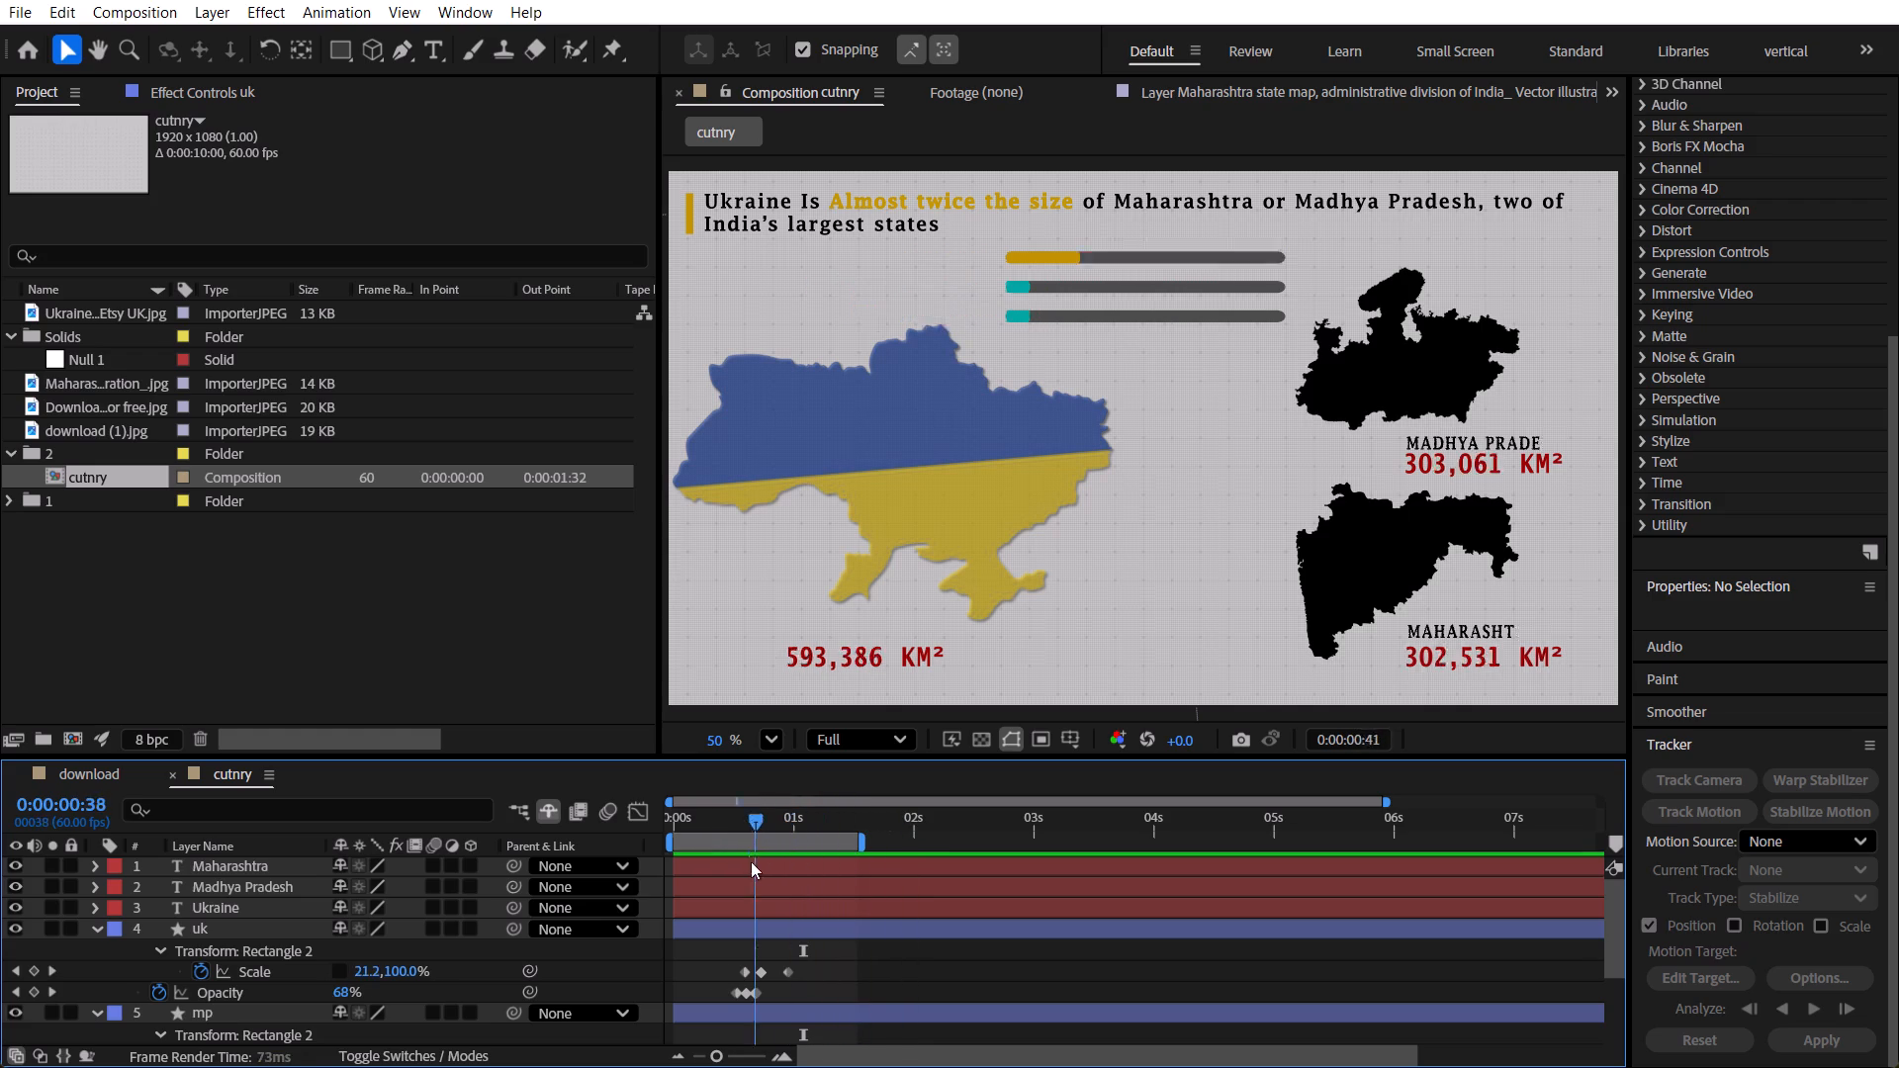
left_click_drag(751, 861, 616, 879)
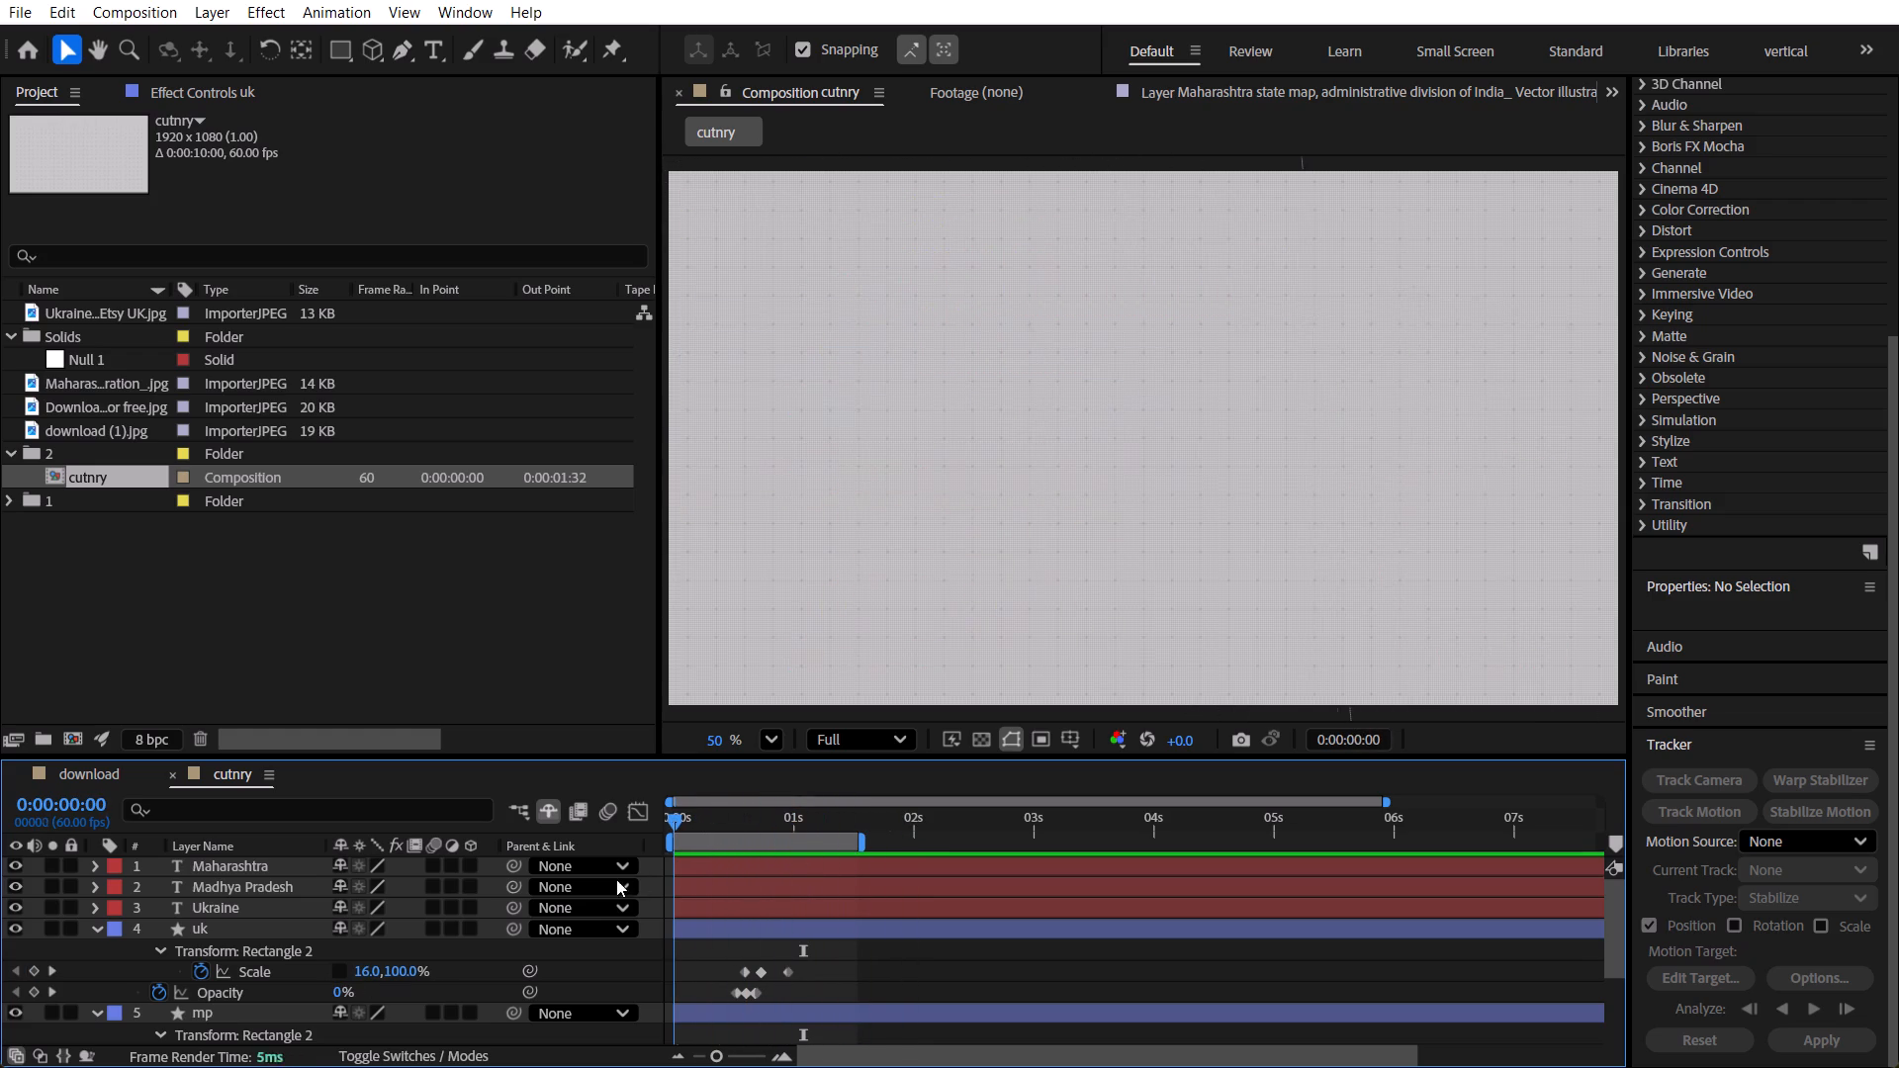
left_click_drag(616, 879, 590, 879)
Collapse the keyframed properties of the bar layers.
key("u")
key("u")
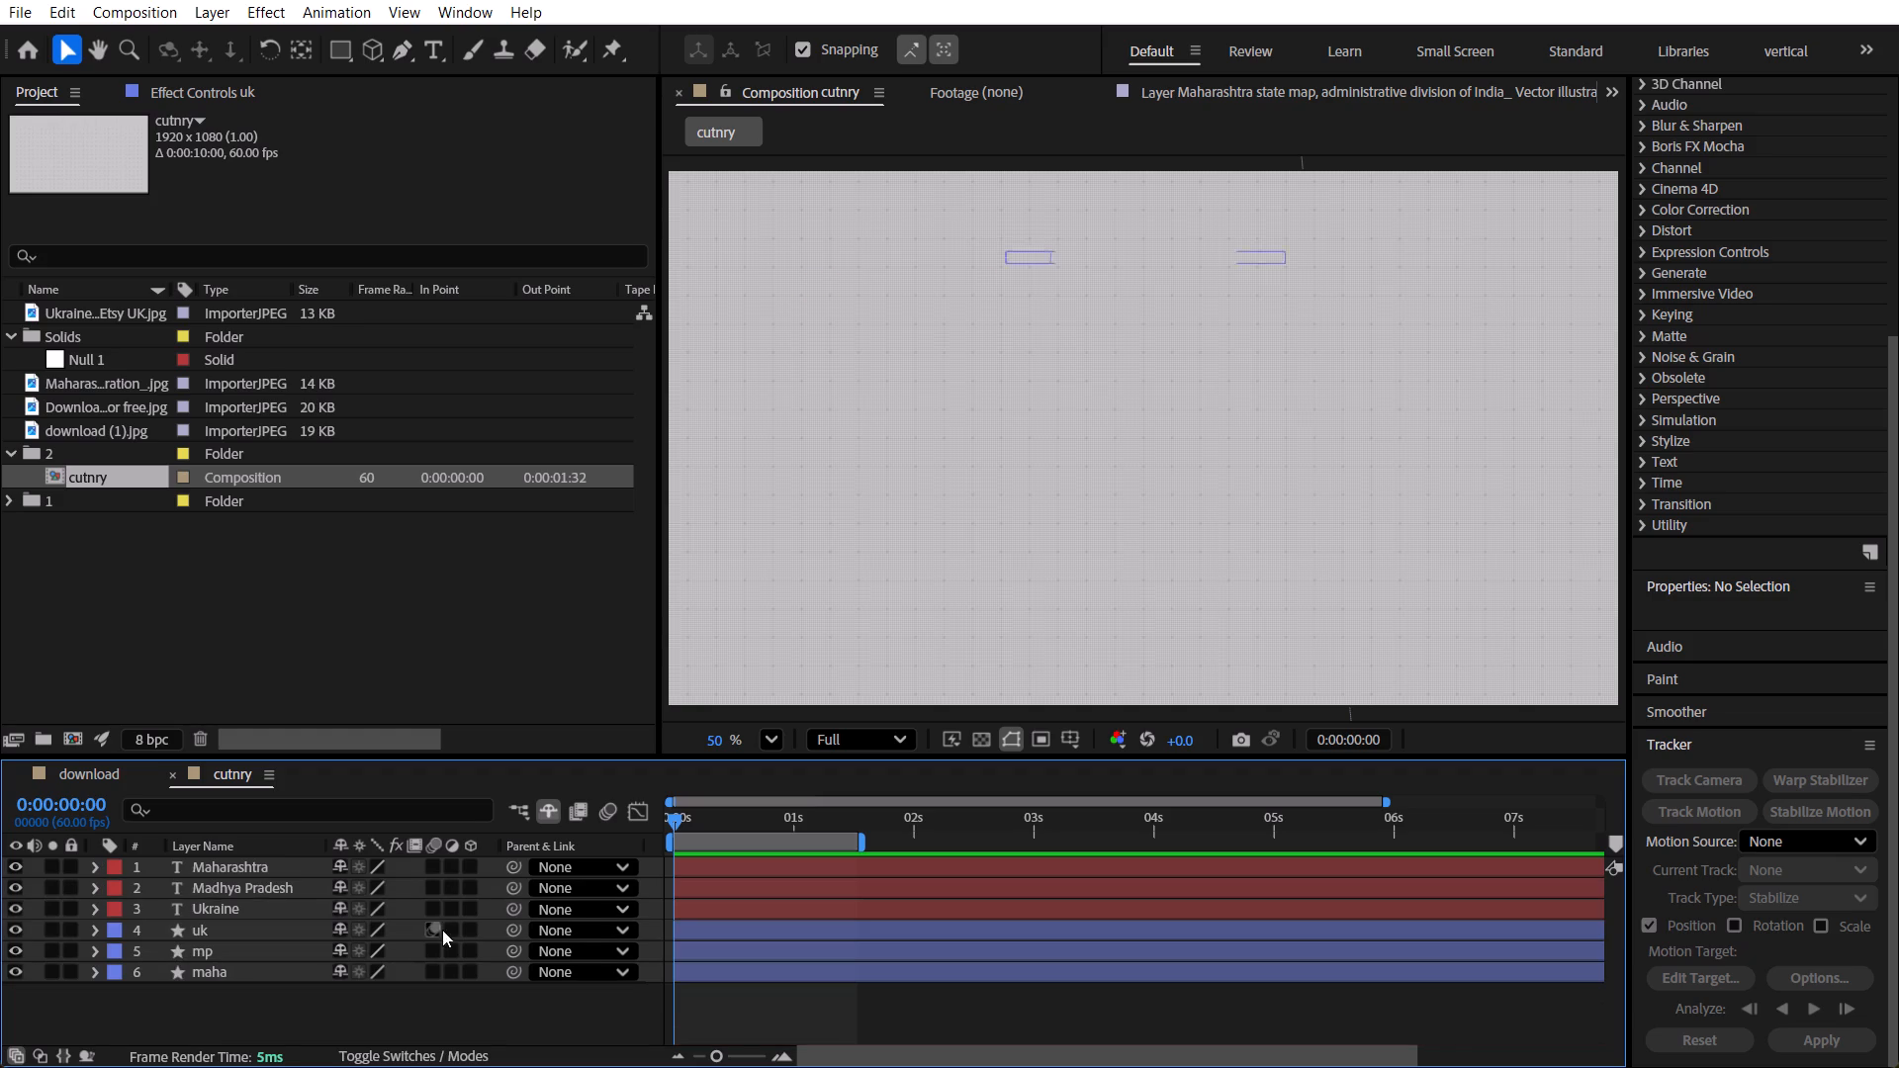
left_click(457, 1006)
Go to 0:00:00:50, select the uk, mp and maha layers and examine their shared layer properties.
left_click_drag(740, 815, 786, 837)
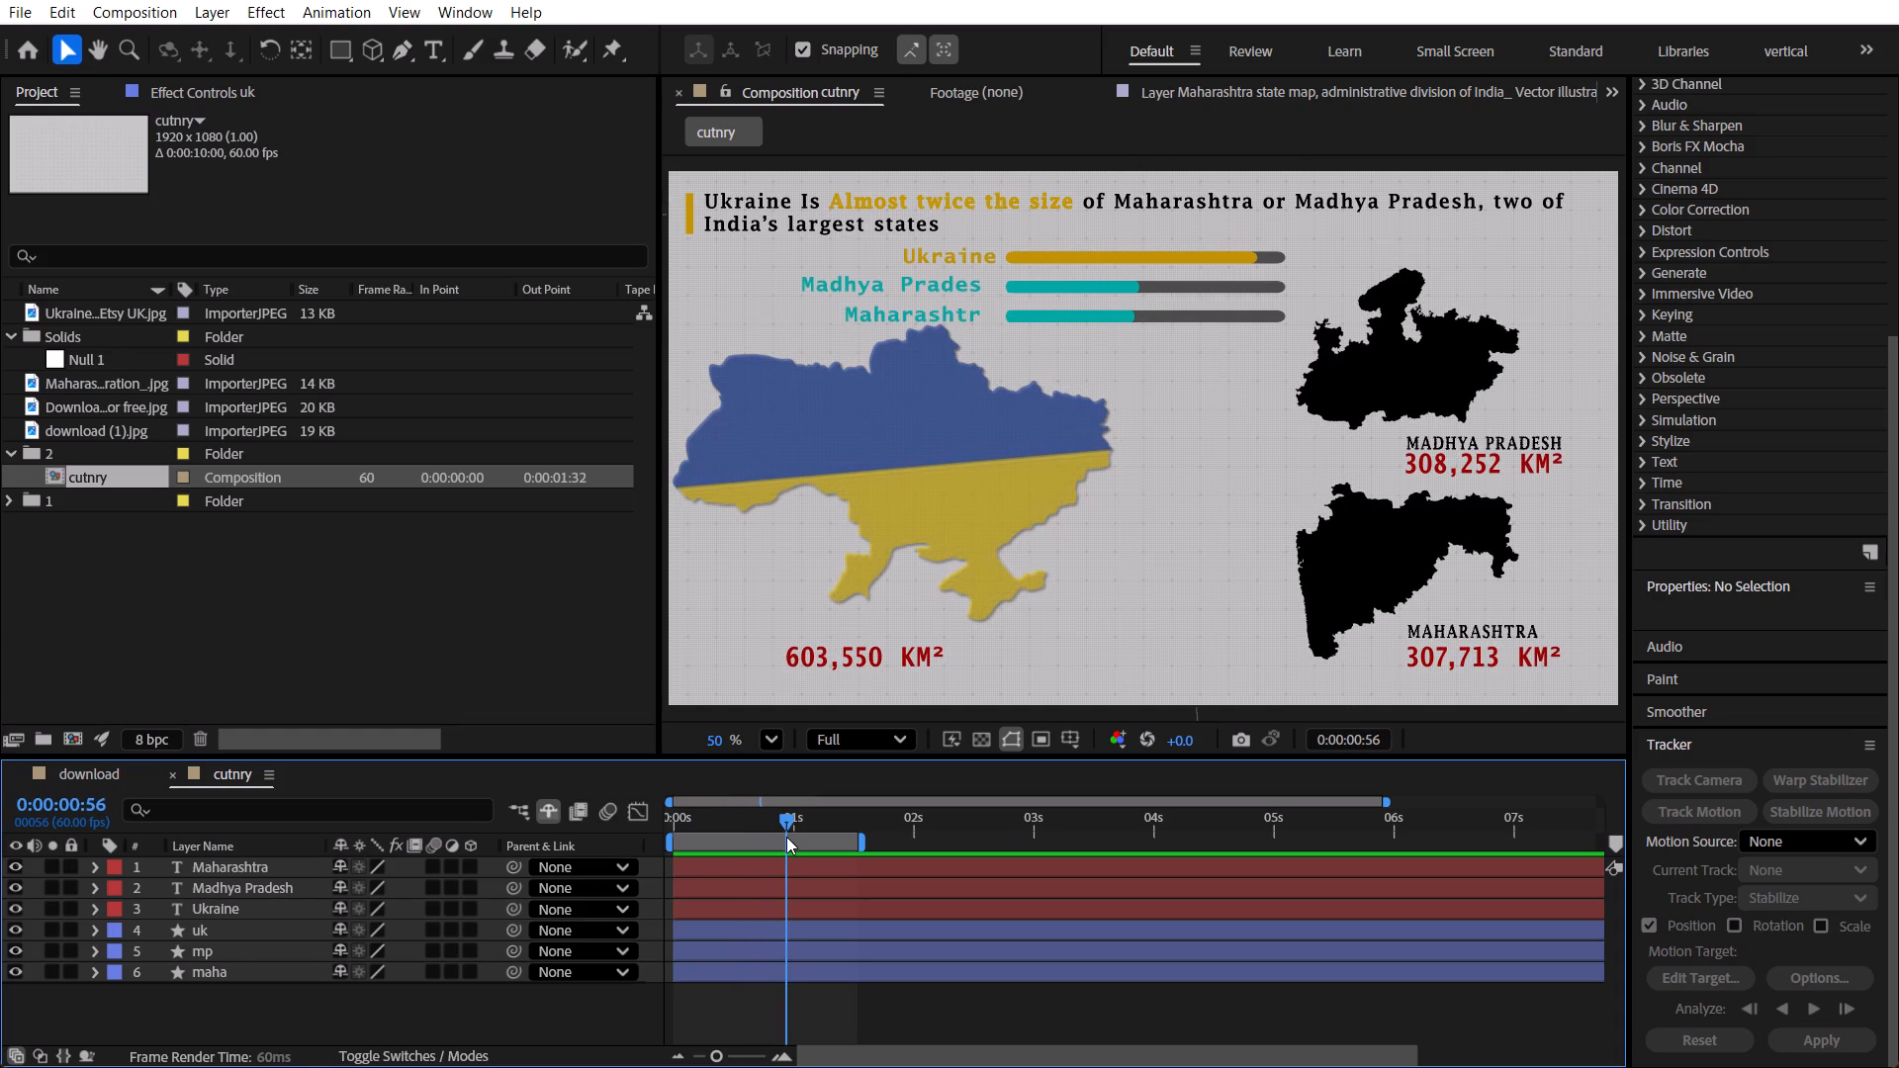
left_click_drag(786, 837, 774, 840)
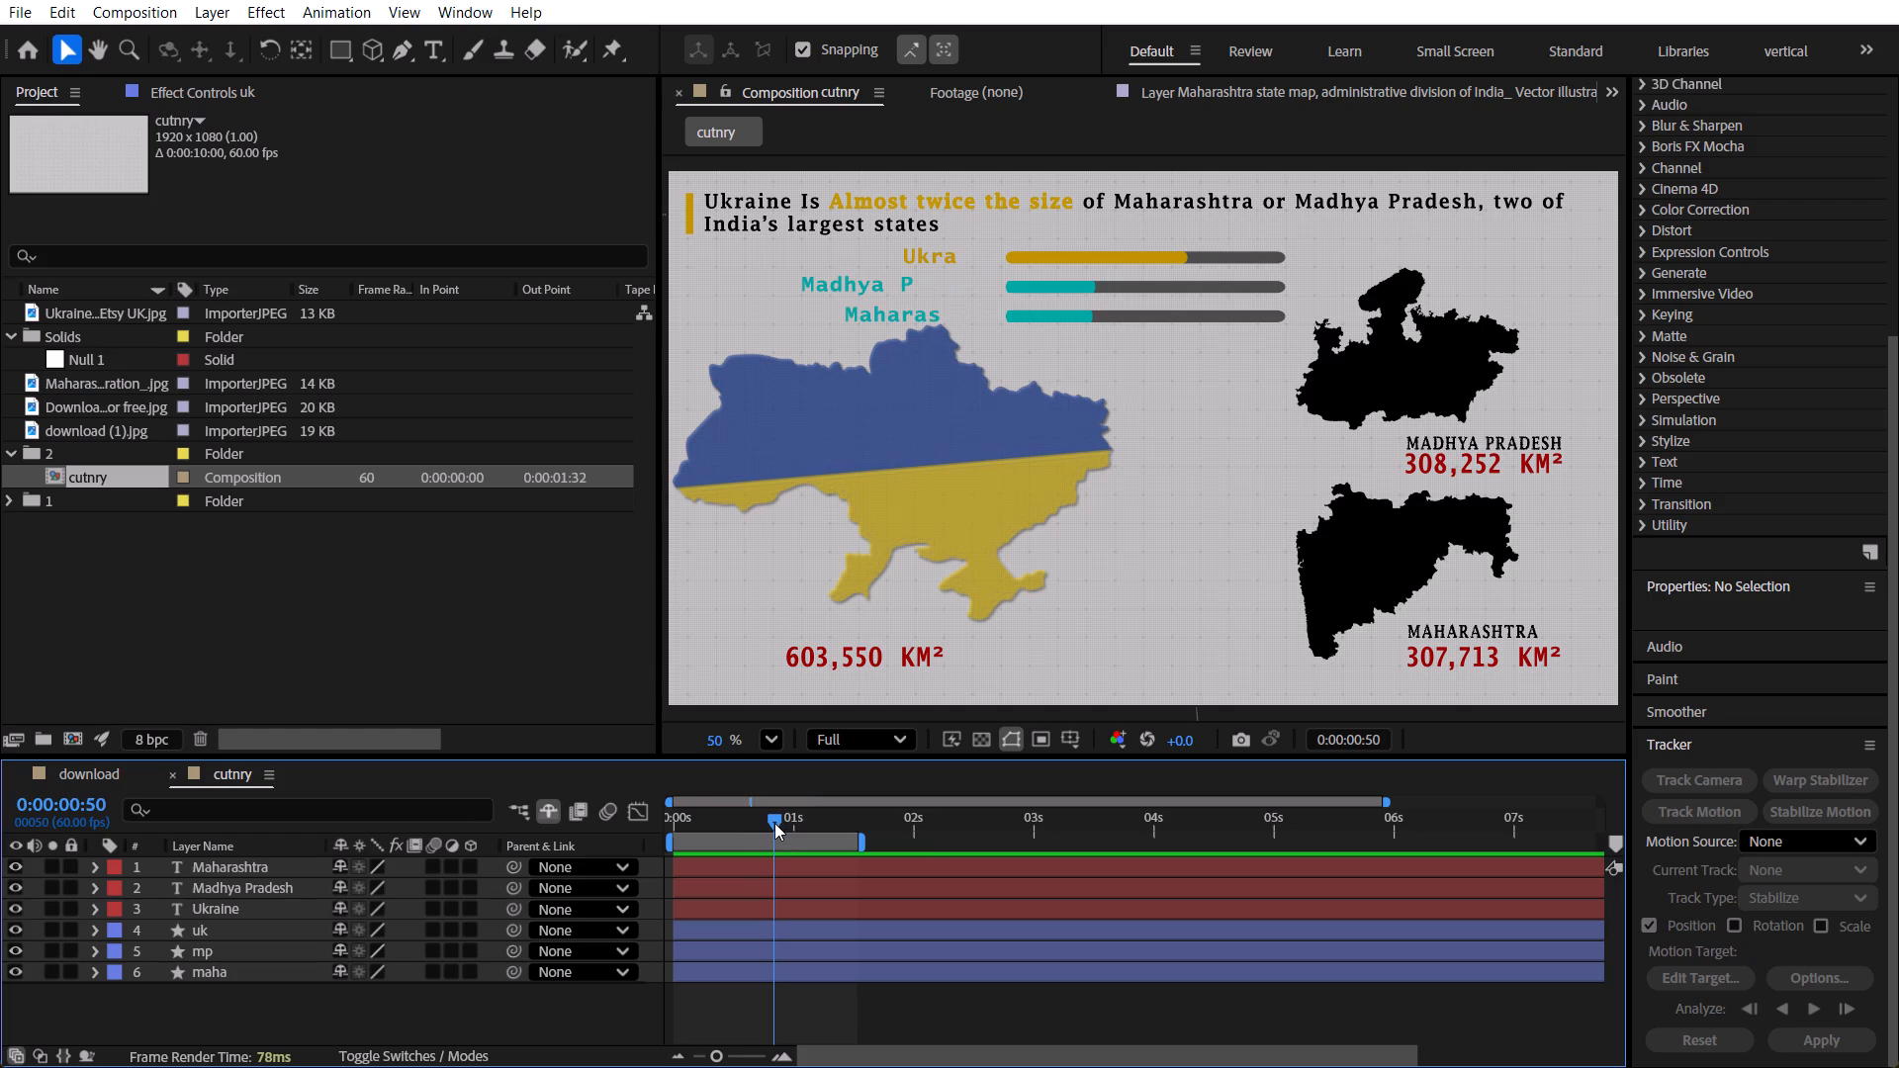
left_click_drag(249, 1001, 275, 932)
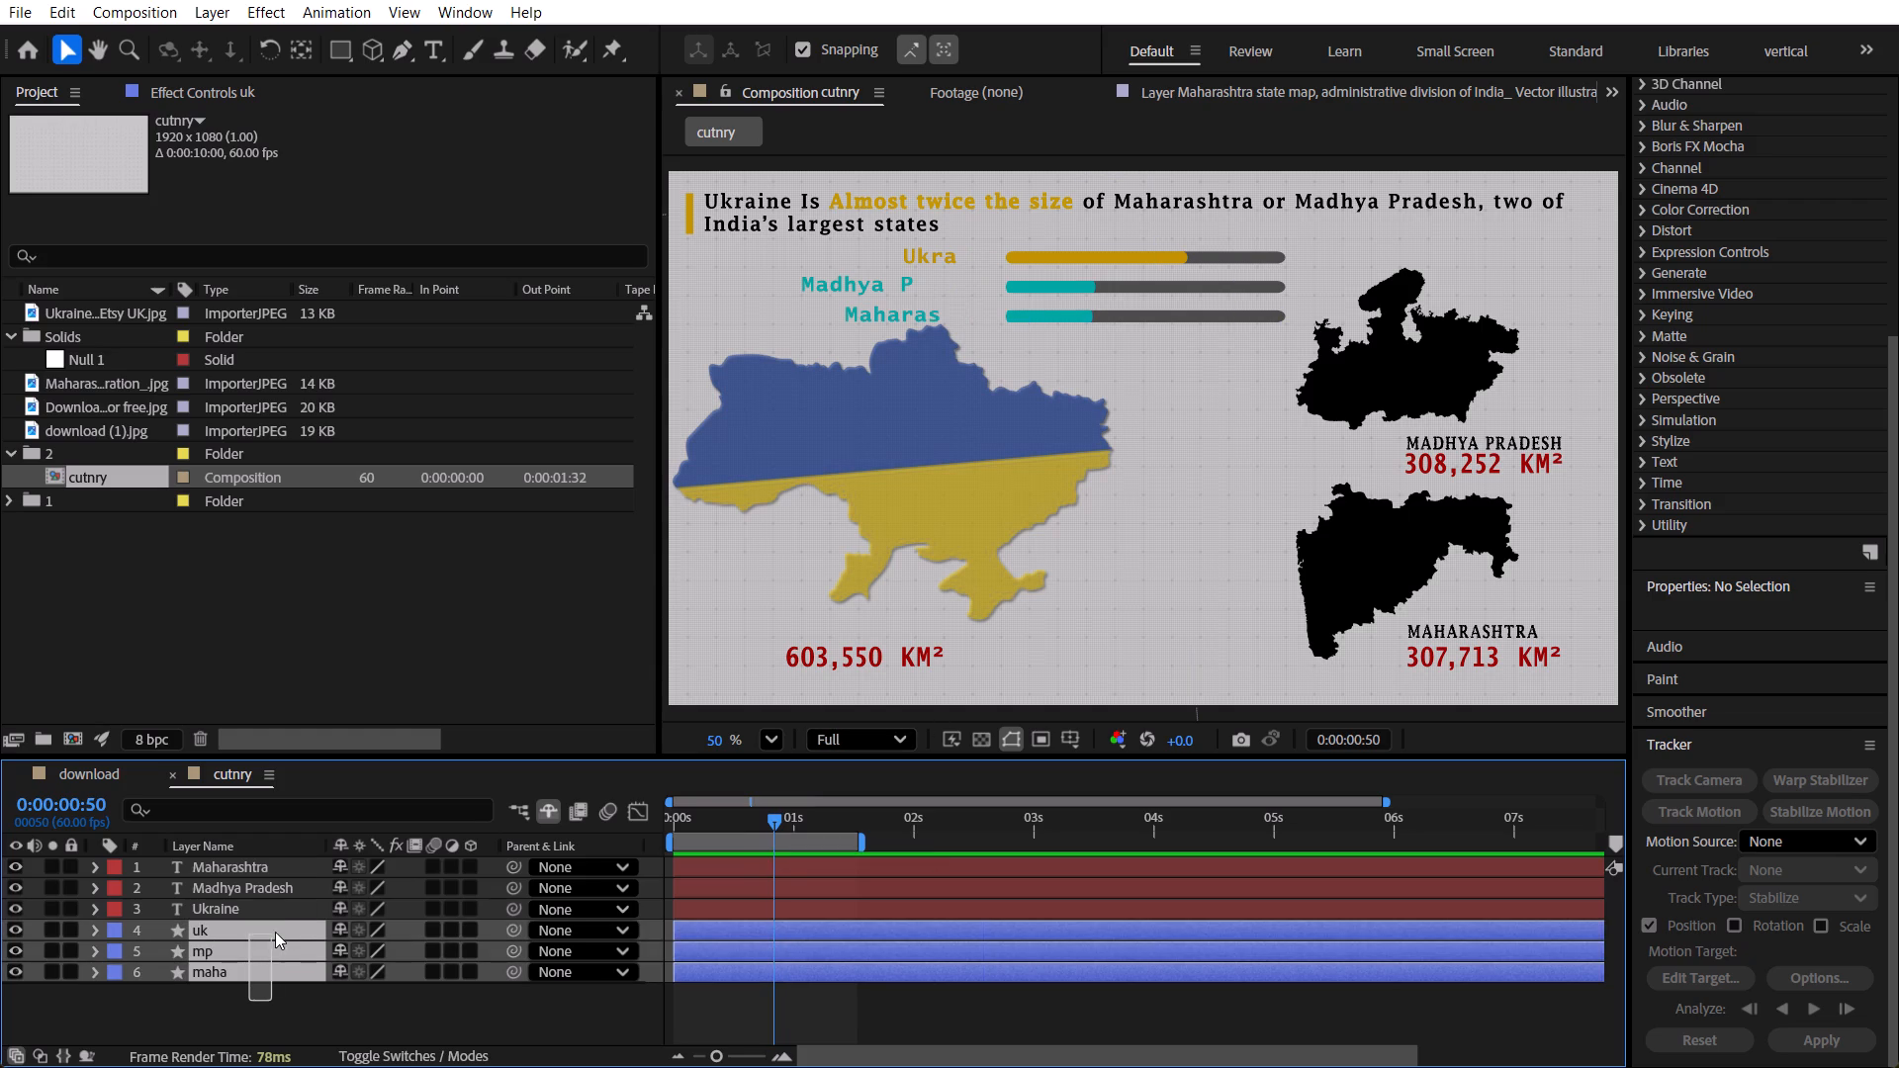
left_click_drag(275, 932, 280, 927)
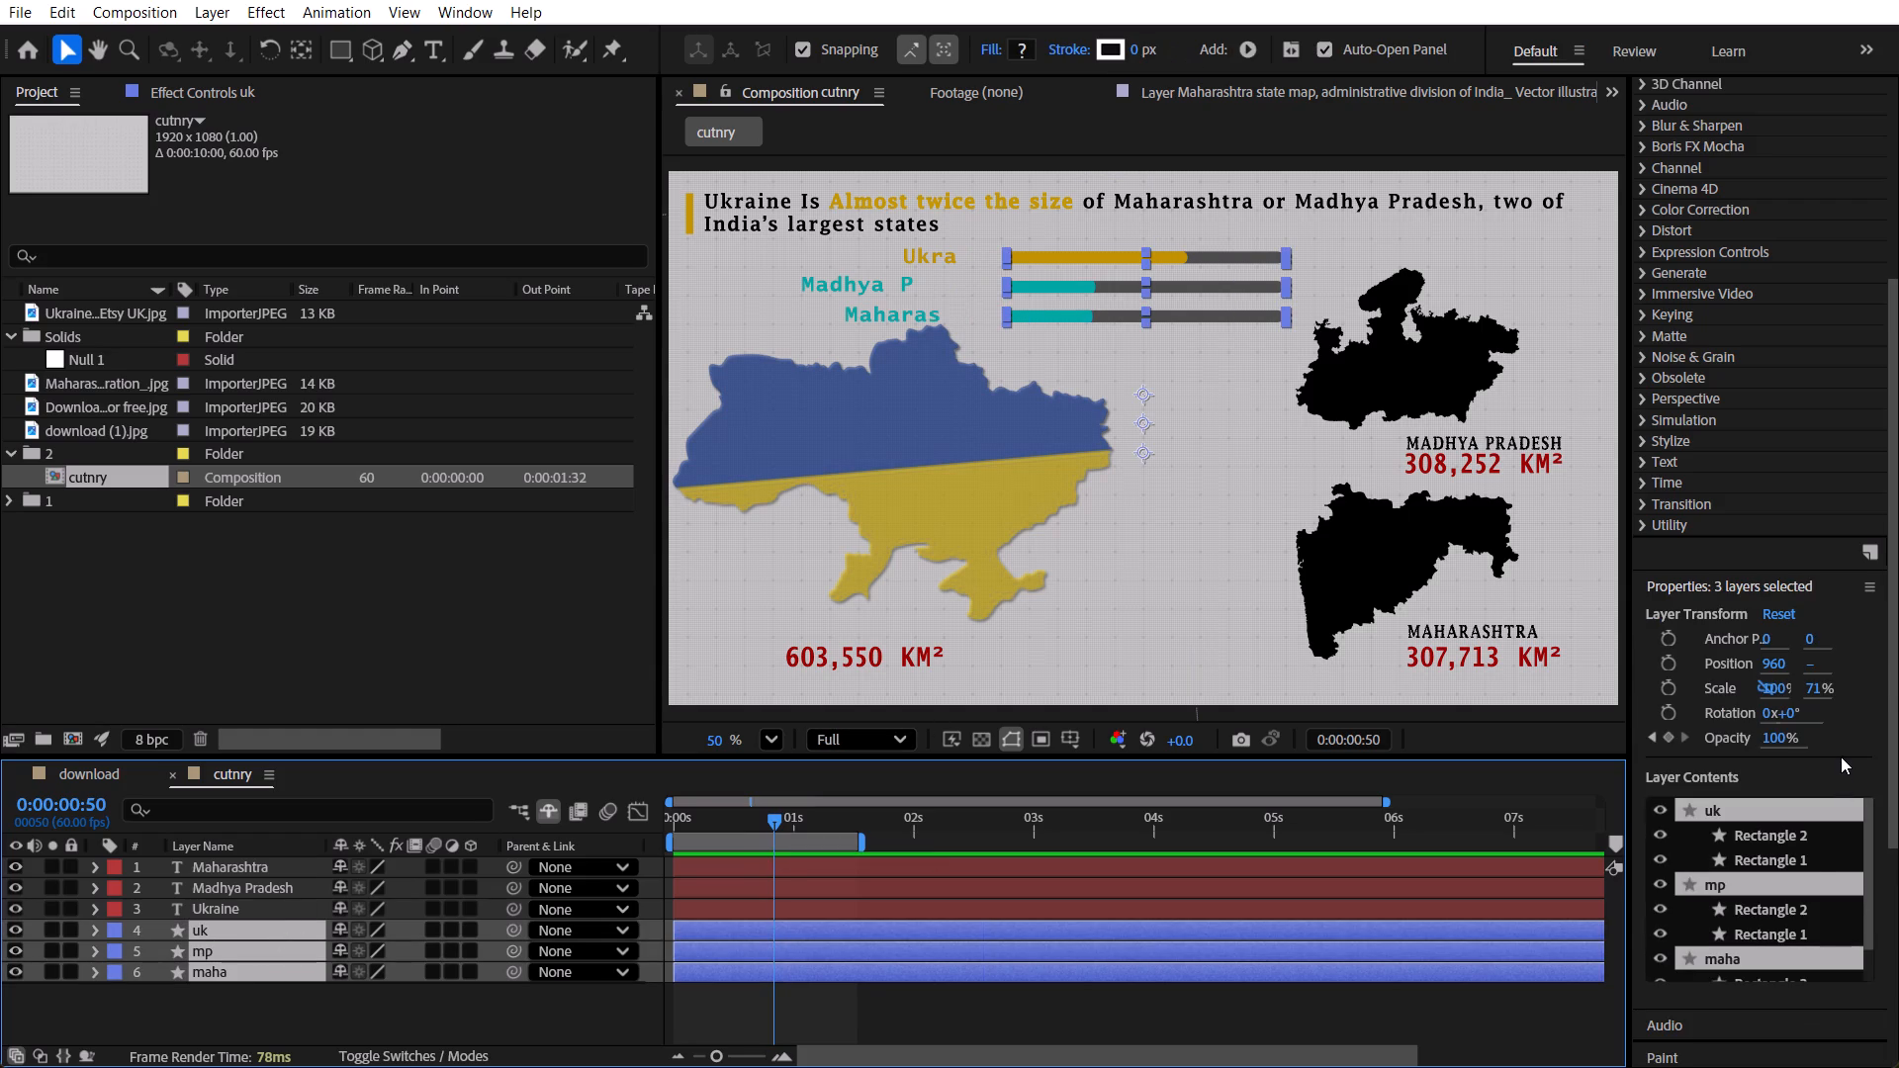
scroll(1841, 756, "down", 6)
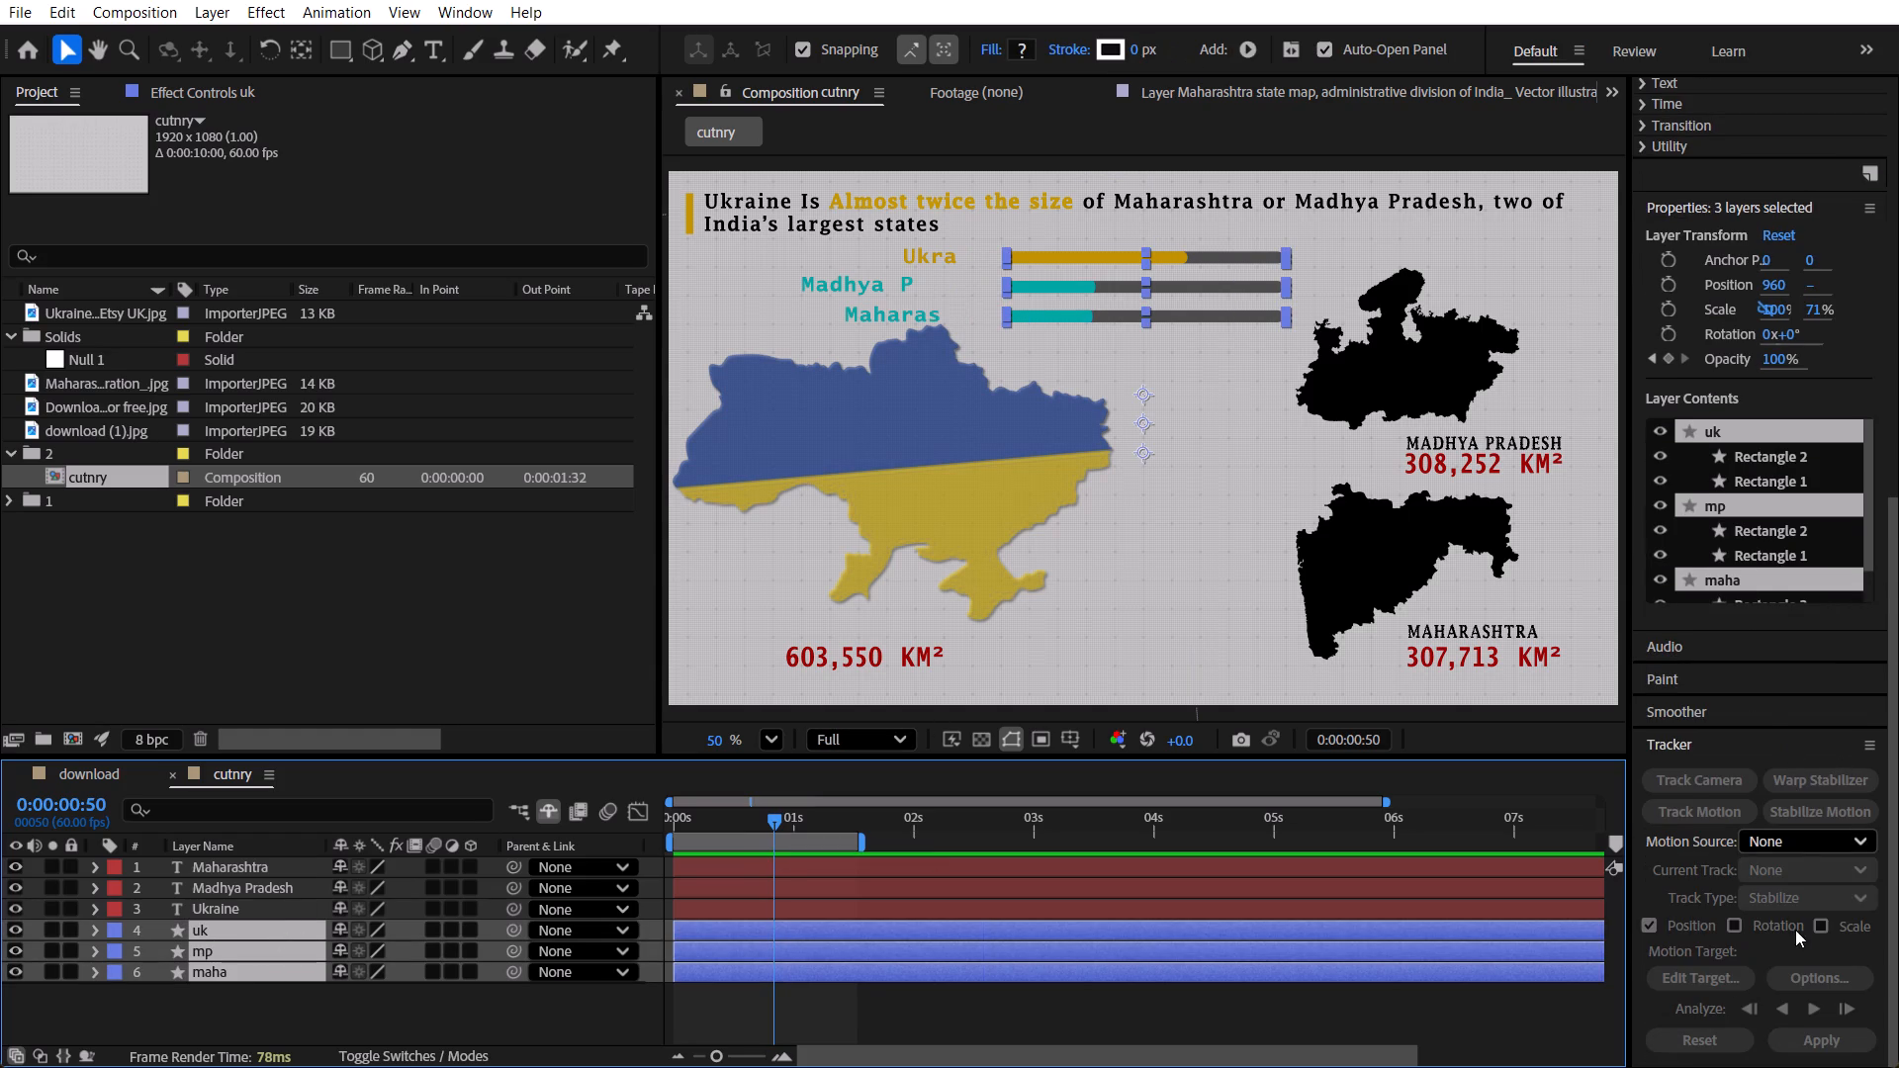
scroll(1761, 713, "down", 1)
scroll(1764, 707, "up", 1)
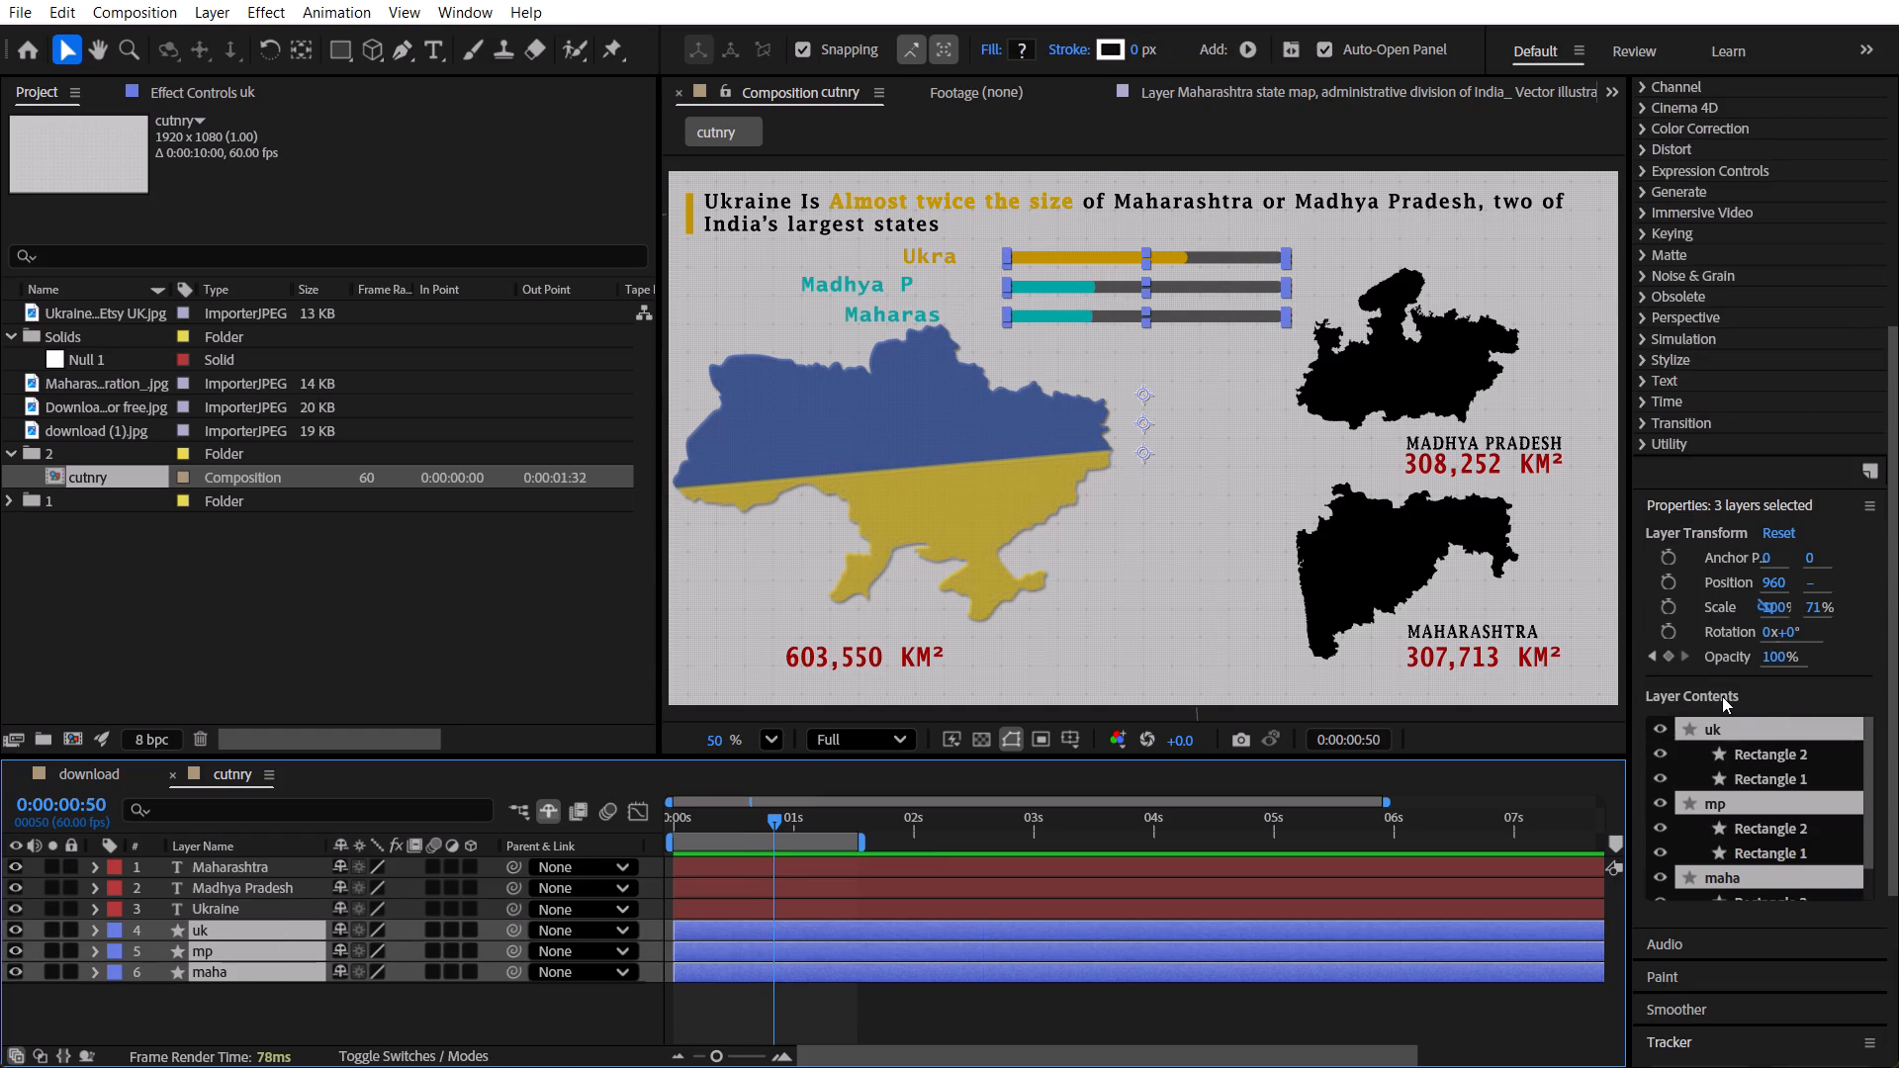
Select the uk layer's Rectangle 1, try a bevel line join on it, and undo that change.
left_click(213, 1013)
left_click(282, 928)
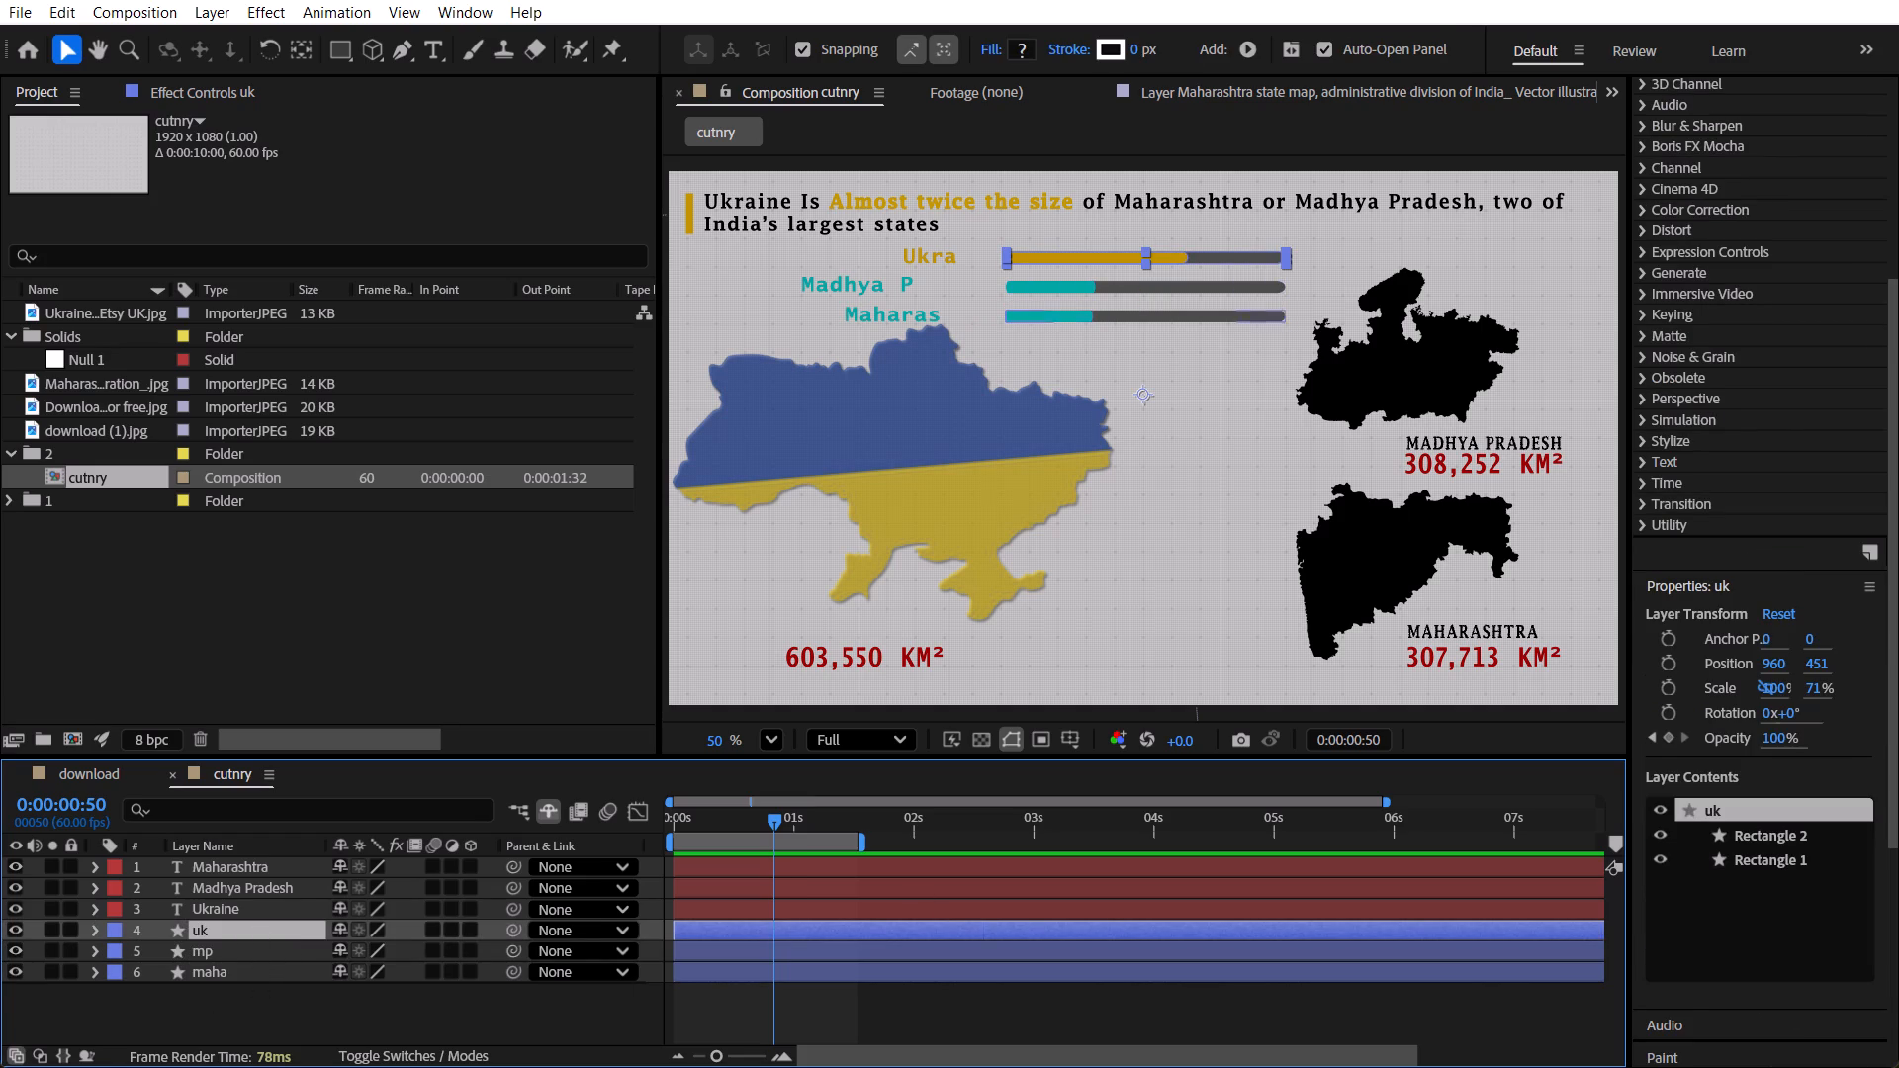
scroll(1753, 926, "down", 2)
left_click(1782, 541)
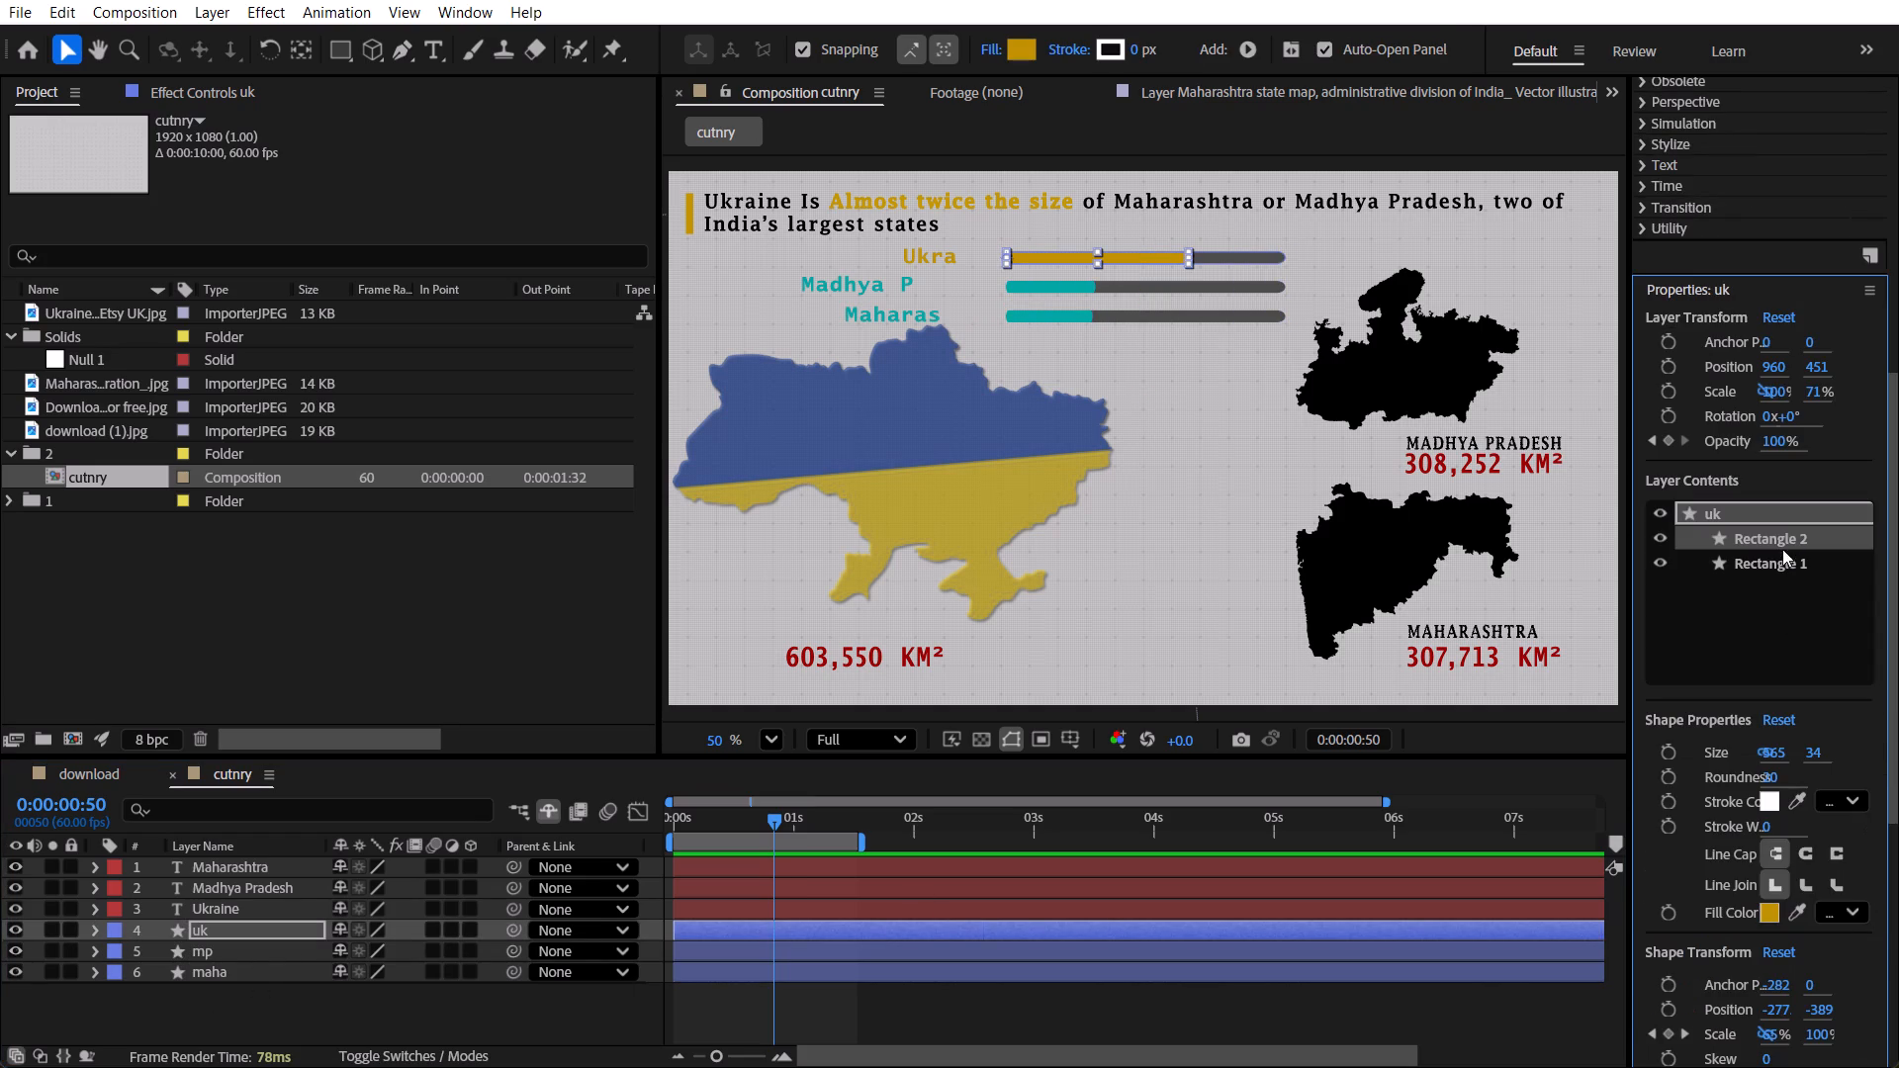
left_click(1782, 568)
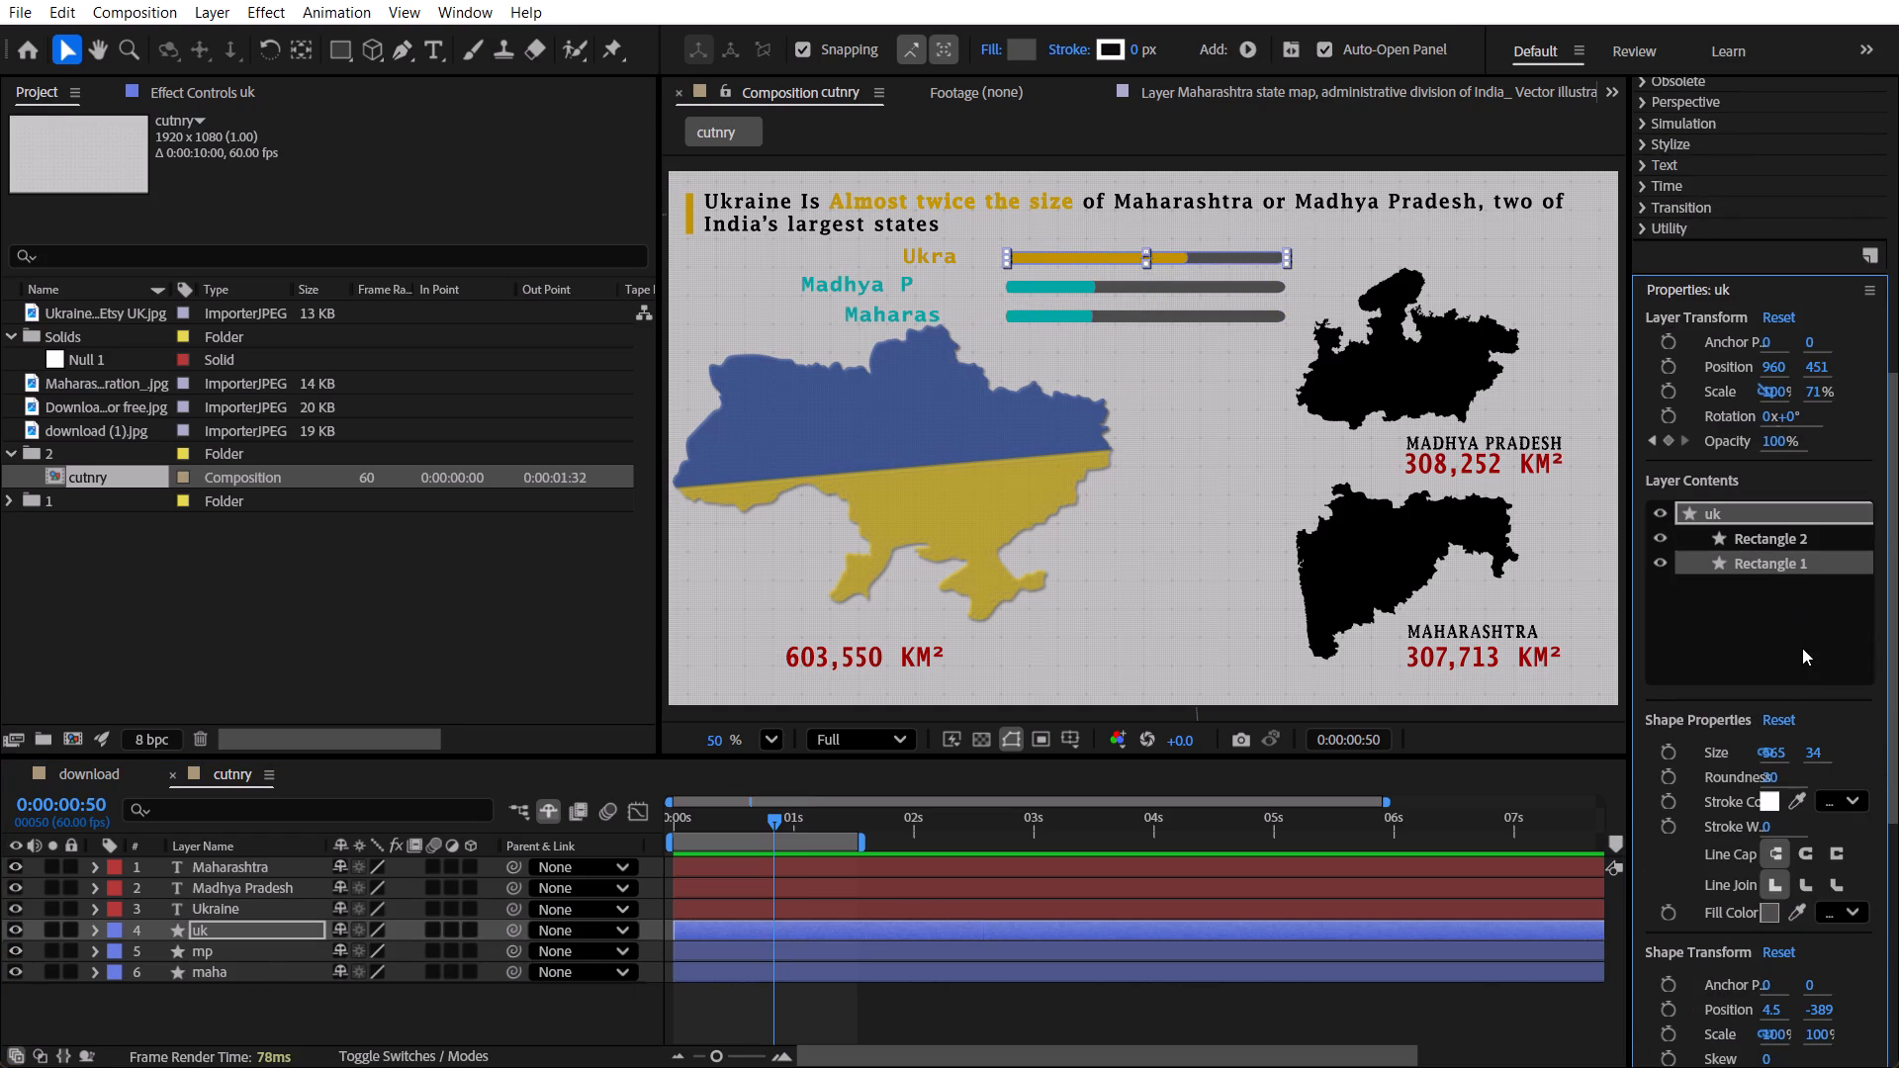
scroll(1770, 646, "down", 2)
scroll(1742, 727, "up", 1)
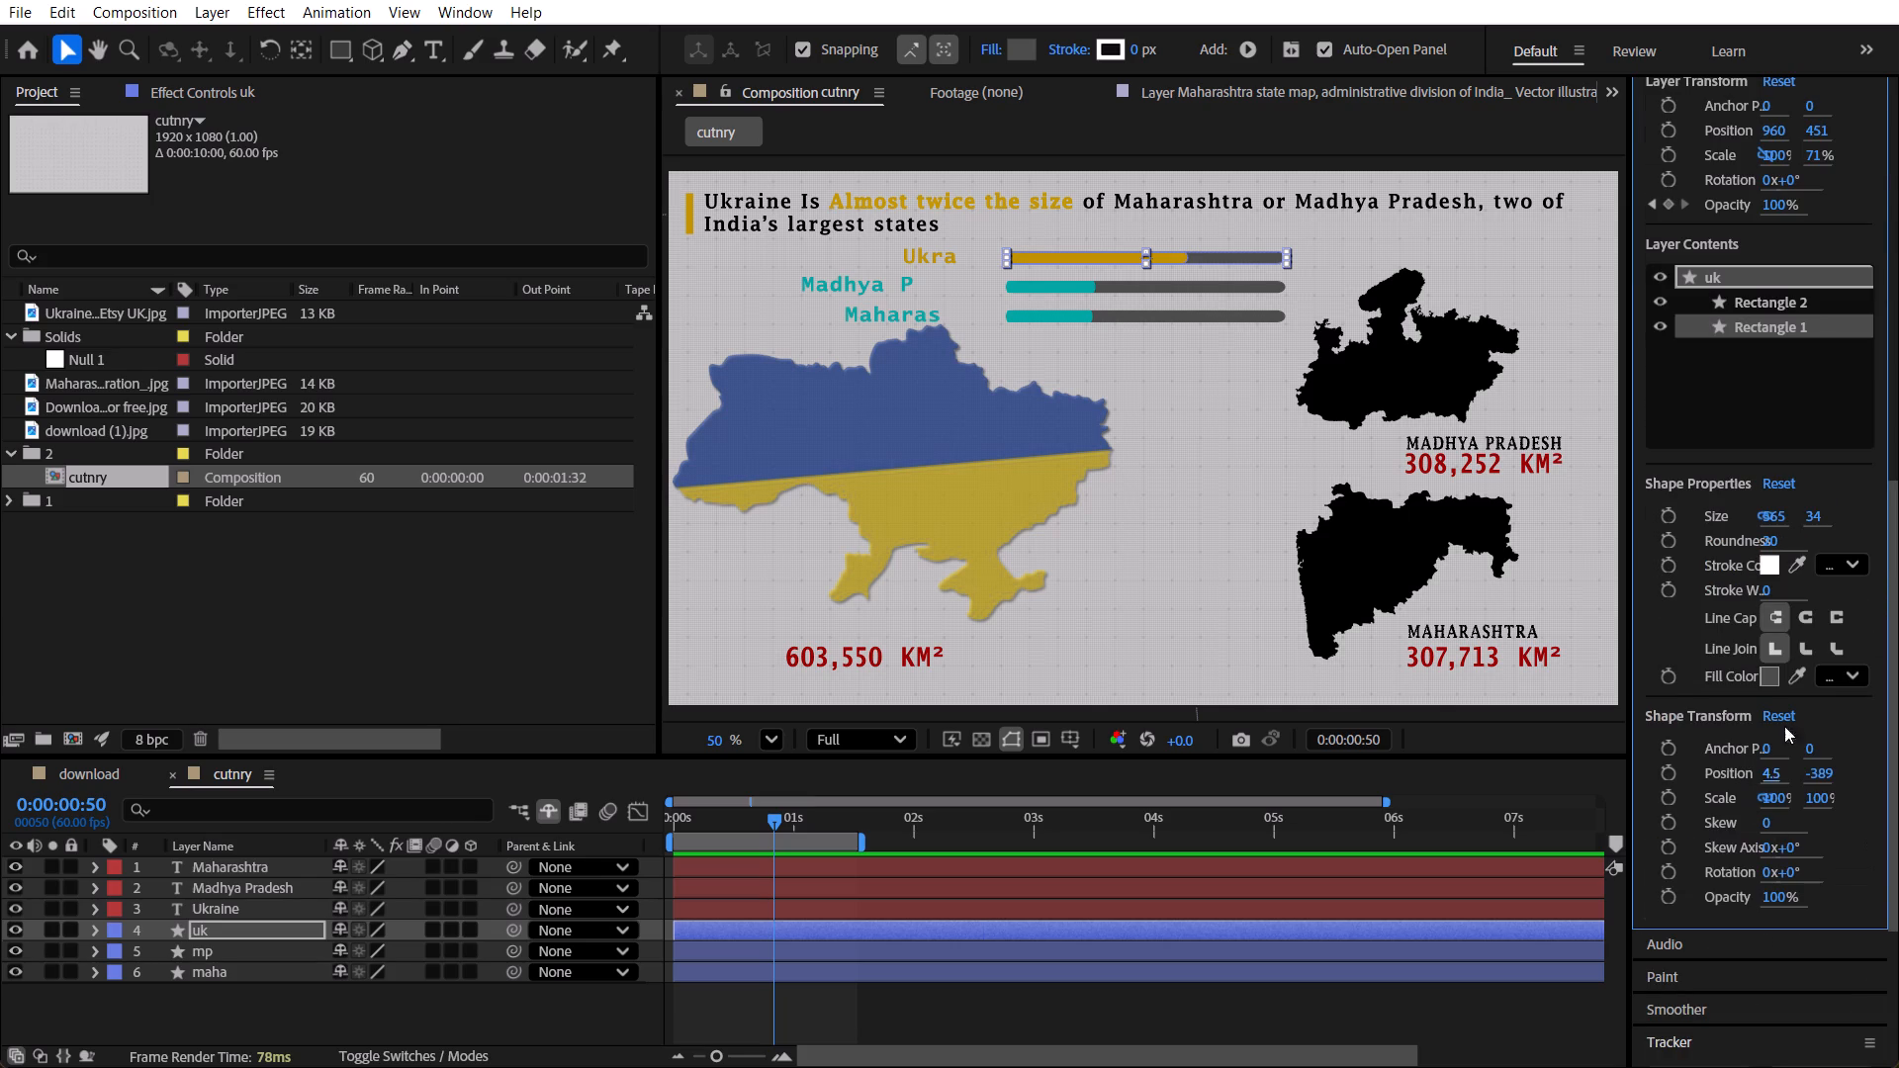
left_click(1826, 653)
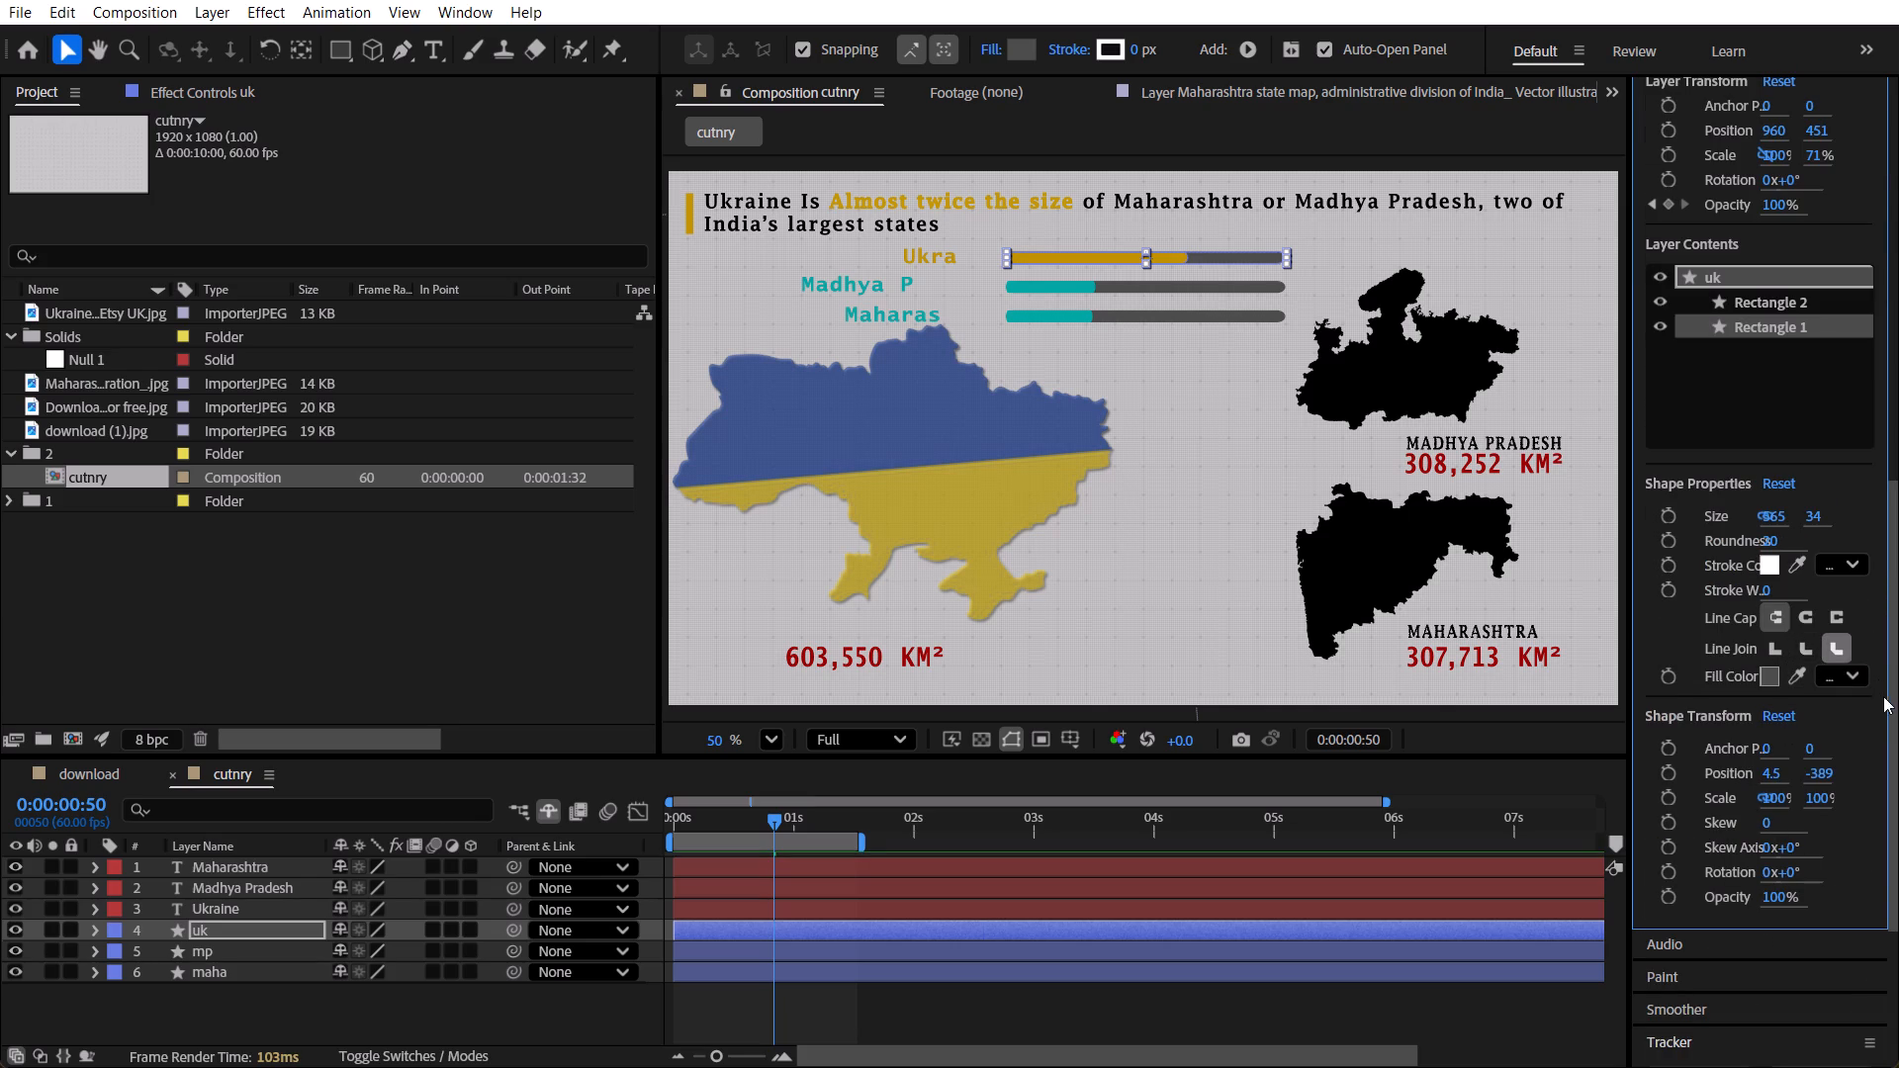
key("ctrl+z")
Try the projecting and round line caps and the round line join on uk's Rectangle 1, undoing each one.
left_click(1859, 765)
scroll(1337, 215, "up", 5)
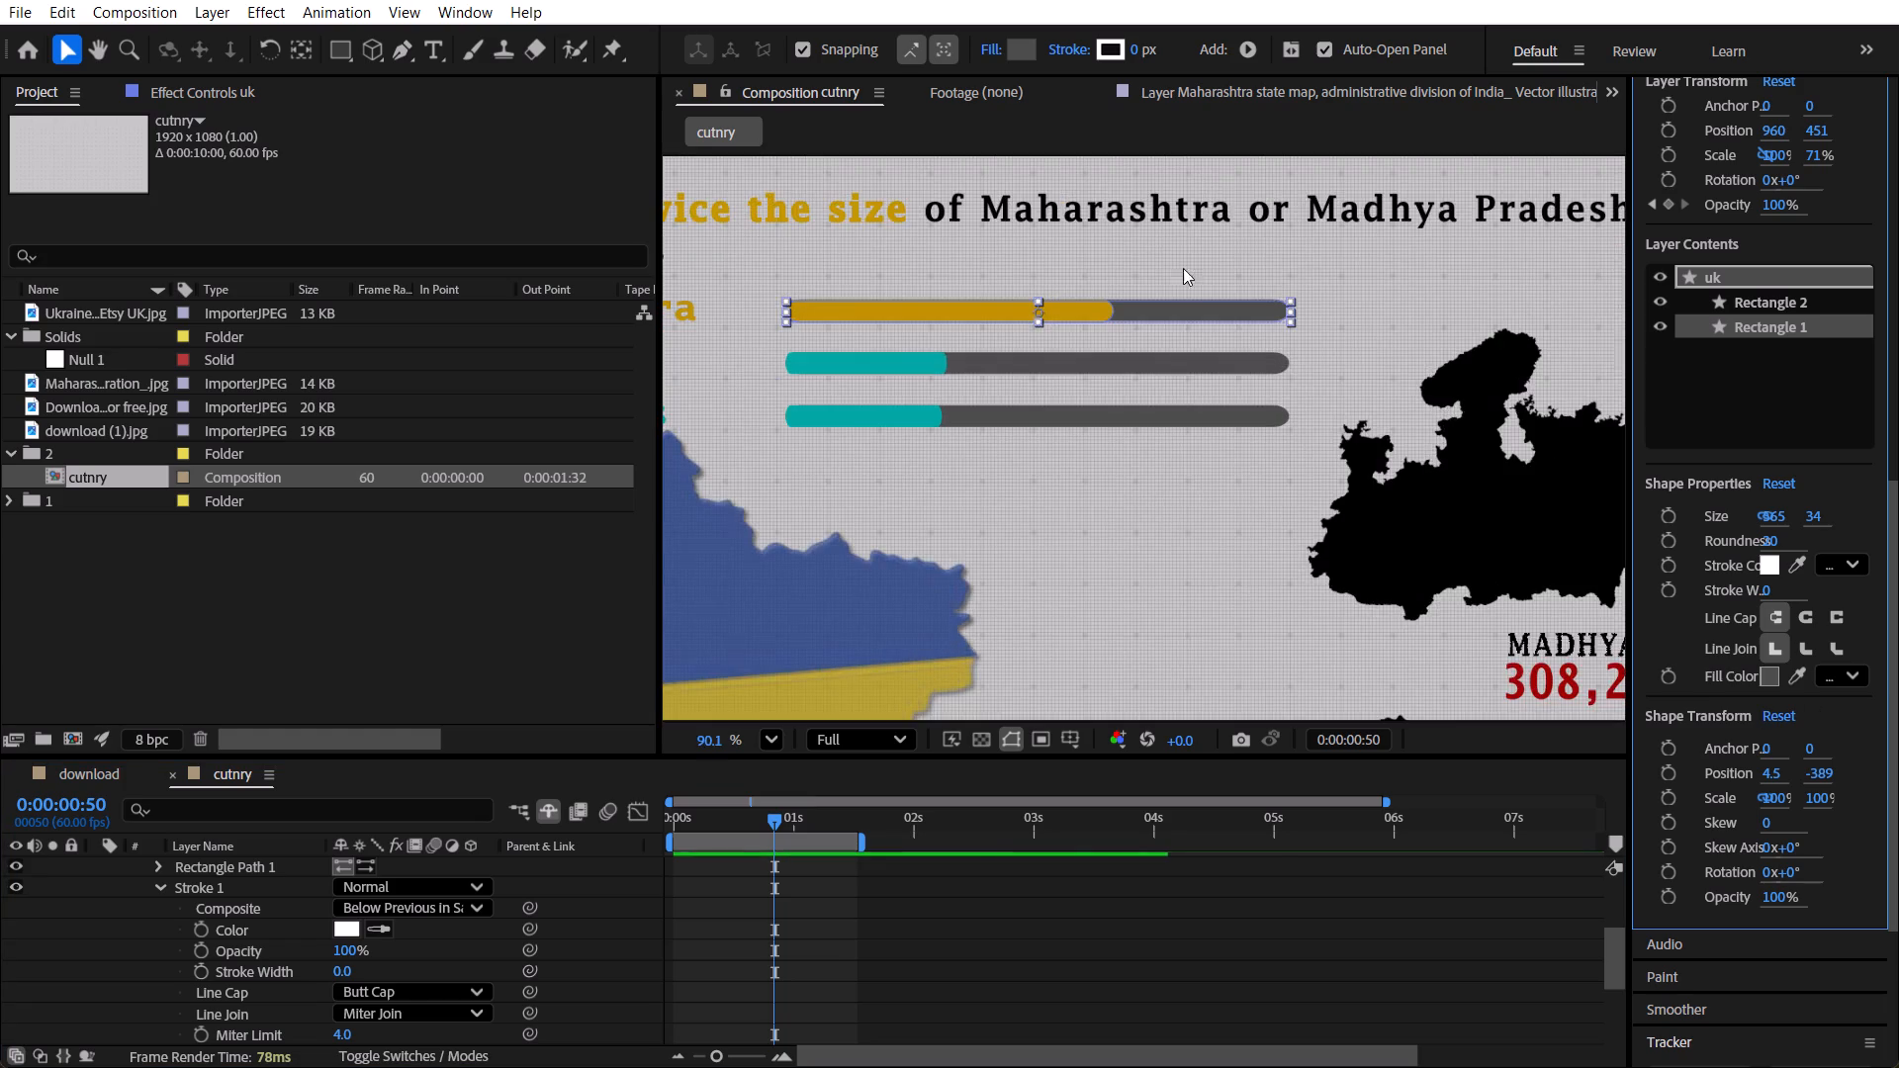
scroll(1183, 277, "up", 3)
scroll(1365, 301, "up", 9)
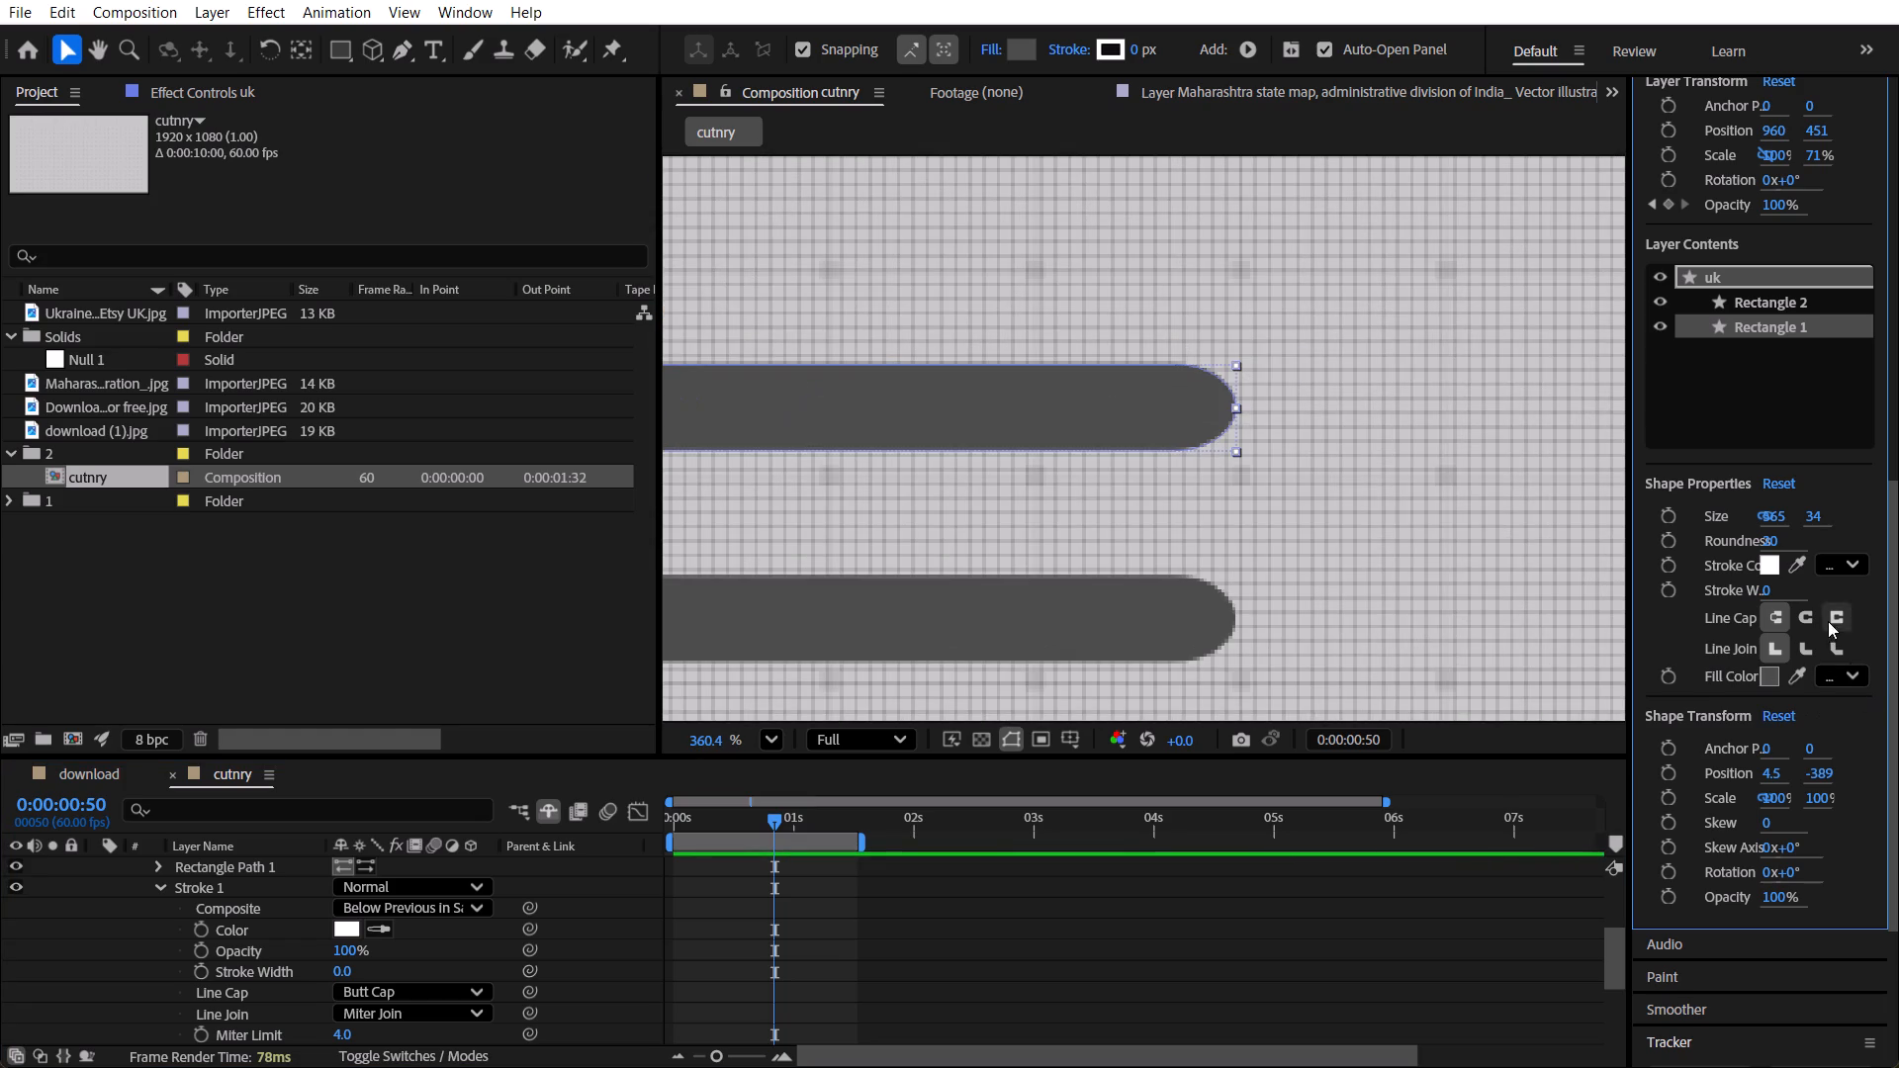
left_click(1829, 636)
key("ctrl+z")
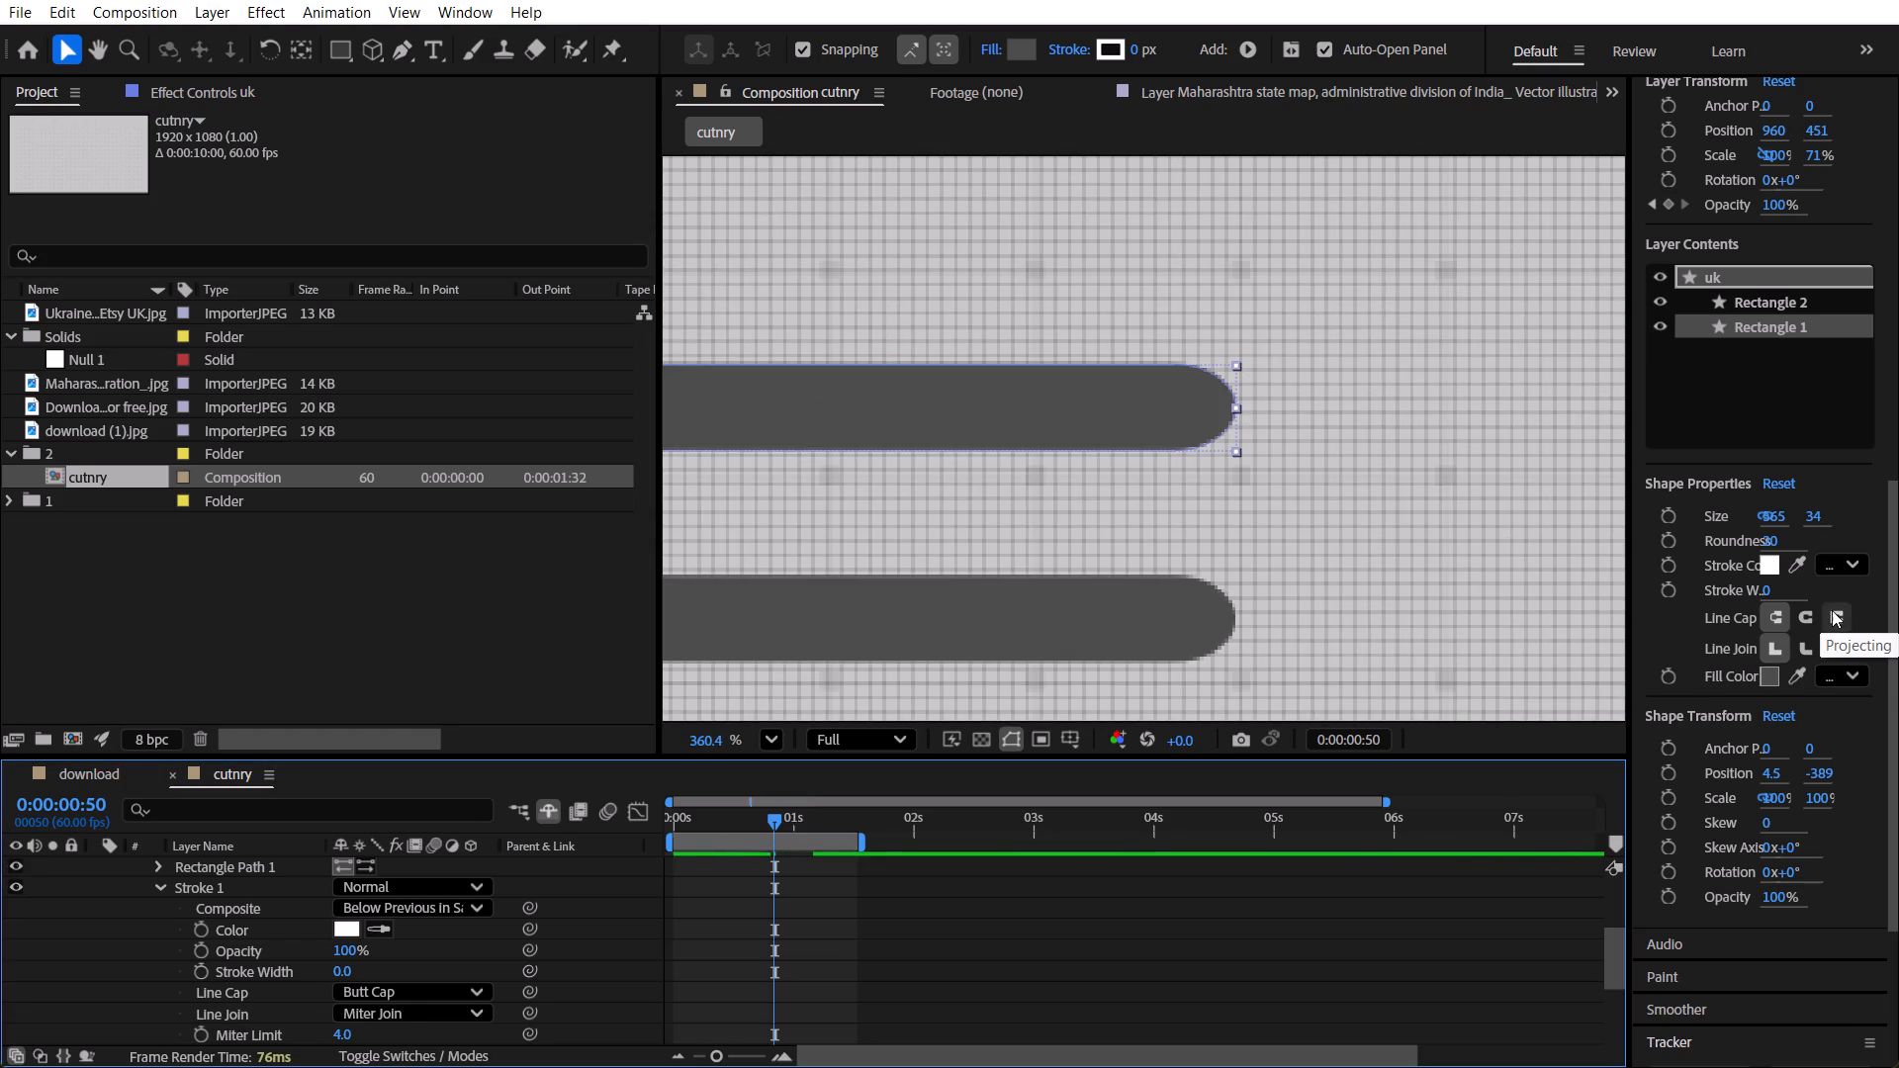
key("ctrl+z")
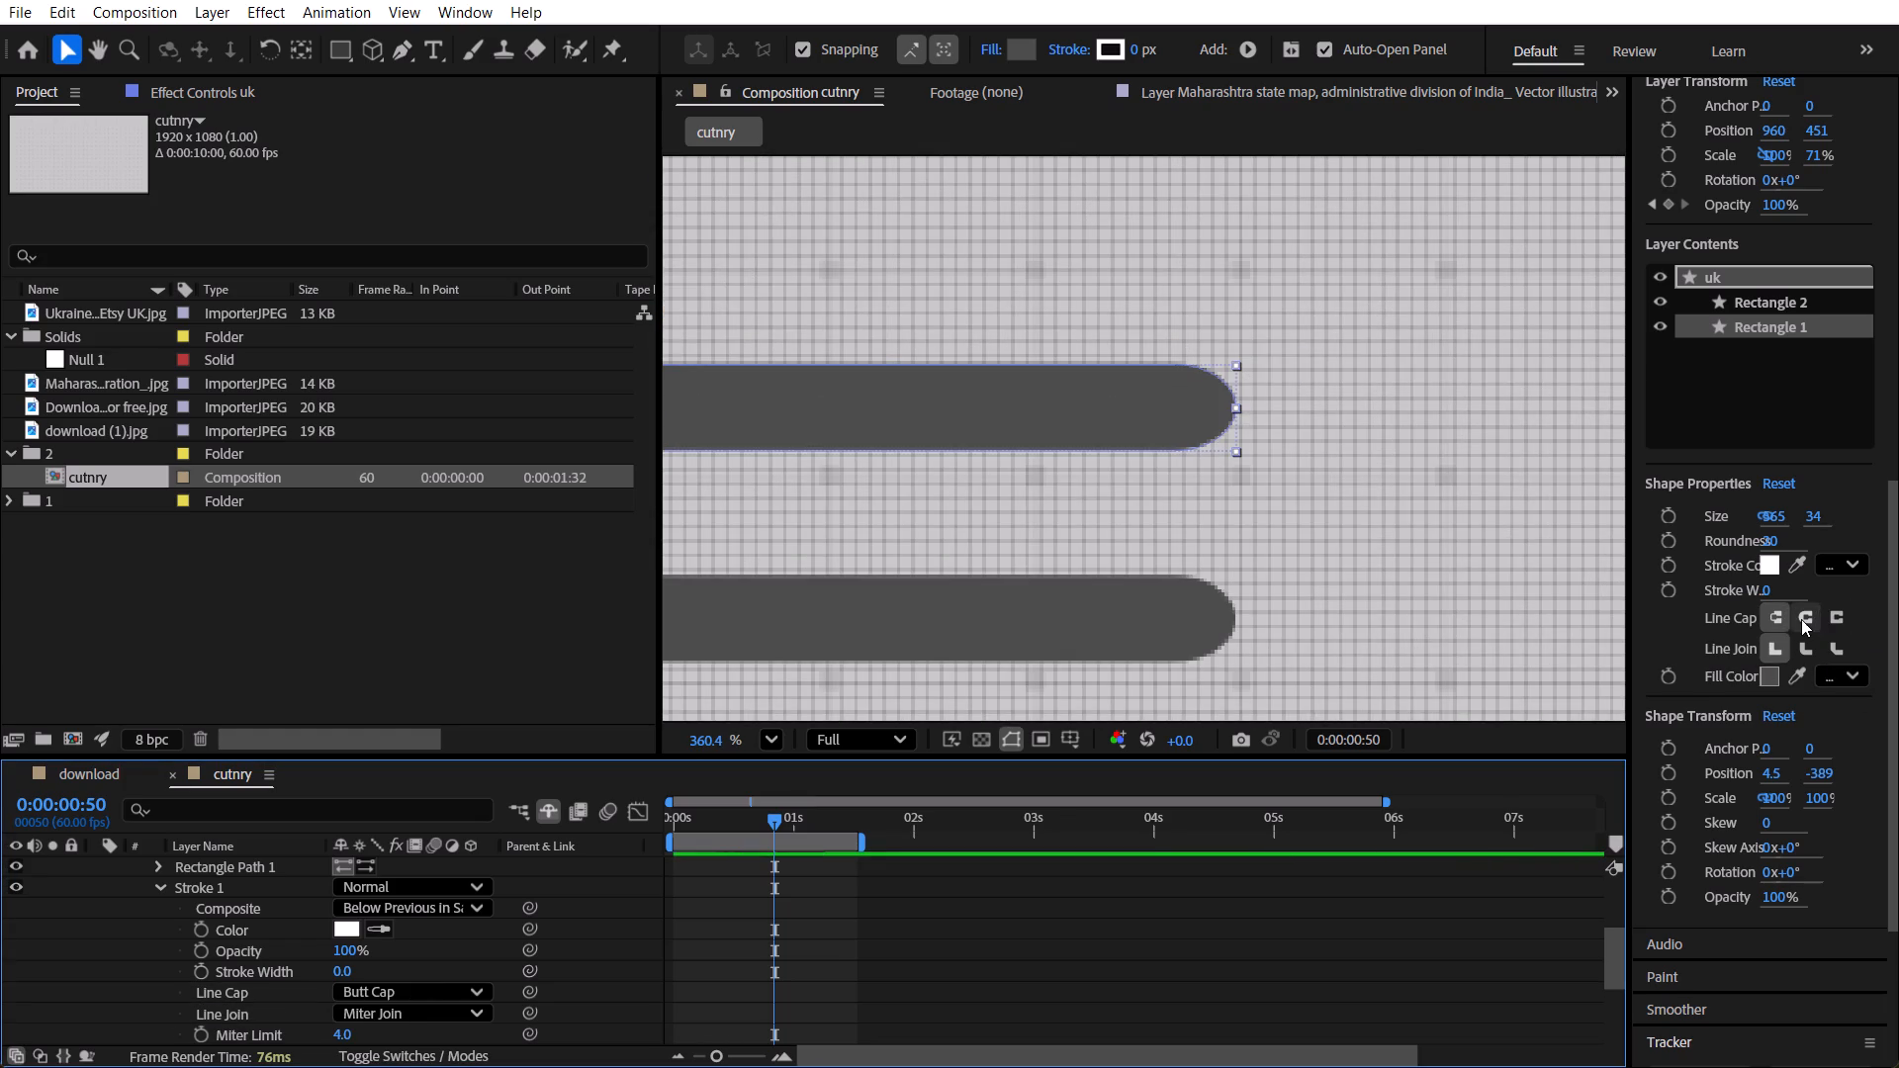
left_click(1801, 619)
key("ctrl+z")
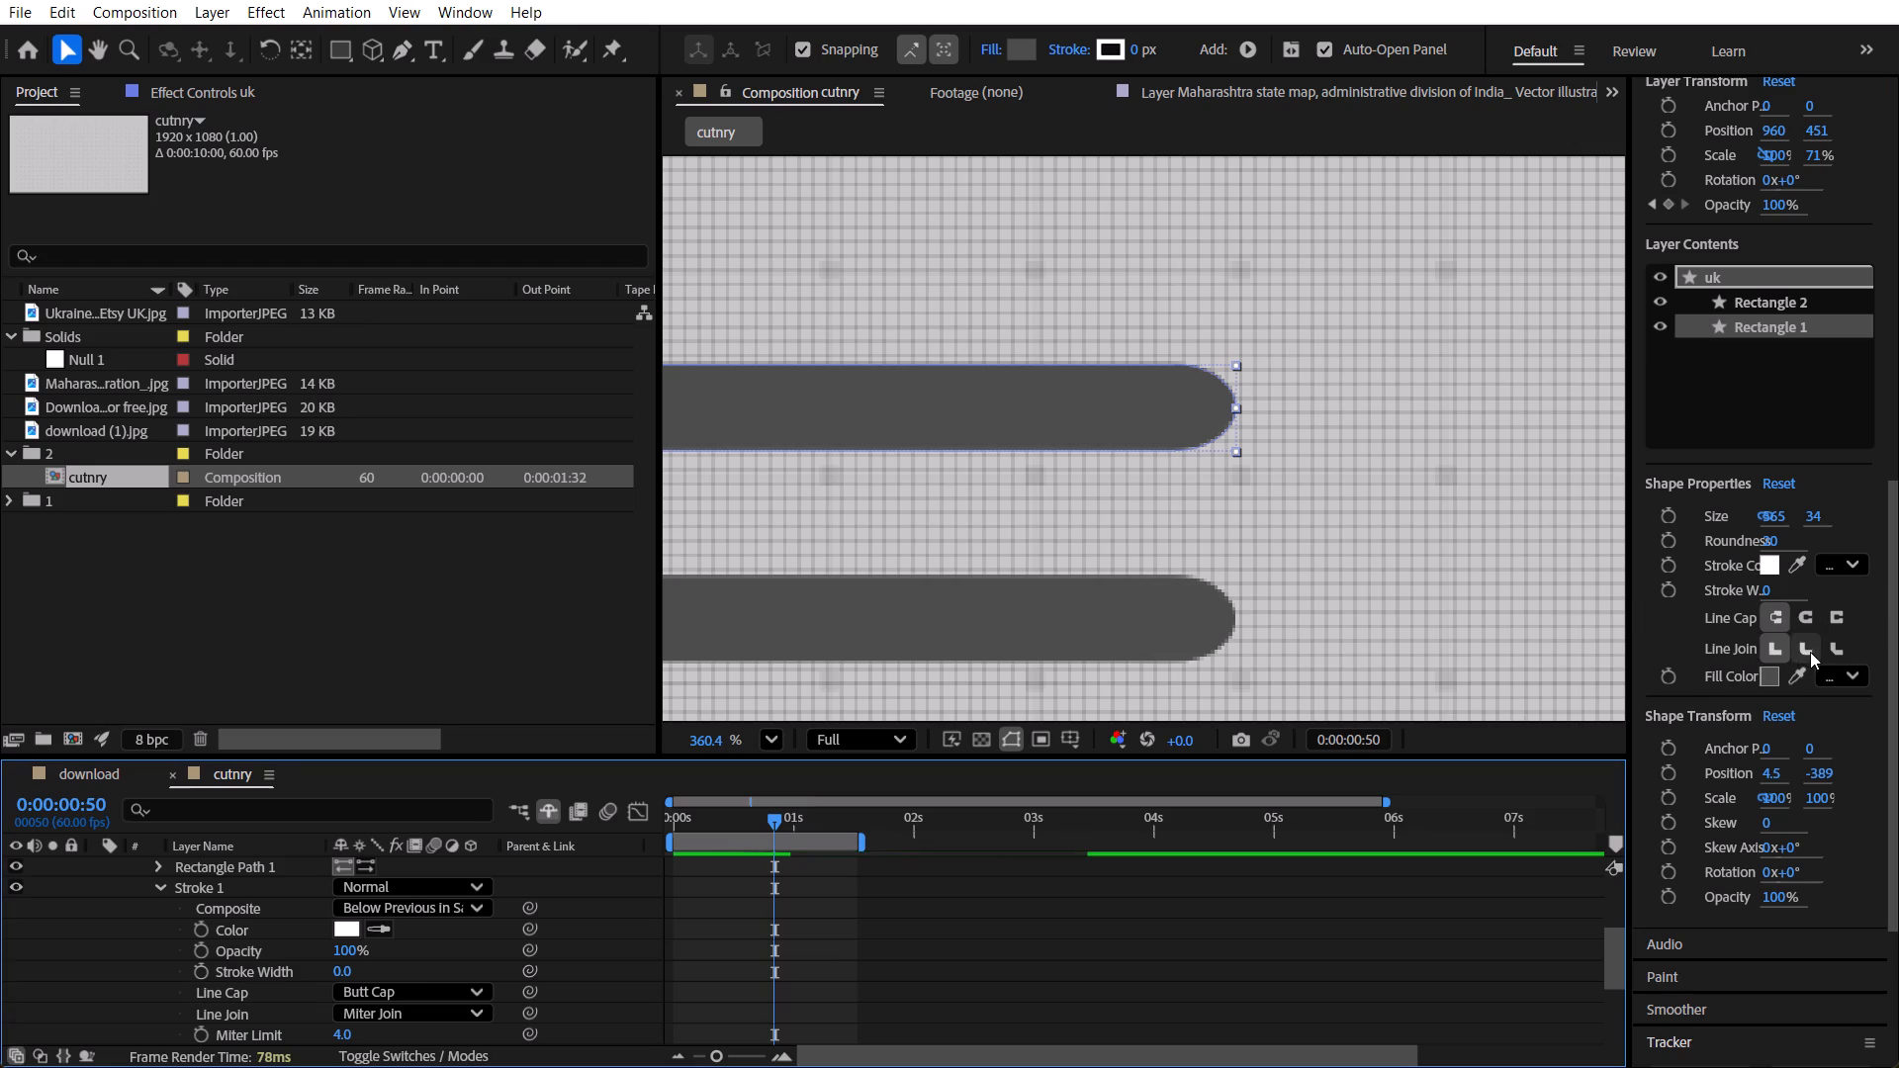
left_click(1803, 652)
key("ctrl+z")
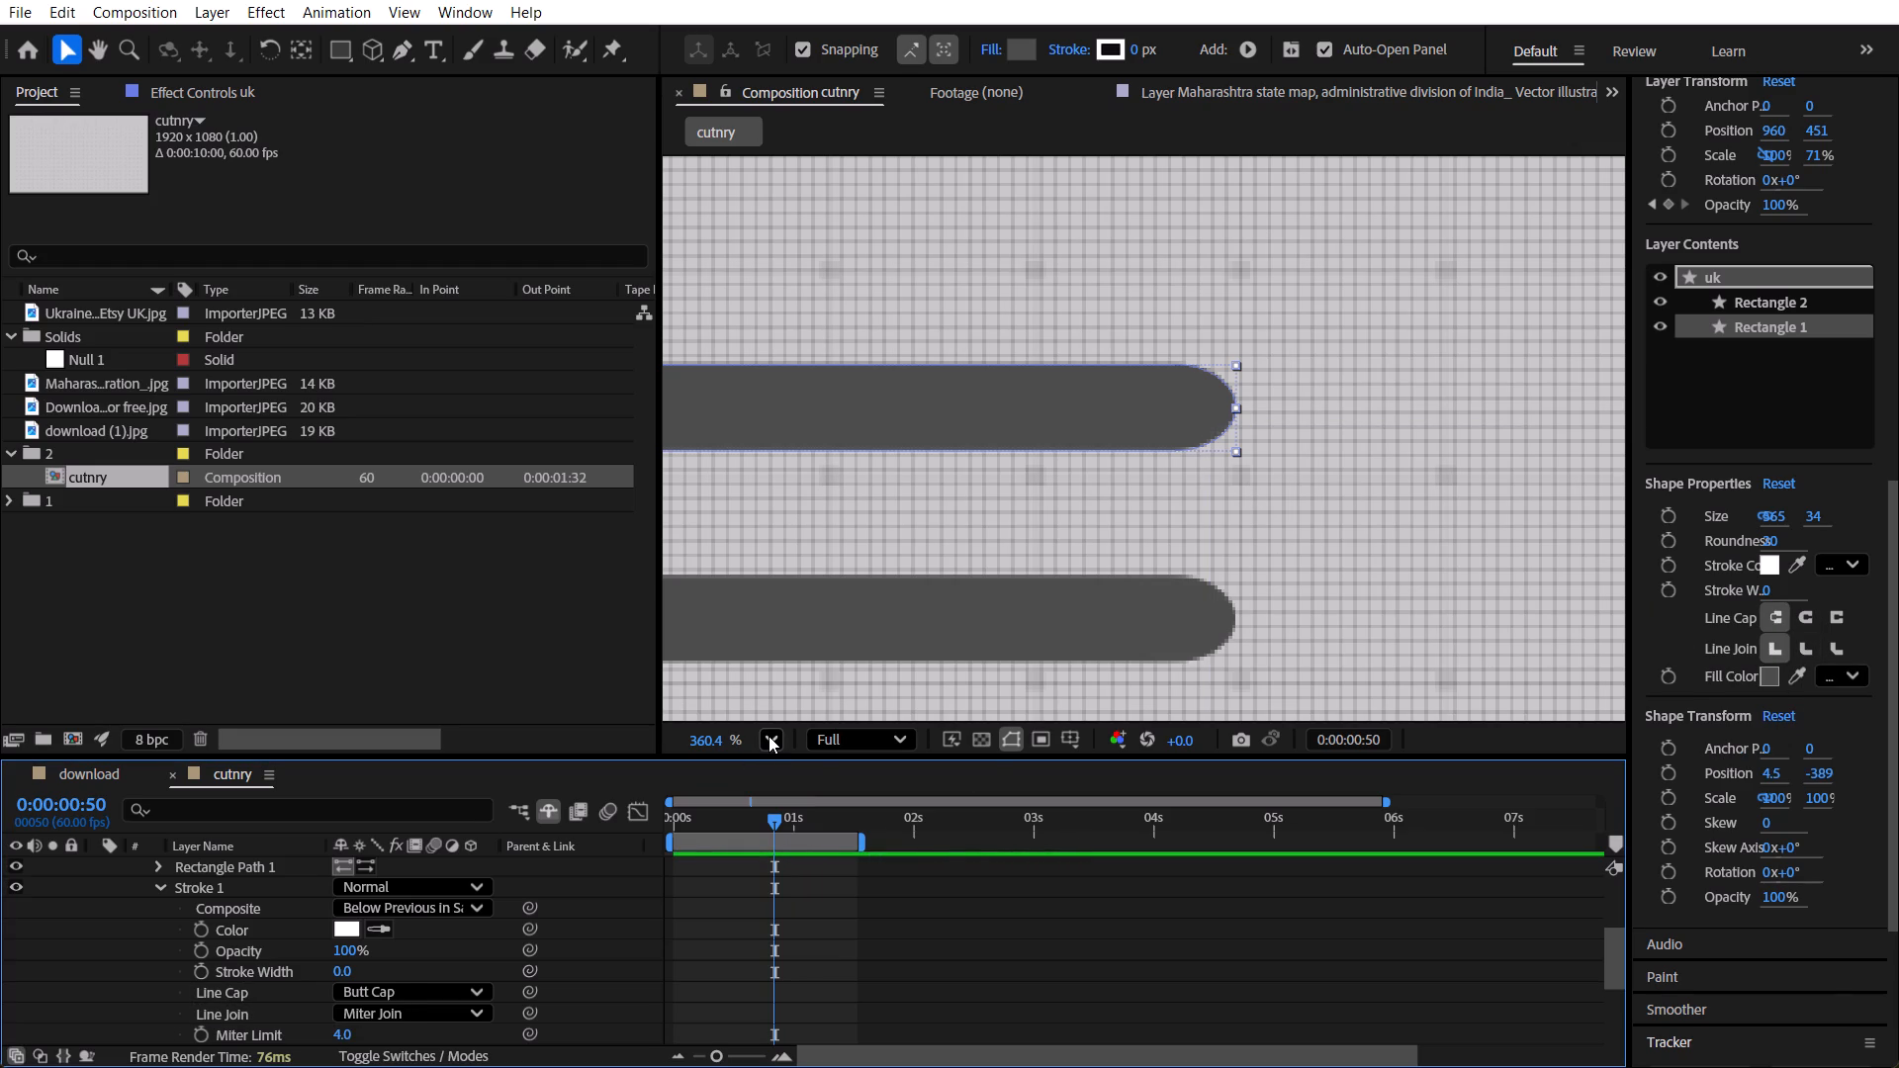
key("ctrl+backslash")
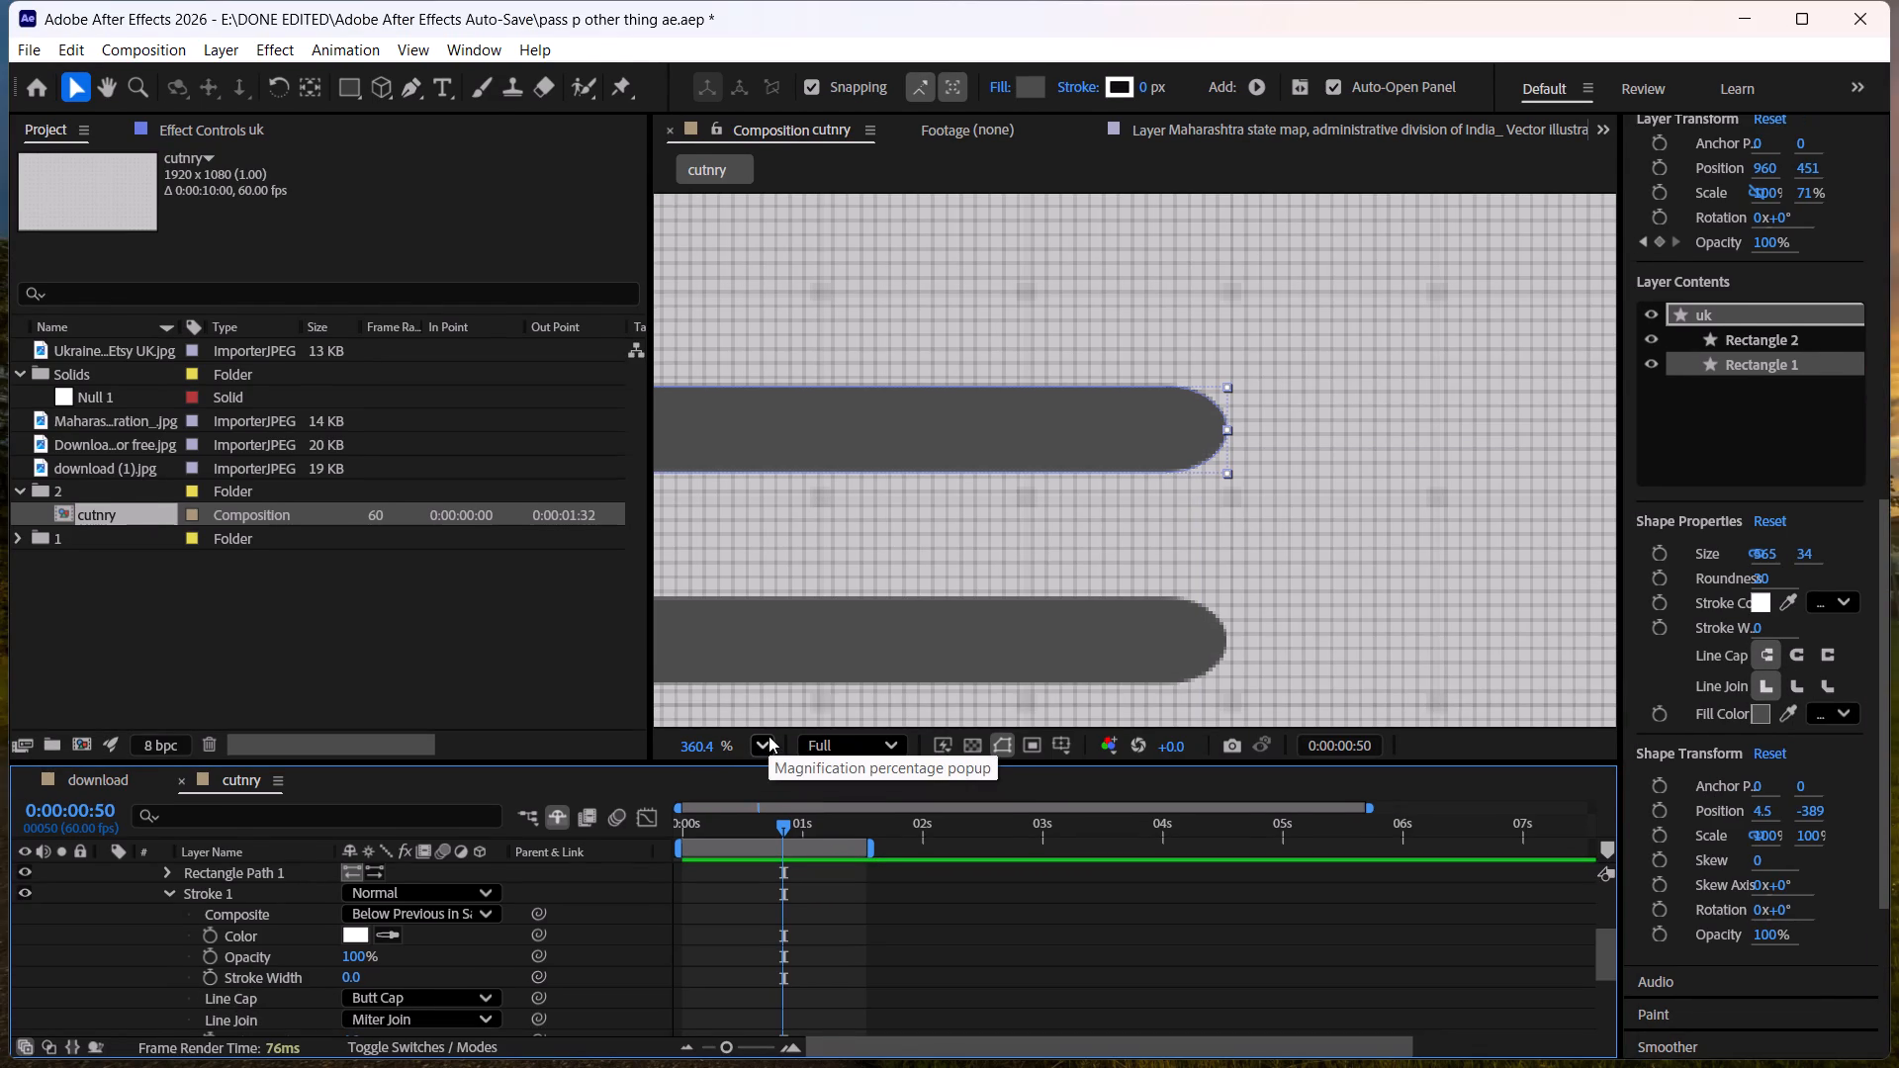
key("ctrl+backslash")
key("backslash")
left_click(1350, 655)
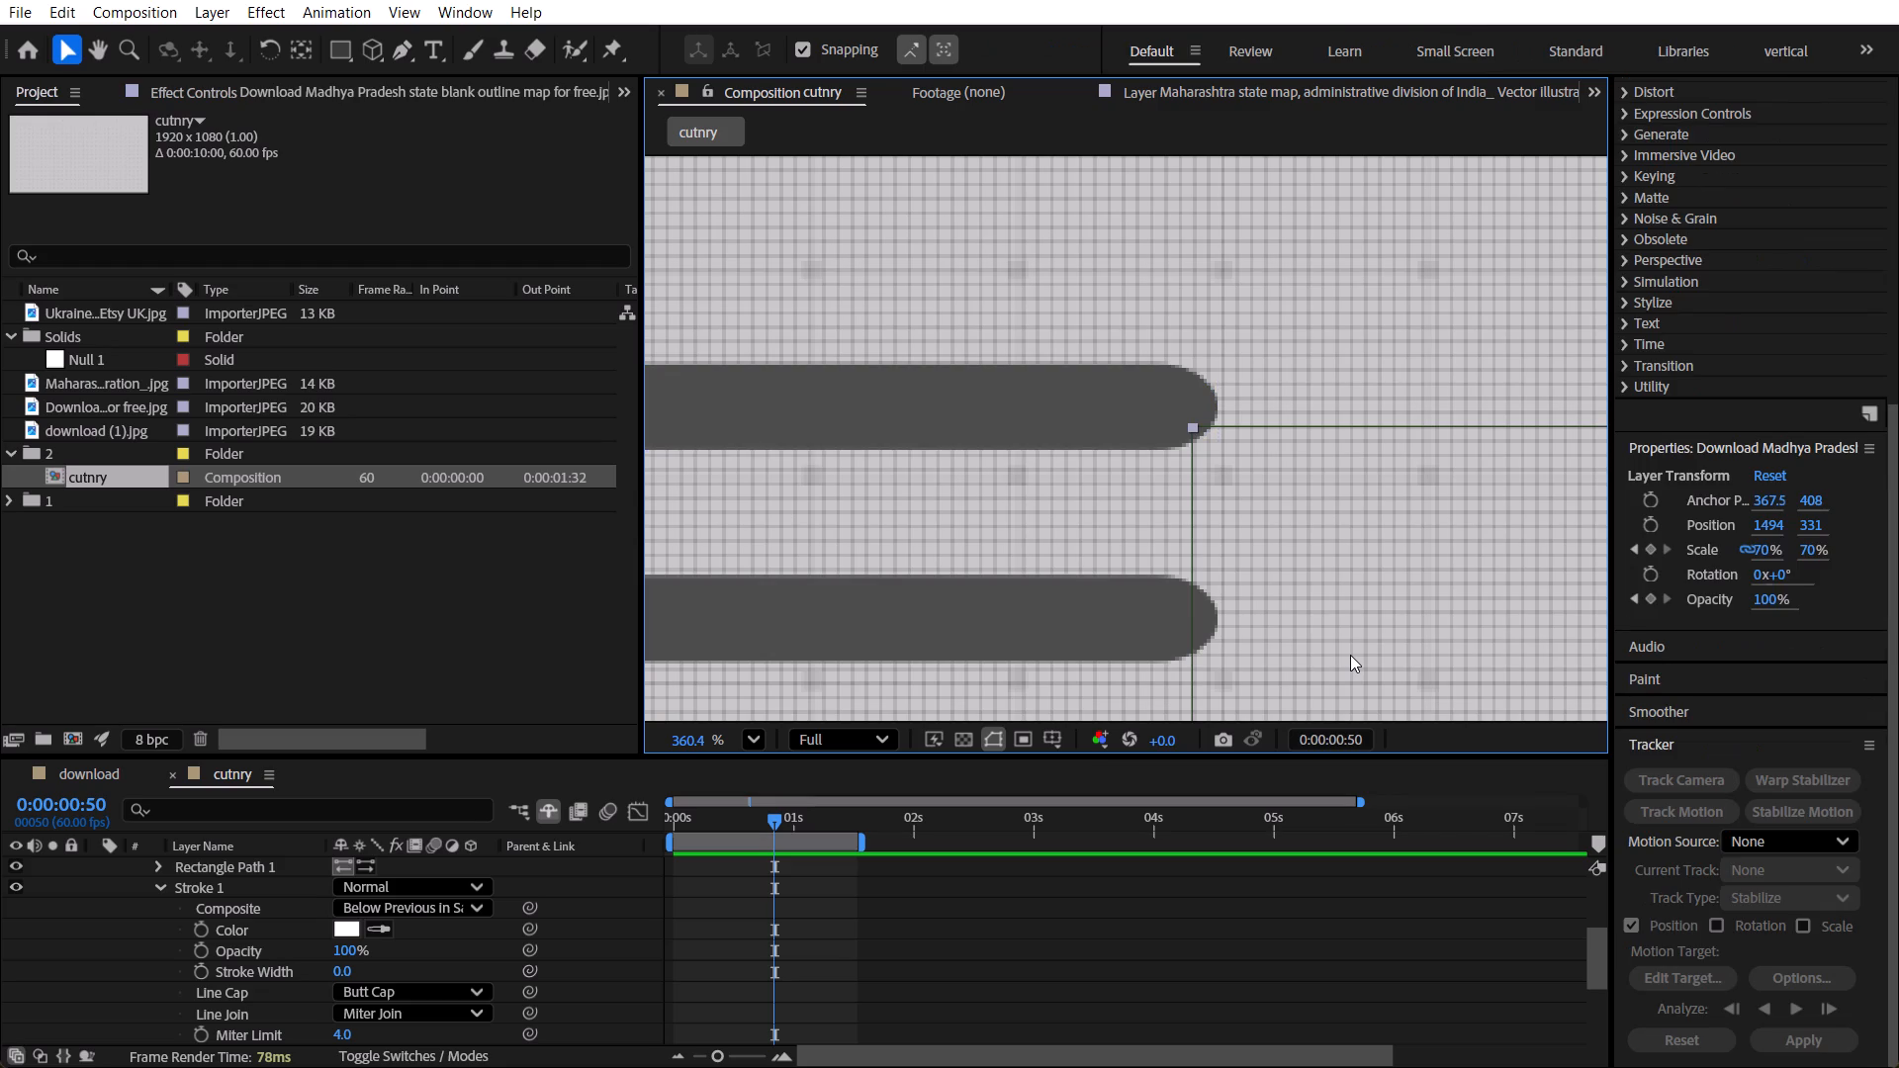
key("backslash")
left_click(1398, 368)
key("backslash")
Scrub back and forth between about 0:00:00:27 and 0:00:01:28 to examine how the bars and their labels animate.
key("slash")
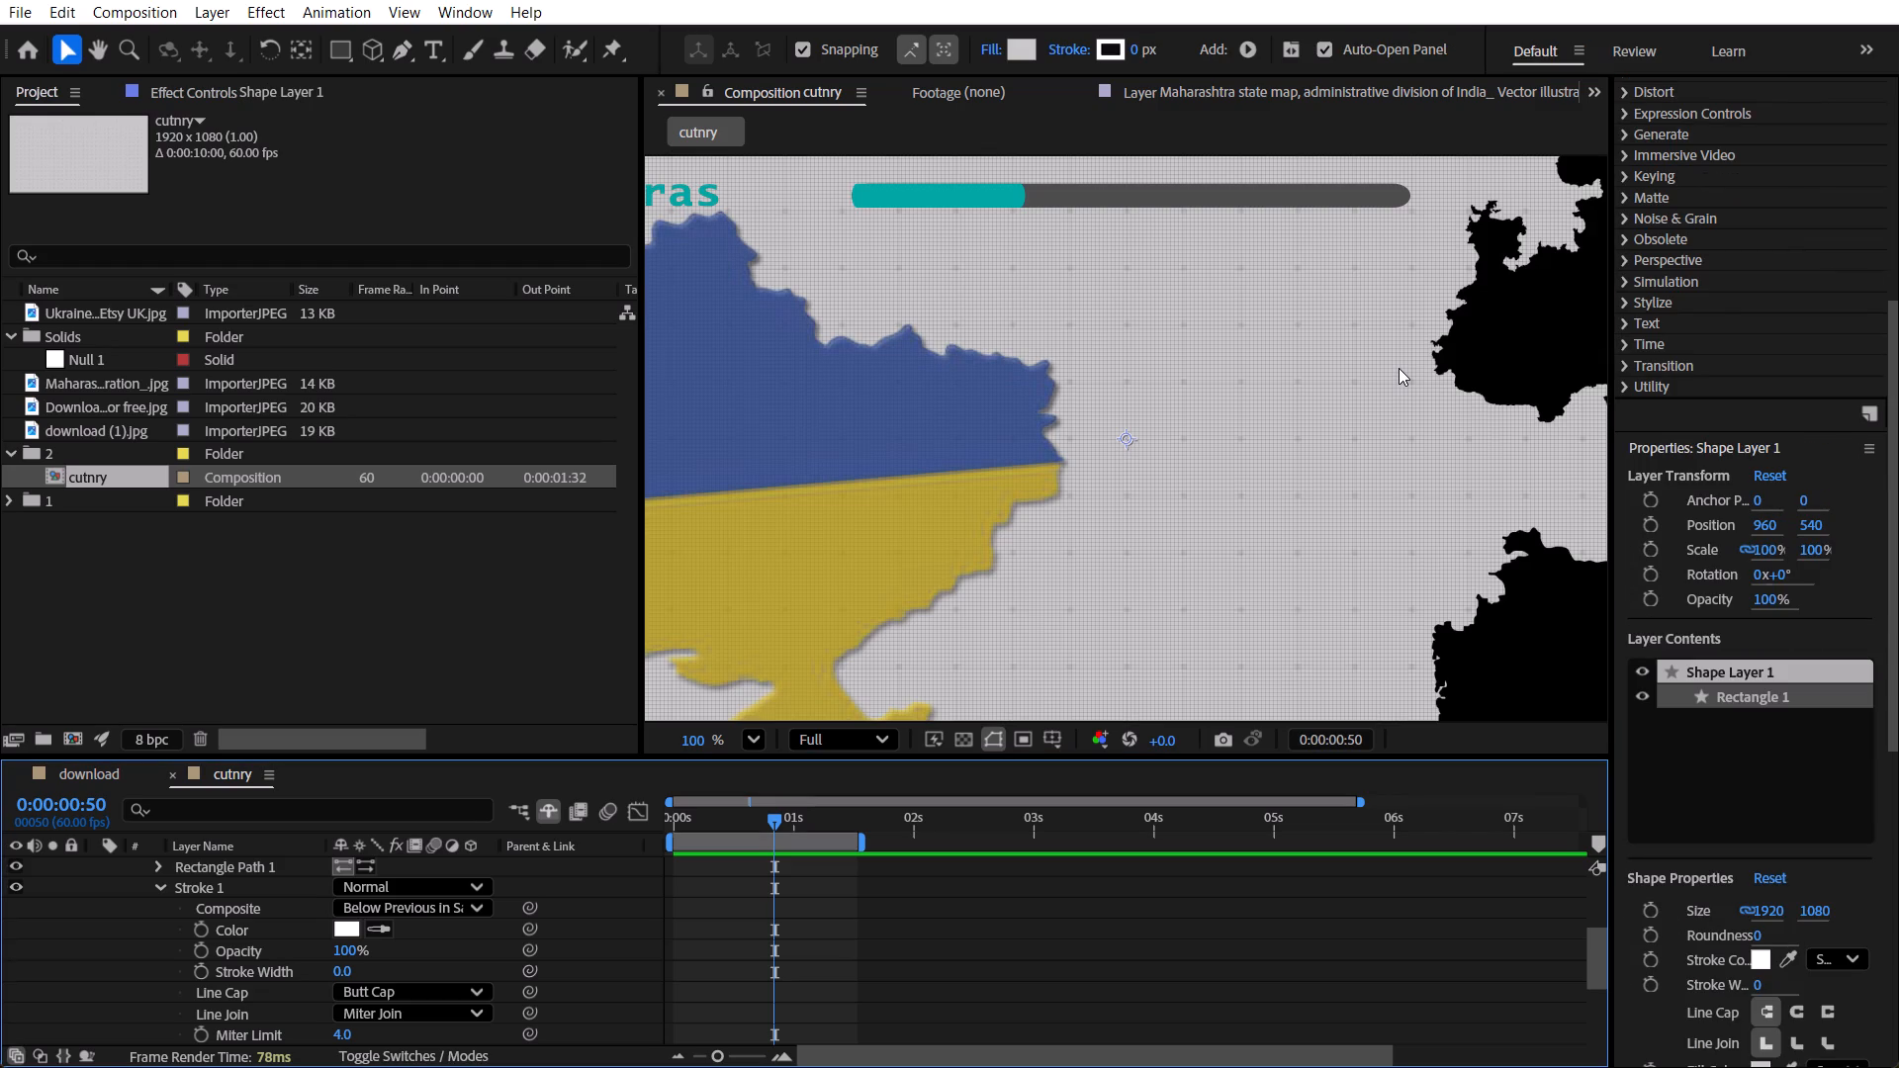
key("shift+question")
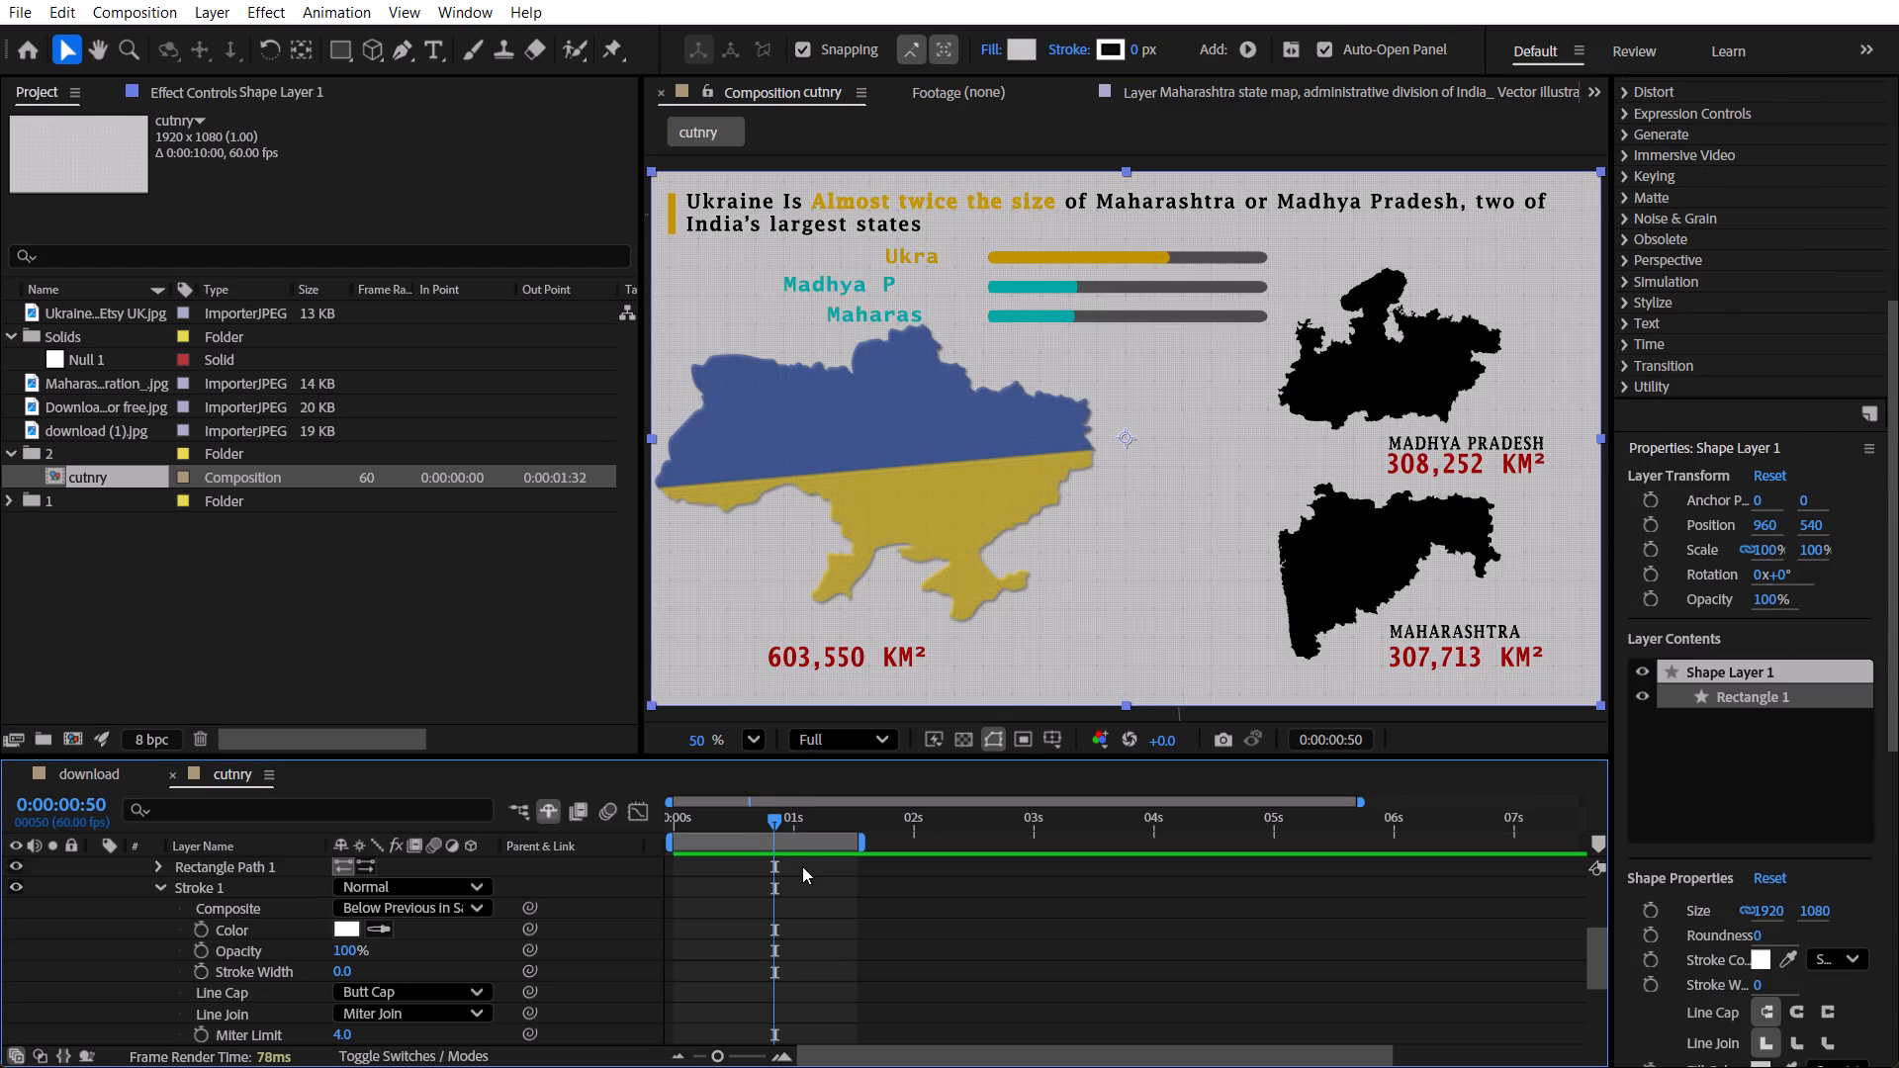
left_click_drag(771, 822, 767, 822)
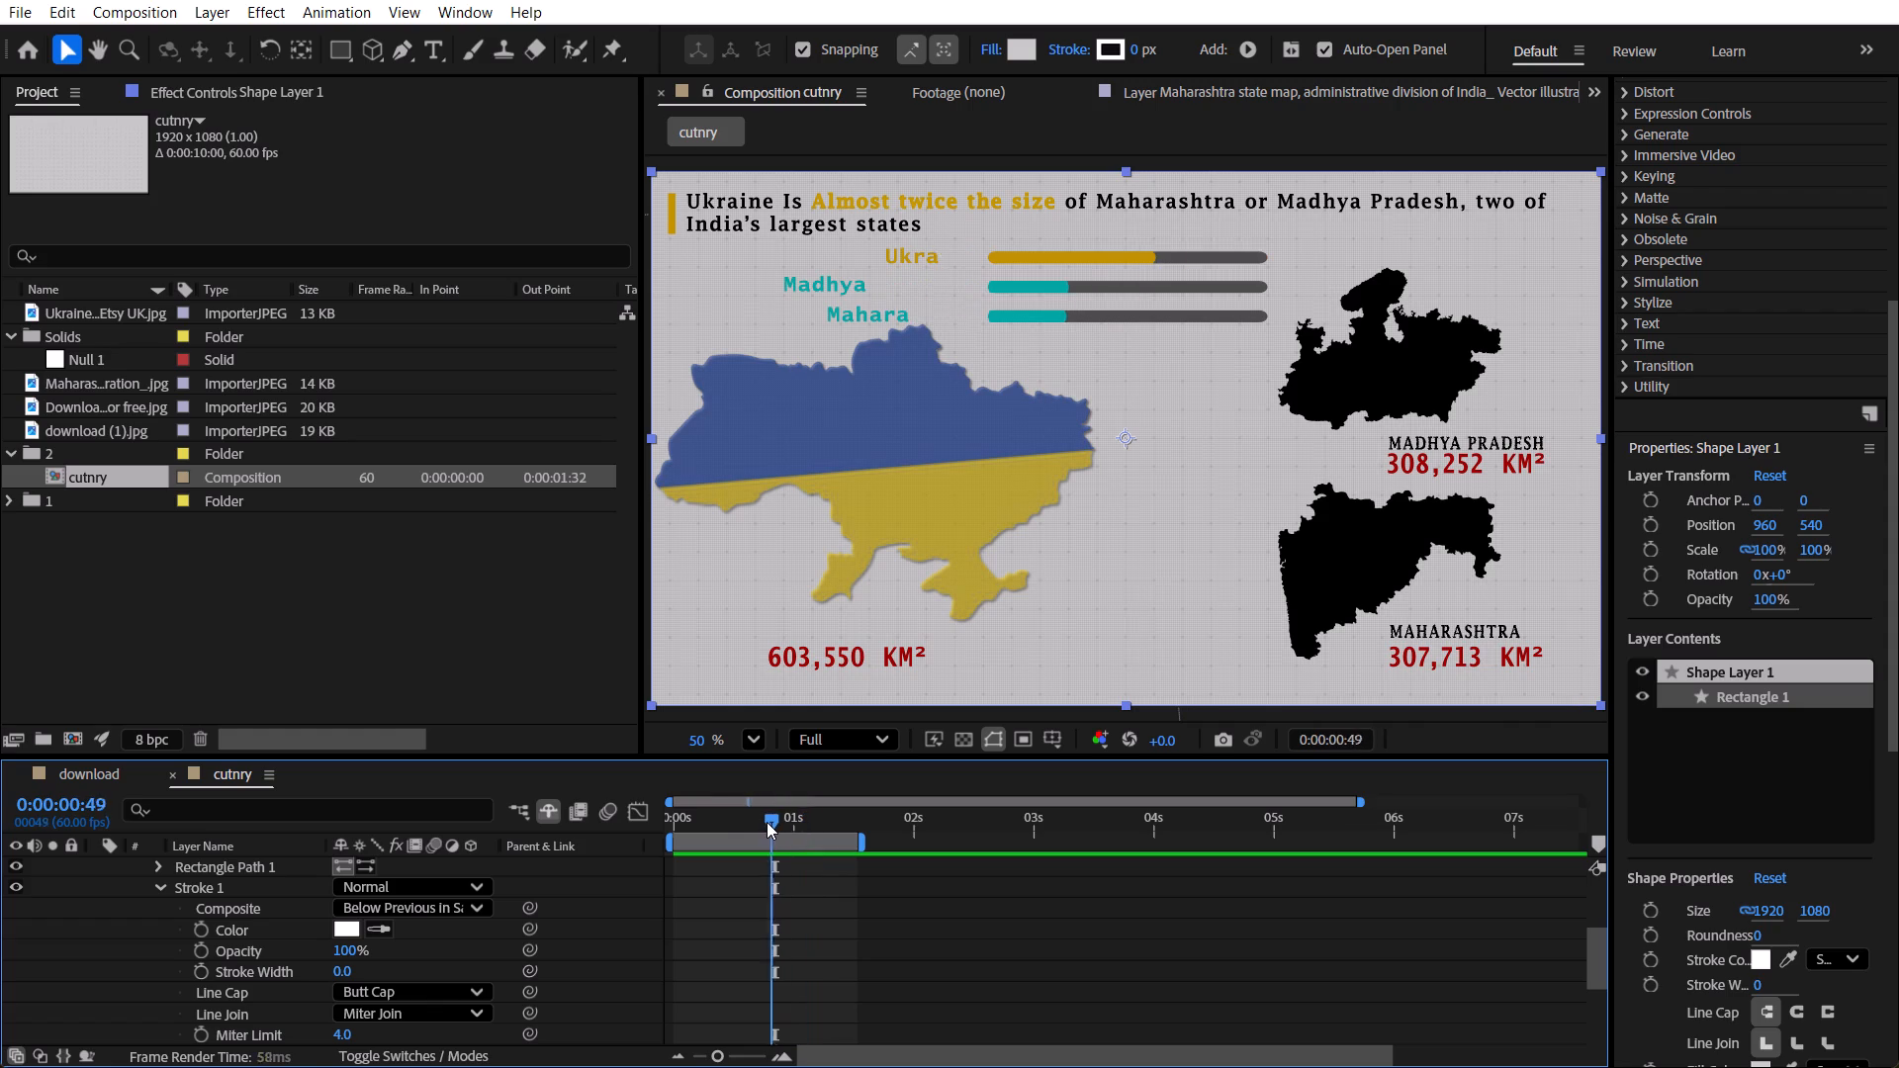
left_click_drag(767, 822, 734, 836)
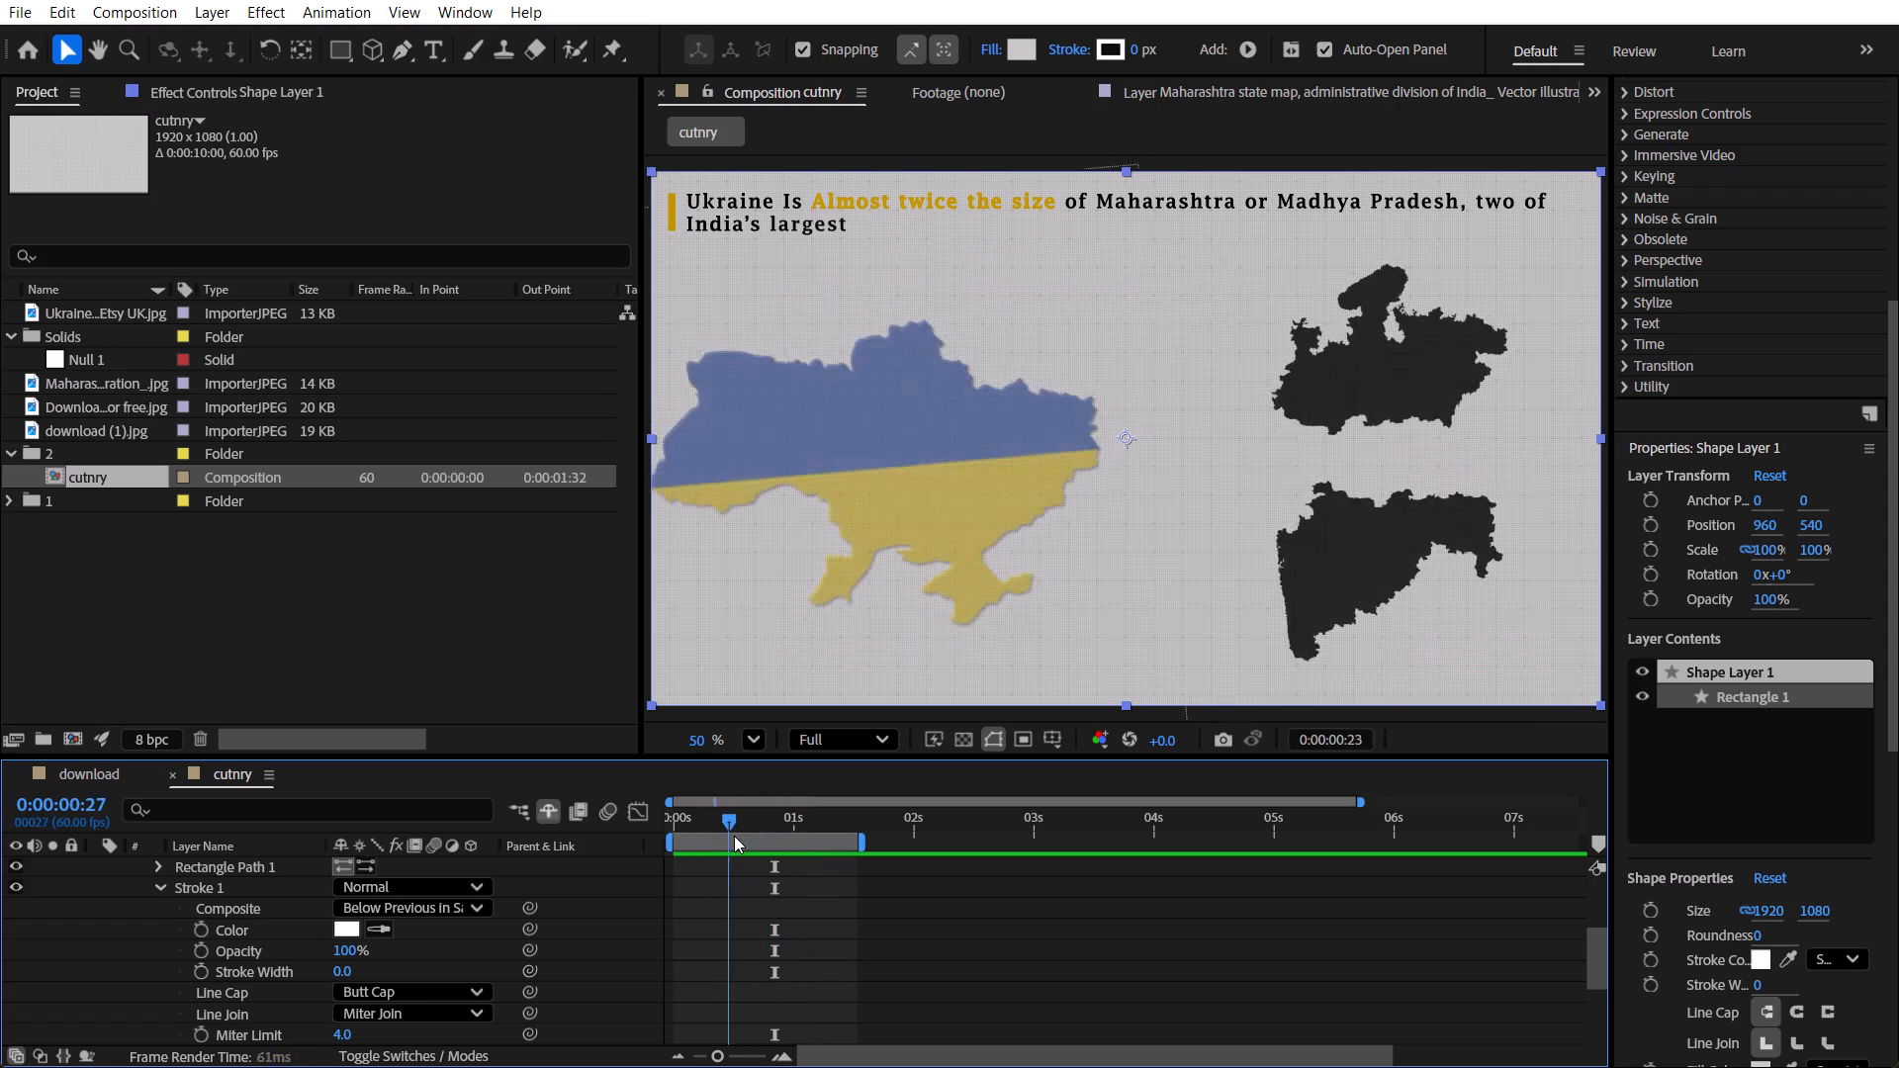
left_click_drag(734, 836, 817, 845)
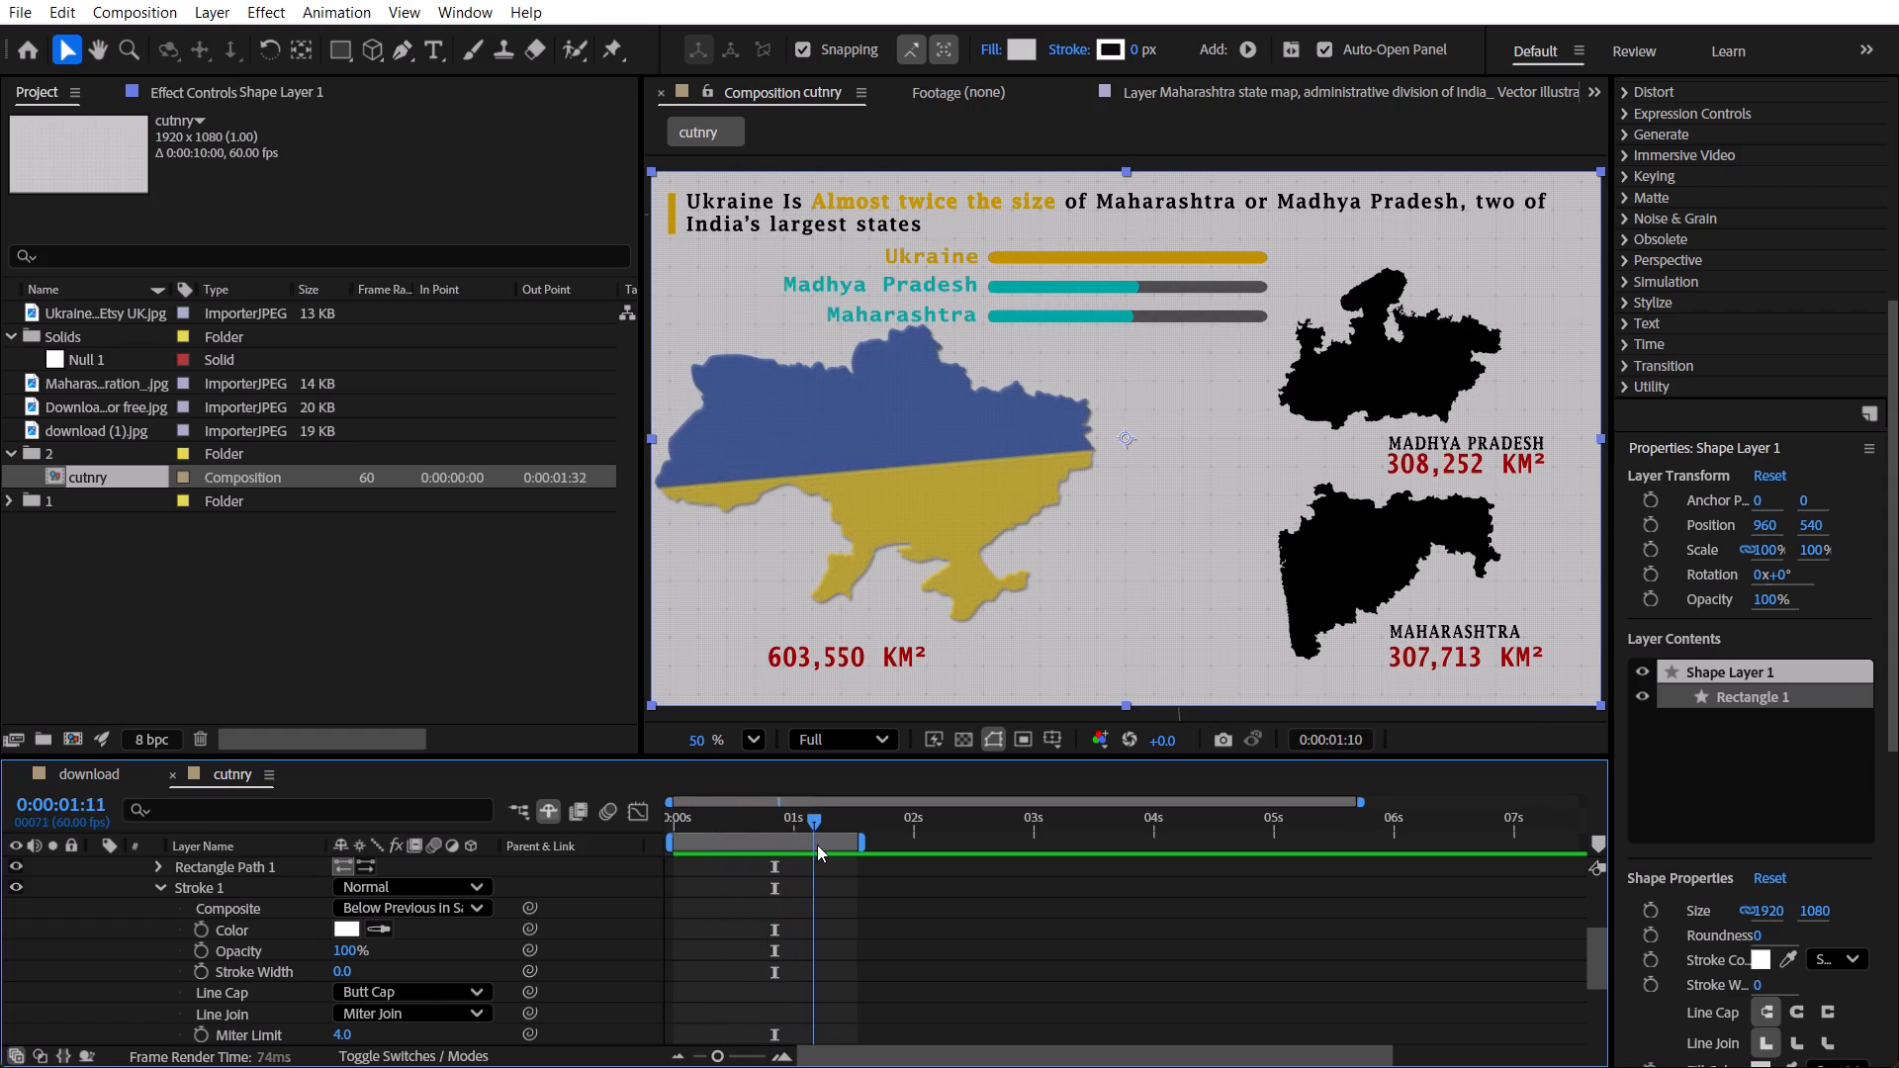
left_click_drag(817, 845, 794, 859)
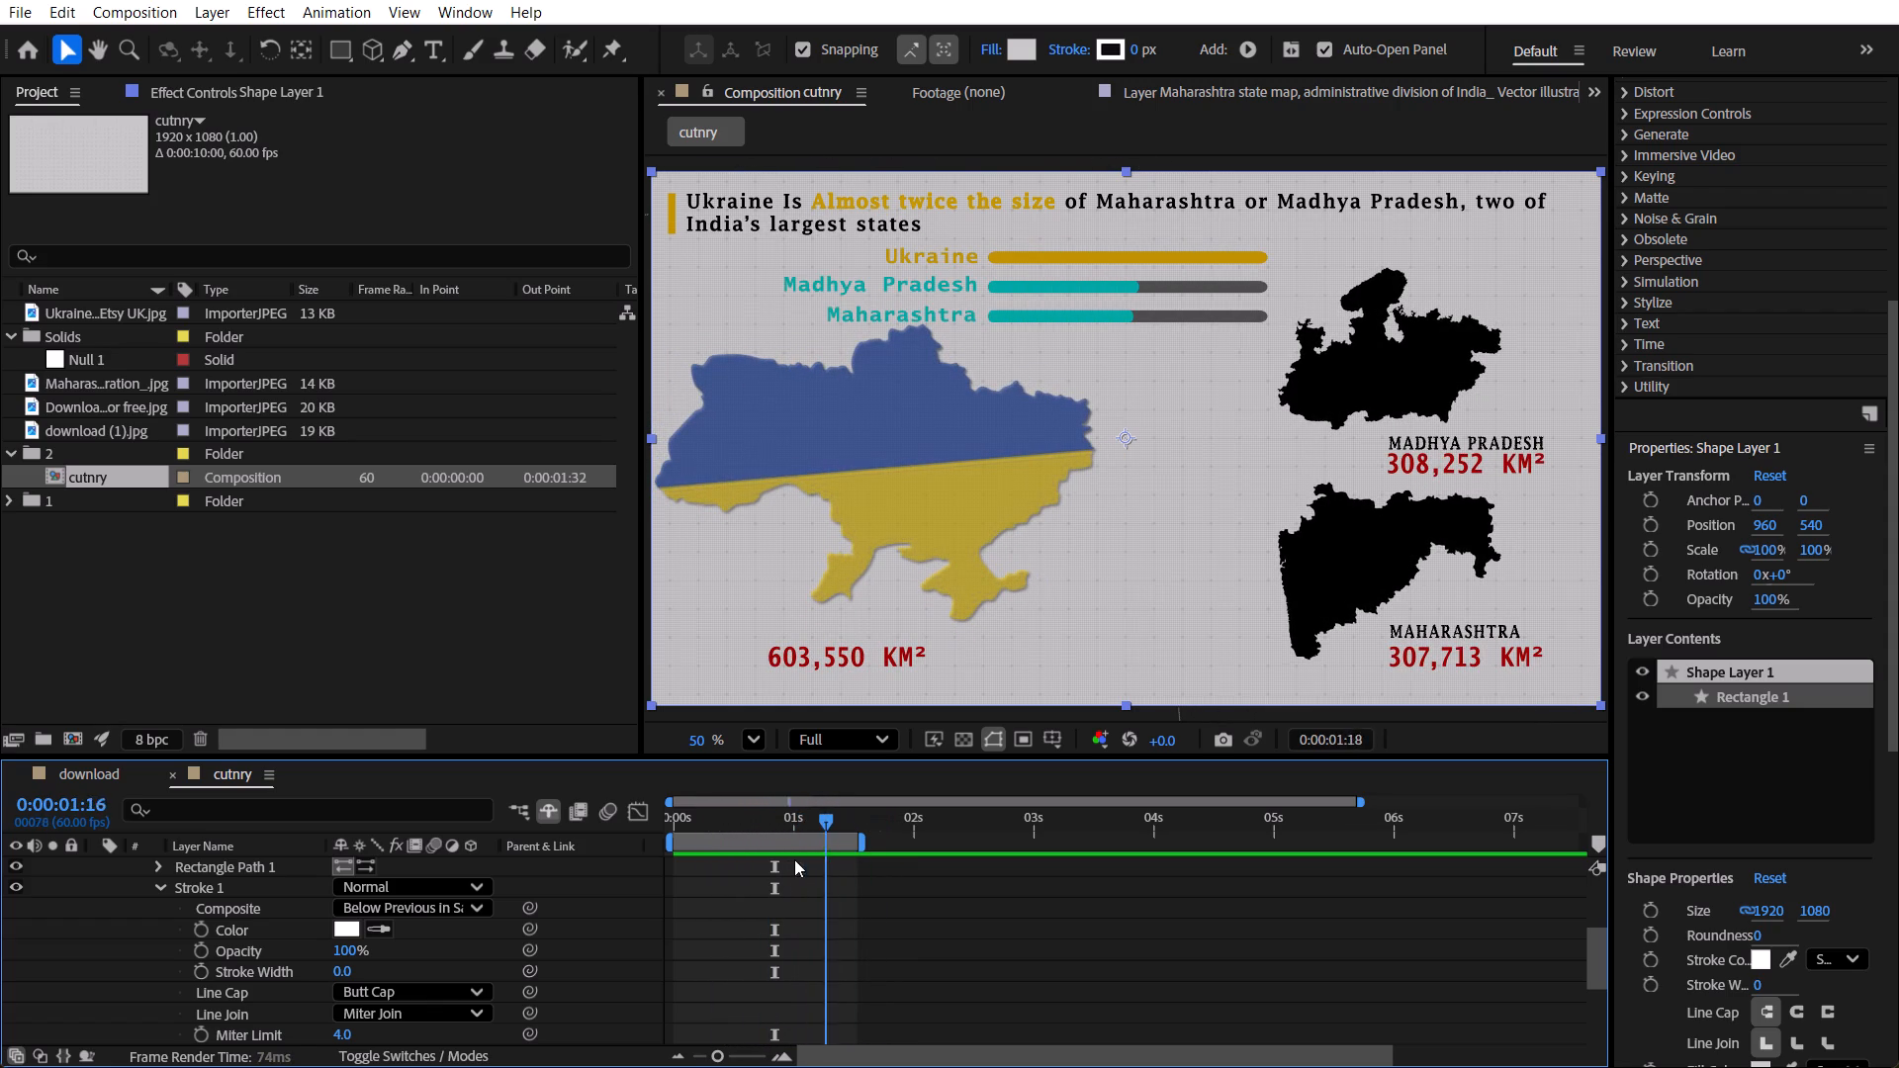
left_click_drag(794, 859, 795, 859)
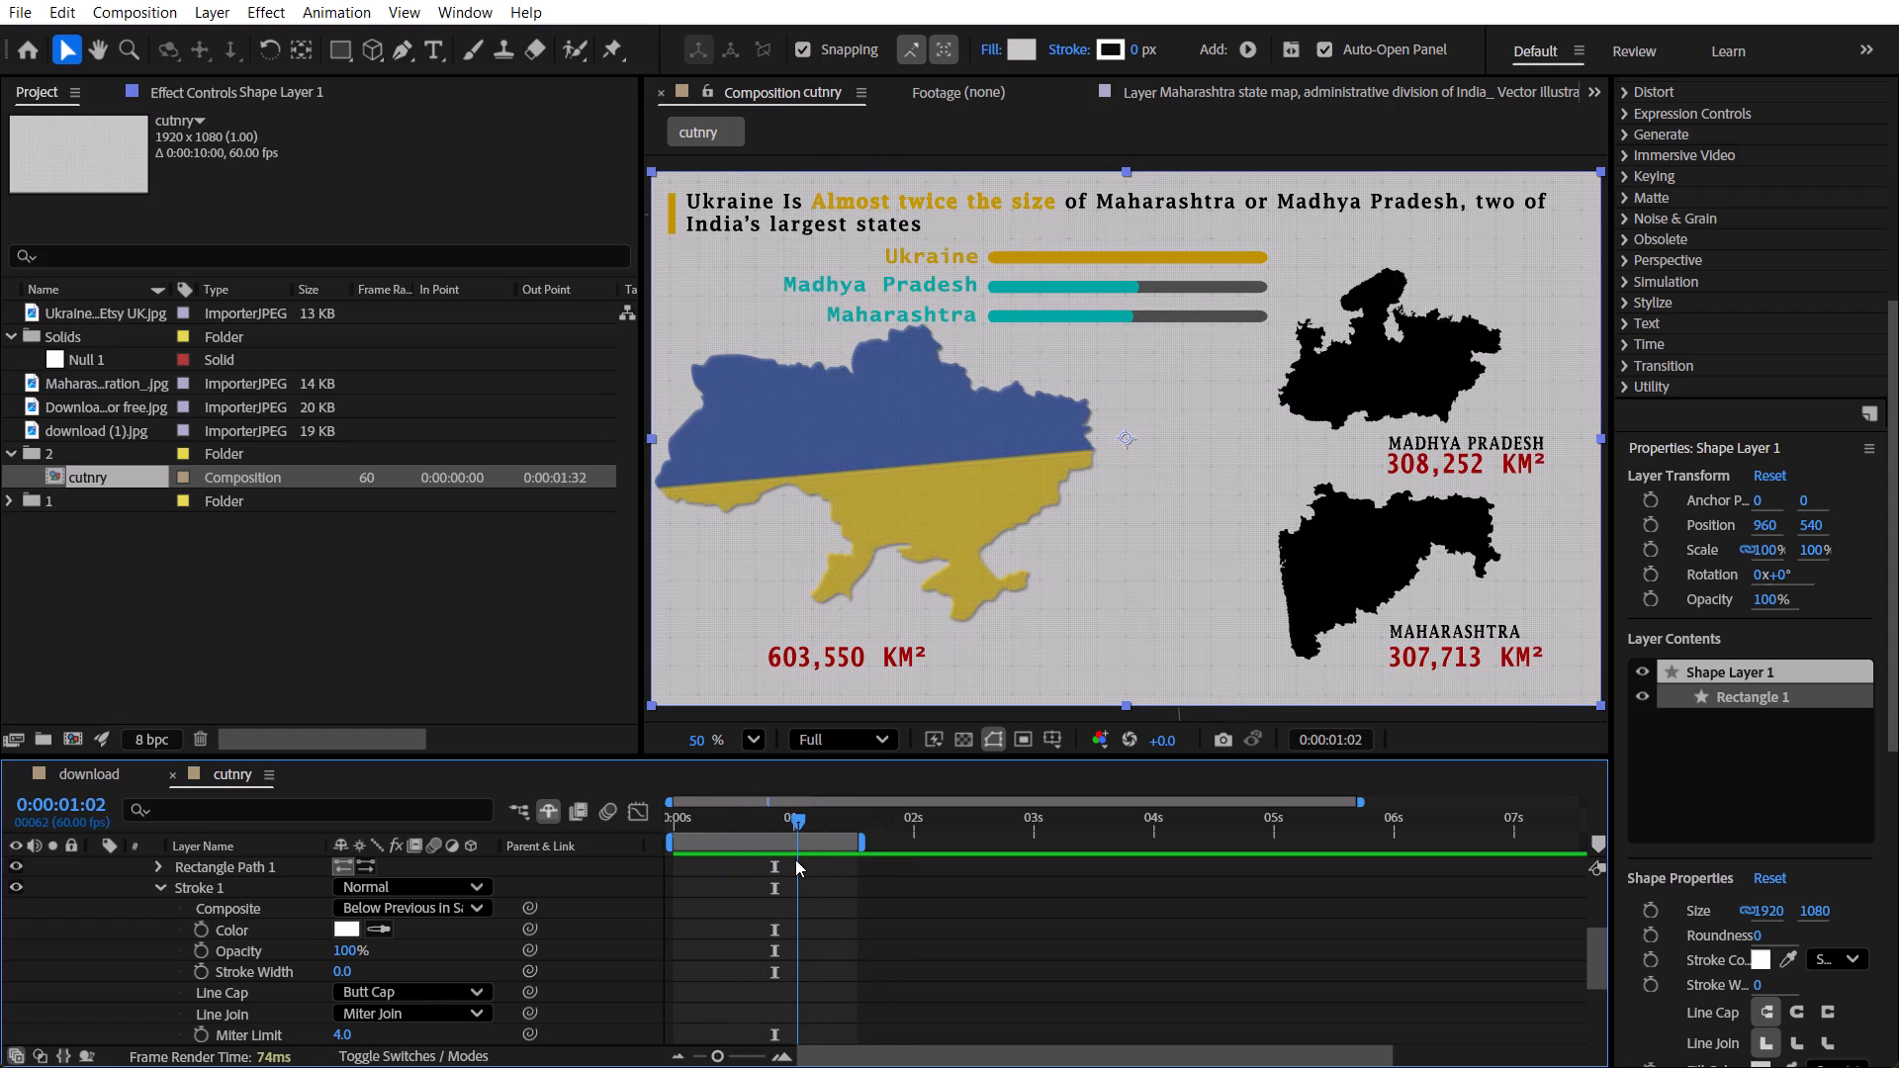
left_click_drag(795, 859, 777, 859)
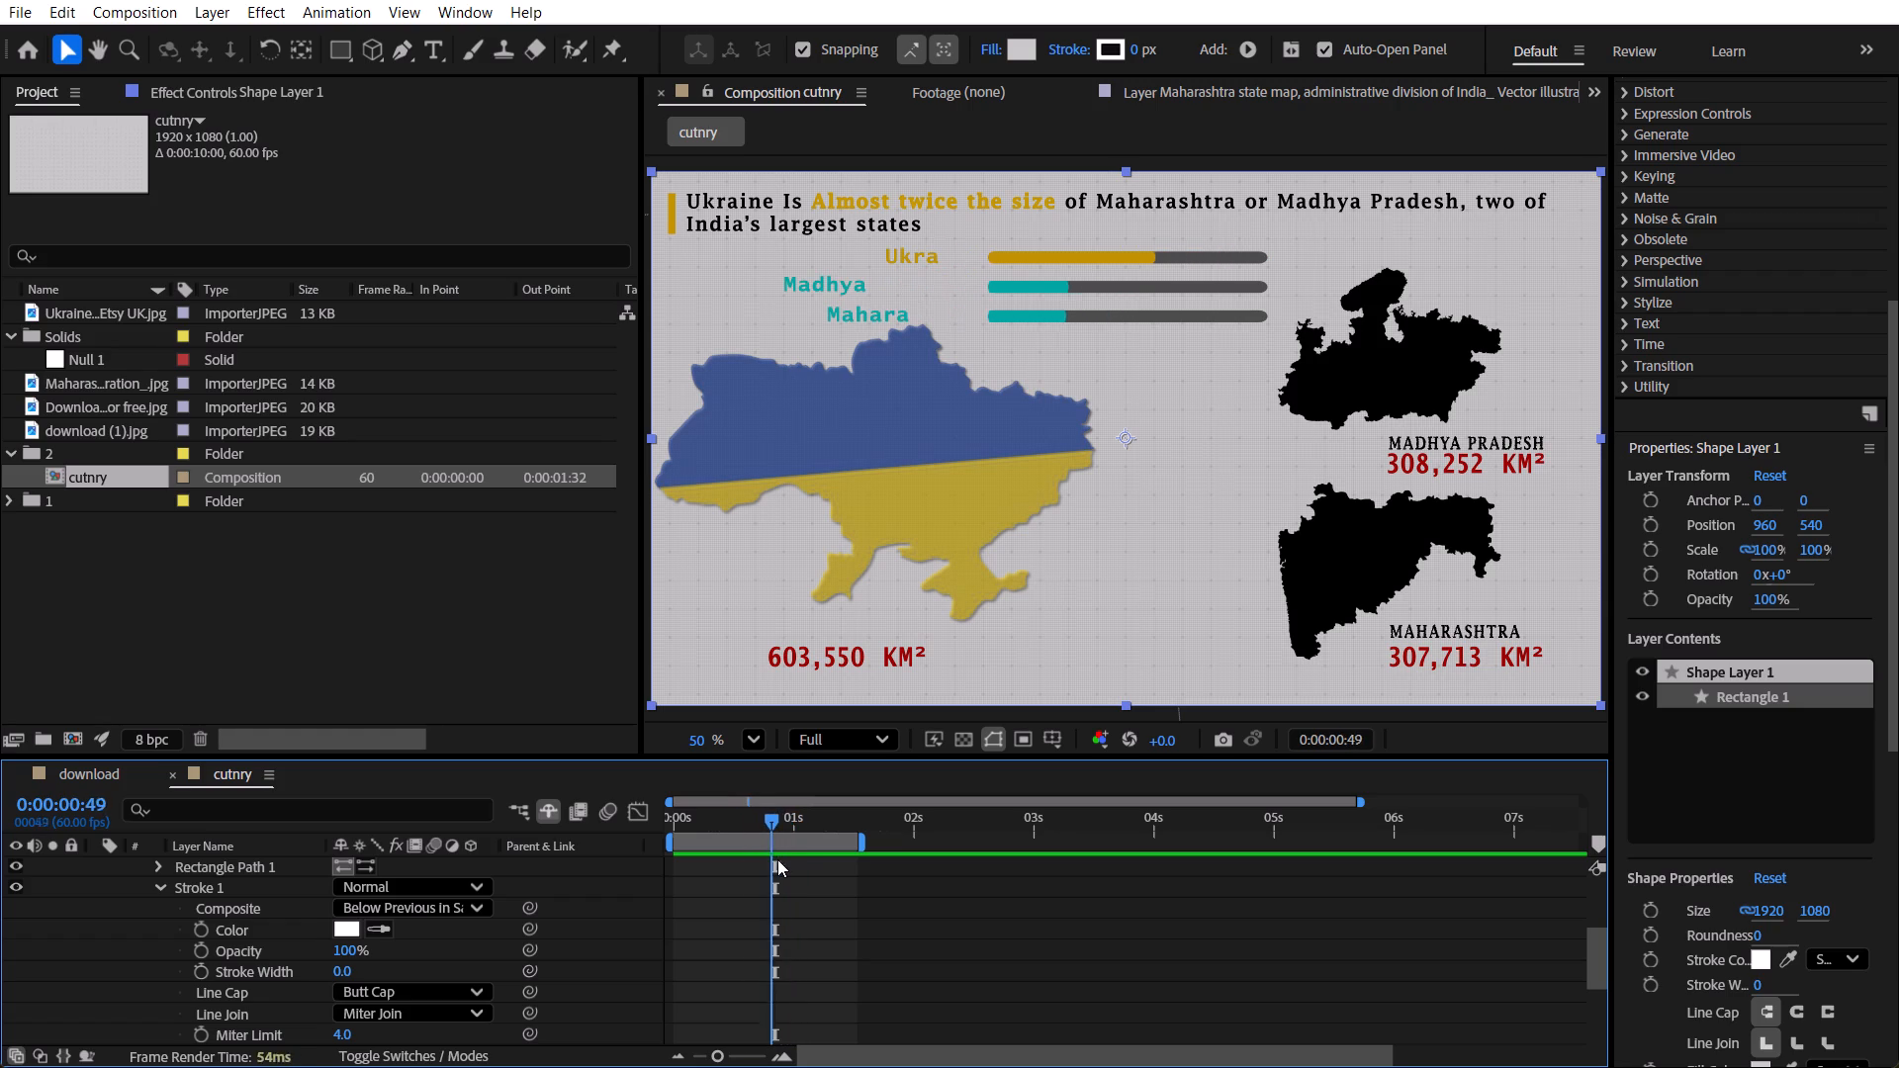
left_click_drag(777, 859, 854, 869)
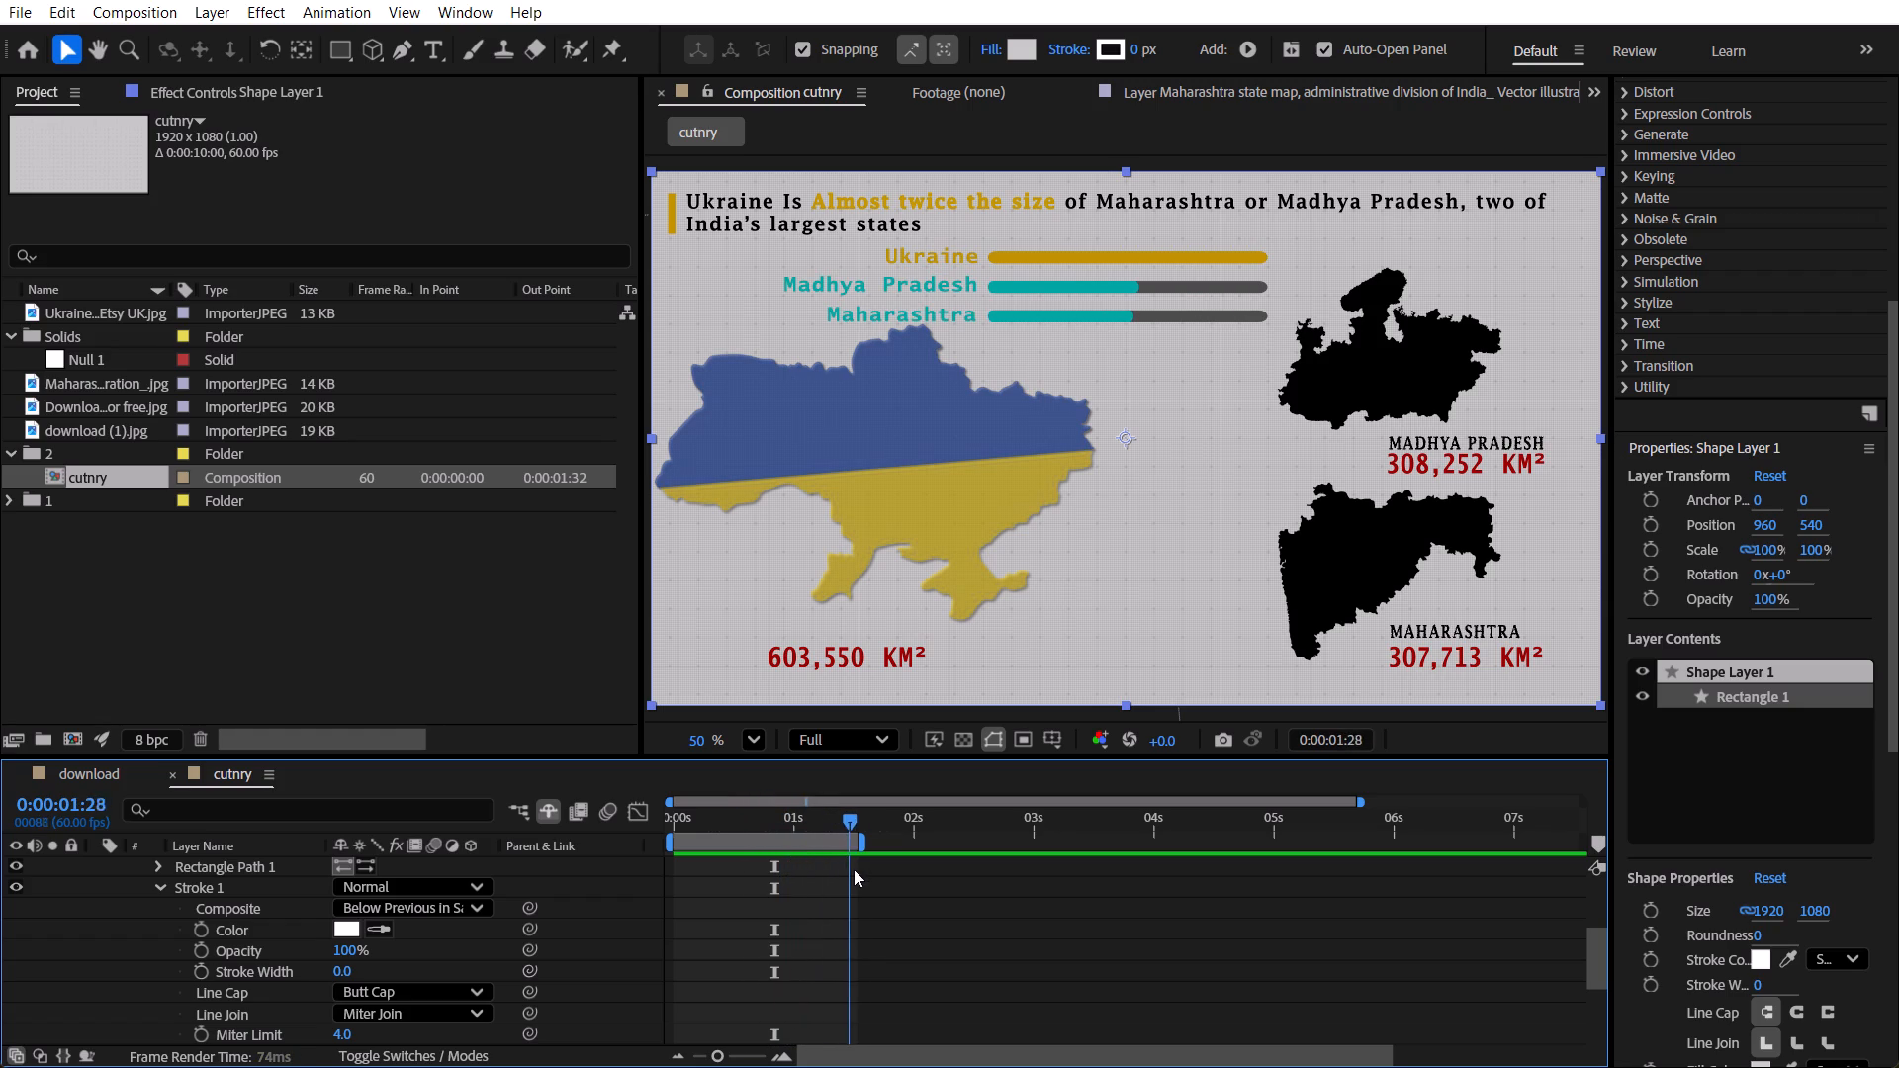
left_click_drag(854, 869, 848, 872)
Collapse the expanded stroke properties in the timeline and deselect all layers.
key("u")
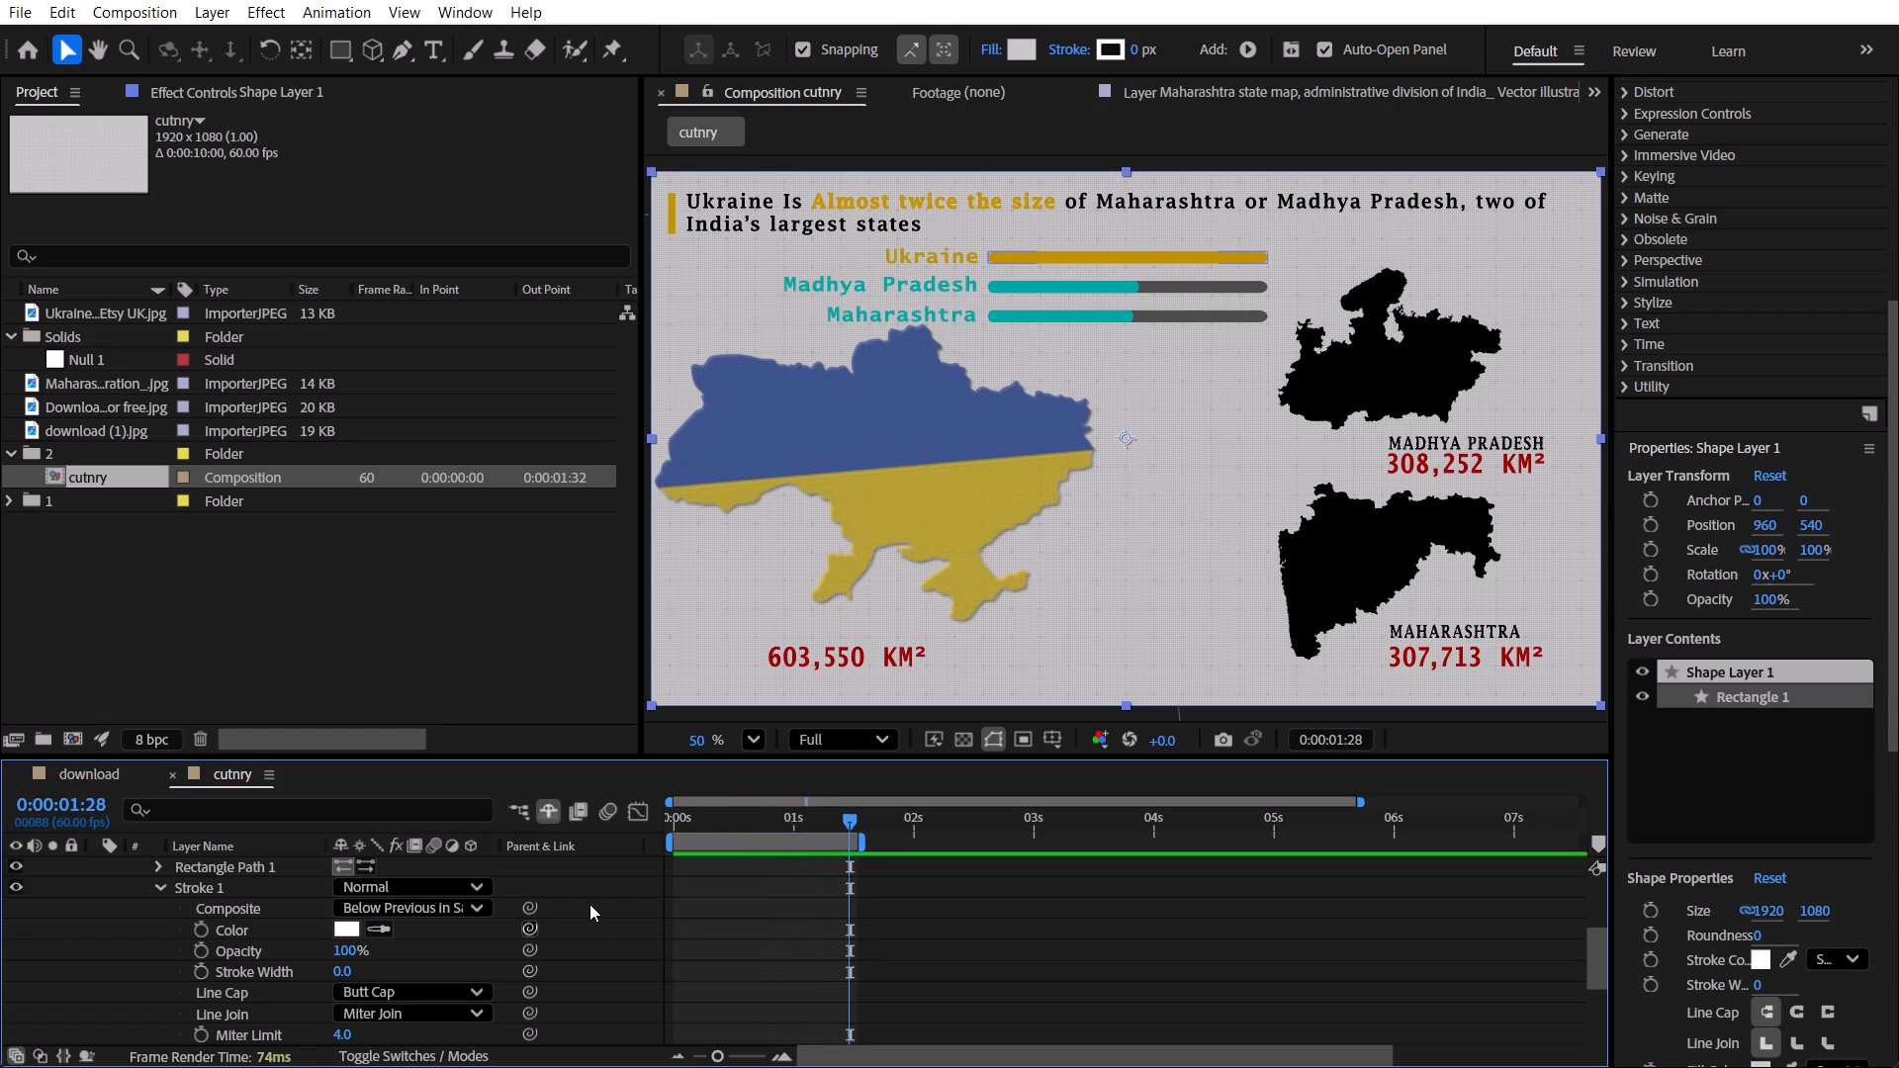
left_click(589, 904)
key("u")
key("u")
left_click(234, 1016)
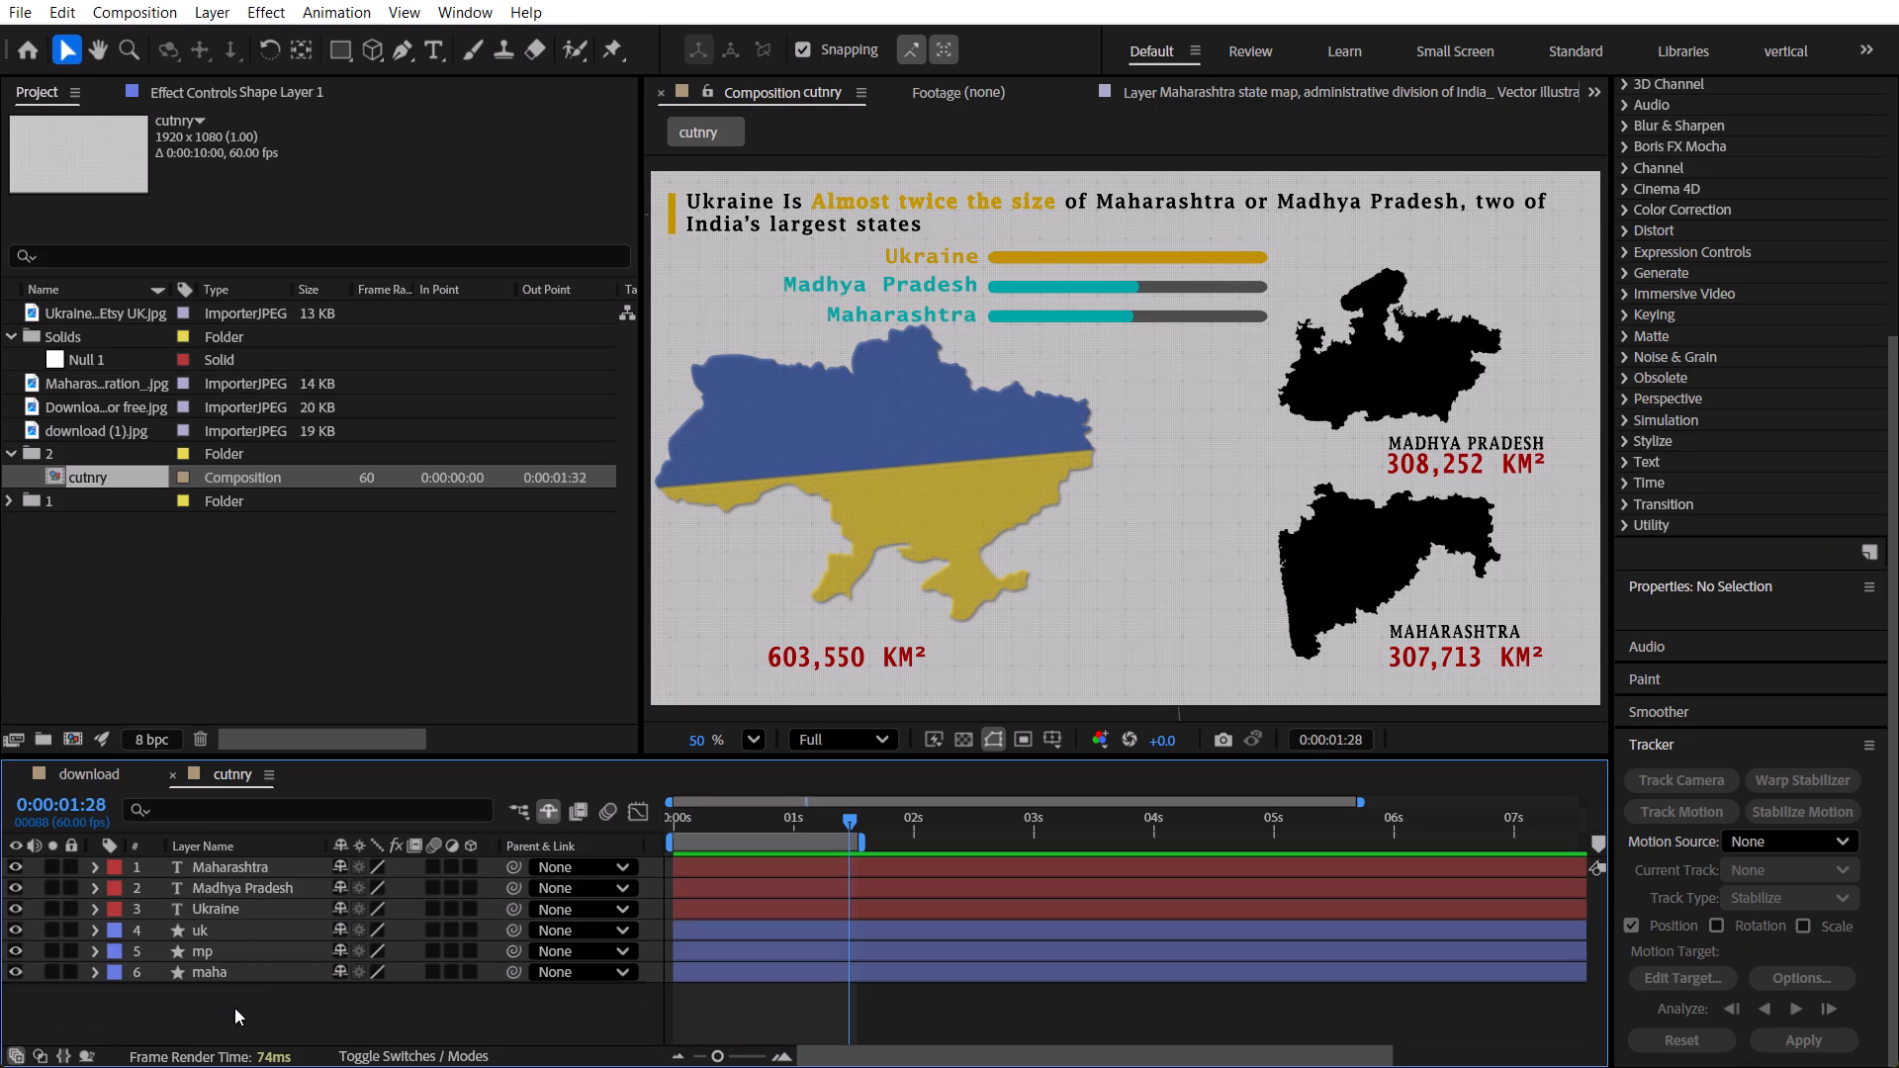
Select the three red area figures for Ukraine, Maharashtra and Madhya Pradesh and try fonts from Magneto through Matura MT Script Capitals.
left_click(852, 648)
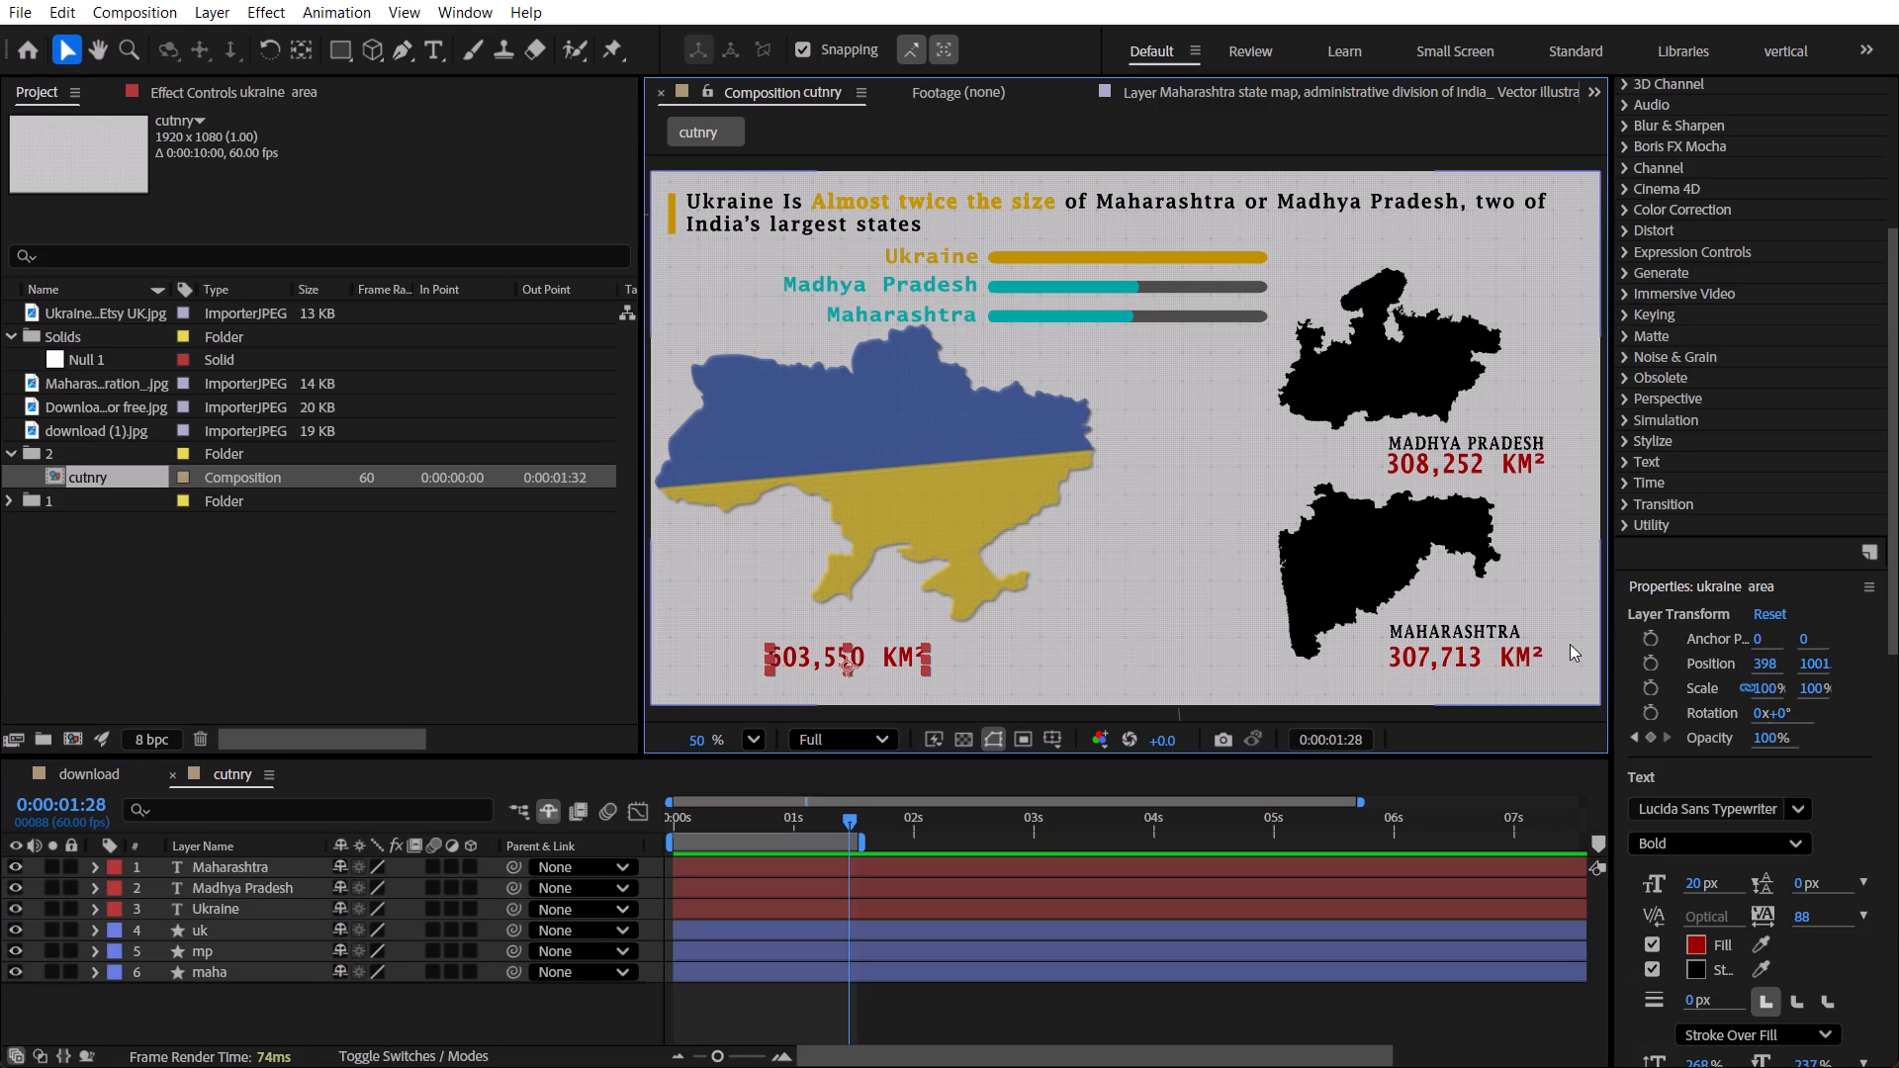
left_click(1477, 663, "shift")
left_click(1479, 467, "shift")
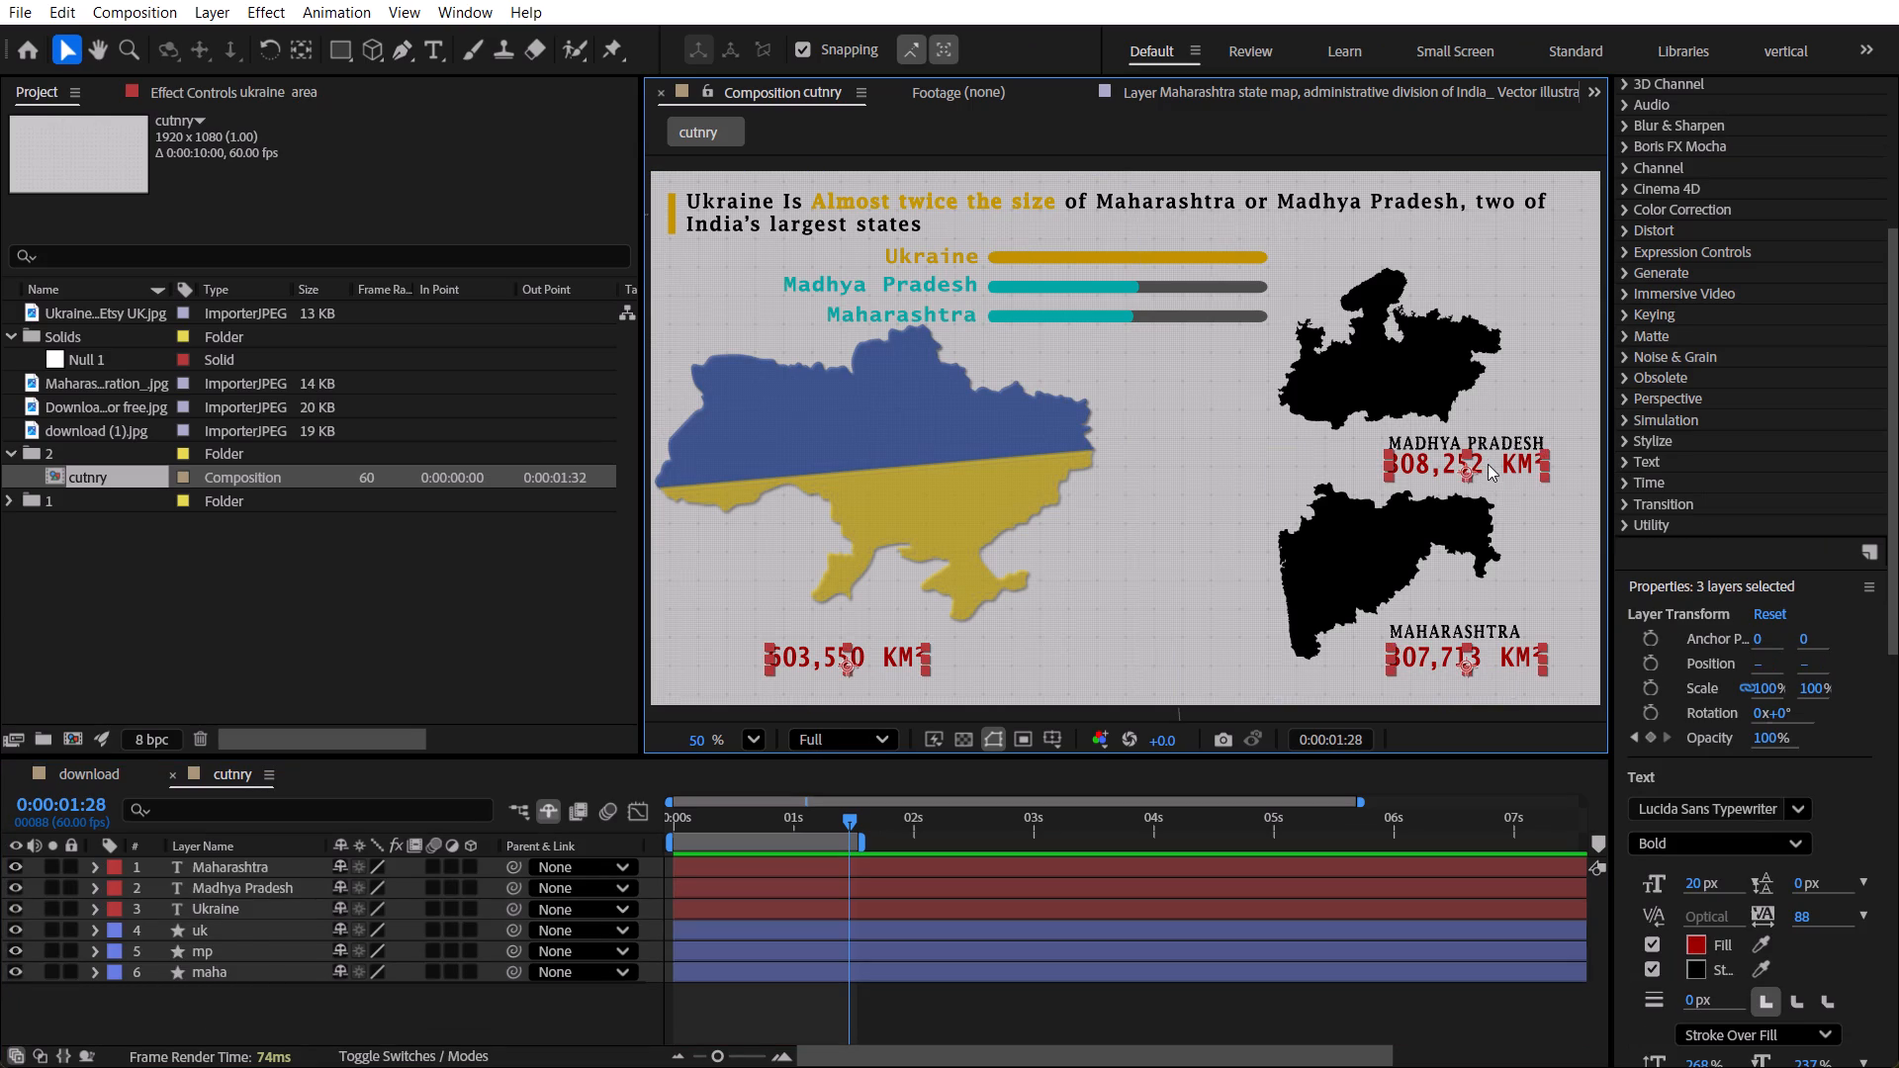
scroll(1721, 810, "down", 2)
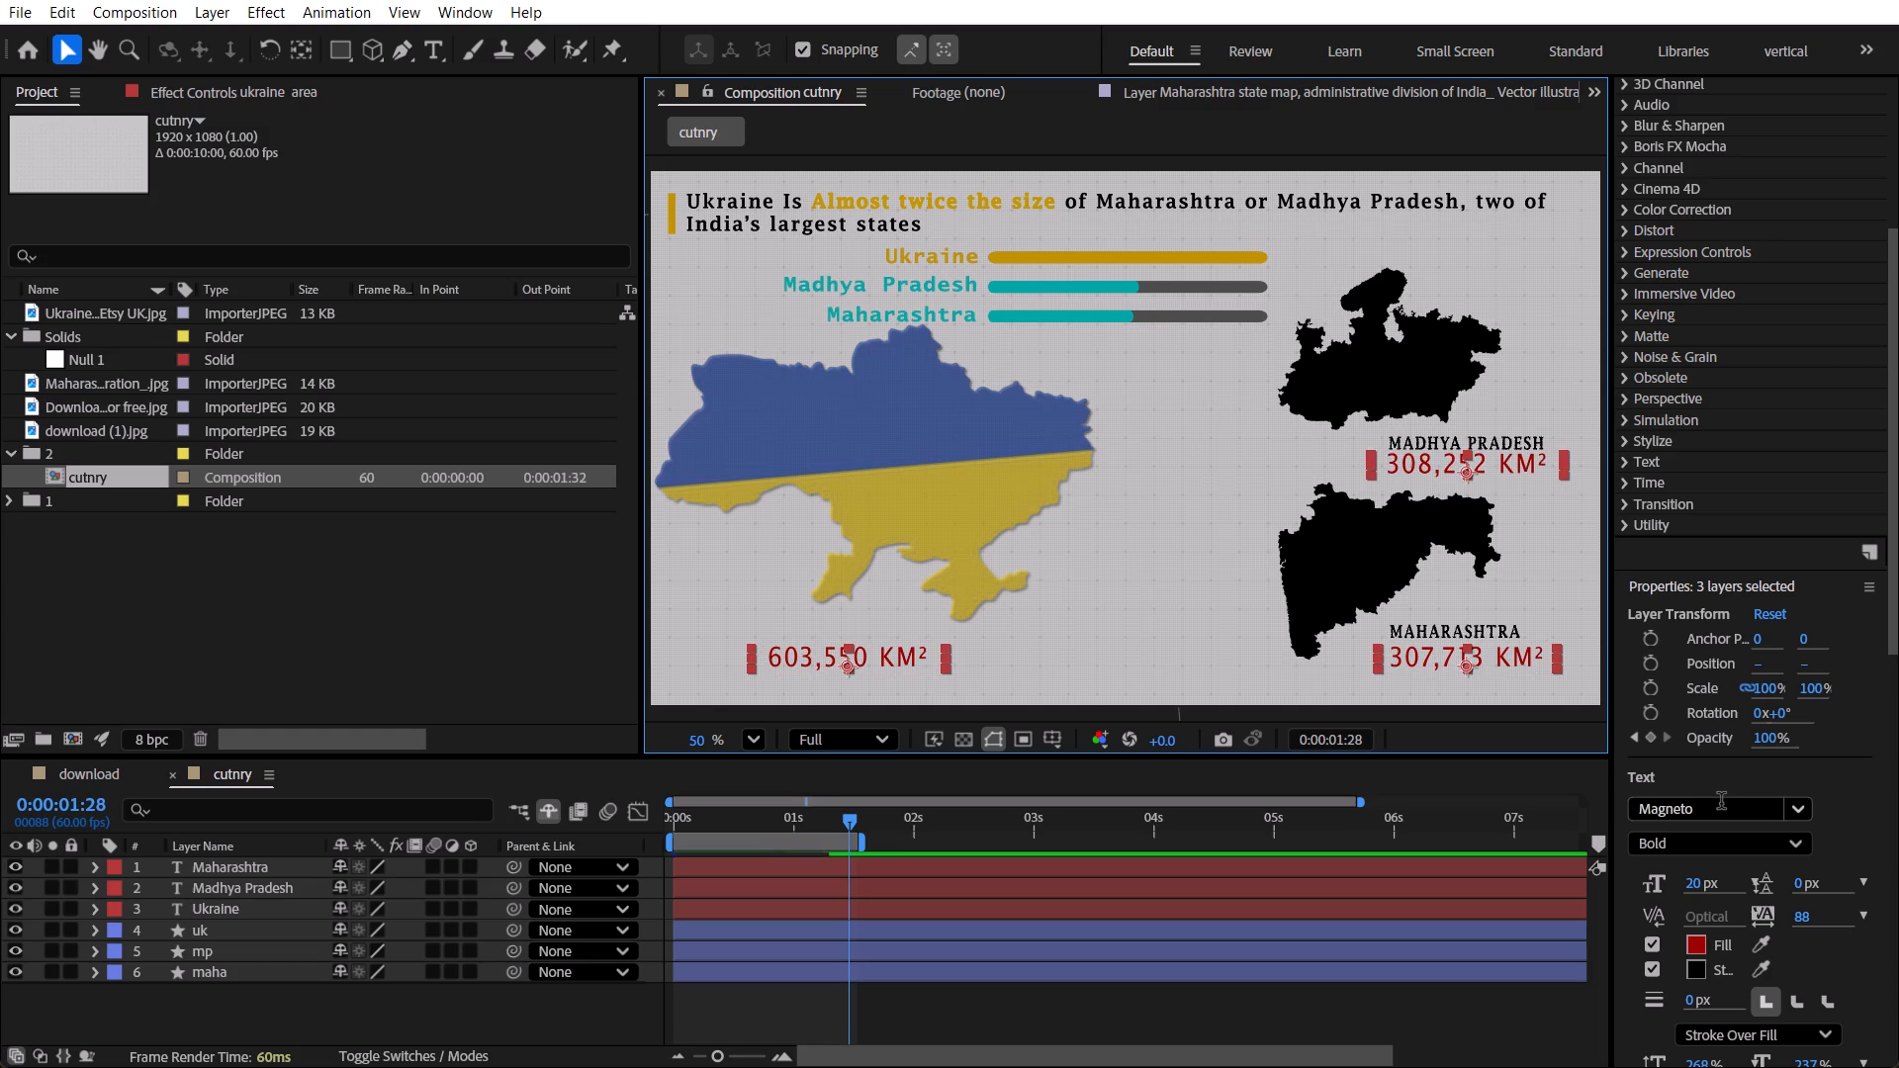
scroll(1721, 803, "down", 1)
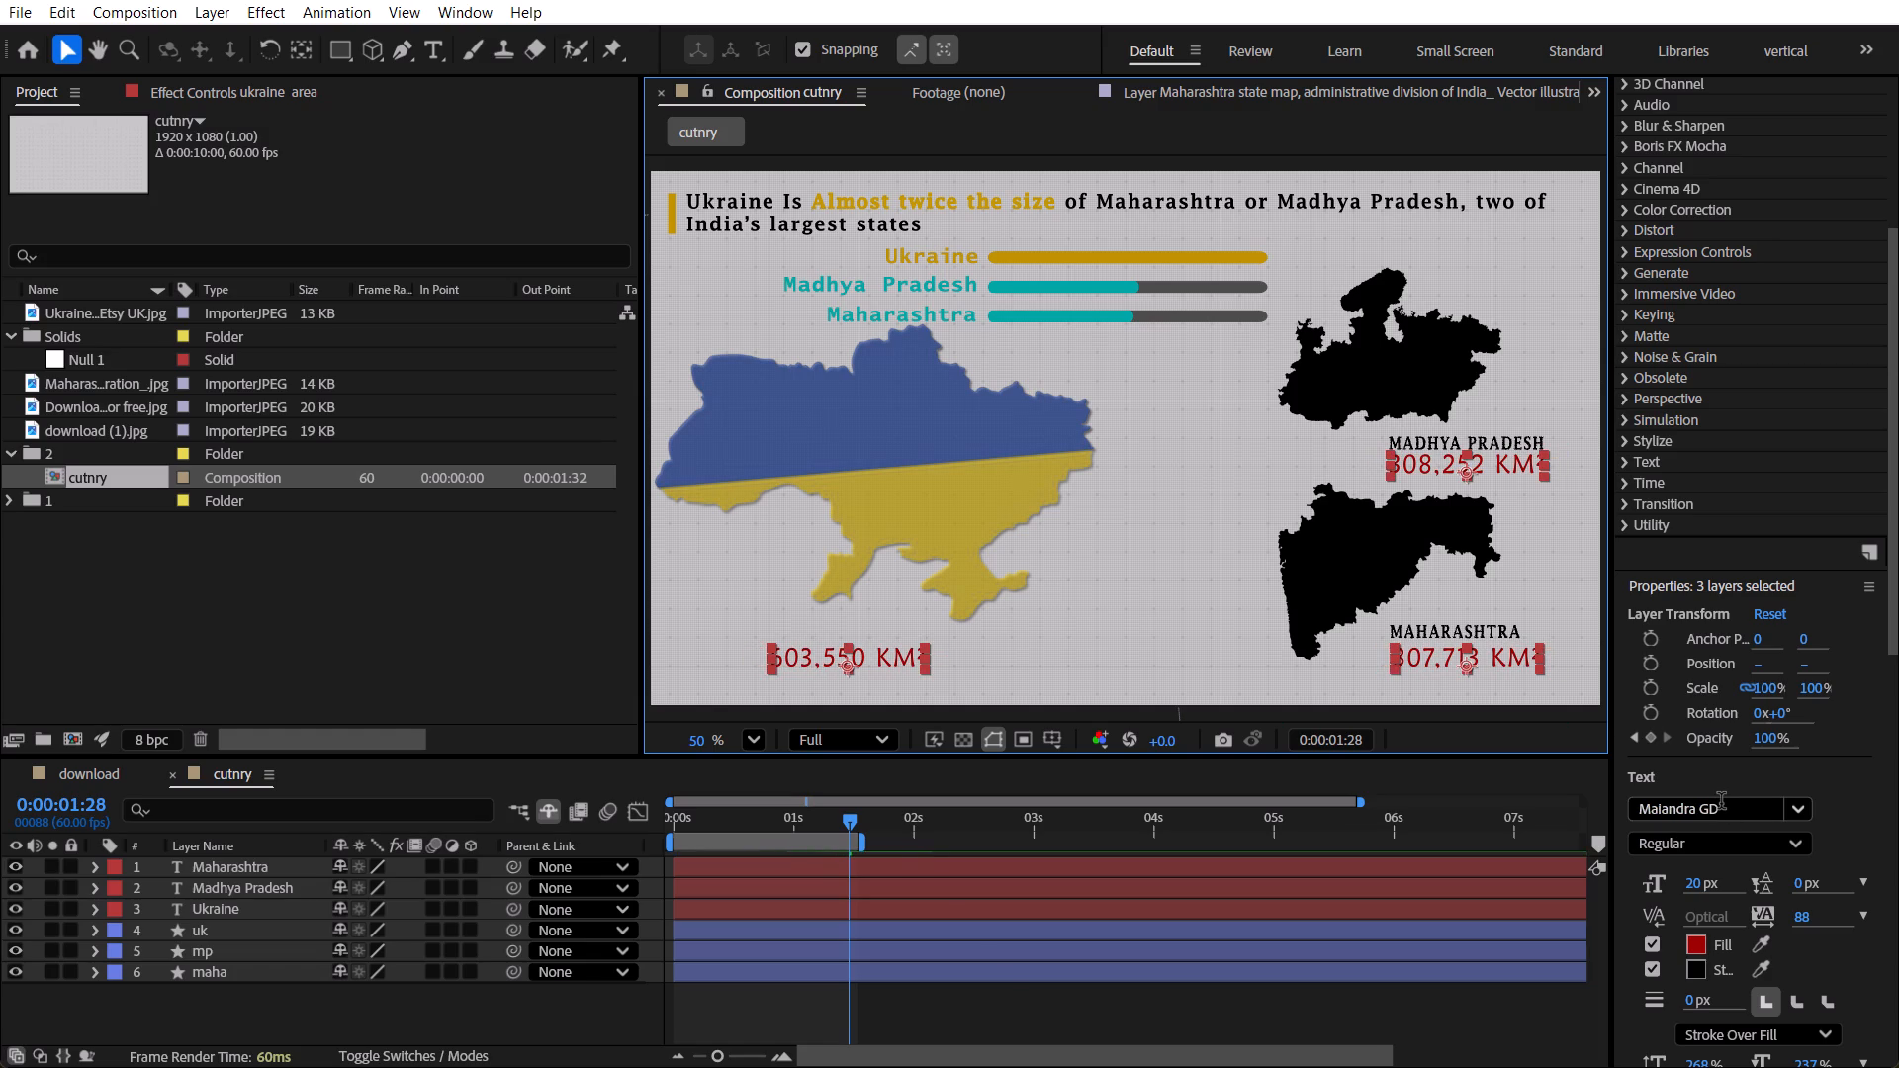
scroll(1709, 849, "down", 4)
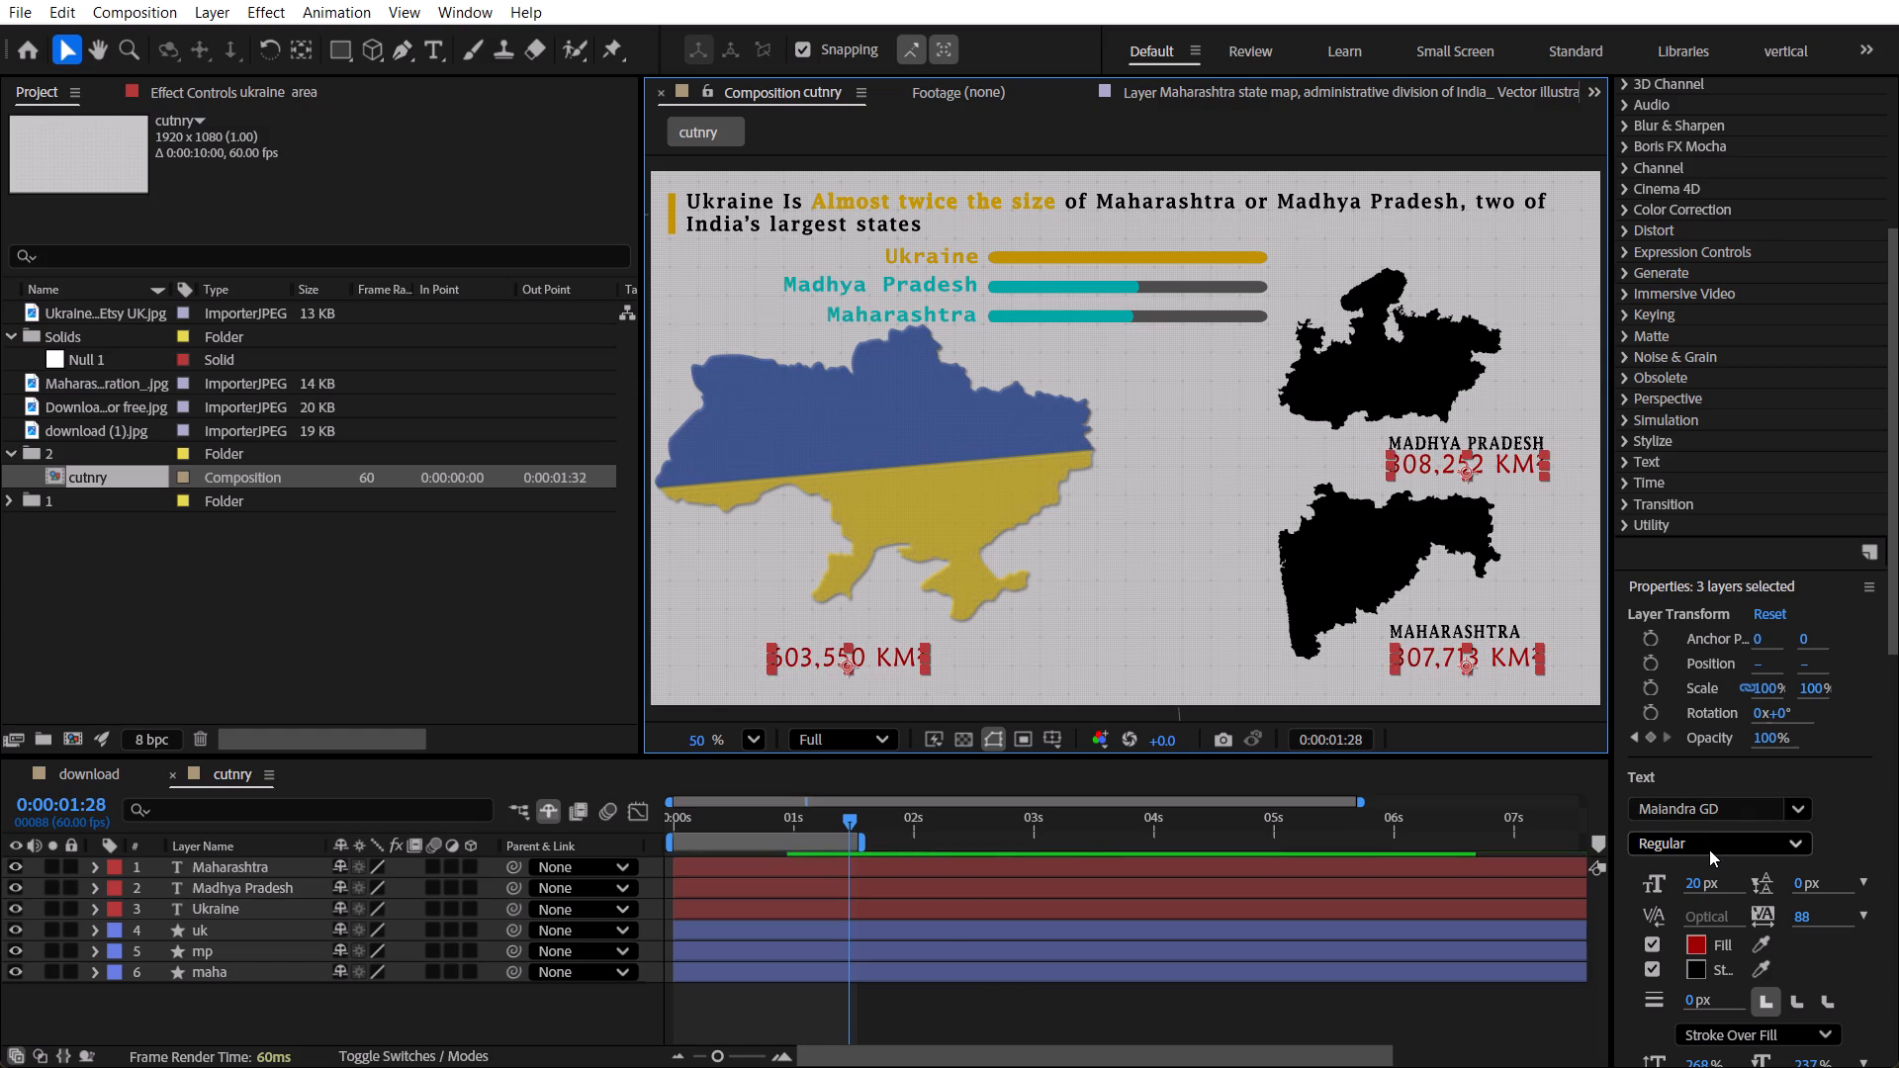
scroll(1726, 810, "down", 1)
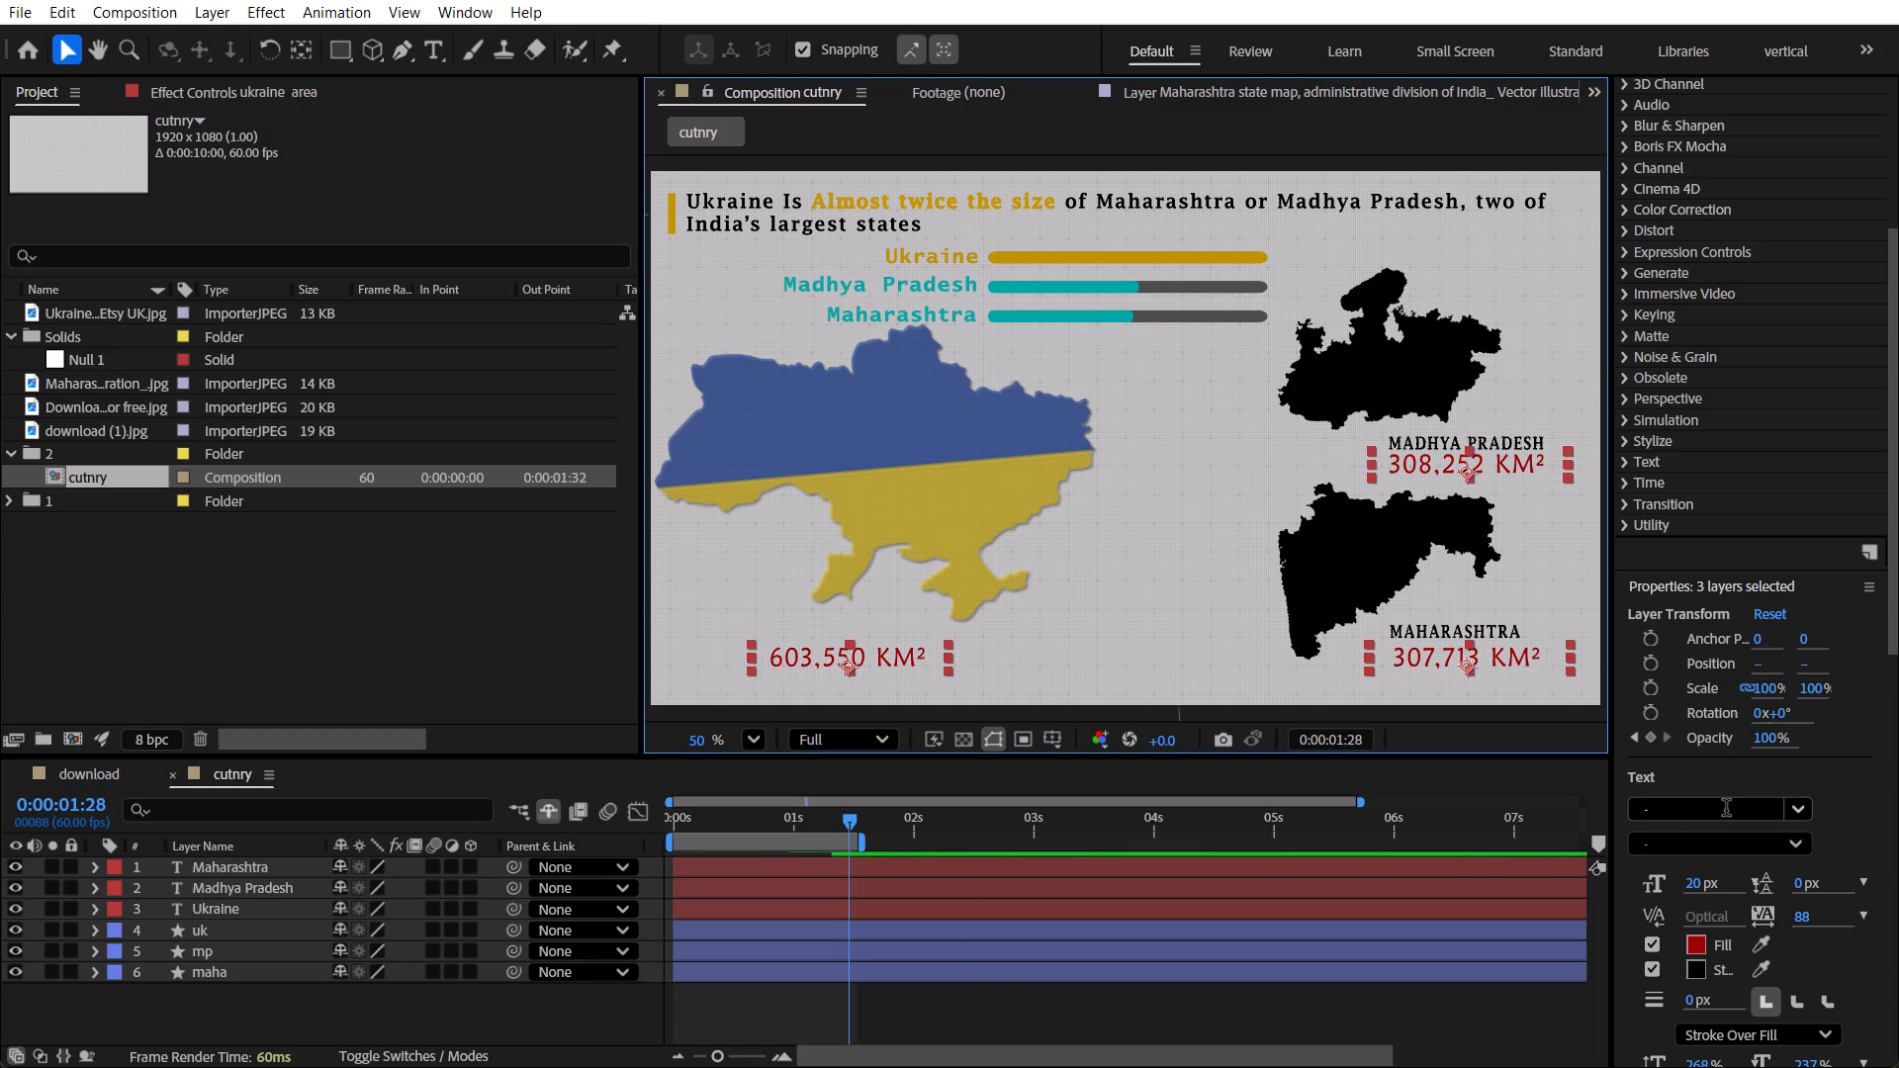
scroll(1726, 810, "down", 1)
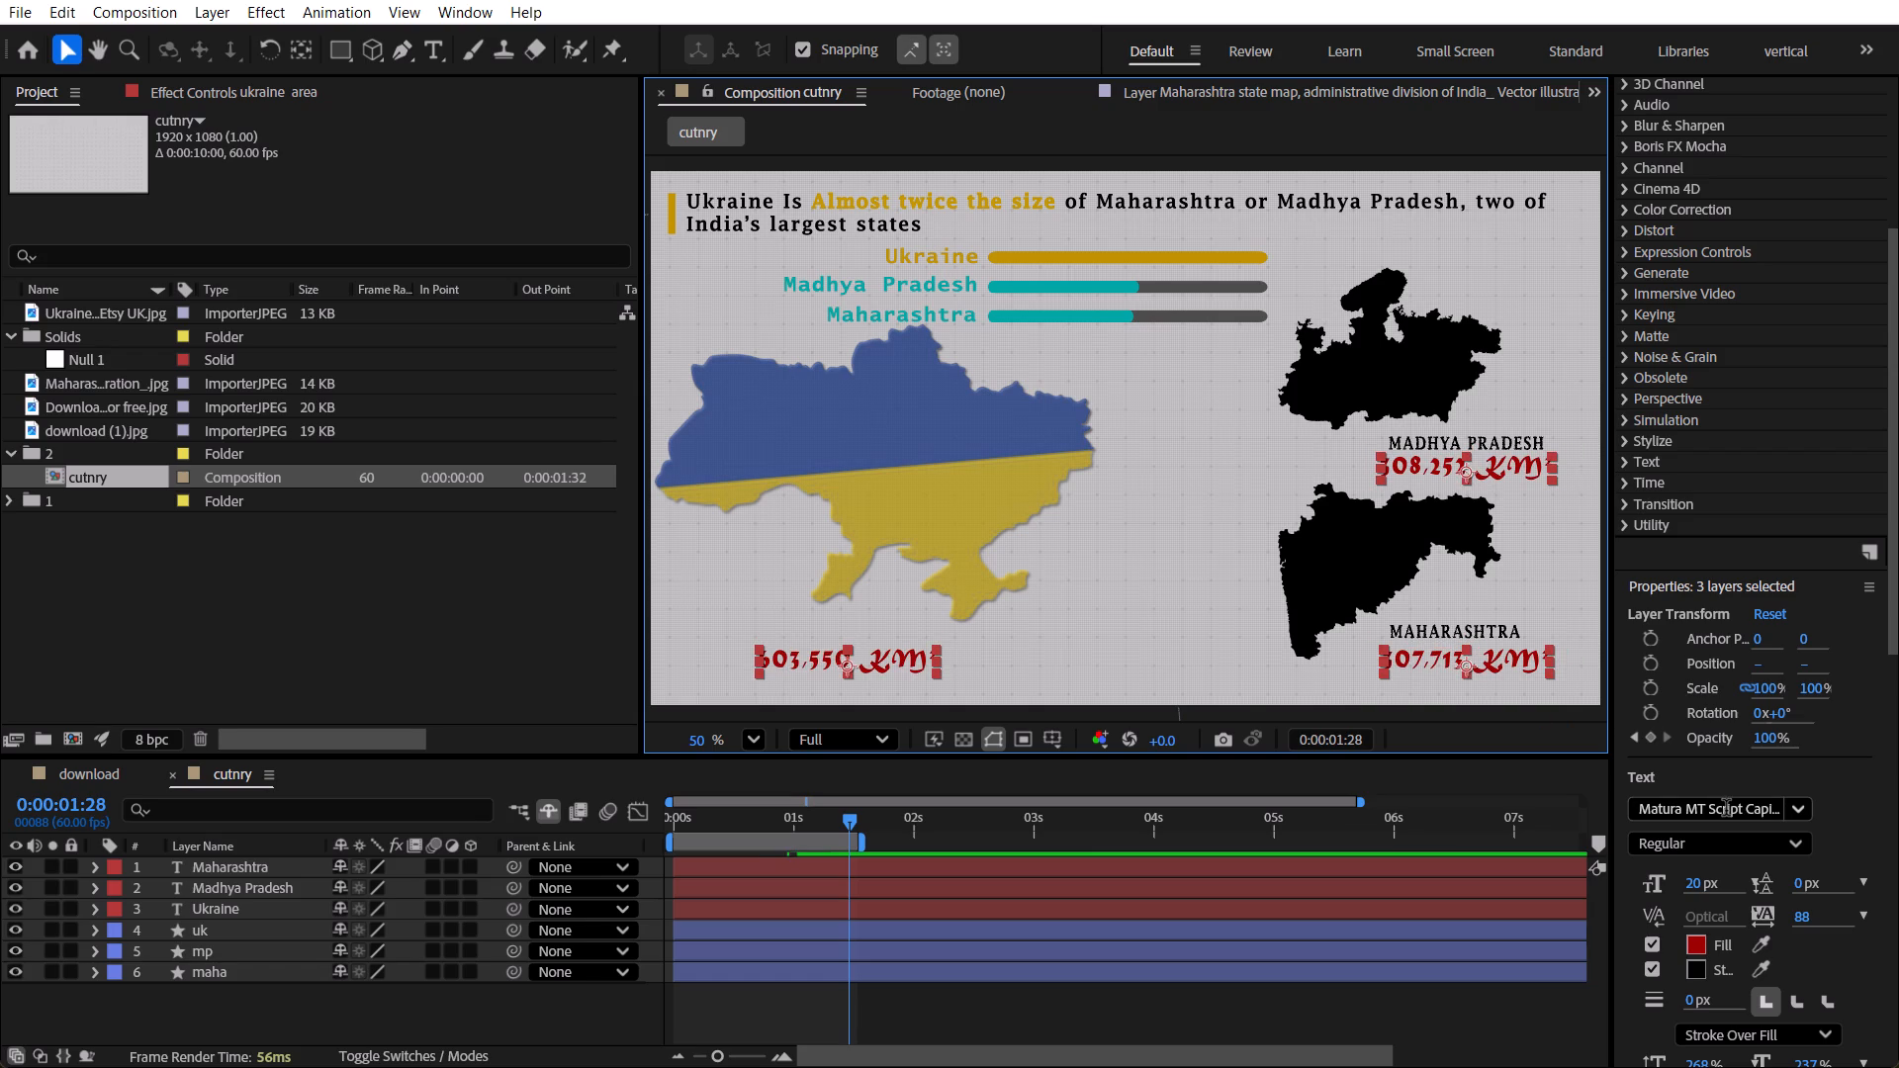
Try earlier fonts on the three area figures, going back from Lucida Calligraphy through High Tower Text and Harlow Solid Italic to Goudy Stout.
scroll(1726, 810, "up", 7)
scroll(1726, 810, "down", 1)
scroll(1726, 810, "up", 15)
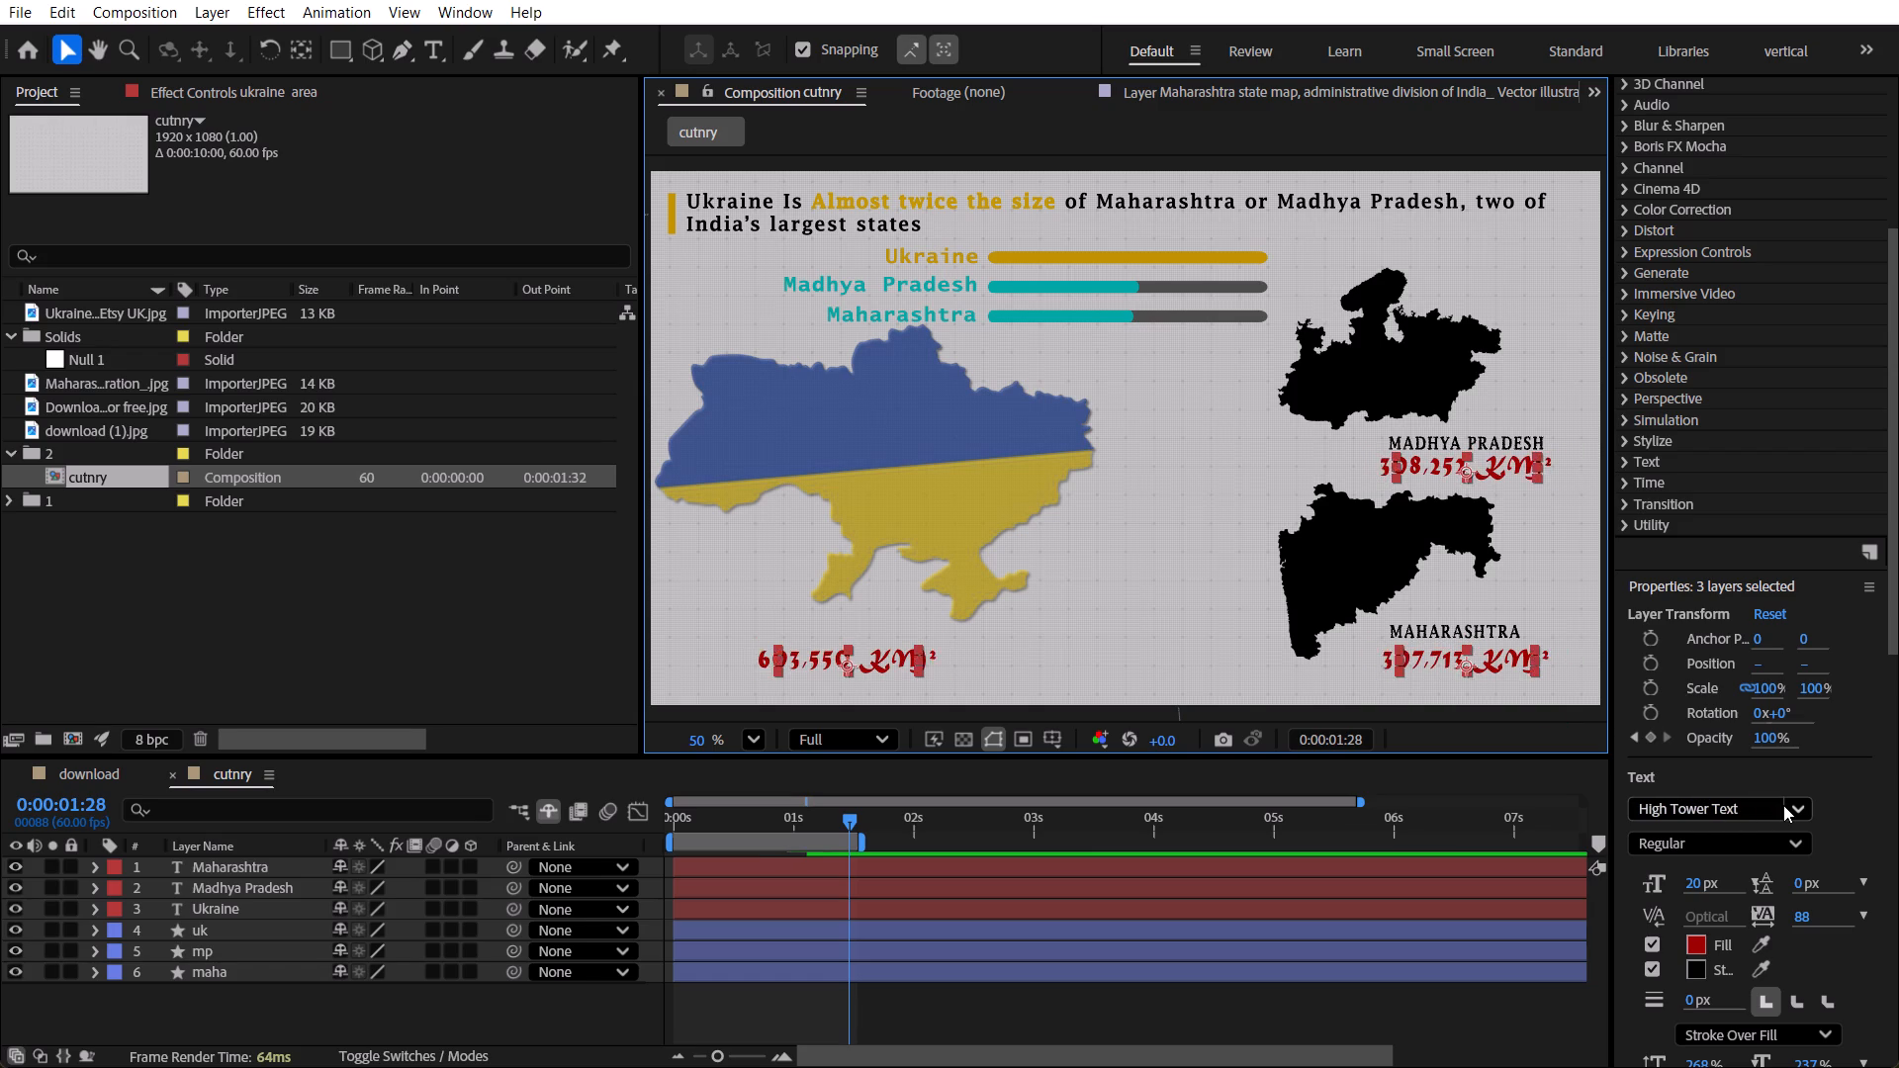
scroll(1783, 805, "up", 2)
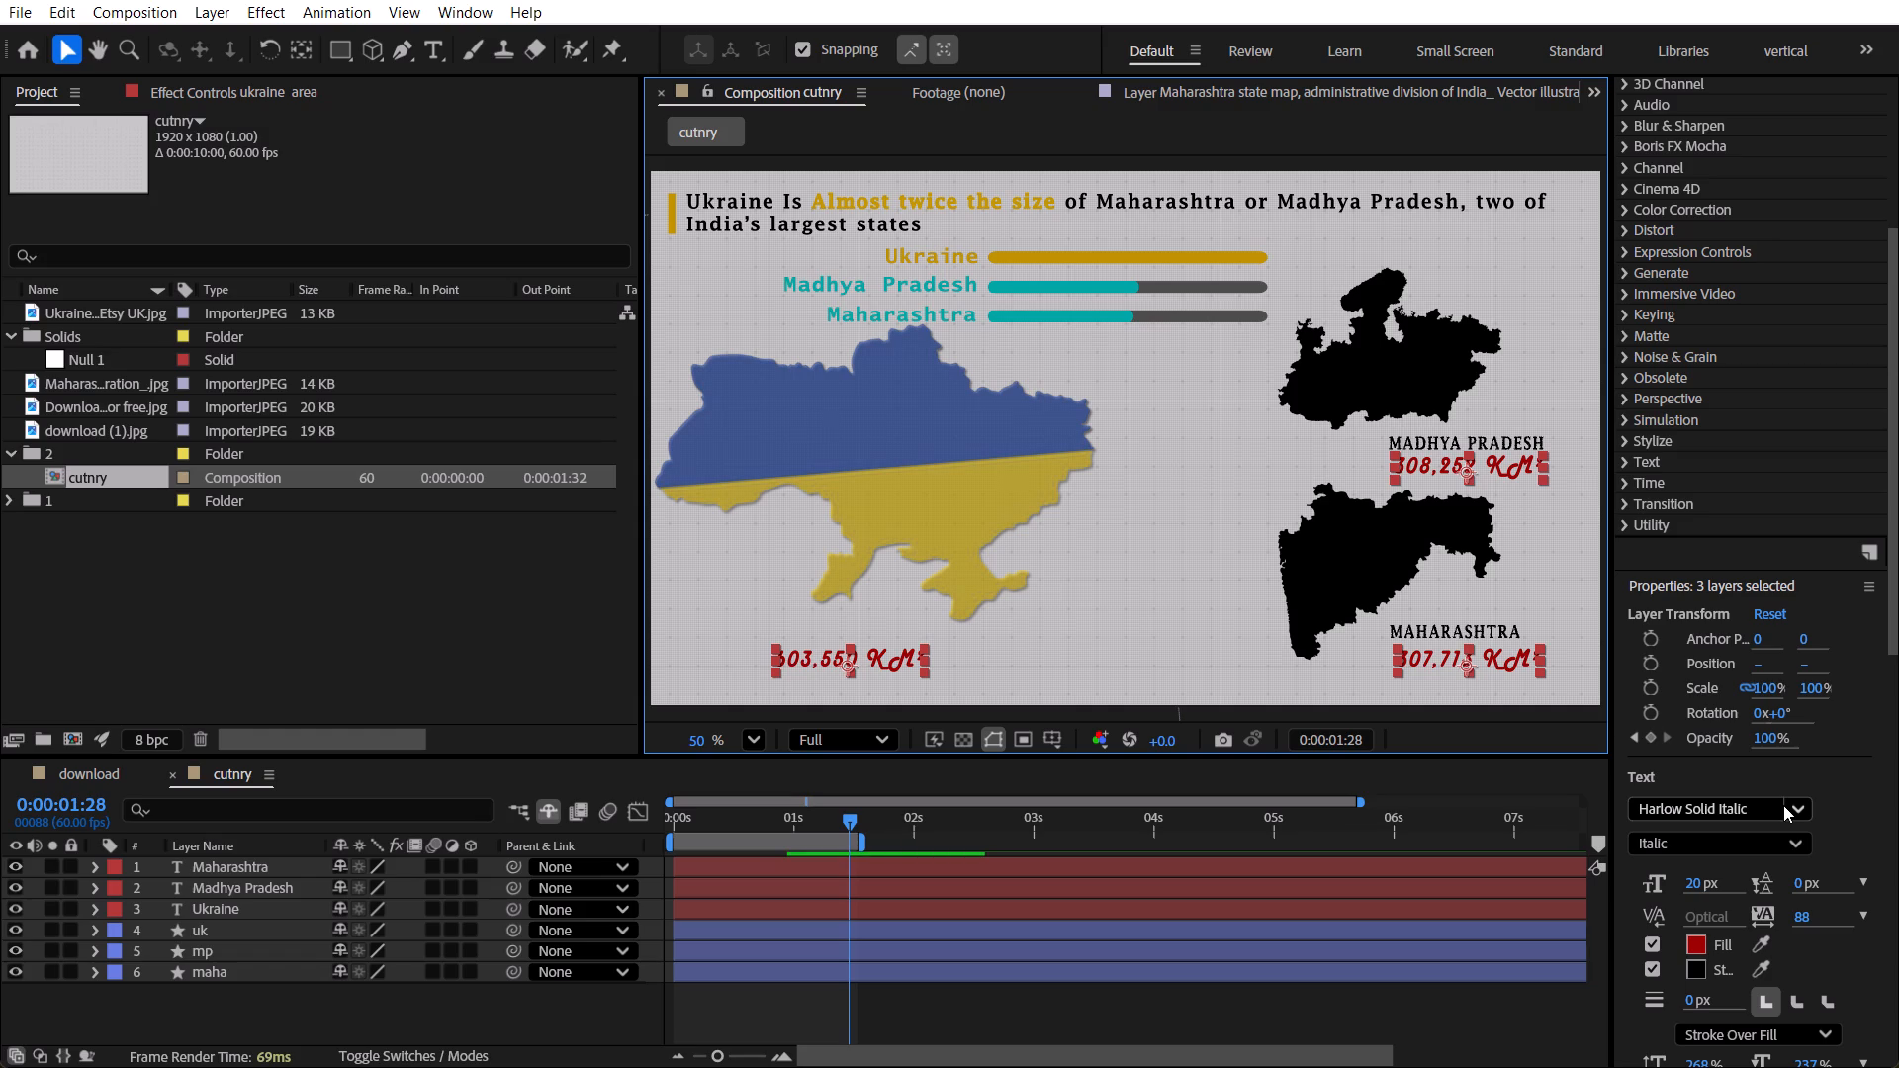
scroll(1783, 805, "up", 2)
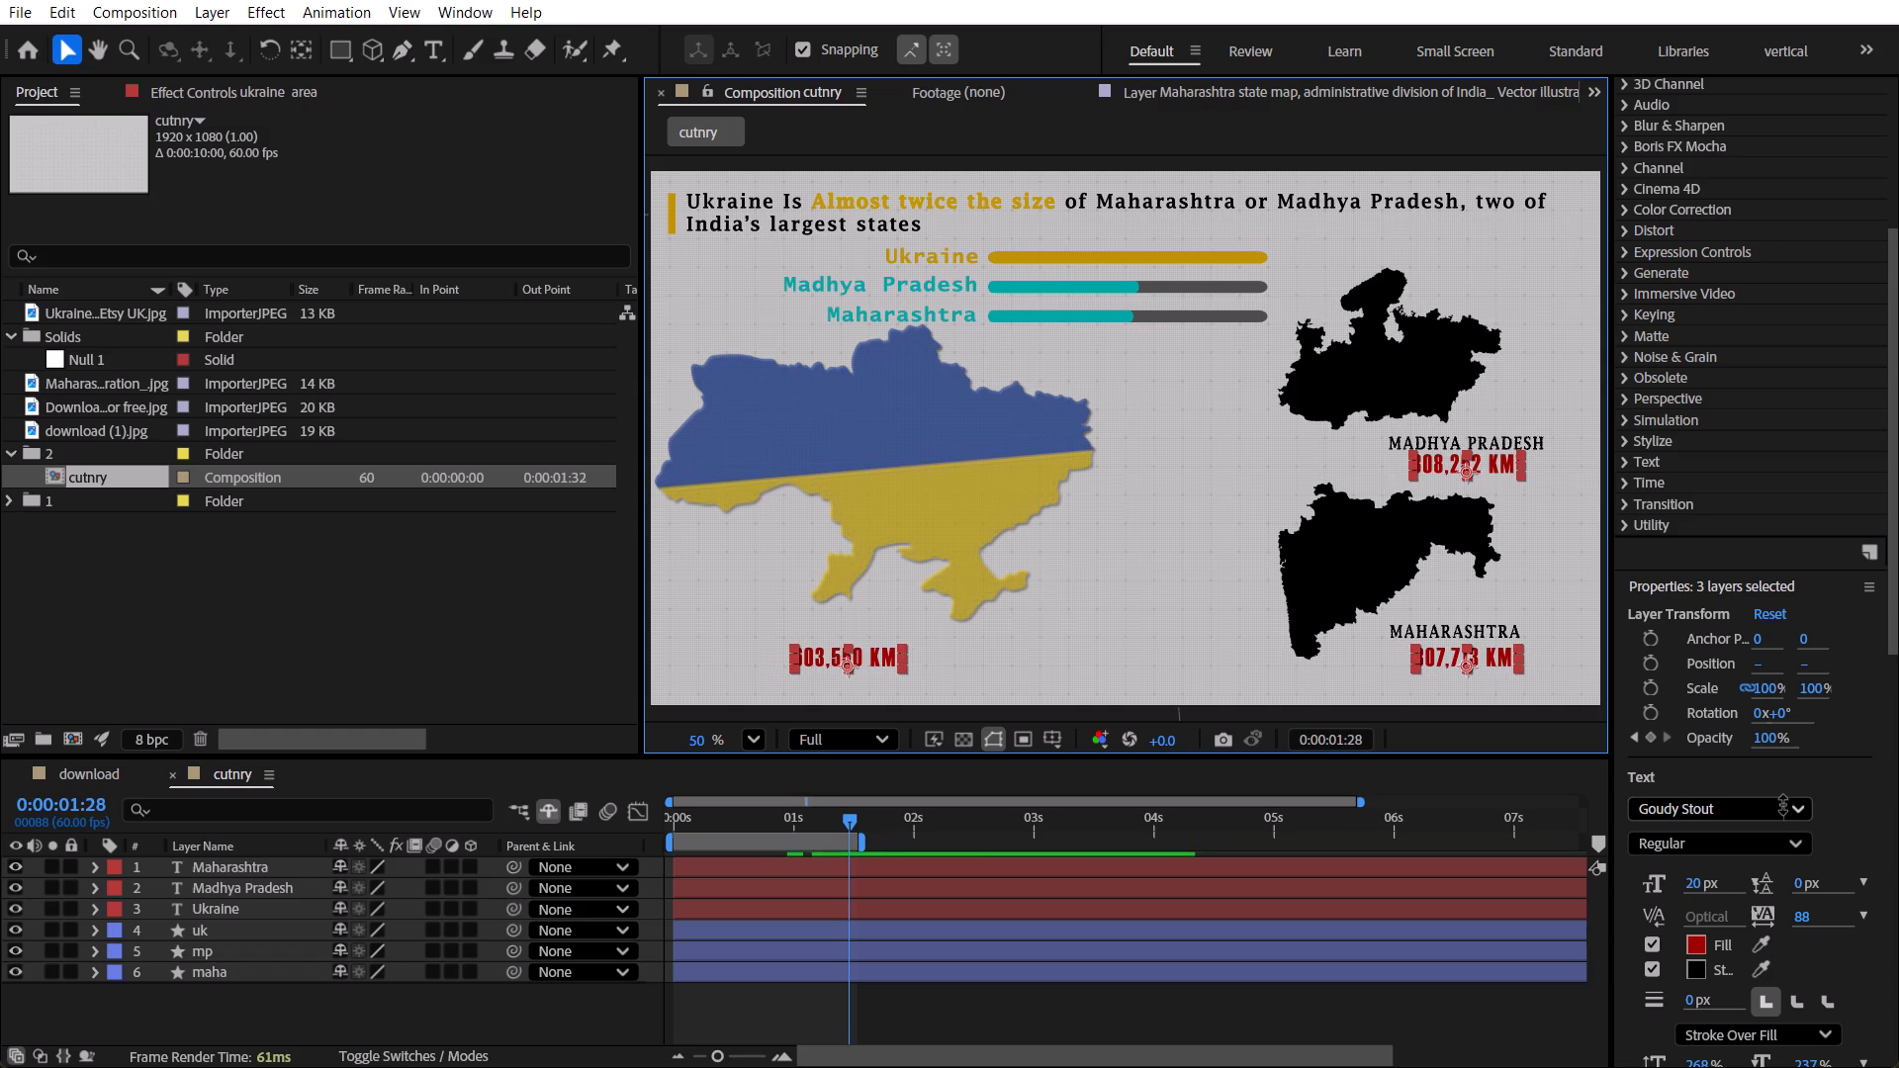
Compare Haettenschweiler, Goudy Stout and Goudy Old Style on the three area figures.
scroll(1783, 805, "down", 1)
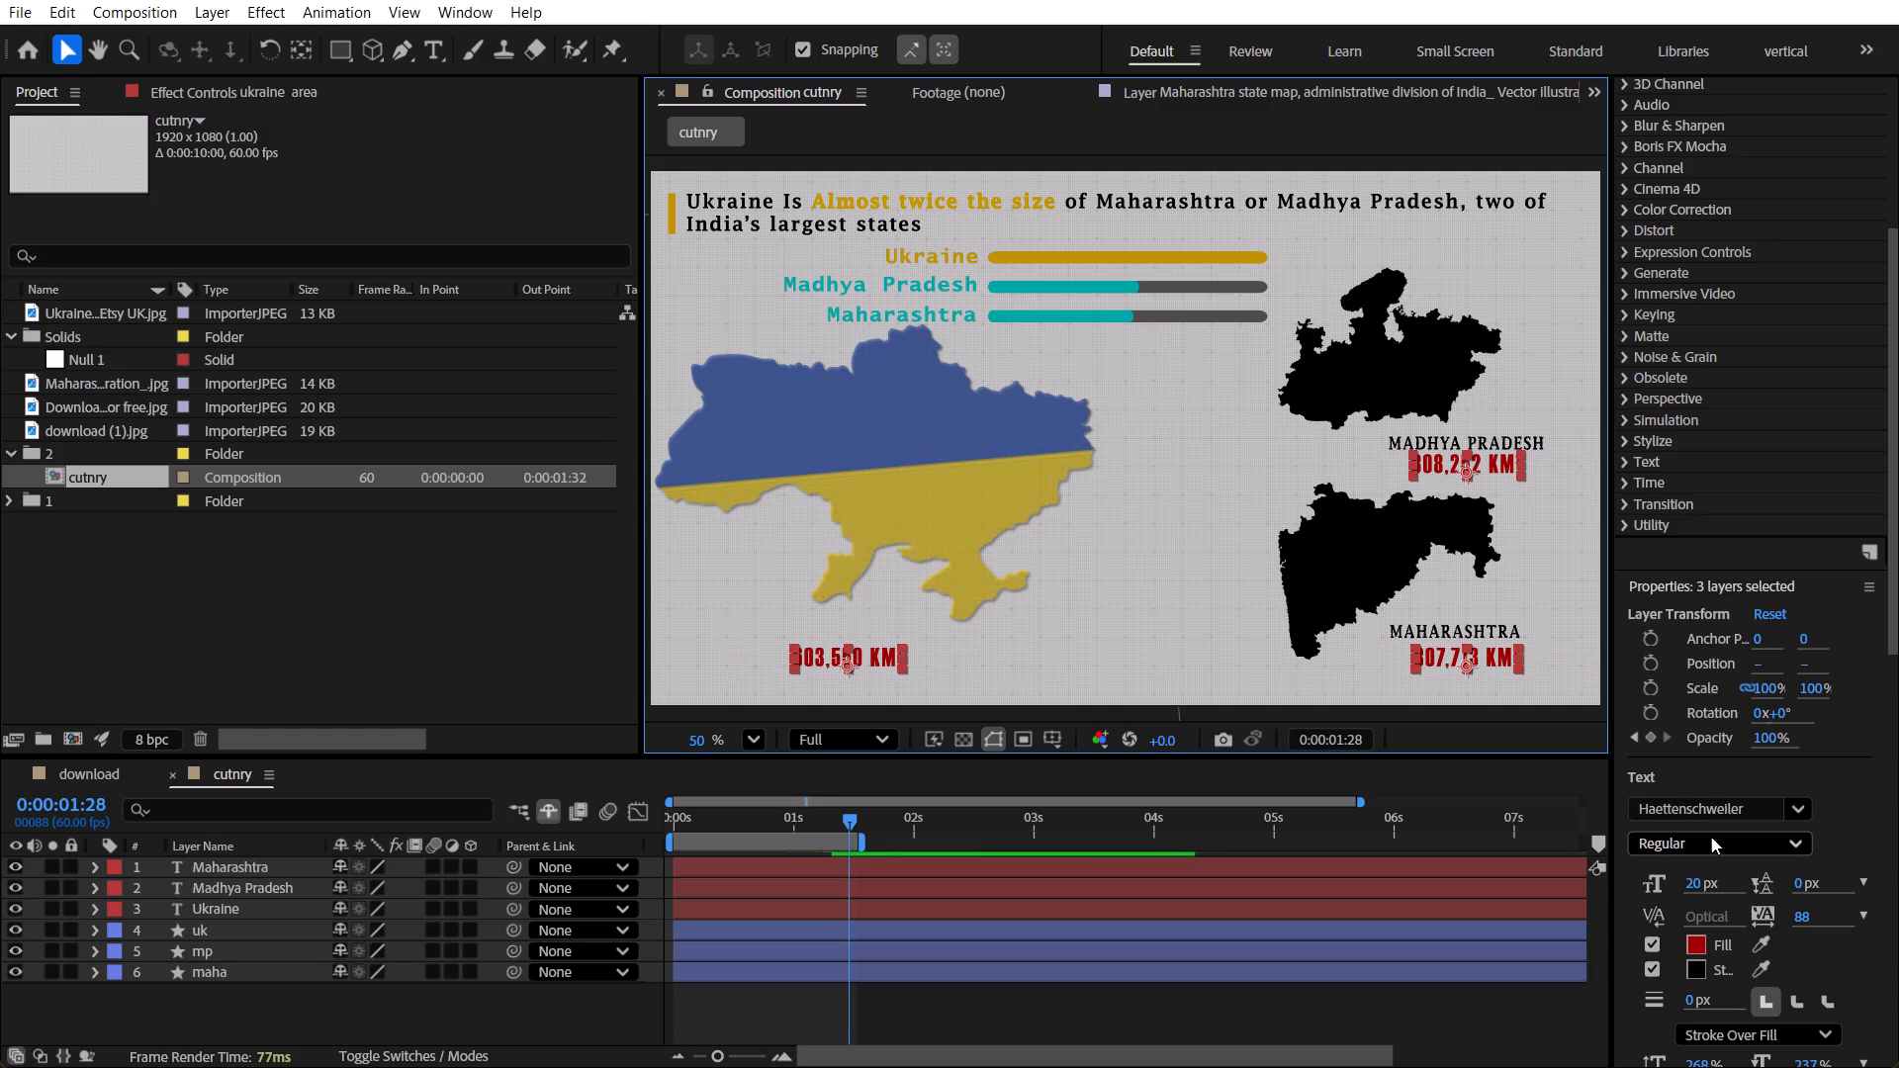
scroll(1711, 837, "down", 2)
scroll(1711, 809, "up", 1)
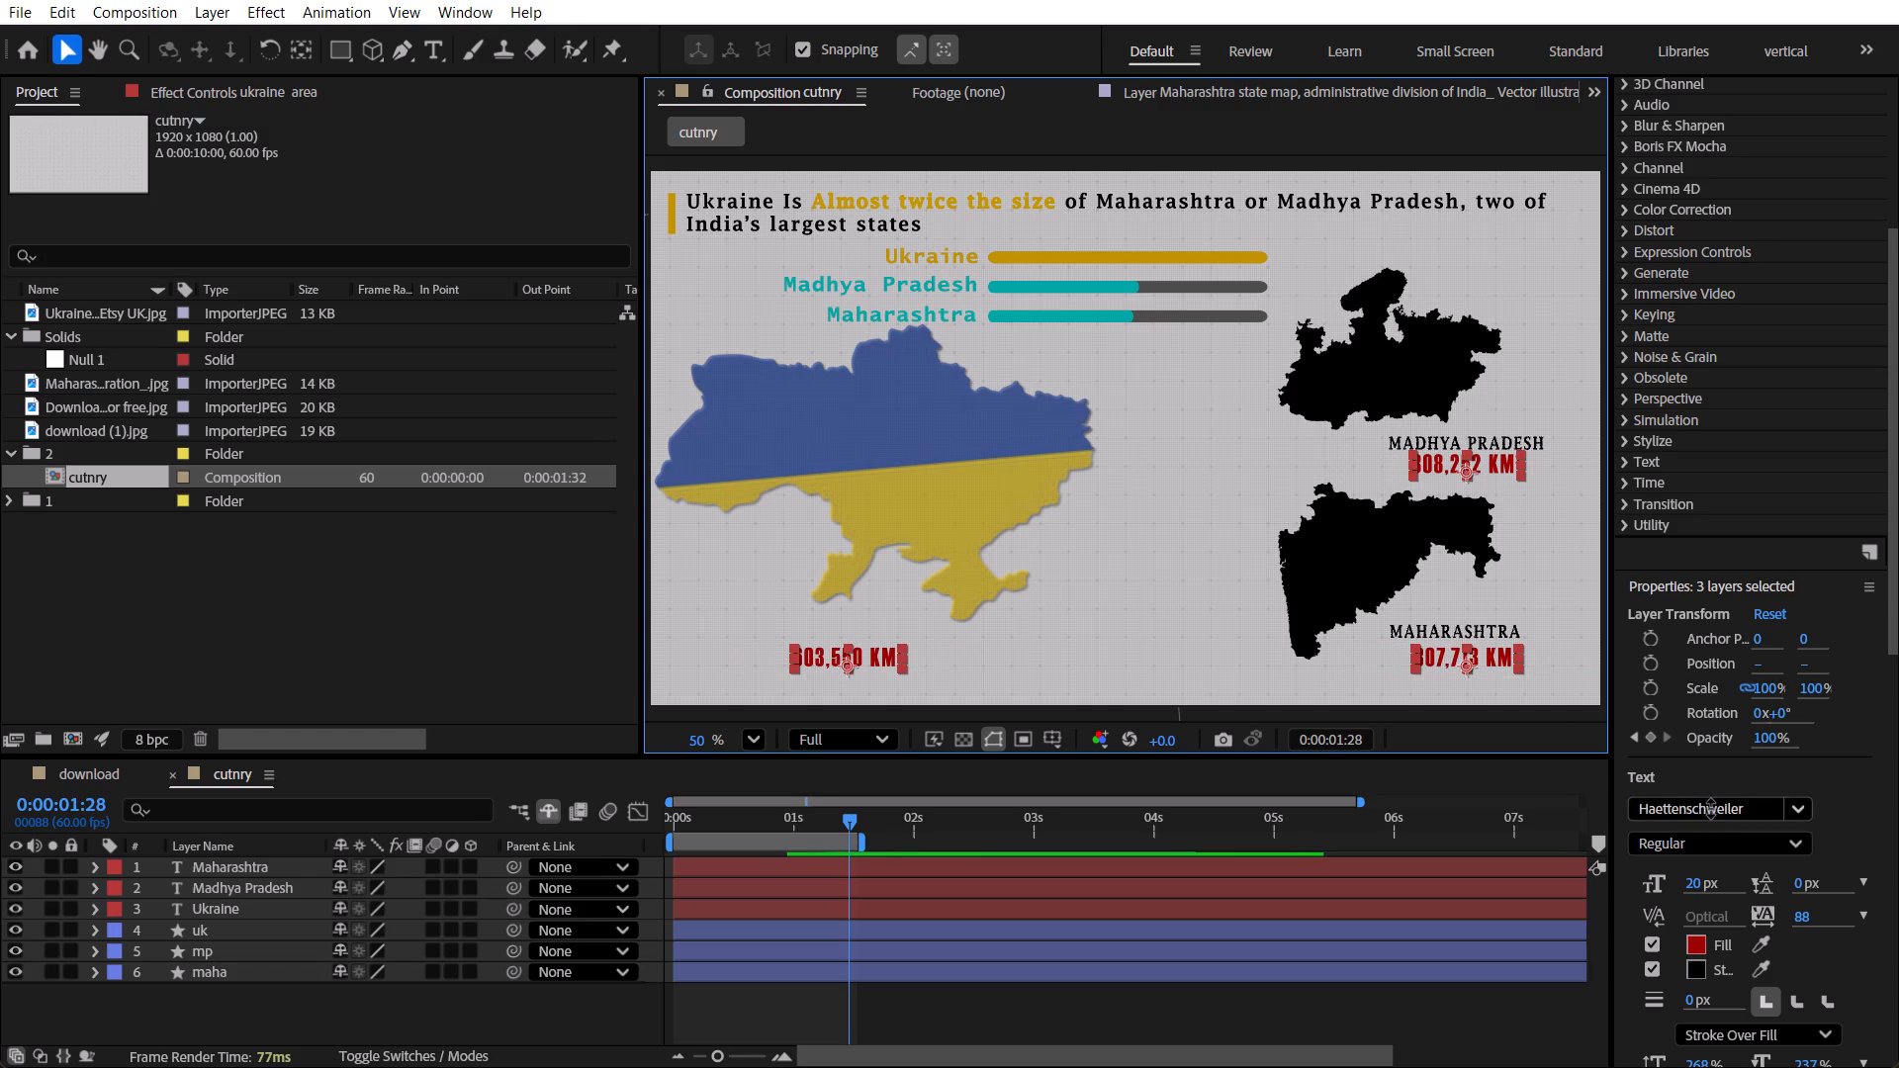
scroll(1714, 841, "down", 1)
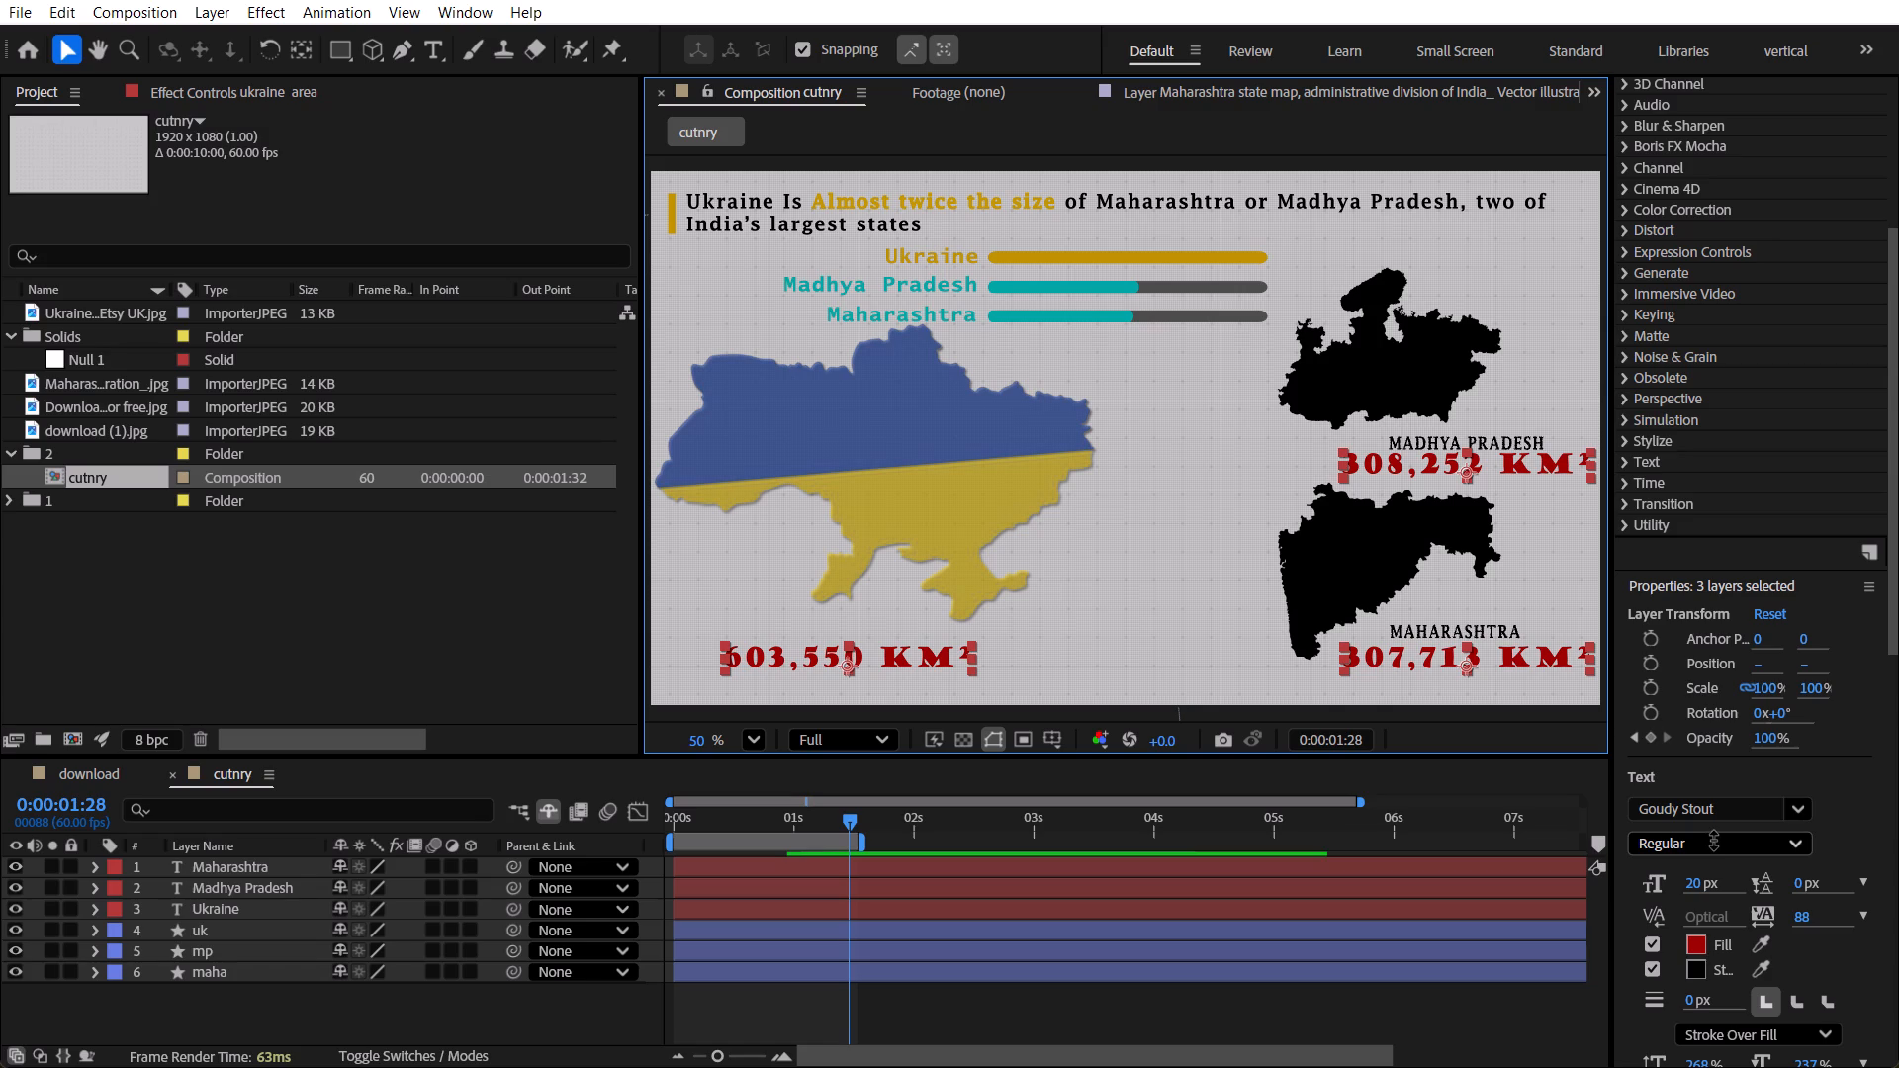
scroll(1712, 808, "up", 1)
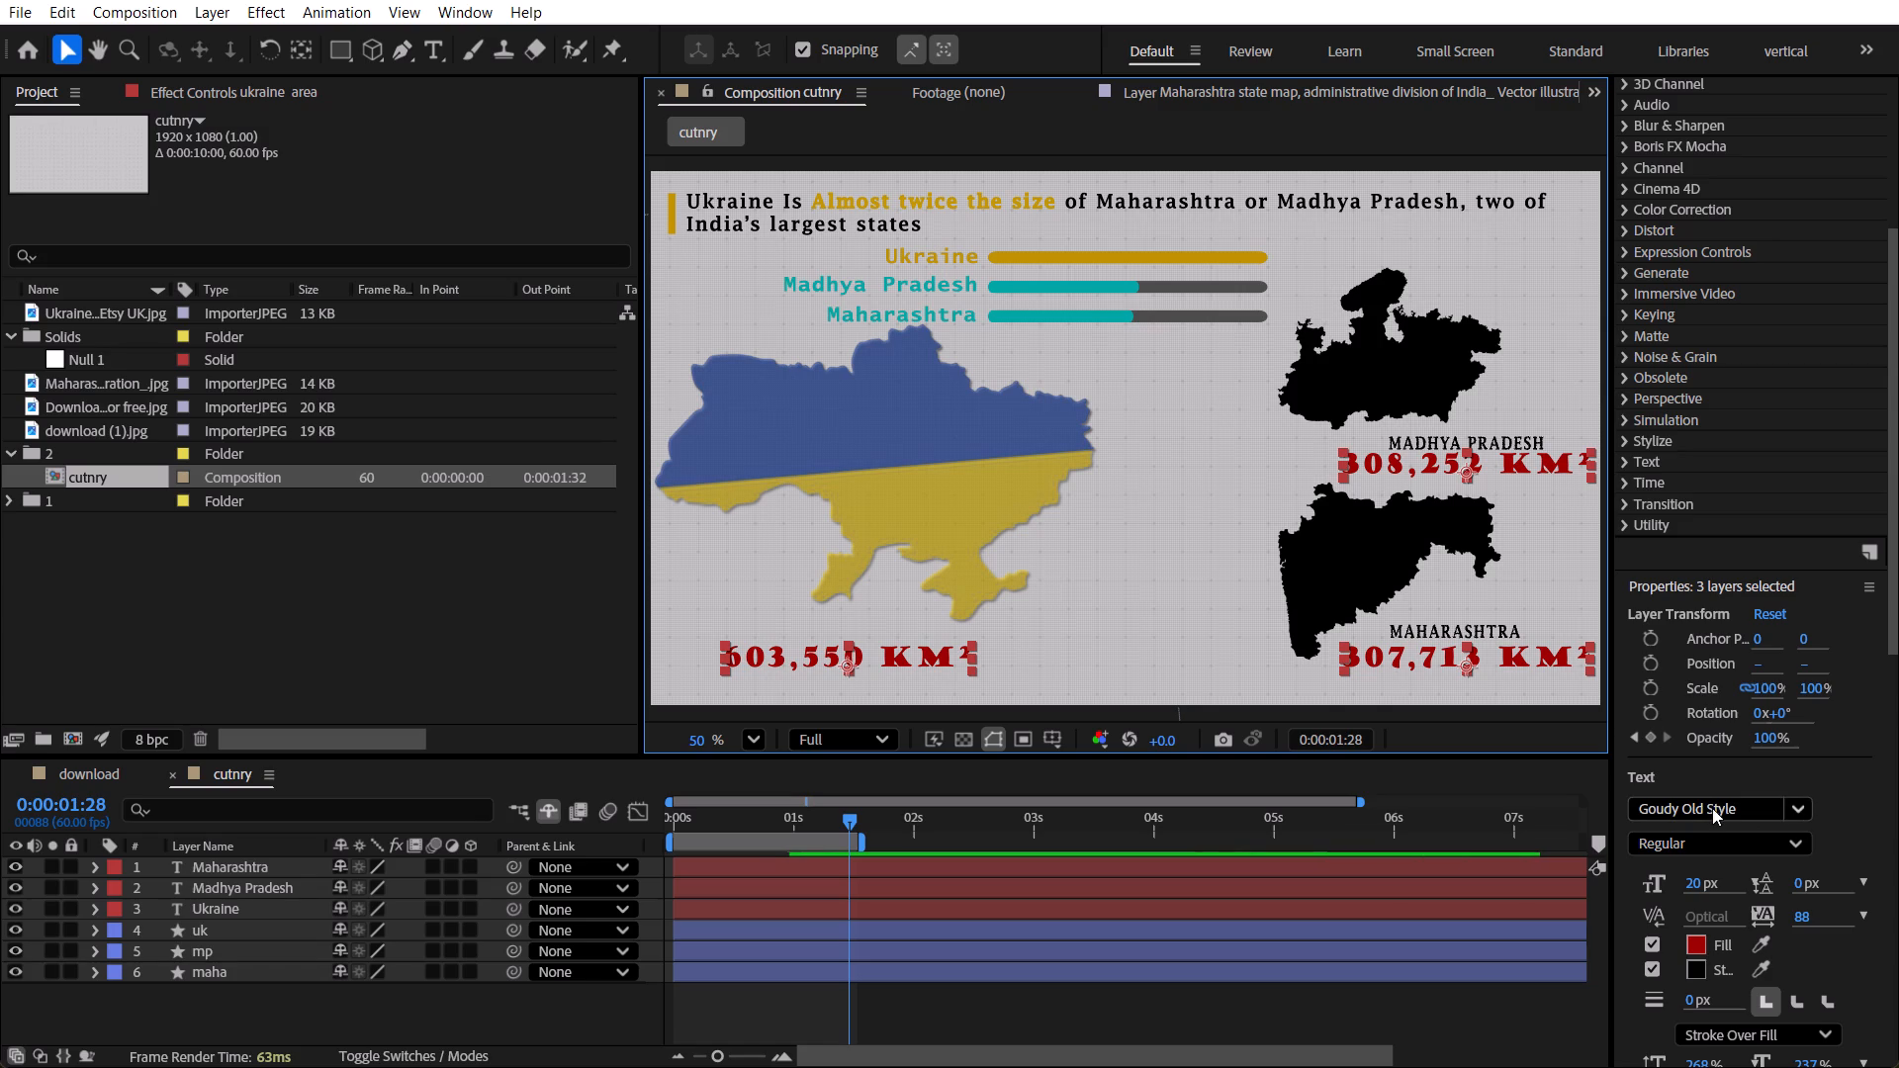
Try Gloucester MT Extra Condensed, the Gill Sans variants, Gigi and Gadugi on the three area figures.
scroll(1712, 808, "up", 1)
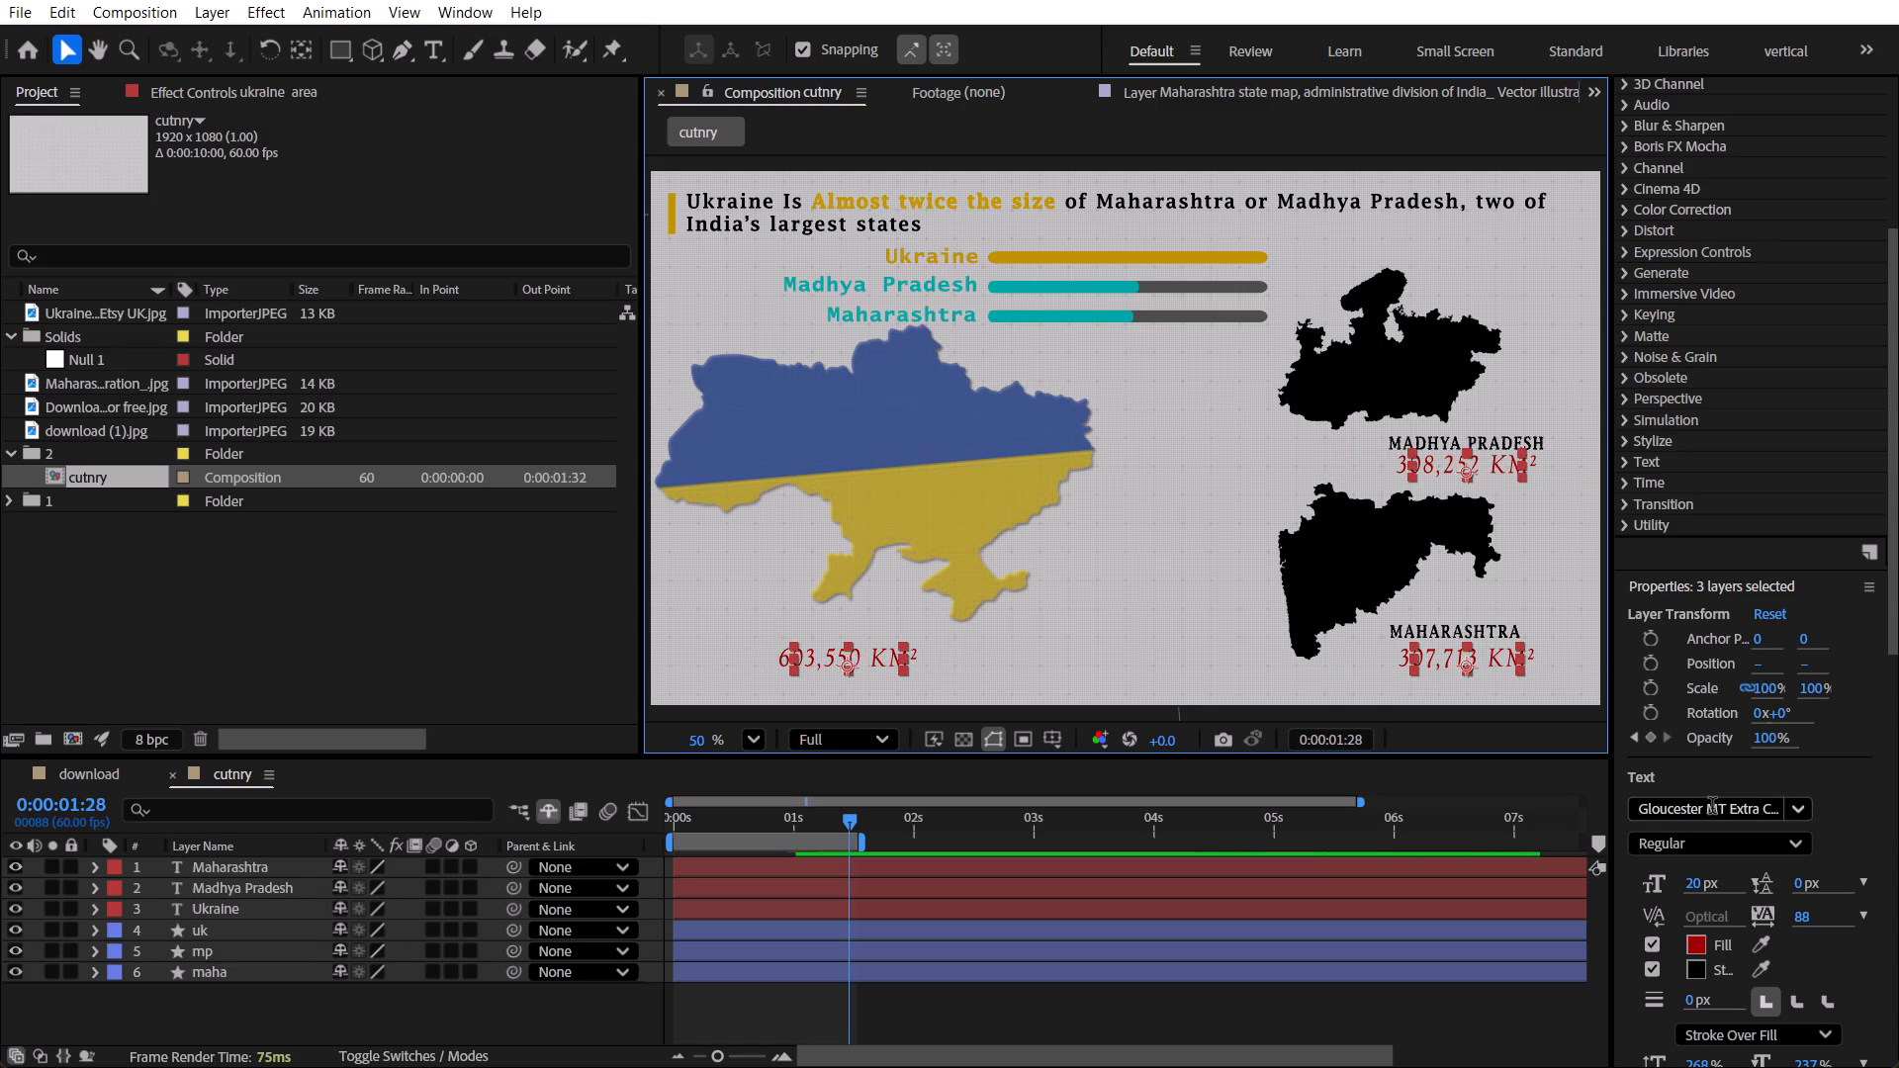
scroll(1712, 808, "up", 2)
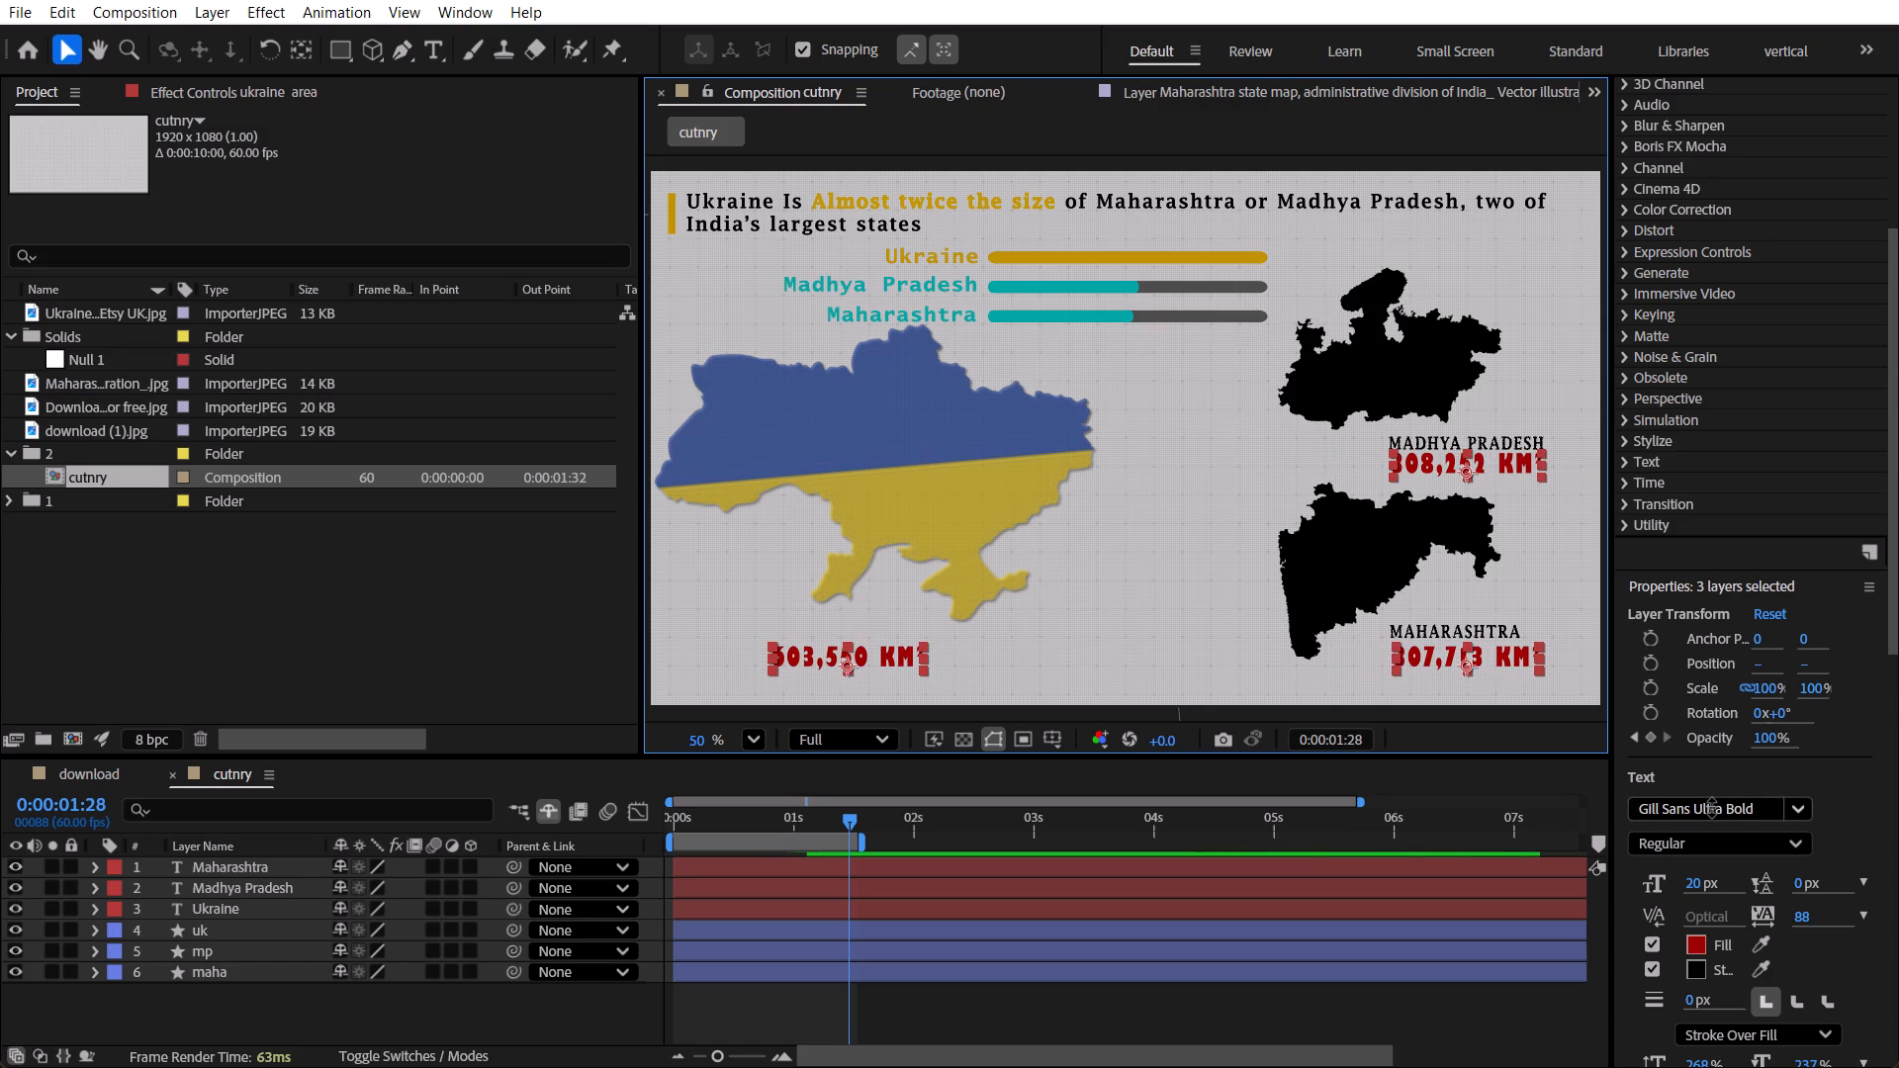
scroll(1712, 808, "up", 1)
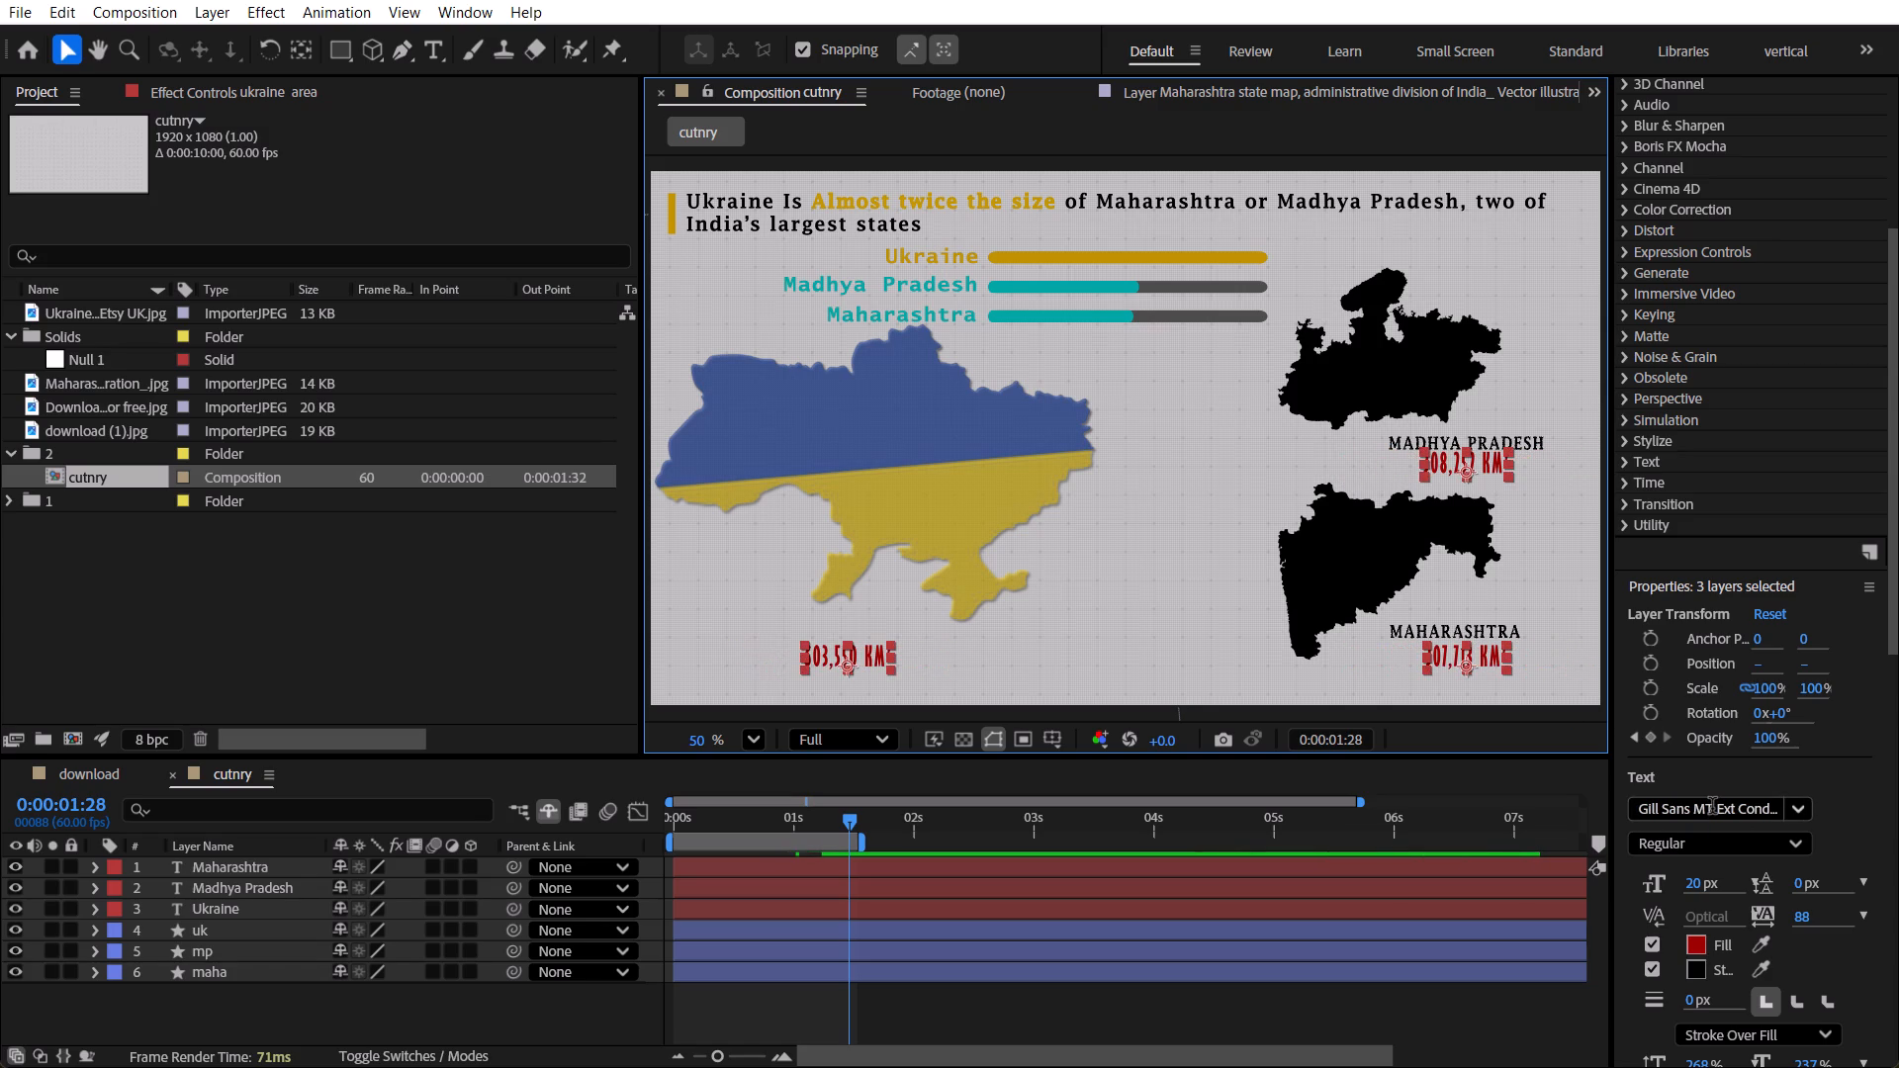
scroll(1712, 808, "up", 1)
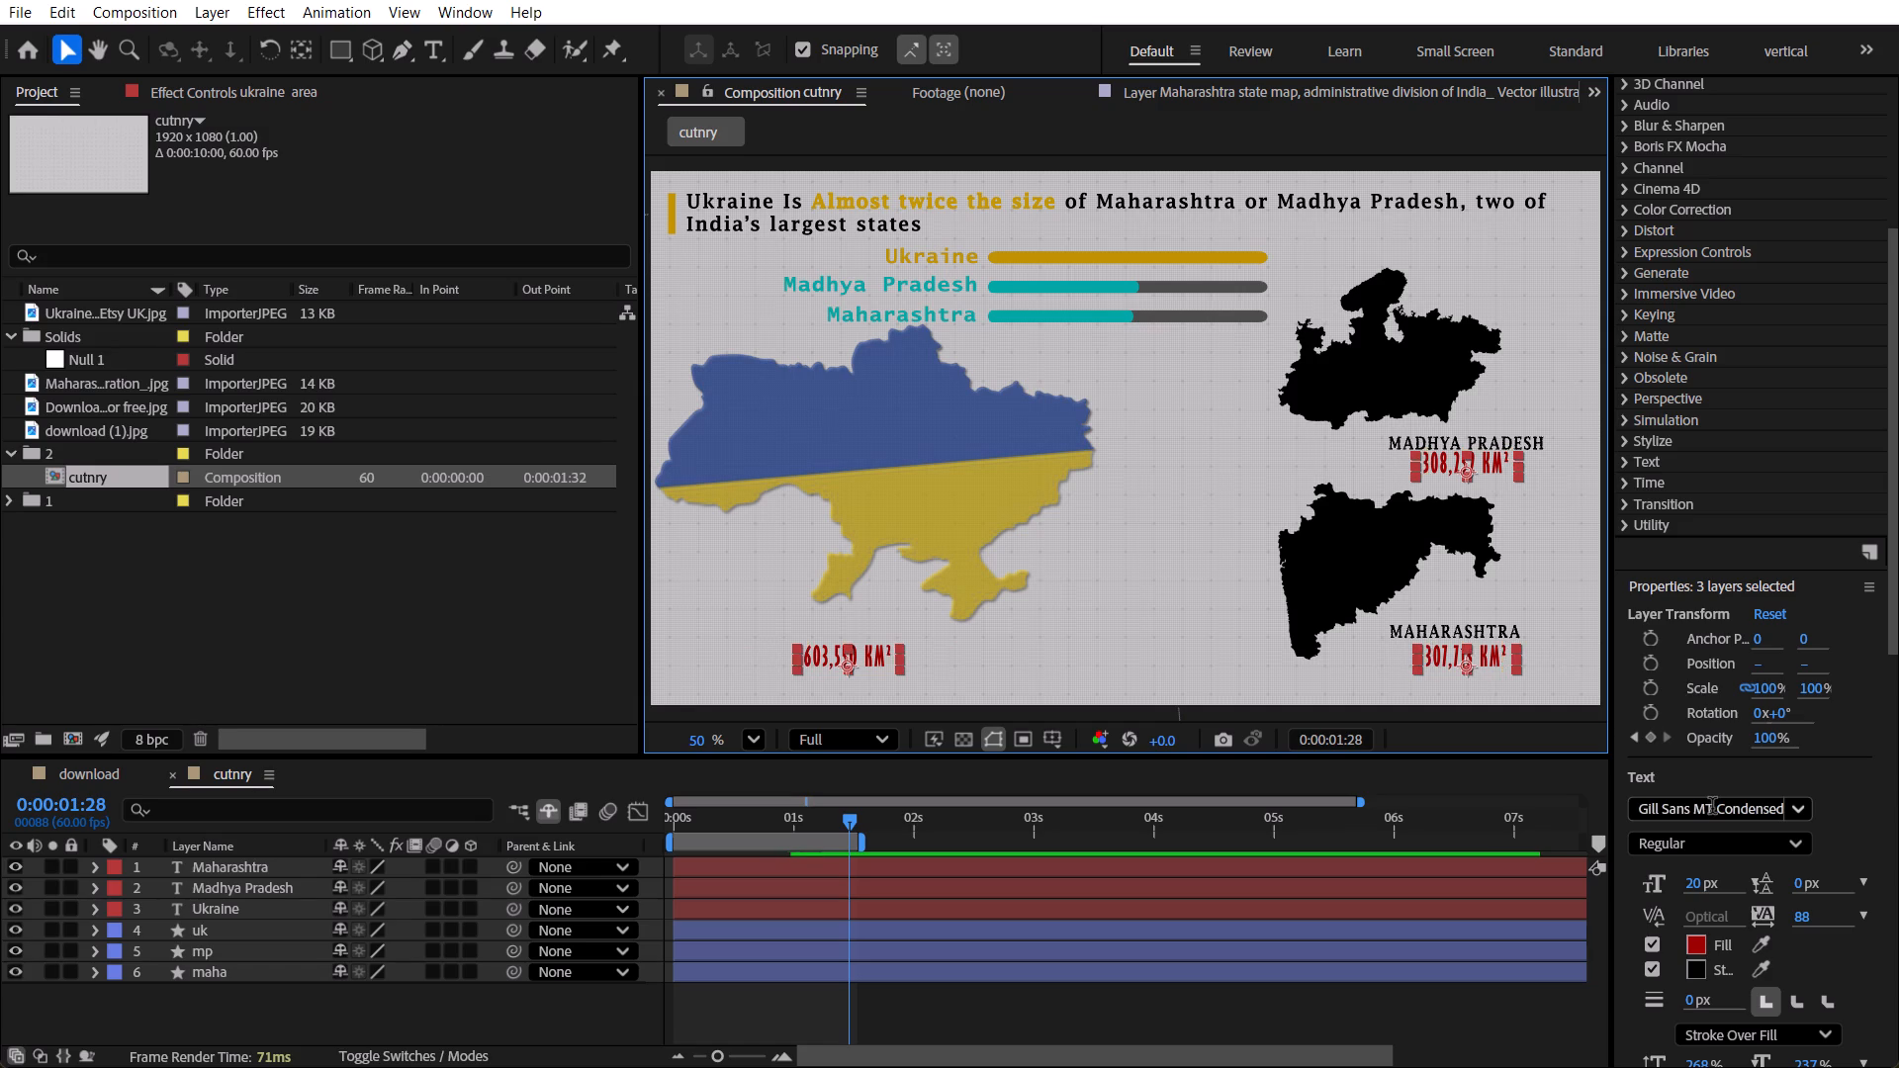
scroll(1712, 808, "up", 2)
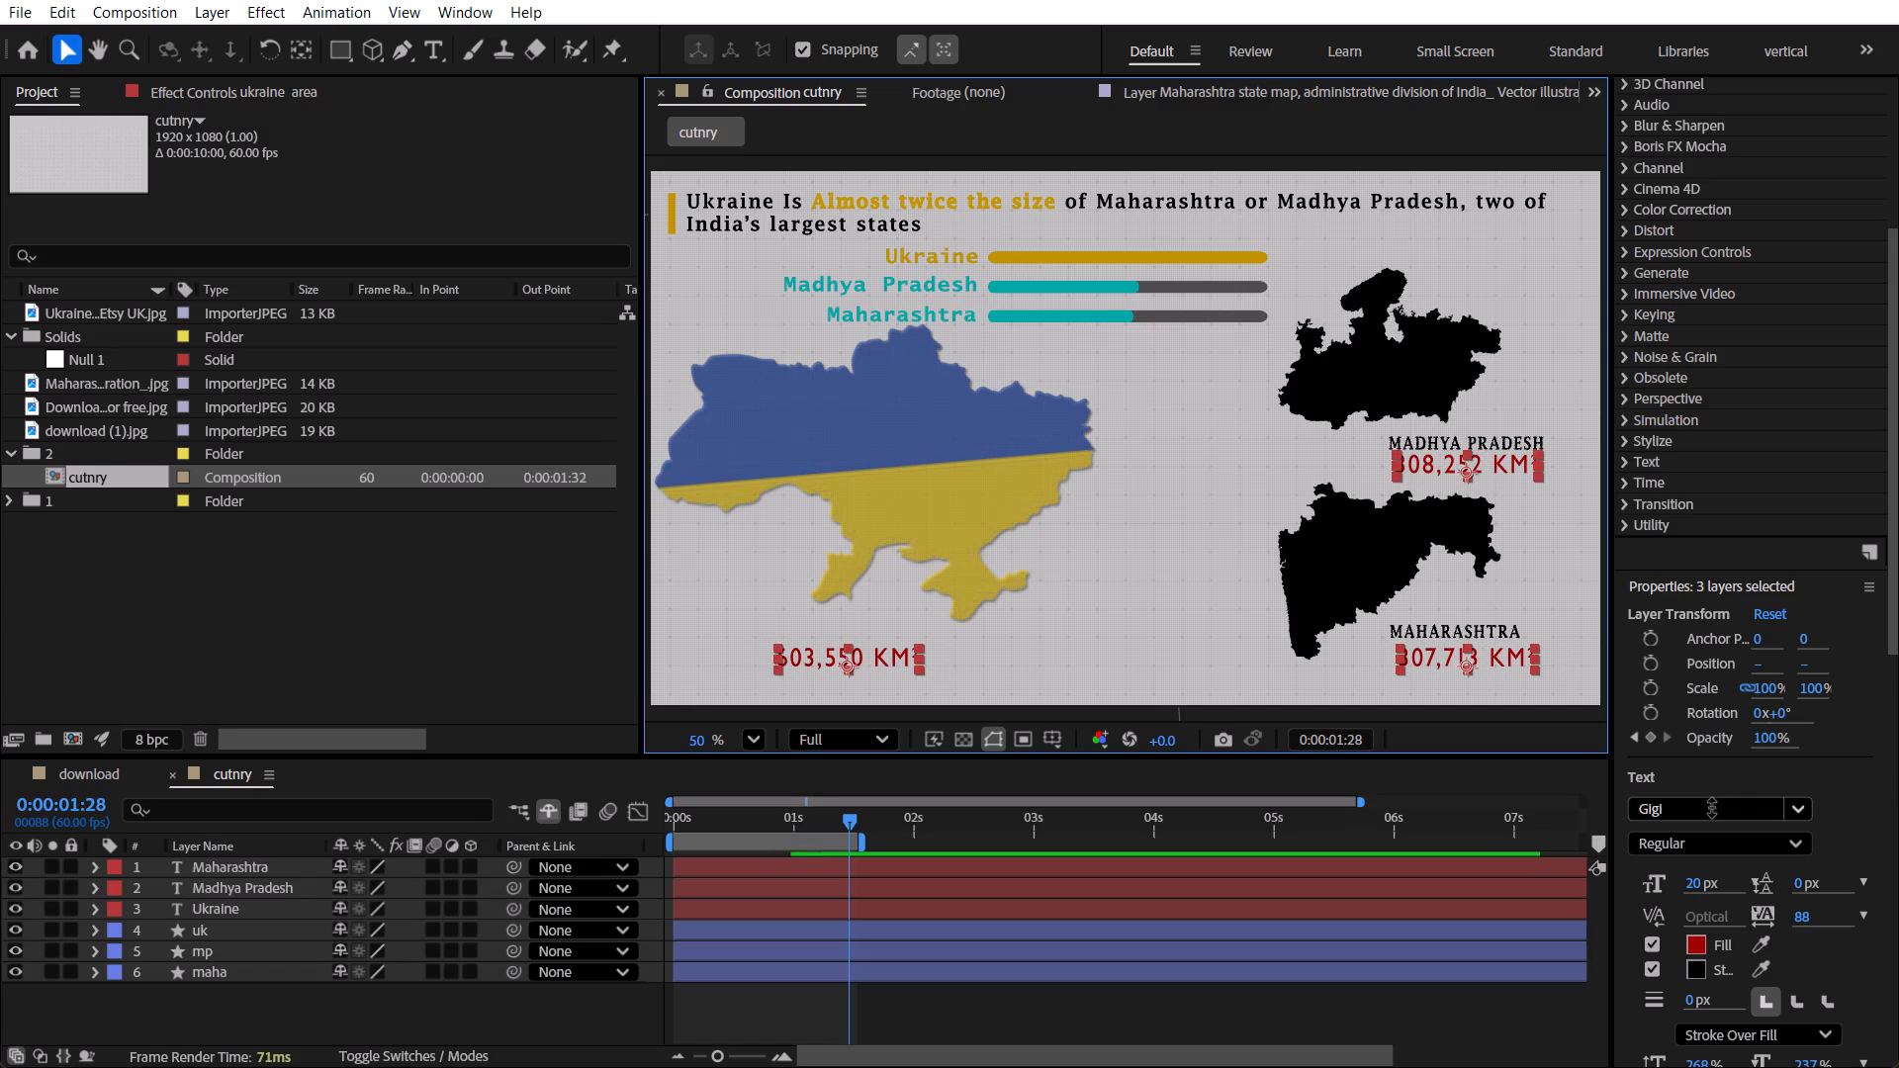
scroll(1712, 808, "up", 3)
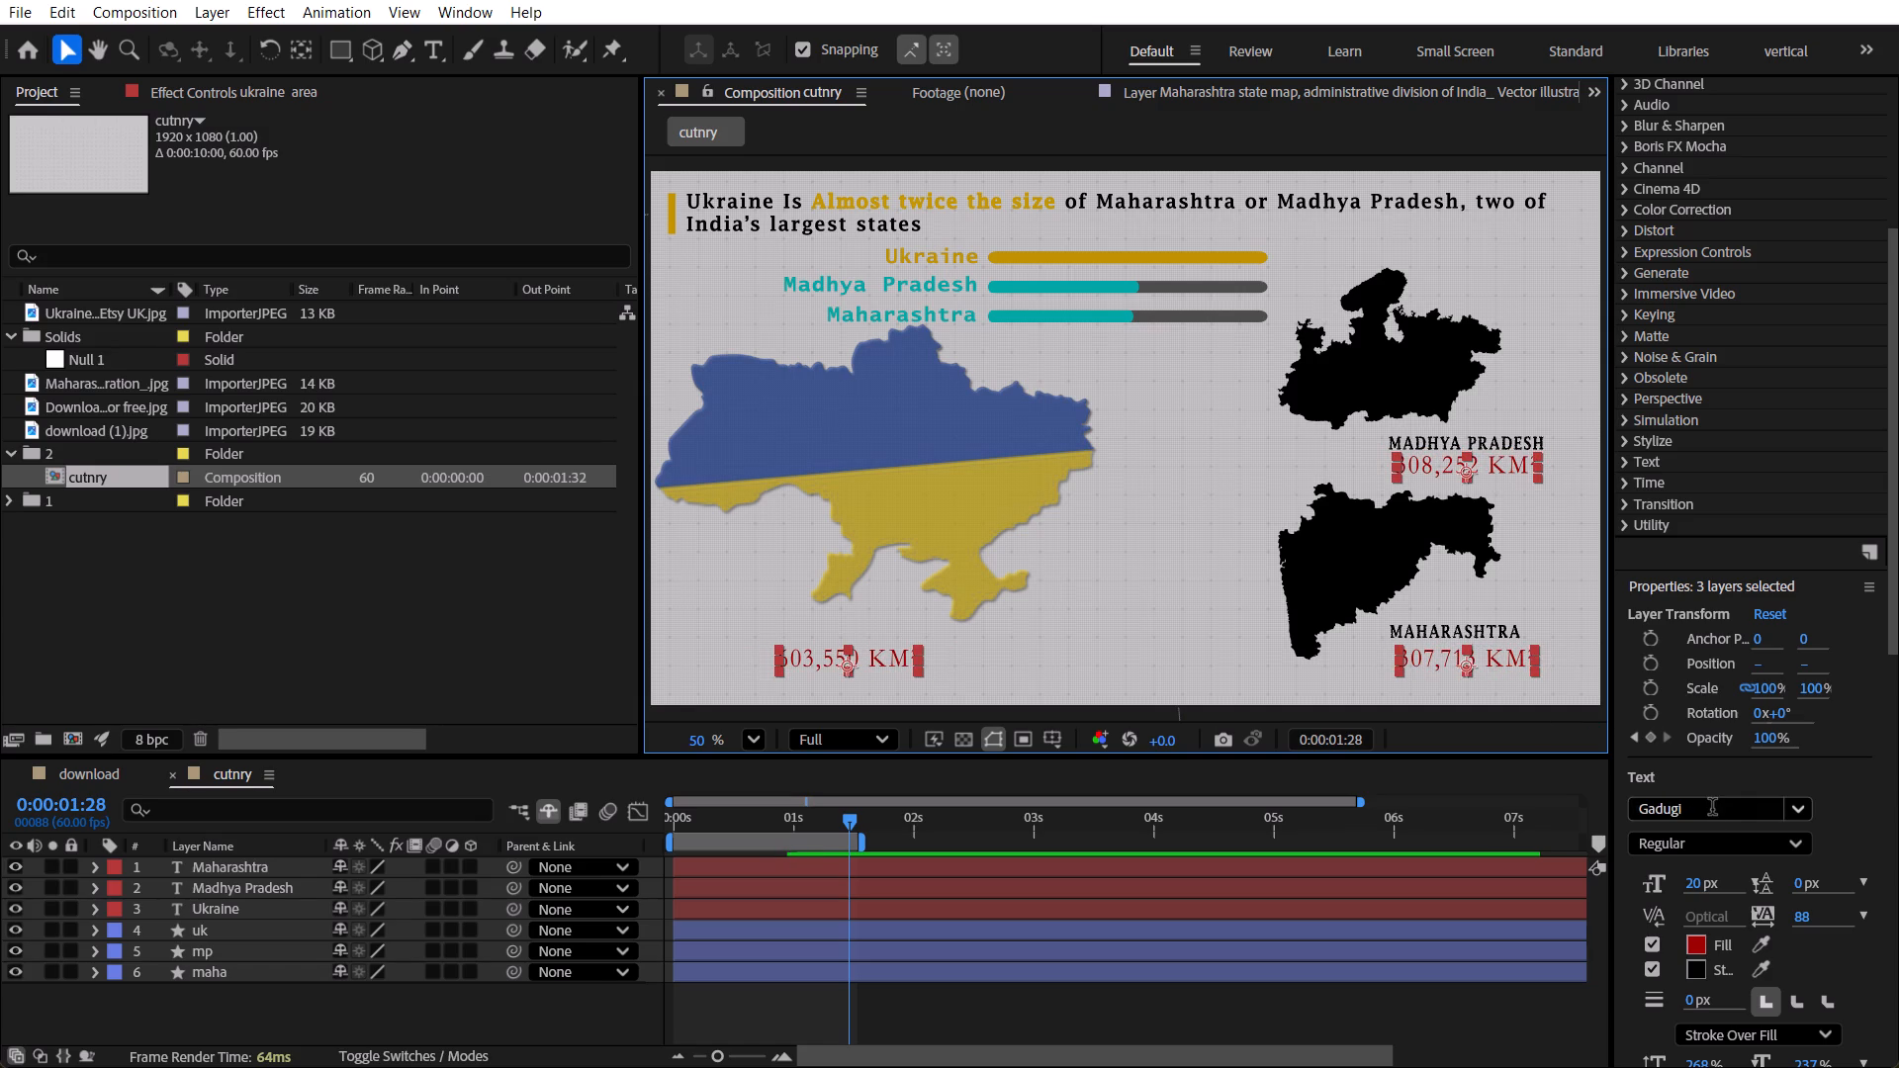
Change the three area figures' font to condensed Franklin Gothic Demi, Regular, after trying French Script MT and other Franklin Gothic variants, and deselect them.
scroll(1712, 809, "up", 2)
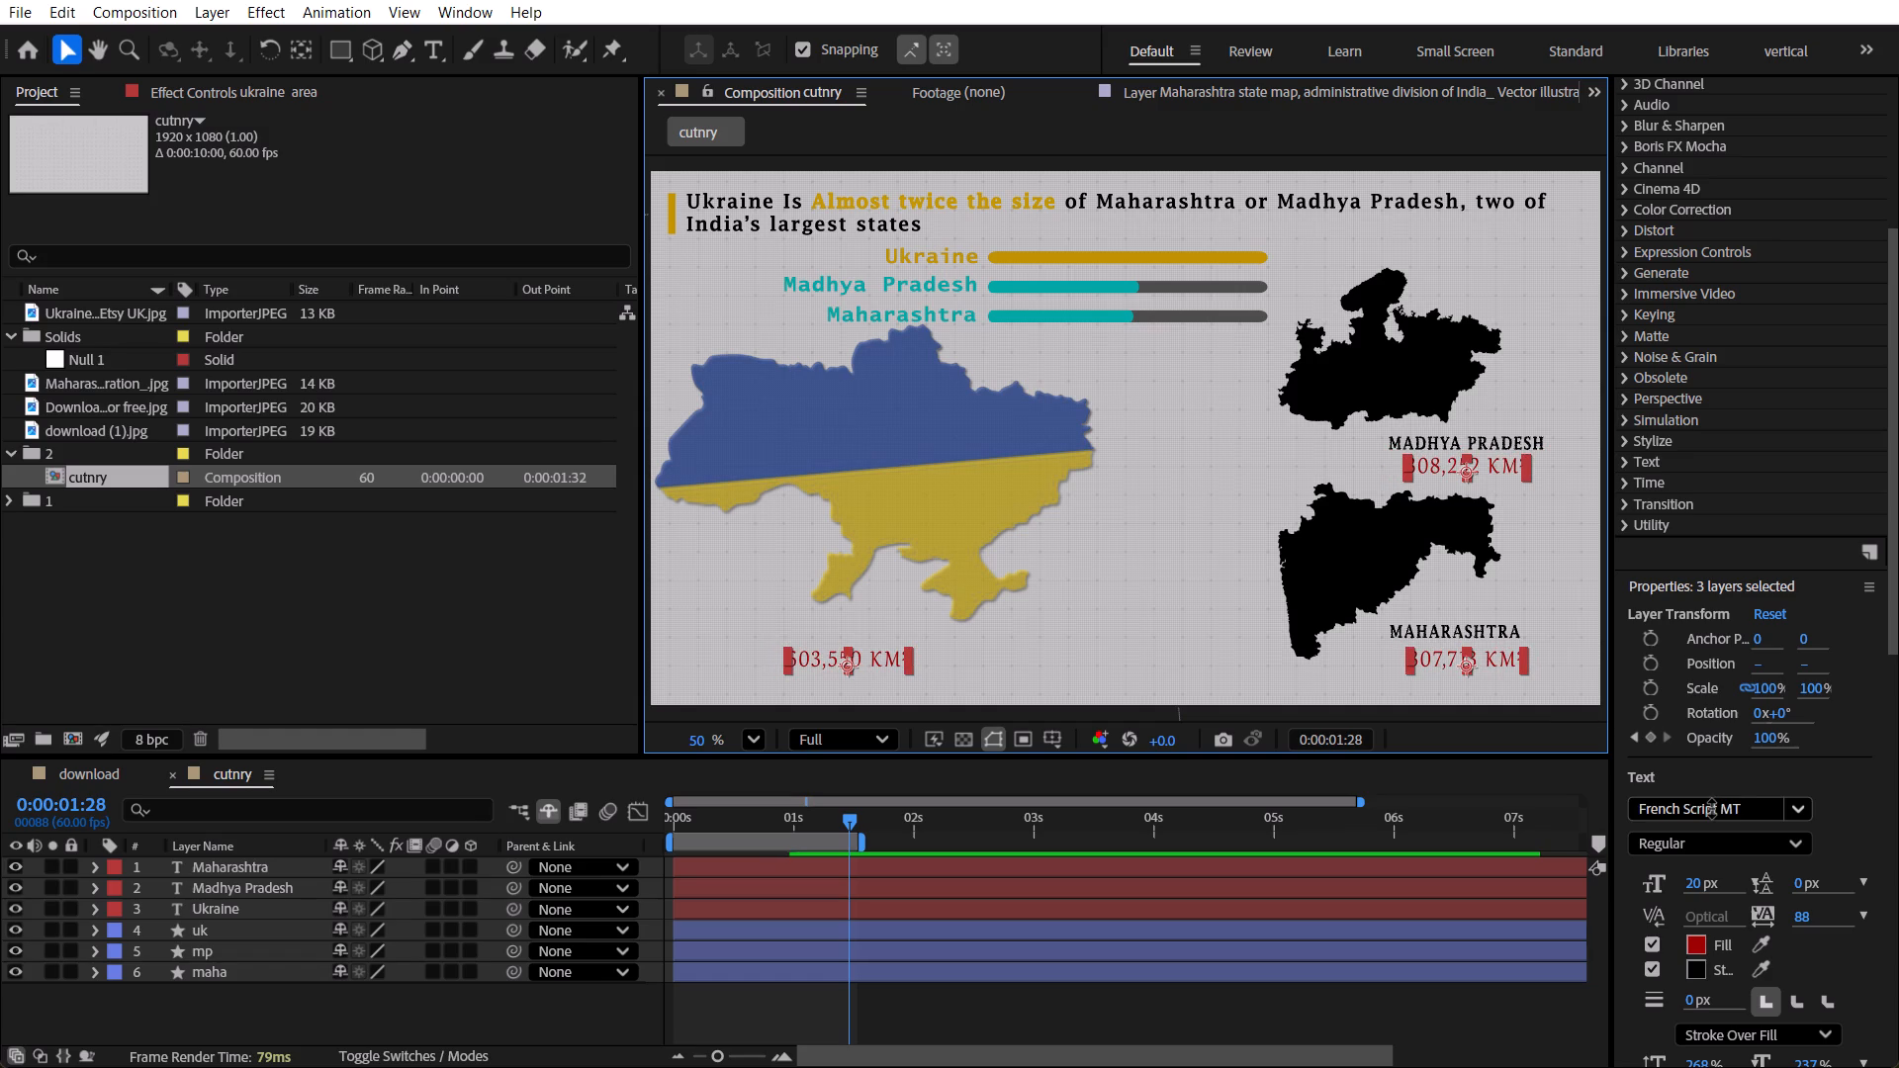
scroll(1712, 809, "up", 2)
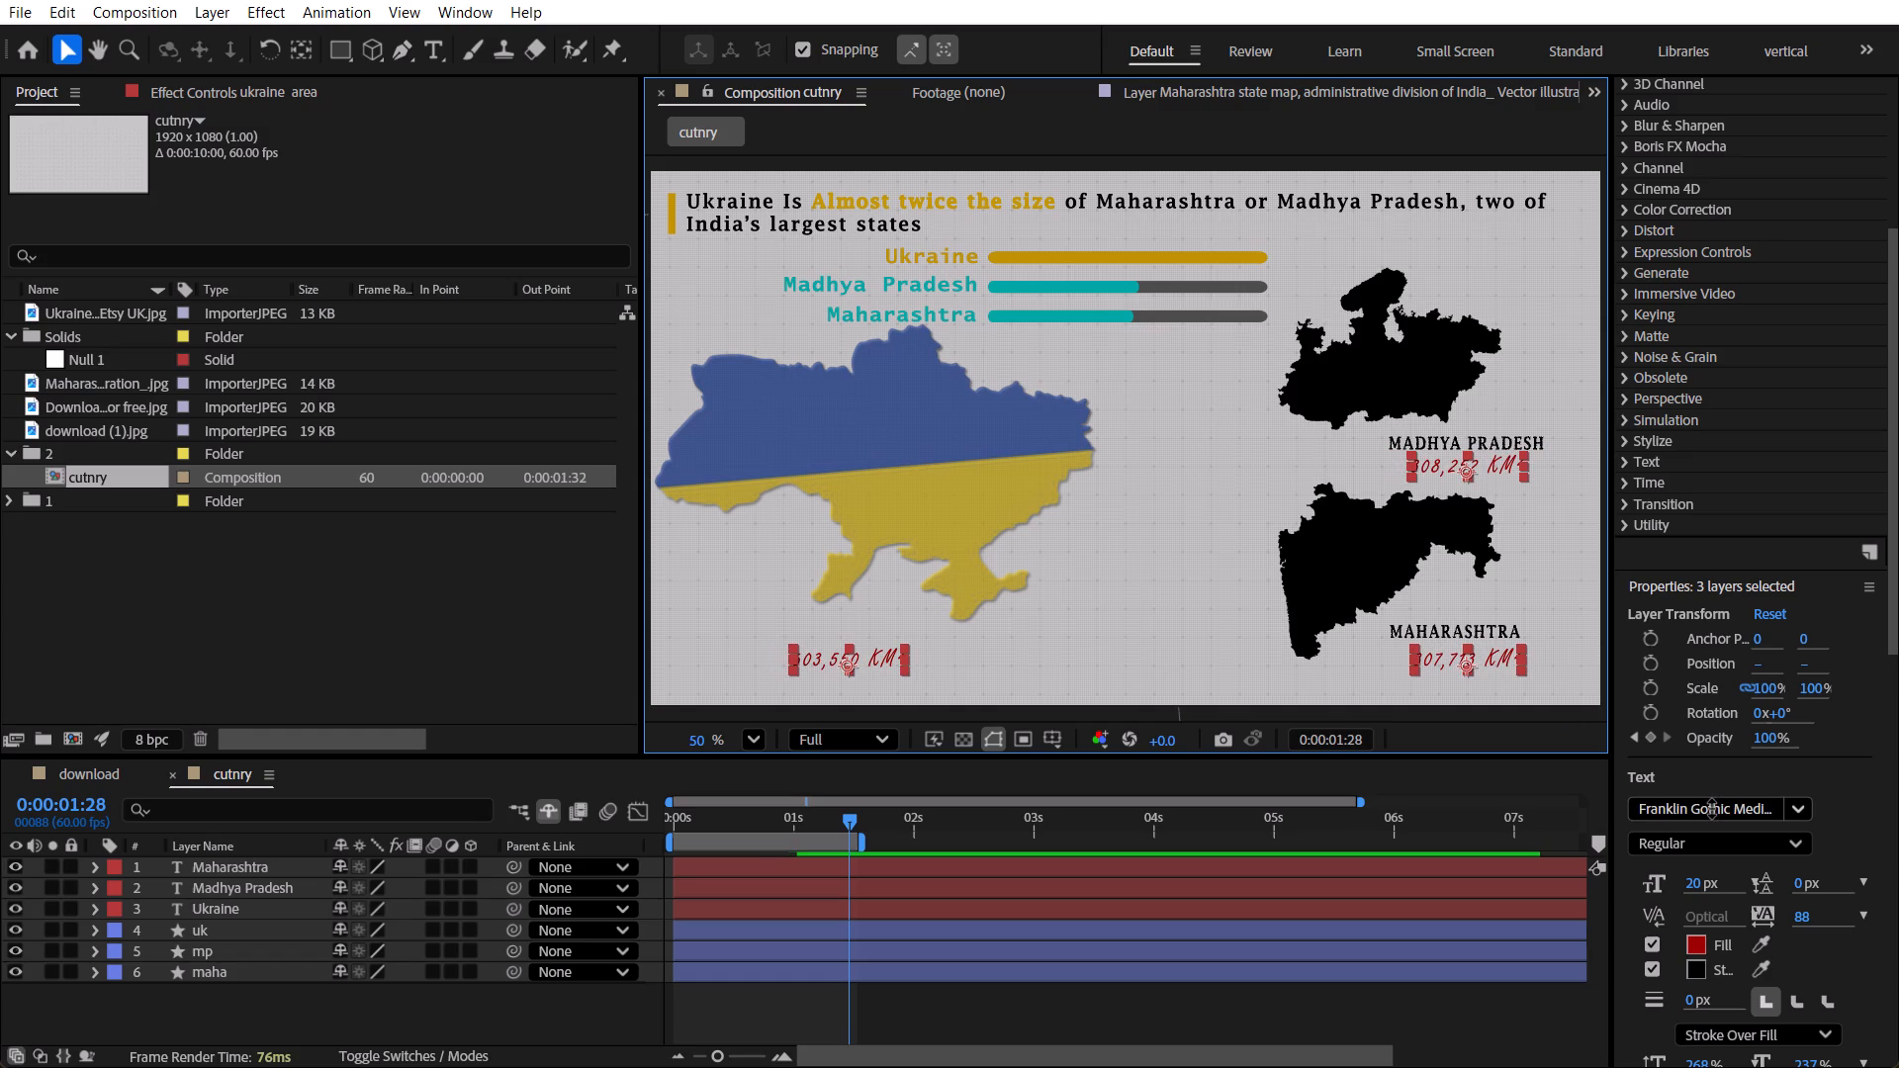
scroll(1712, 809, "up", 1)
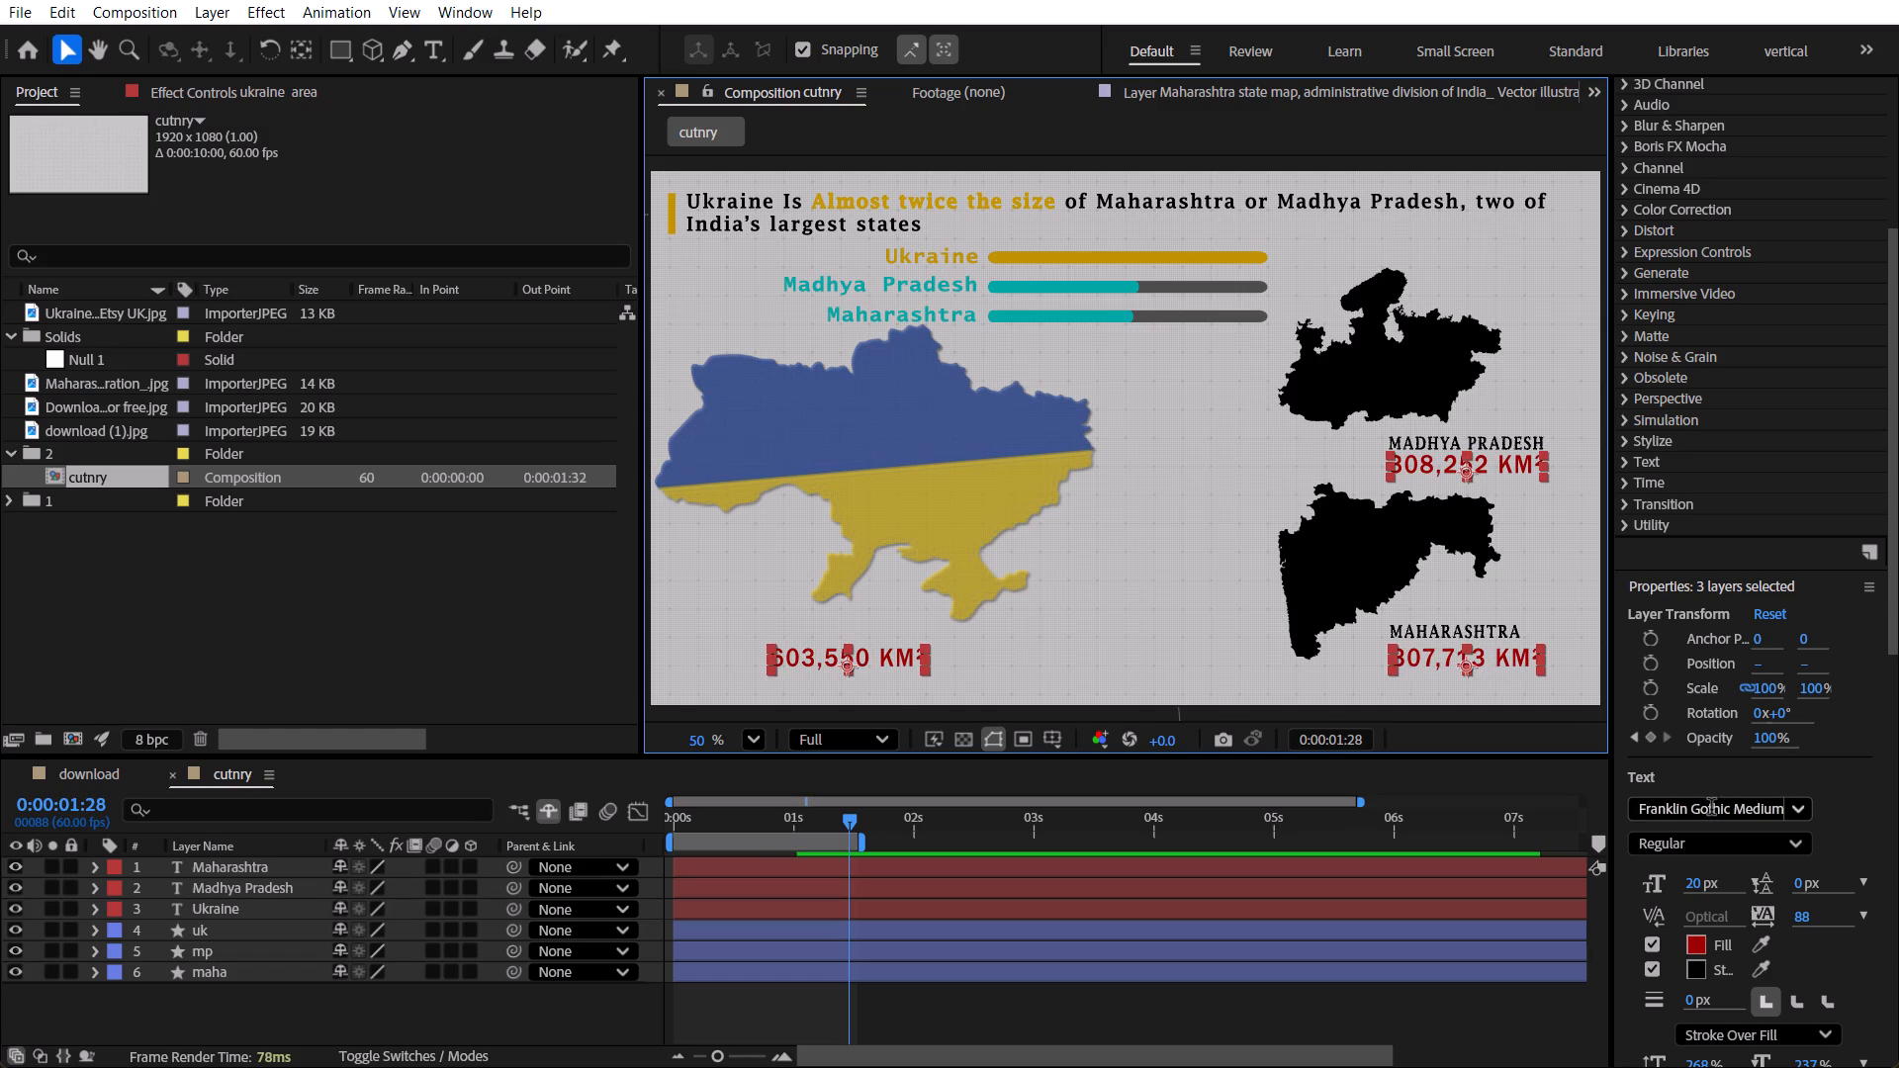
scroll(1711, 811, "up", 1)
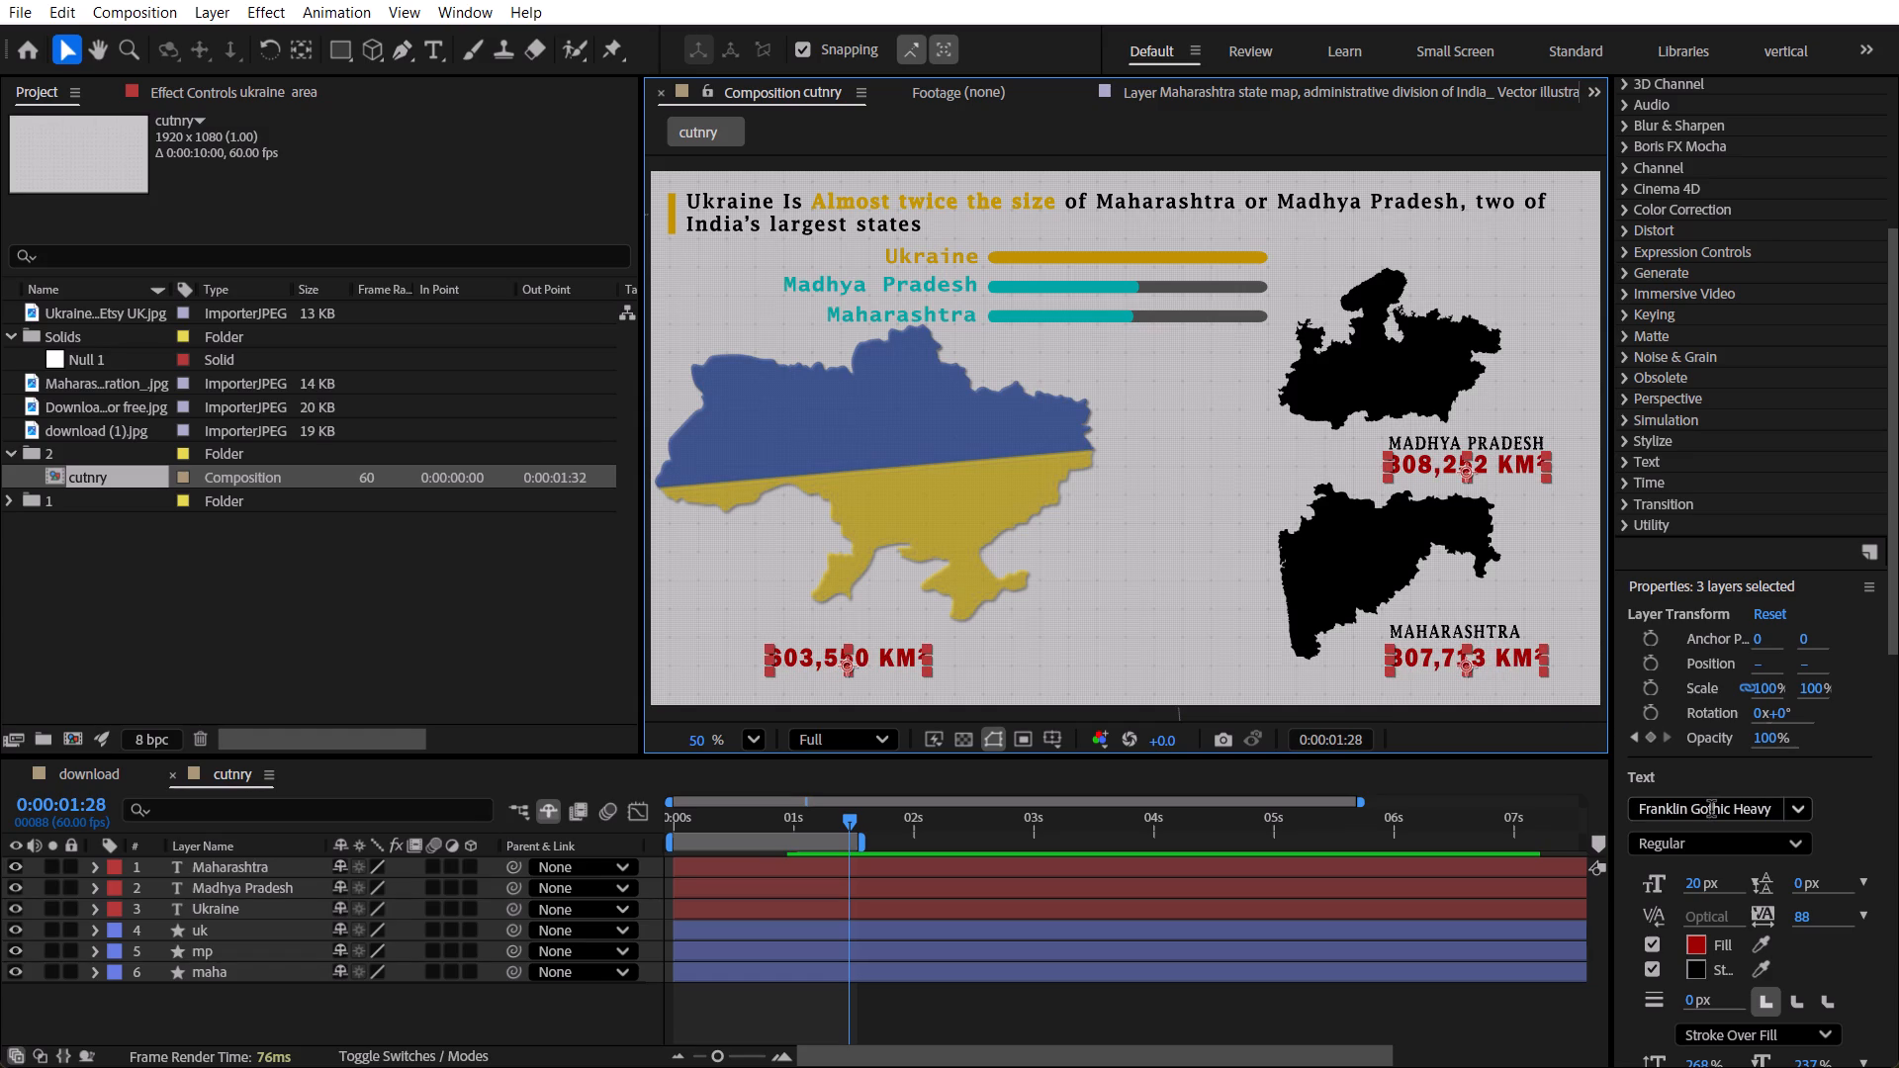
scroll(1711, 811, "up", 1)
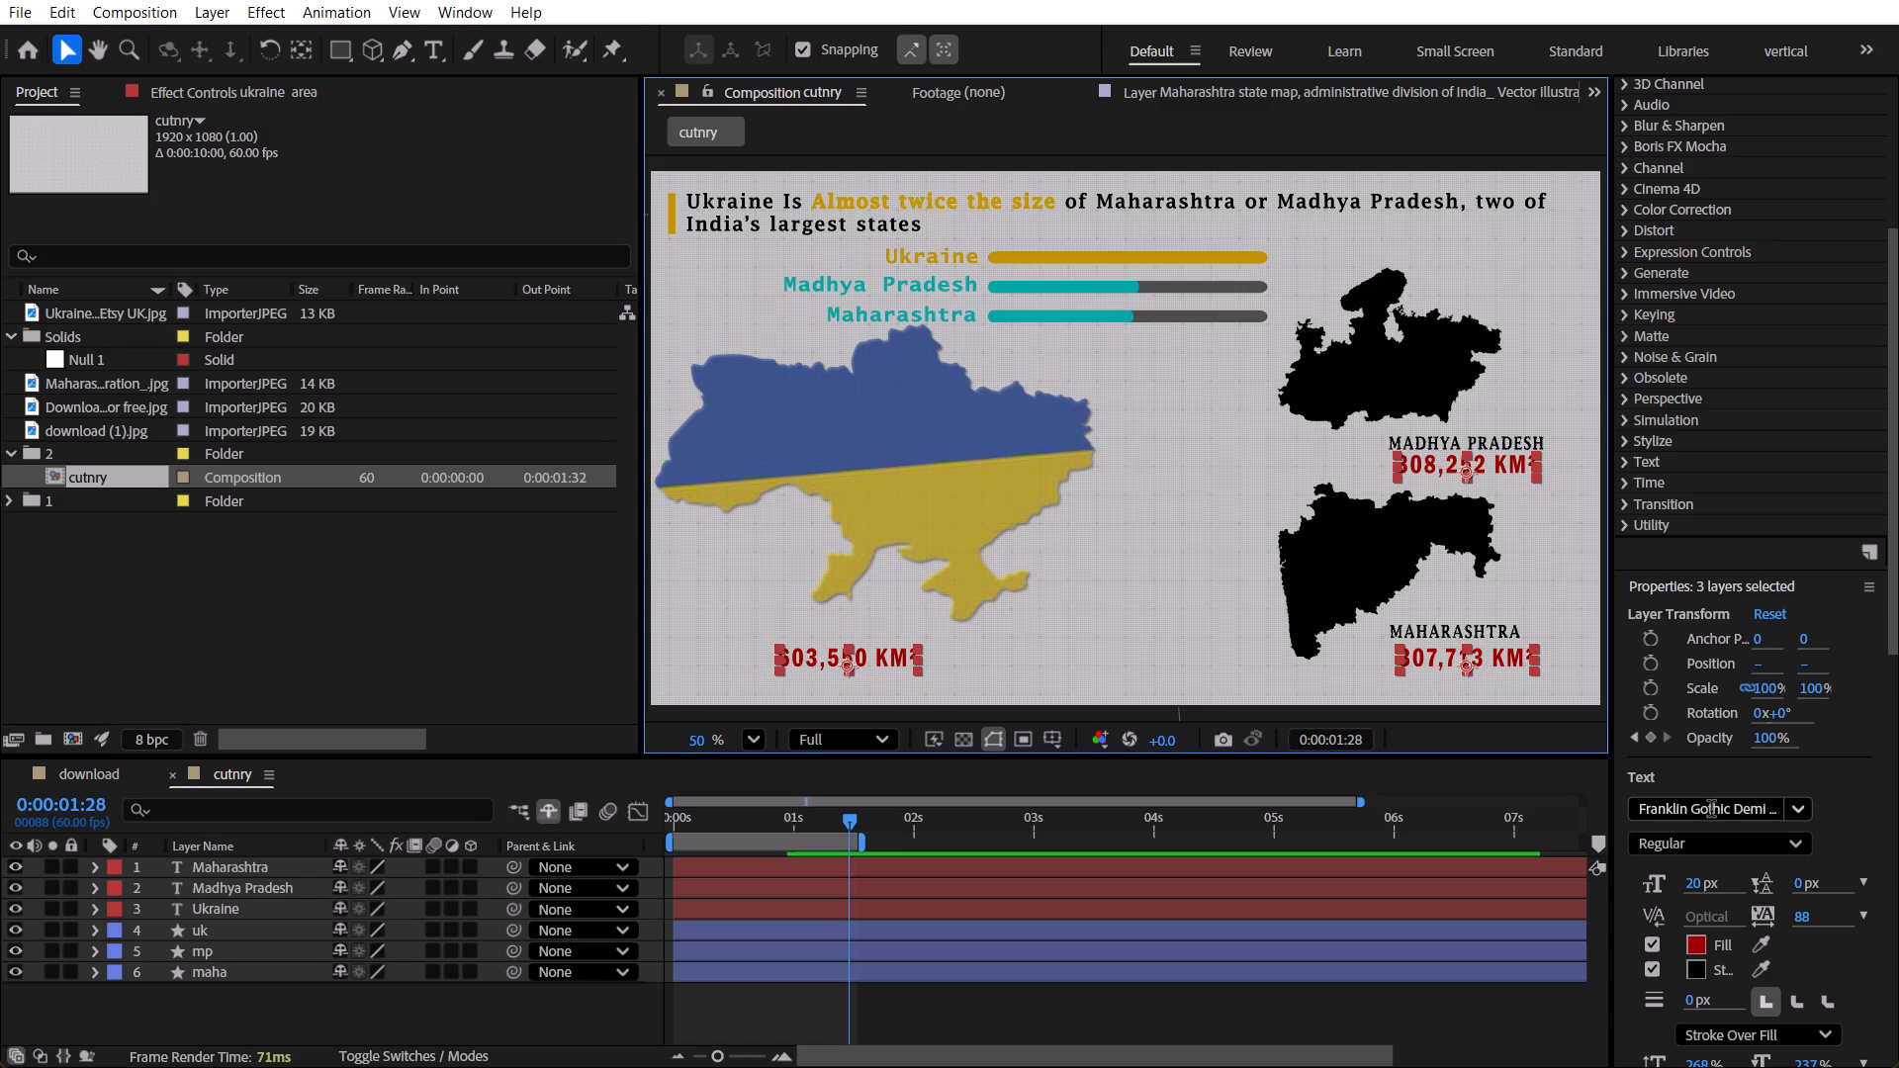
left_click(1214, 1015)
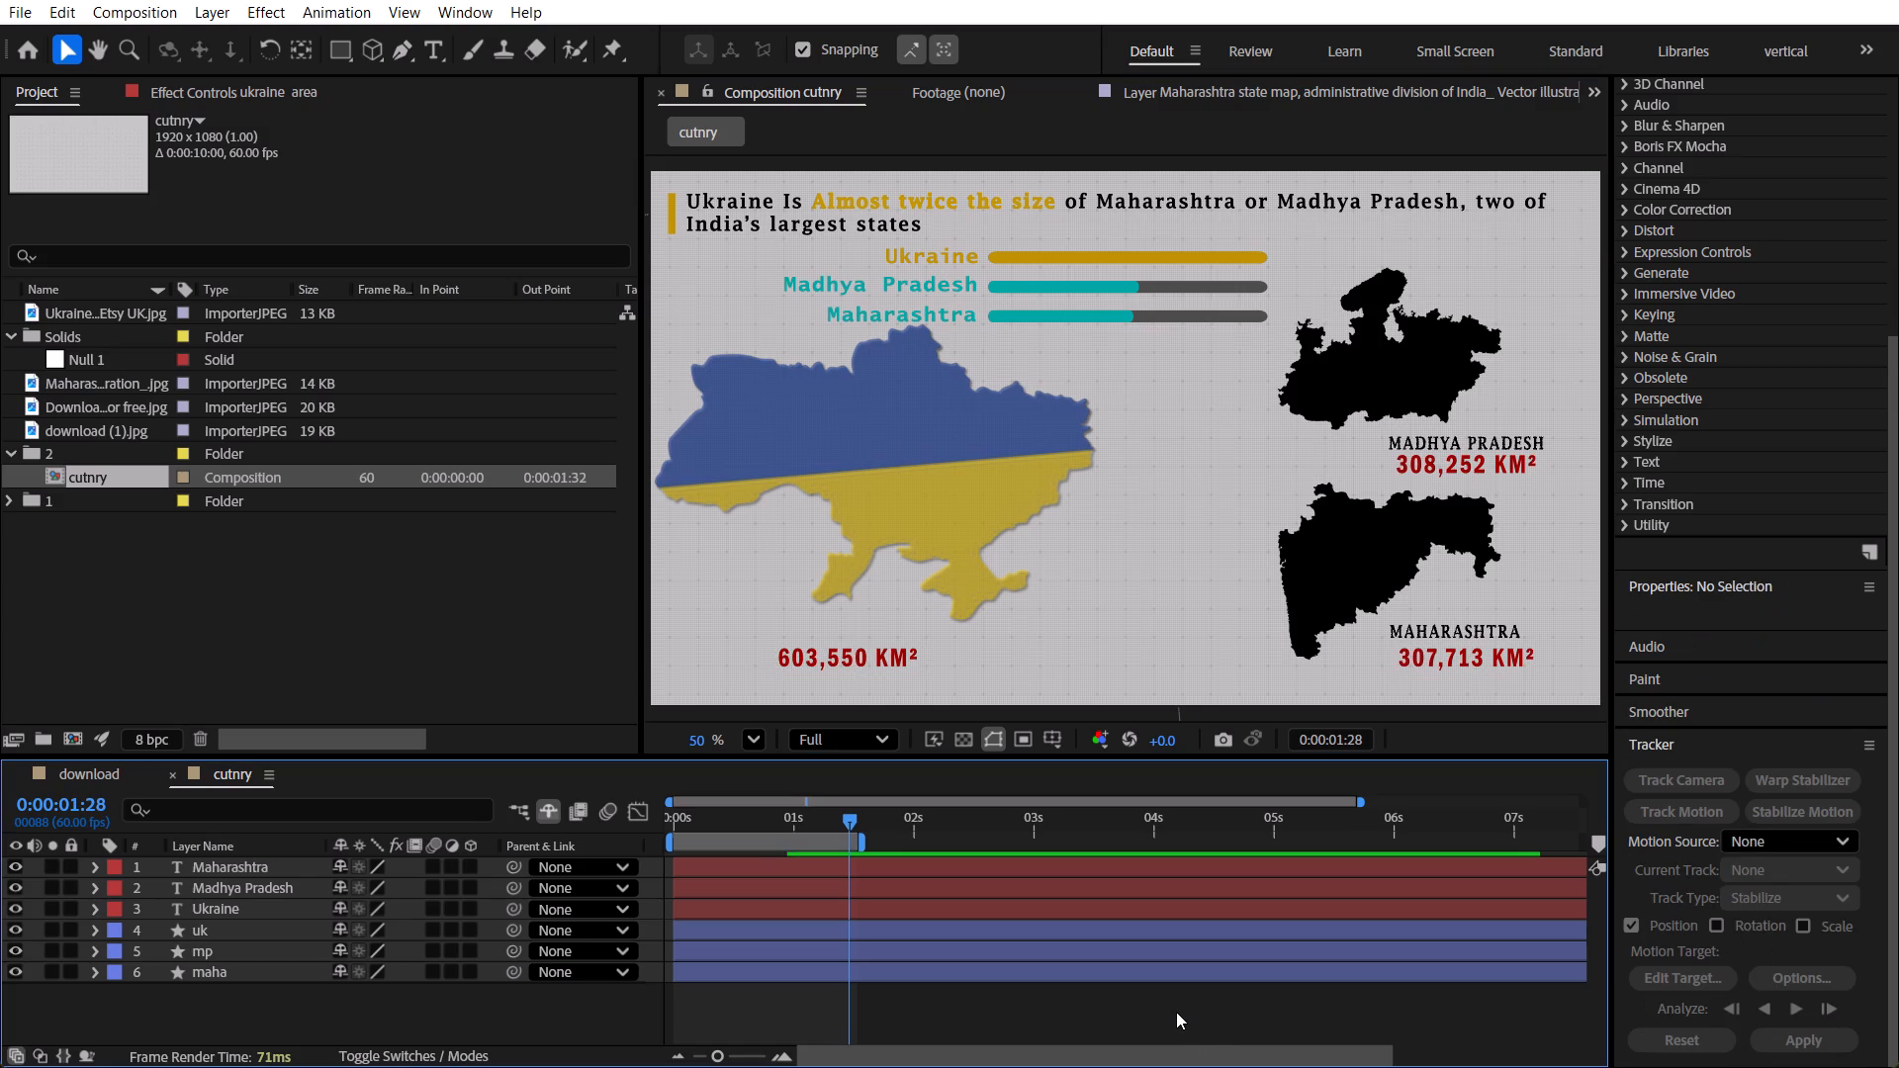
Scrub between about 0:00:00:35 and 0:00:01:19 and back to the start to review the restyled area figures in the animation.
left_click_drag(838, 822, 789, 822)
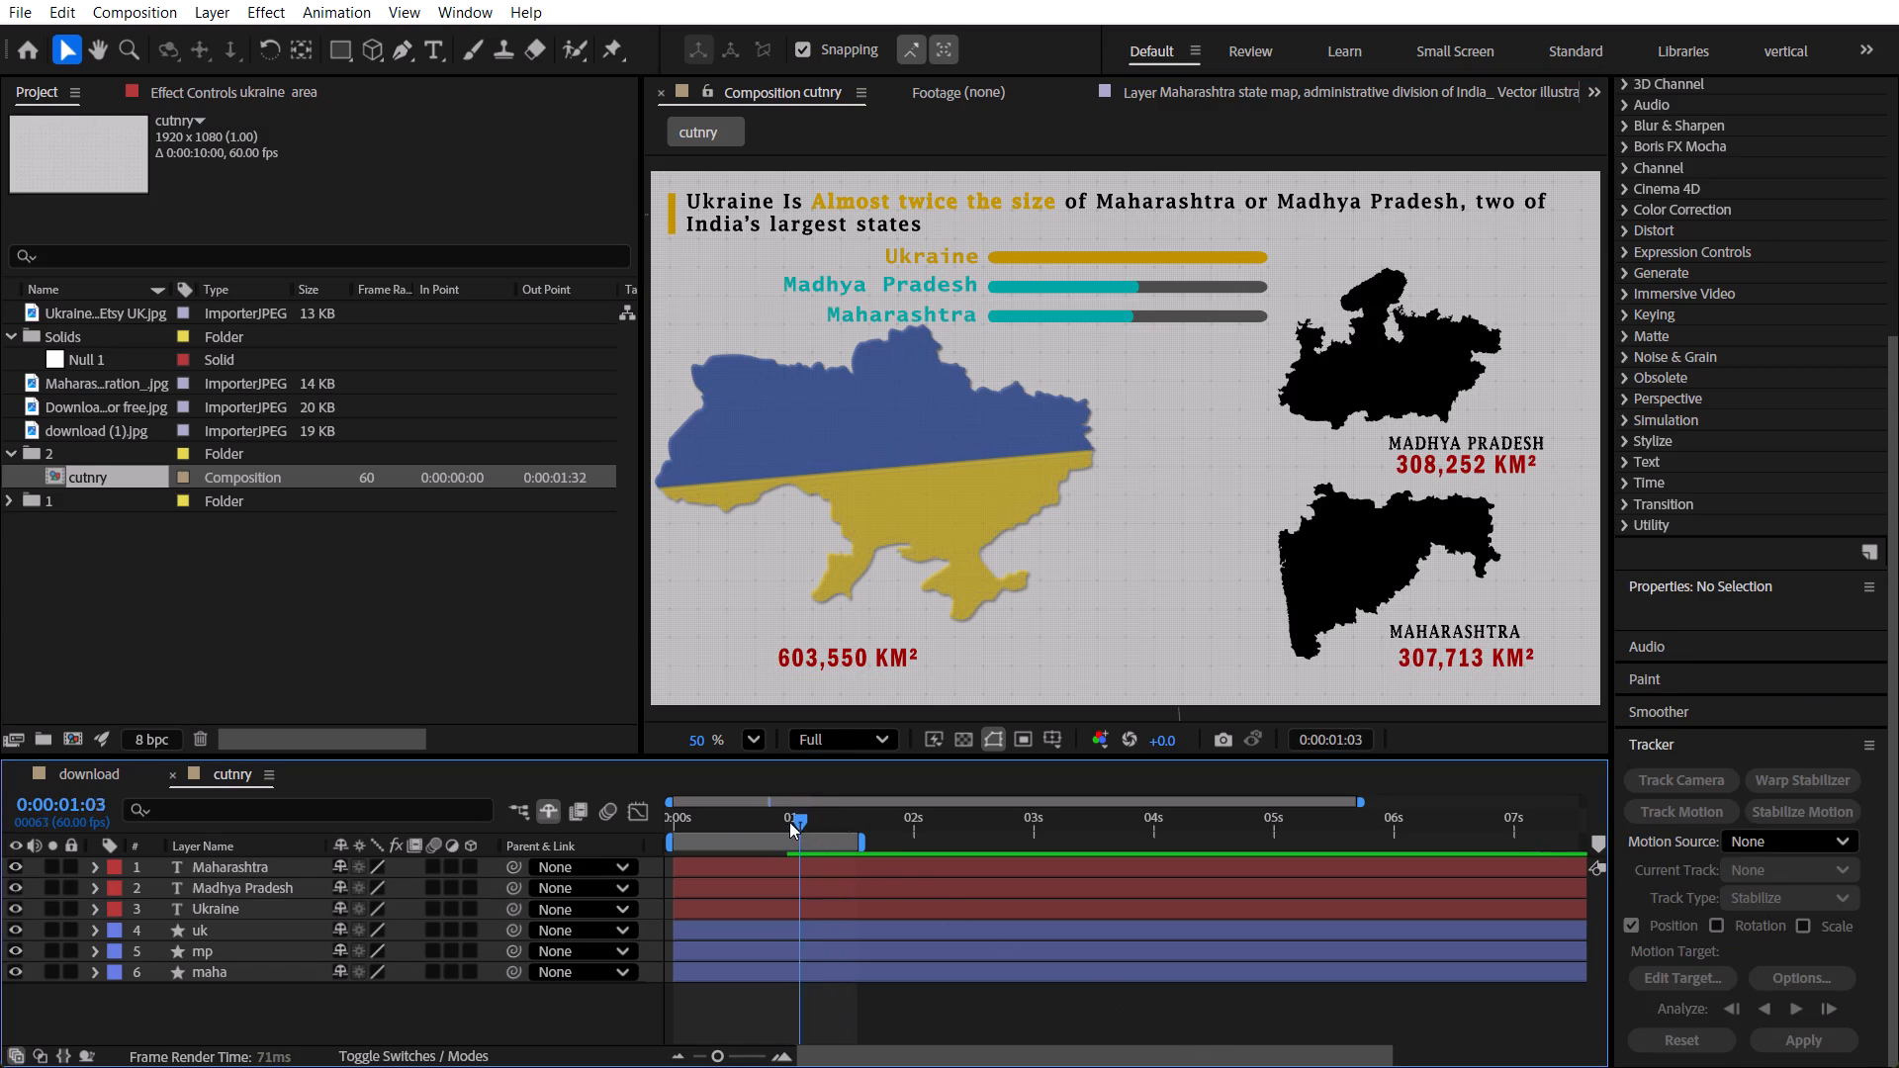
left_click_drag(789, 822, 751, 829)
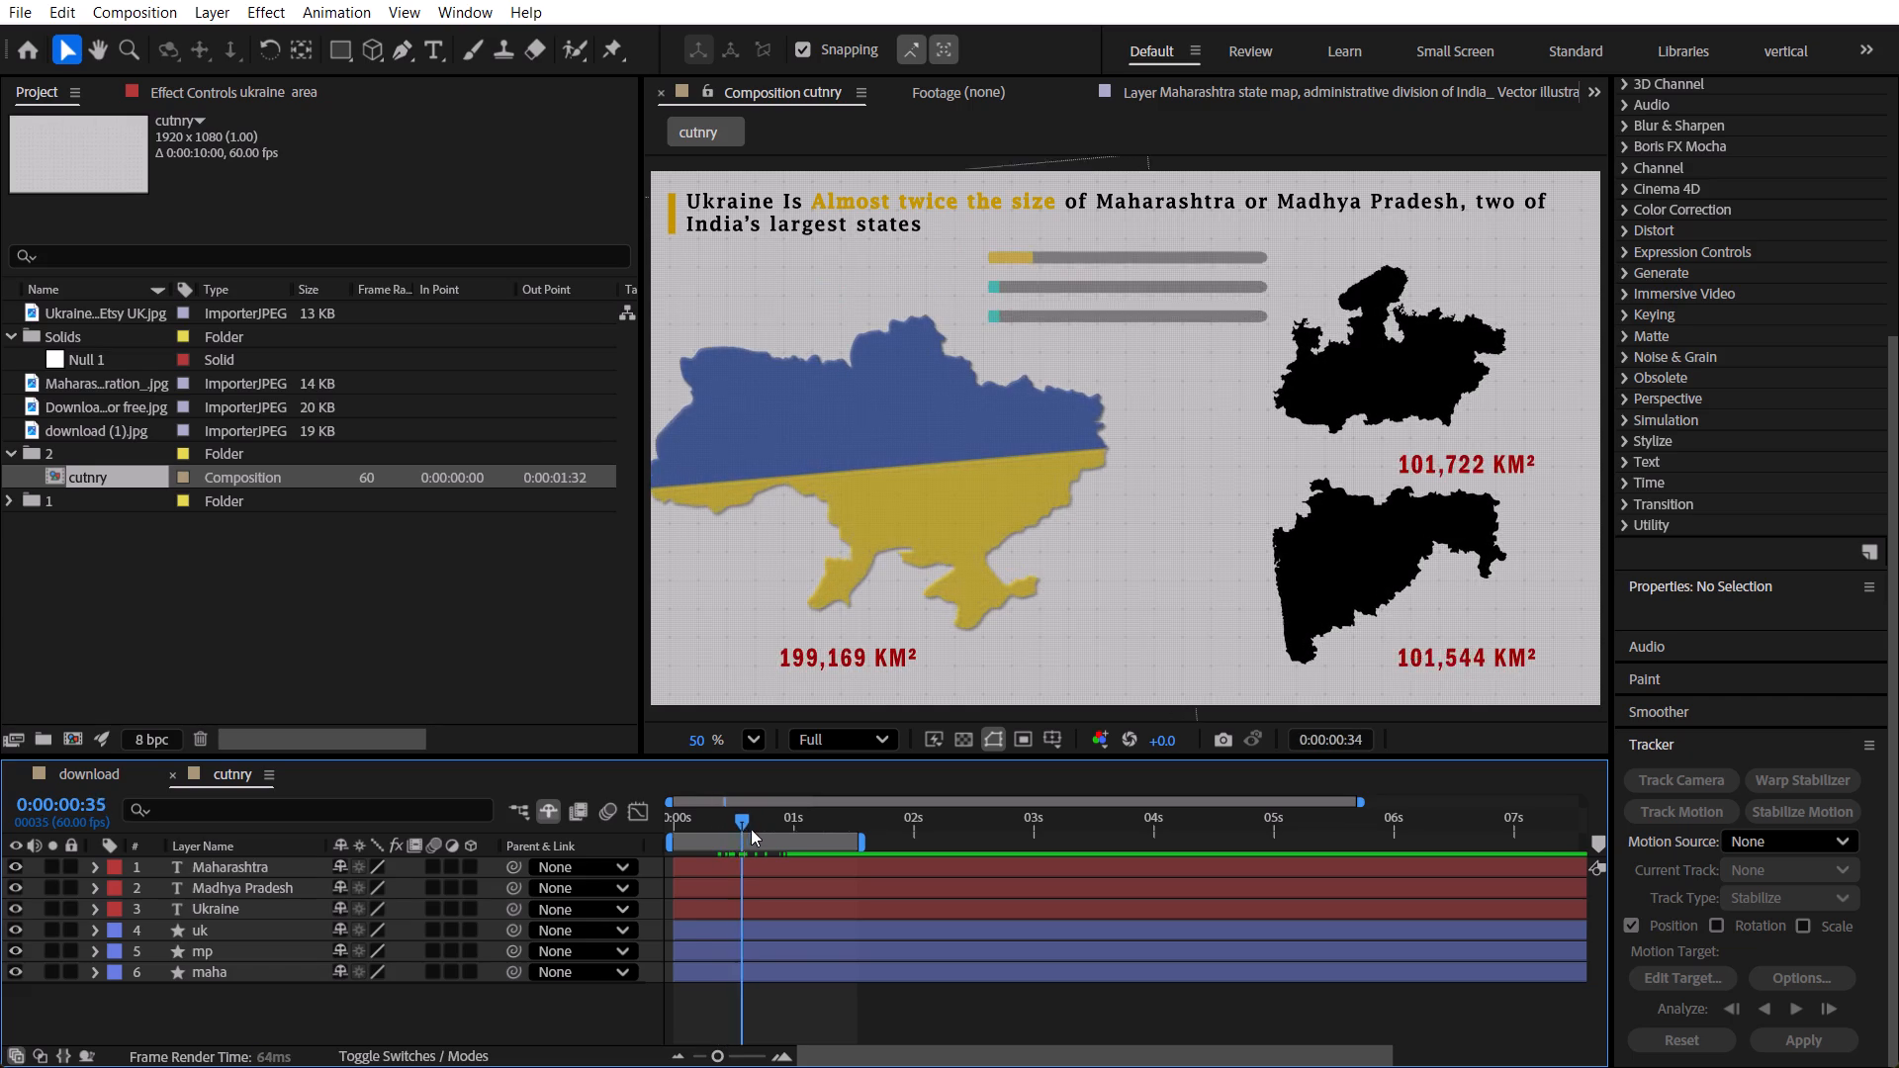
left_click_drag(751, 829, 832, 845)
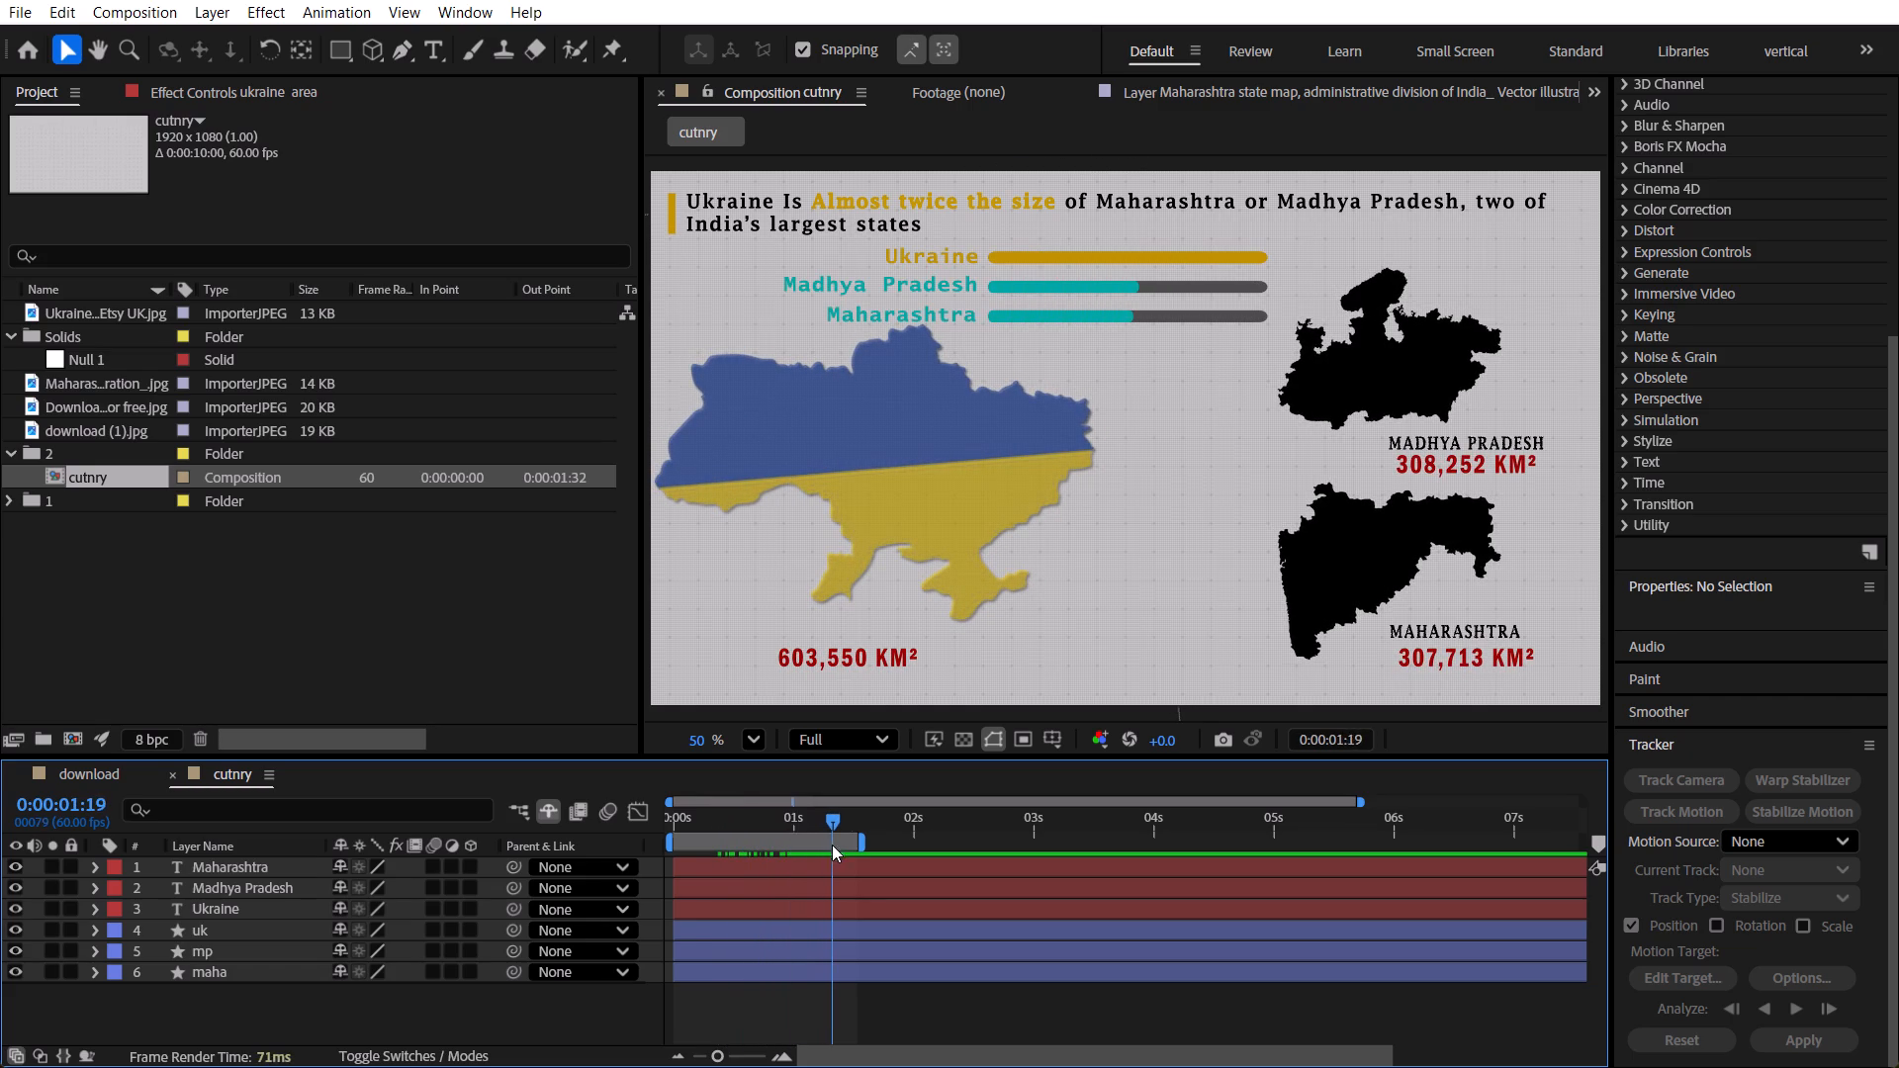
left_click_drag(832, 845, 611, 882)
left_click(506, 1000)
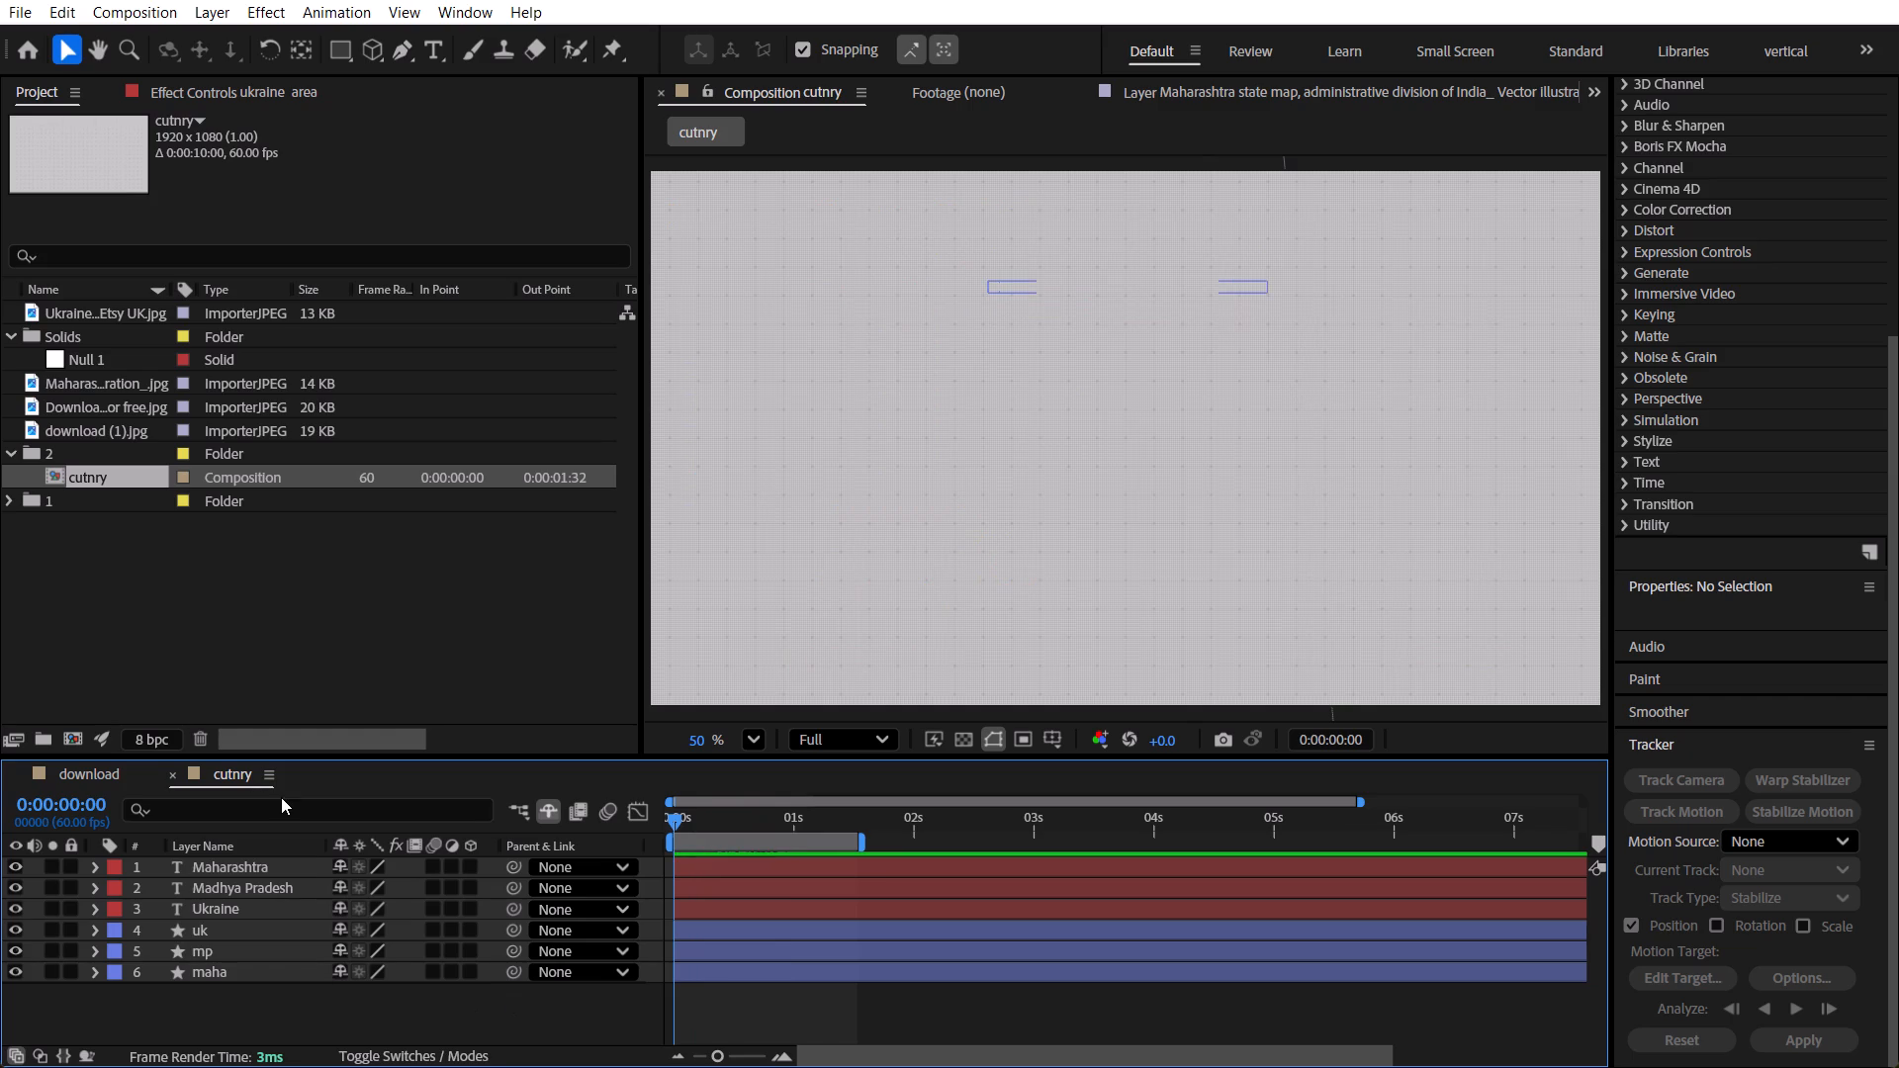
Save the project.
key("ctrl+s")
Scrub the cutnry animation from the start to about 0:00:01:31 and back to 0:00:01:22 to review it.
left_click(873, 1016)
left_click_drag(682, 805, 657, 810)
left_click_drag(678, 821, 684, 822)
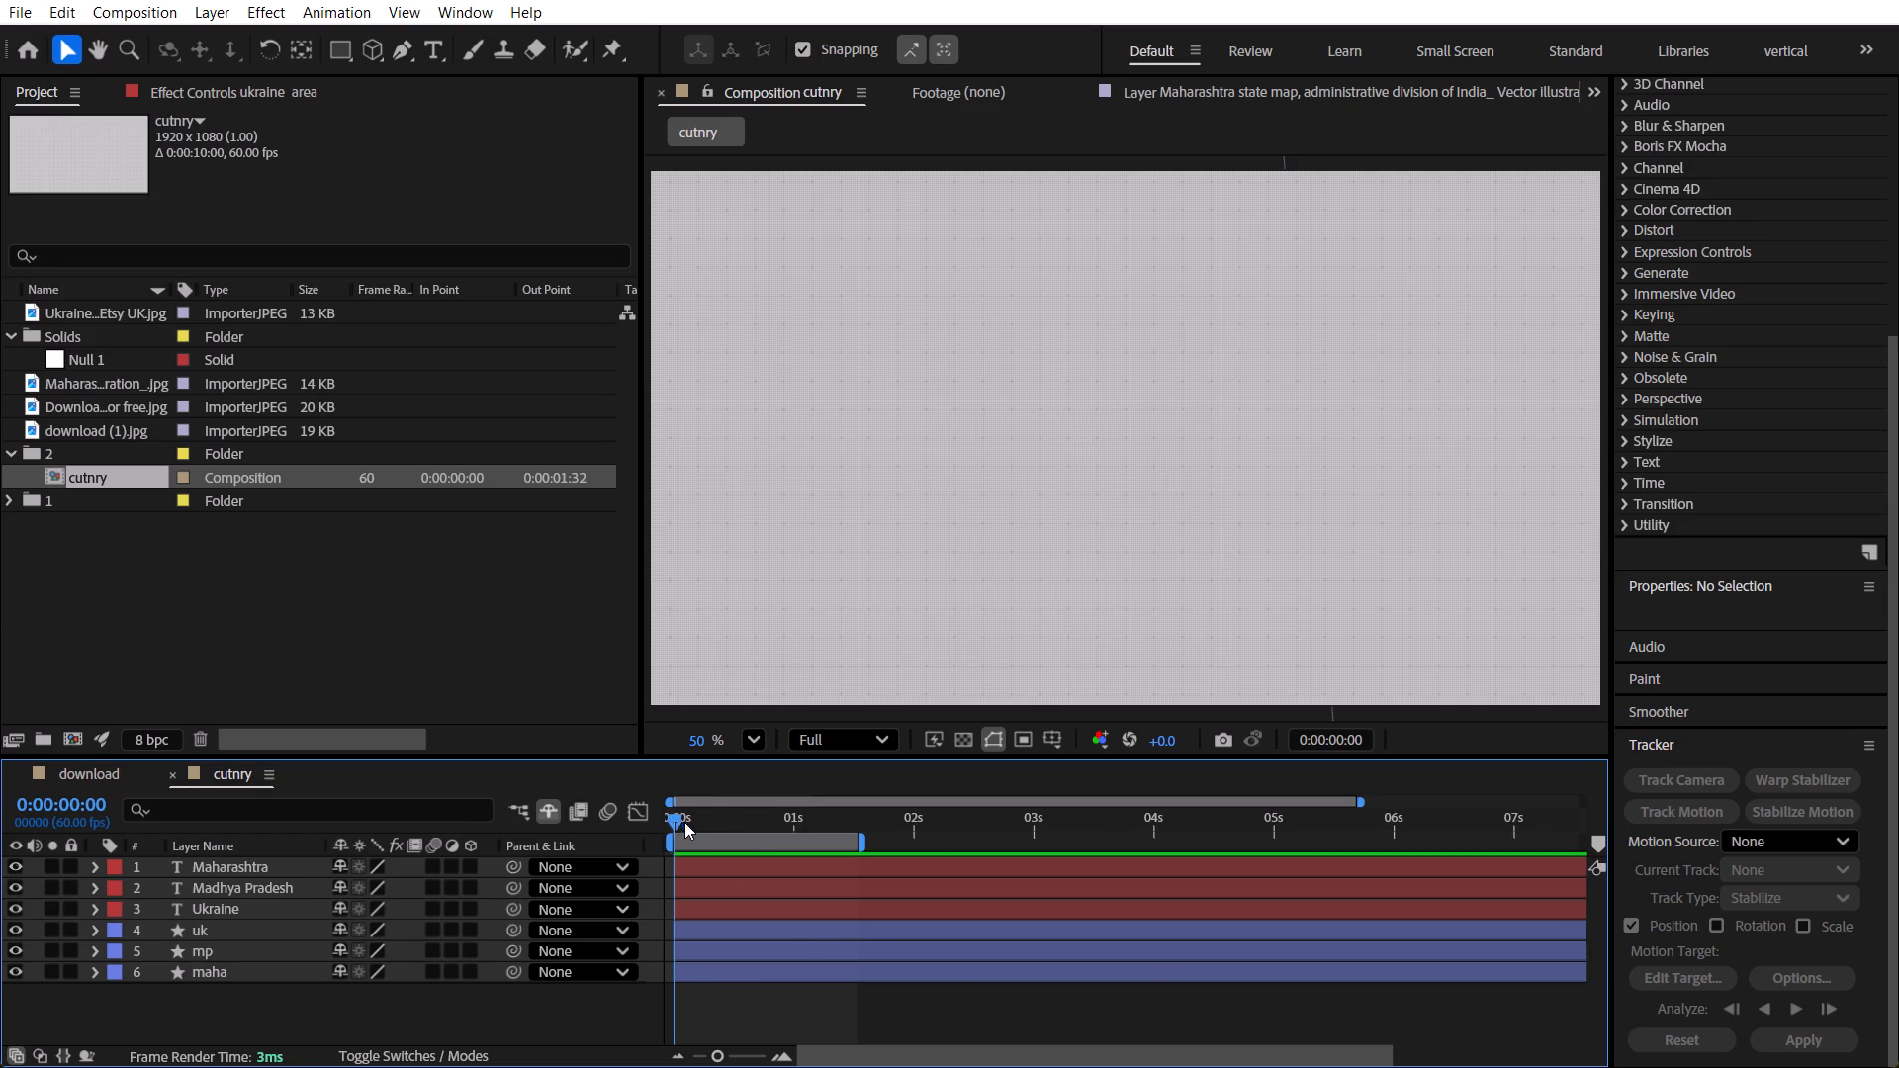
left_click_drag(684, 822, 763, 847)
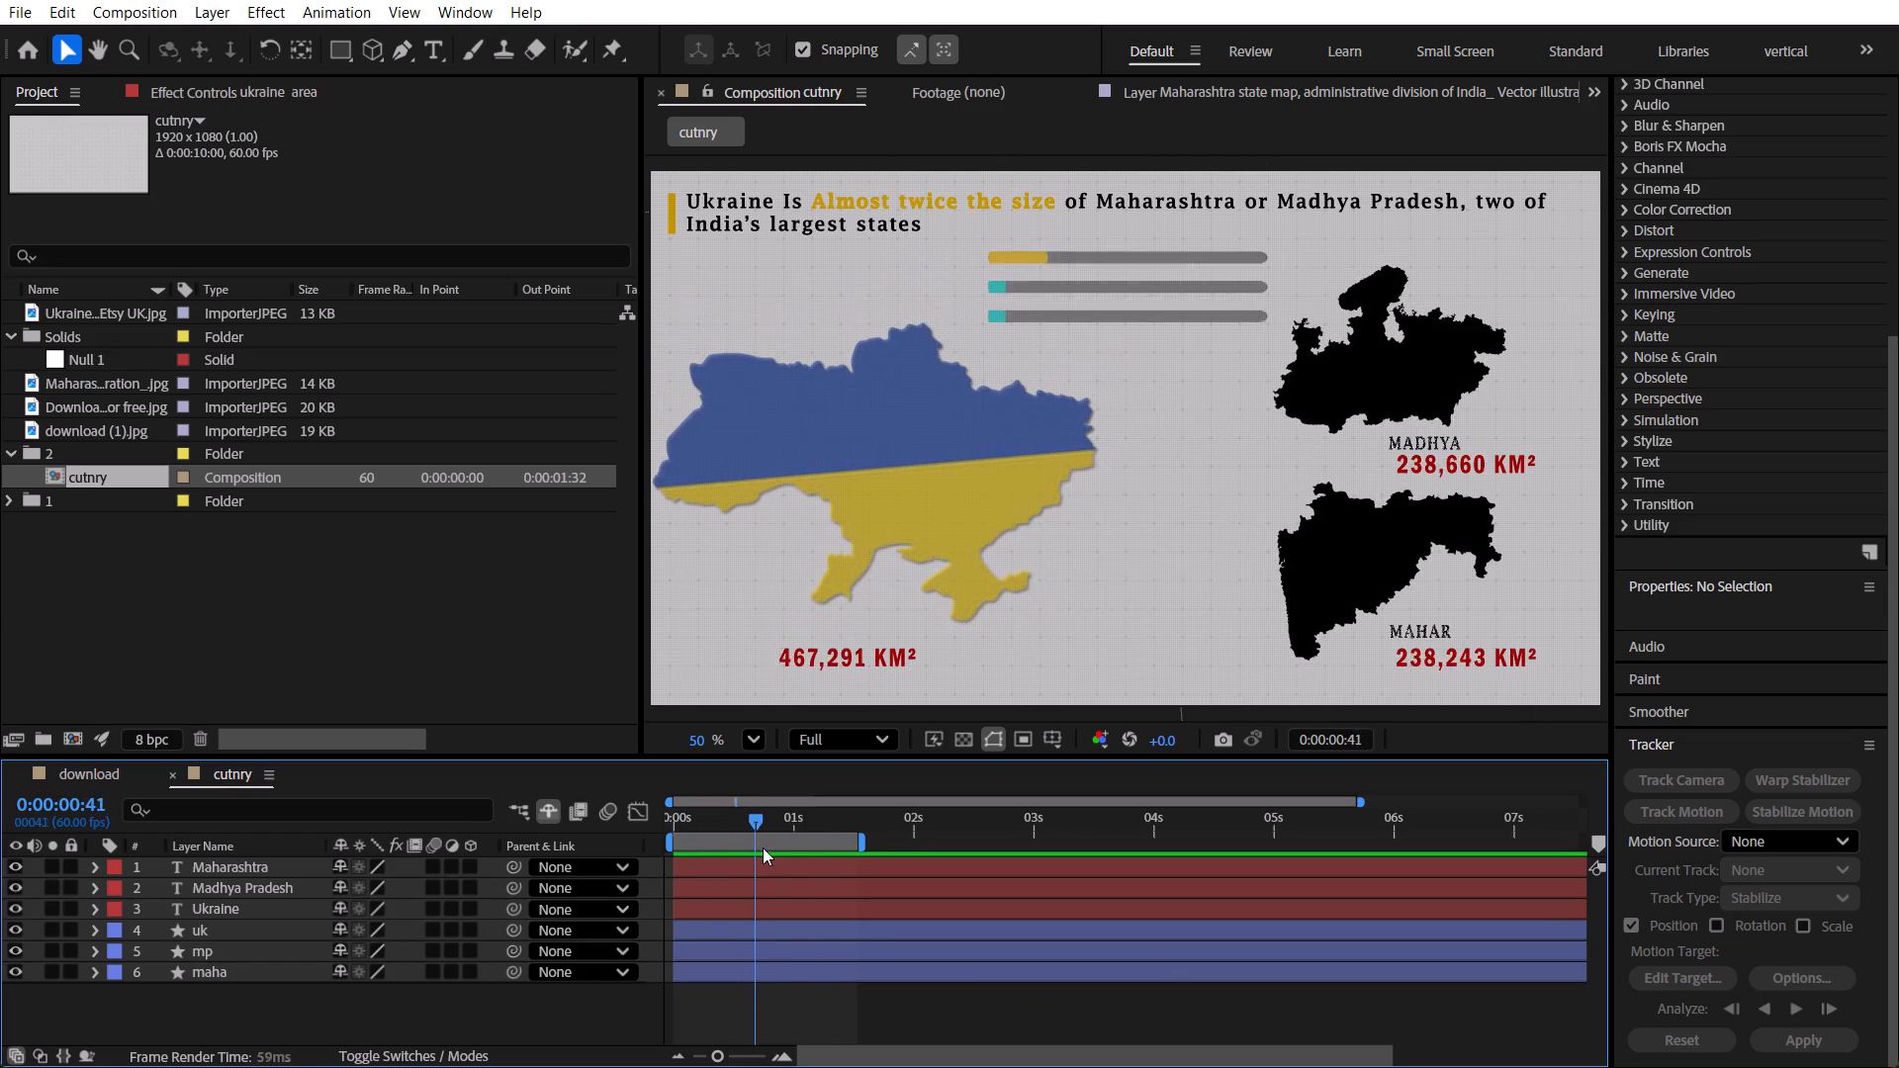
left_click_drag(763, 847, 827, 863)
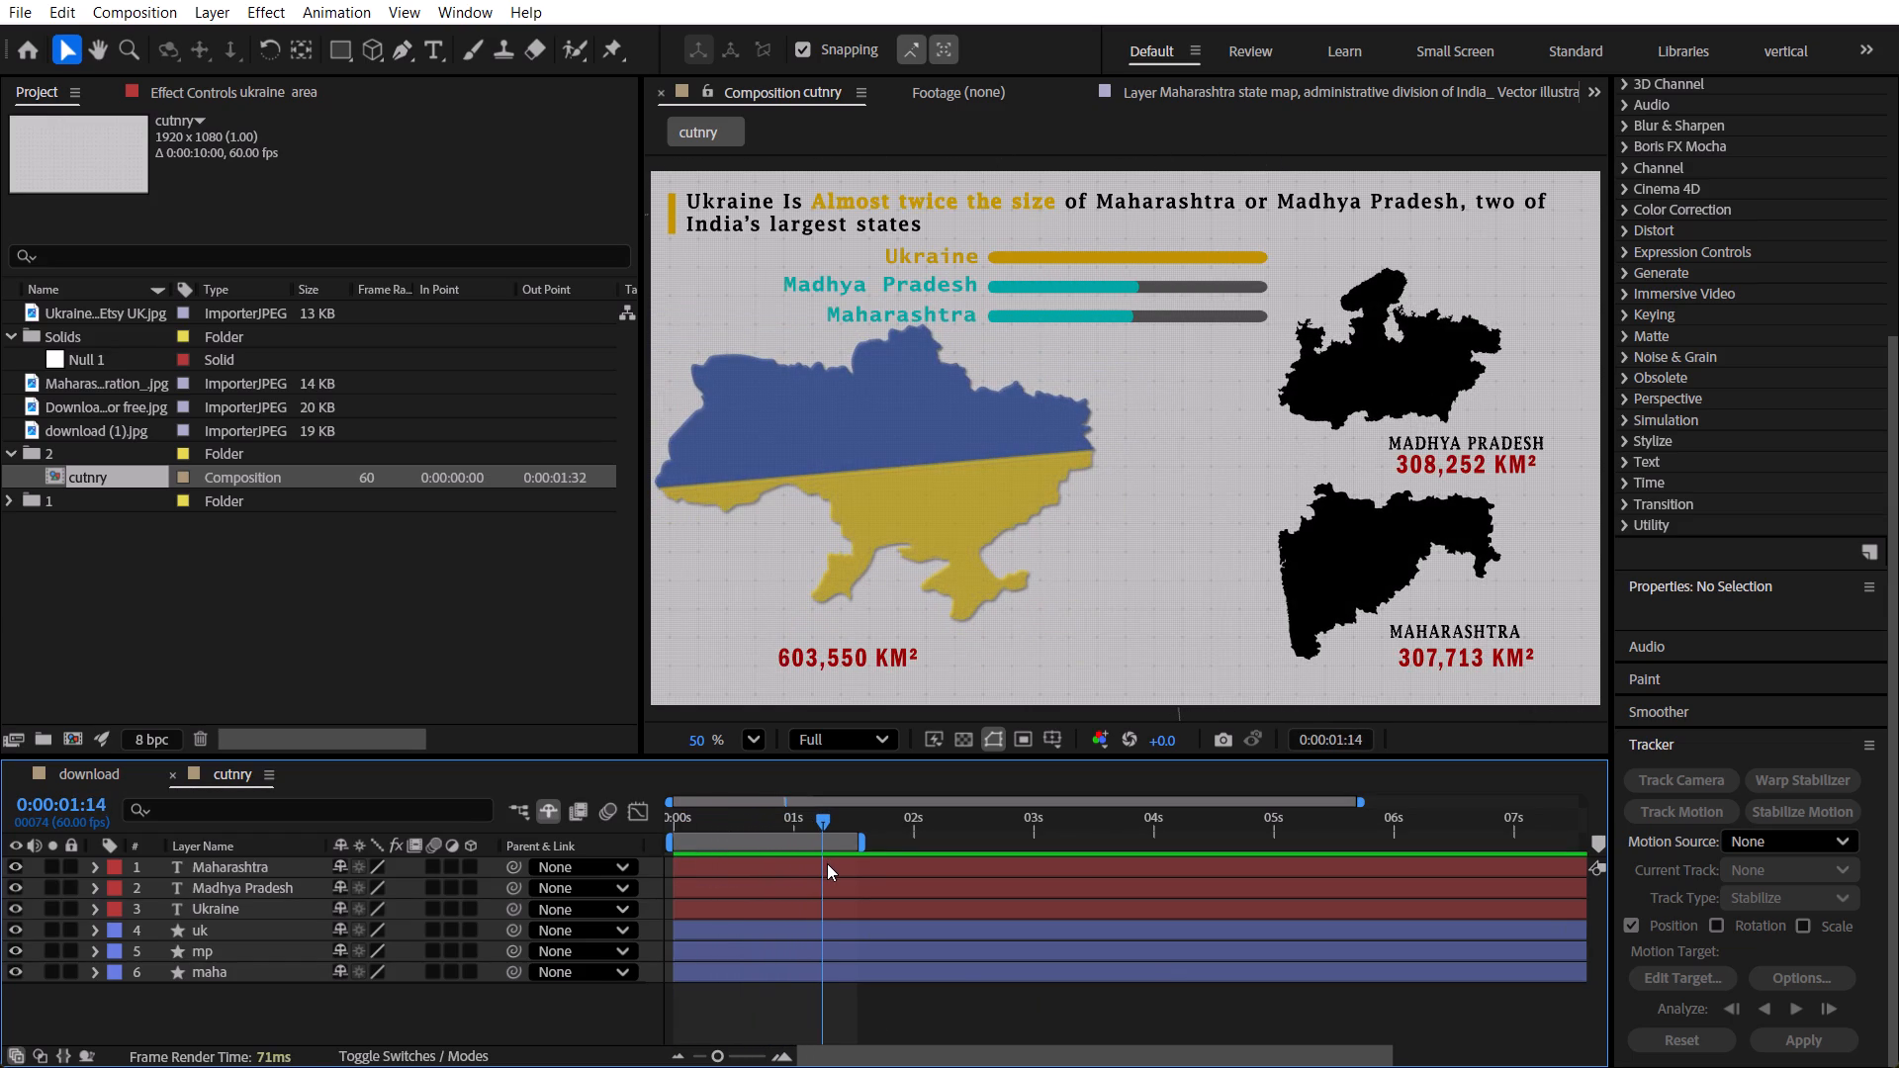
left_click_drag(827, 863, 864, 871)
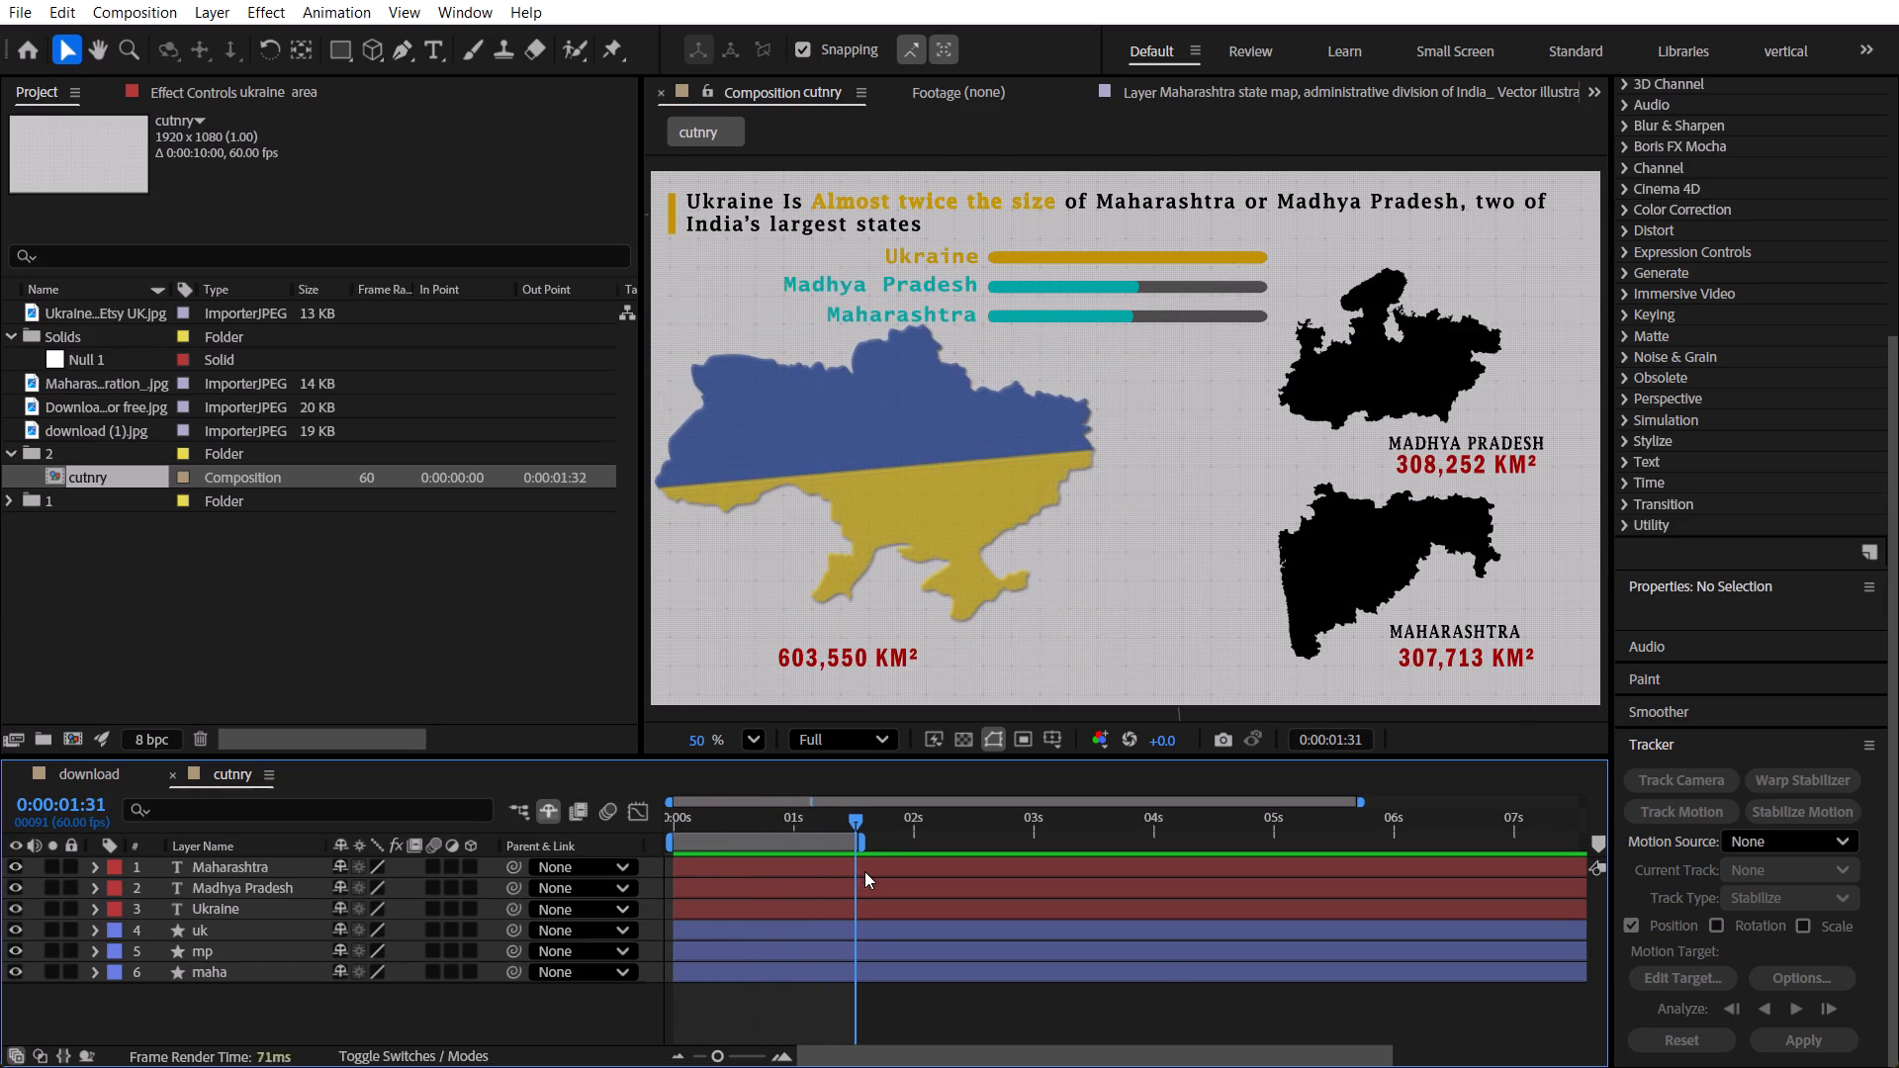
left_click_drag(864, 871, 842, 871)
Create a new 1920 × 1080 composition at 60 fps with a duration of 0:00:10:00.
left_click(66, 742)
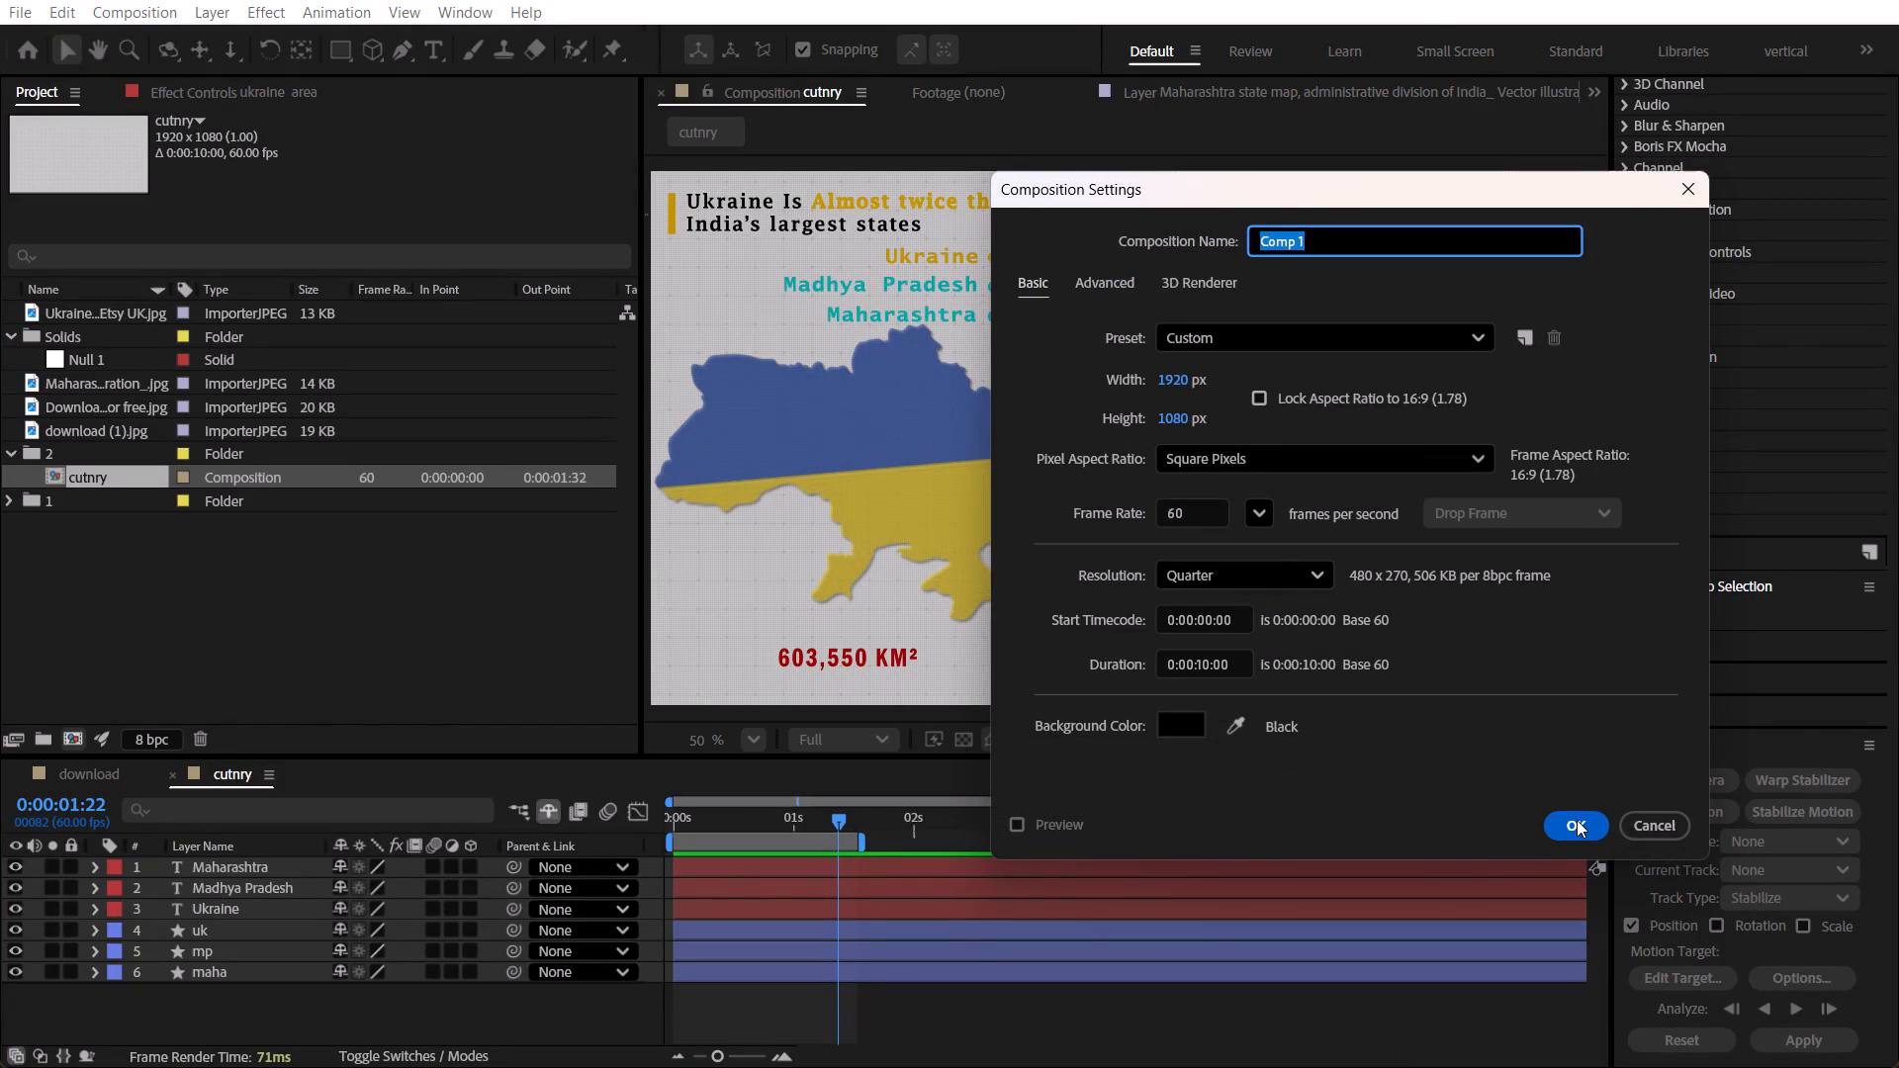
left_click(1577, 820)
Return to the cutnry composition and show its hidden shy layers in the timeline.
left_click(236, 766)
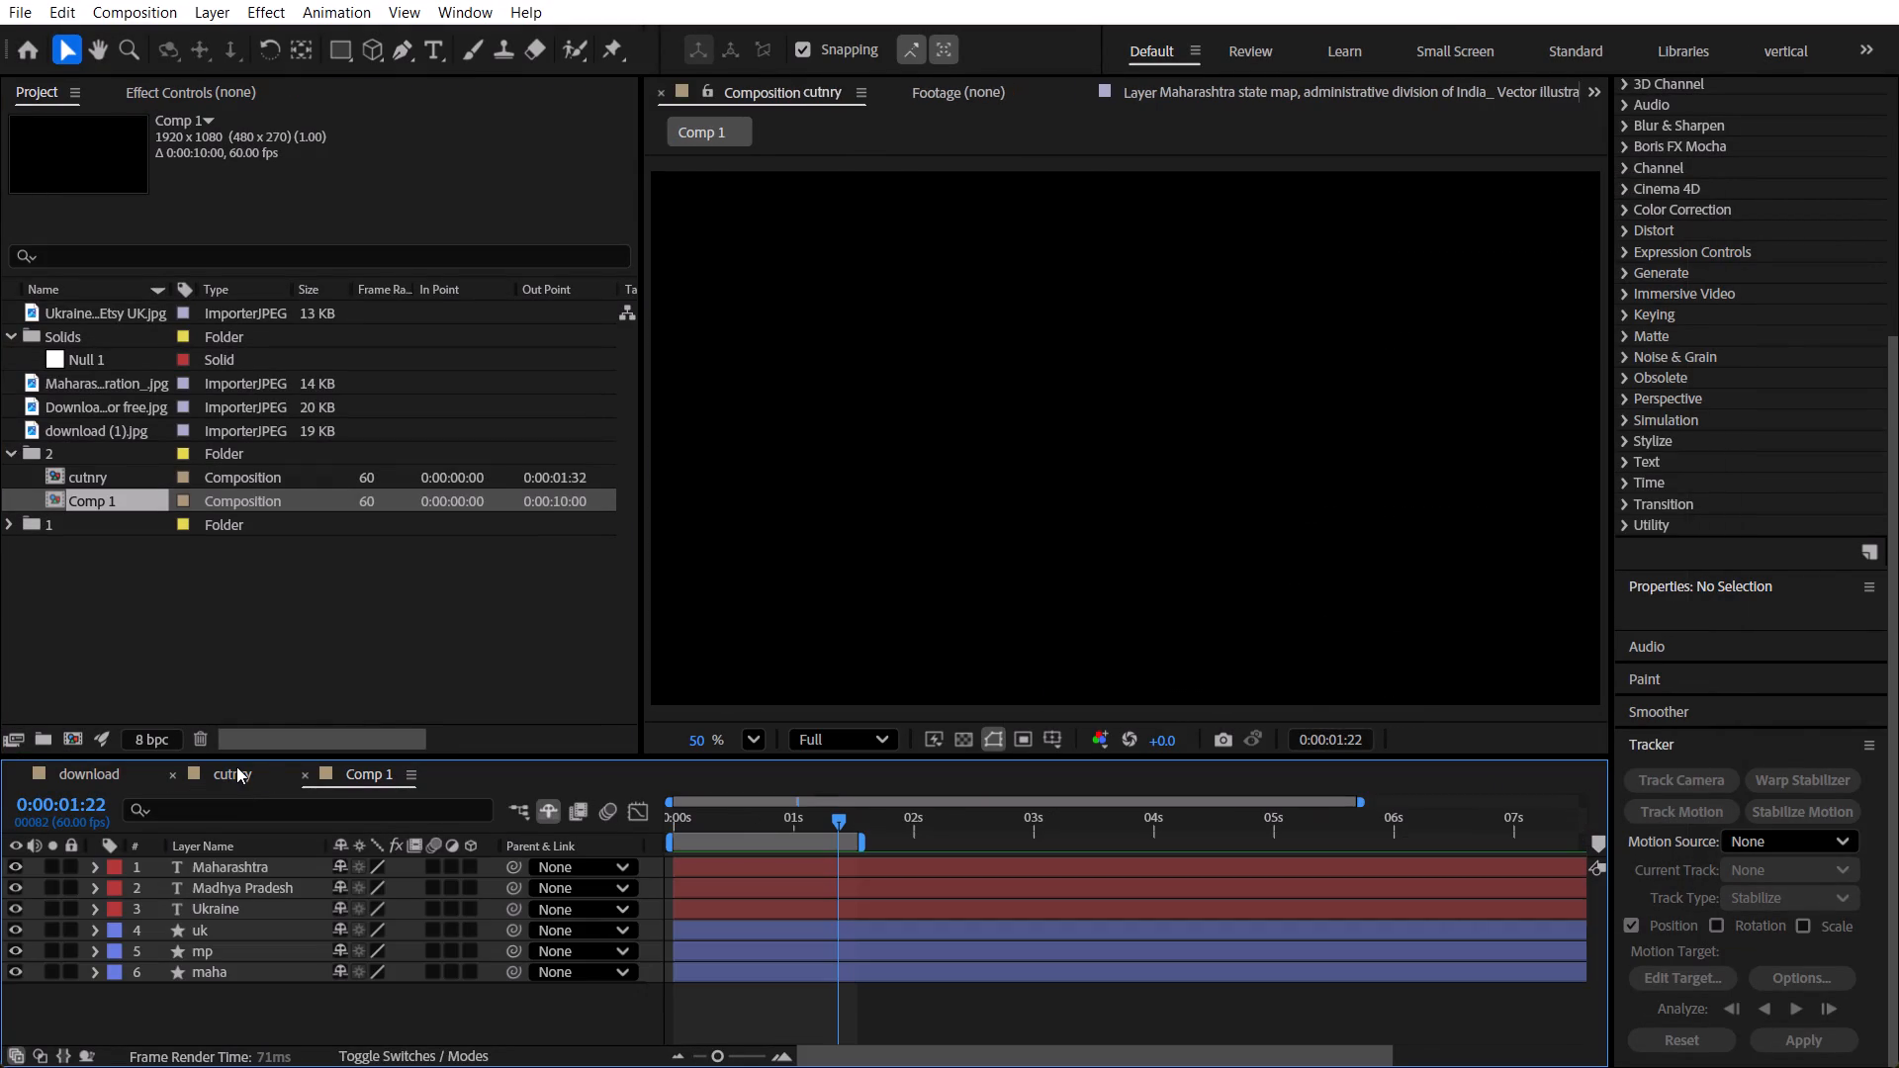
left_click(554, 812)
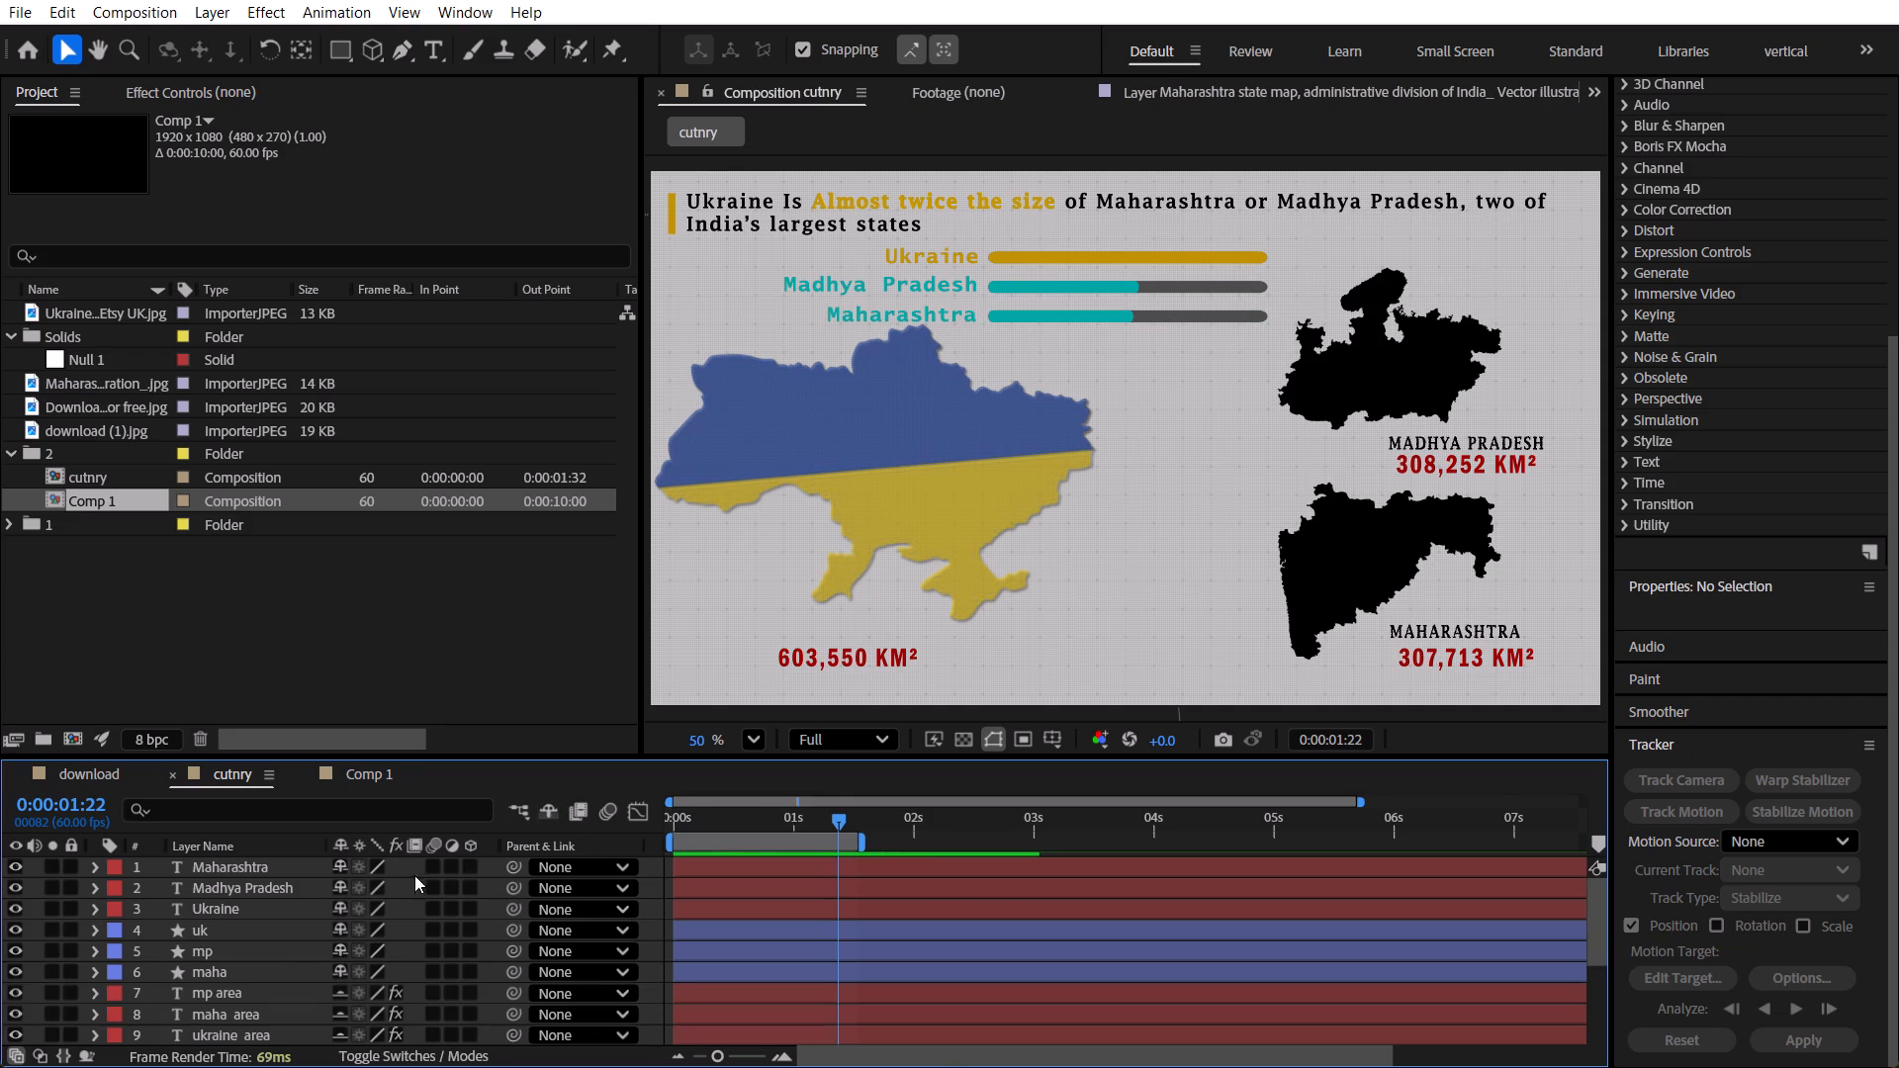
Turn off Shy for all remaining cutnry layers, from the mp area text down to Shape Layer 1.
scroll(251, 949, "down", 4)
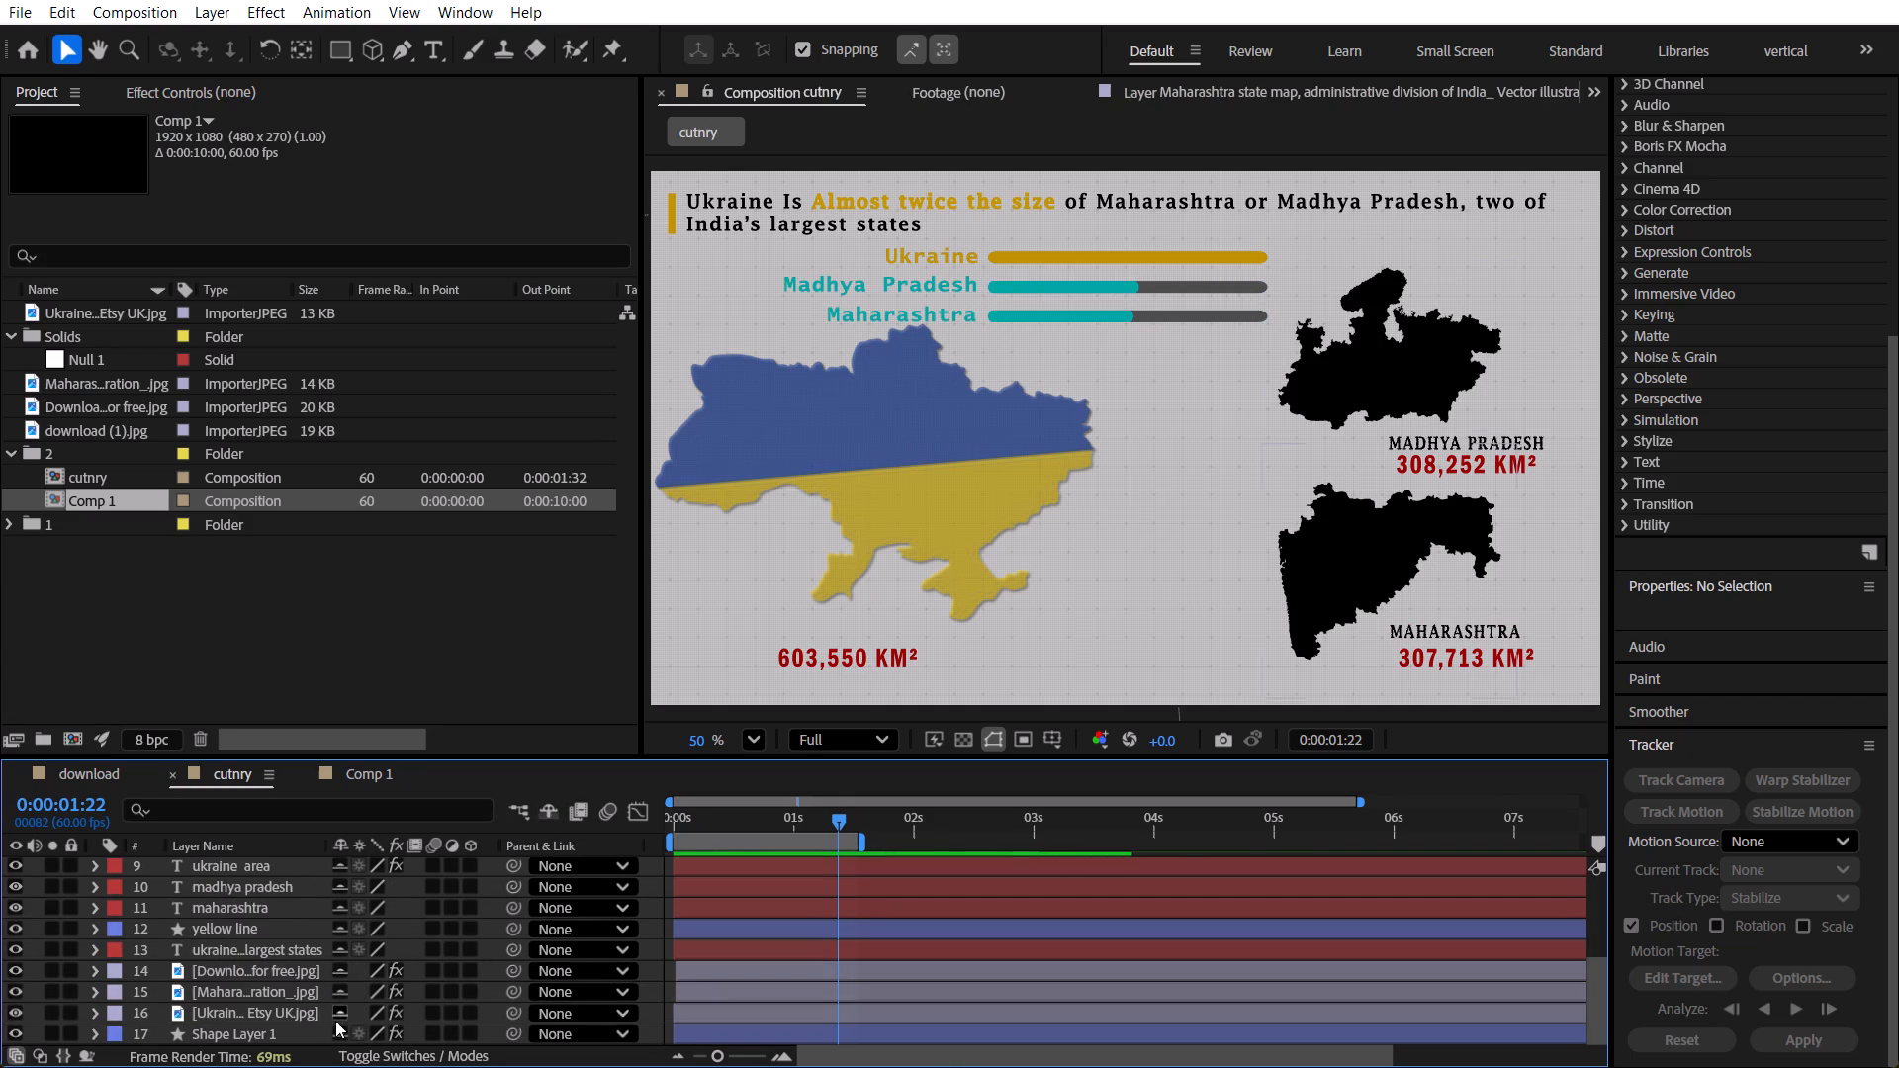
scroll(340, 1028, "down", 2)
left_click(340, 1028, "shift")
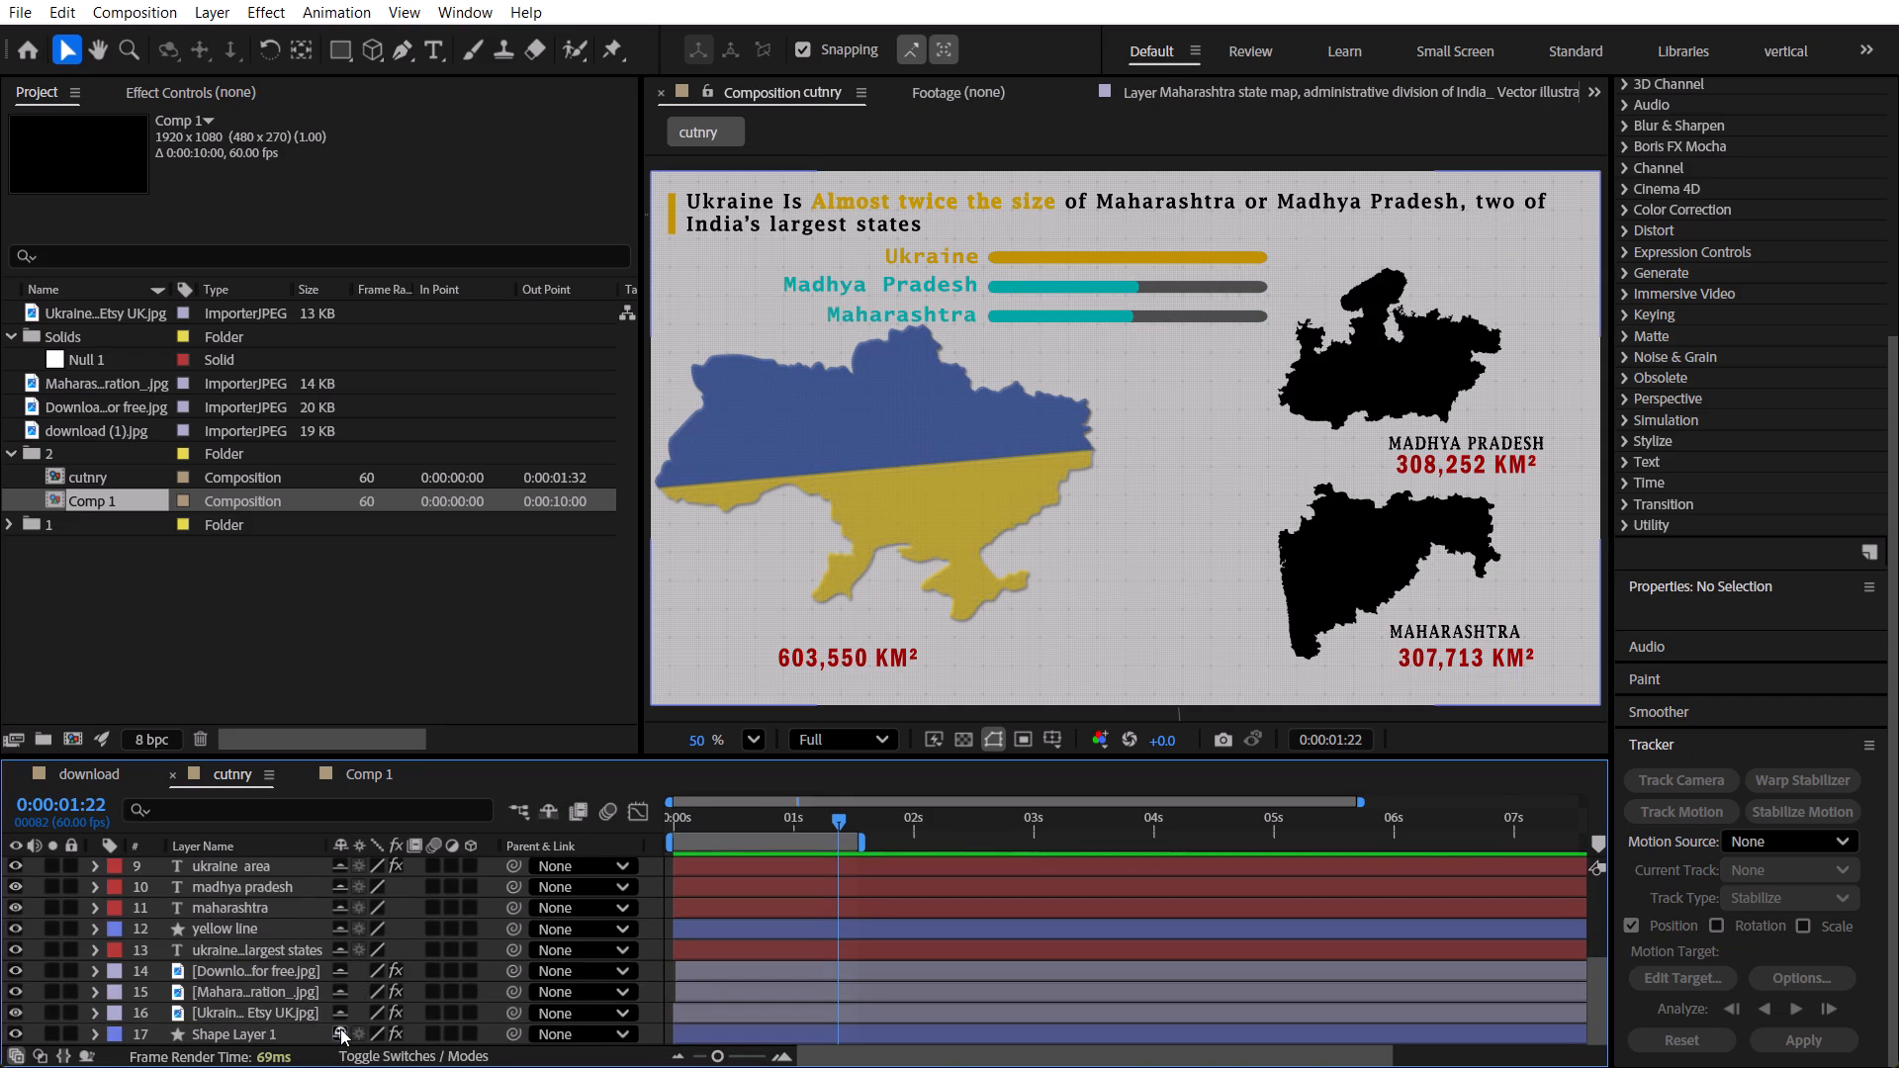
scroll(307, 922, "up", 3, "shift")
scroll(329, 915, "up", 2)
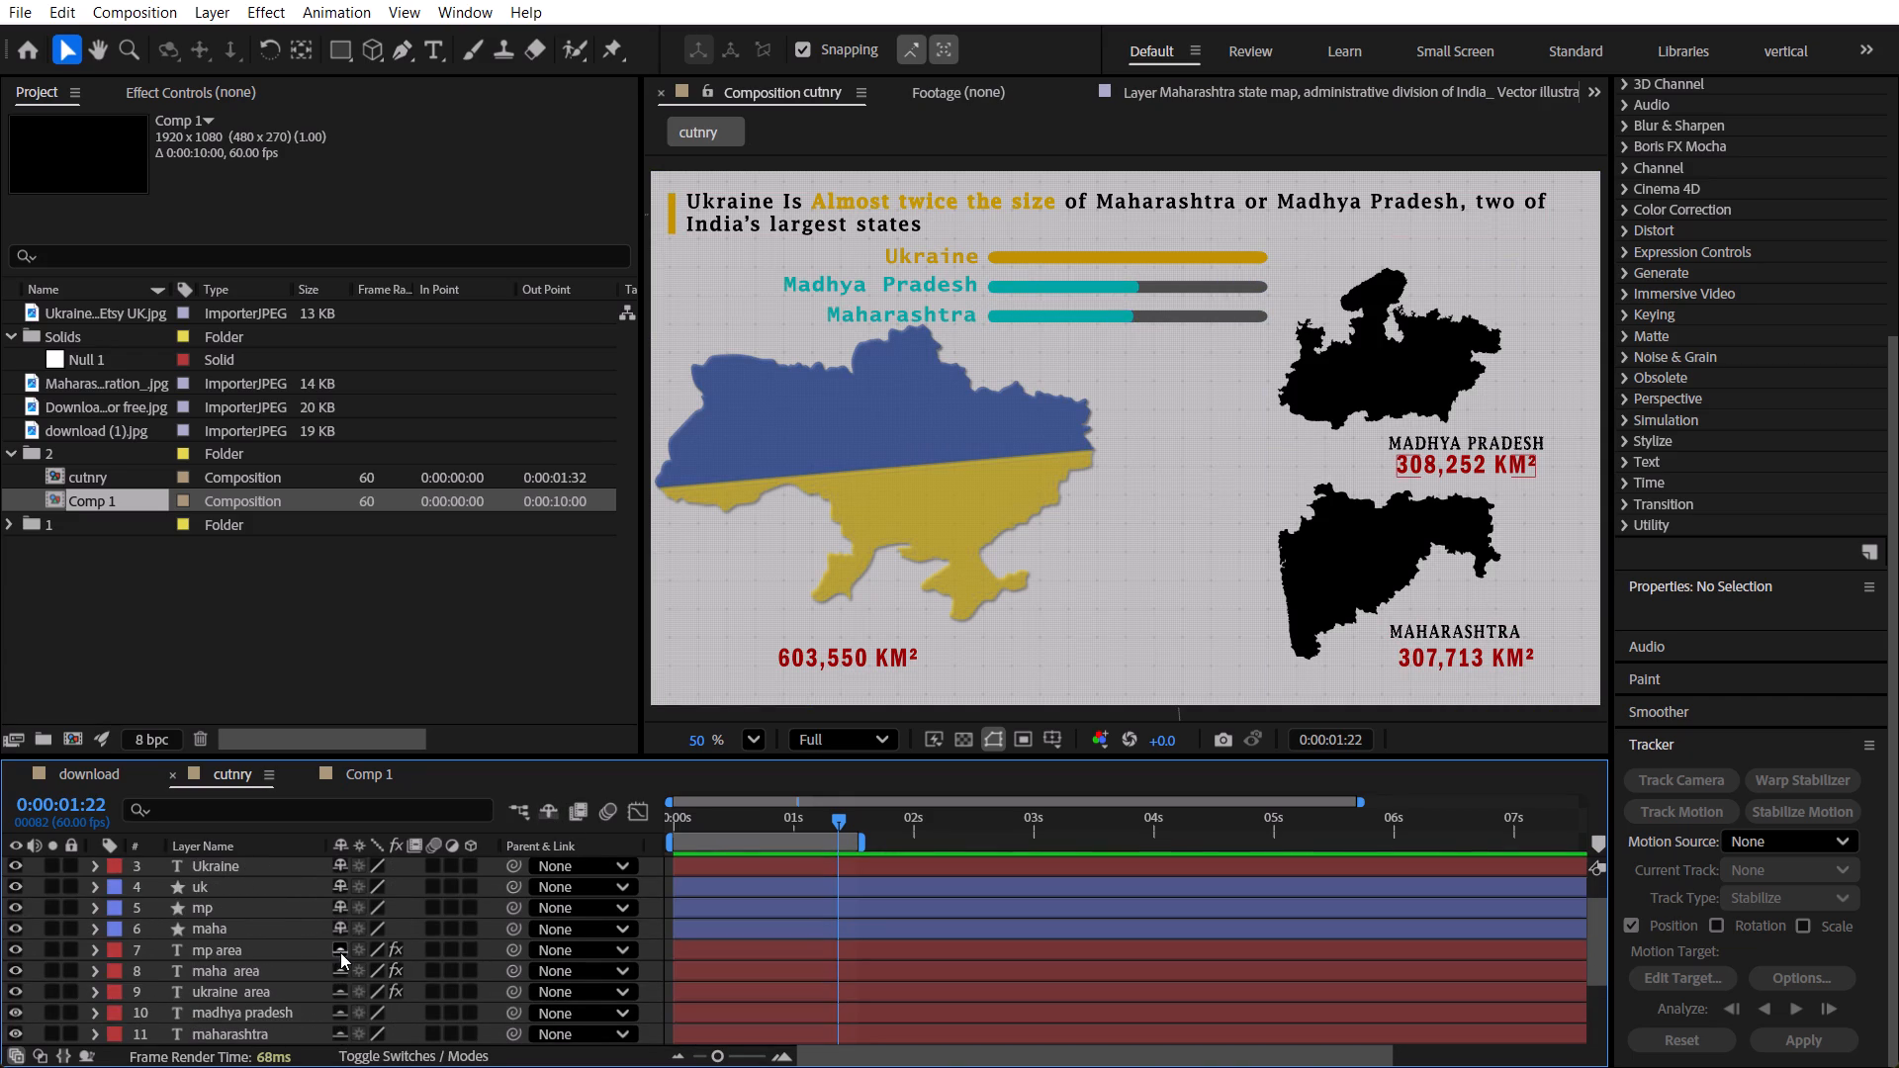
left_click(340, 952, "shift")
left_click(340, 973, "shift")
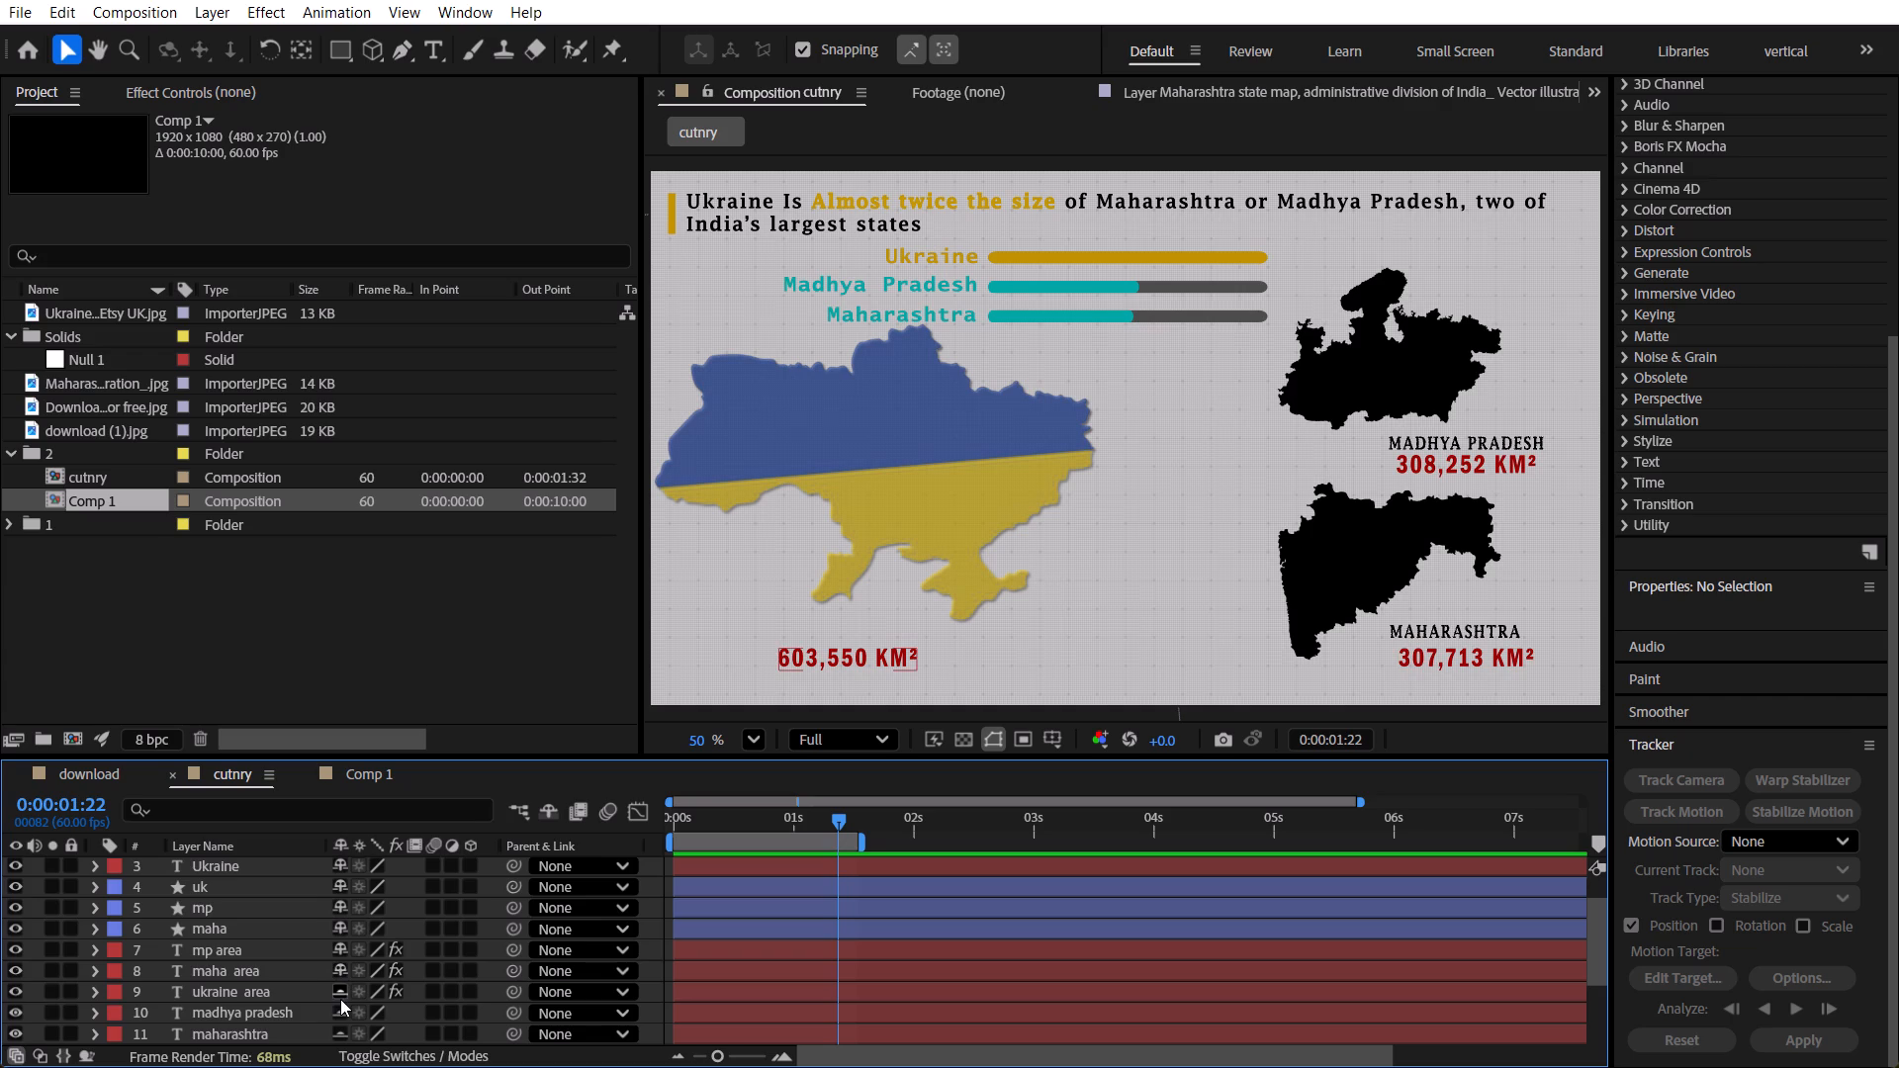
left_click(340, 1007, "shift")
left_click(337, 994, "shift")
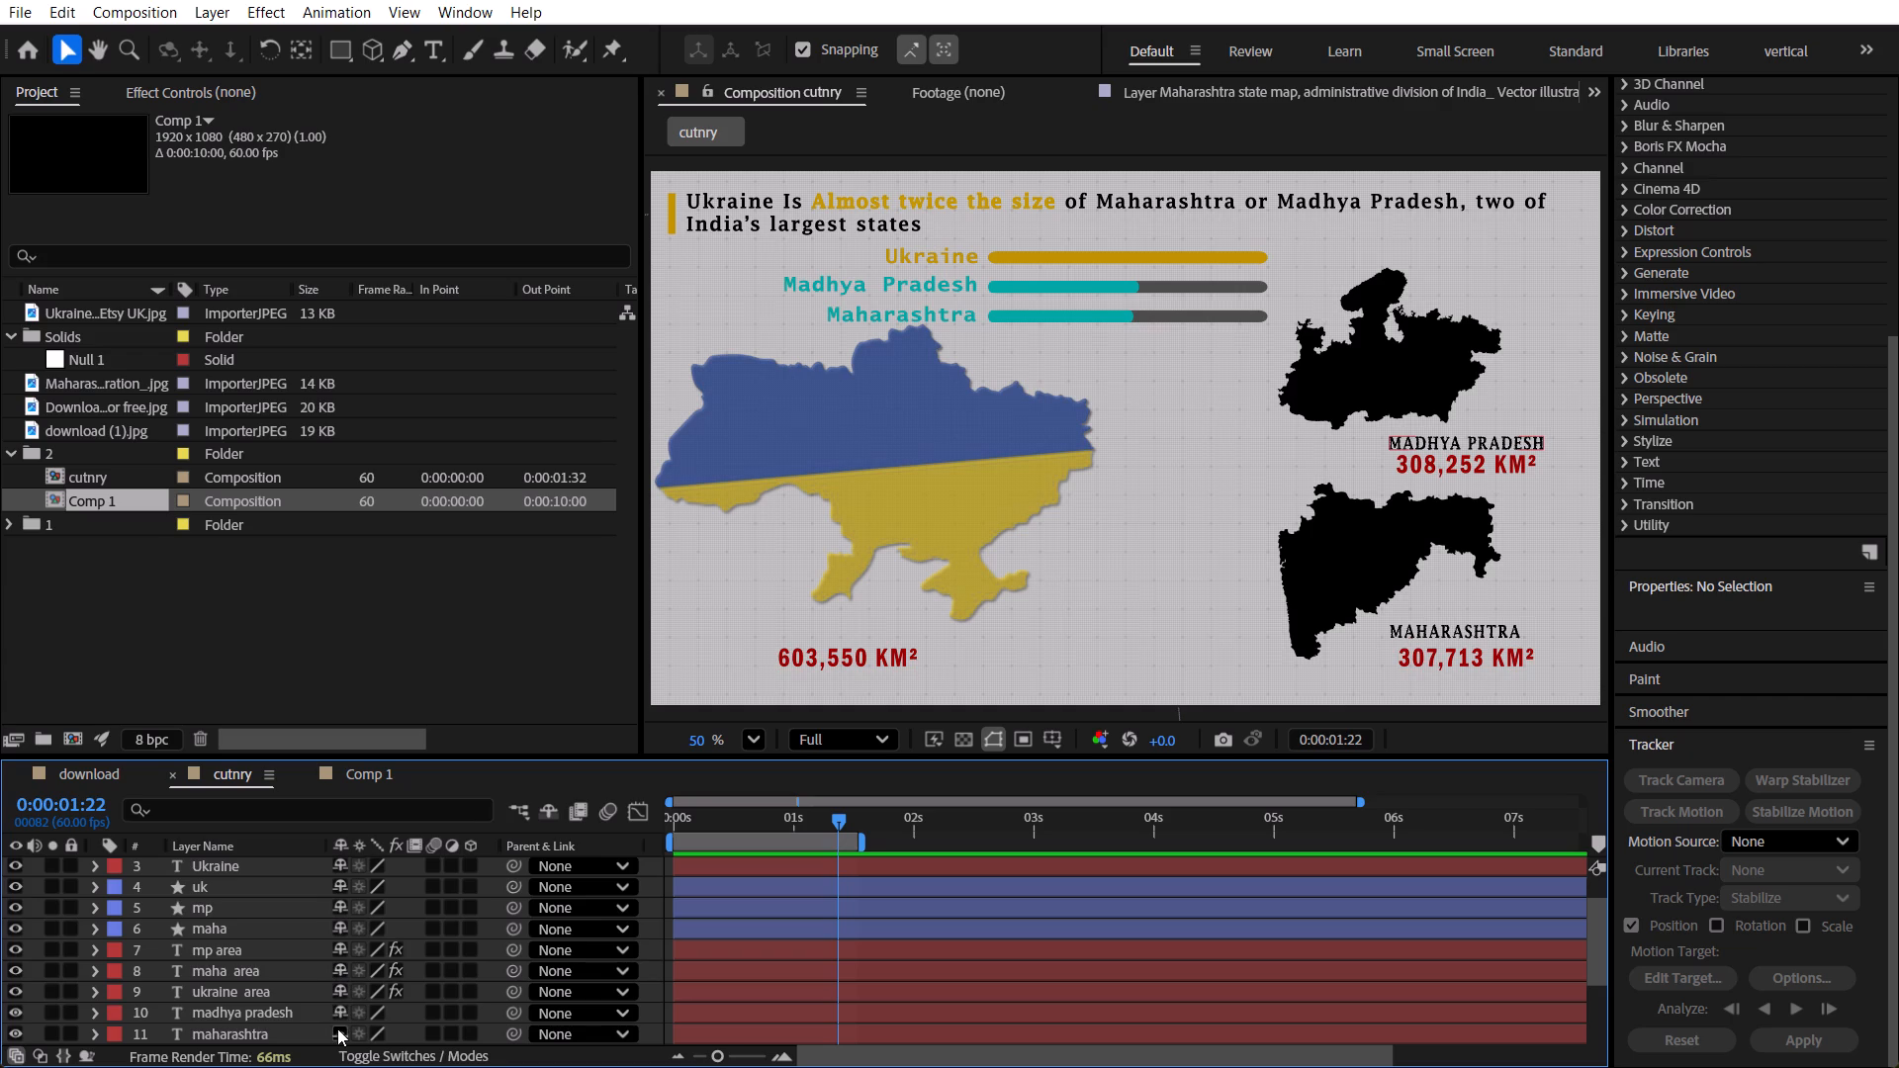
left_click(337, 1028)
scroll(277, 949, "down", 3)
left_click_drag(333, 933, 338, 1012)
scroll(299, 974, "down", 3)
scroll(299, 972, "up", 6)
scroll(299, 972, "down", 2)
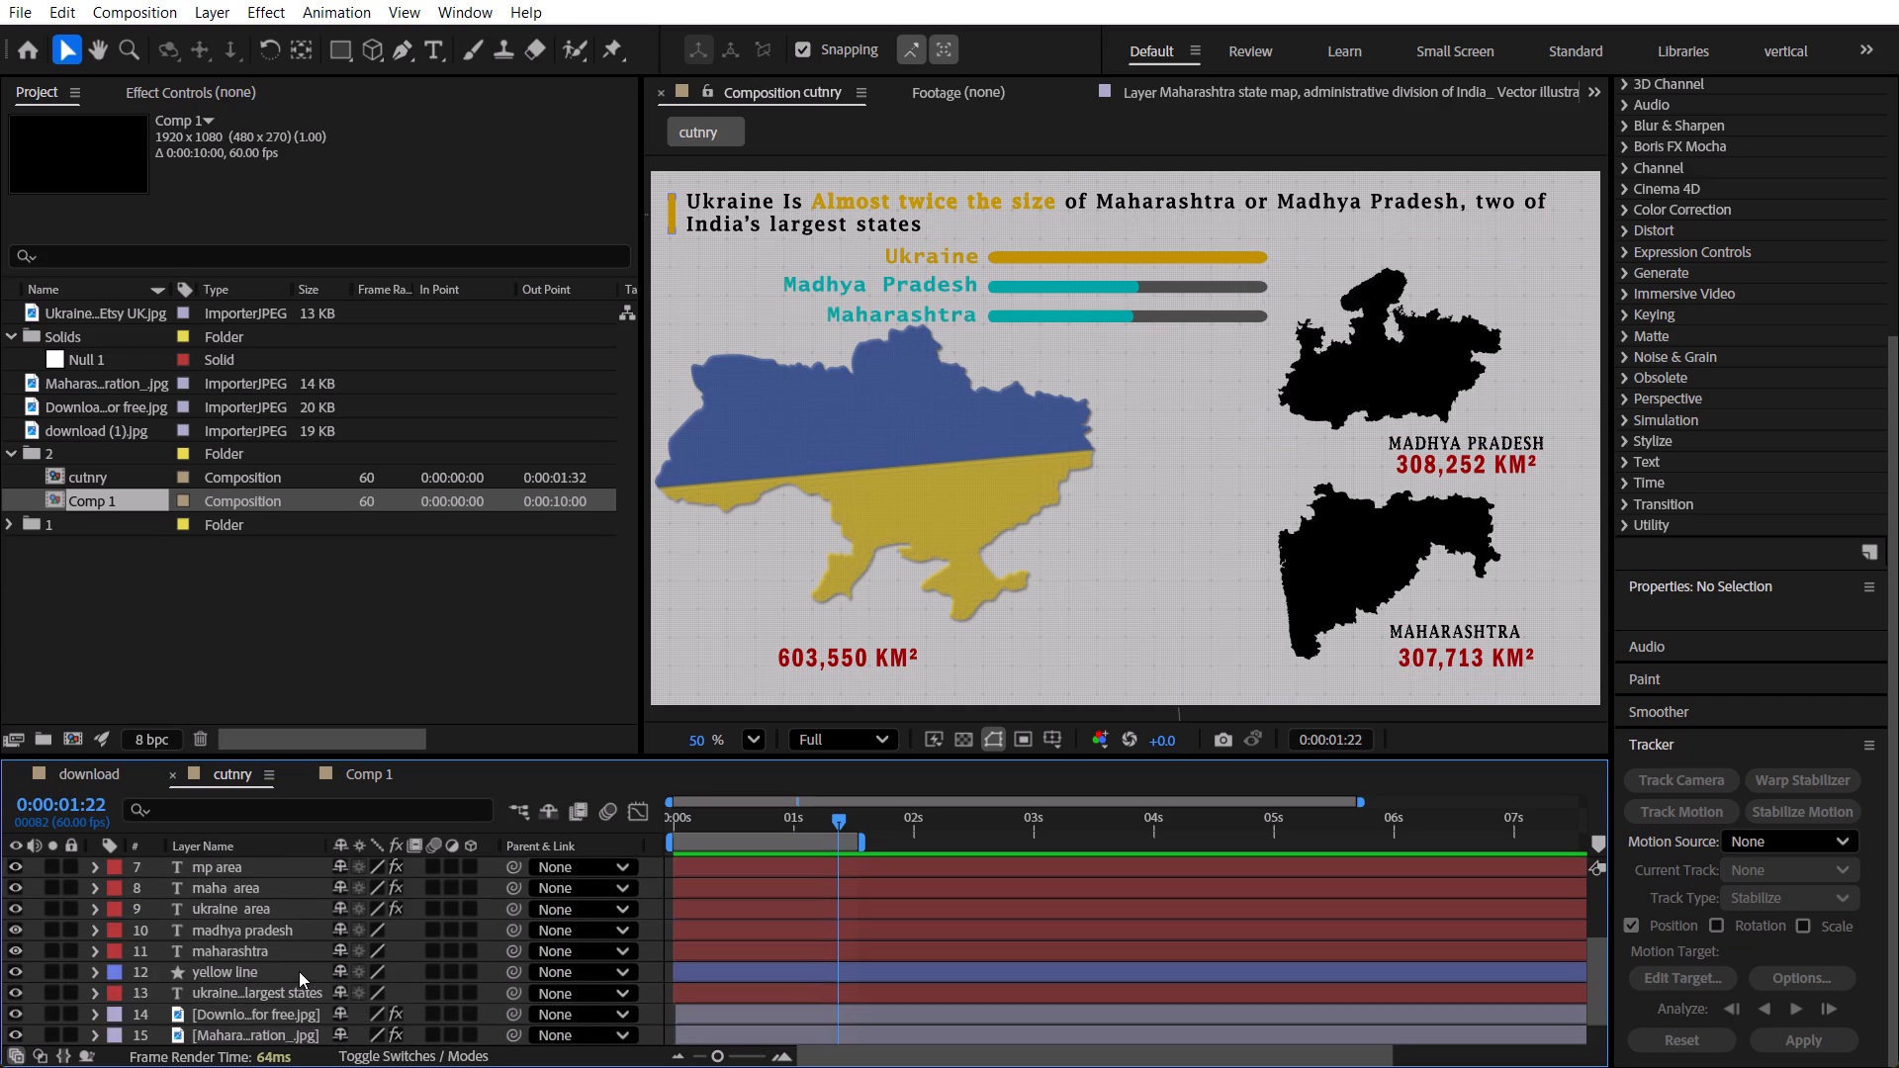
Select Shape Layer 1, the Ukraine and Maharashtra map images, the yellow line and the lowercase maharashtra label layer together.
scroll(299, 971, "down", 1)
left_click(286, 1029)
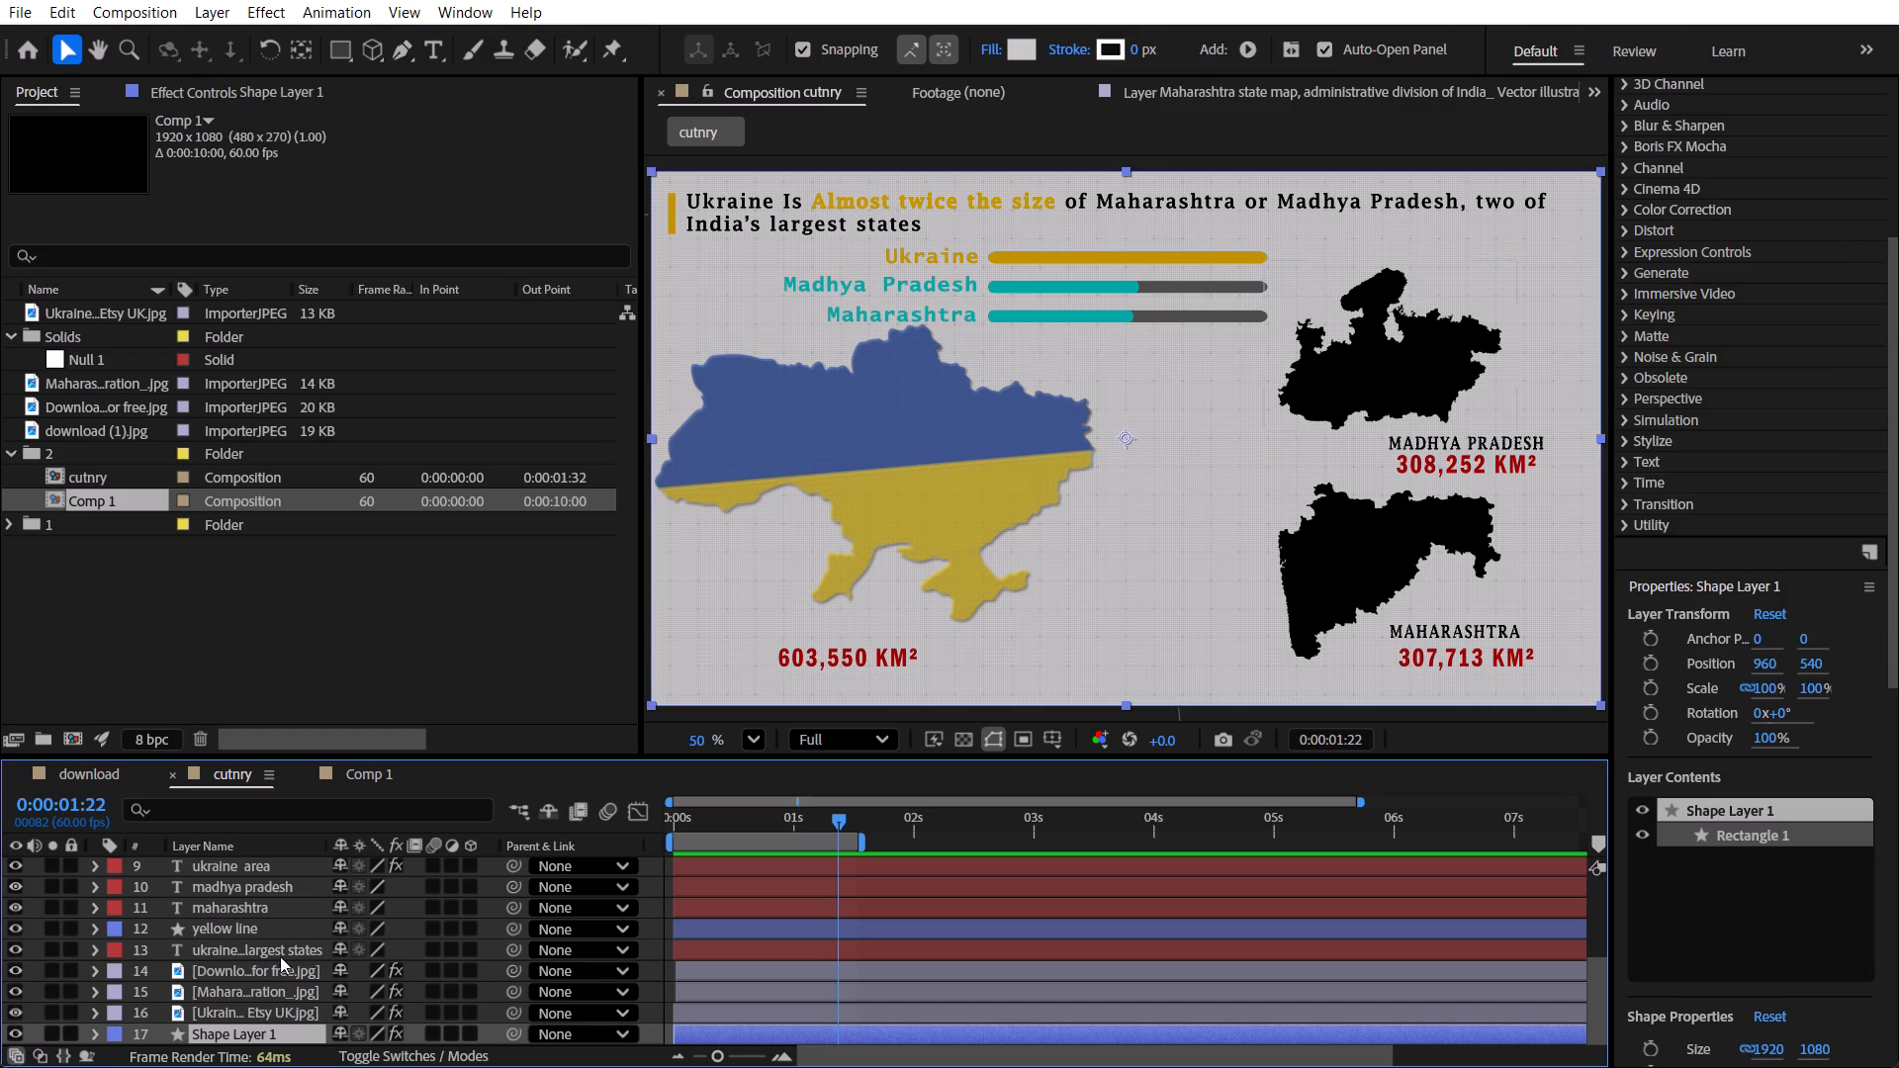
scroll(276, 928, "up", 2)
scroll(276, 928, "down", 2)
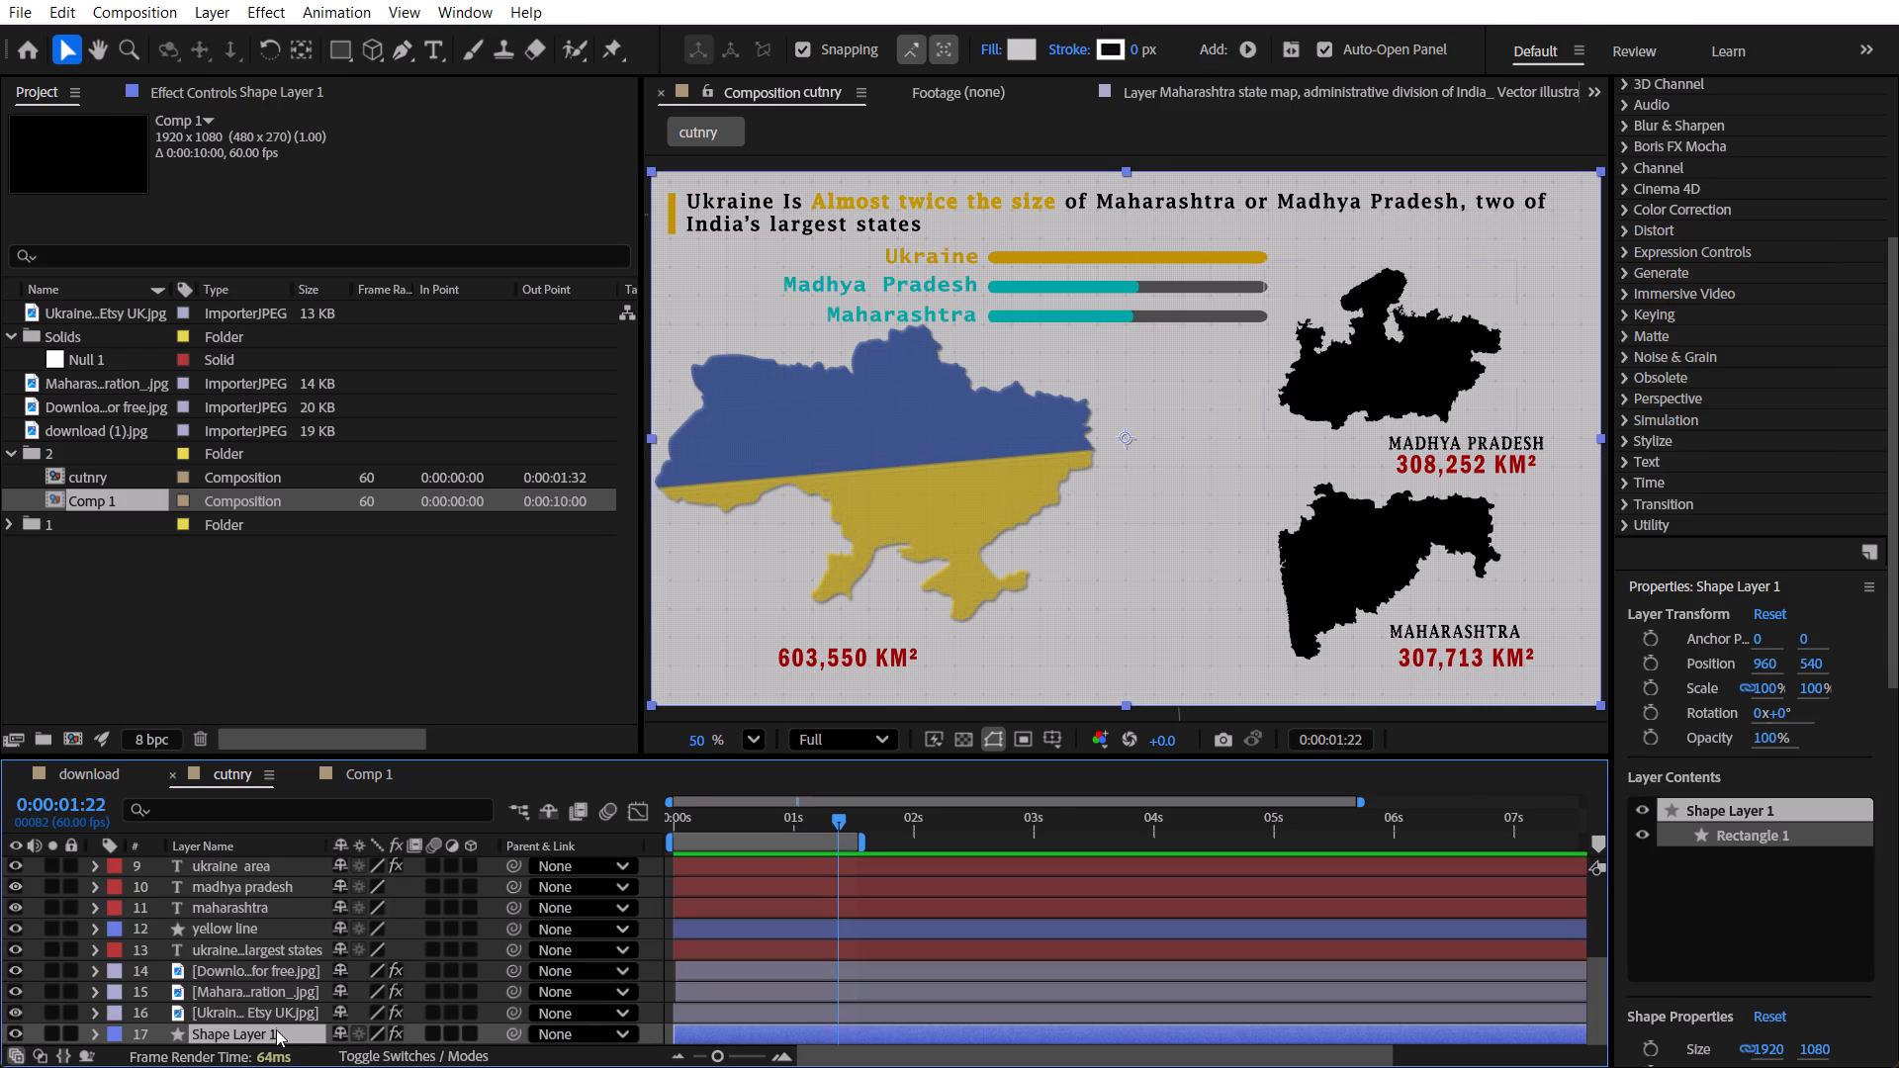
left_click(270, 1010, "shift")
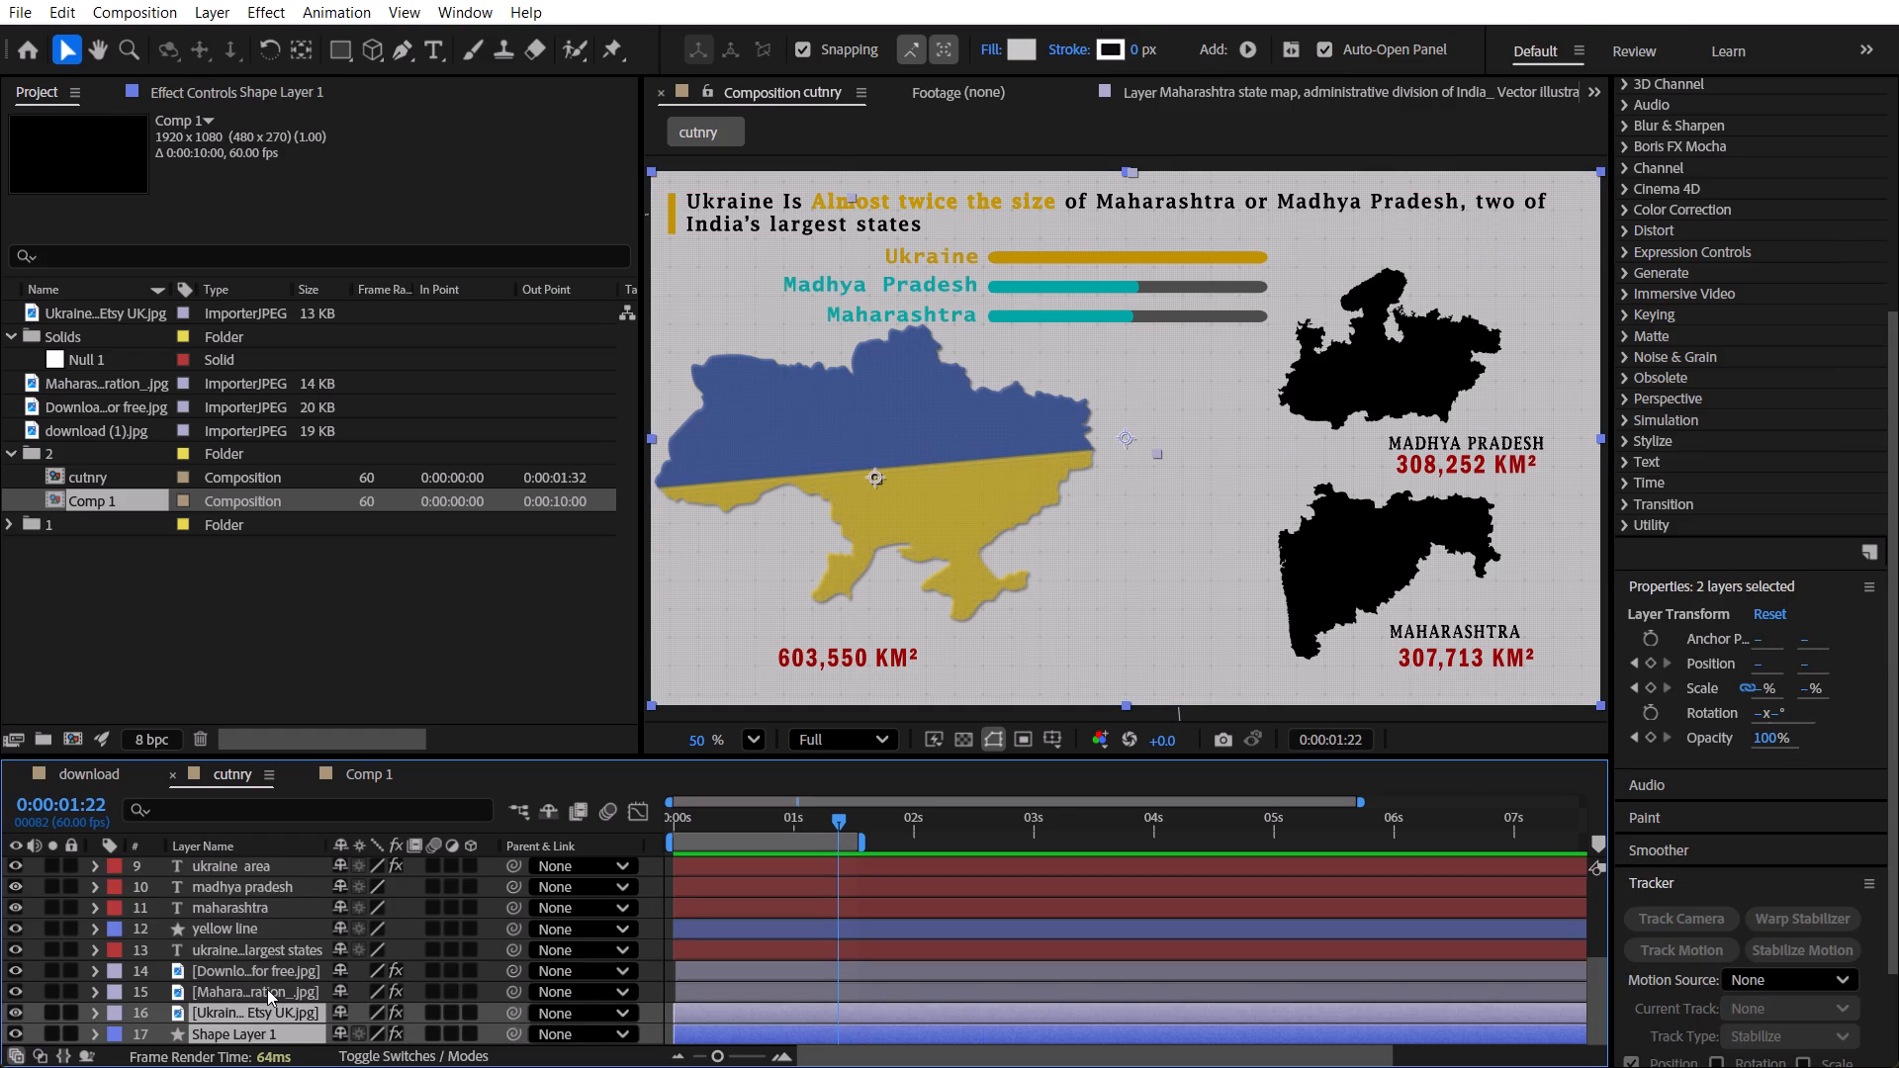
left_click(267, 989, "shift")
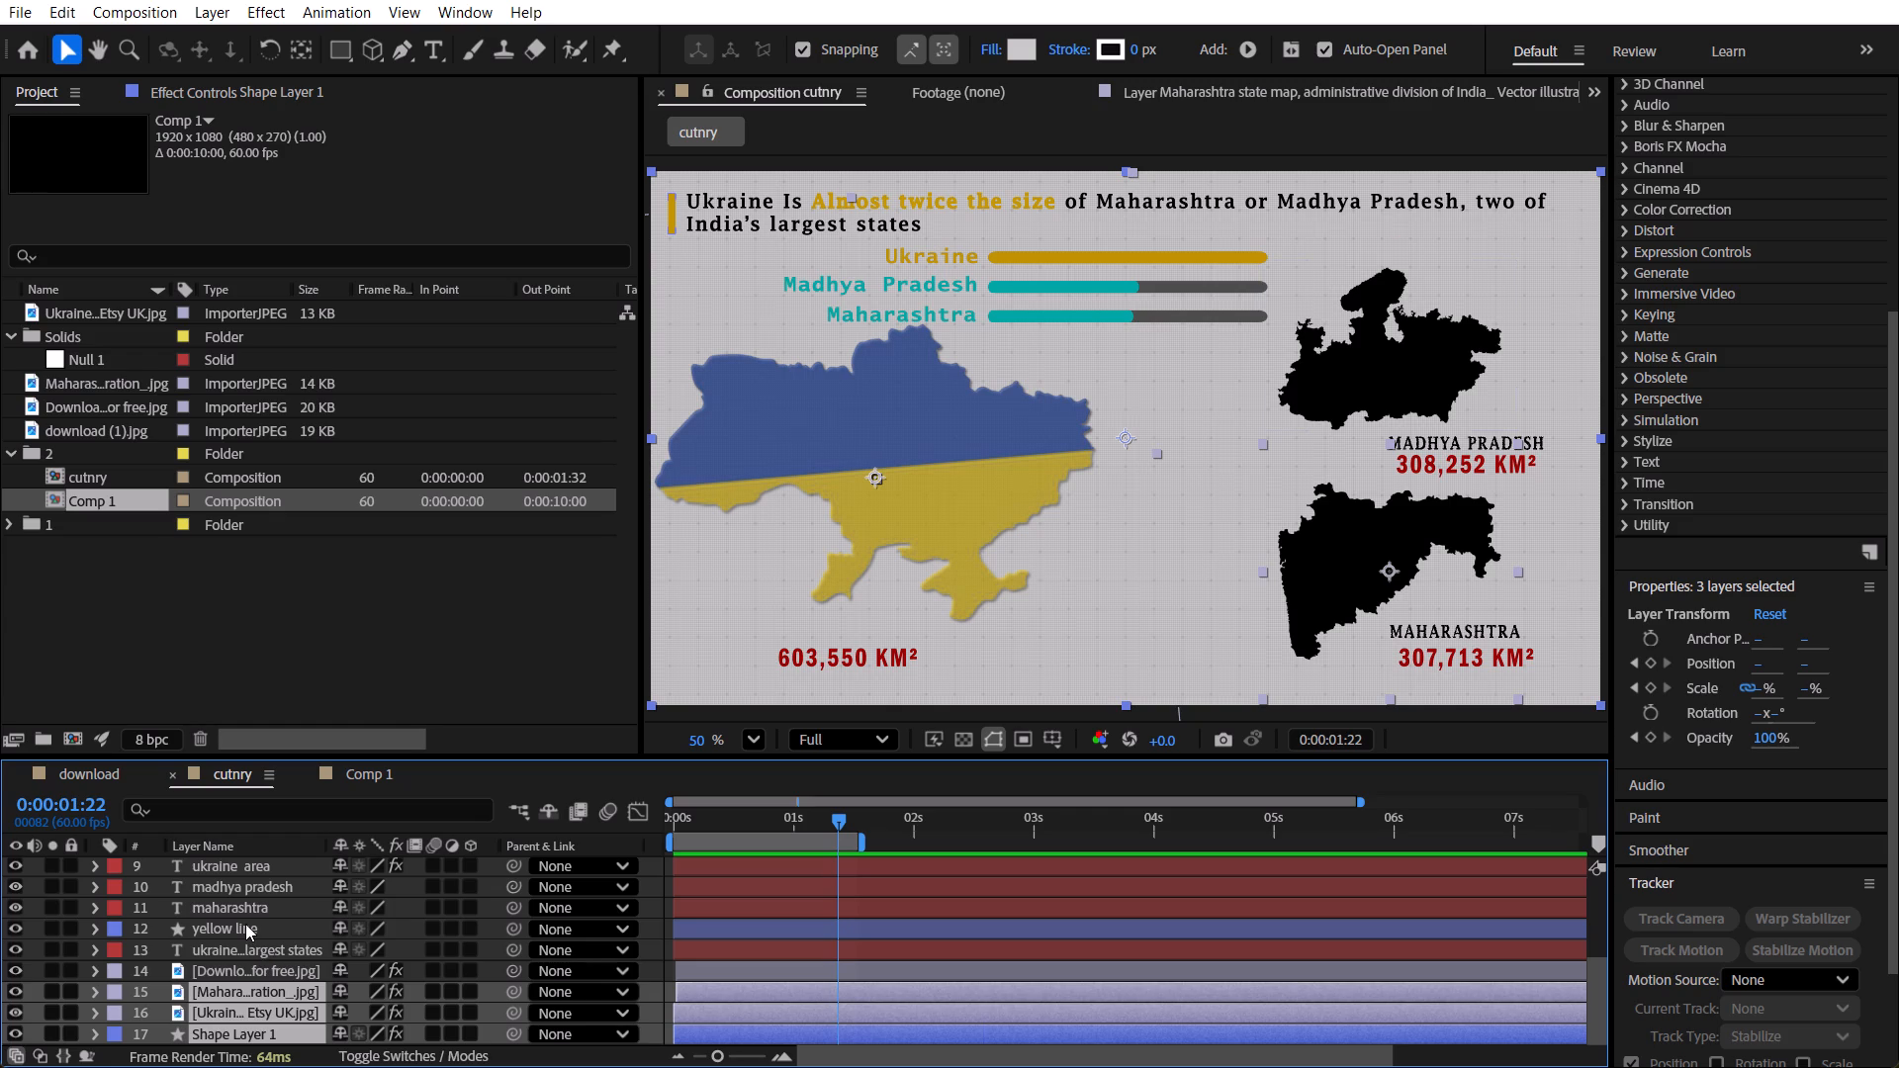
left_click(246, 924, "ctrl")
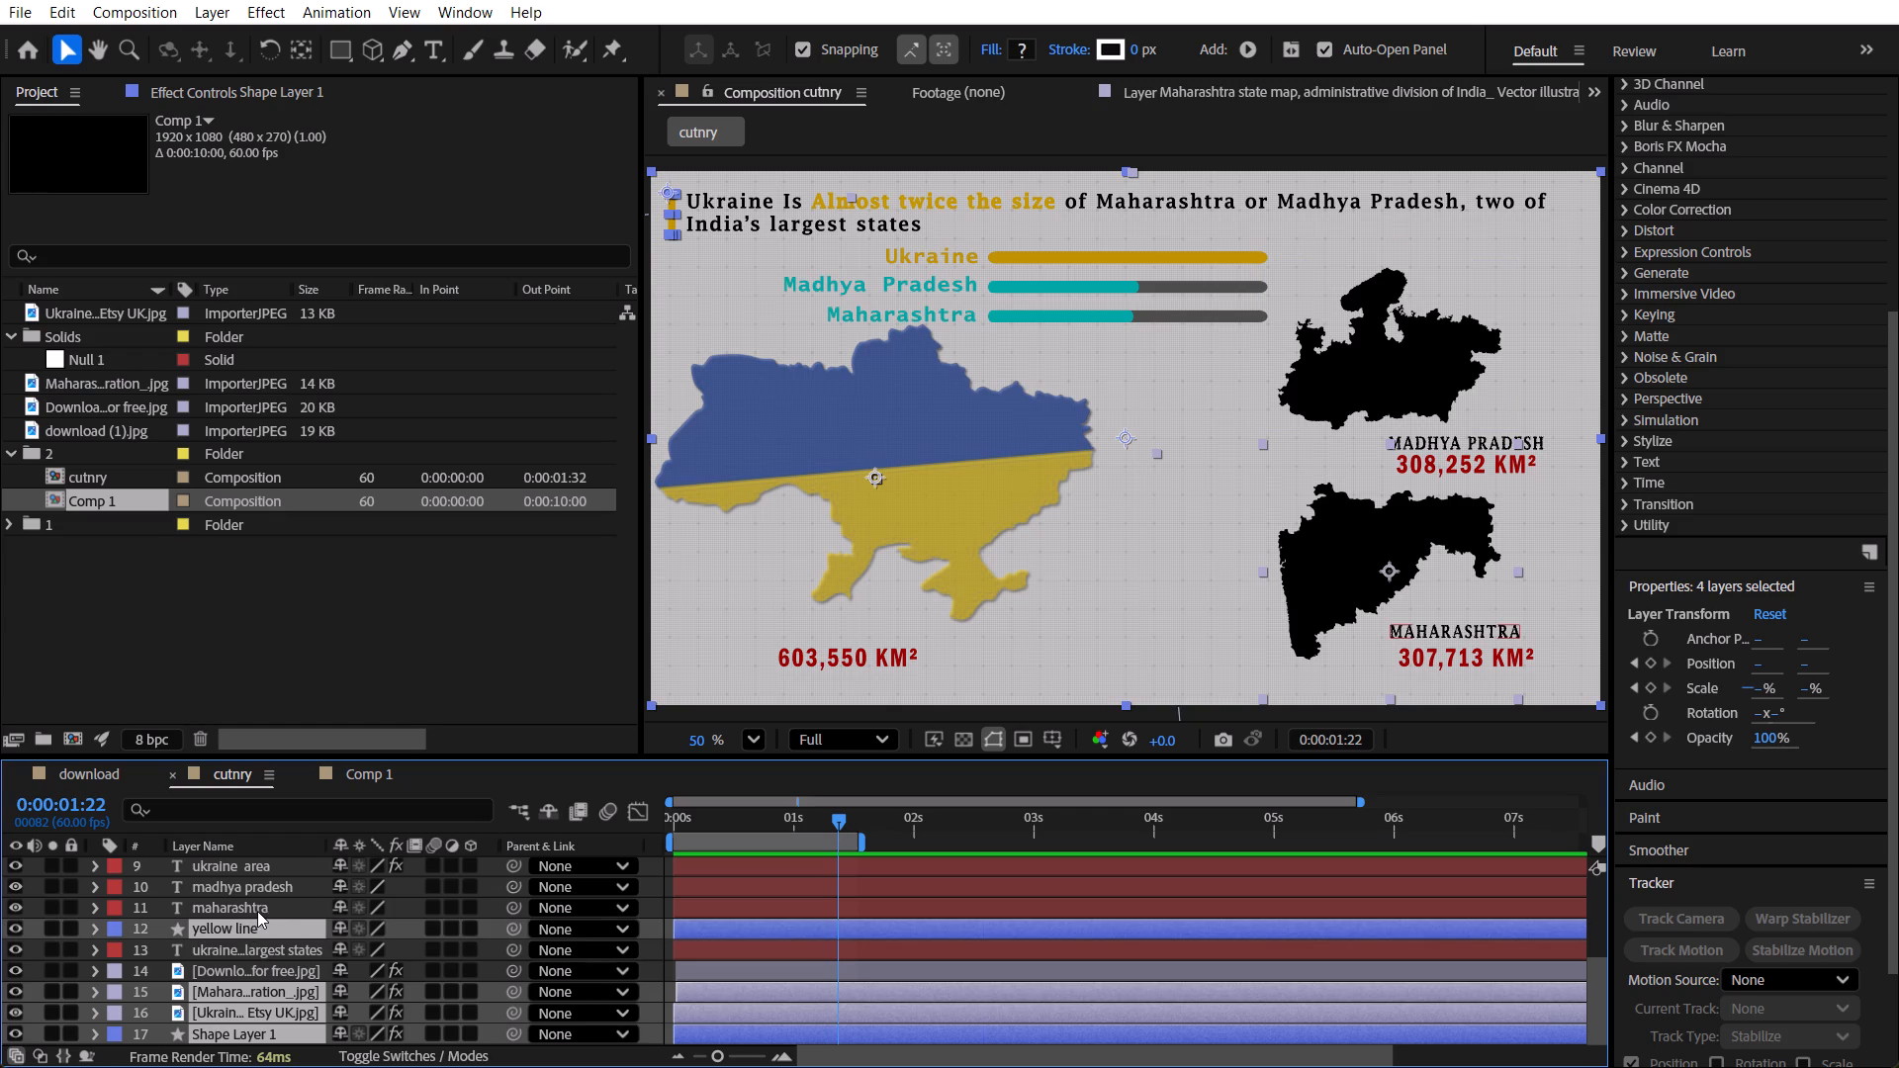
left_click(266, 902, "ctrl")
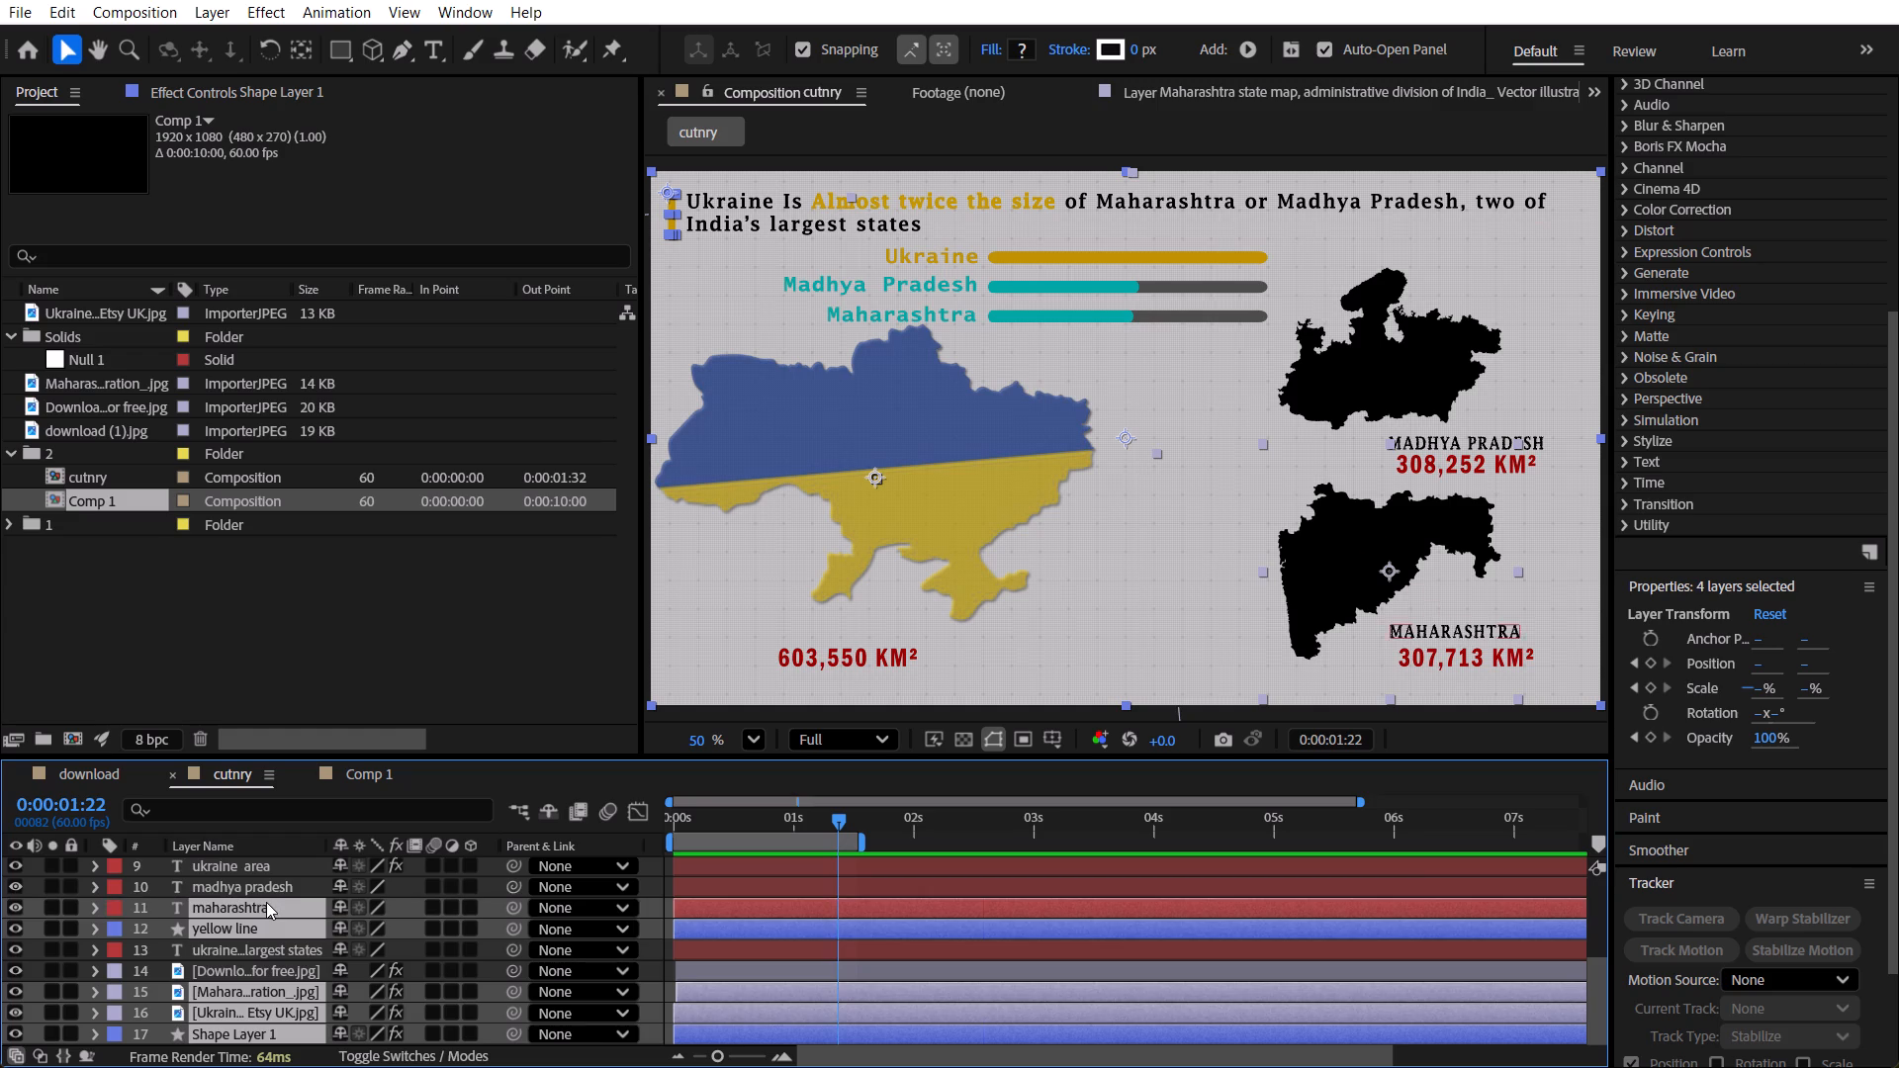
Add the maha area, ukraine area, maha, uk, Maharashtra and Ukraine layers to the selection.
scroll(266, 941, "up", 1)
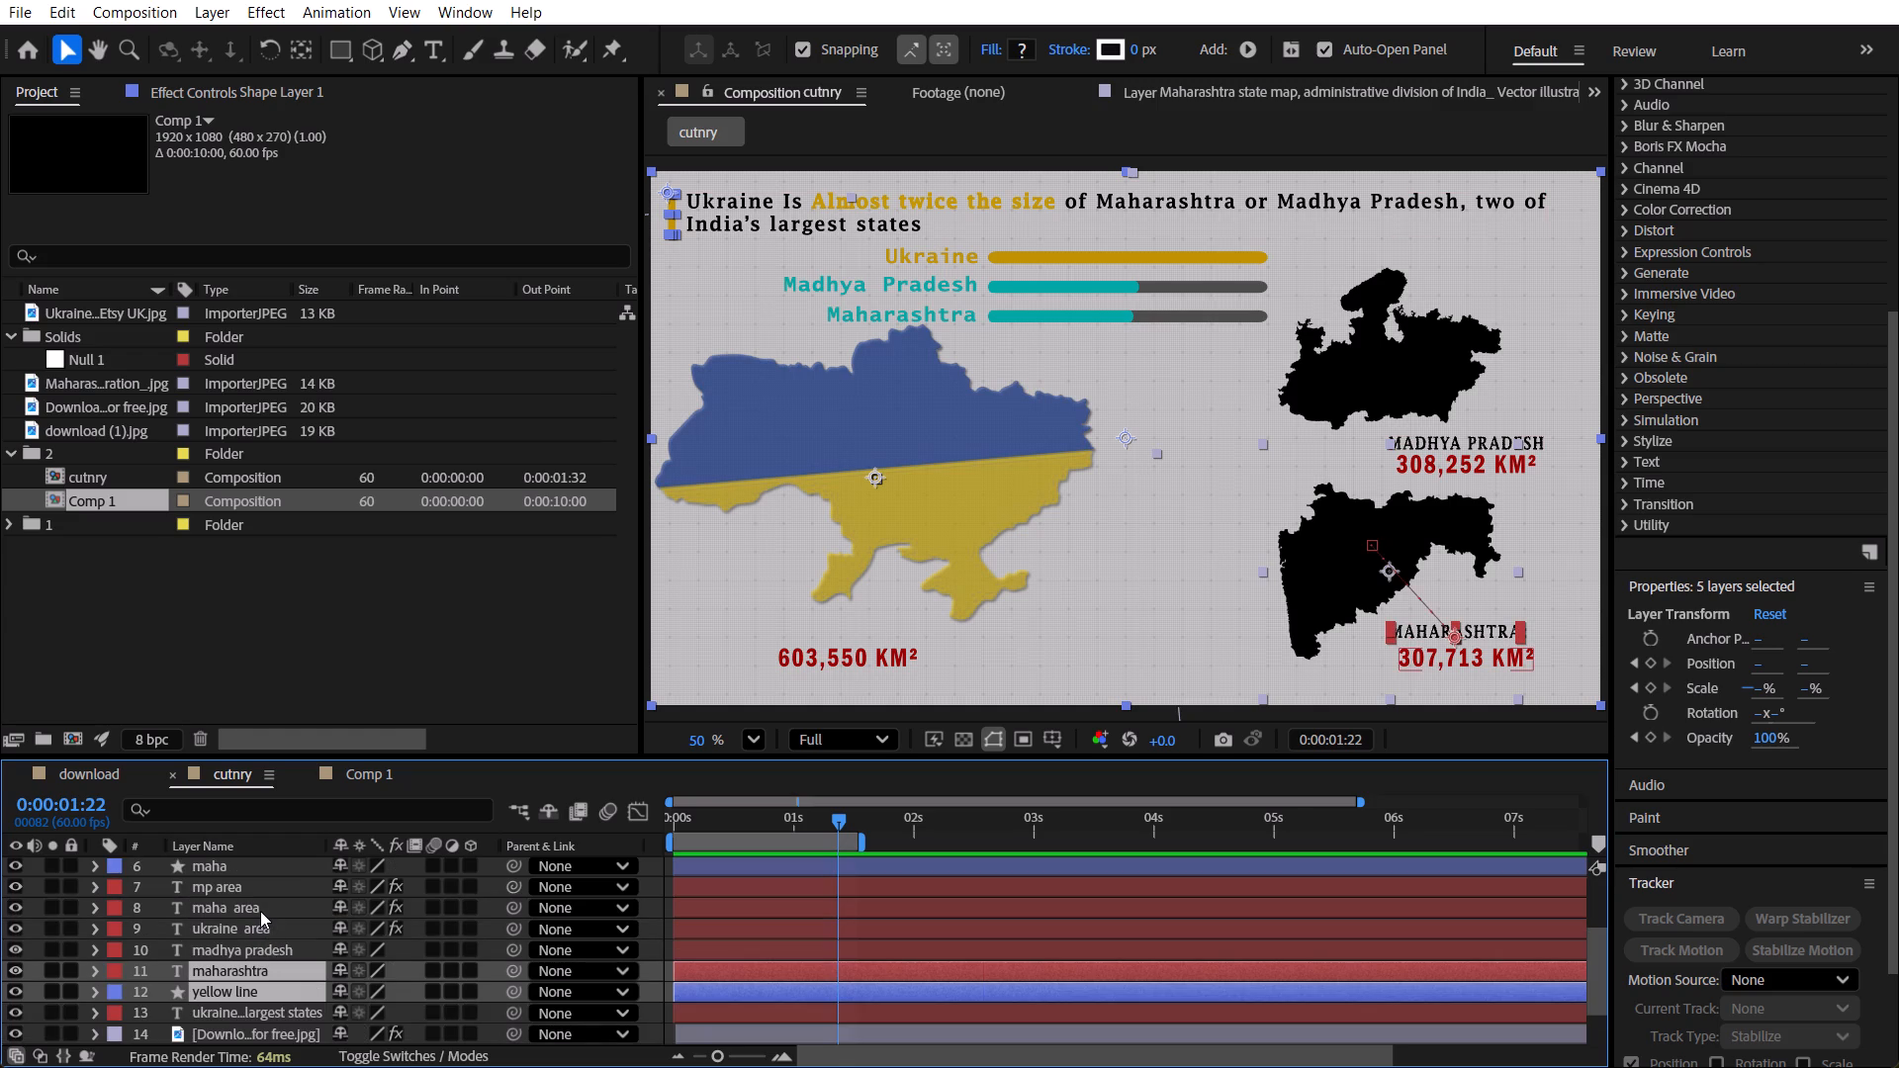
left_click(260, 909, "ctrl")
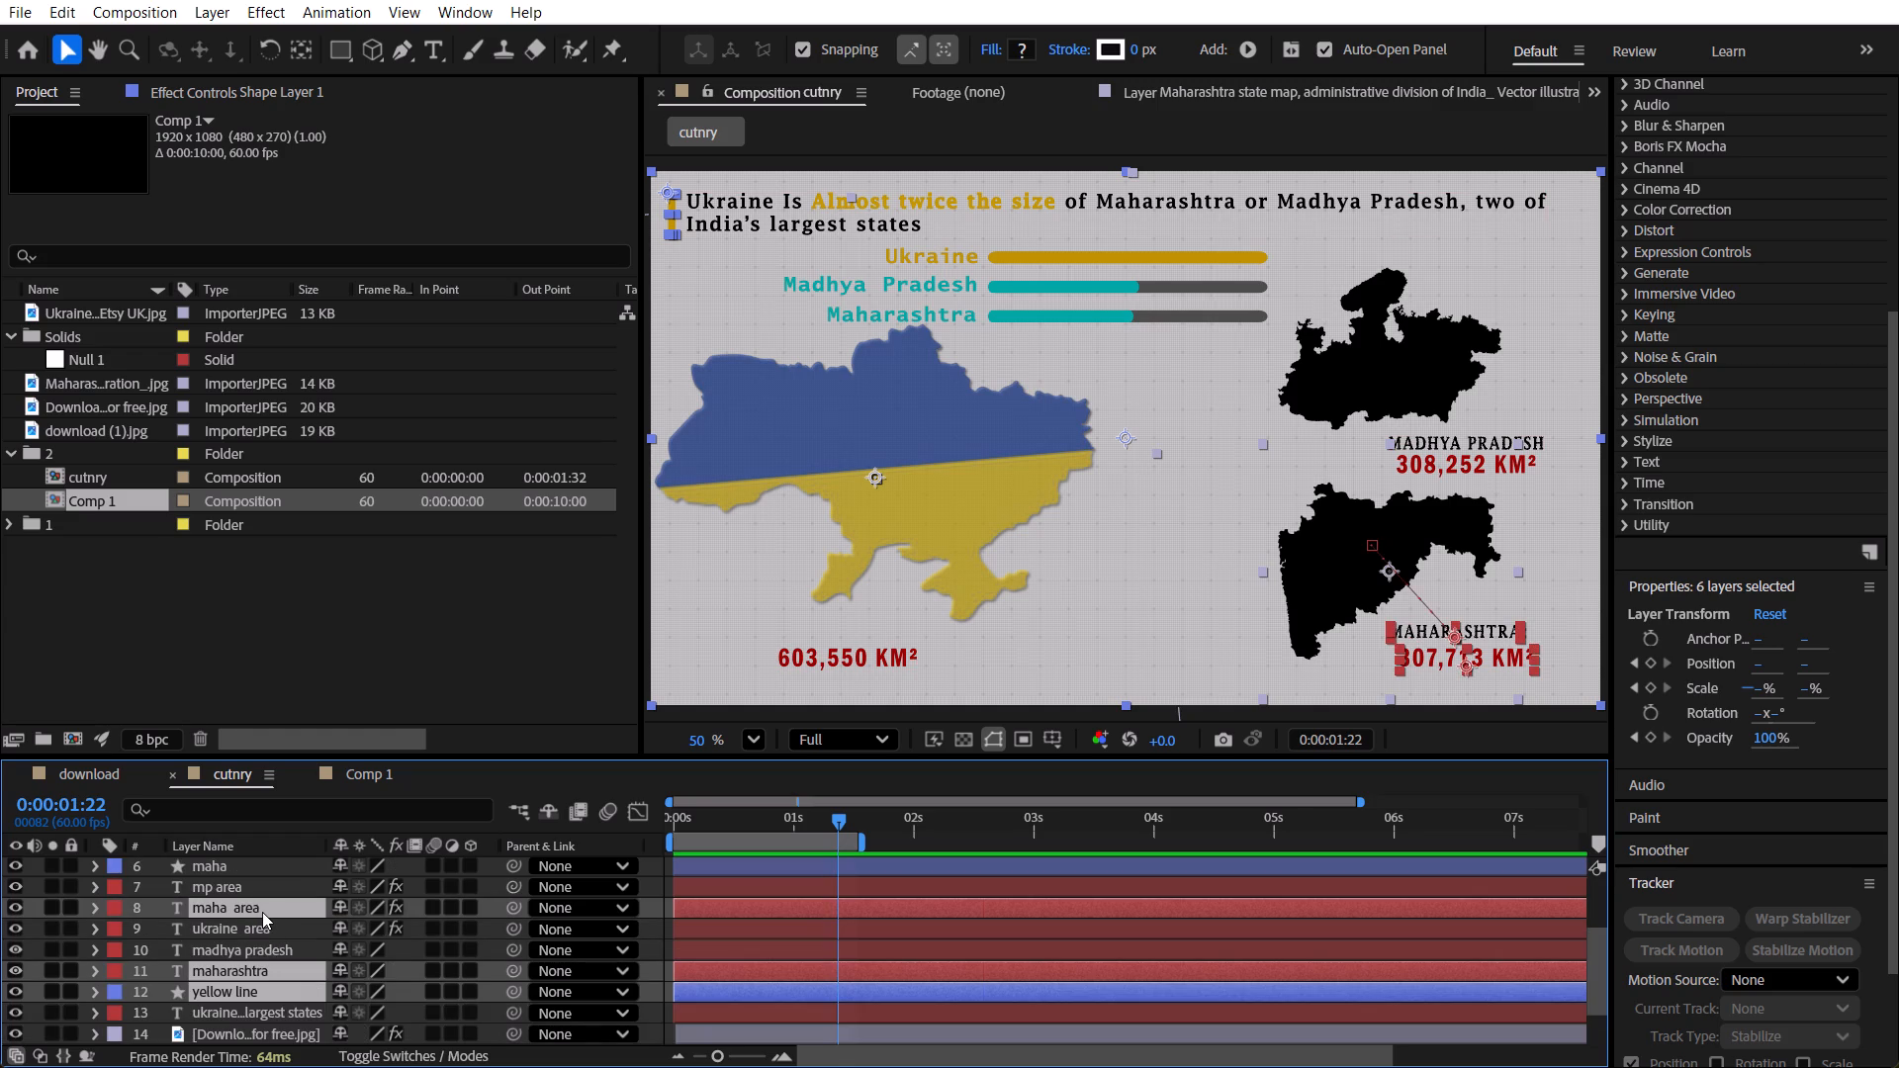
left_click(262, 912, "ctrl")
left_click(262, 935, "ctrl")
left_click(272, 916, "ctrl")
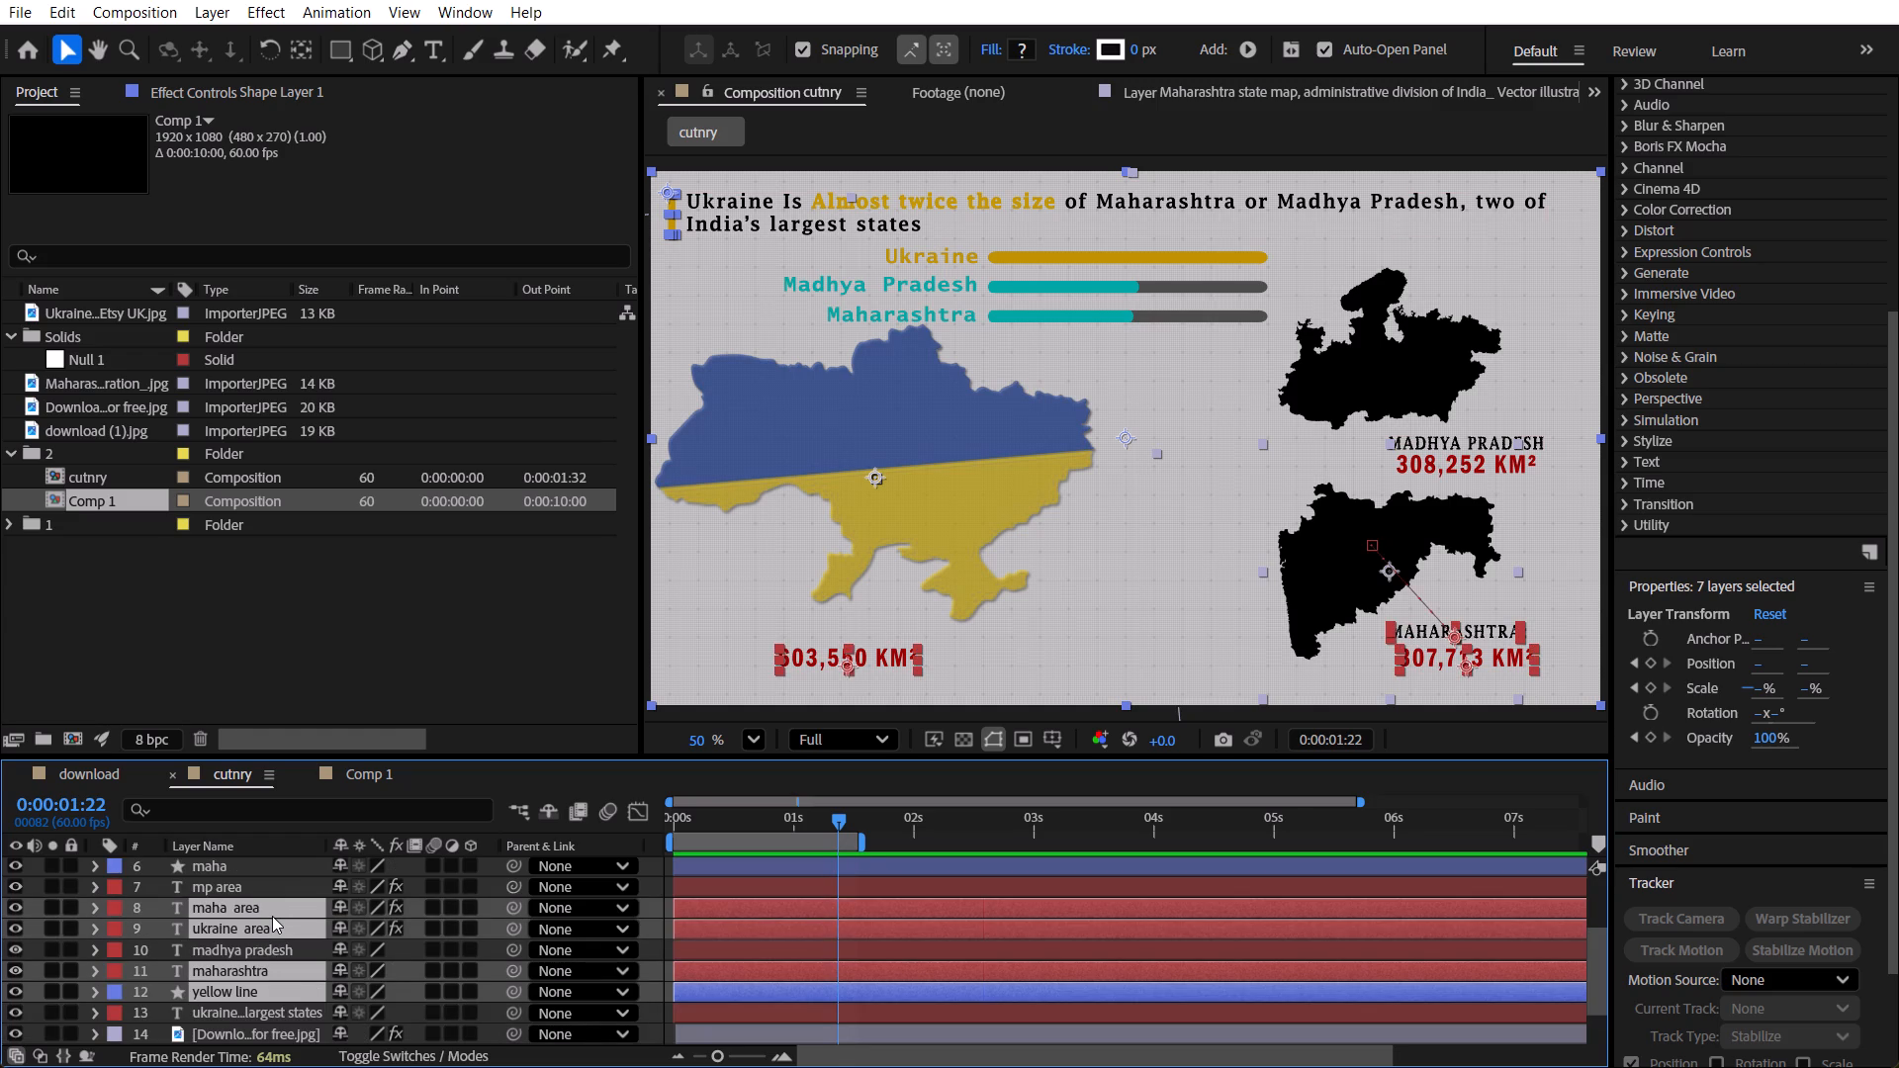
scroll(272, 916, "up", 2)
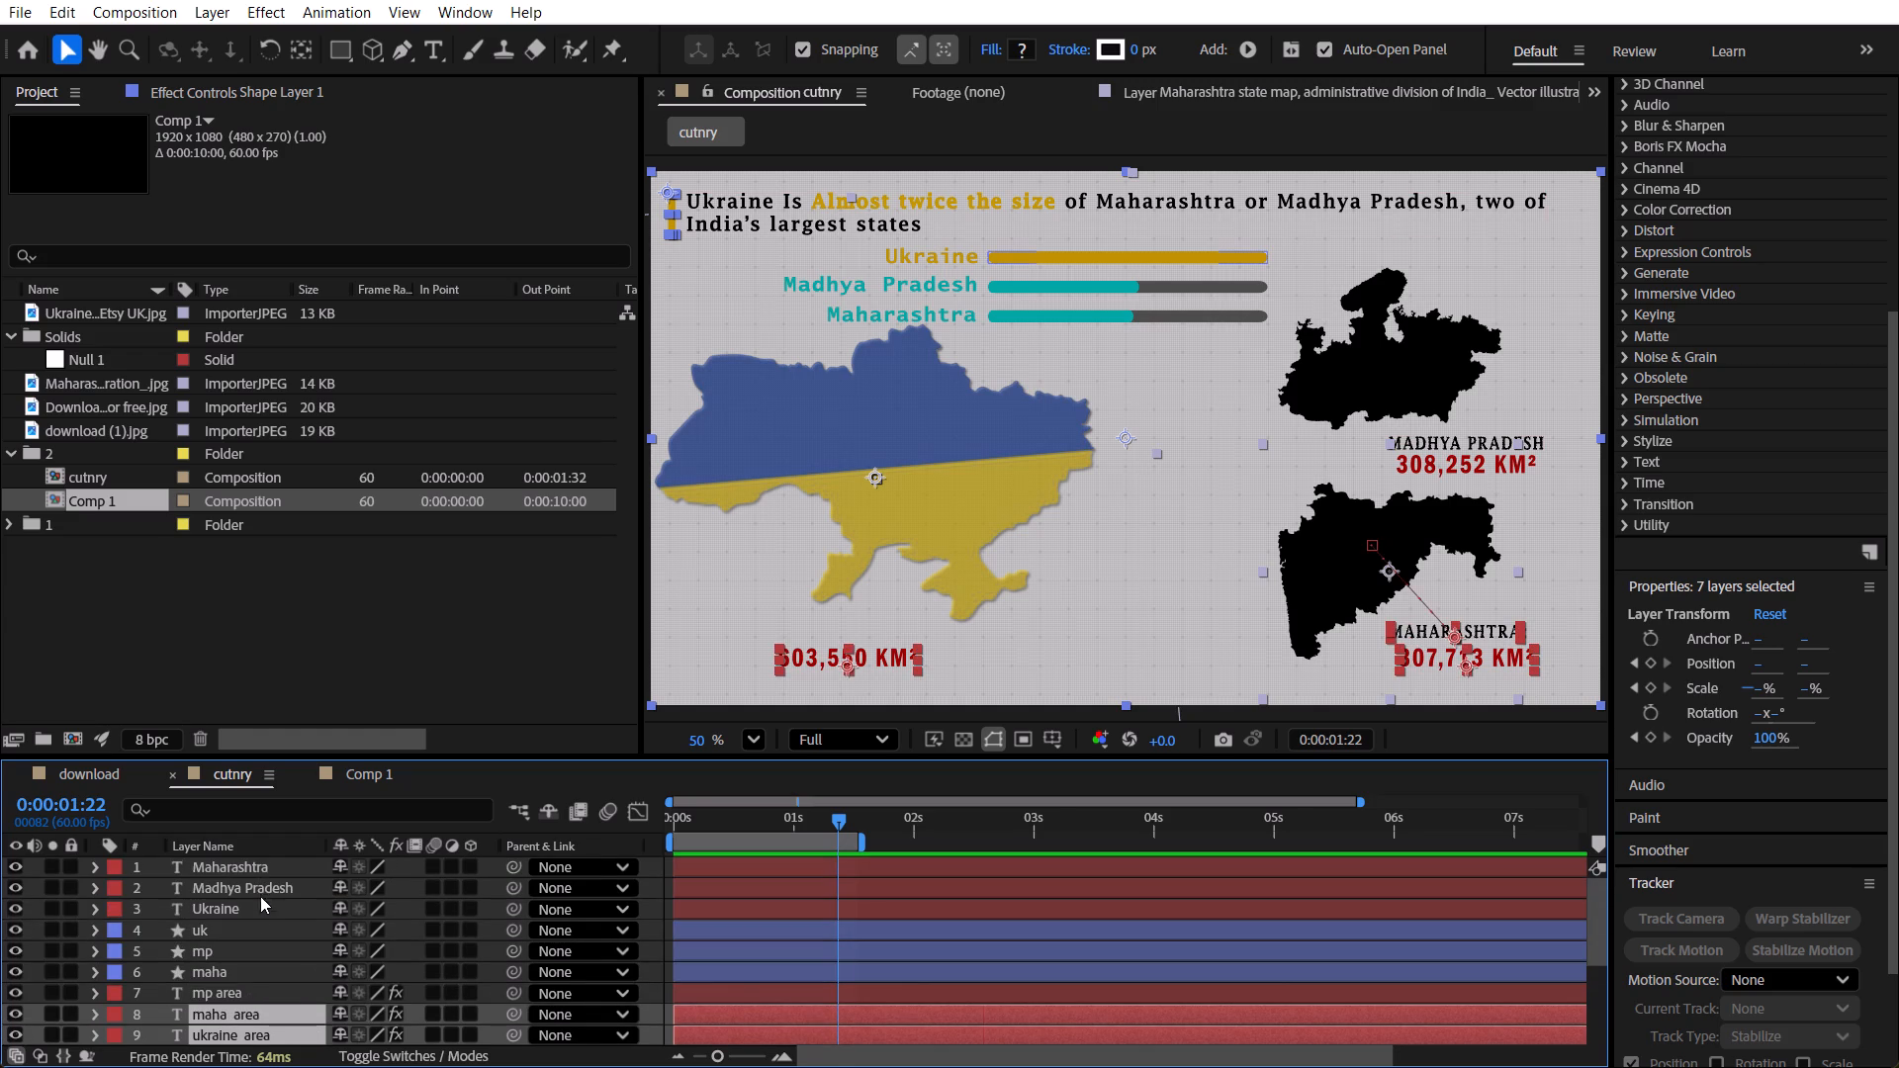
scroll(258, 915, "up", 1)
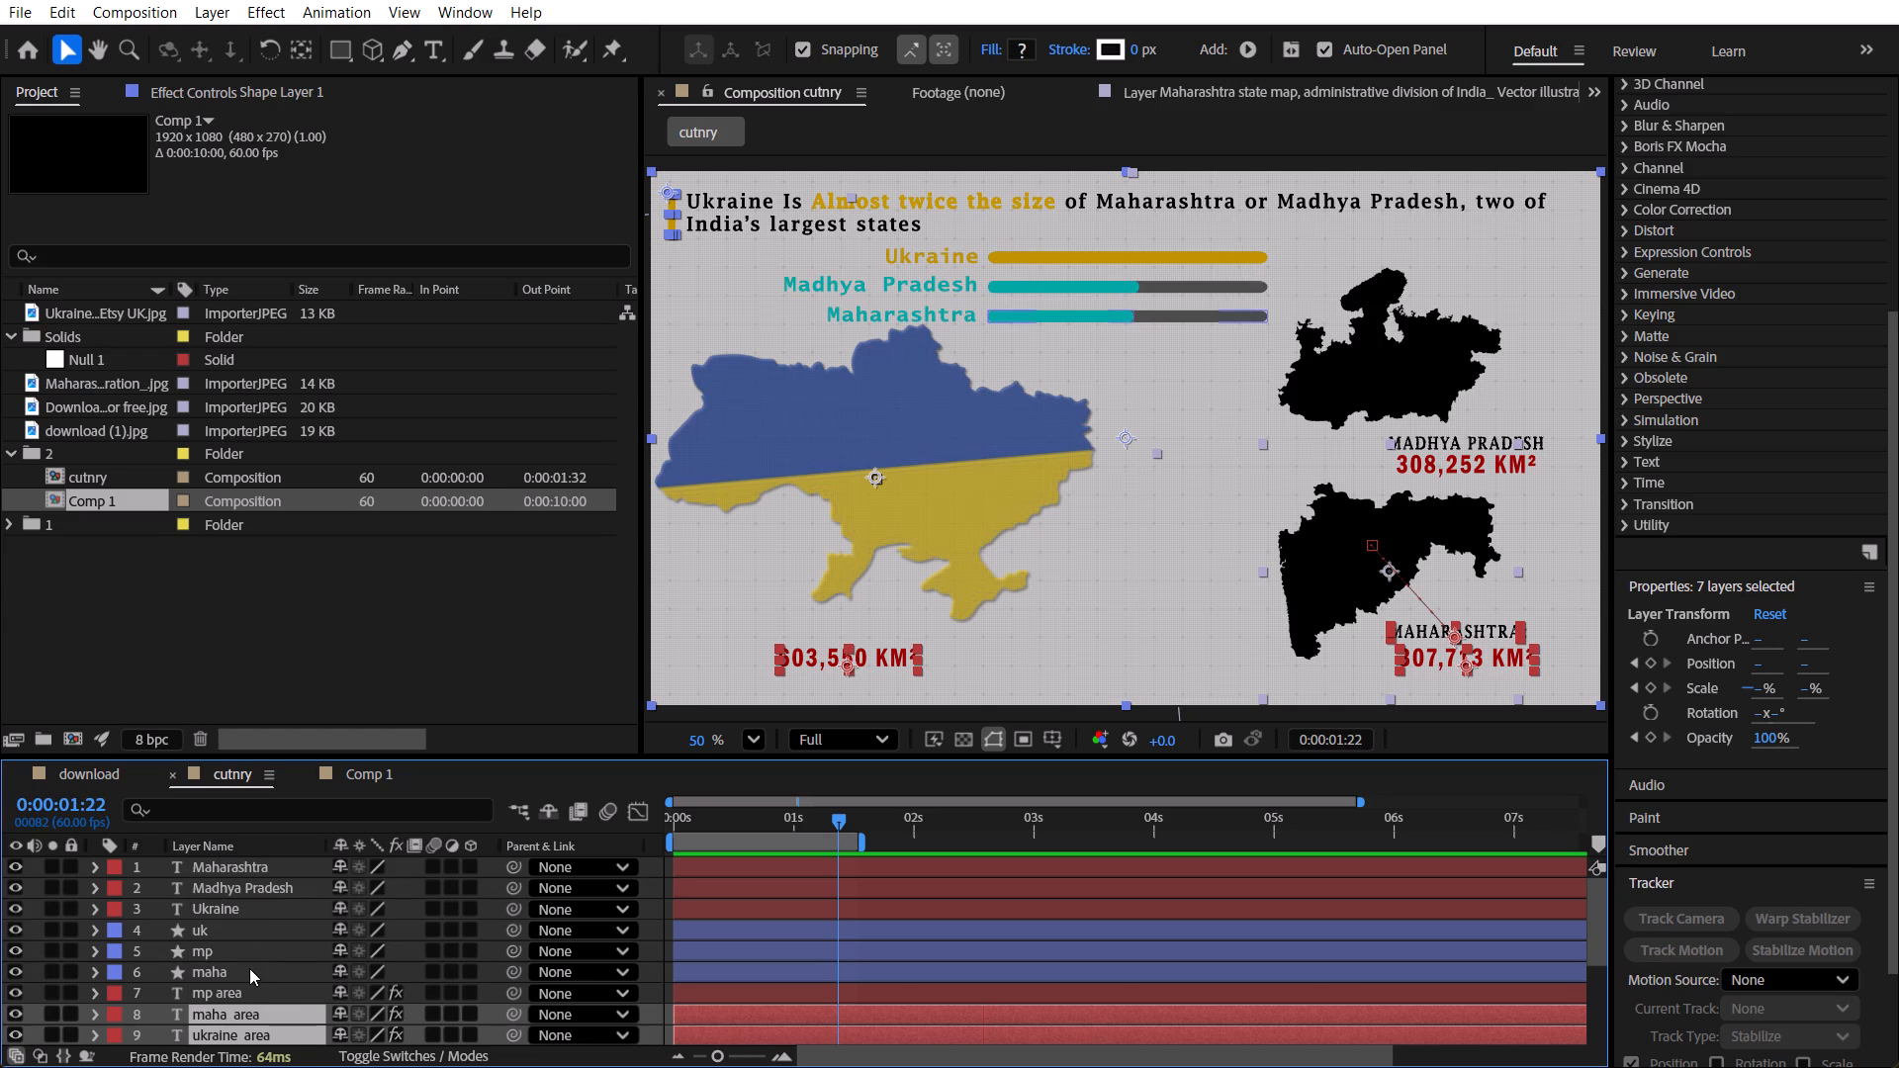
left_click(249, 974, "ctrl")
left_click(249, 935, "ctrl")
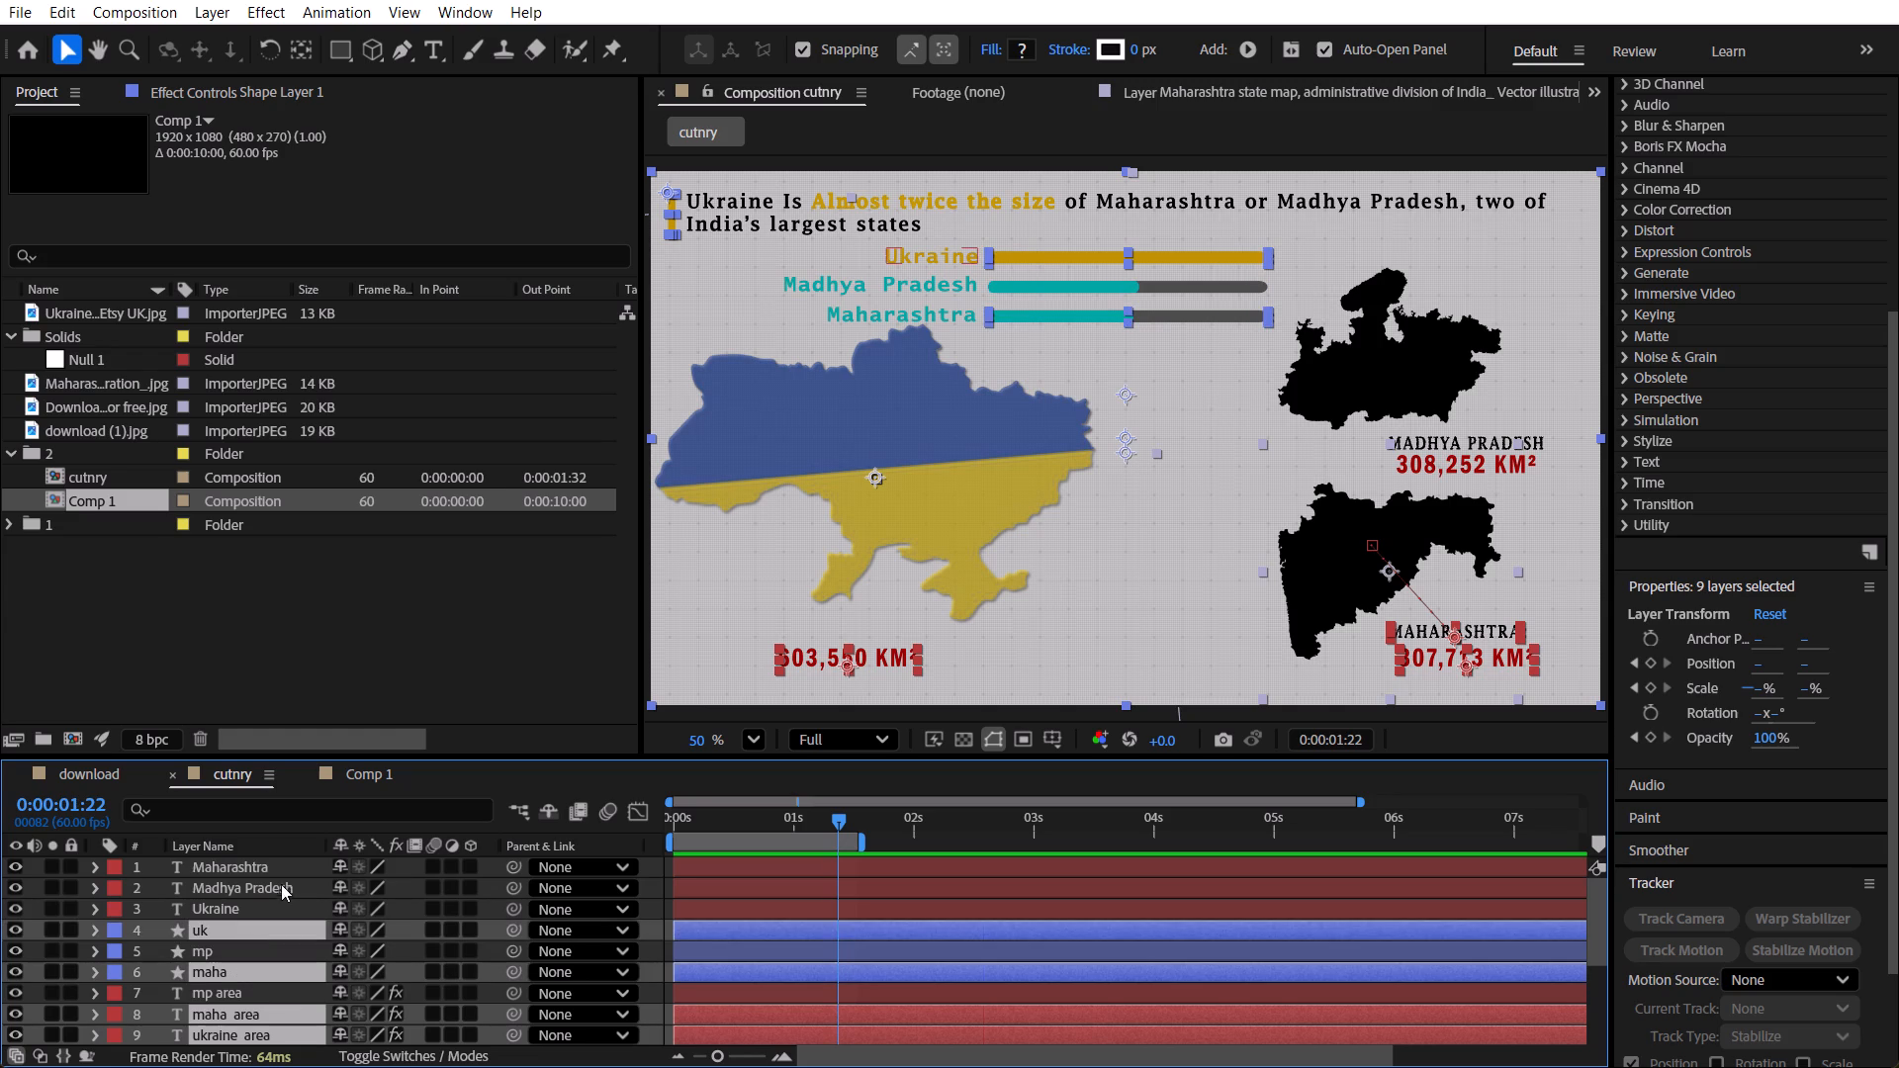
left_click(282, 867, "ctrl")
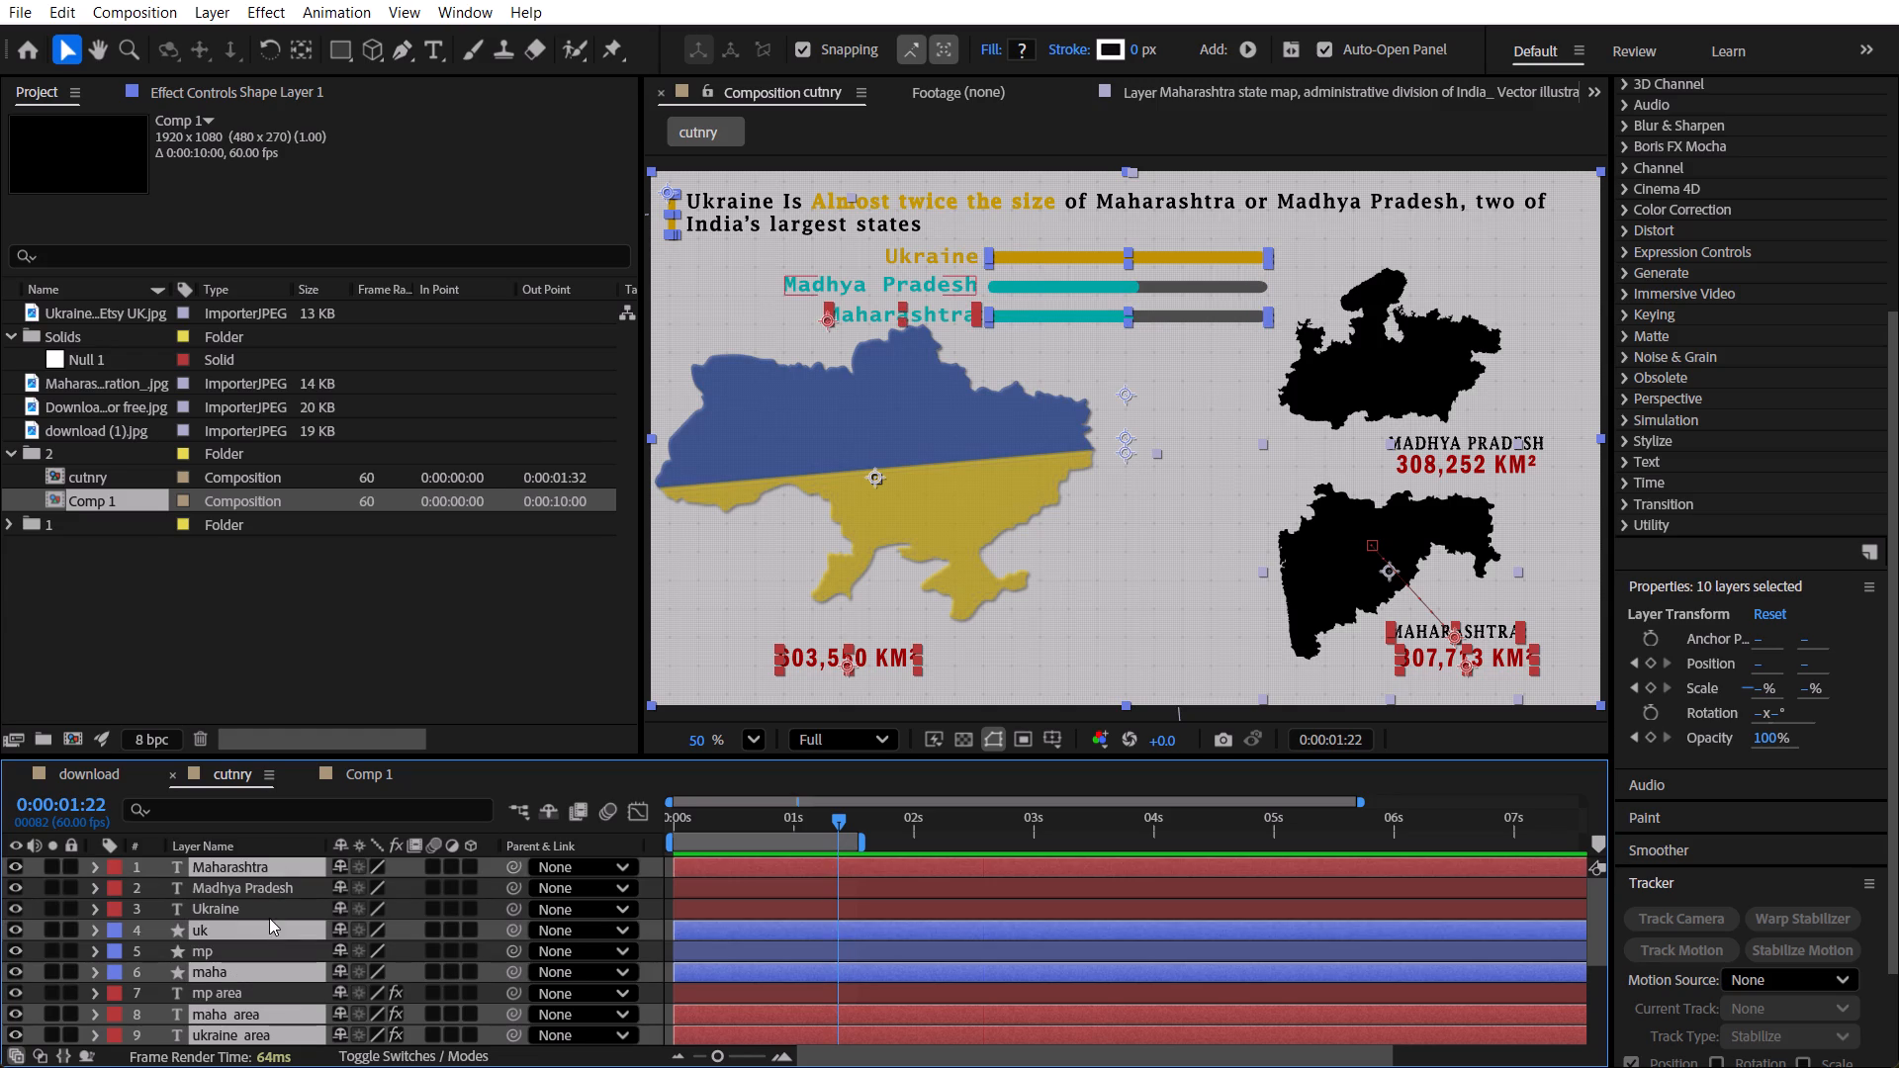
left_click(269, 907, "ctrl")
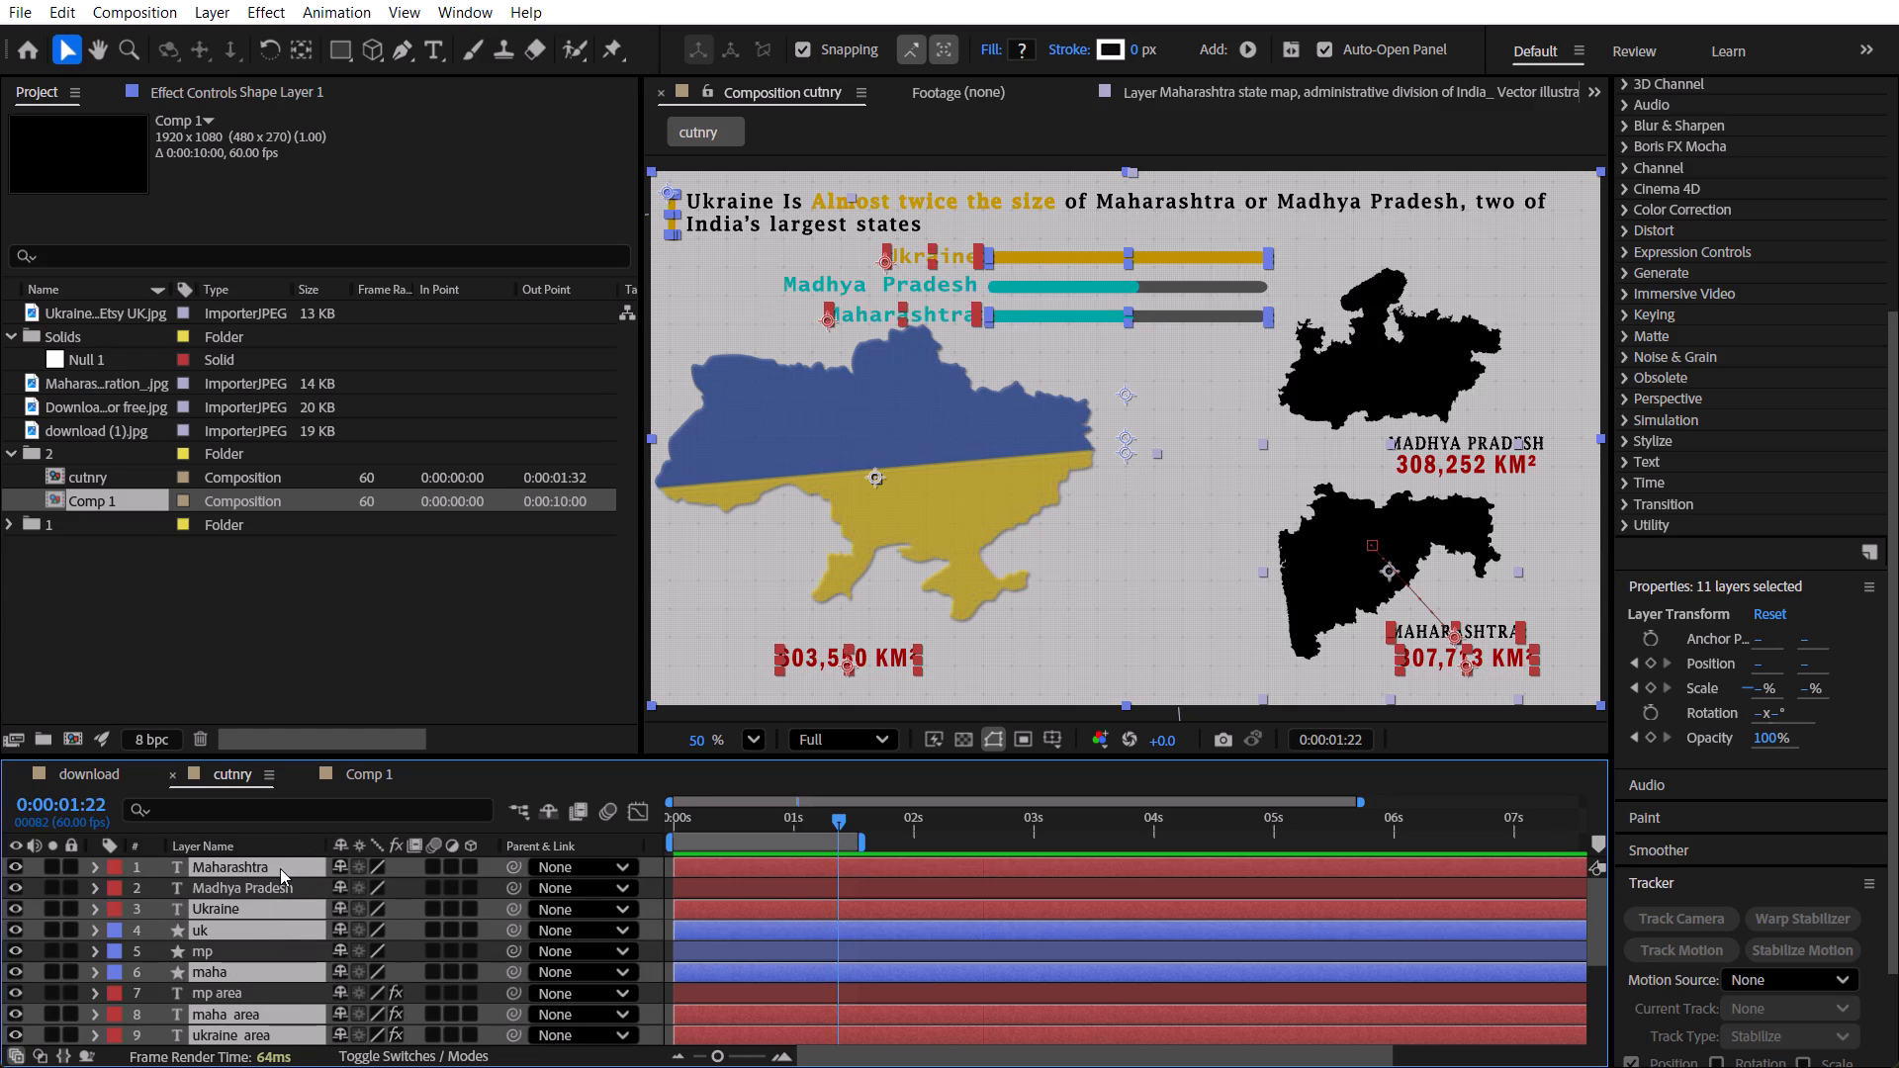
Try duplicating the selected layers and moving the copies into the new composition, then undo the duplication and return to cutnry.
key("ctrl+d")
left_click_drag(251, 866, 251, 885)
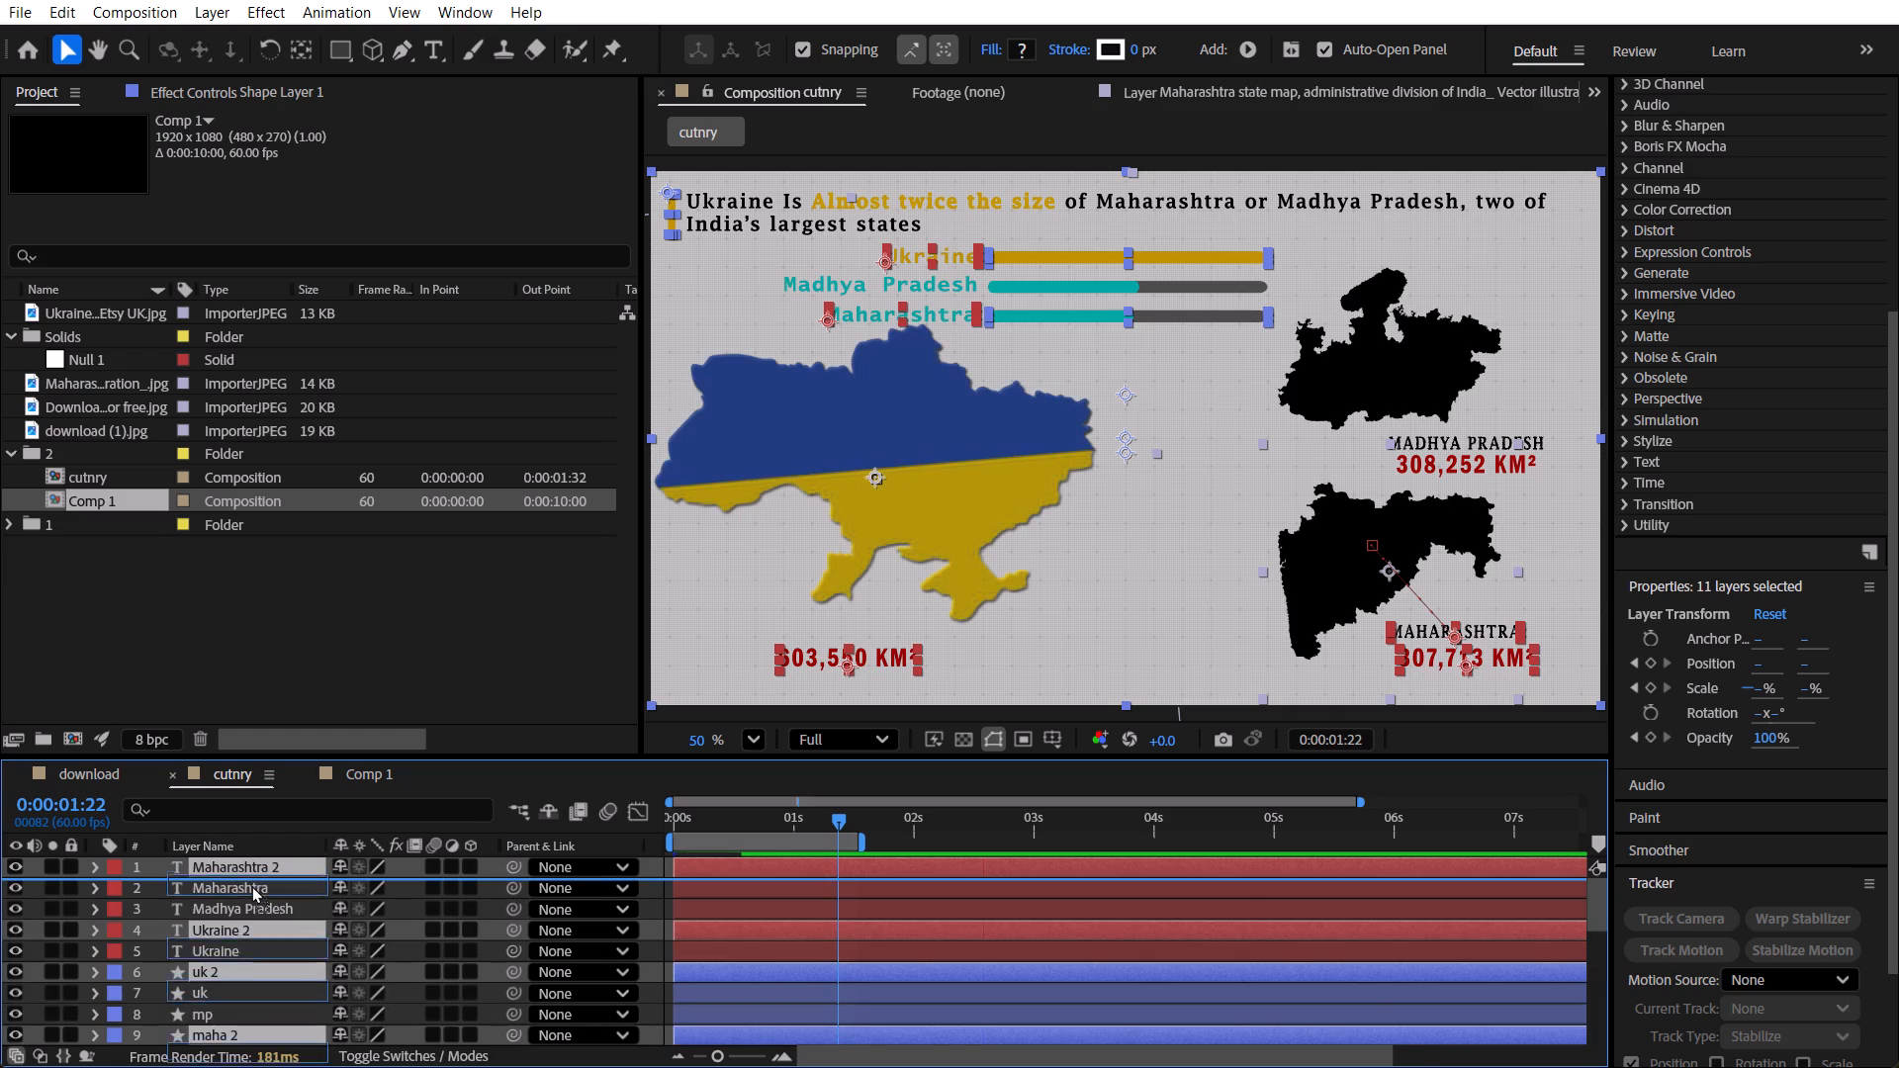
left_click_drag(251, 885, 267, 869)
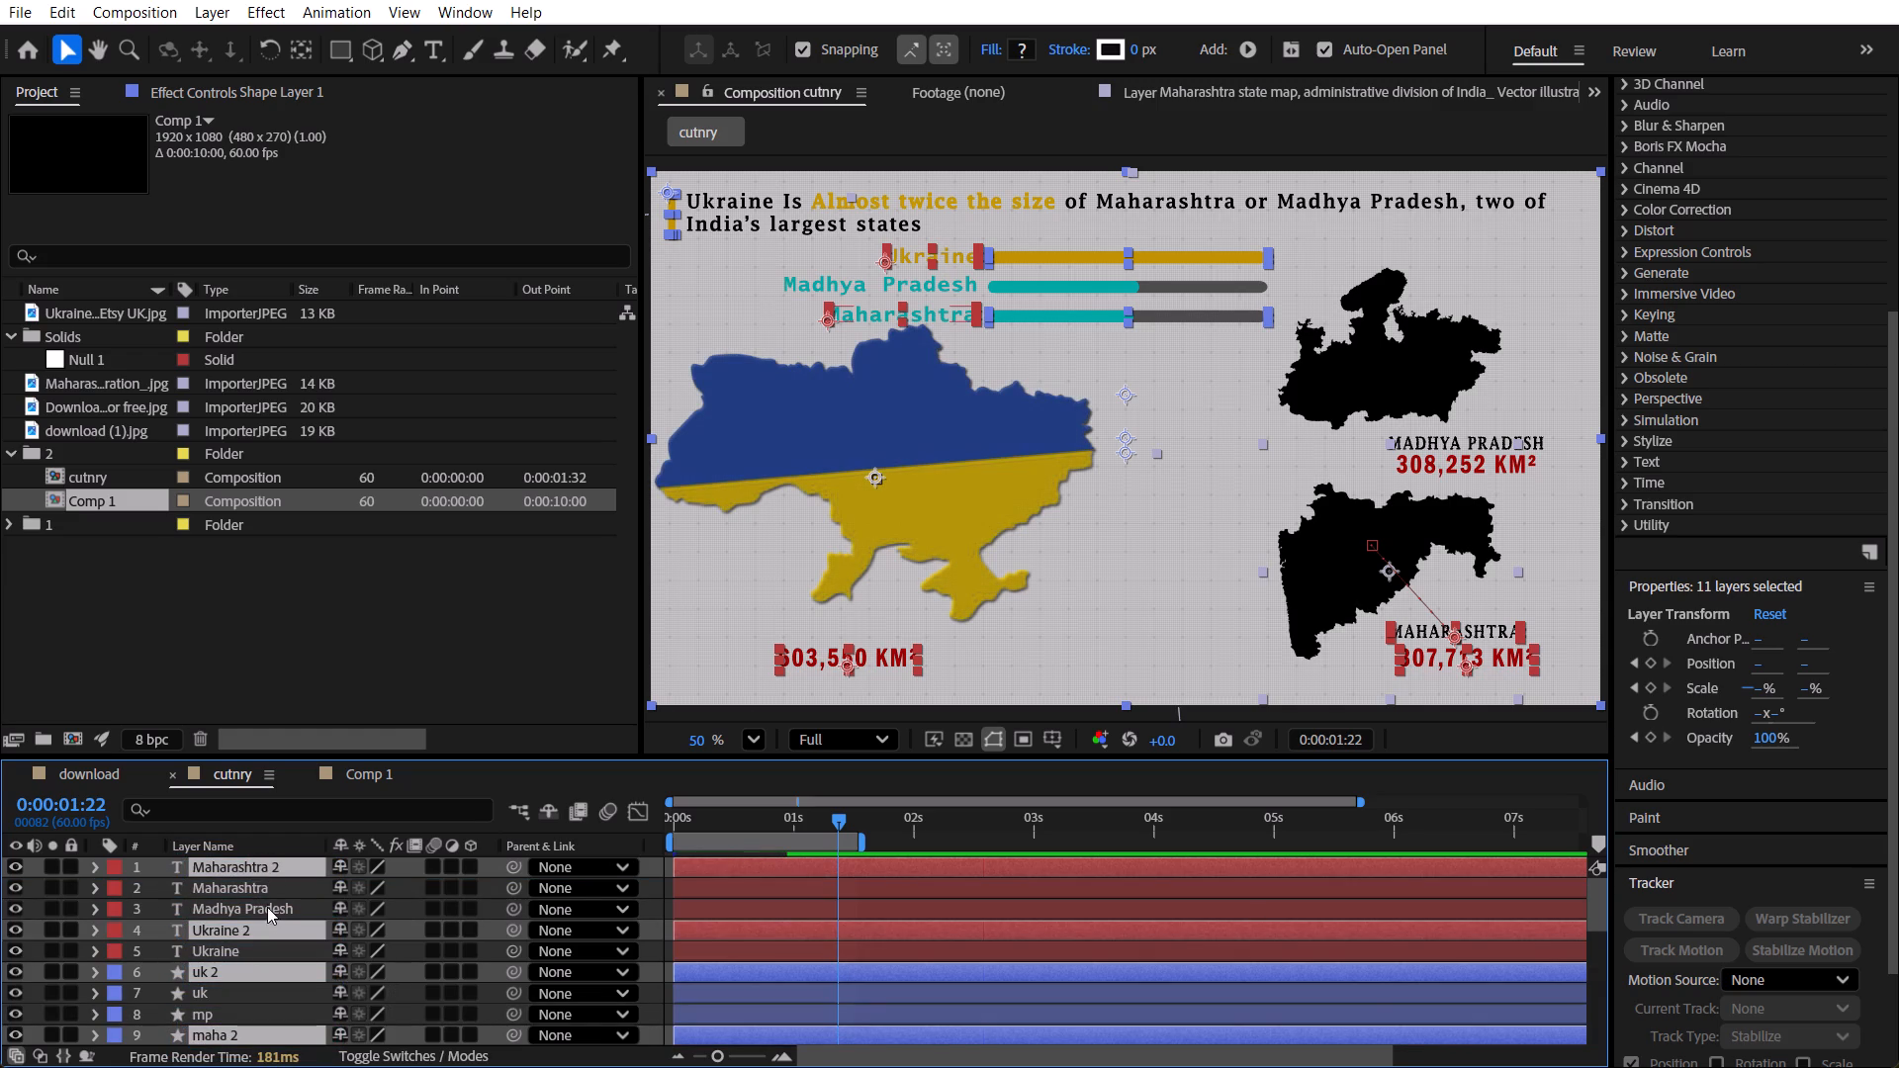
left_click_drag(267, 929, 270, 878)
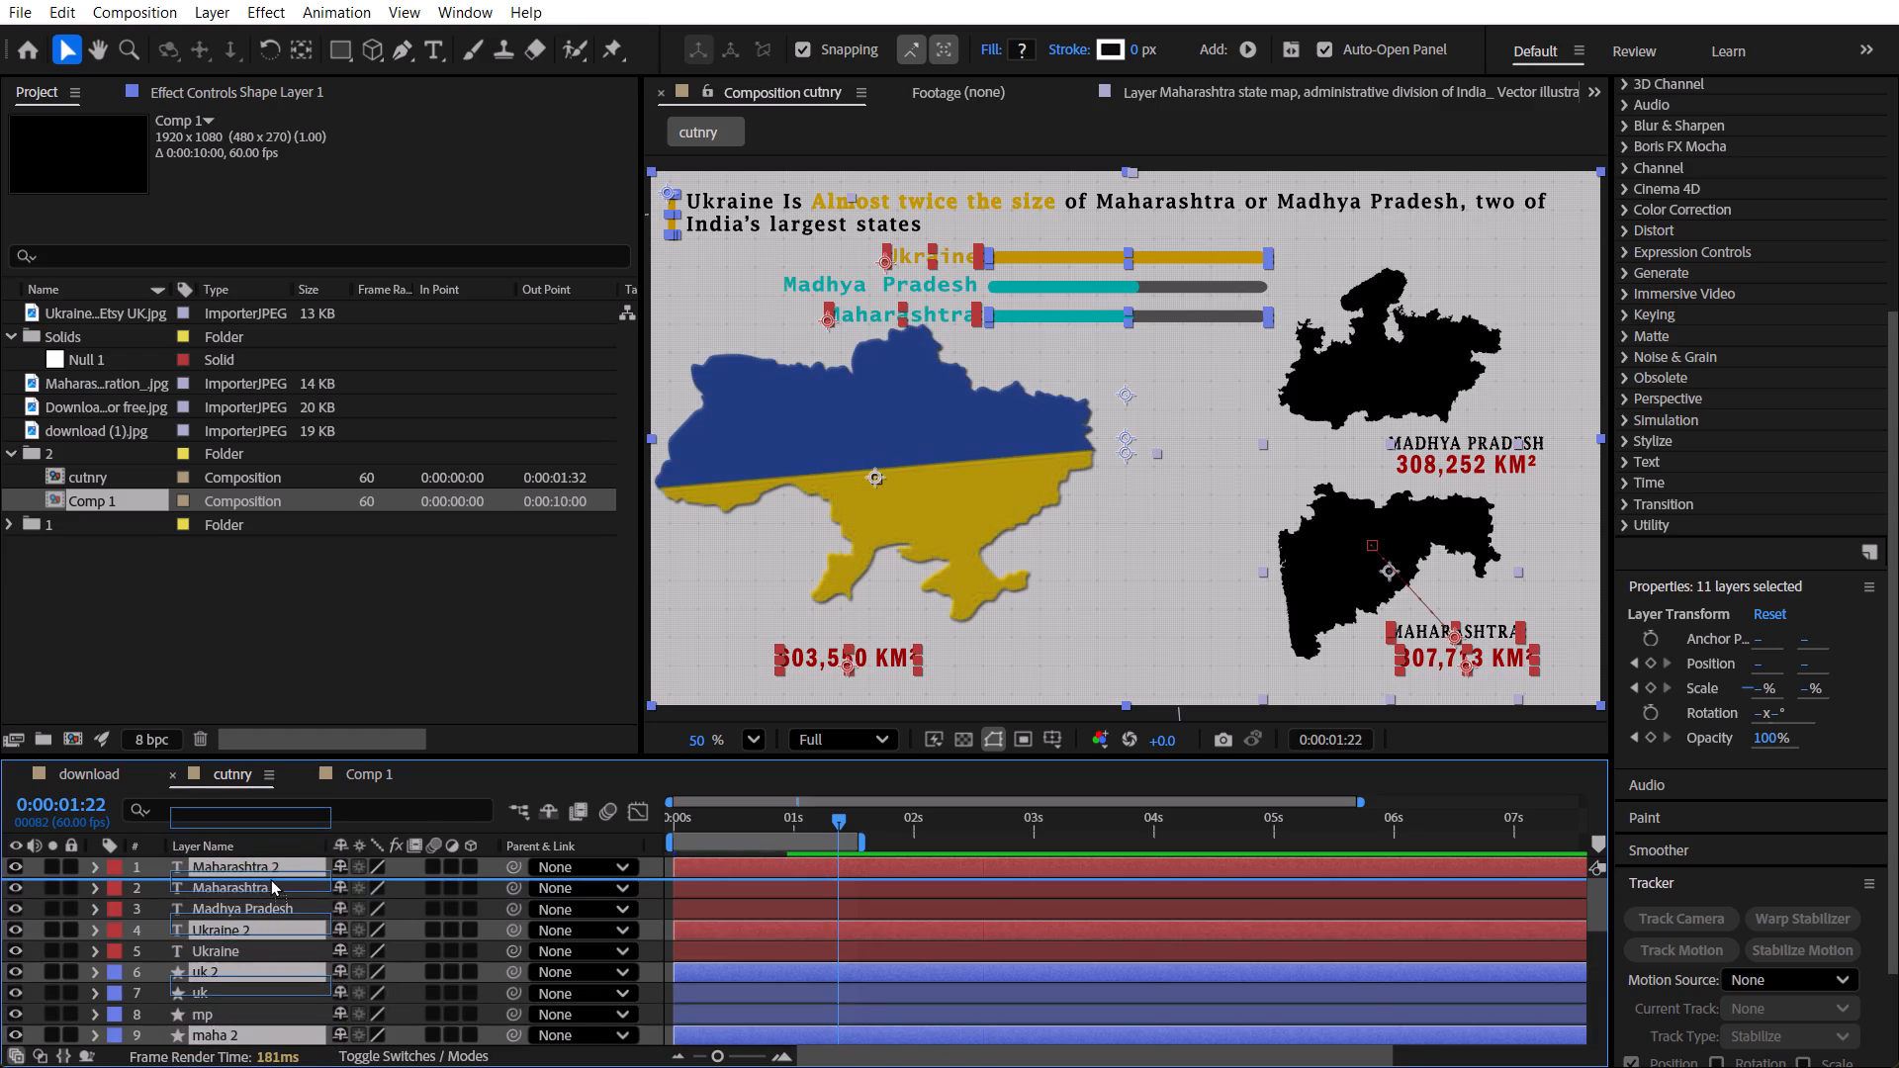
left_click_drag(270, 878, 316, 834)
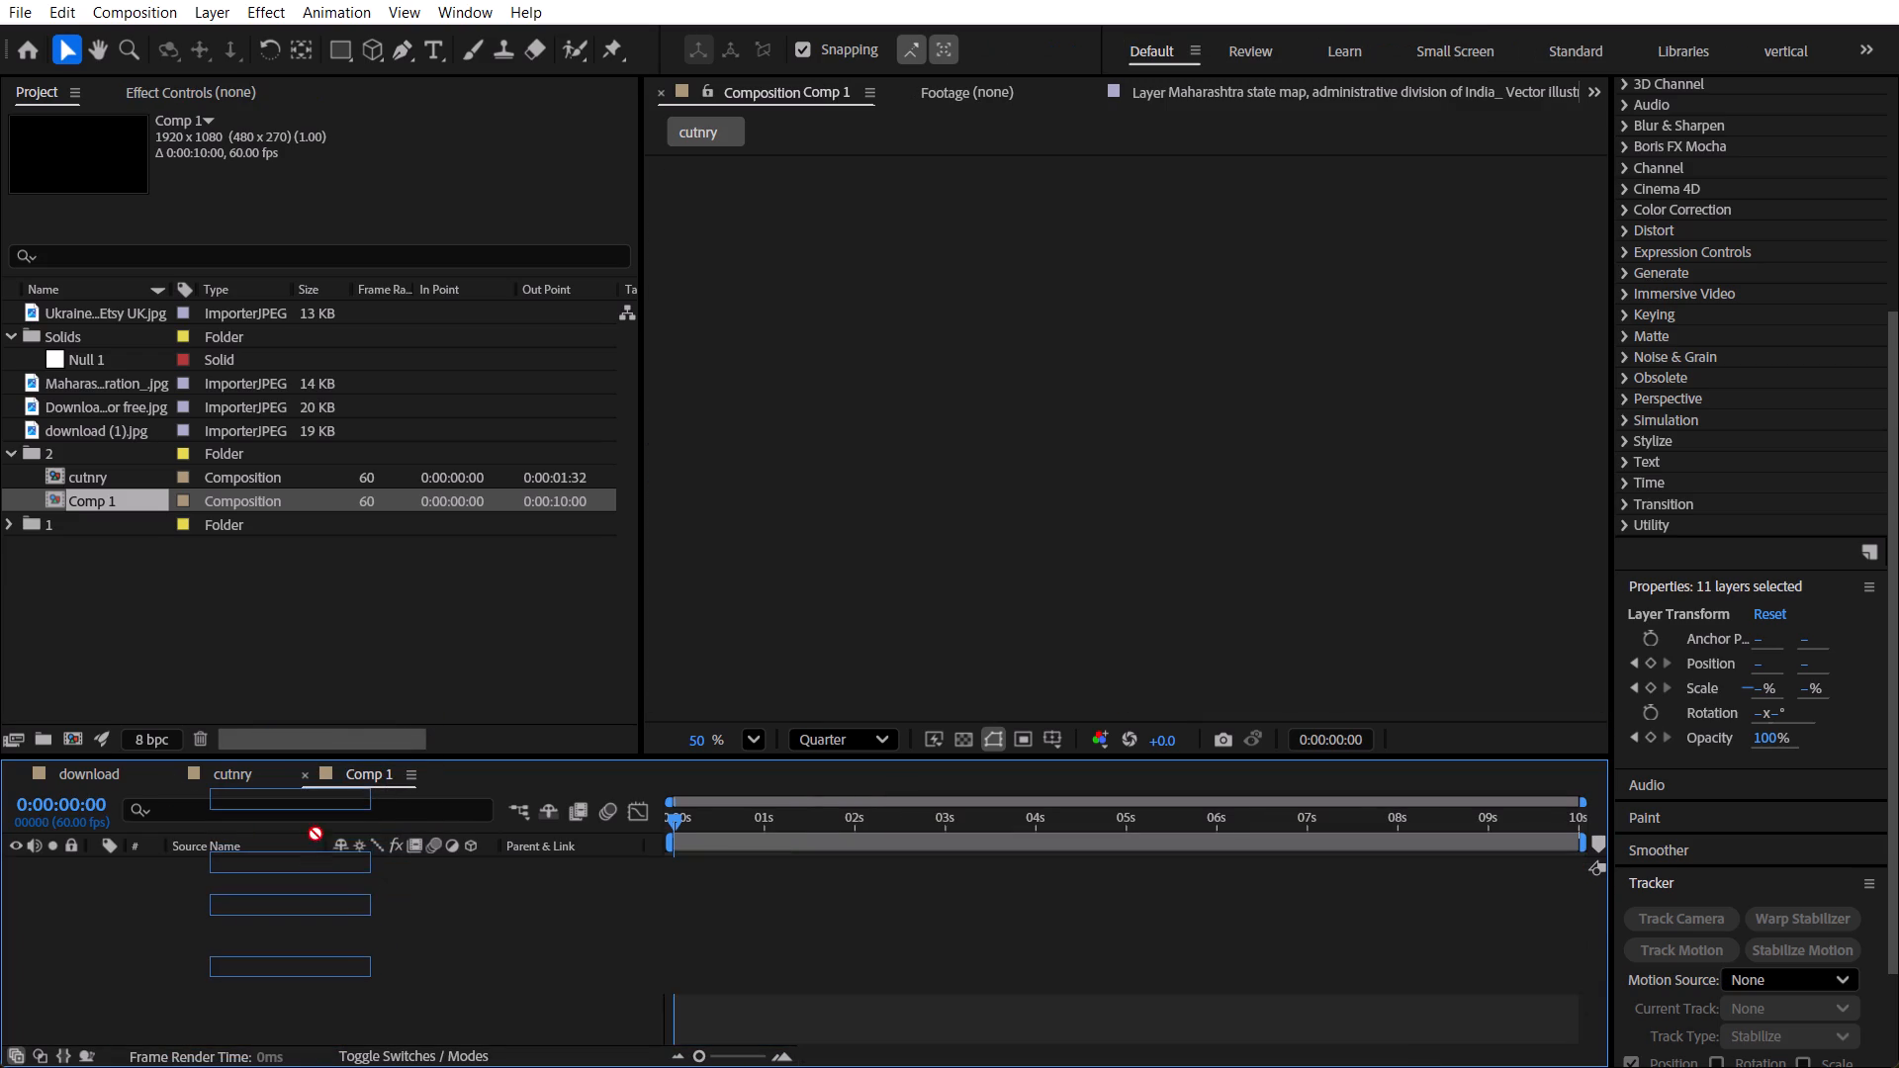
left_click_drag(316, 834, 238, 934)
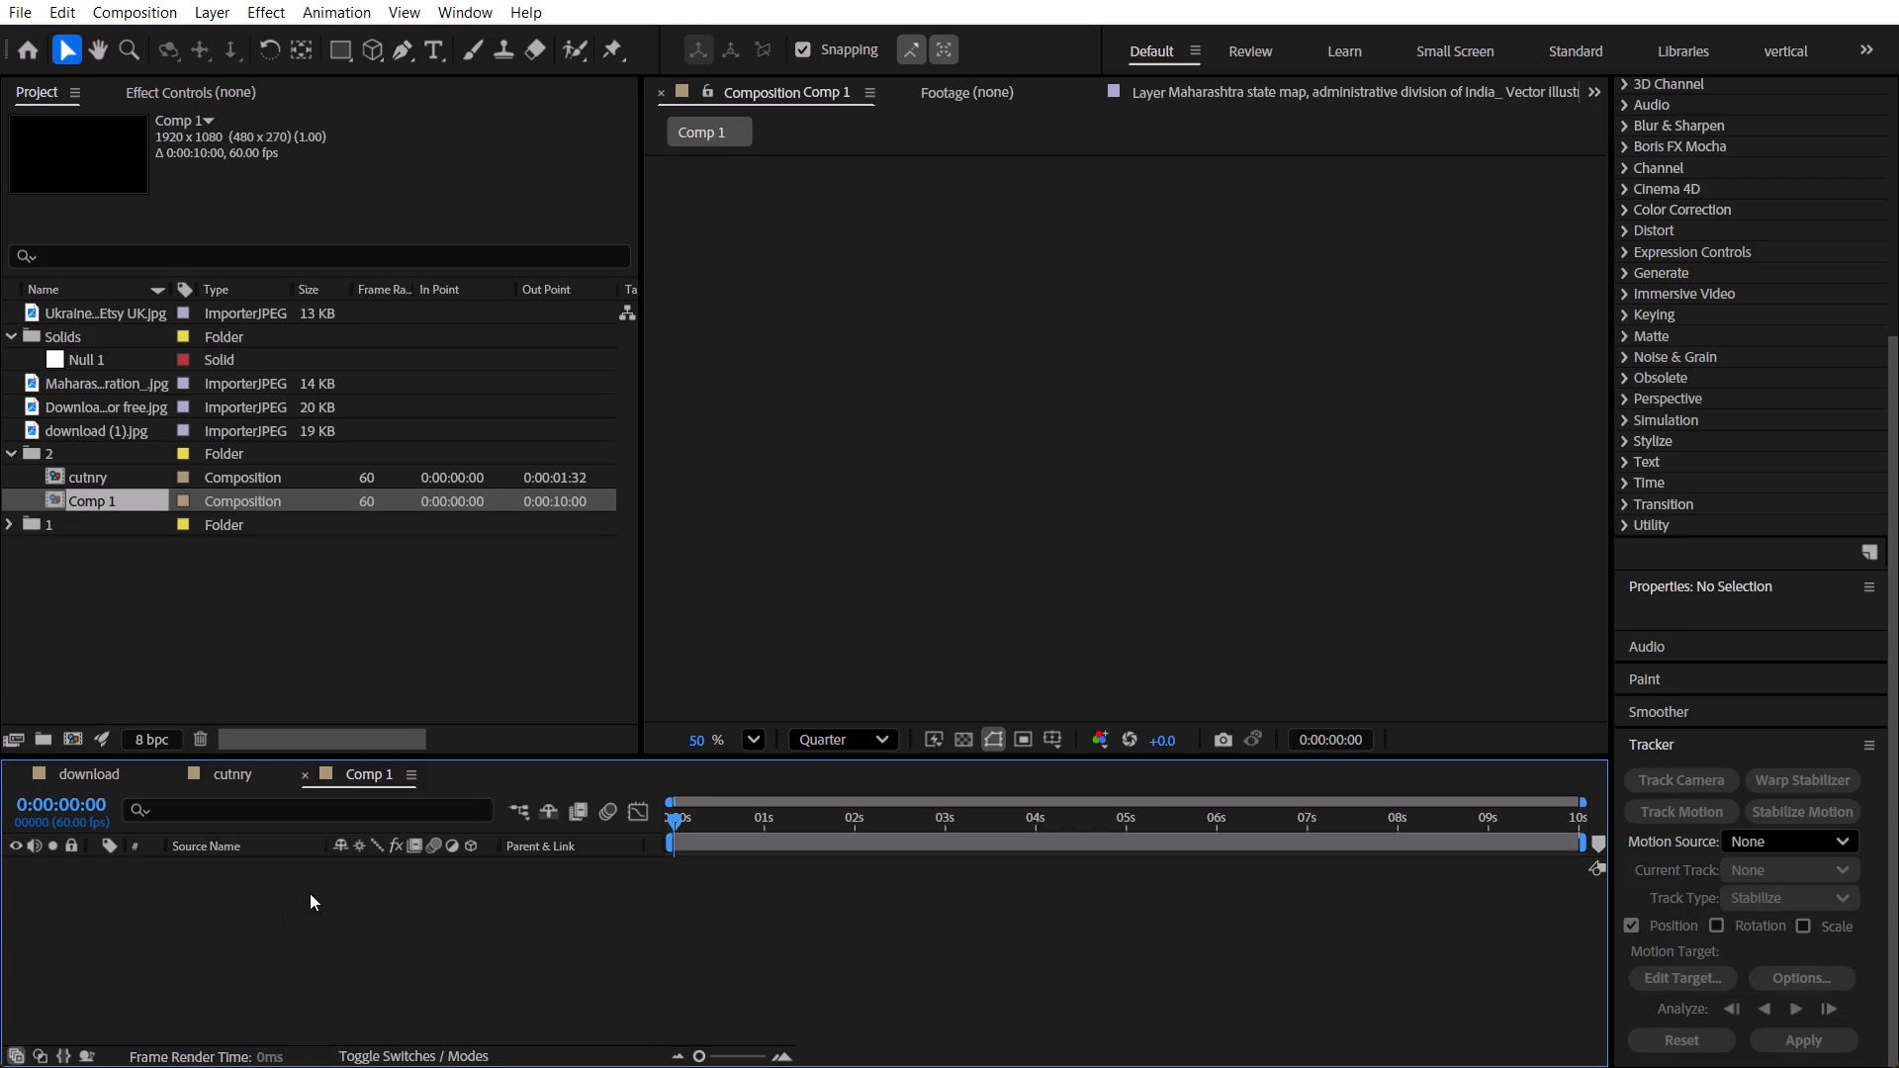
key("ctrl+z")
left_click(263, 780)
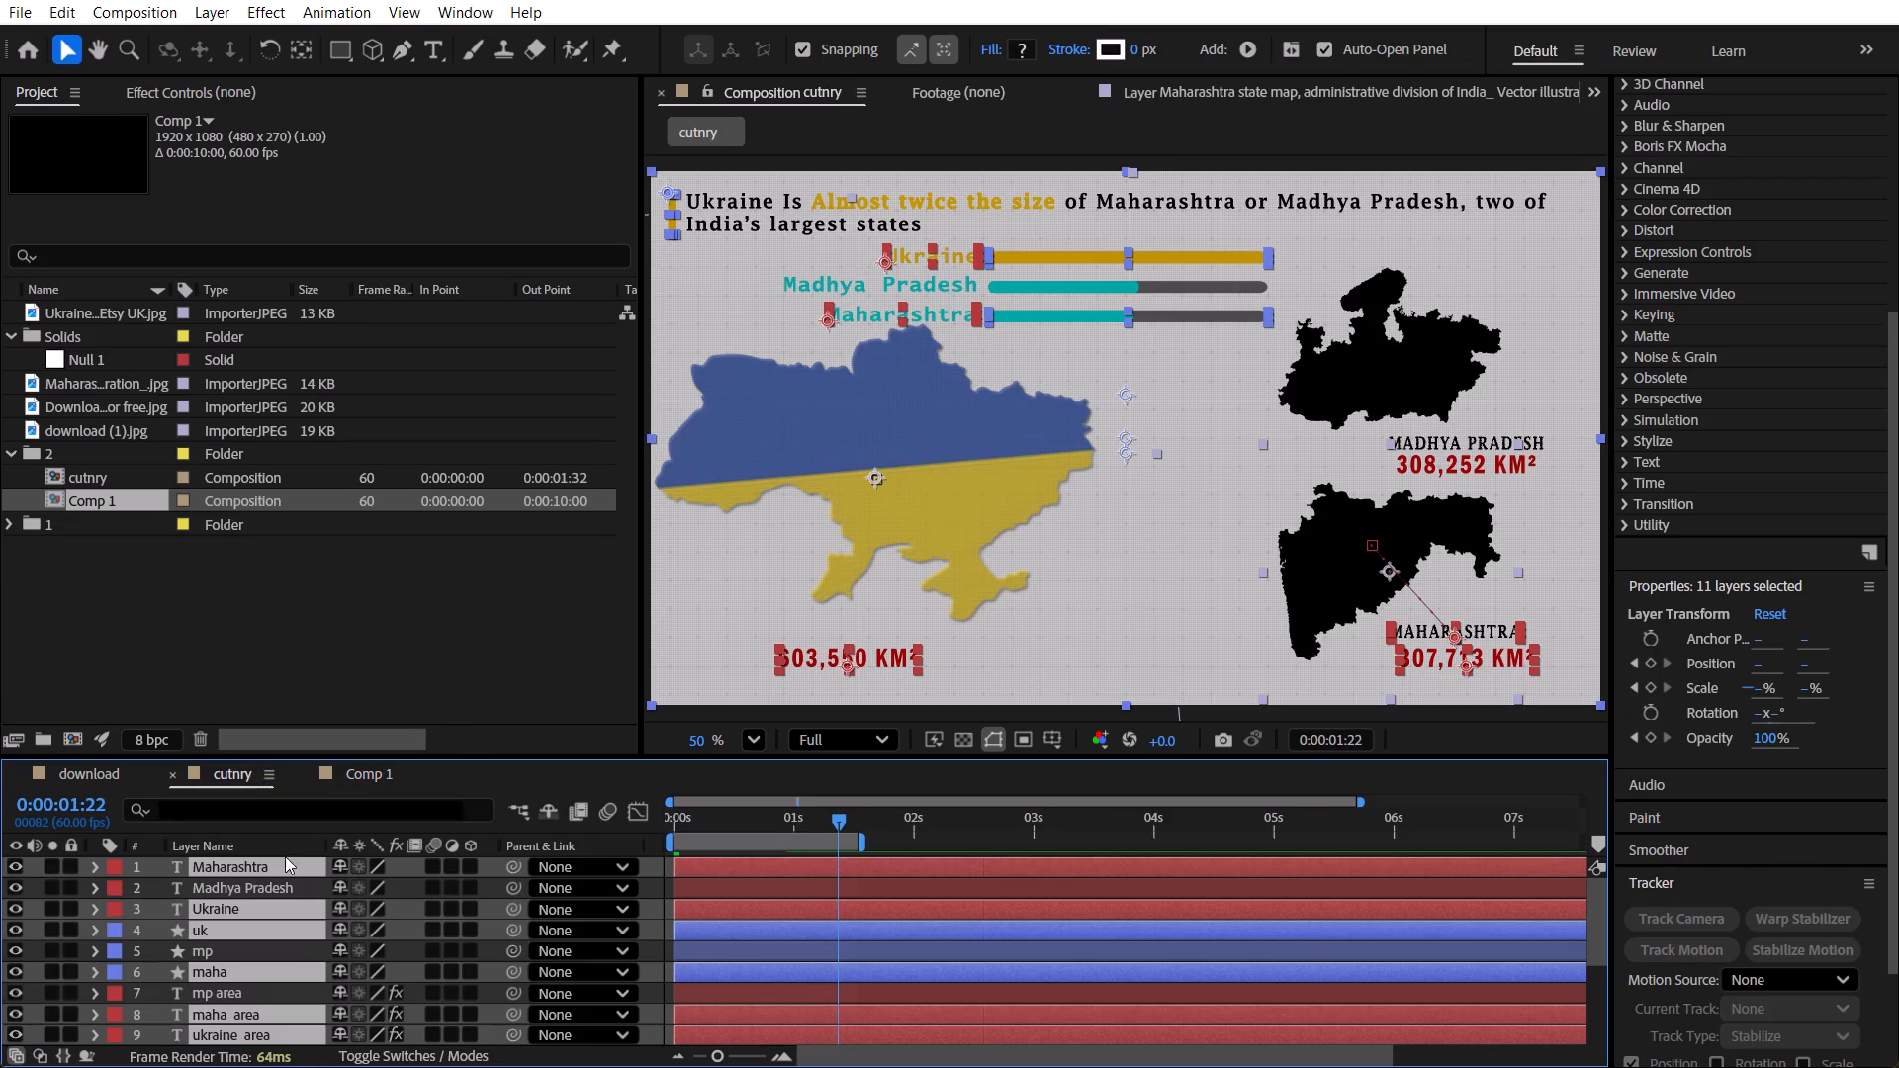
Move the selected Ukraine and Maharashtra layers together to the top of the cutnry layer stack.
left_click_drag(270, 905, 268, 883)
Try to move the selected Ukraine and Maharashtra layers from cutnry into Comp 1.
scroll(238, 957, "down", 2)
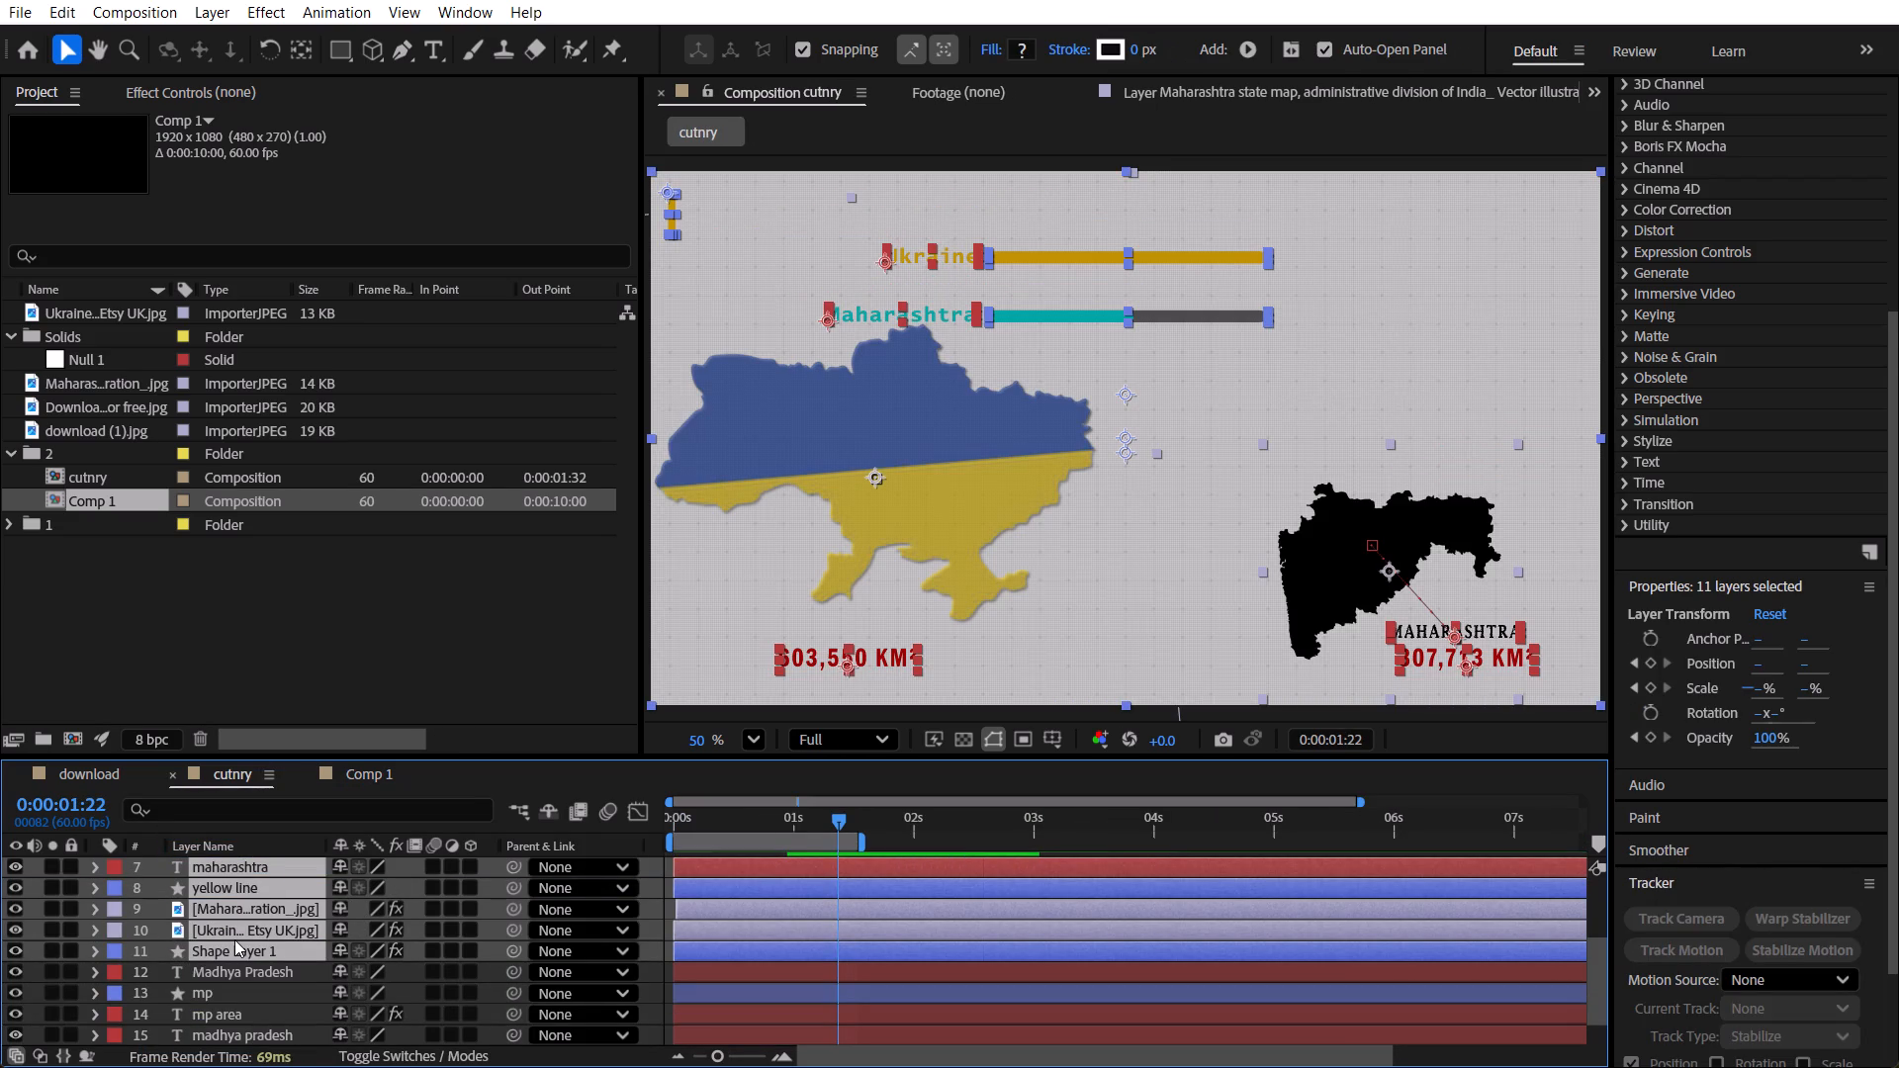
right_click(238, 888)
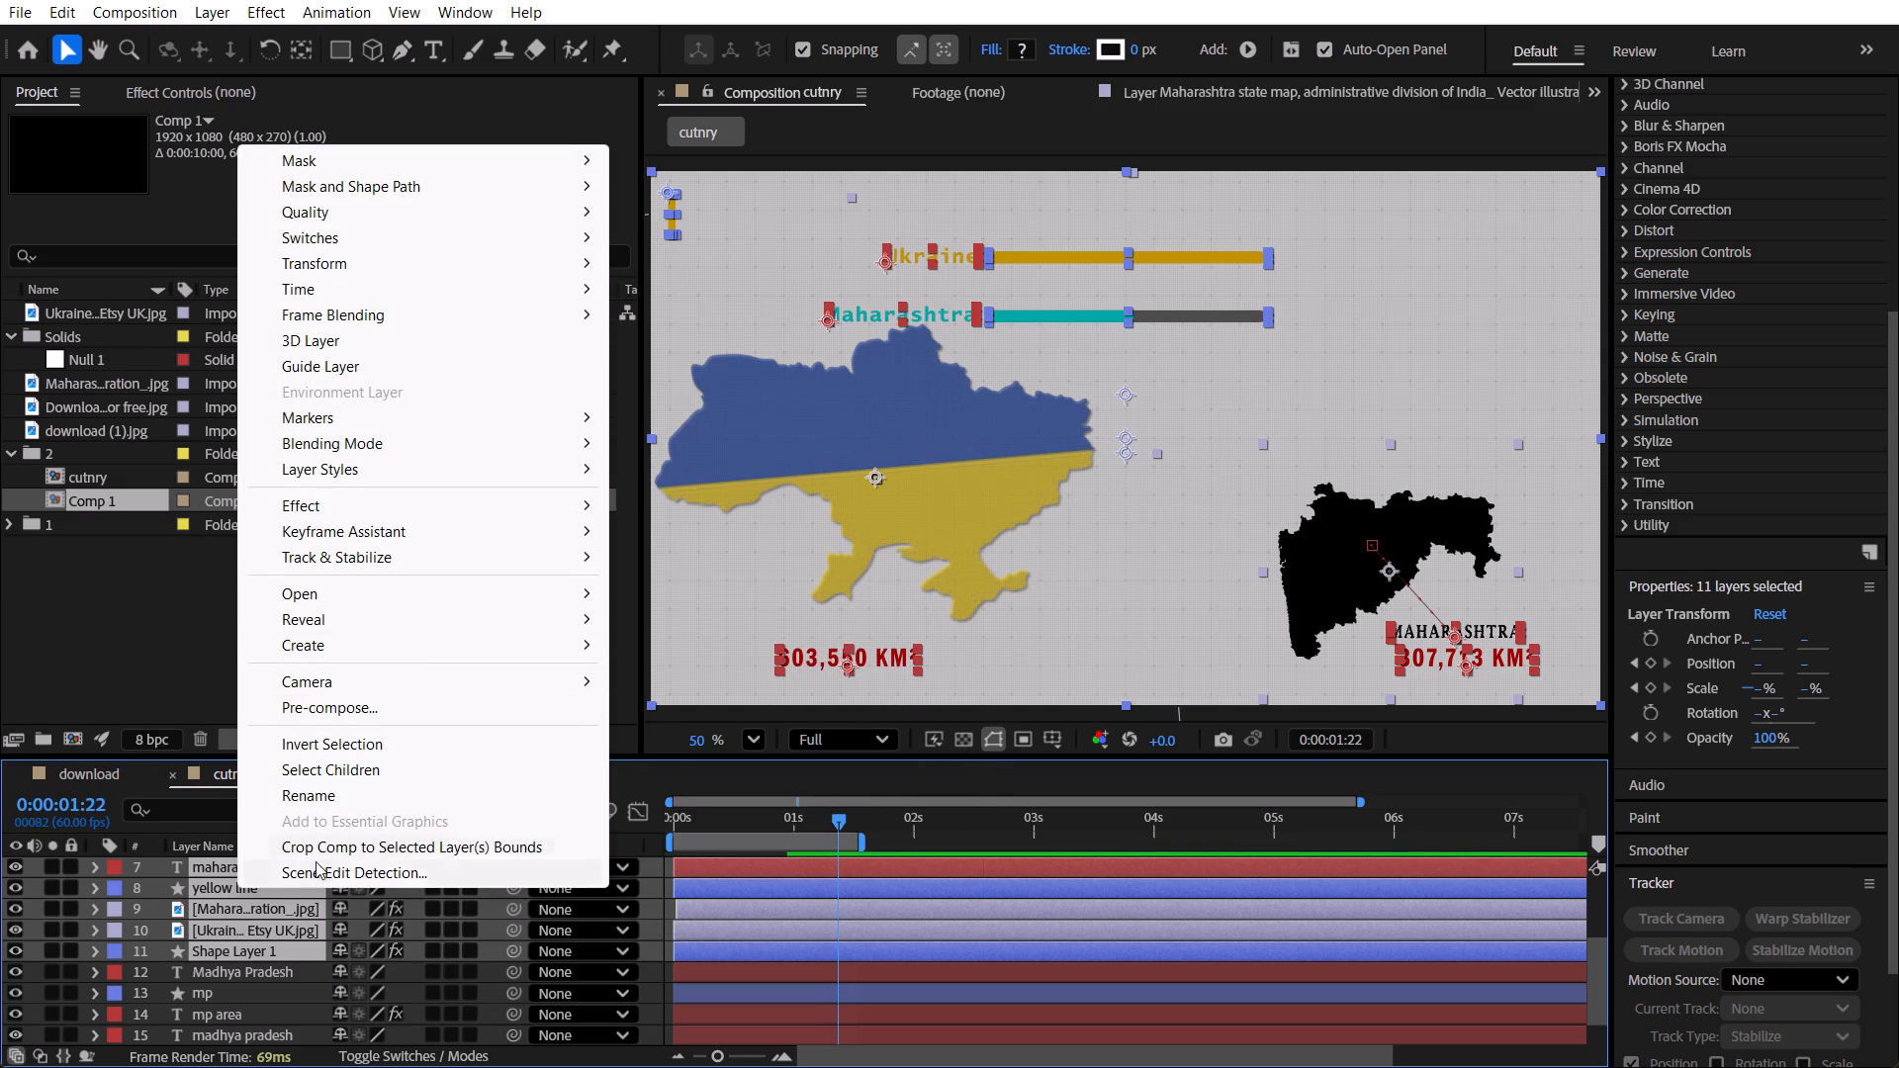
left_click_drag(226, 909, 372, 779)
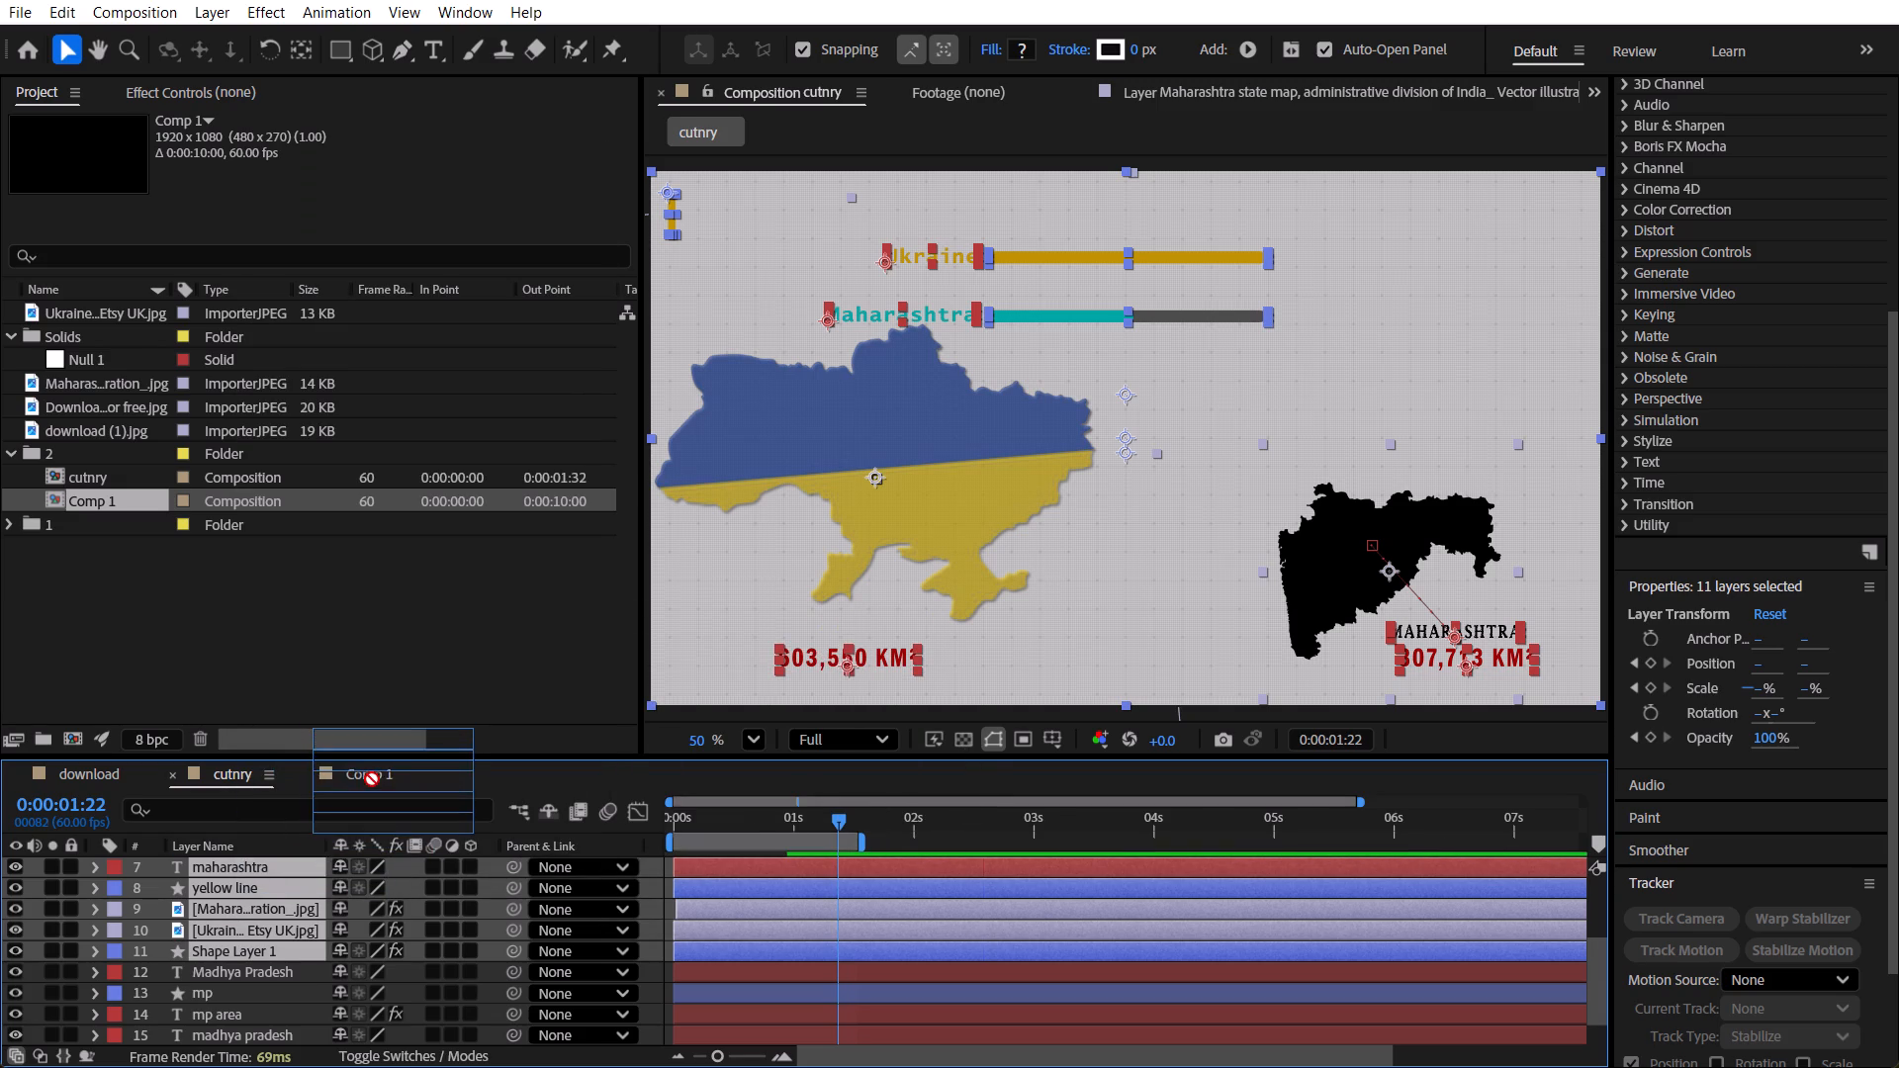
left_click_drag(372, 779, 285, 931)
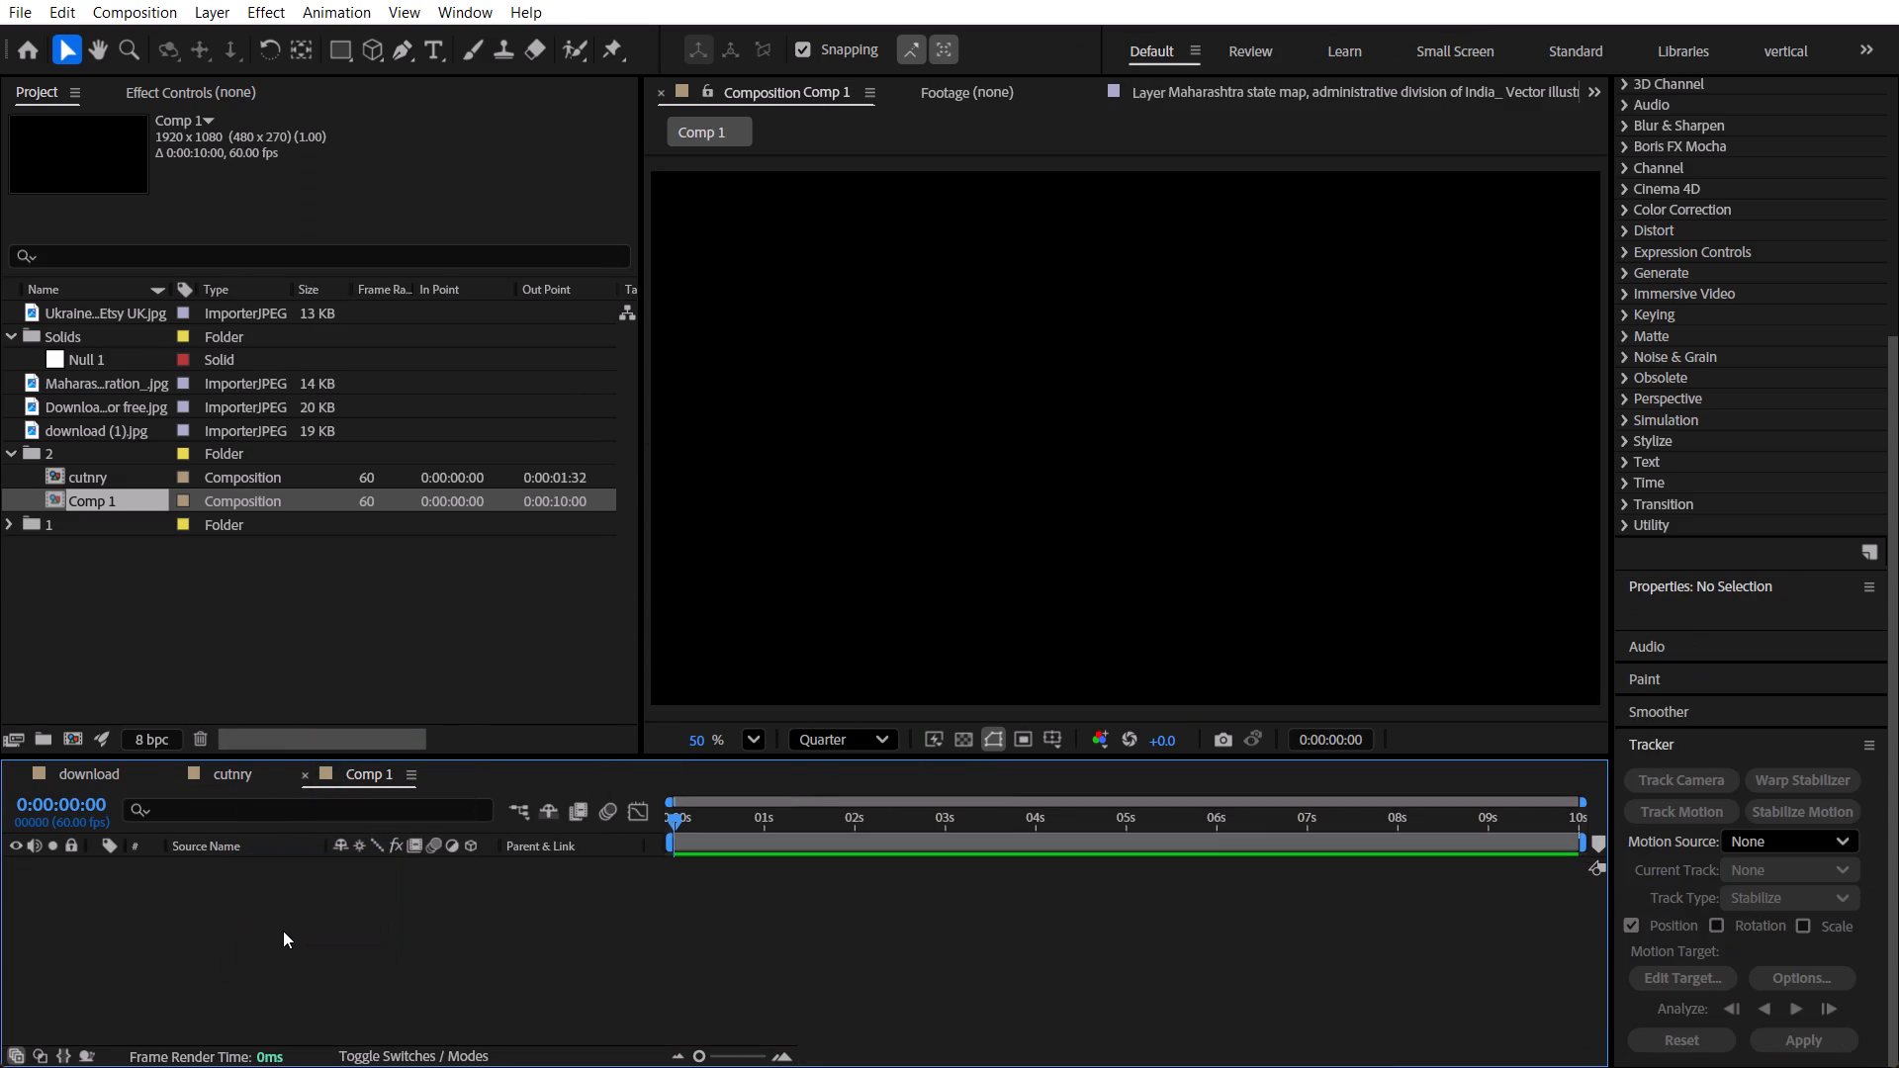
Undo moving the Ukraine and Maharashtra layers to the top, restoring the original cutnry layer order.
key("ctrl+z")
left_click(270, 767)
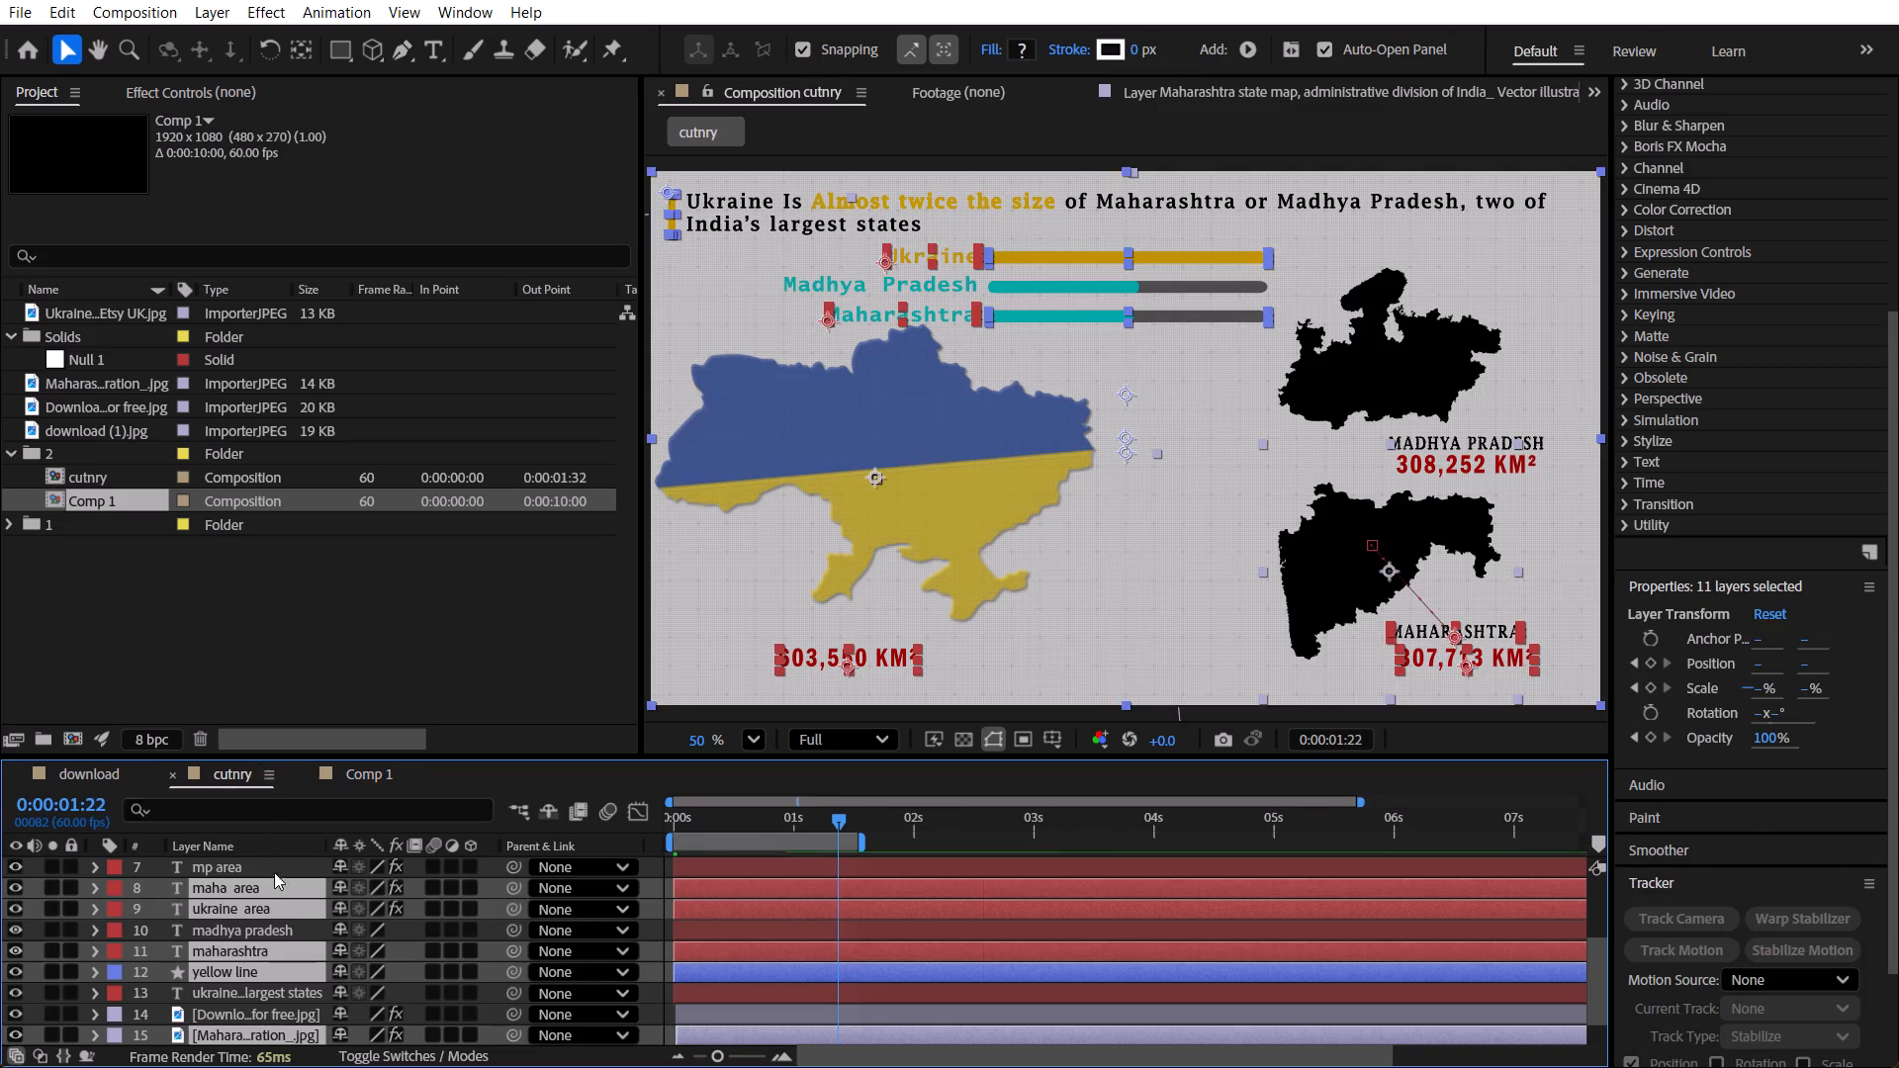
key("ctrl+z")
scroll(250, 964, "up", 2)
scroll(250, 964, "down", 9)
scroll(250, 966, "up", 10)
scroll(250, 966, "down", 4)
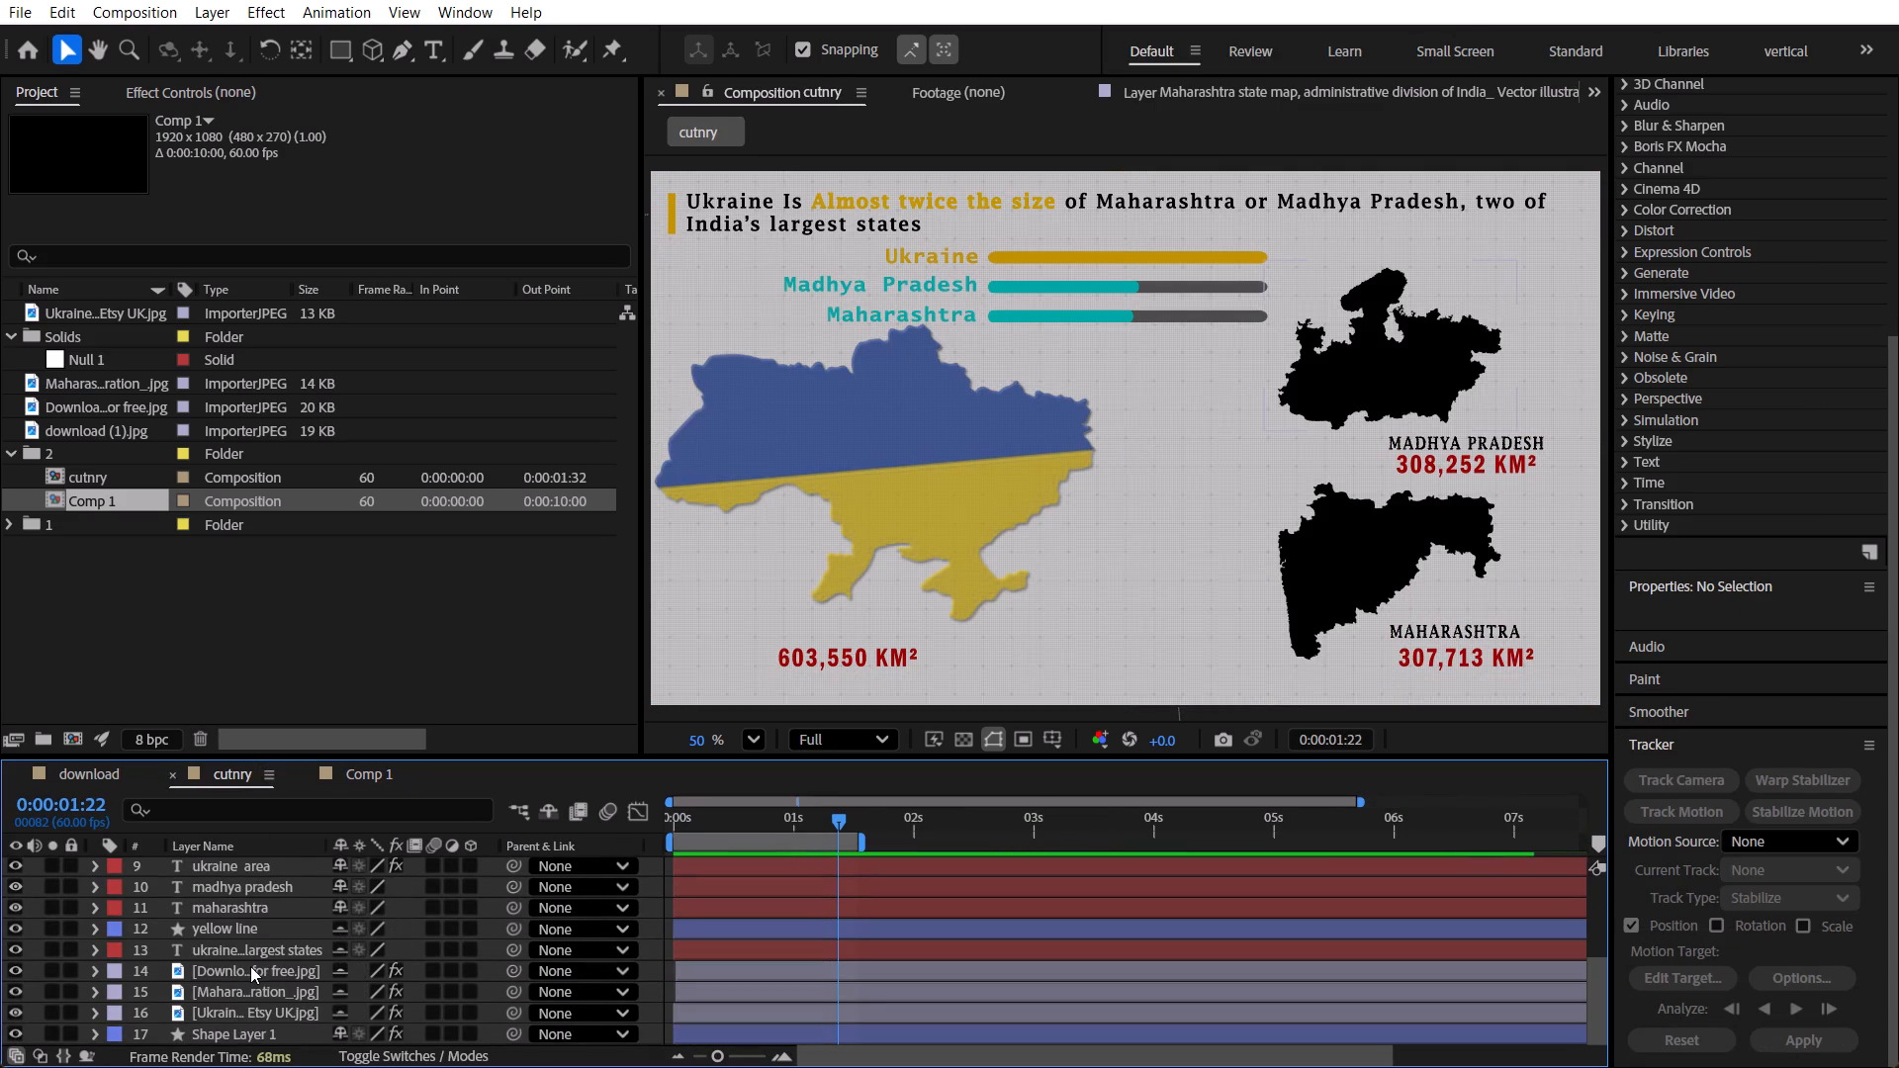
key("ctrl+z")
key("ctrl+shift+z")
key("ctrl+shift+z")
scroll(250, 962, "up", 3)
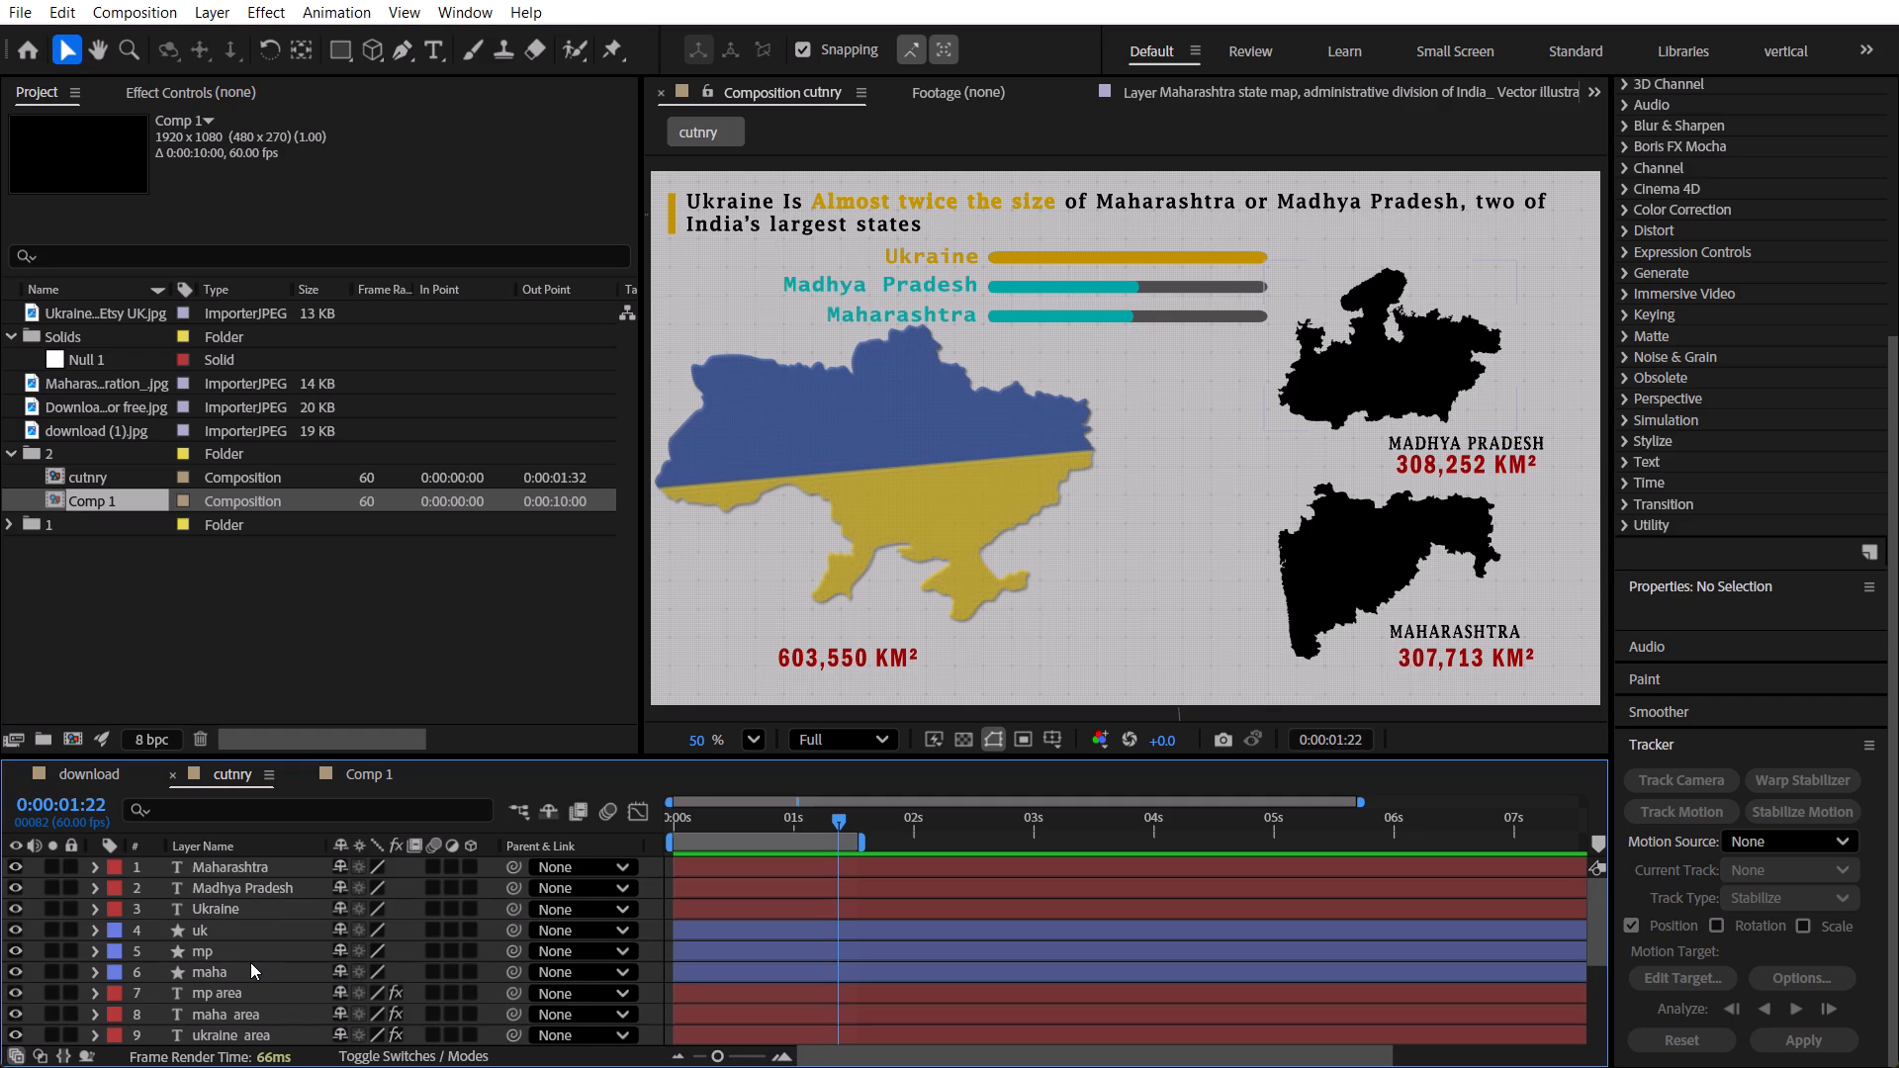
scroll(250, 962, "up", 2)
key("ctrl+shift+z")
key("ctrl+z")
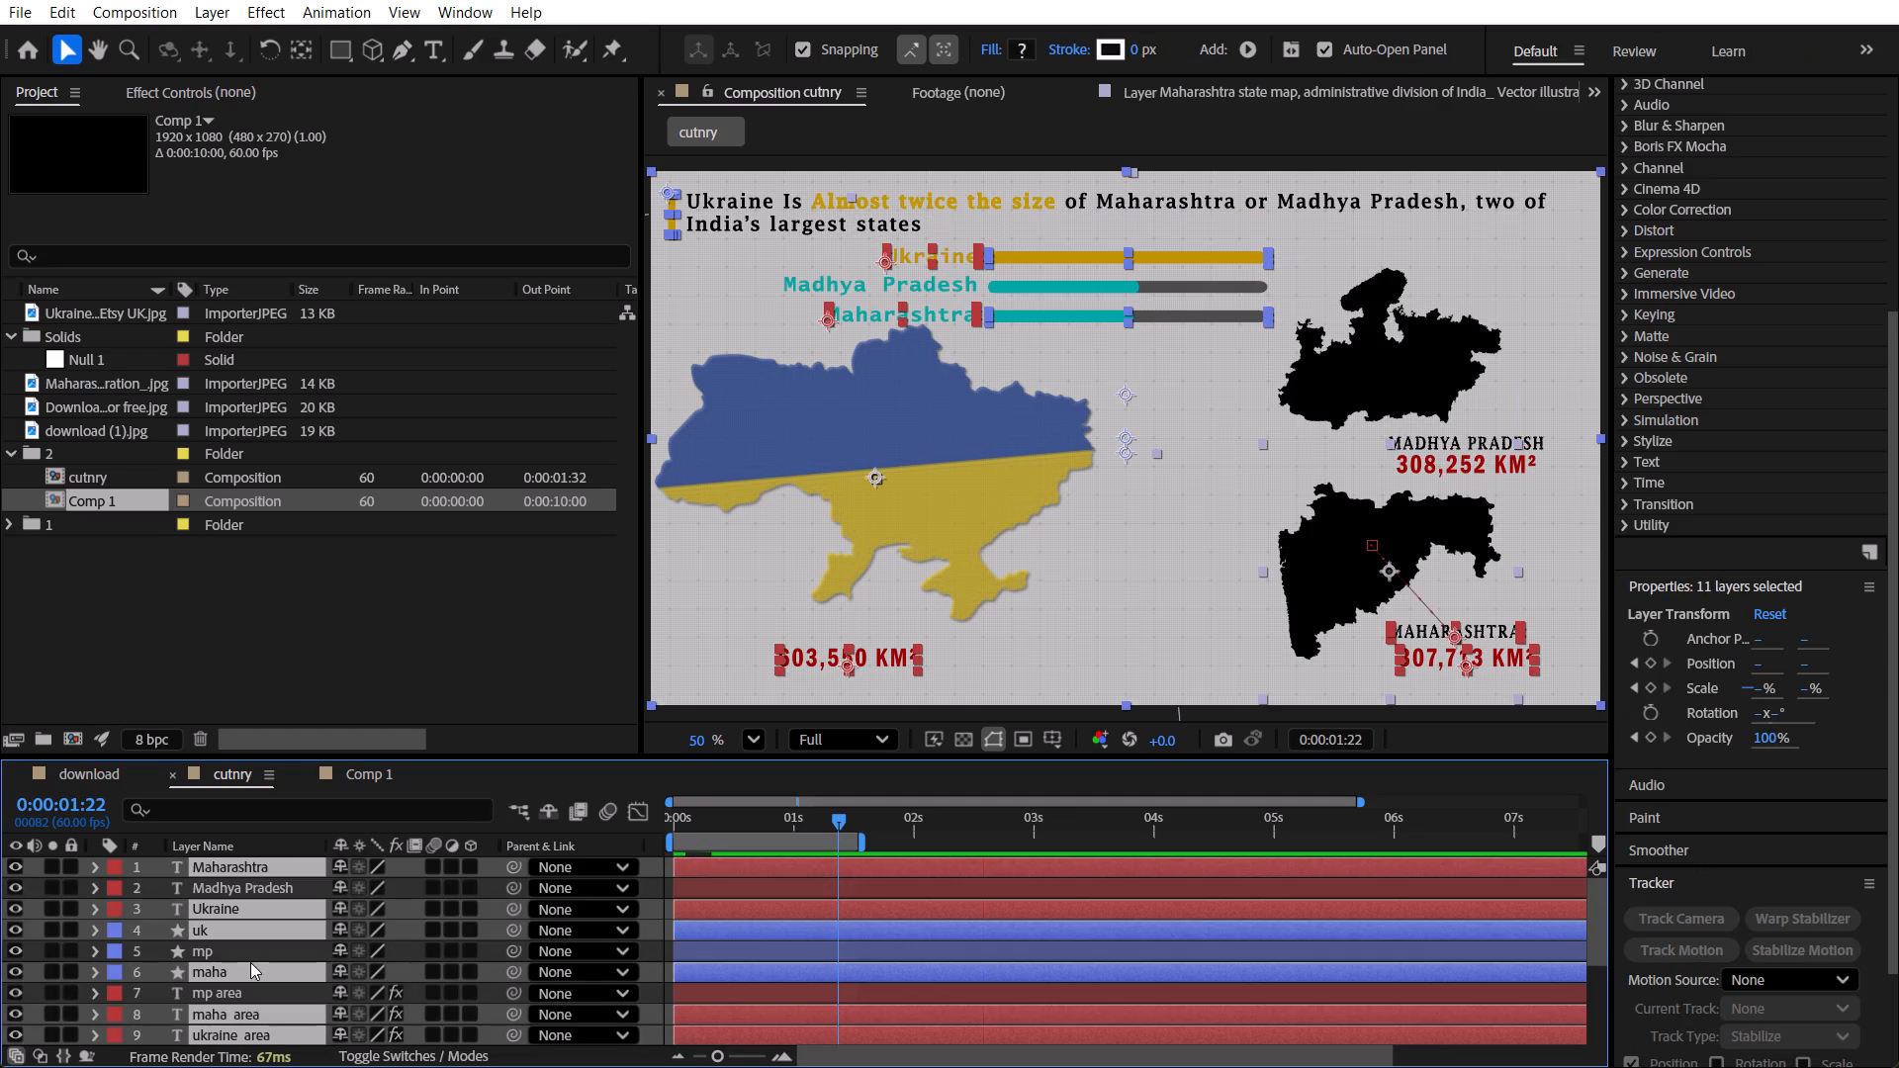
Scrub cutnry back to its first frame and forward to 0:00:00:35 to check the animation.
left_click(269, 956)
scroll(300, 945, "up", 2)
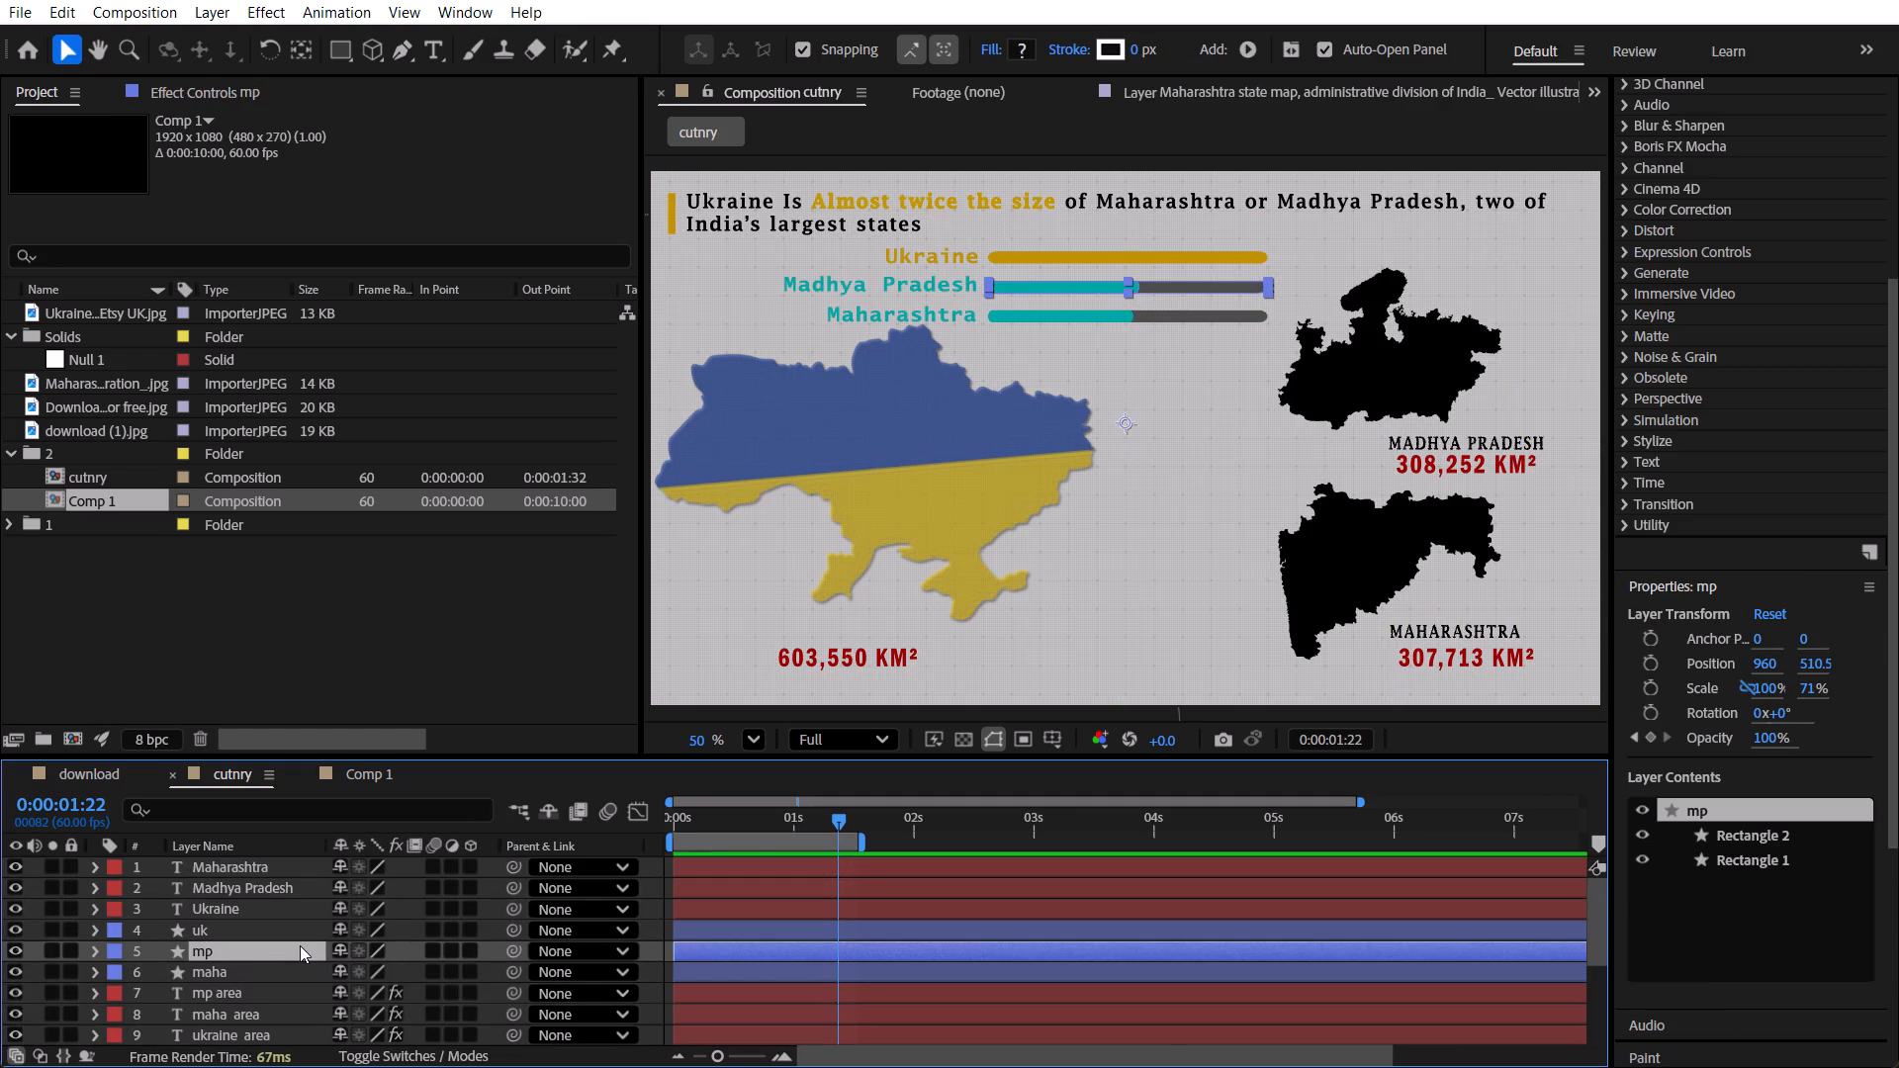
scroll(300, 945, "up", 3)
left_click_drag(838, 821, 658, 845)
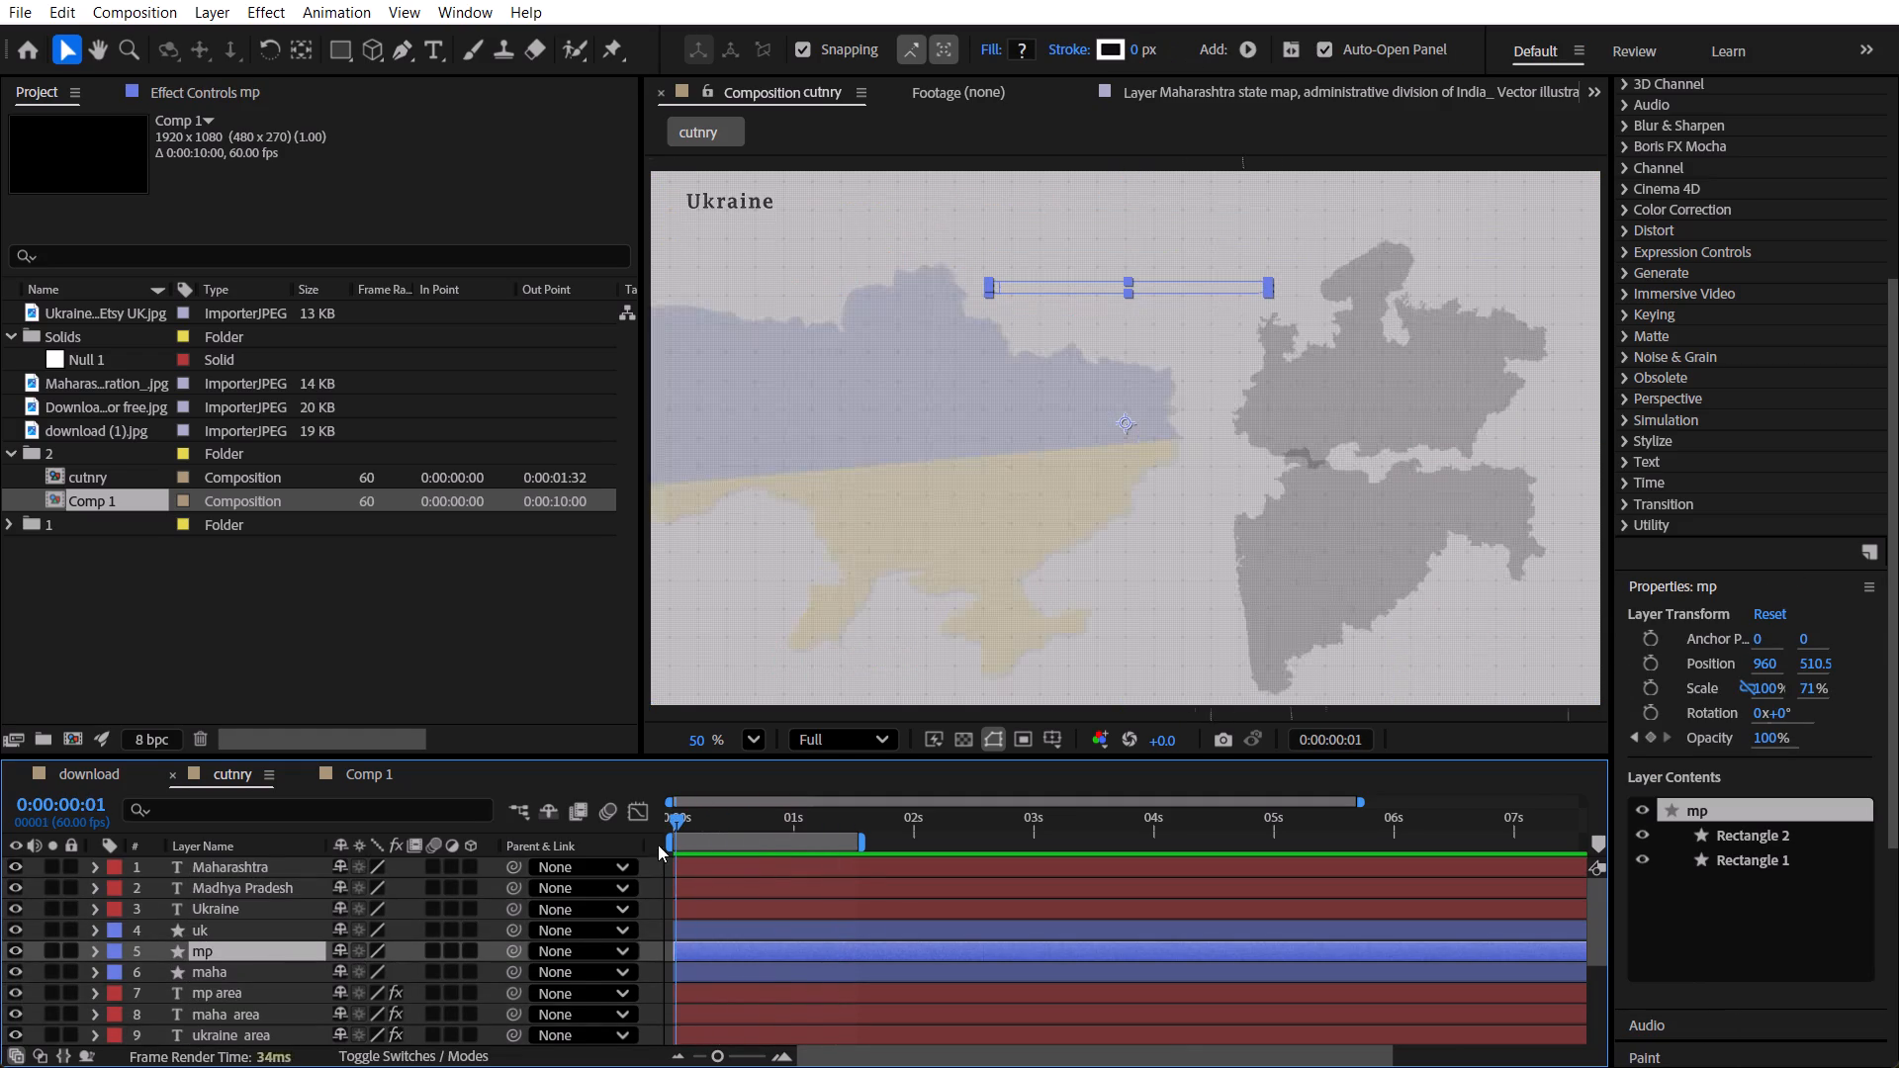
left_click_drag(658, 845, 608, 847)
scroll(213, 919, "down", 5)
scroll(206, 959, "up", 4)
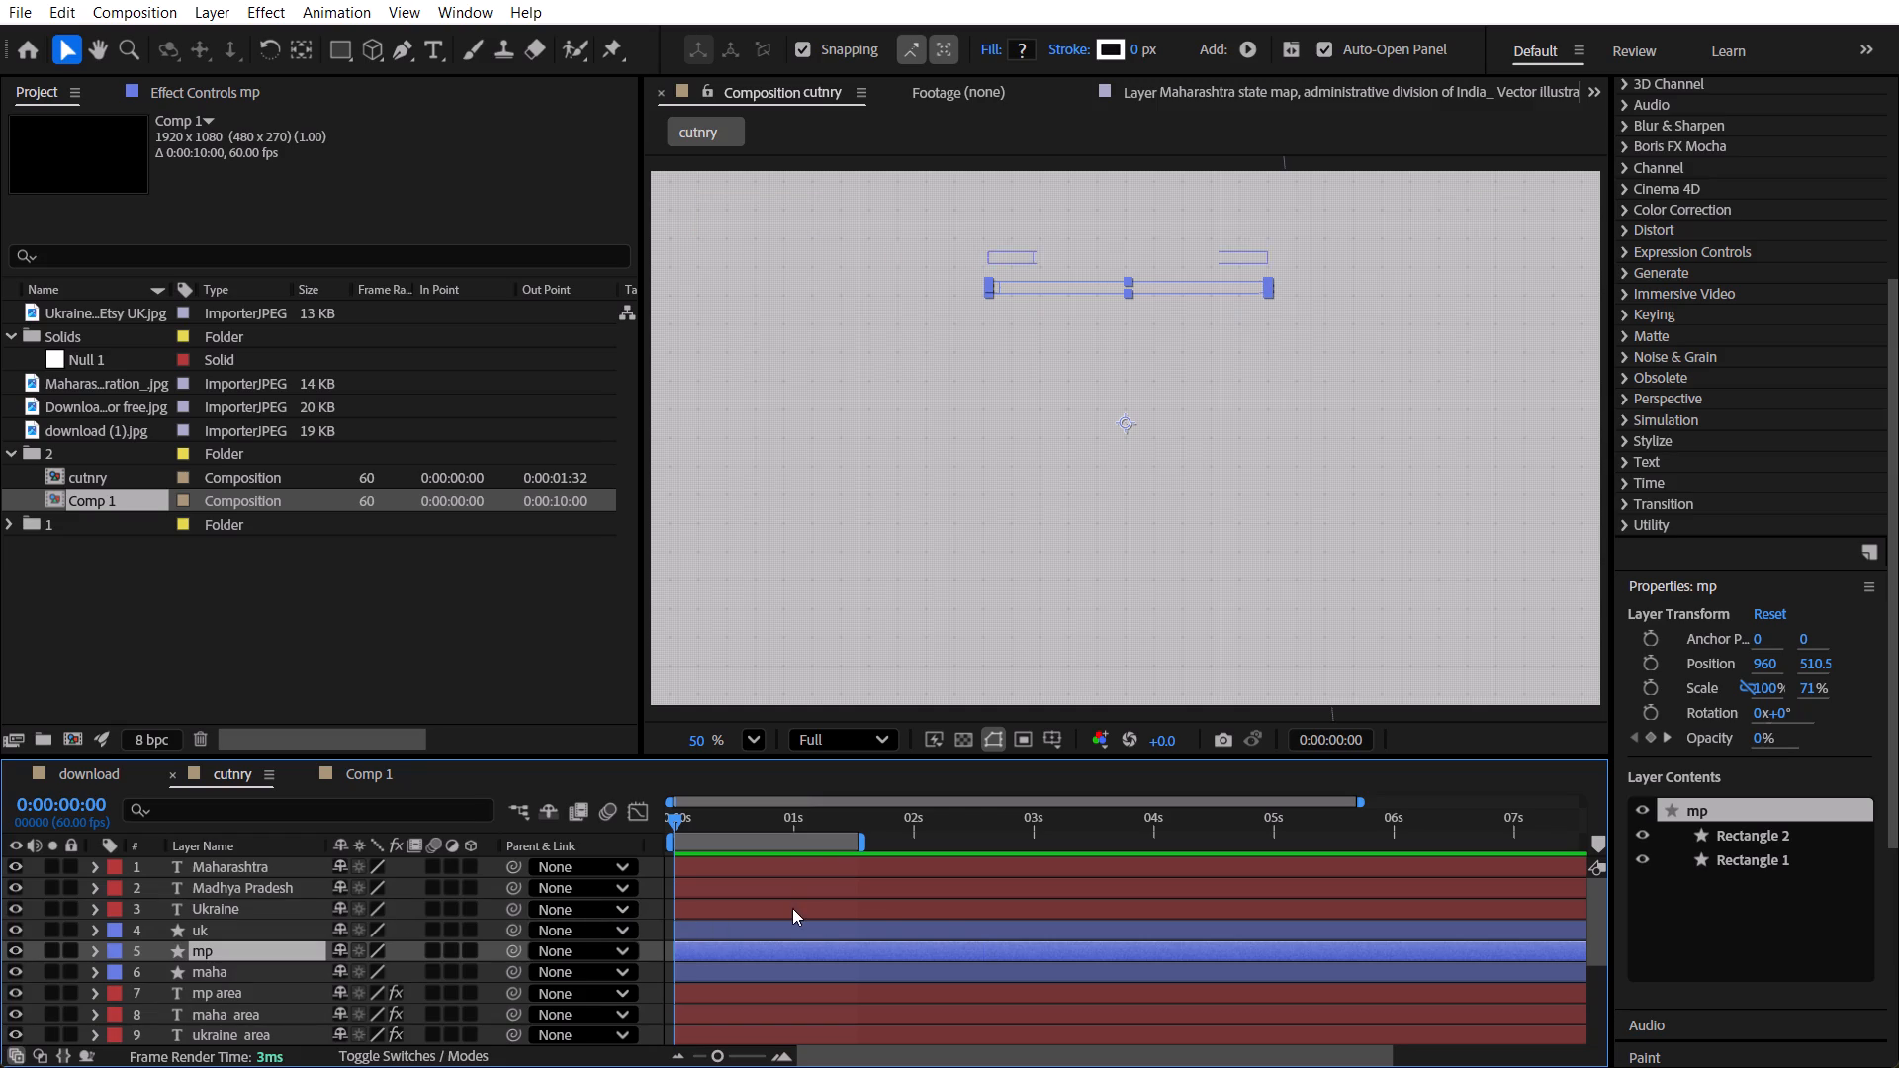
left_click_drag(720, 831, 745, 831)
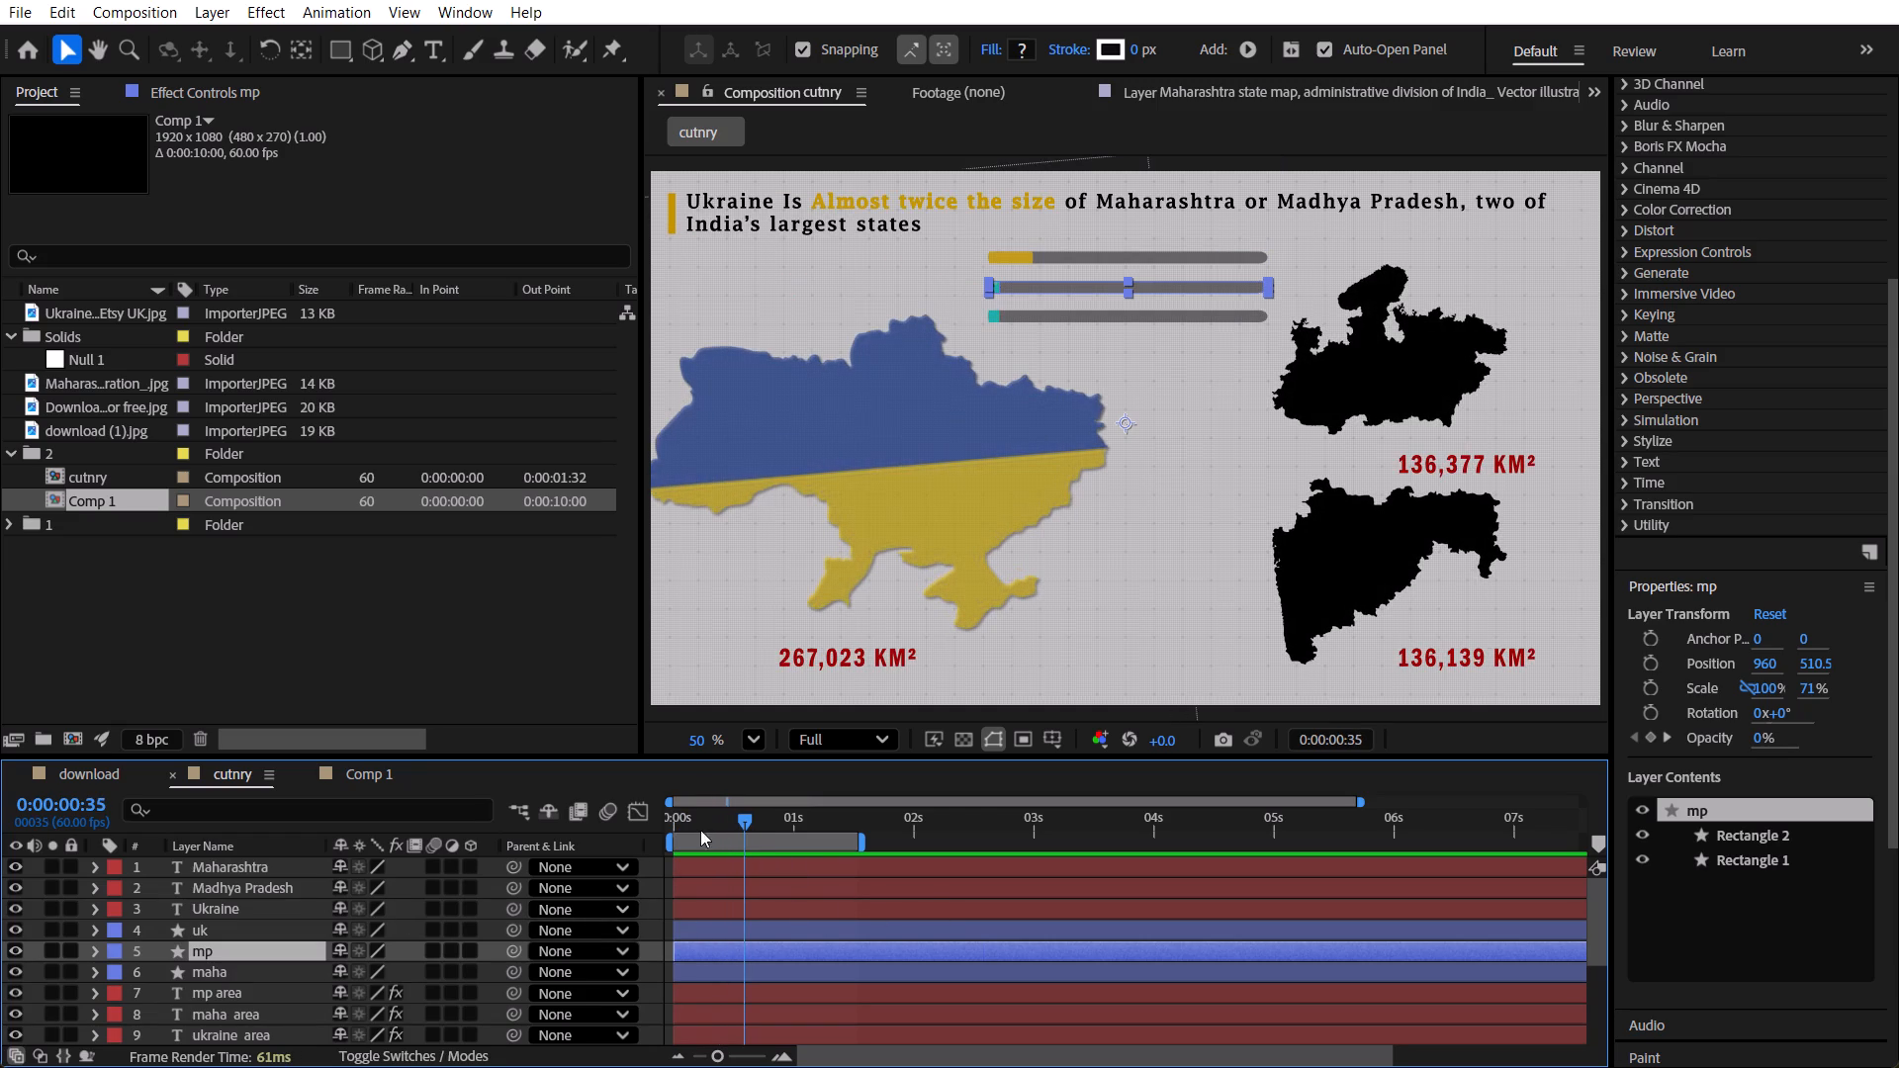
Inspect the cutnry layers one by one, from the Maharashtra label down to the title text, to see which element each represents.
scroll(290, 910, "up", 2)
left_click(277, 858)
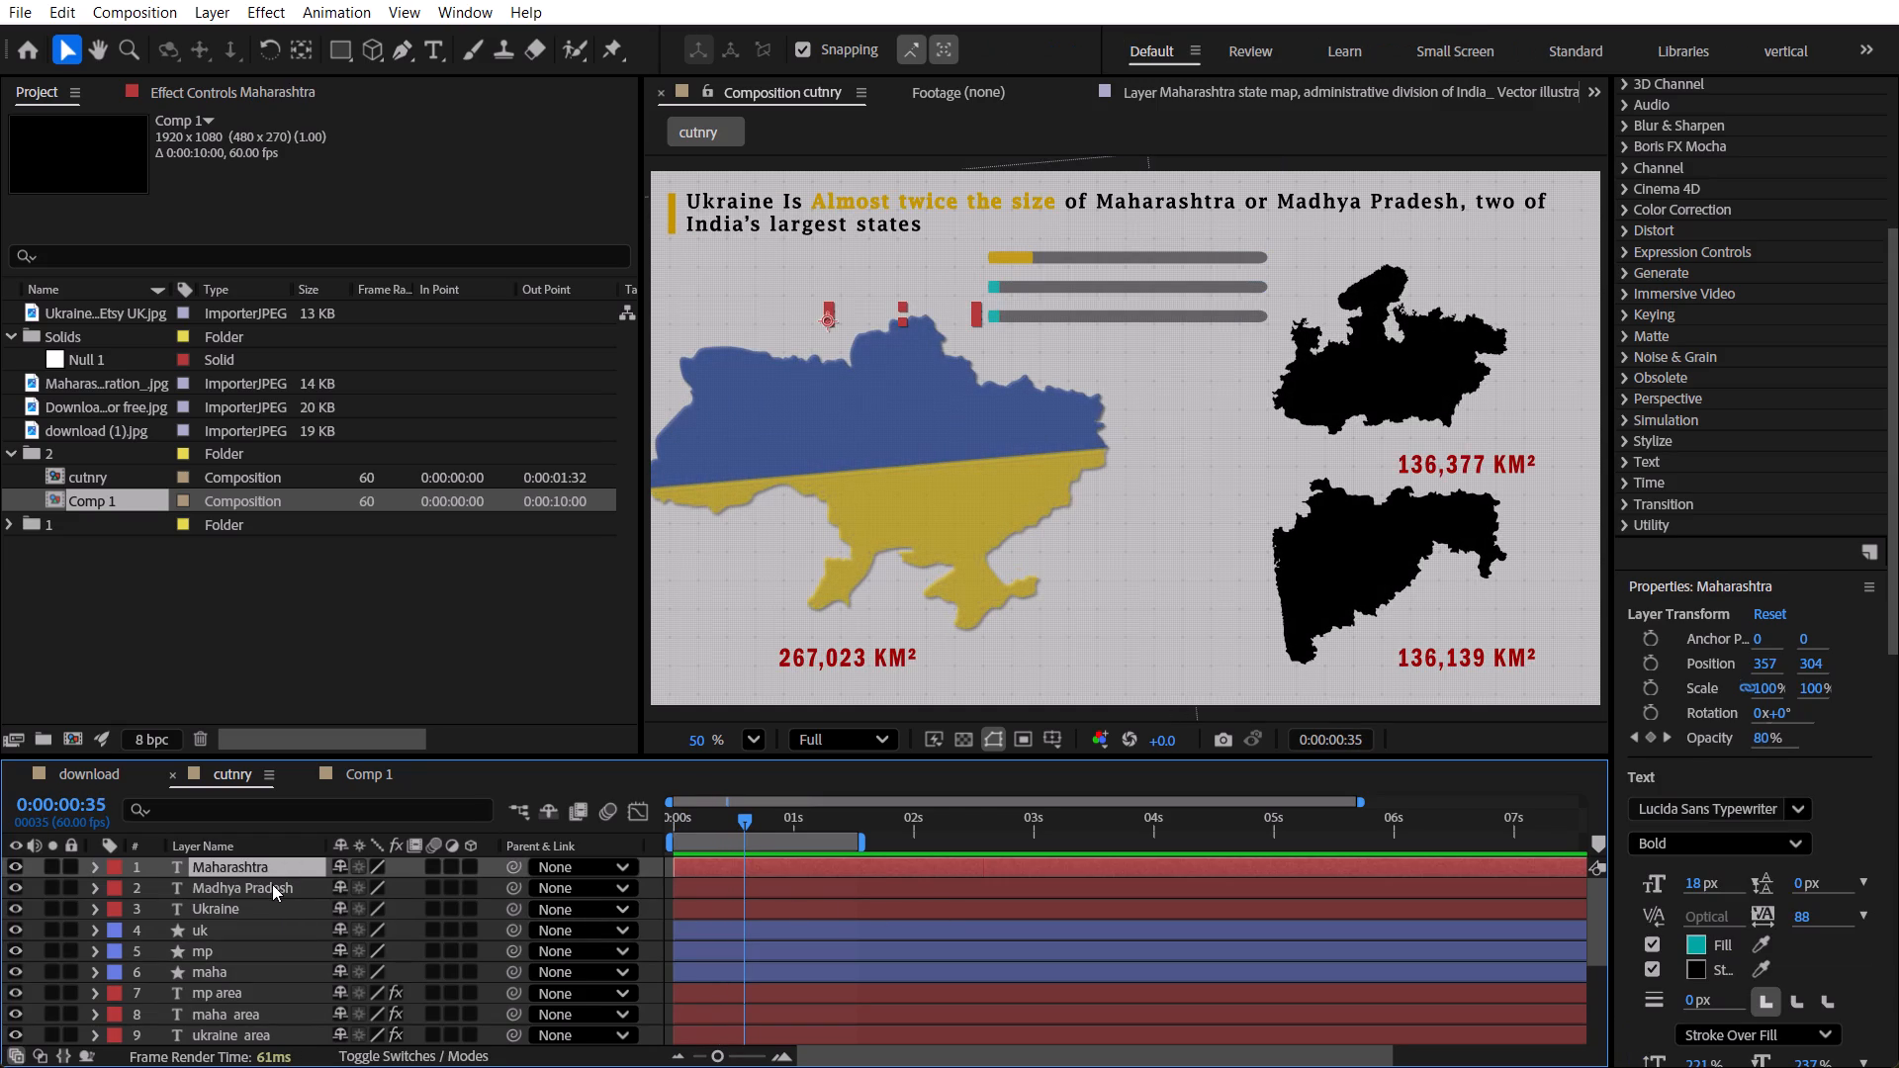
left_click(272, 885)
left_click(264, 910)
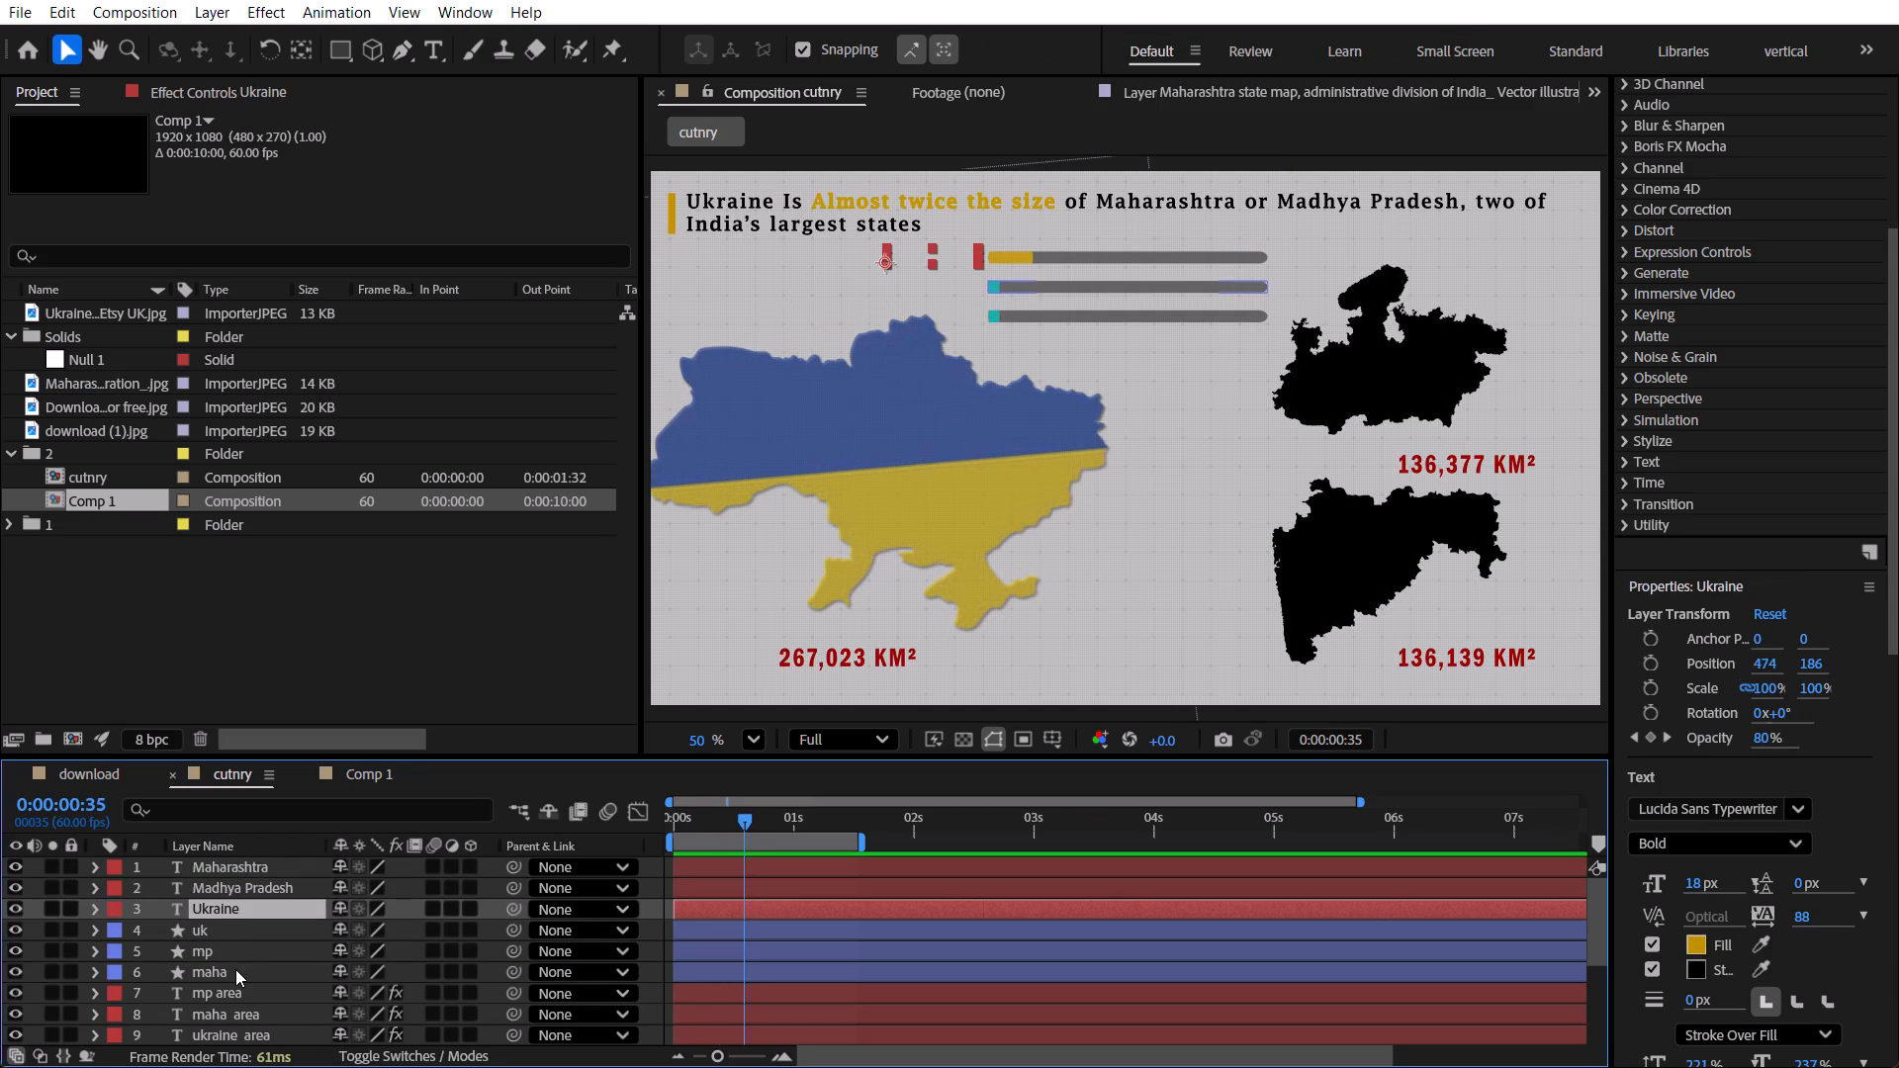
left_click(235, 969)
left_click(252, 999)
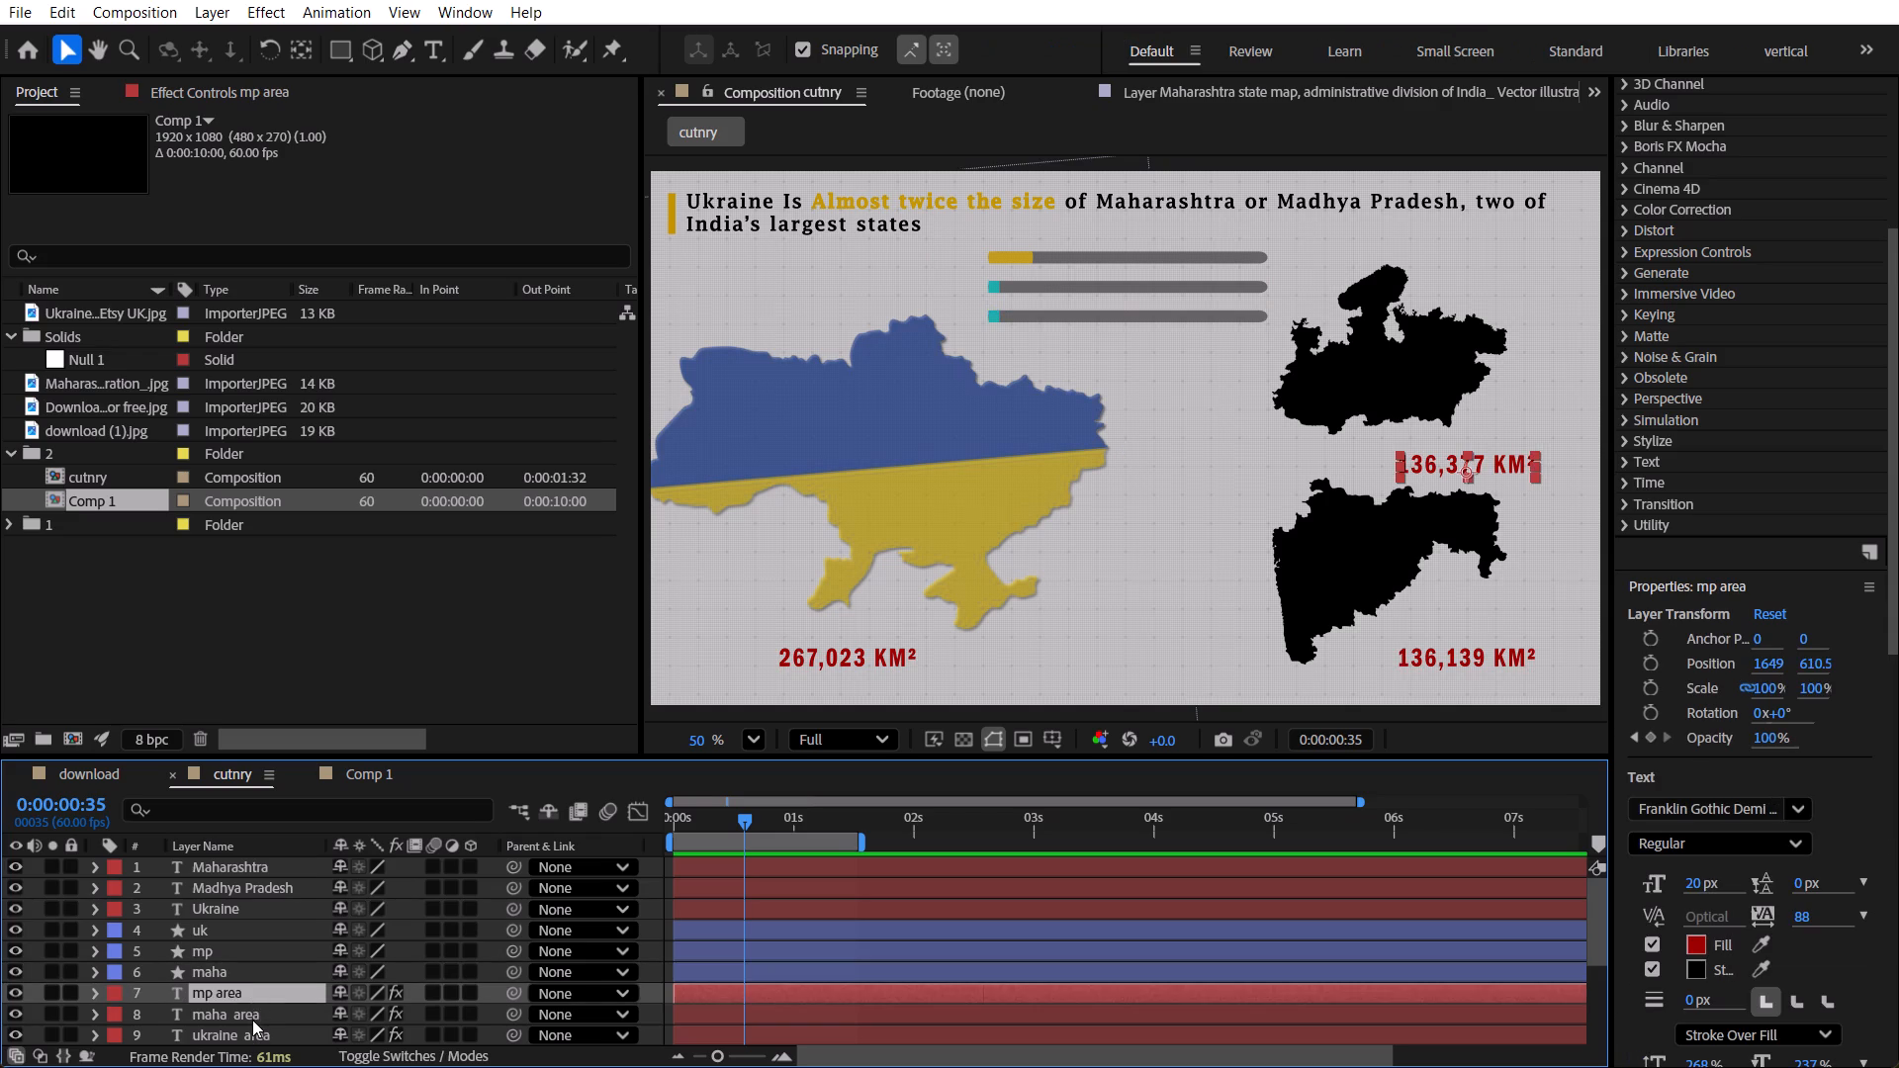
left_click(252, 1022)
scroll(249, 1006, "down", 1)
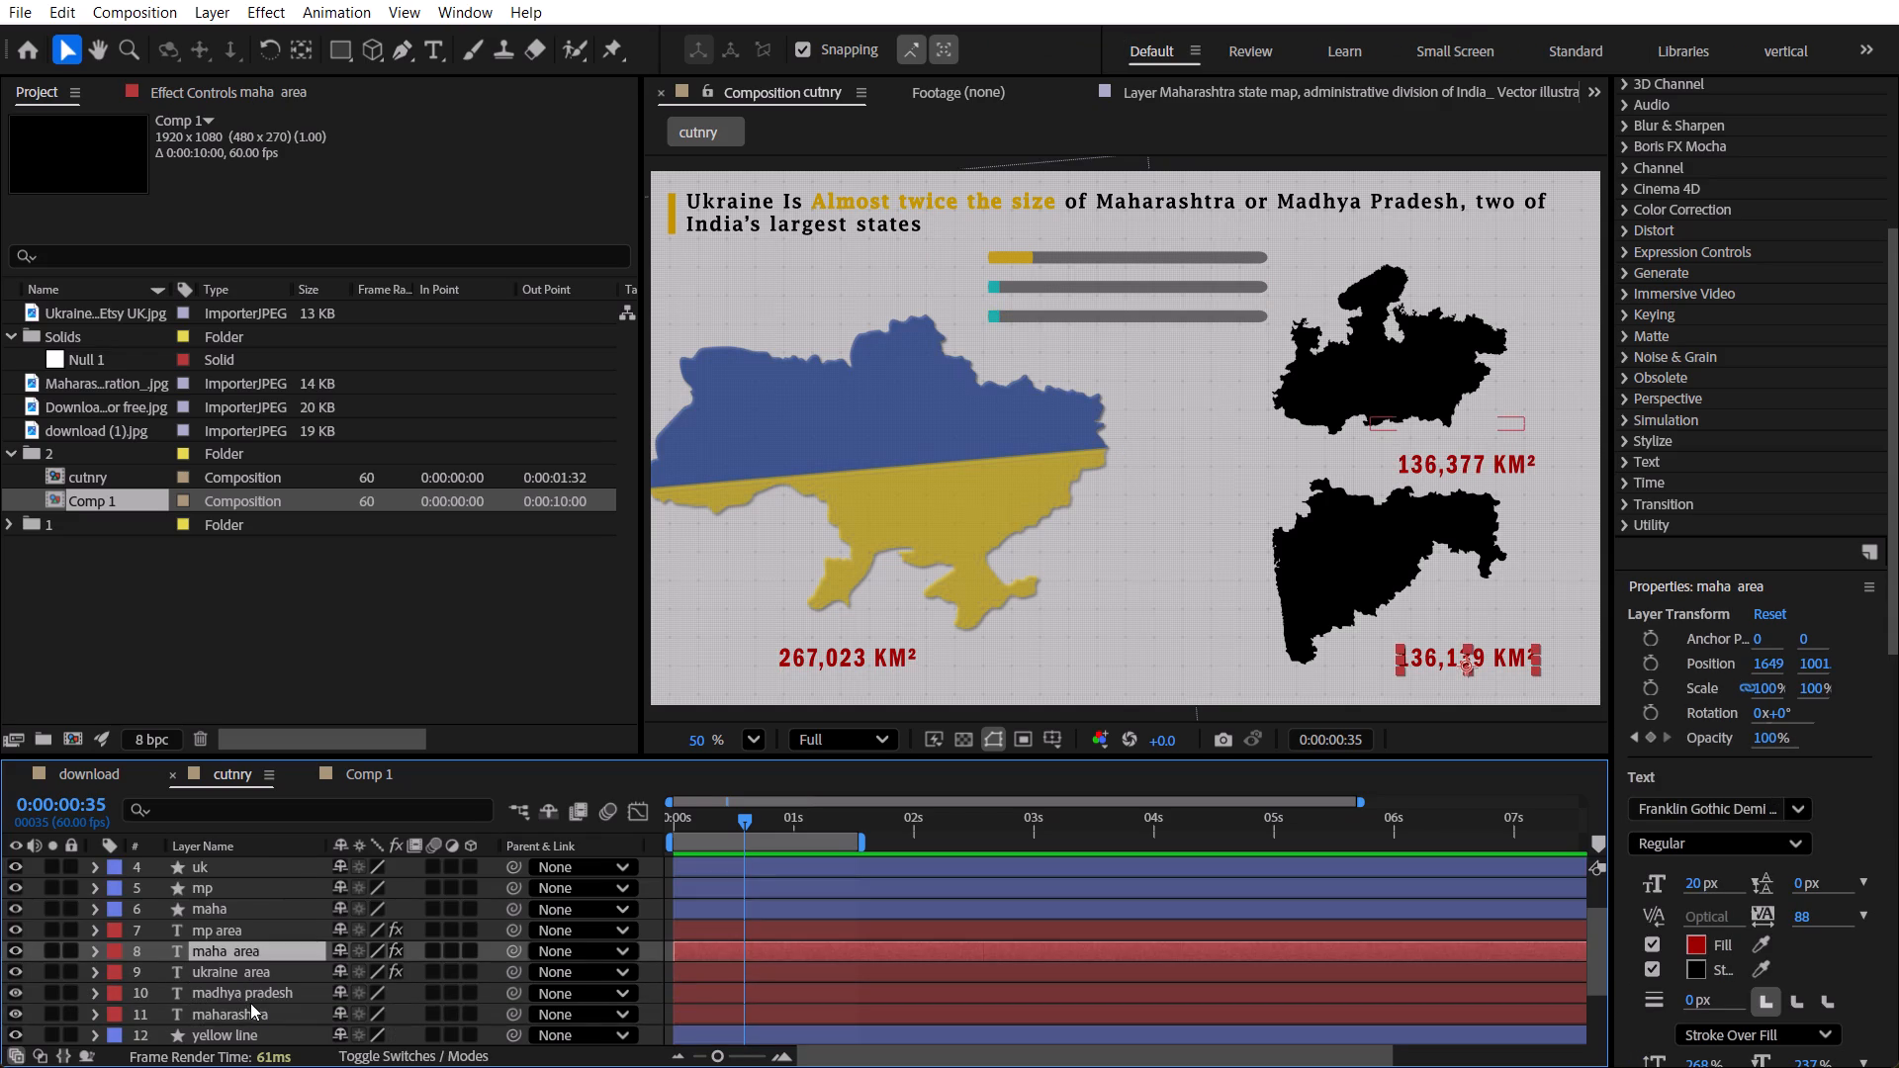
left_click(250, 1003)
left_click(250, 1027)
scroll(250, 985, "down", 3)
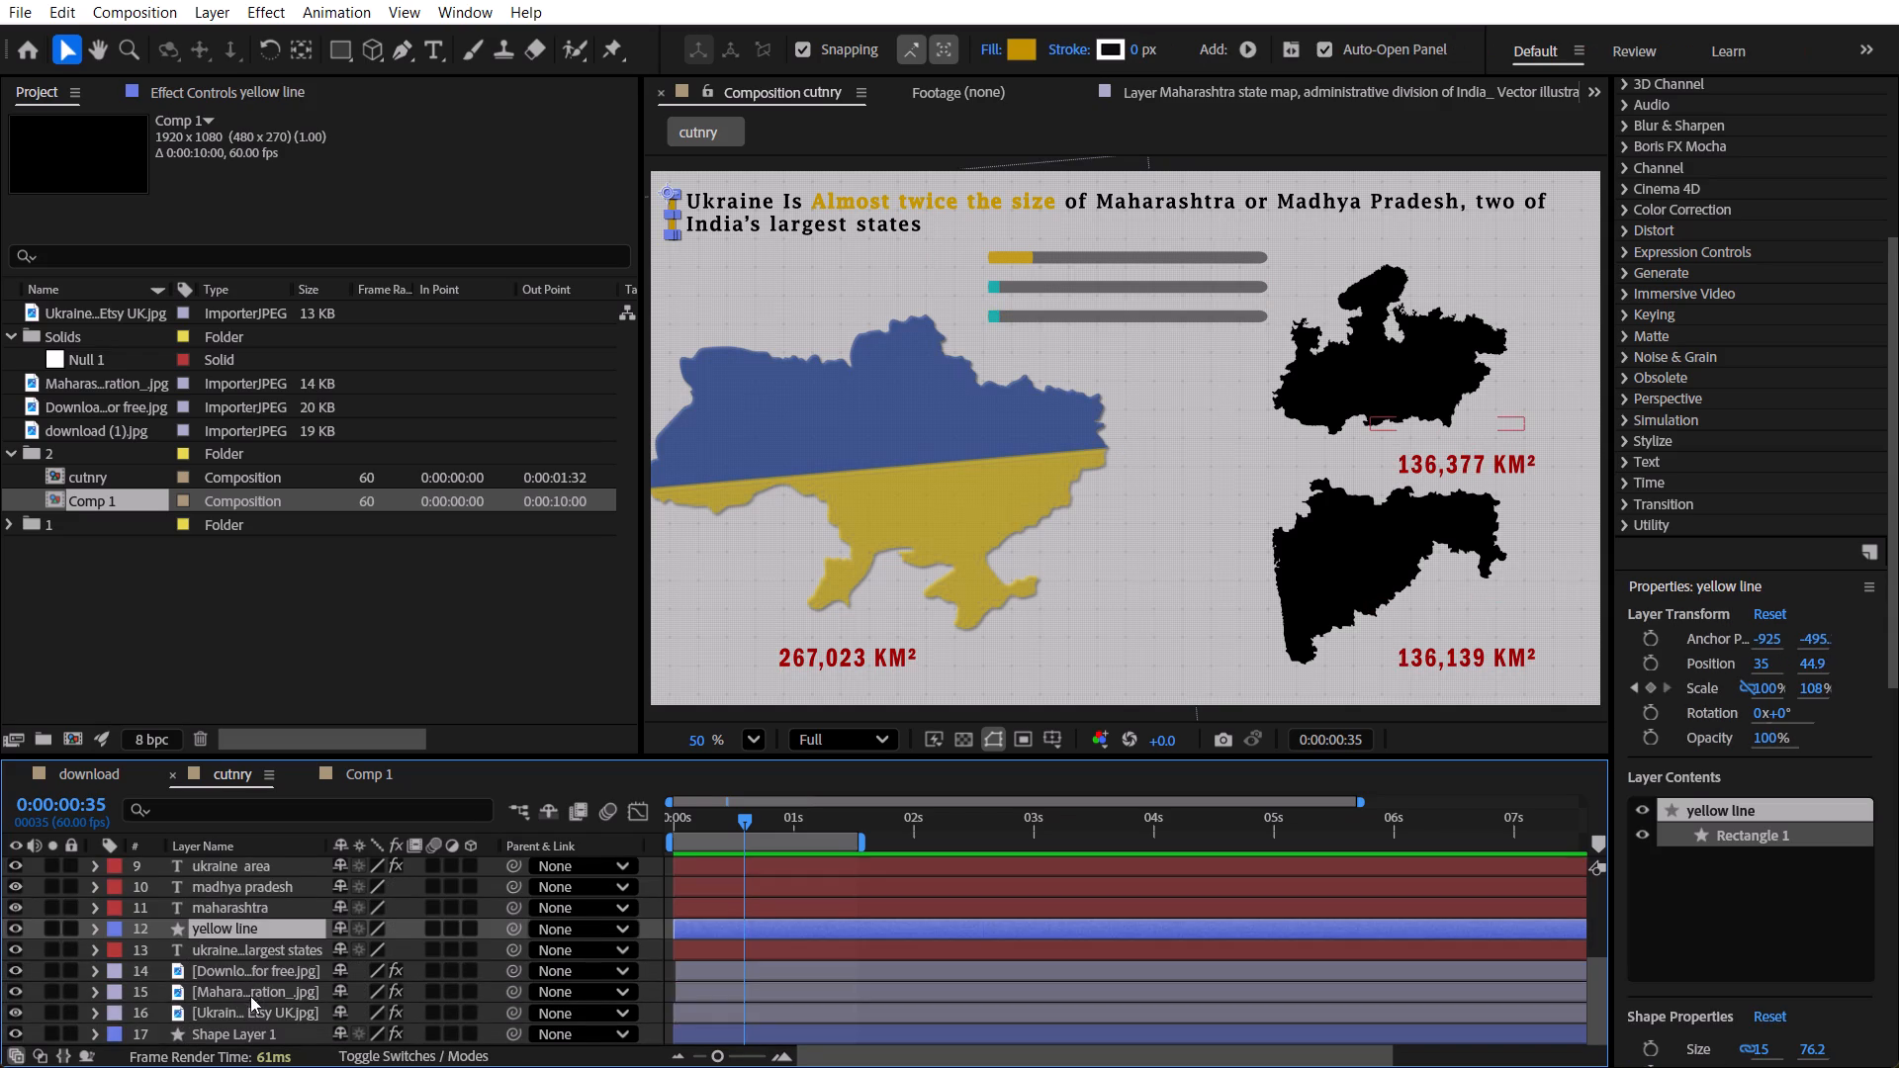
left_click(252, 944)
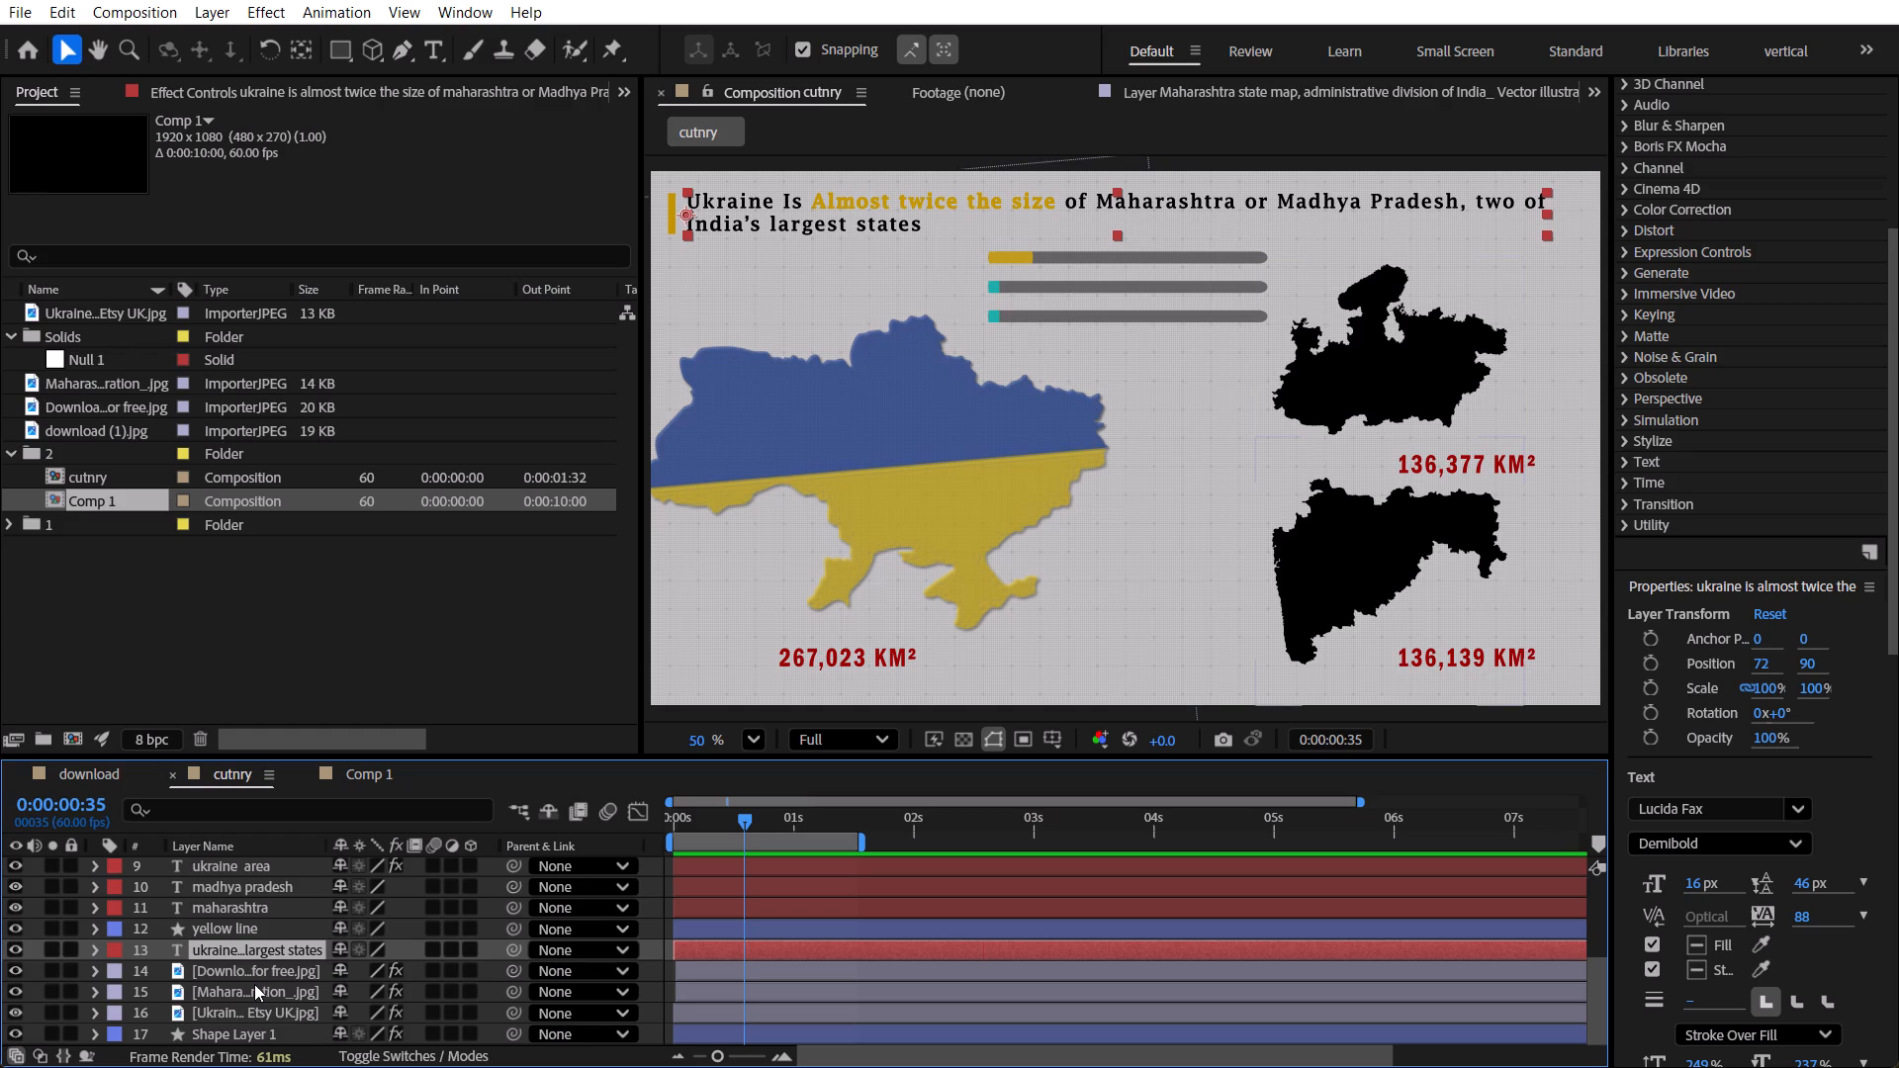
scroll(293, 958, "down", 5)
Copy the background Shape Layer 1 from cutnry and paste it into Comp 1.
left_click(236, 1031)
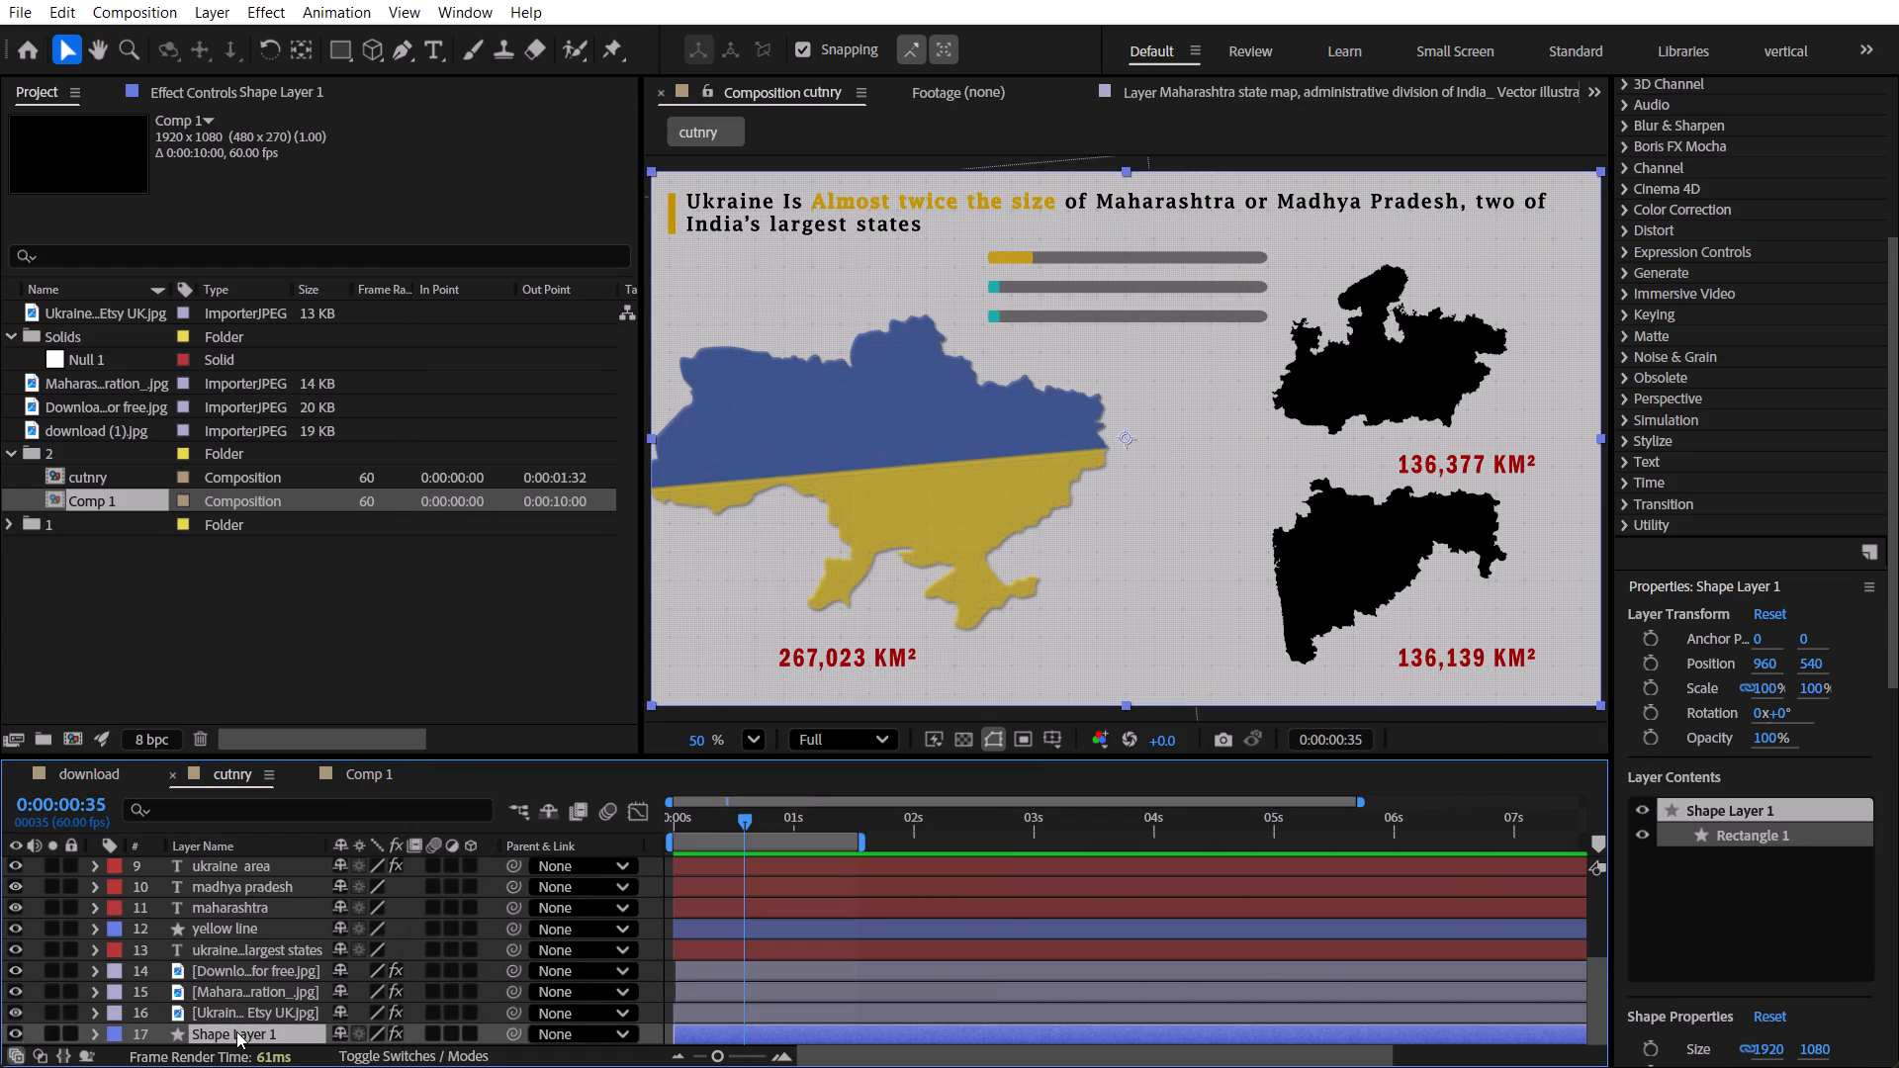
key("ctrl+c")
left_click(369, 764)
left_click(263, 961)
key("ctrl+v")
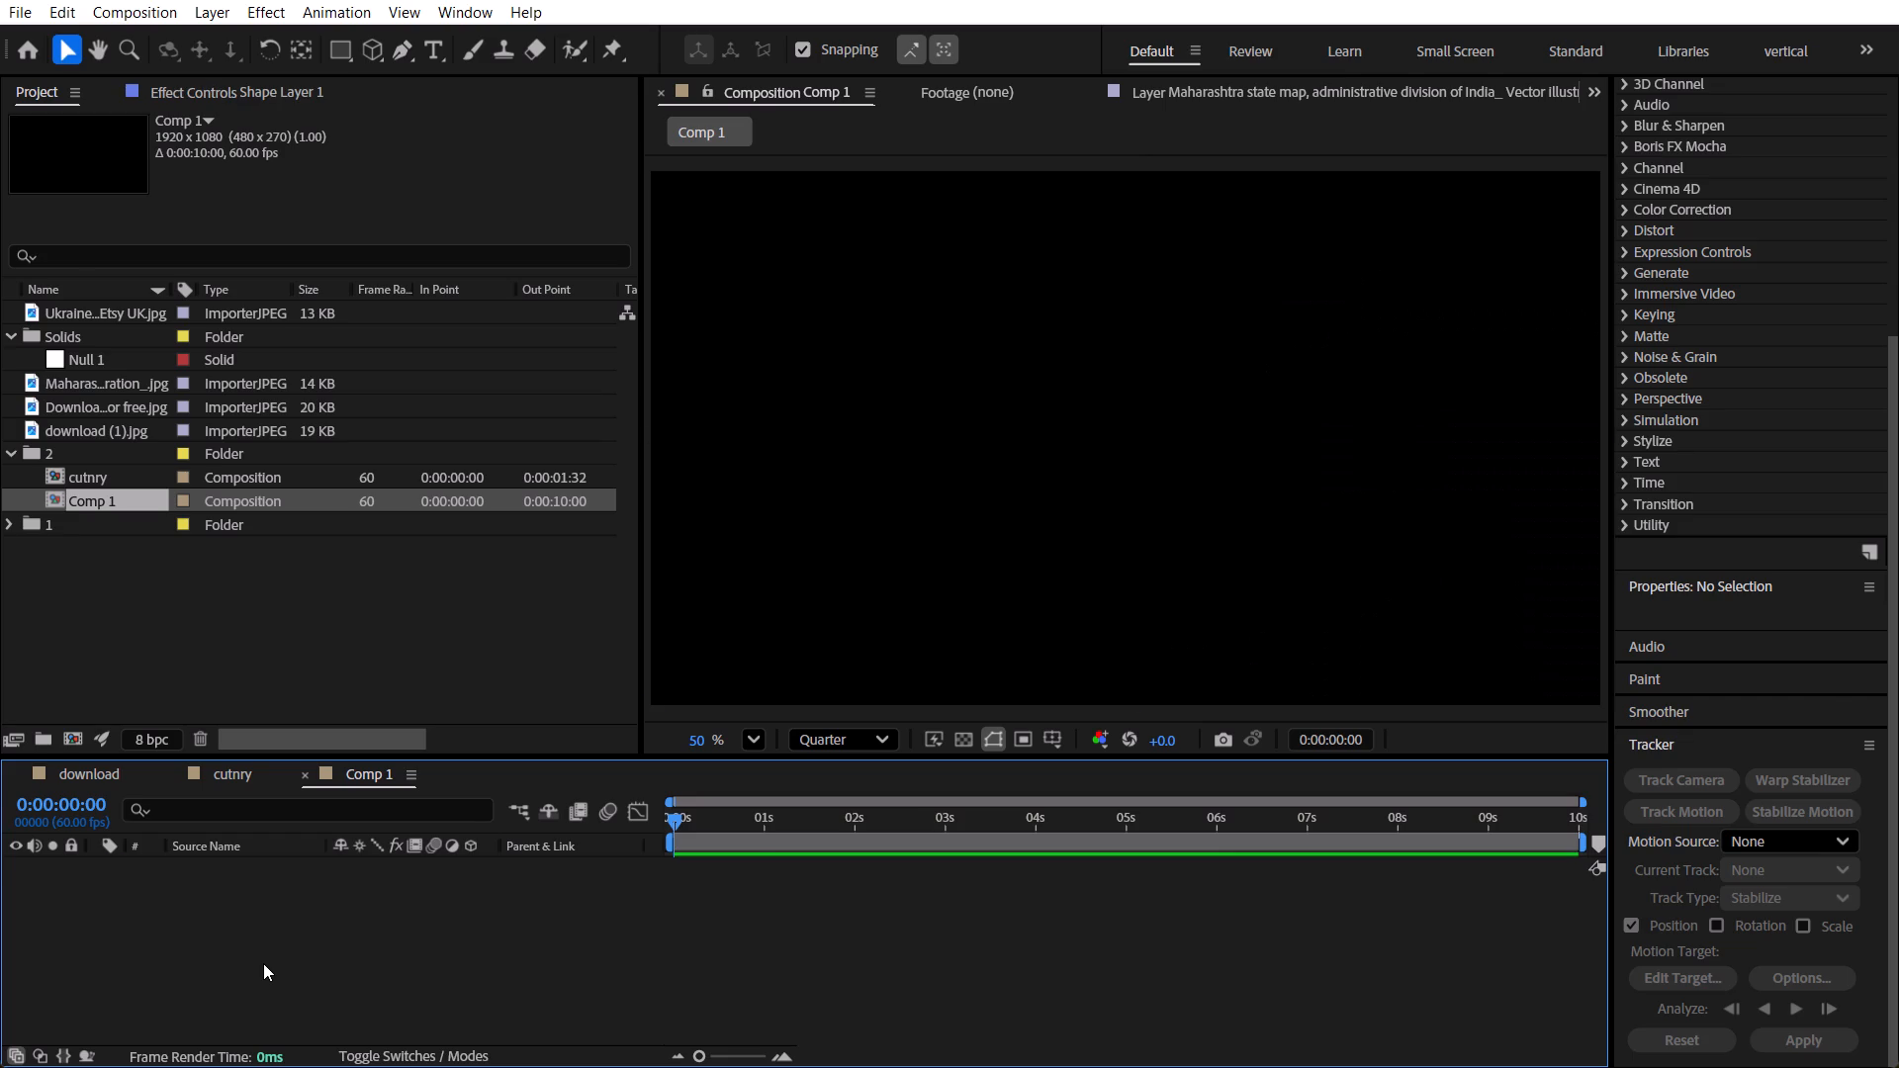
left_click(262, 940)
Copy the Ukraine map image layer from cutnry and paste it into Comp 1 above the background.
left_click(224, 783)
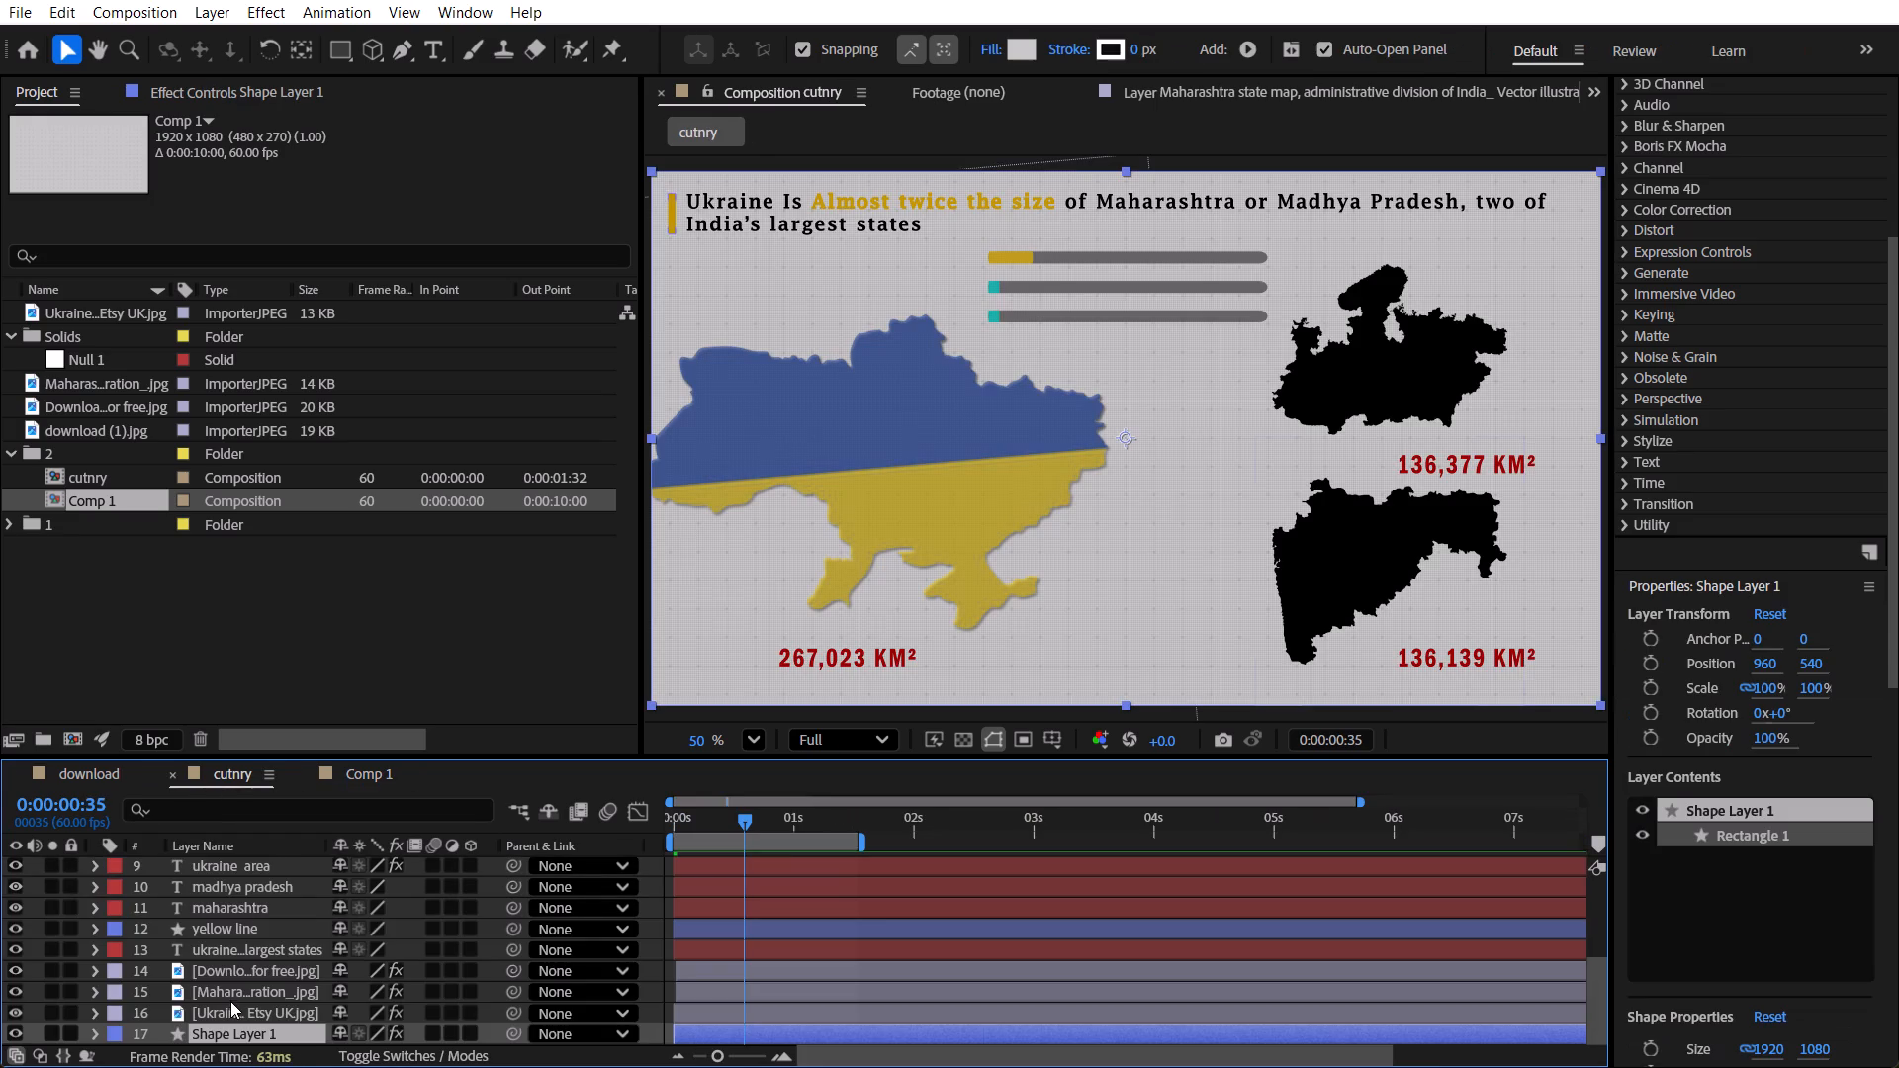
left_click(226, 1003)
left_click(229, 1011)
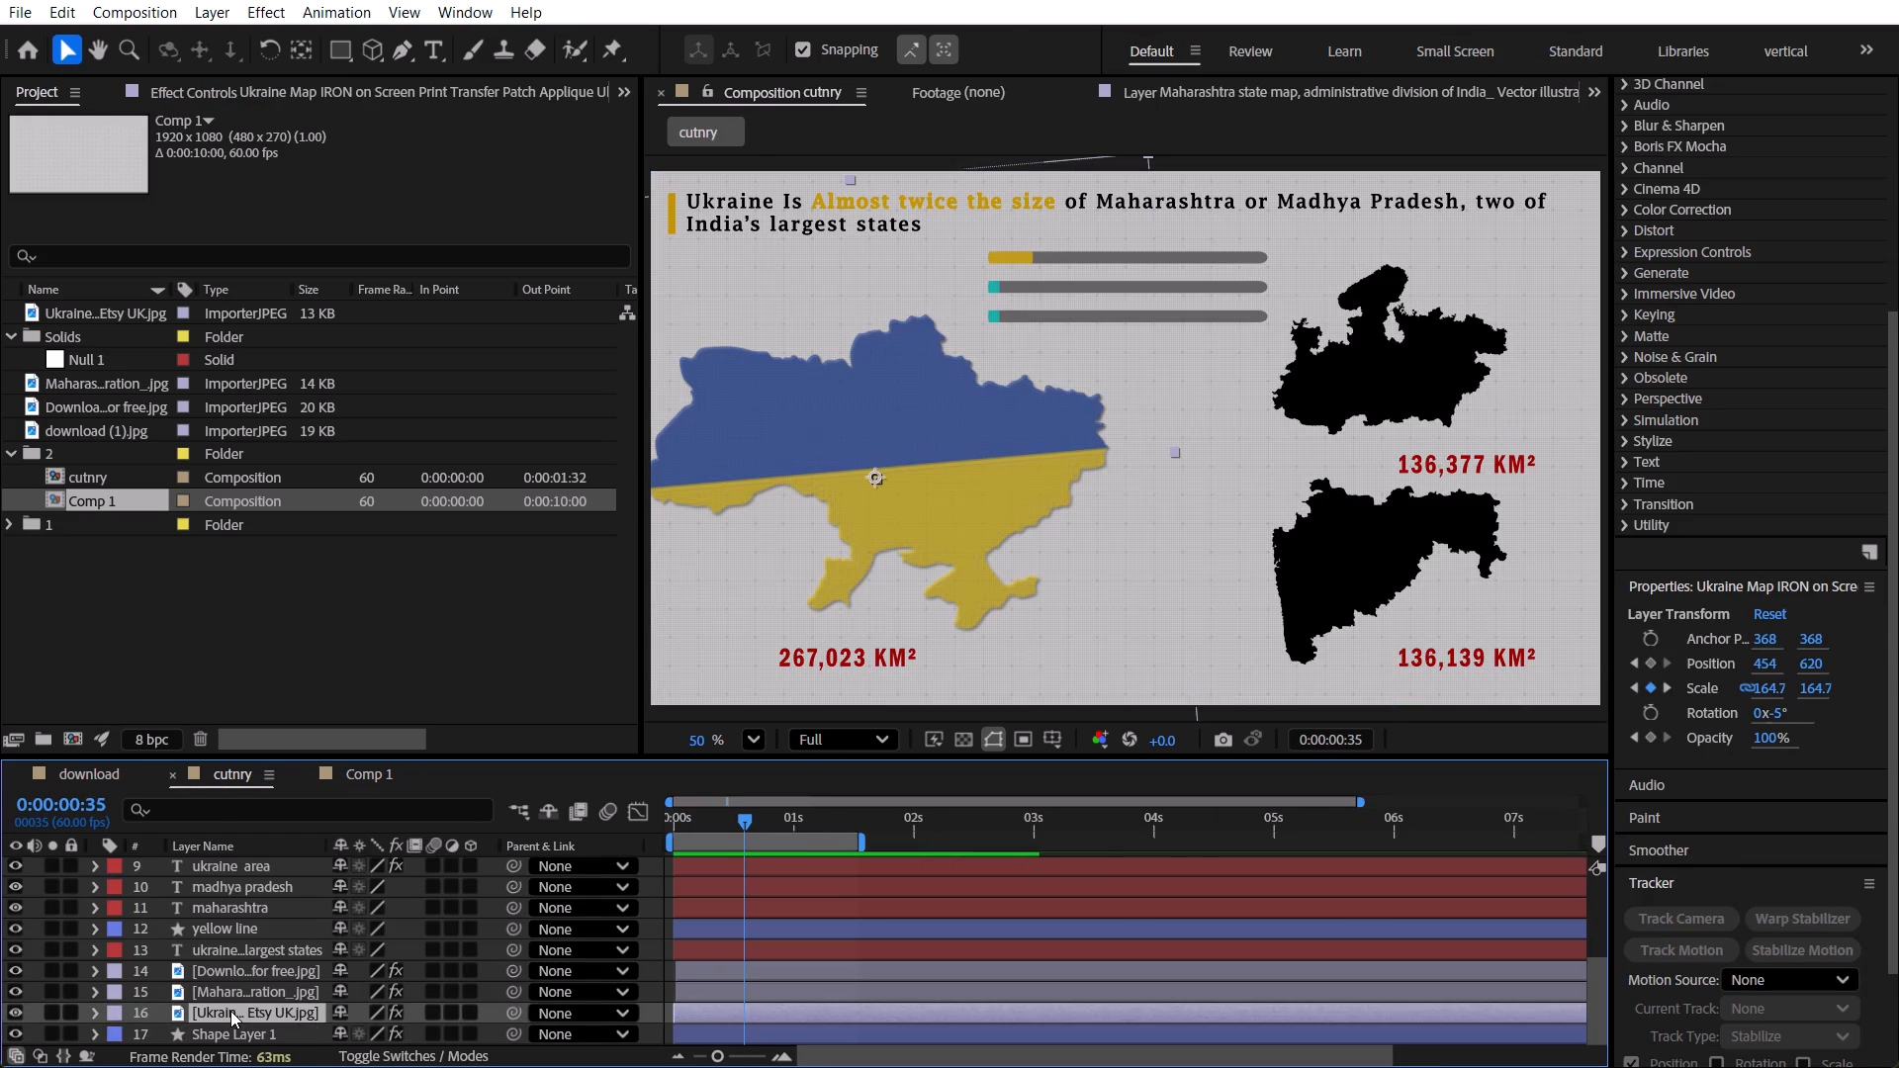
key("ctrl+c")
left_click(366, 789)
left_click(361, 779)
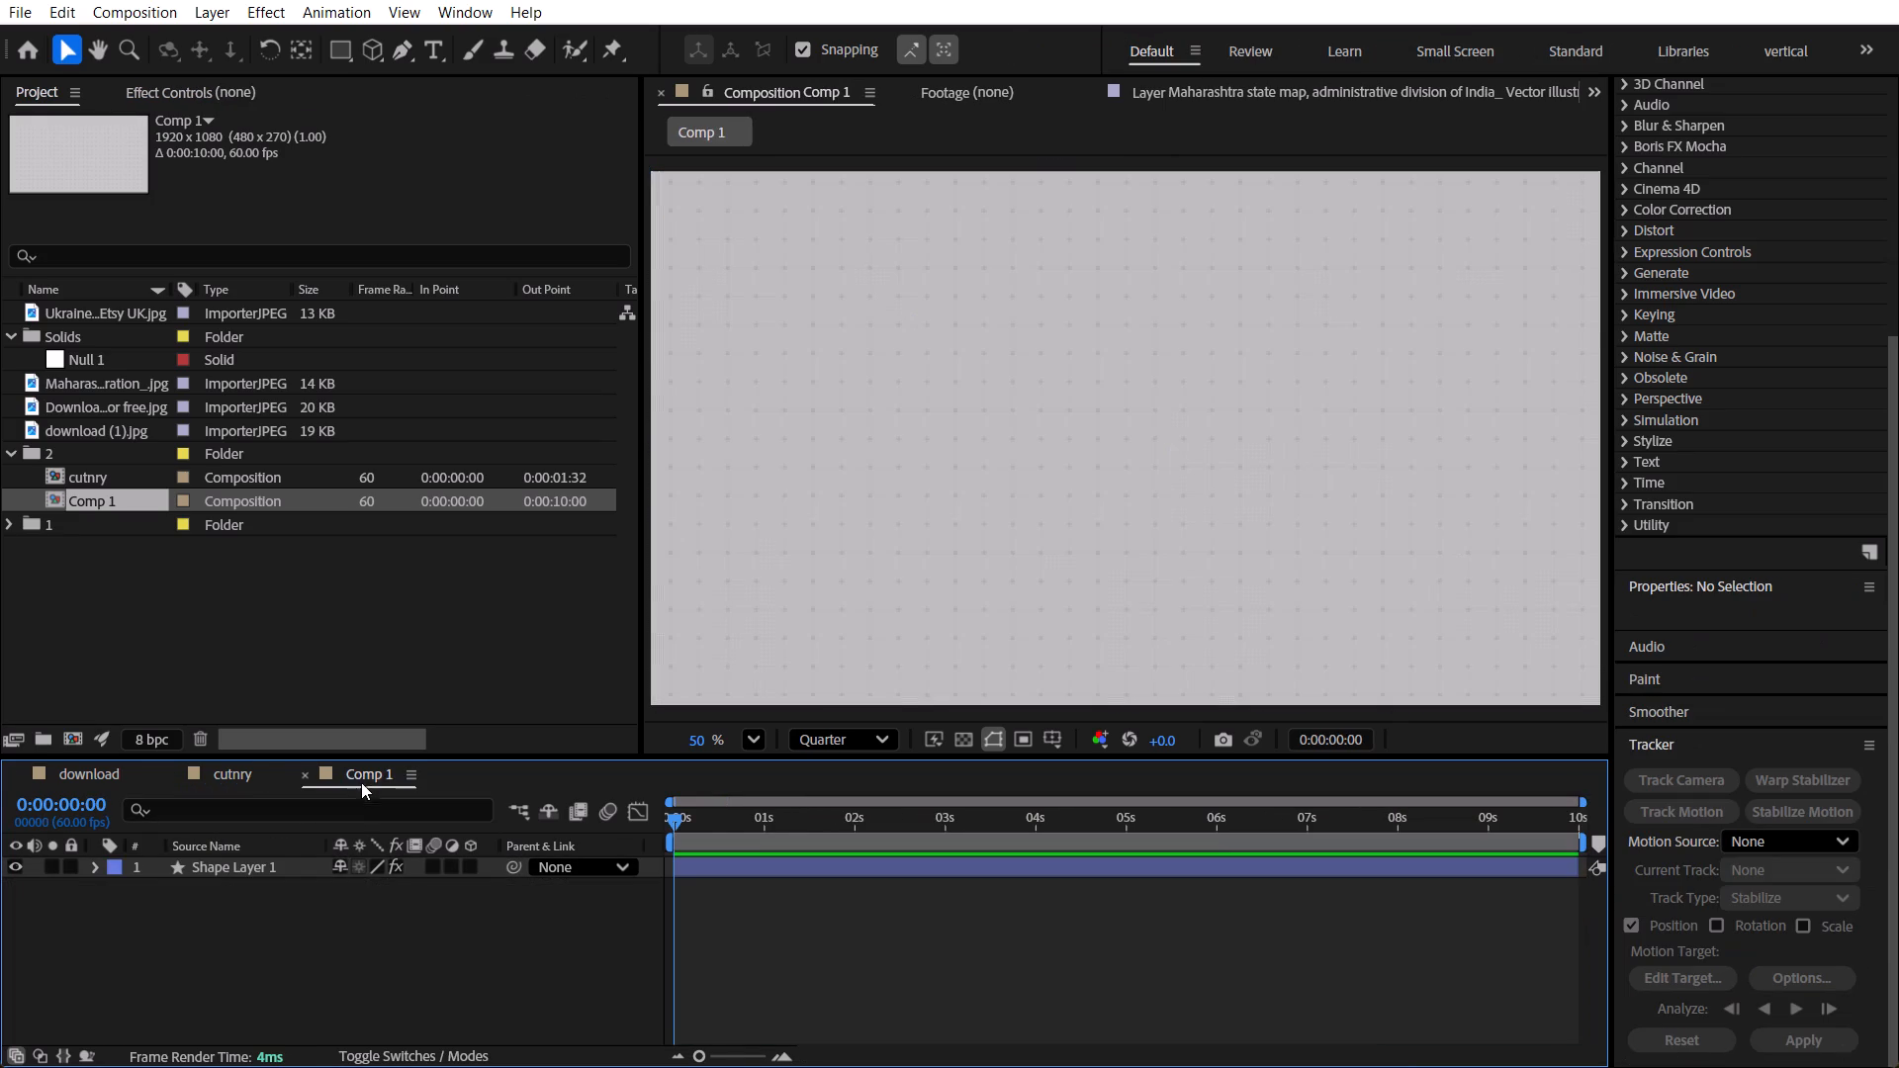
left_click(330, 940)
key("ctrl+v")
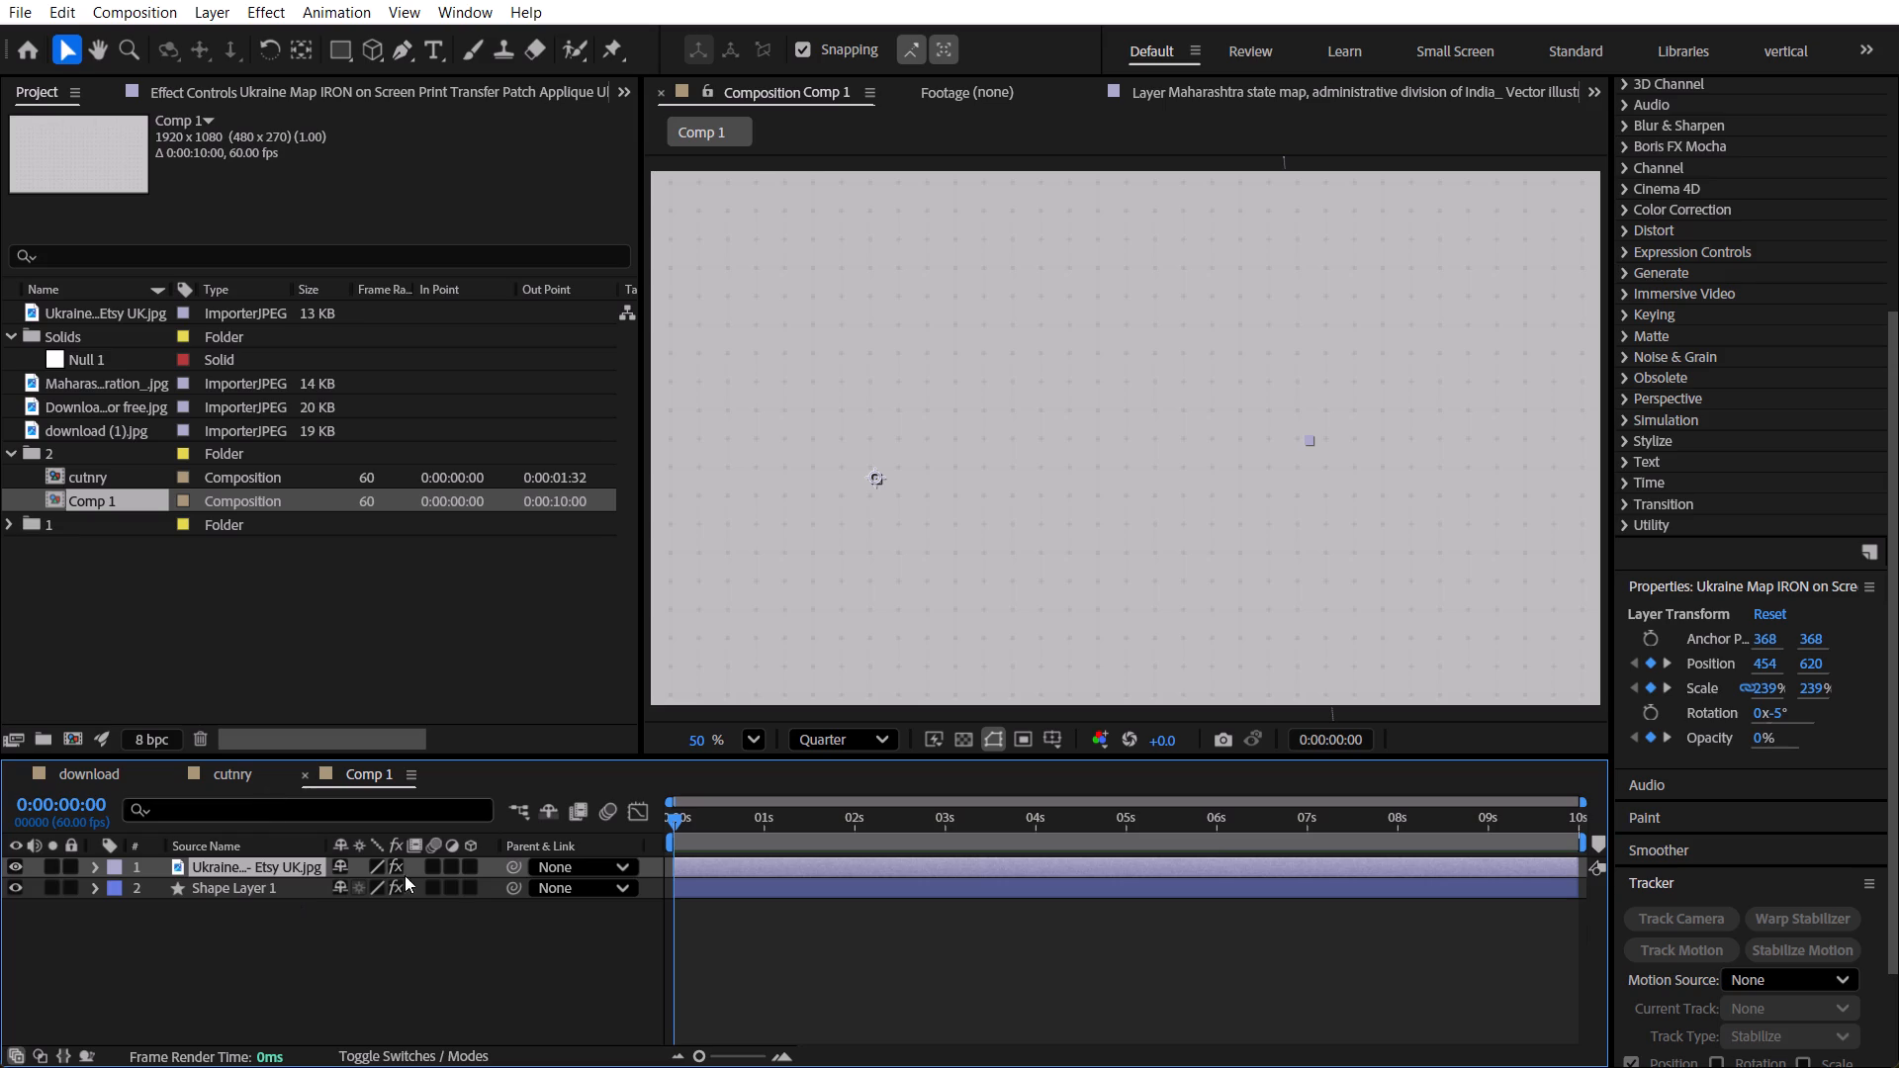
key("u")
key("u")
Copy the Maharashtra map image layer from cutnry and paste it into Comp 1.
left_click(242, 774)
left_click(240, 998)
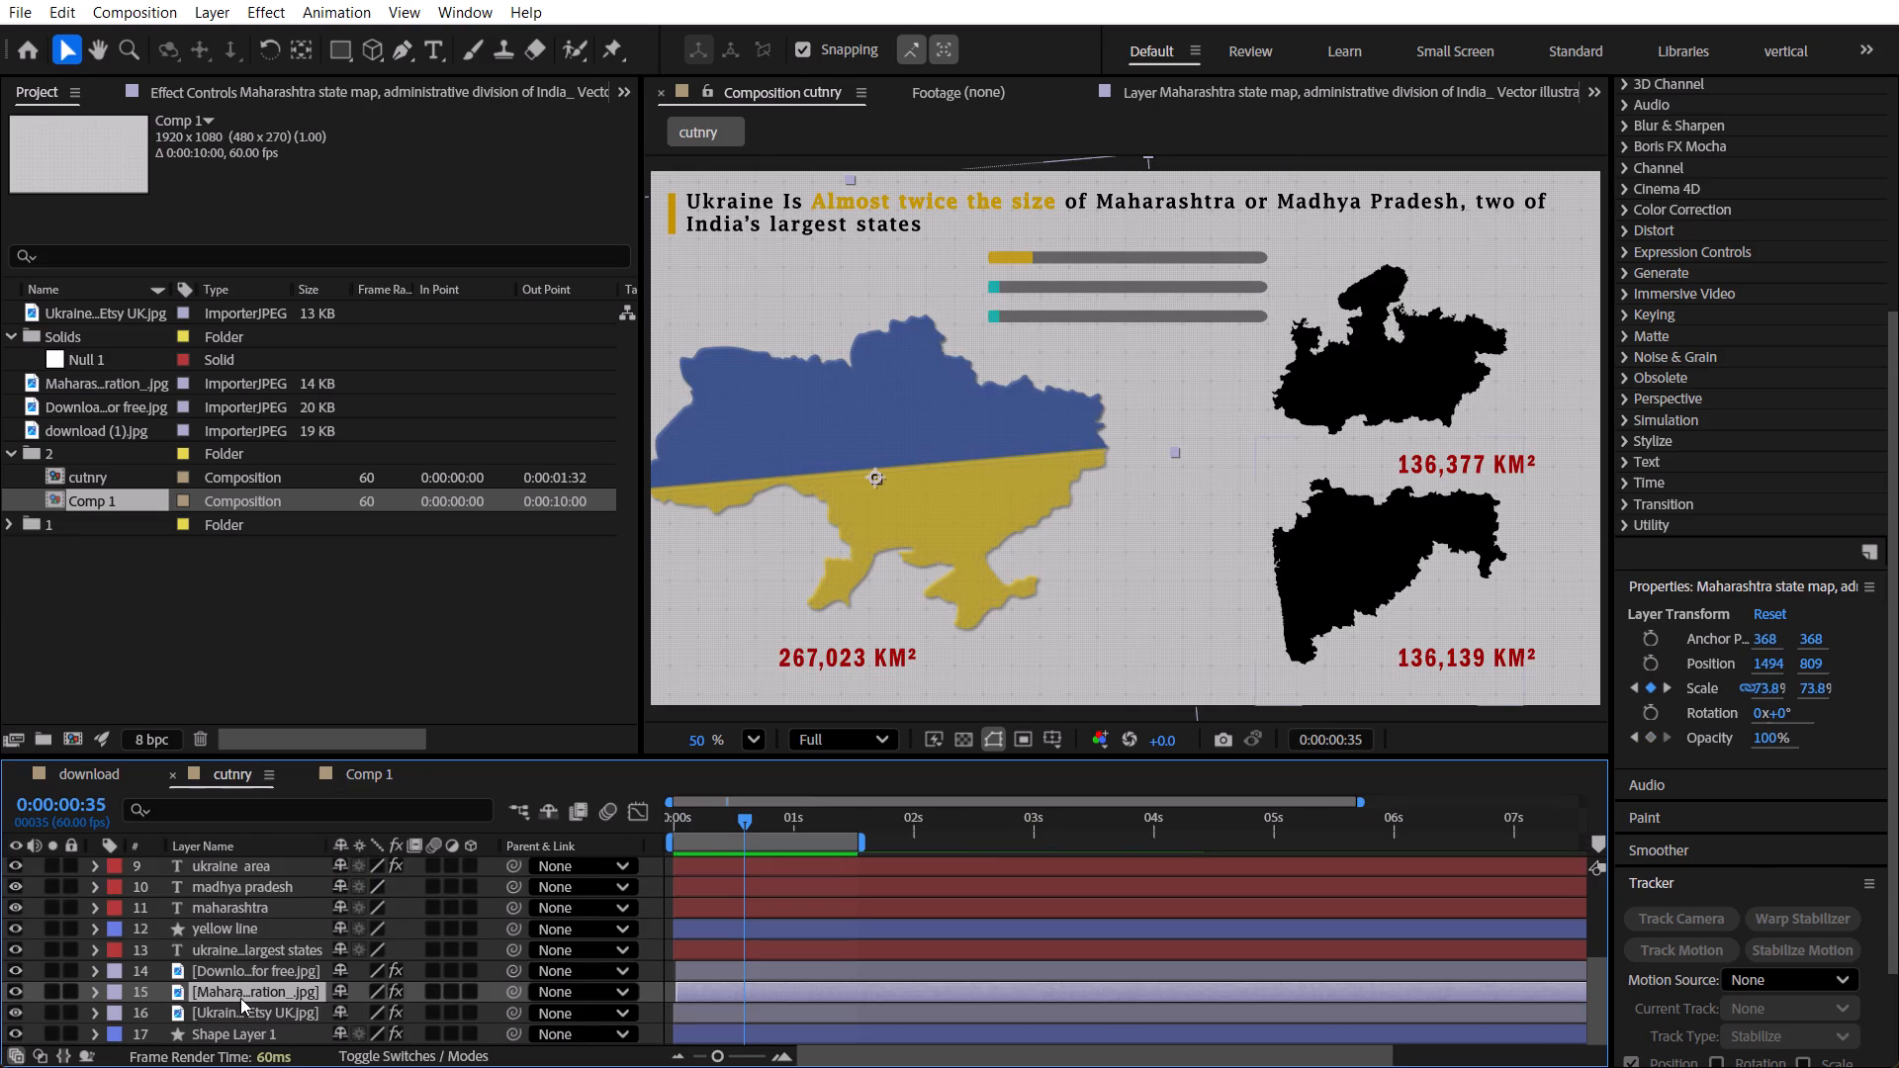
key("ctrl+c")
left_click(389, 783)
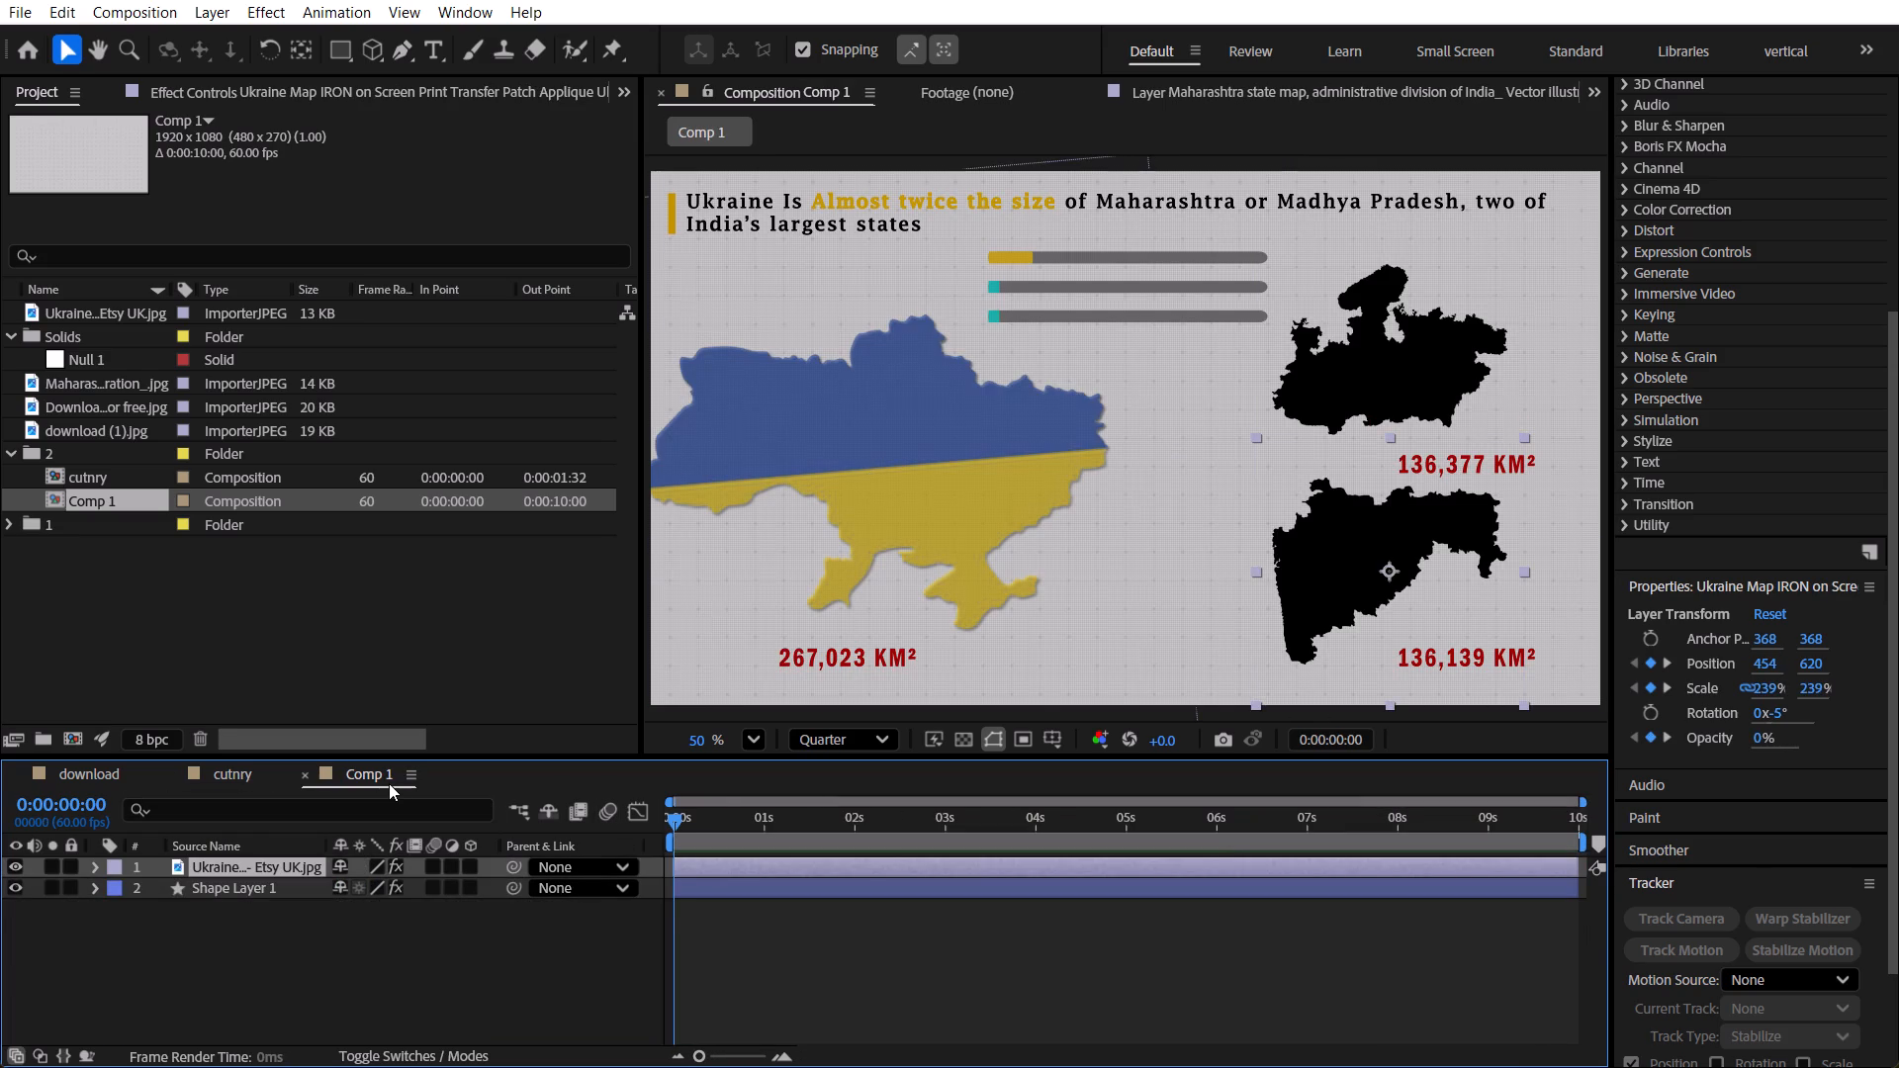
key("ctrl+v")
Copy the title, yellow line, and Ukraine and Maharashtra labels, area values and bars from cutnry into Comp 1, leaving out the Madhya Pradesh layers.
left_click(255, 781)
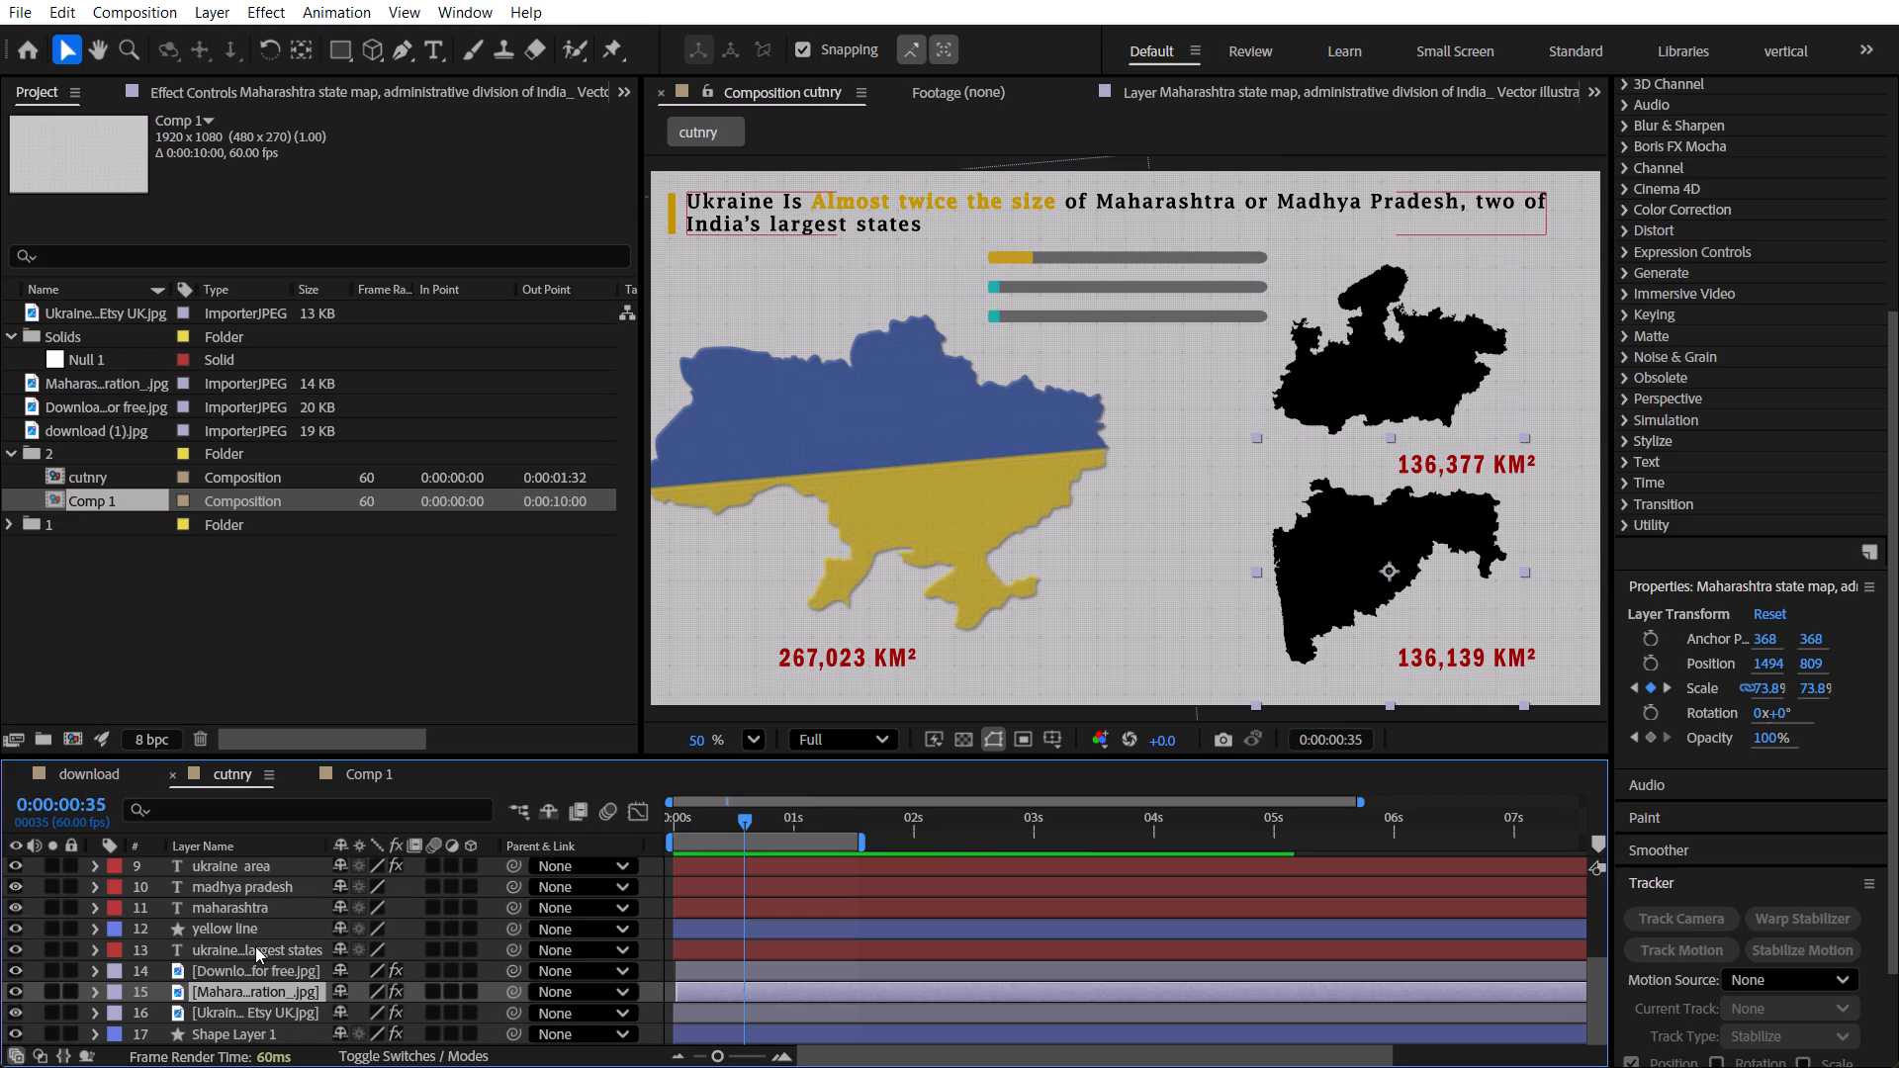
left_click(255, 948)
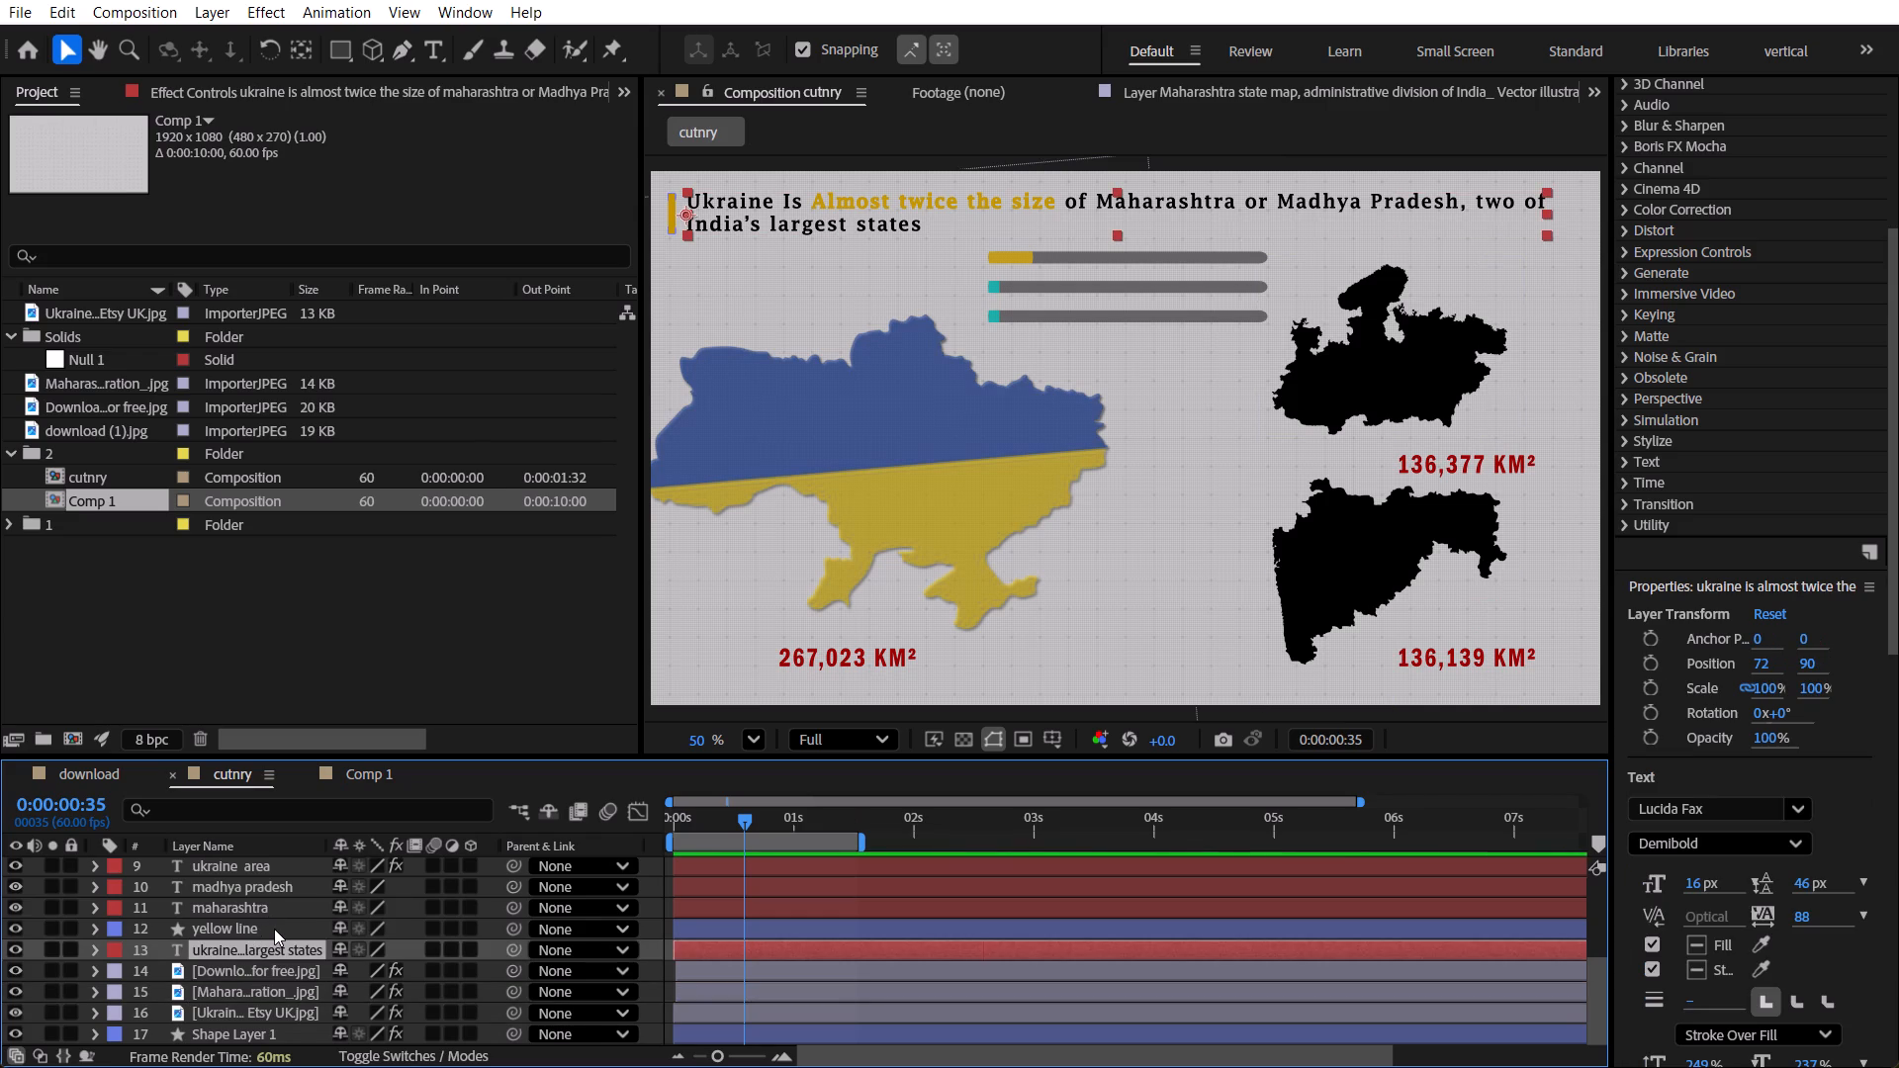
left_click(274, 929, "ctrl")
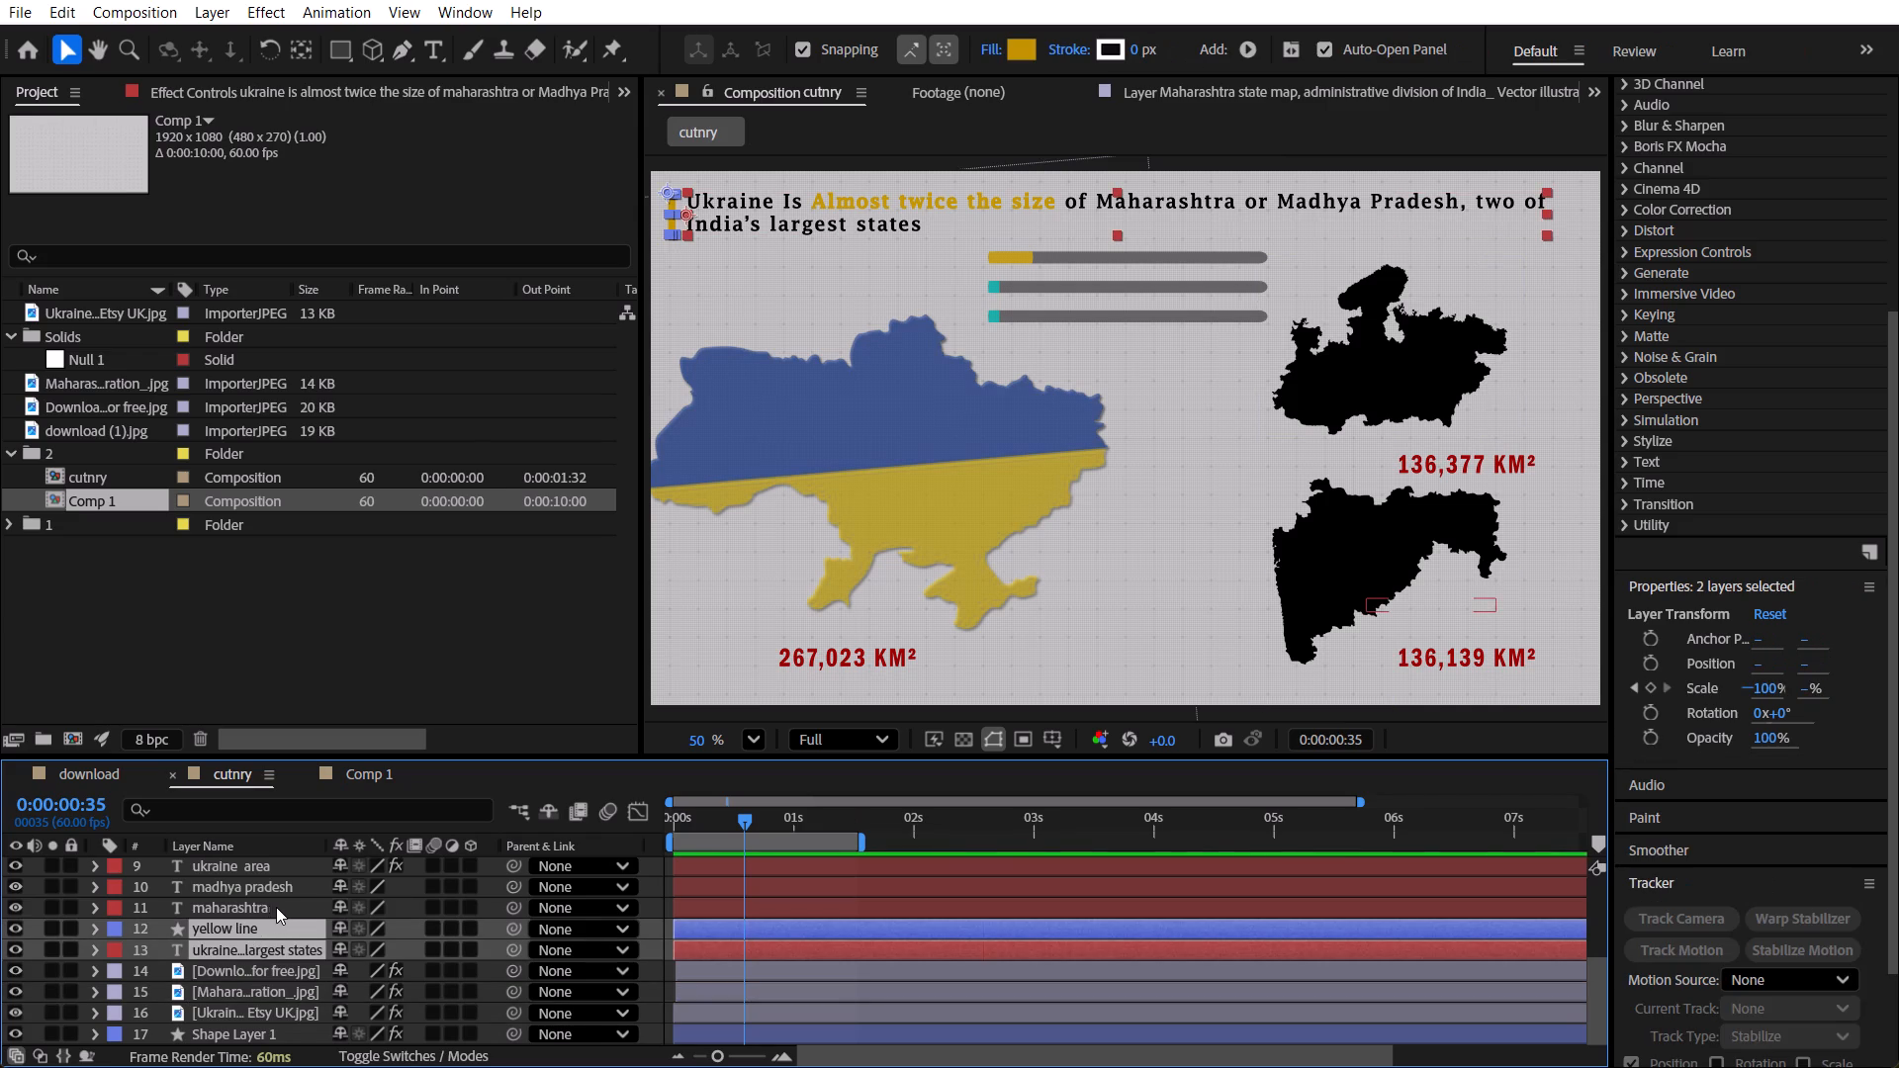
left_click(276, 907, "ctrl")
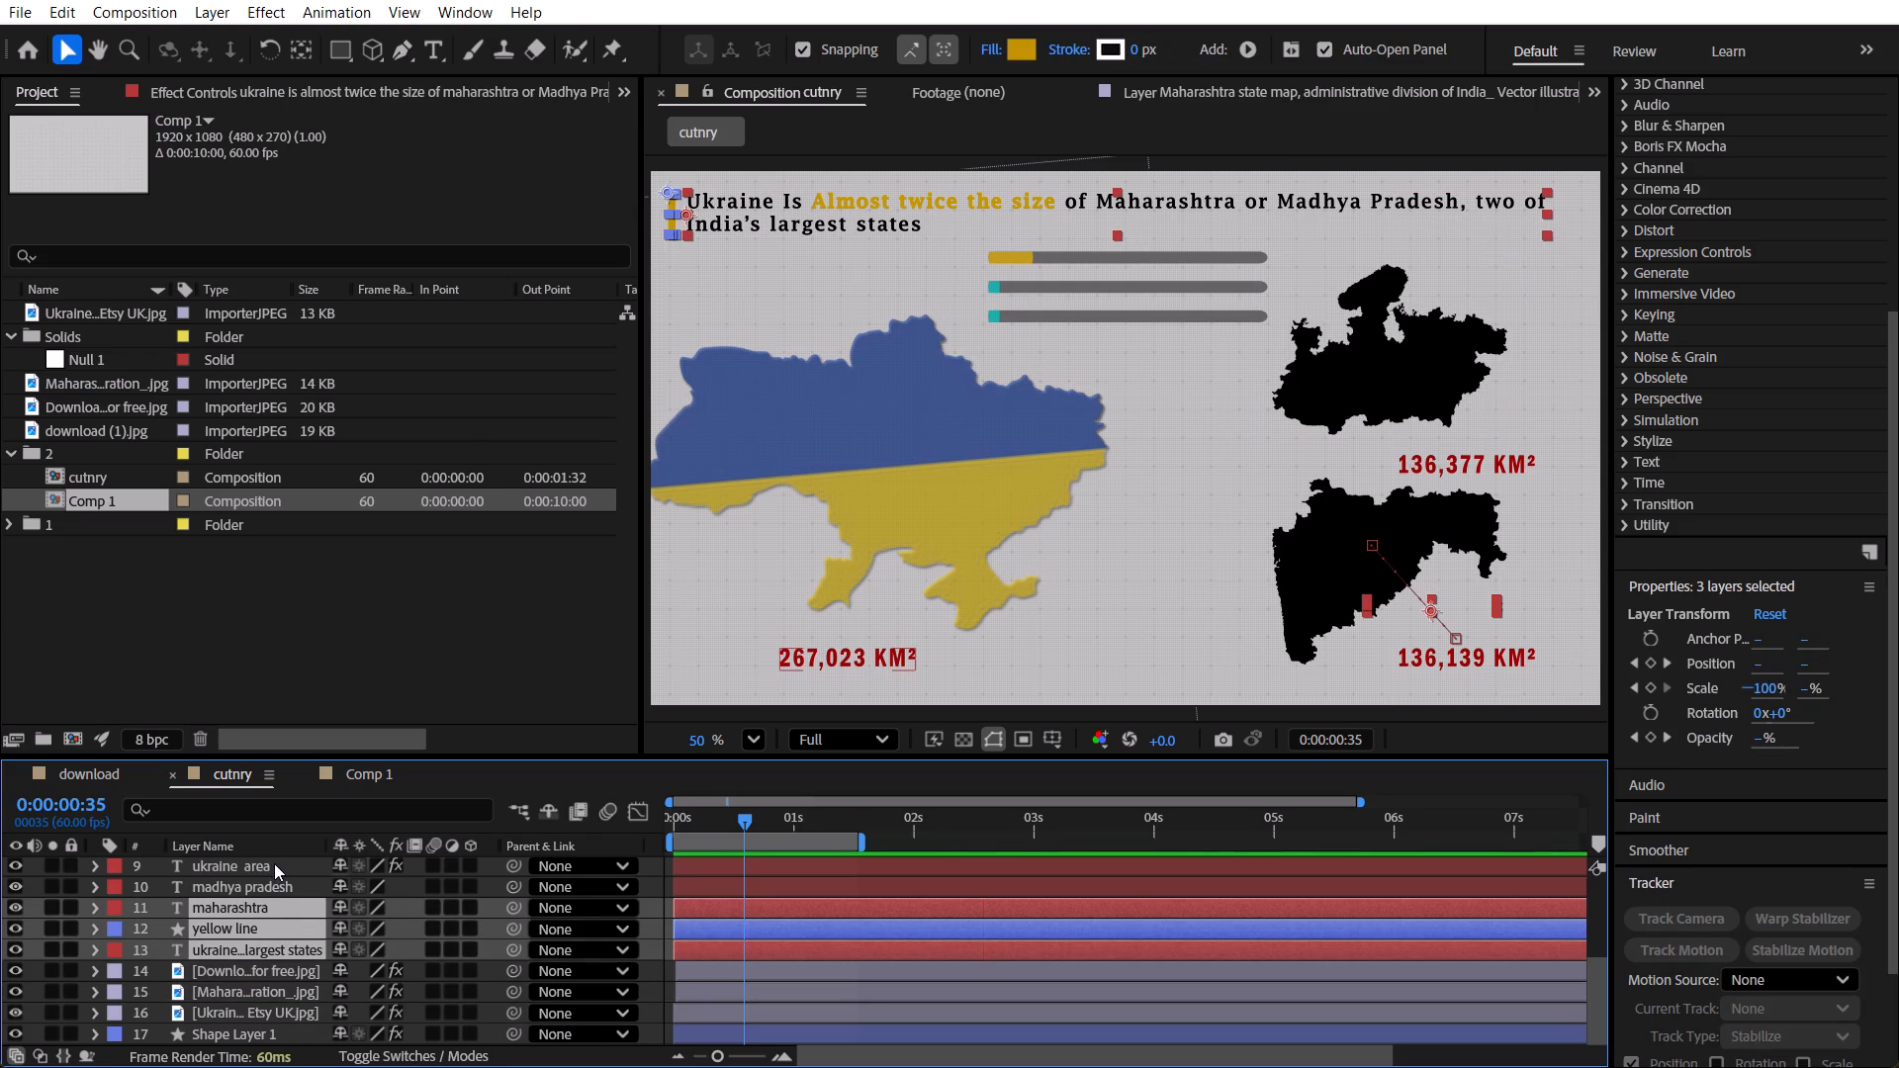
left_click(274, 863, "ctrl")
scroll(258, 936, "up", 1)
left_click(258, 915, "ctrl")
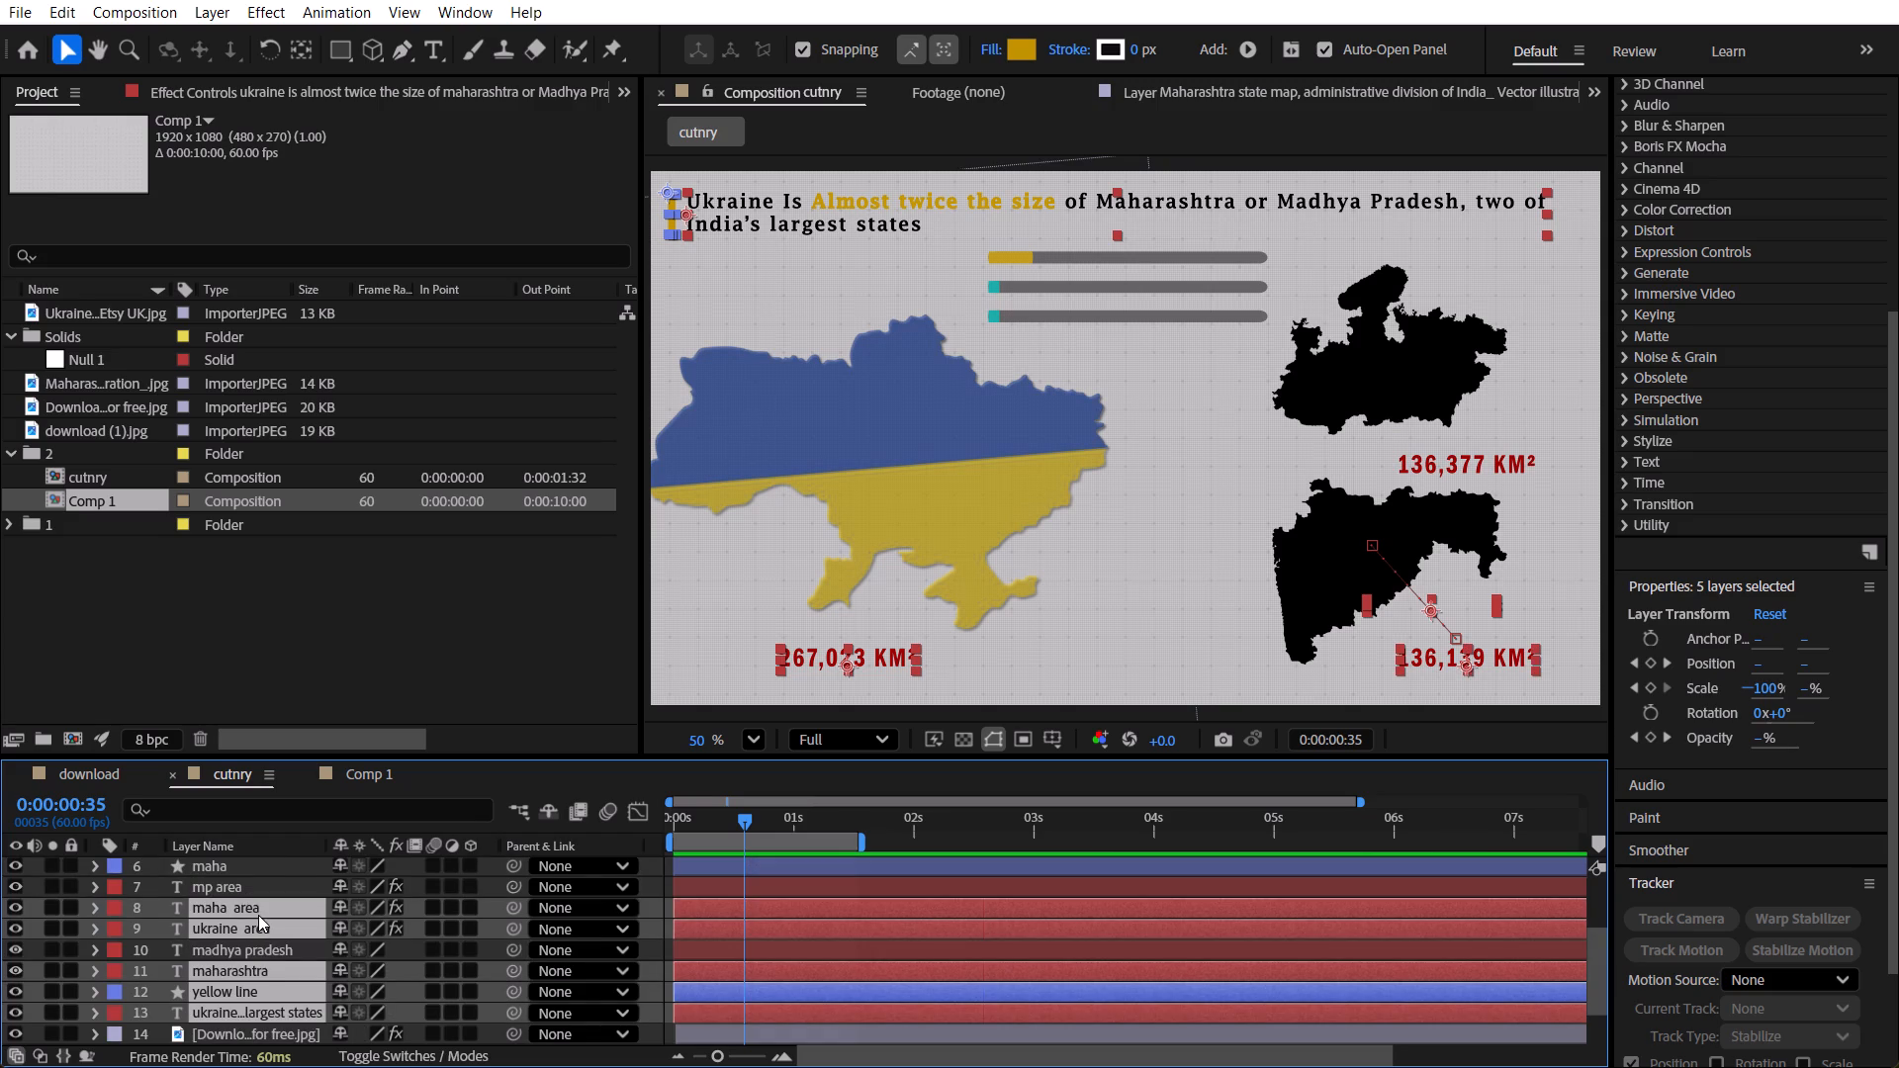
scroll(258, 938, "up", 1)
left_click(242, 936, "ctrl")
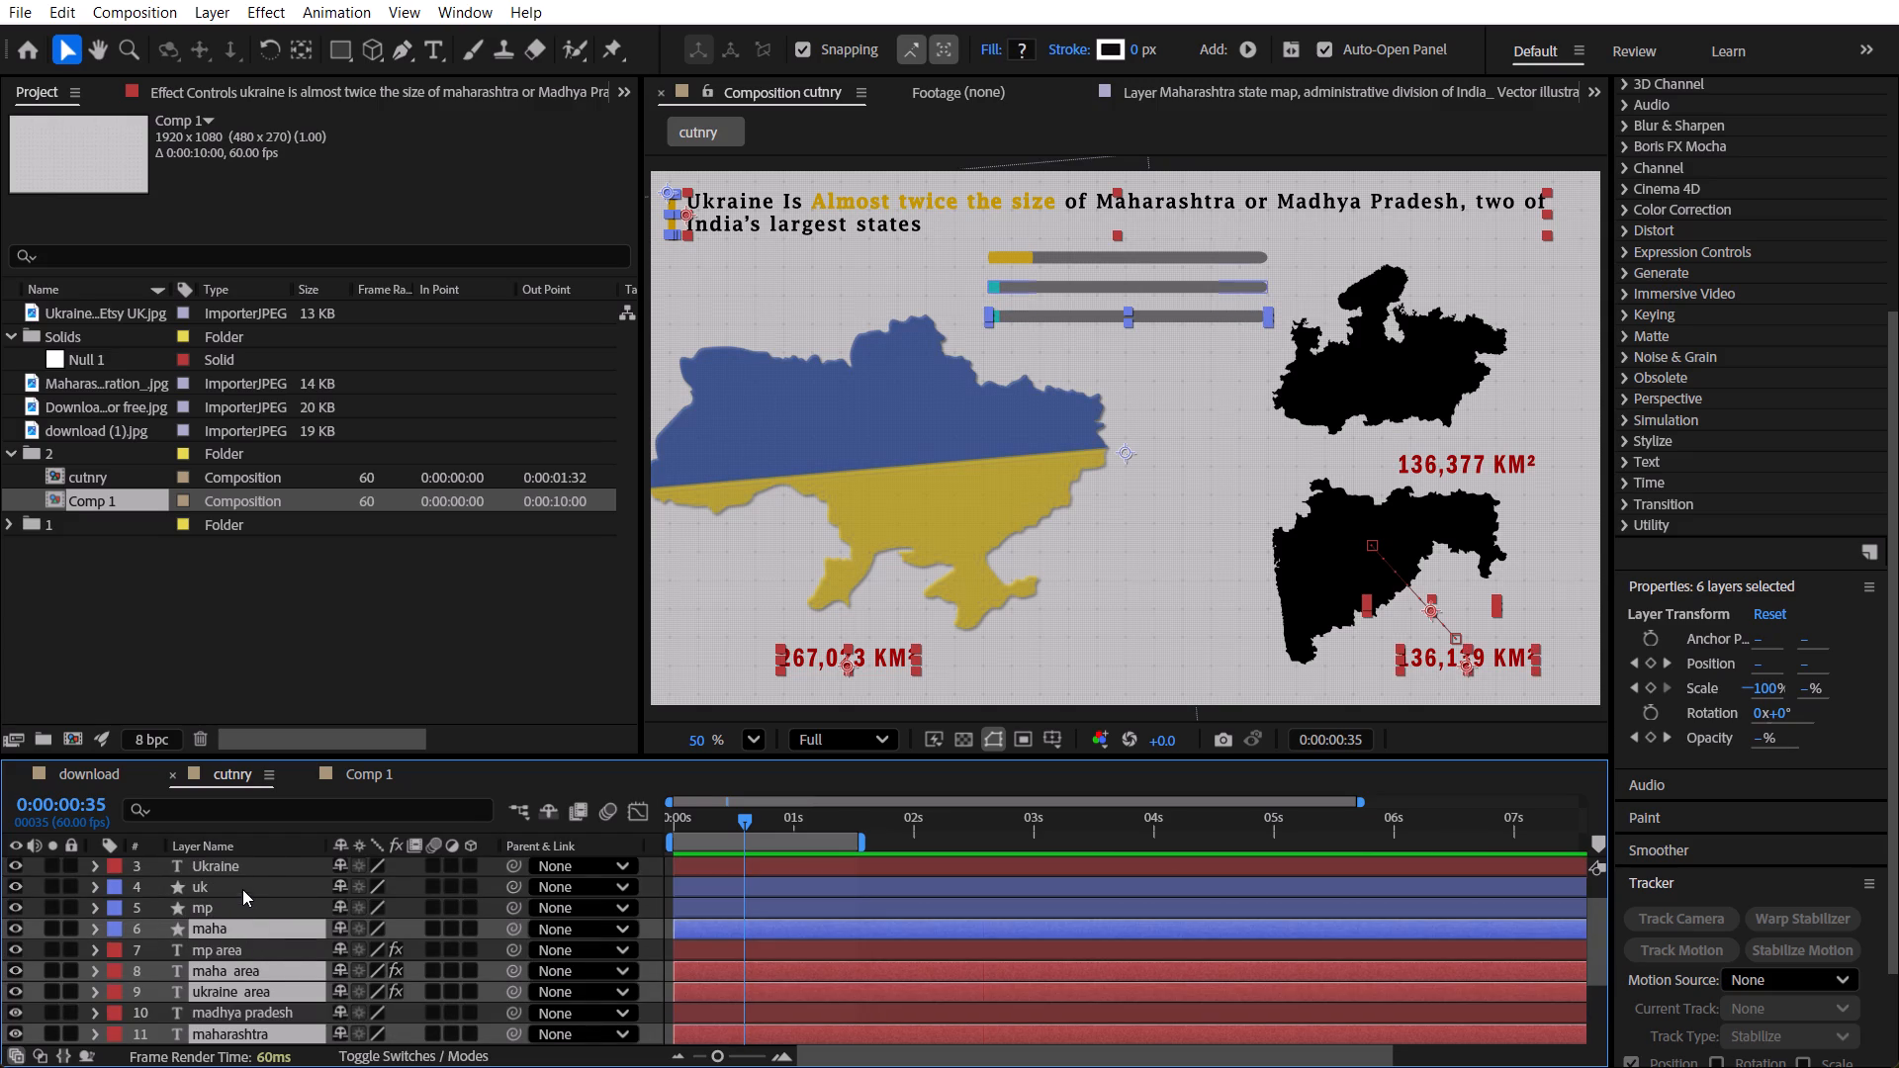
left_click(242, 889, "ctrl")
scroll(249, 950, "up", 1)
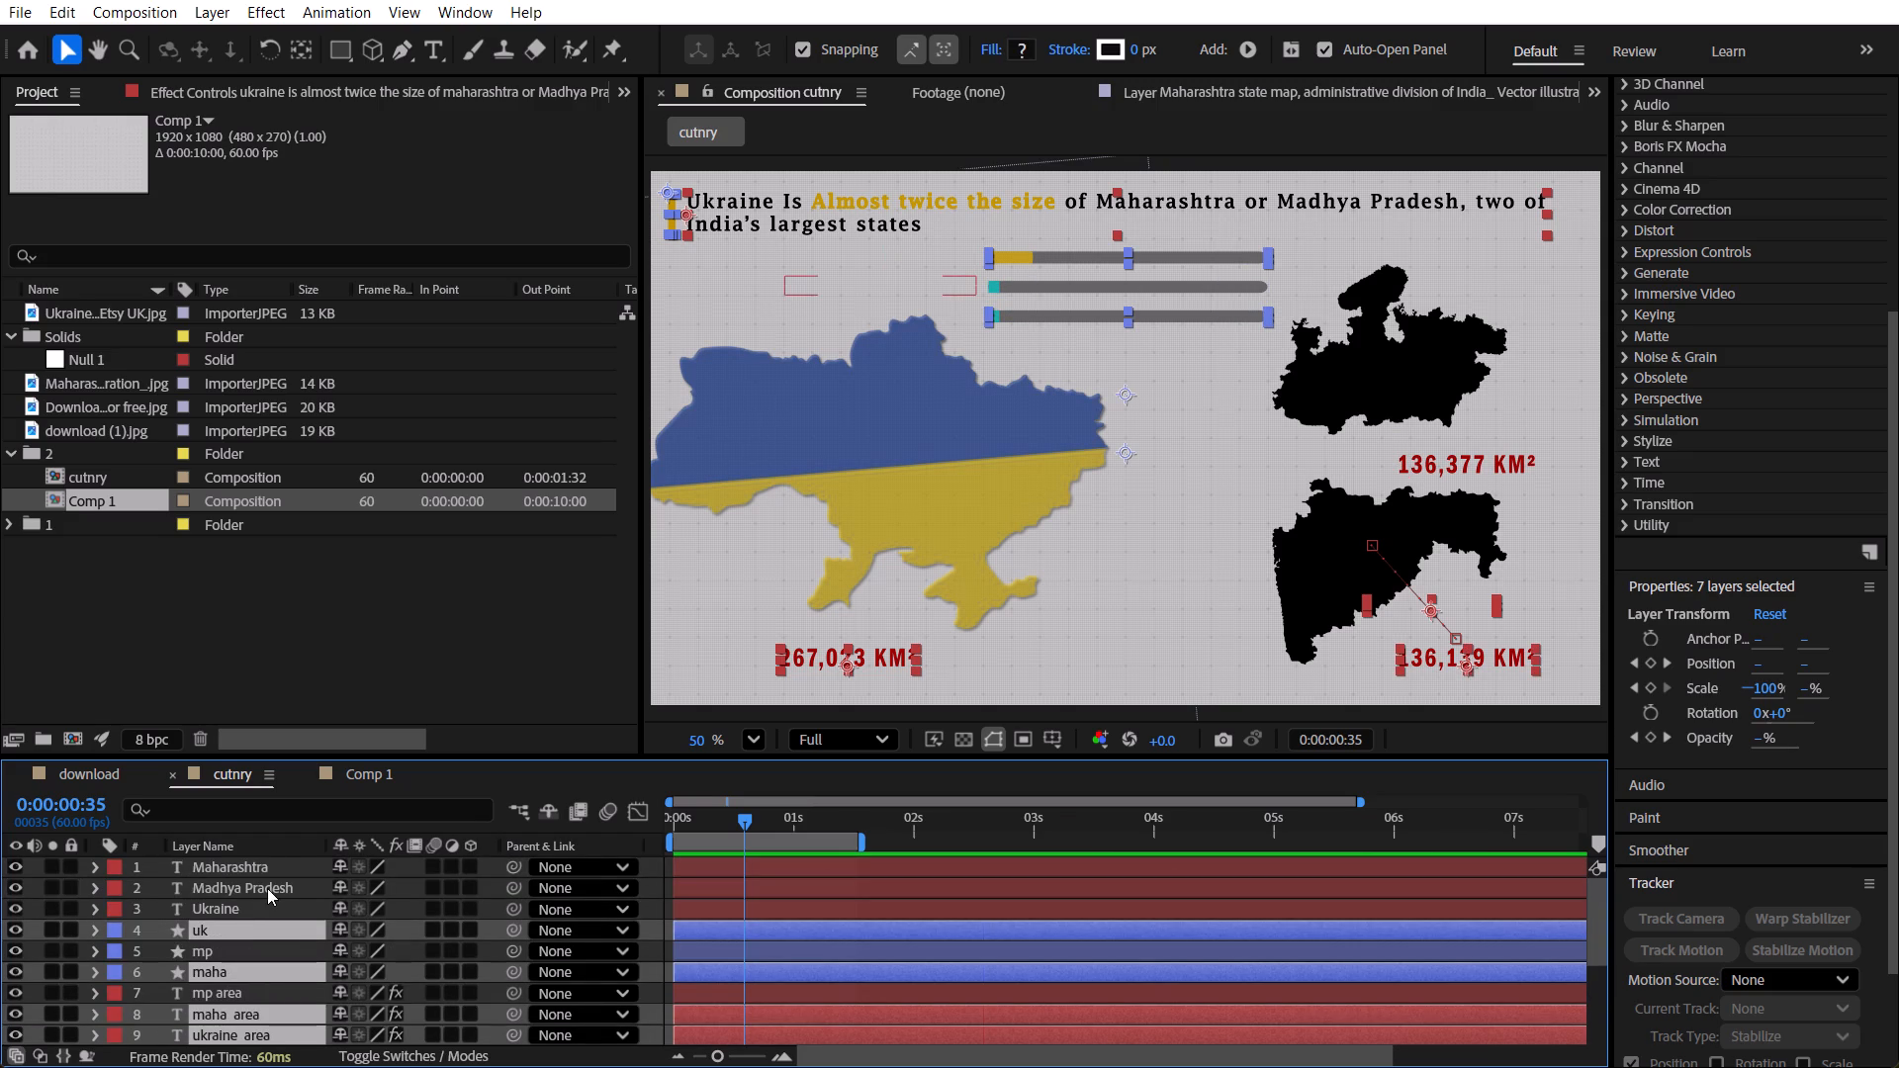
left_click(262, 914, "ctrl")
left_click(264, 872, "ctrl")
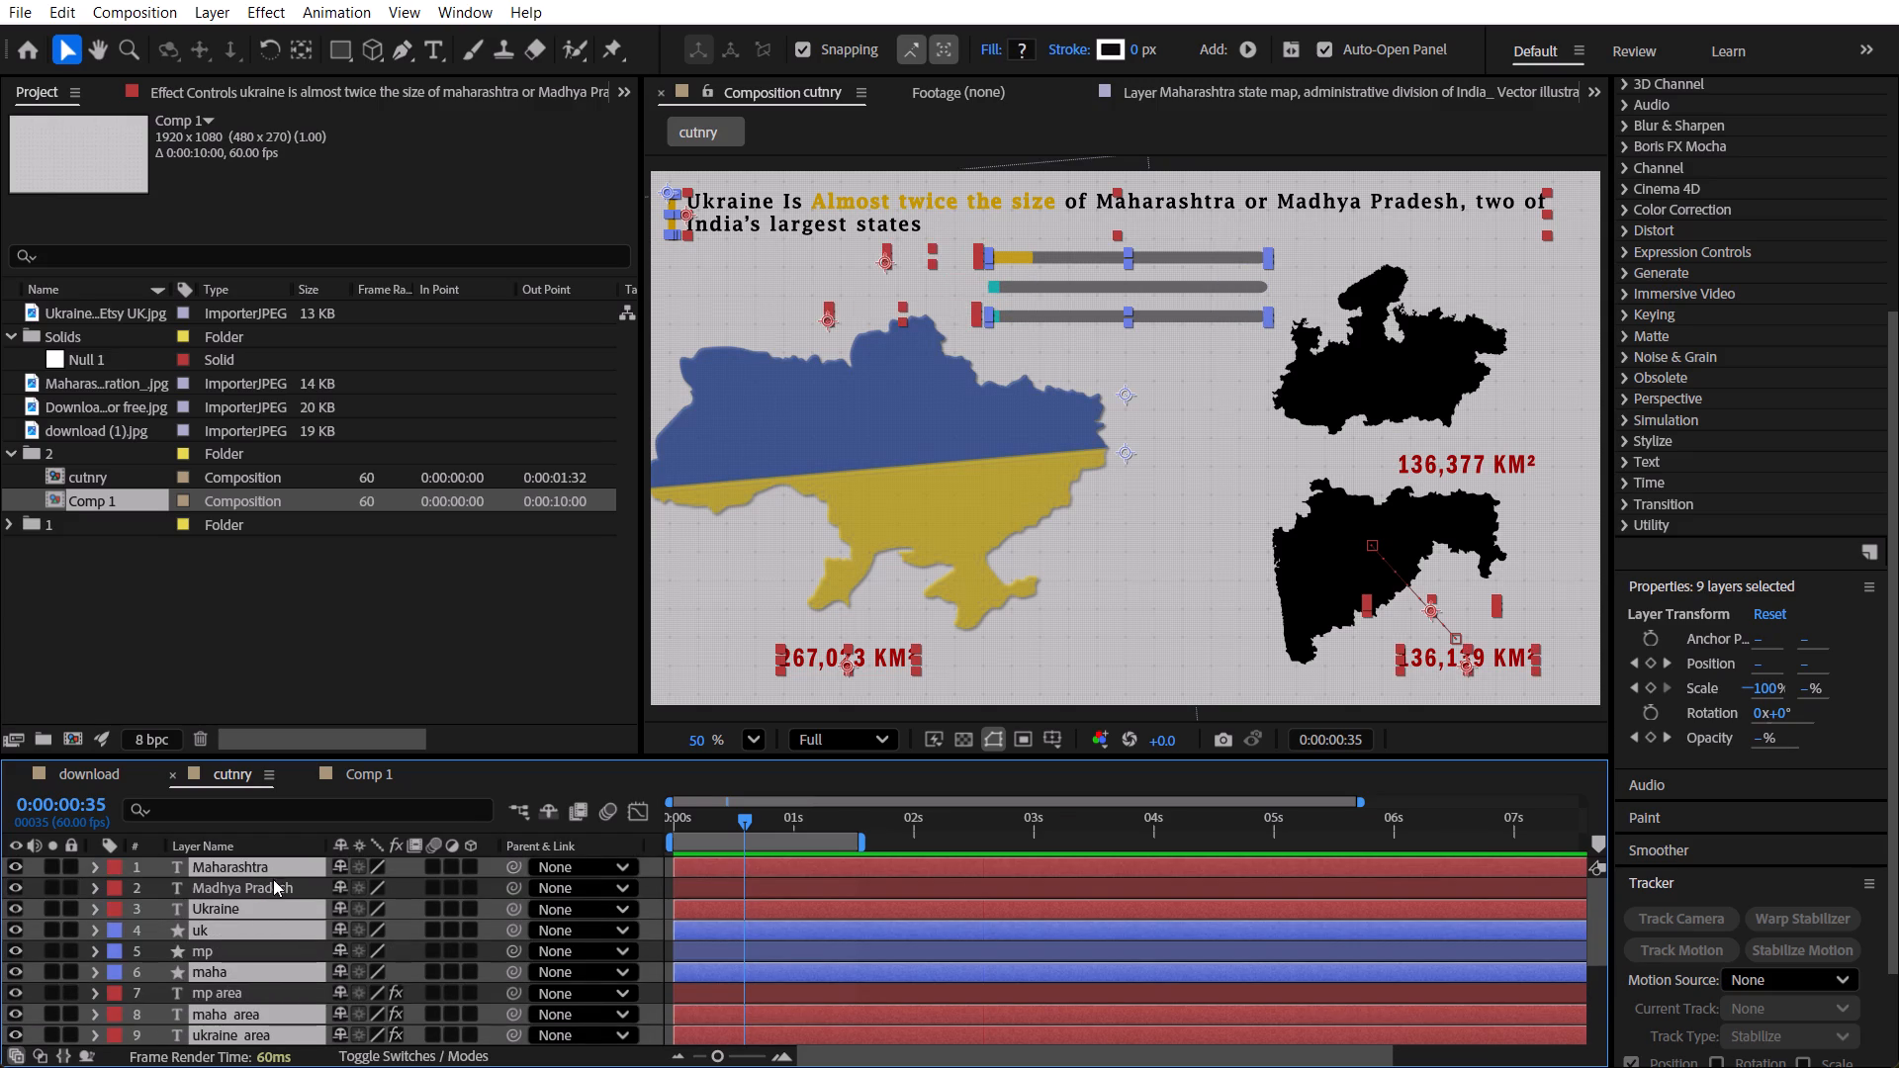
key("ctrl+c")
left_click(337, 778)
key("ctrl+v")
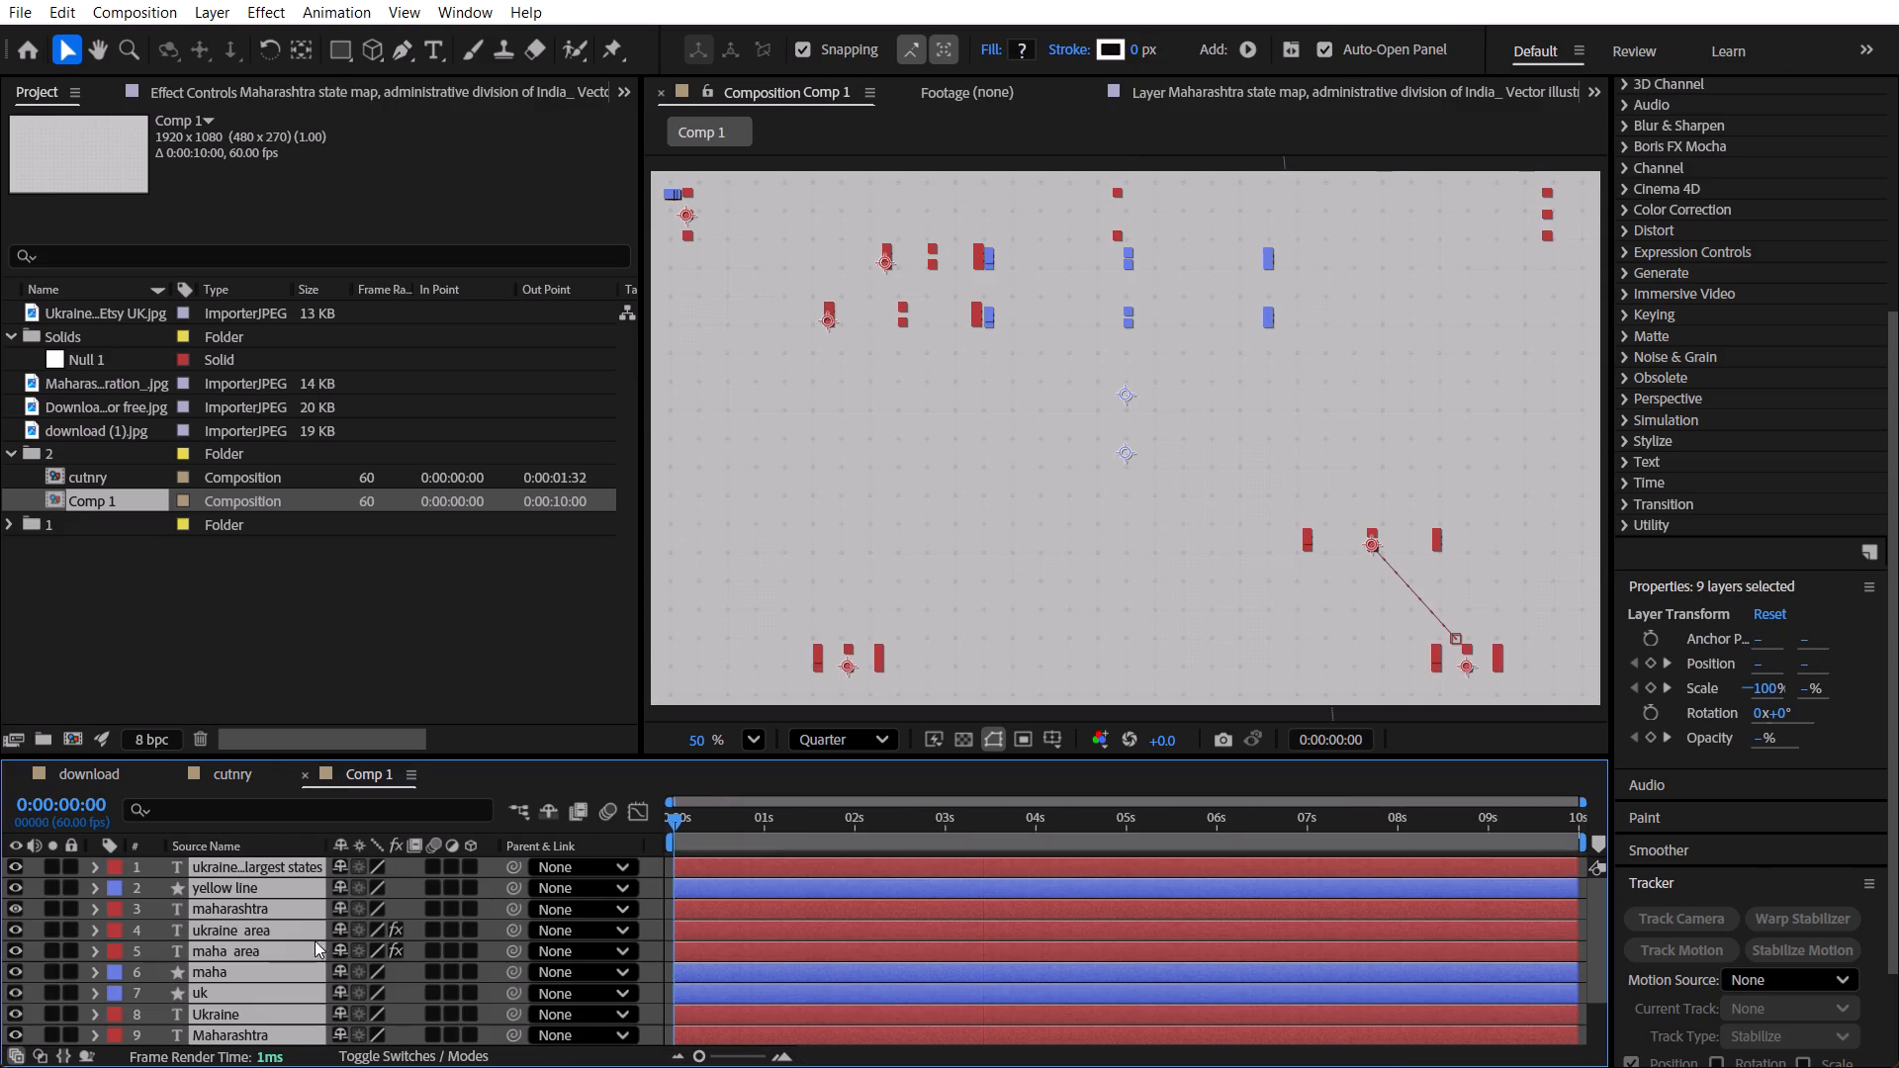
Scrub Comp 1 from the start to 0:00:01:06 to preview the pasted layers' animation, and clear the layer selection.
left_click_drag(680, 825, 700, 824)
left_click_drag(700, 824, 769, 827)
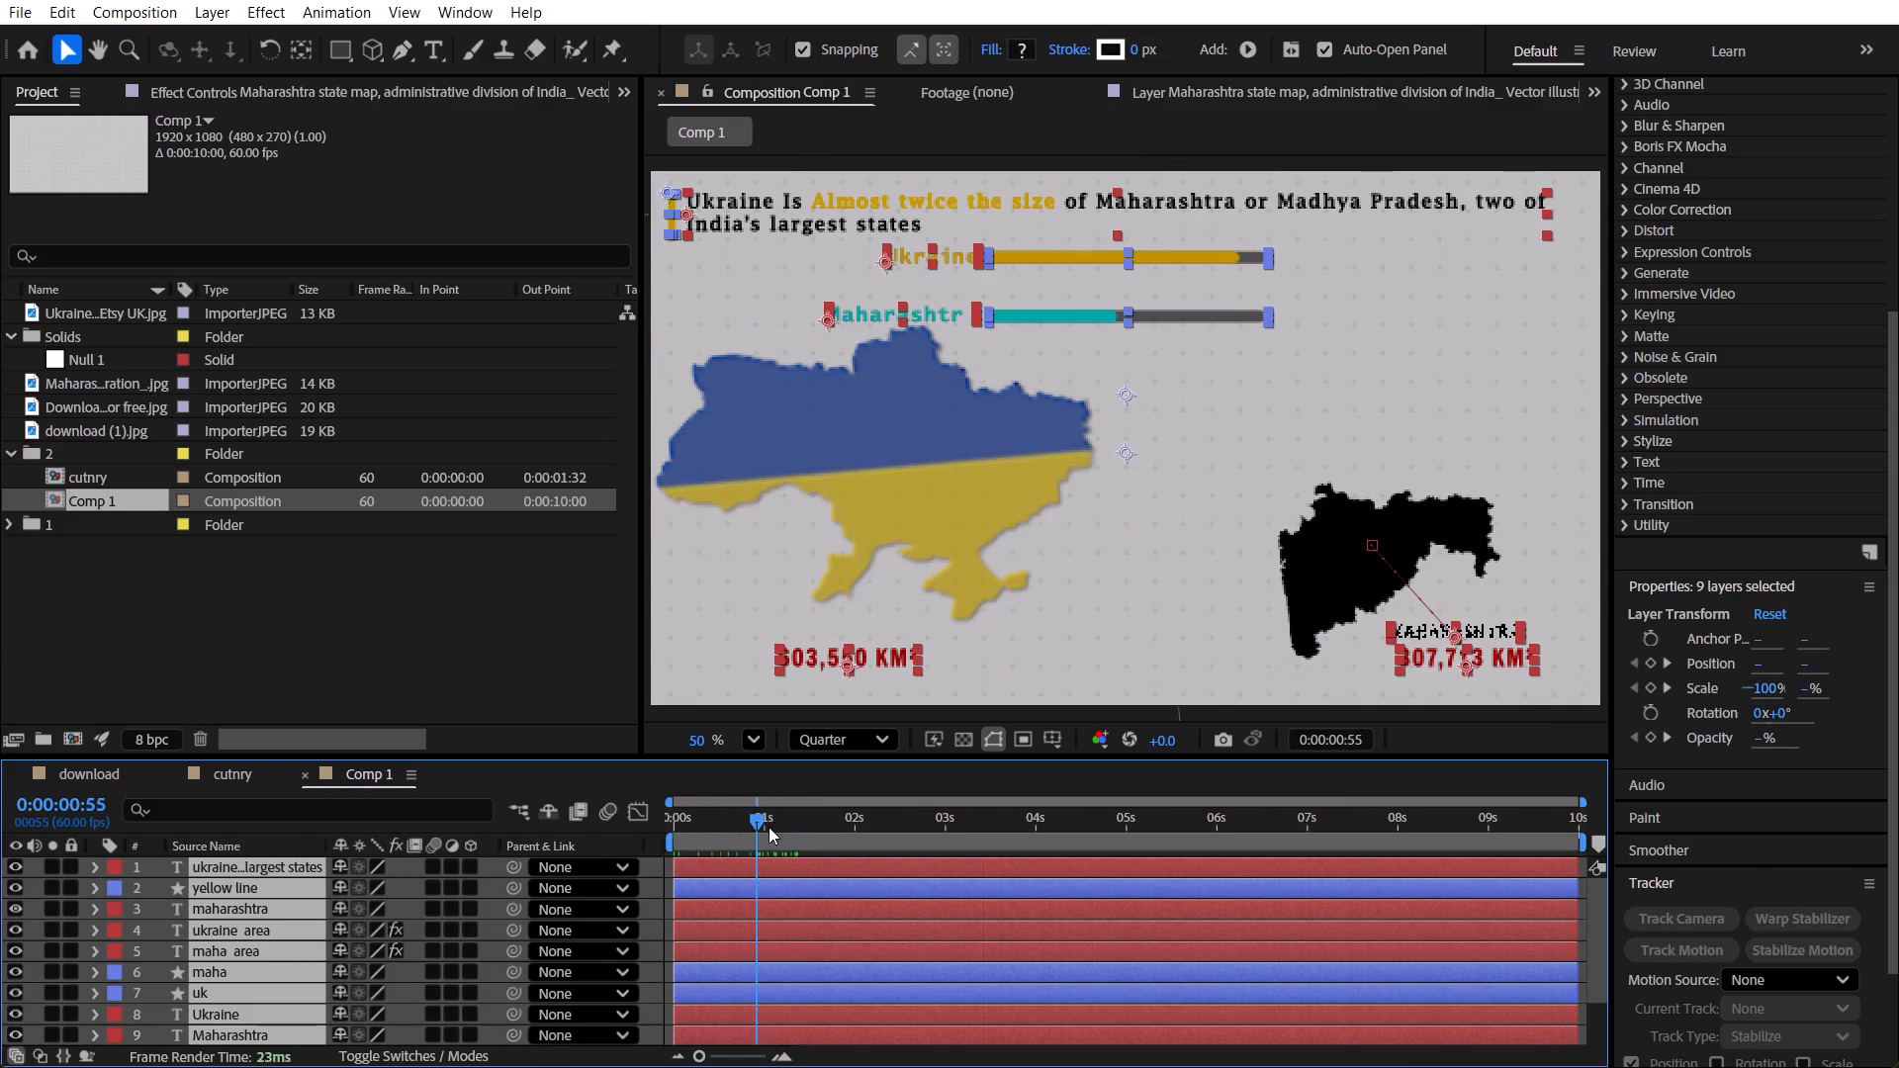
left_click_drag(769, 827, 779, 830)
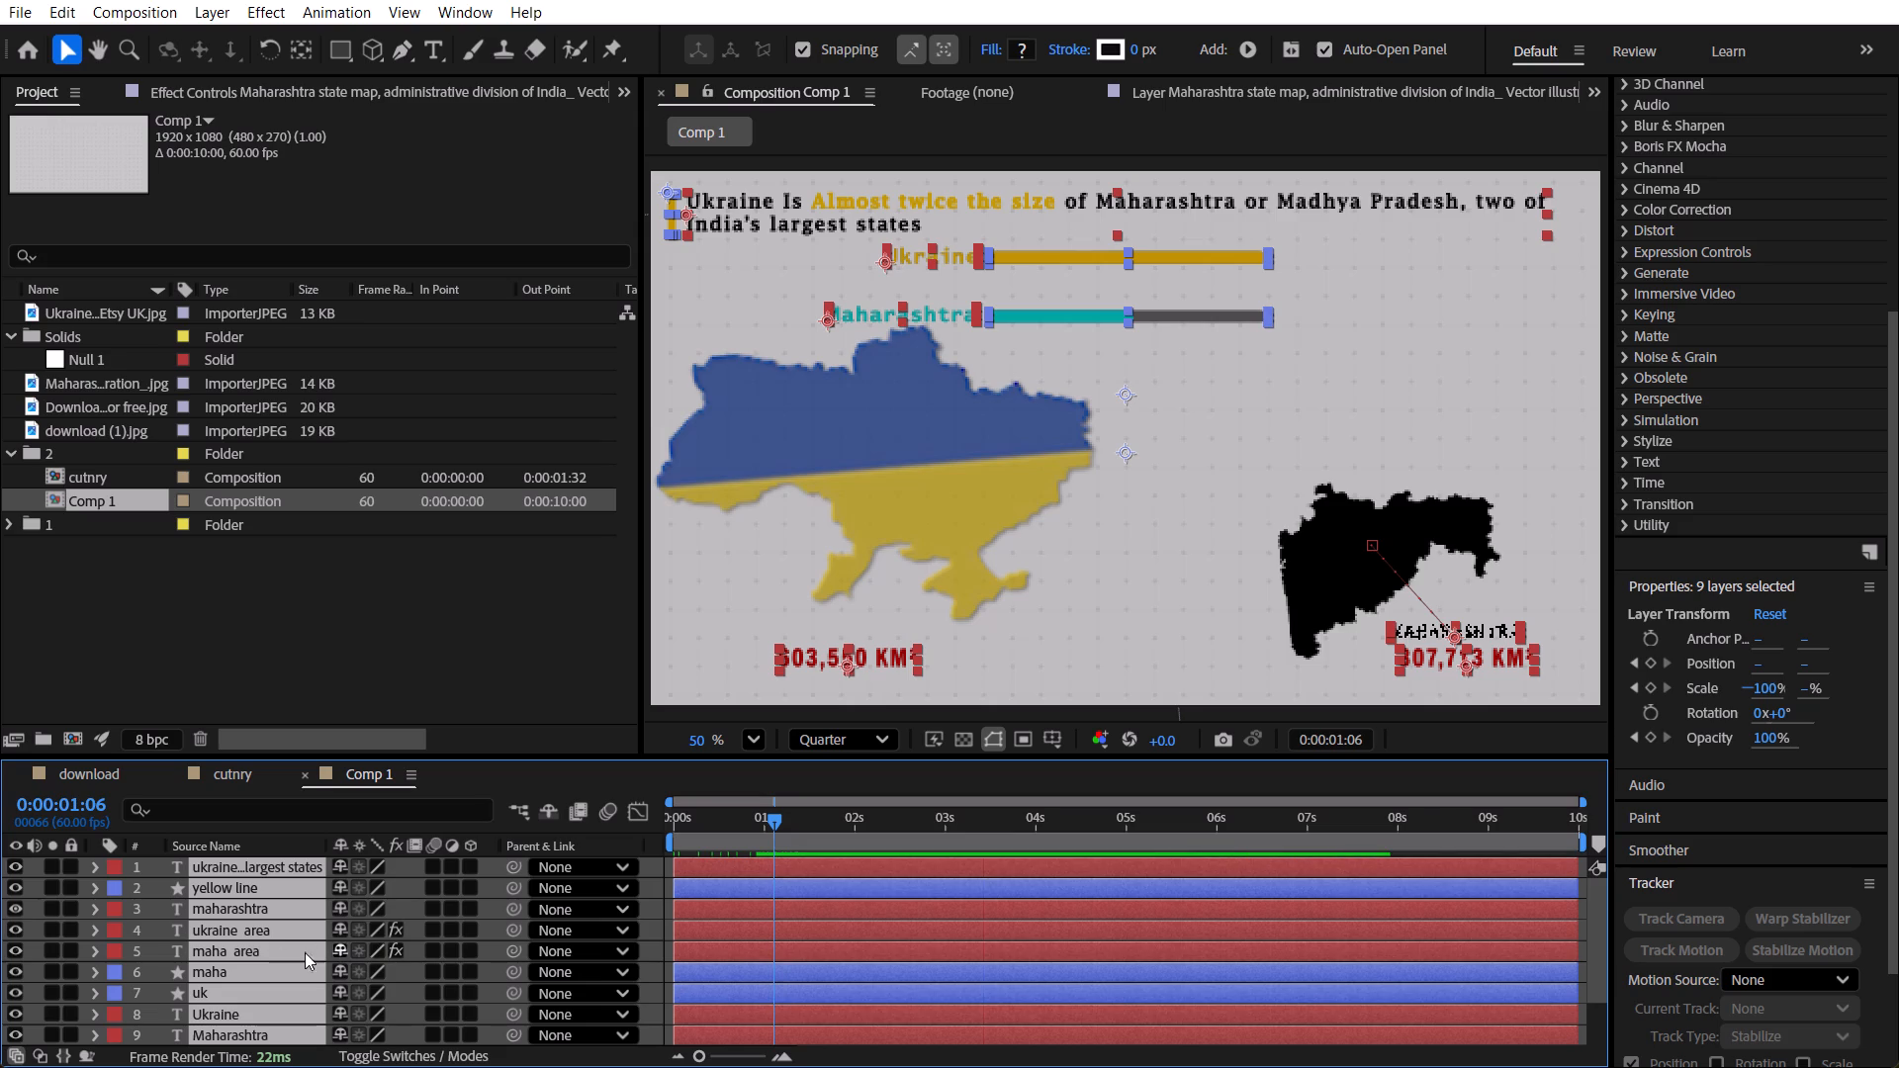
left_click(496, 936)
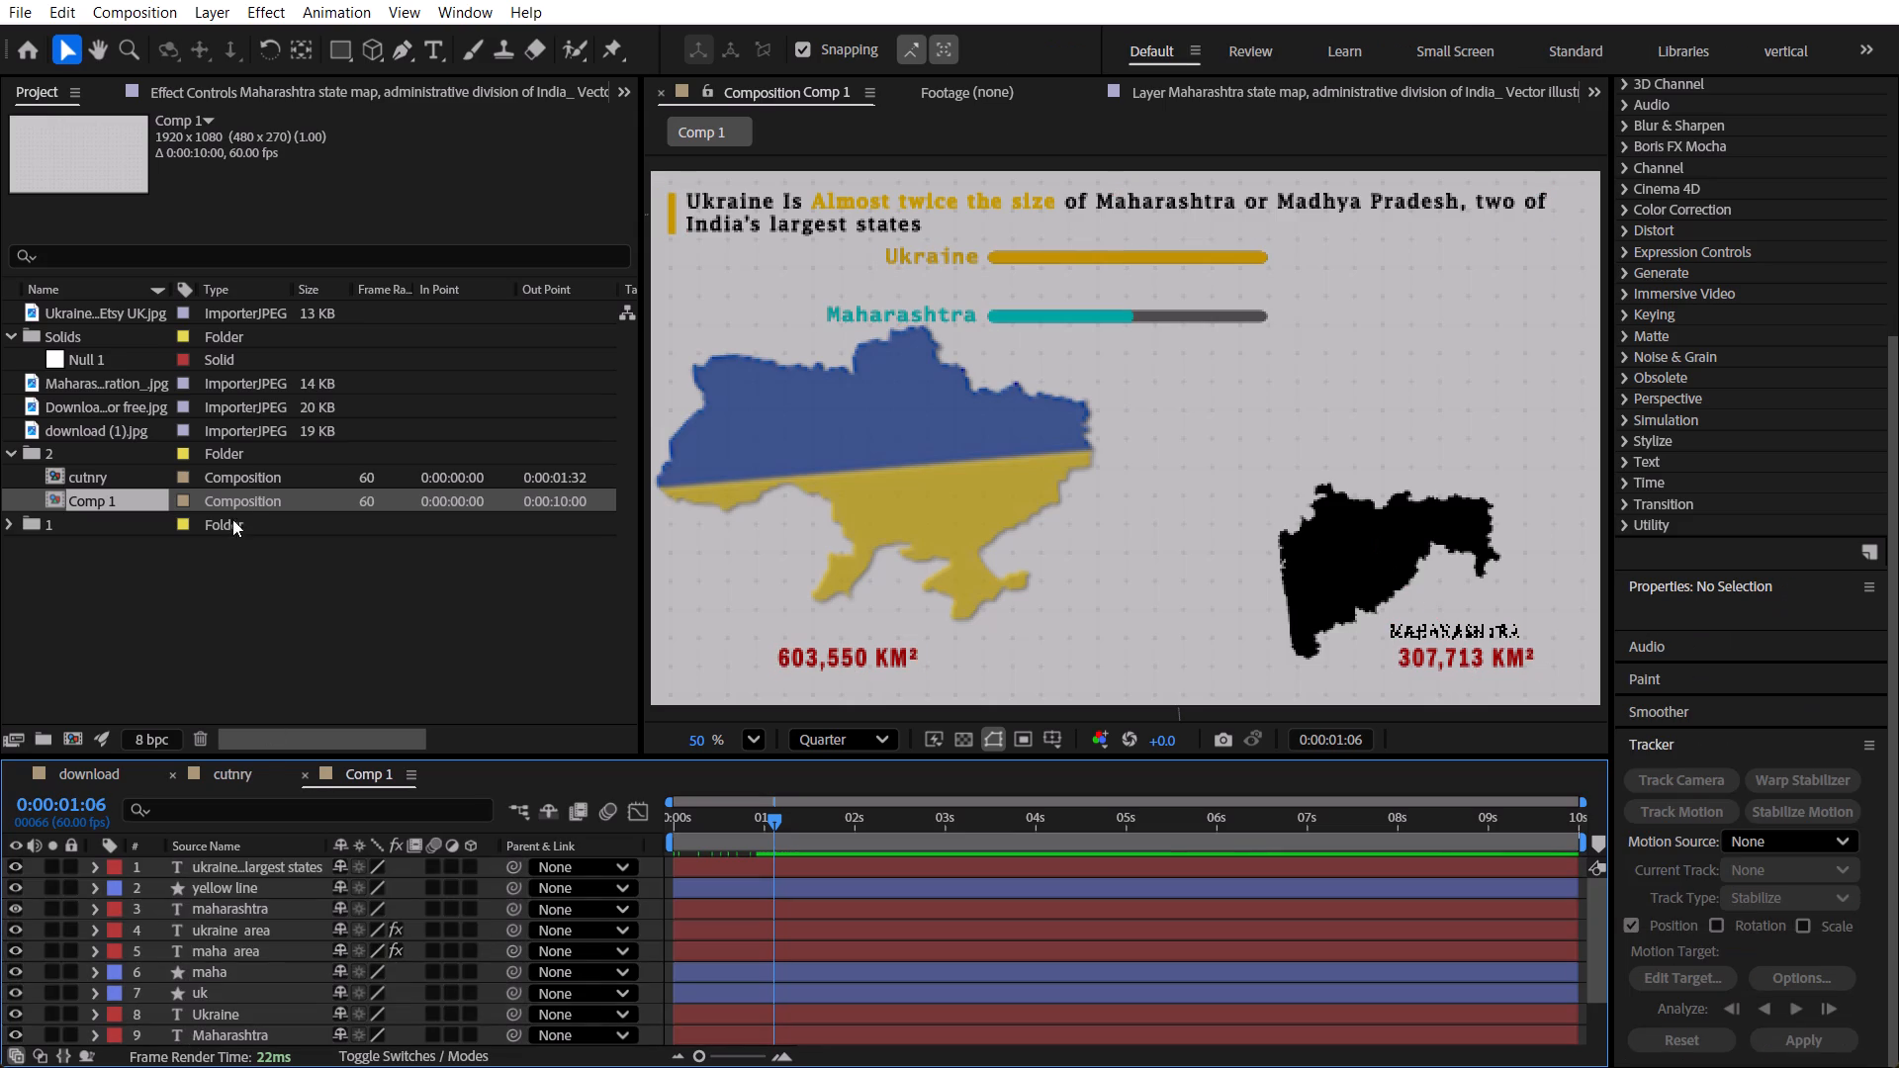
Rename the project image download (1).jpg as alaska.
left_click(111, 438)
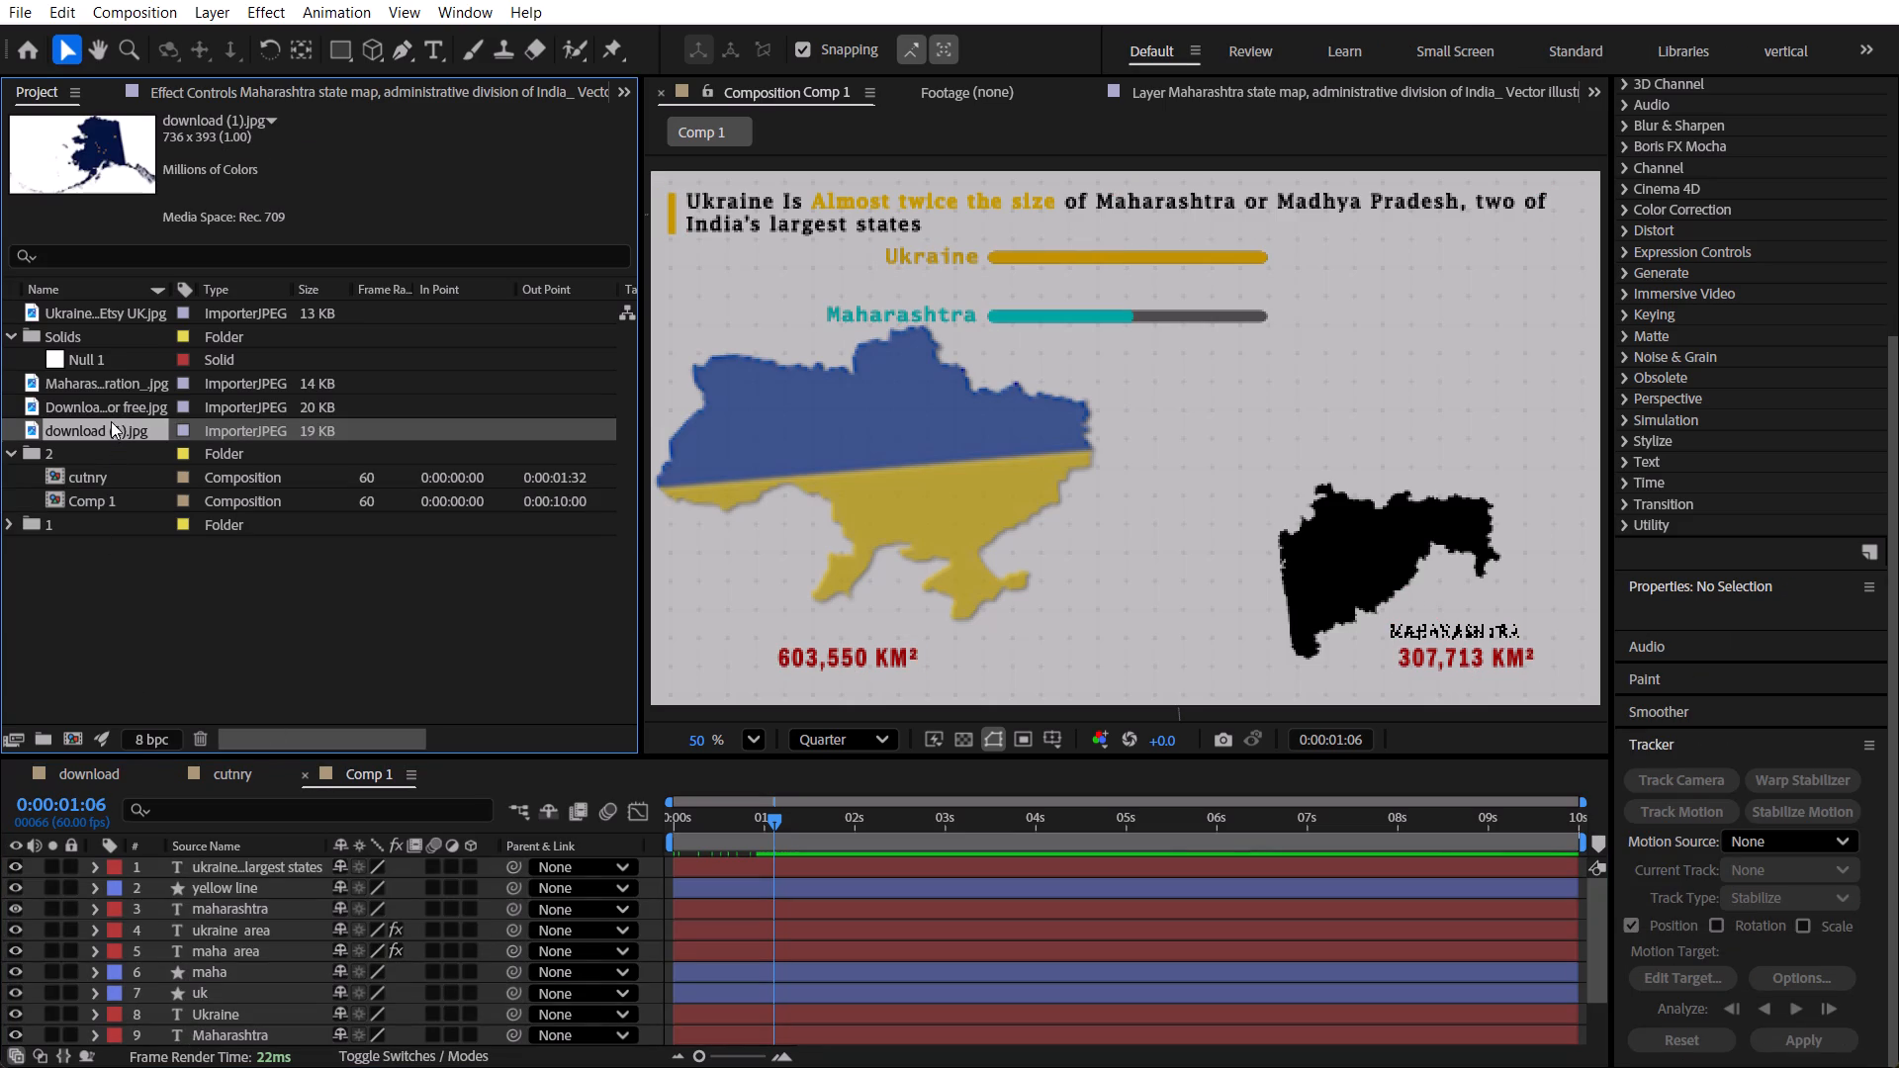
key("Return")
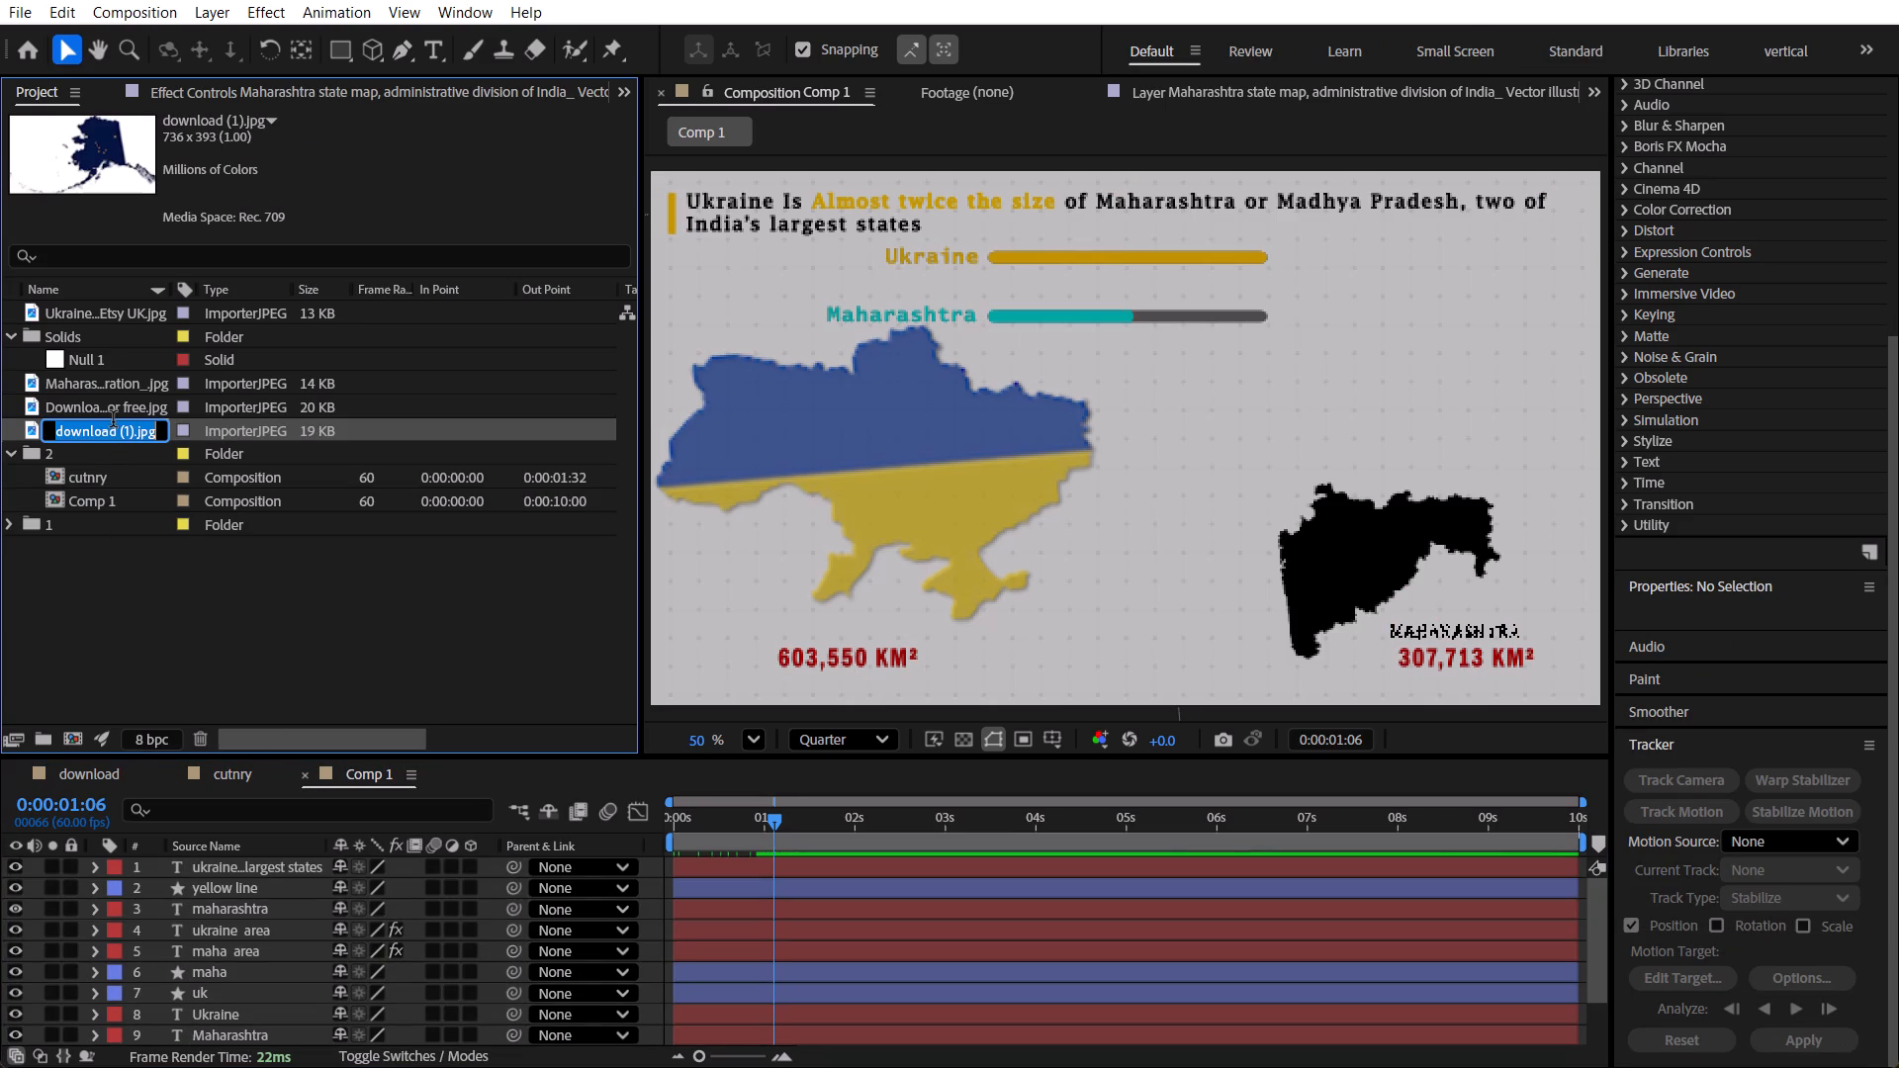
type("alasks")
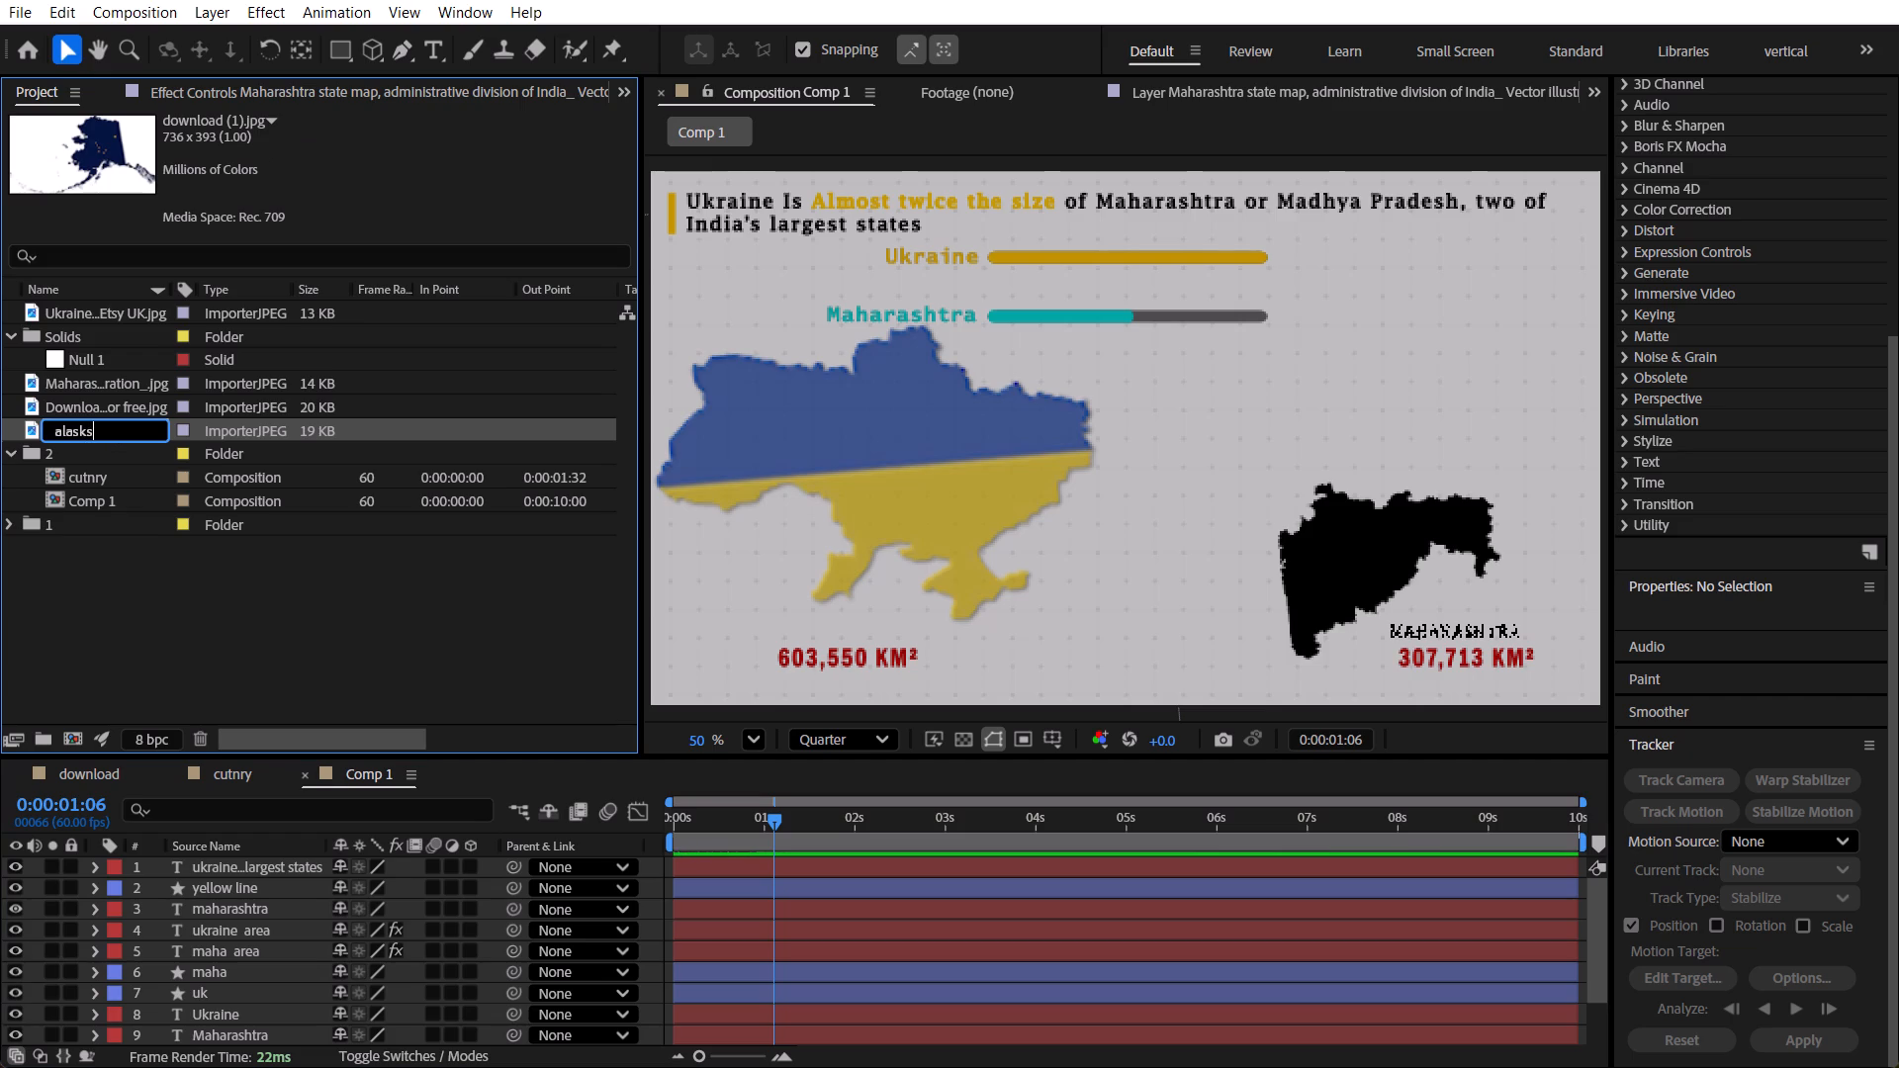
key("BackSpace")
key("a")
left_click(178, 584)
left_click_drag(103, 443, 108, 457, "alt")
left_click(119, 582)
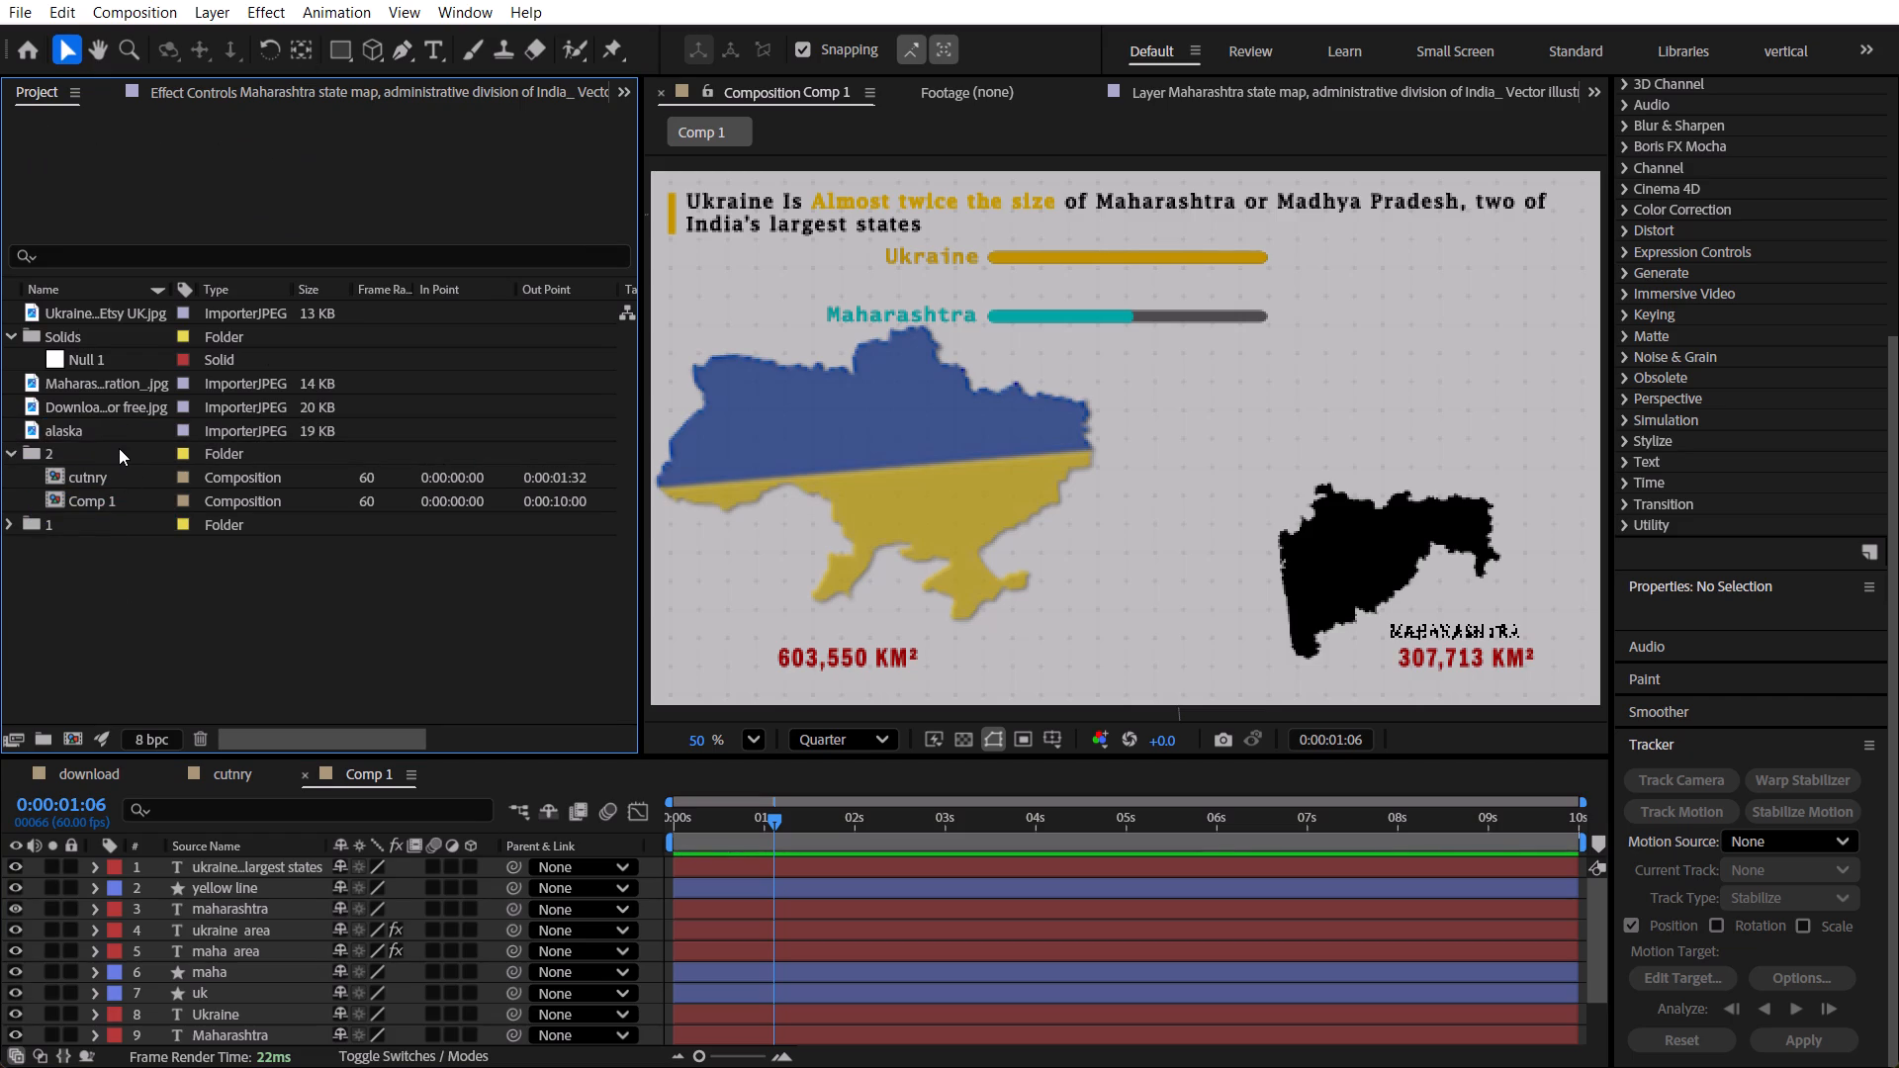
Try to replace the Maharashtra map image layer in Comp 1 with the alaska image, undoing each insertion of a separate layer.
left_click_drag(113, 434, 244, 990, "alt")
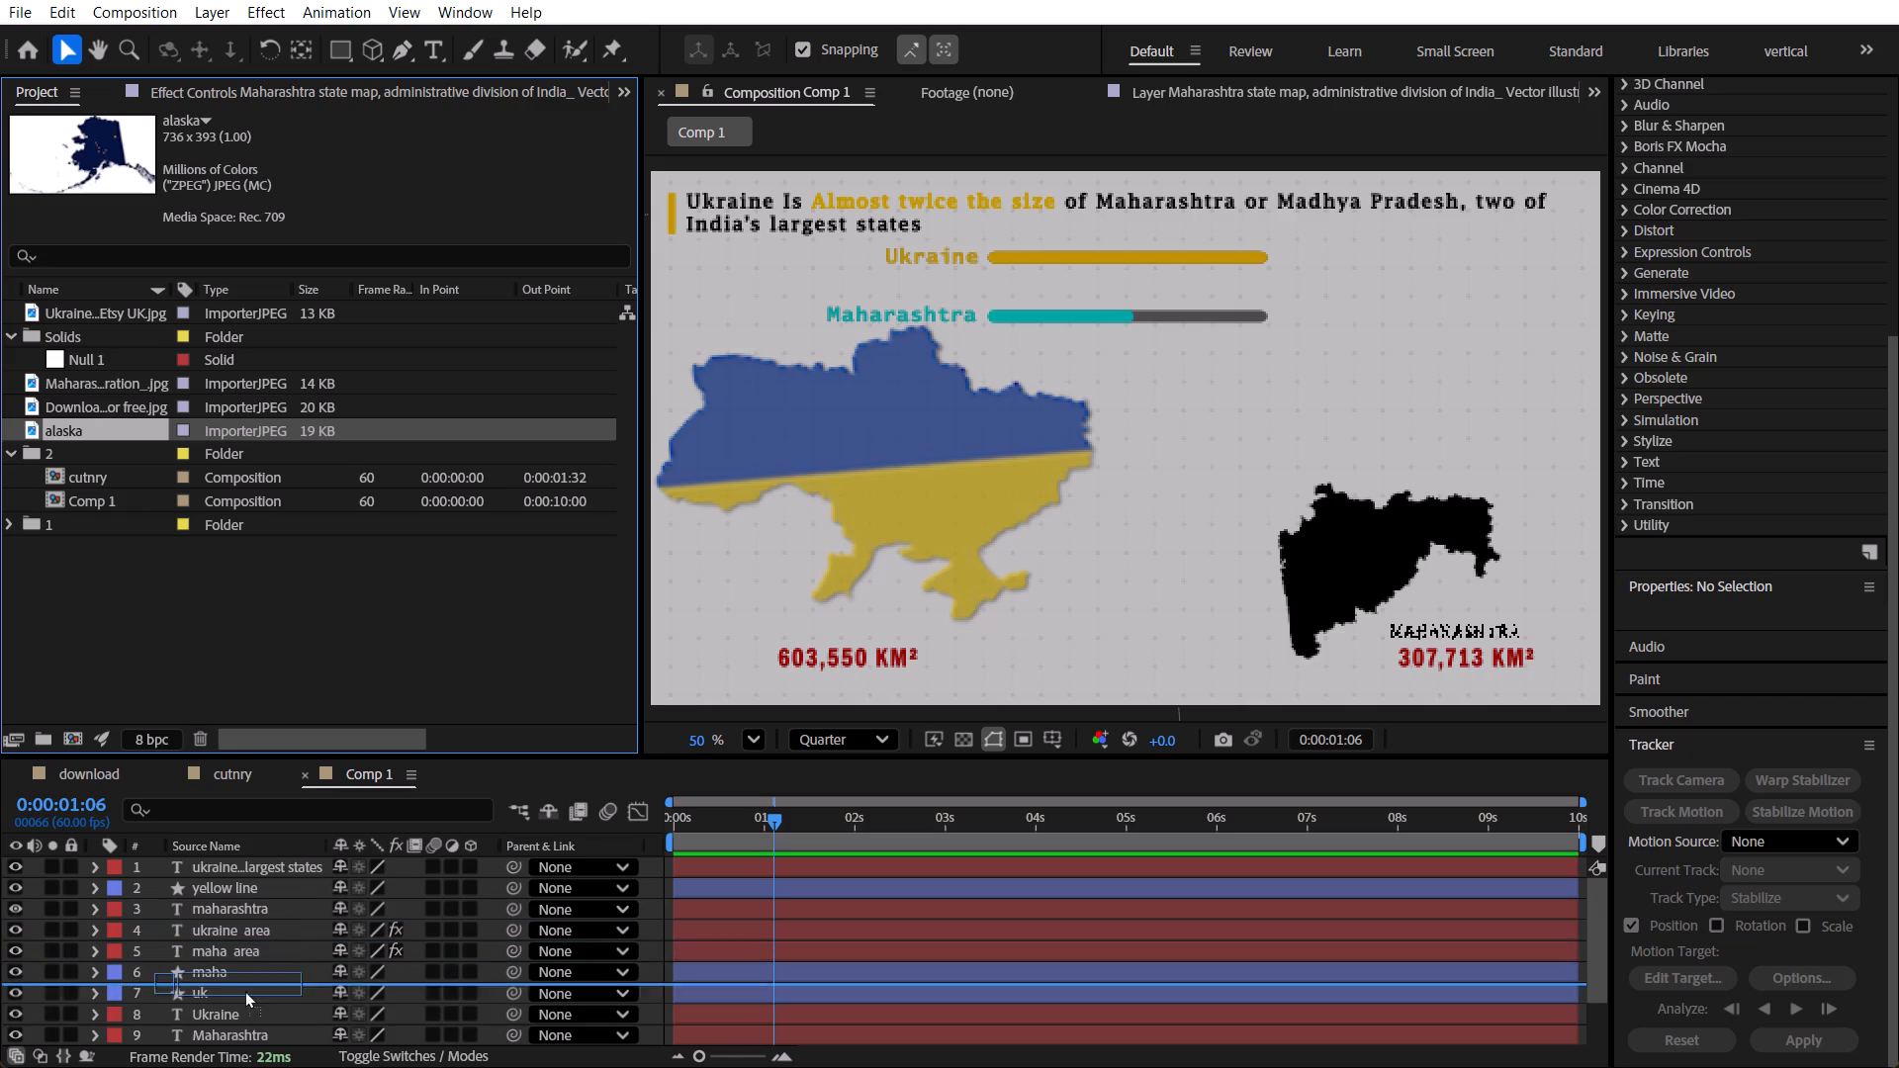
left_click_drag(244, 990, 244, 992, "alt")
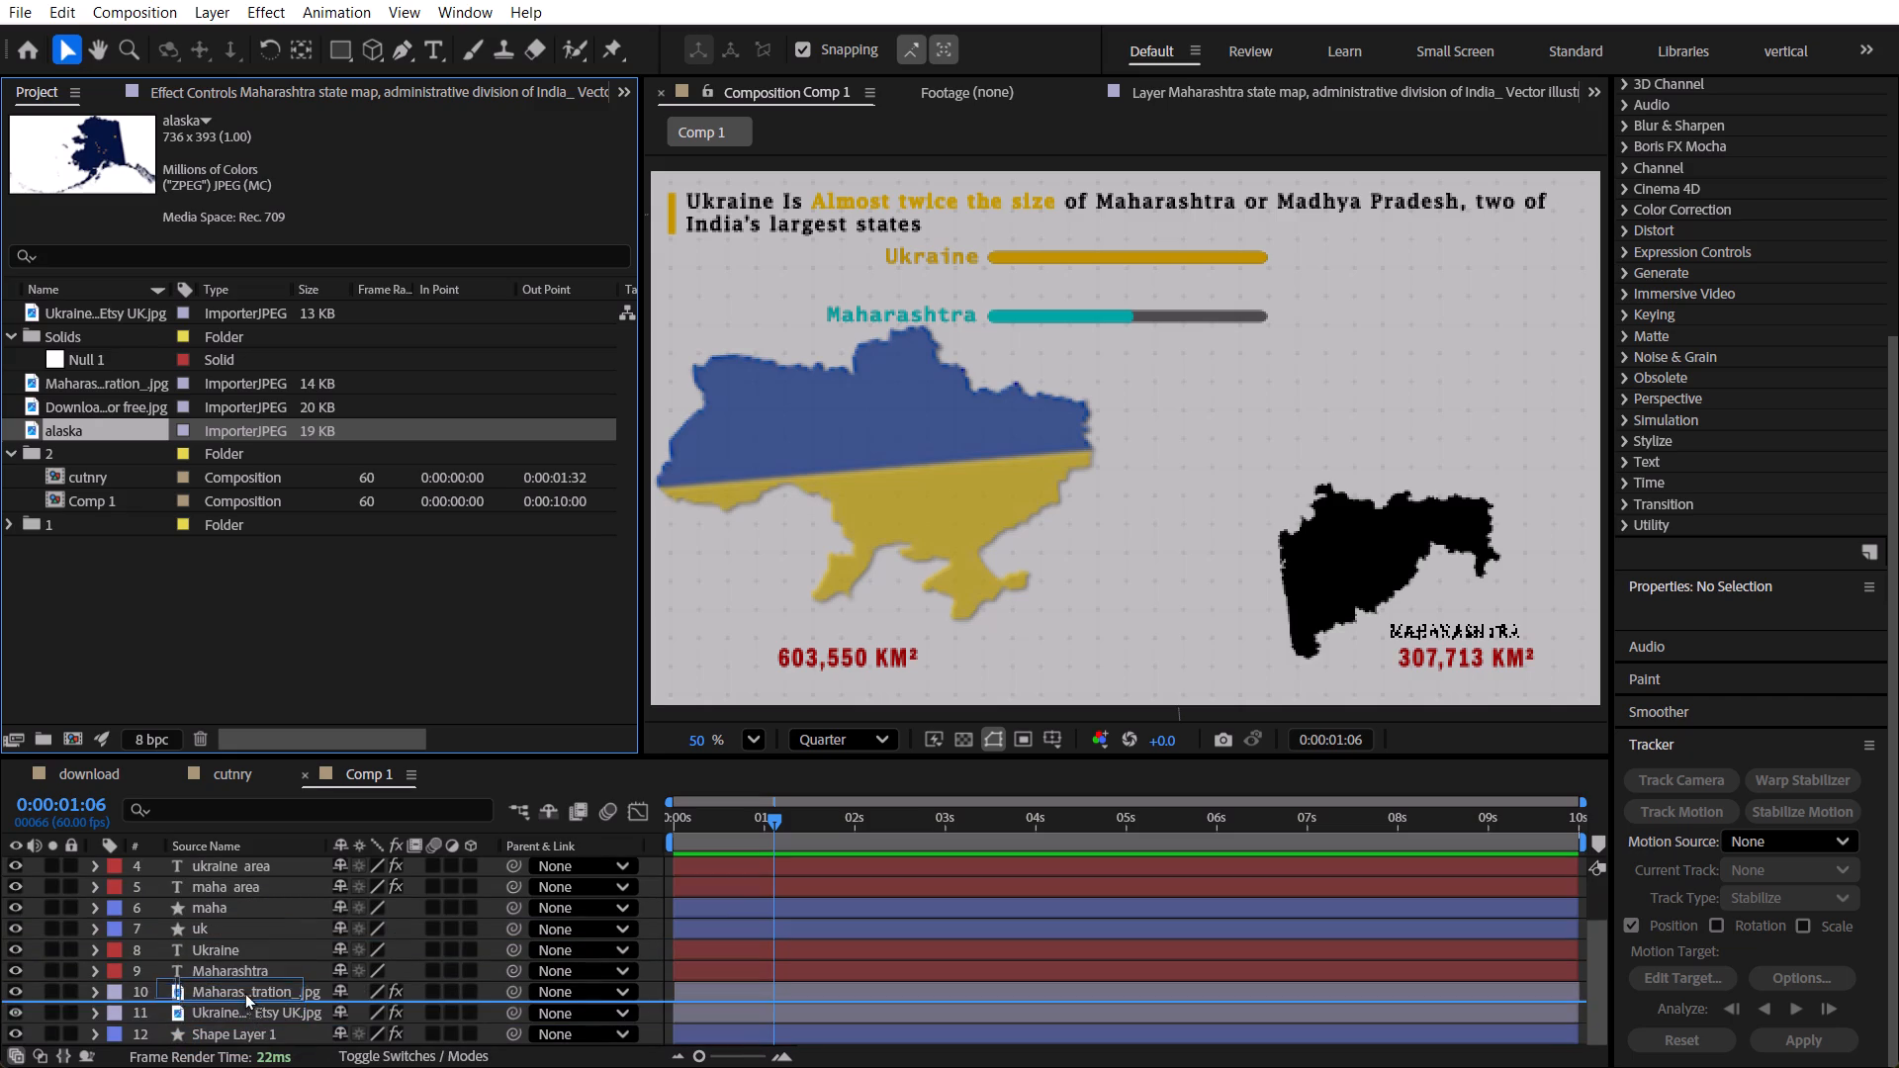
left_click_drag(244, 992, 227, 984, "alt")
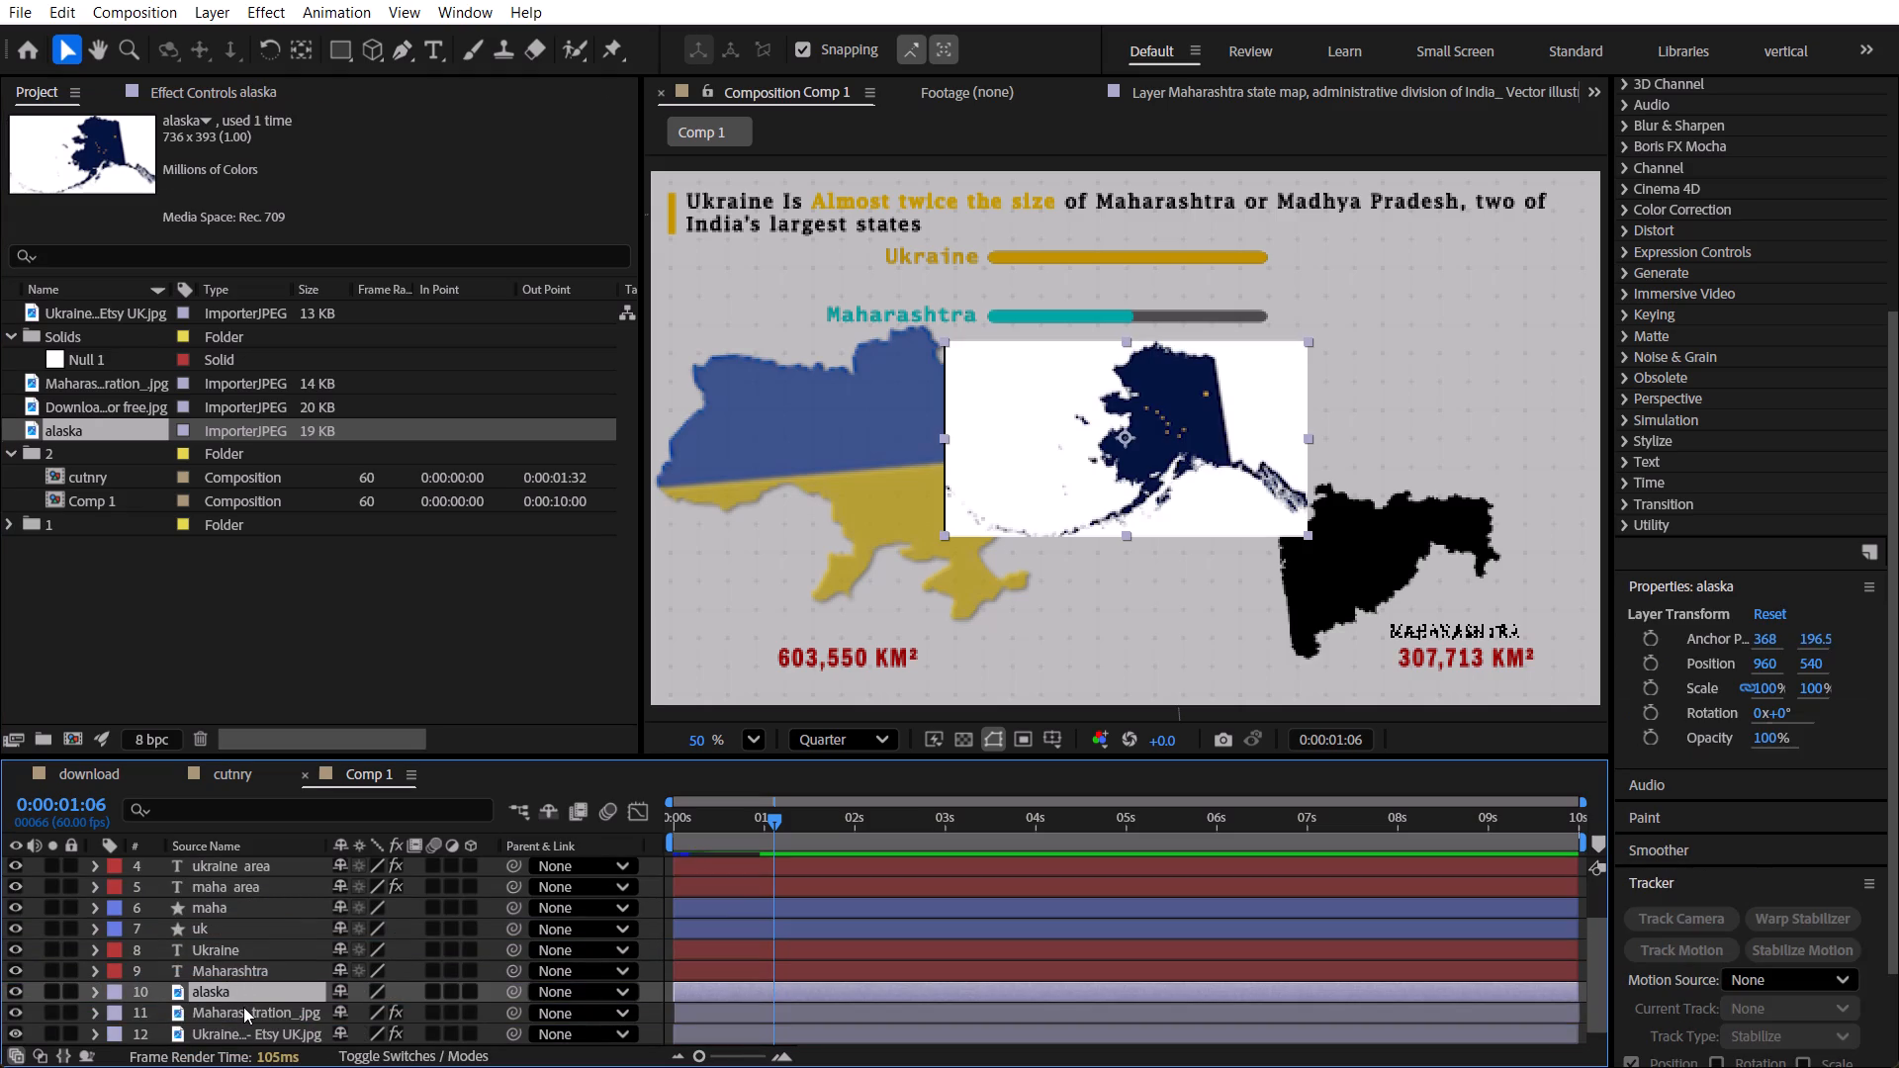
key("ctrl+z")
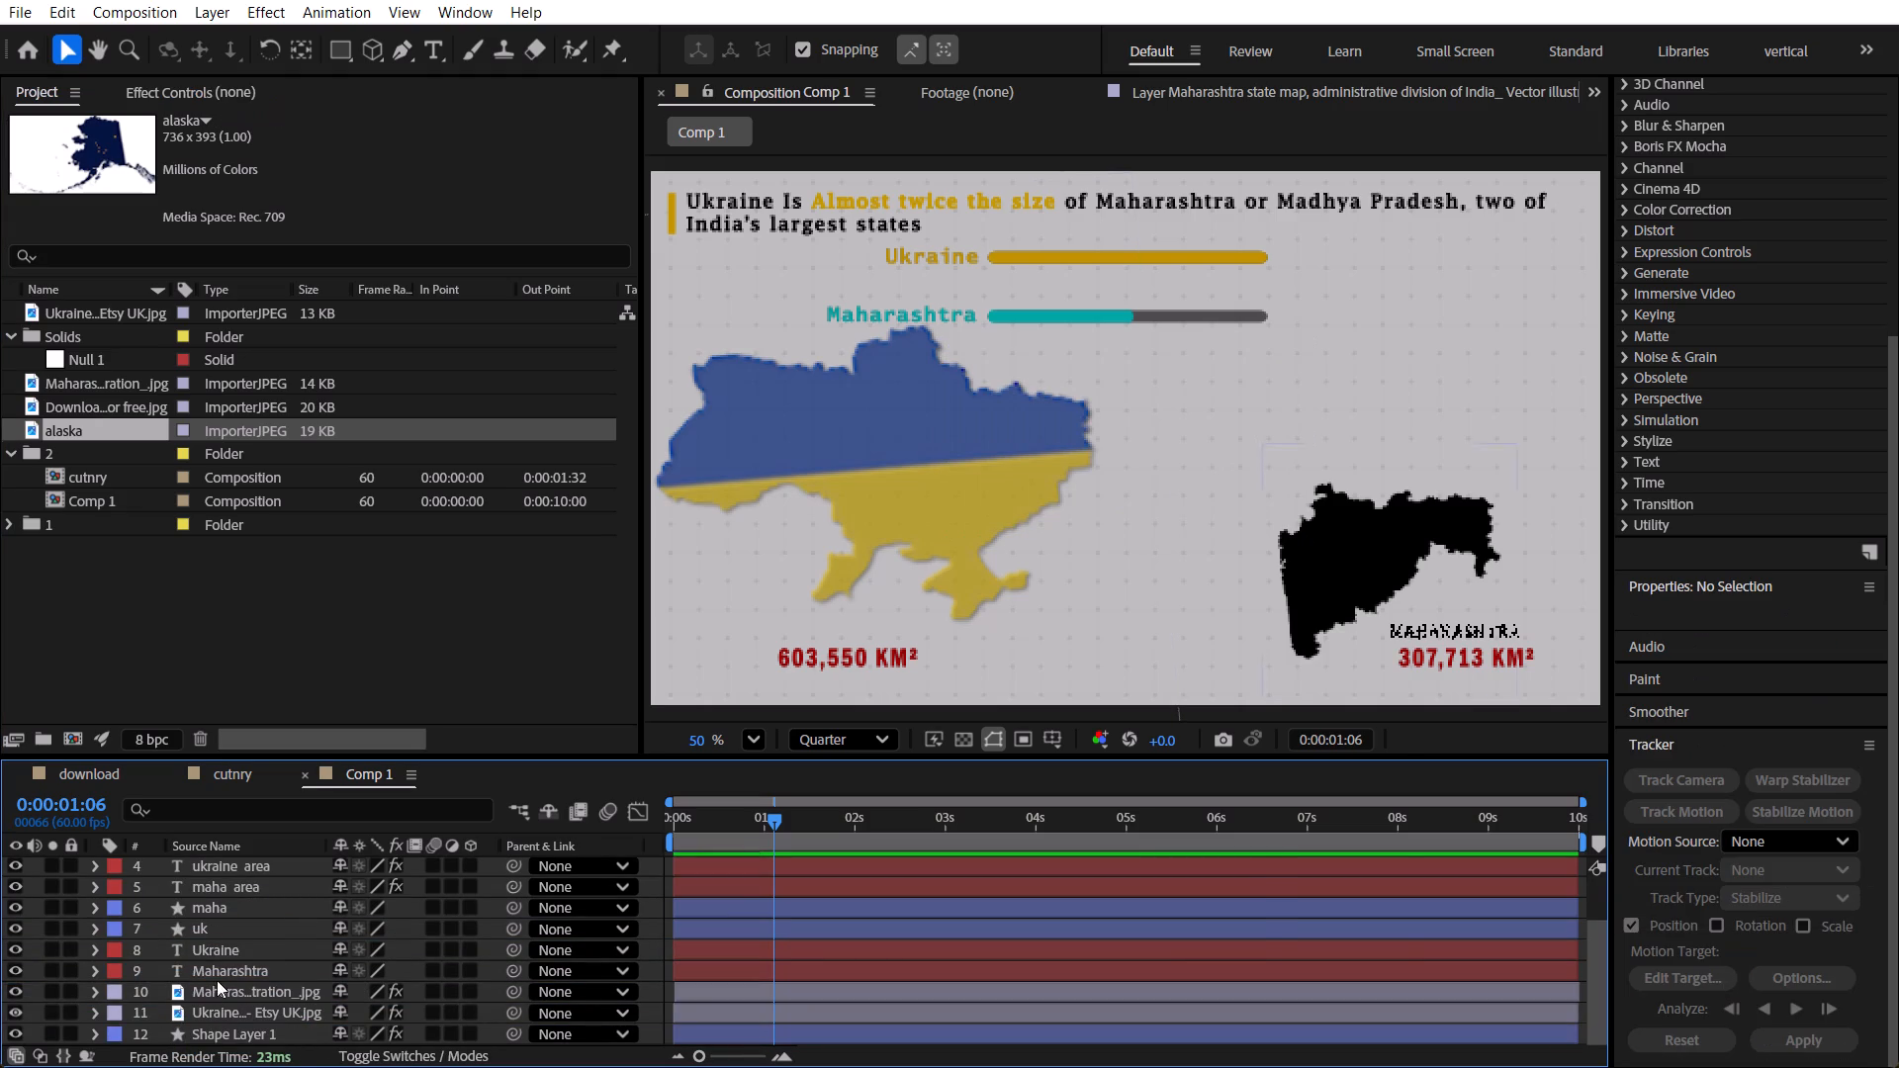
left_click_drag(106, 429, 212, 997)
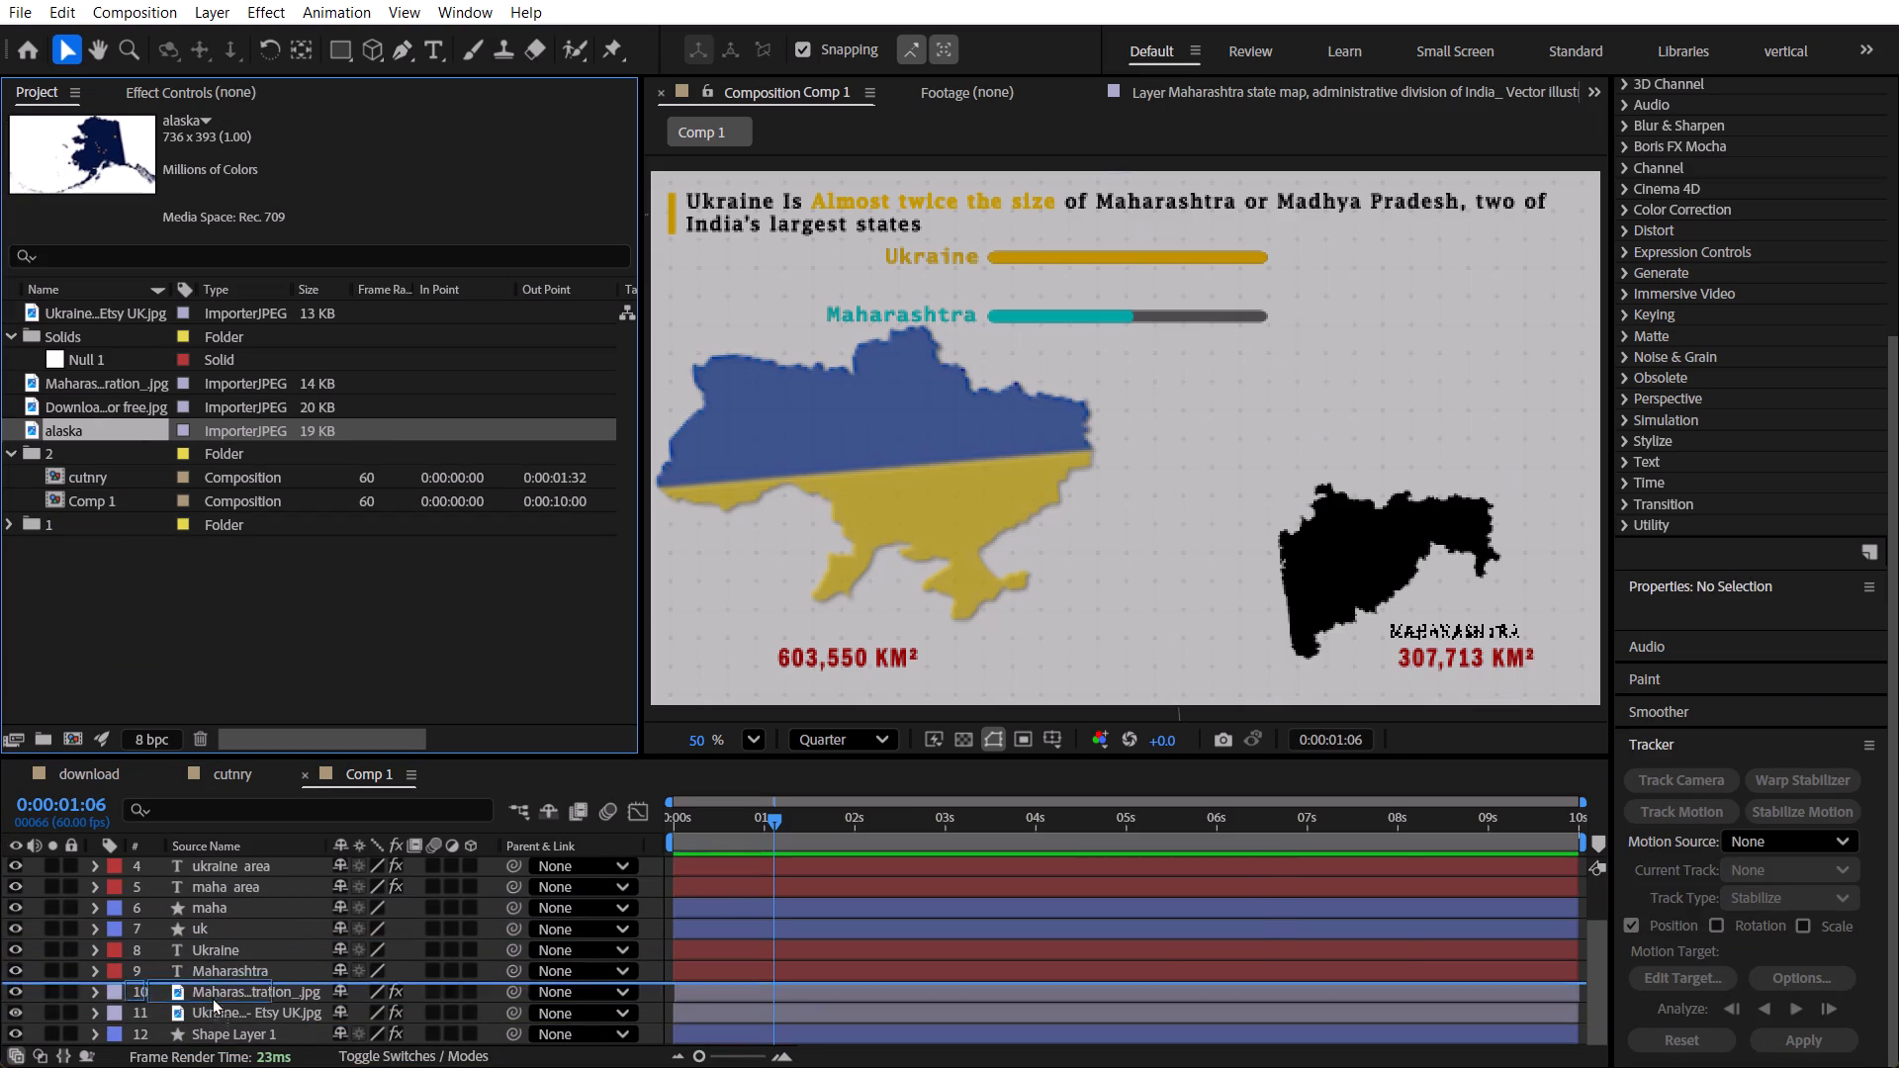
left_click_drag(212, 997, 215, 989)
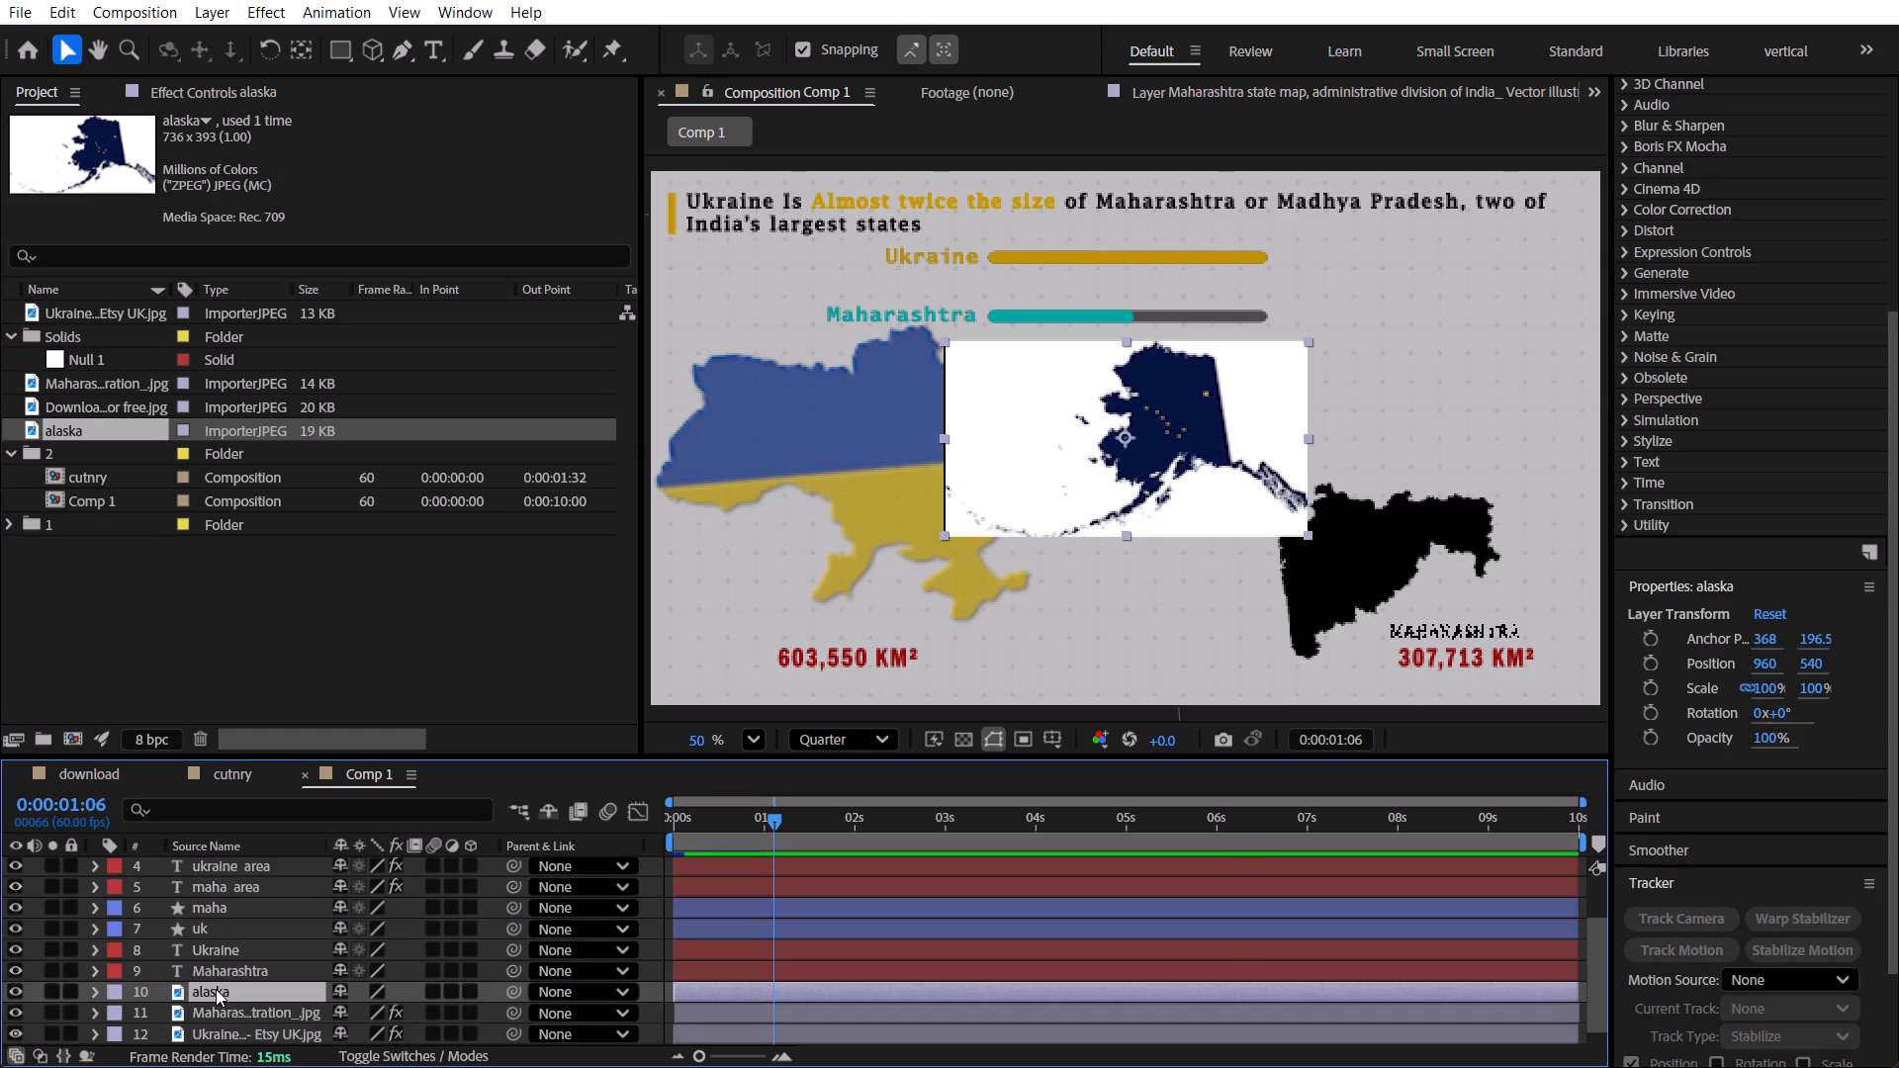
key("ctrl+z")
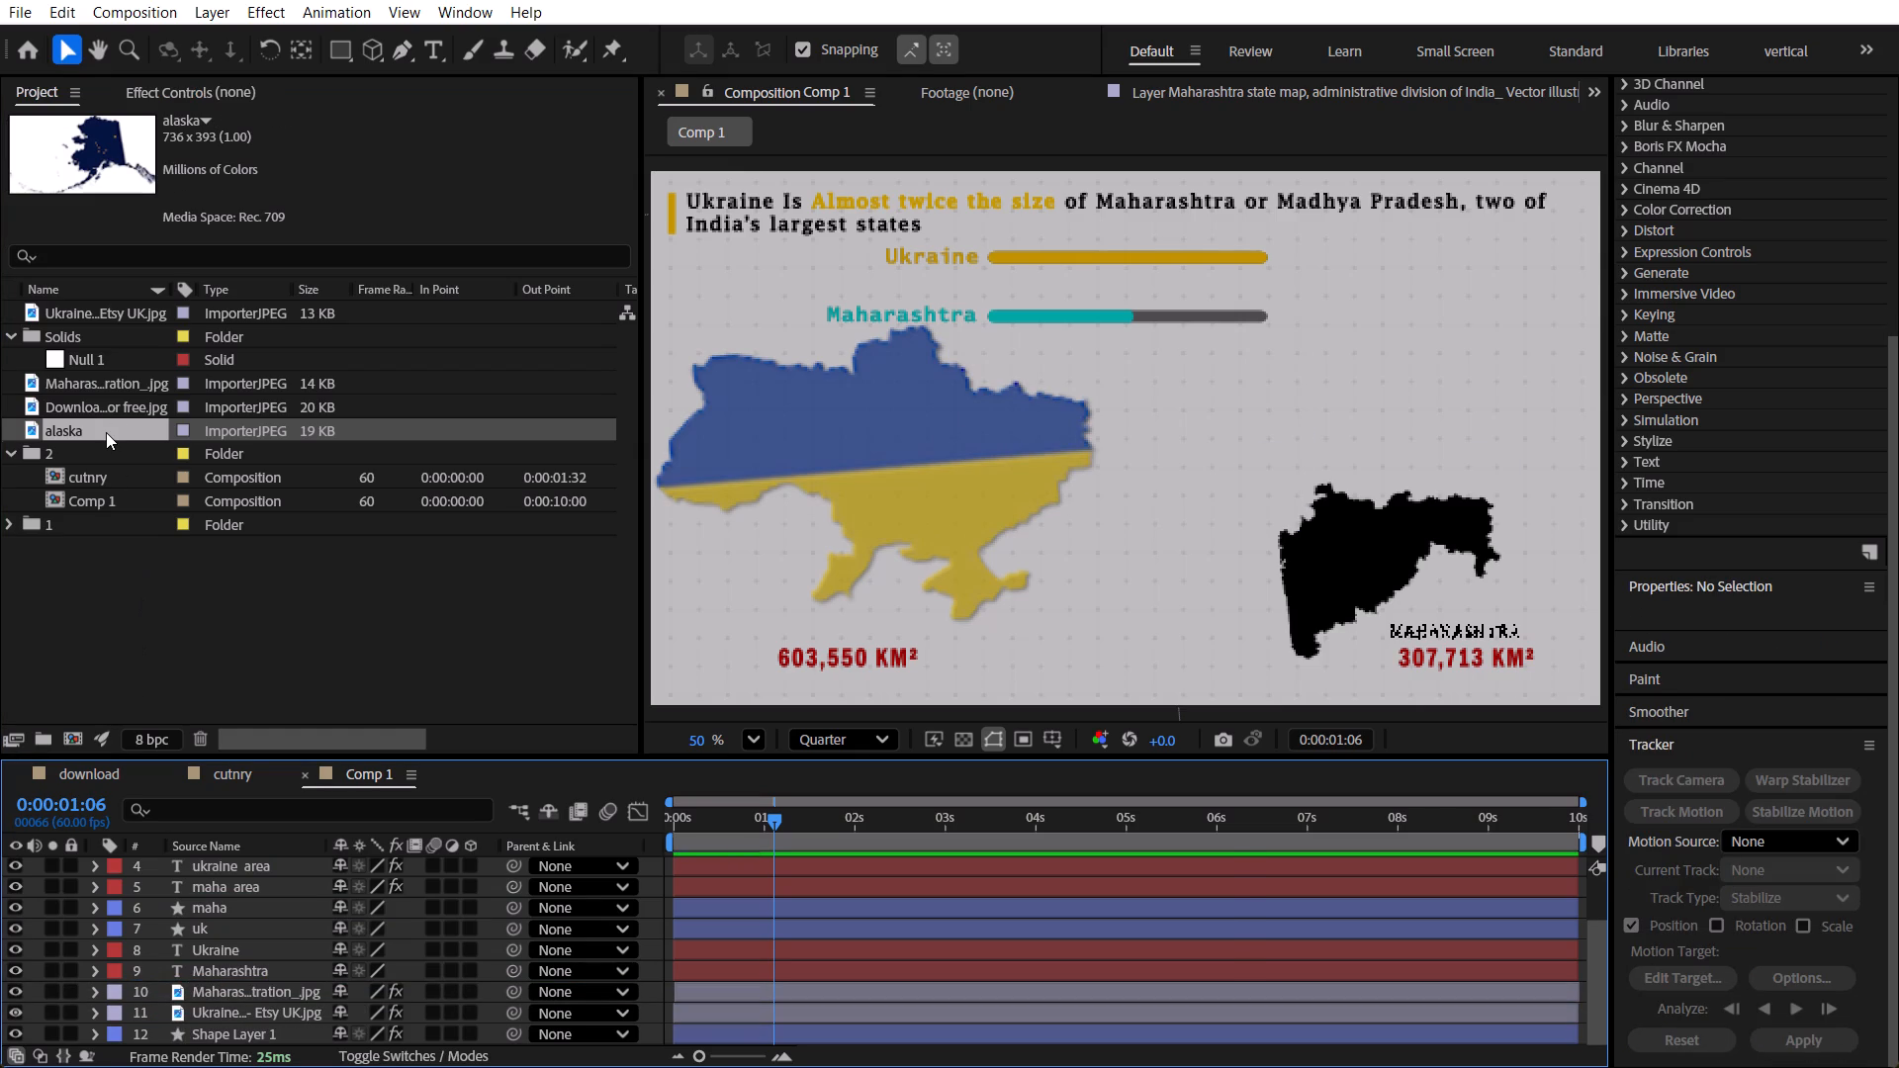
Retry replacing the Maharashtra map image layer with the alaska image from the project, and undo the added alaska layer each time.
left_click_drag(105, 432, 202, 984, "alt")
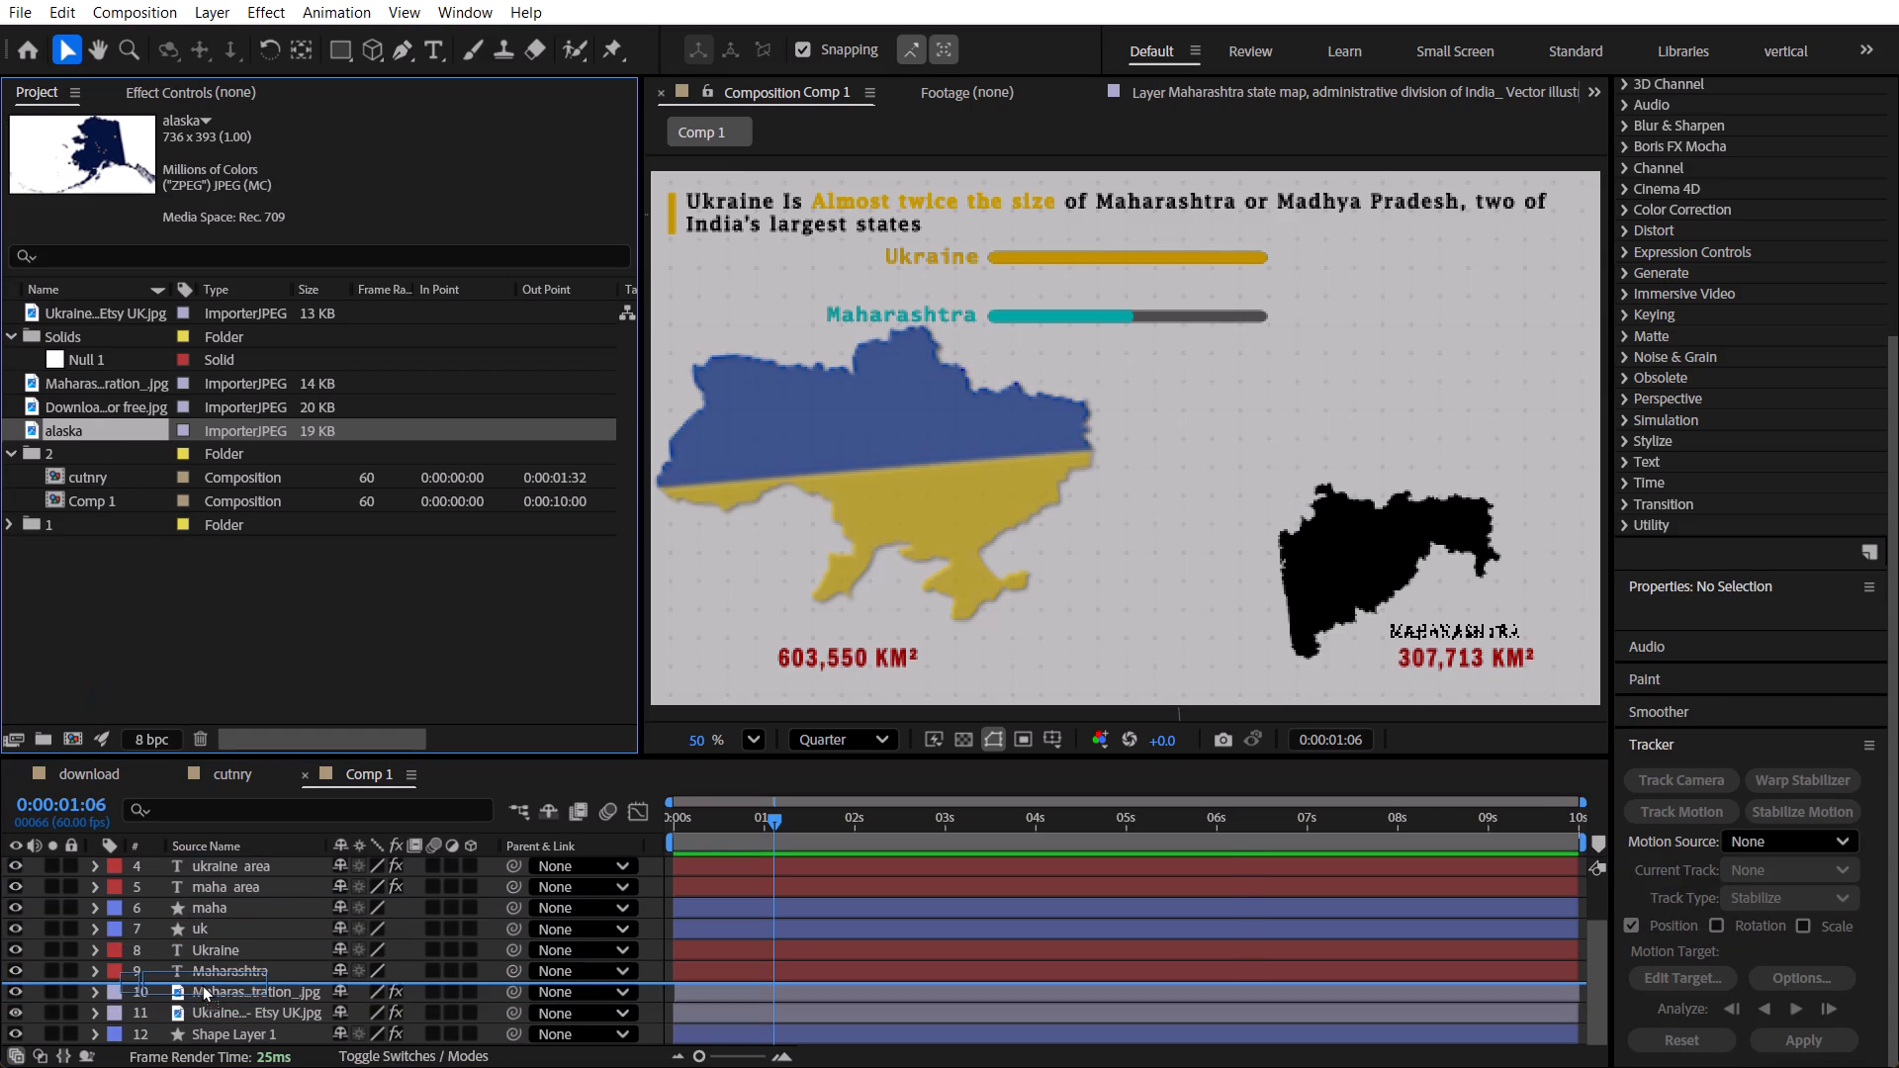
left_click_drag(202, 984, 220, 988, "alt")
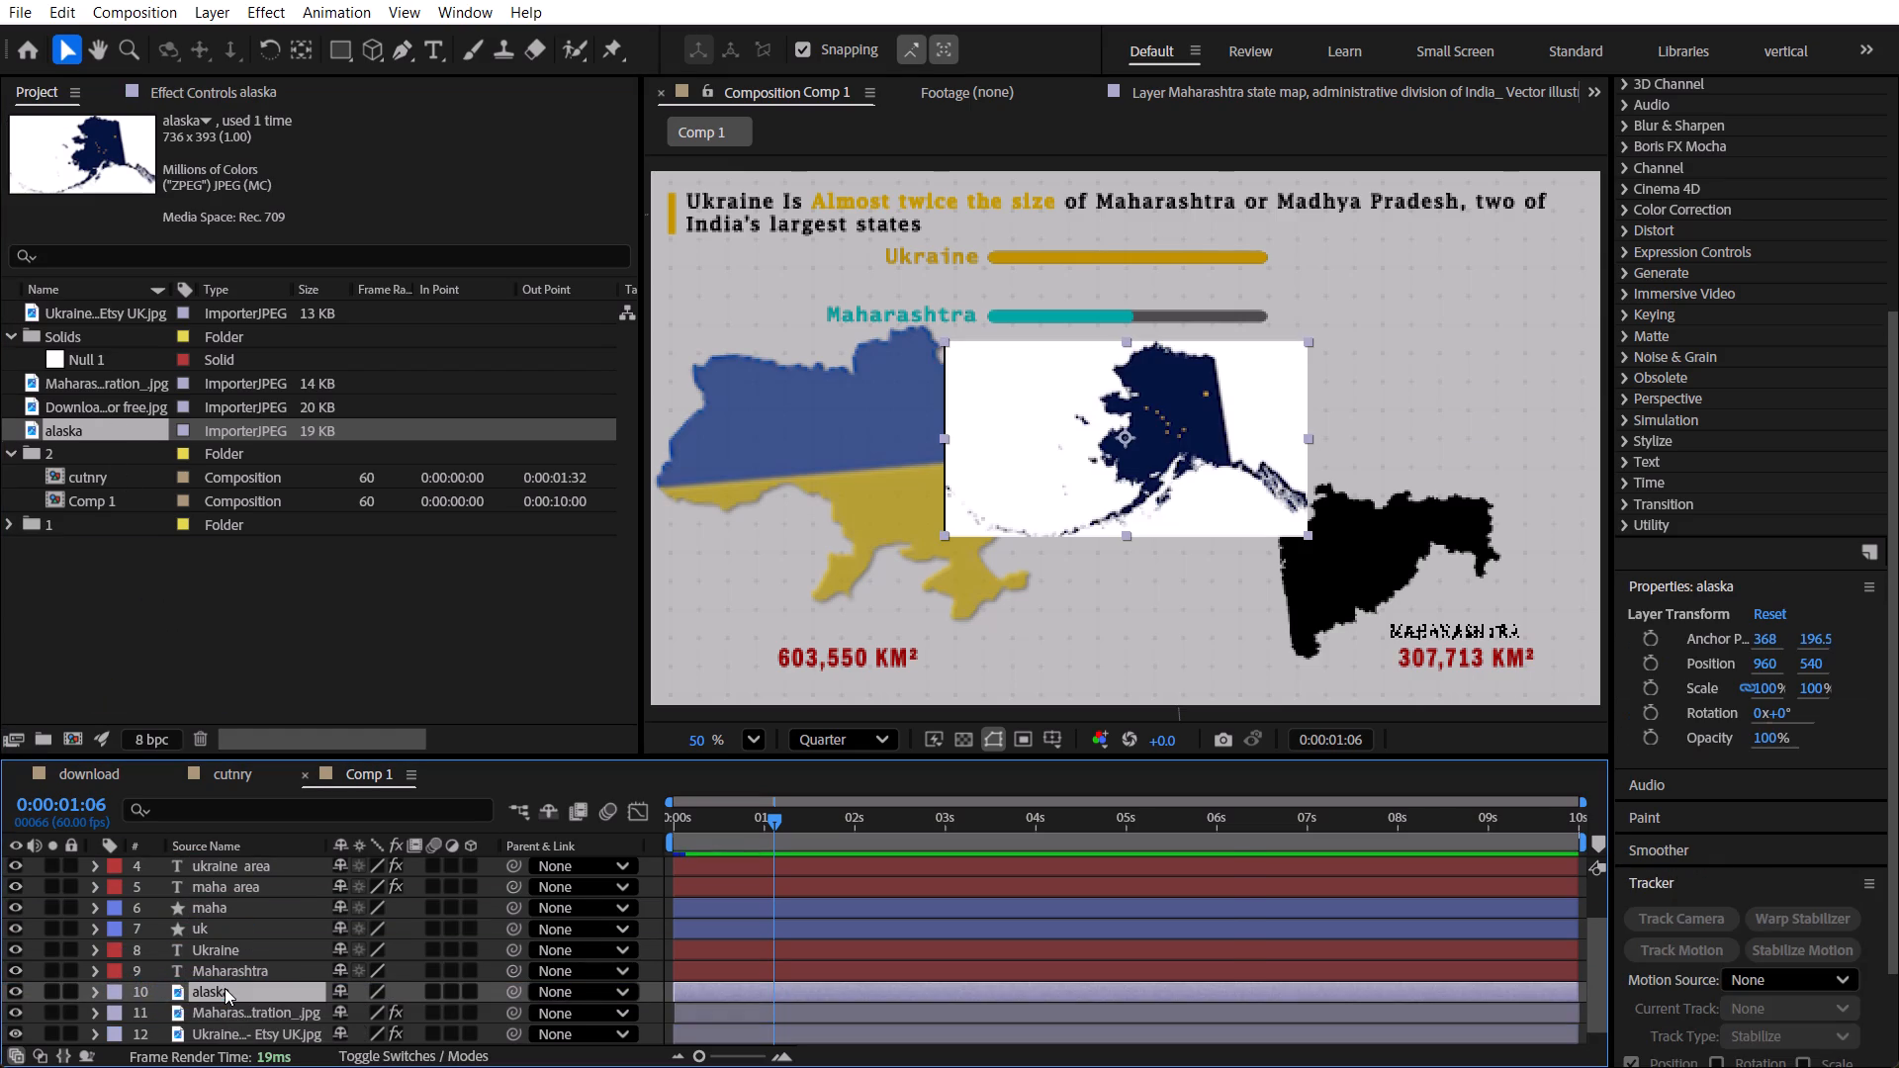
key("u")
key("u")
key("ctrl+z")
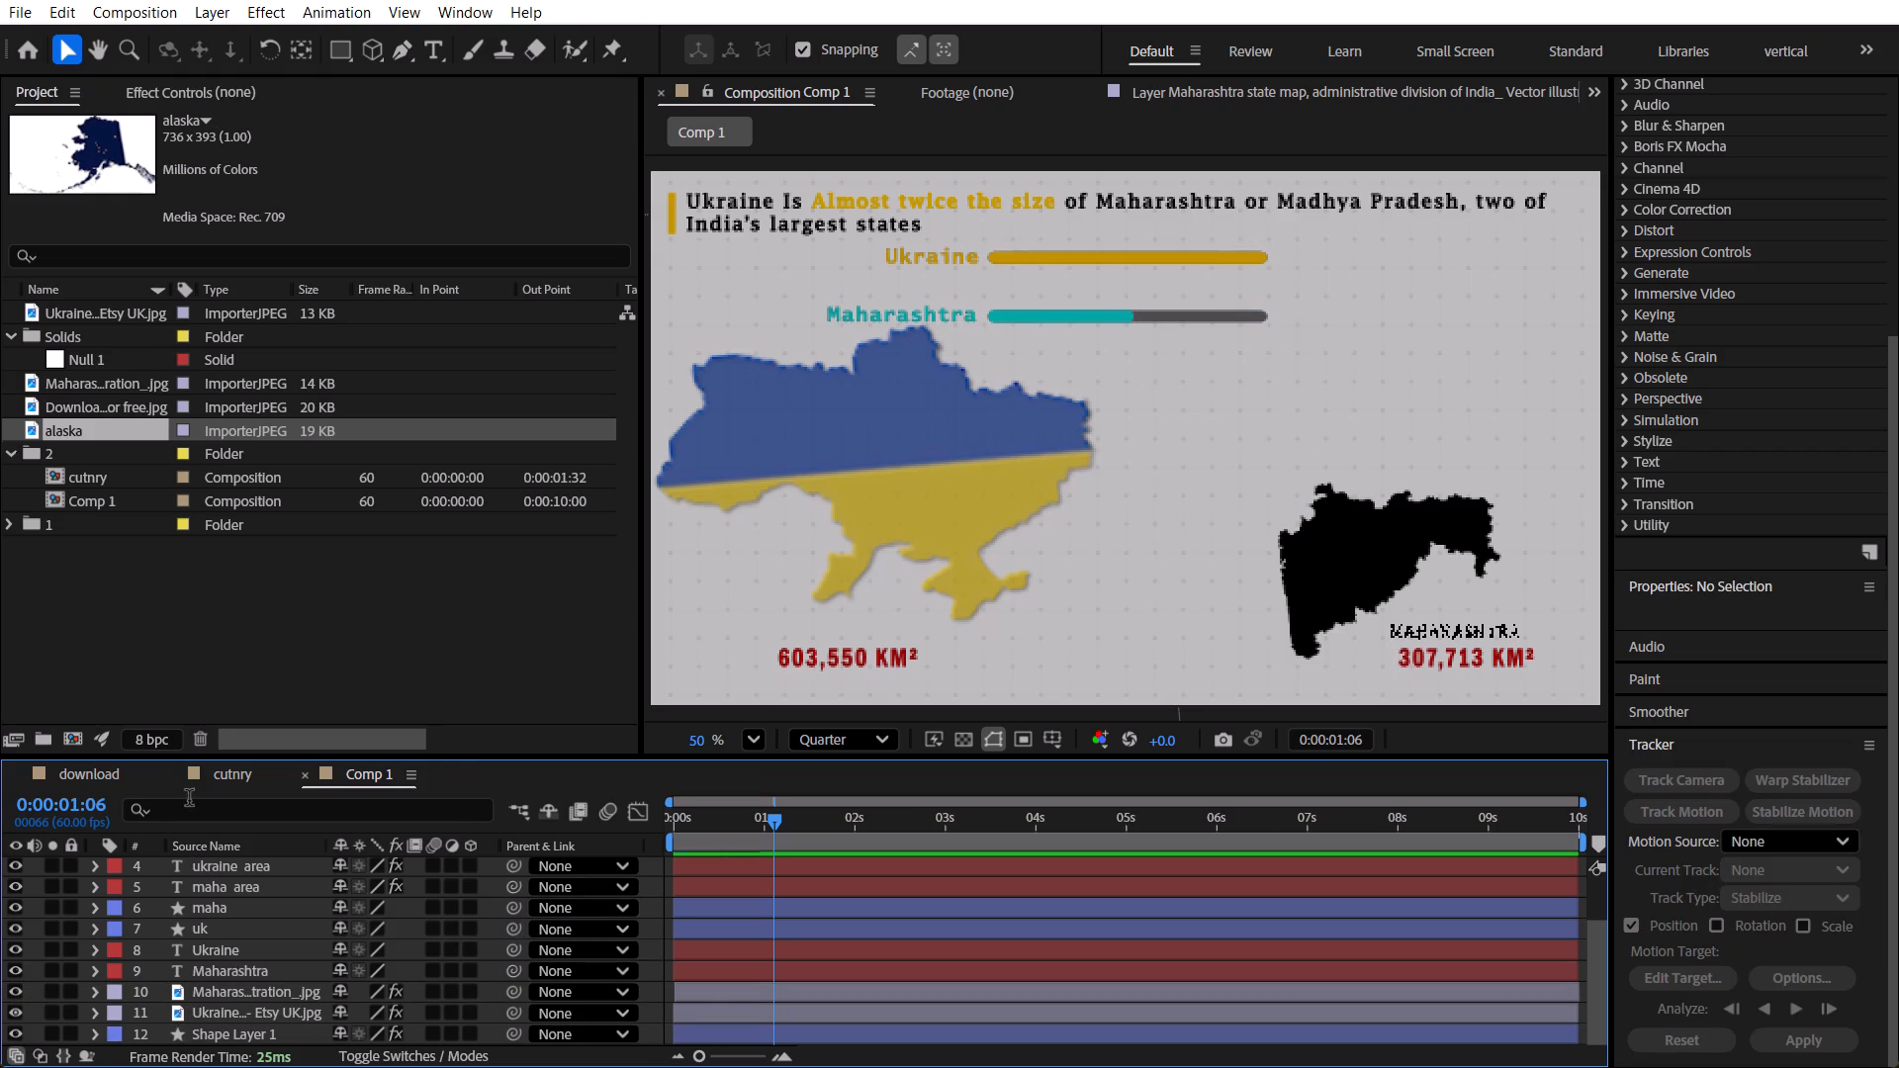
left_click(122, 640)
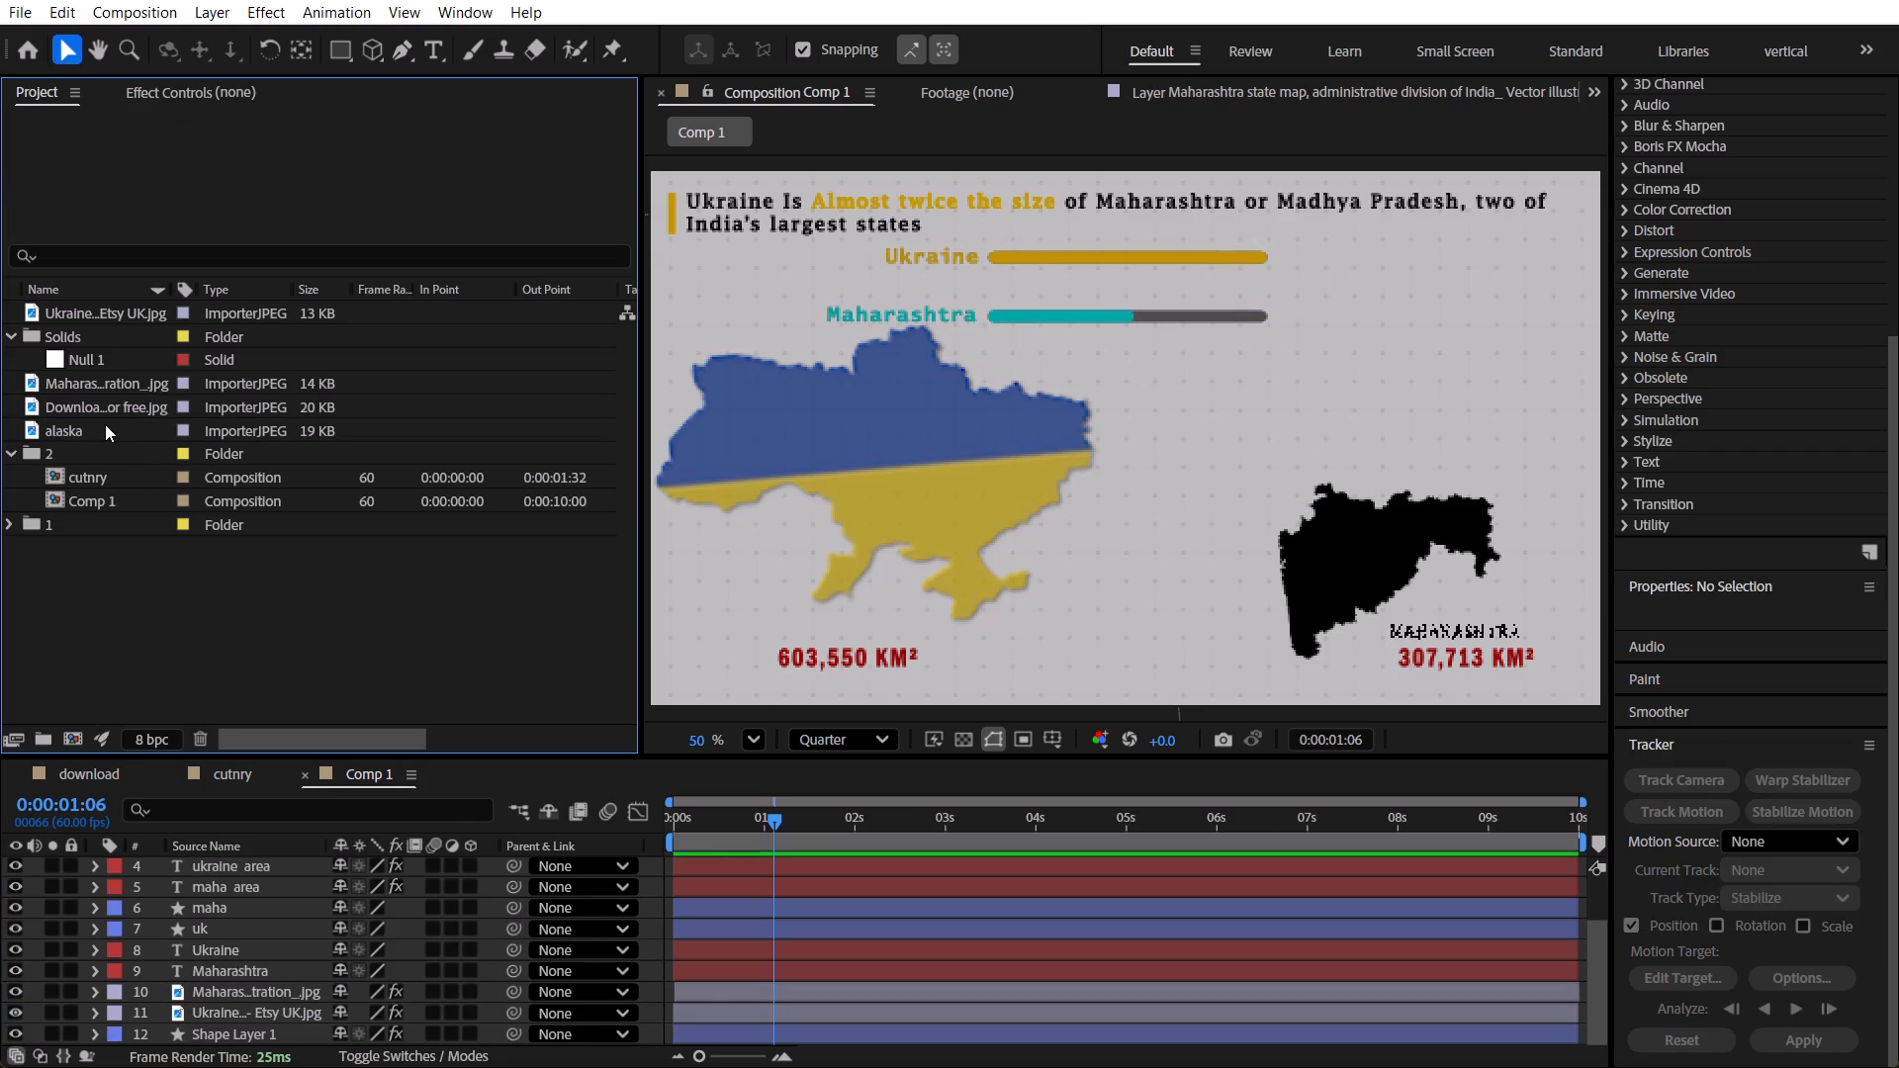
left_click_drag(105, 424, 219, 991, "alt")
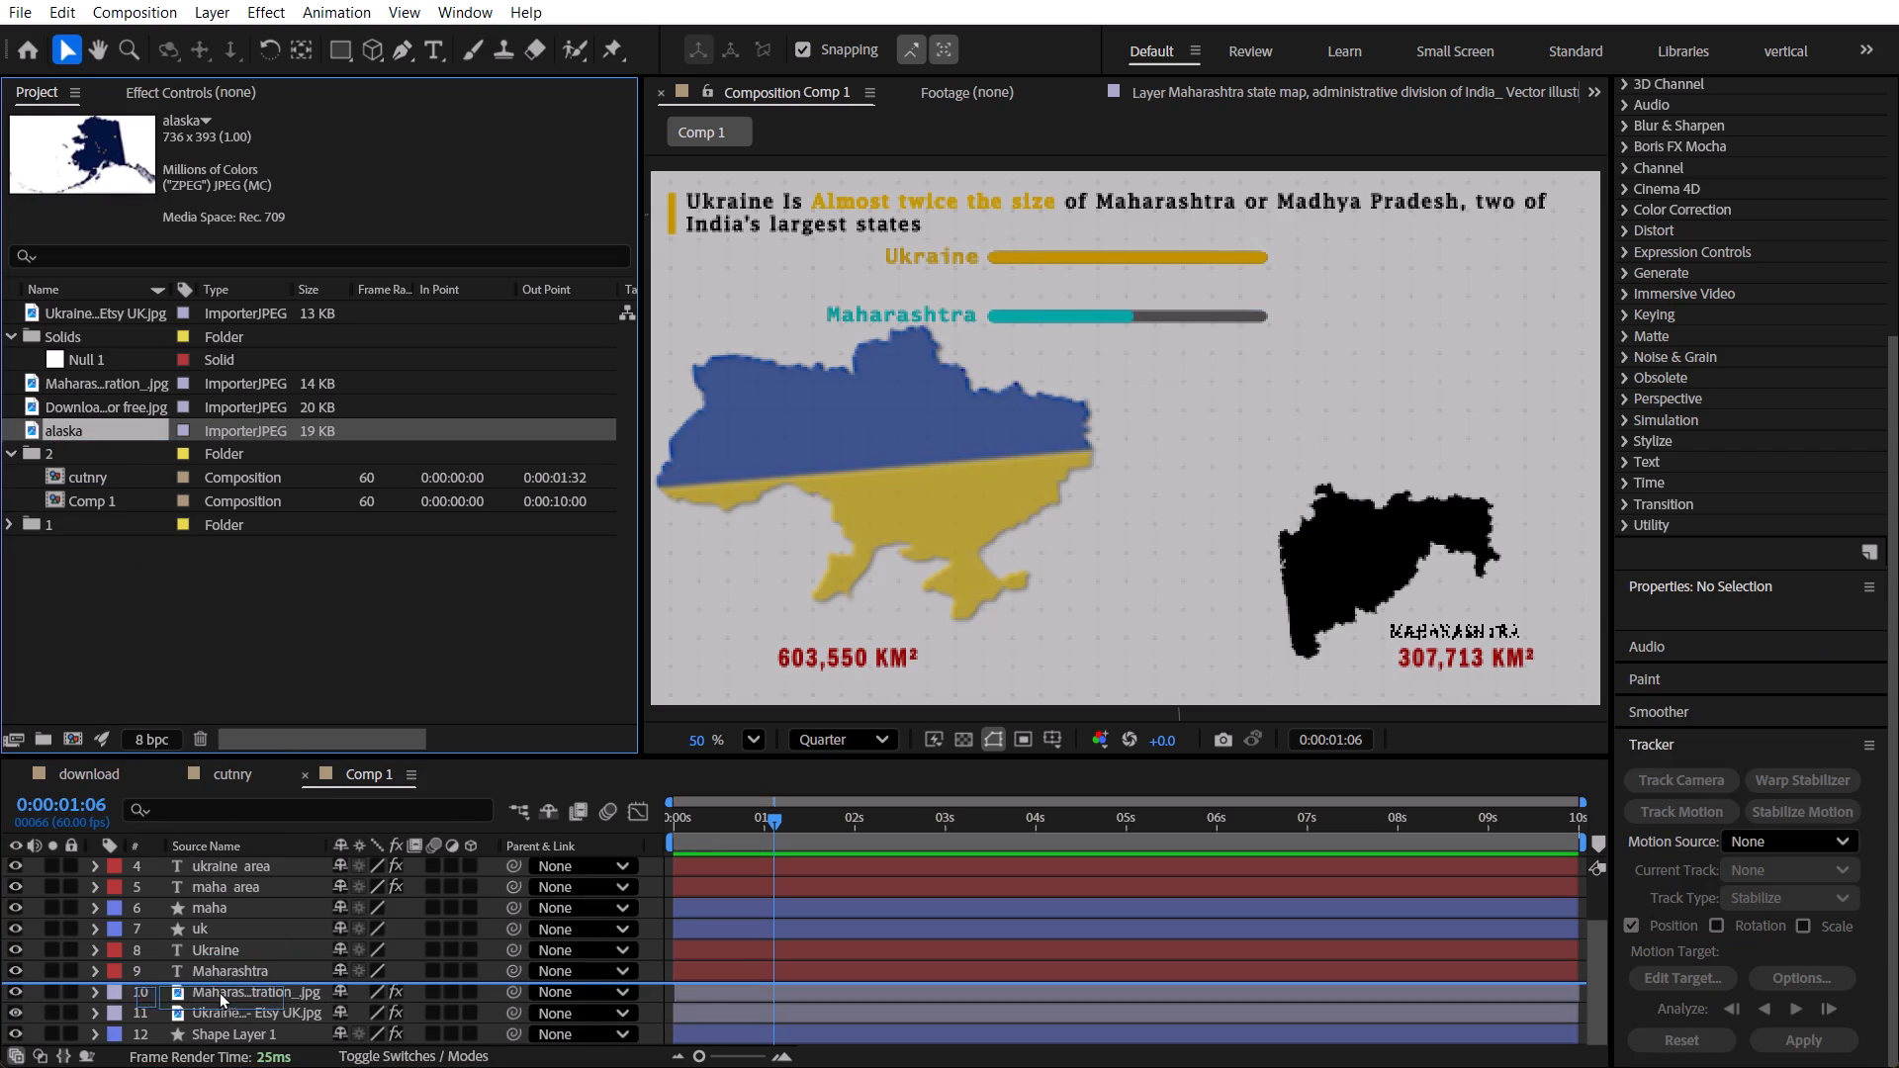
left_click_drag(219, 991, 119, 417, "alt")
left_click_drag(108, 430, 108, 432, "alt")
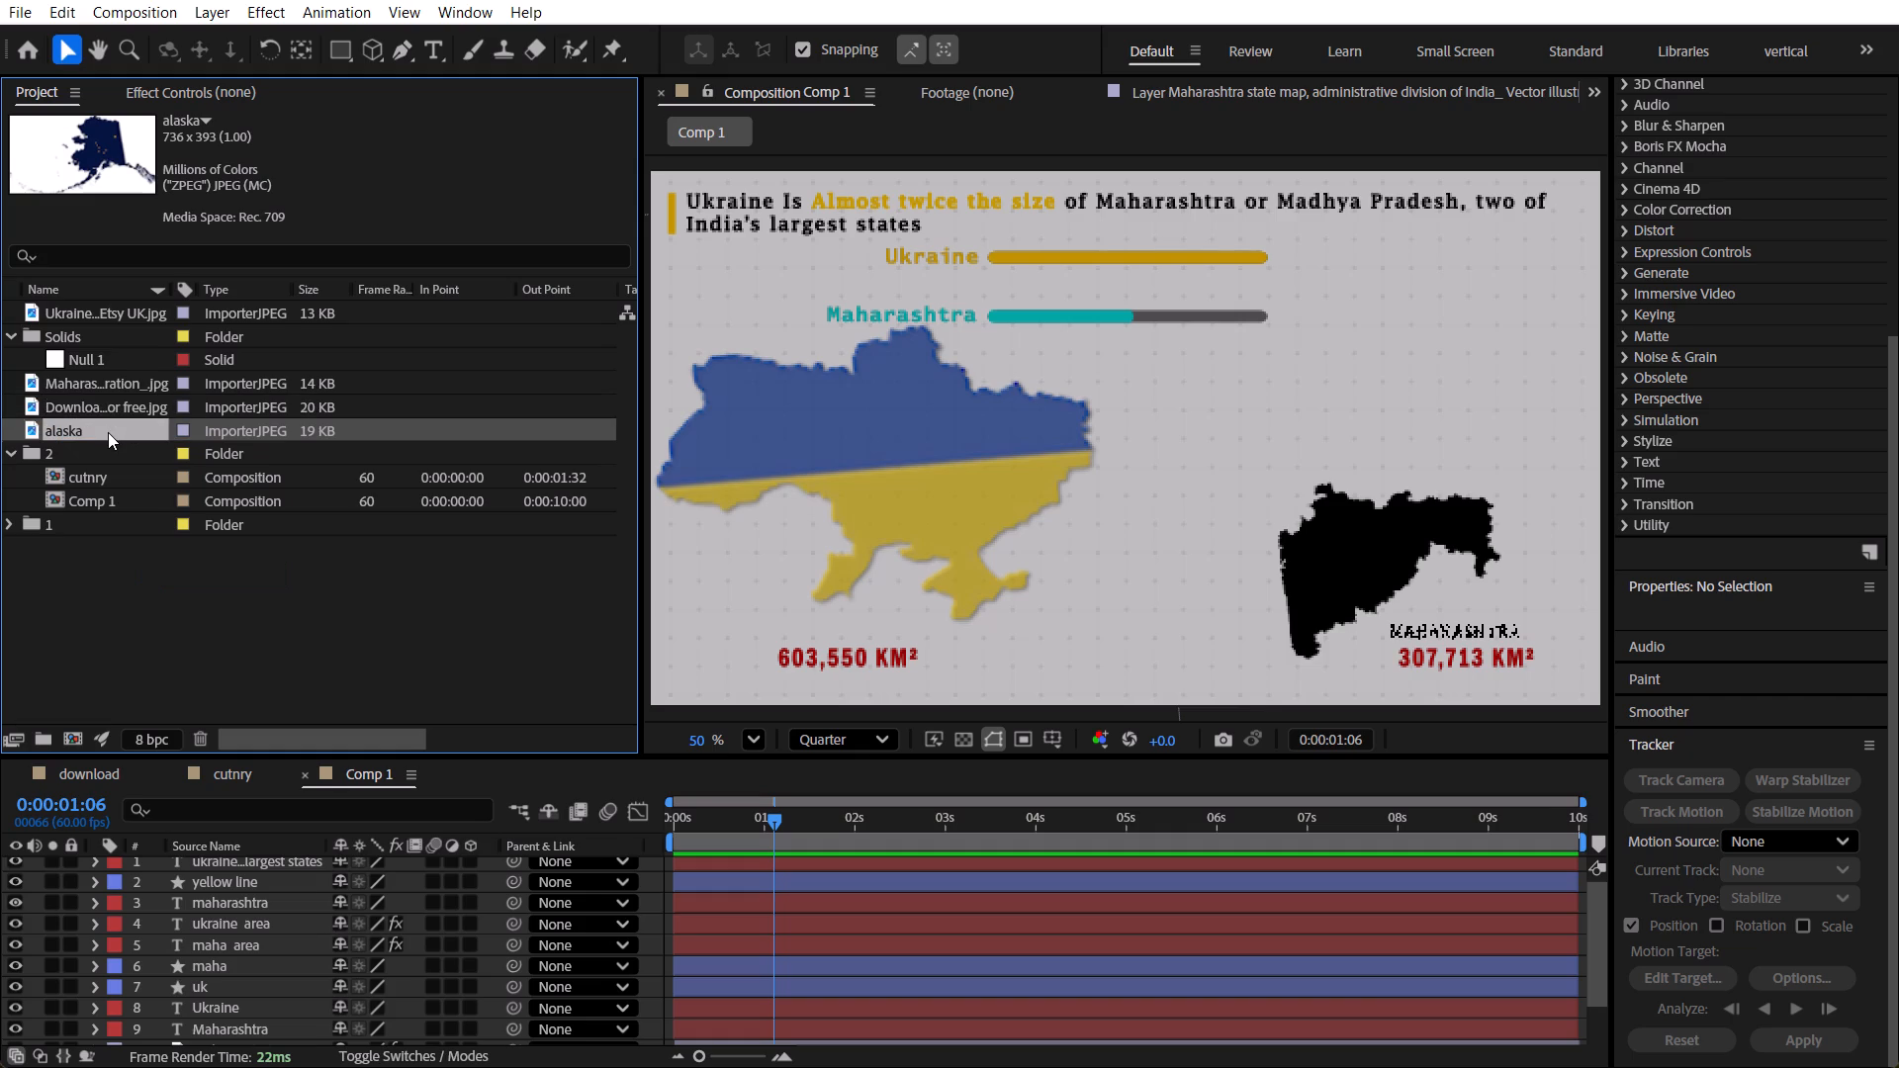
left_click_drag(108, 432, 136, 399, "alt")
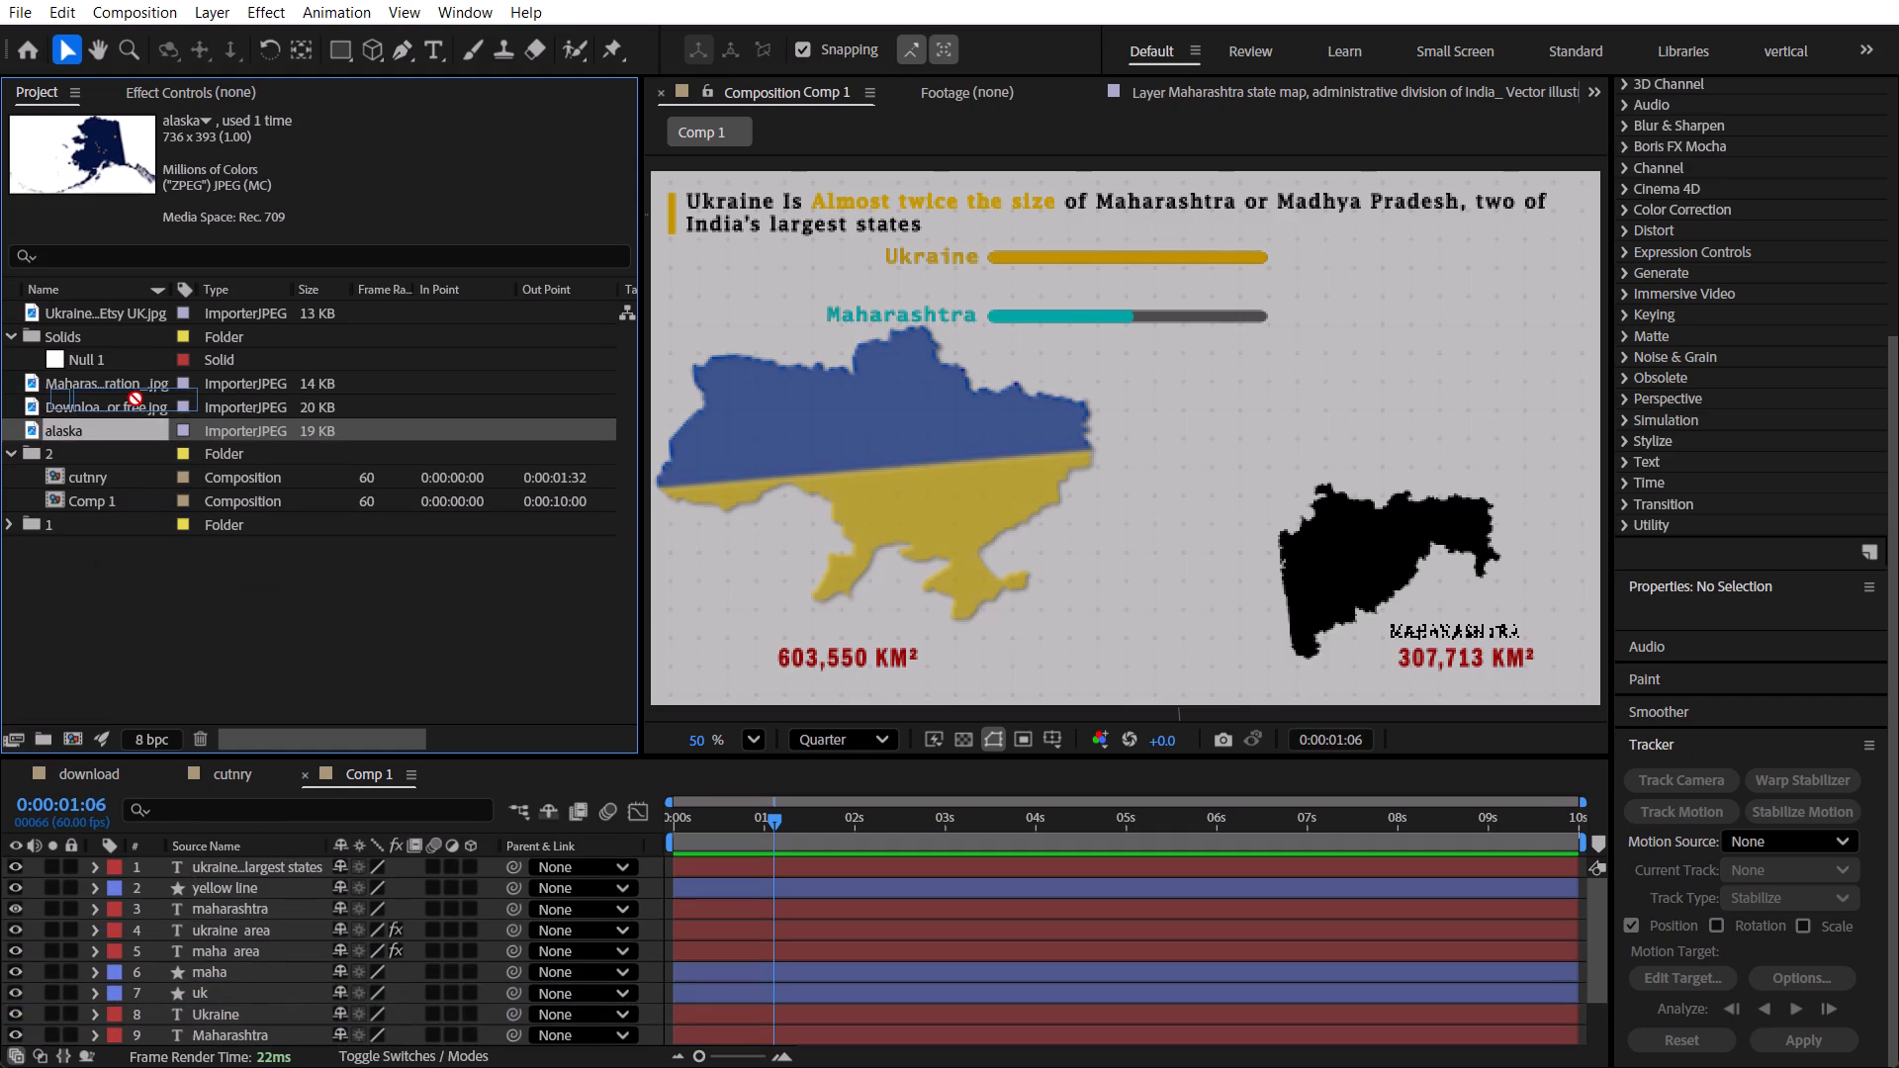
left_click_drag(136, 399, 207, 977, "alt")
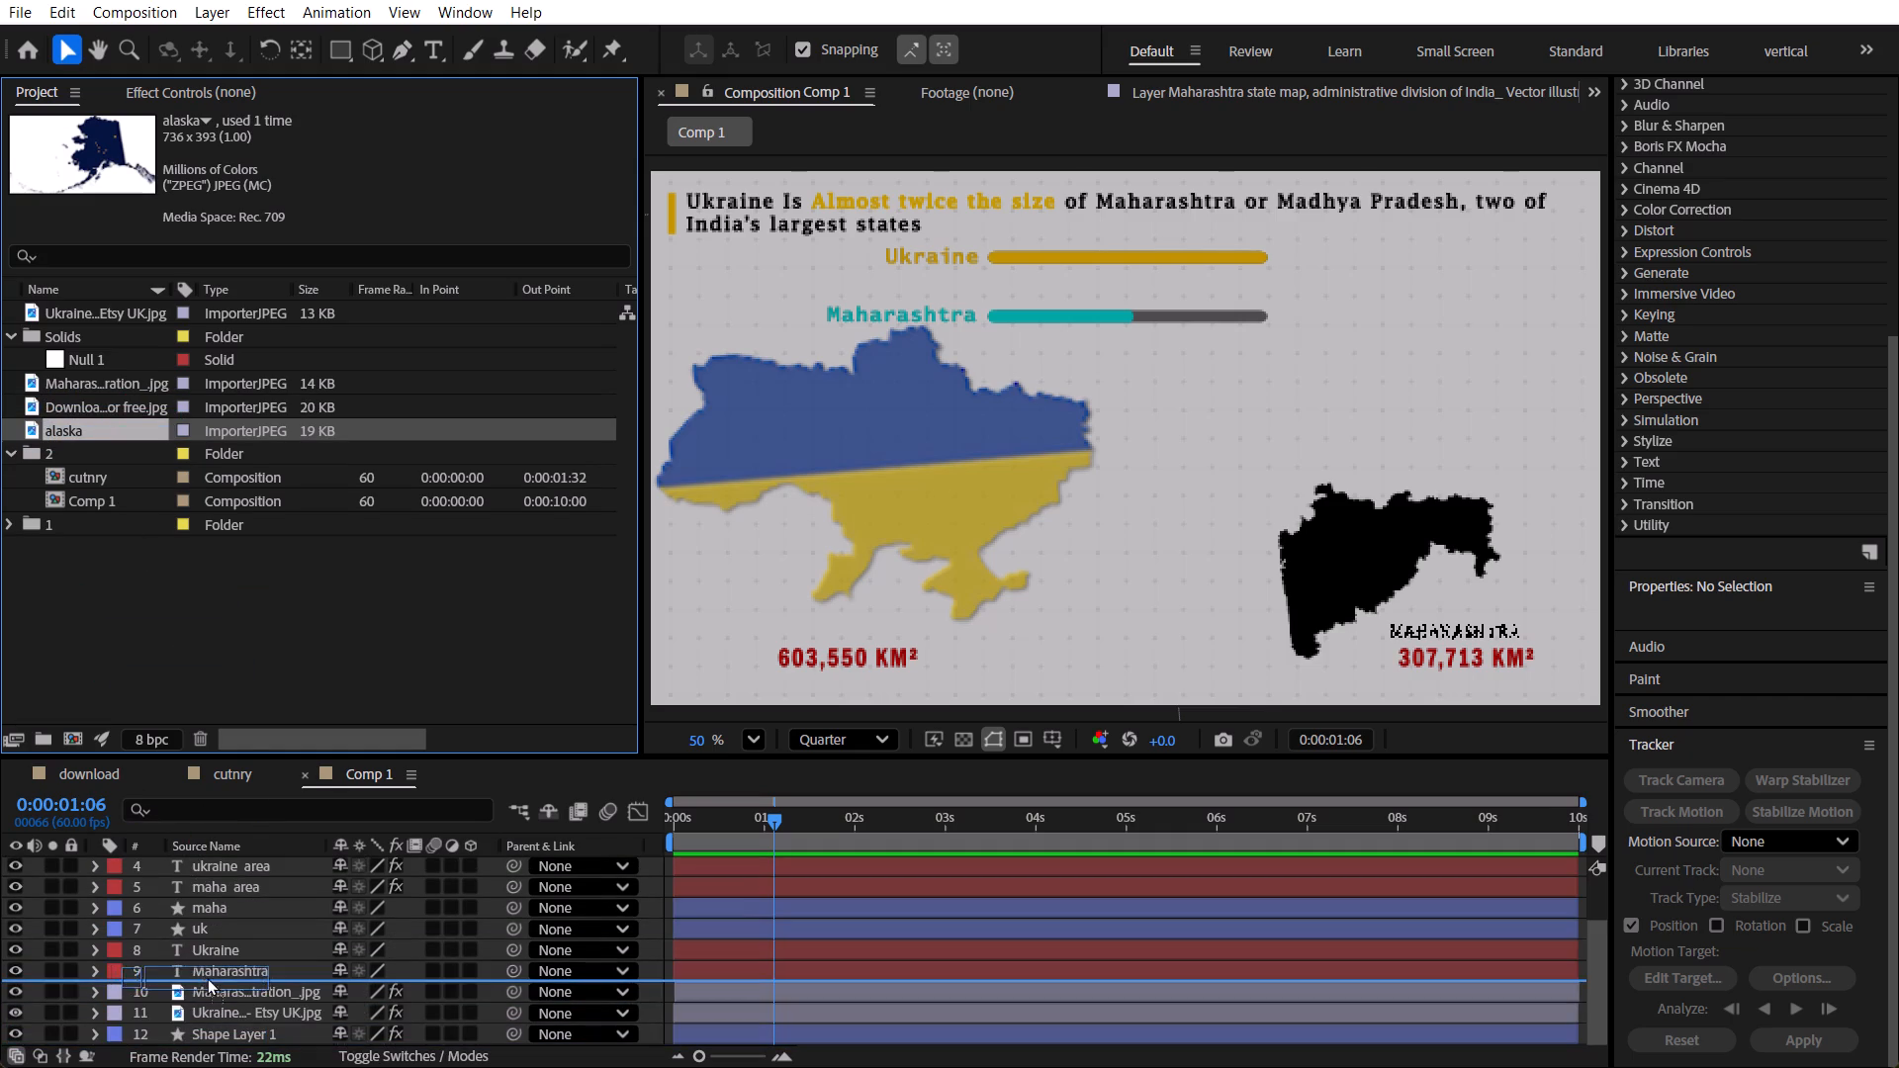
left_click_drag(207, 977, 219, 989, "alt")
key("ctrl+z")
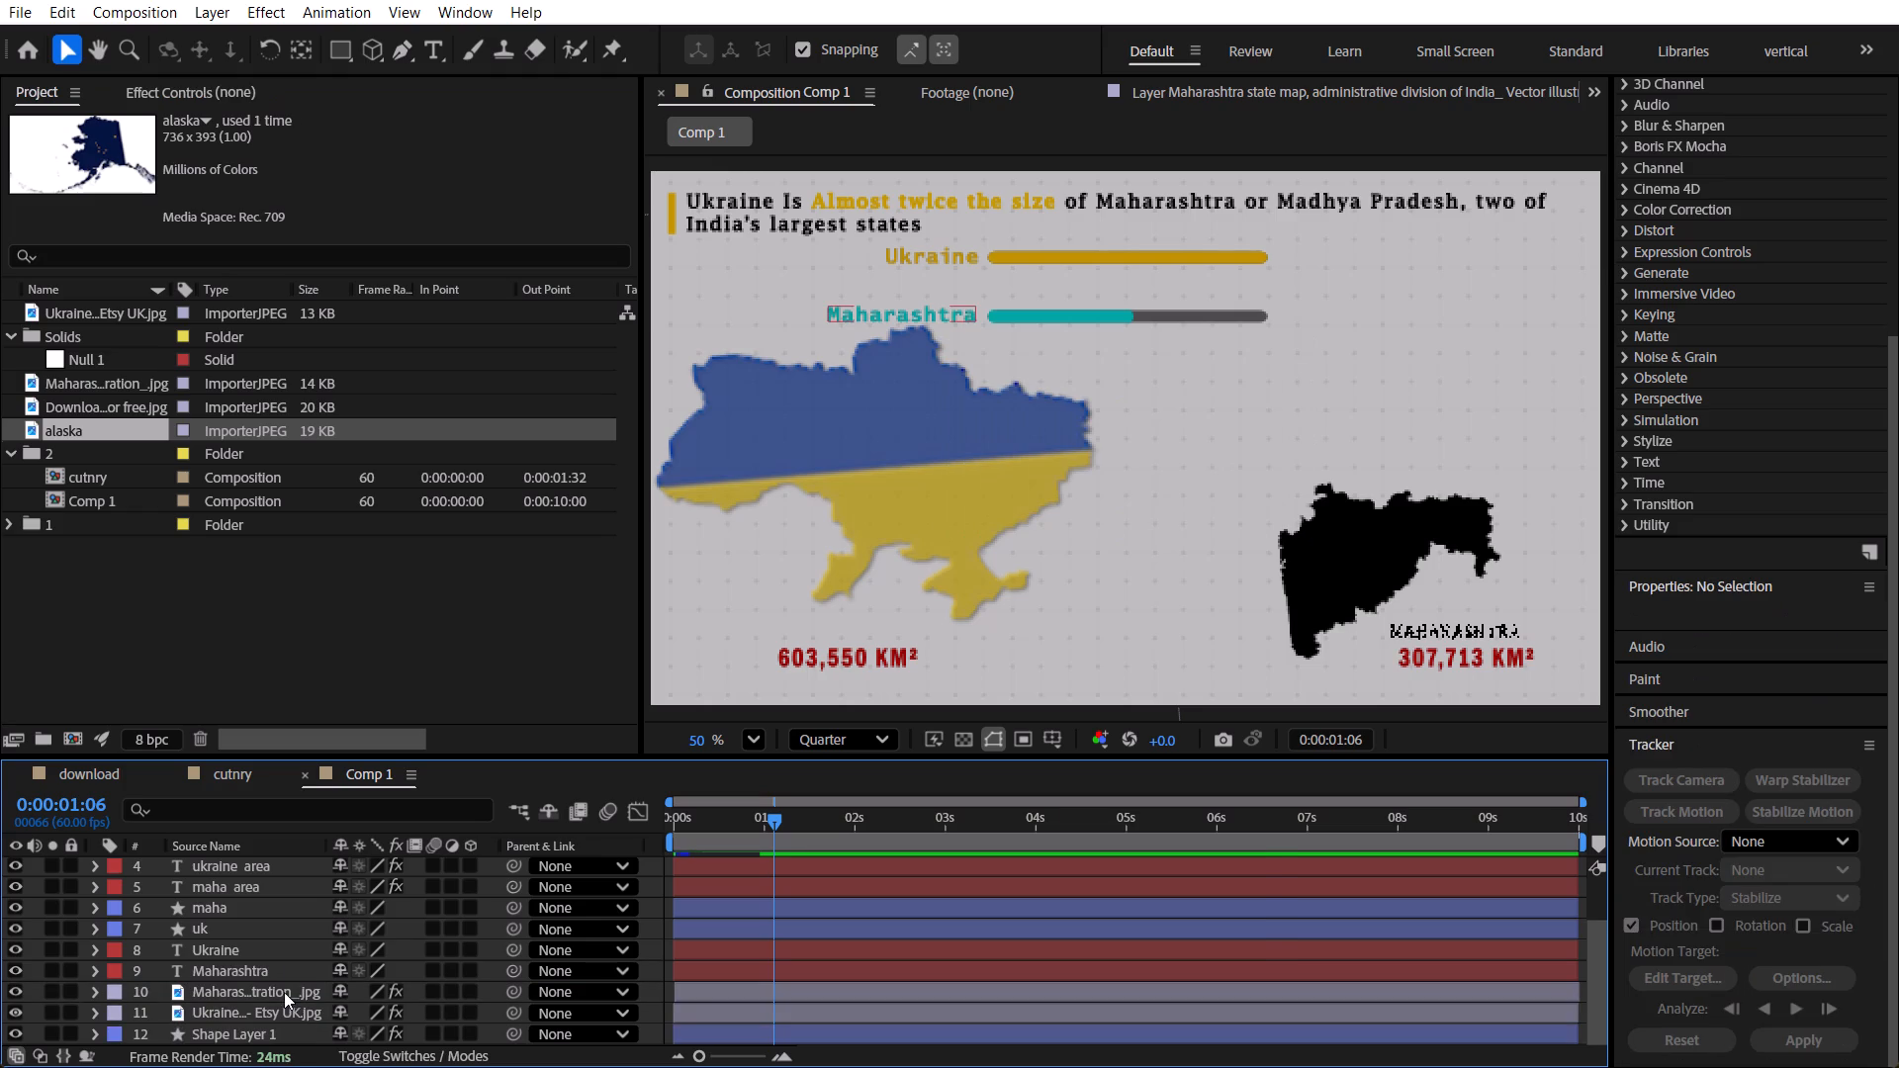
Add the alaska image to Comp 1 directly above the Maharashtra map image layer and return the current time to 0:00:00:00.
left_click(245, 997)
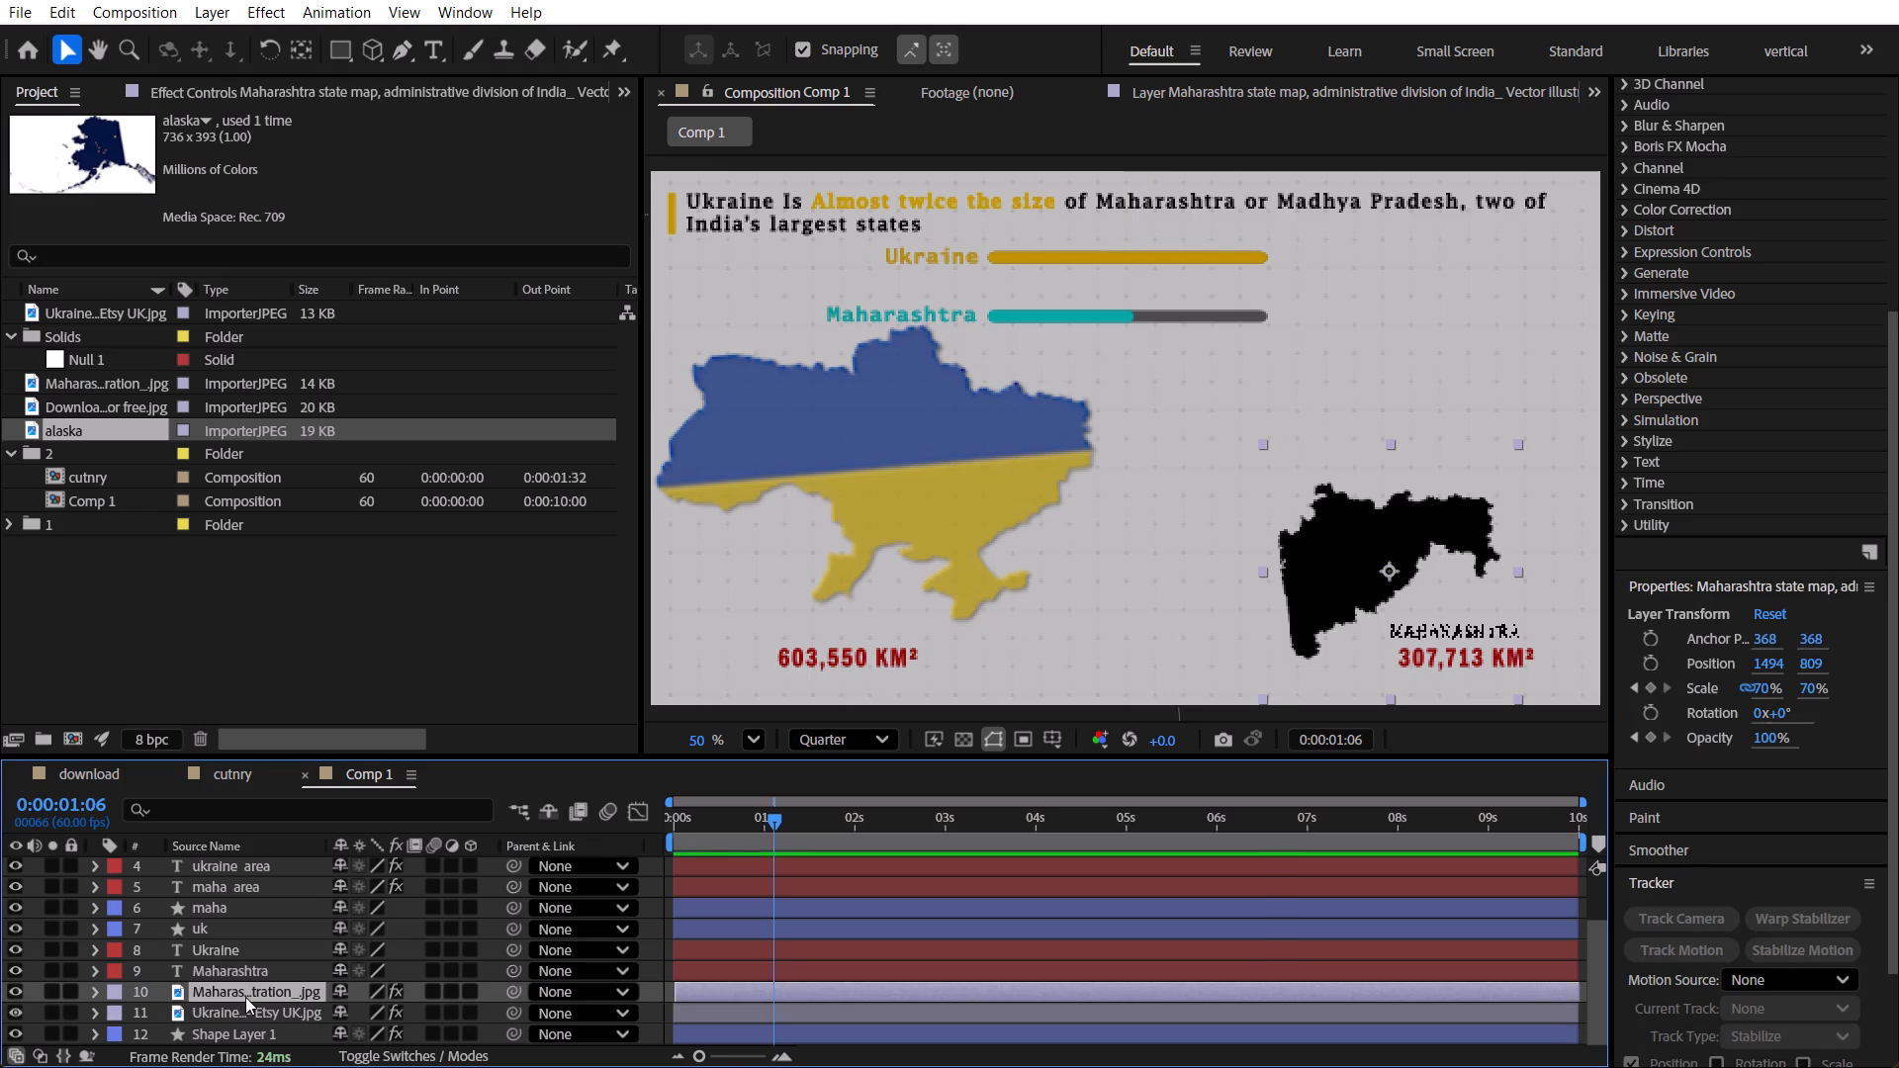
key("u")
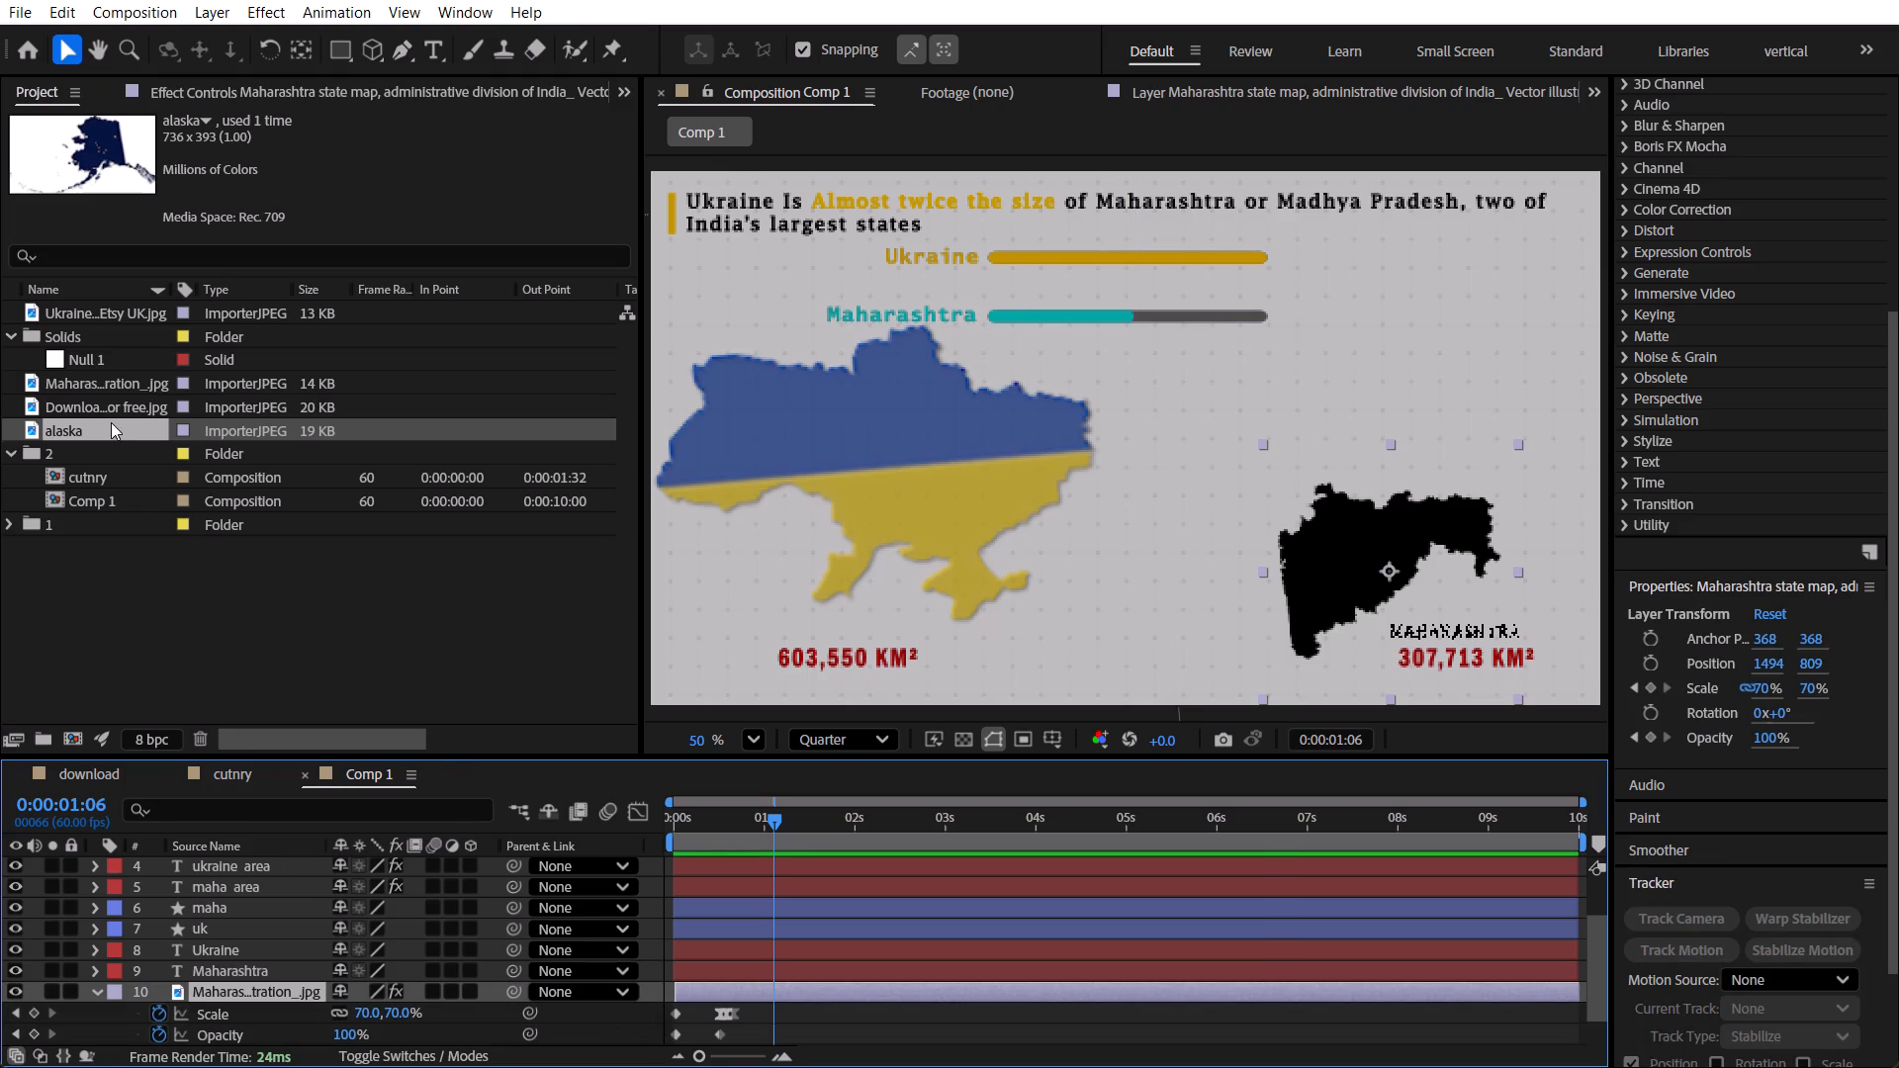
left_click_drag(108, 439, 226, 973)
scroll(221, 965, "down", 1)
left_click(227, 950)
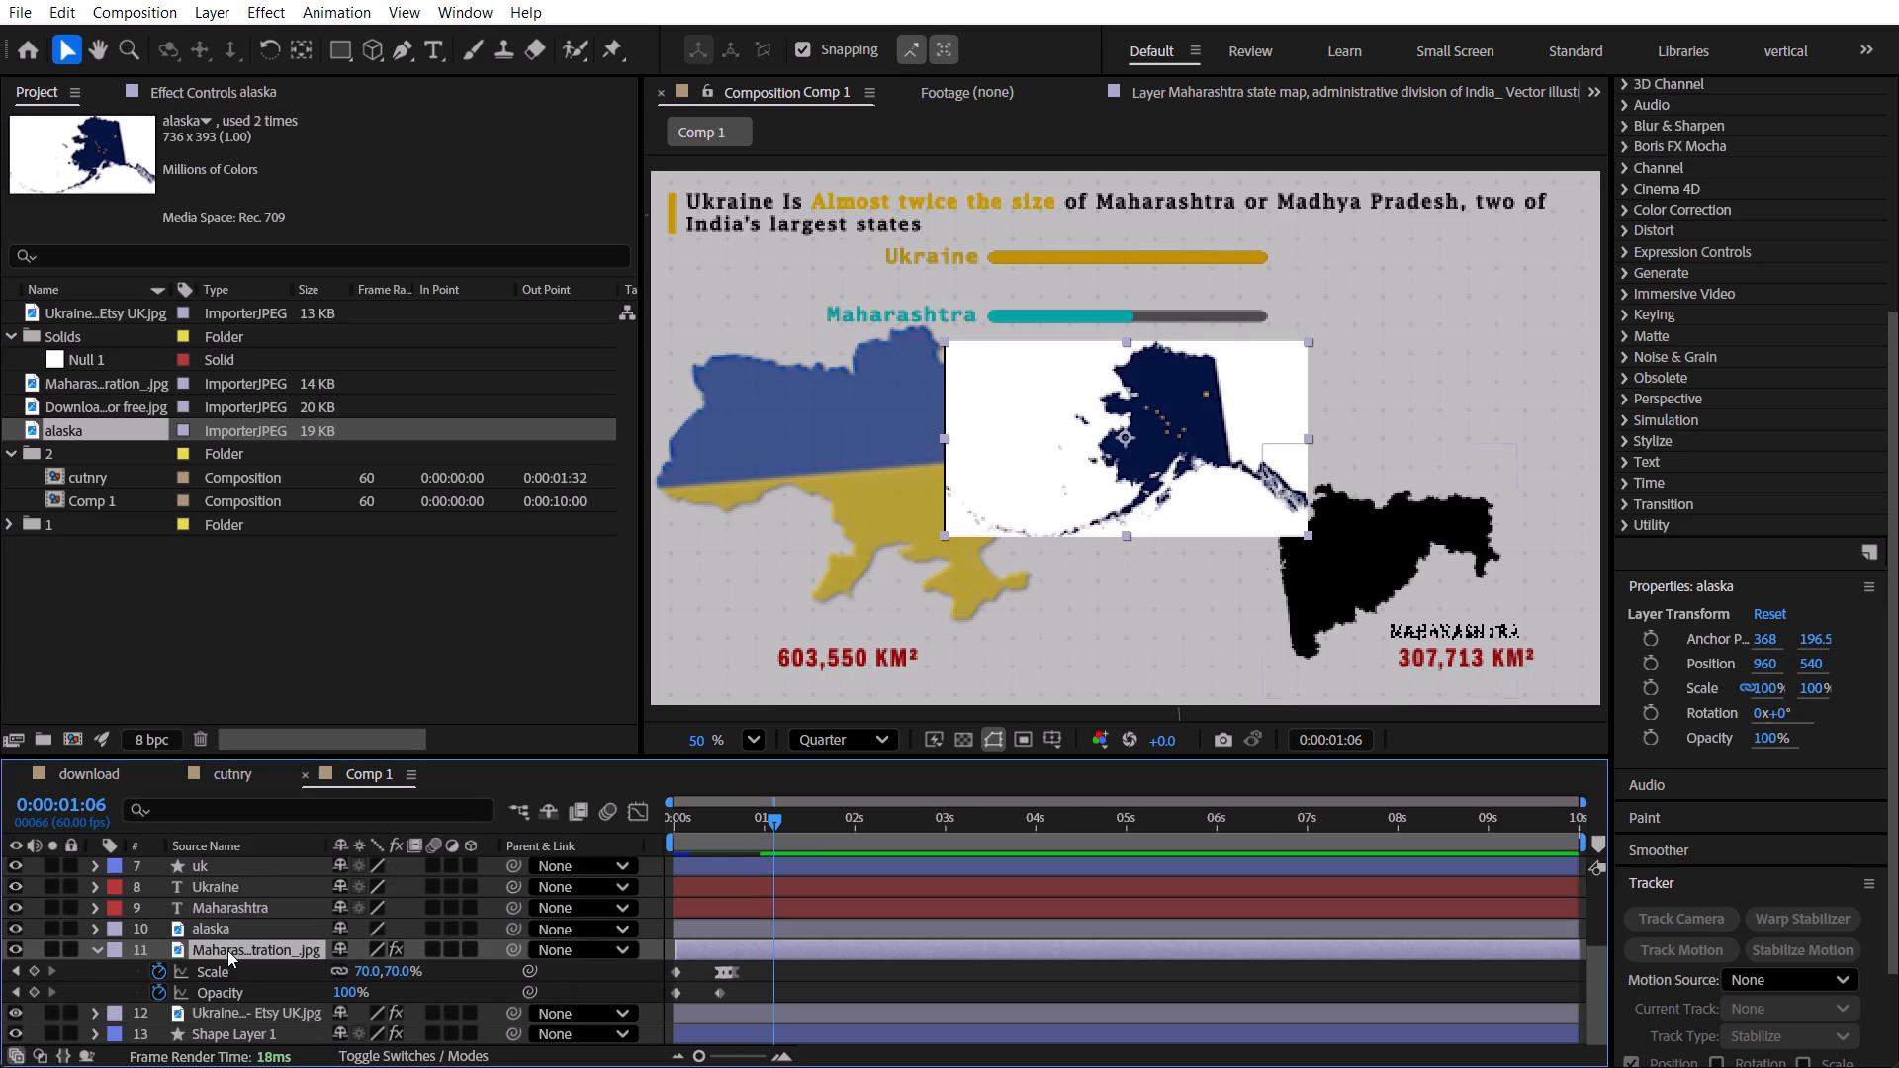
left_click_drag(711, 823, 652, 823)
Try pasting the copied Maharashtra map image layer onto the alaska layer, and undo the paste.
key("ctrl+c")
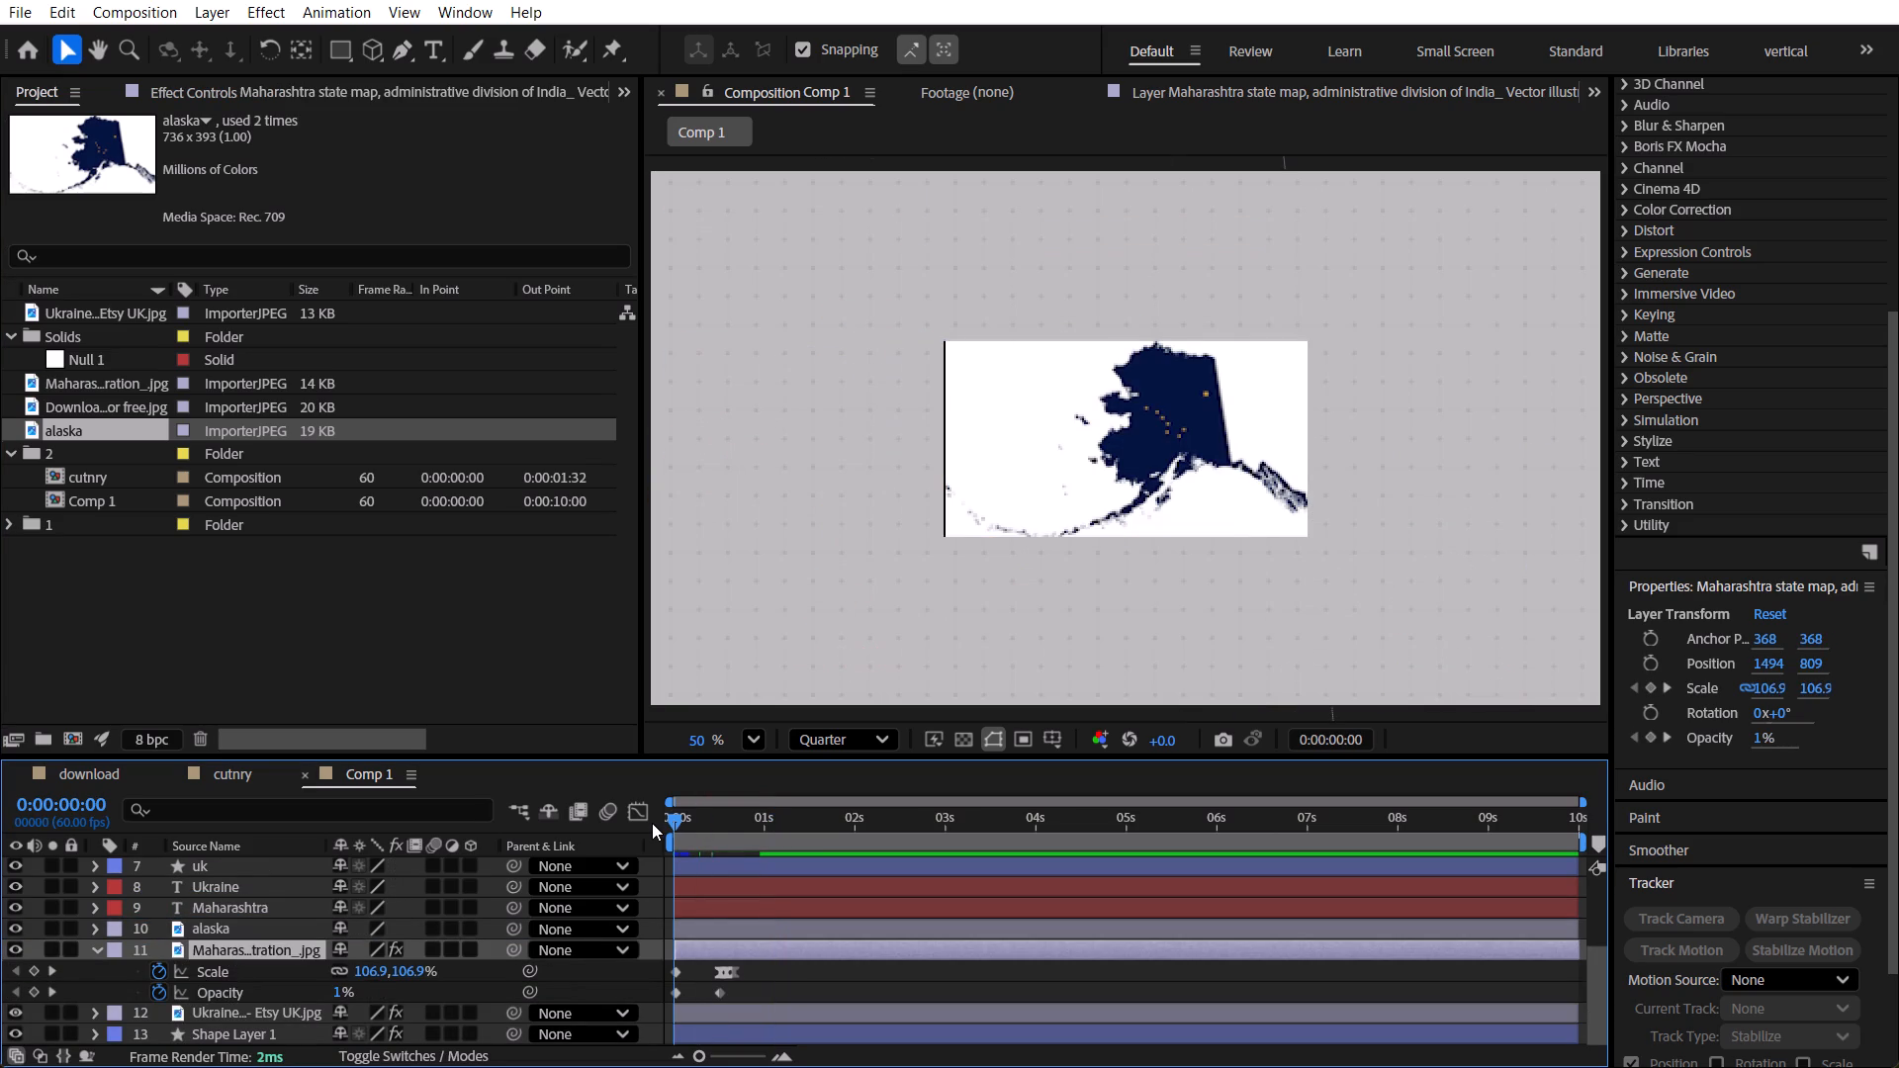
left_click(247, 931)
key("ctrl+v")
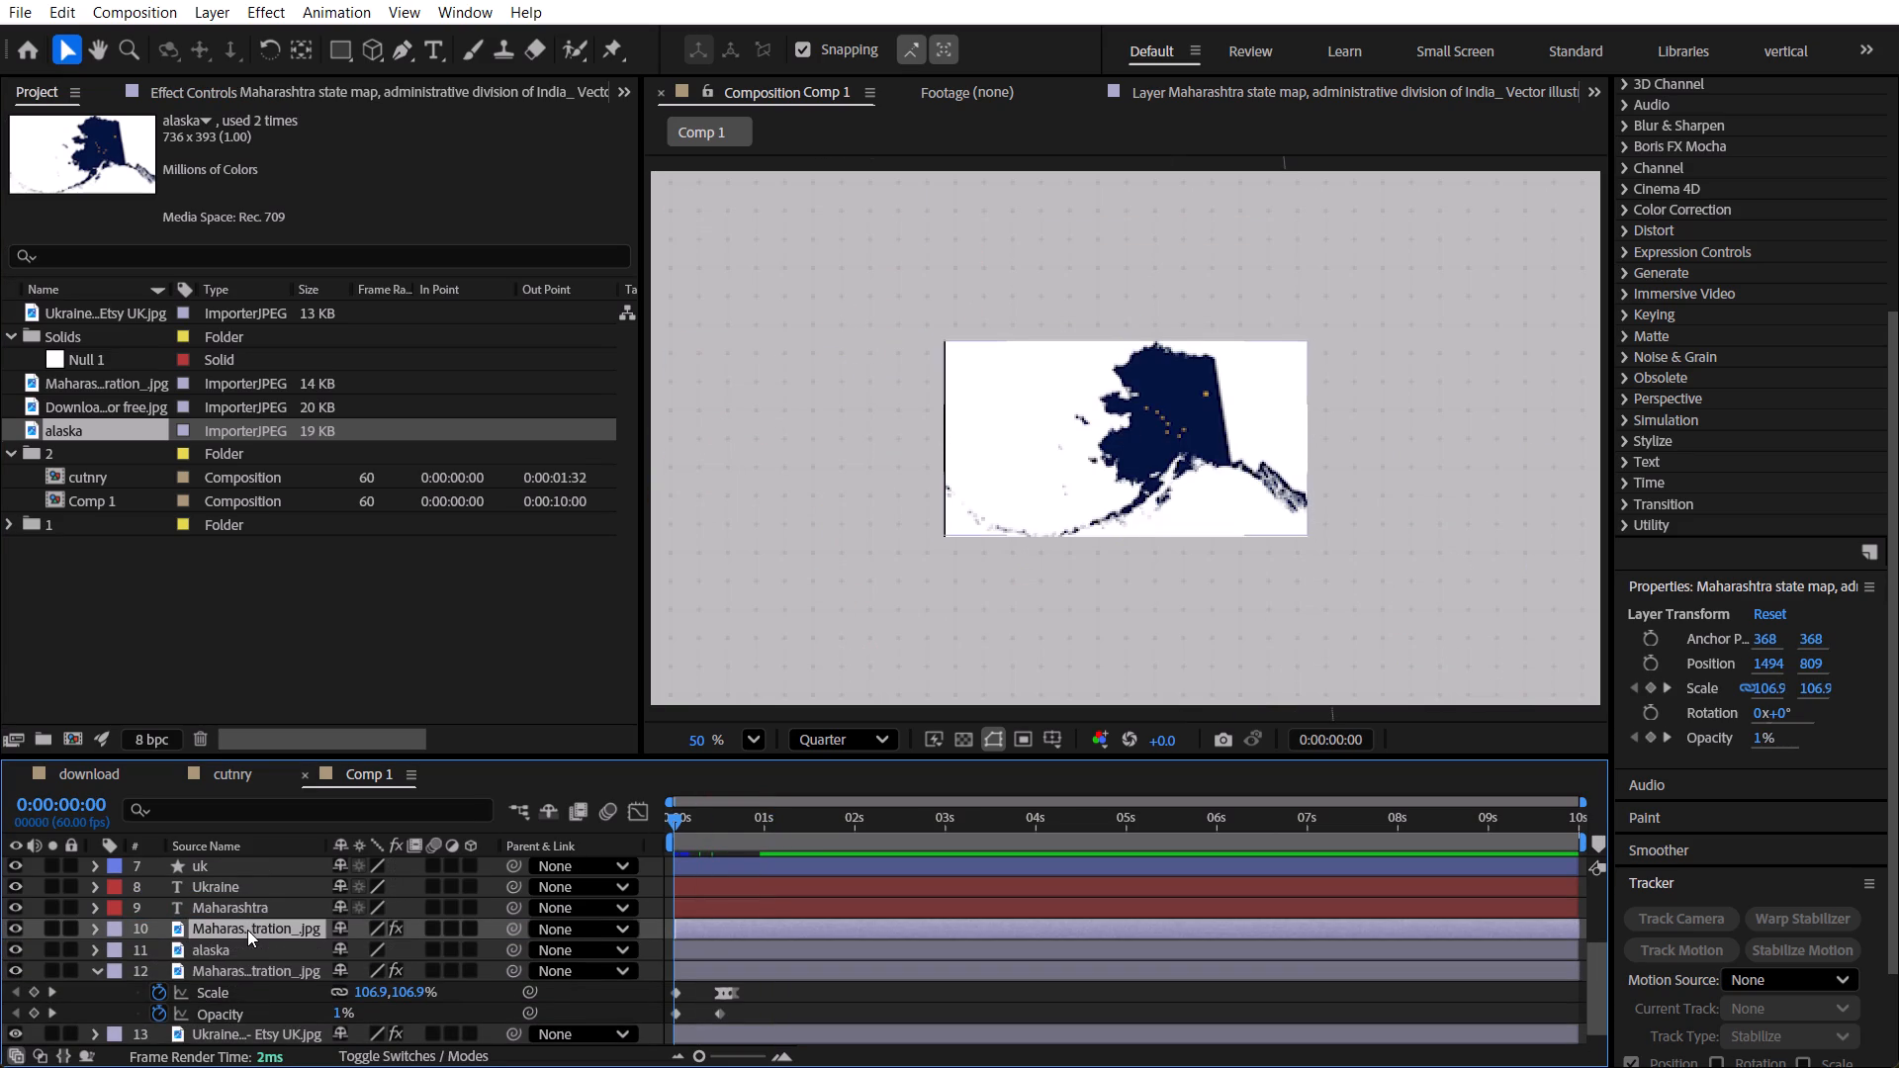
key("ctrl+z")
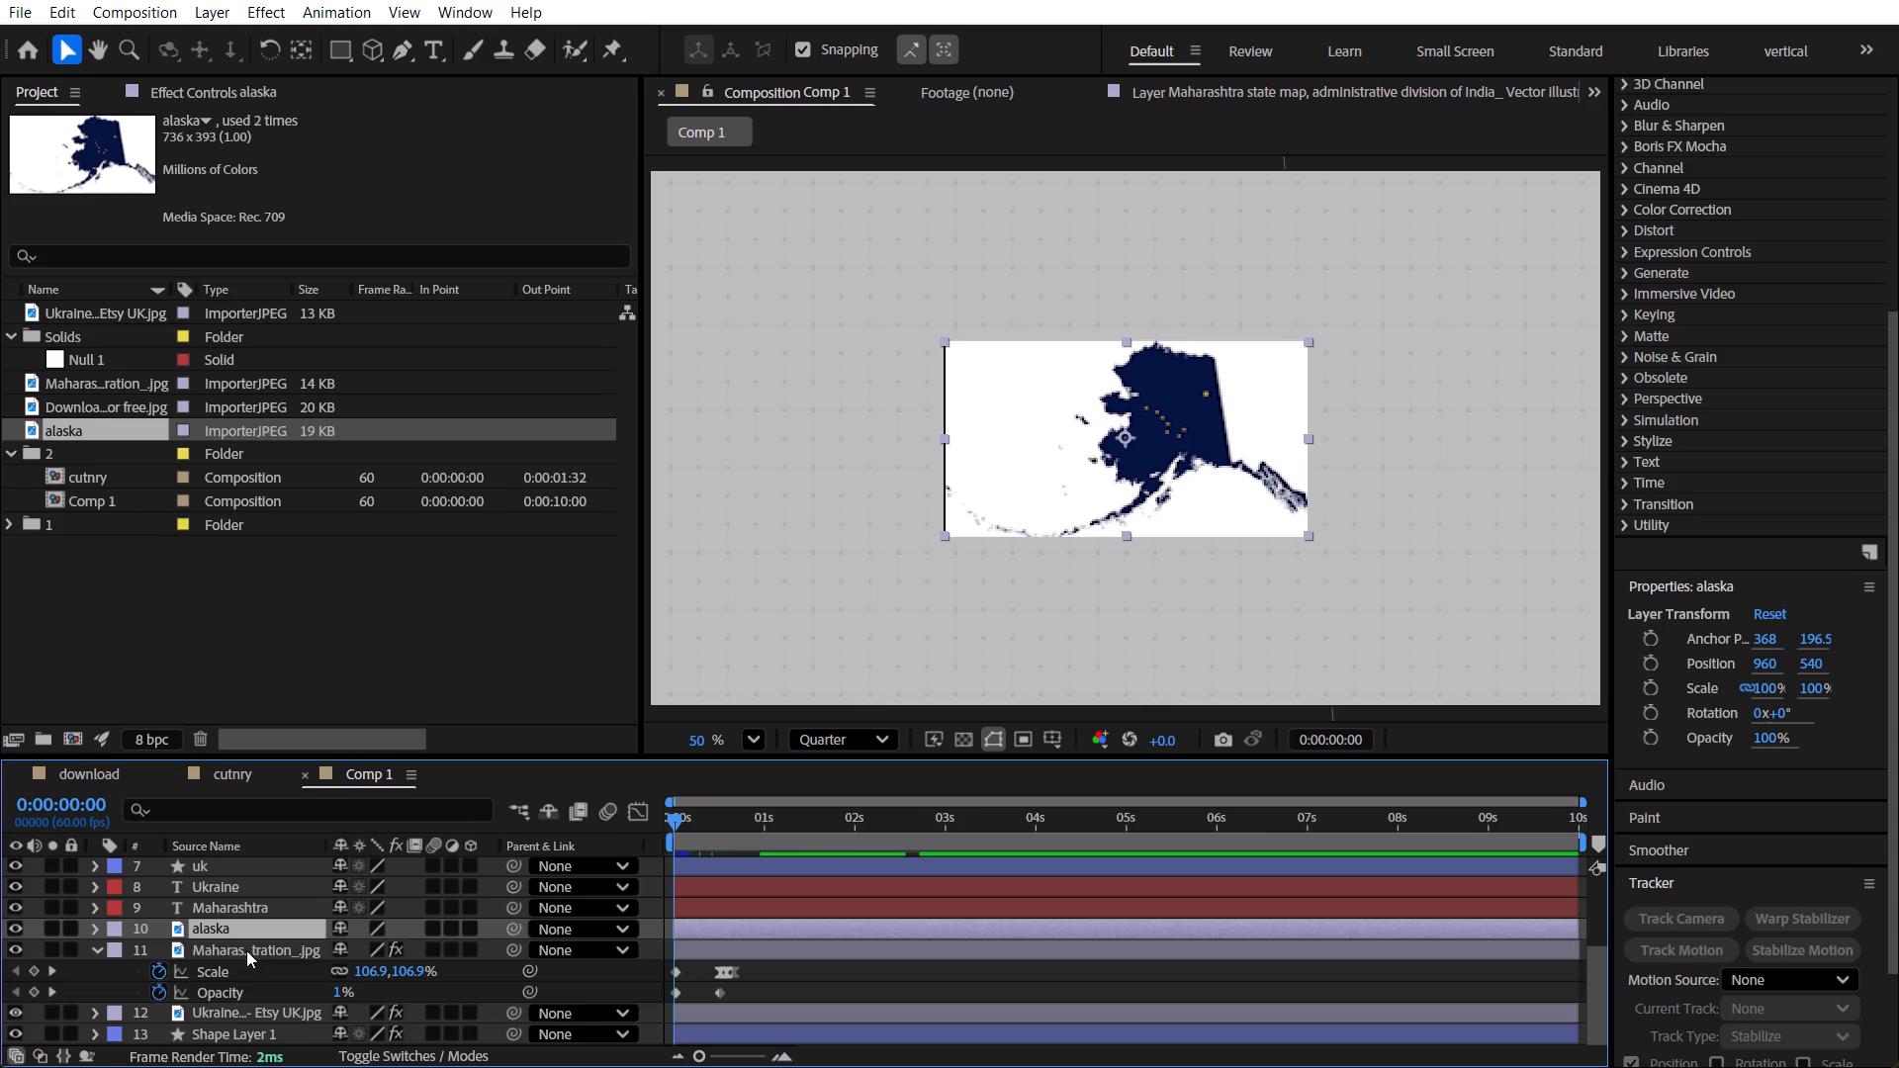
Copy the Scale and Opacity keyframes from the Maharashtra map image layer to the alaska layer at 0:00:00:00.
left_click(246, 950)
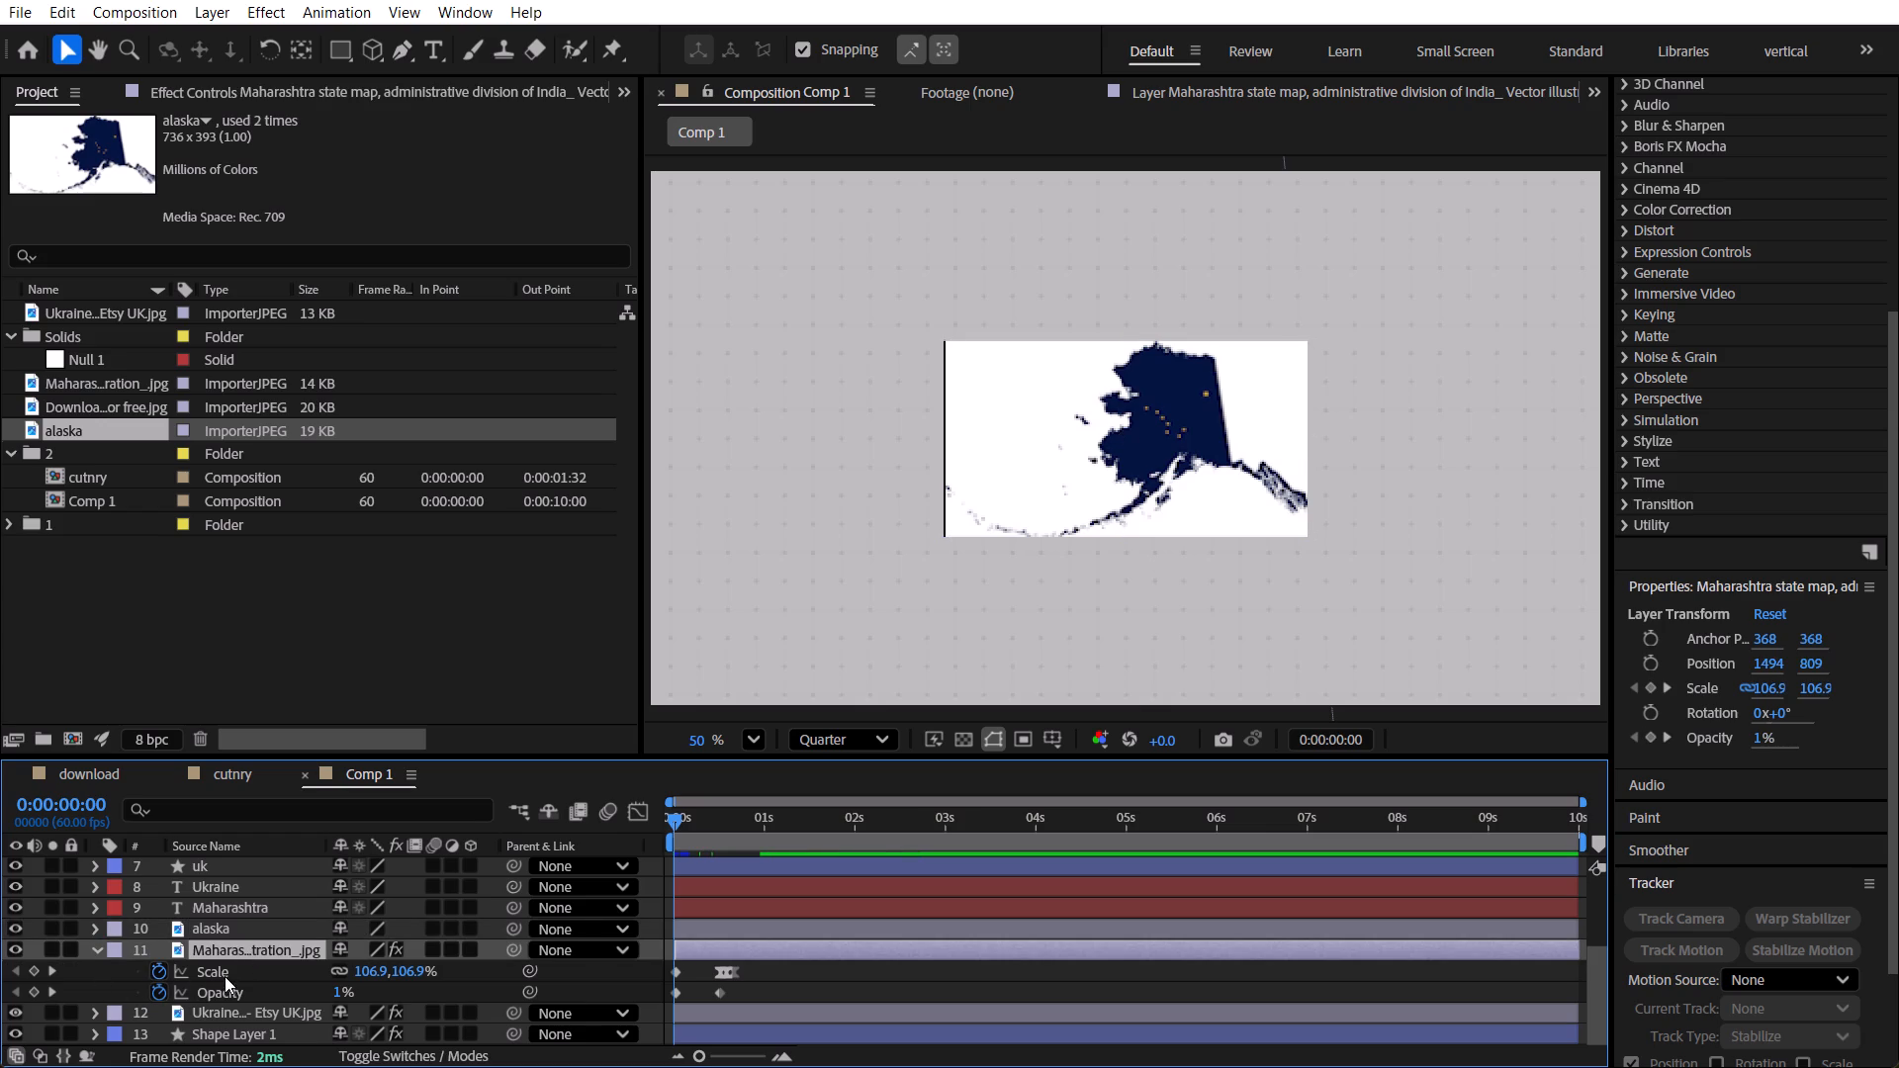
left_click(225, 976, "shift")
left_click(226, 991, "shift")
key("ctrl+c")
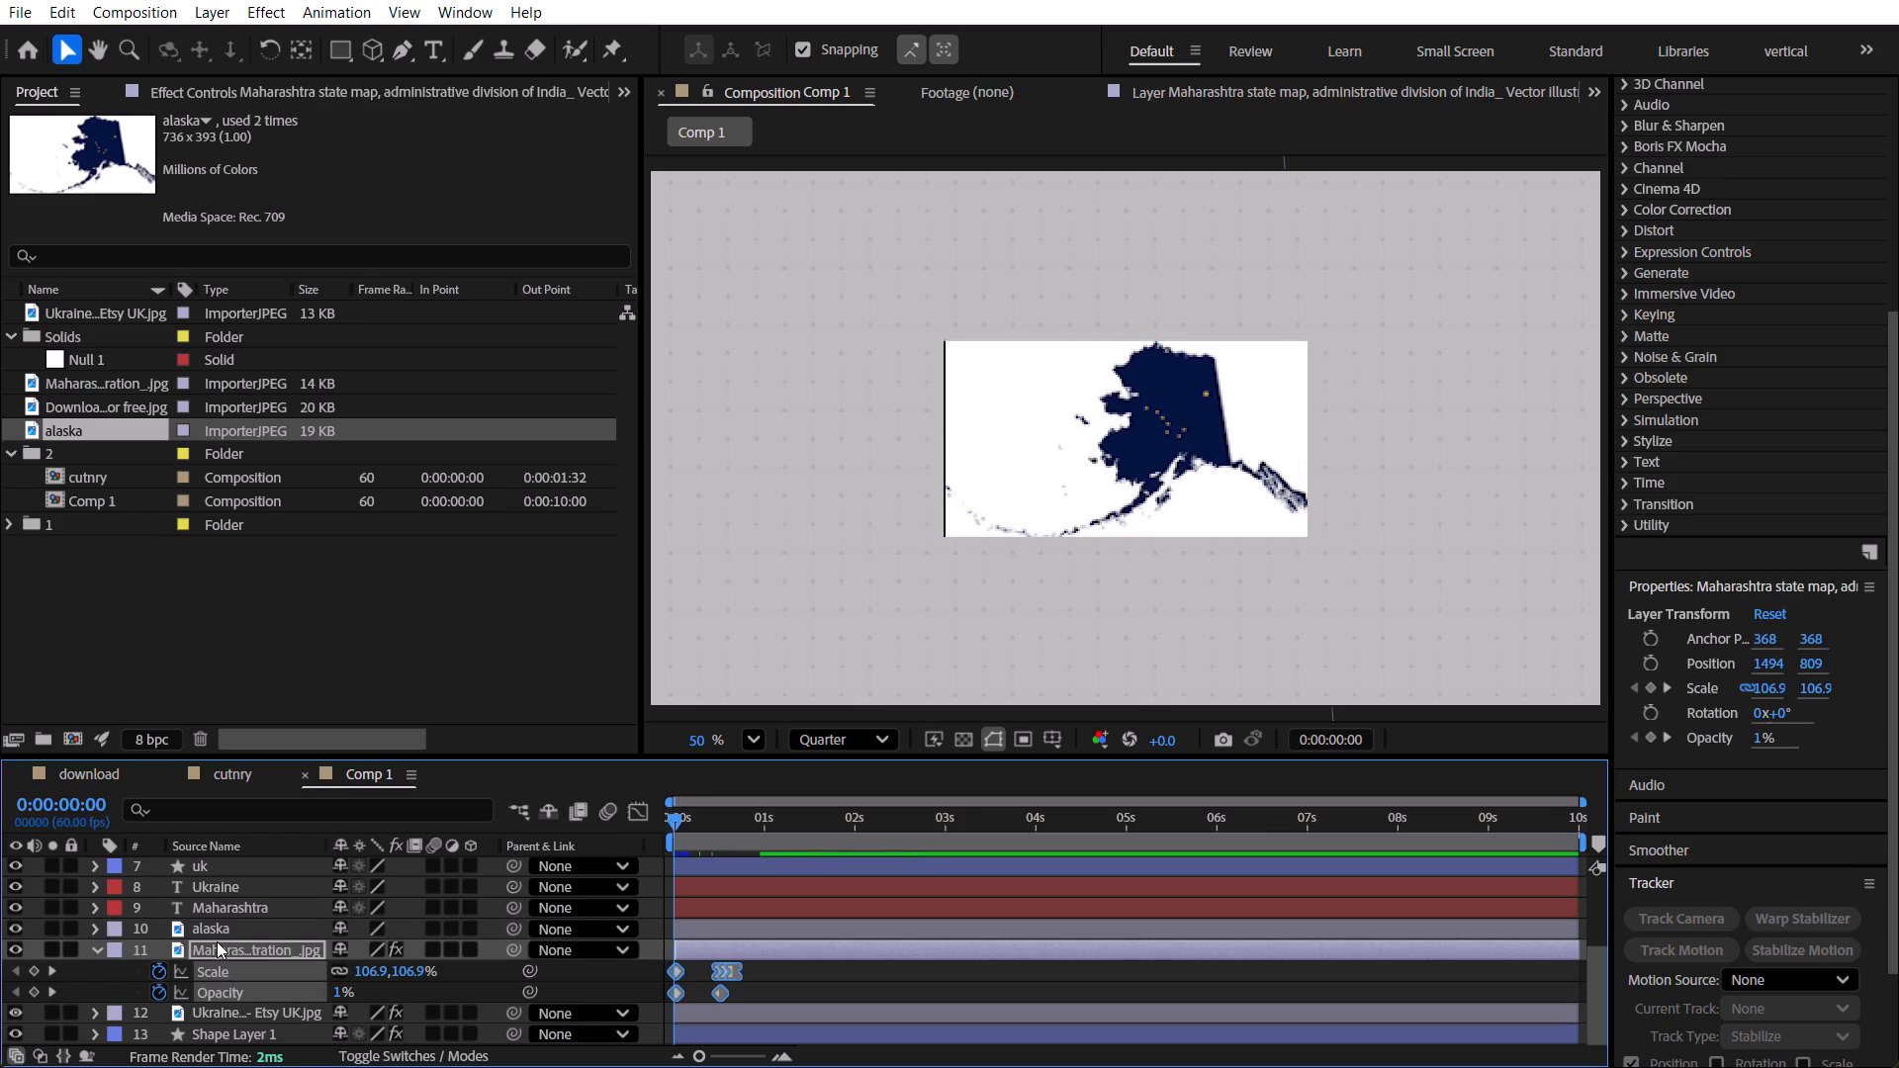
left_click(220, 921)
key("ctrl+v")
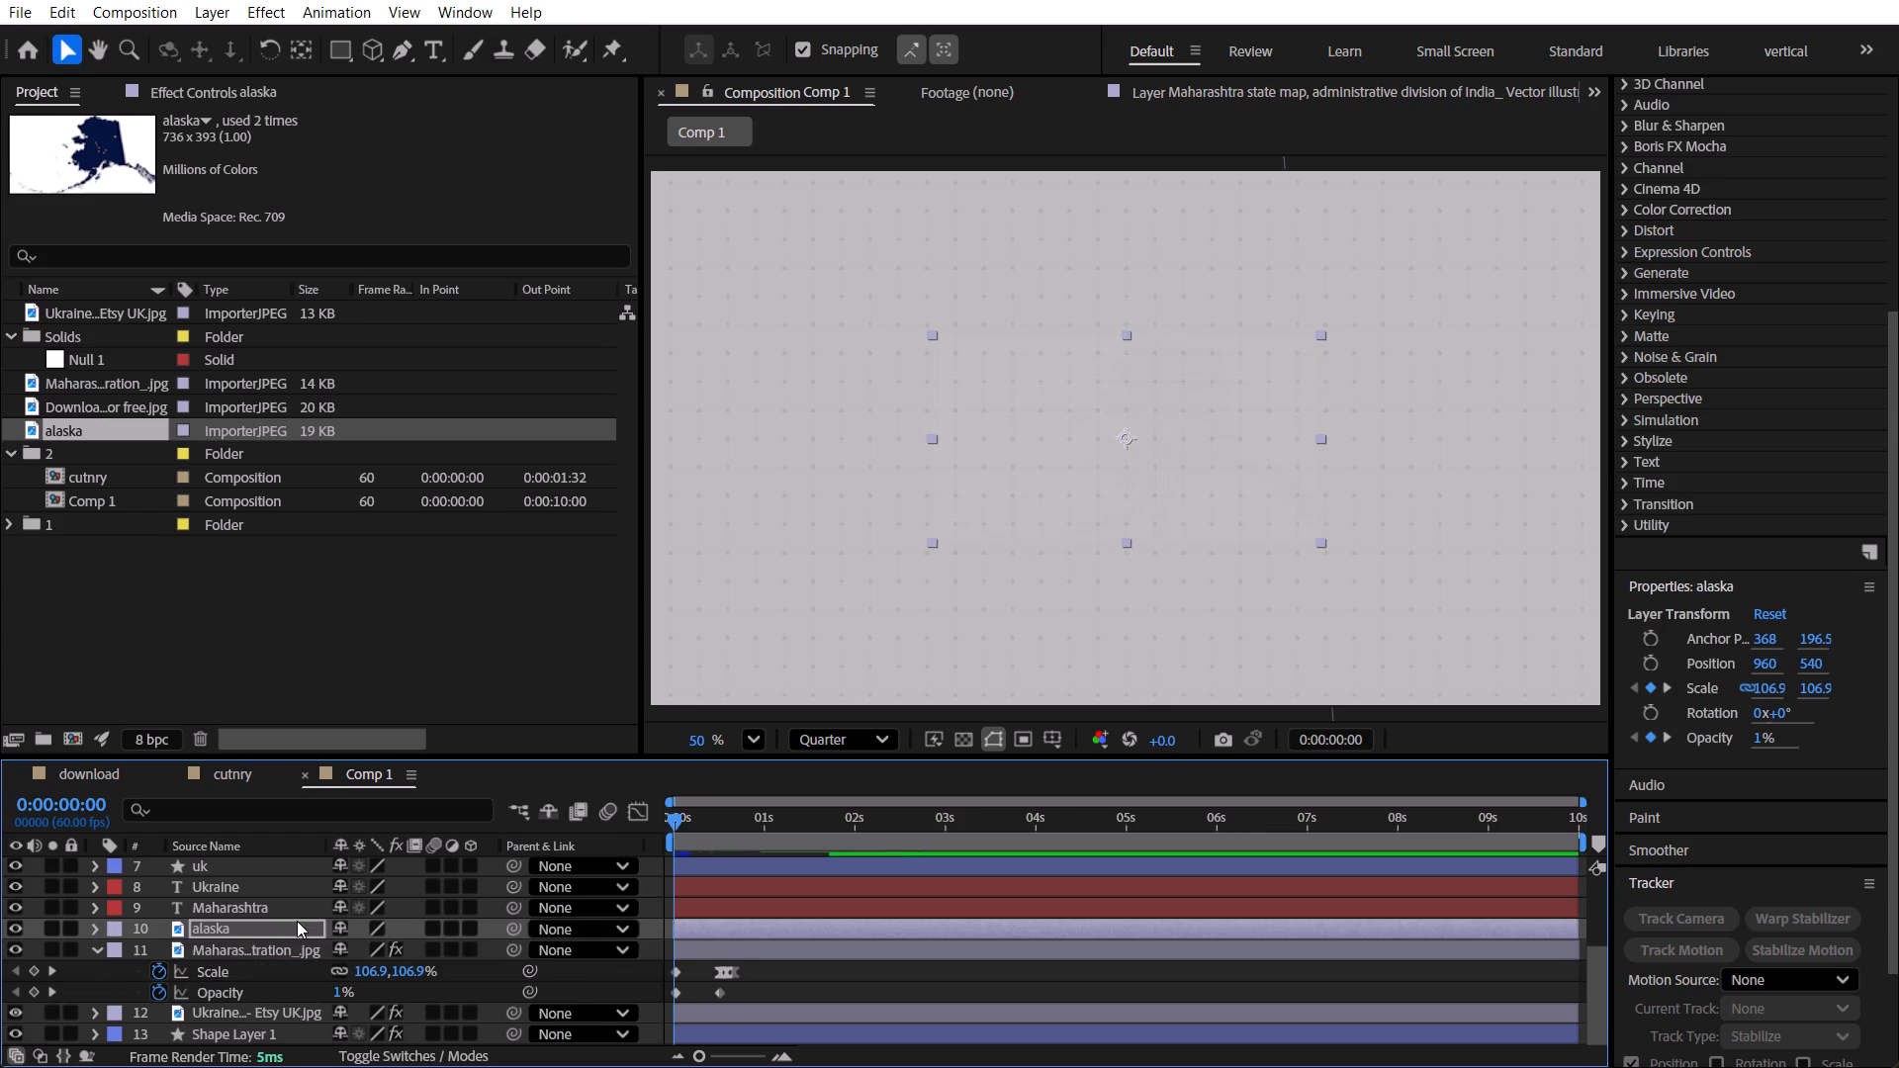
key("u")
key("u")
Delete the Maharashtra map image layer from Comp 1.
left_click(232, 948)
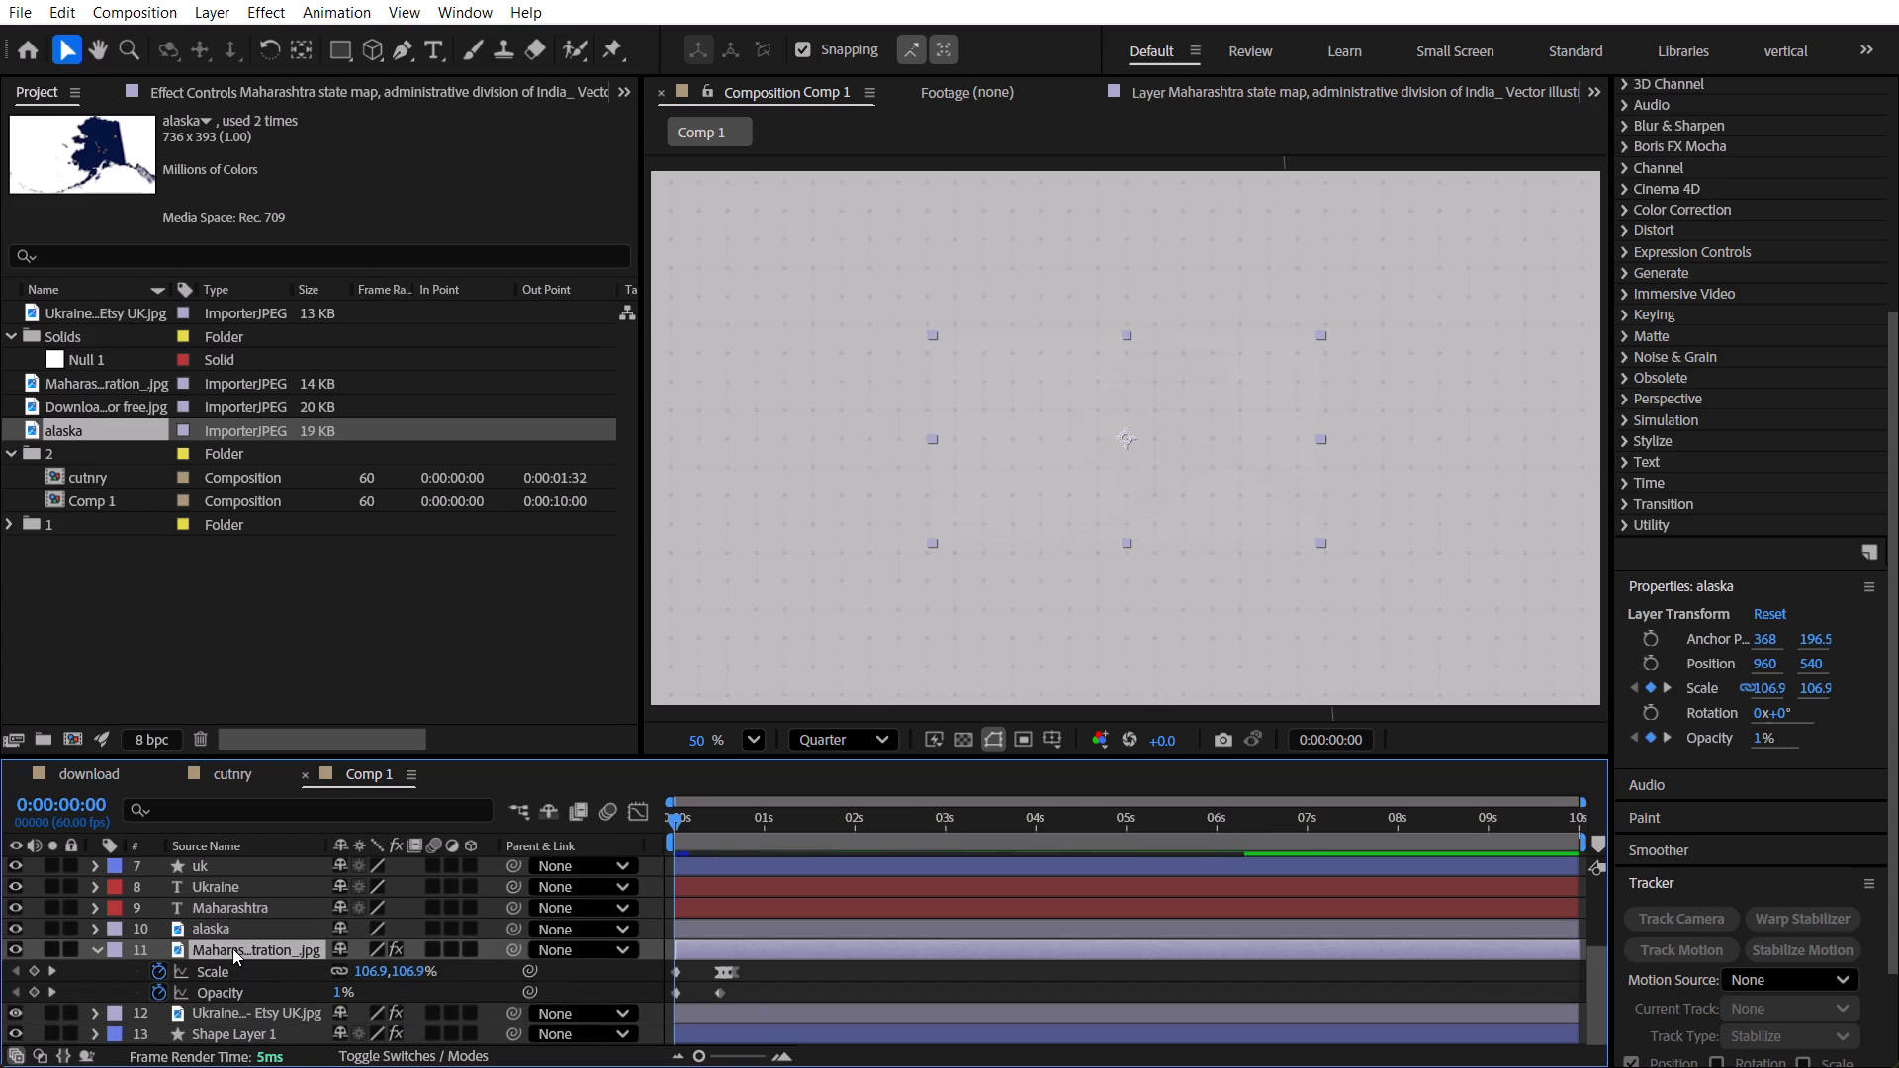
key("Delete")
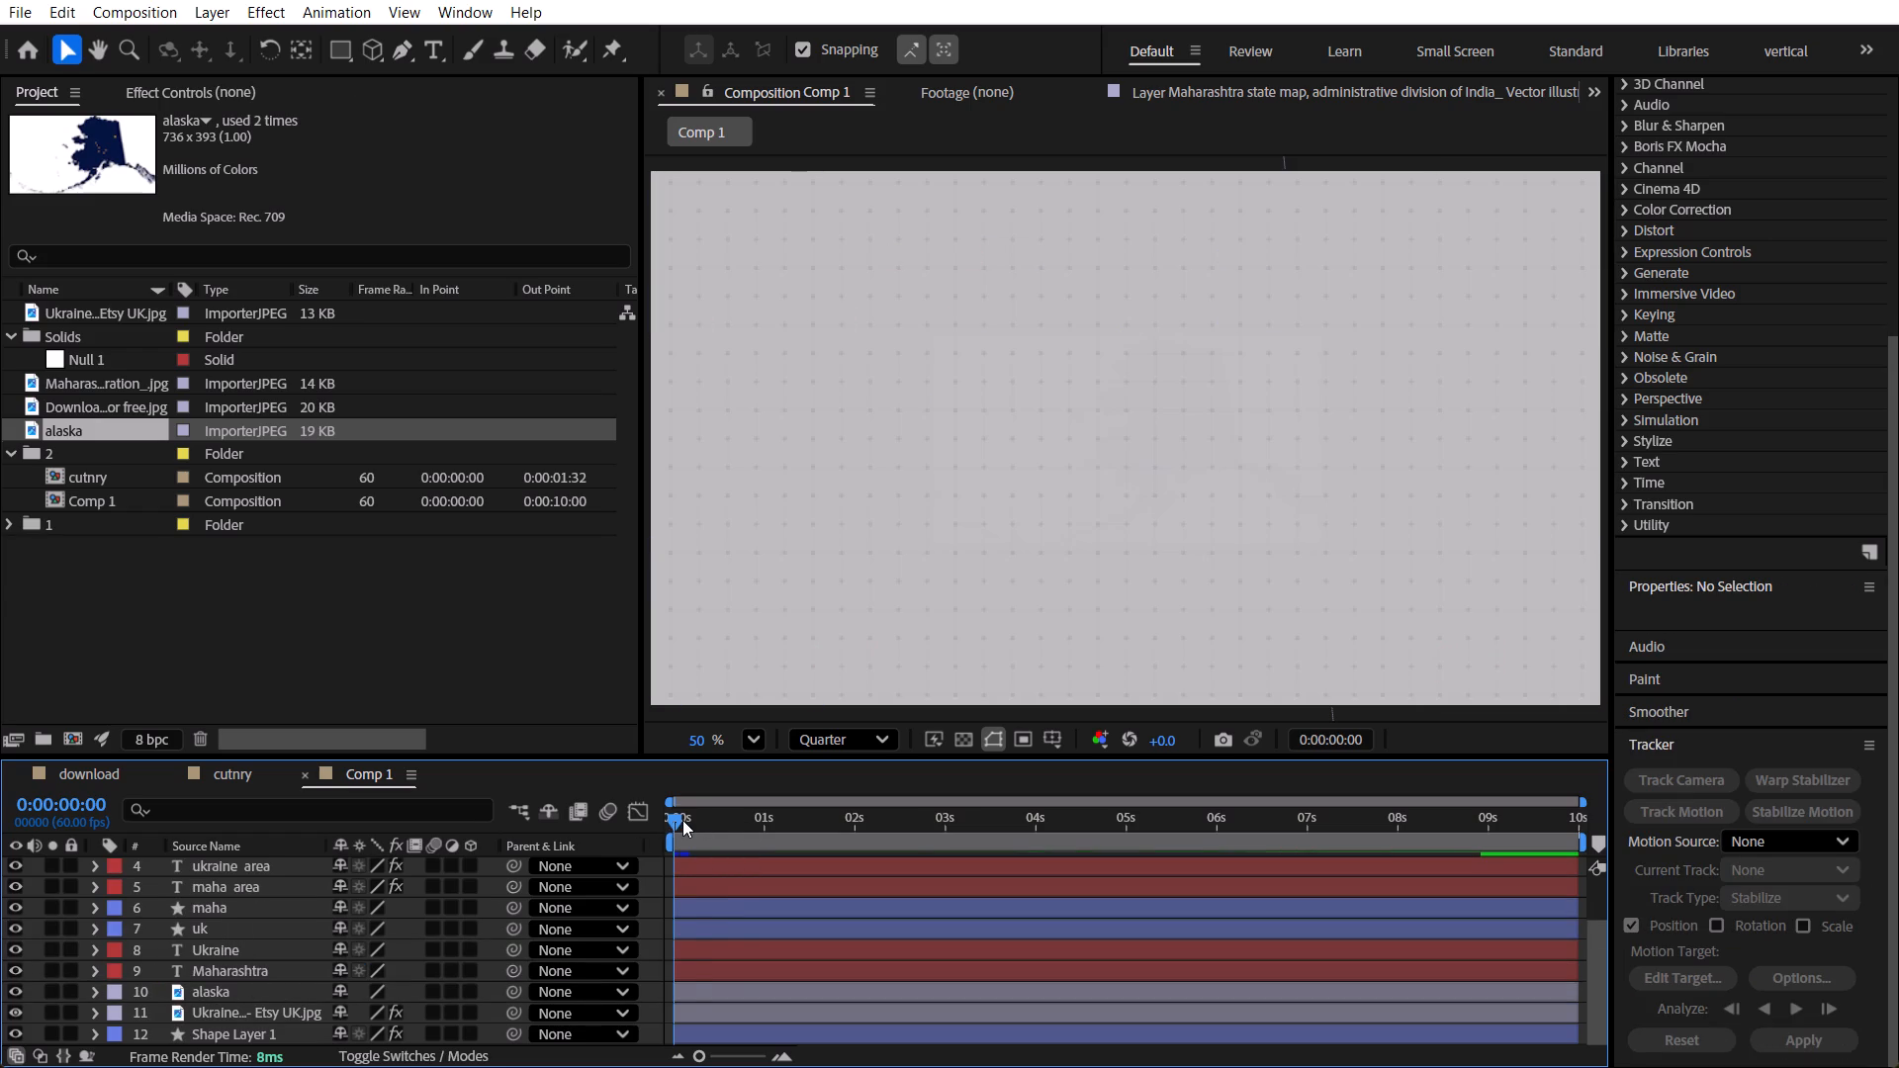
Scrub Comp 1 from the start to 0:00:00:24 to preview the alaska layer's animation.
left_click_drag(682, 820, 721, 820)
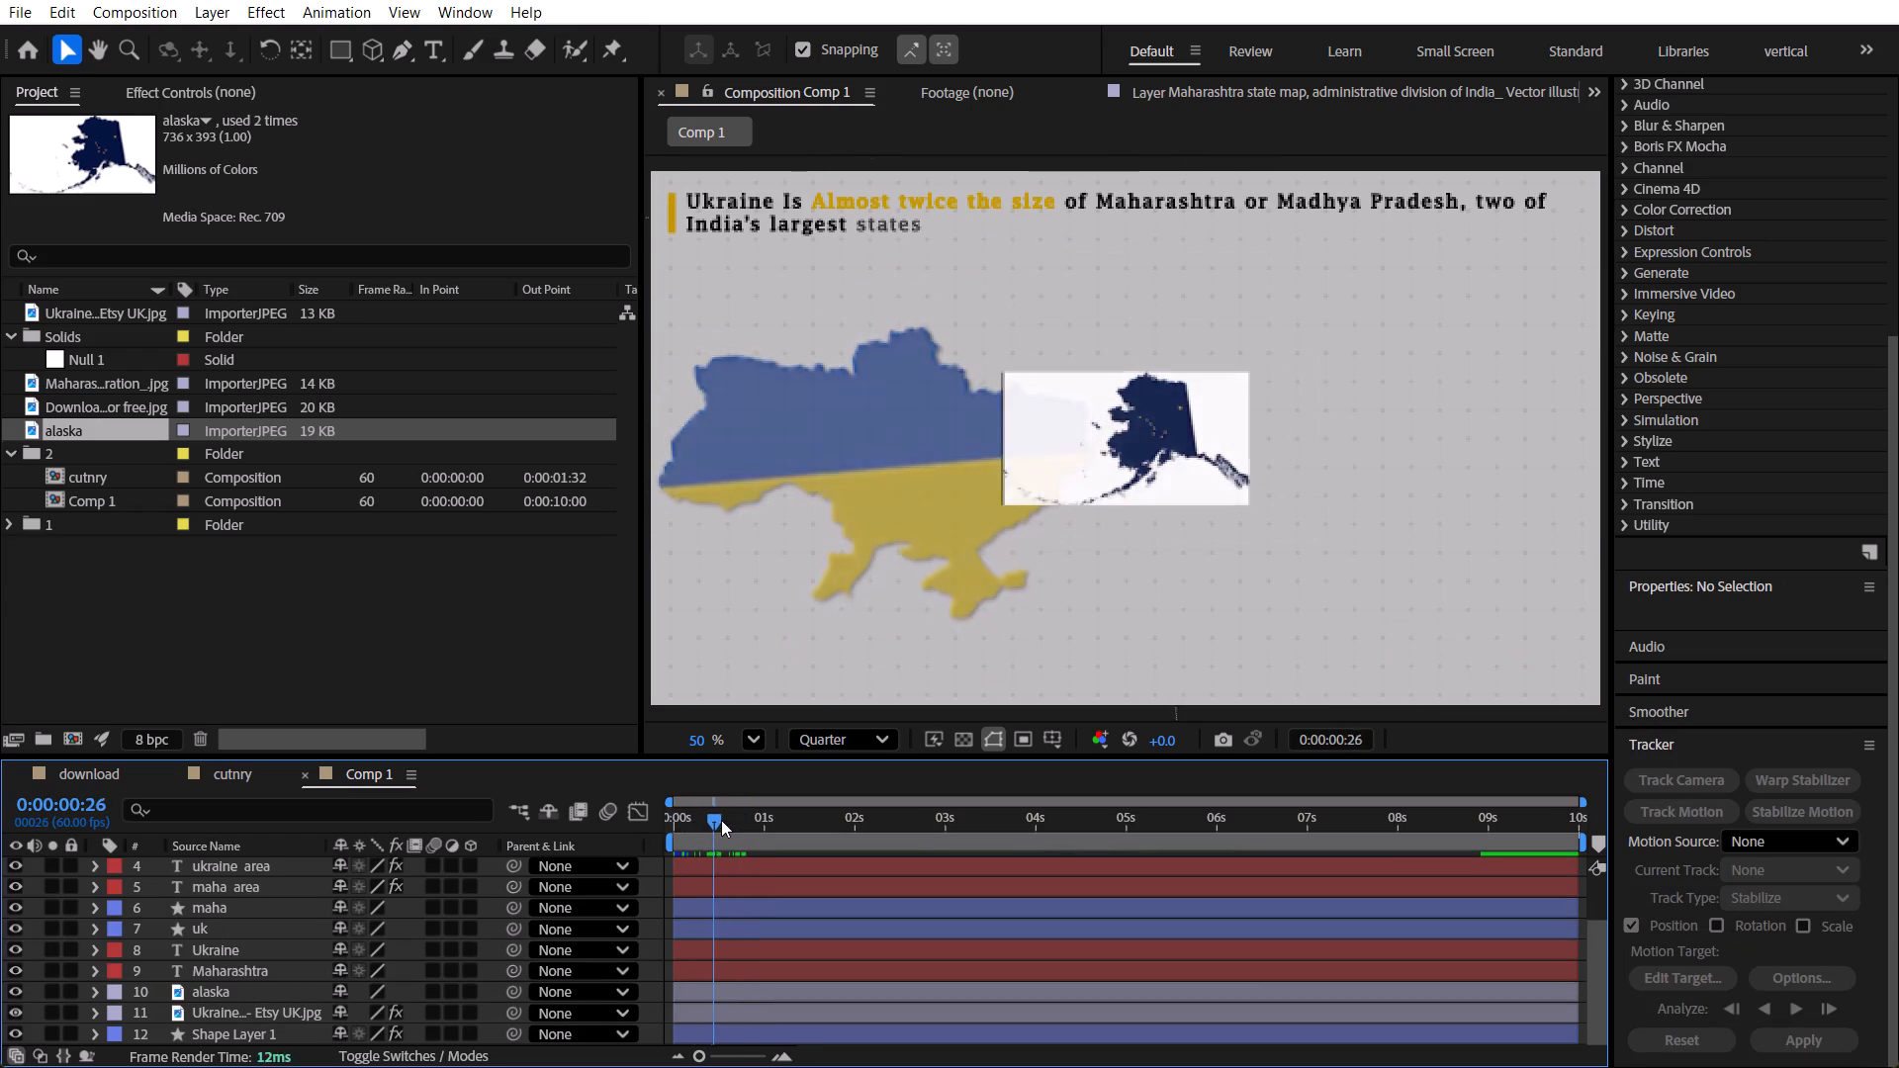
left_click_drag(721, 820, 709, 820)
Set the composition preview resolution to Full.
scroll(816, 749, "up", 3)
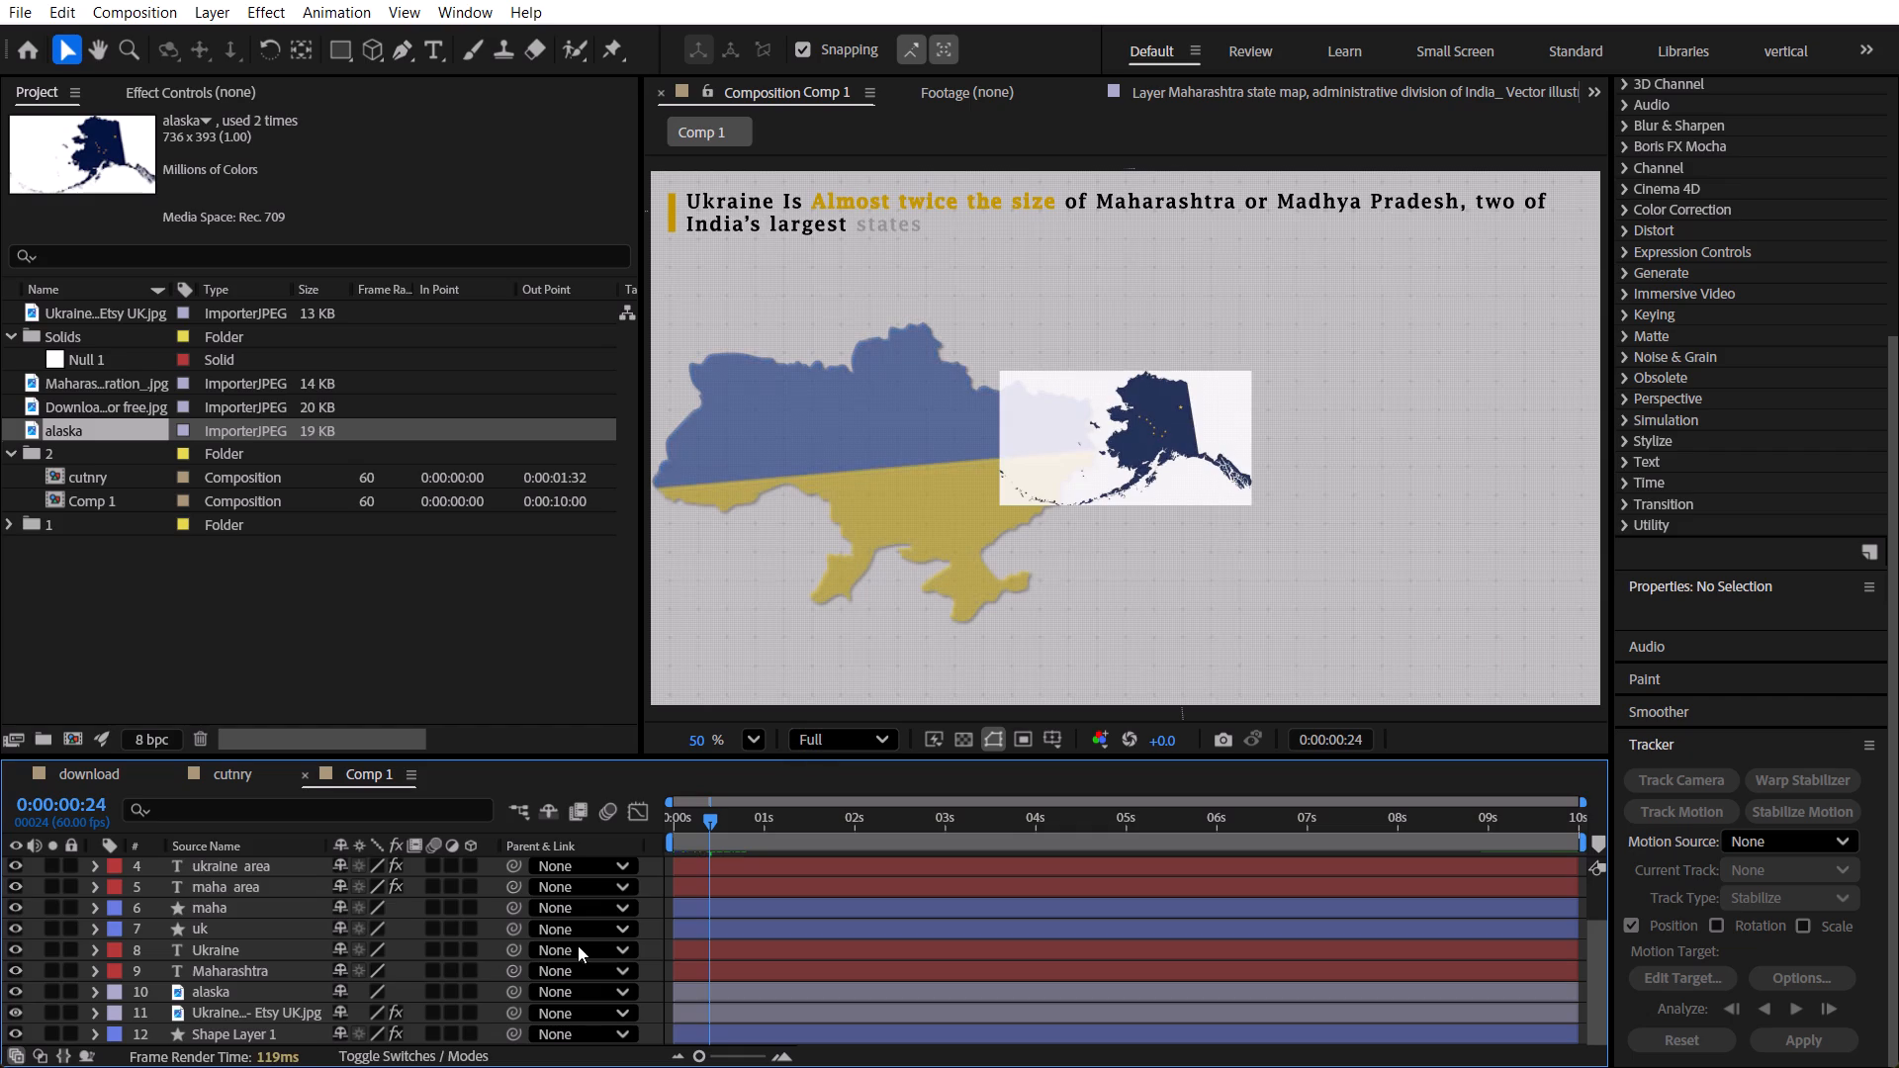
Go to the alaska layer's Scale keyframe at 0:00:00:29 and move the layer beside the Ukraine map, to position 1399, 540.
left_click(246, 992)
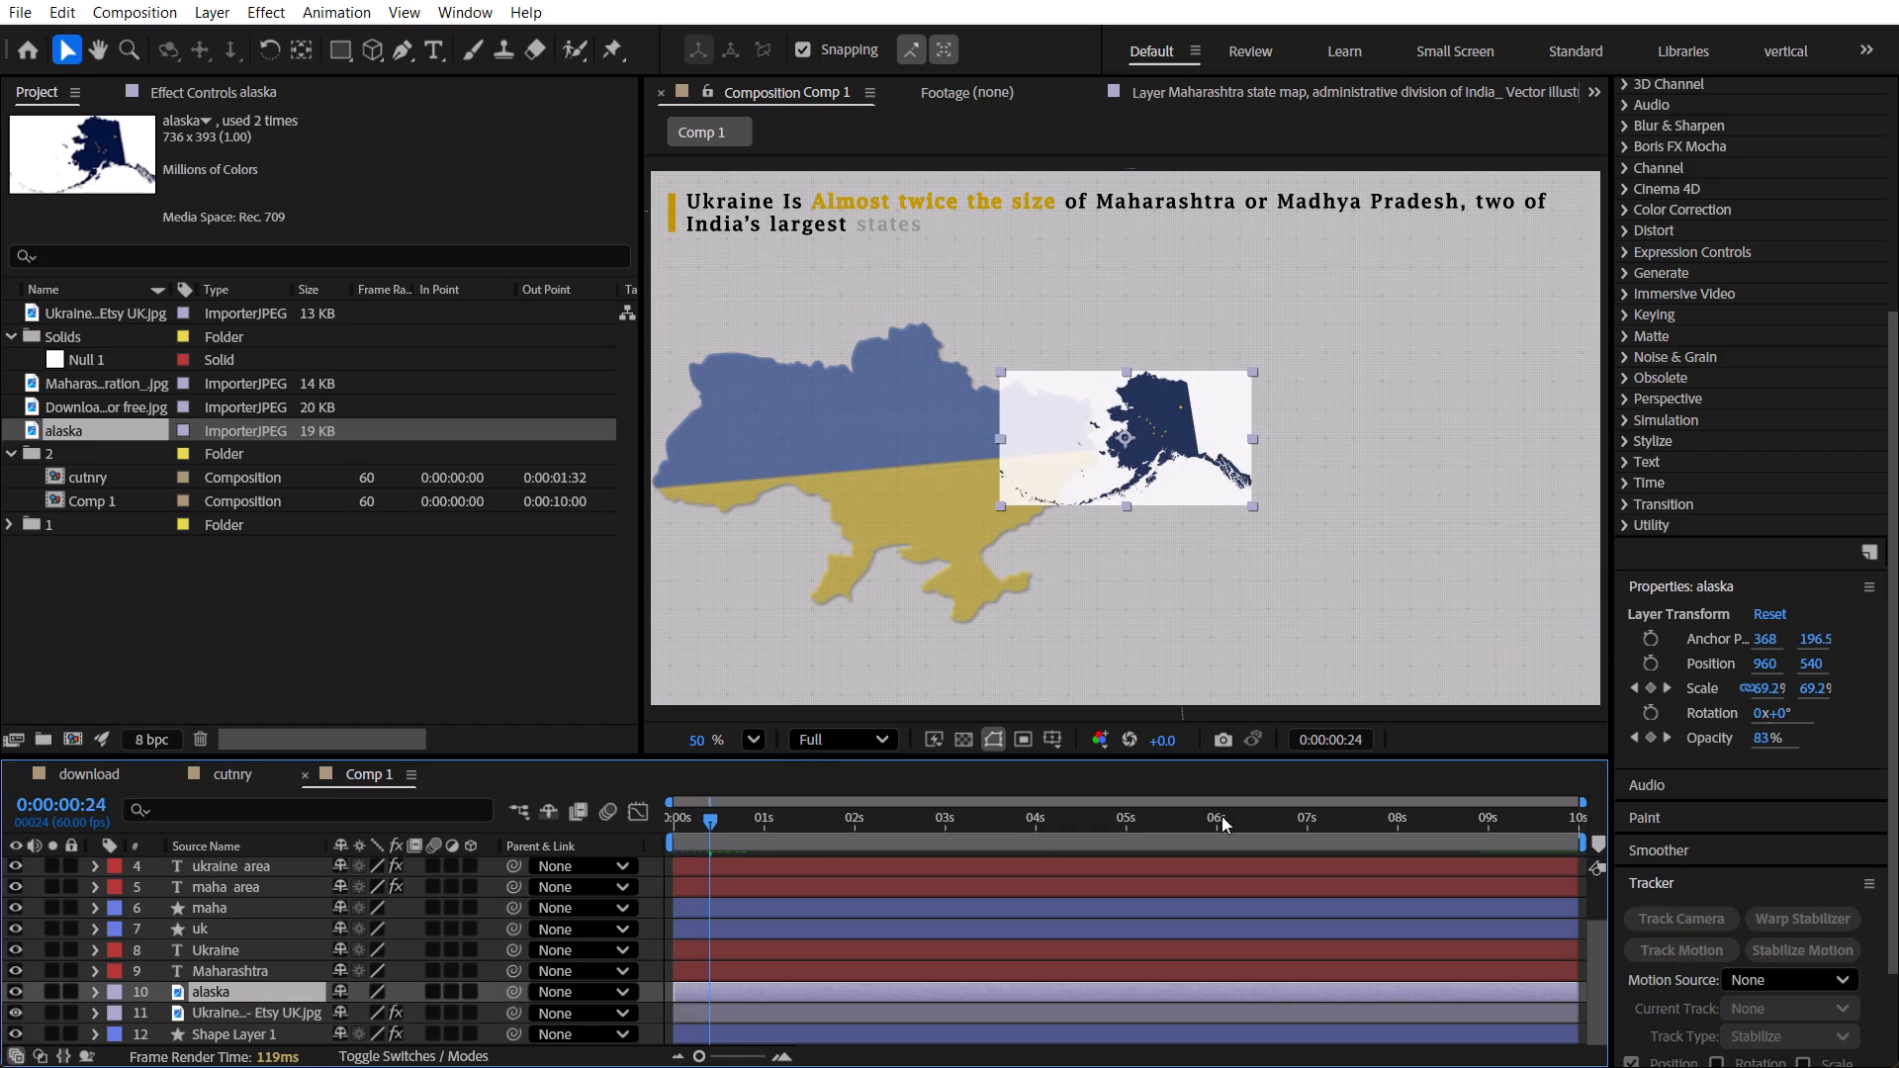
key("u")
scroll(441, 881, "down", 1)
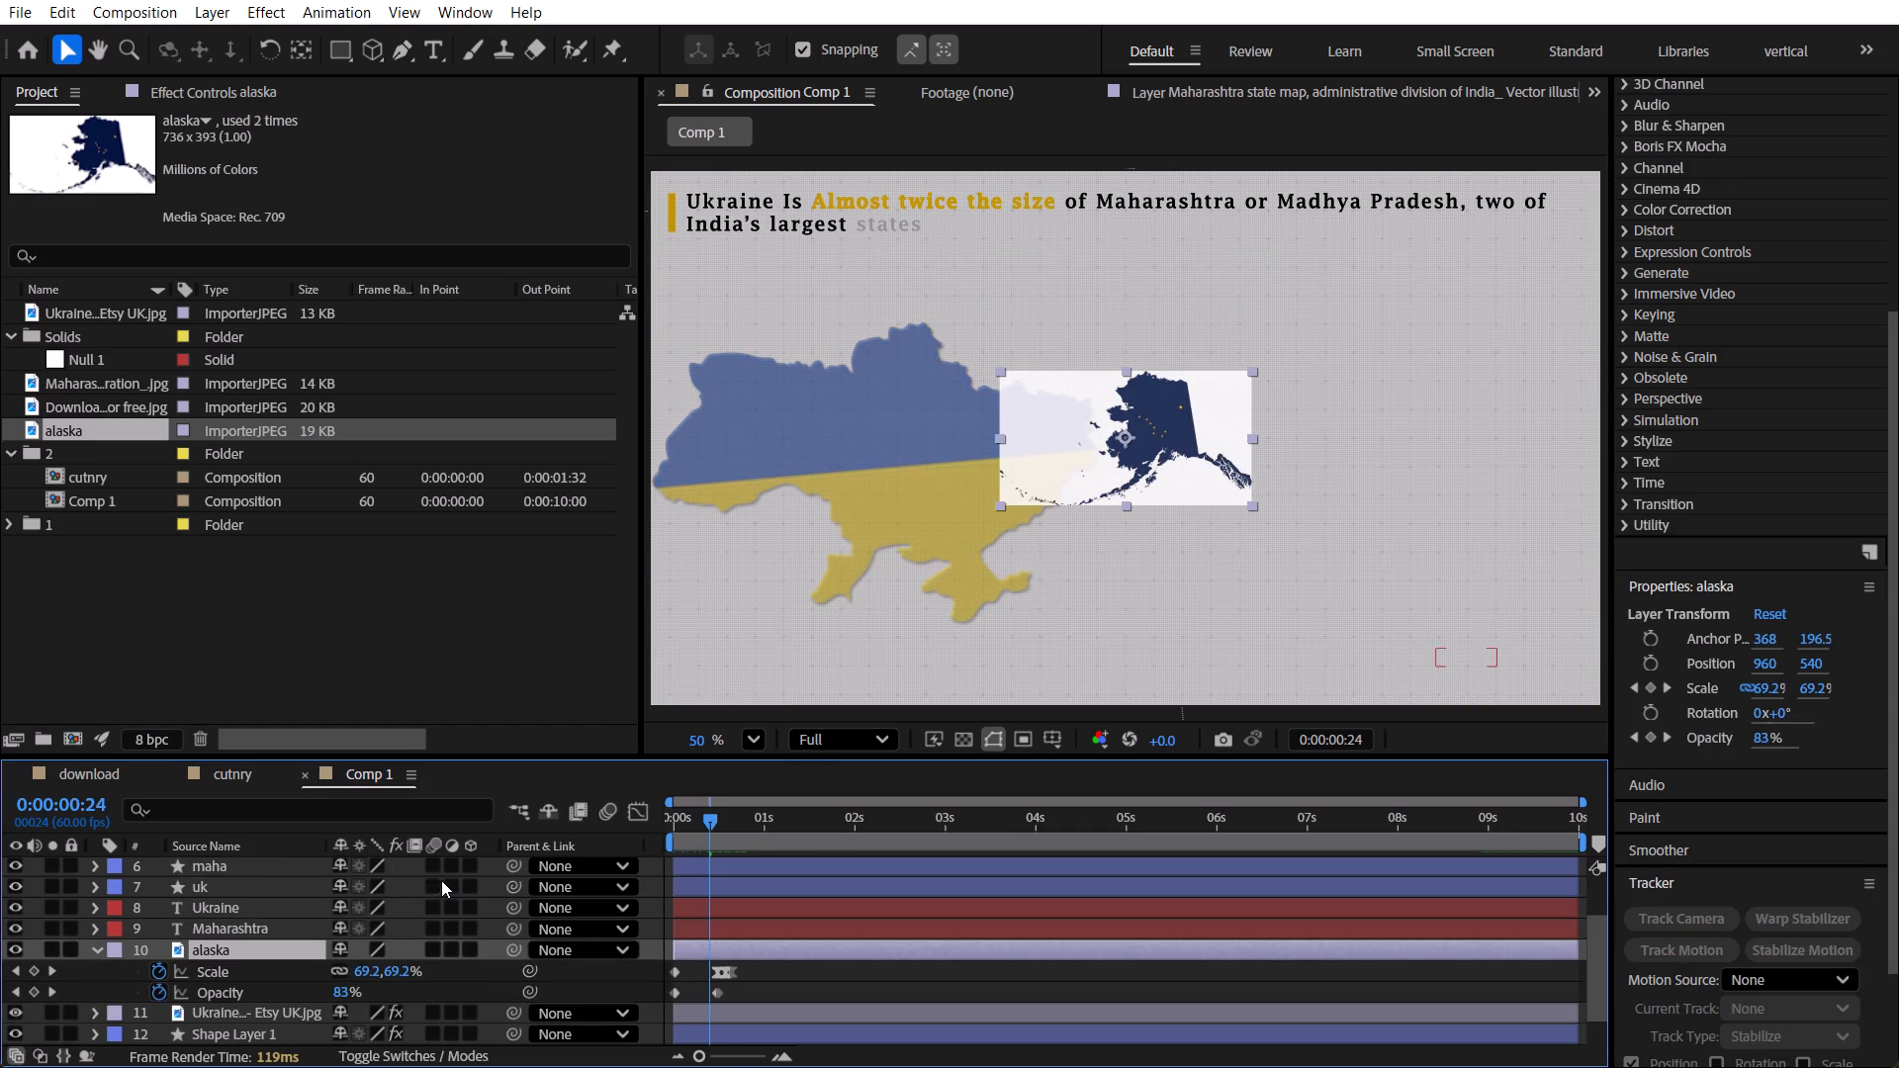
left_click(21, 977)
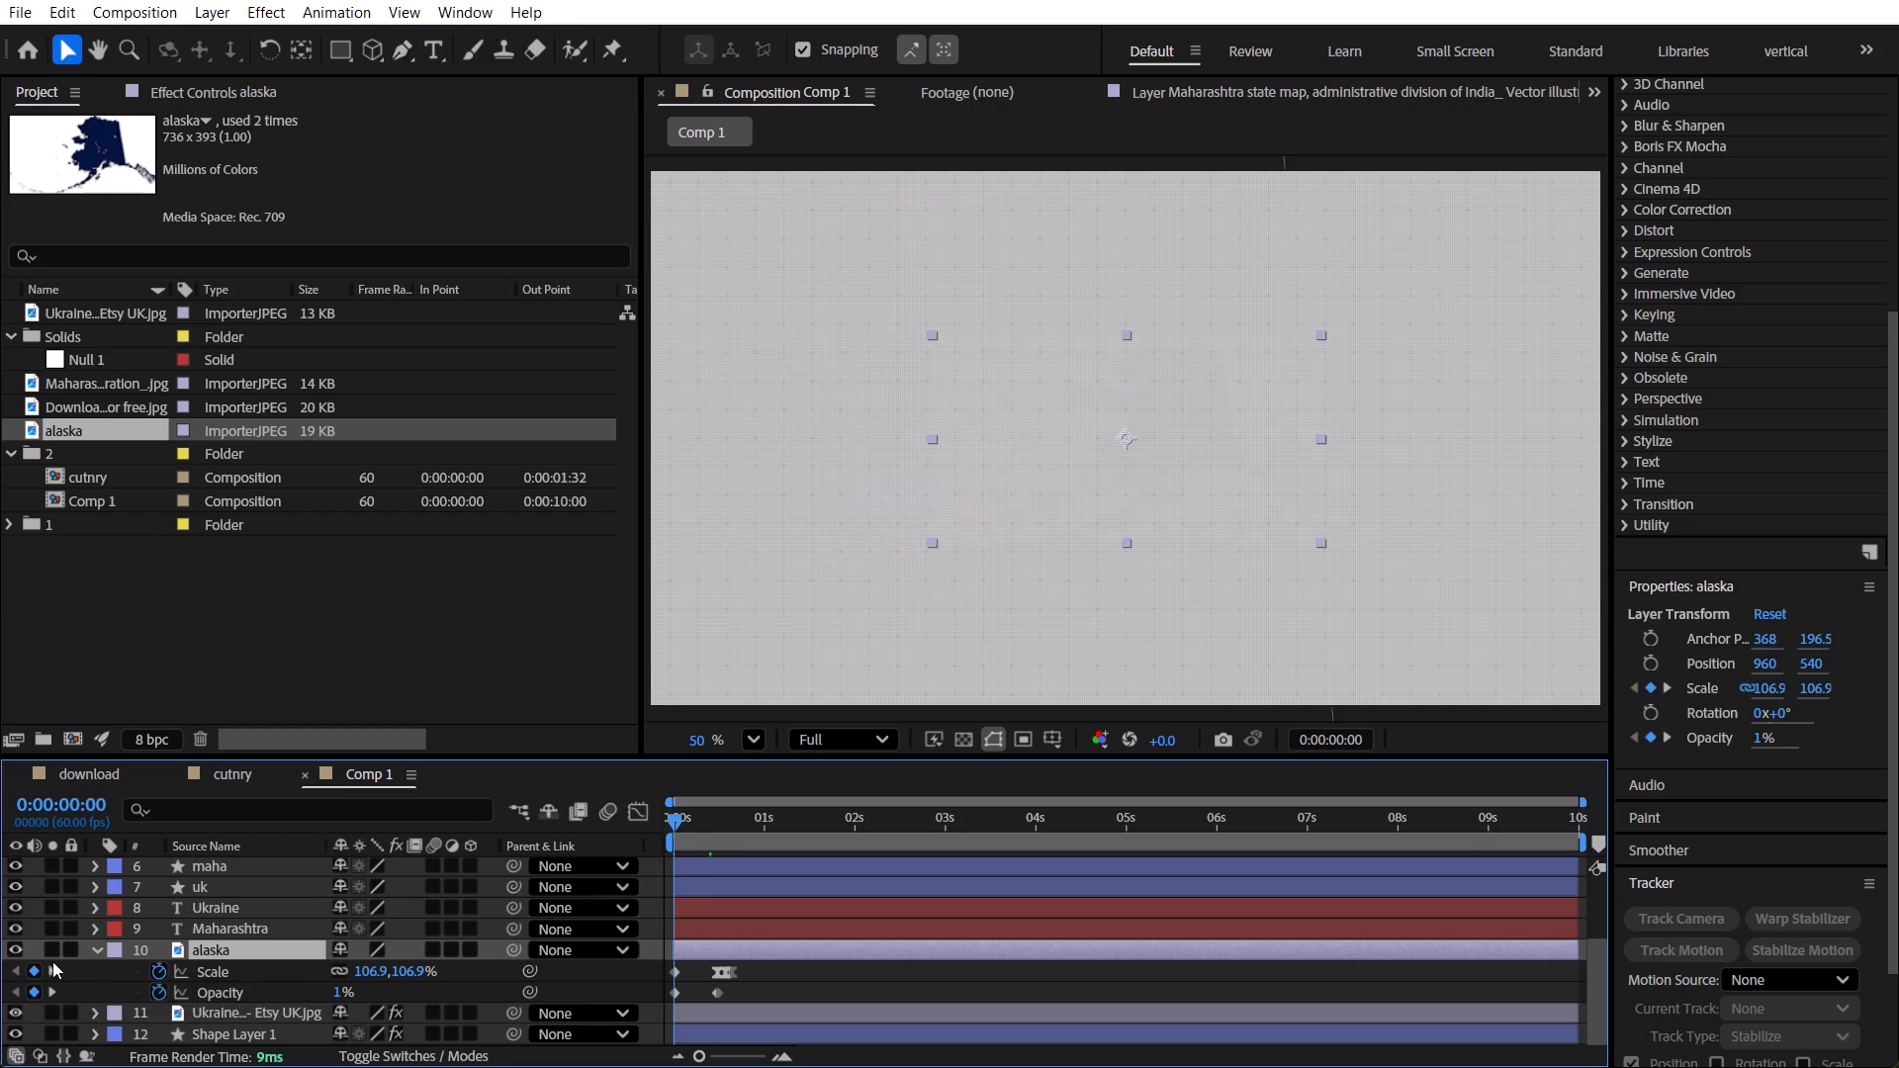
left_click(50, 965)
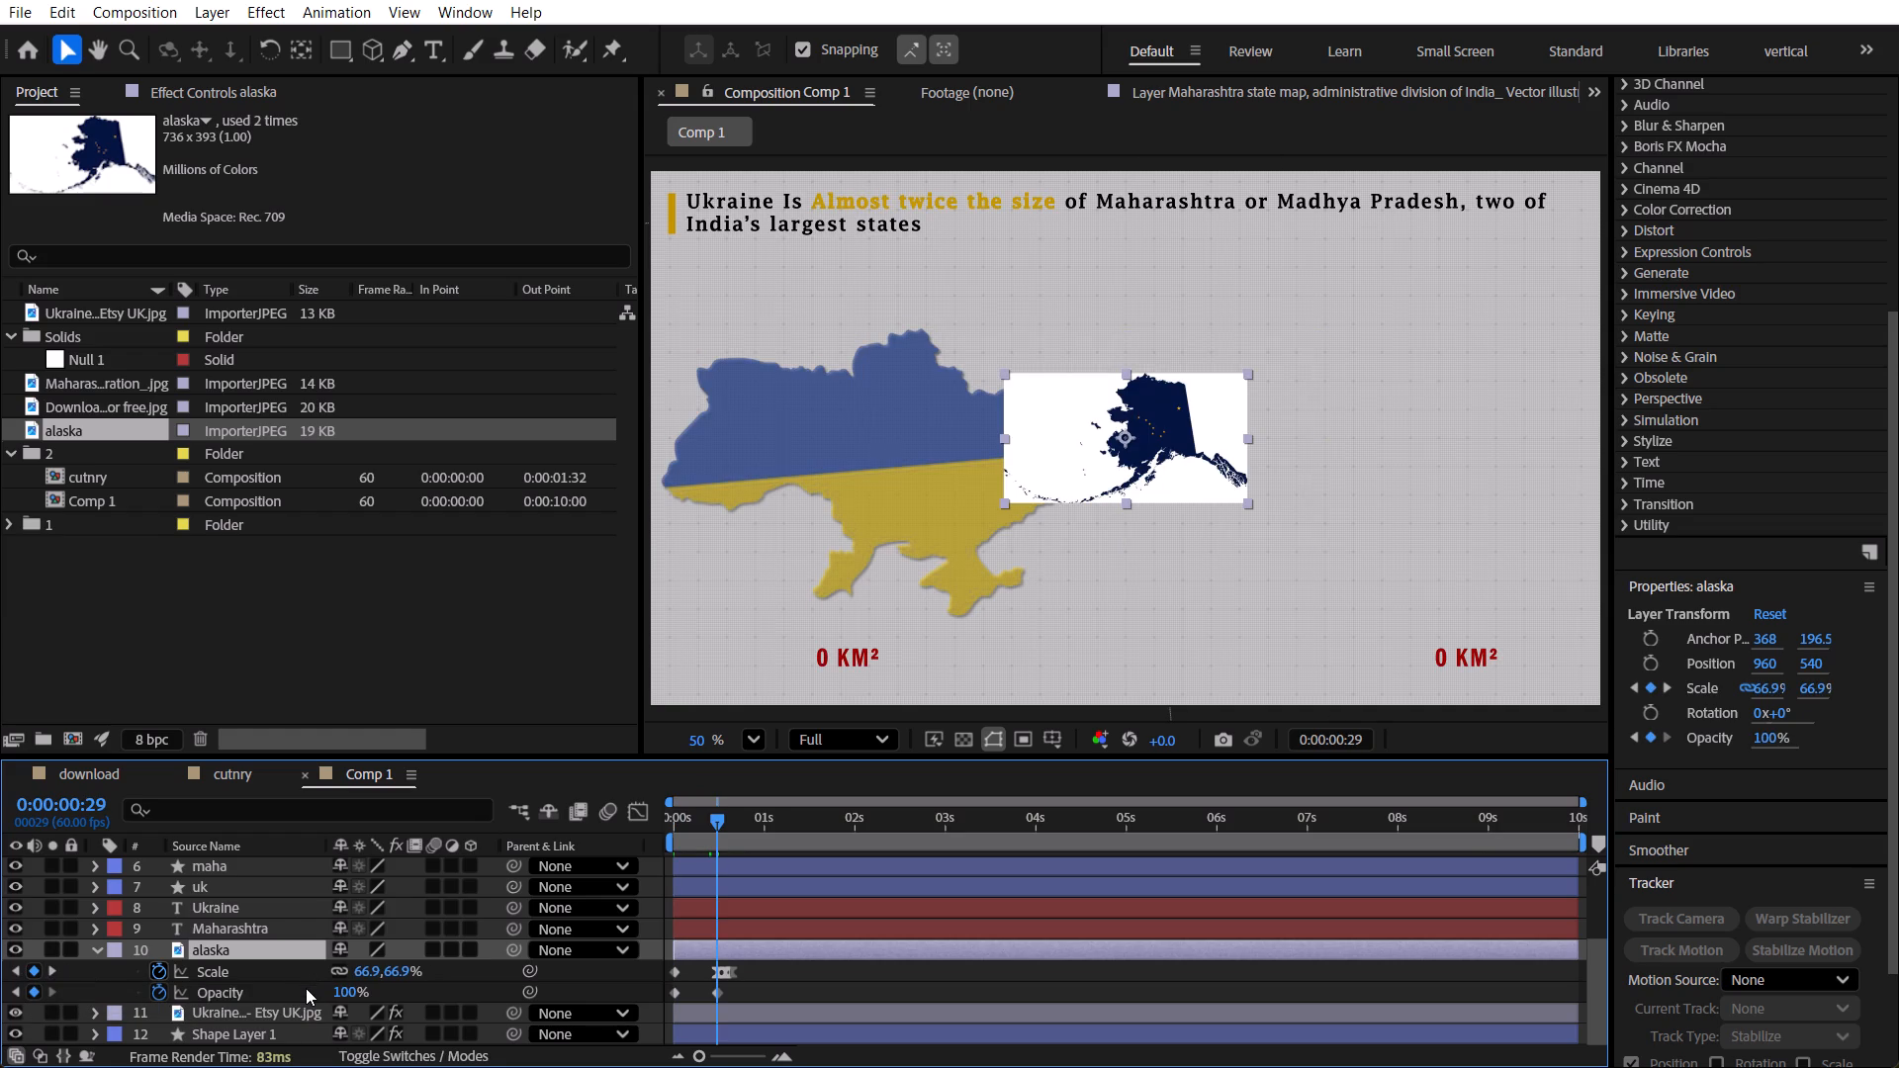
key("shift+p")
left_click_drag(336, 967, 368, 968)
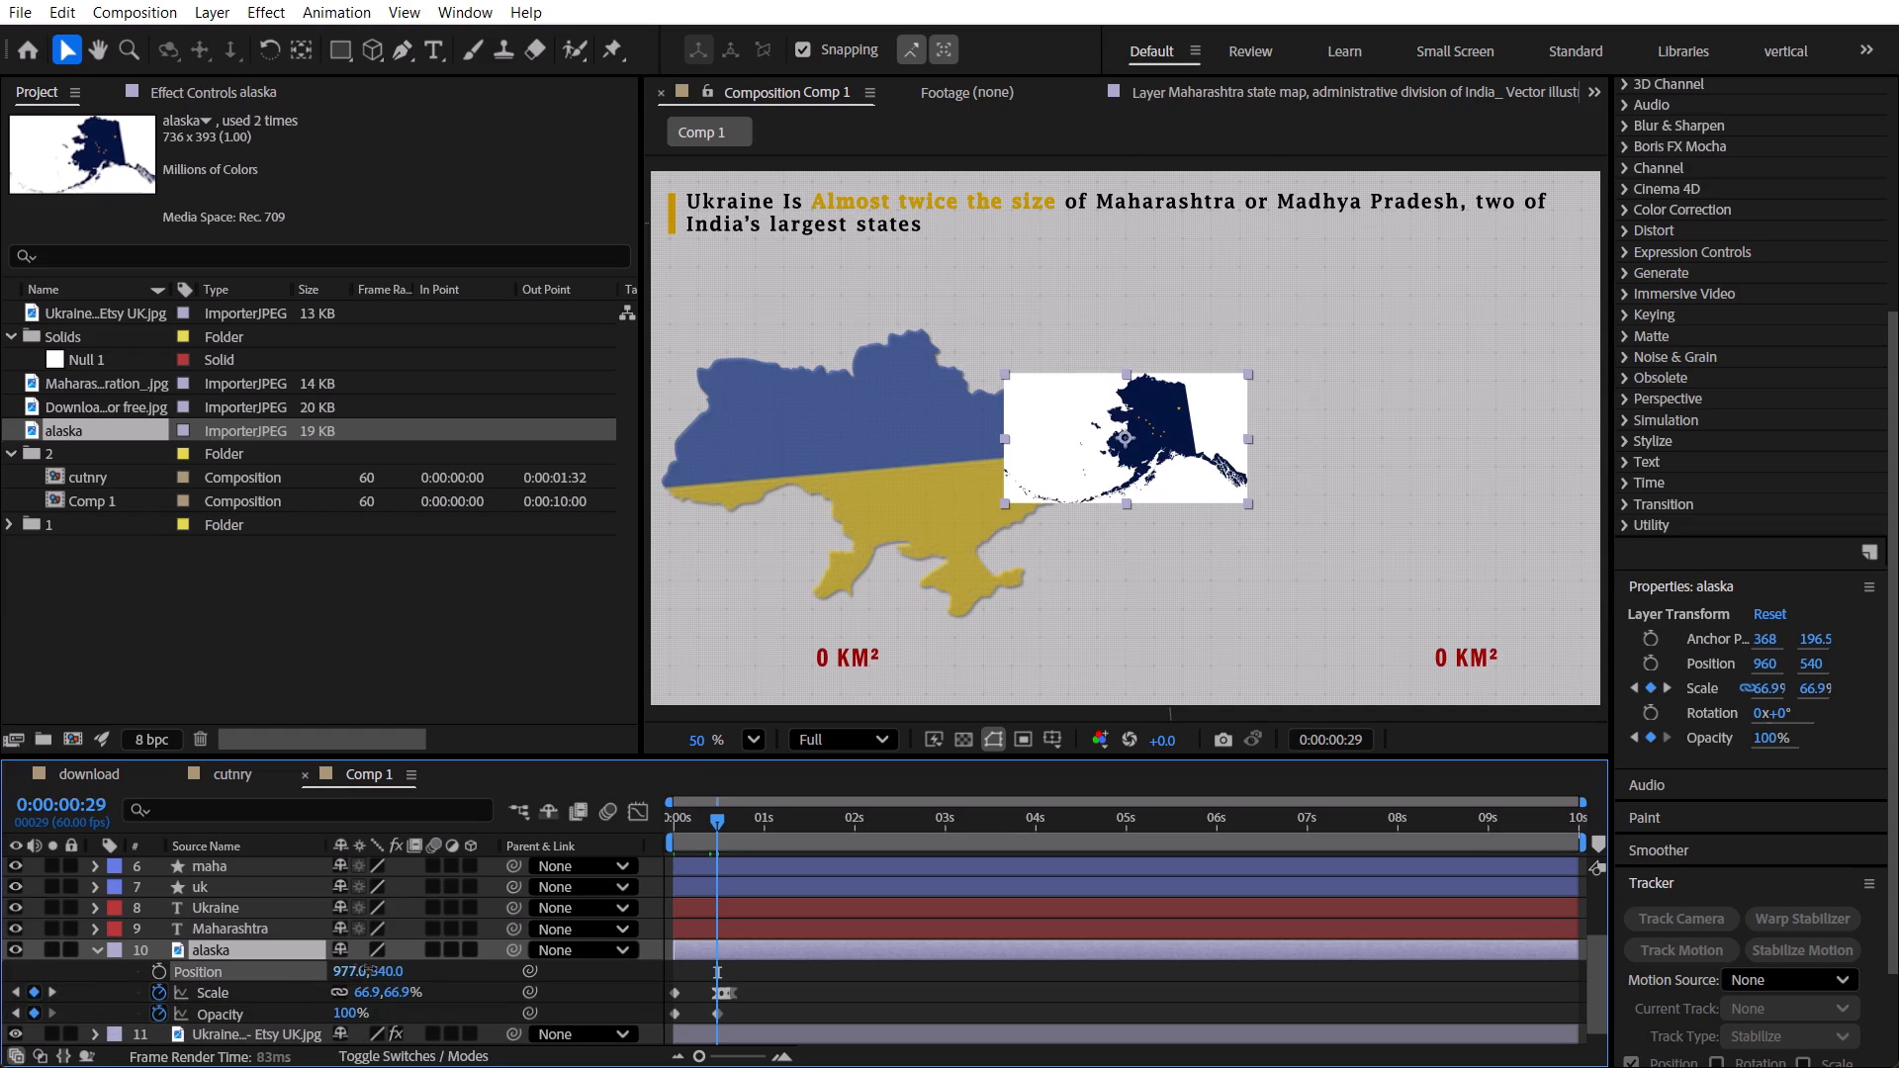
left_click_drag(368, 968, 848, 936)
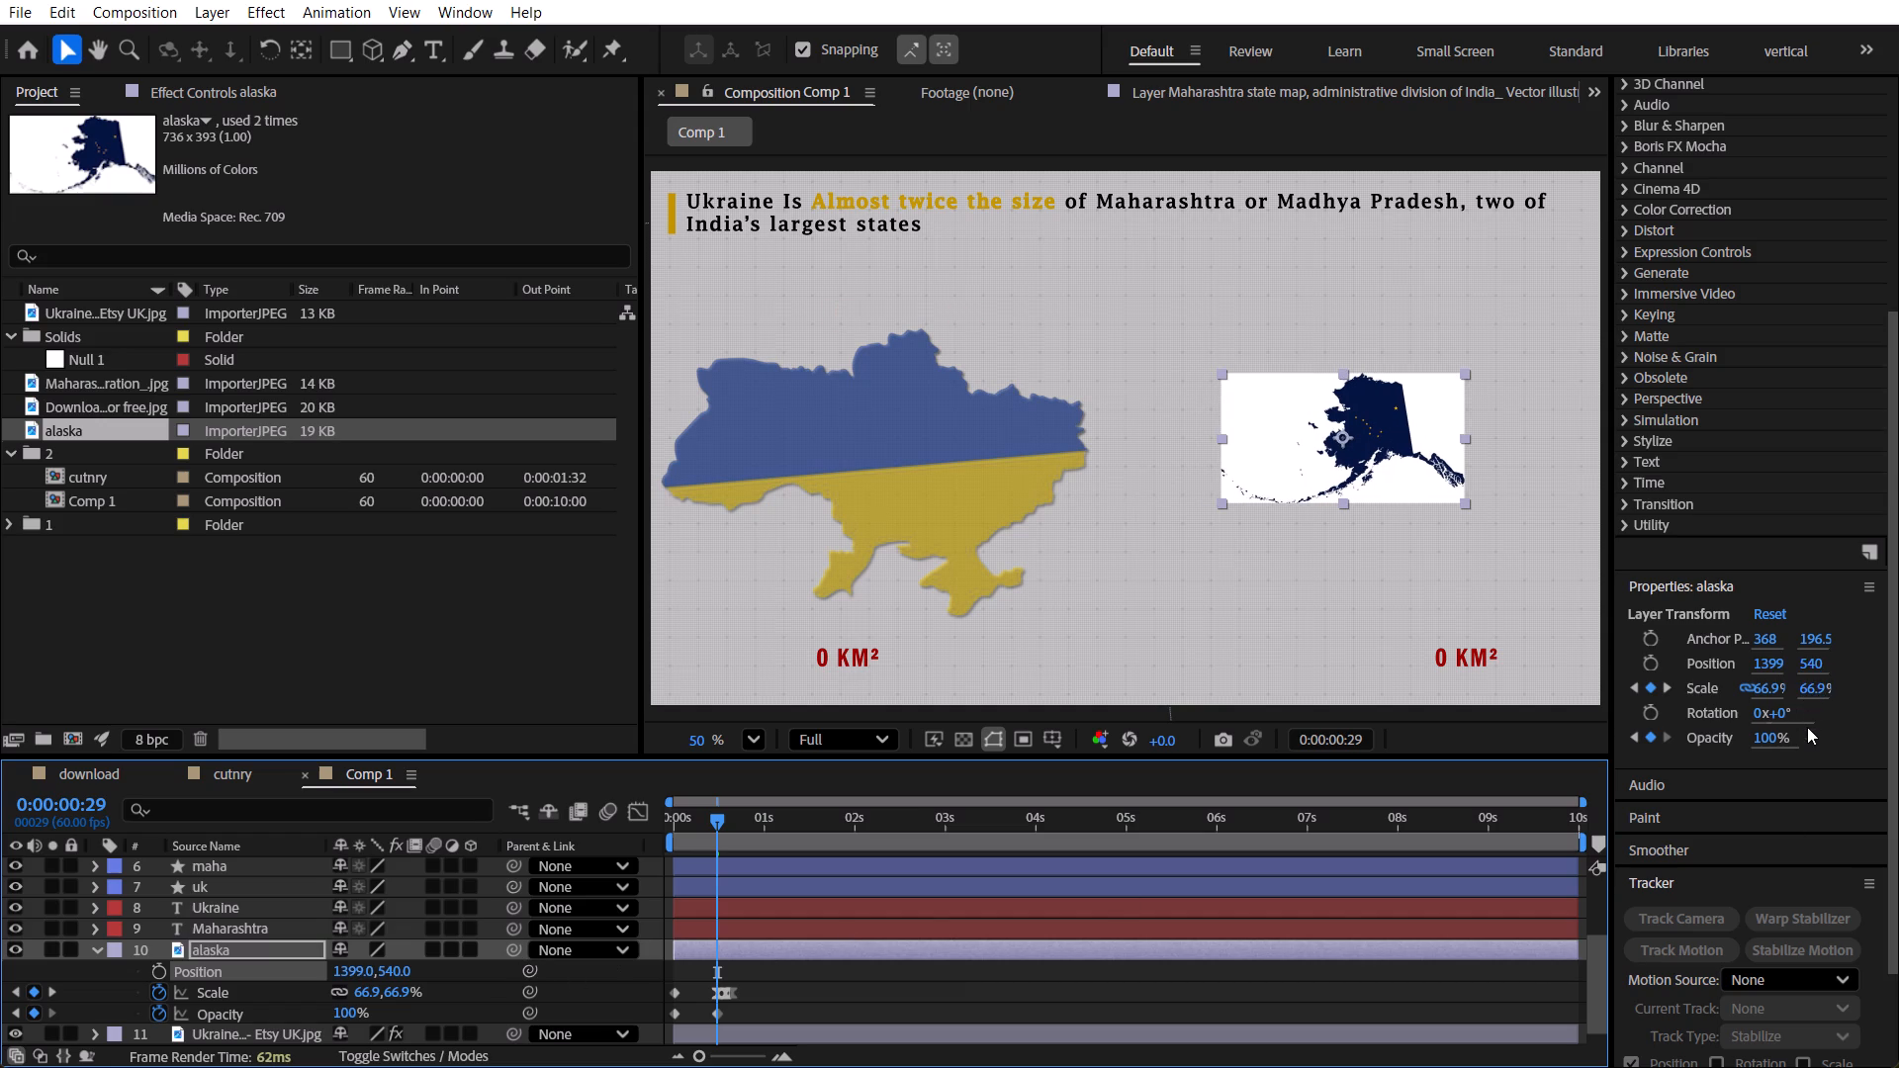
left_click(846, 981)
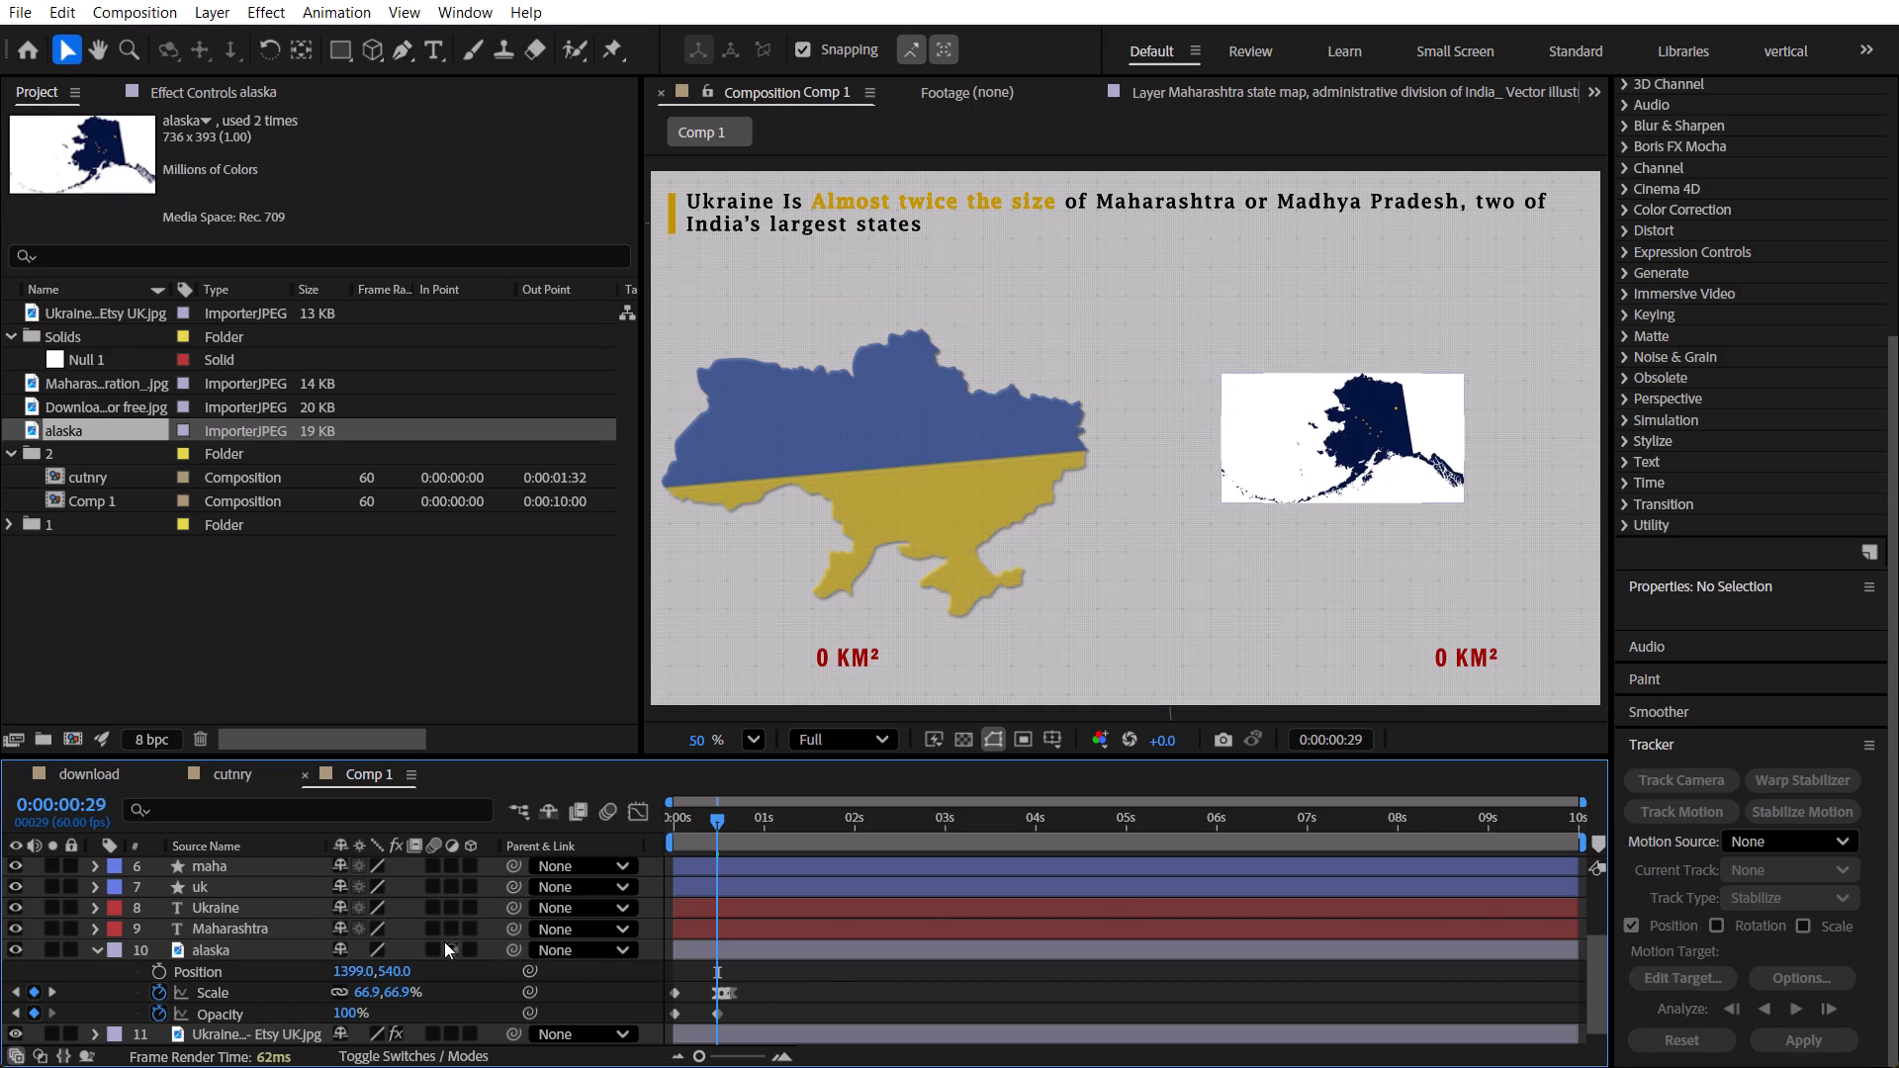
Enlarge the alaska layer's Scale at the 0:00:00:29 keyframe to about 117.9%.
left_click(299, 941)
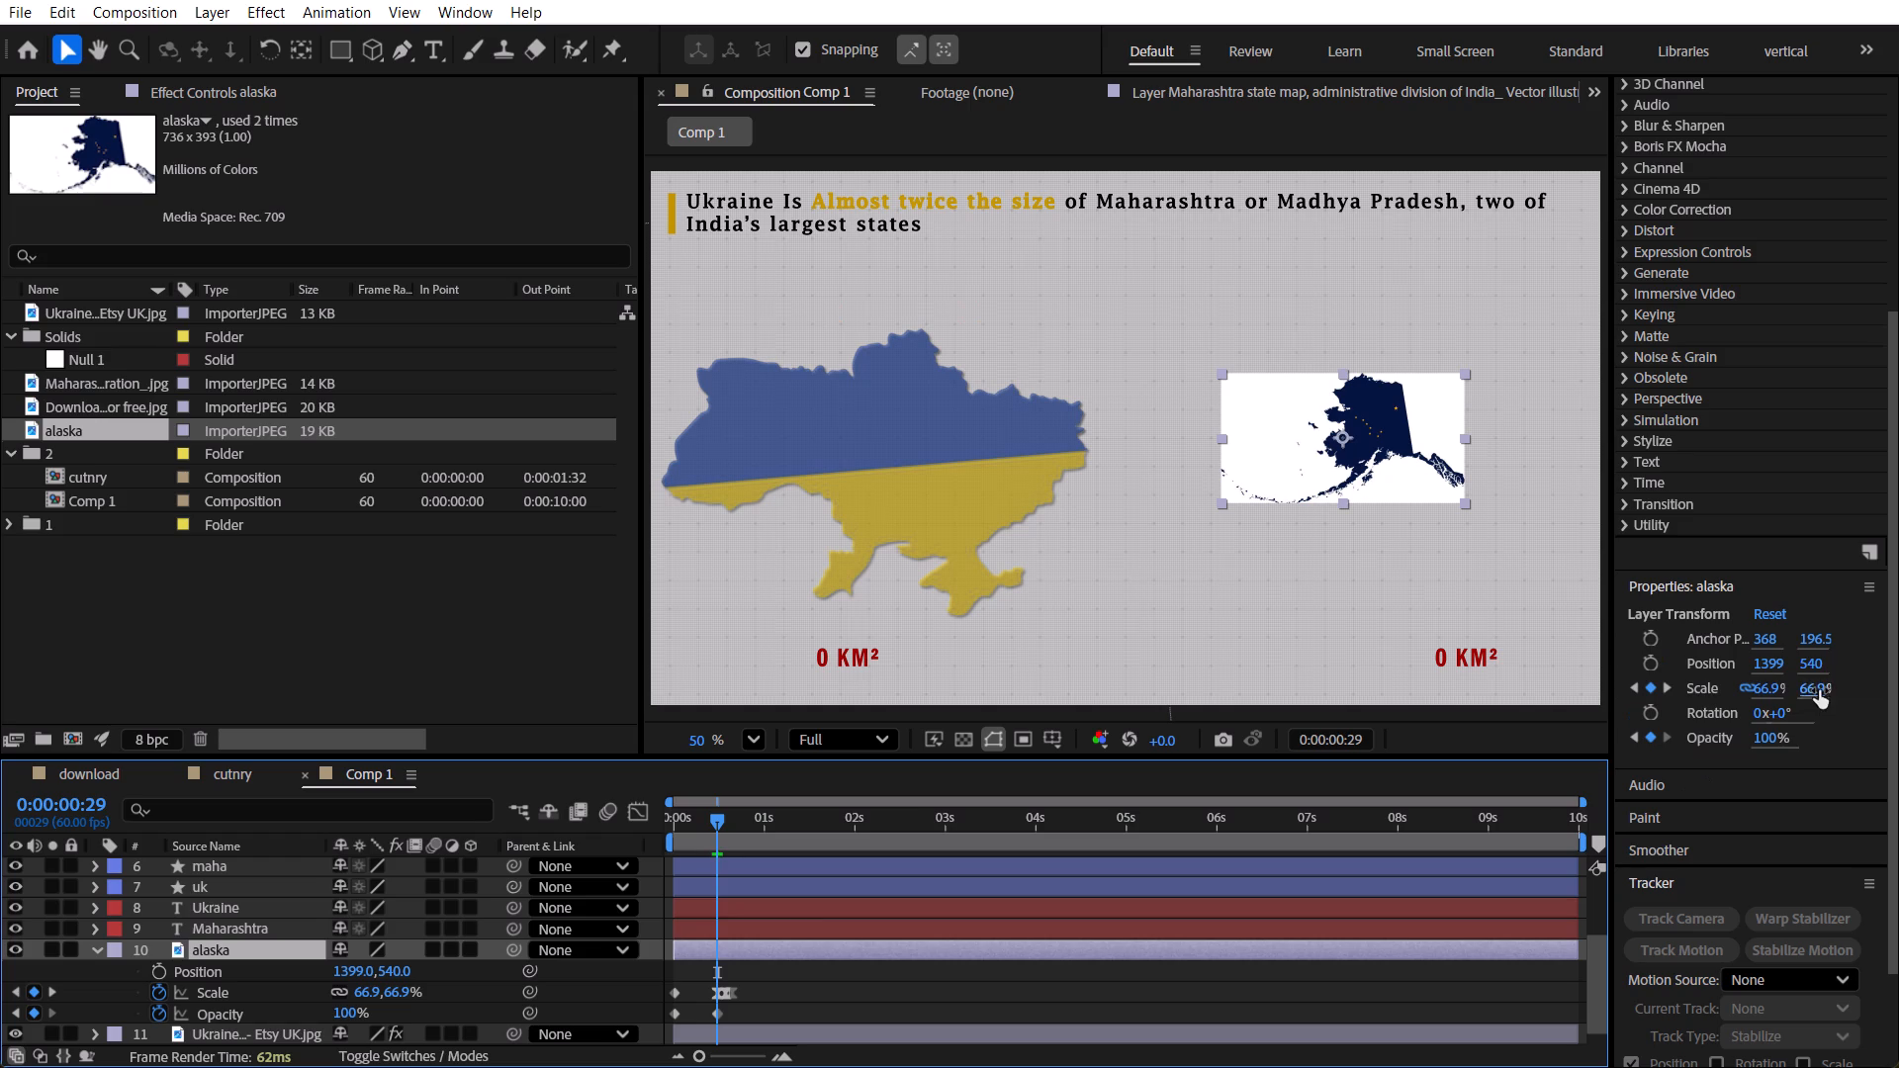
left_click_drag(1819, 690, 1886, 689)
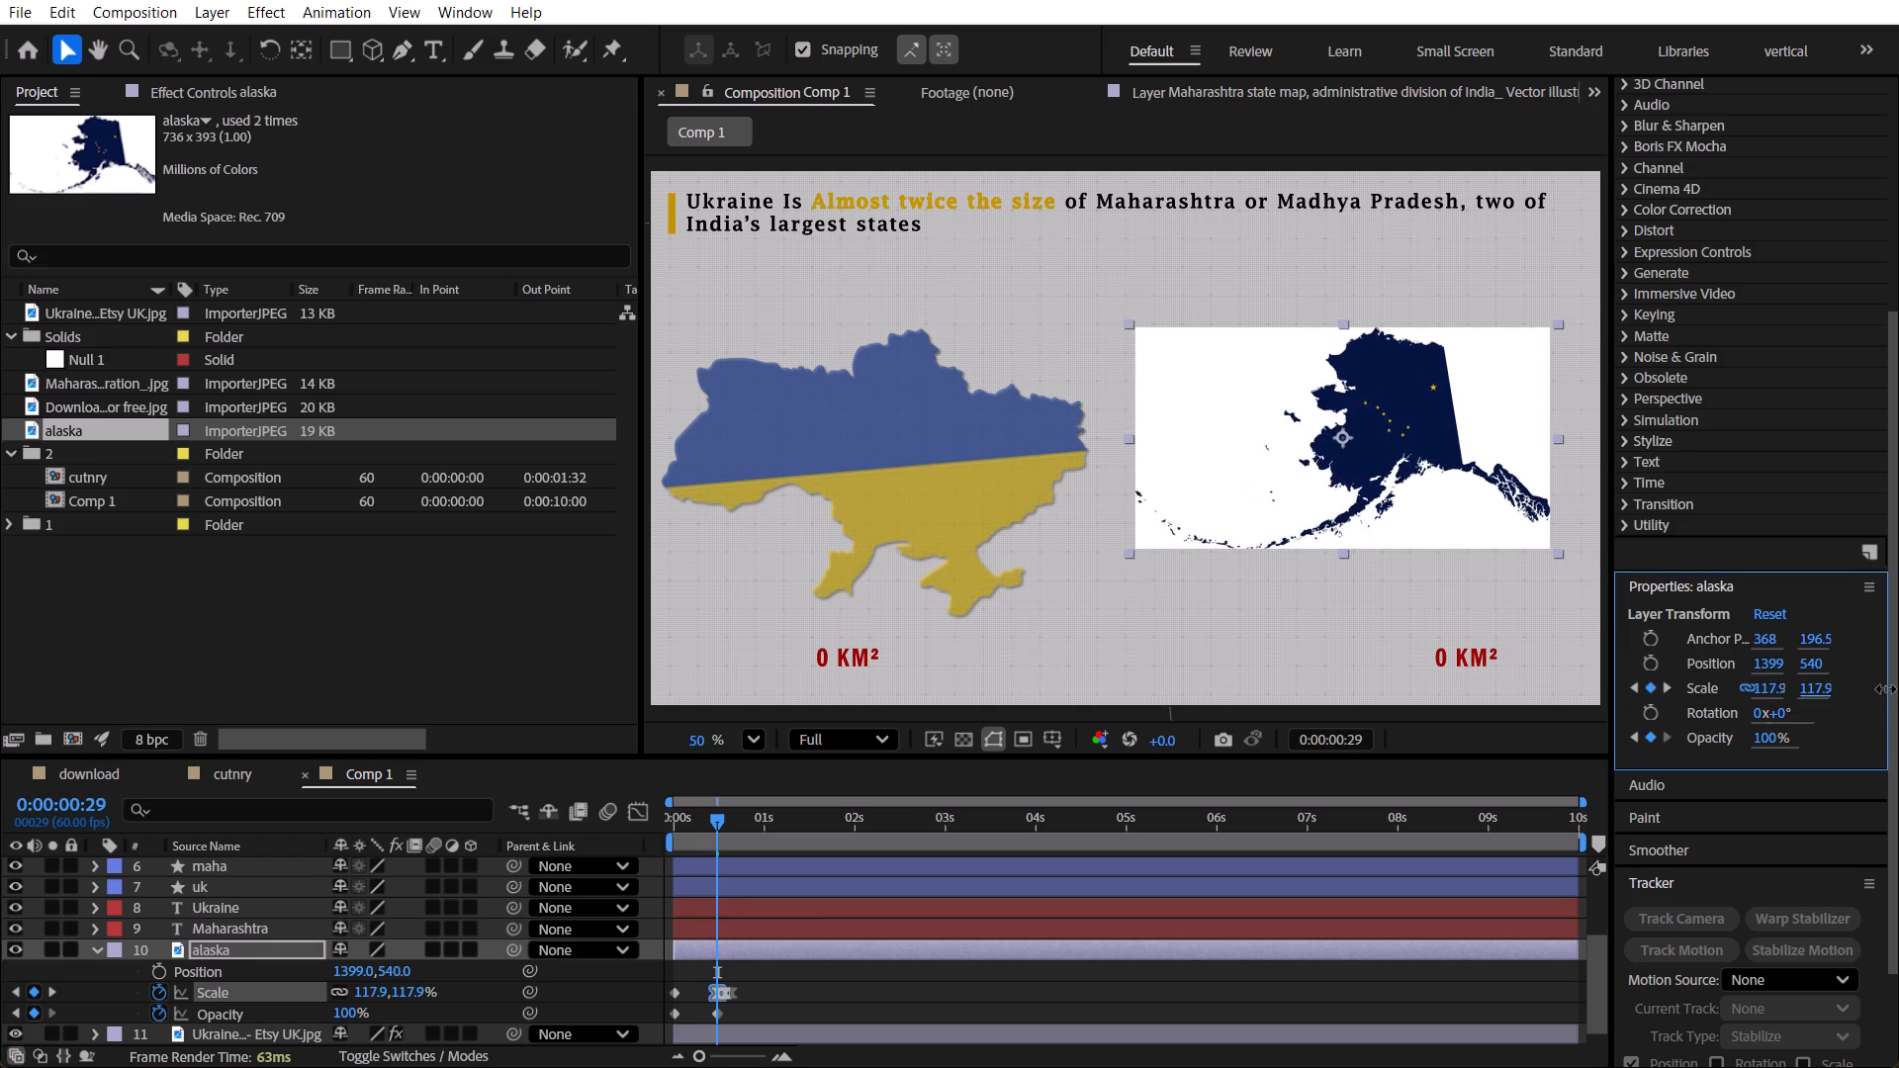
left_click_drag(1886, 689, 1881, 693)
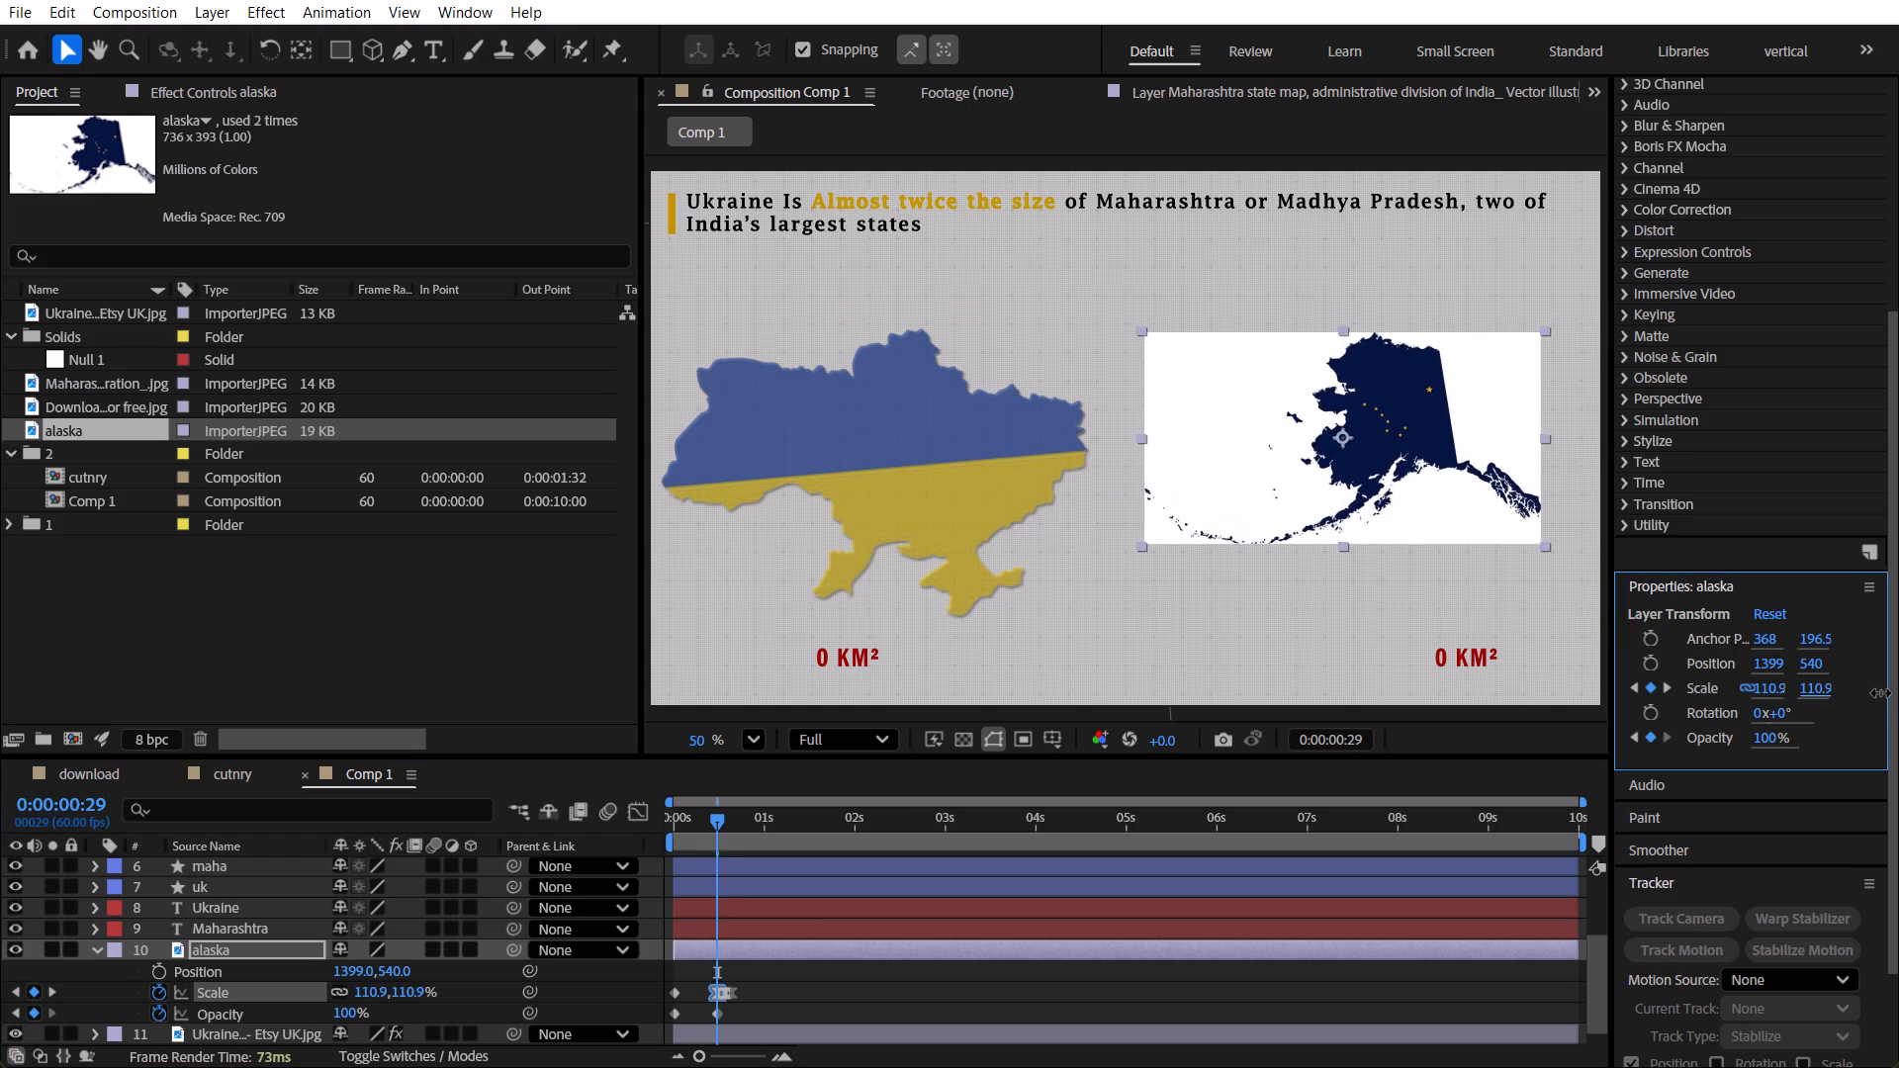
left_click_drag(1881, 693, 1890, 694)
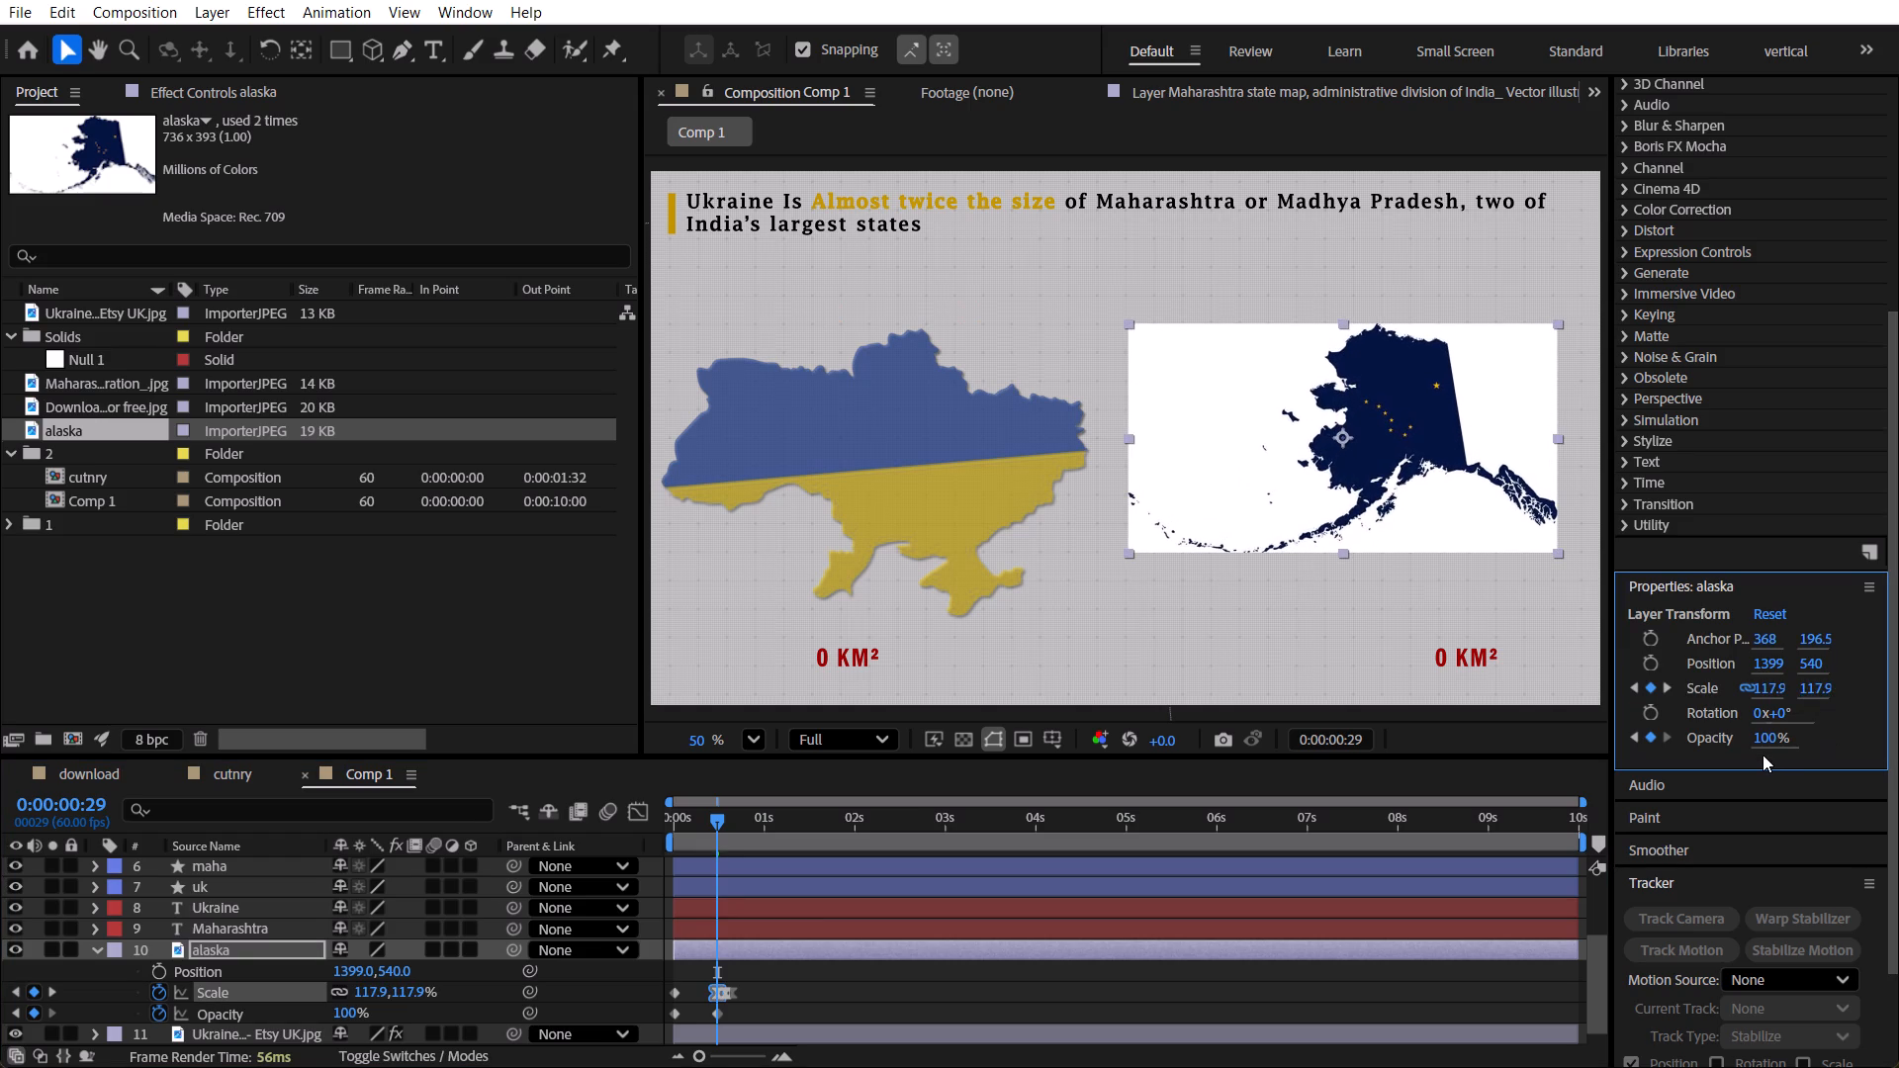
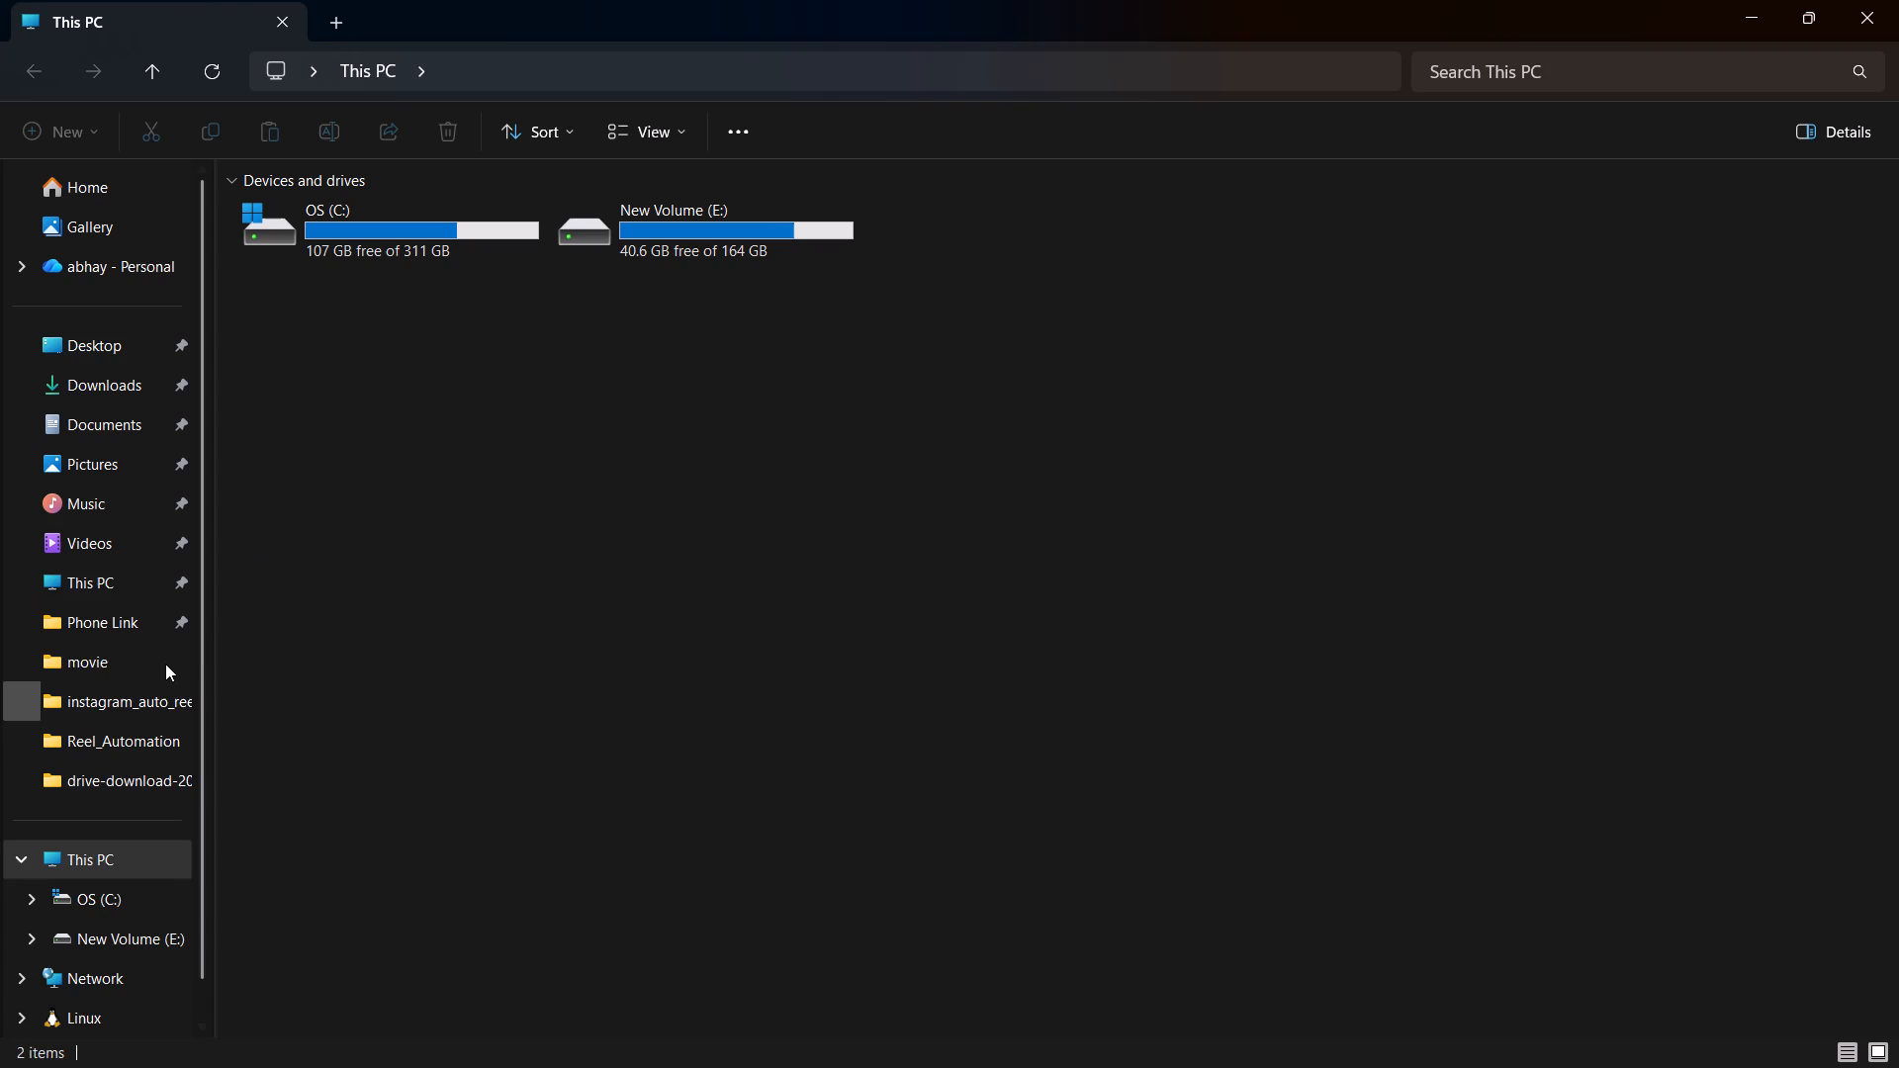
Open the maharastra area clip from the drive-download folder in the media player and watch its opening seconds with raised volume.
left_click(123, 787)
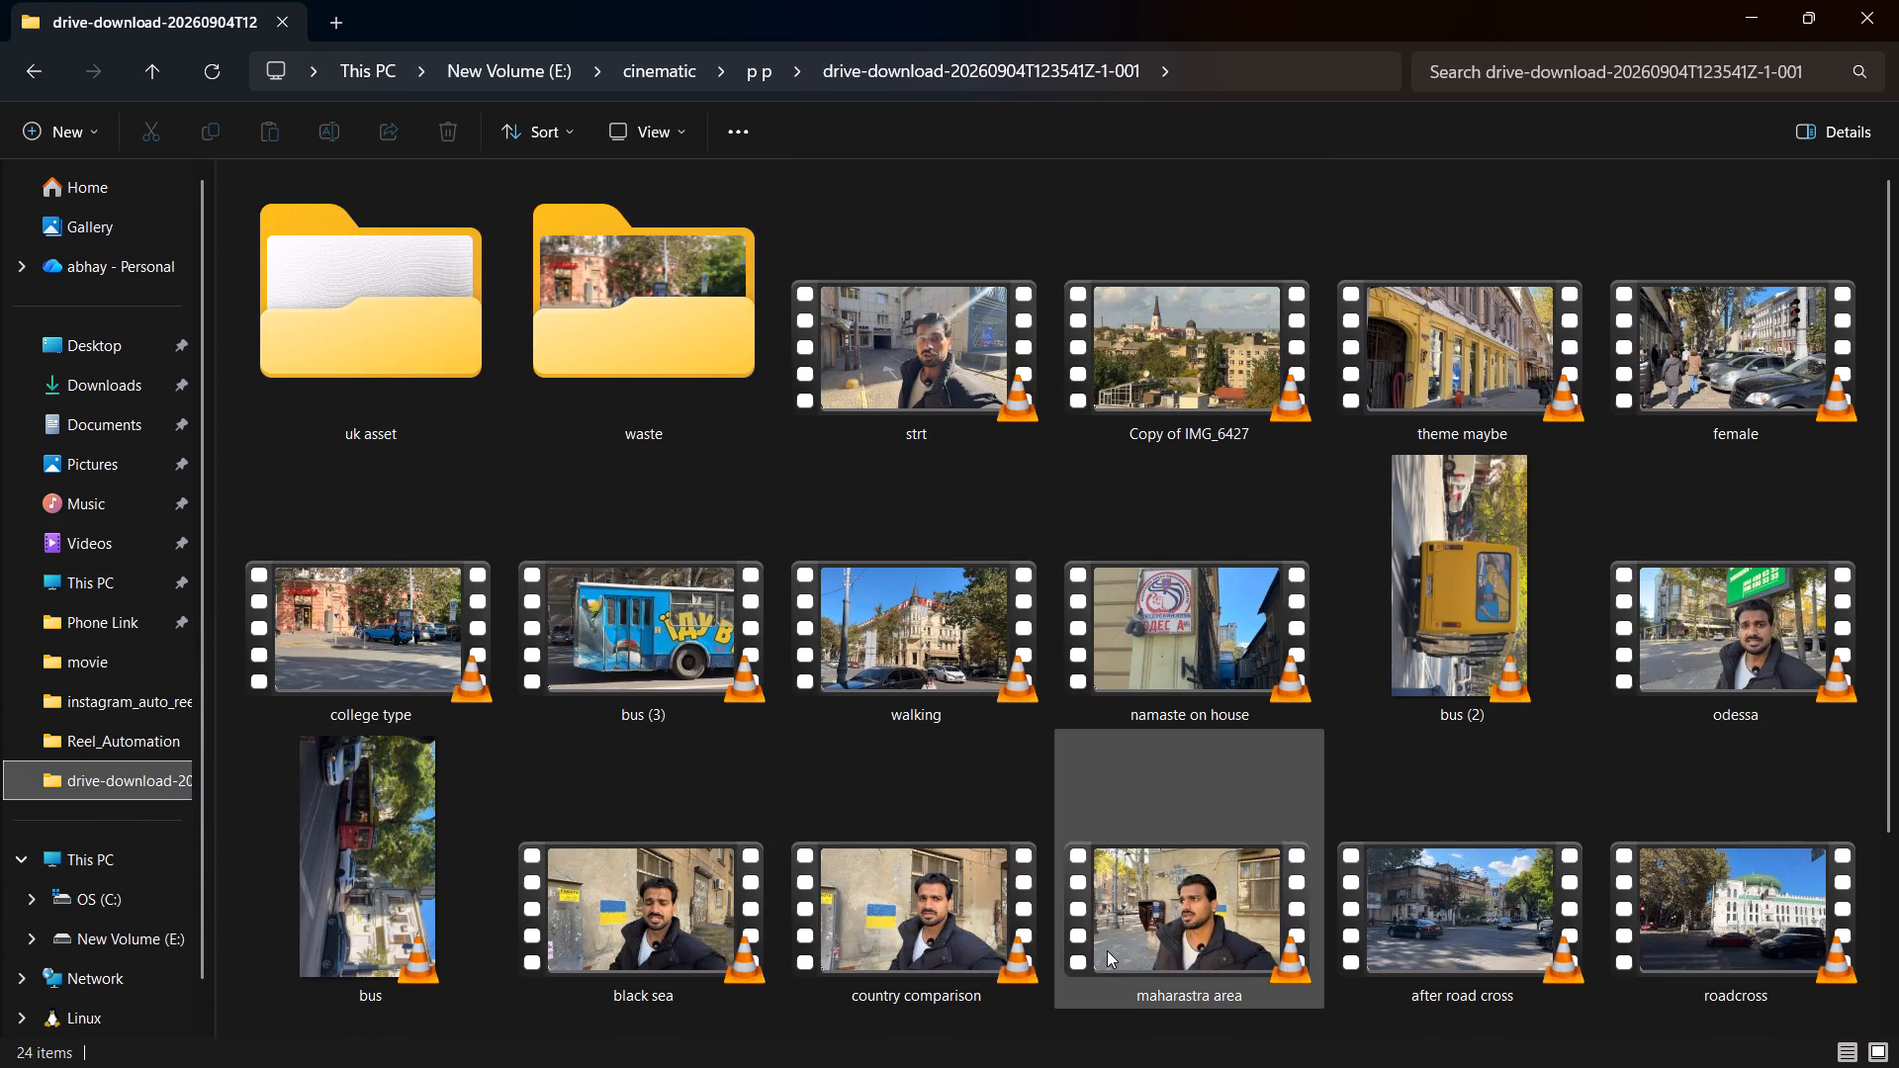
double_click(1121, 899)
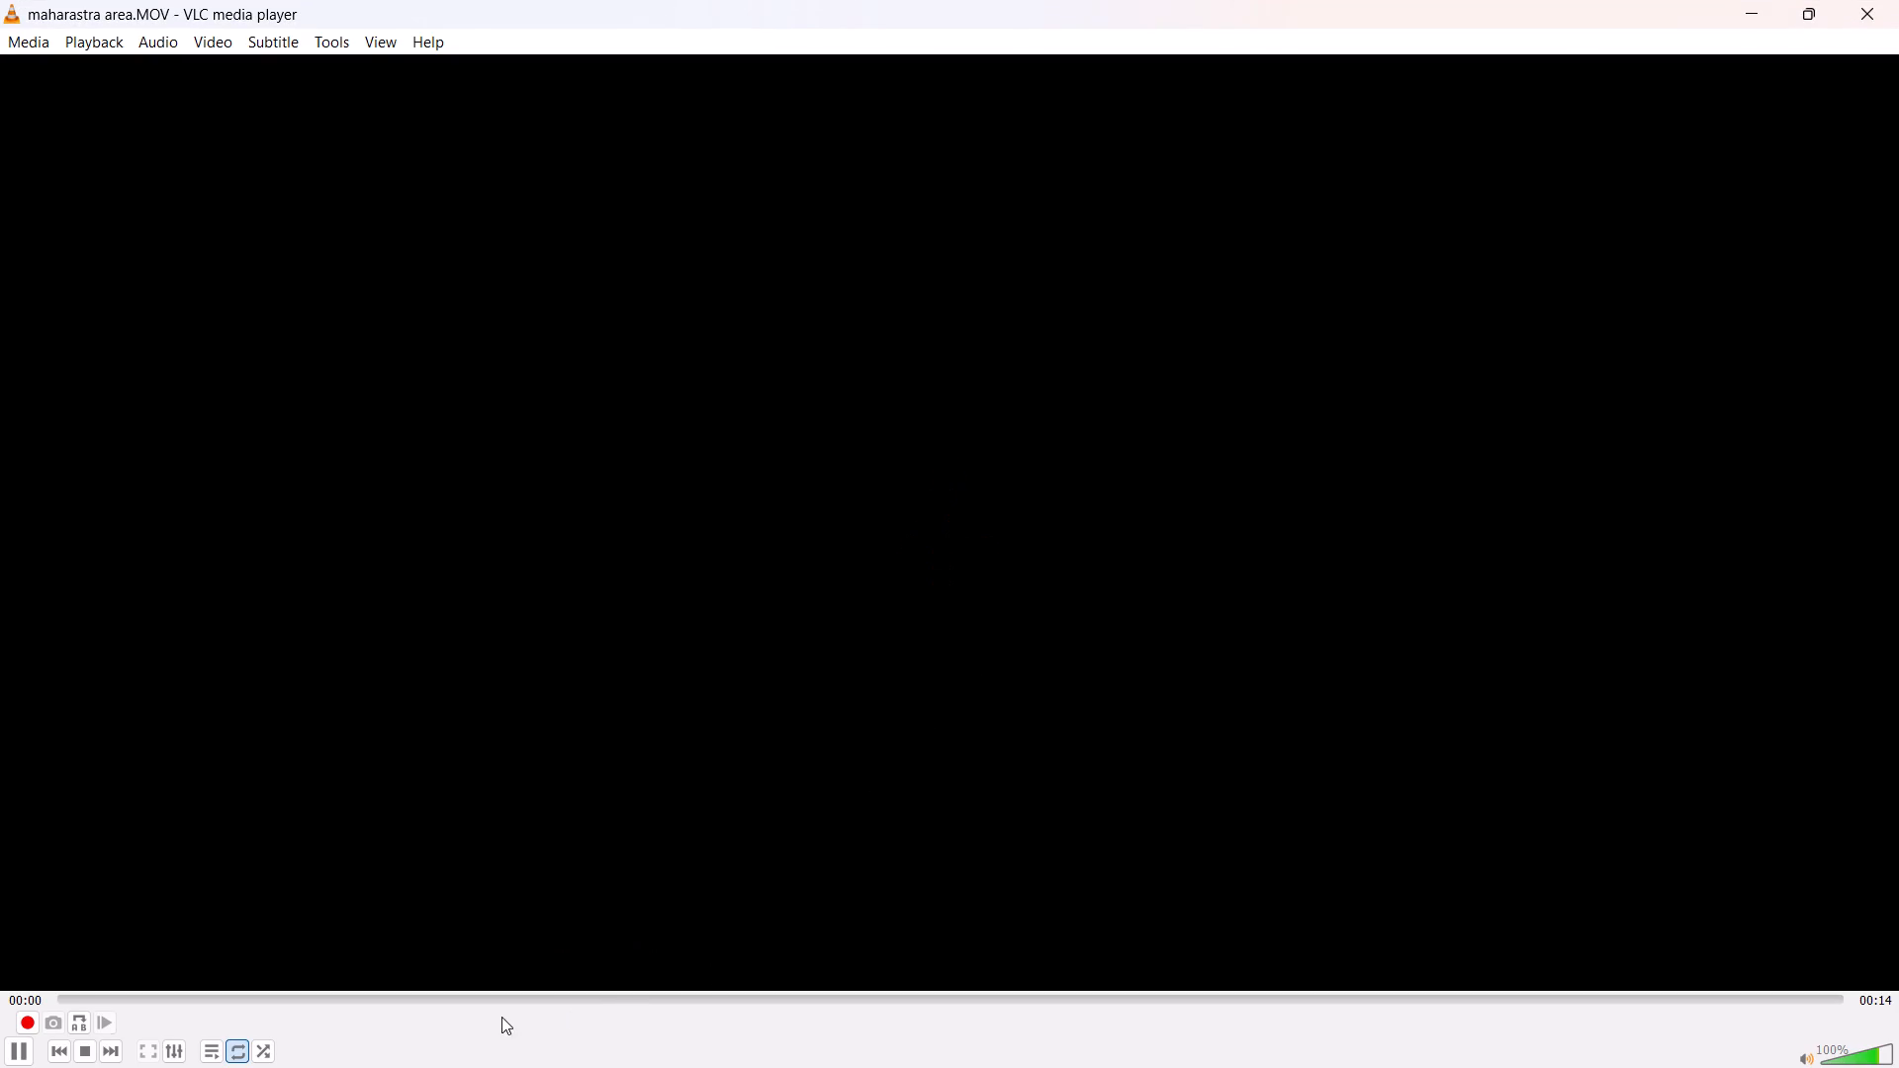
left_click(493, 1007)
scroll(664, 769, "up", 6)
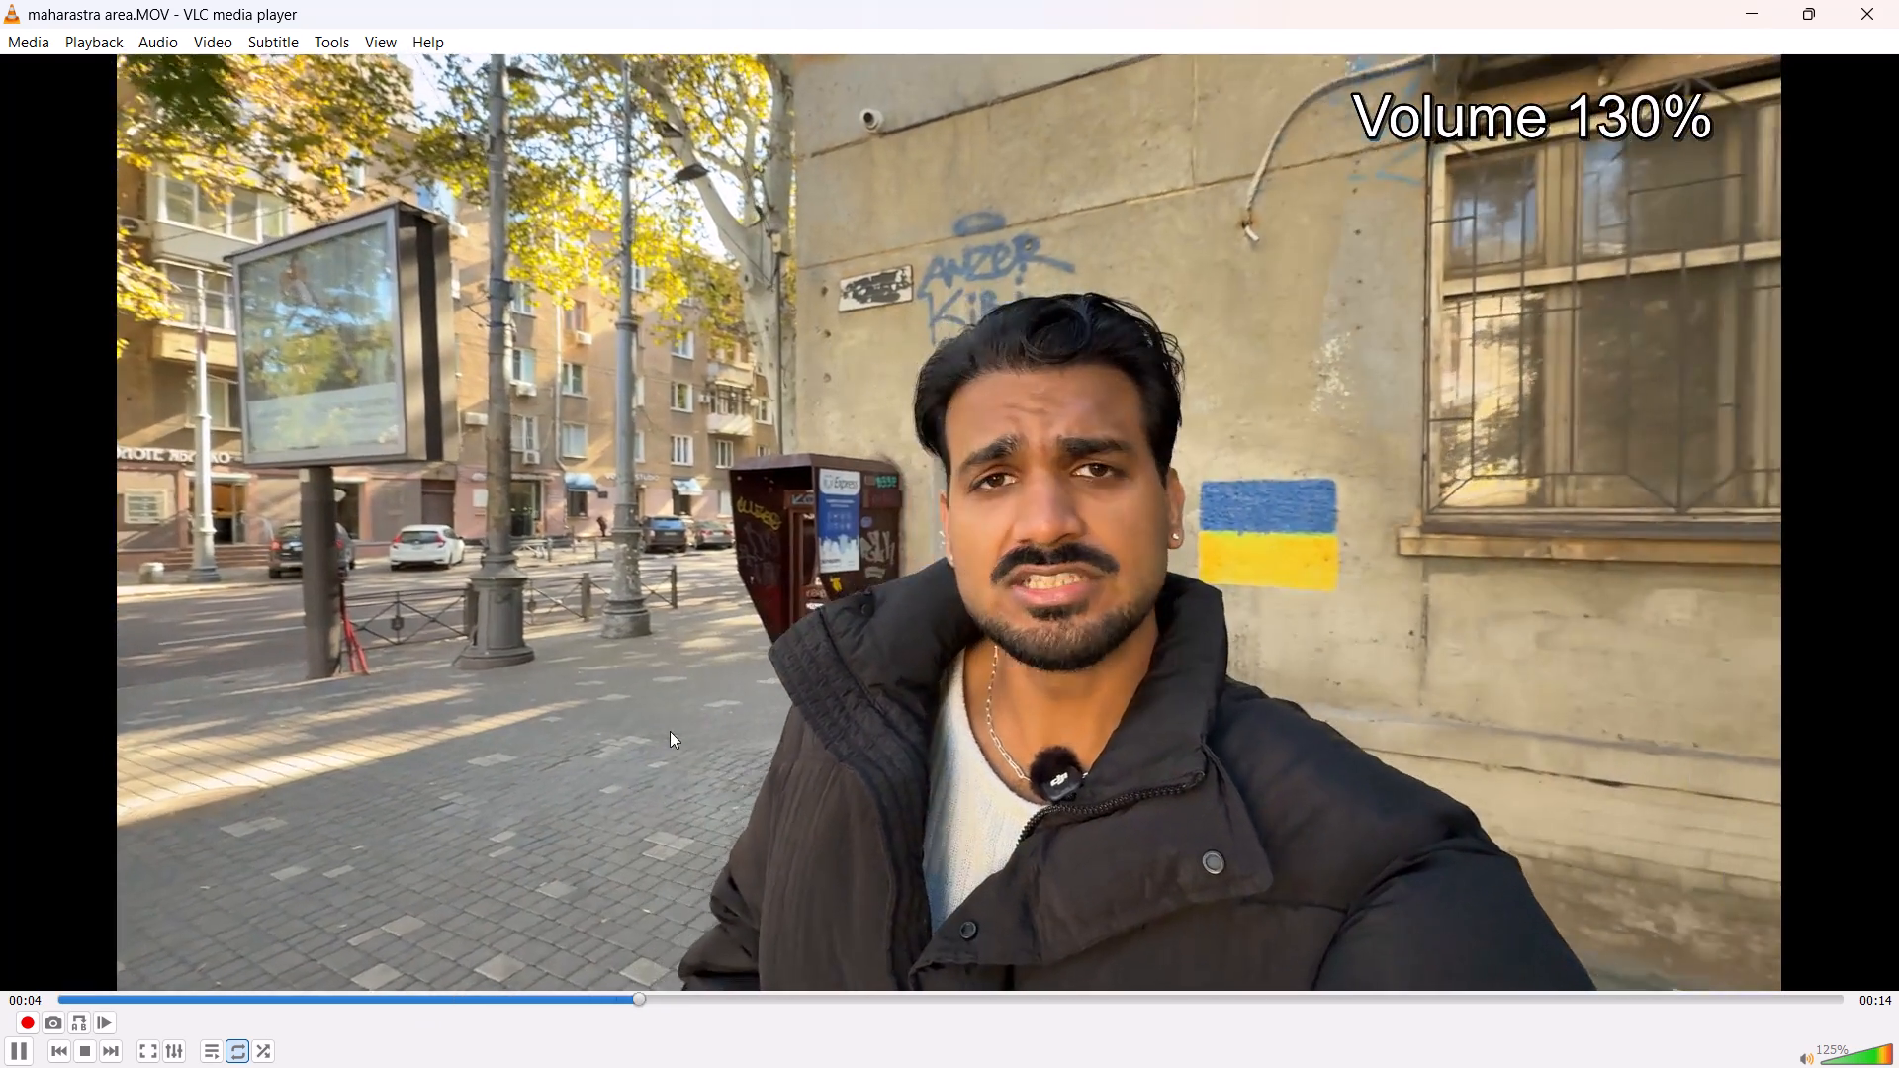
Pause the clip and turn off the computer's Bluetooth, which is connected to the Leaf Buds X614.
key("space")
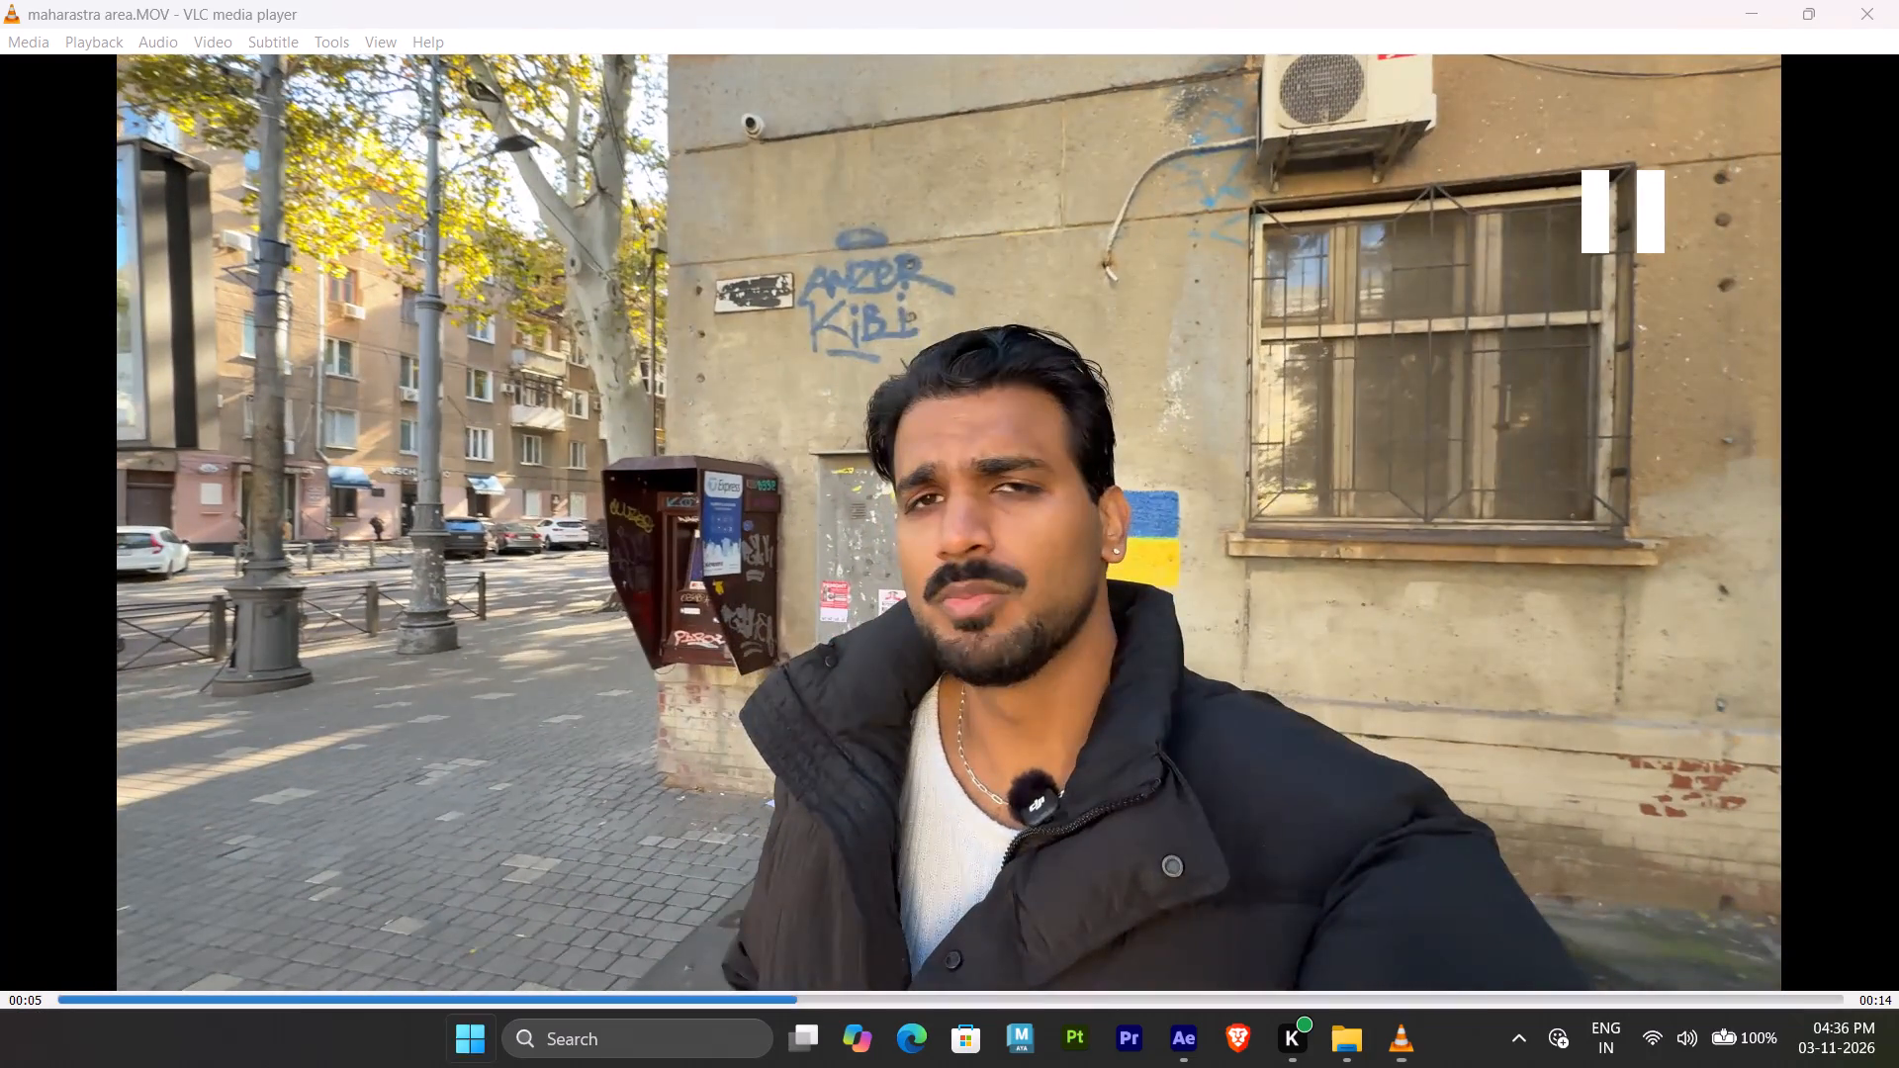
left_click(1684, 1047)
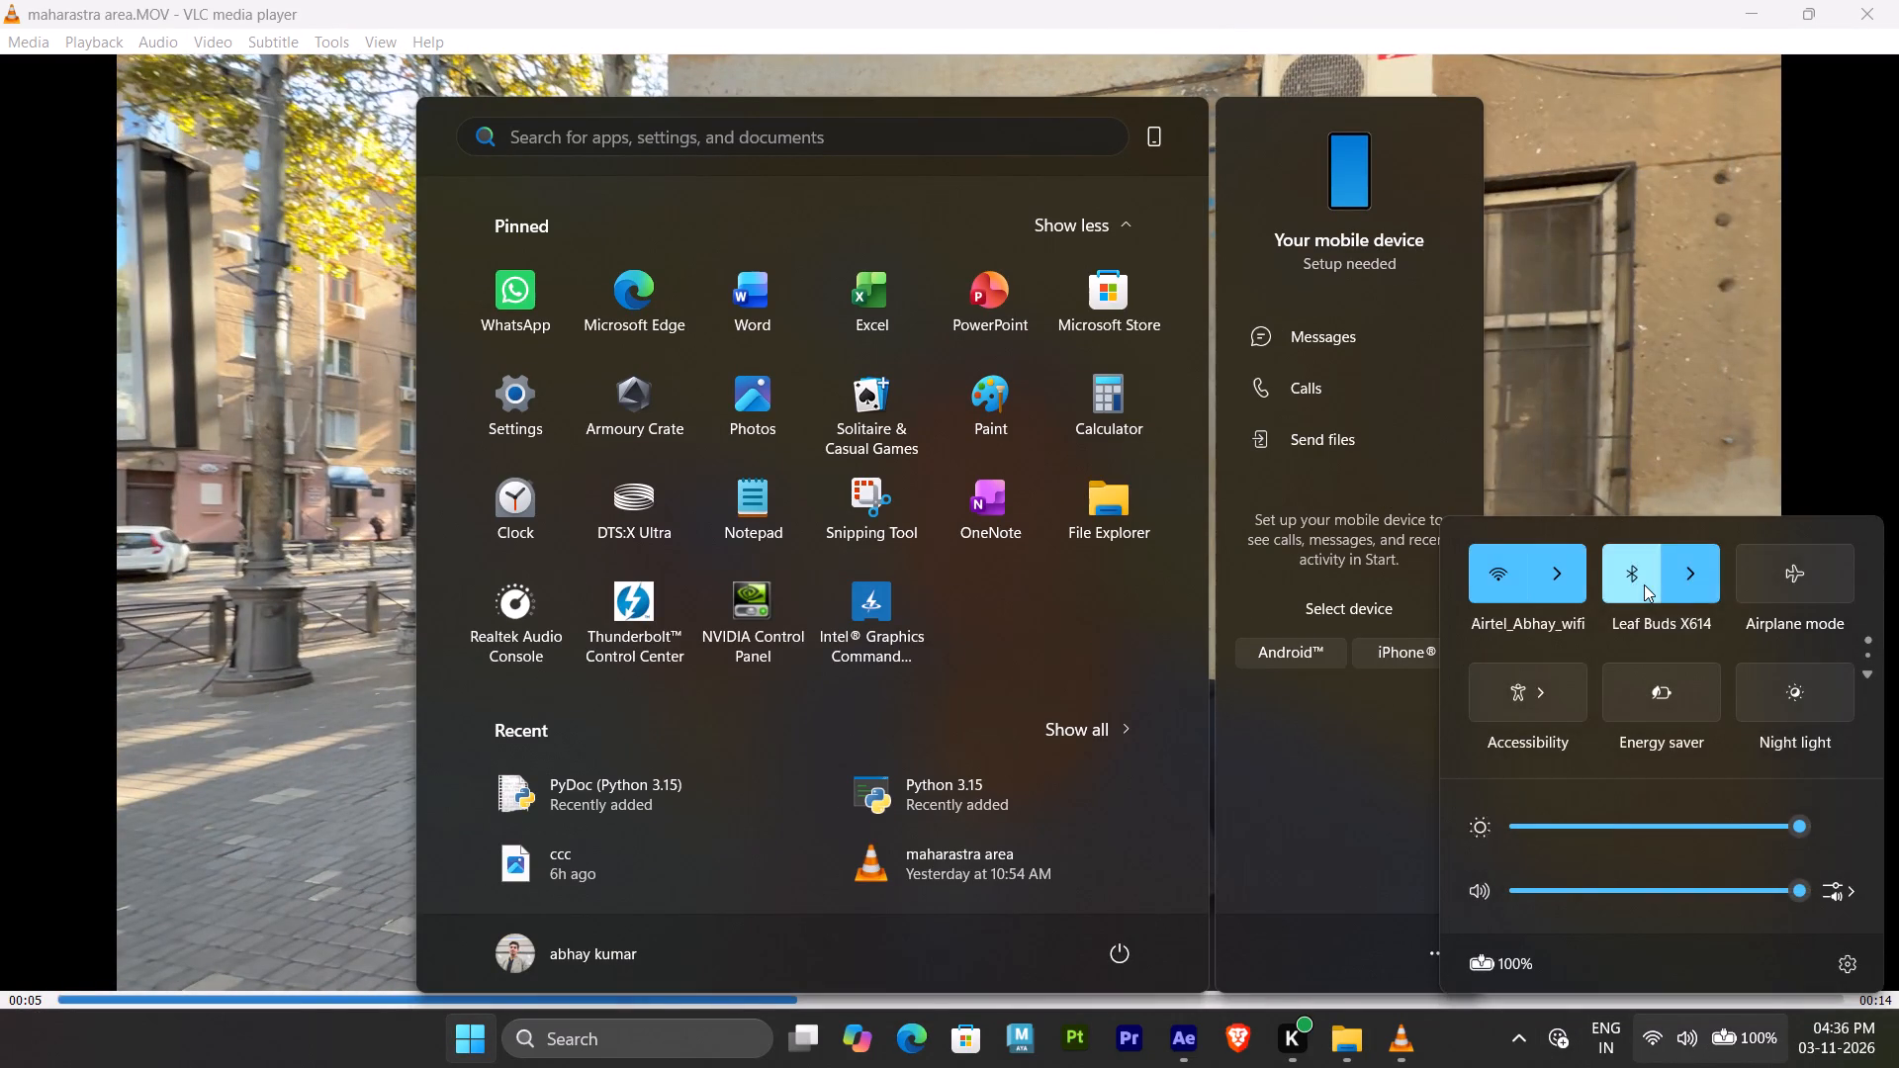
left_click(1644, 584)
left_click(1586, 377)
Resume the maharastra area clip in full screen to review the spoken area comparison.
key("space")
double_click(876, 604)
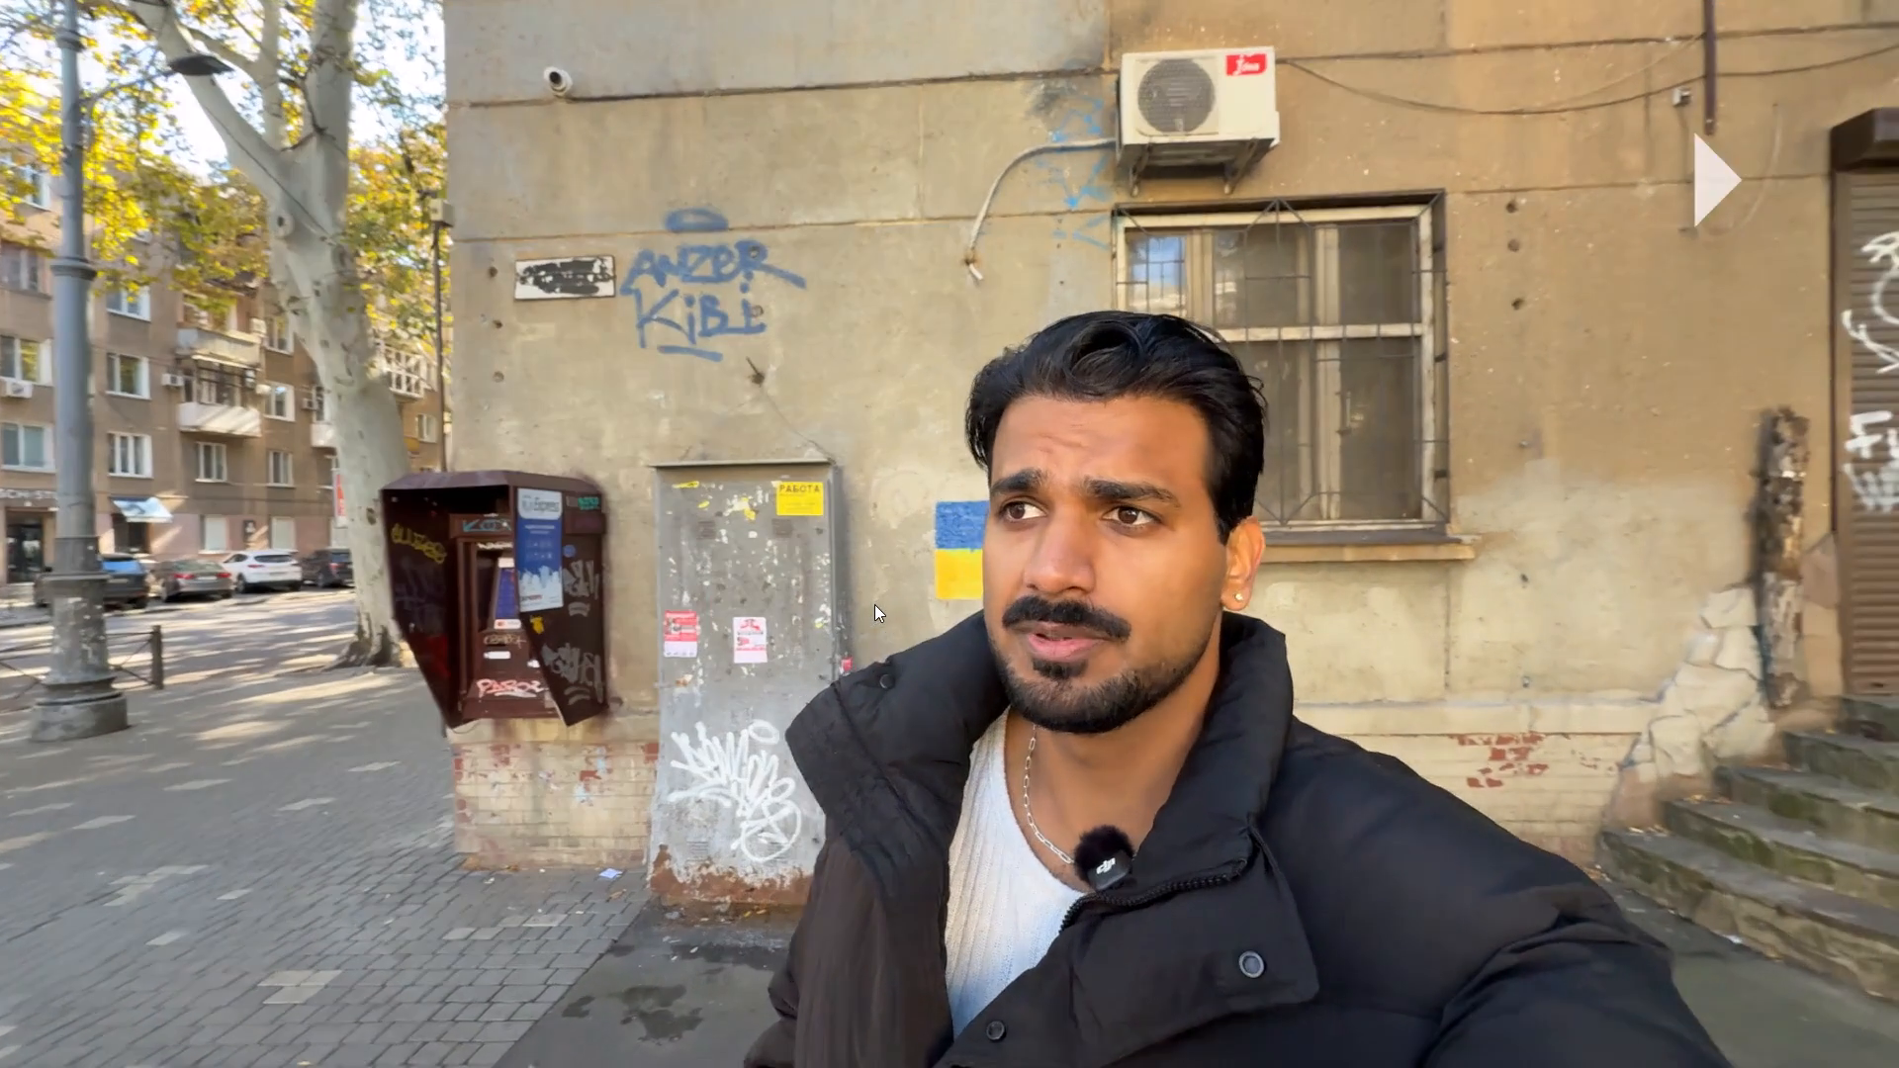
scroll(714, 664, "up", 5)
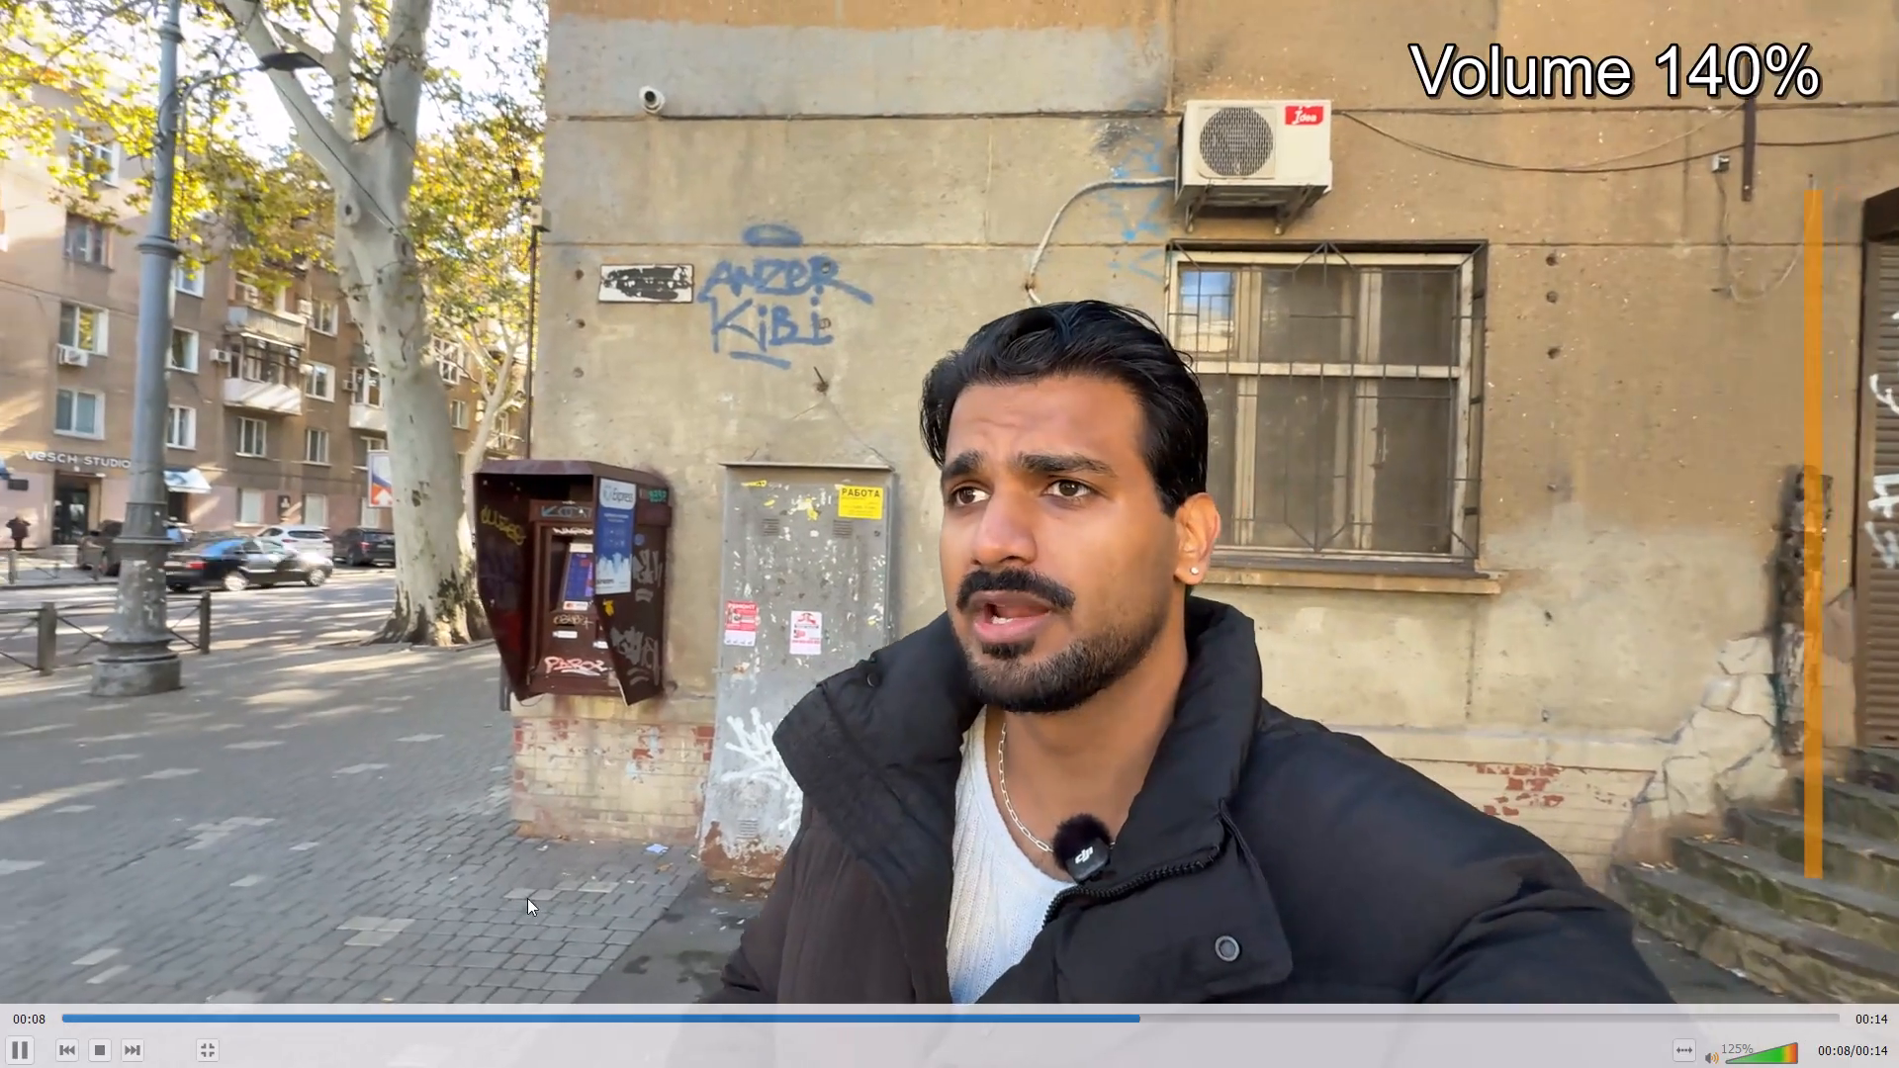
scroll(669, 829, "down", 1)
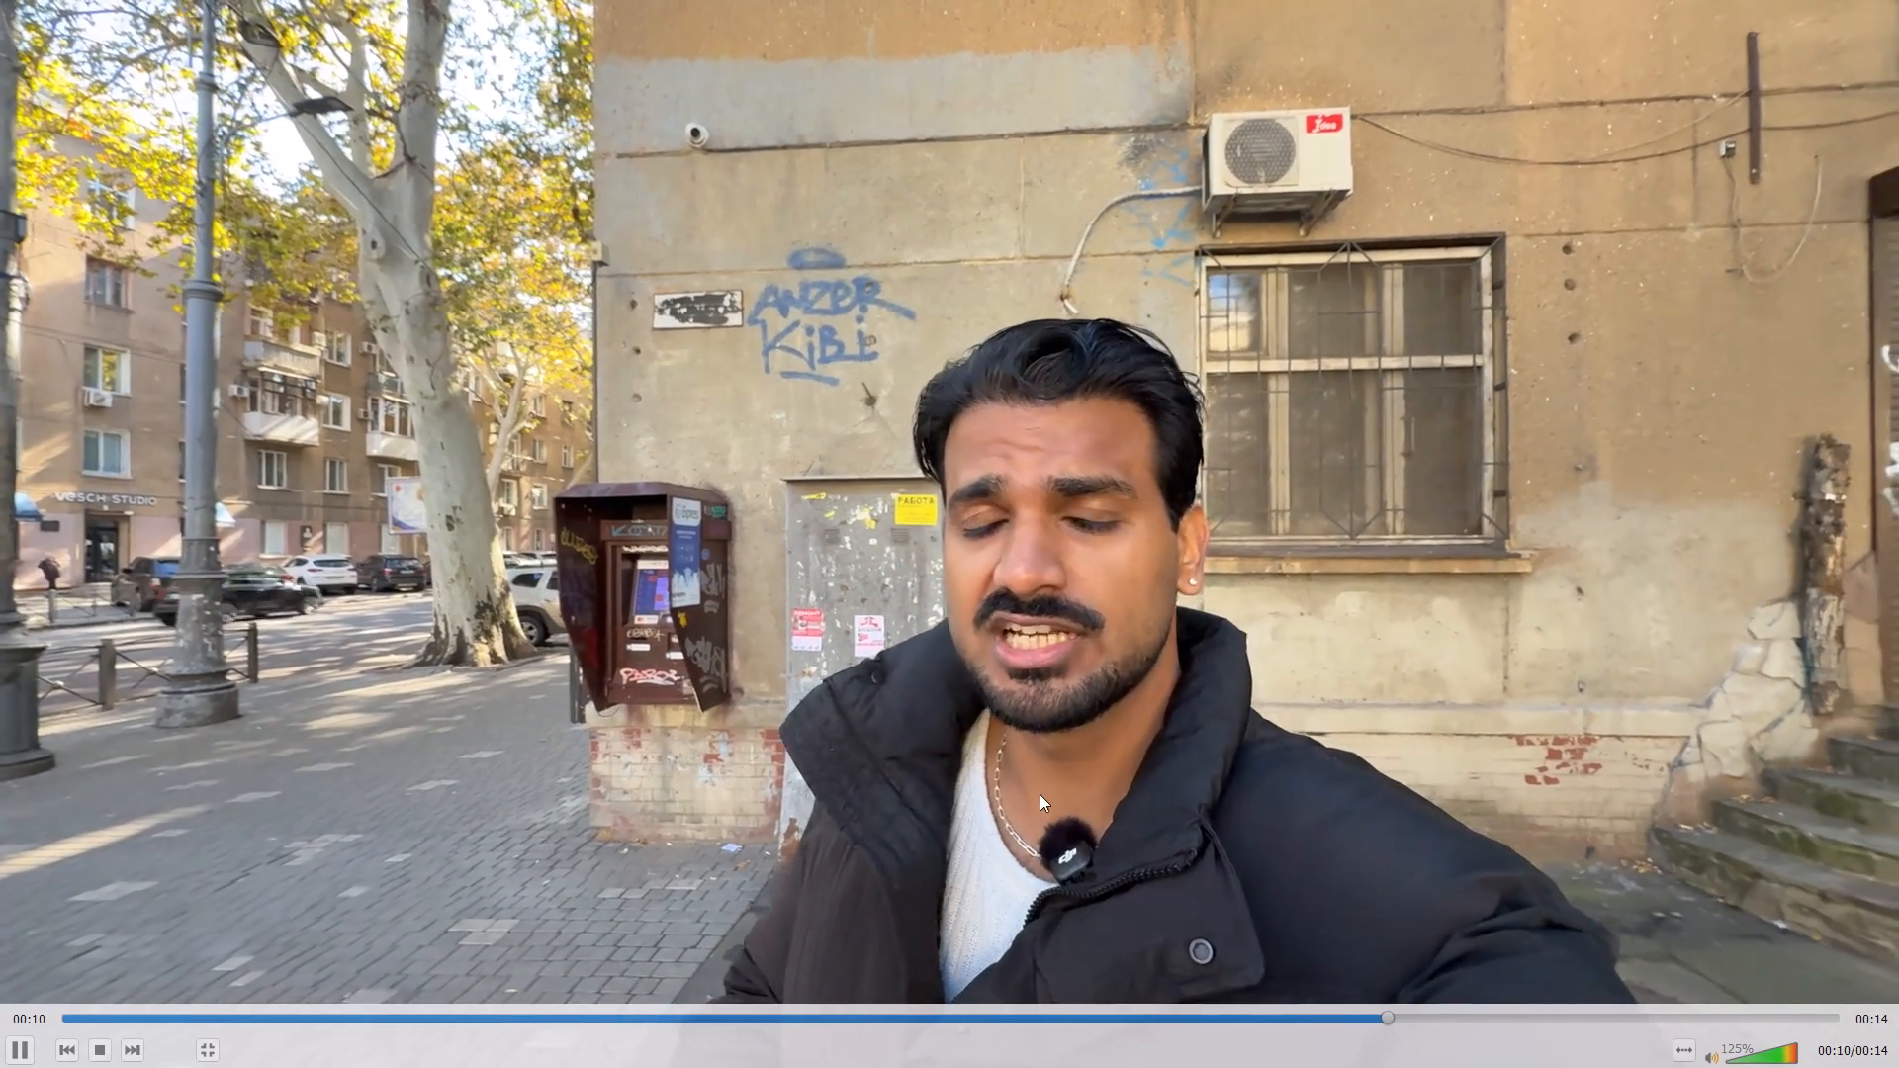
key("space")
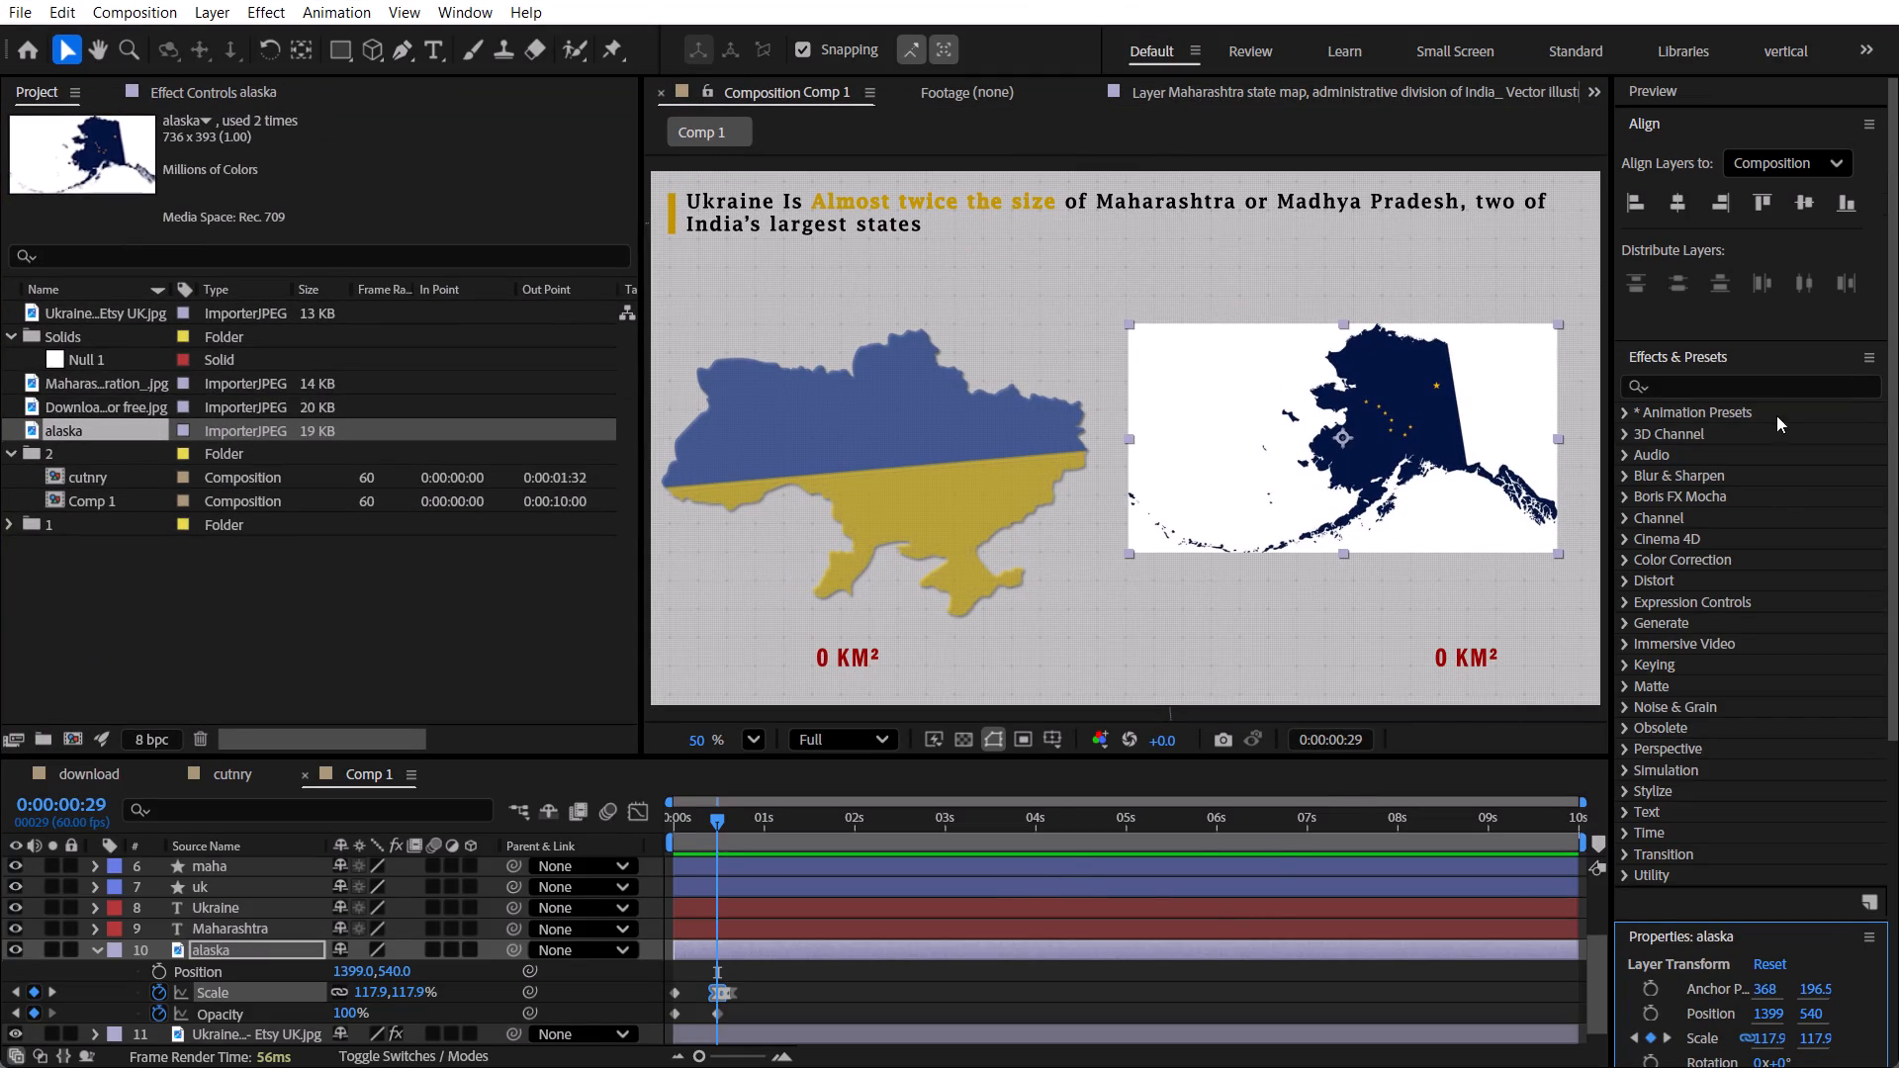
Back in After Effects, copy the Linear Color Key effect from cutnry's Maharashtra map layer onto the alaska layer in Comp 1.
left_click(1769, 384)
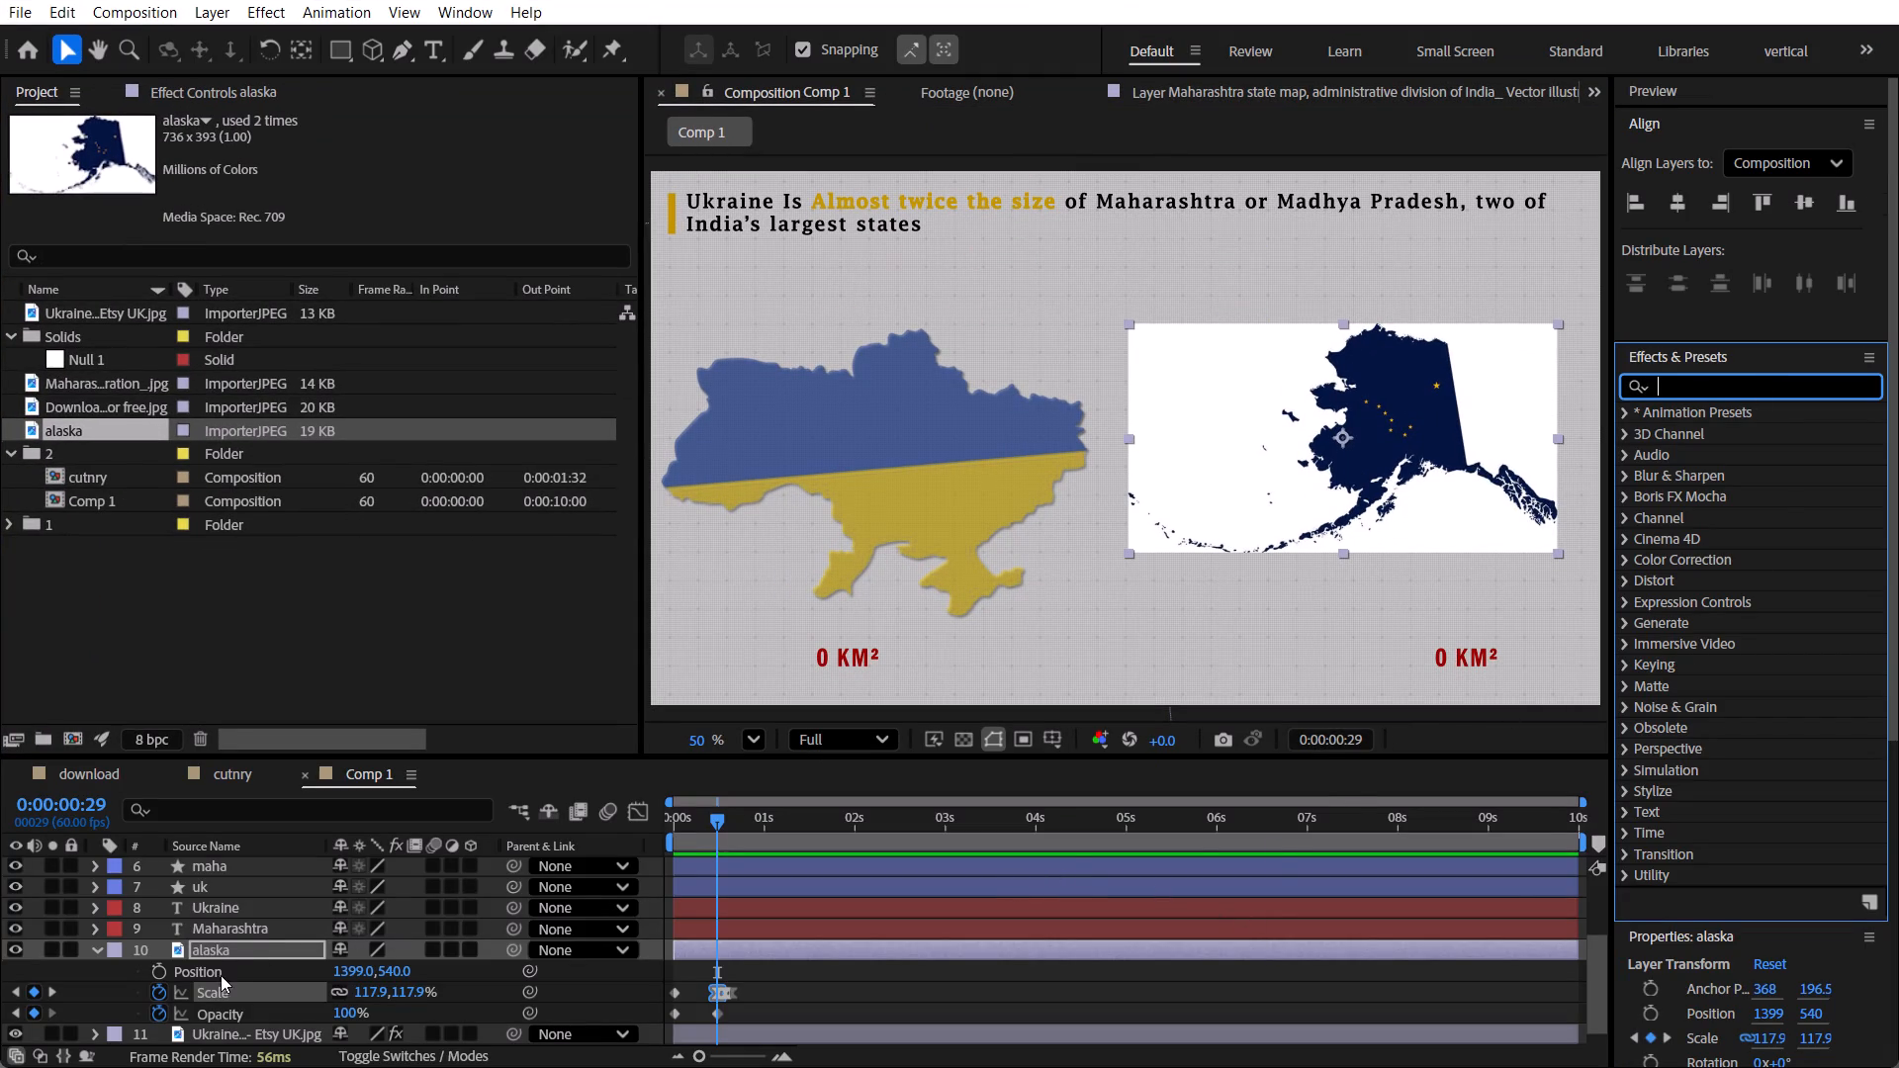
left_click(254, 785)
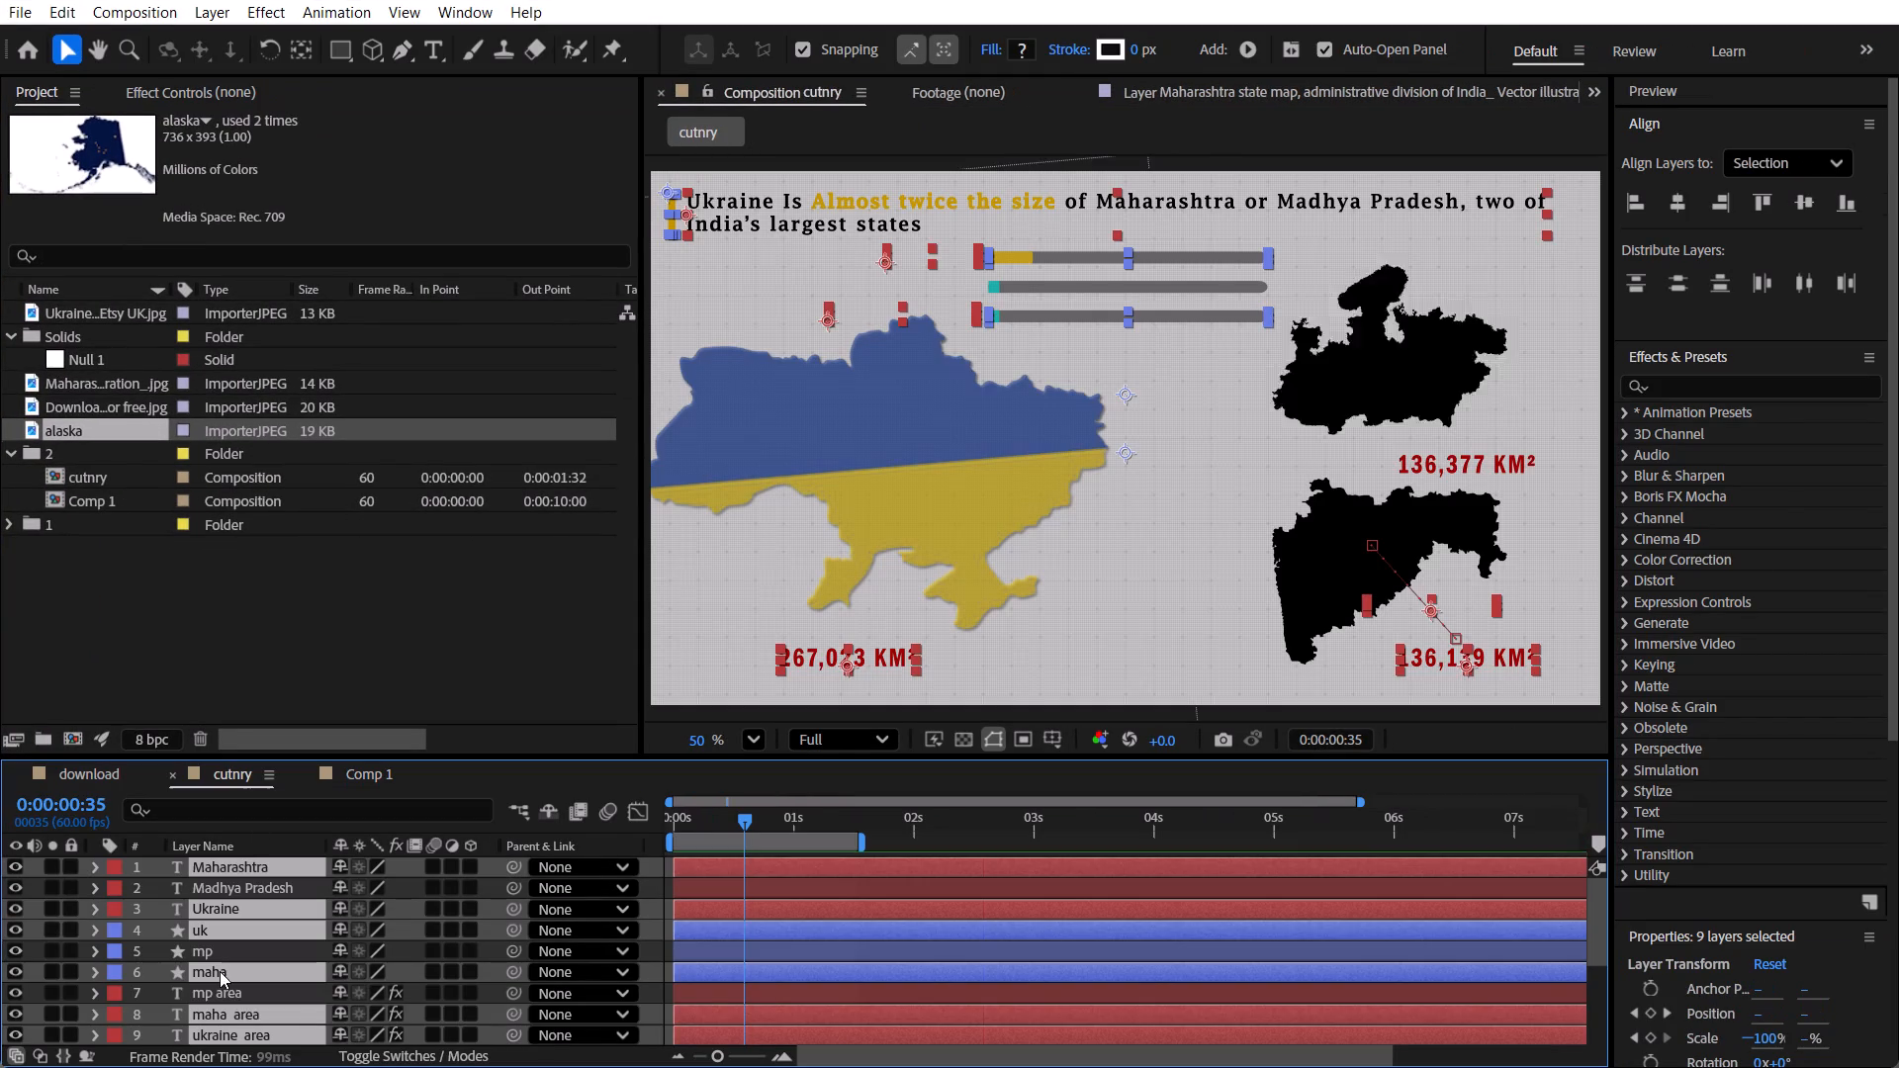
left_click(491, 993)
scroll(123, 982, "down", 3)
scroll(290, 935, "down", 4)
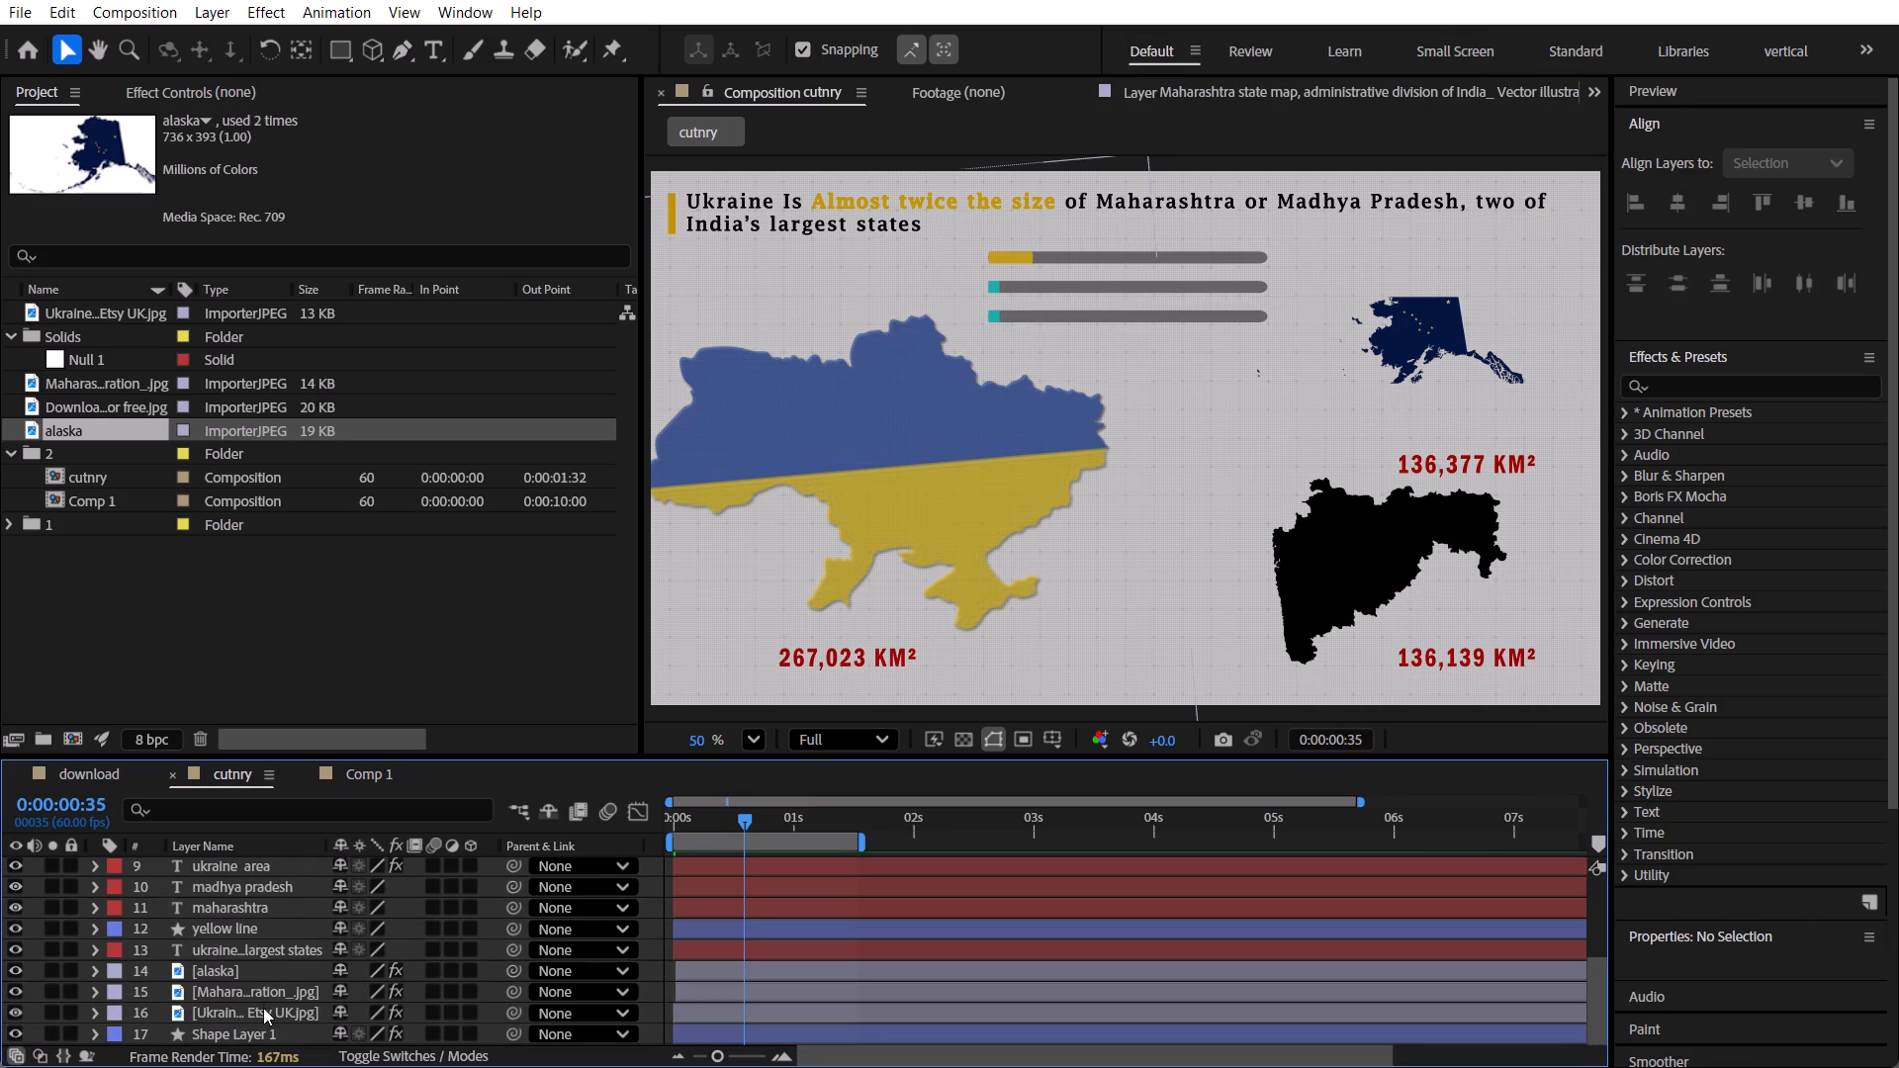
left_click(262, 1008)
left_click(272, 989)
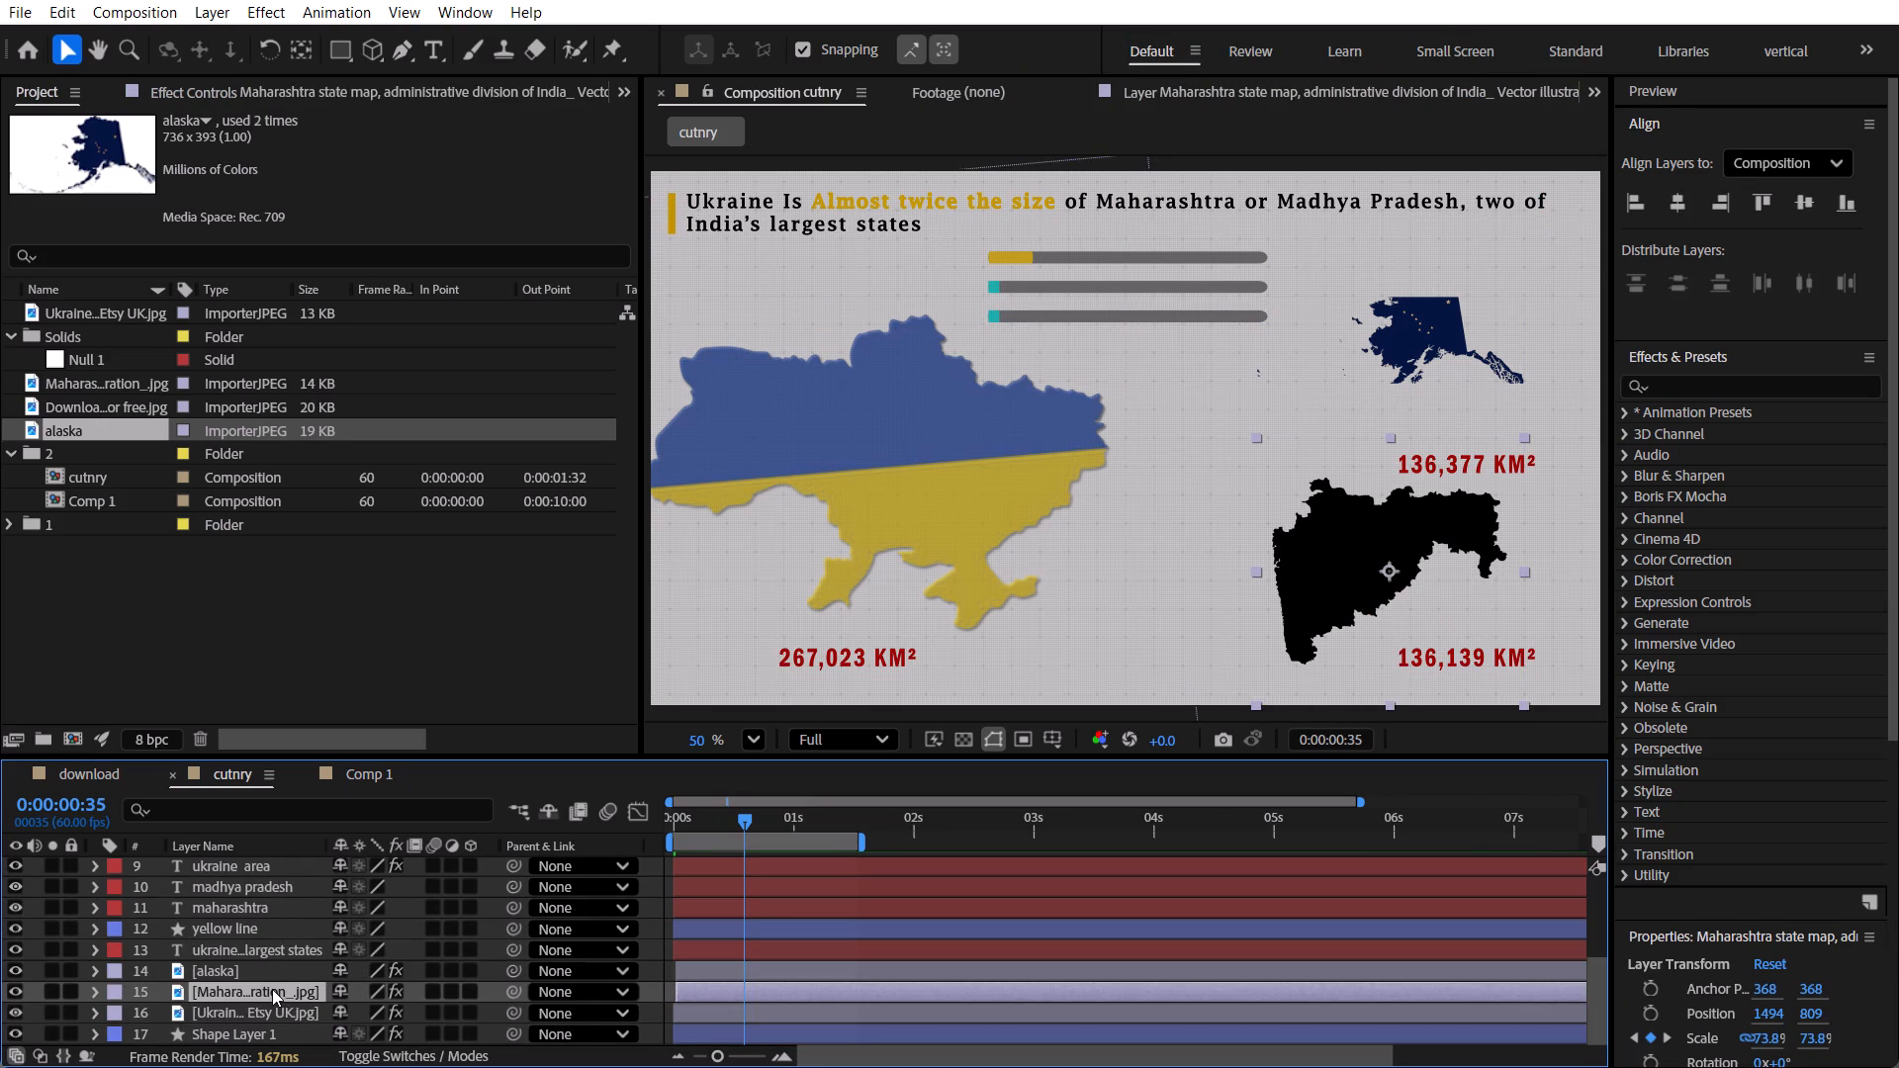
left_click(281, 91)
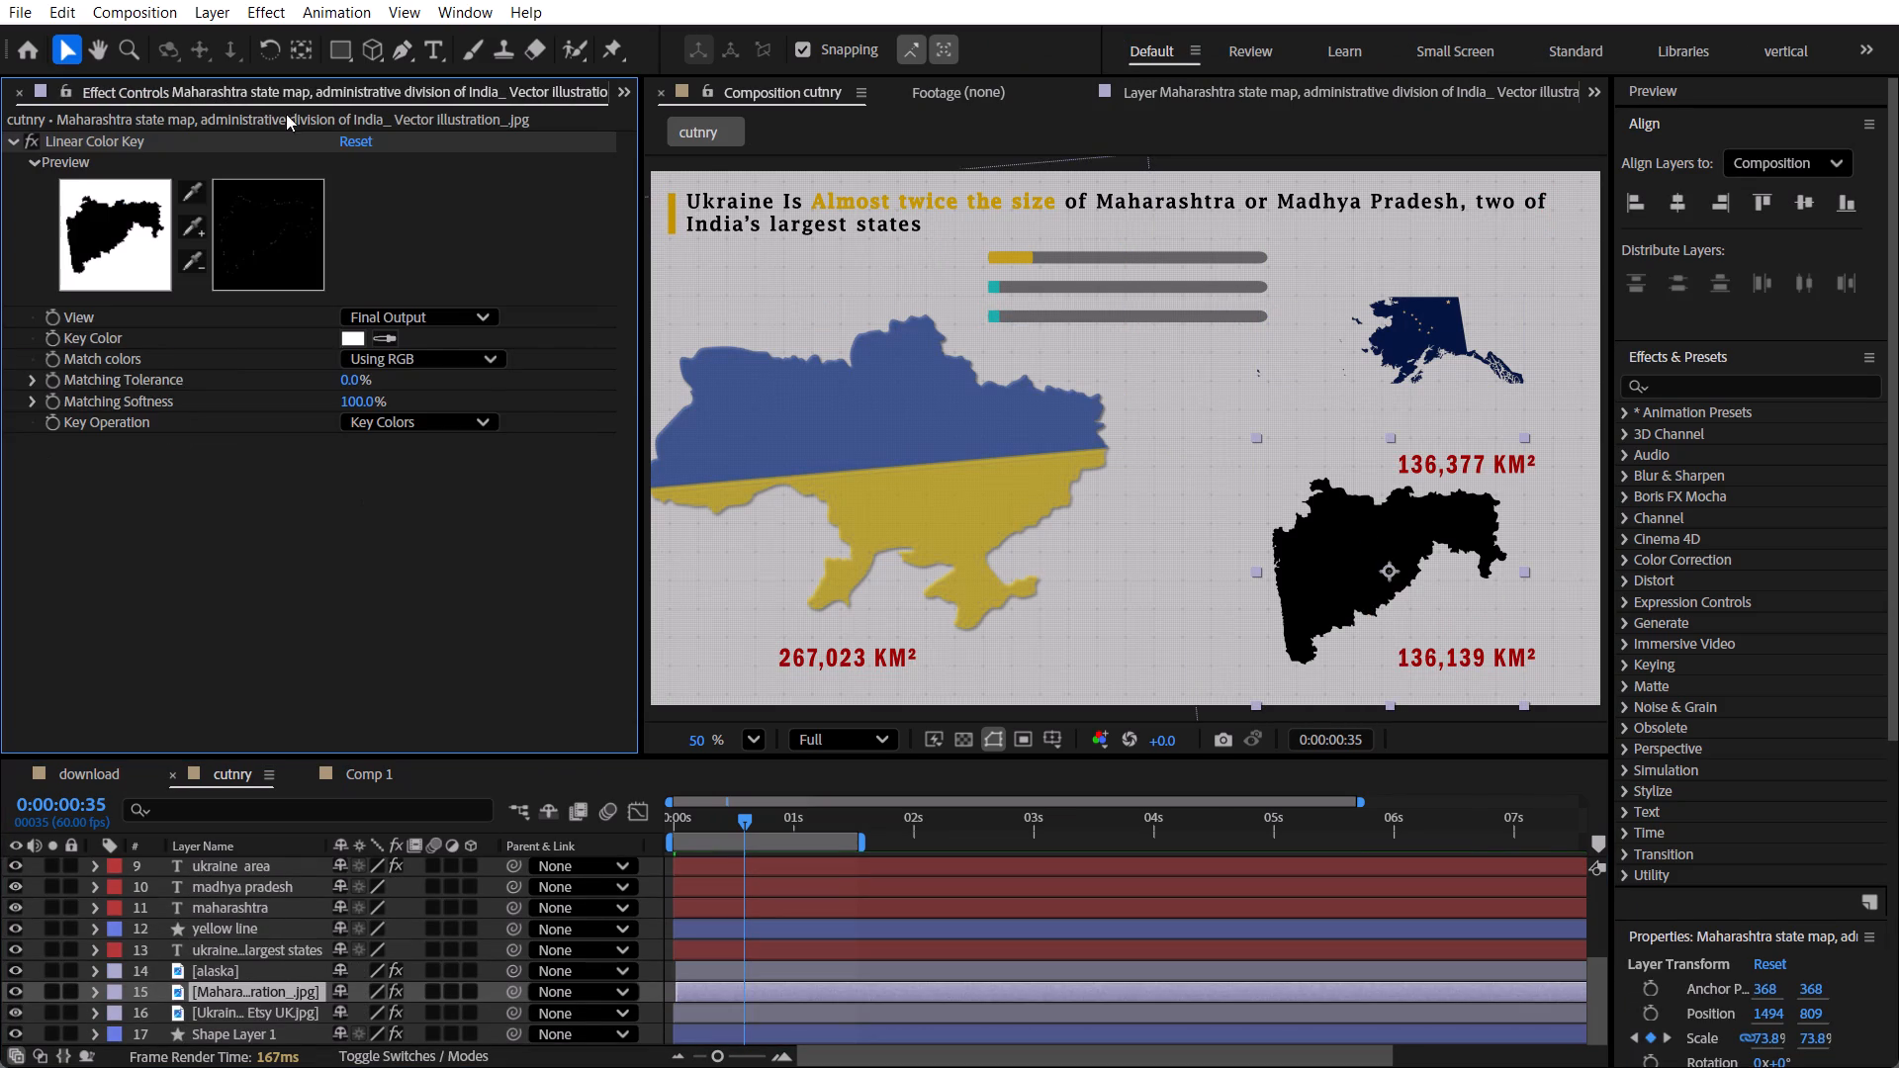
left_click(232, 544)
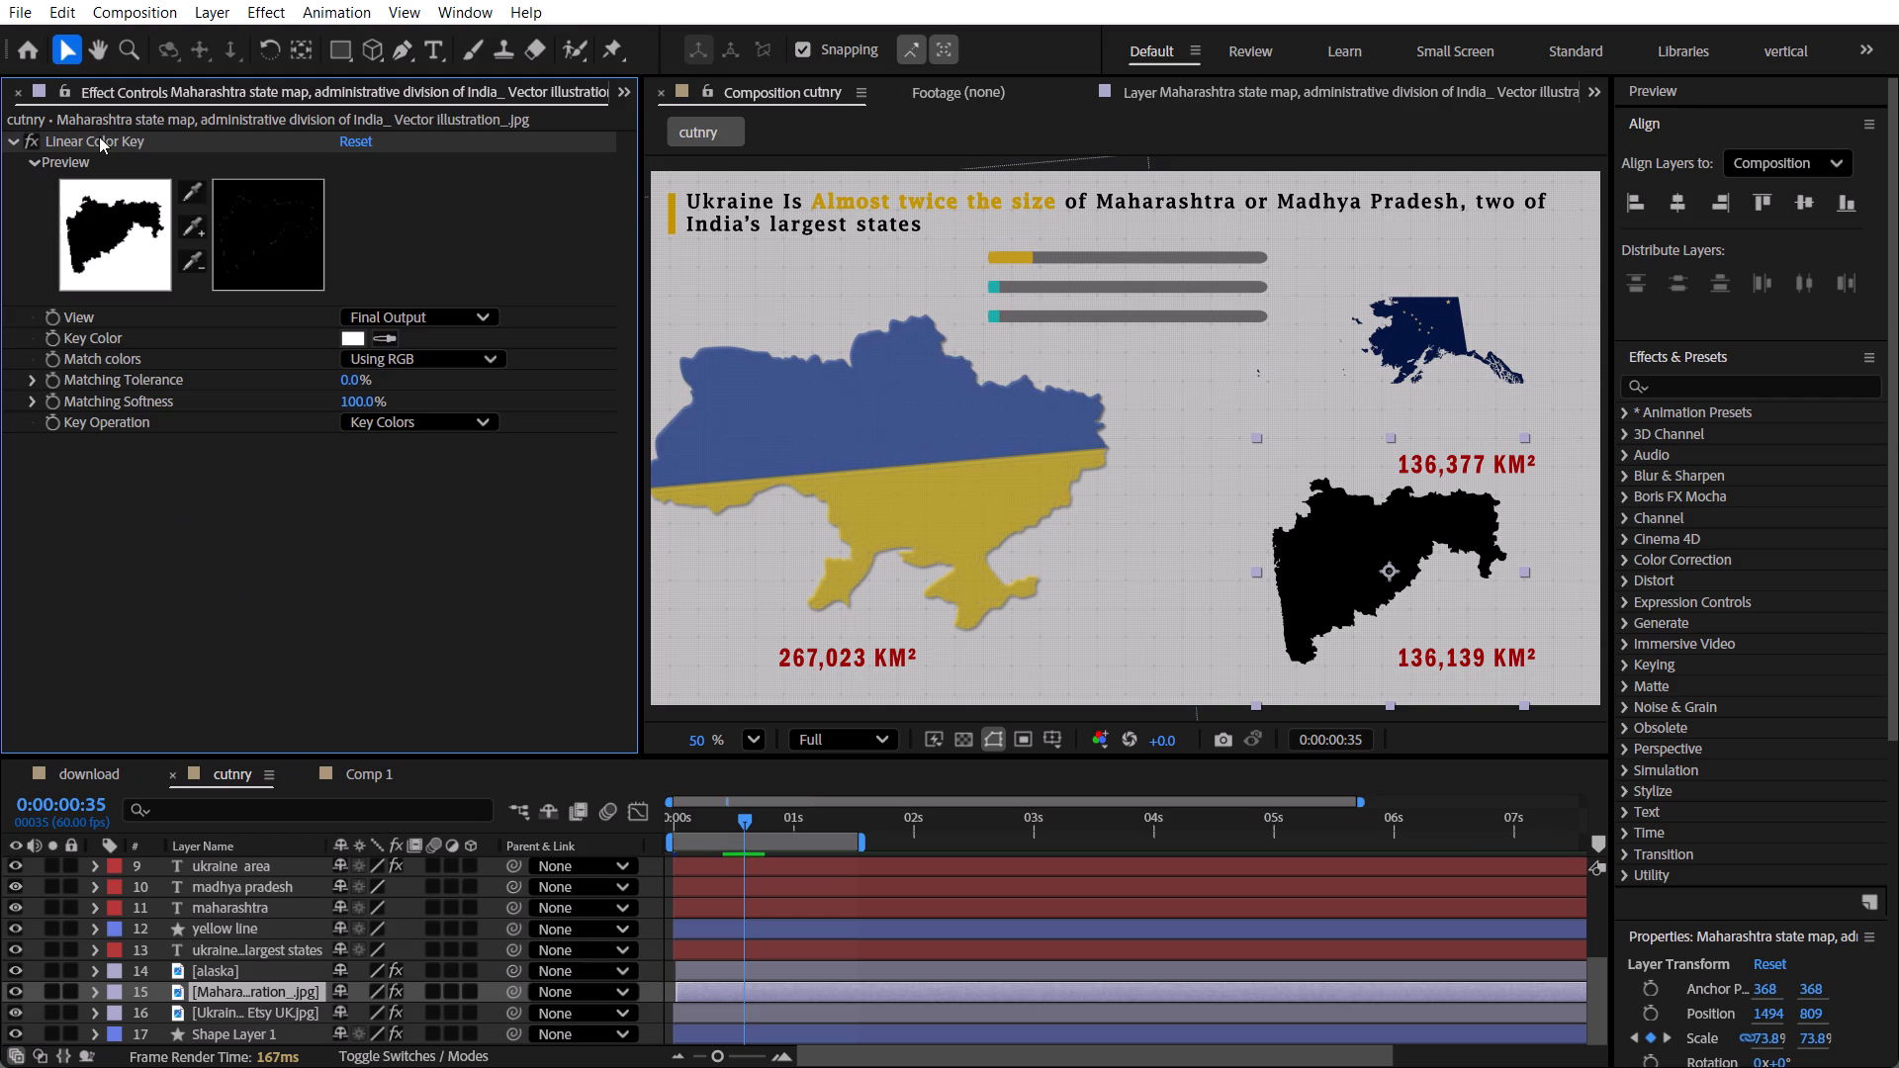
left_click(99, 136)
key("ctrl+c")
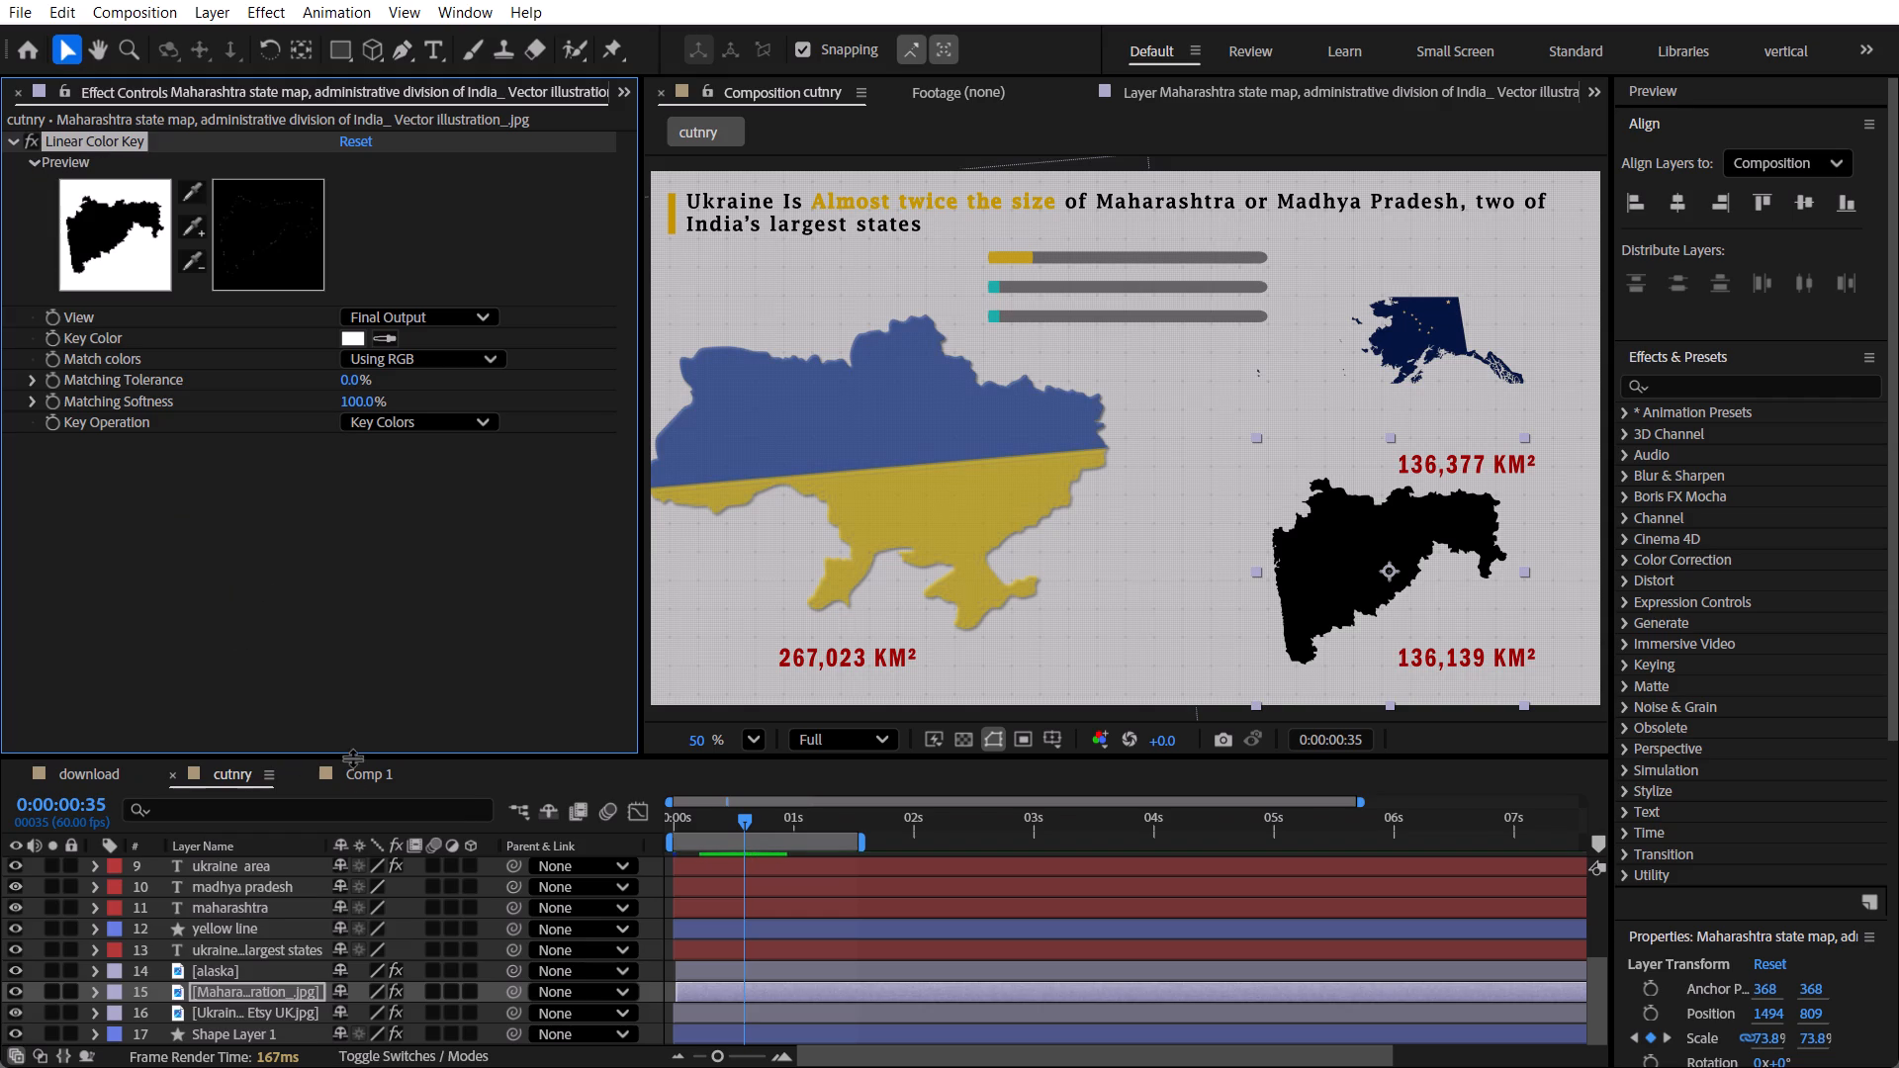
left_click(352, 773)
left_click(261, 949)
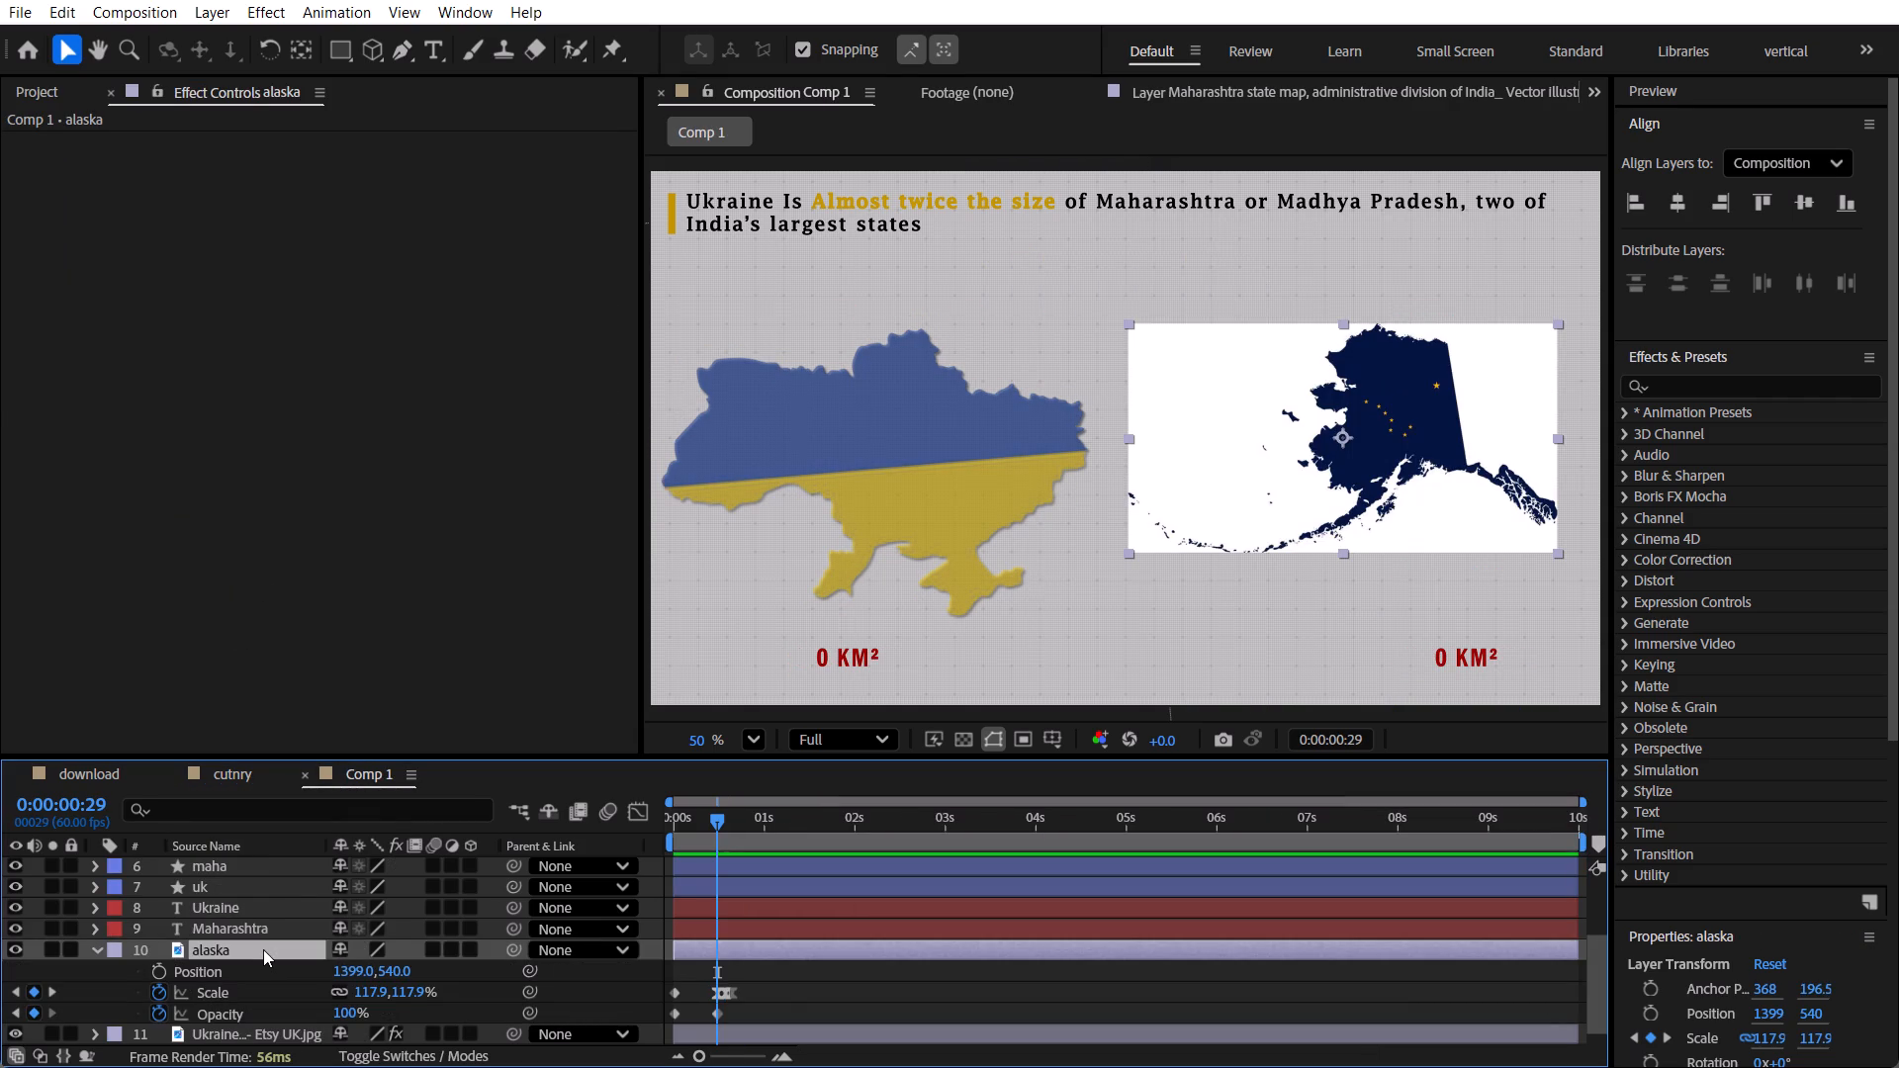
key("ctrl+v")
left_click(407, 691)
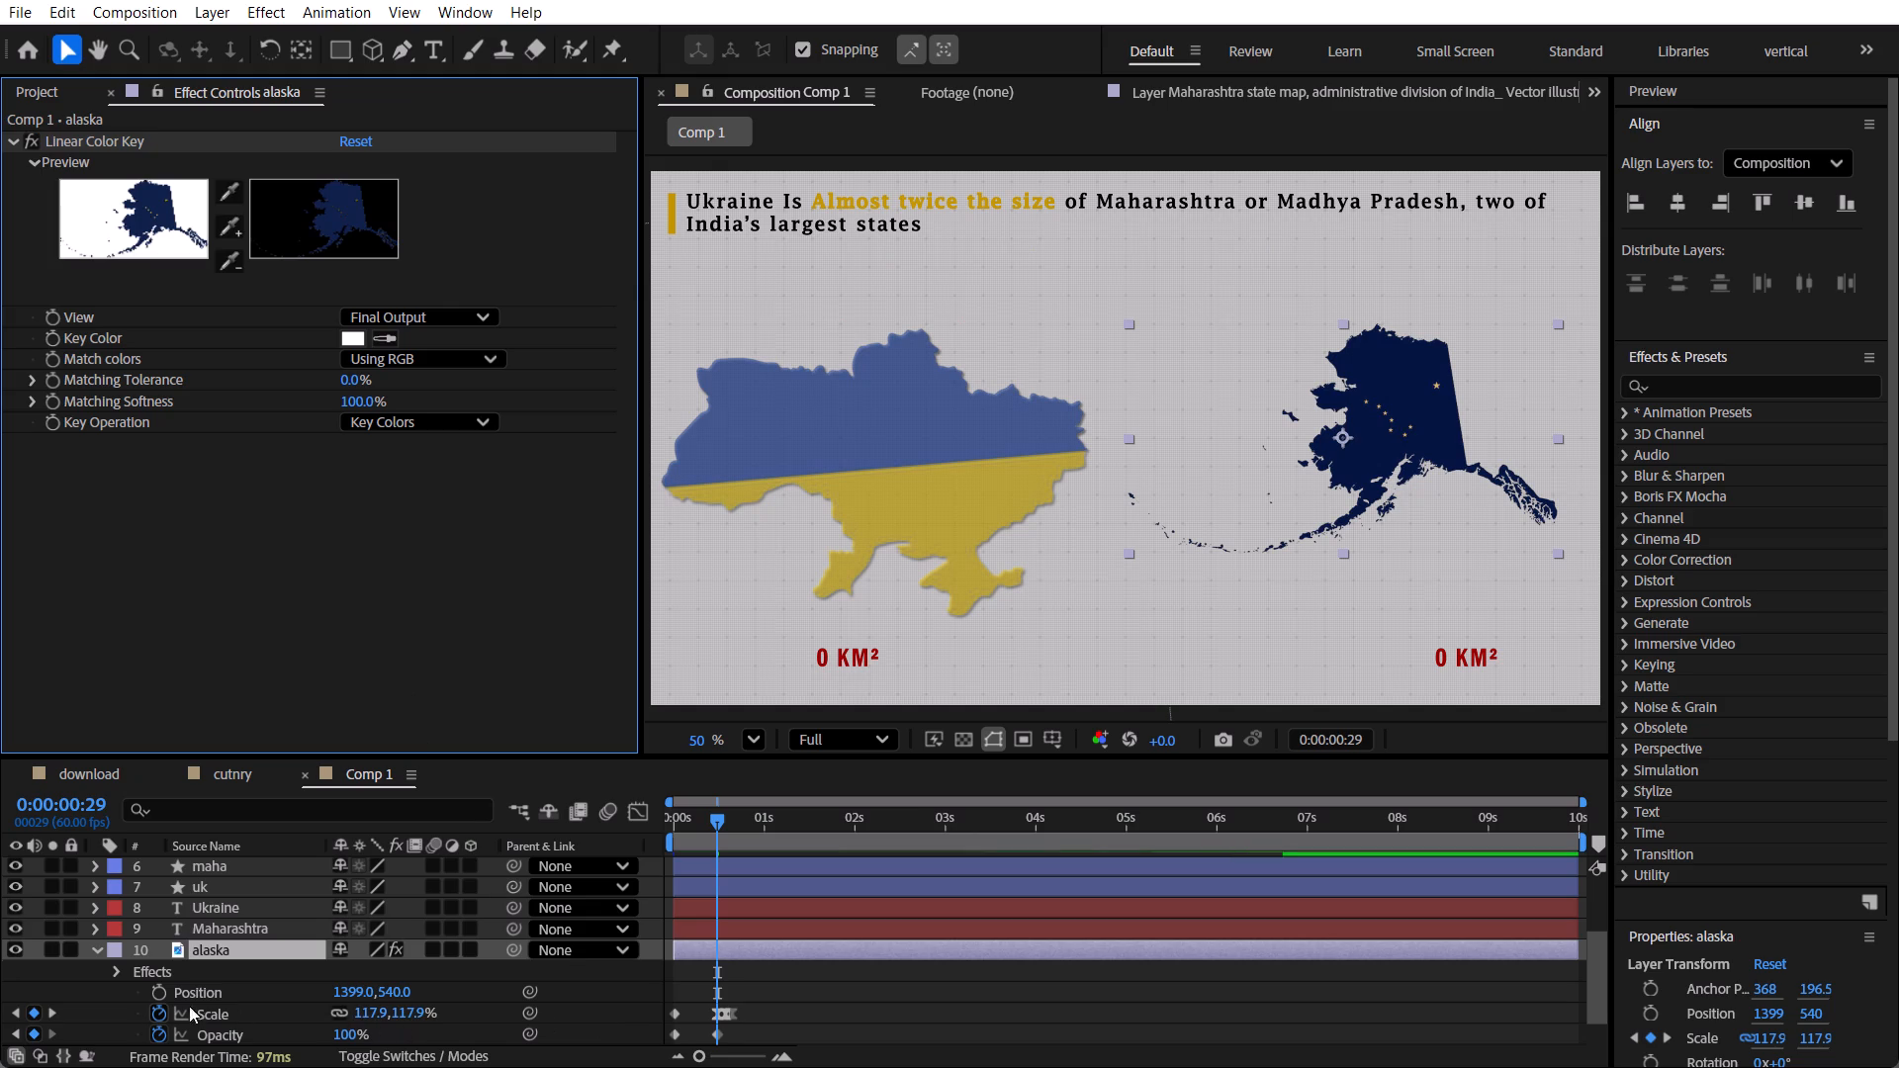
Check the alaska layer's Scale keyframes and set the one at 0:00:00:29 to 125%.
left_click(59, 1015)
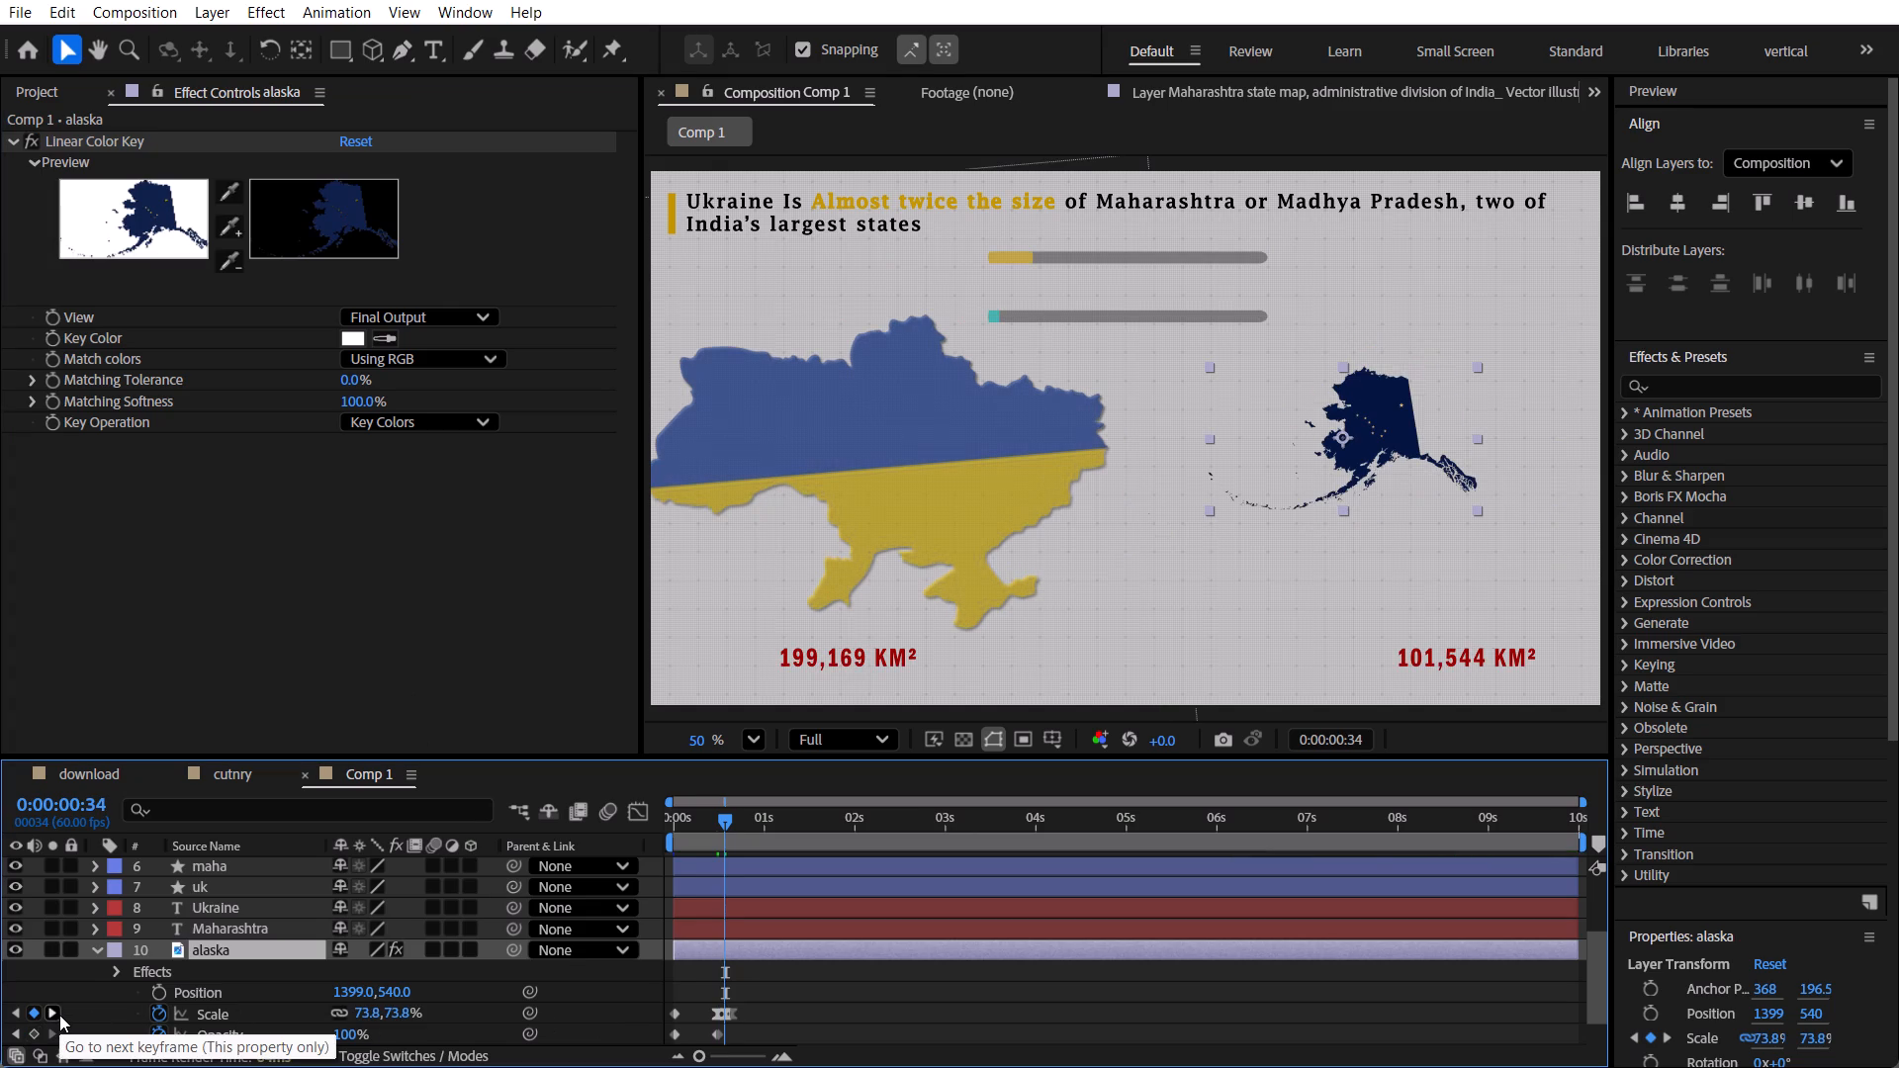
left_click(59, 1015)
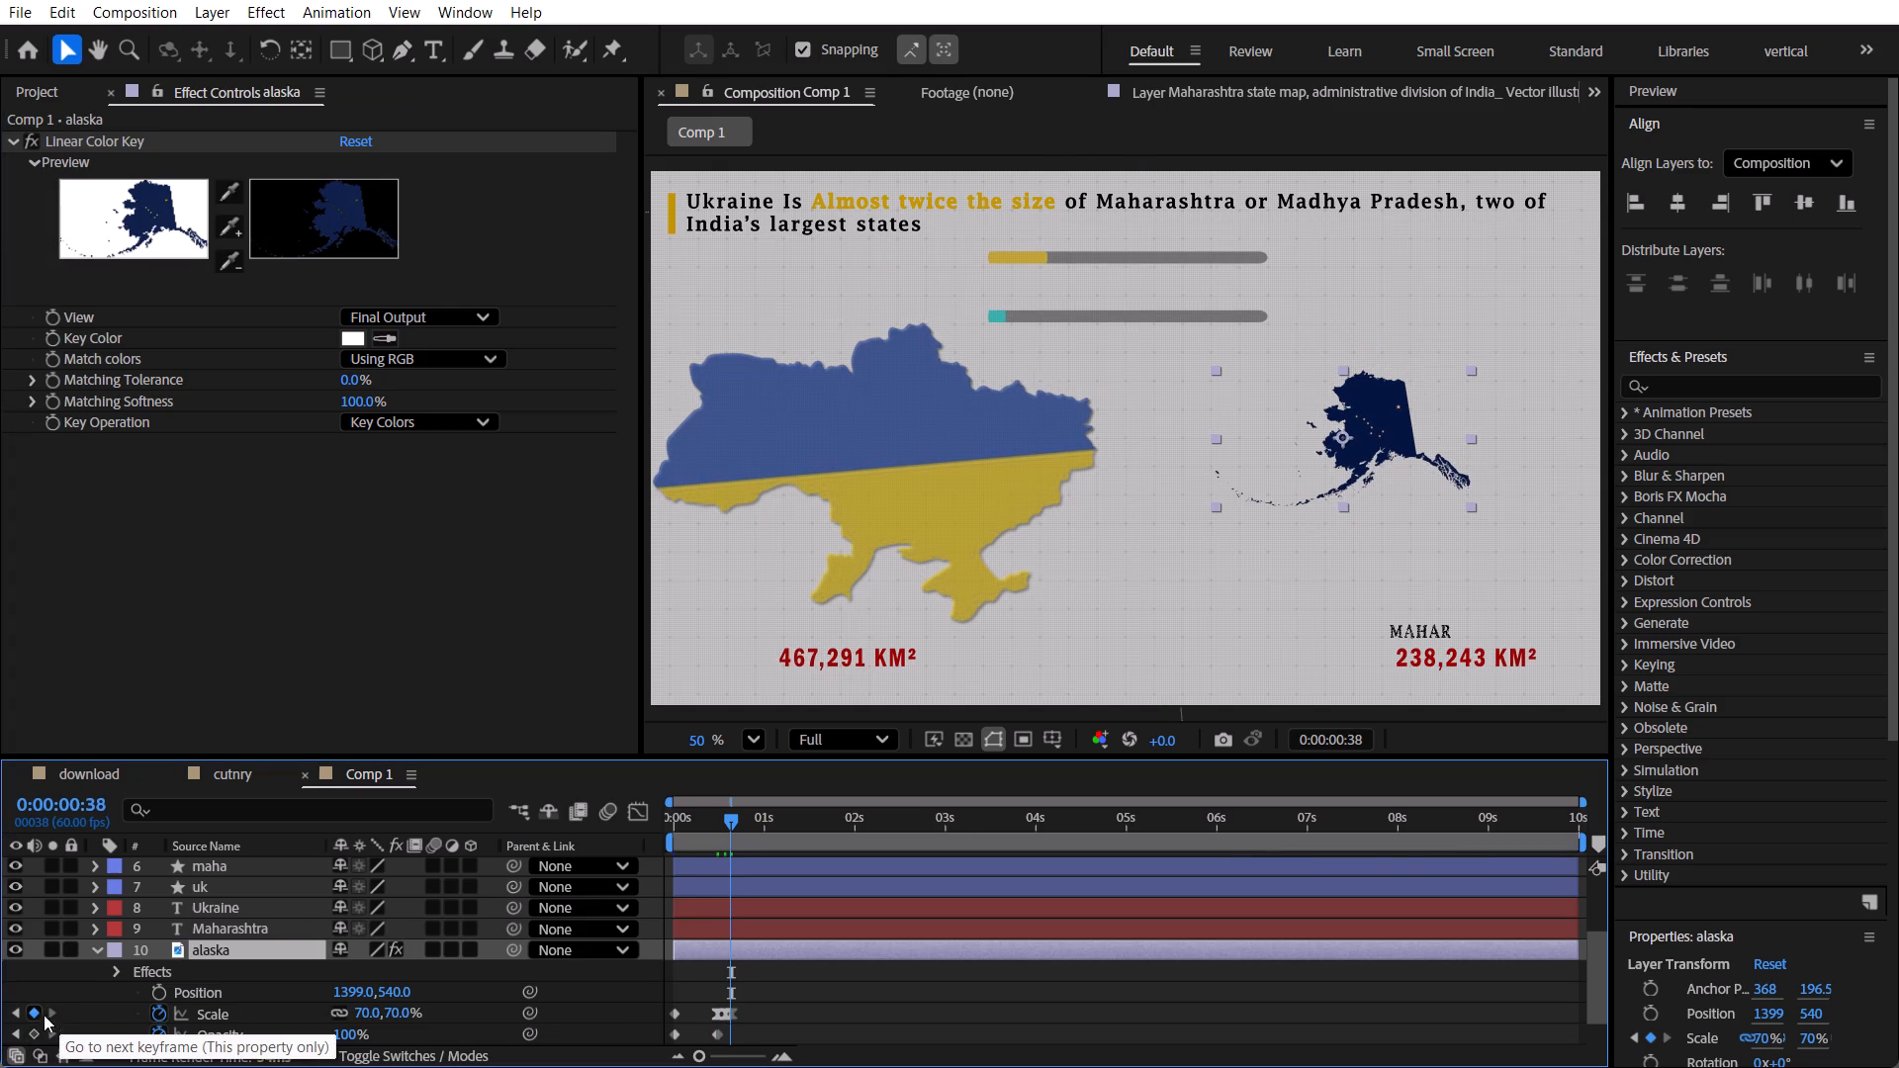
left_click(9, 1015)
left_click(10, 1015)
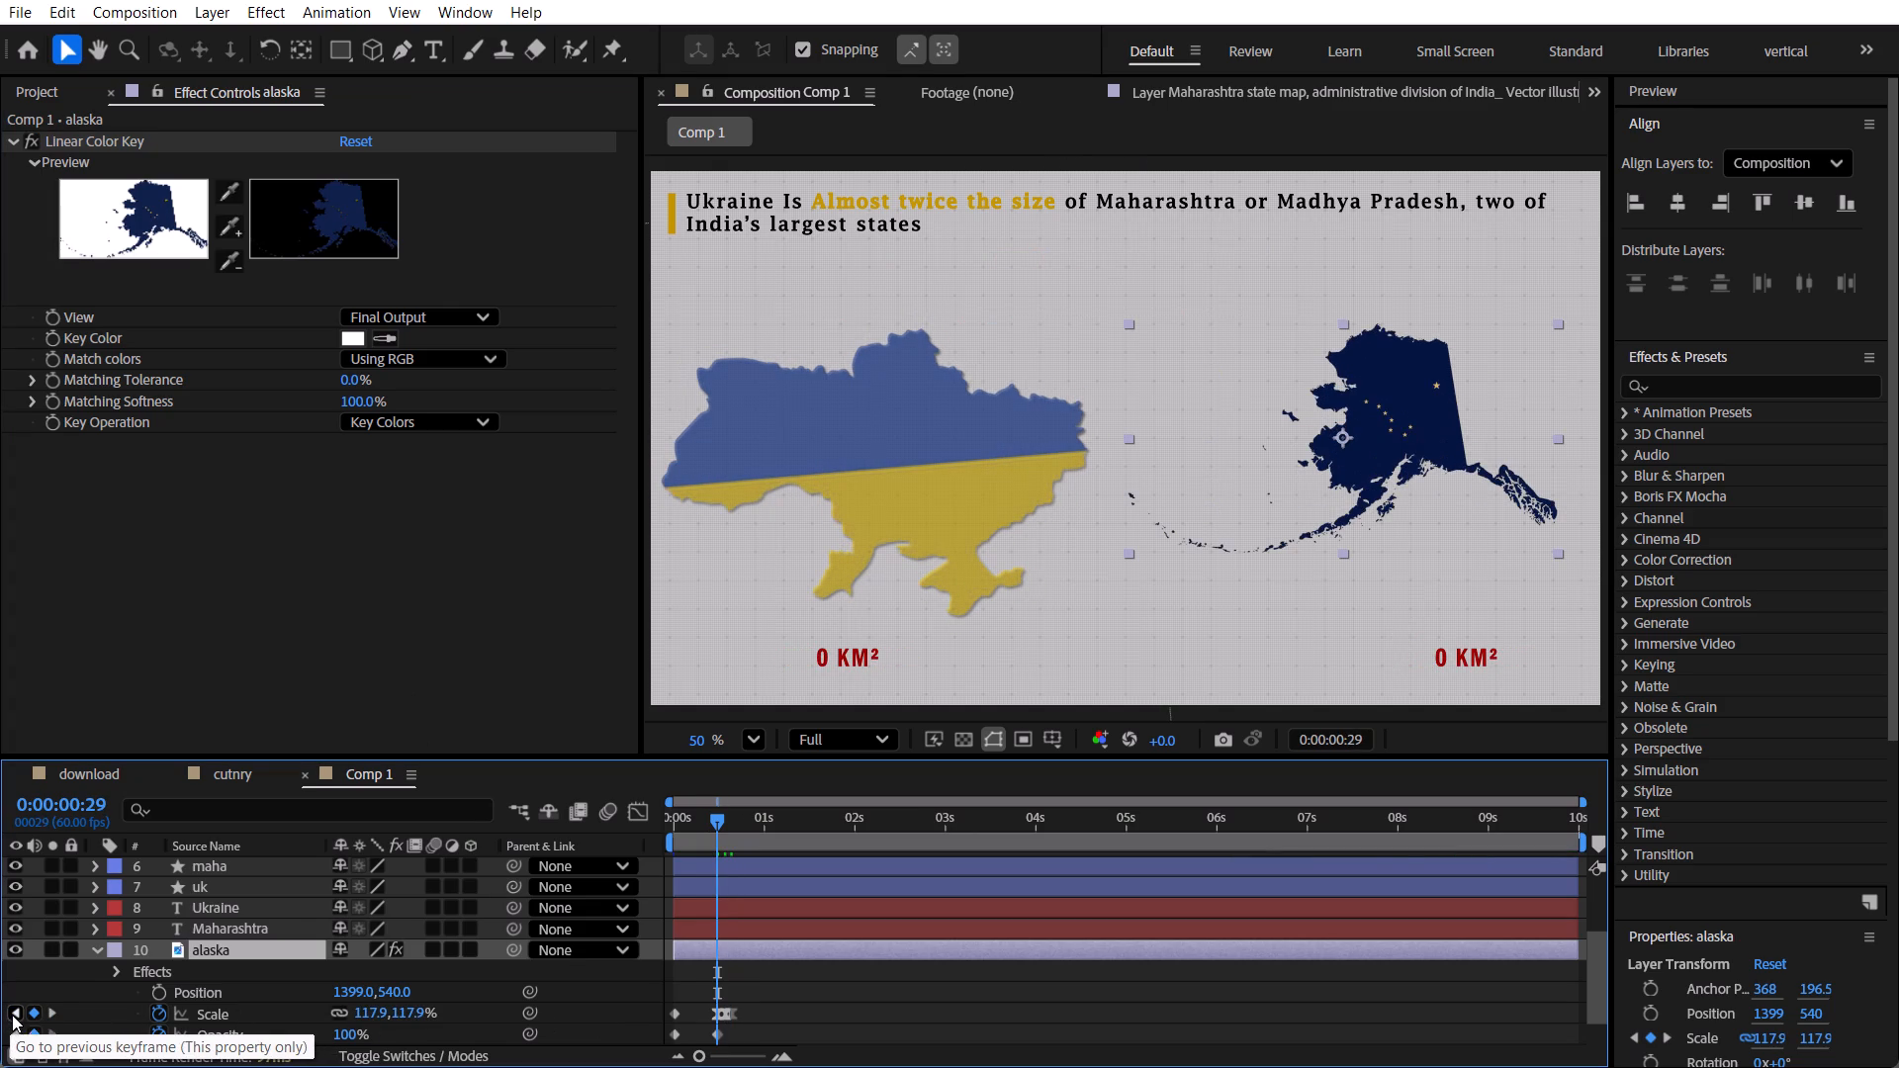
left_click(364, 1010)
type("125")
key("Return")
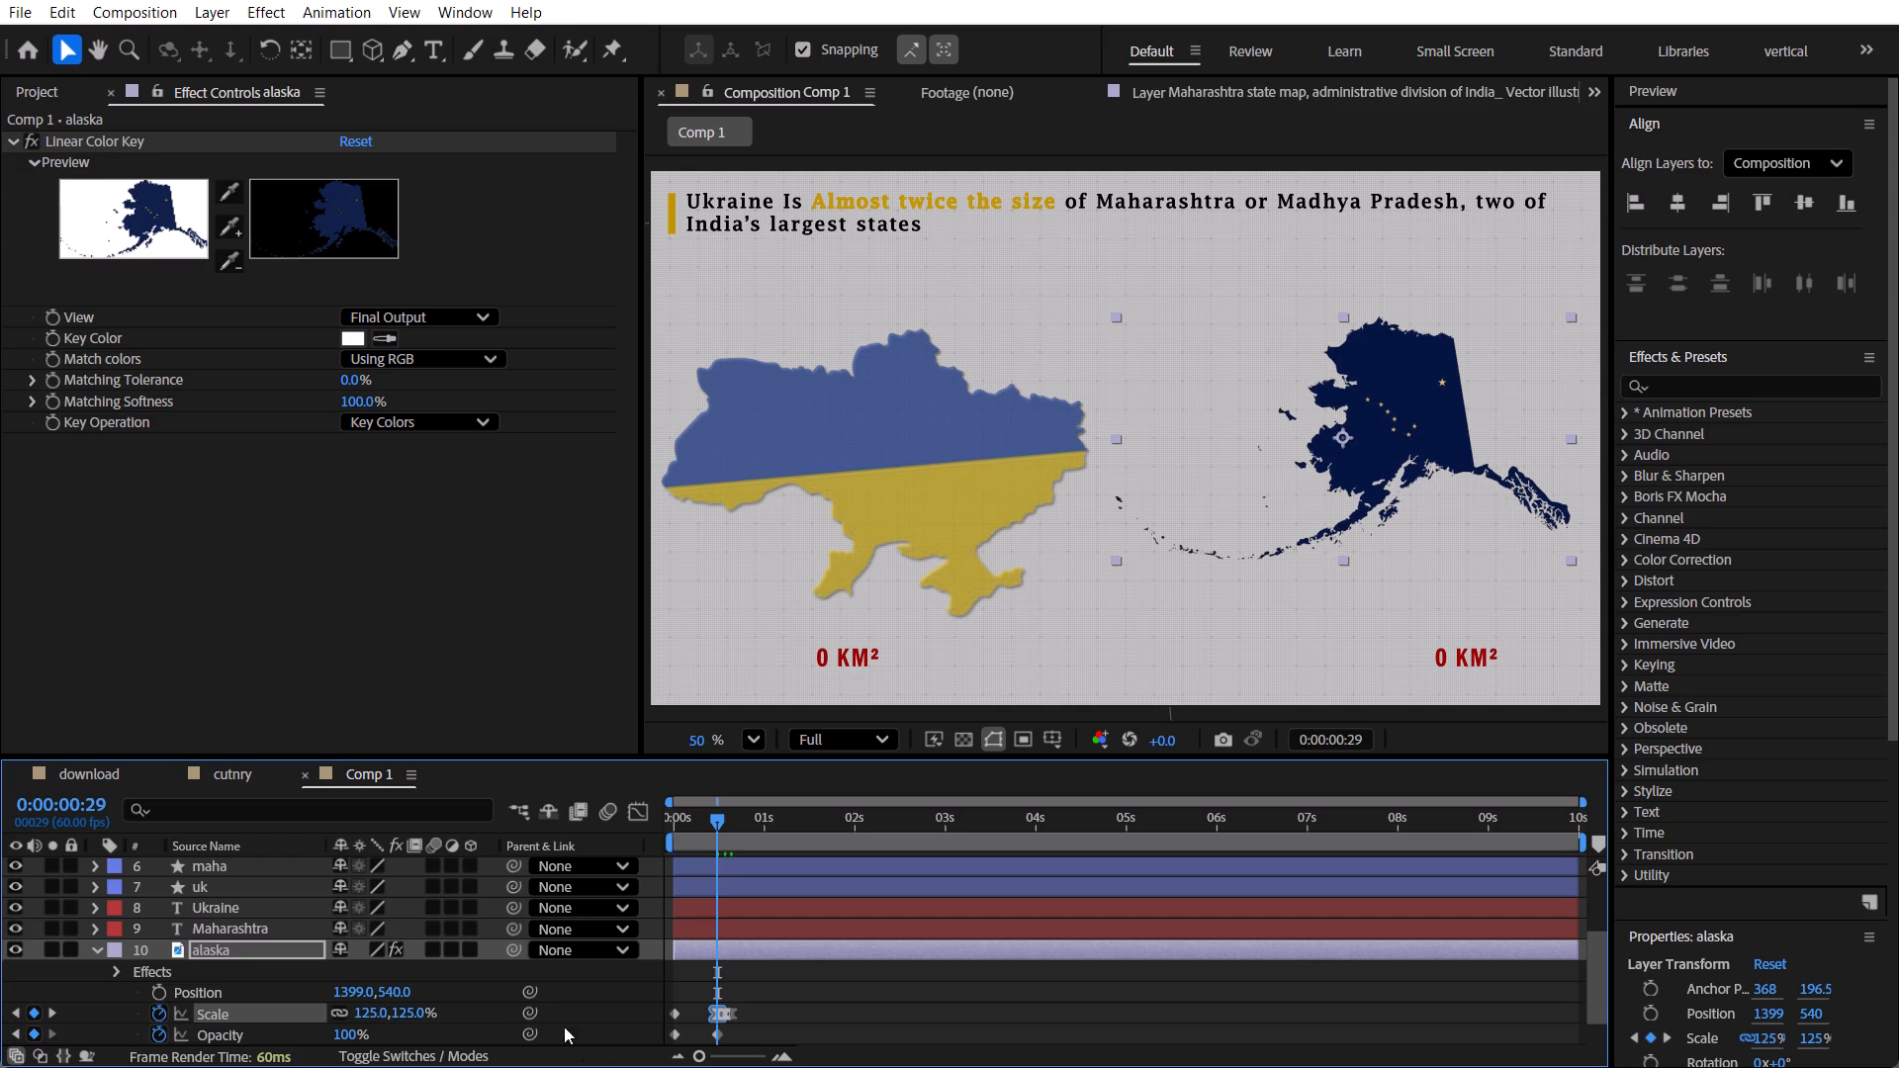
Set the alaska layer's Scale to 120% at the 0:00:00:34 keyframe and to 125% at the 0:00:00:38 keyframe.
left_click(49, 1014)
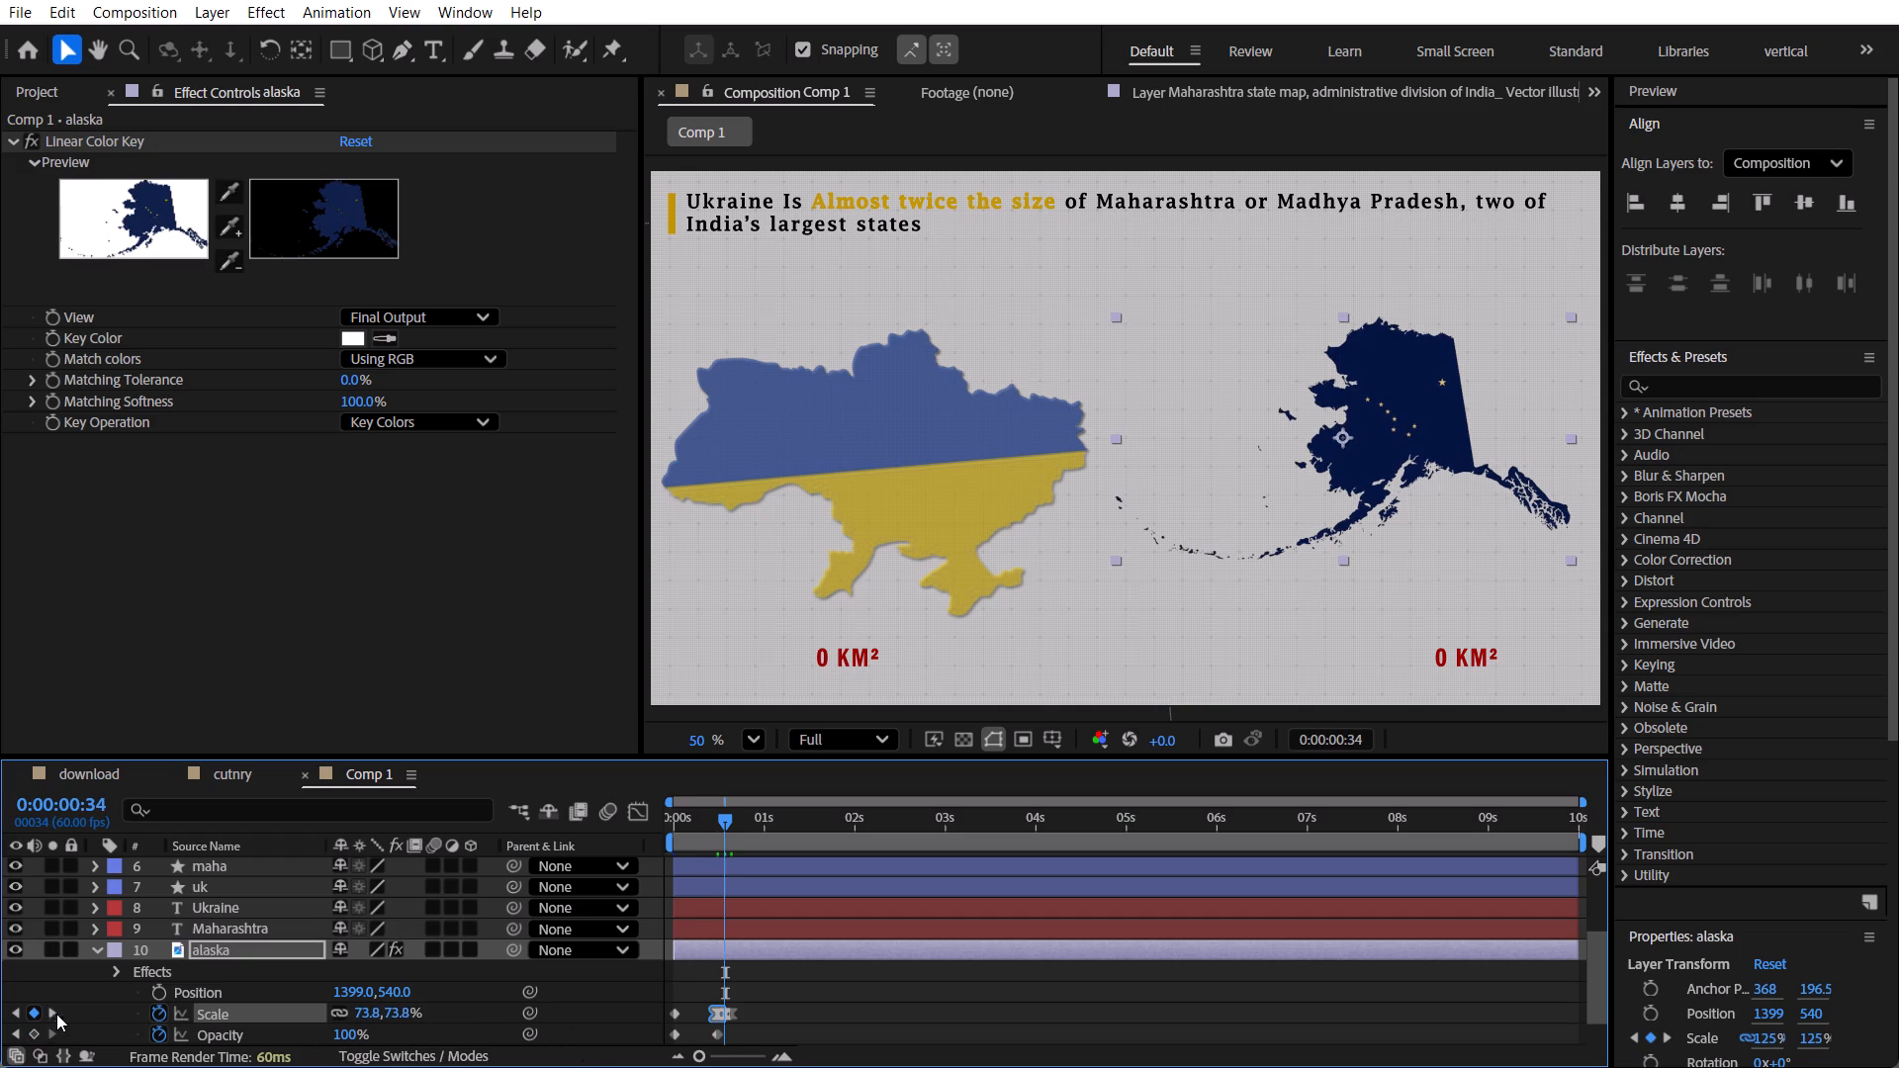
left_click(361, 1015)
type("12")
key("0")
key("Return")
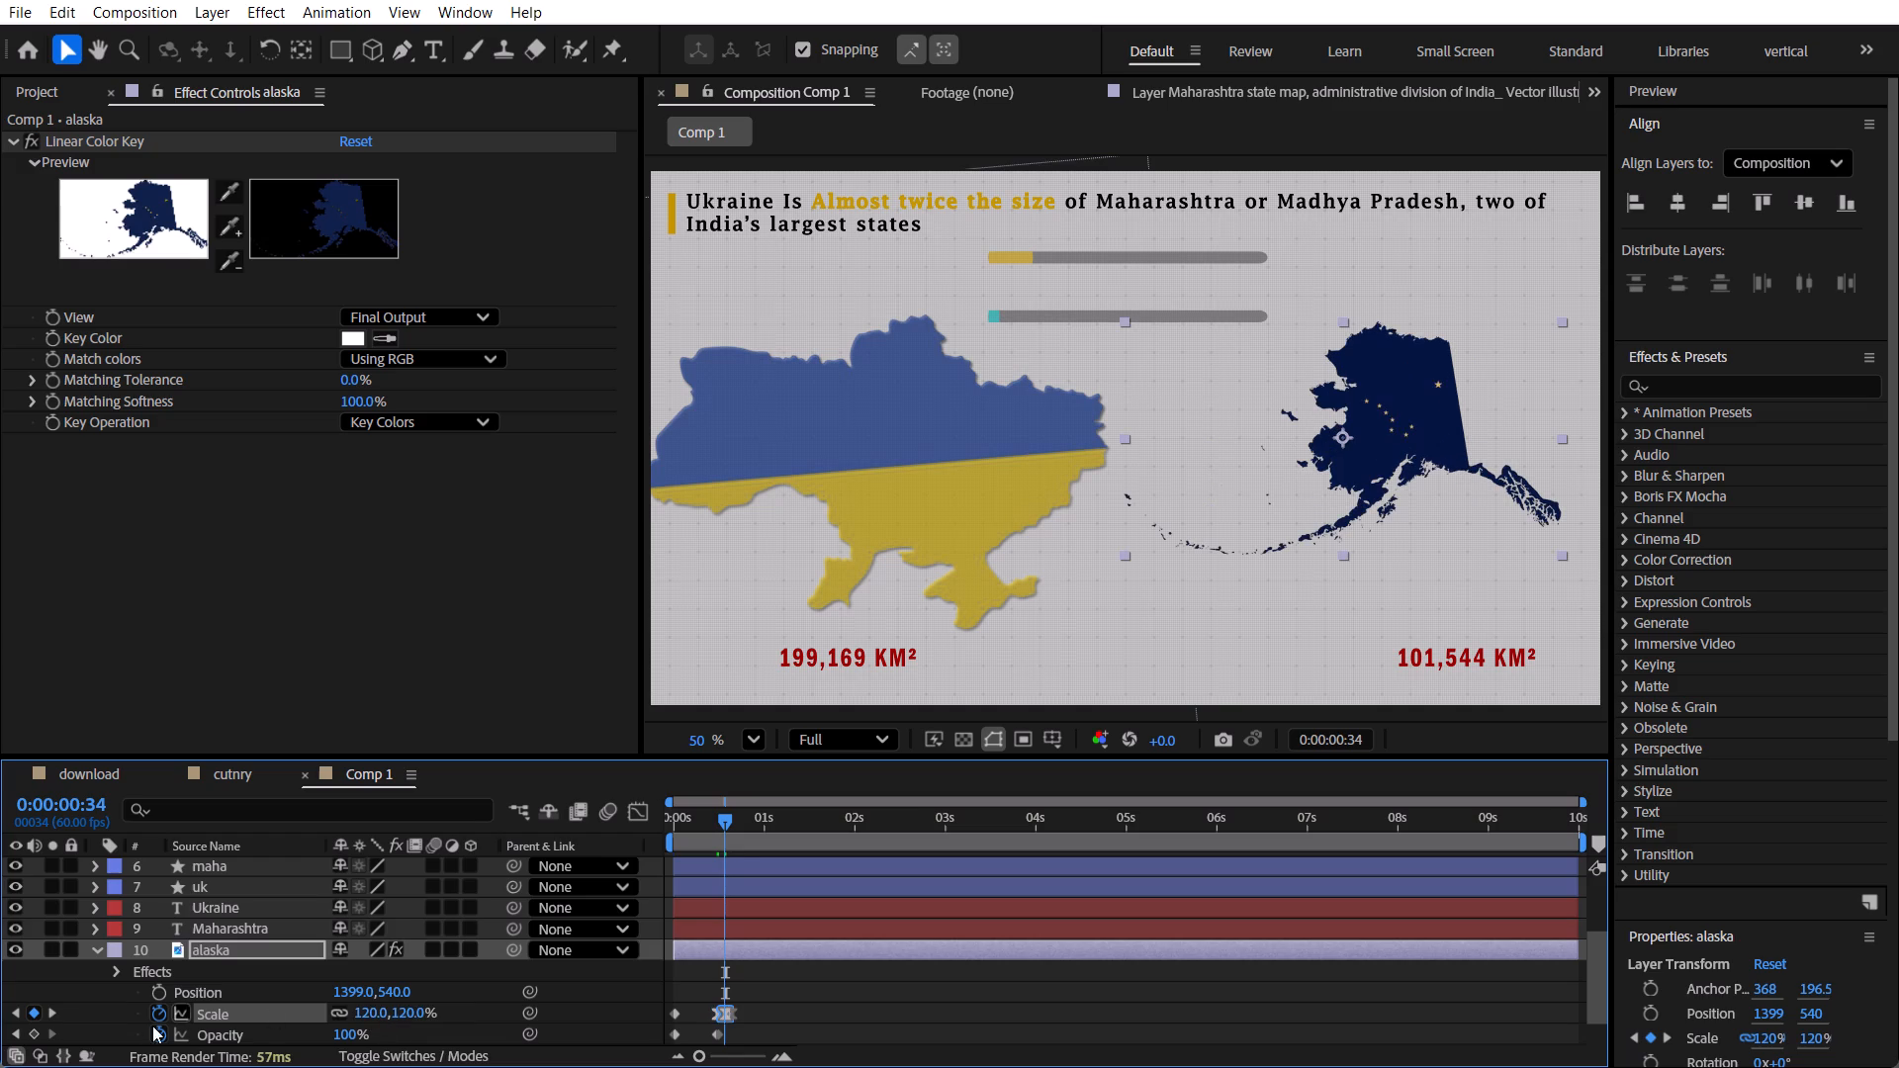
left_click(59, 1012)
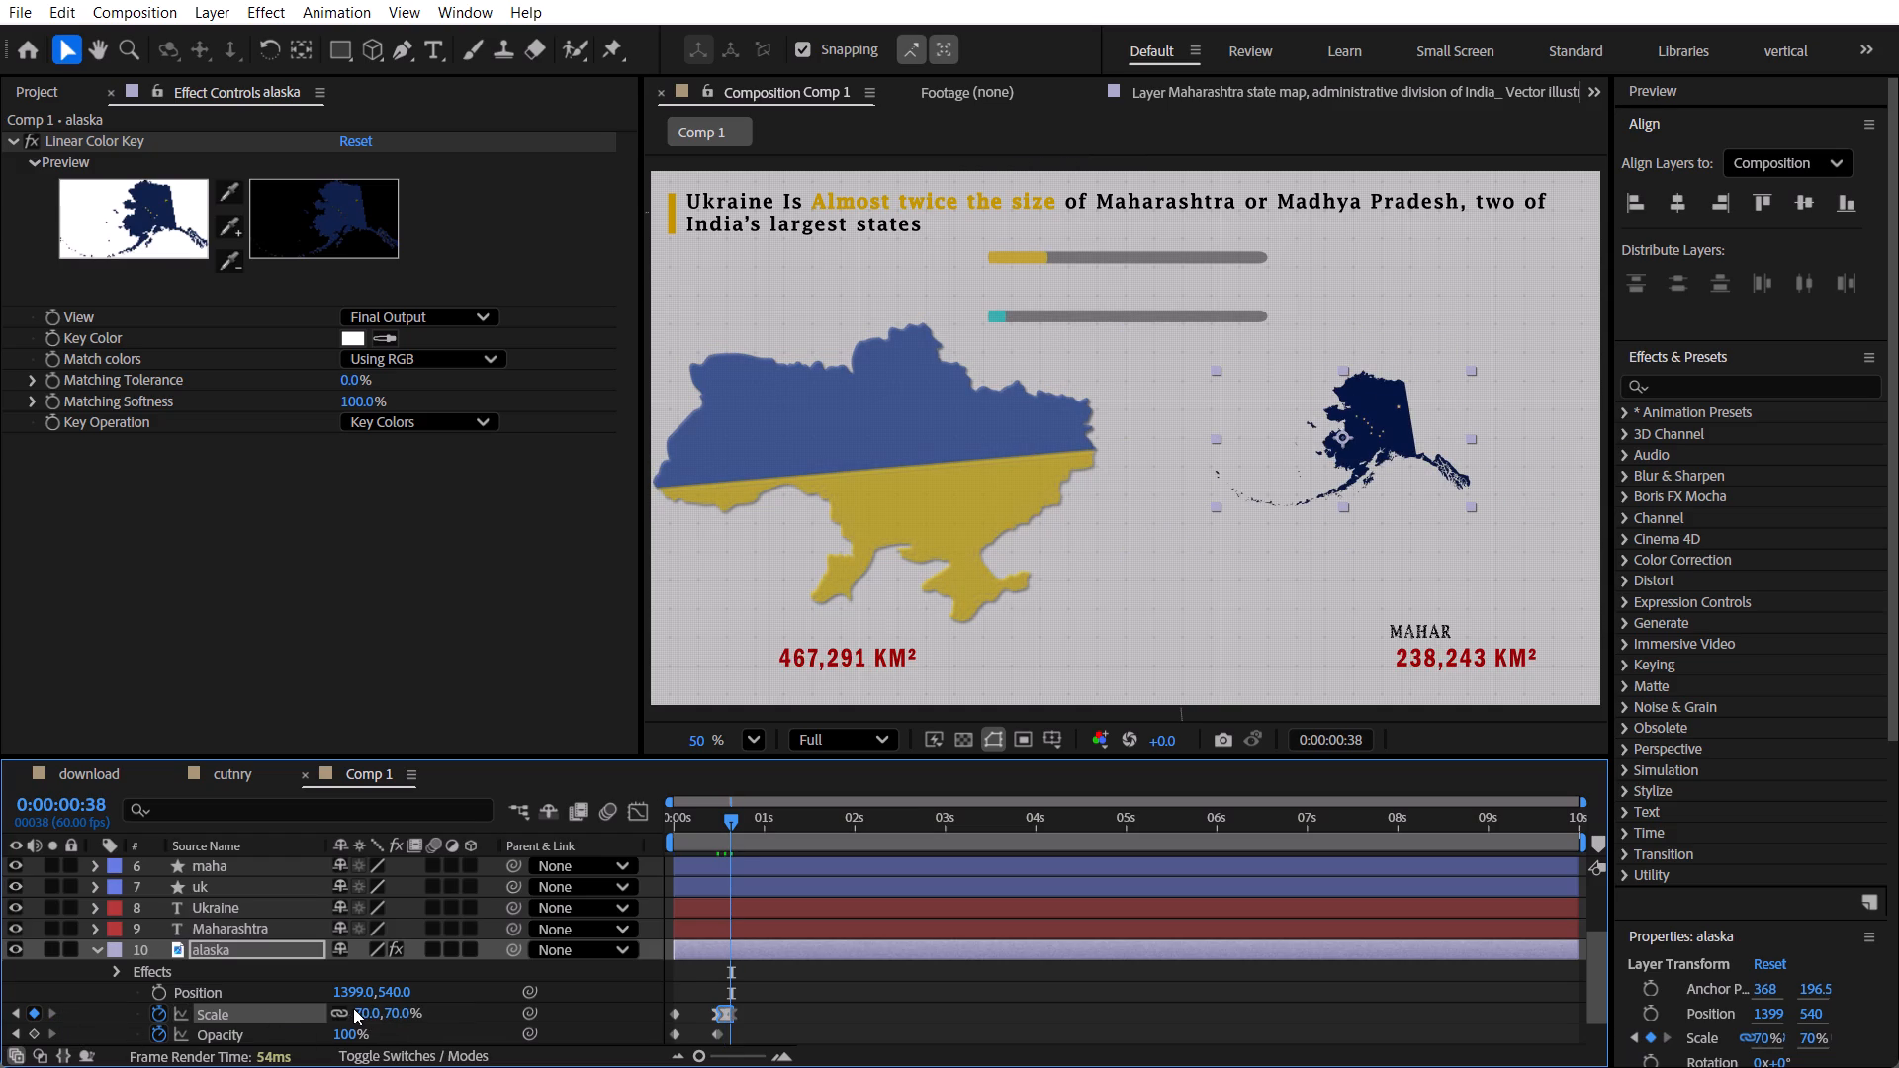
left_click(379, 1008)
type("125")
key("Return")
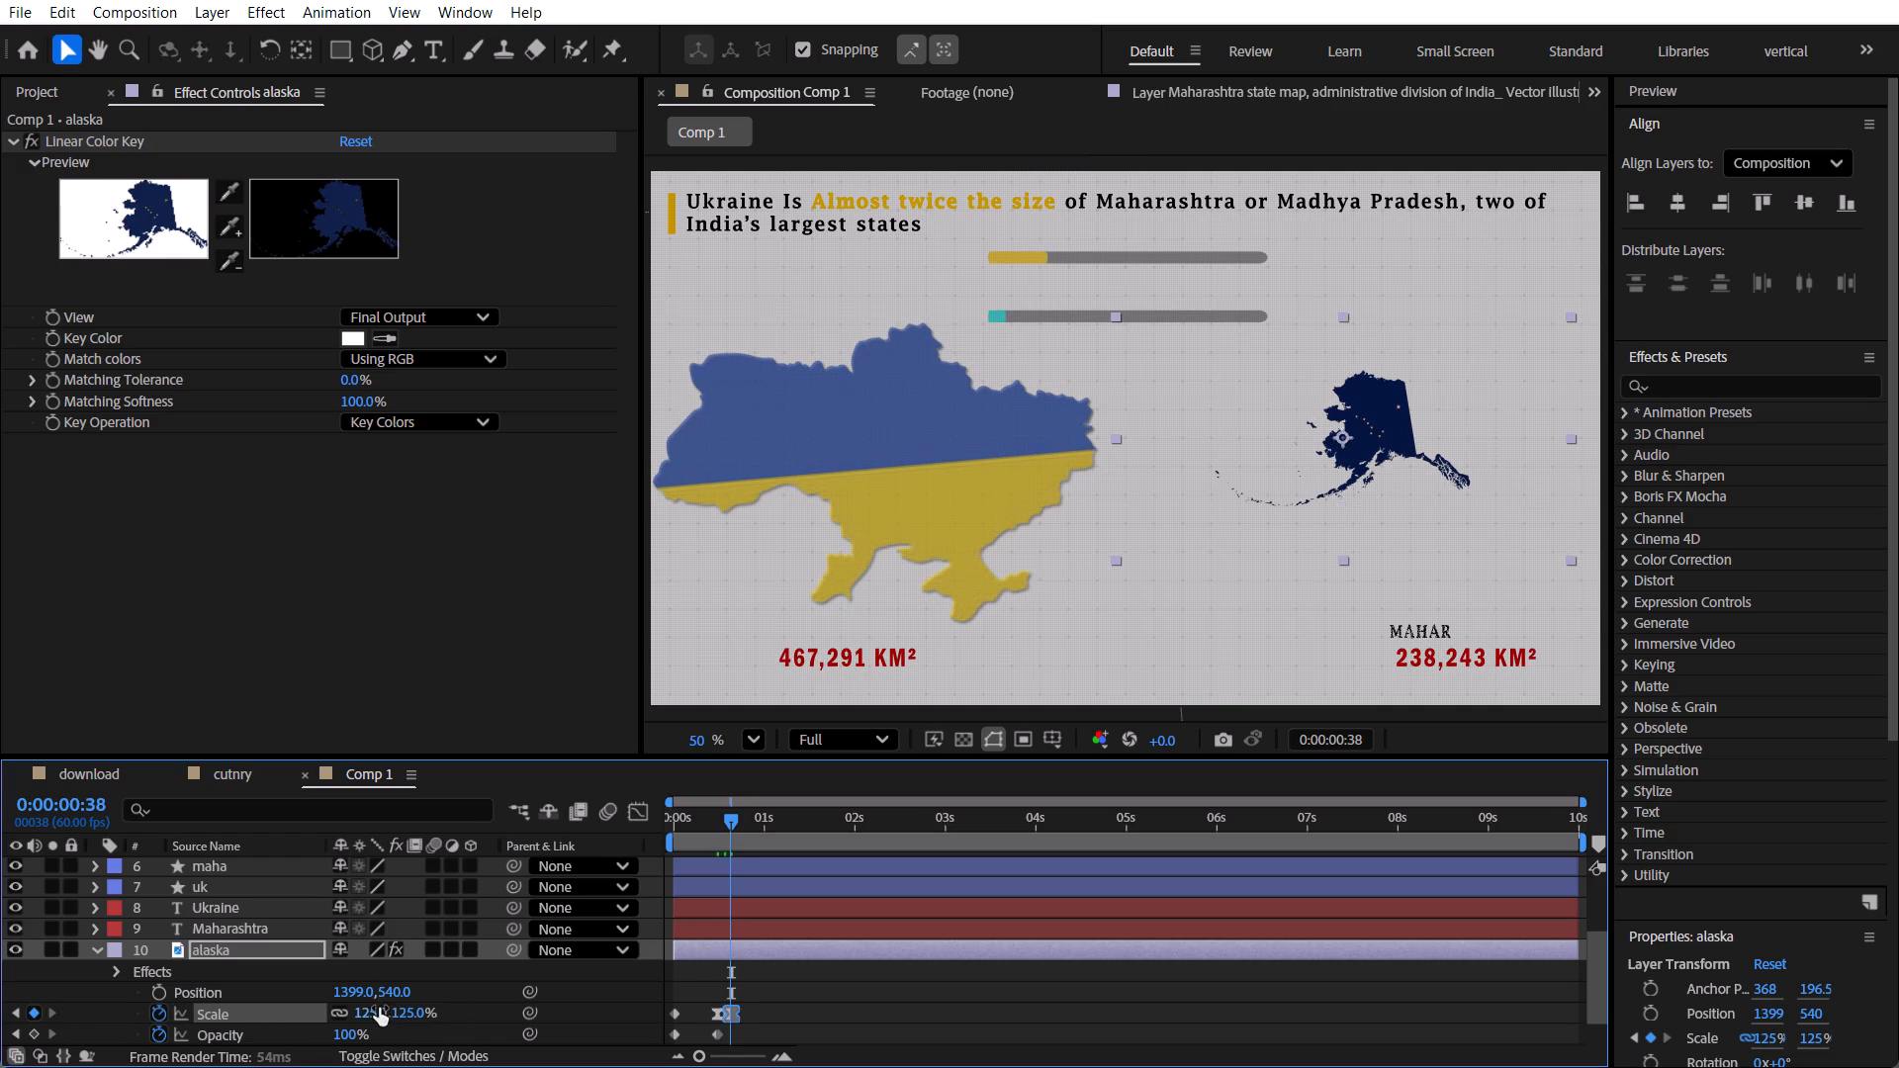
Set the alaska layer's first Scale keyframe, at 0:00:00:00, to 175% after trying 150%.
triple_click(22, 1010)
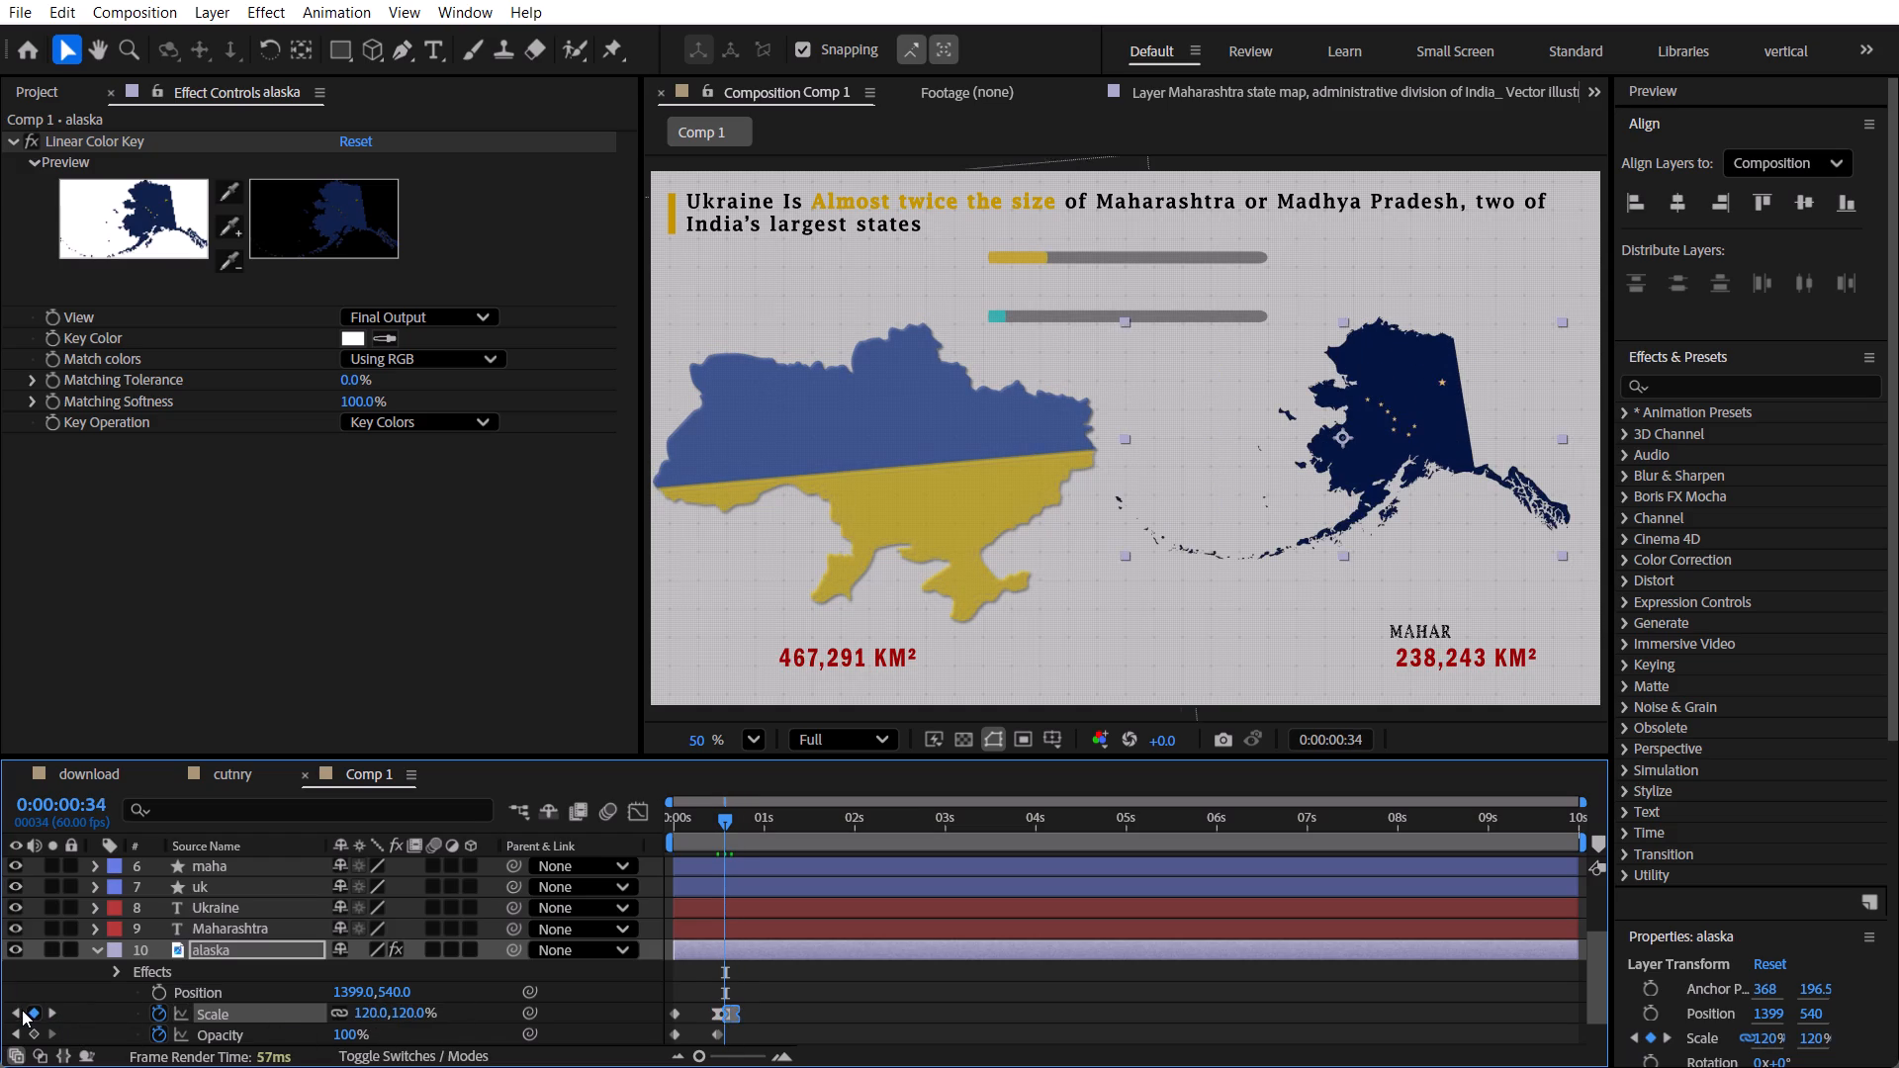
left_click(407, 1014)
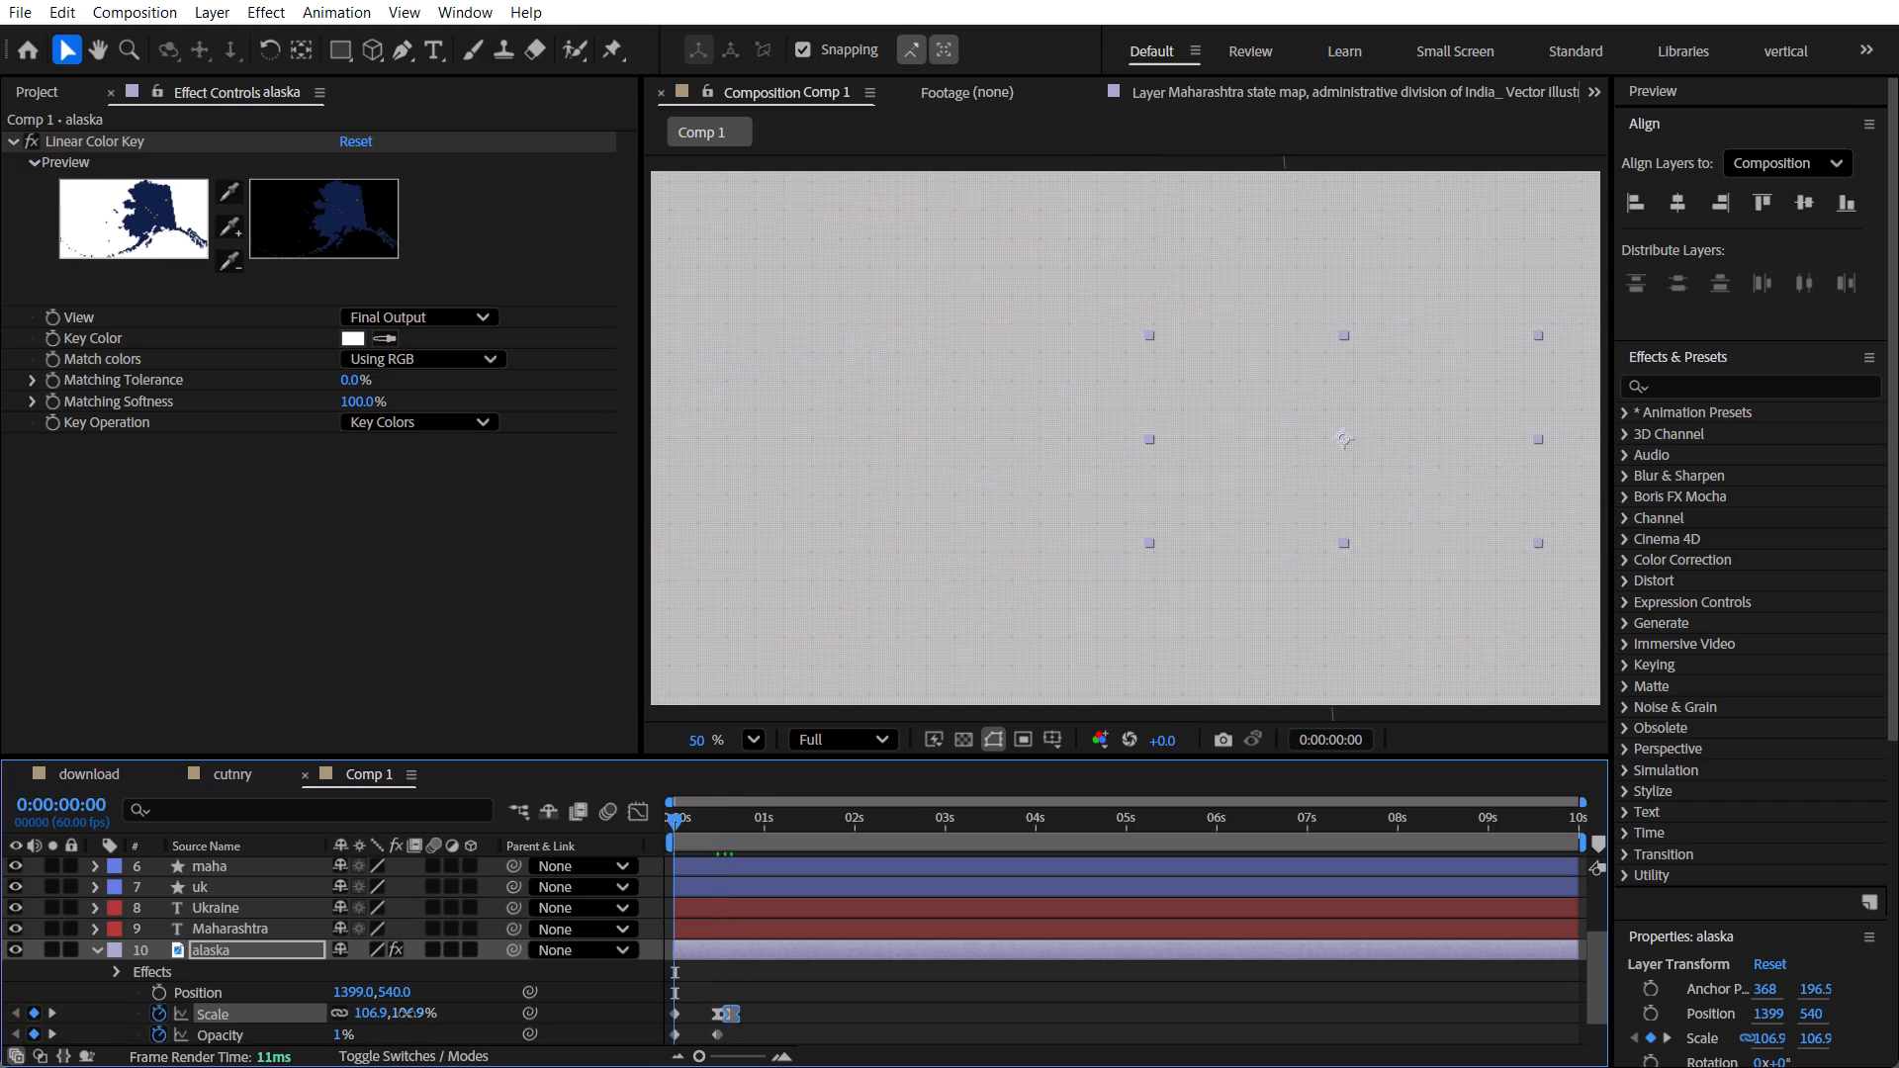
type("150")
key("Return")
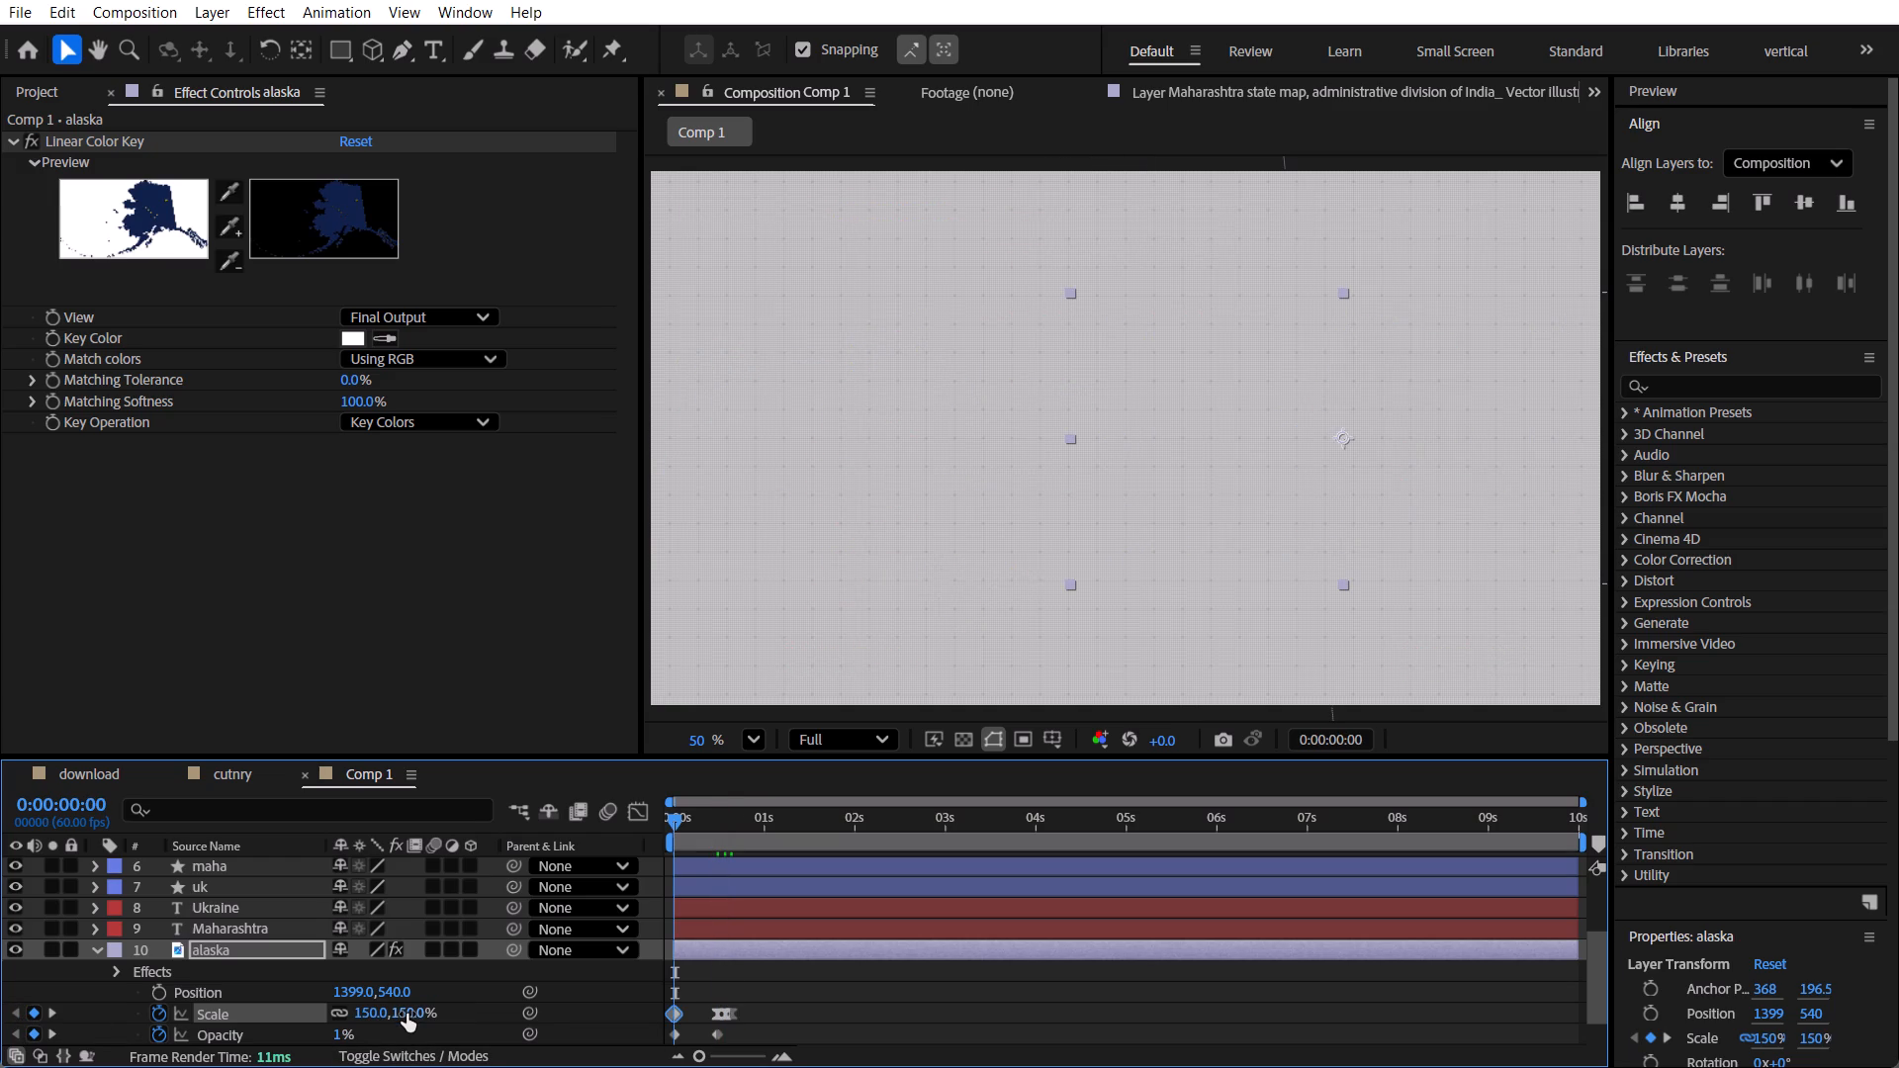
left_click(407, 1014)
type("17")
key("5")
key("Return")
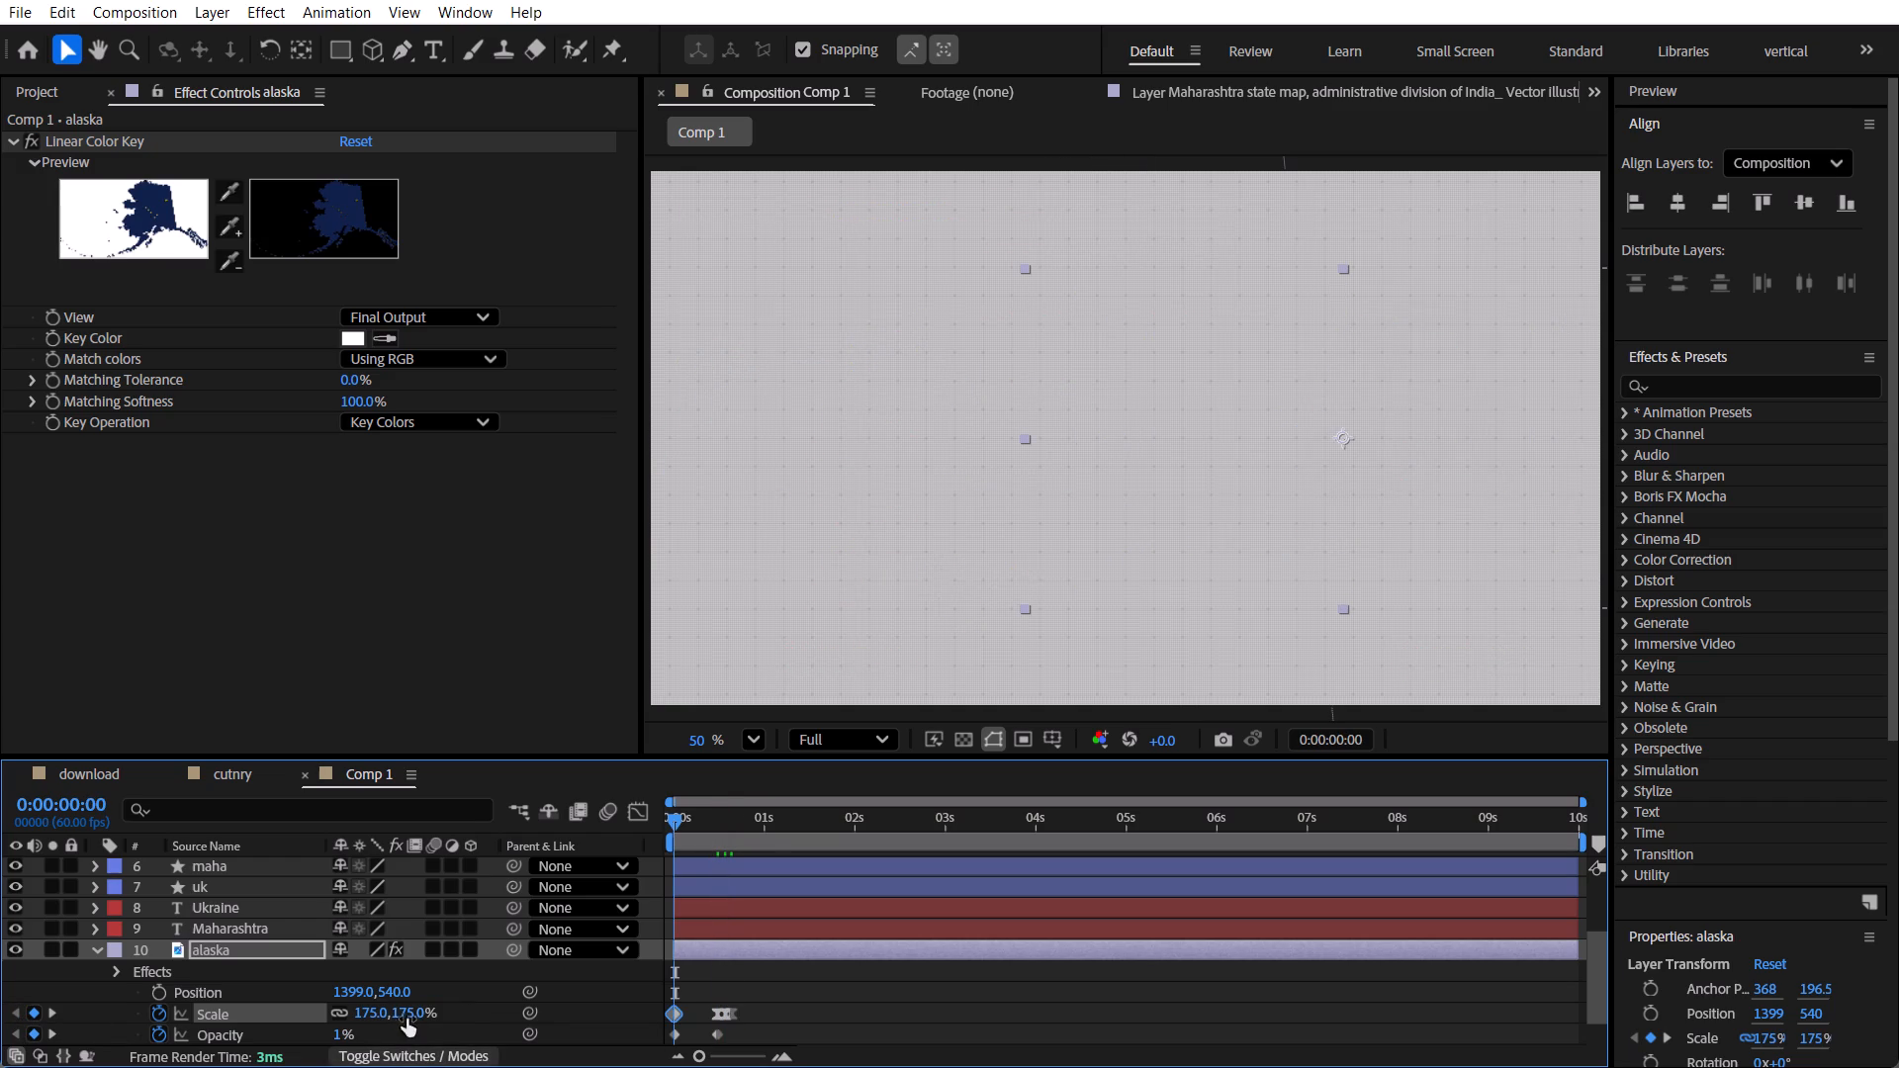
Scrub Comp 1 from the start past one second and back to 0:00:00:48 to preview the alaska layer's scale animation.
left_click_drag(682, 817, 695, 817)
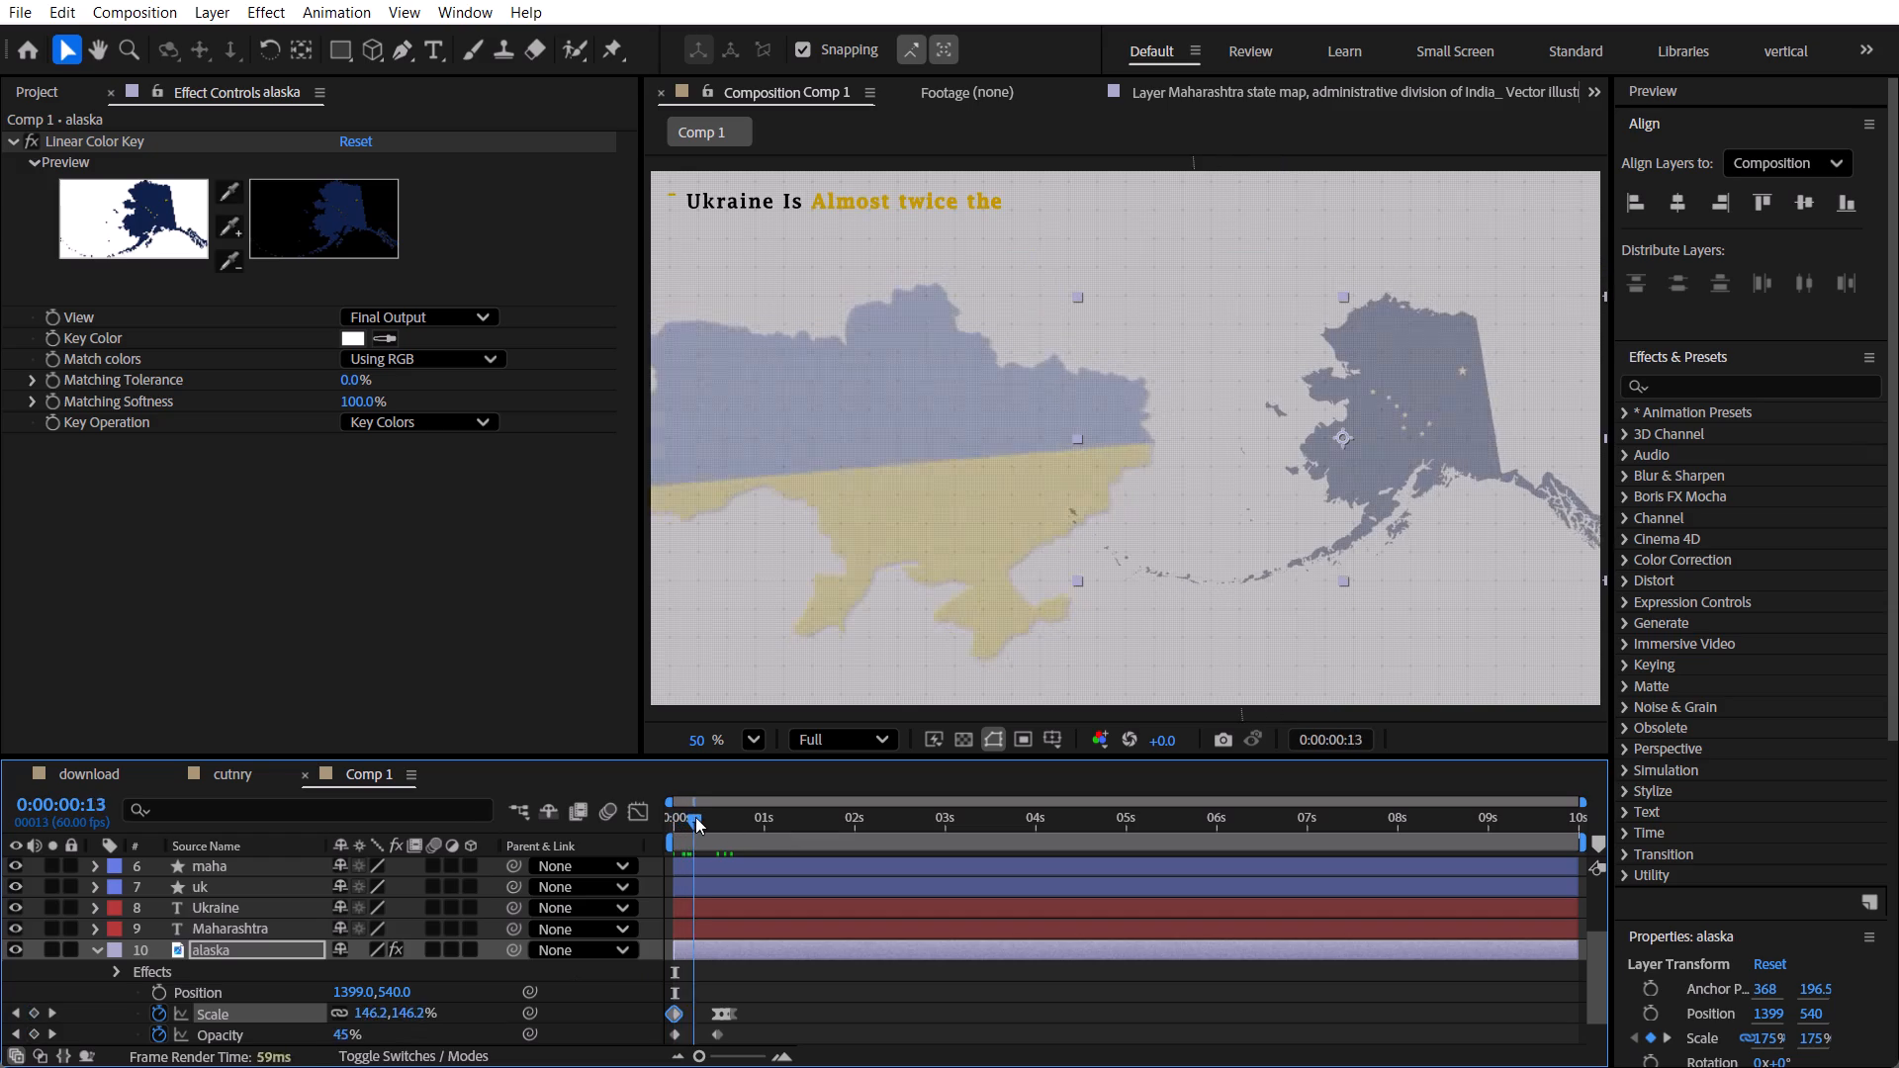
left_click_drag(695, 817, 801, 838)
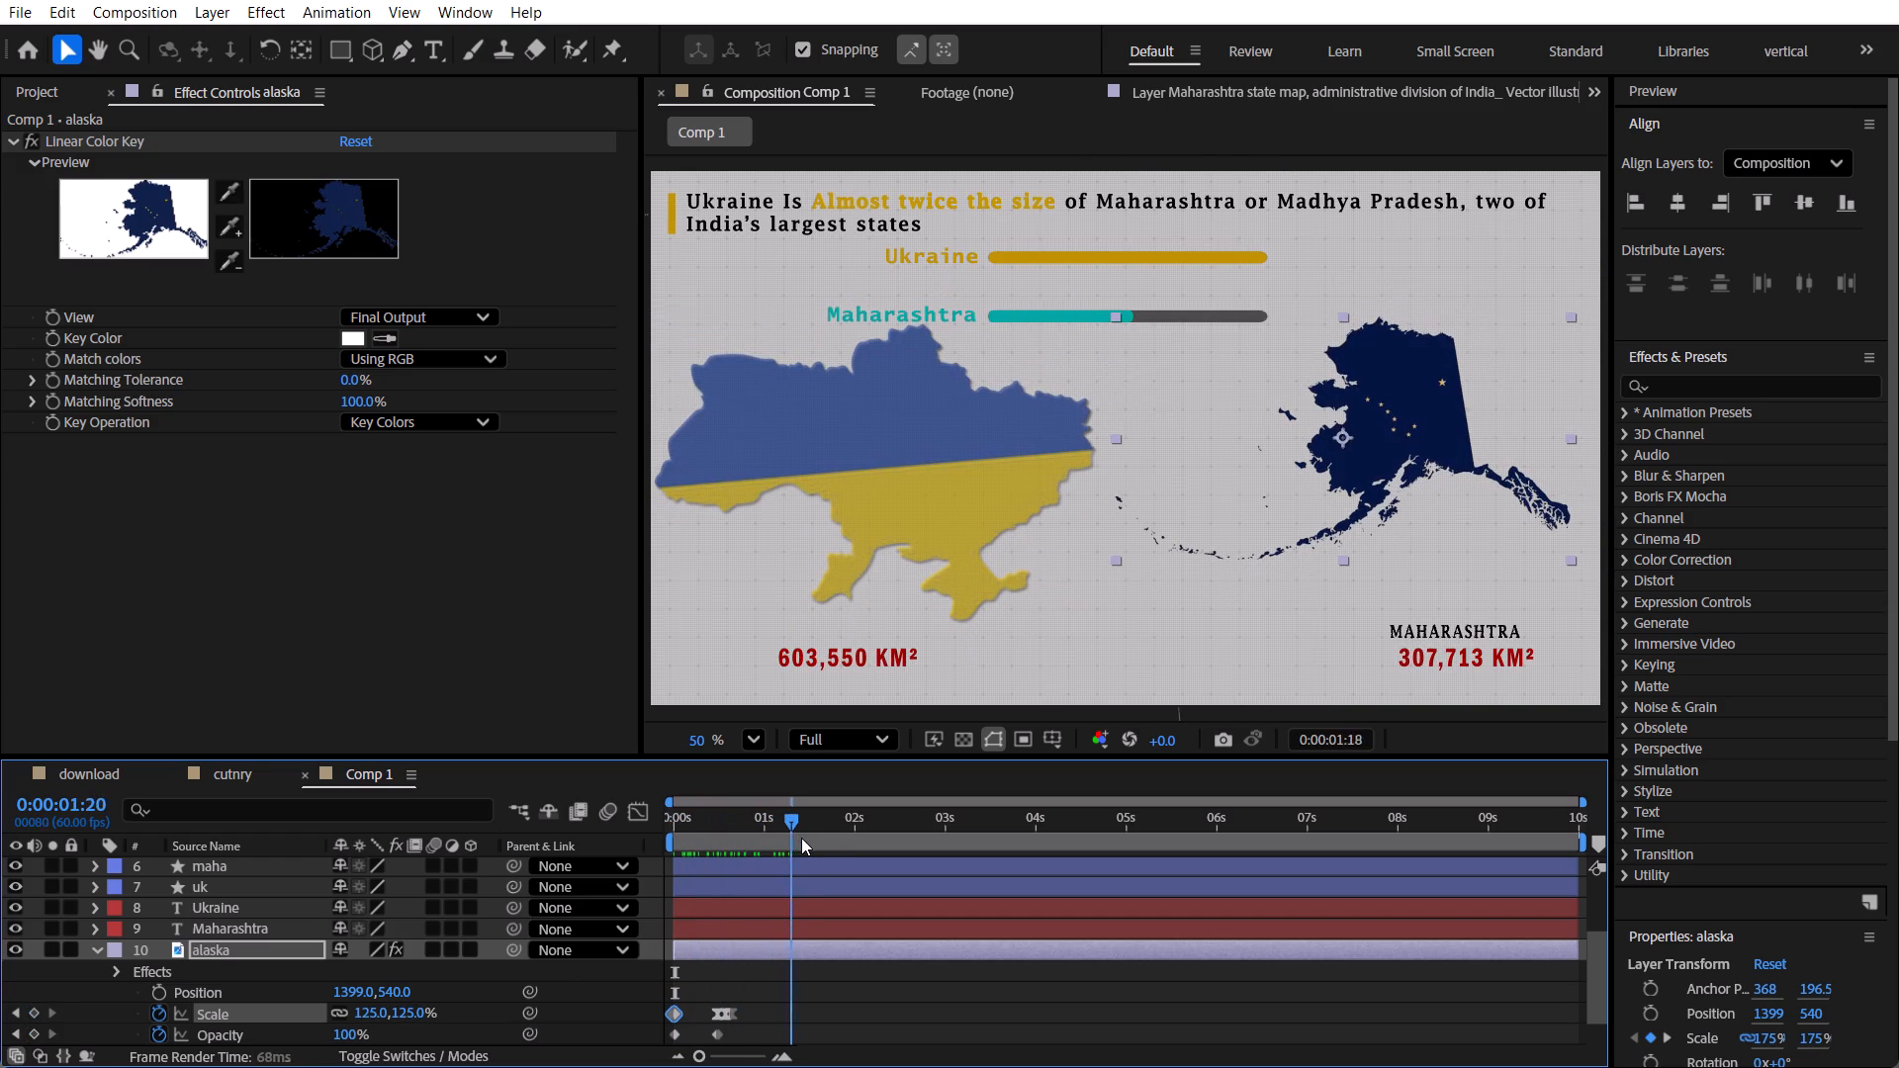
left_click_drag(801, 838, 740, 859)
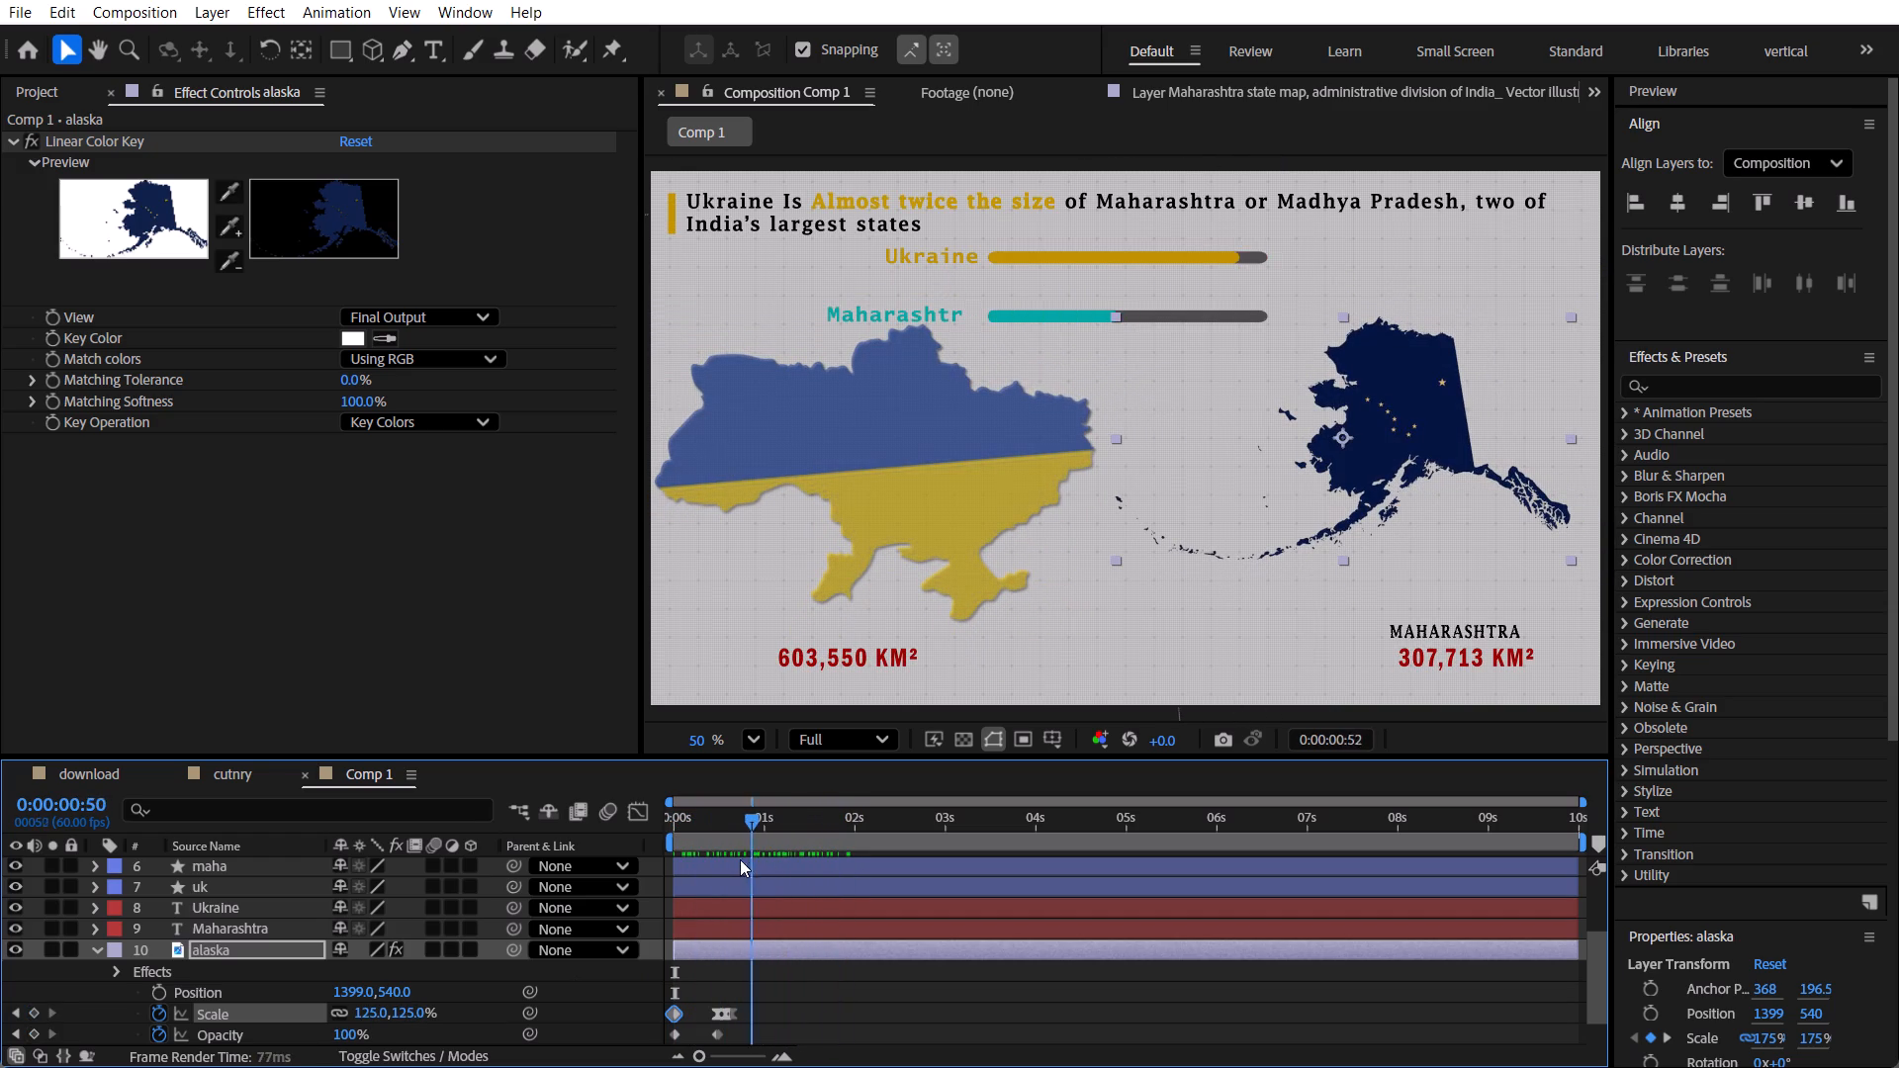
left_click_drag(740, 859, 747, 873)
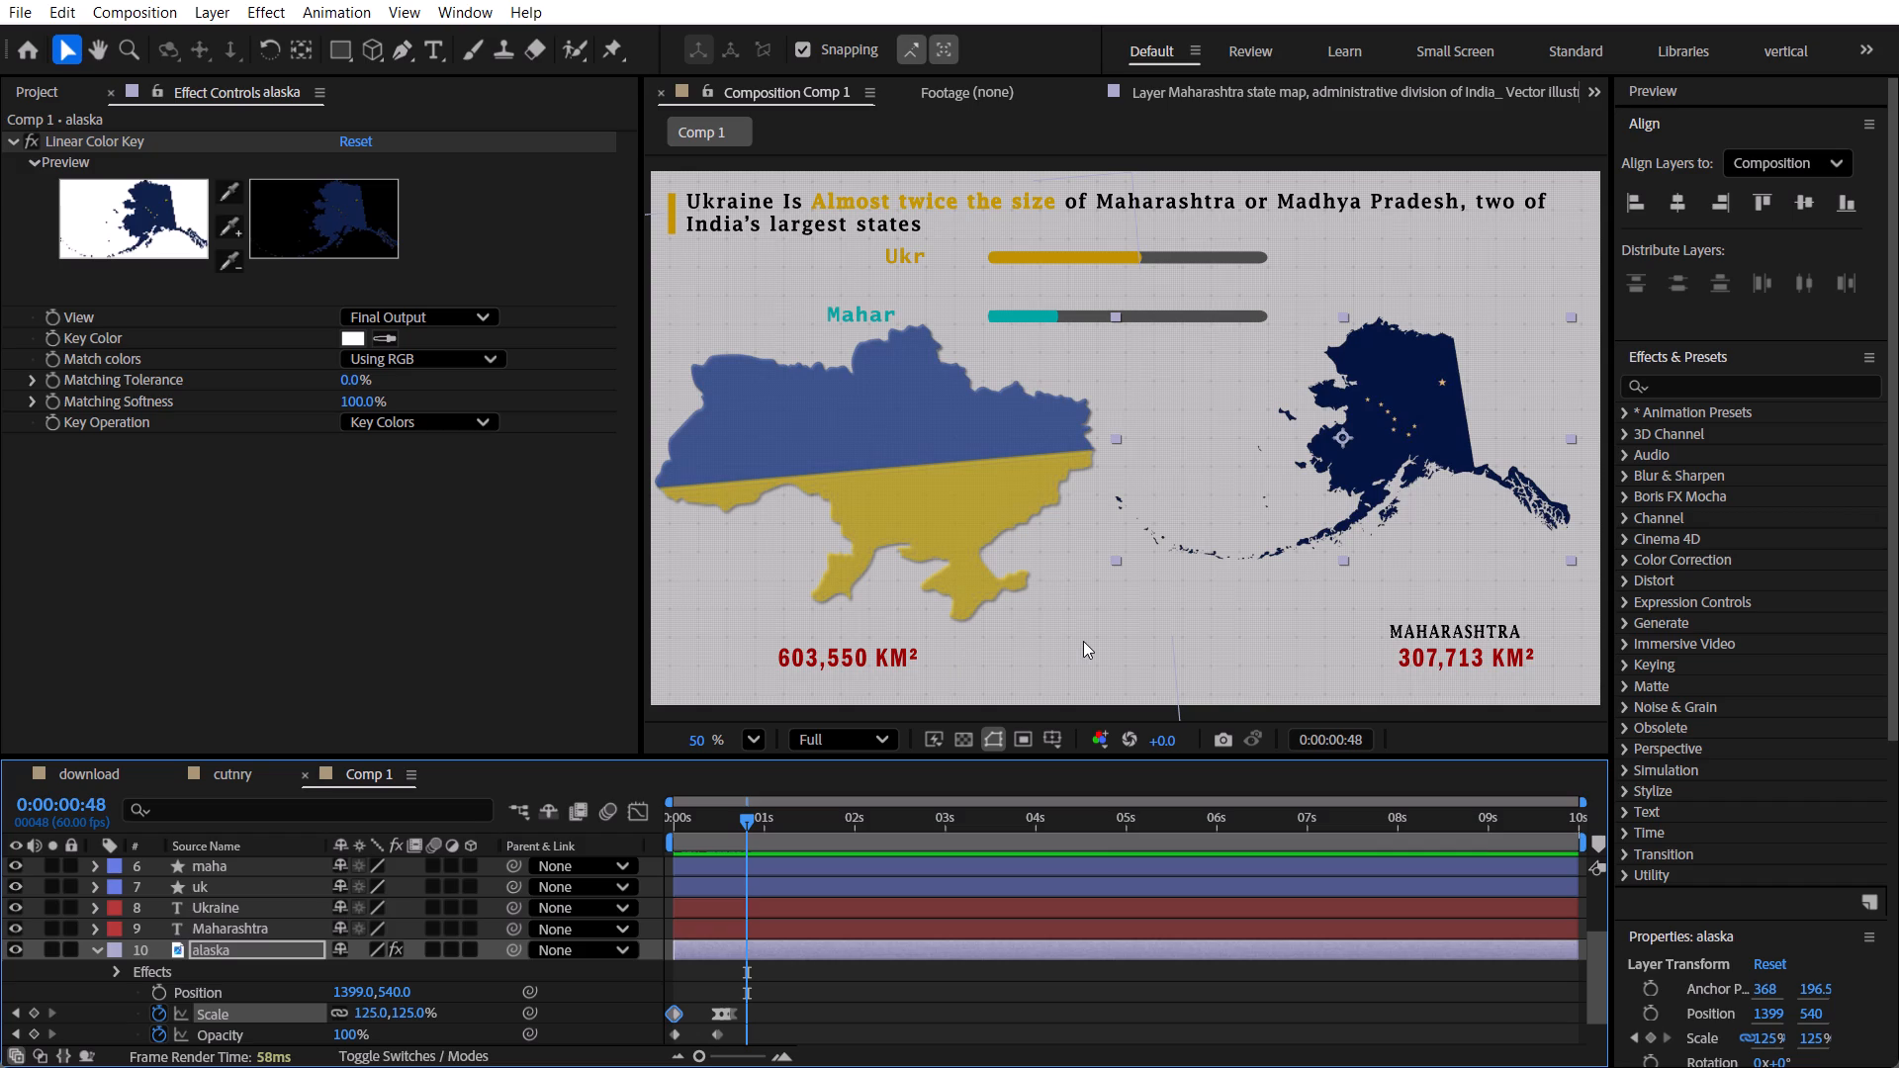
Reveal the Ukraine map layer's keyframes and set its last Scale keyframe, at 0:00:00:39, to 125%.
left_click(906, 532)
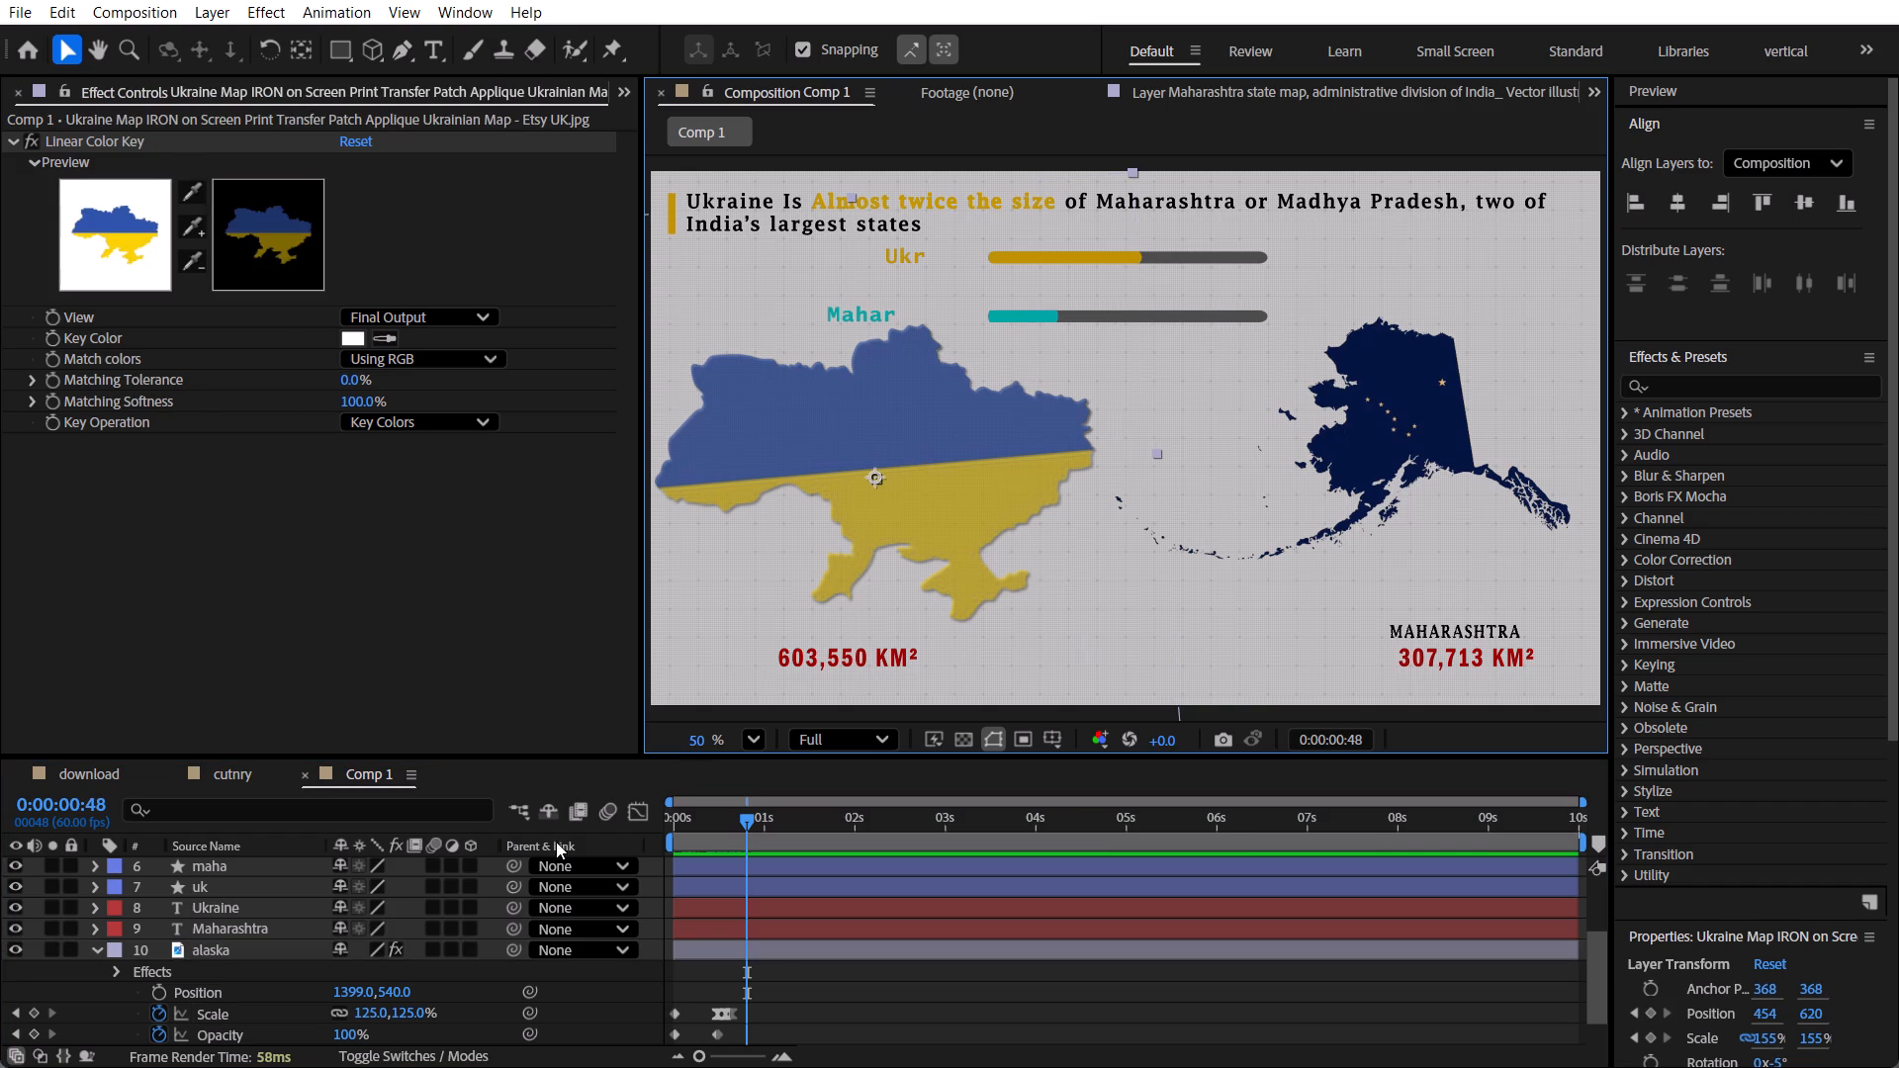
scroll(262, 959, "down", 4)
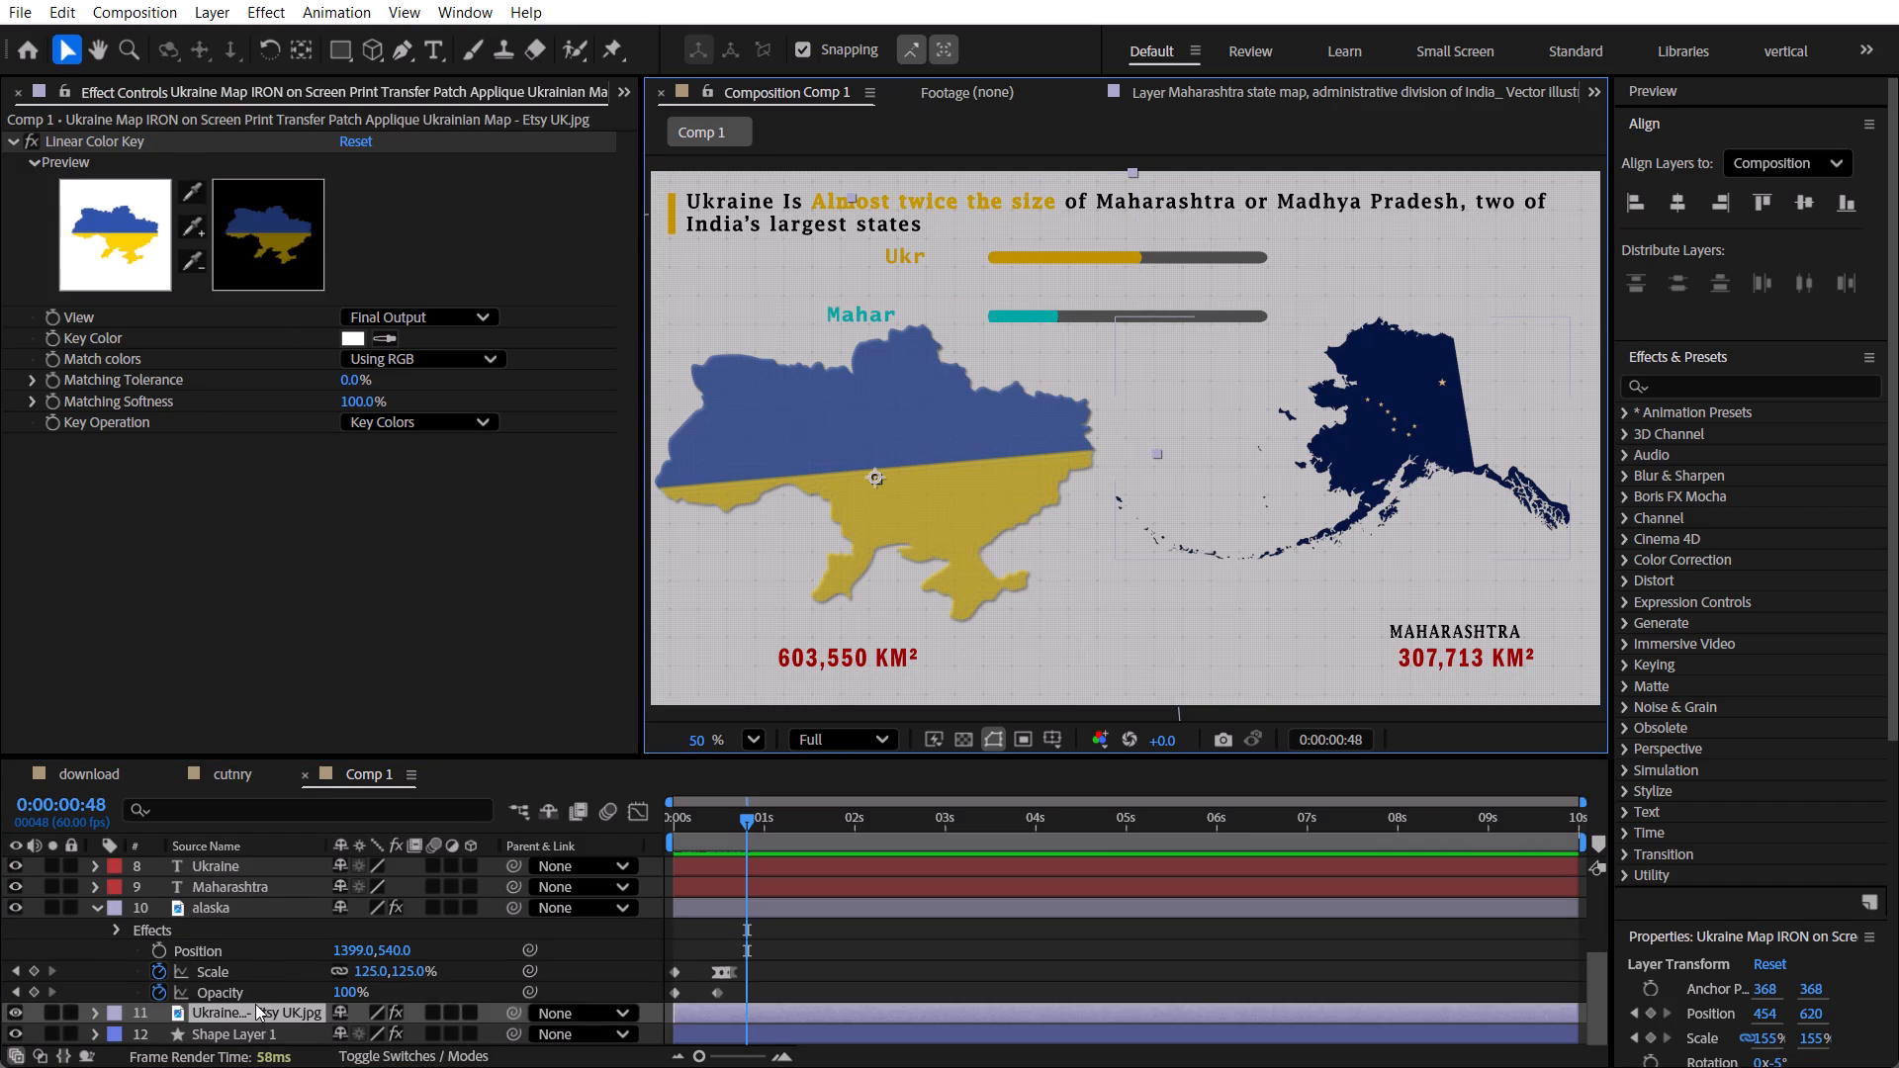
key("u")
scroll(517, 937, "down", 2)
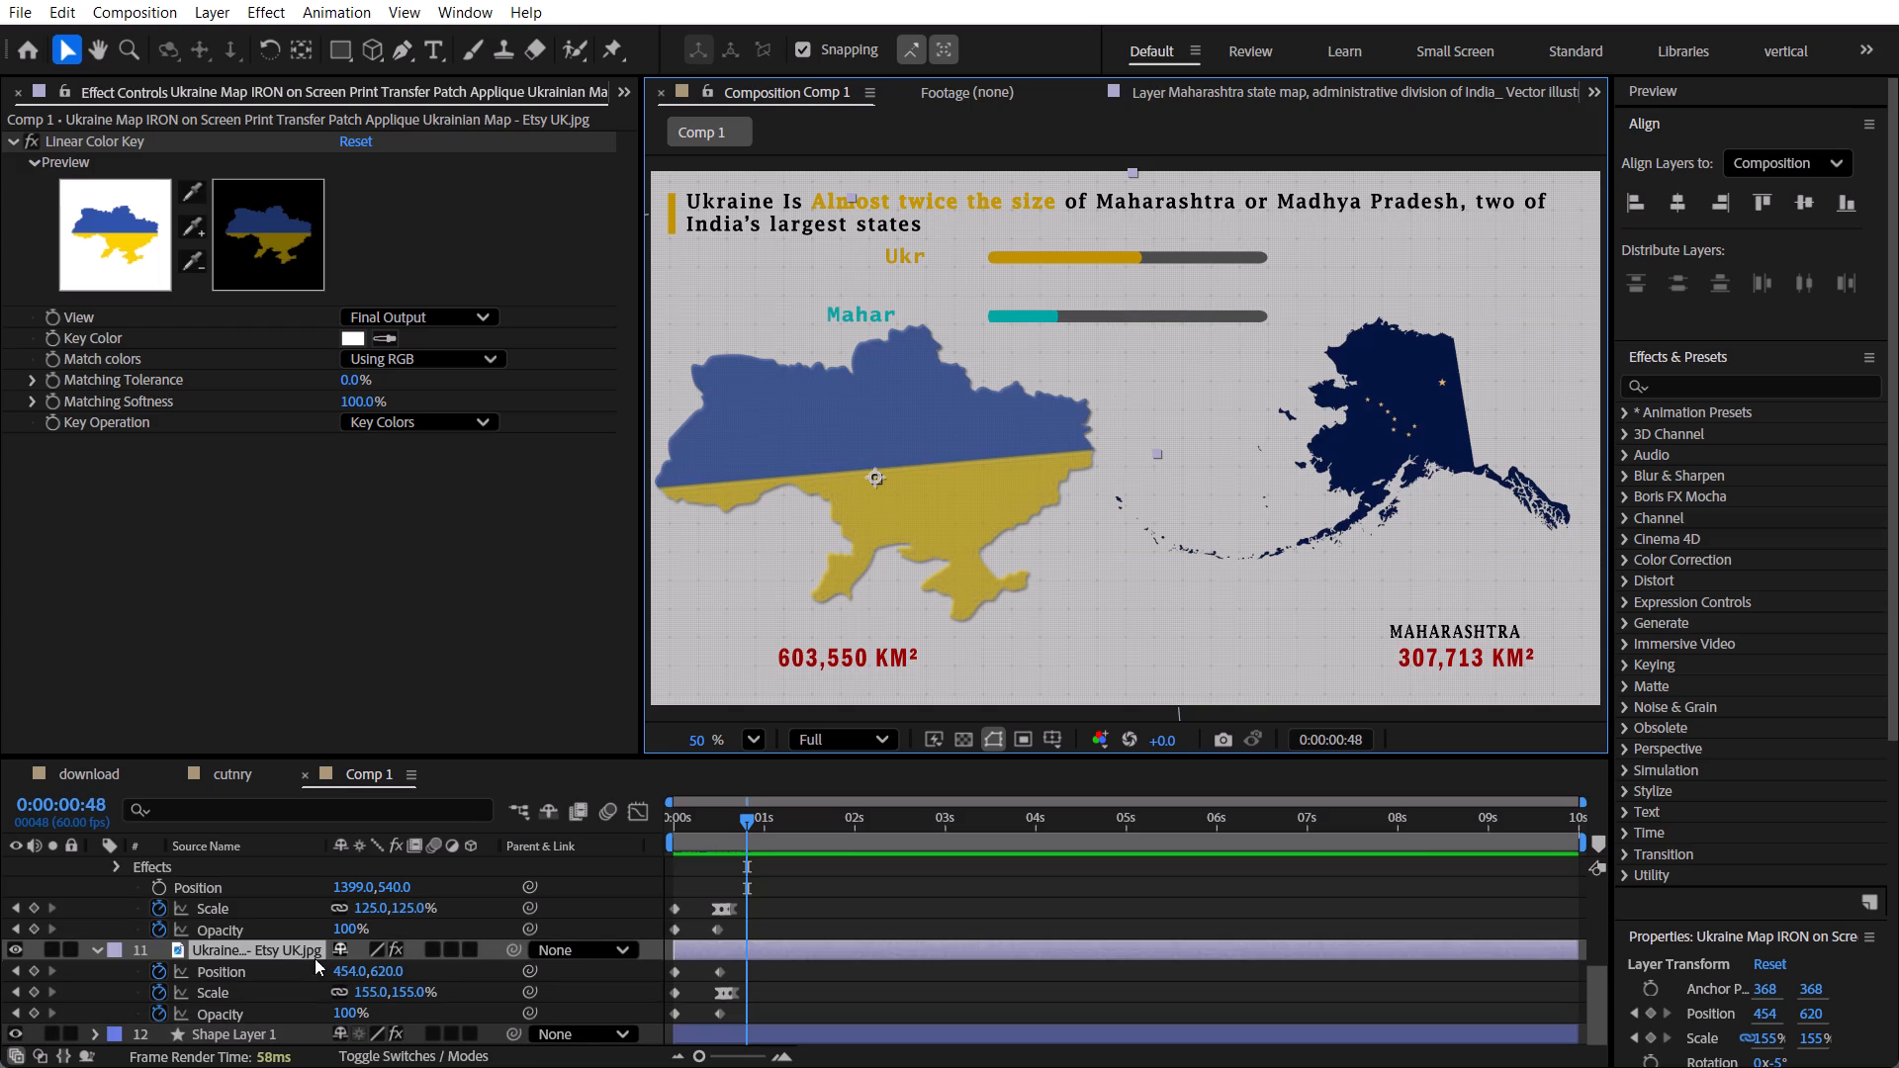
left_click(14, 995)
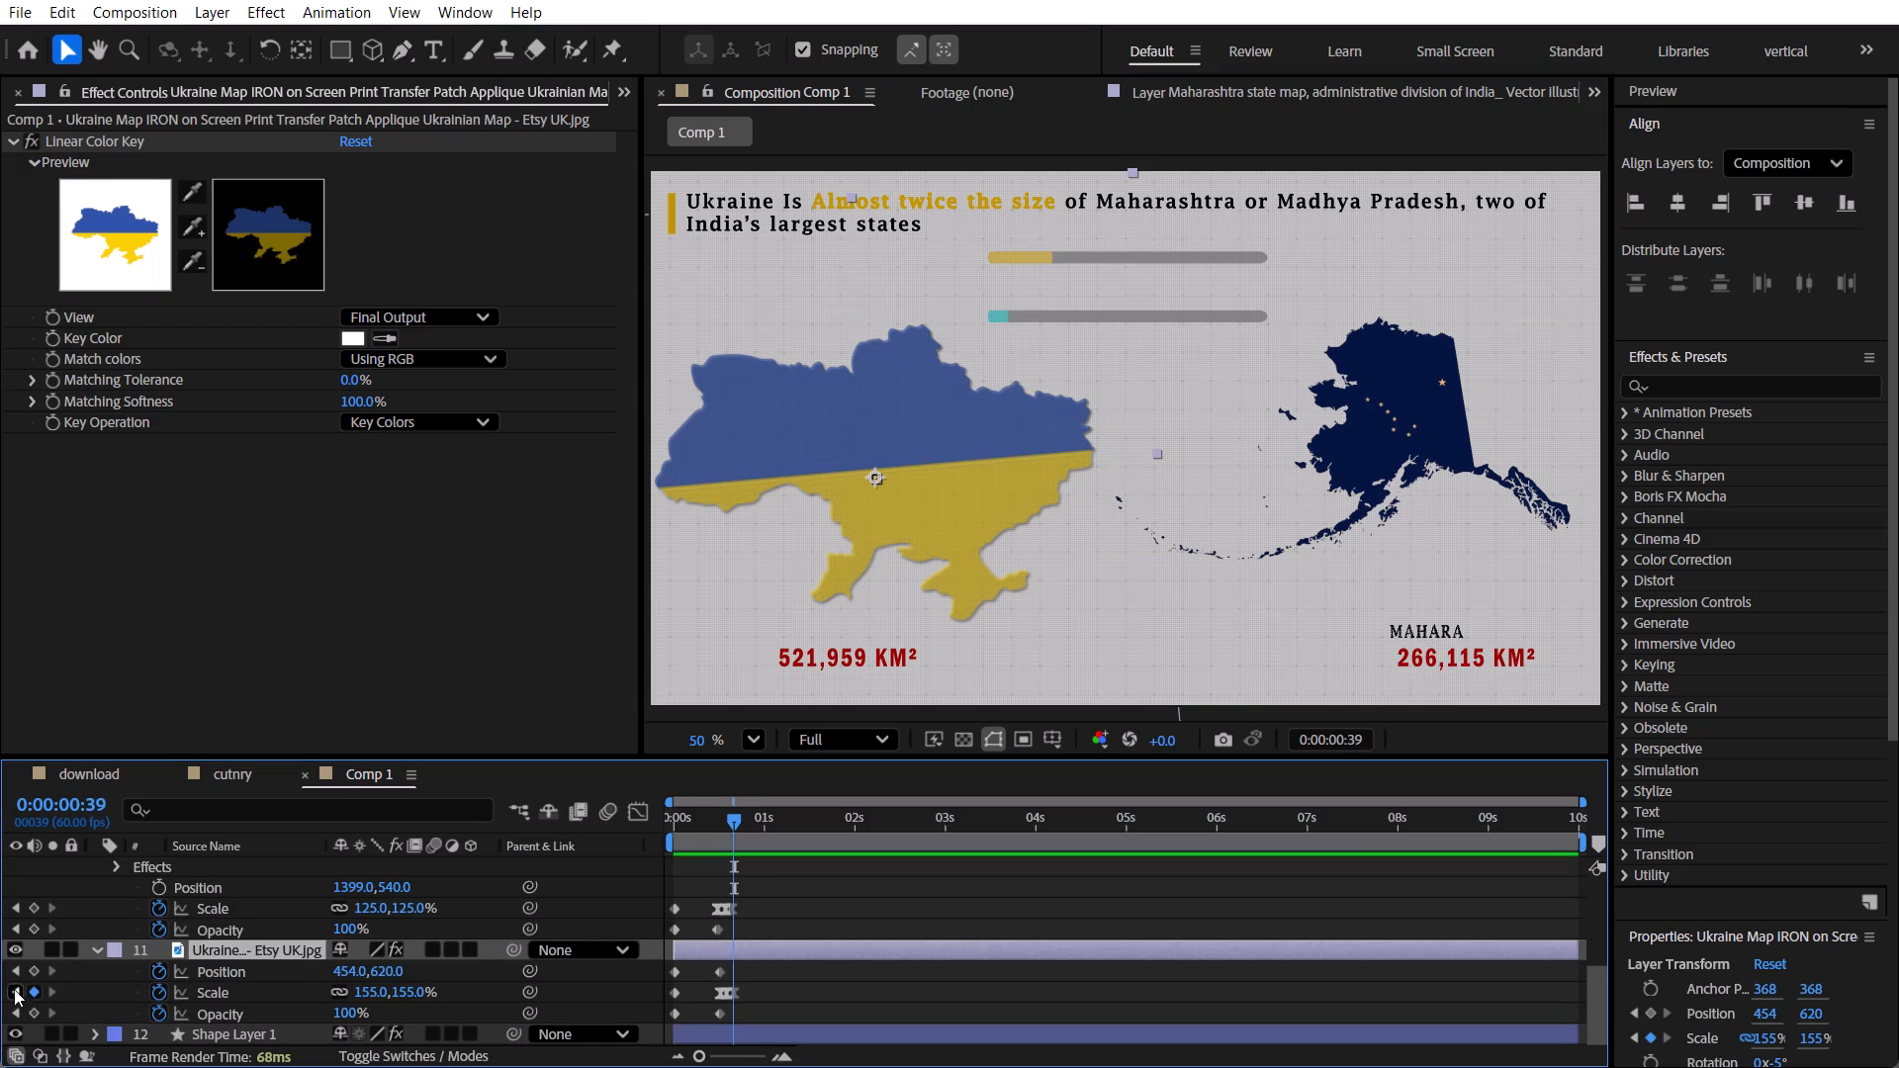
left_click(372, 993)
type("125")
key("Return")
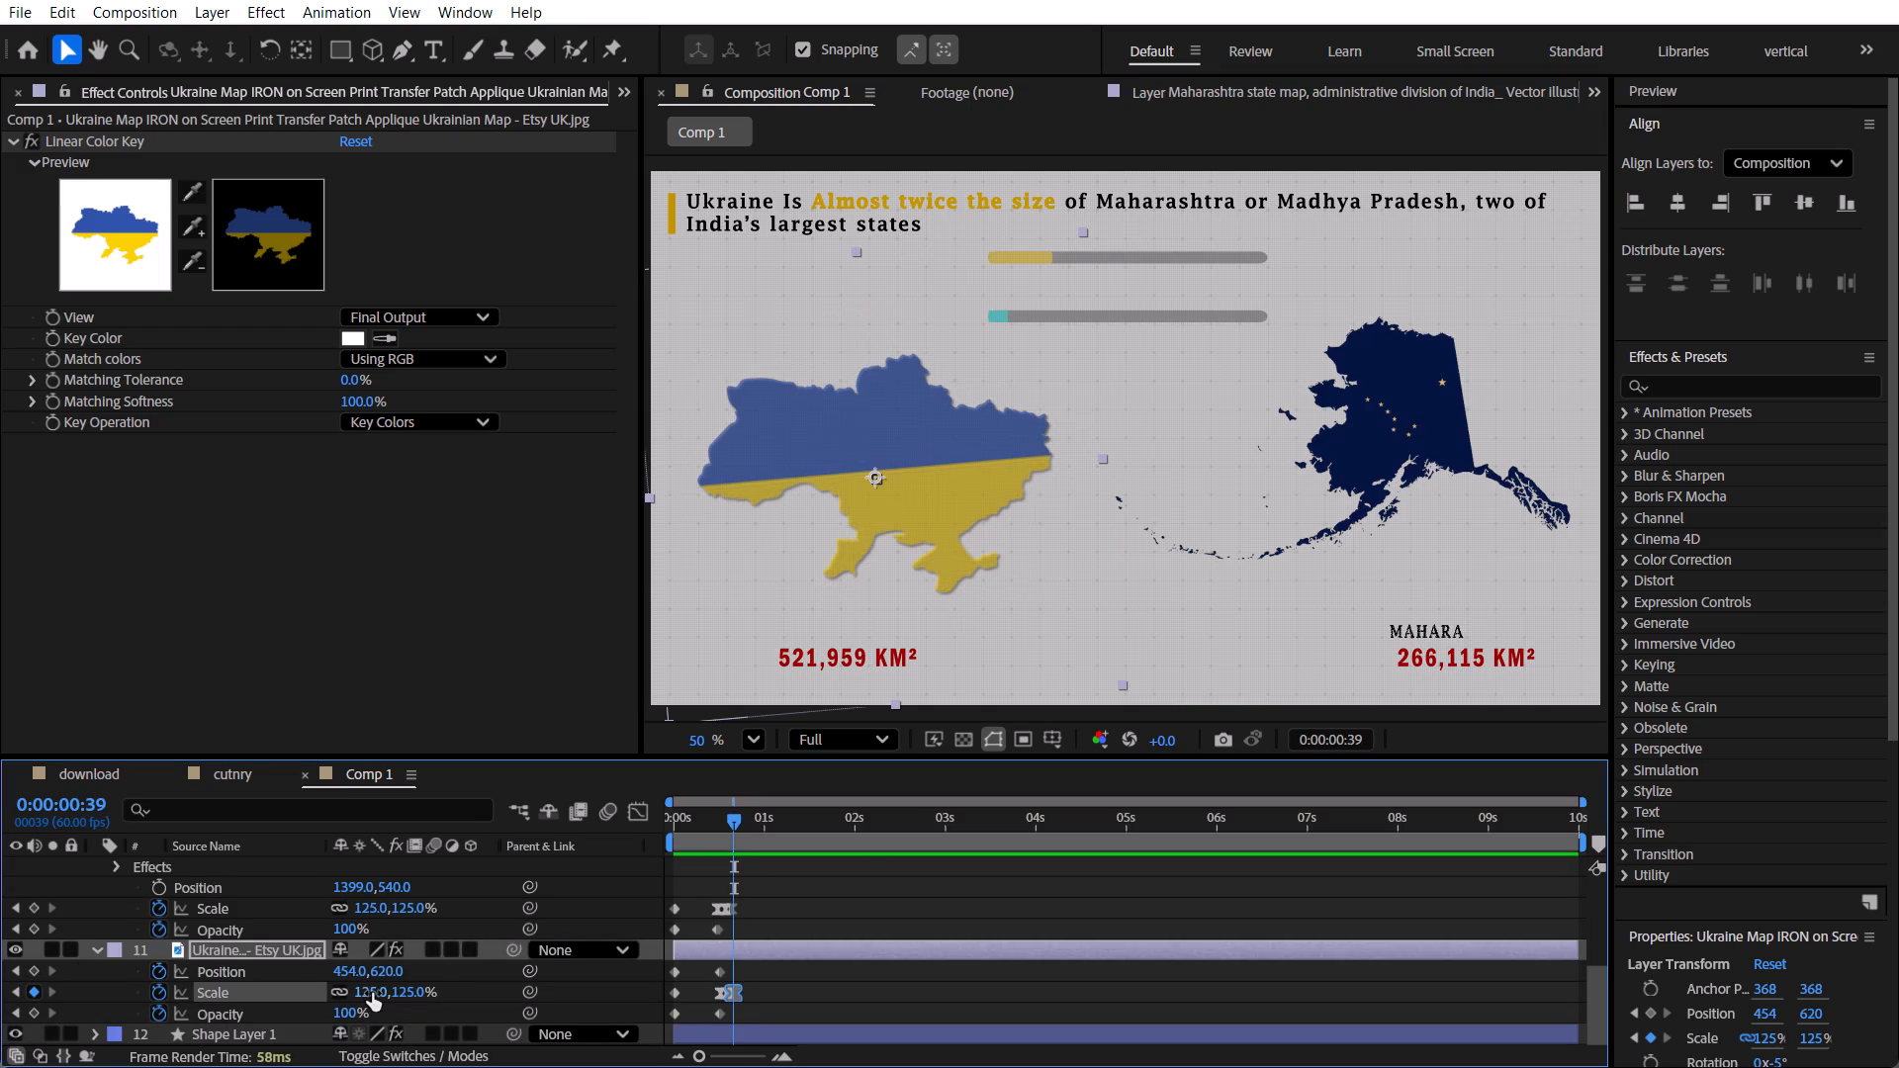
Set the Ukraine map layer's Scale to 135% at the 0:00:00:35 keyframe and to 125% at the 0:00:00:30 keyframe.
left_click(12, 999)
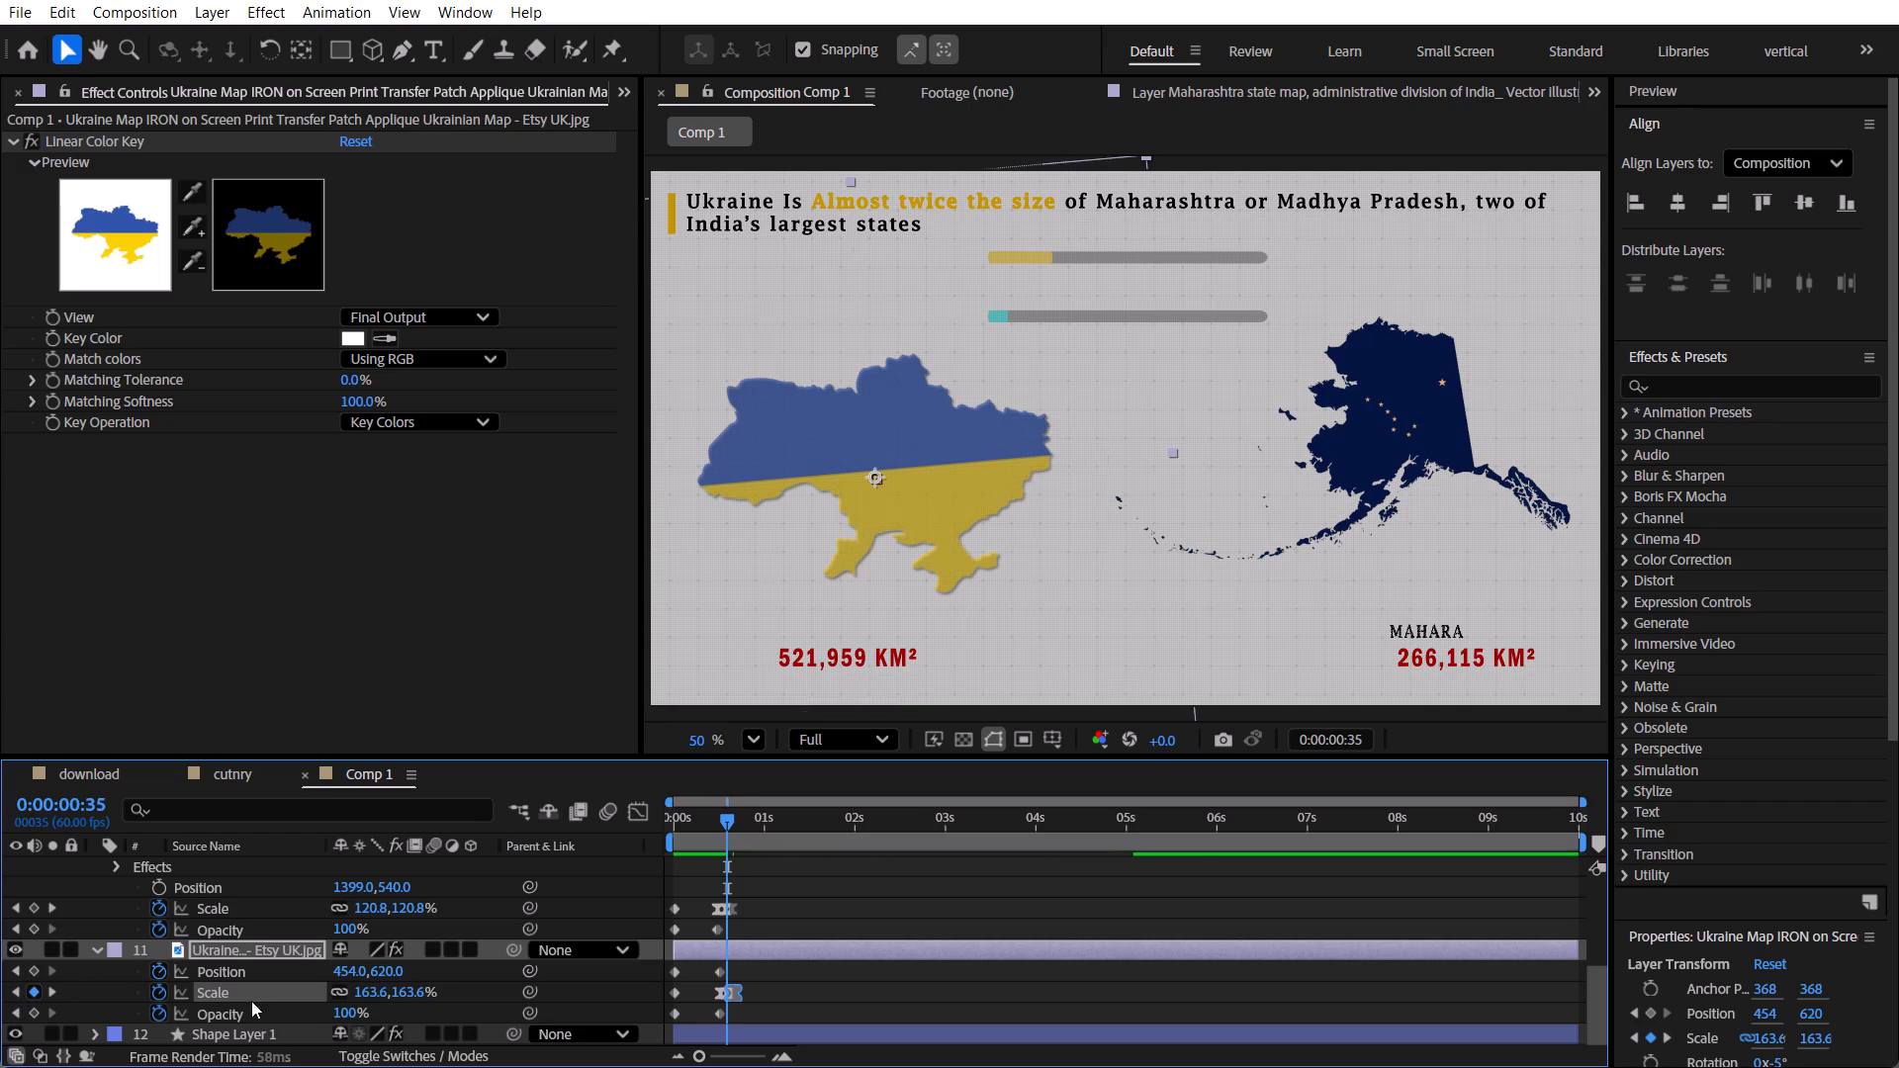
left_click(364, 995)
key("1")
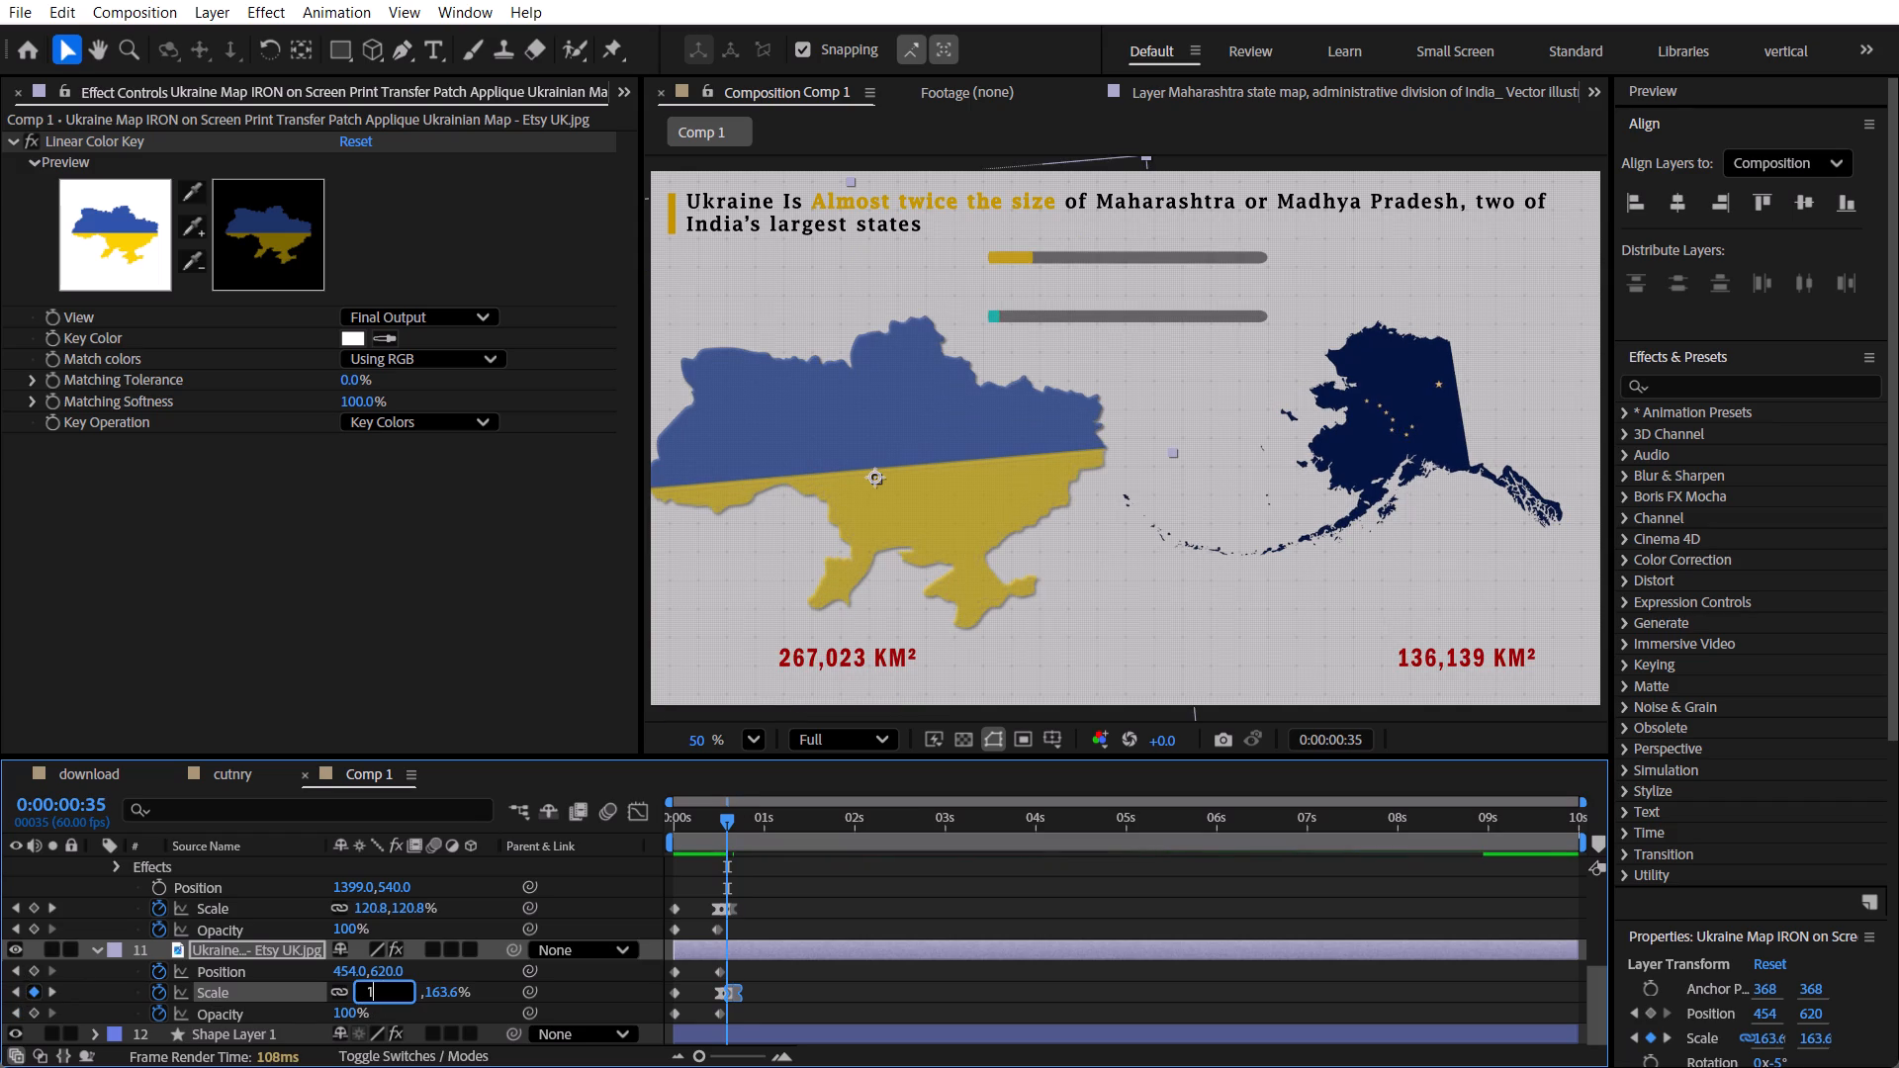
type("35")
key("Return")
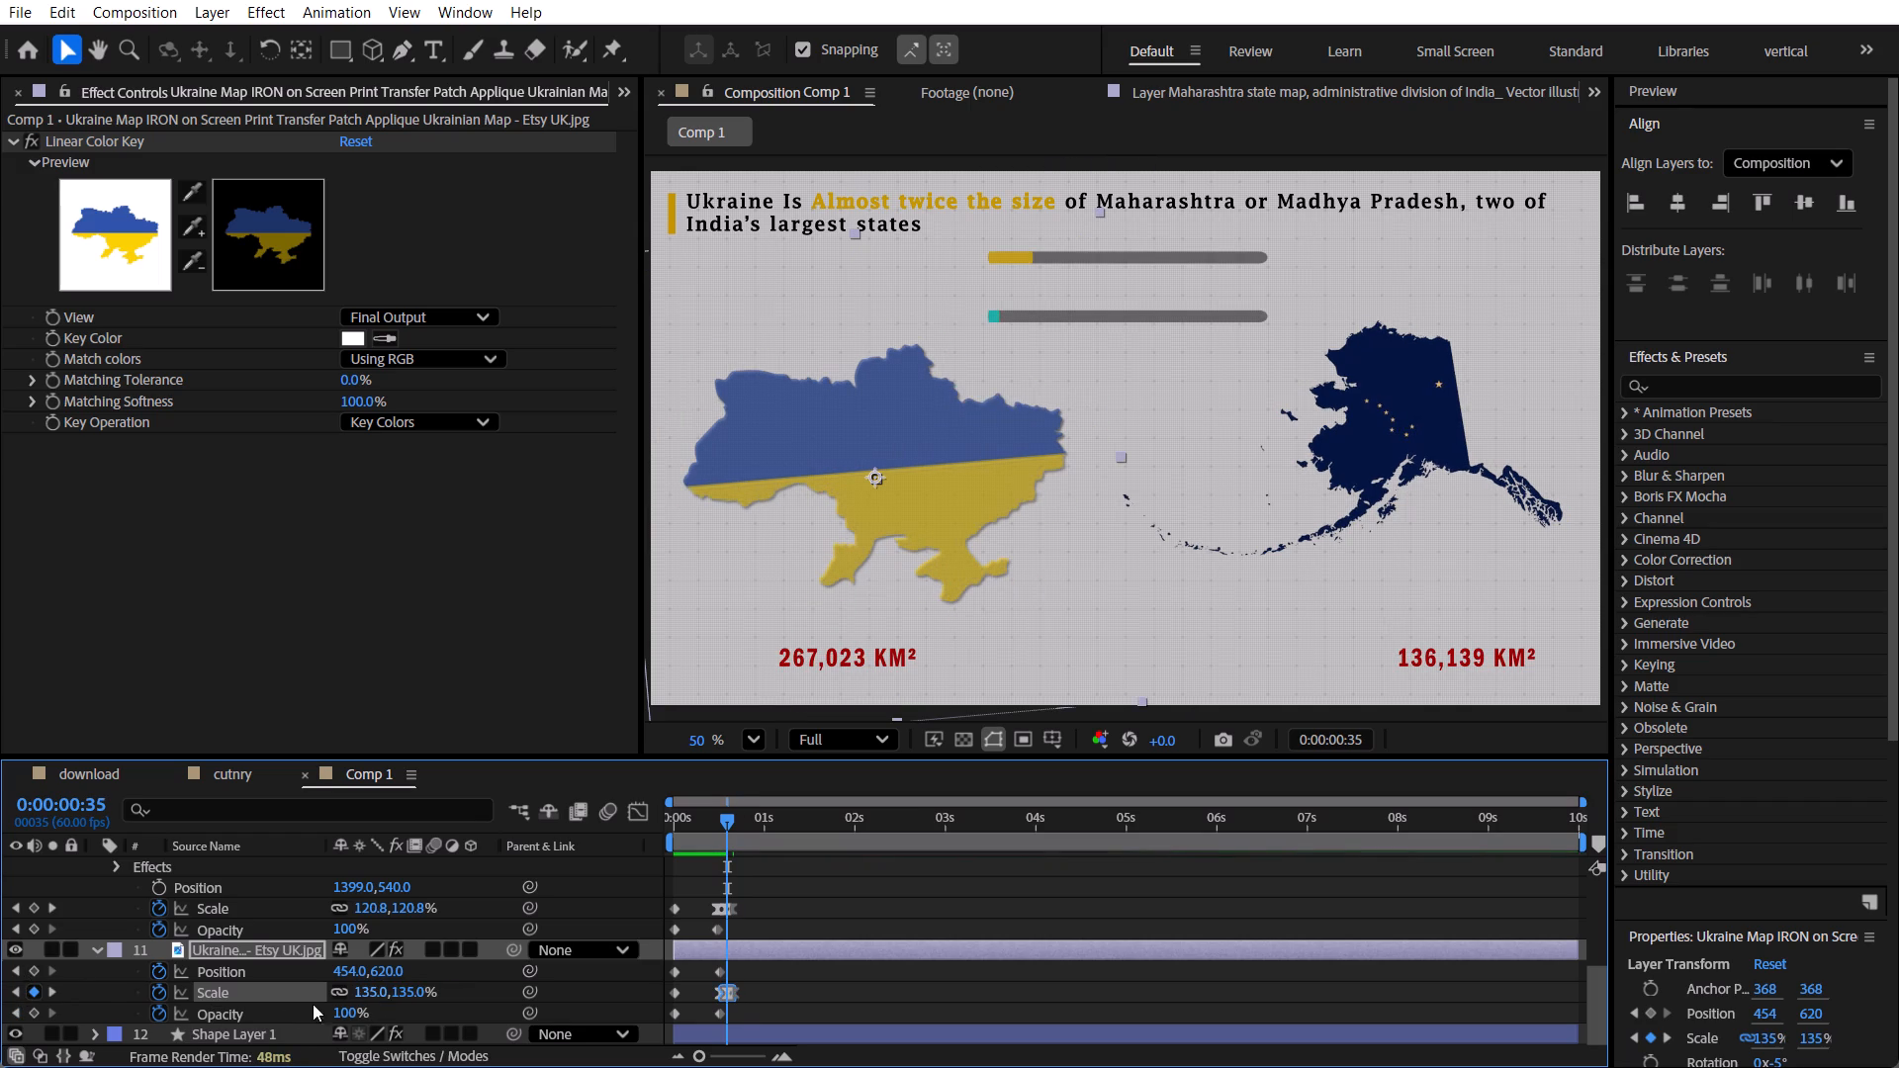
left_click(22, 992)
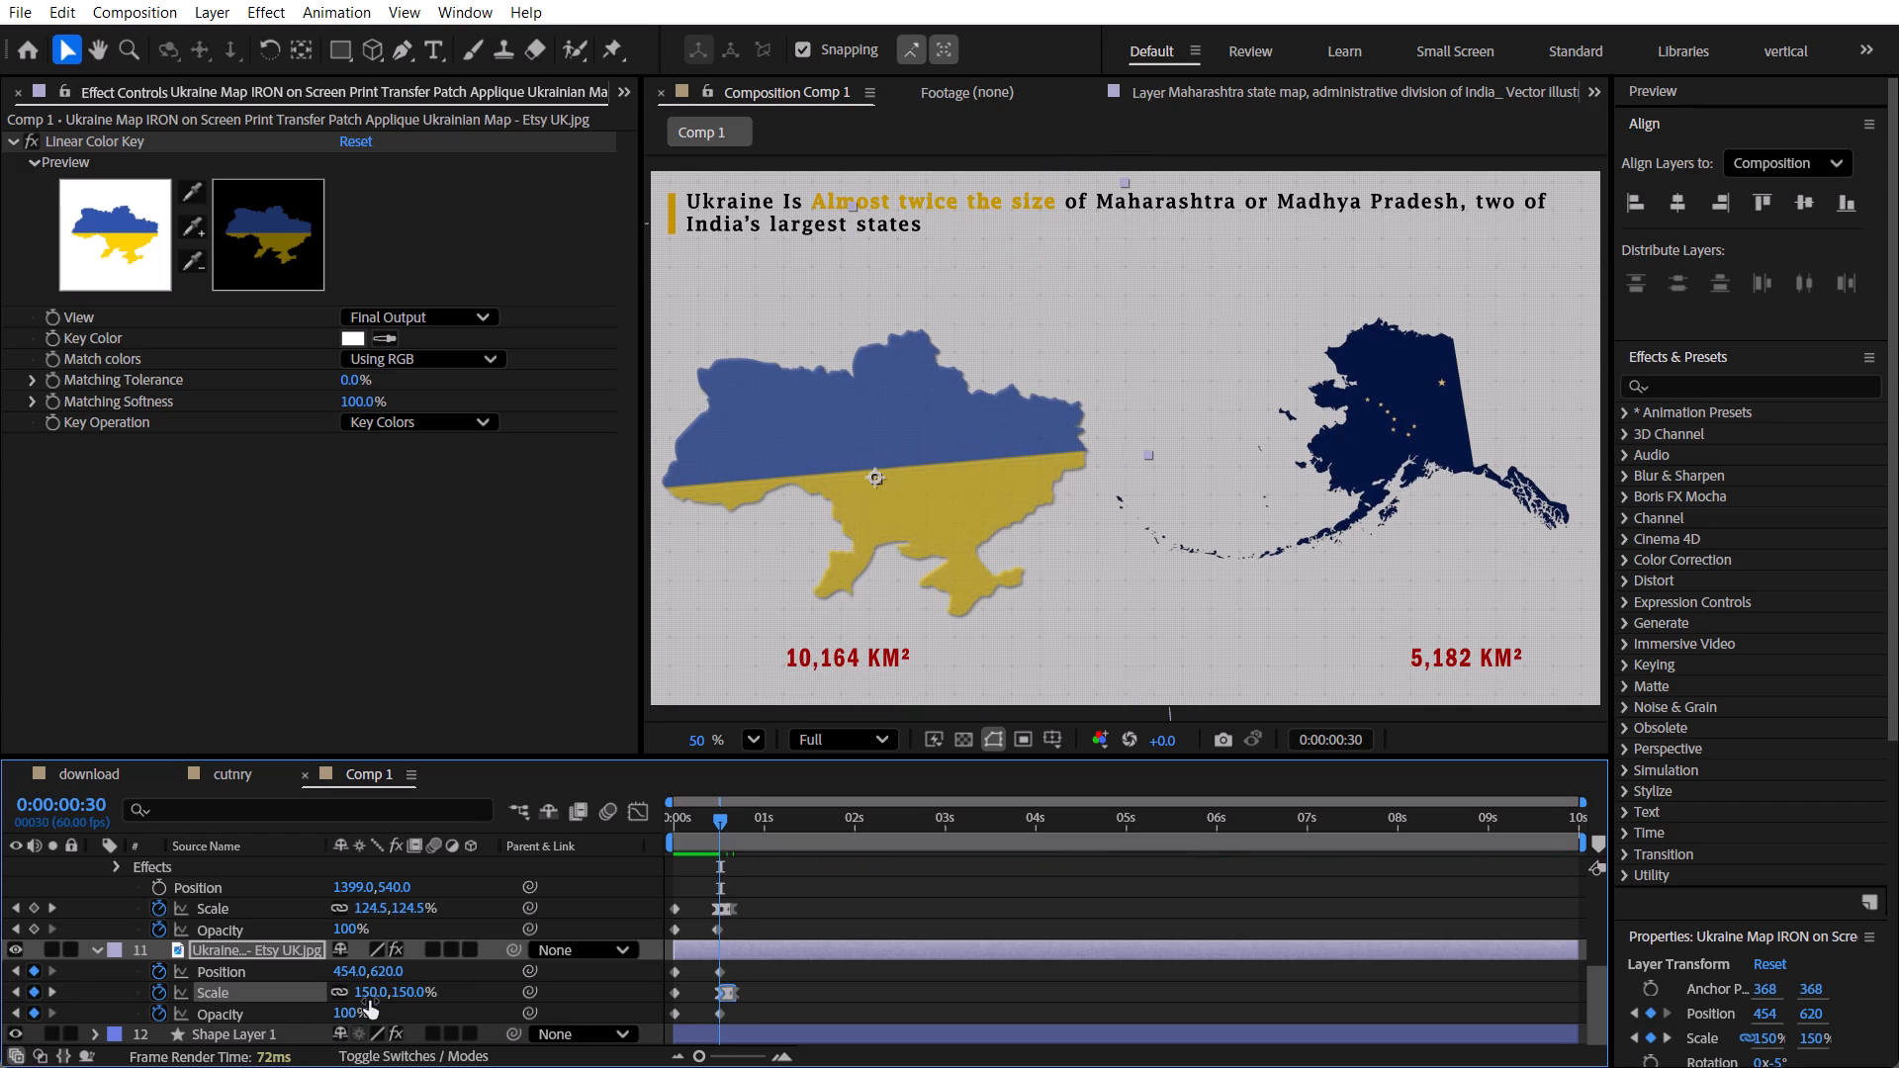
left_click(369, 1000)
type("125")
key("Return")
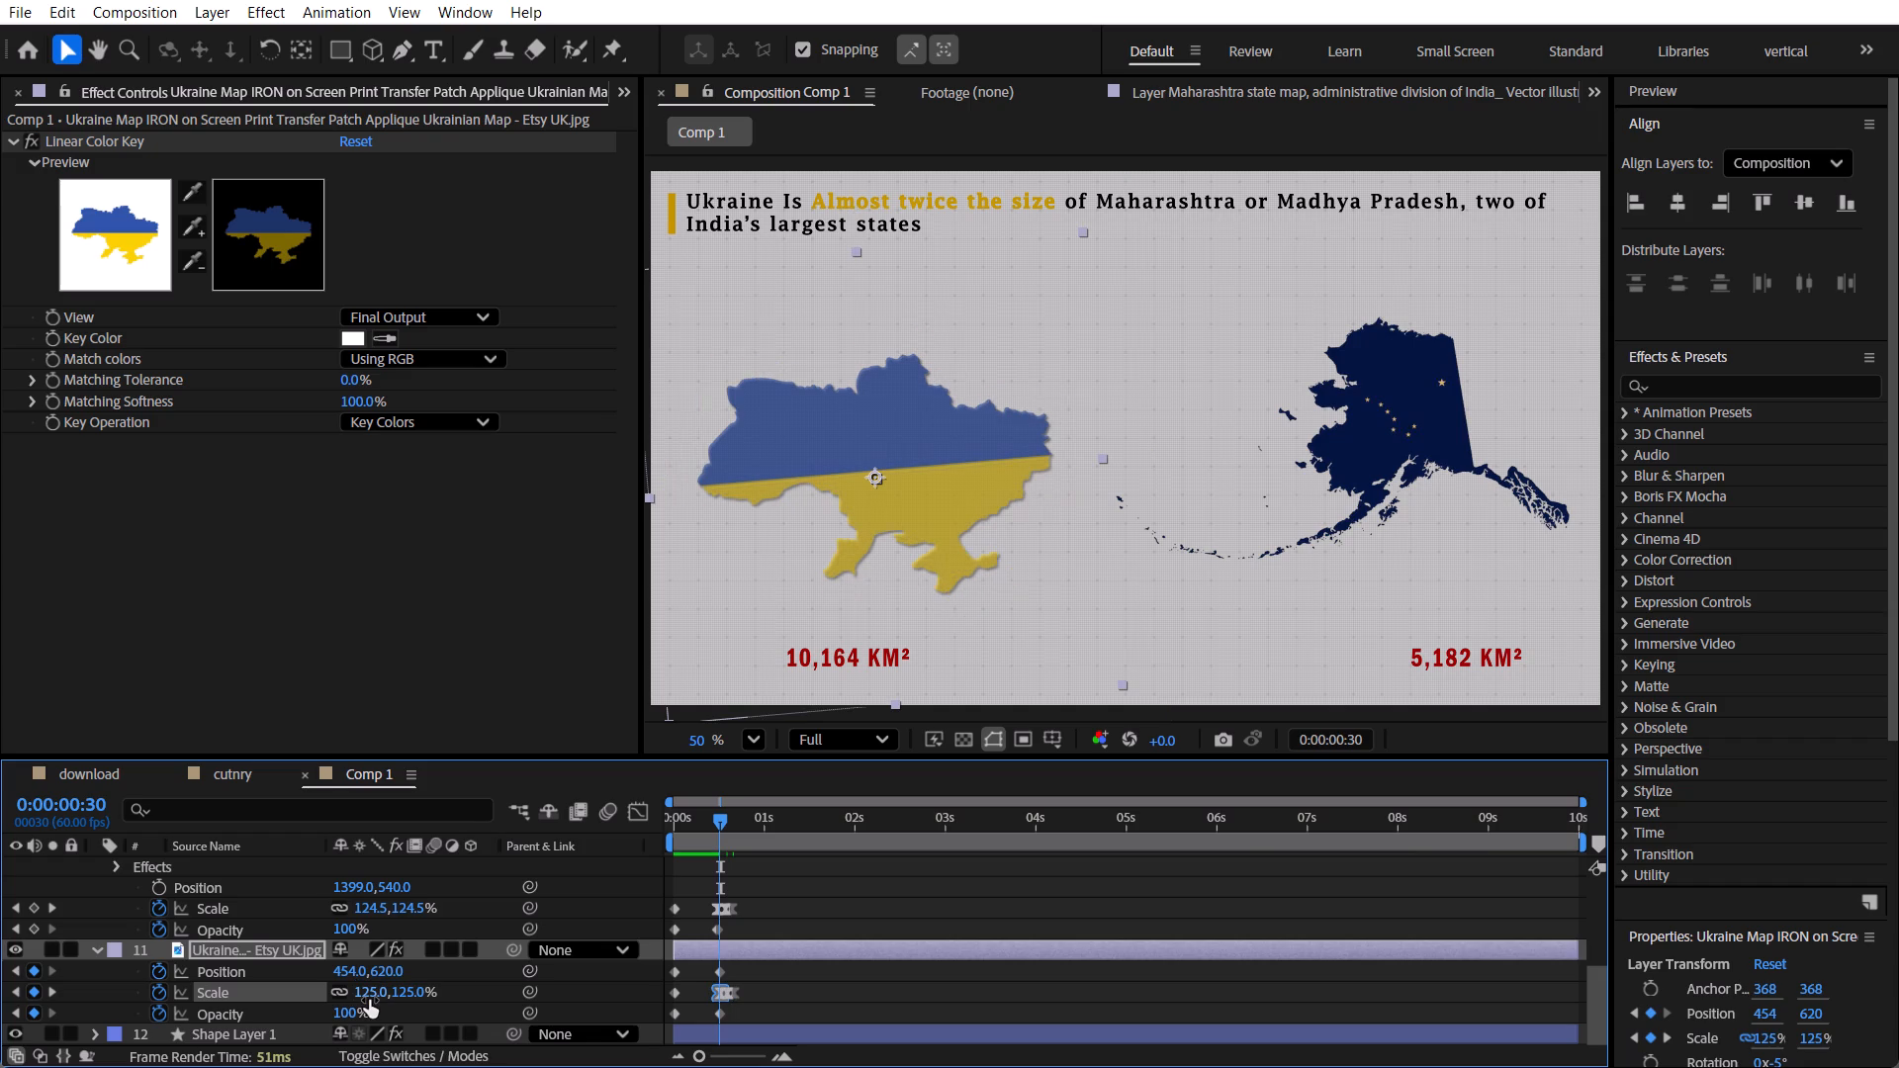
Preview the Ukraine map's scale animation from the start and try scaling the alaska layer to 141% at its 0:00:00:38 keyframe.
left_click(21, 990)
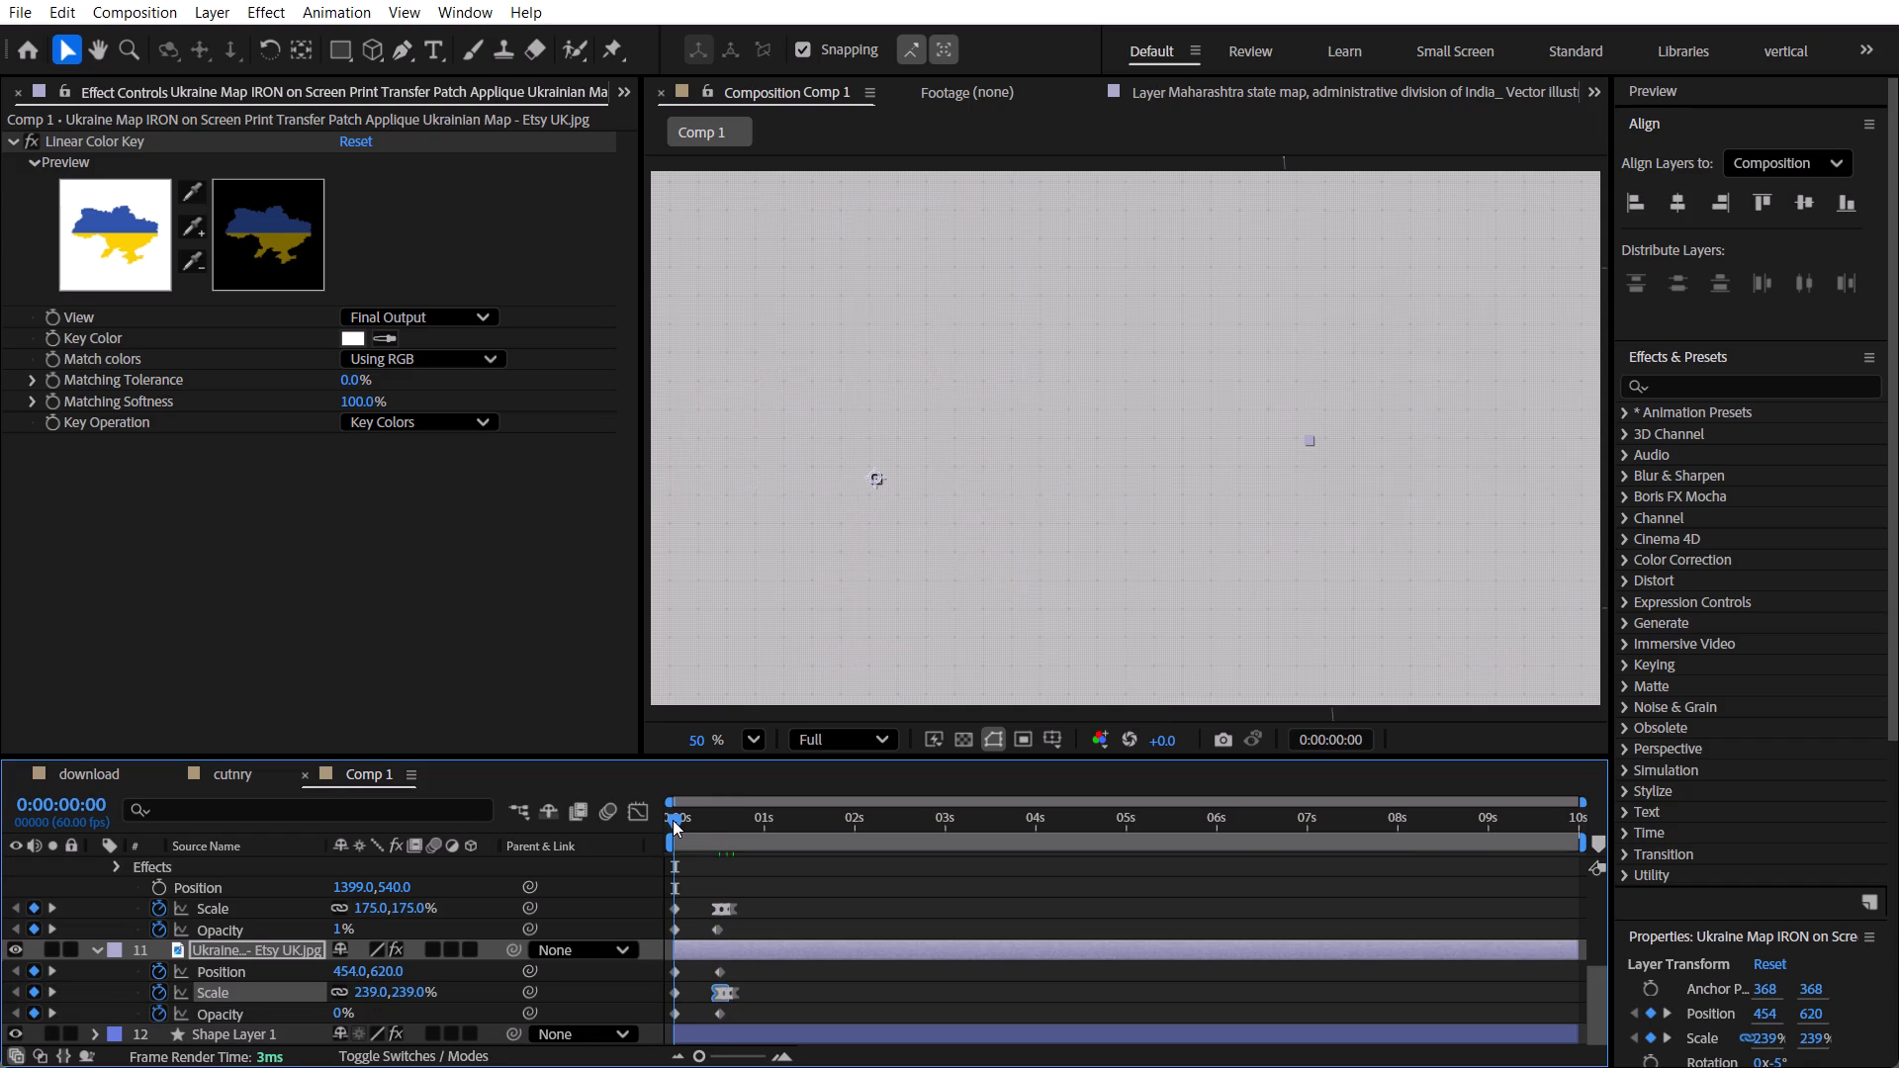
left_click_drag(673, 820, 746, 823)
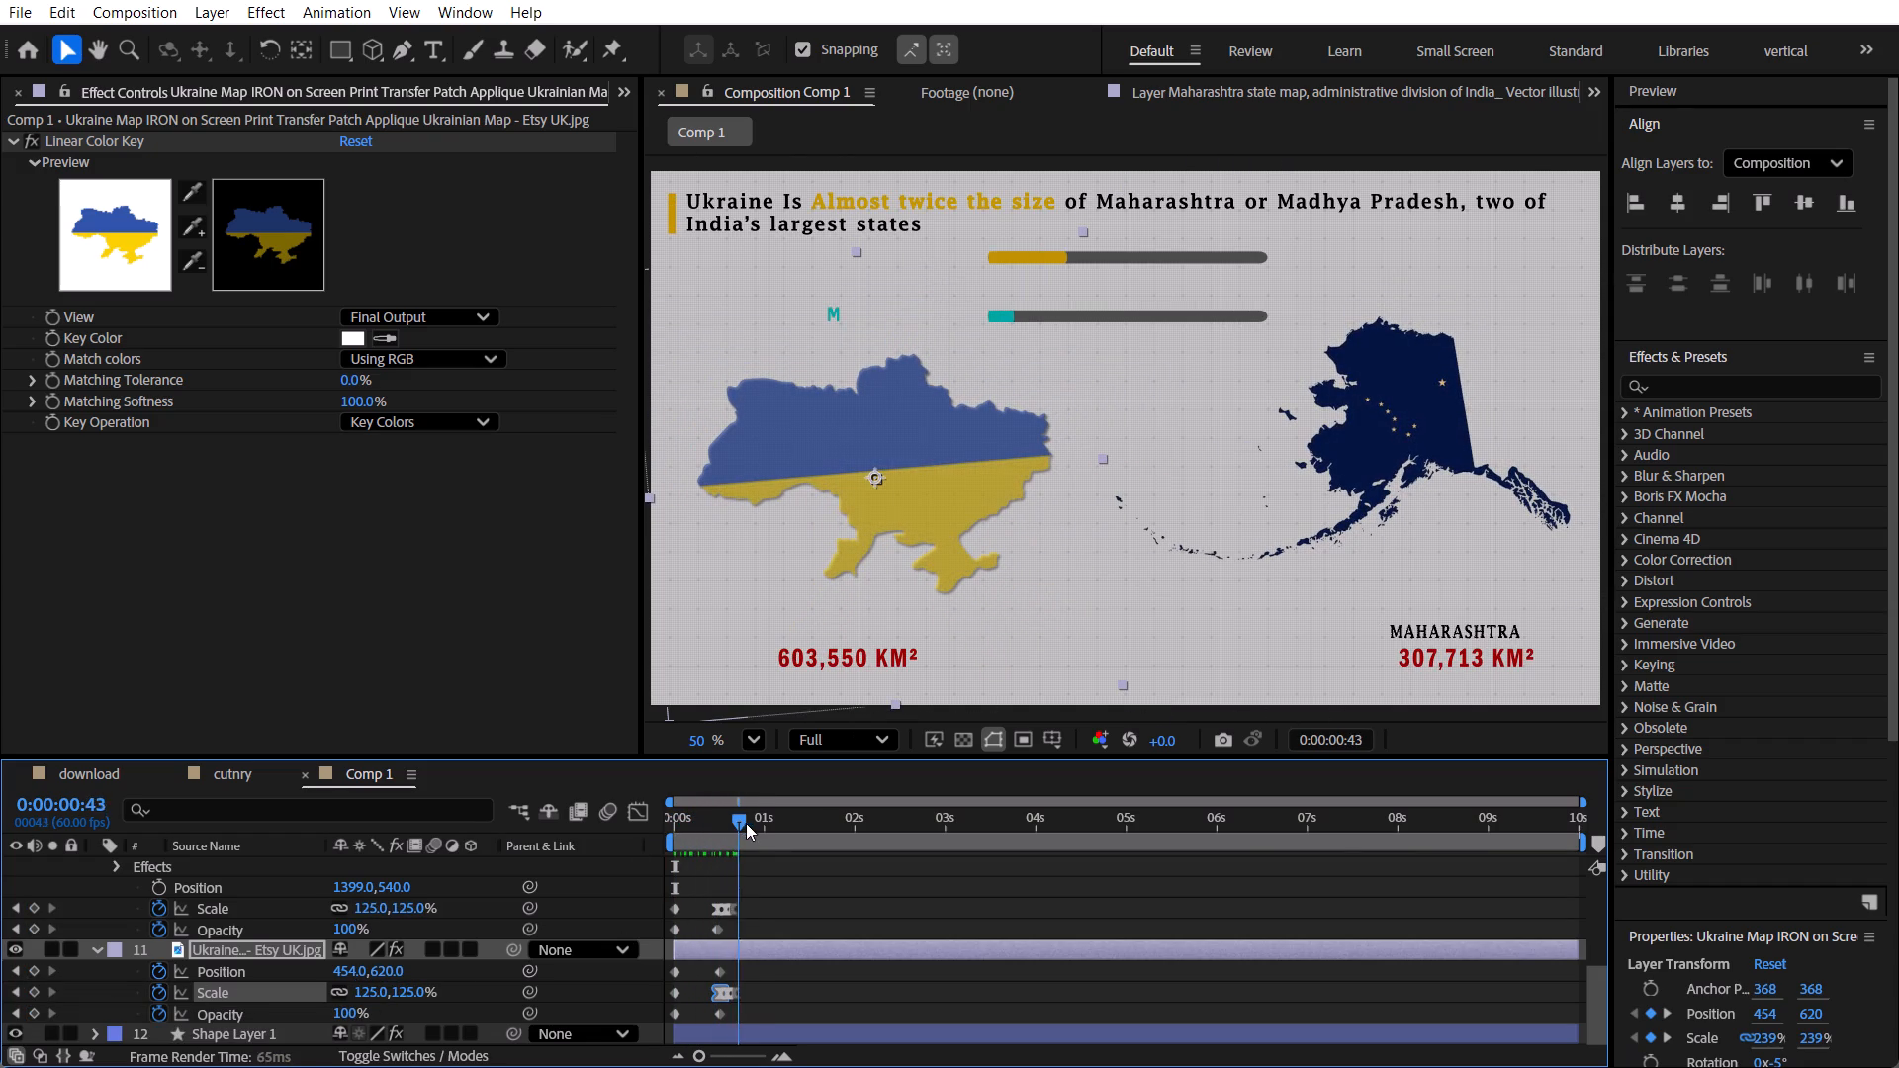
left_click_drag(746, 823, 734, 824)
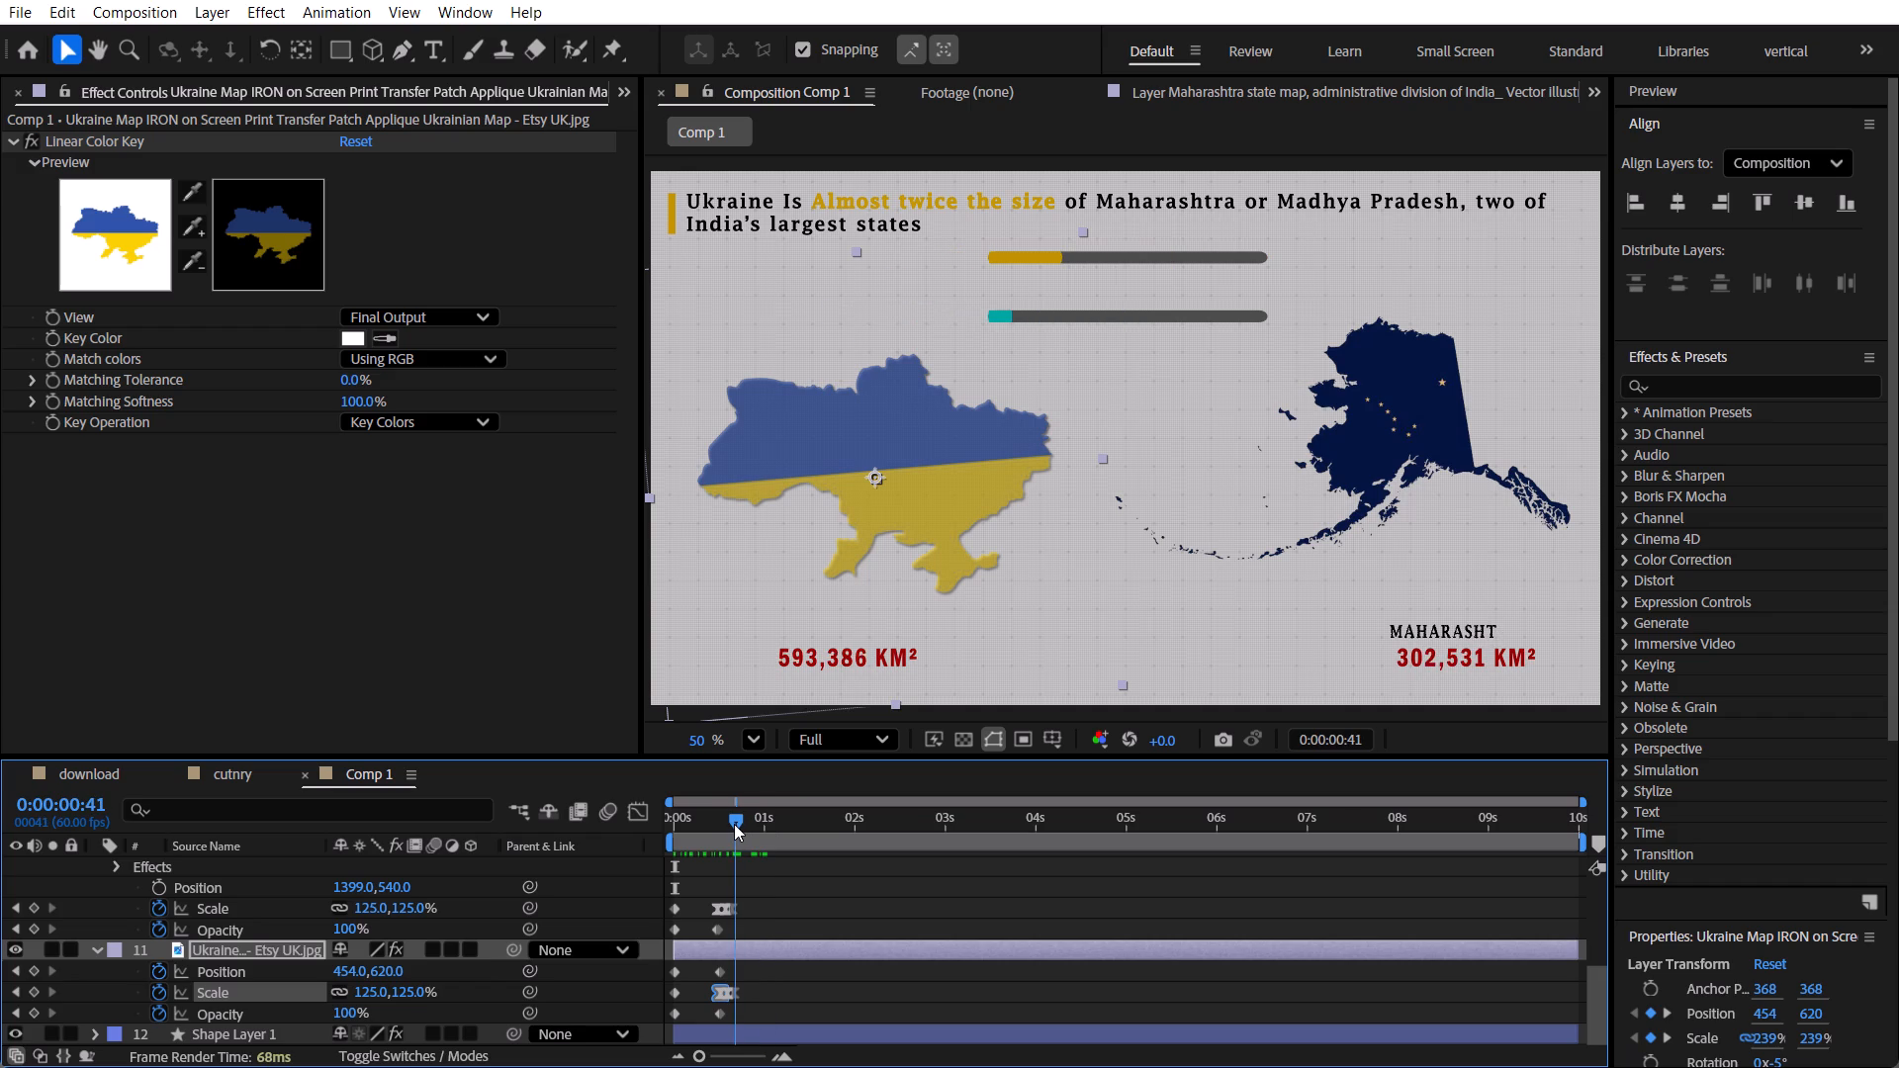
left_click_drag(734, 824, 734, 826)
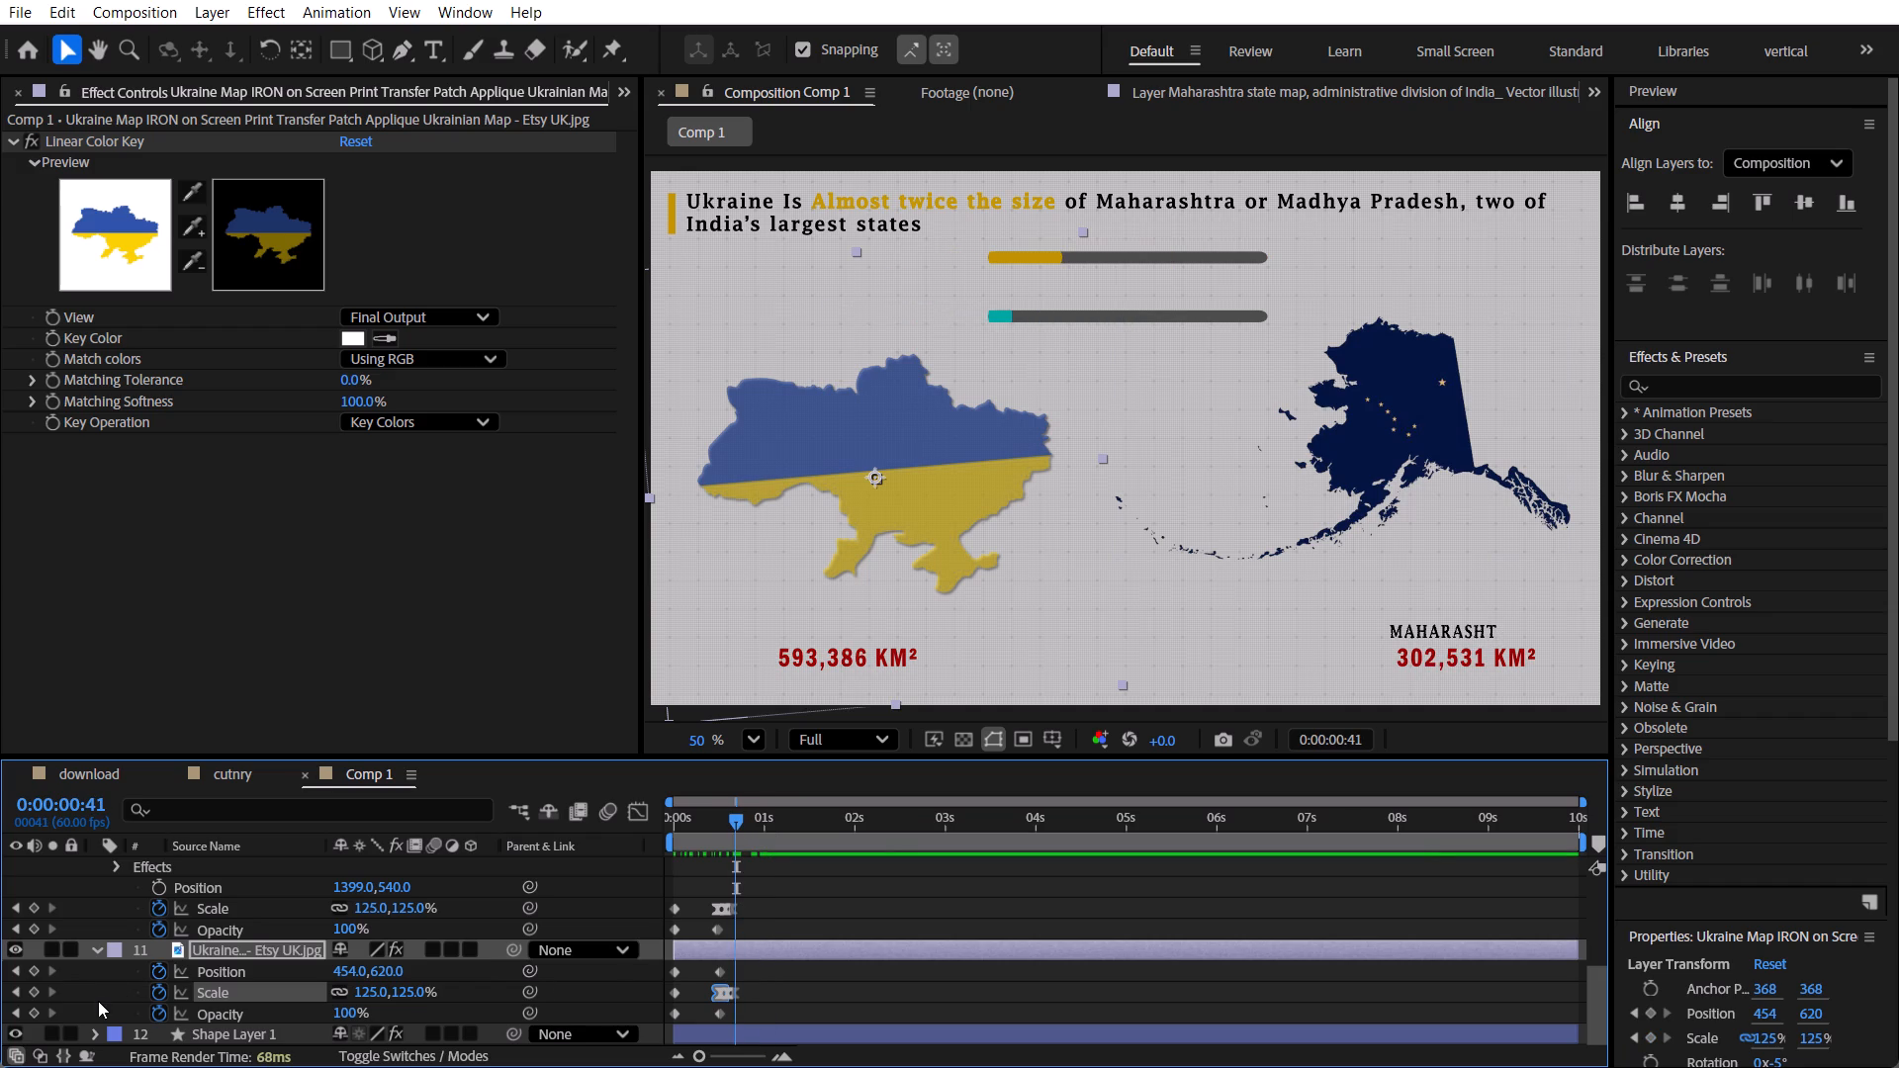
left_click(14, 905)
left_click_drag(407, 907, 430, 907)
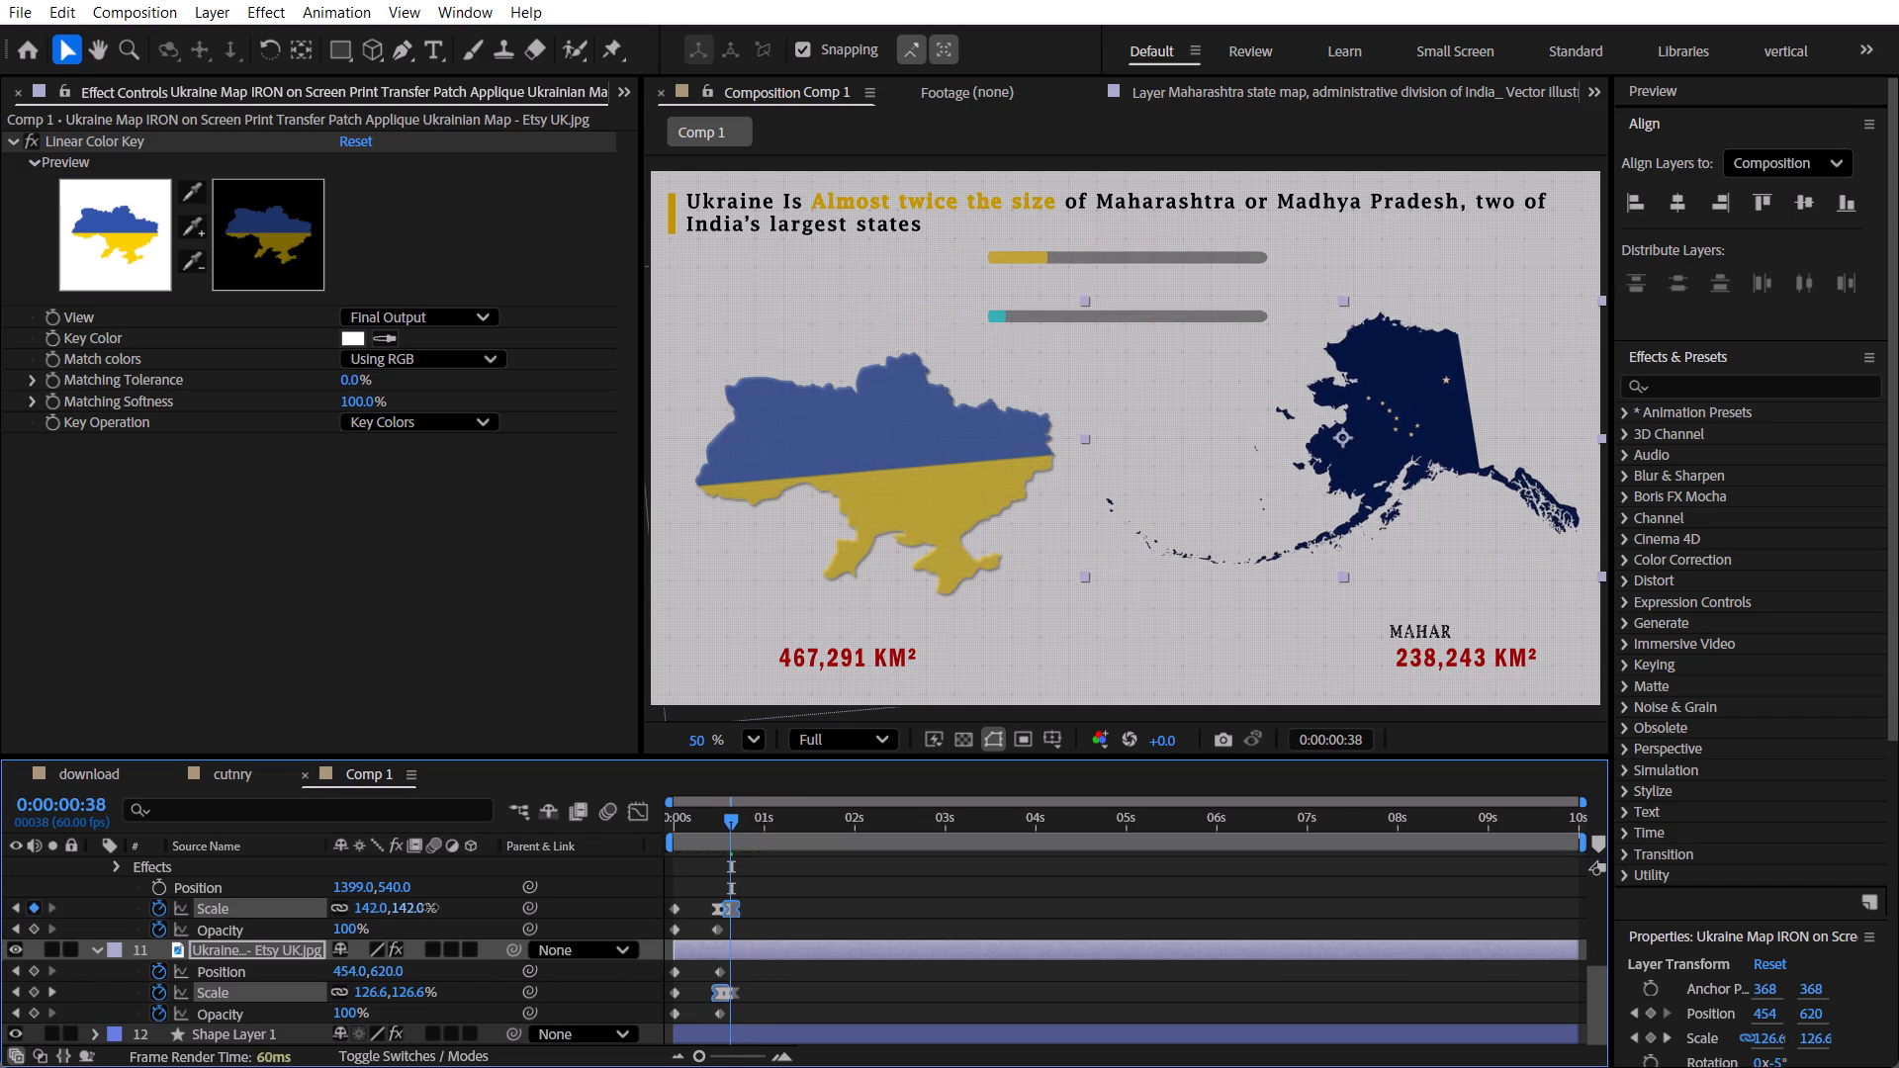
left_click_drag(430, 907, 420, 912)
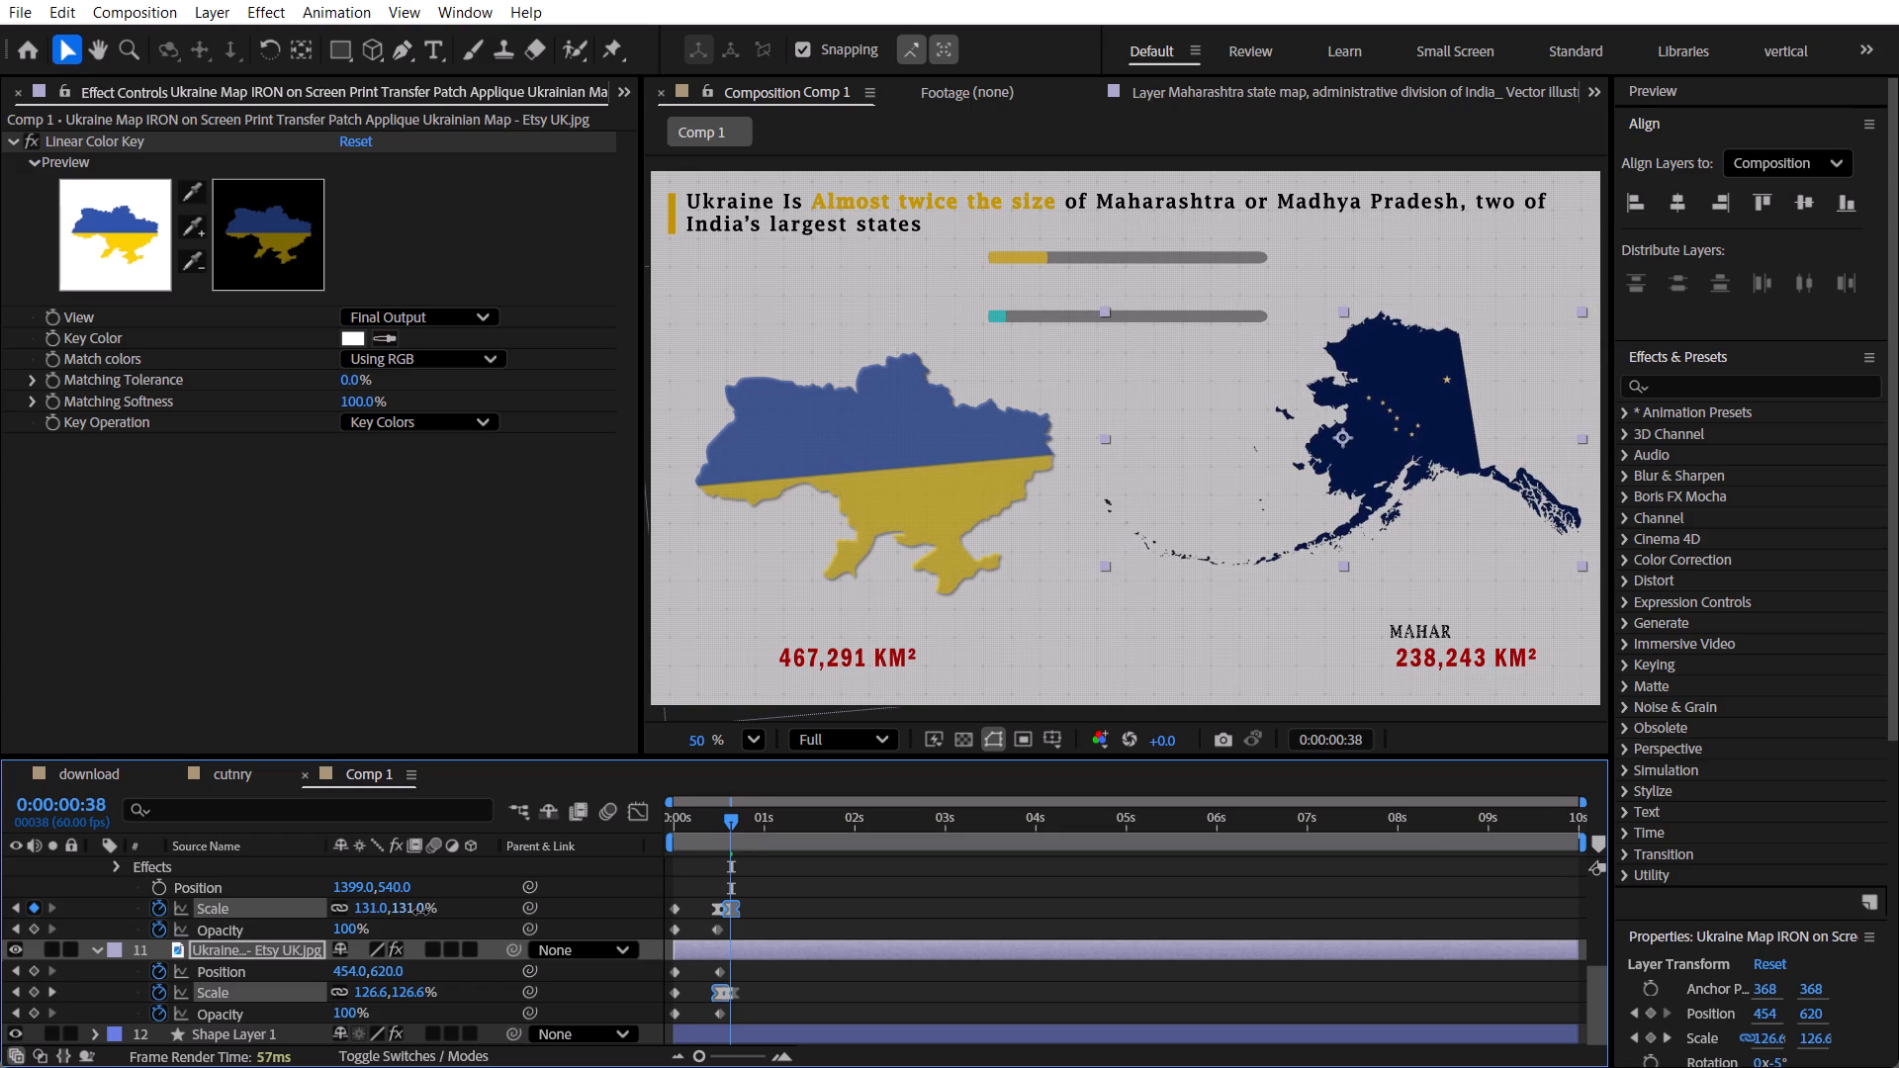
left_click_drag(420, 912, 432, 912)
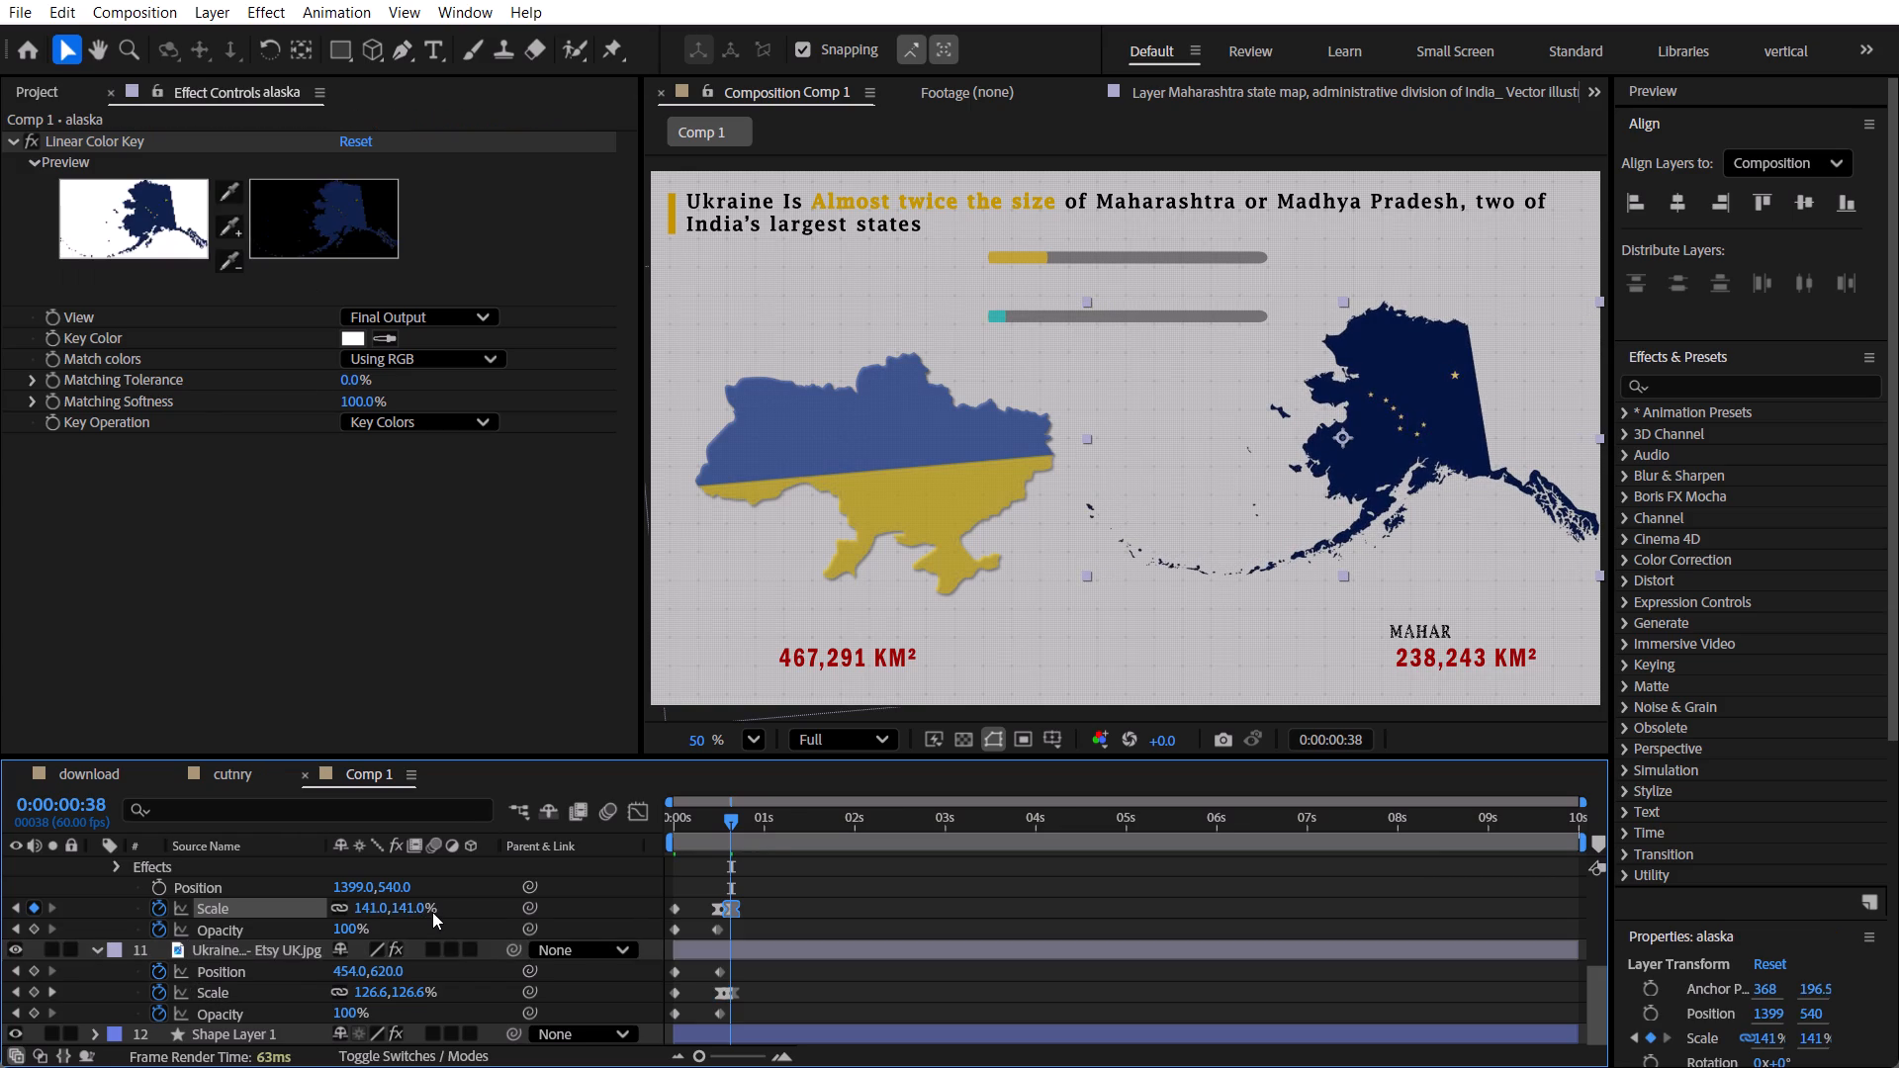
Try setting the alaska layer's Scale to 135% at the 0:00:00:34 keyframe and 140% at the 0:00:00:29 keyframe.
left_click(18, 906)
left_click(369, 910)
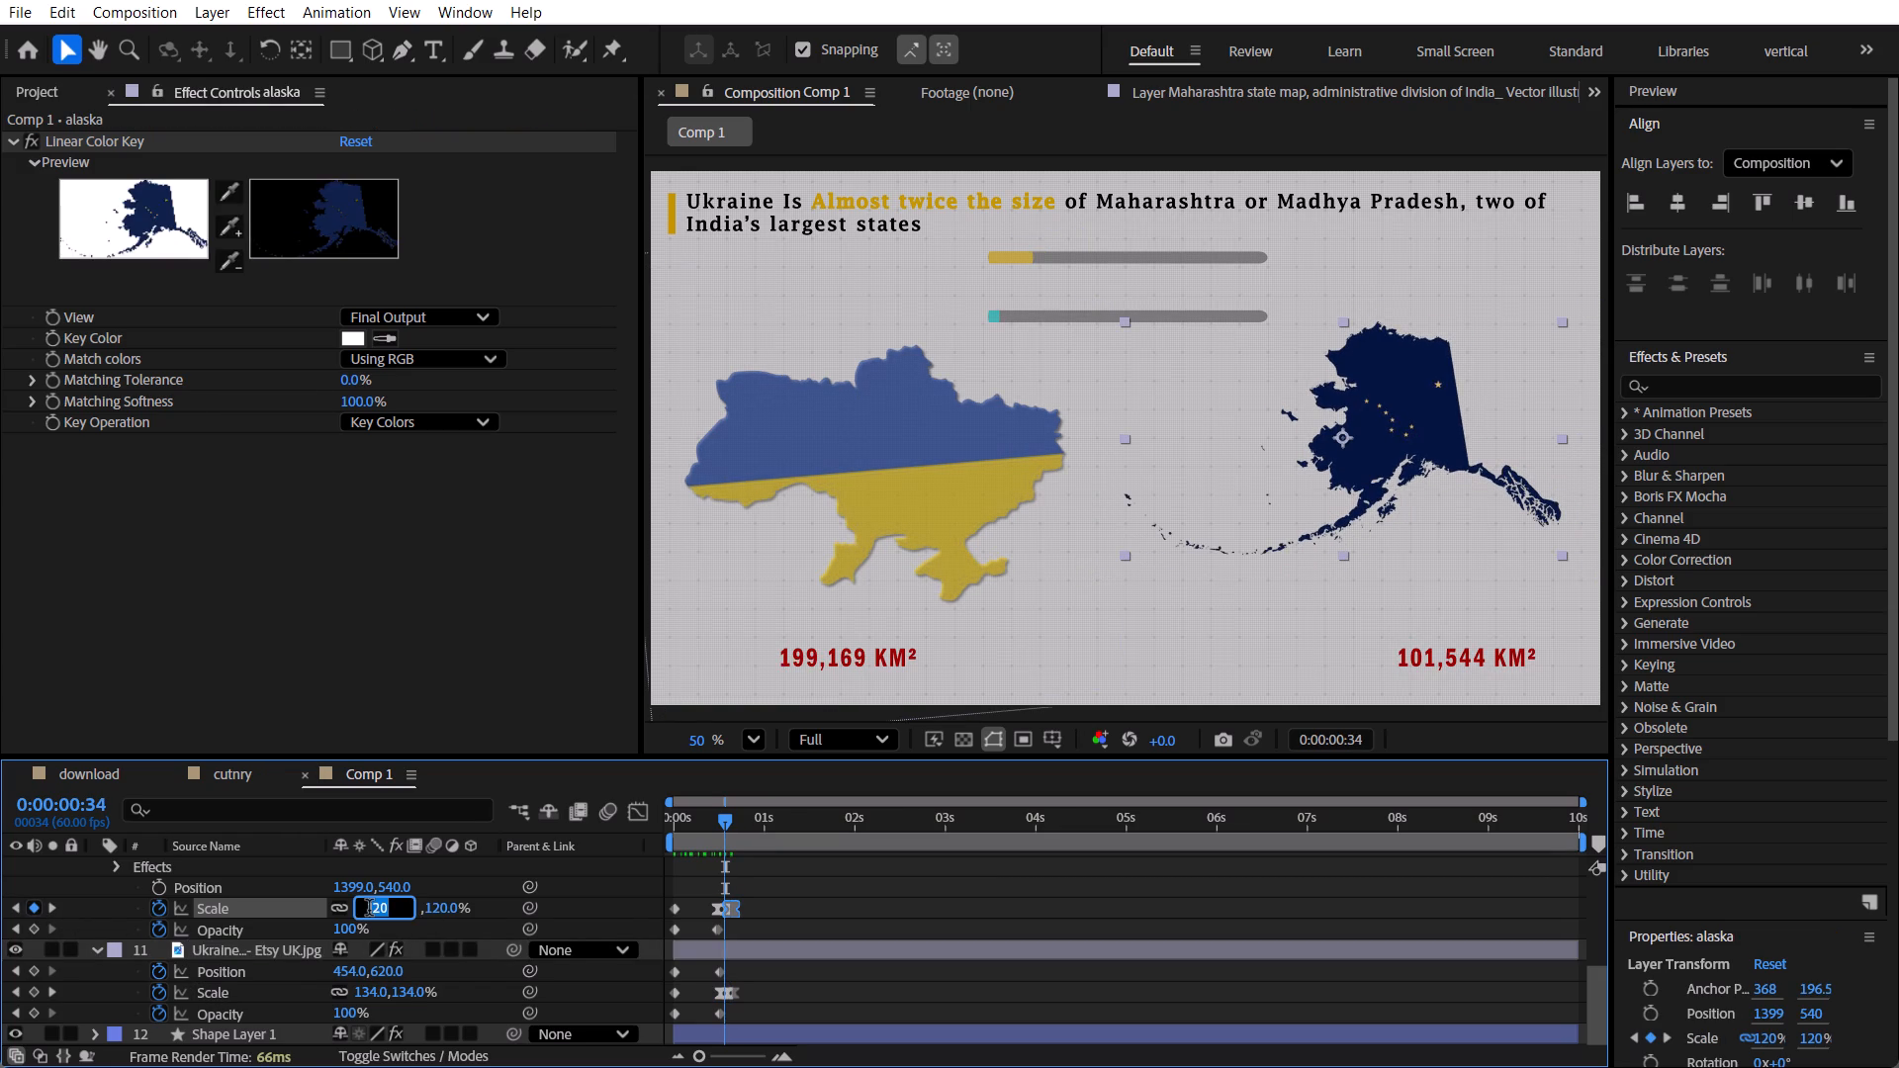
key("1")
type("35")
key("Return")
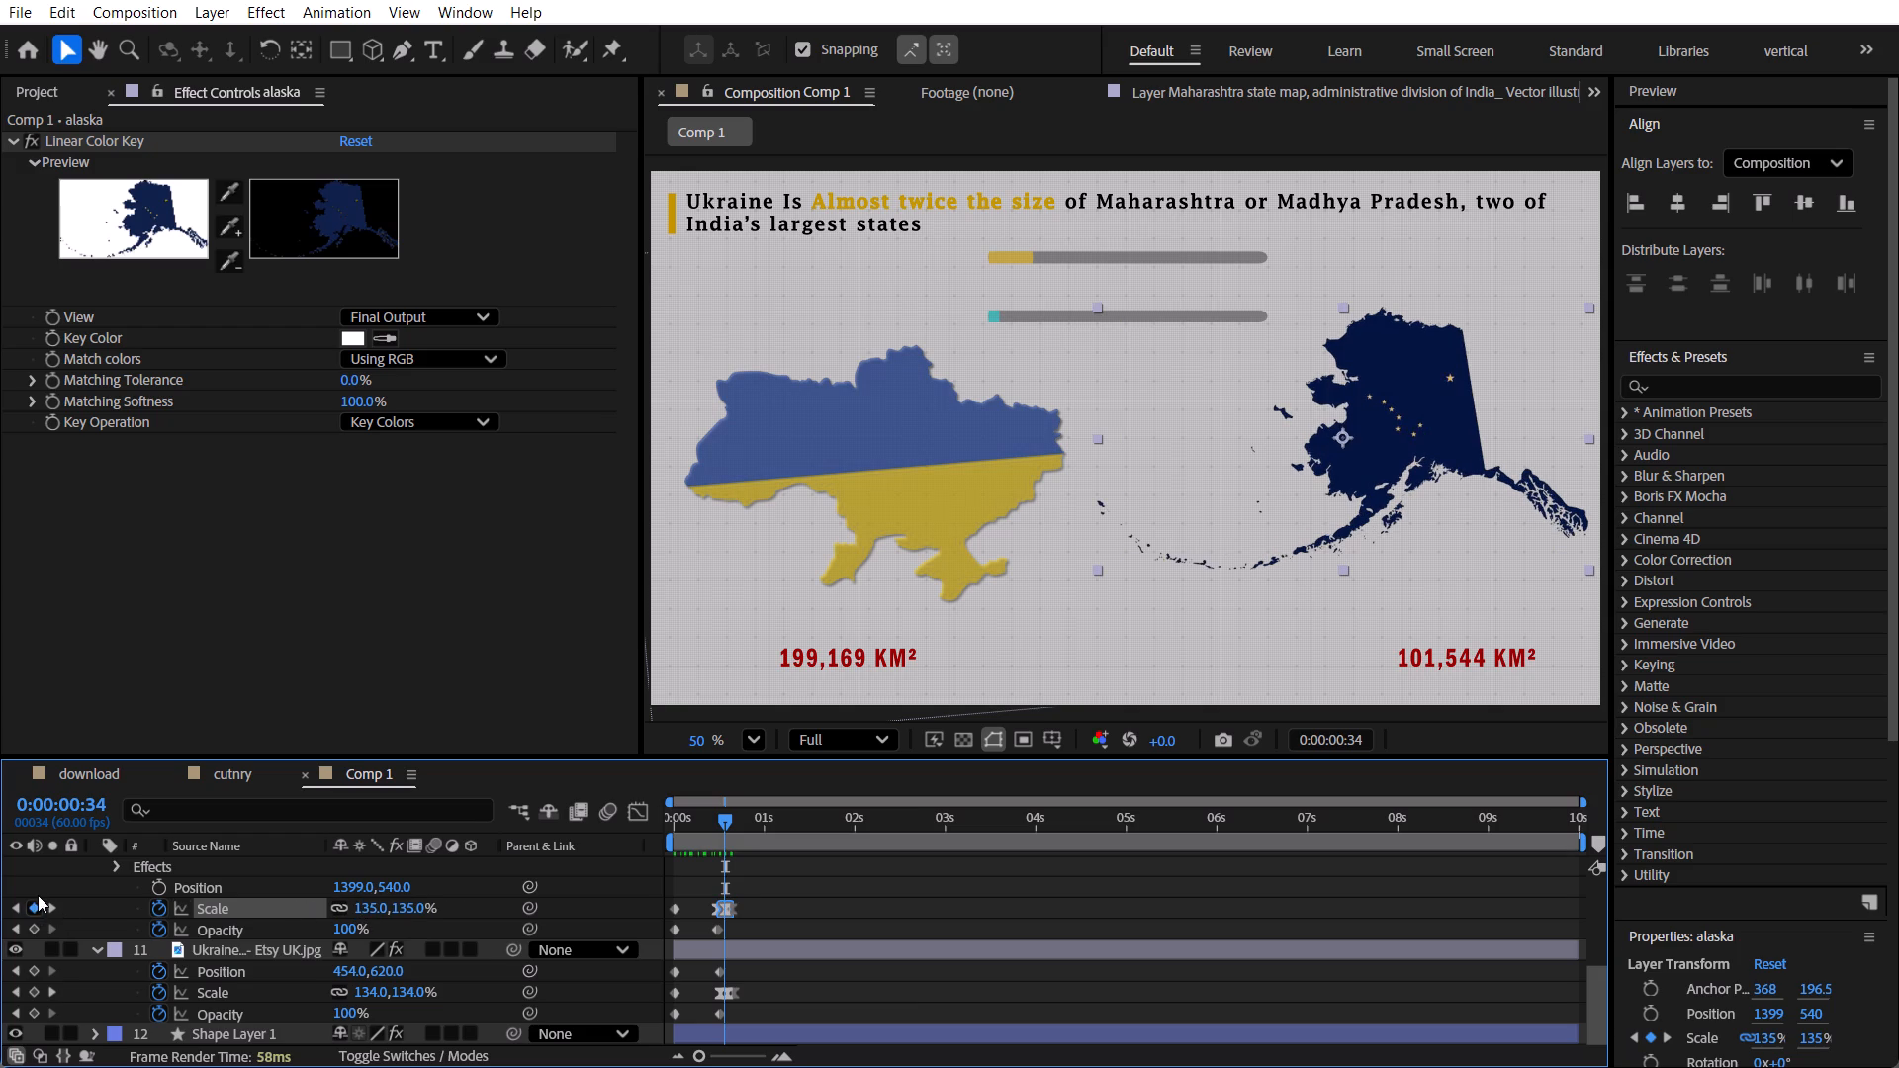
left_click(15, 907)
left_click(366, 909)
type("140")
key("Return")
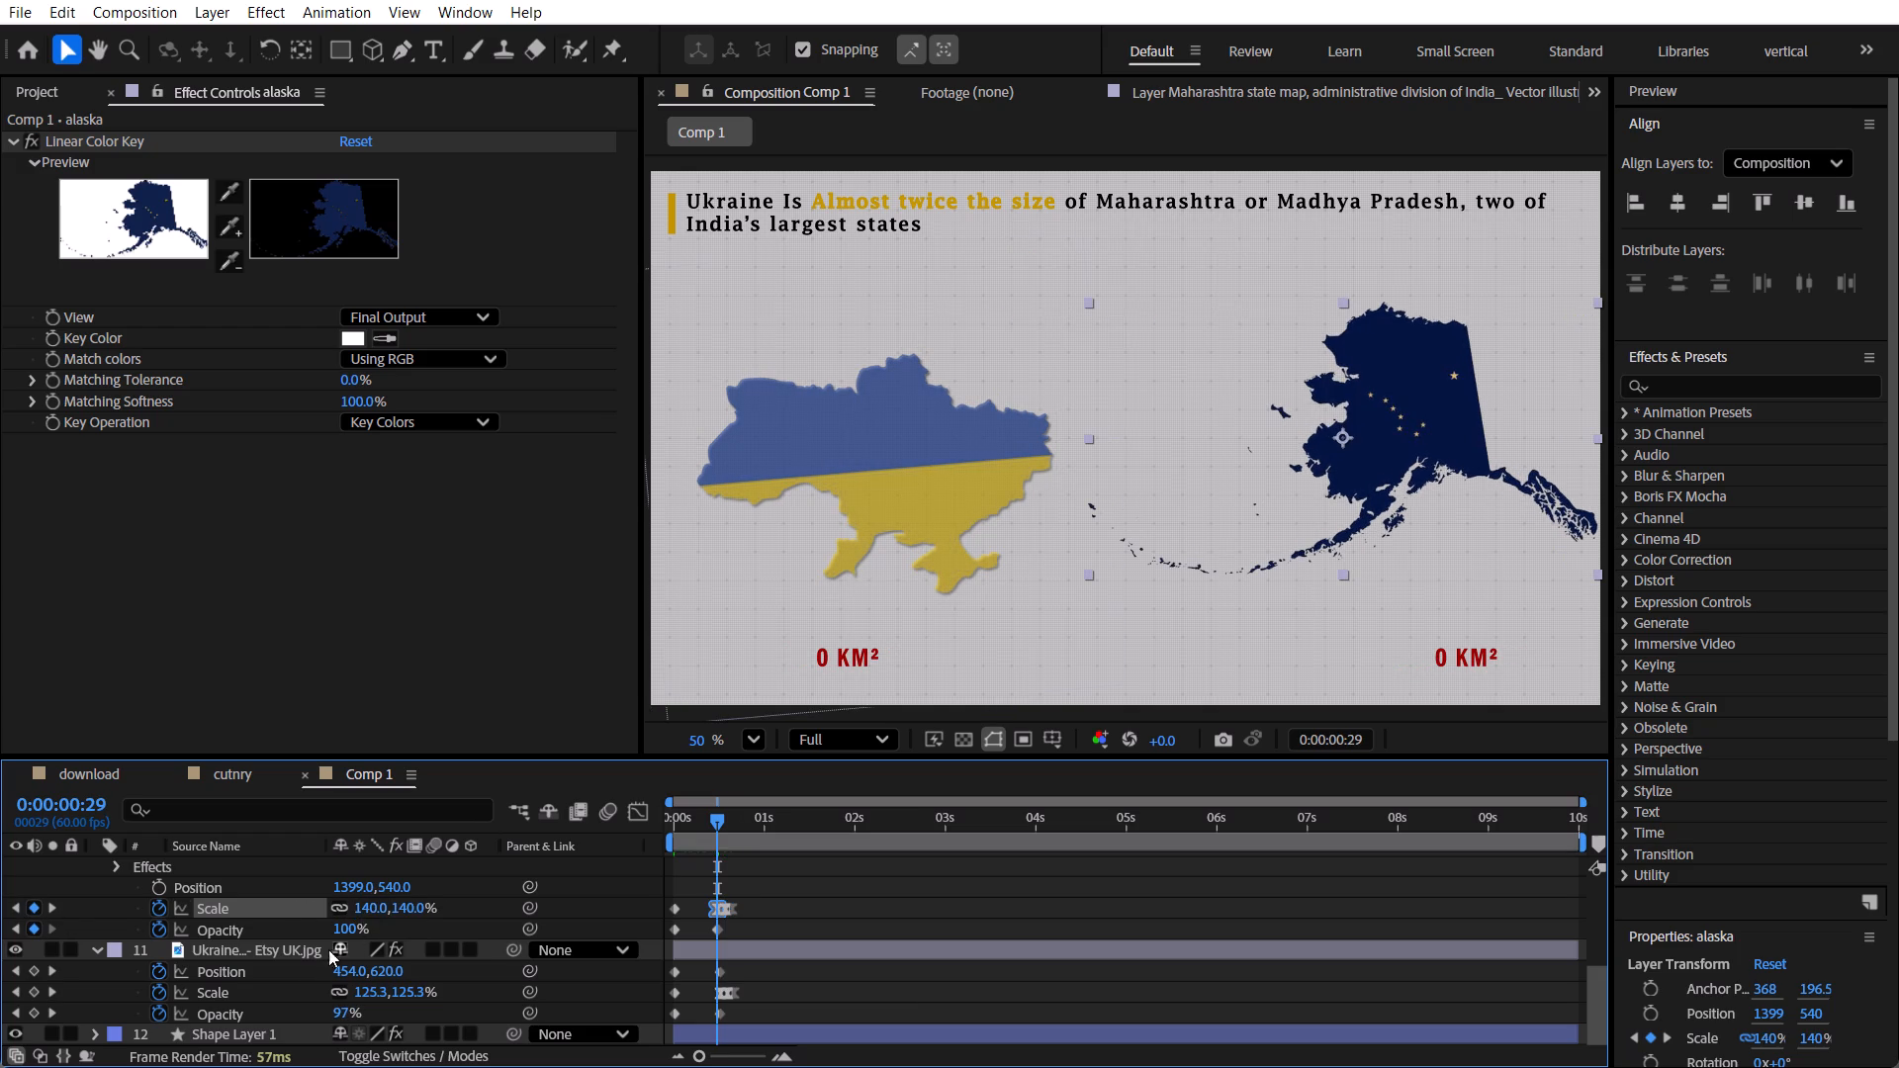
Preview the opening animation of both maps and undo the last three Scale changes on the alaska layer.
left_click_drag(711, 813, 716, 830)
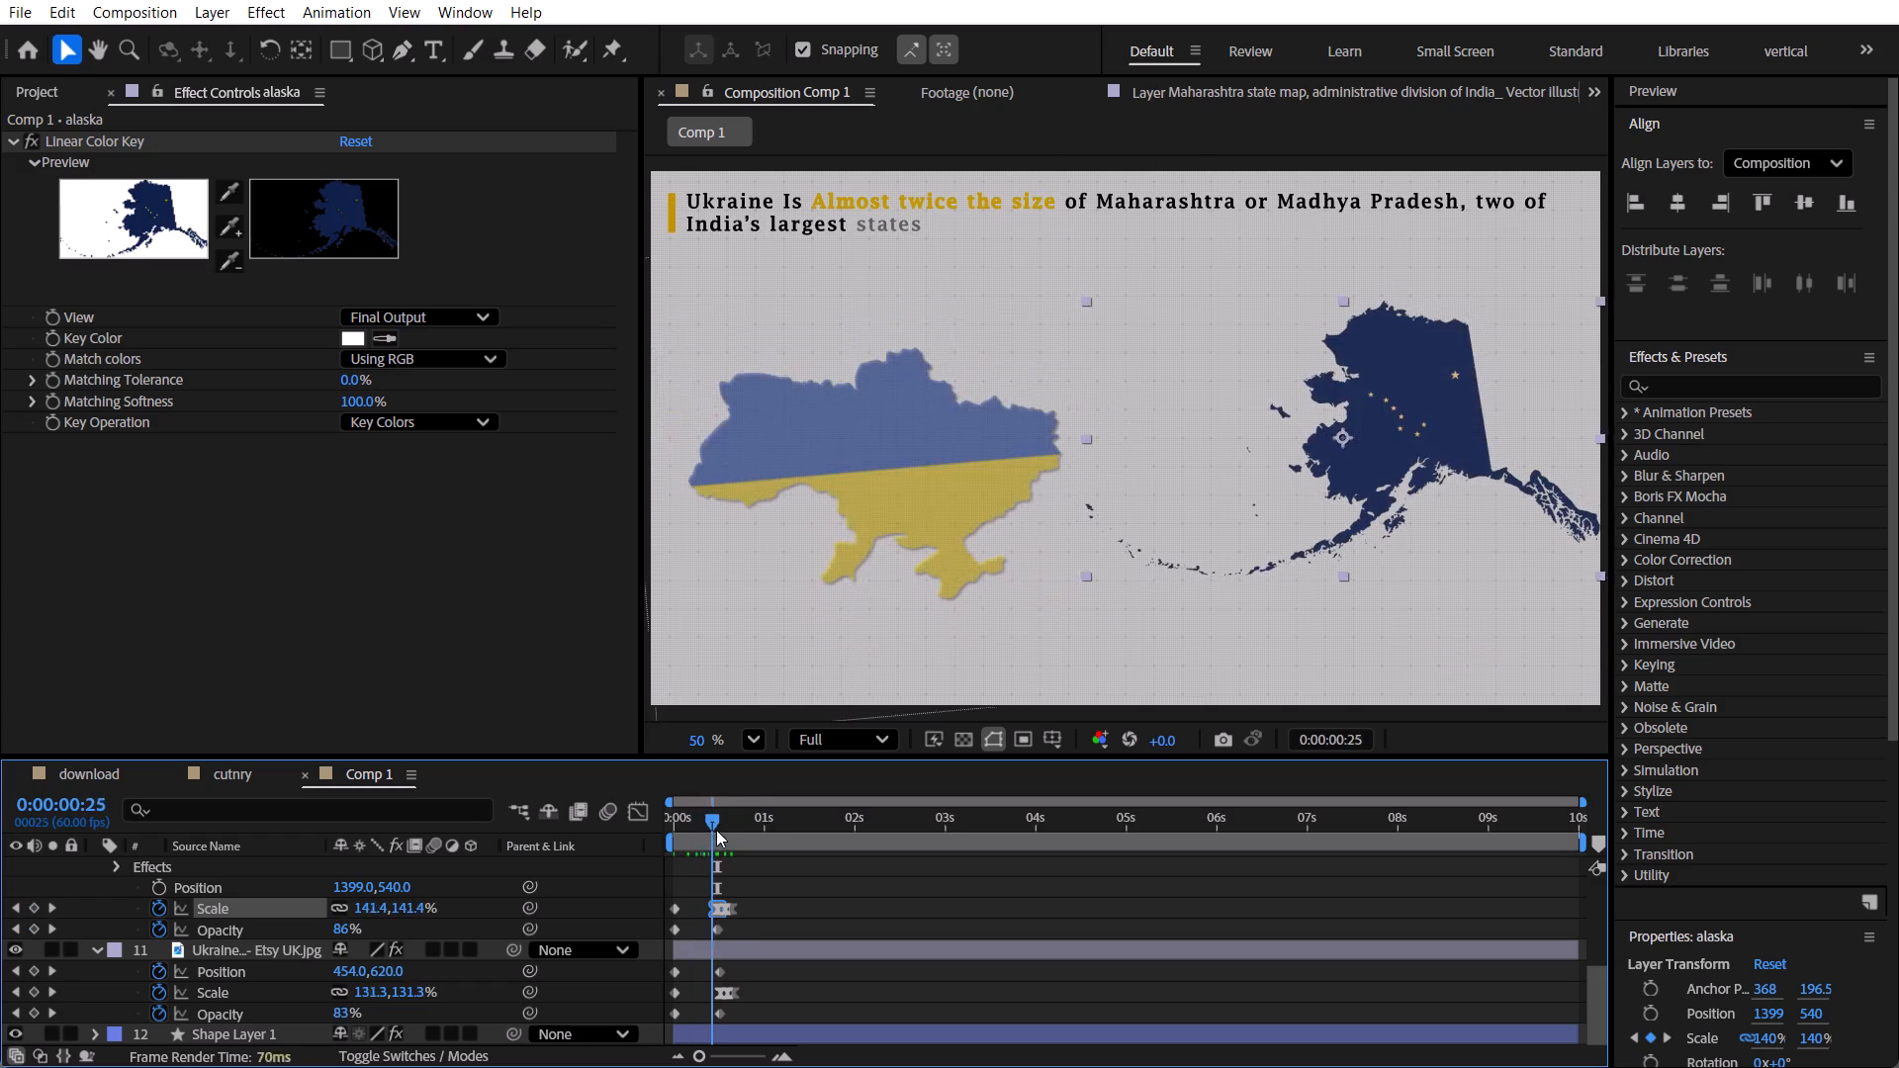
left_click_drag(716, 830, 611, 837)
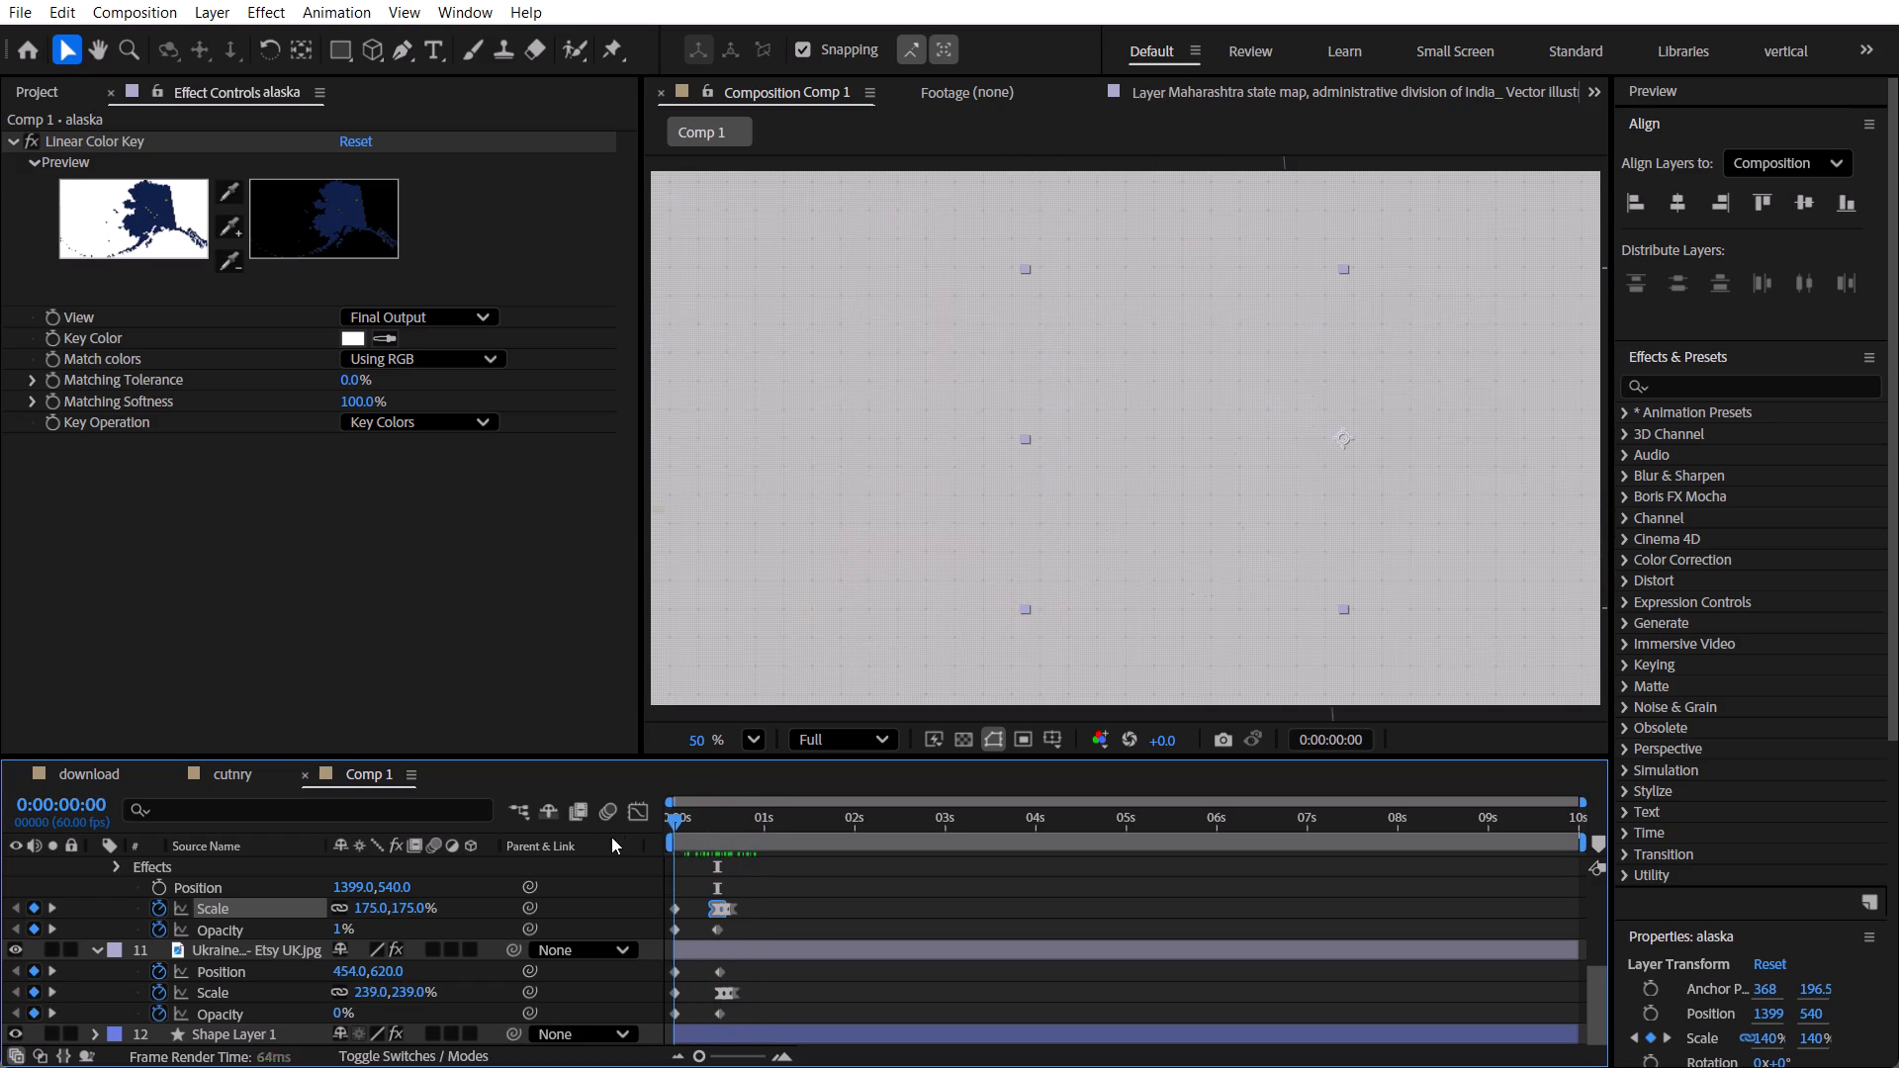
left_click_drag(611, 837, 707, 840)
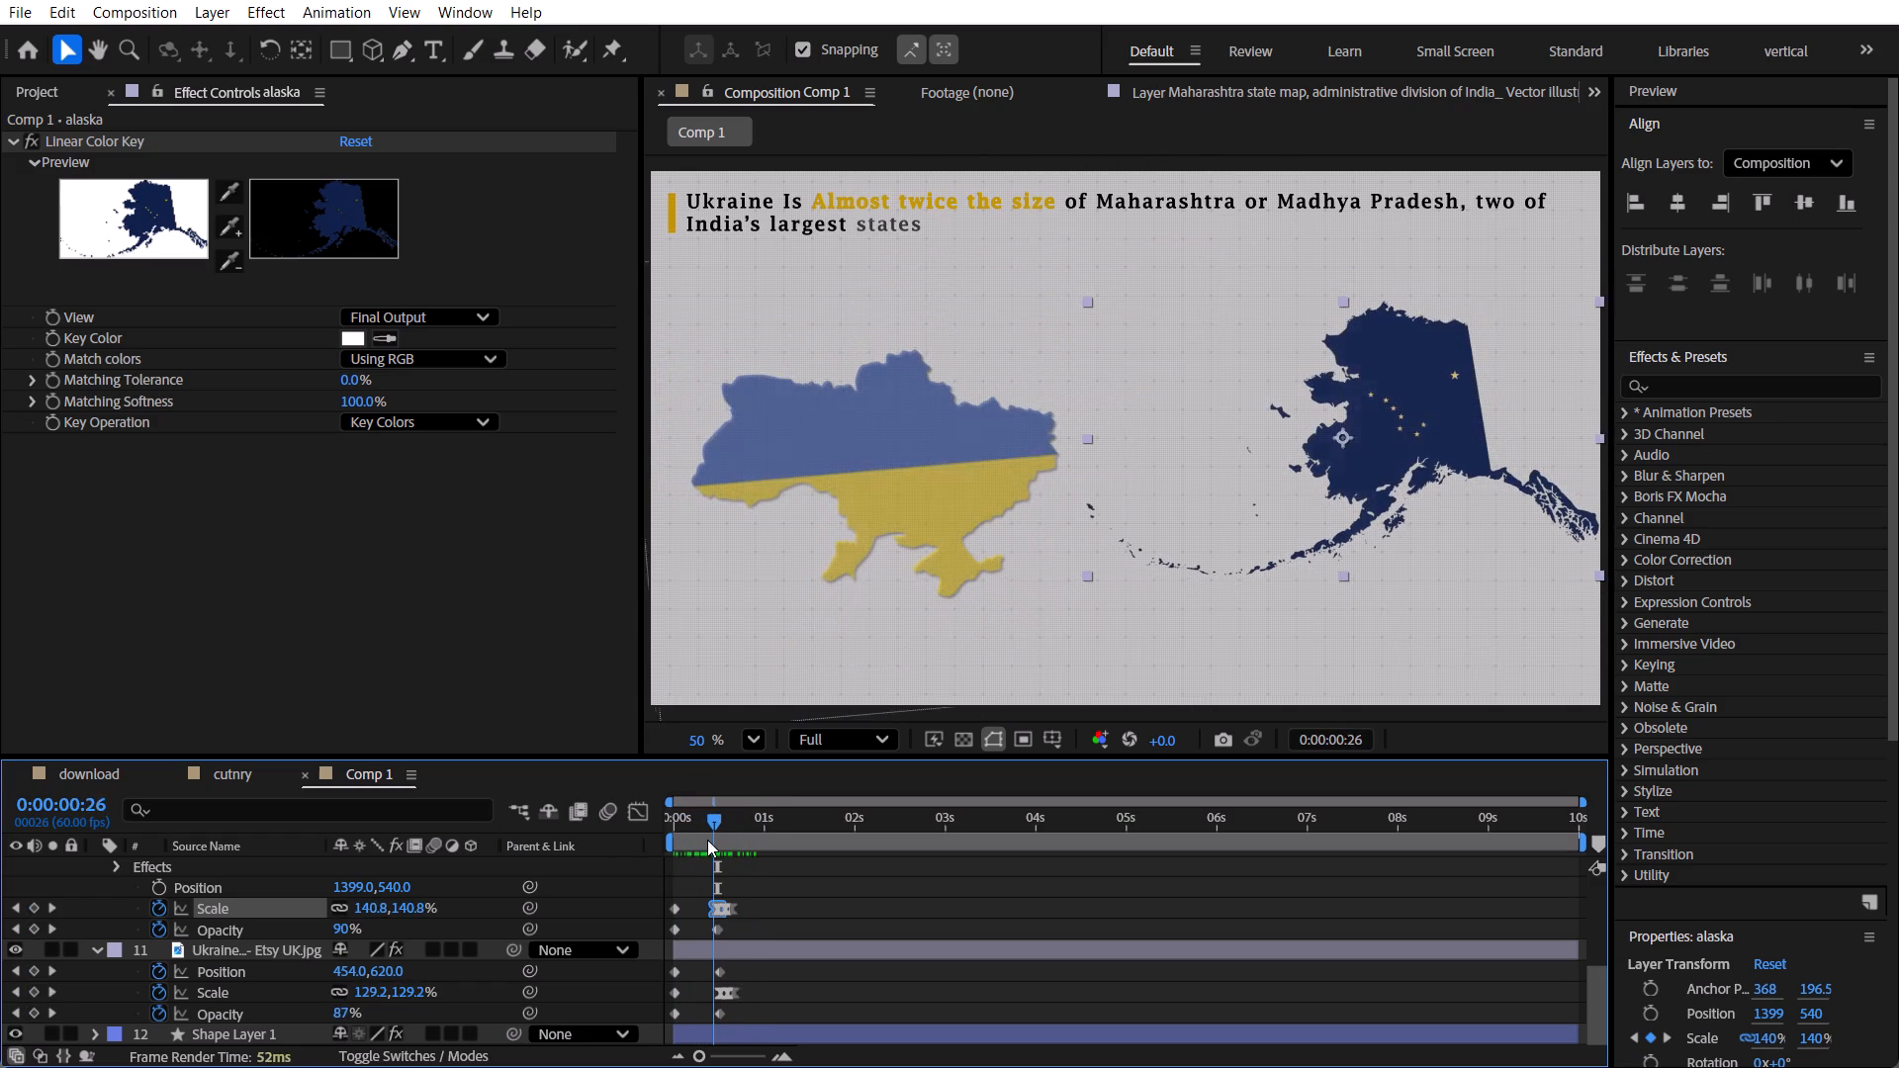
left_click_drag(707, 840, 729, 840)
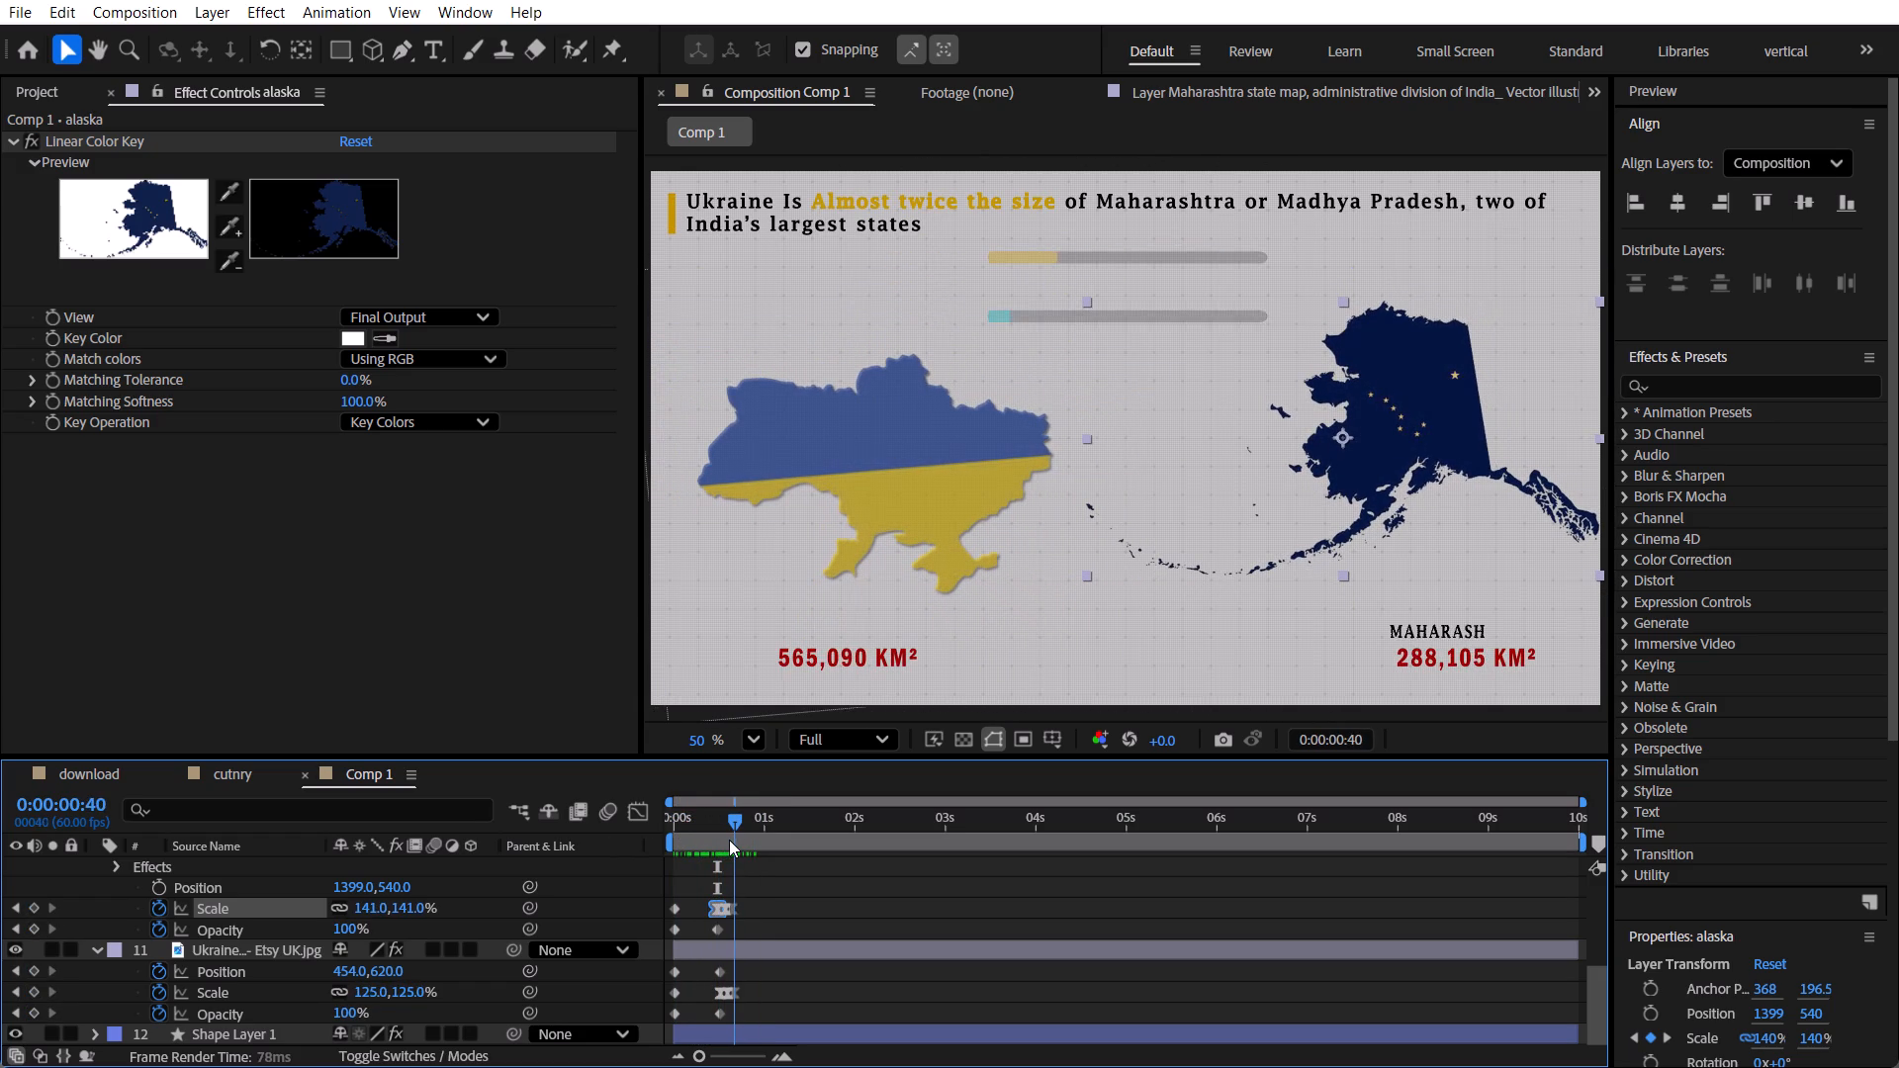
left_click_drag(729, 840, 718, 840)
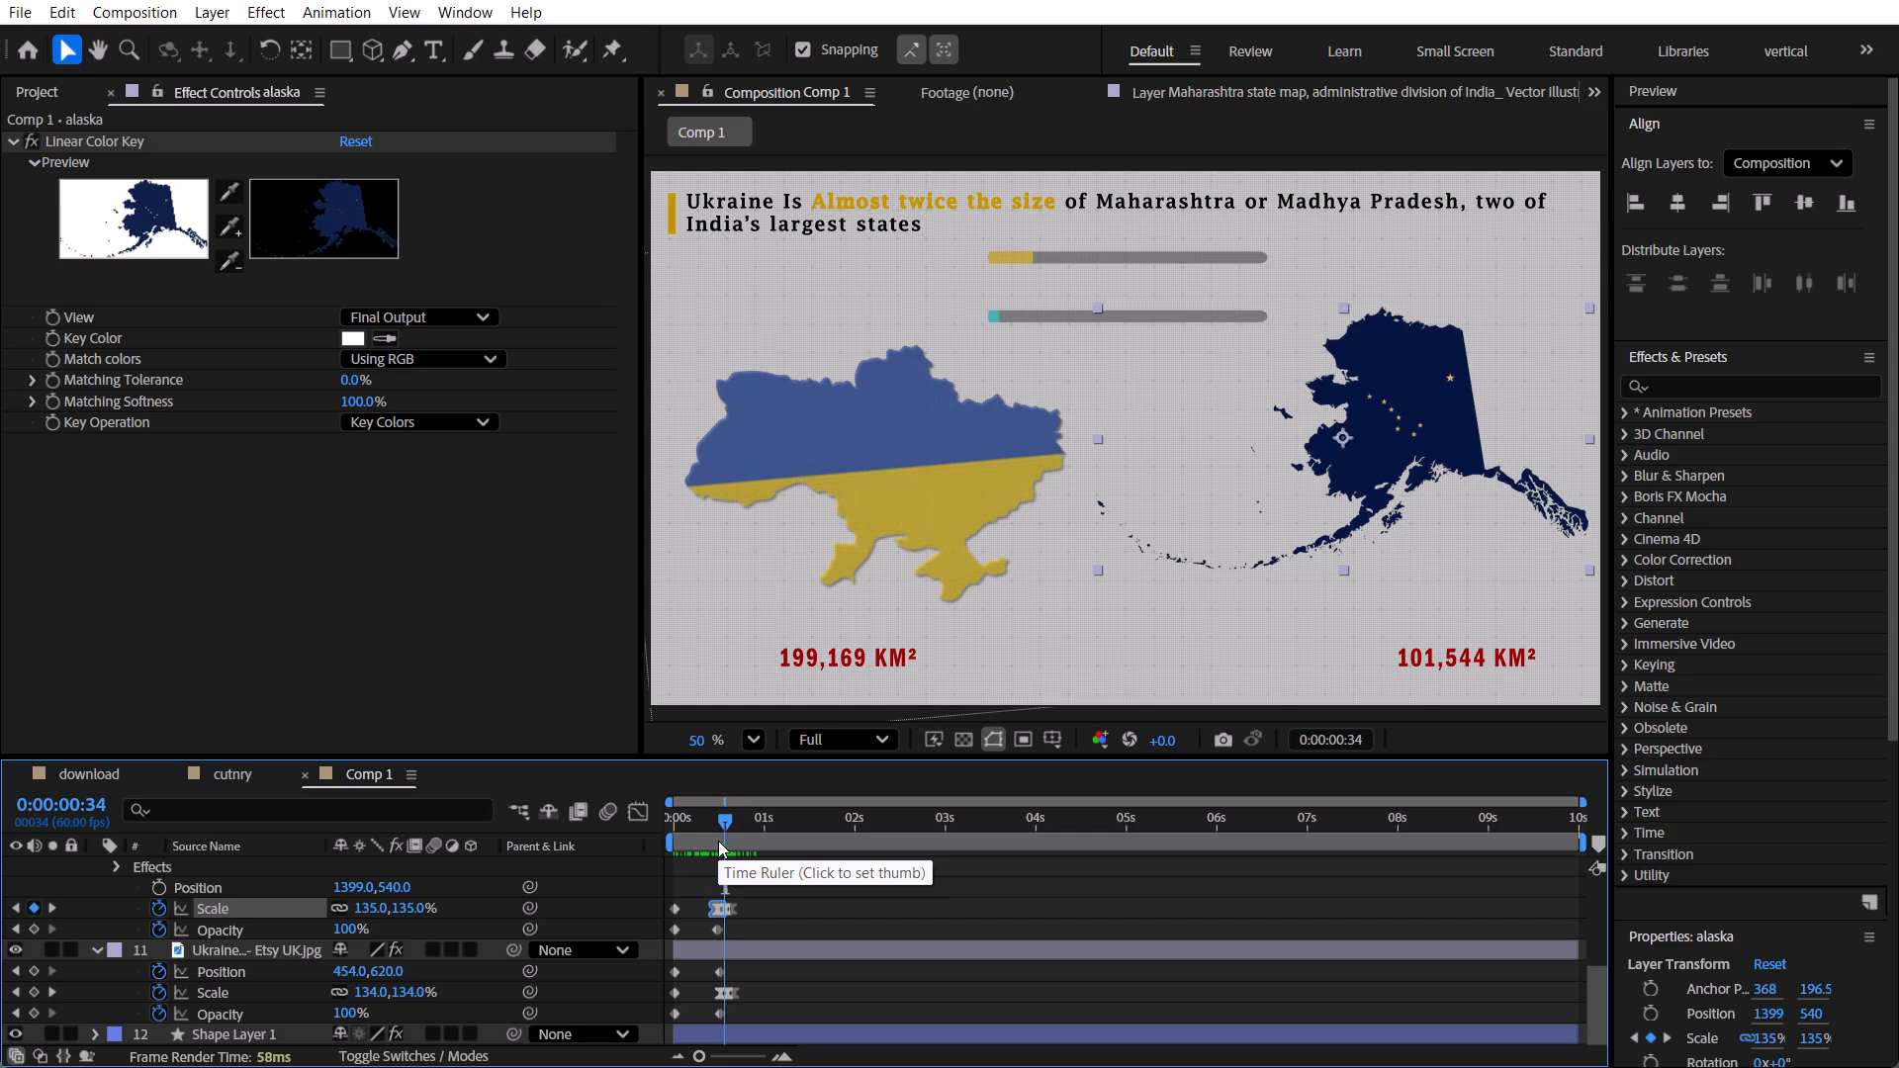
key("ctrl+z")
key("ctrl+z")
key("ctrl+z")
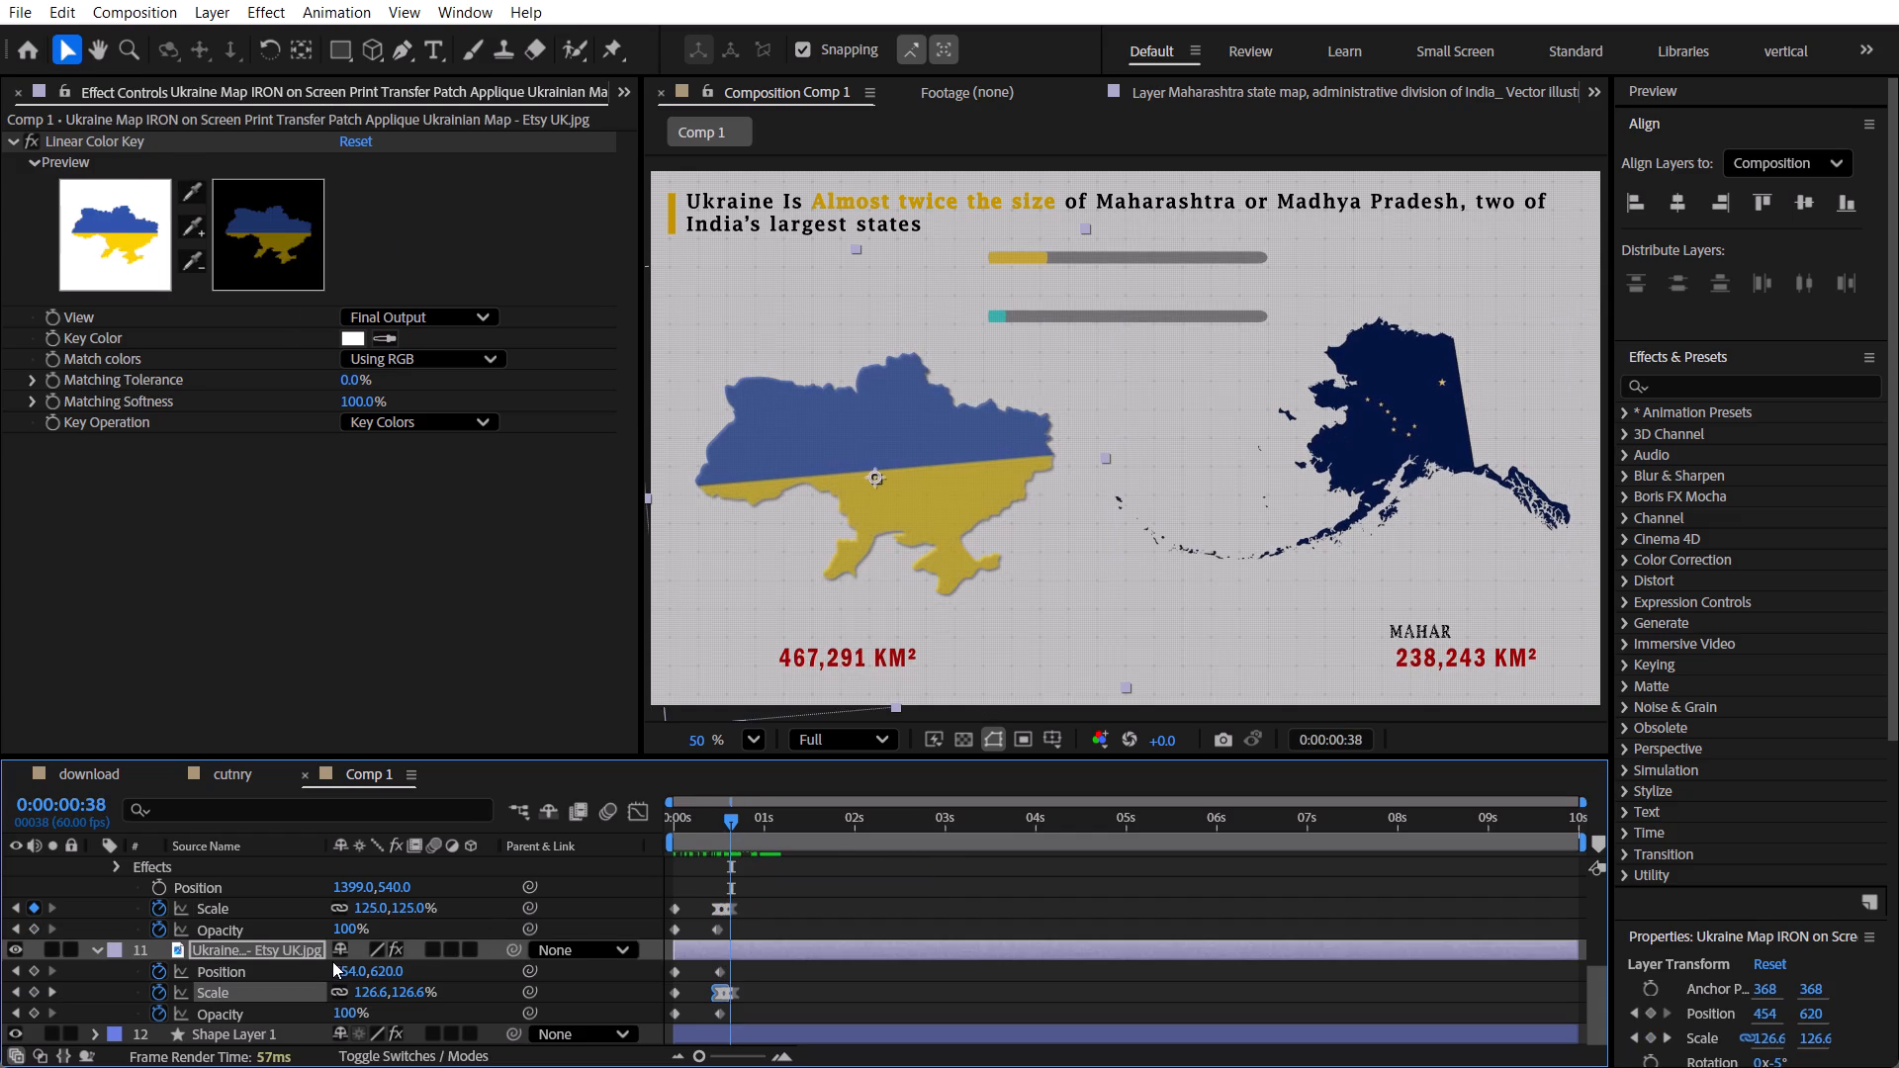
Set the alaska layer's Scale to 140% at 0:00:00:39, the time of the Ukraine map's last Scale keyframe.
left_click(413, 988)
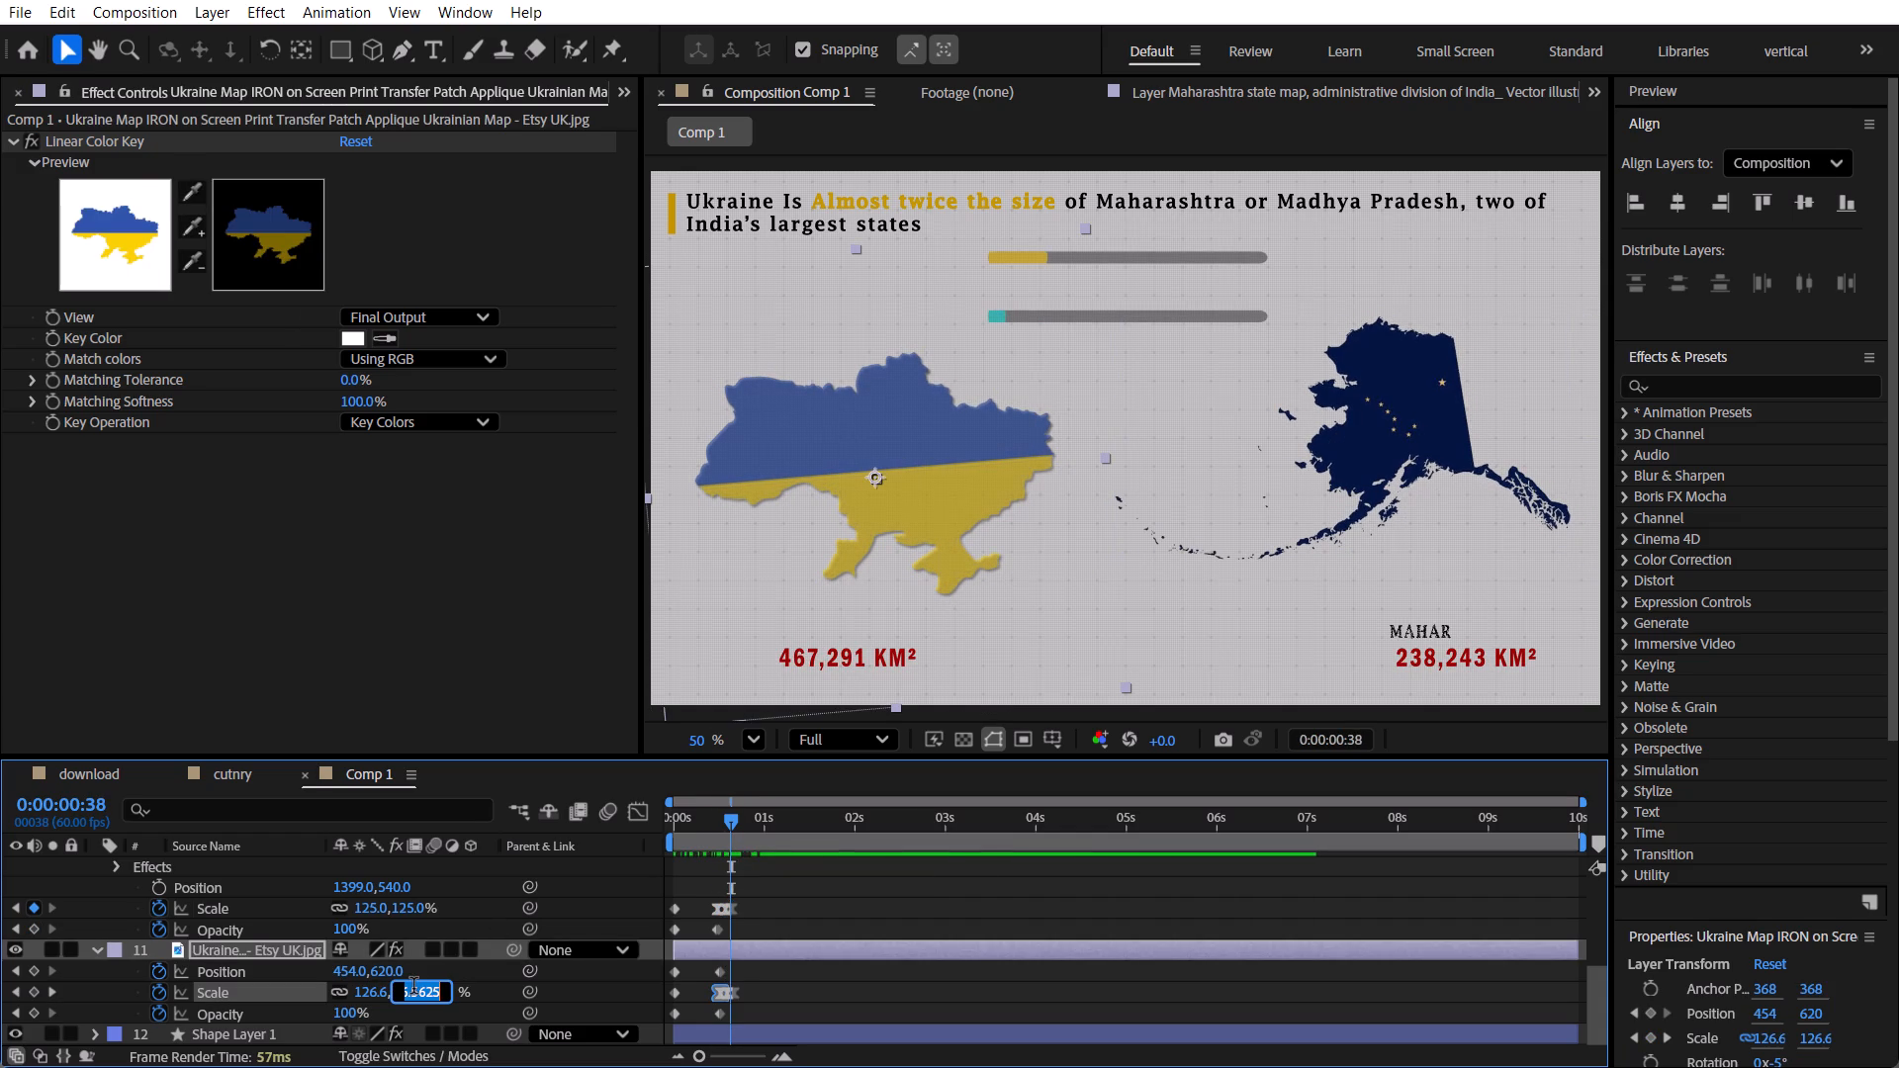
left_click(25, 991)
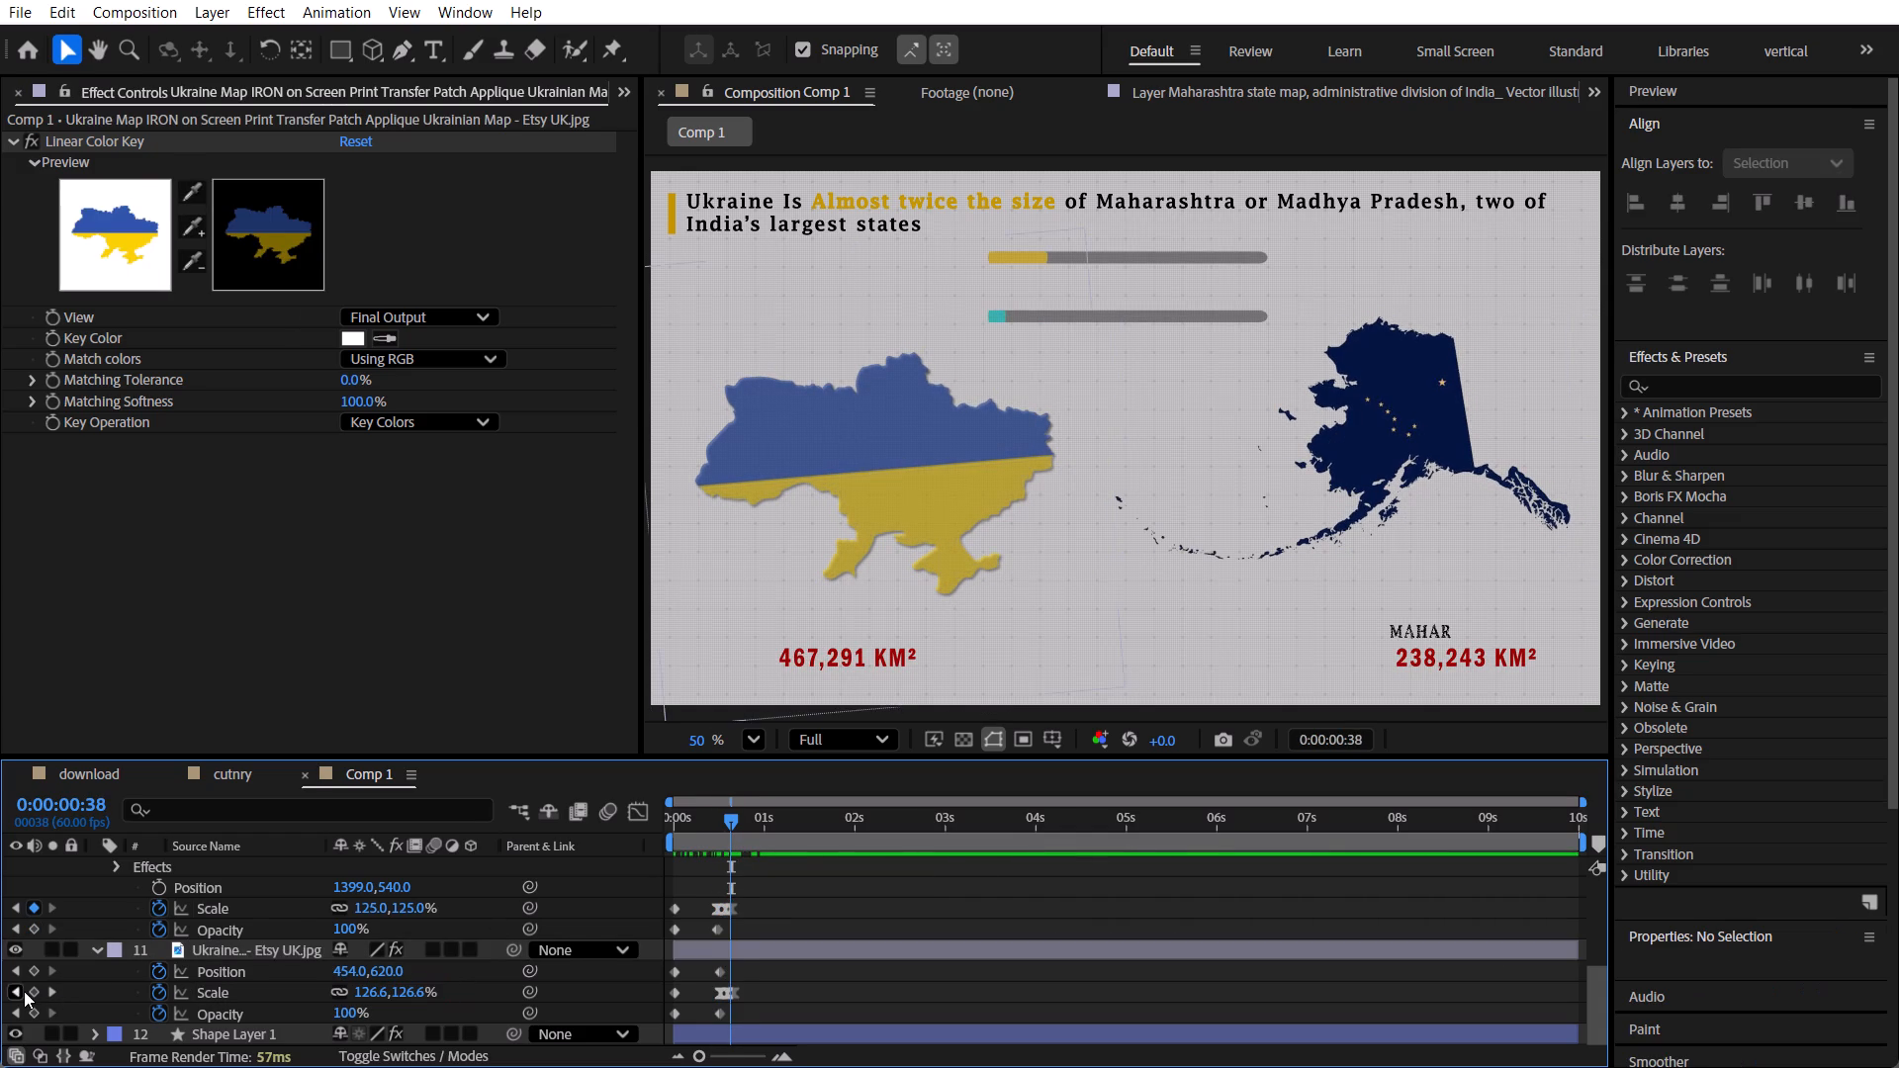
left_click(22, 991)
left_click(22, 991)
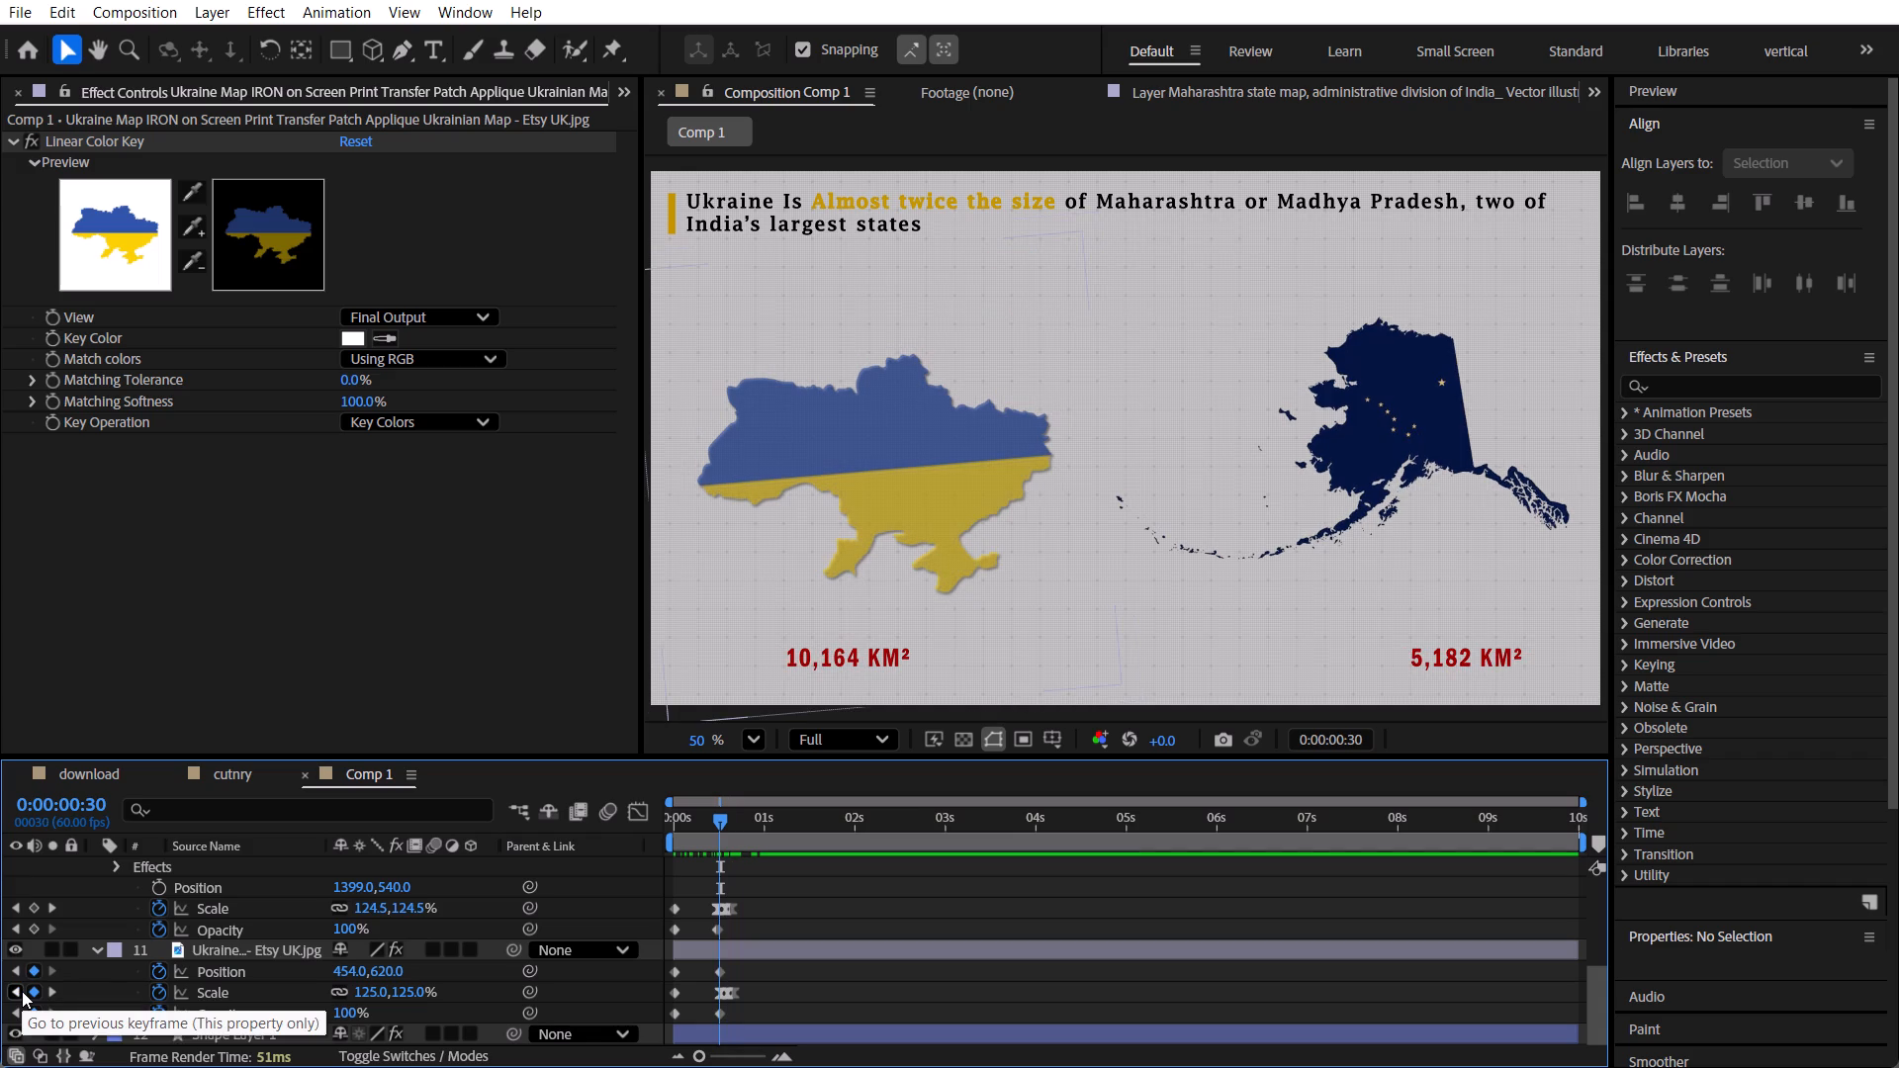
left_click(51, 991)
left_click(51, 991)
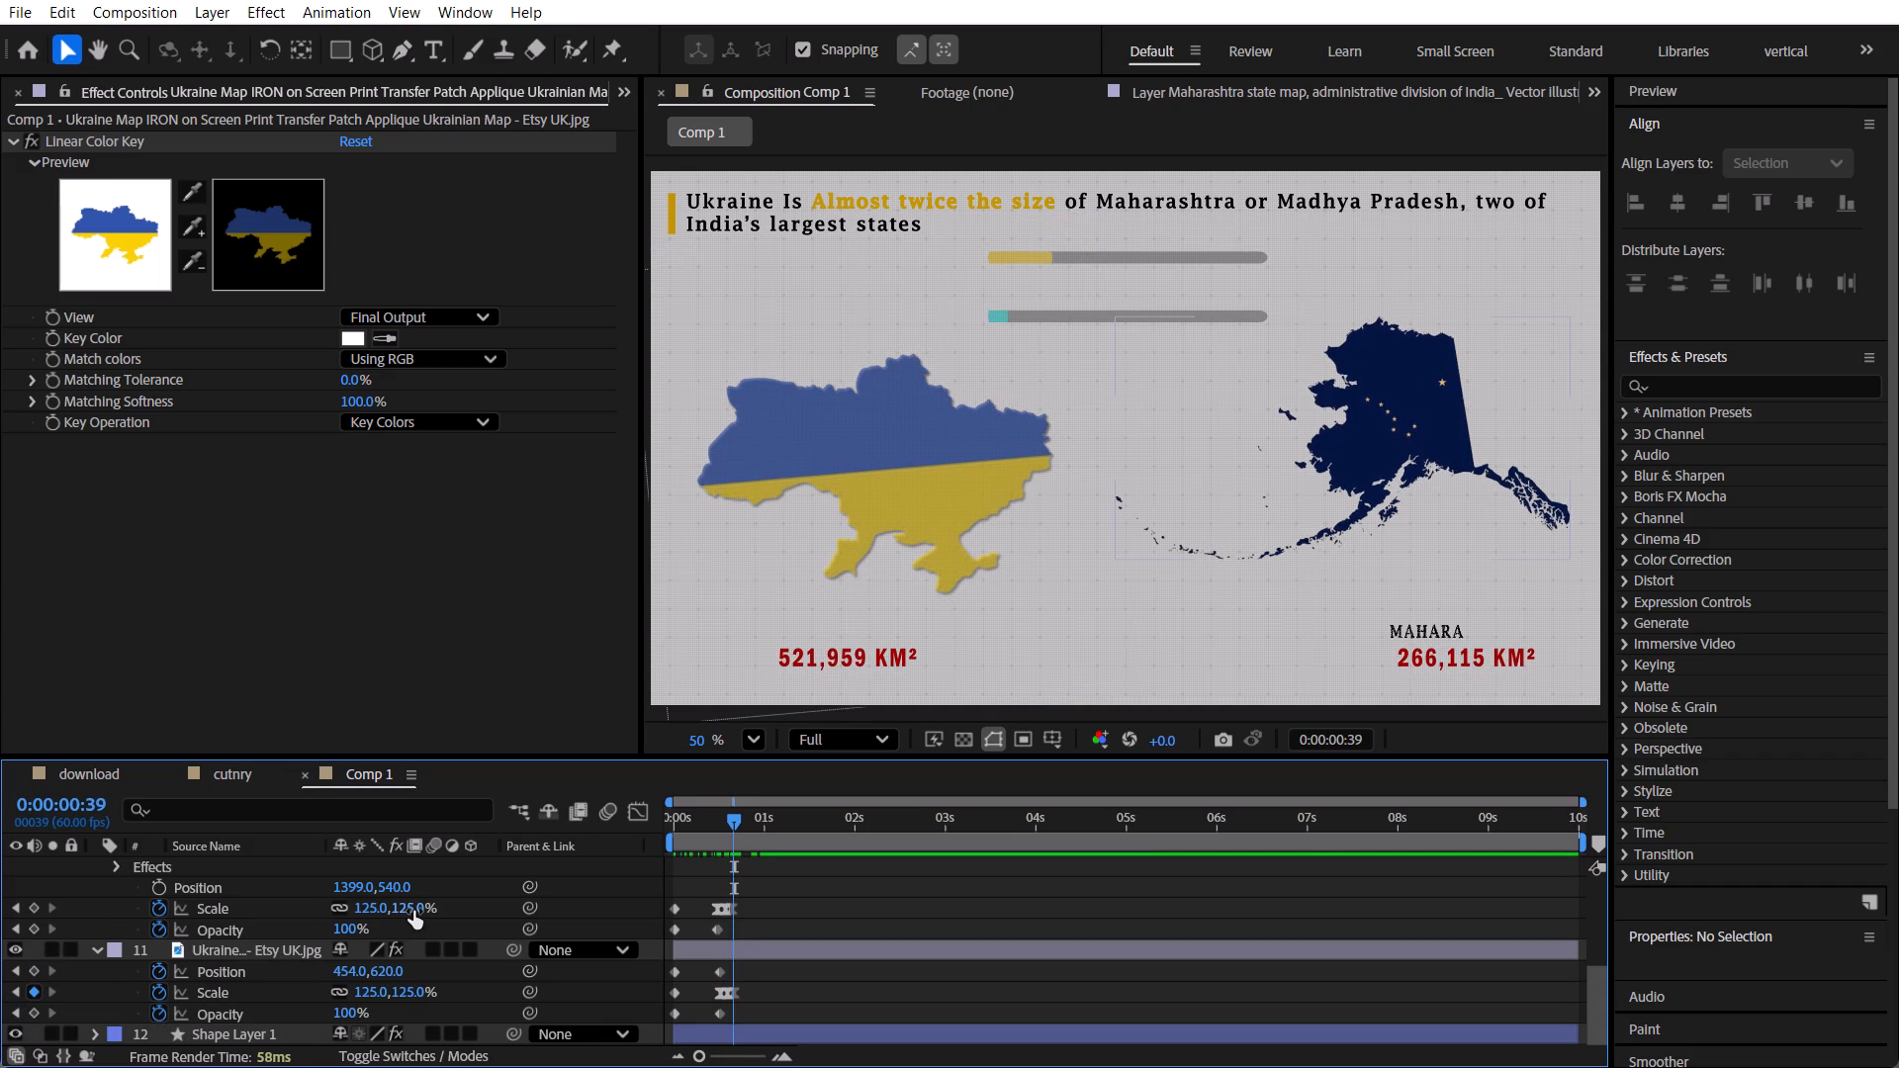
left_click_drag(413, 911, 434, 911)
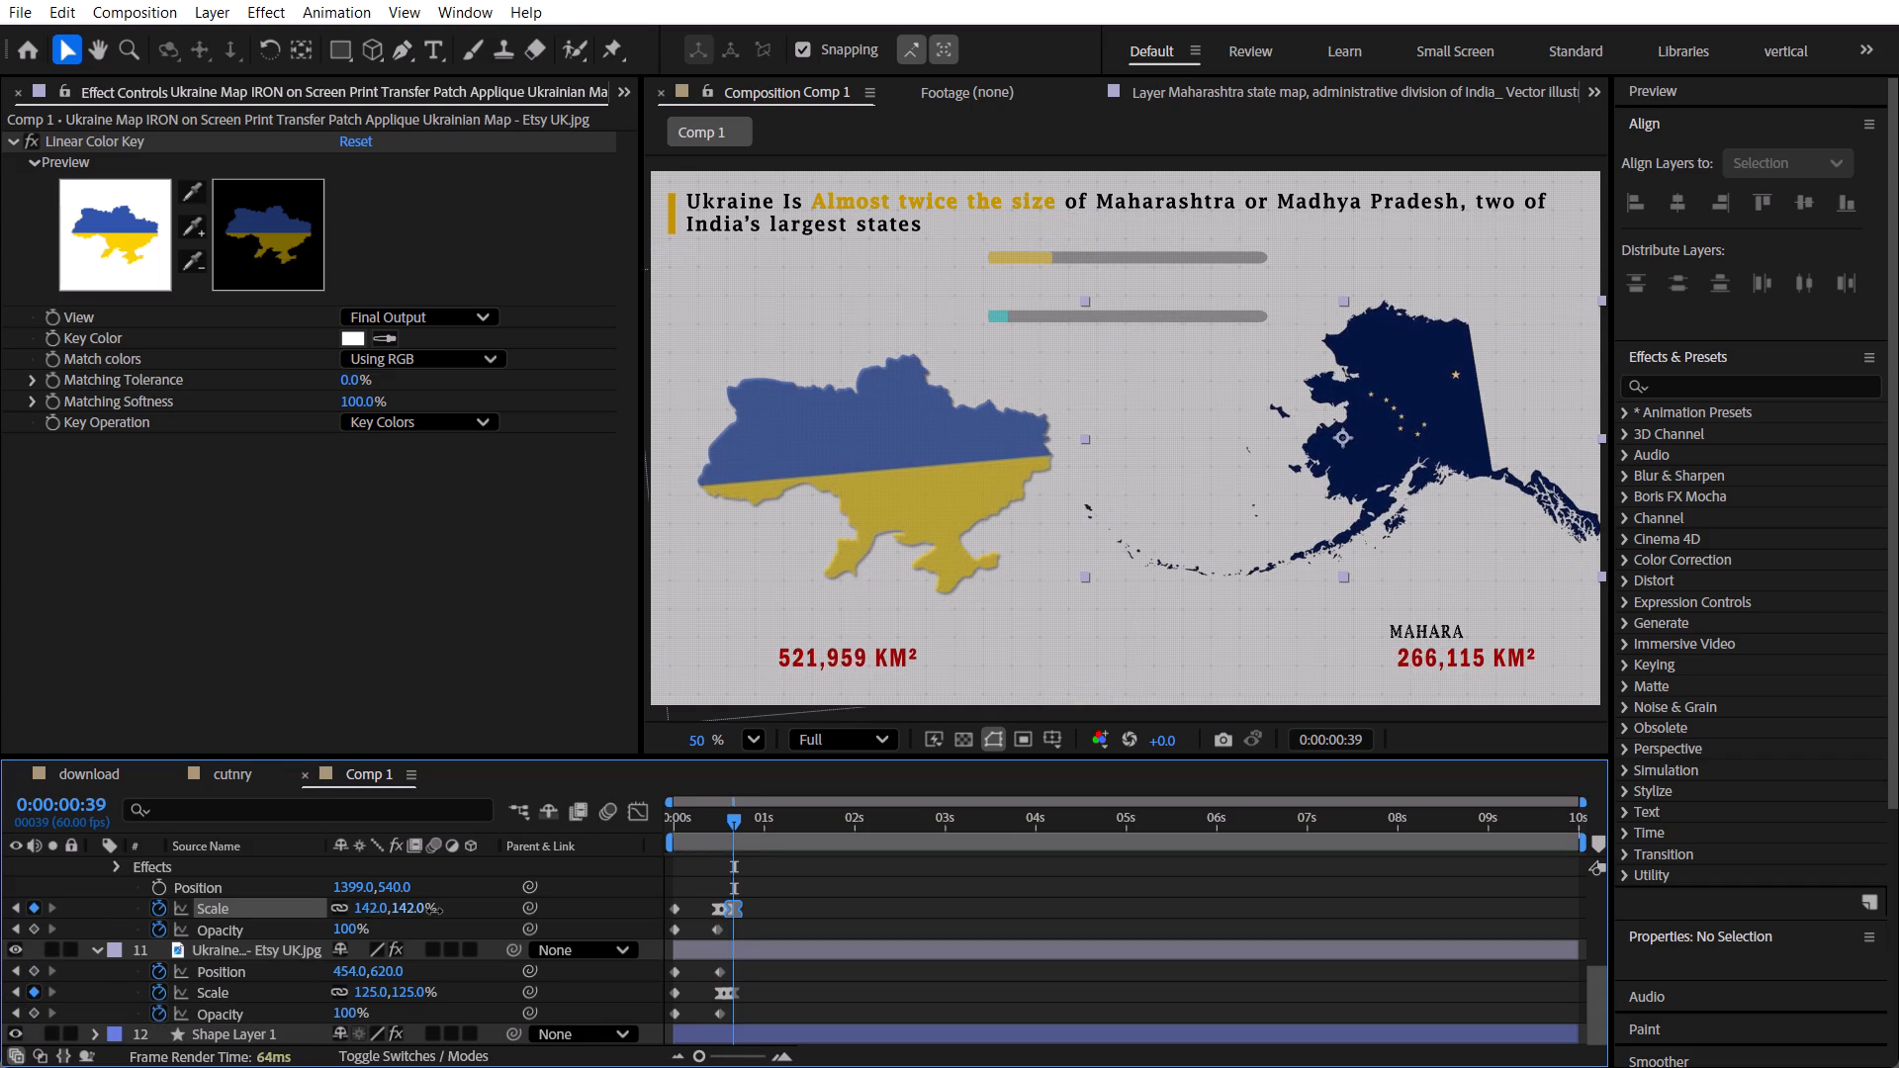
left_click_drag(434, 911, 431, 911)
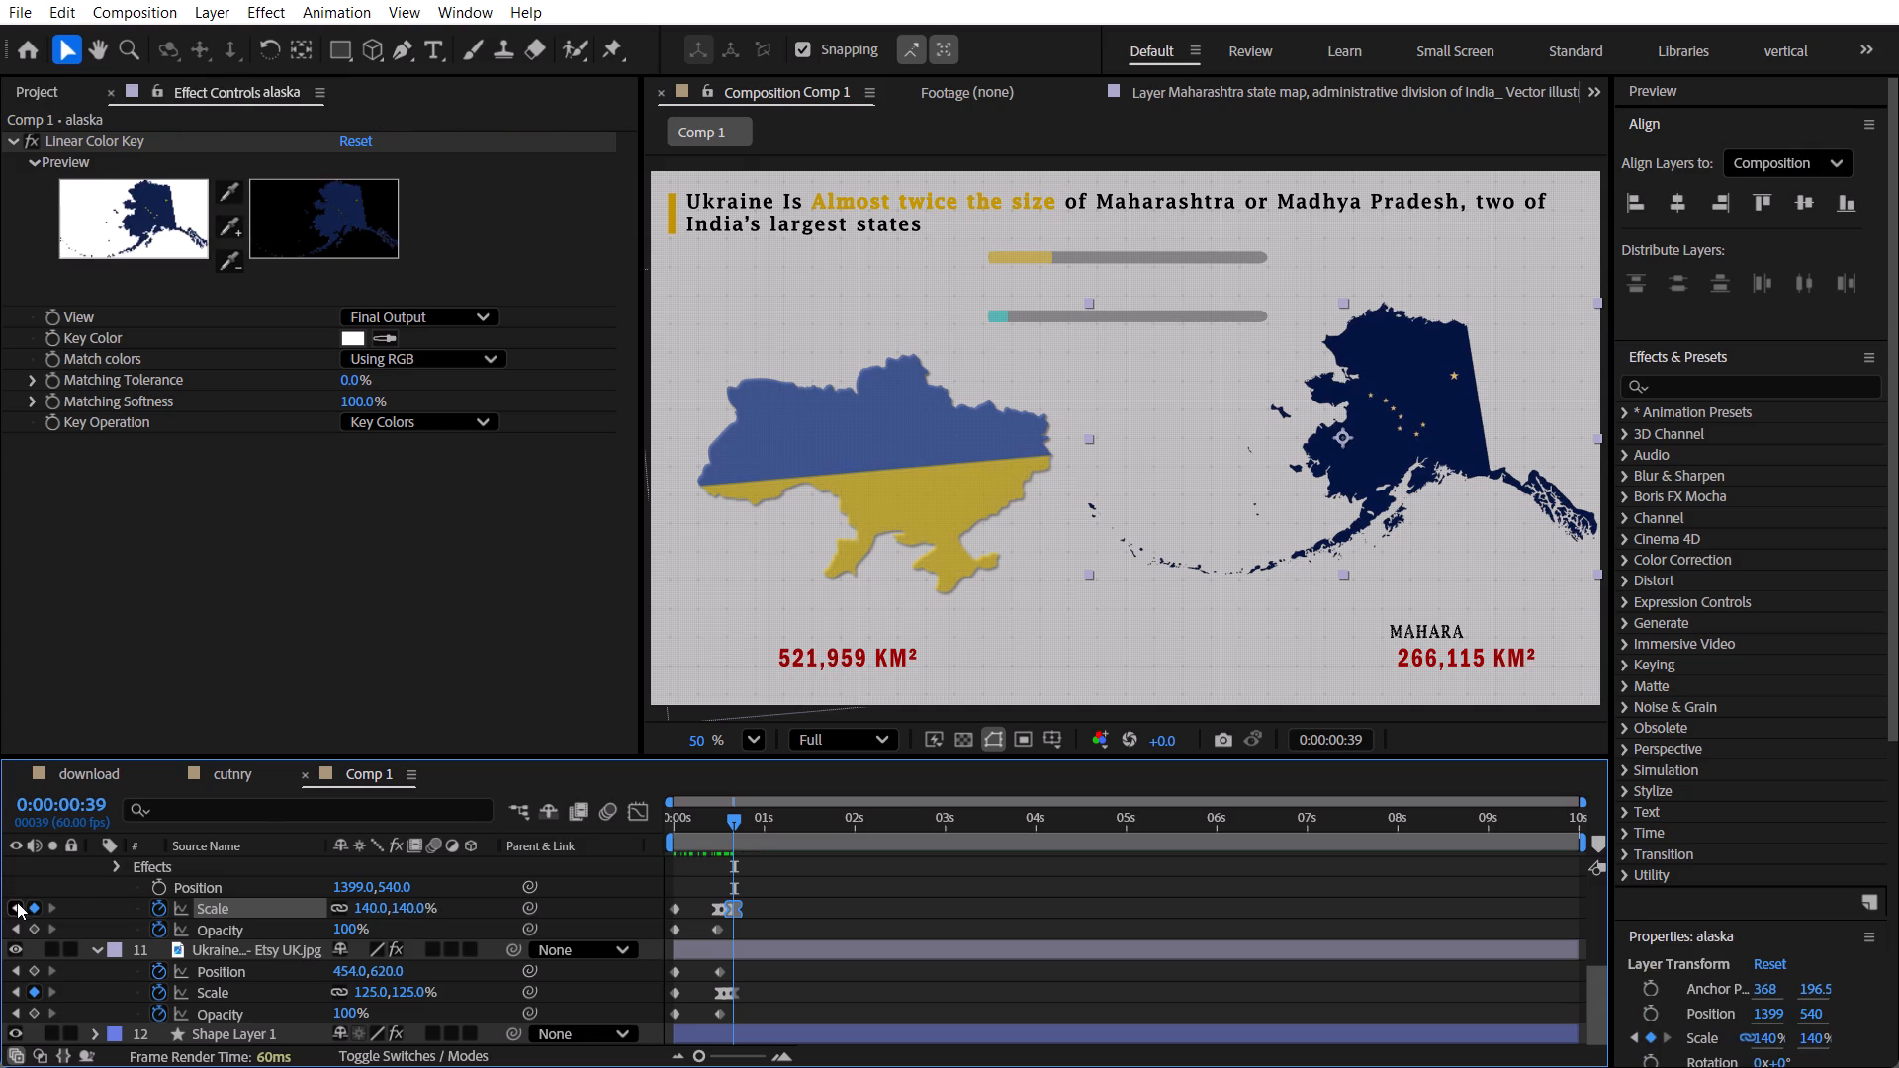
Set the alaska layer's Scale to 145% at 0:00:00:35, the time of the Ukraine map's middle Scale keyframe.
left_click(16, 999)
left_click(360, 914)
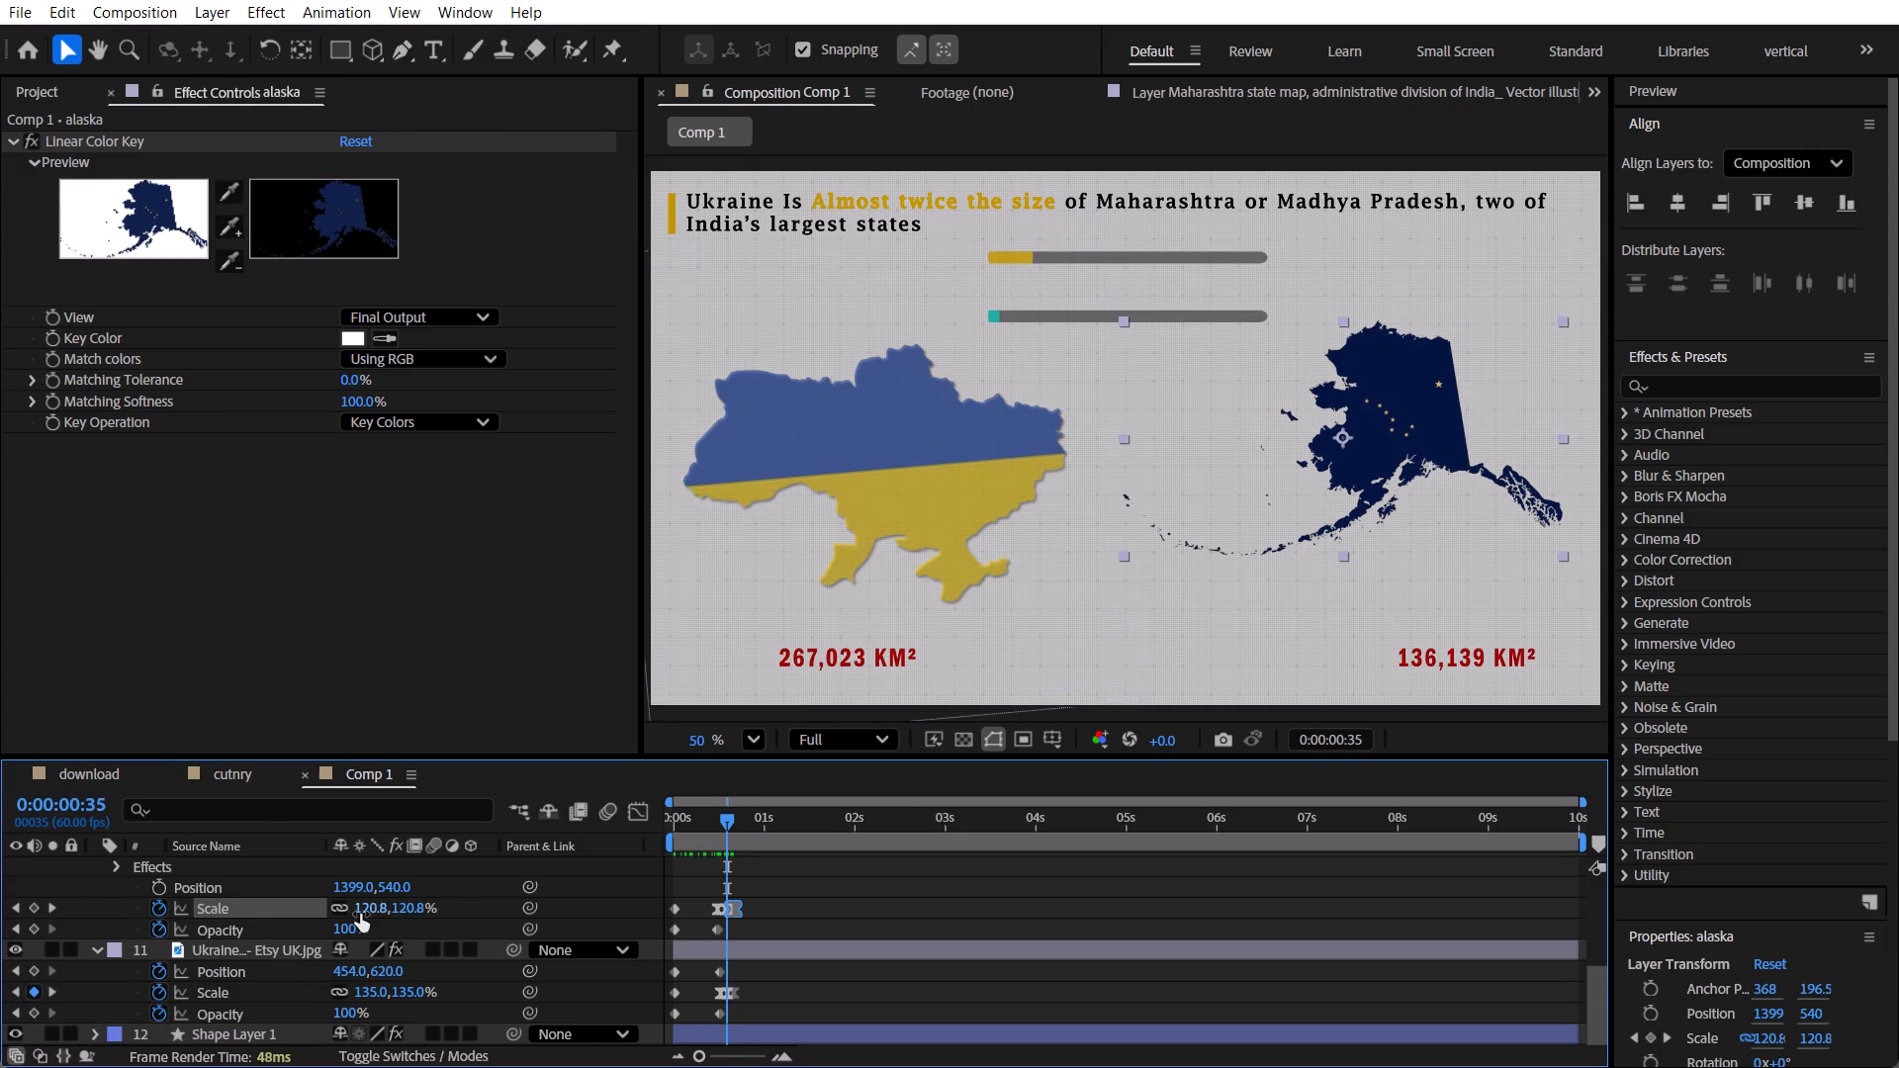
key("1")
type("45")
key("Return")
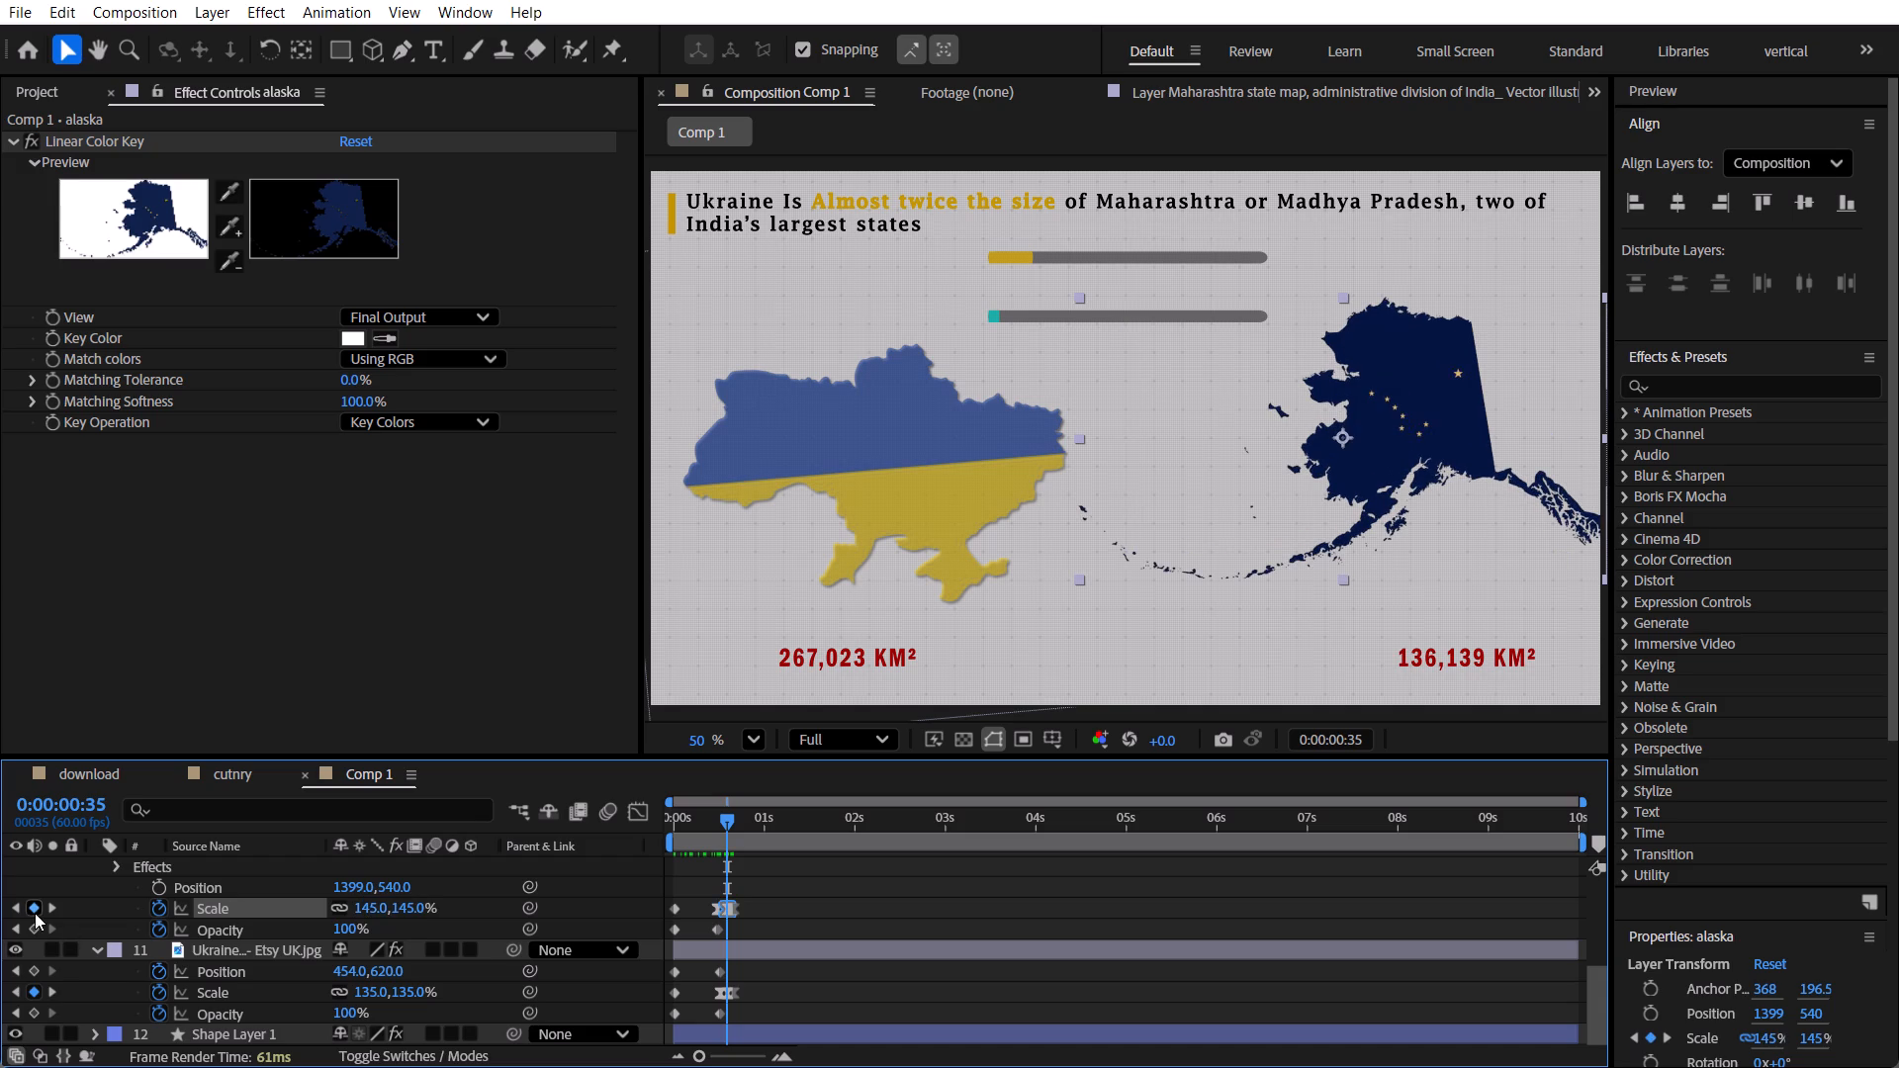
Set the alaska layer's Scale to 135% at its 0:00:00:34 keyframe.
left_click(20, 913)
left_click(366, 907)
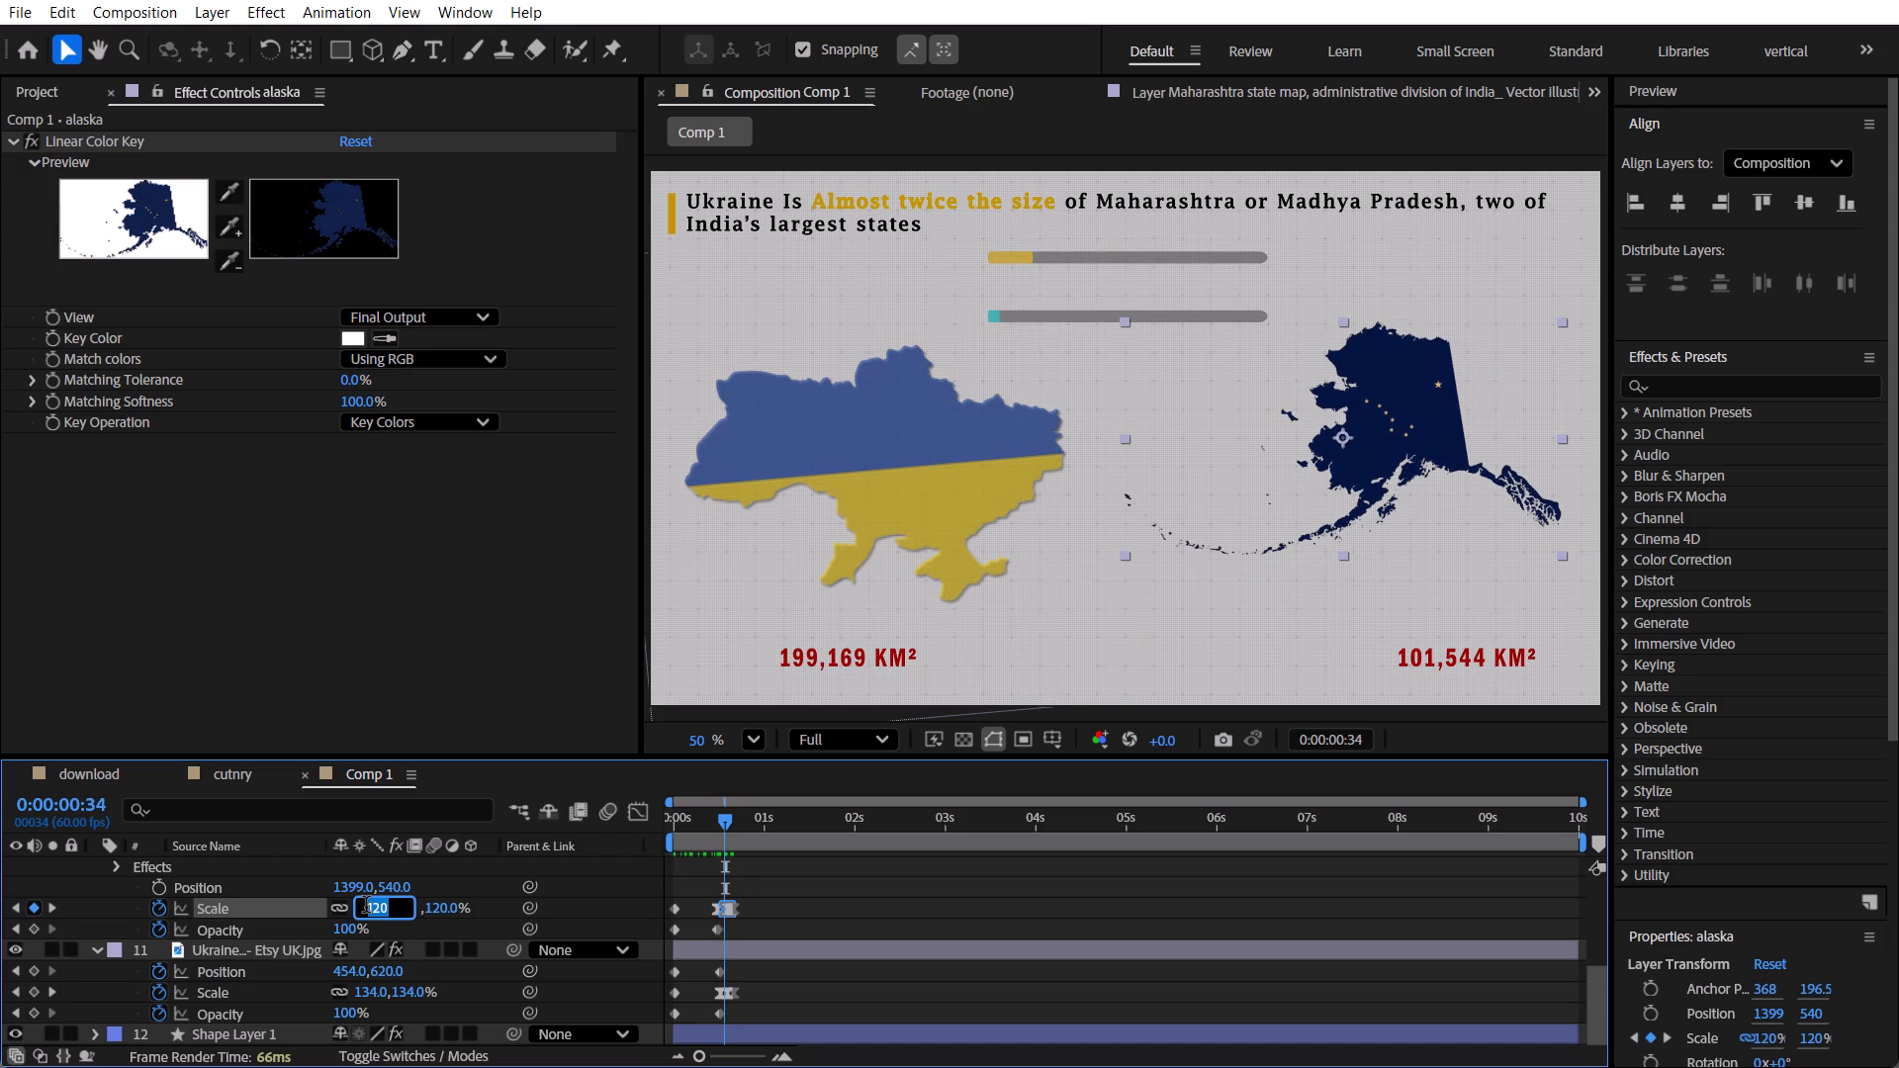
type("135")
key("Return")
Preview the opening scale animation of both maps from the start of Comp 1.
left_click_drag(705, 816, 645, 820)
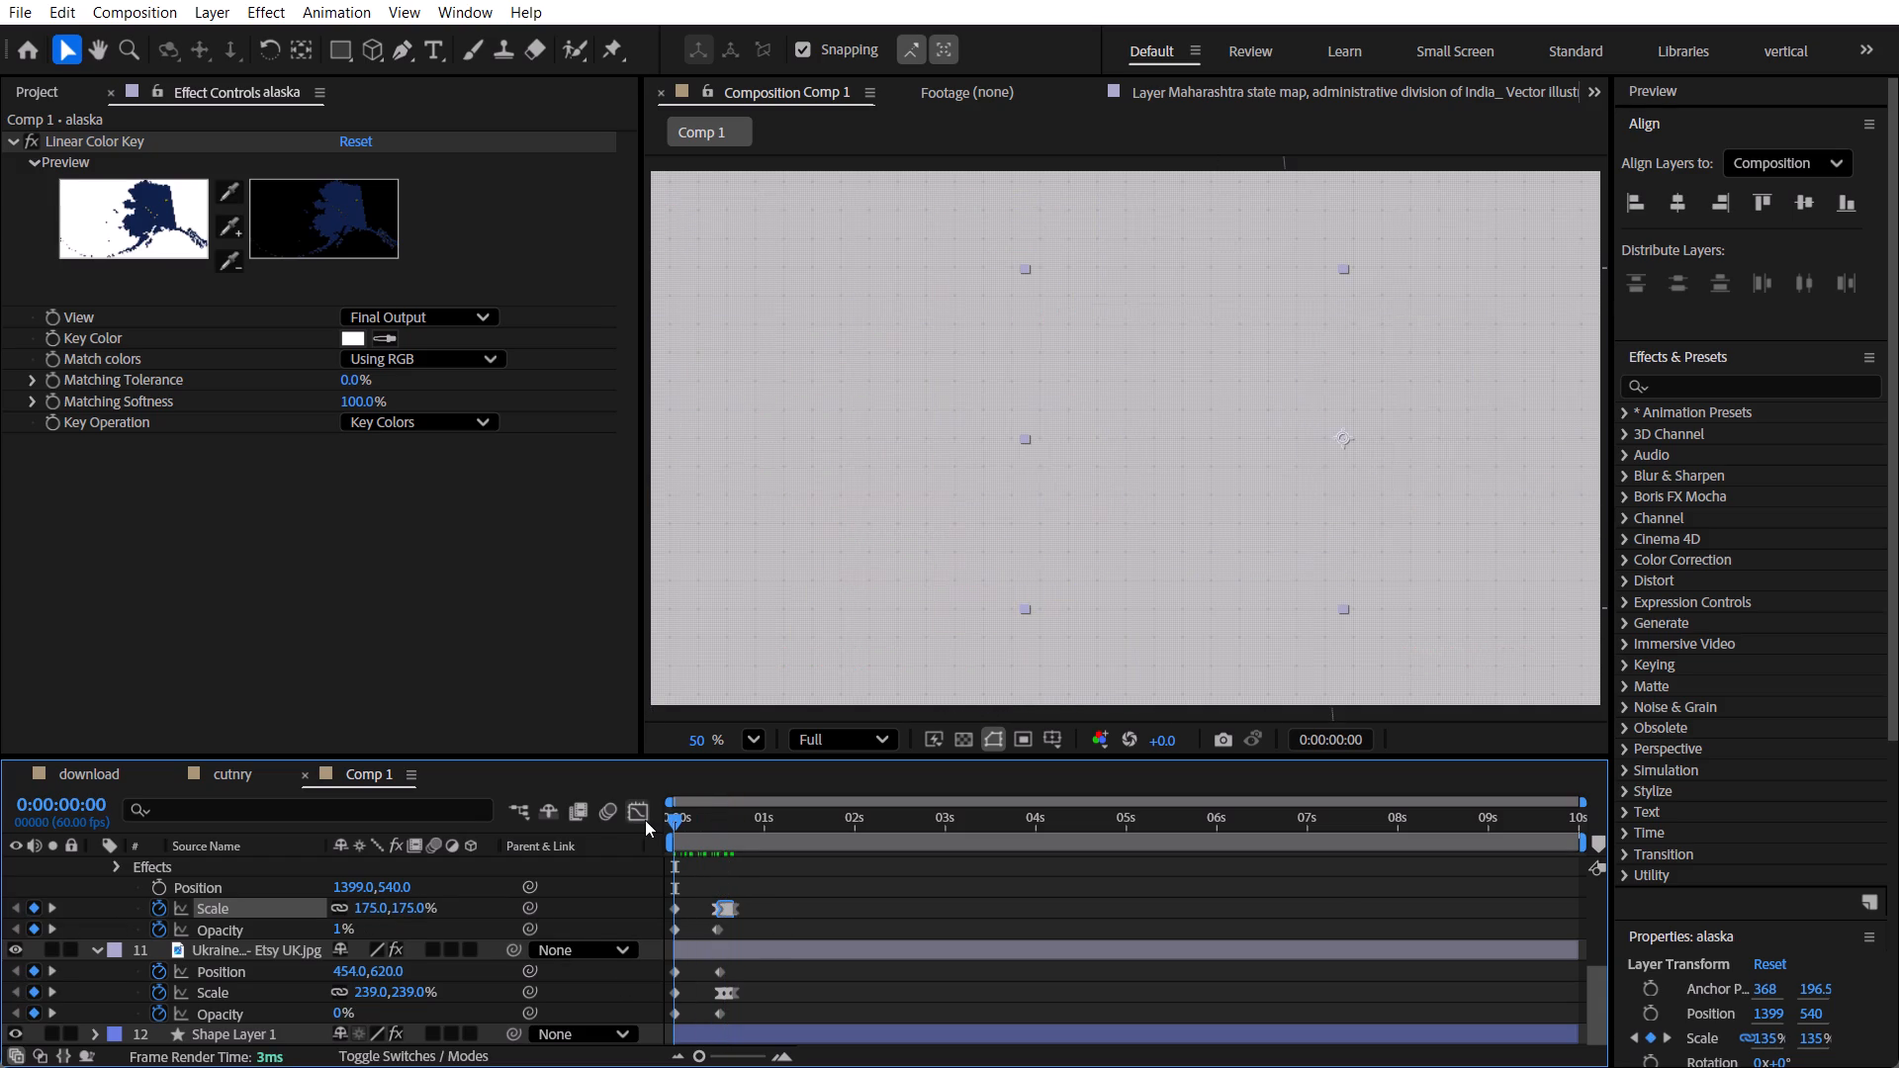
key("space")
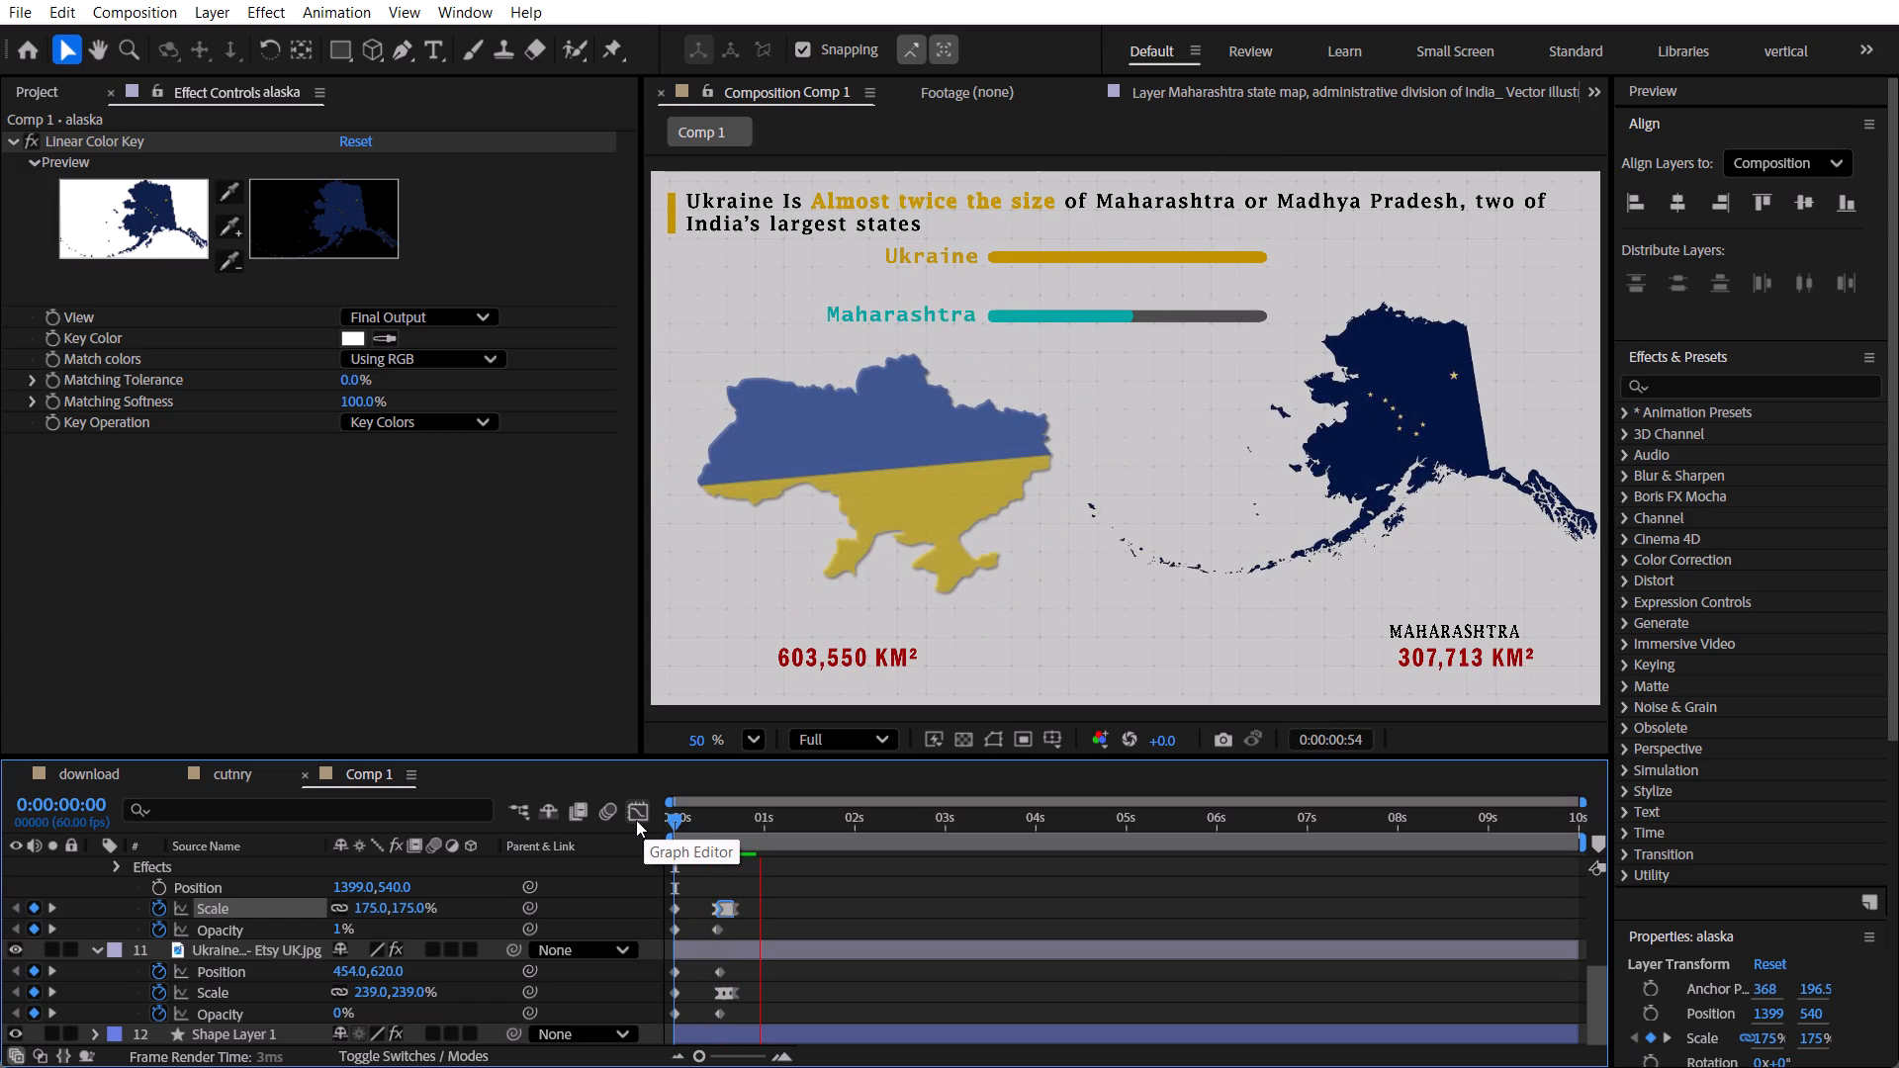
key("space")
key("space")
End the work area at 0:00:01:03 and preview the shortened range from the start.
left_click(769, 828)
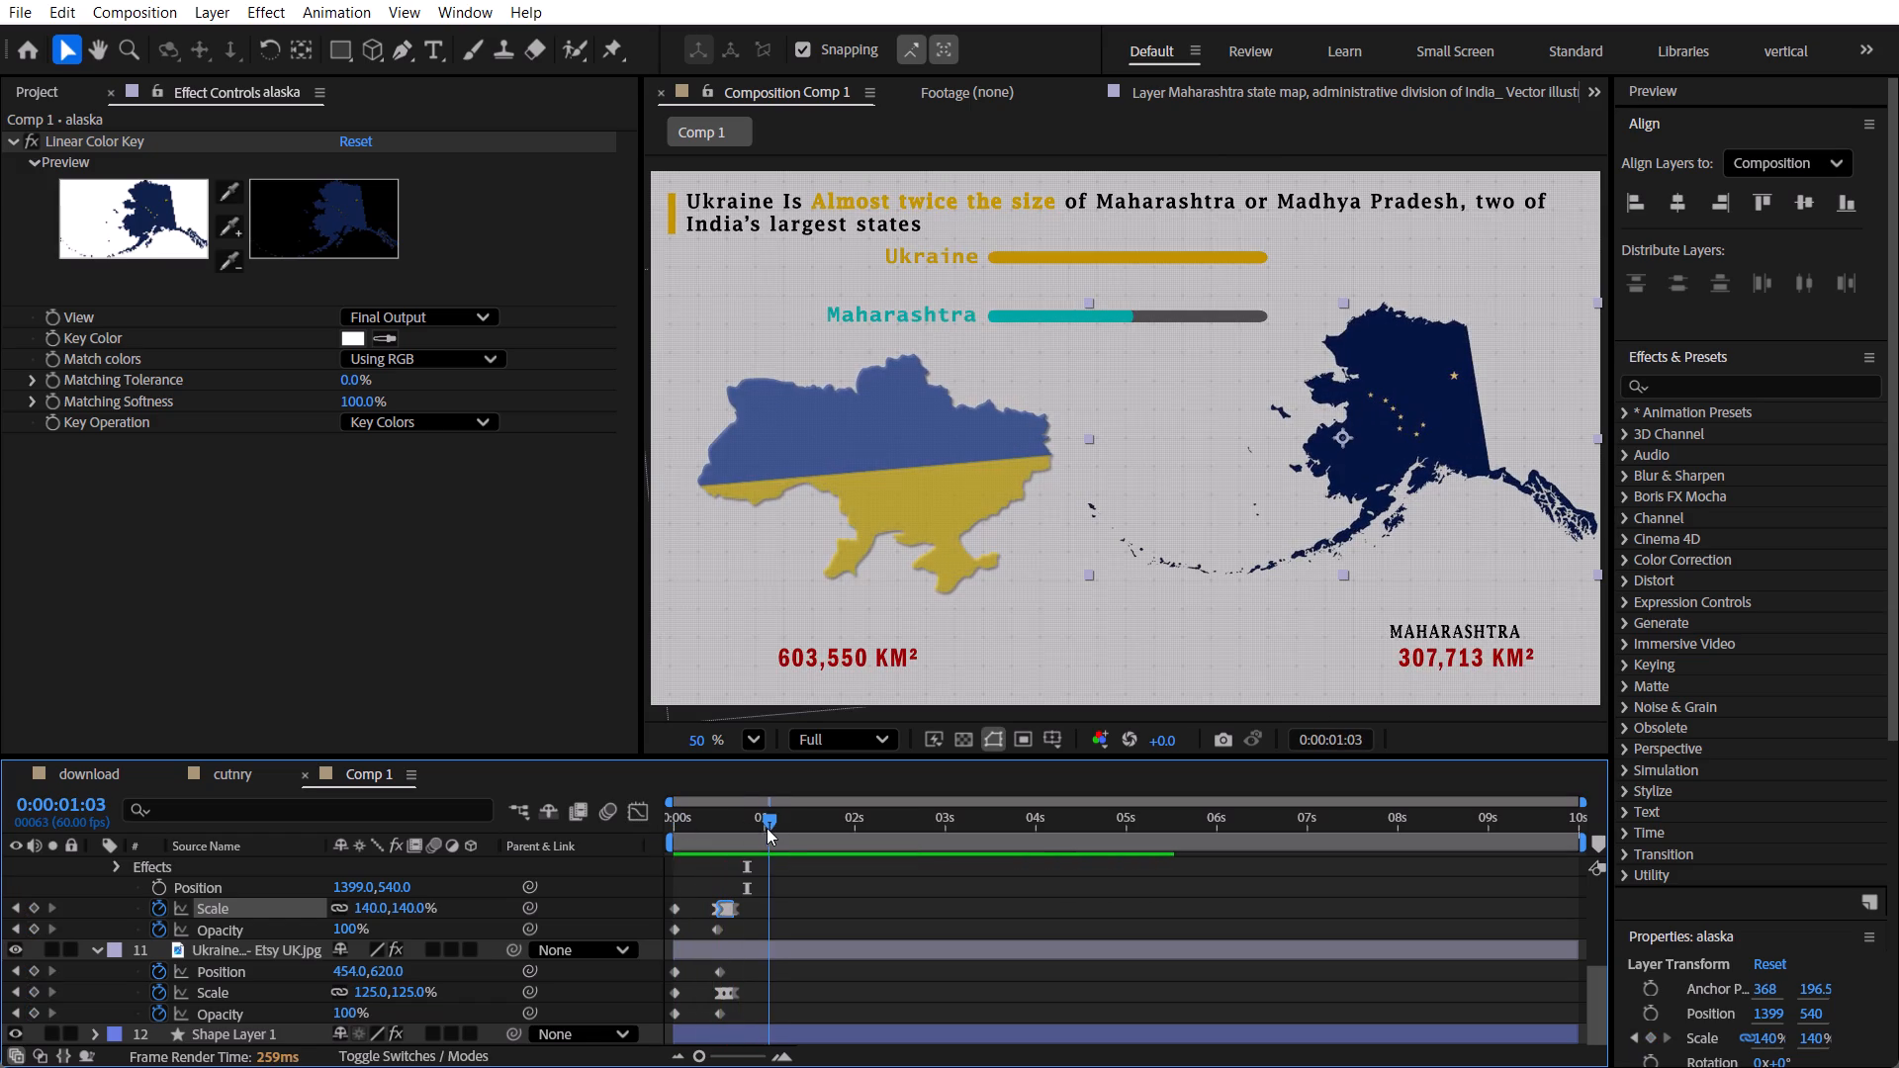
key("n")
left_click_drag(753, 826, 646, 826)
key("space")
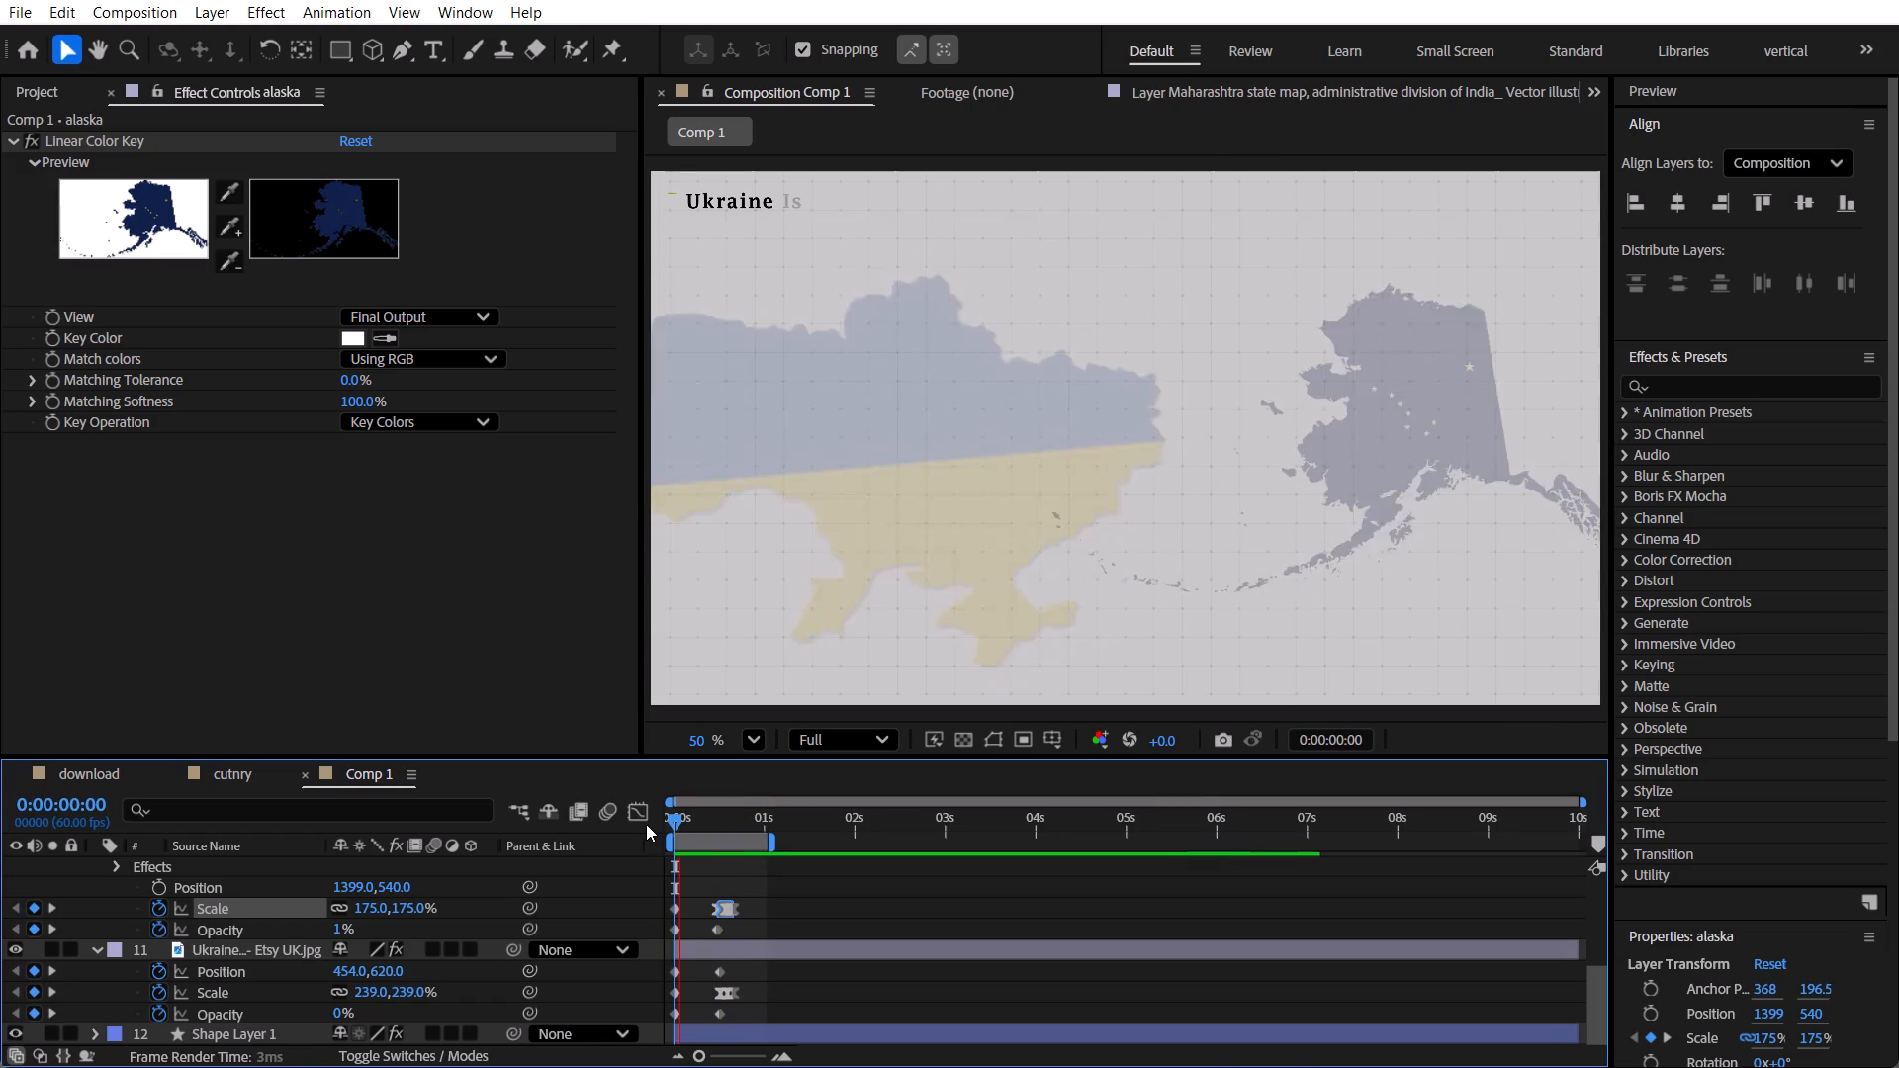
key("space")
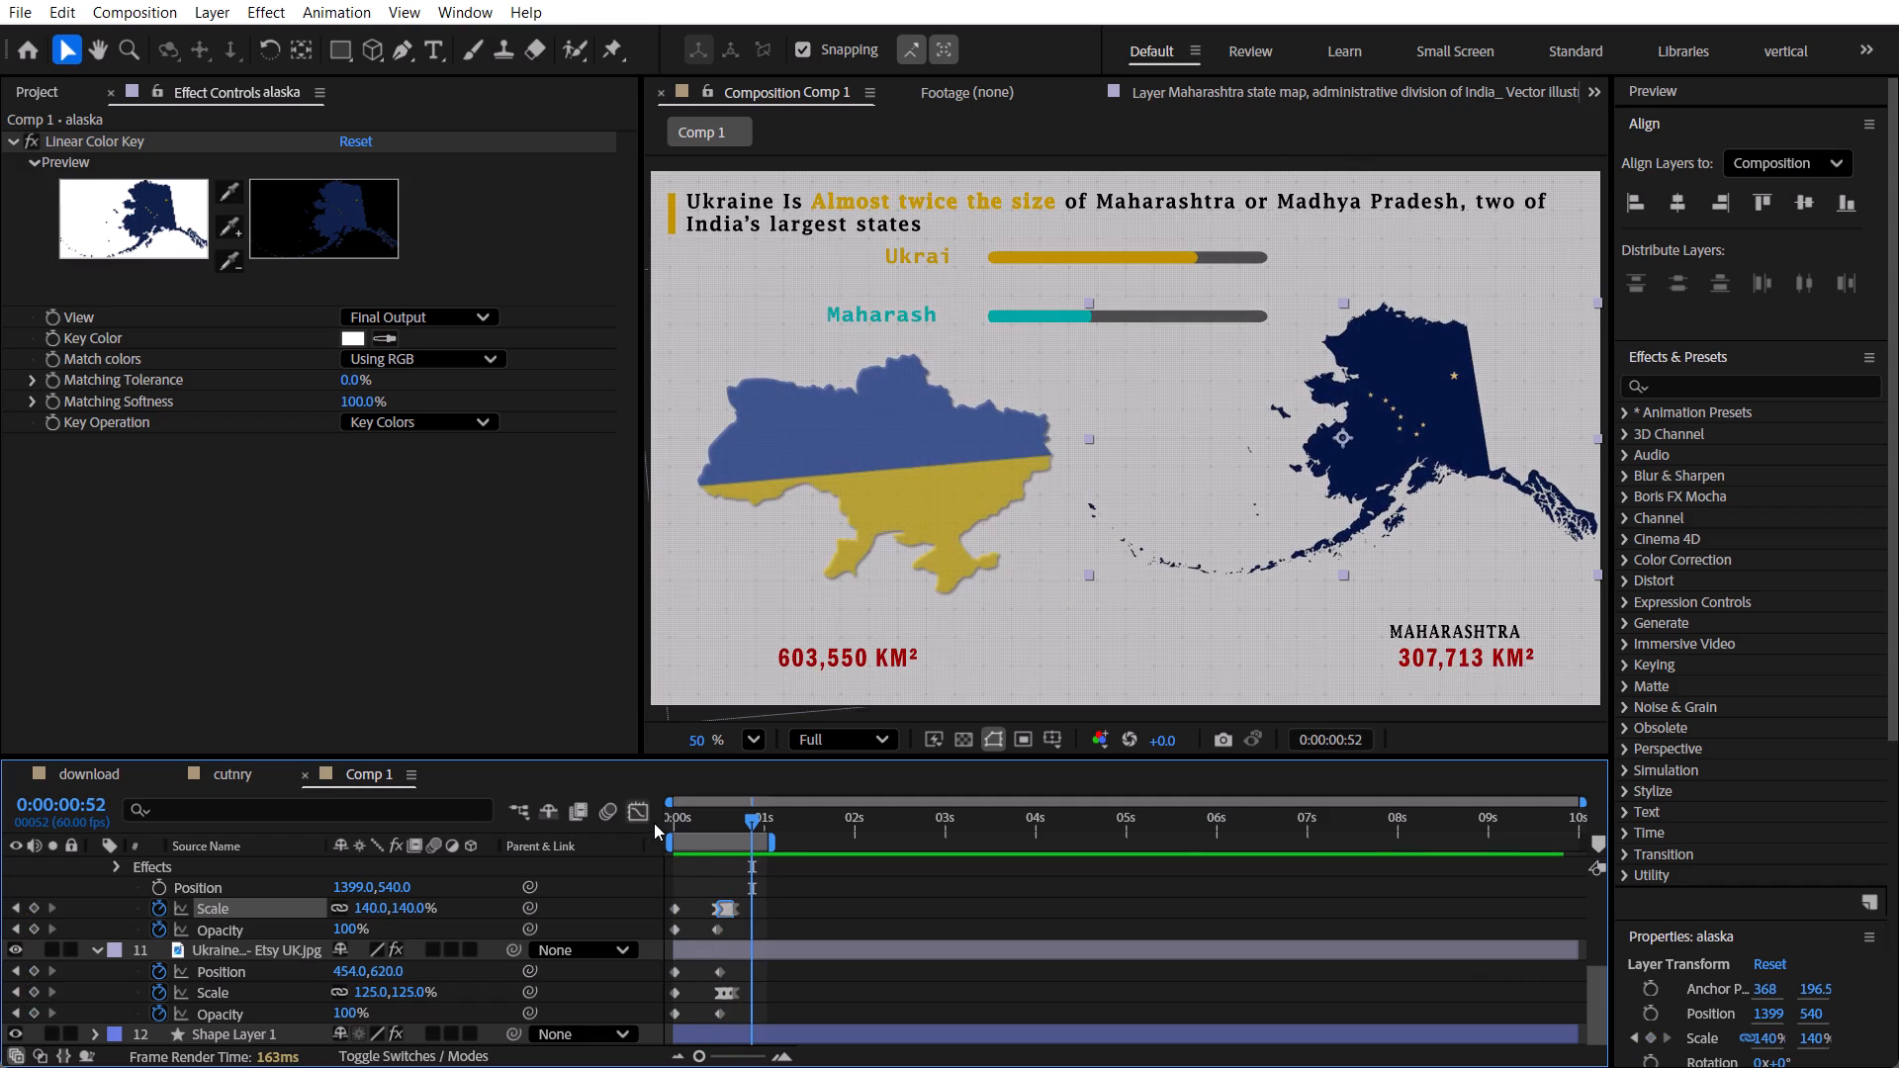
Delete the alaska layer's extra Scale keyframes at 0:00:00:34 and 0:00:00:38.
left_click(12, 904)
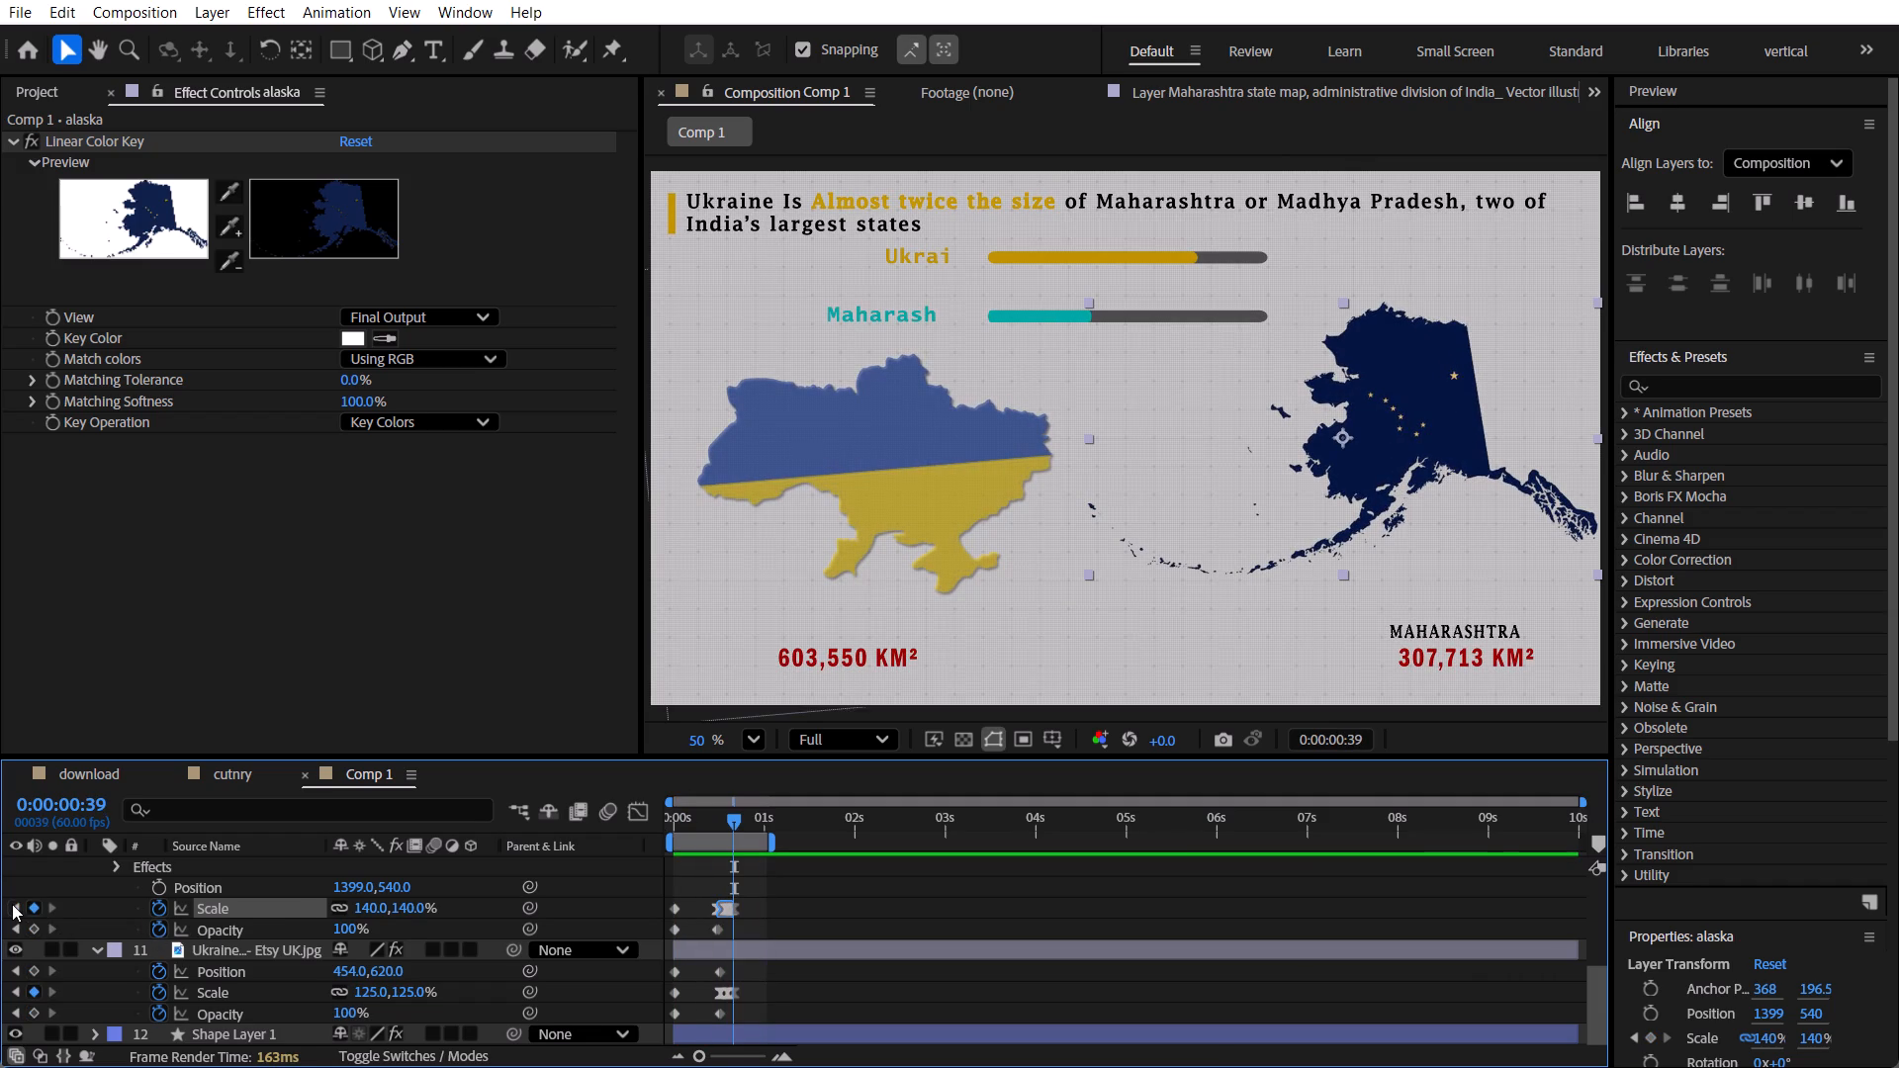
left_click(12, 904)
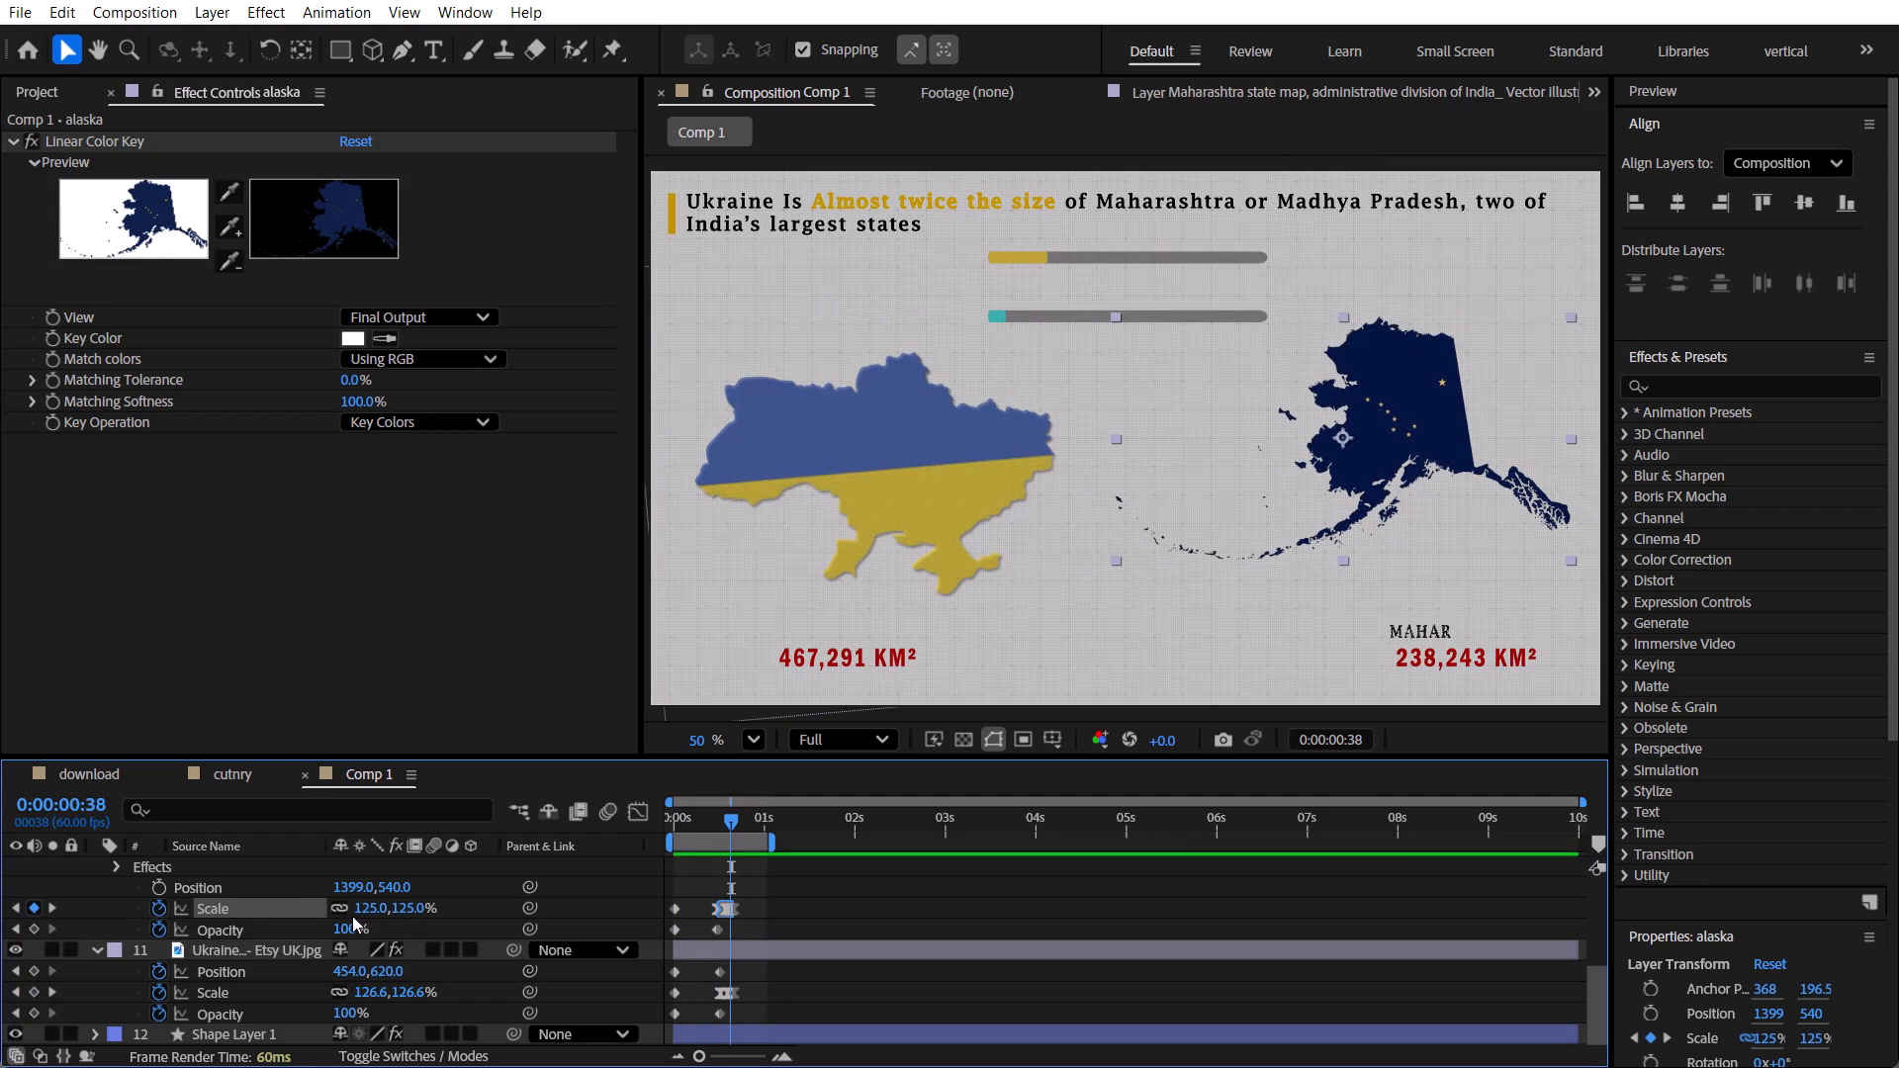
left_click(46, 904)
type("==")
key("equal")
left_click_drag(696, 824, 531, 832)
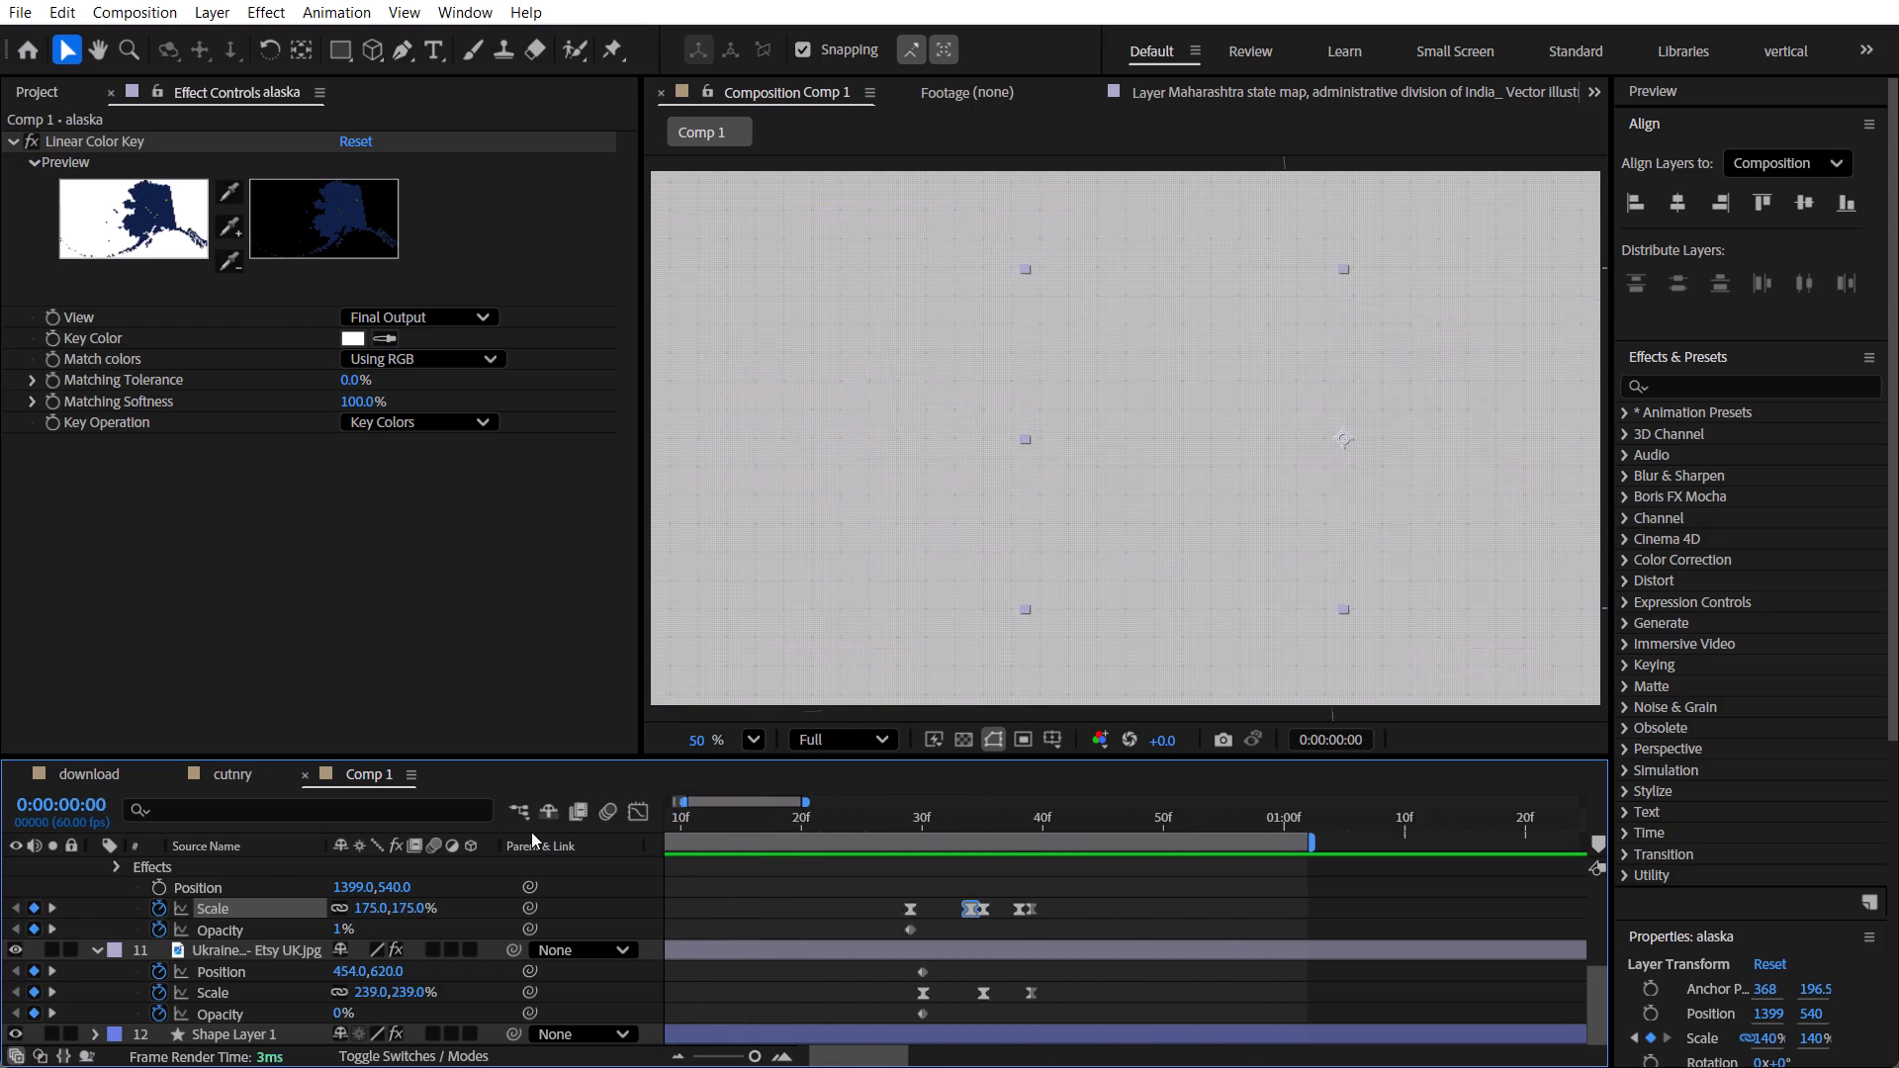
left_click_drag(531, 832, 1088, 898)
left_click_drag(1091, 817, 1101, 833)
left_click(1081, 905)
key("Delete")
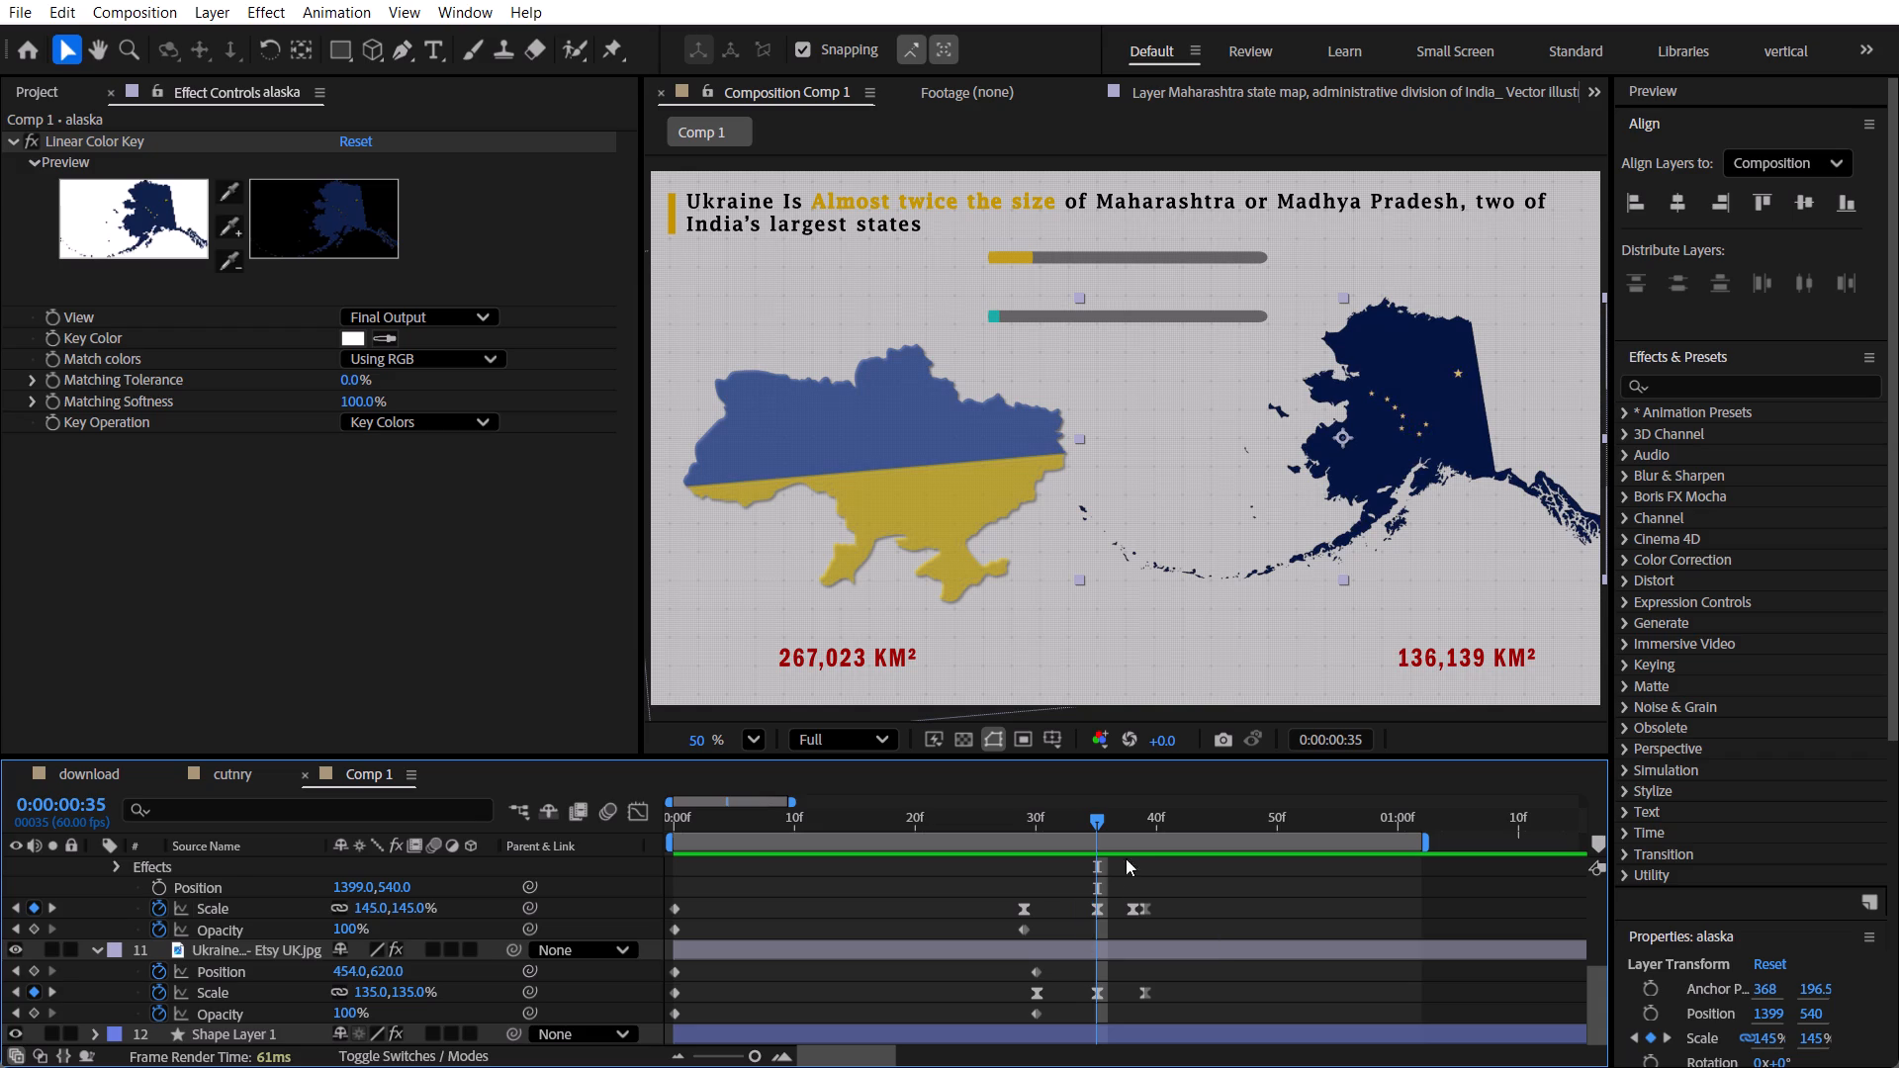
left_click(1128, 908)
key("Delete")
Set the alaska layer's Scale to 138% at its 0:00:00:29 keyframe.
left_click(47, 906)
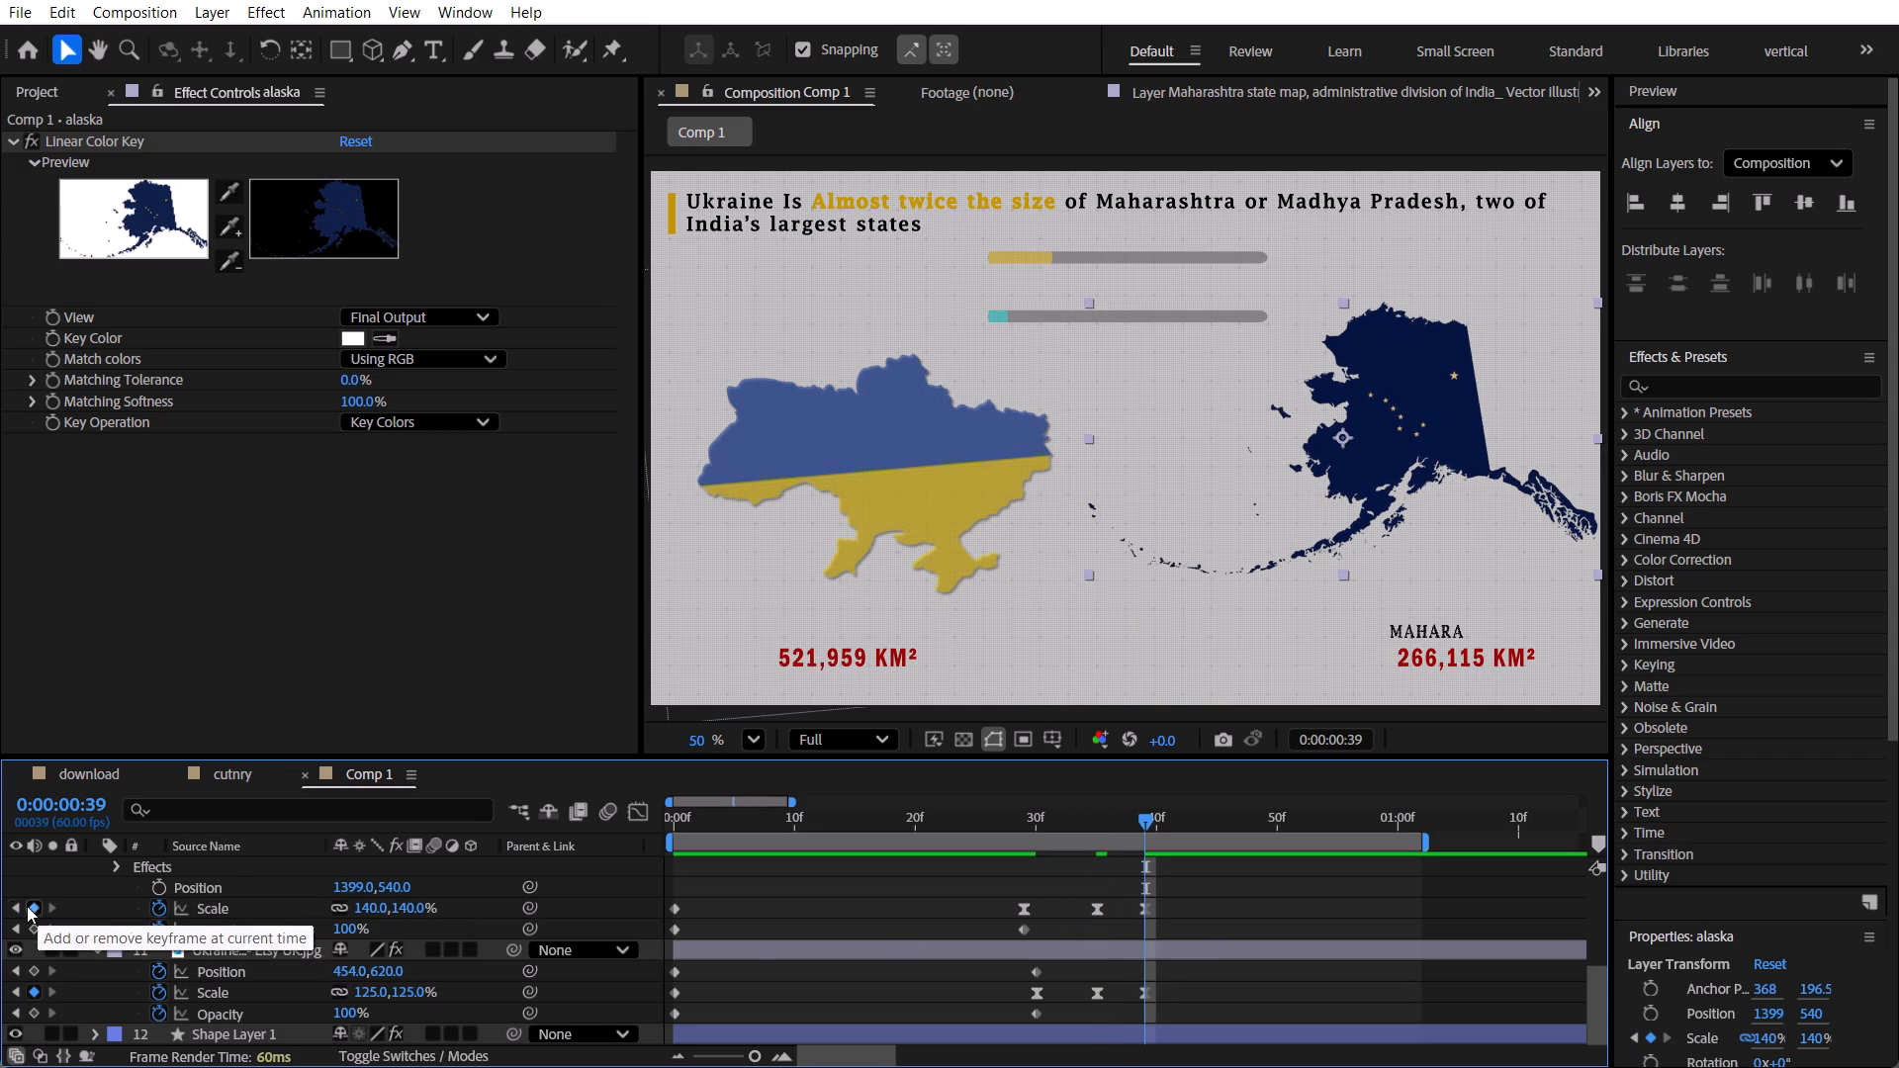
left_click(18, 906)
left_click(18, 906)
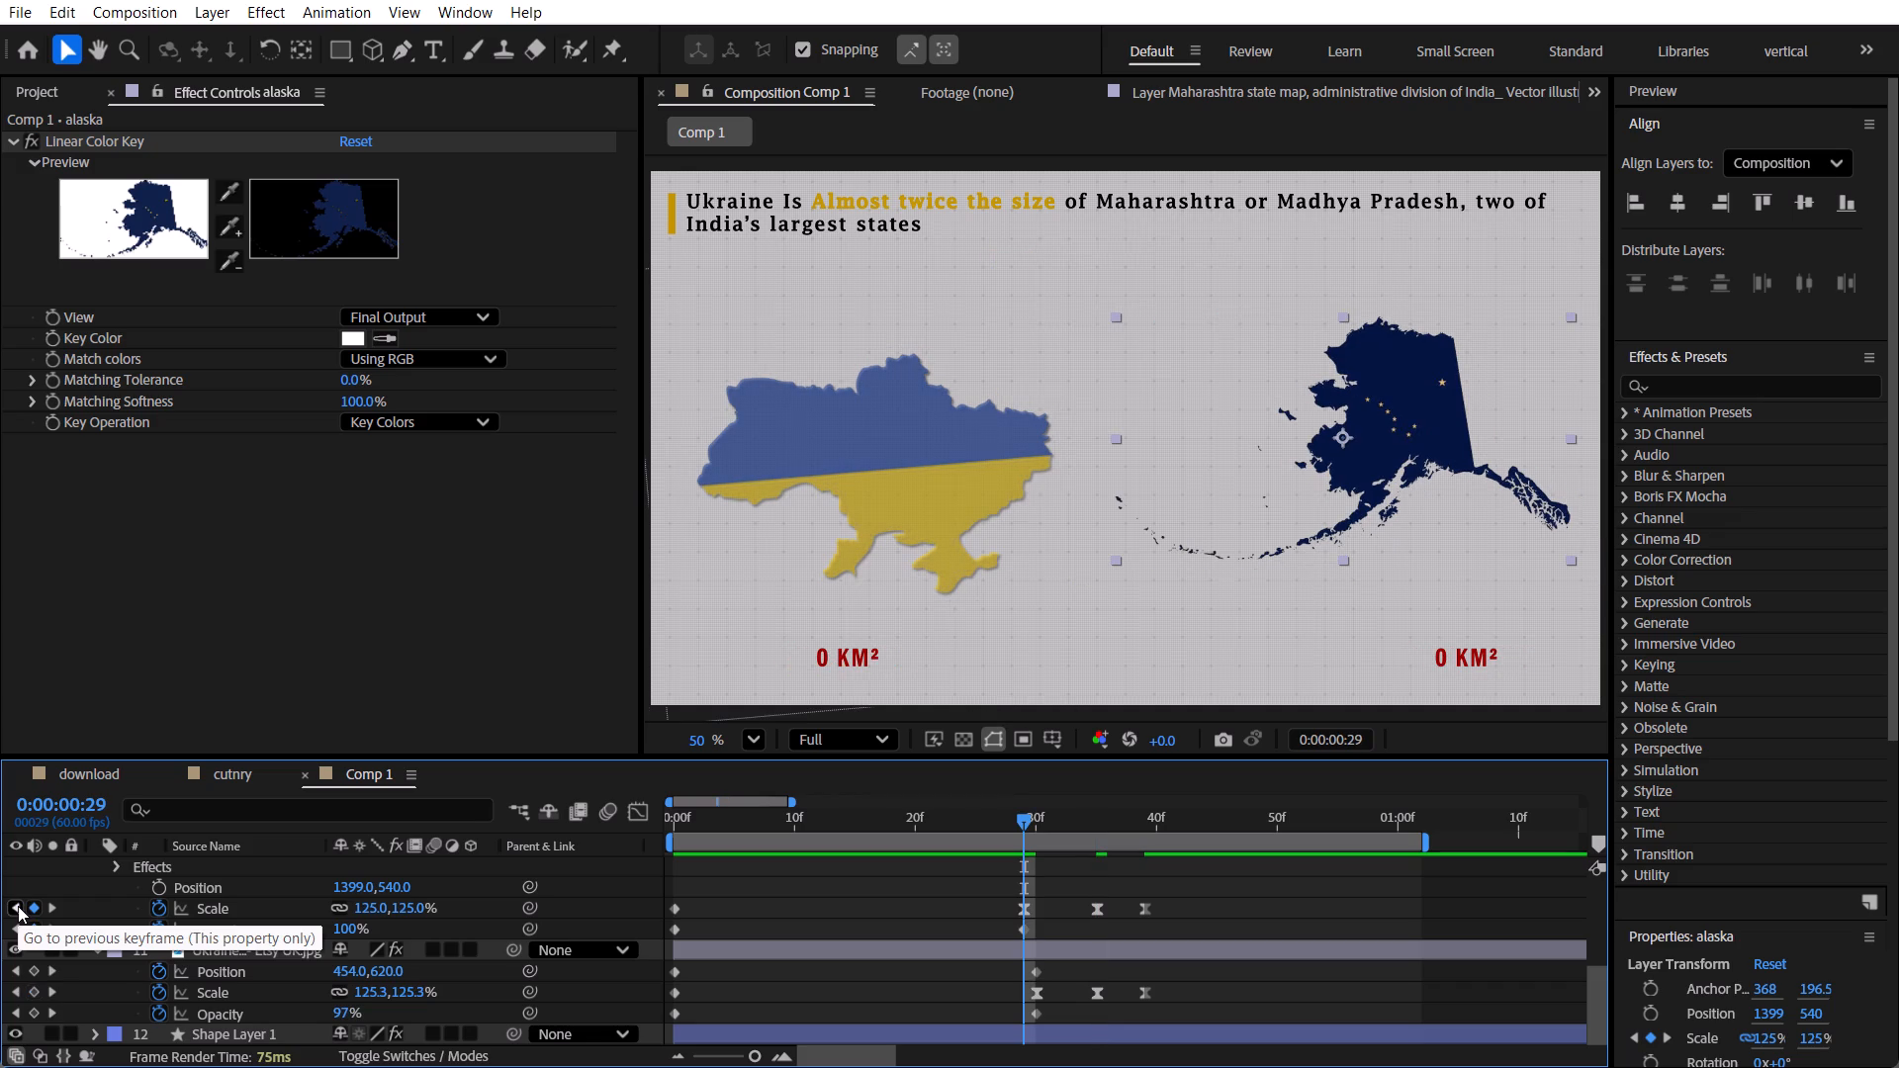
left_click(378, 911)
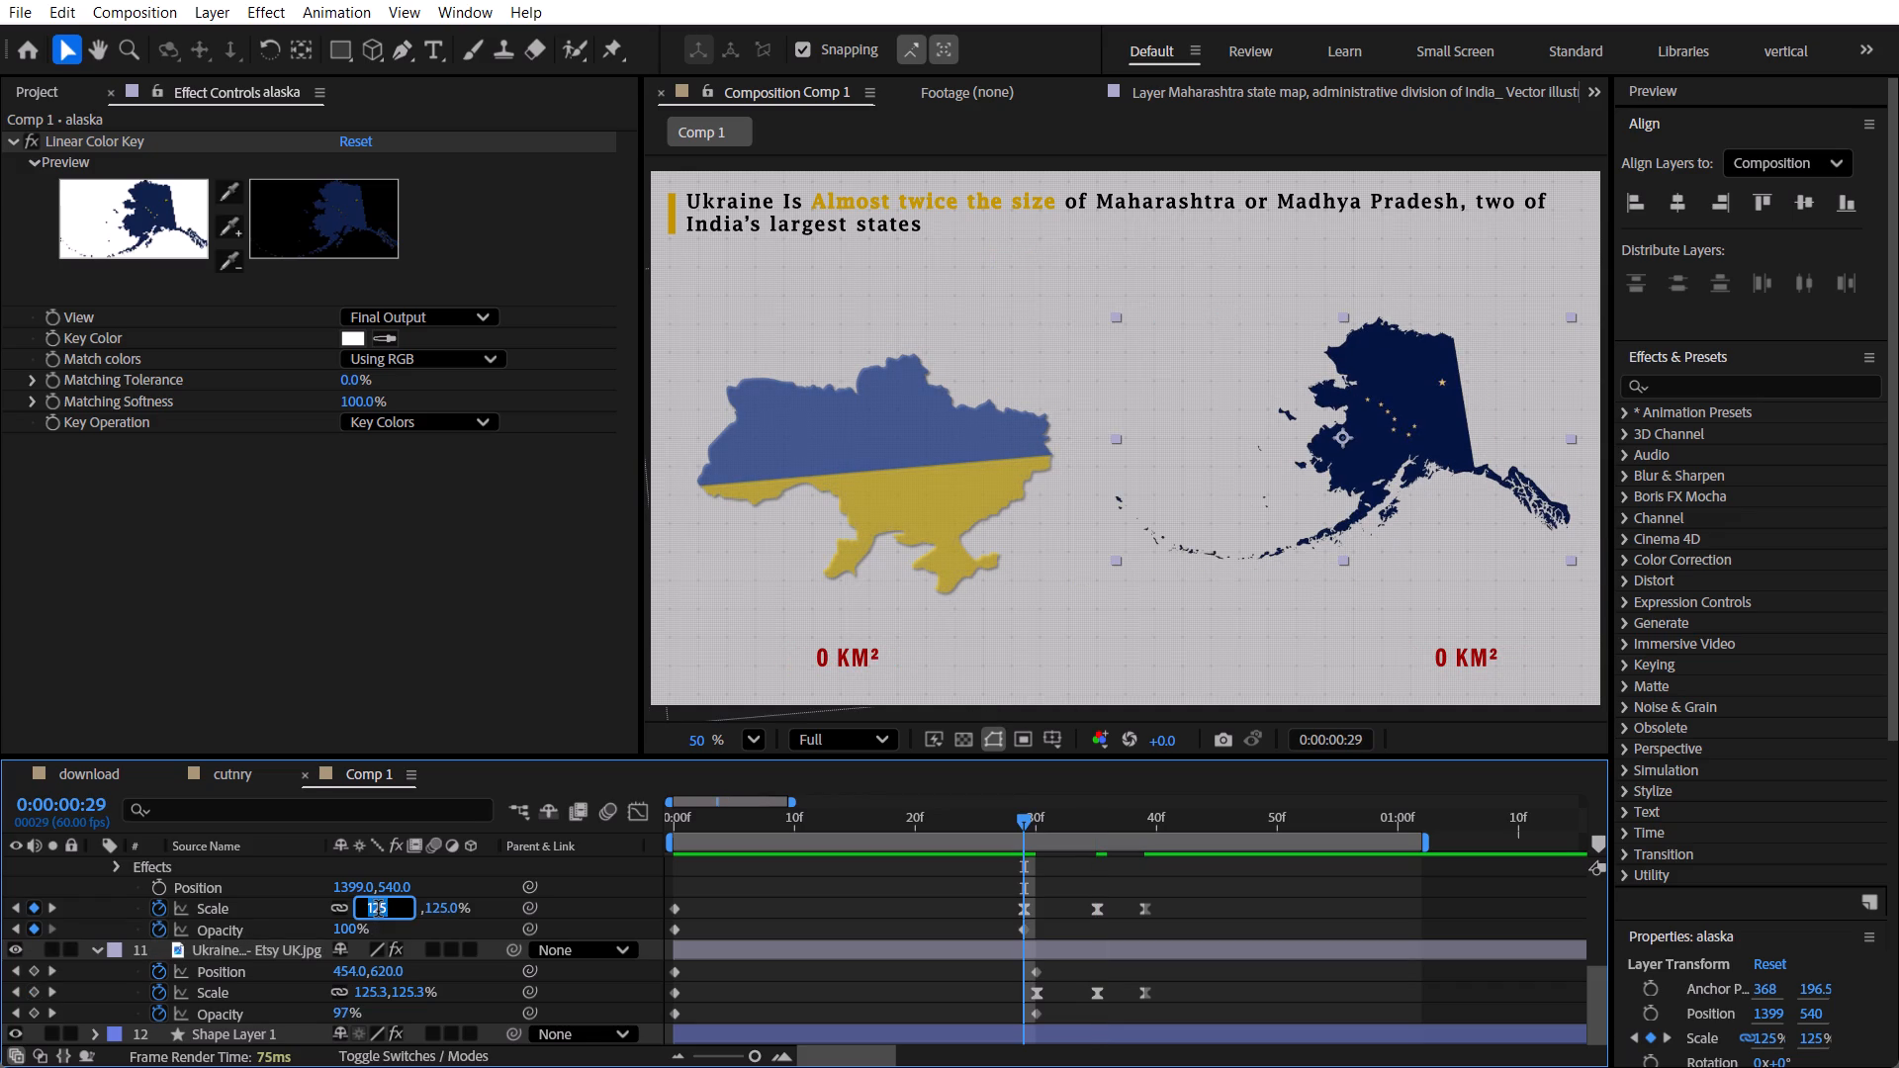
type("138")
key("Return")
Scrub back and forth through the opening to compare the scale motion of the Alaska and Ukraine maps.
left_click_drag(1019, 814, 856, 861)
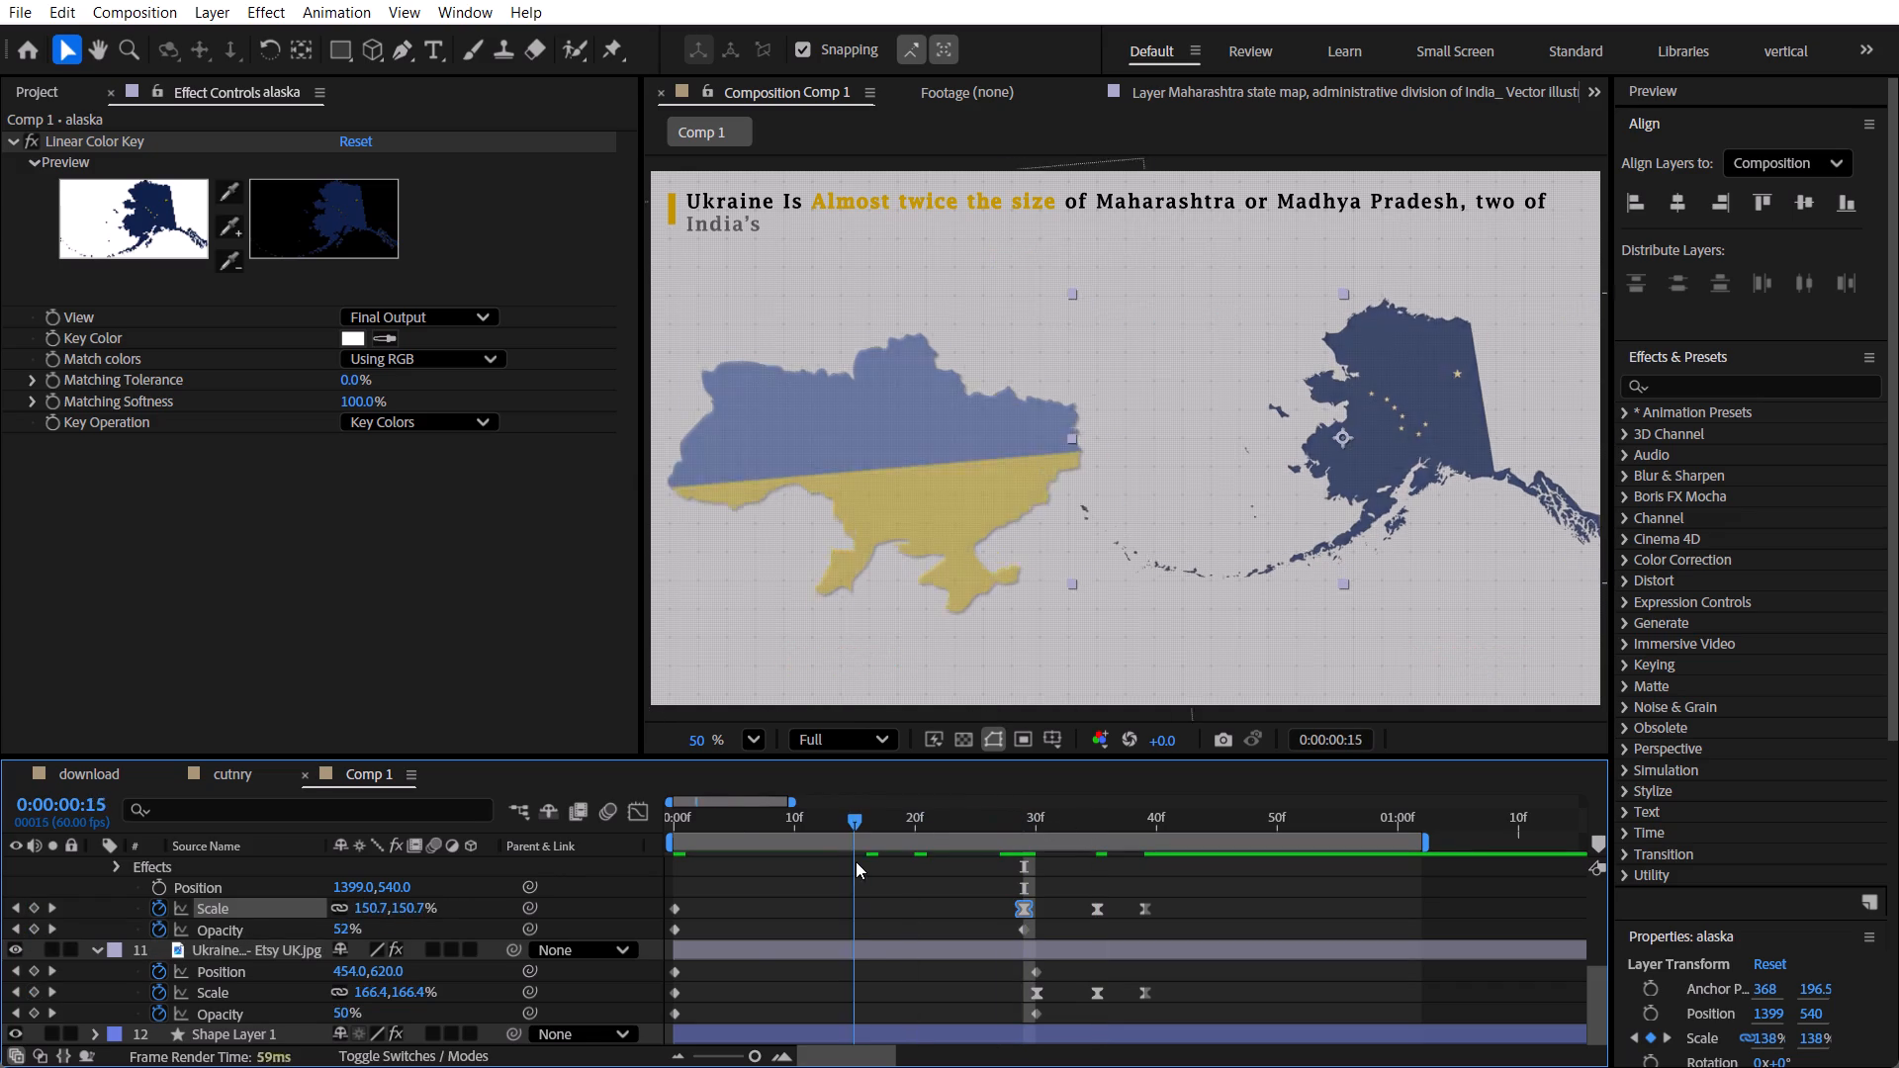
left_click_drag(856, 861, 946, 887)
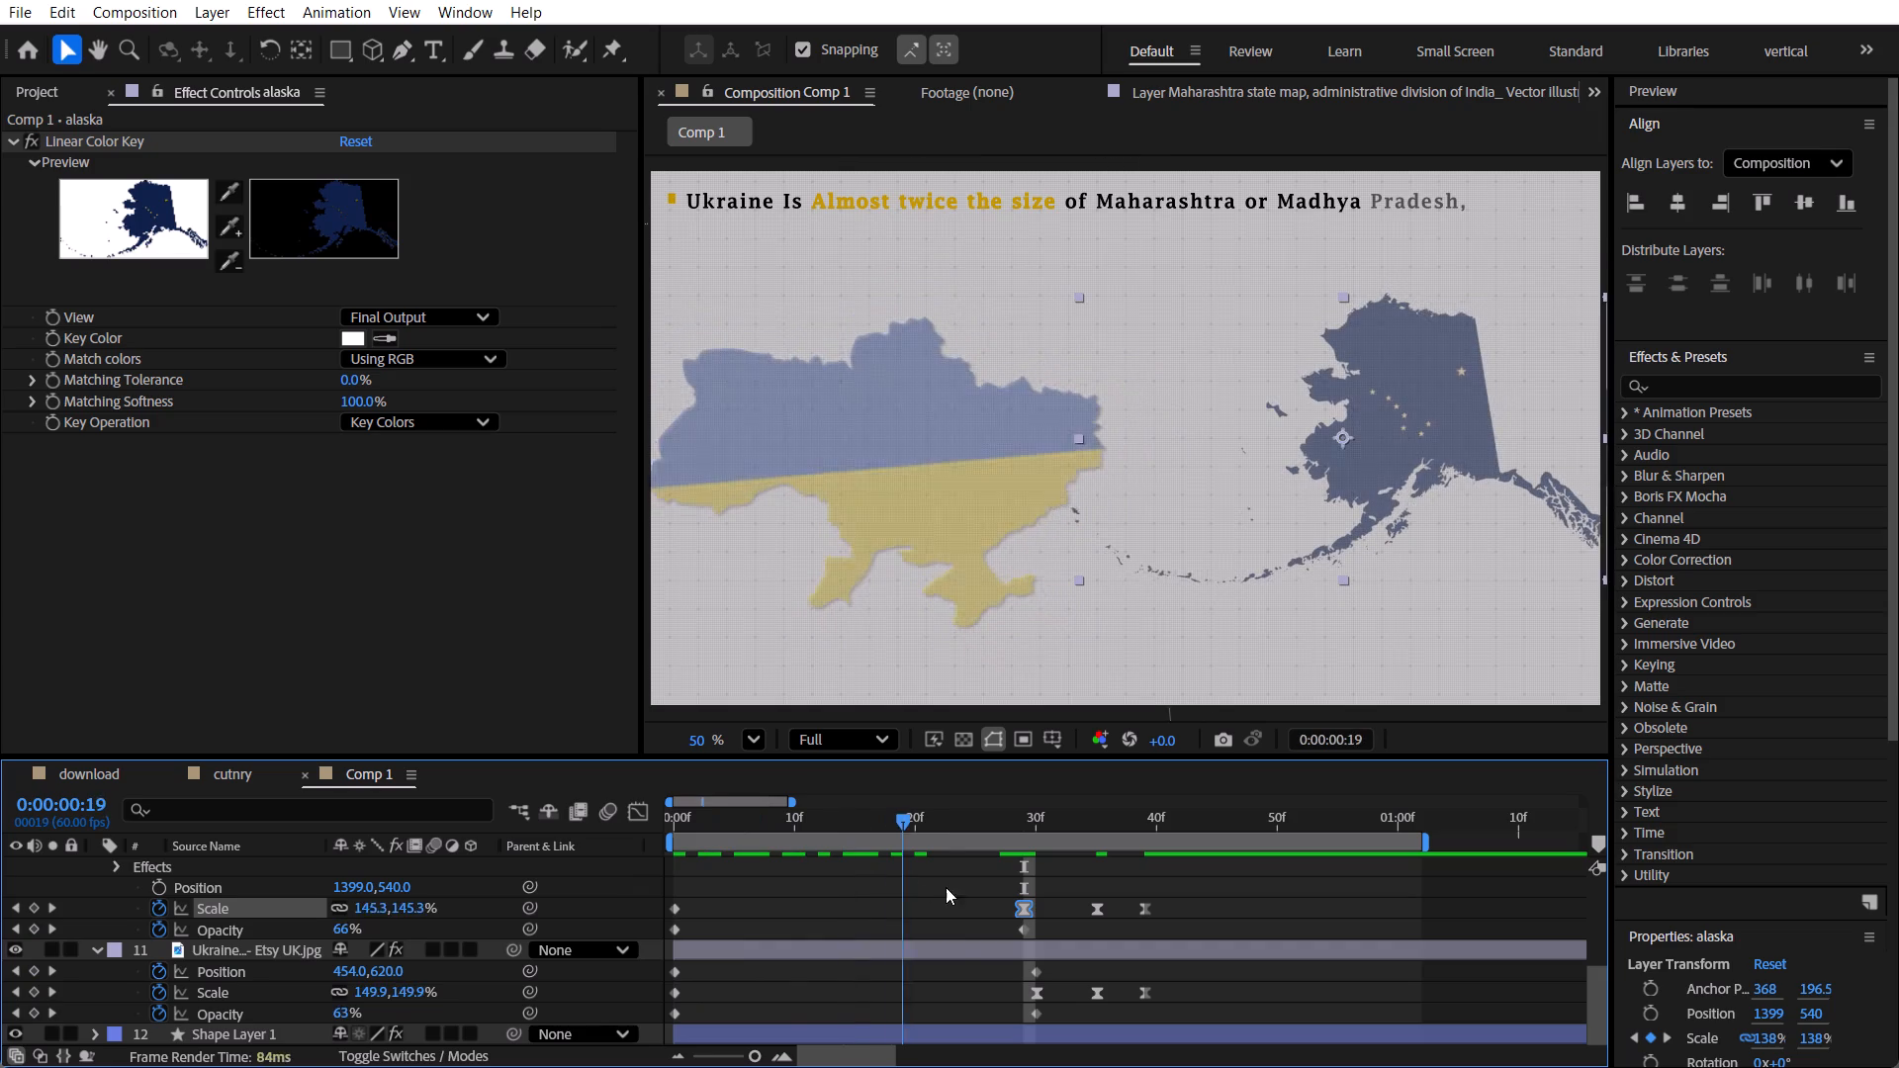
left_click_drag(946, 887, 1119, 896)
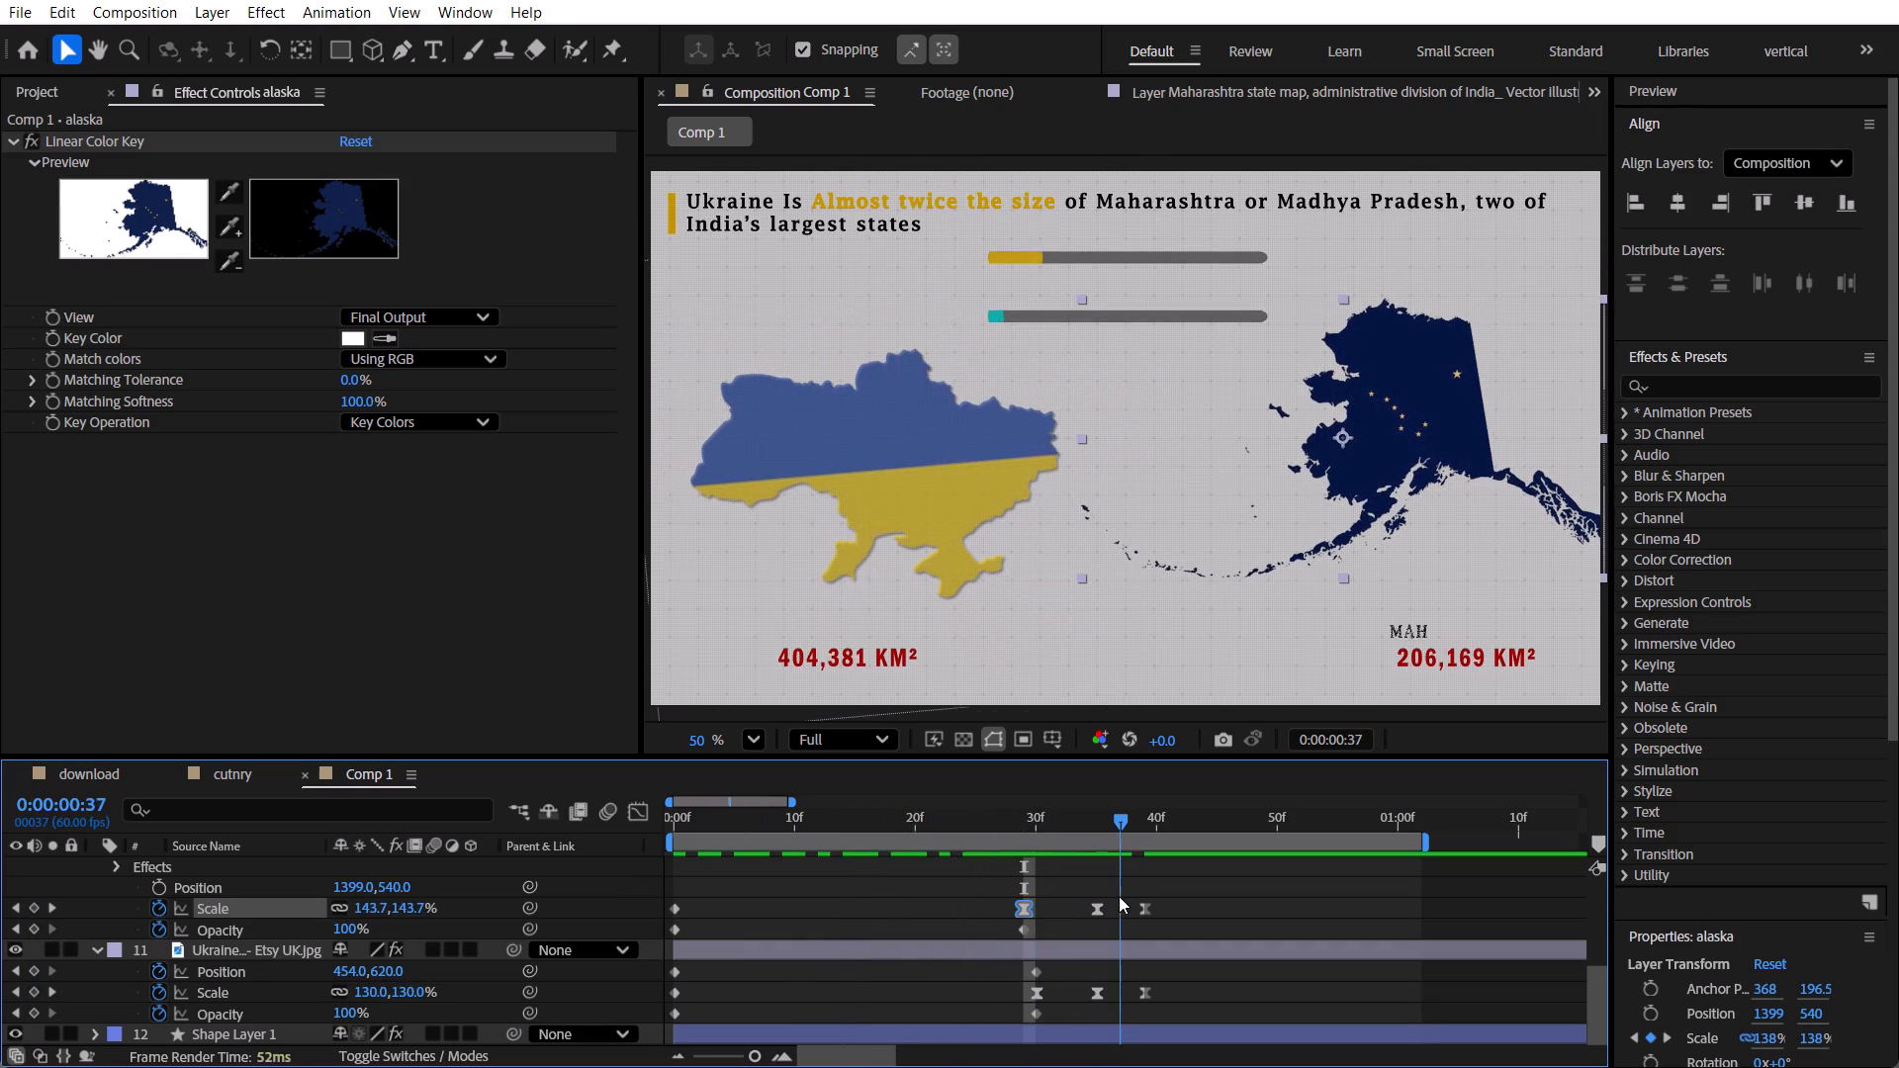
left_click_drag(1119, 896, 1228, 915)
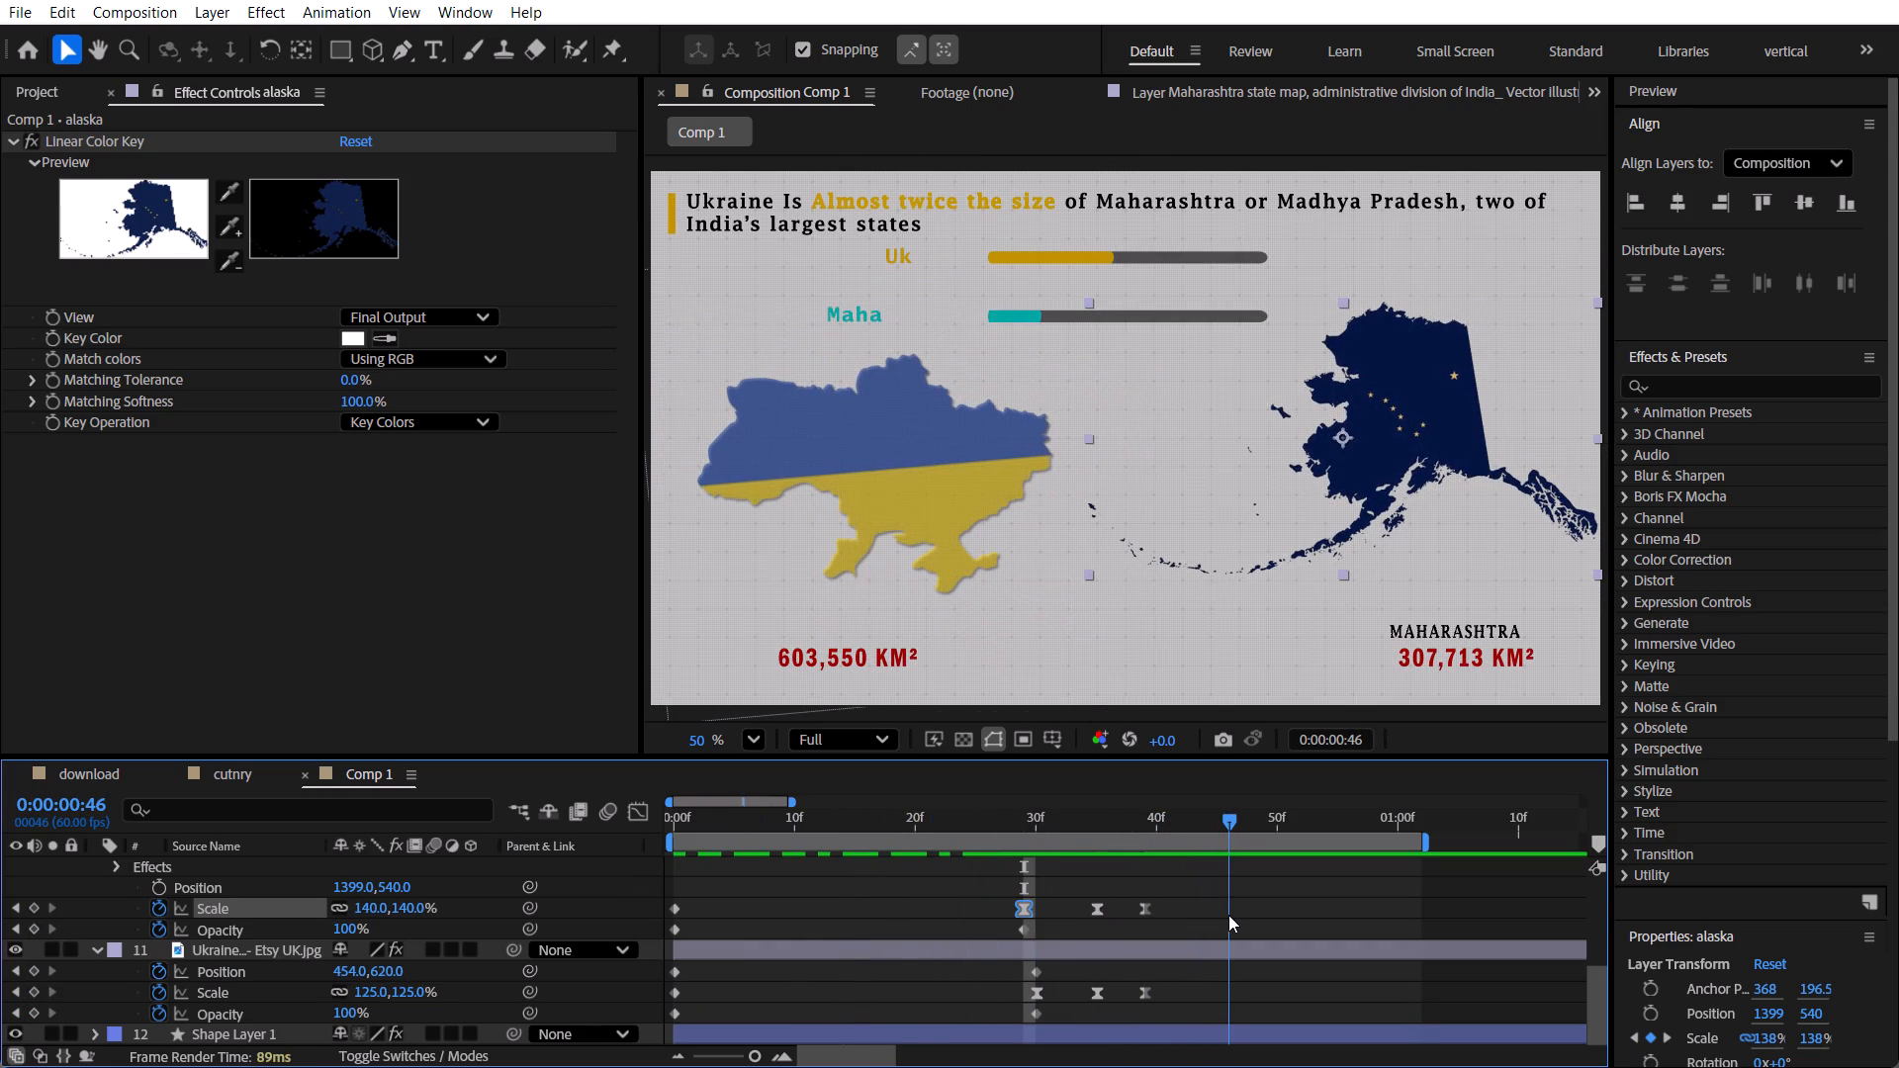
left_click_drag(1228, 915, 851, 946)
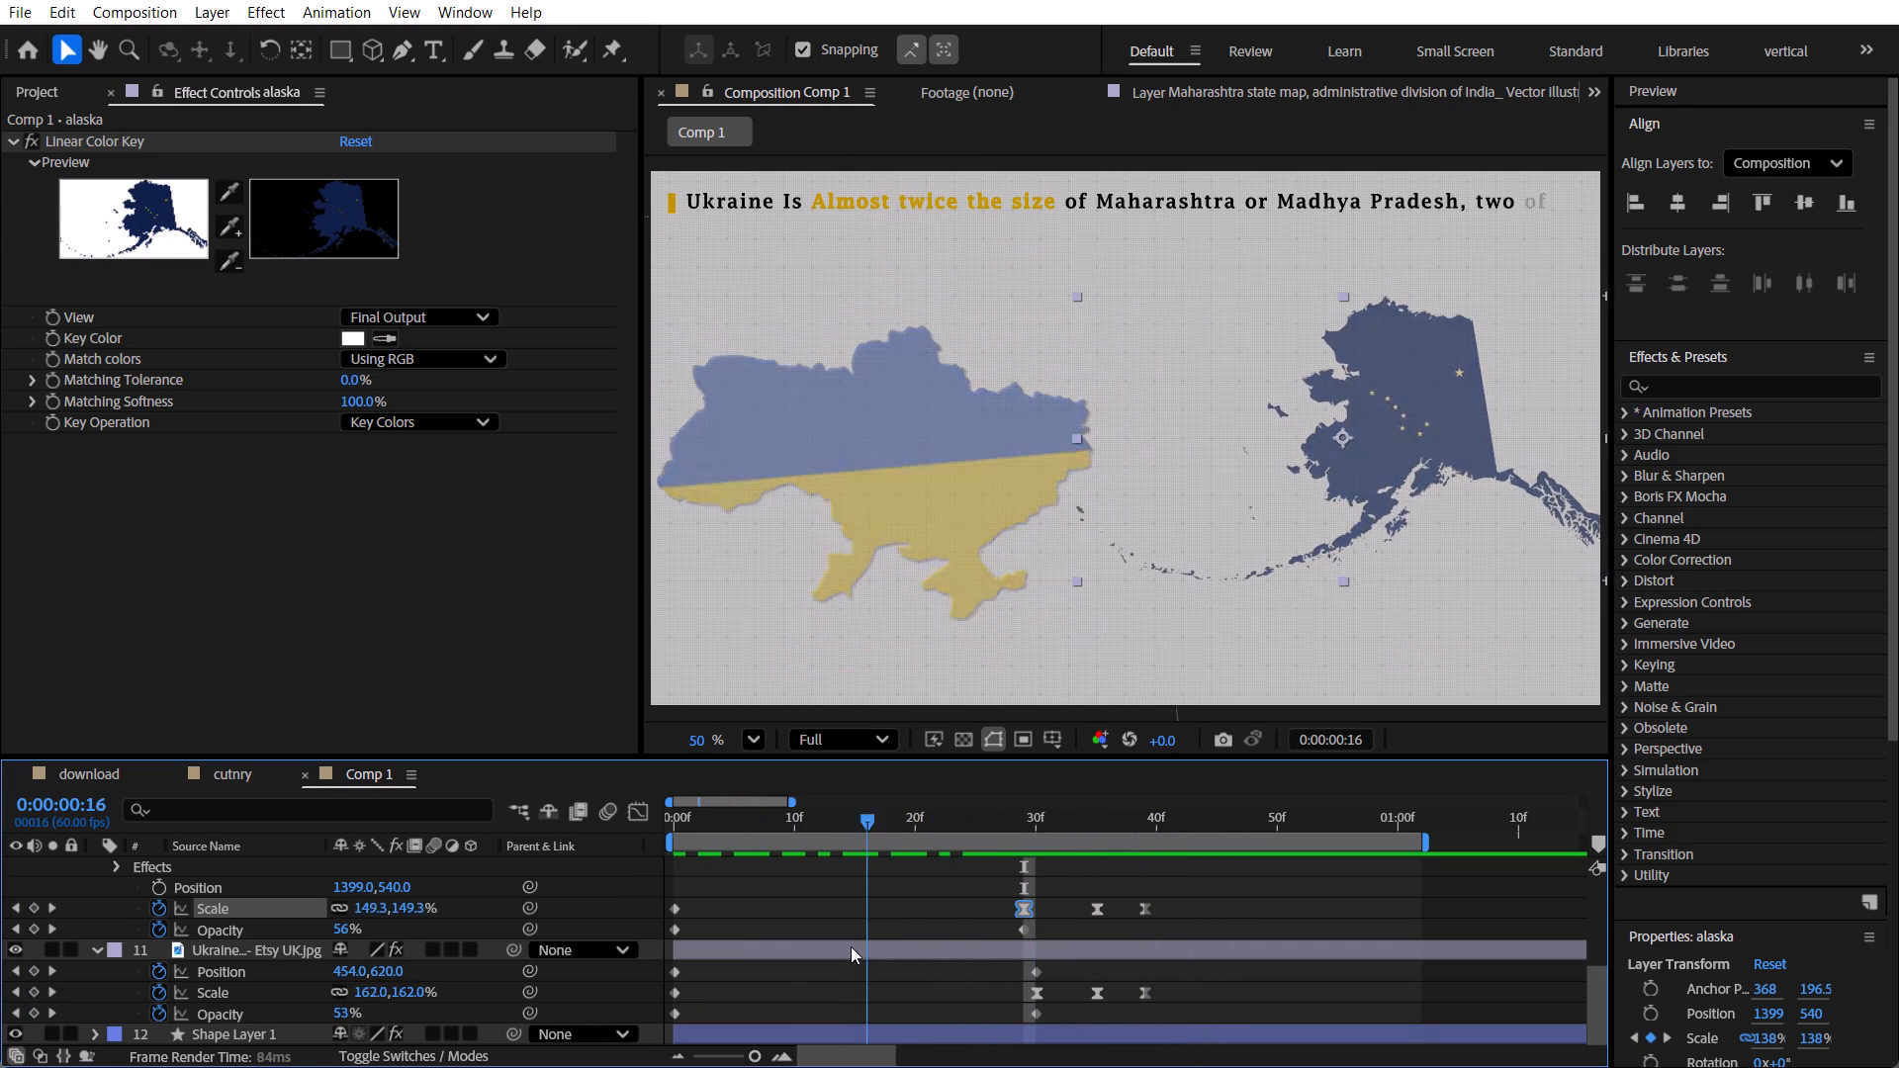
left_click_drag(851, 946, 834, 949)
Collapse the revealed properties of the alaska and Ukraine map layers in the timeline.
key("u")
left_click(1382, 985)
key("u")
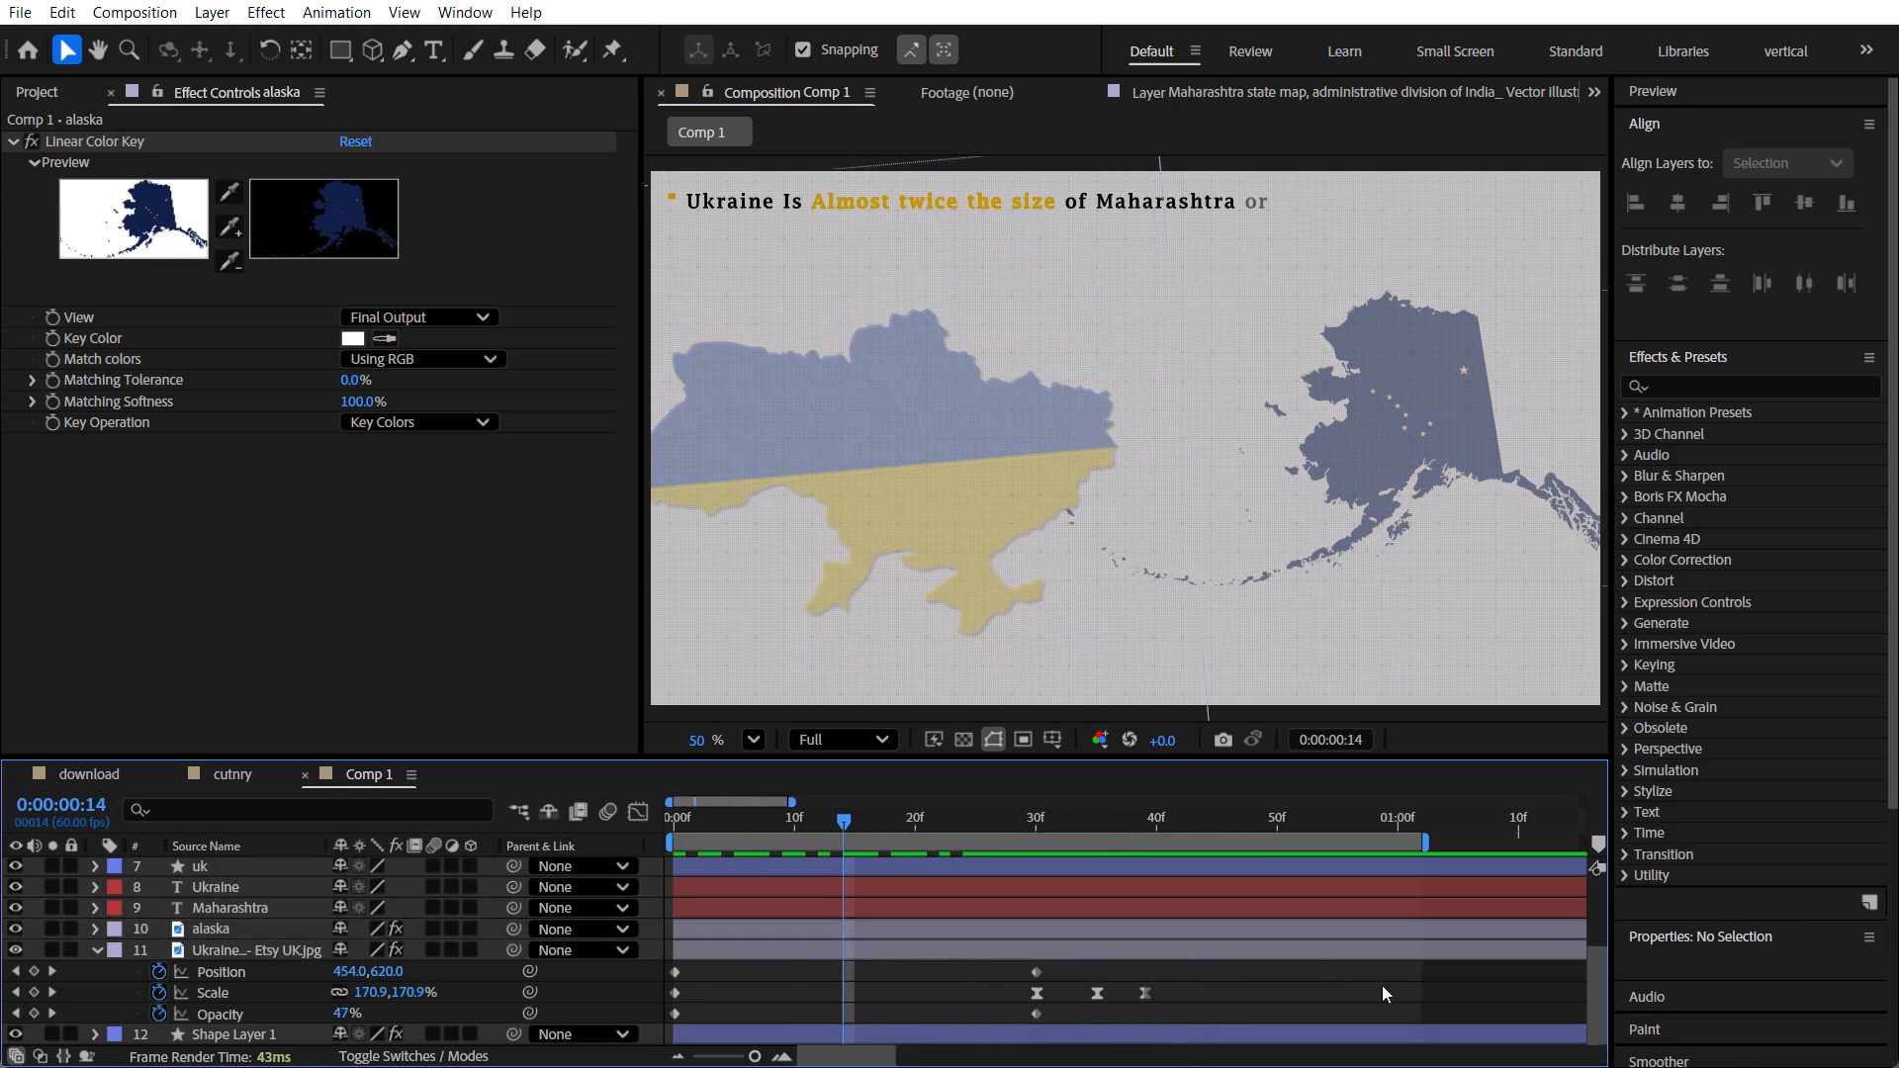
key("u")
scroll(727, 964, "up", 2)
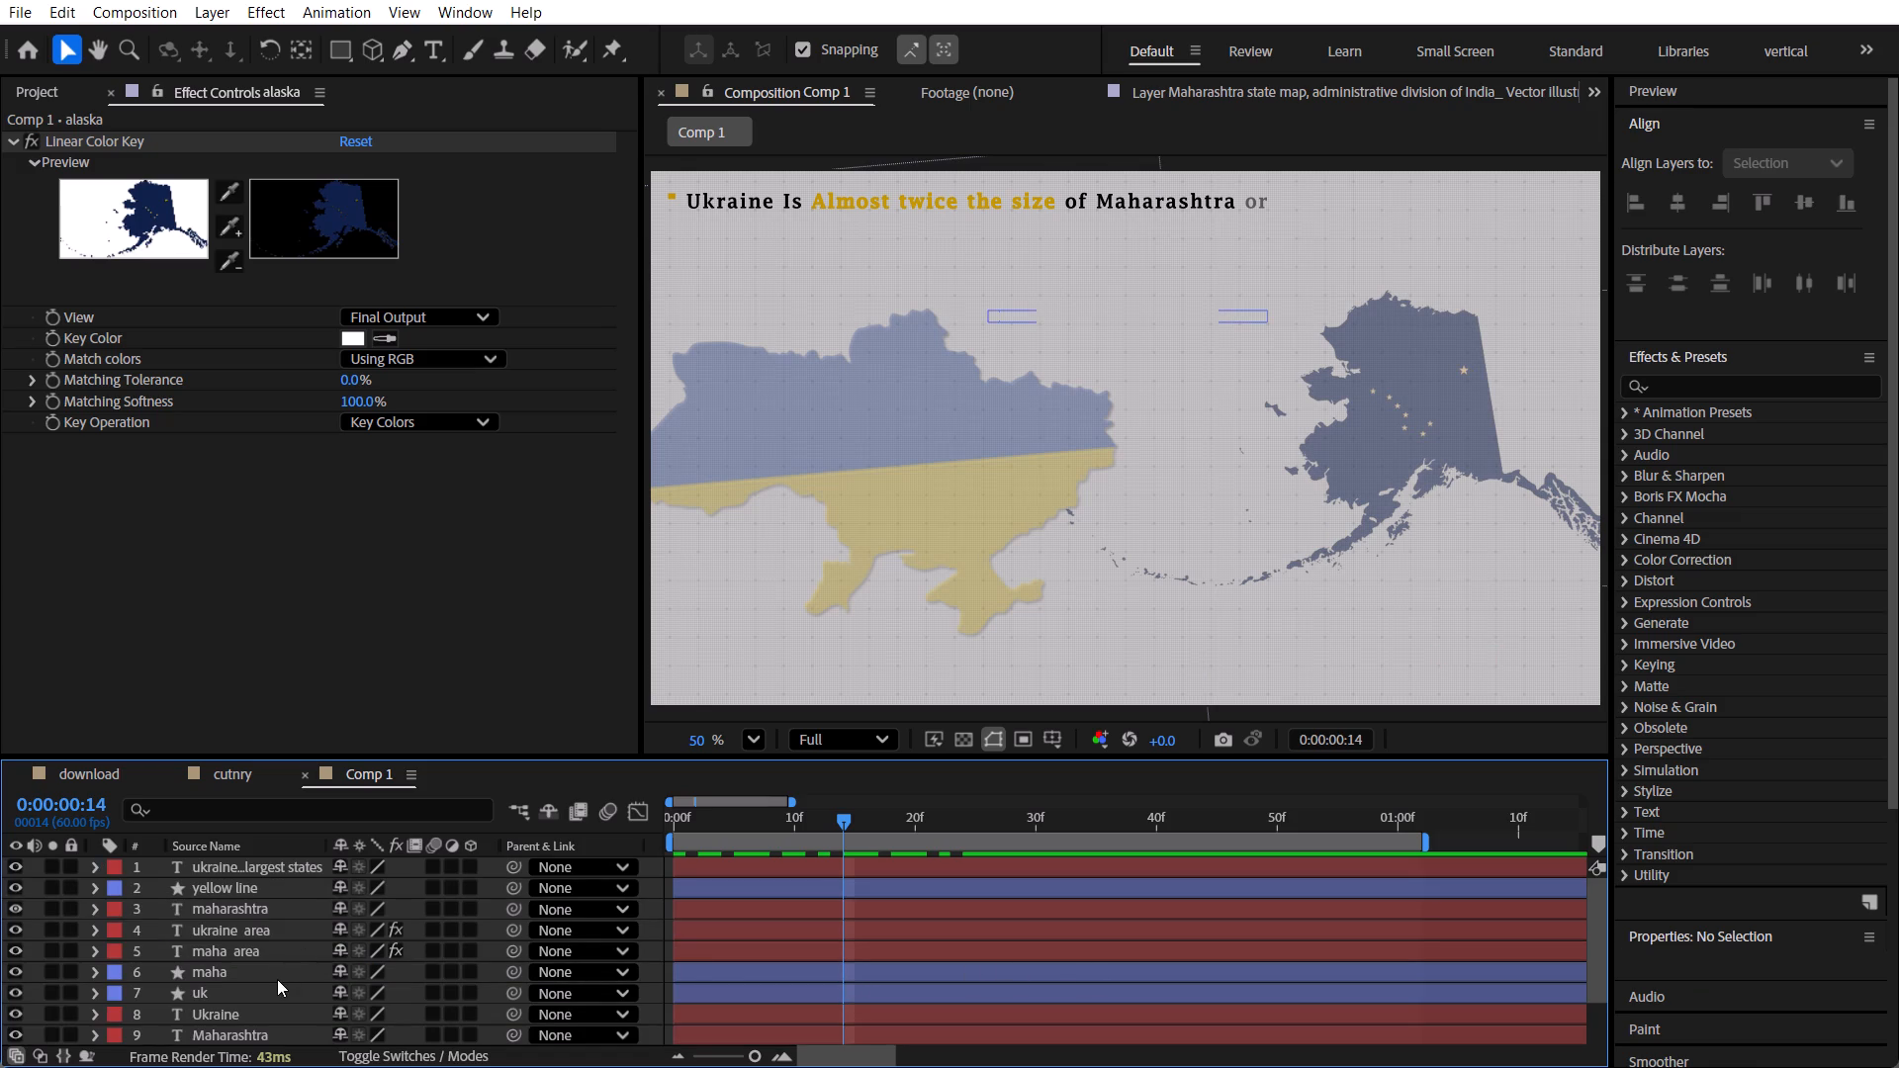
At 0:00:00:52, replace the MAHARASHTRA label above the Alaska map's area figure with "Alaska".
left_click(223, 975)
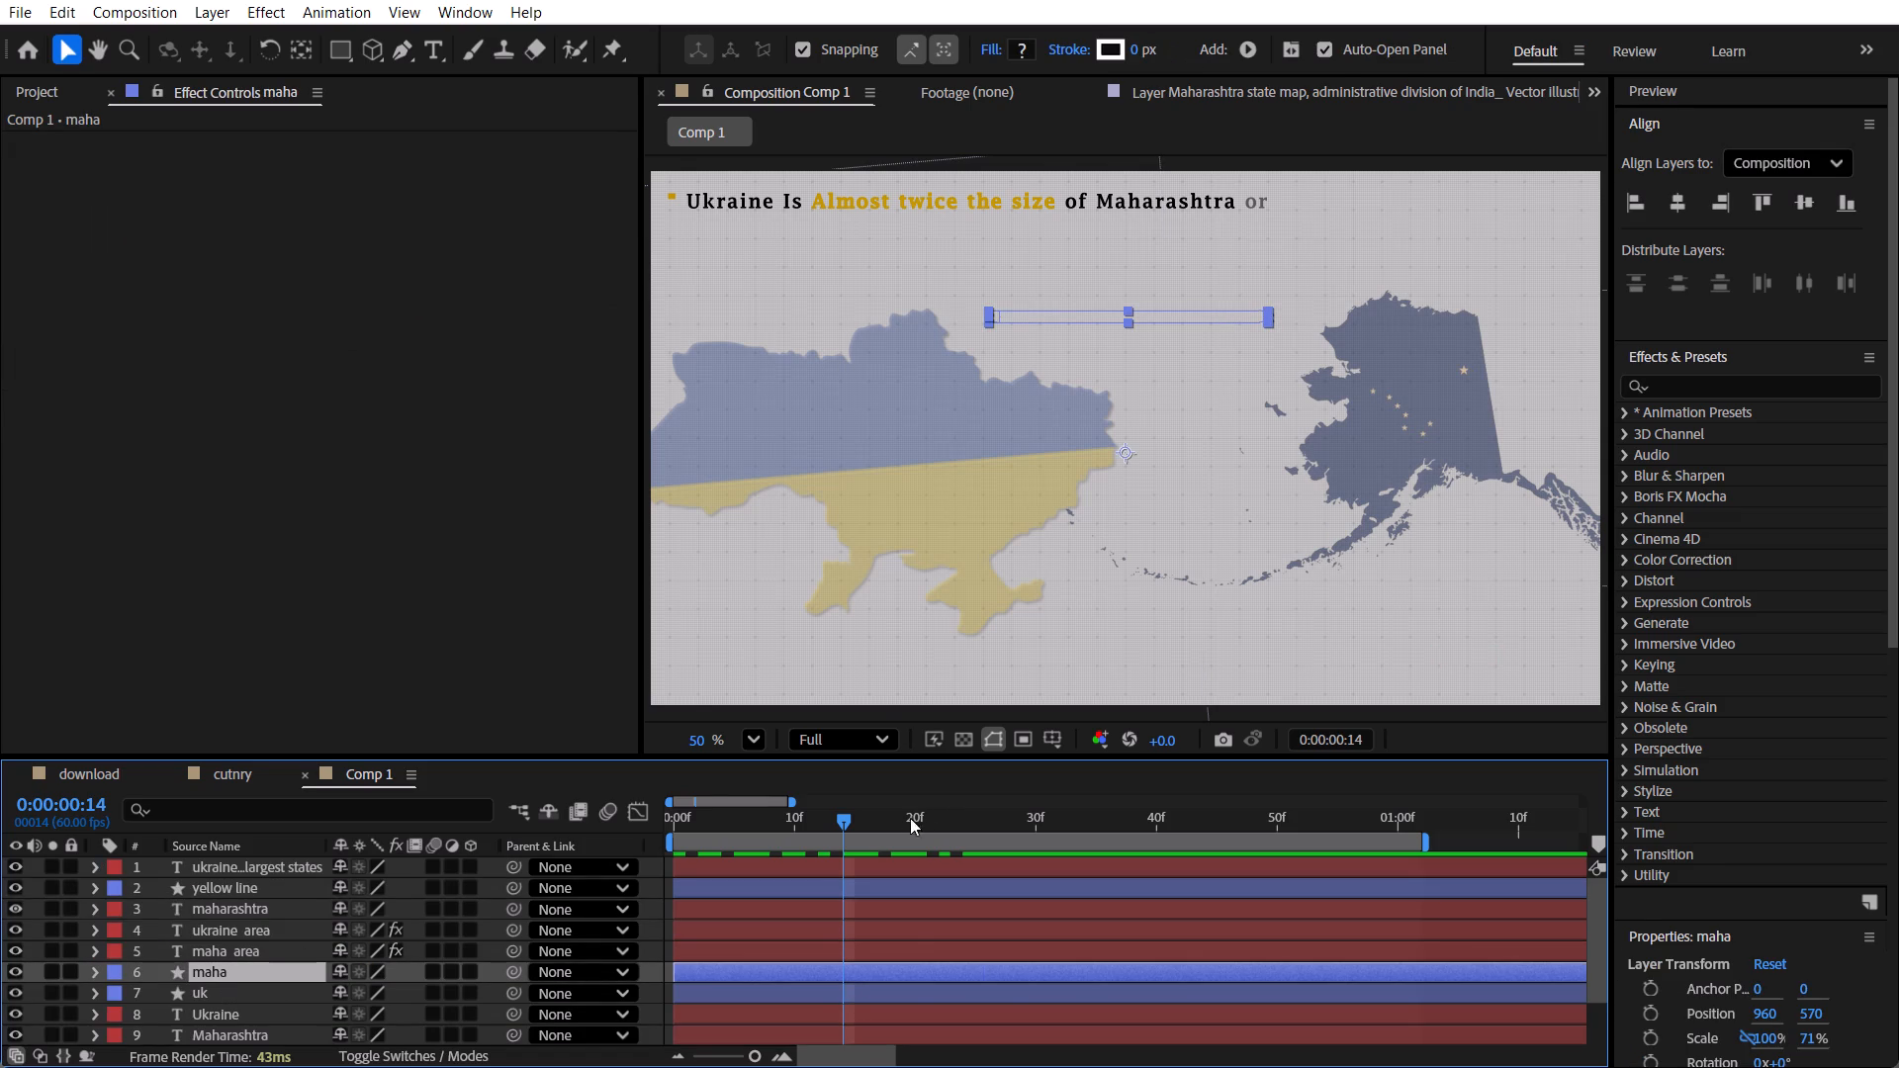
left_click_drag(905, 818, 1320, 852)
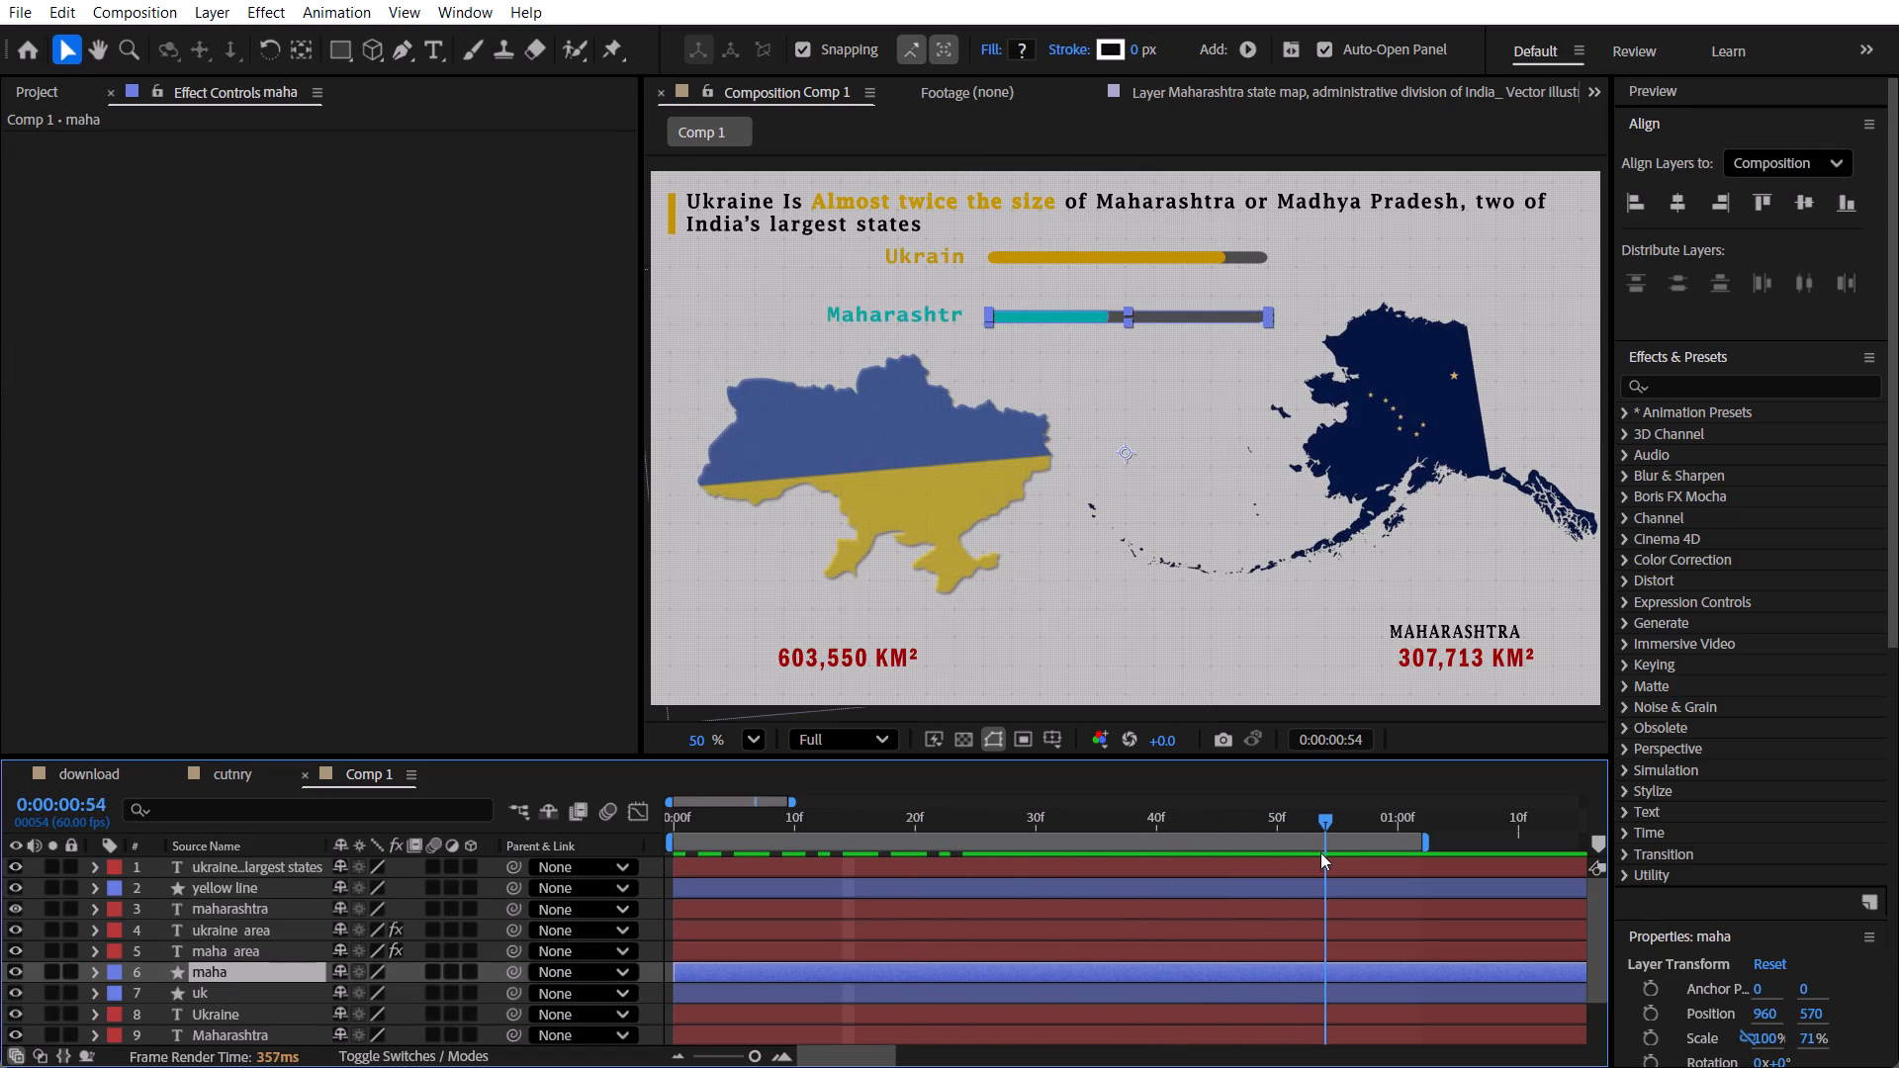
left_click_drag(1320, 852, 1301, 856)
left_click(1479, 626)
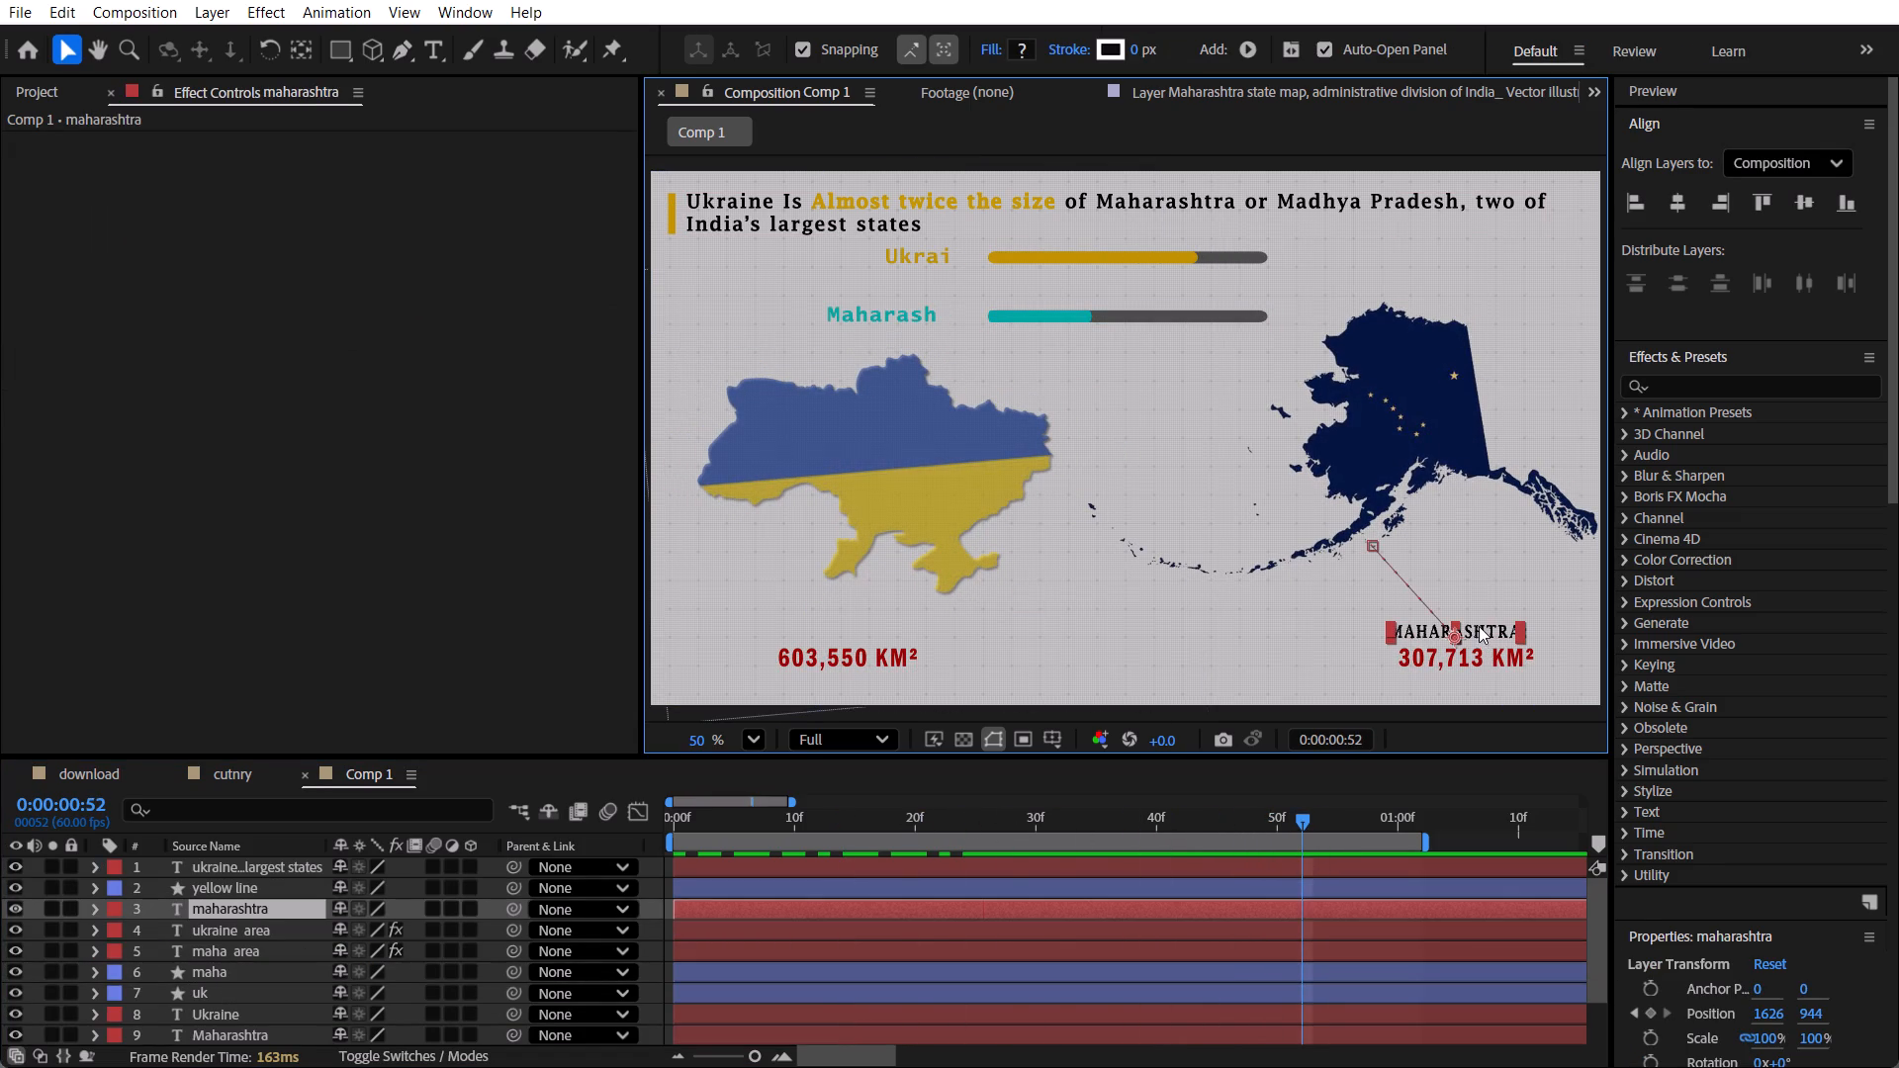
key("ctrl+t")
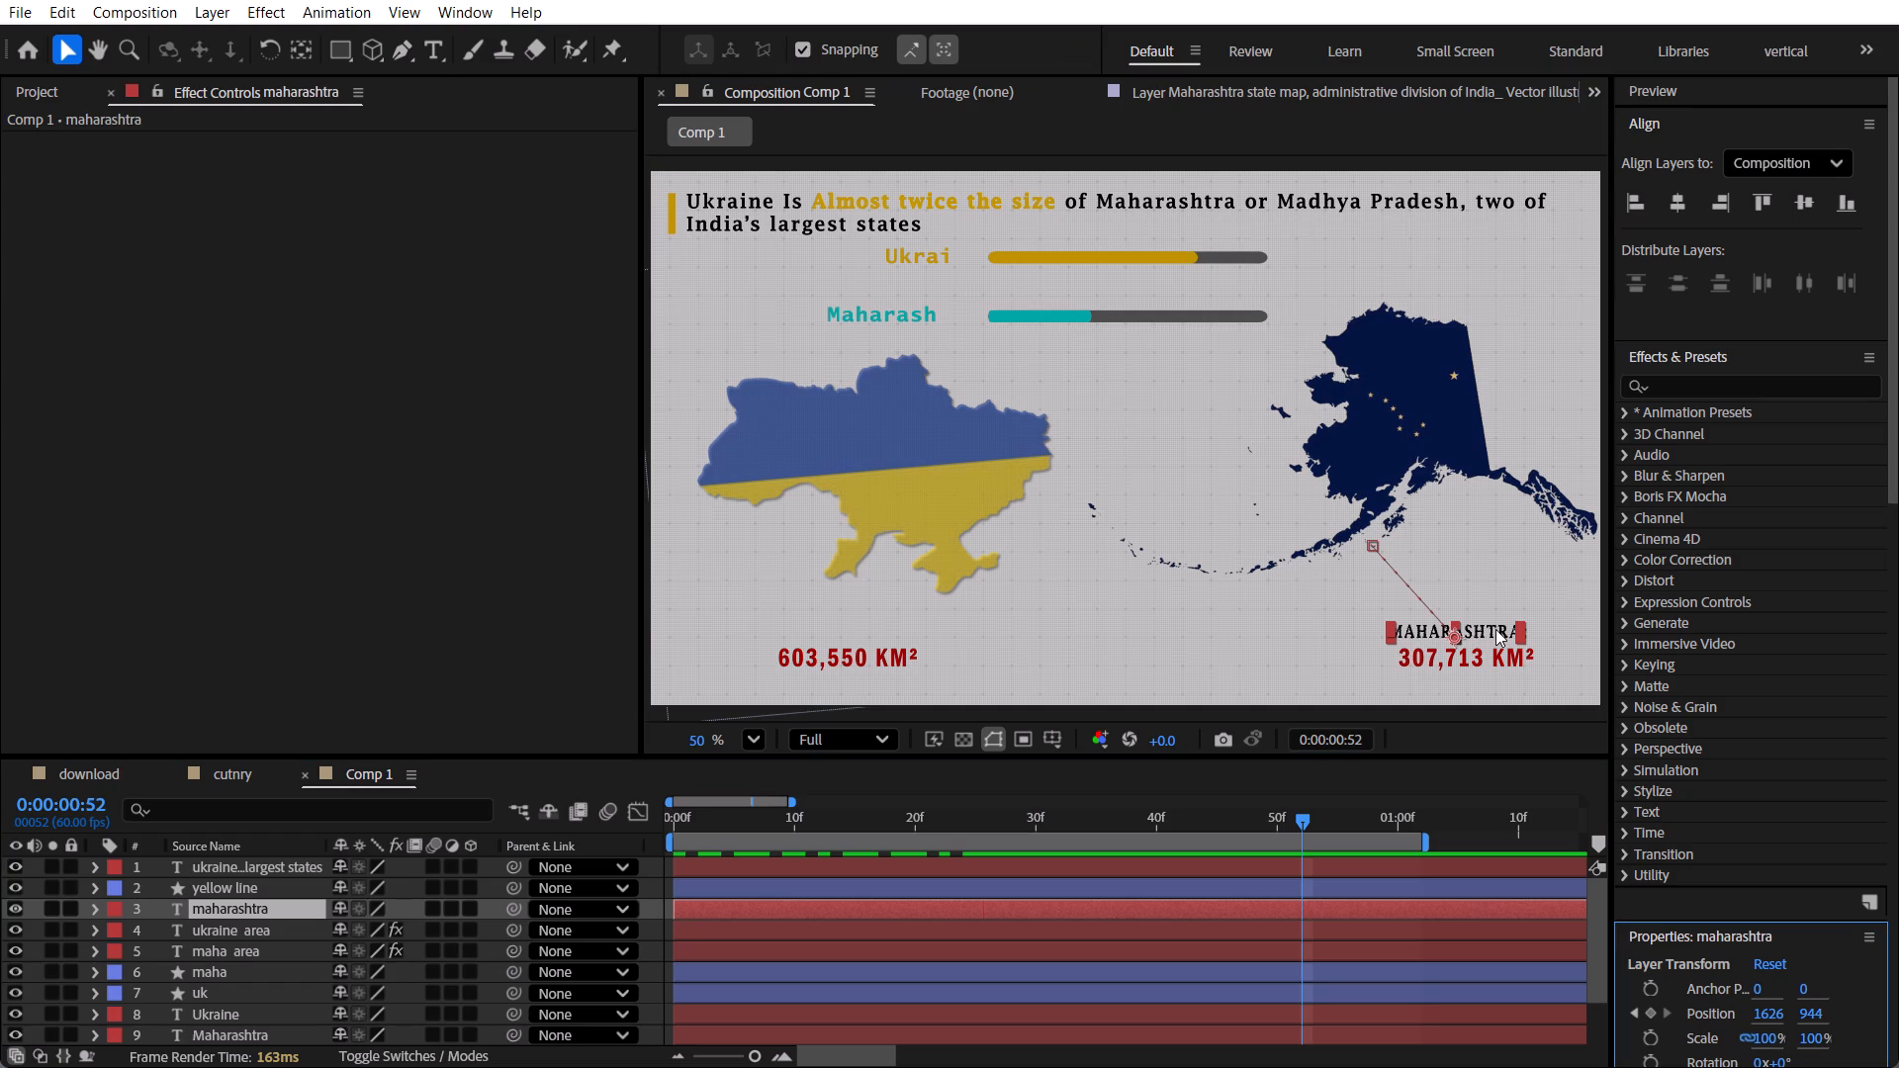
left_click(1495, 629)
key("ctrl+a")
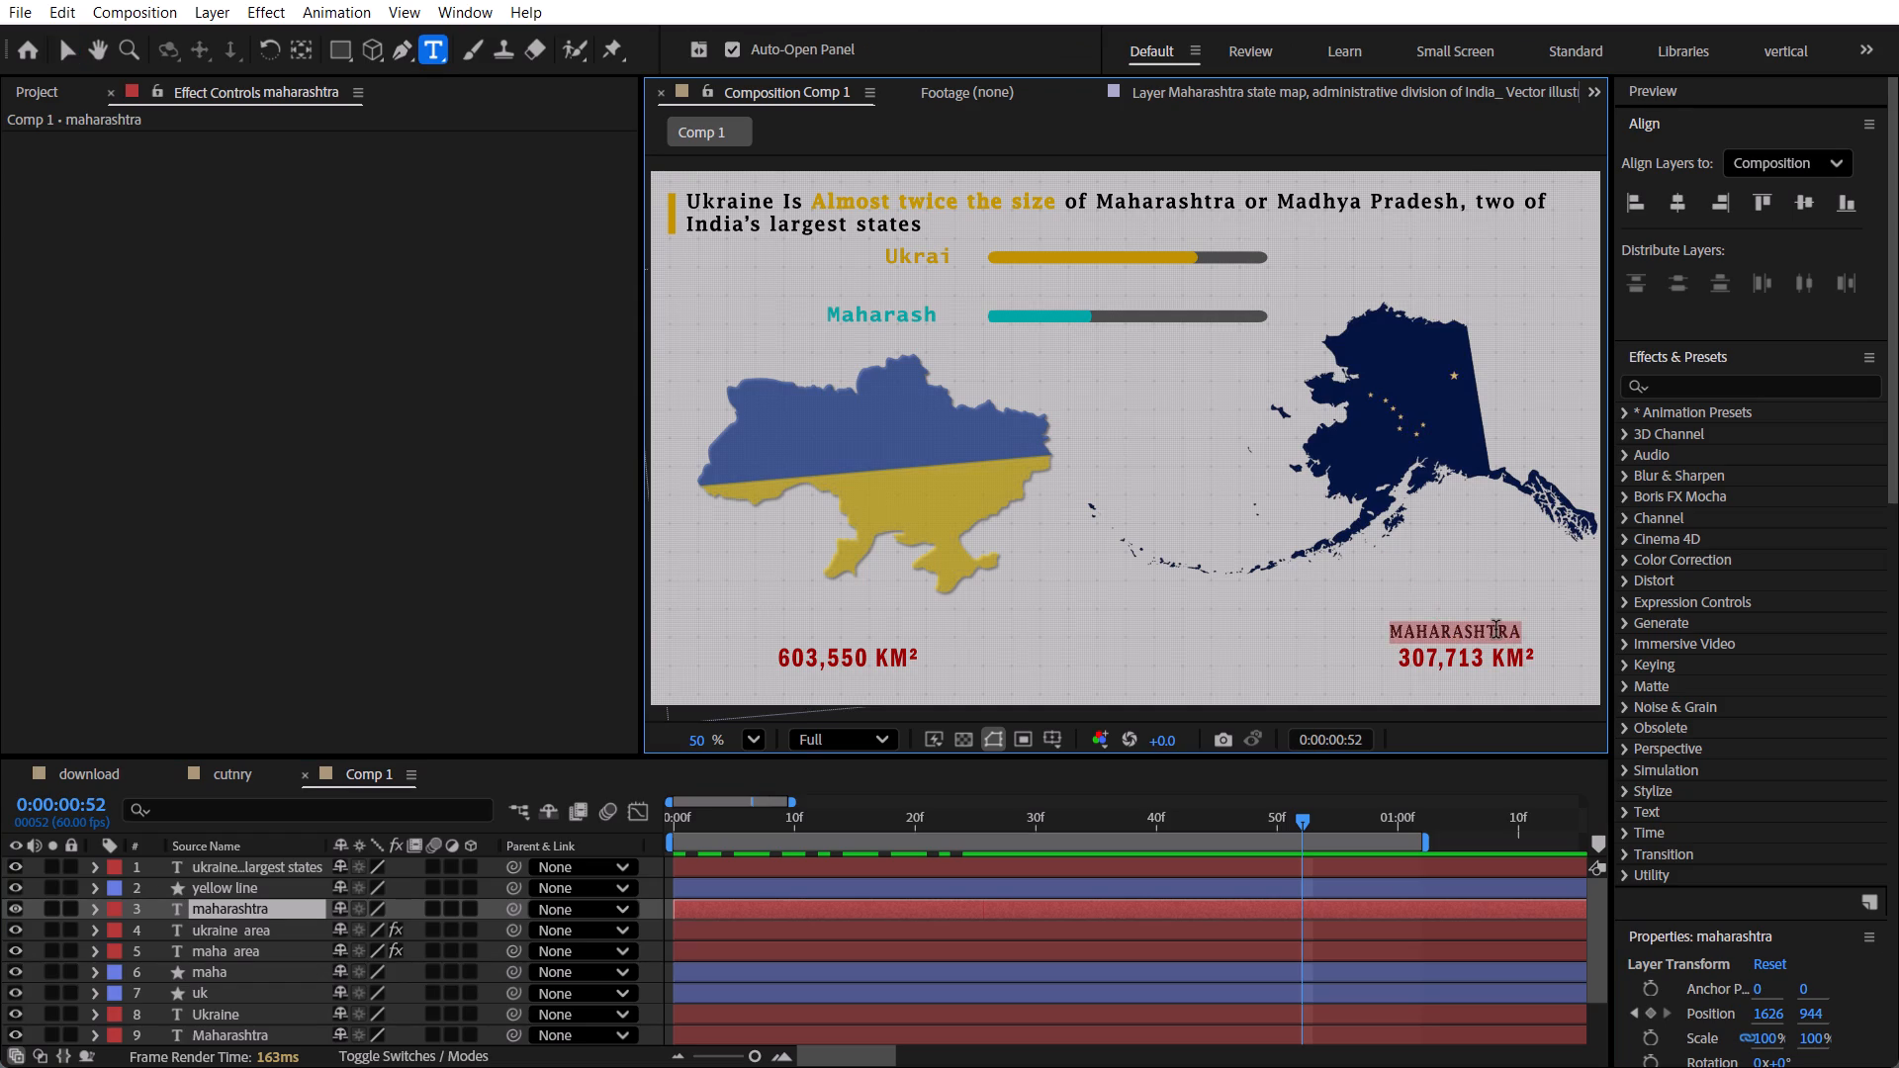
key("BackSpace")
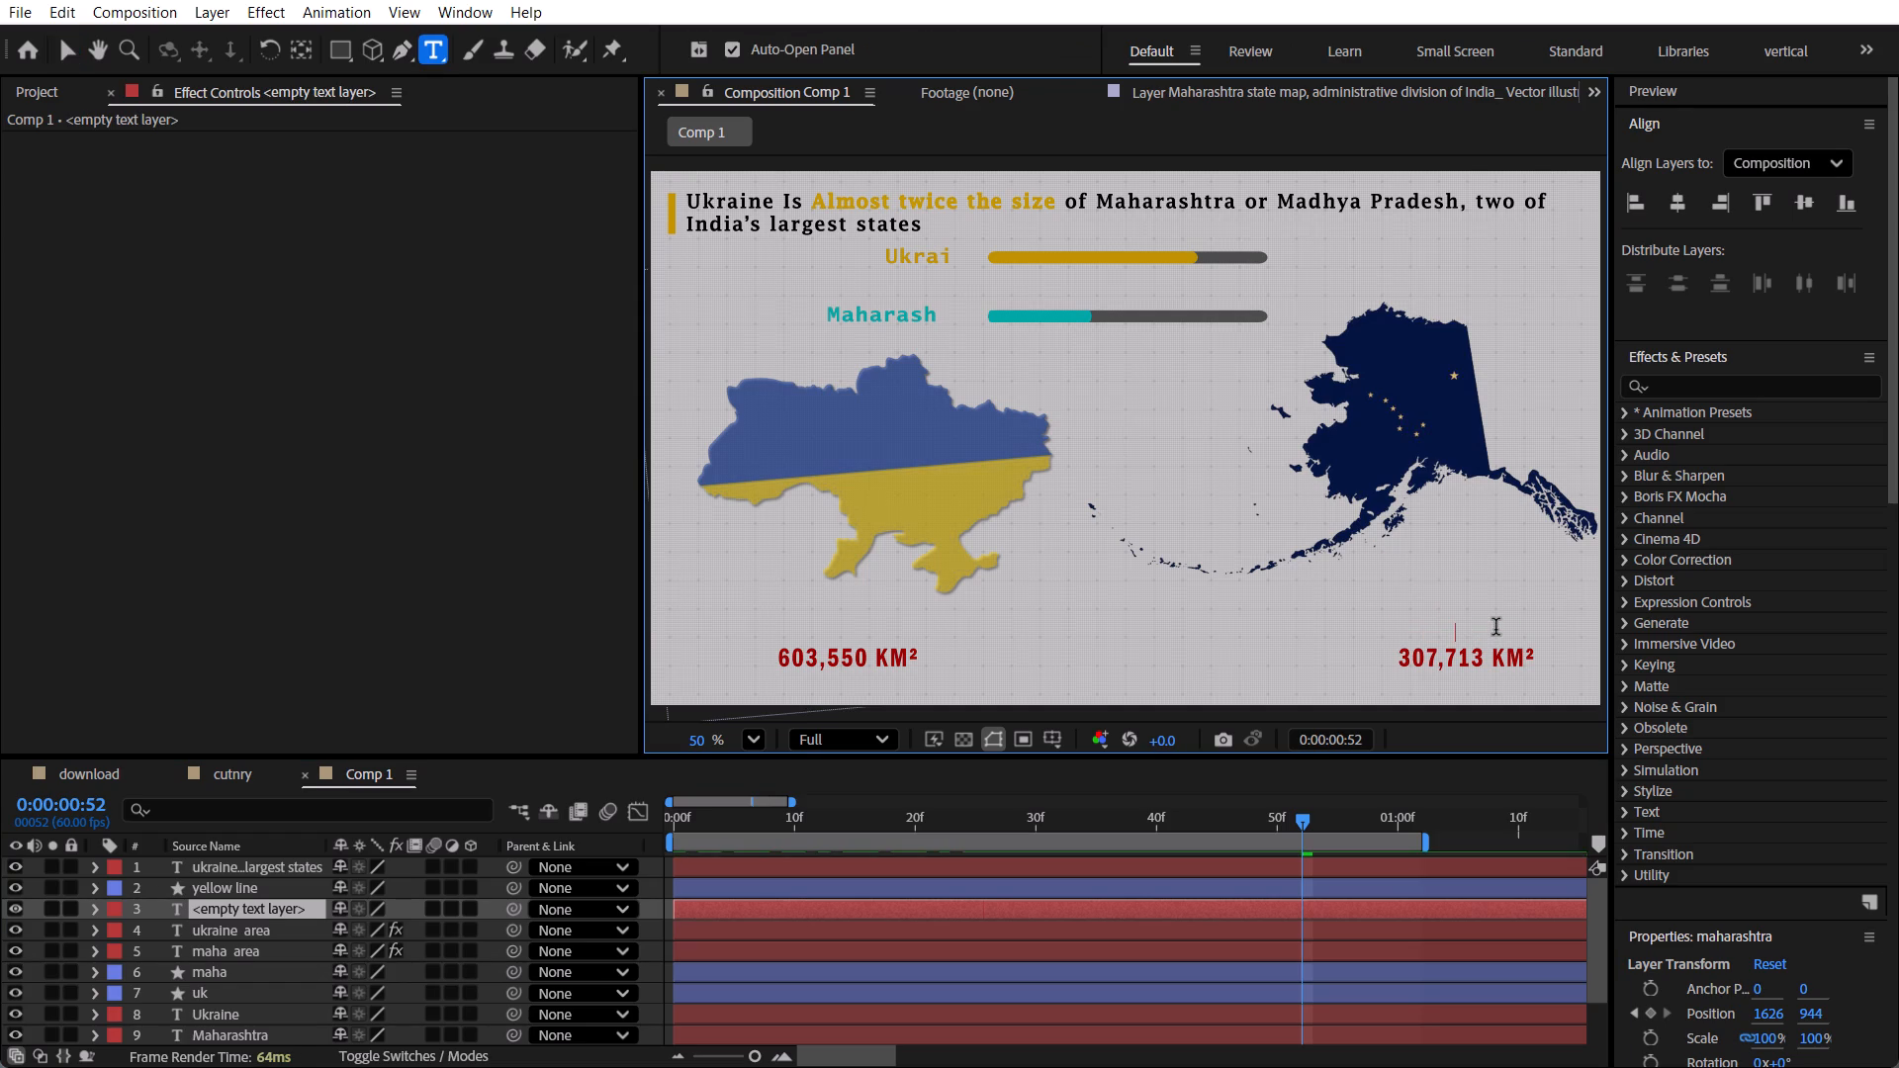
key("shift+a")
type("laska")
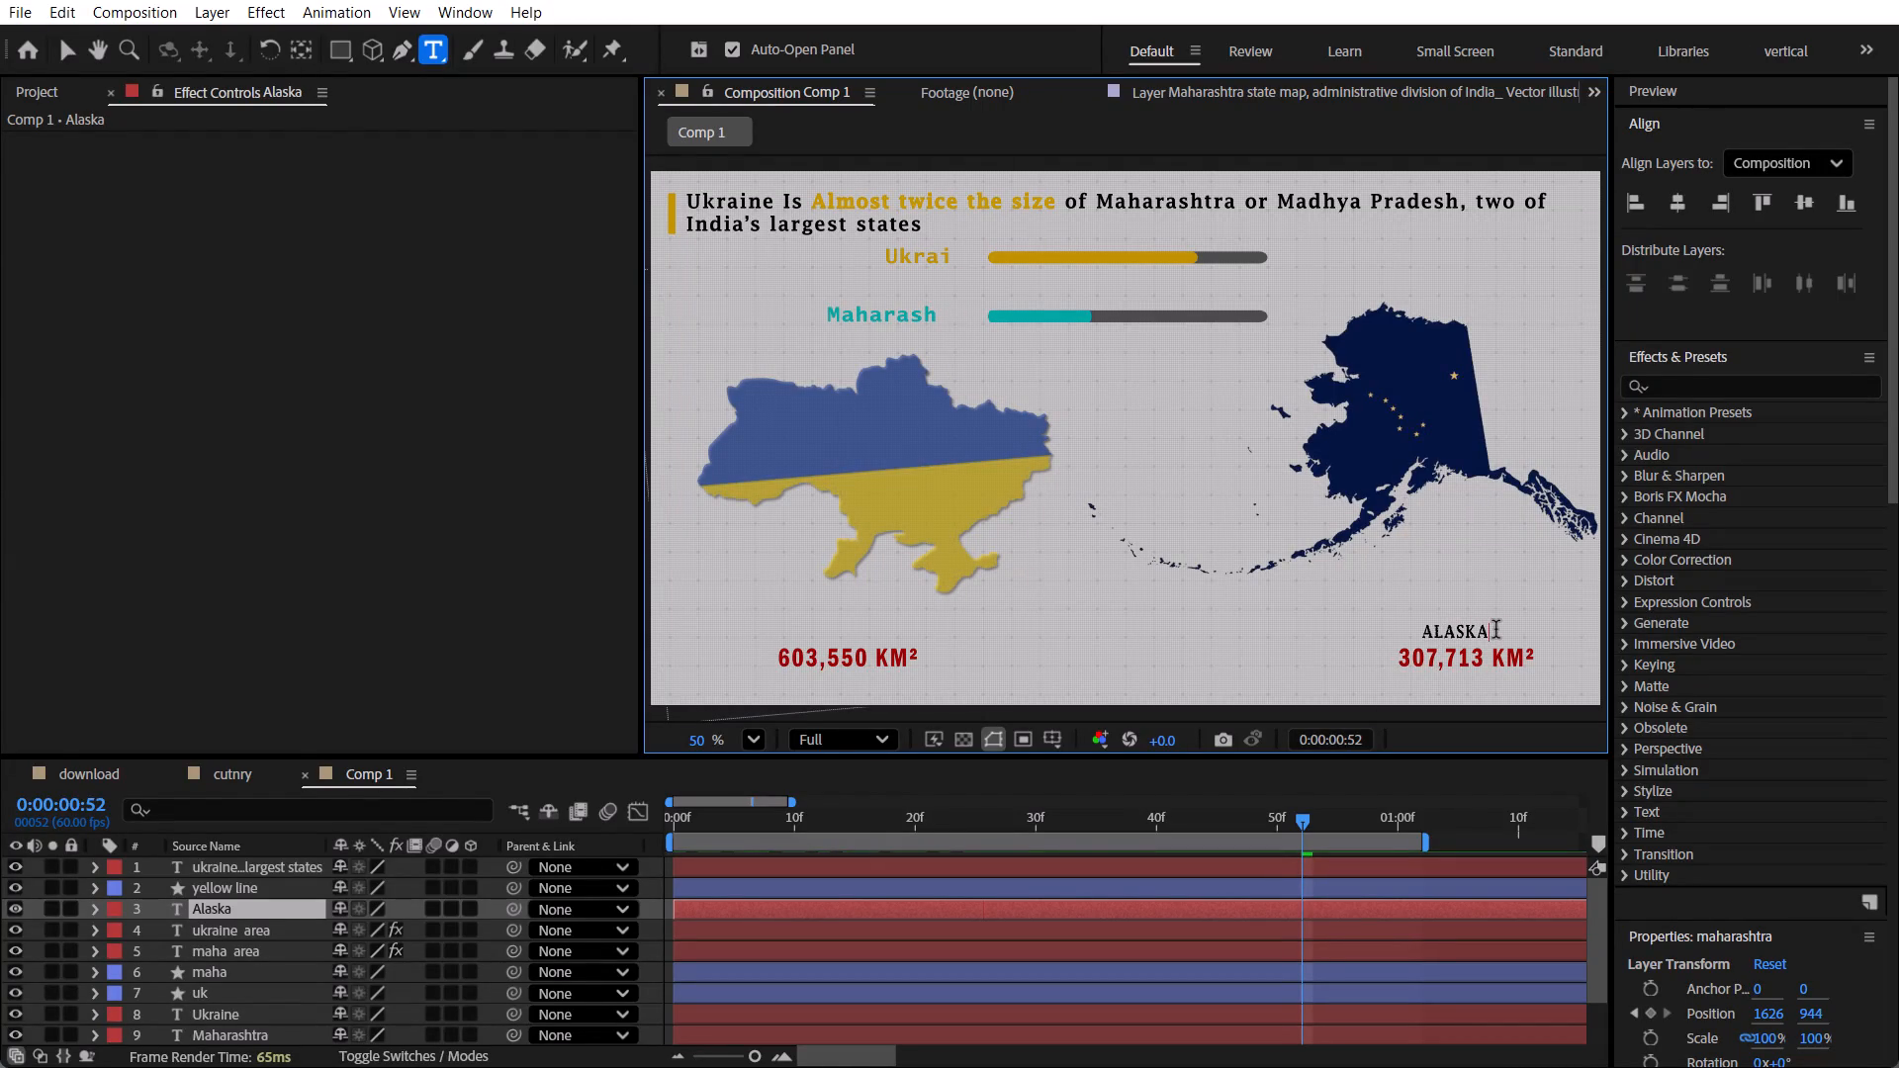
Clear the new label text, turn off All Caps, and re-enter it as "Alaska".
key("BackSpace")
key("BackSpace")
key("BackSpace")
key("BackSpace")
key("BackSpace")
key("BackSpace")
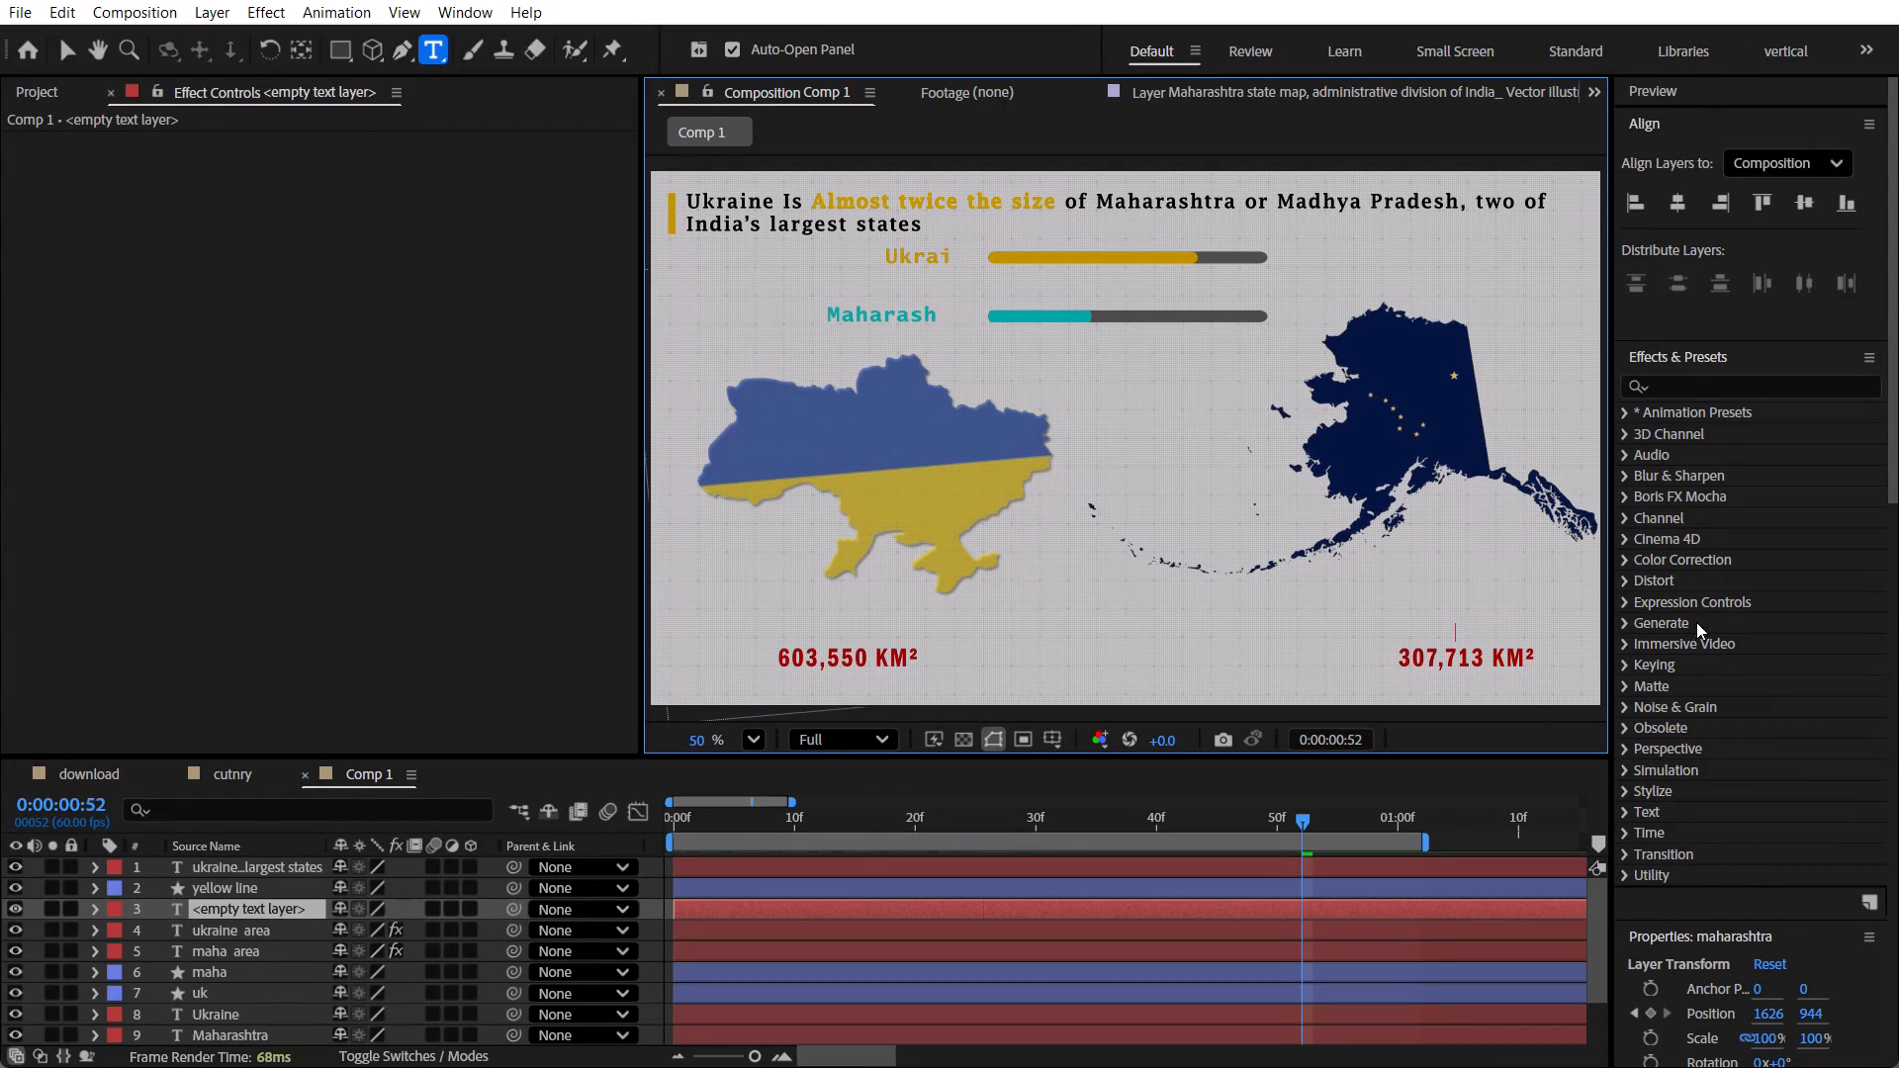
scroll(1707, 658, "down", 2)
scroll(1732, 822, "down", 2)
left_click(1697, 895)
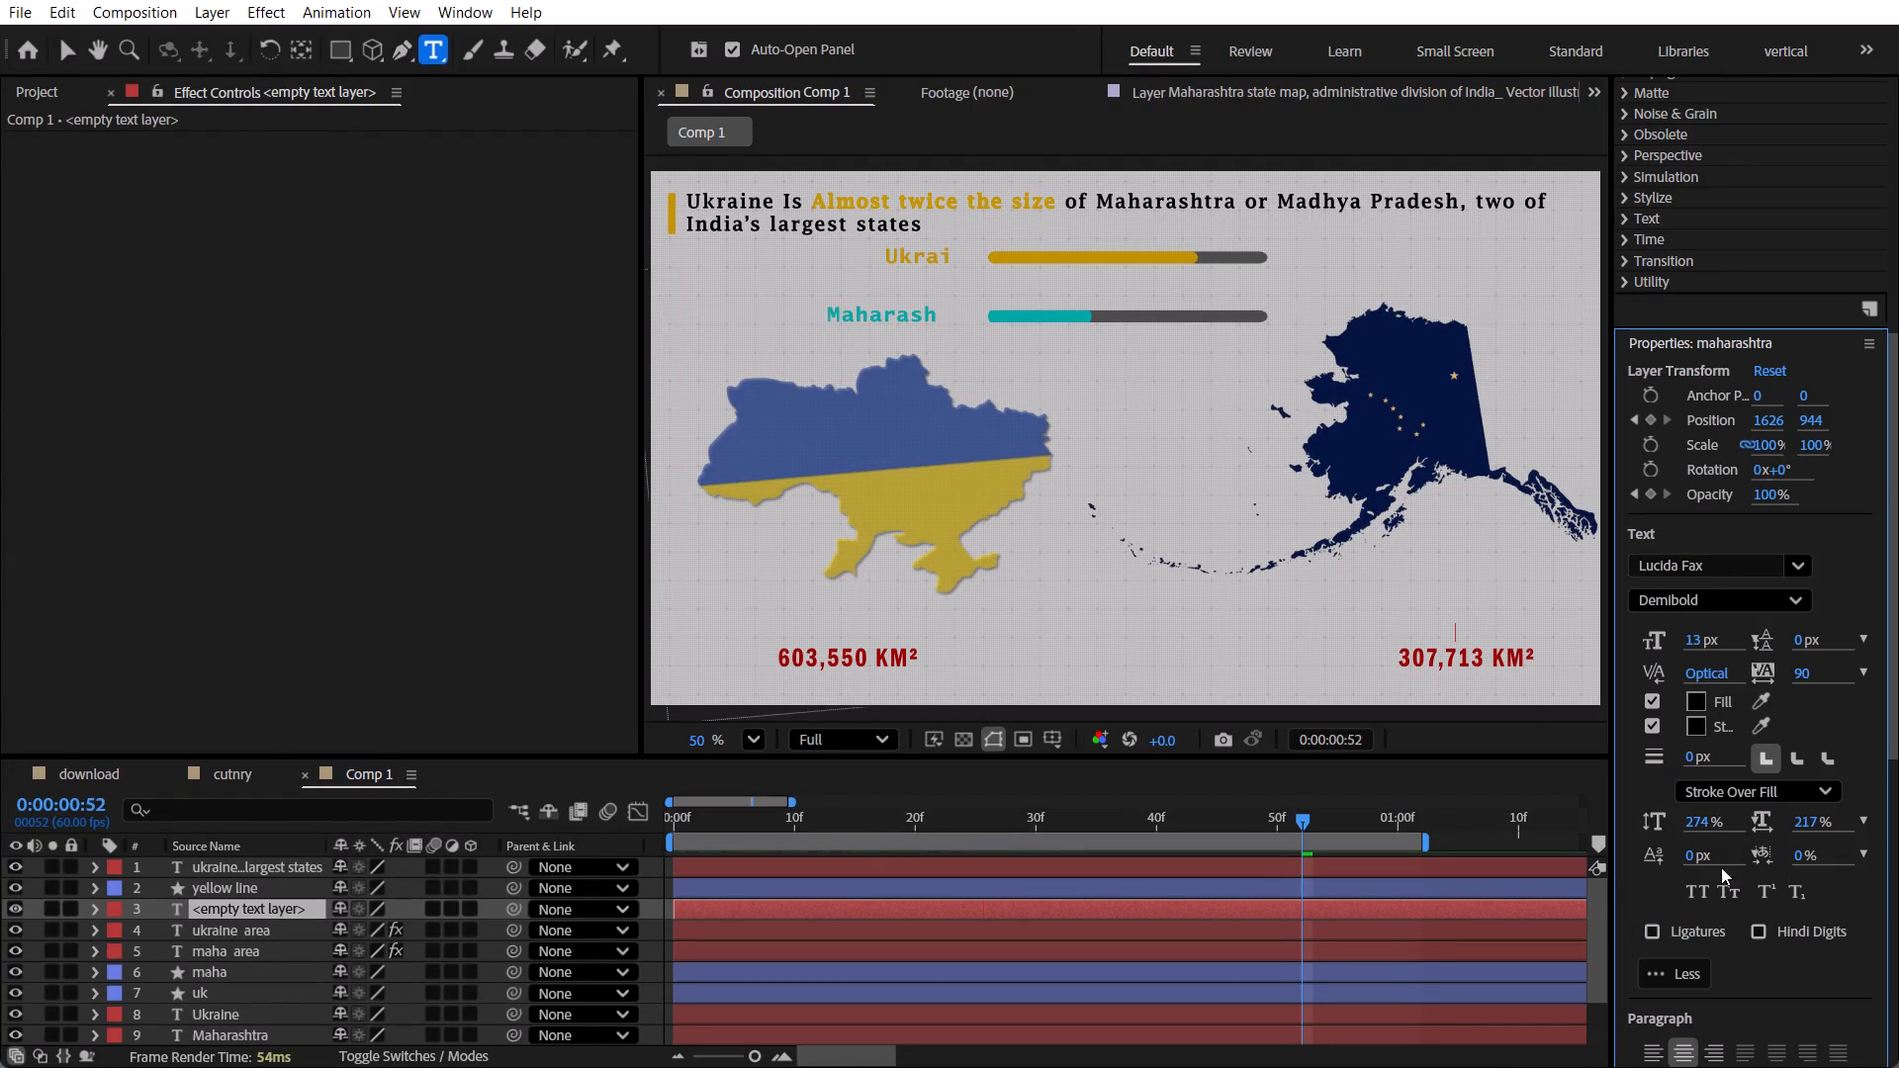
type("Alaska")
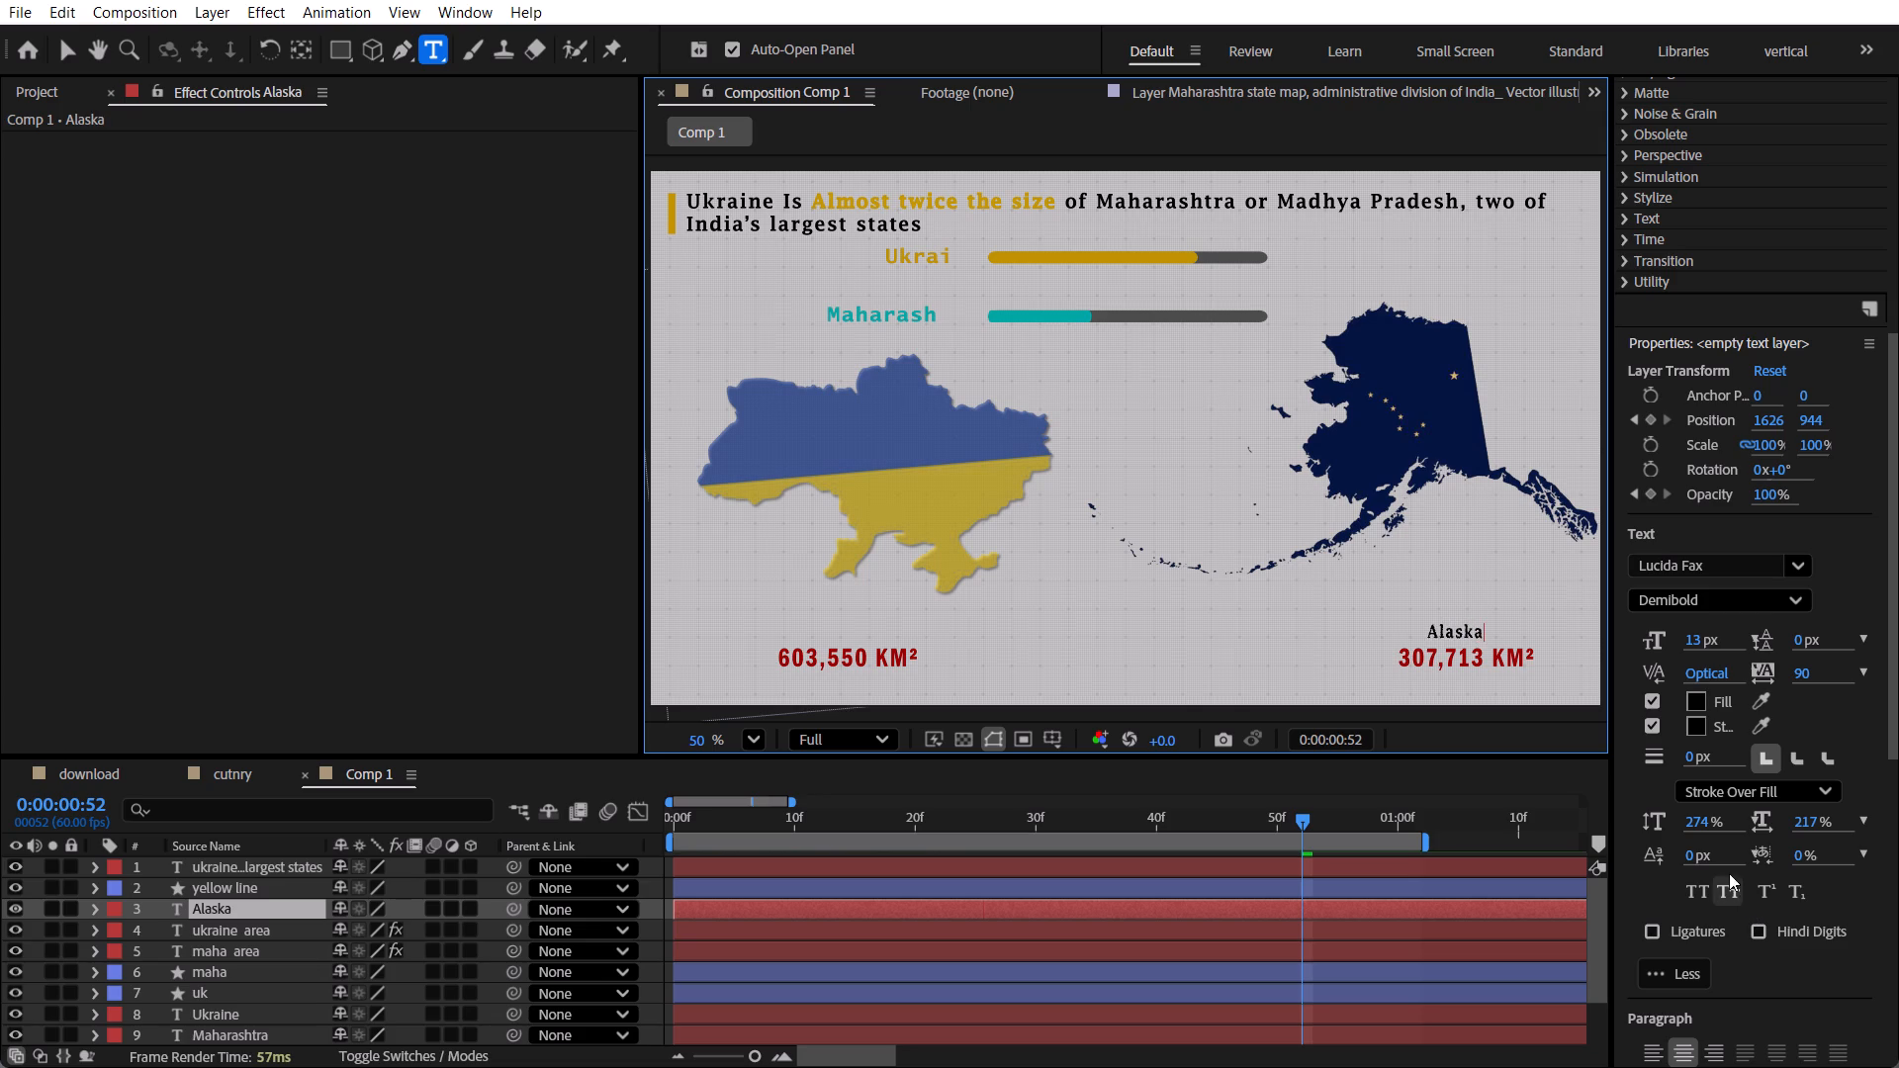
Enlarge the whole Alaska label above the area figure to a font size of 26 px.
left_click_drag(1694, 640, 1726, 640)
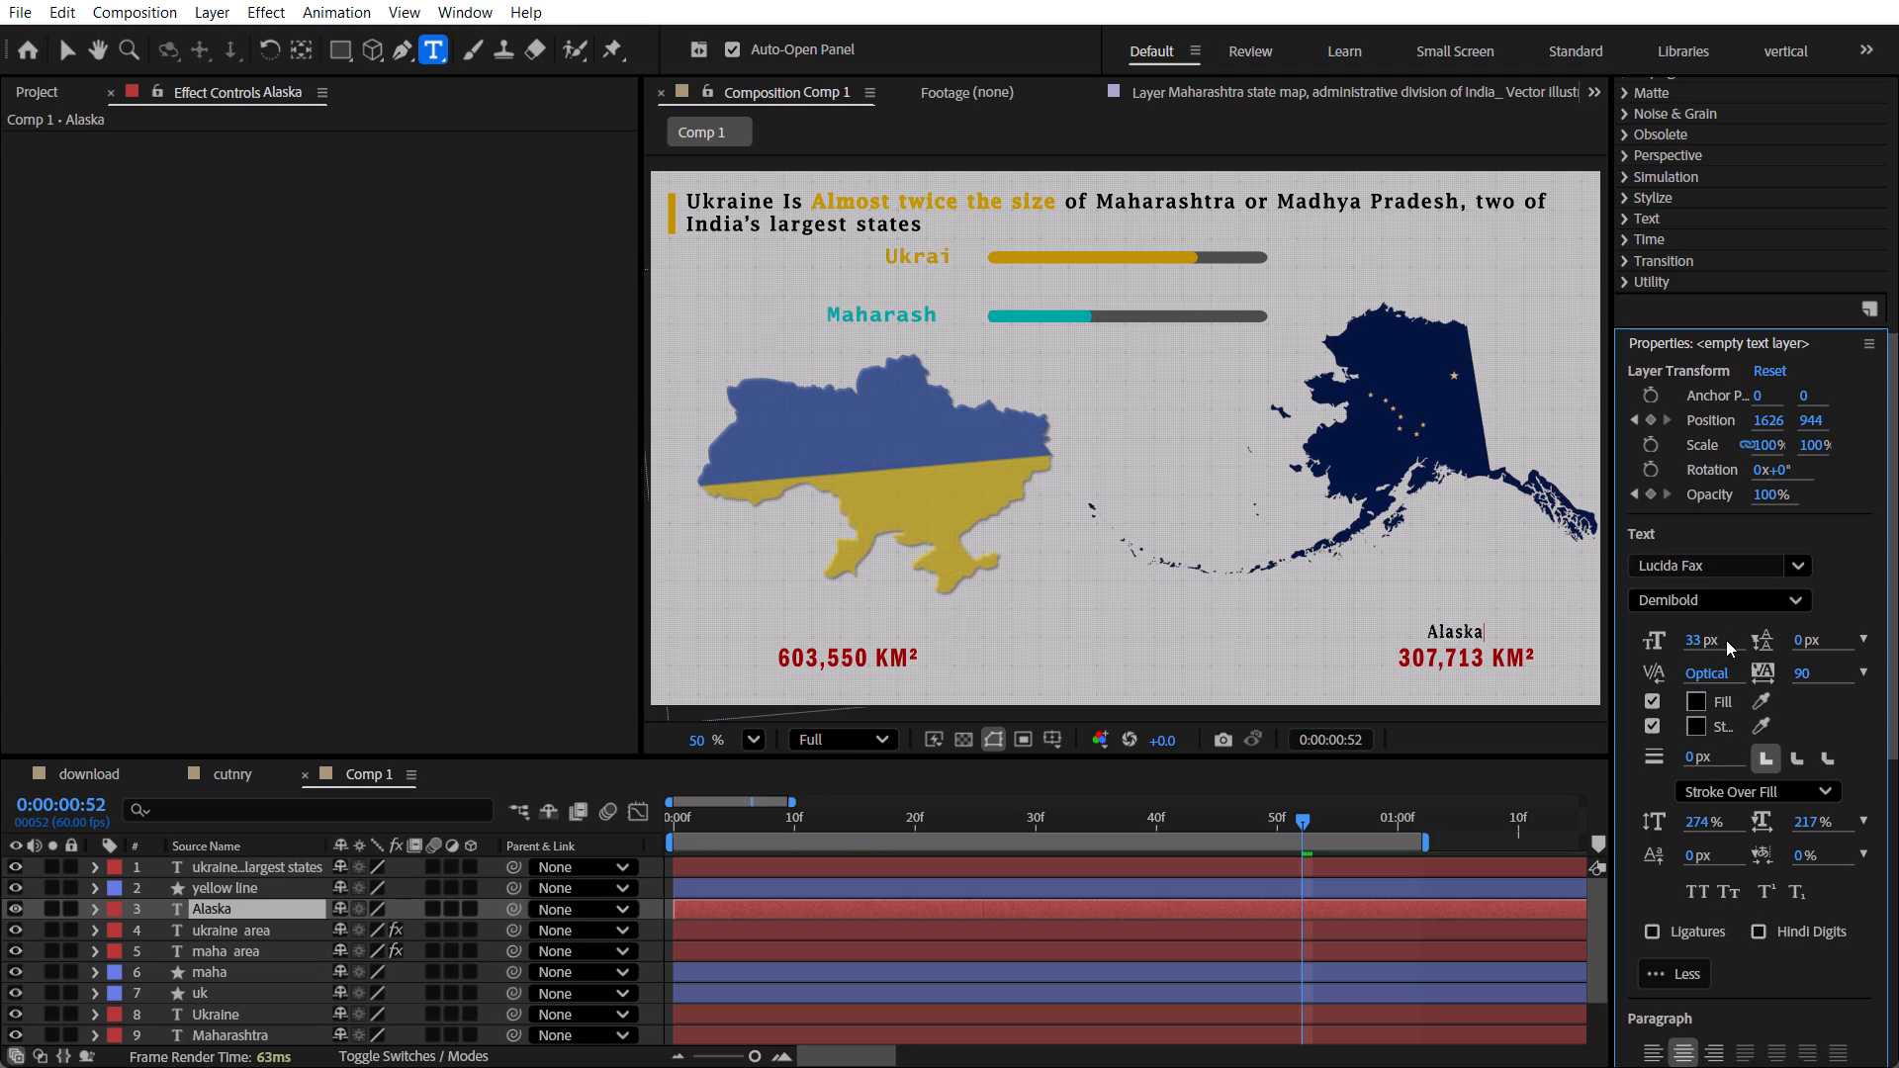
key("ctrl+a")
left_click_drag(1694, 638, 1716, 638)
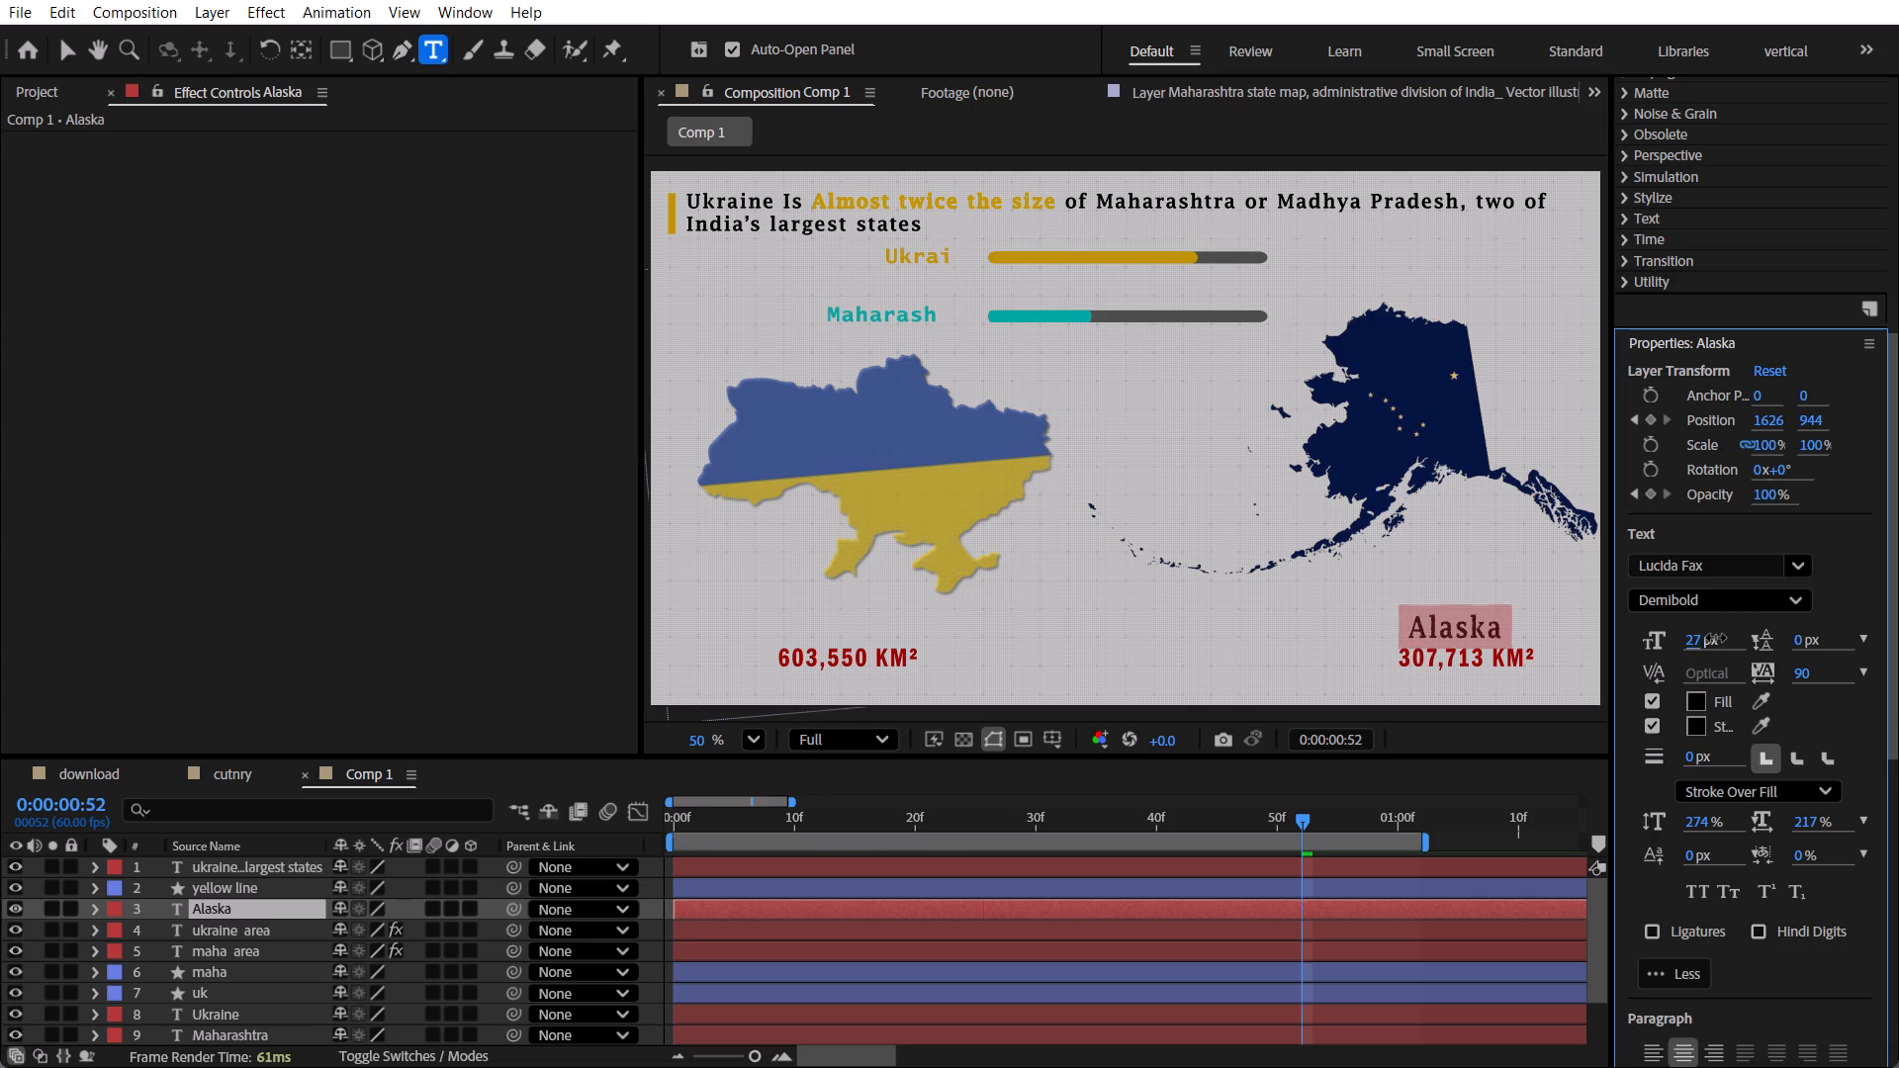
left_click_drag(1716, 638, 1716, 640)
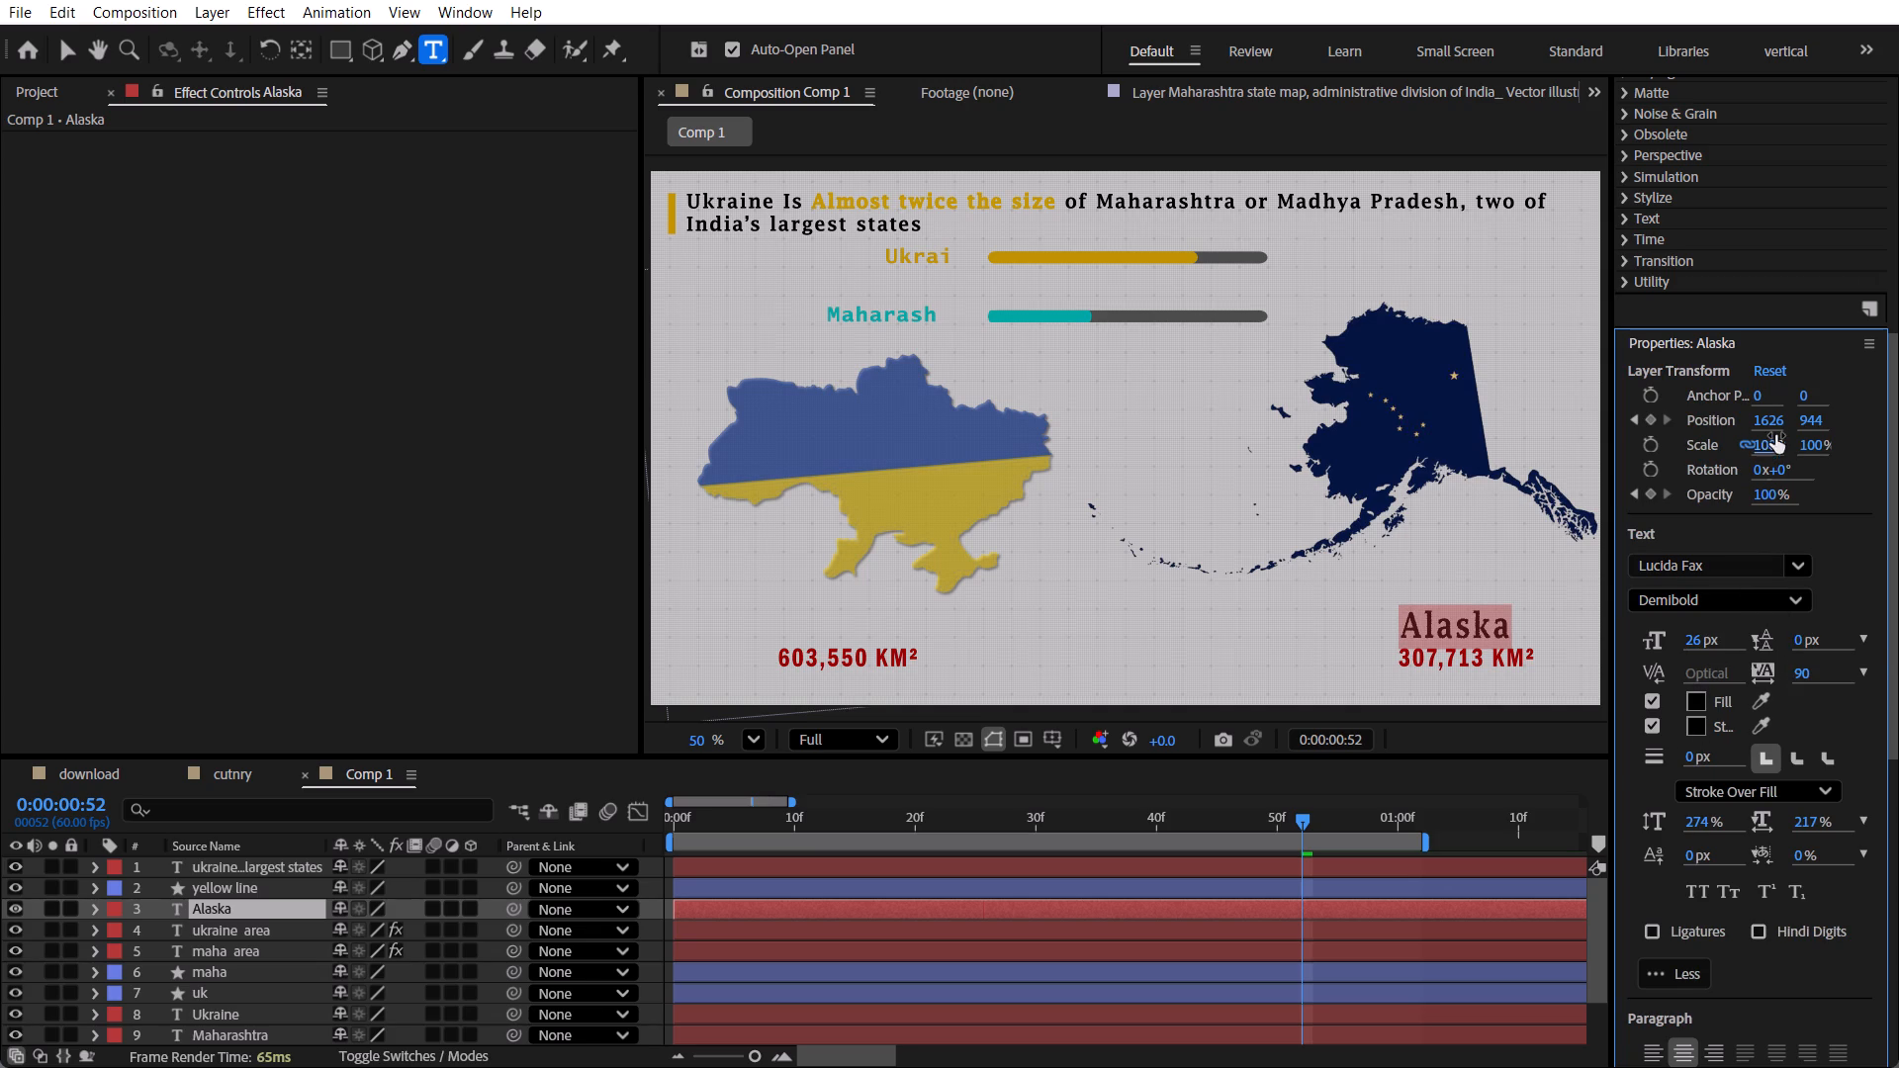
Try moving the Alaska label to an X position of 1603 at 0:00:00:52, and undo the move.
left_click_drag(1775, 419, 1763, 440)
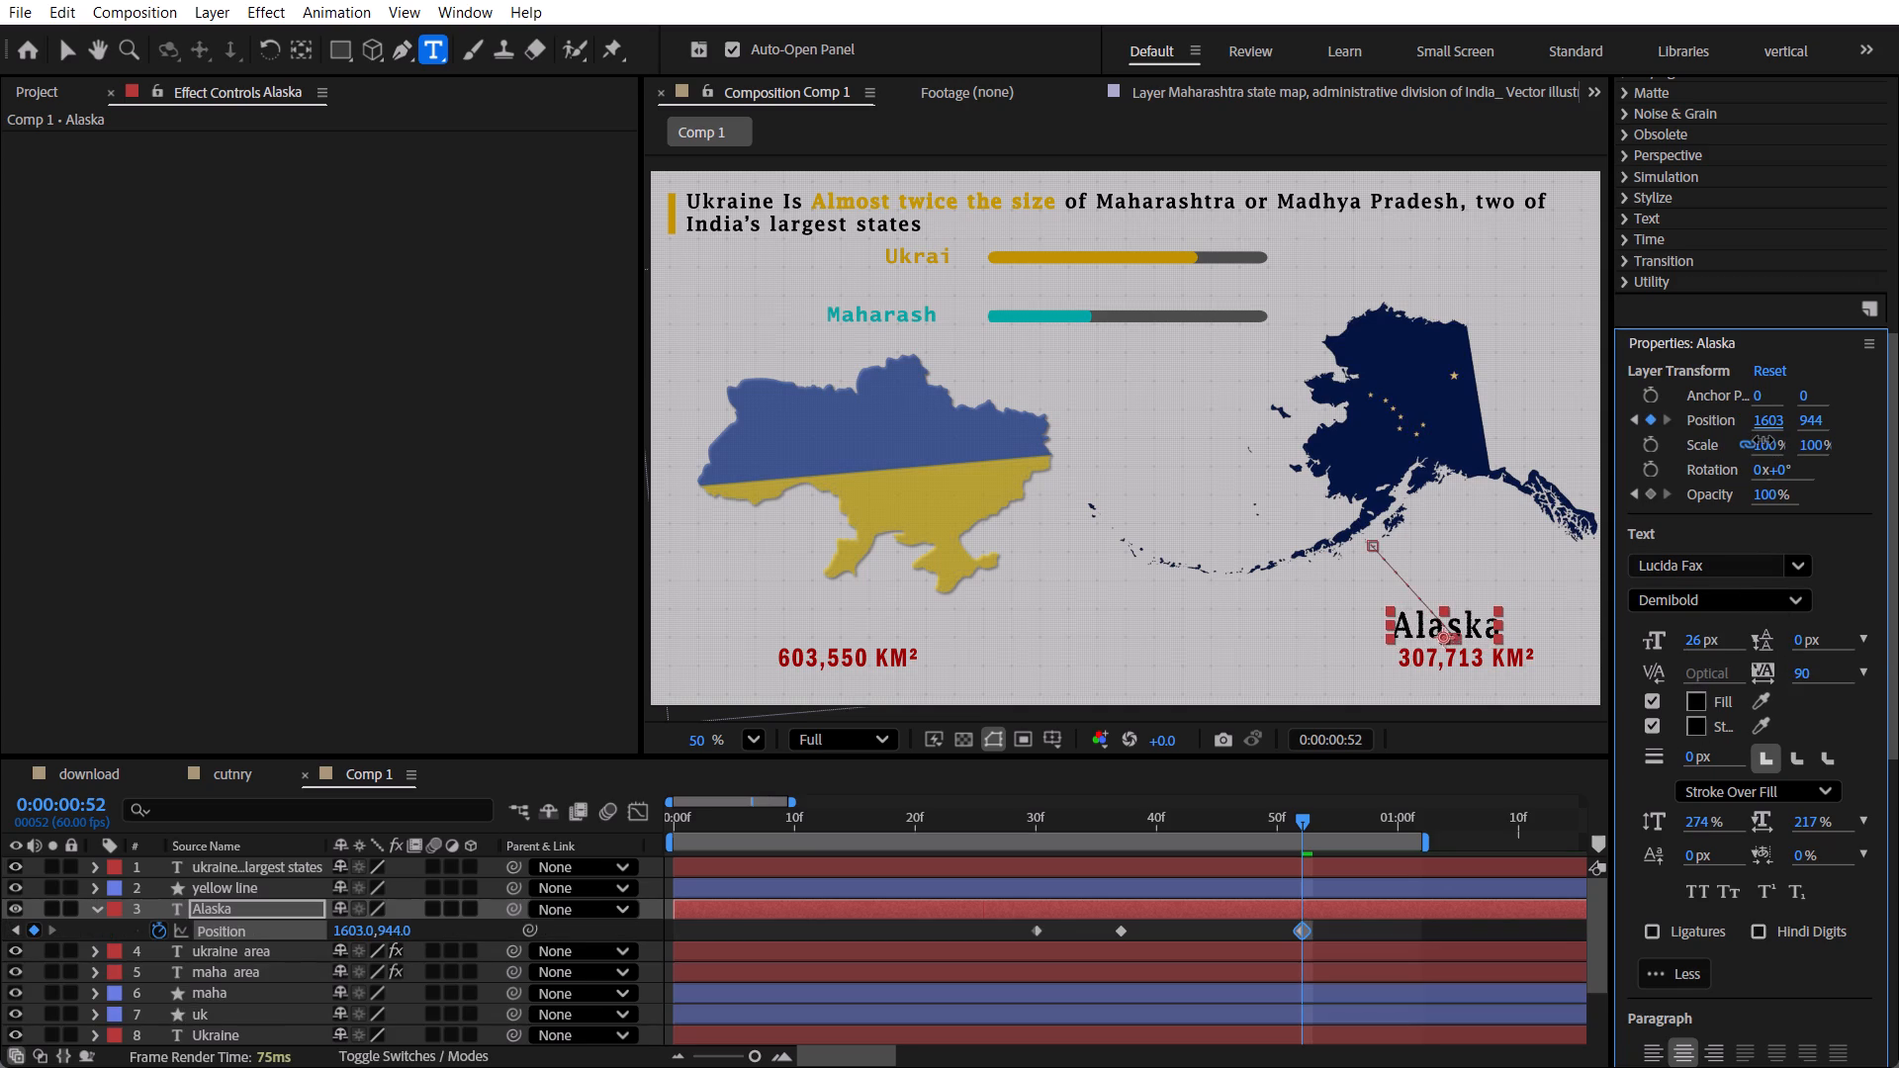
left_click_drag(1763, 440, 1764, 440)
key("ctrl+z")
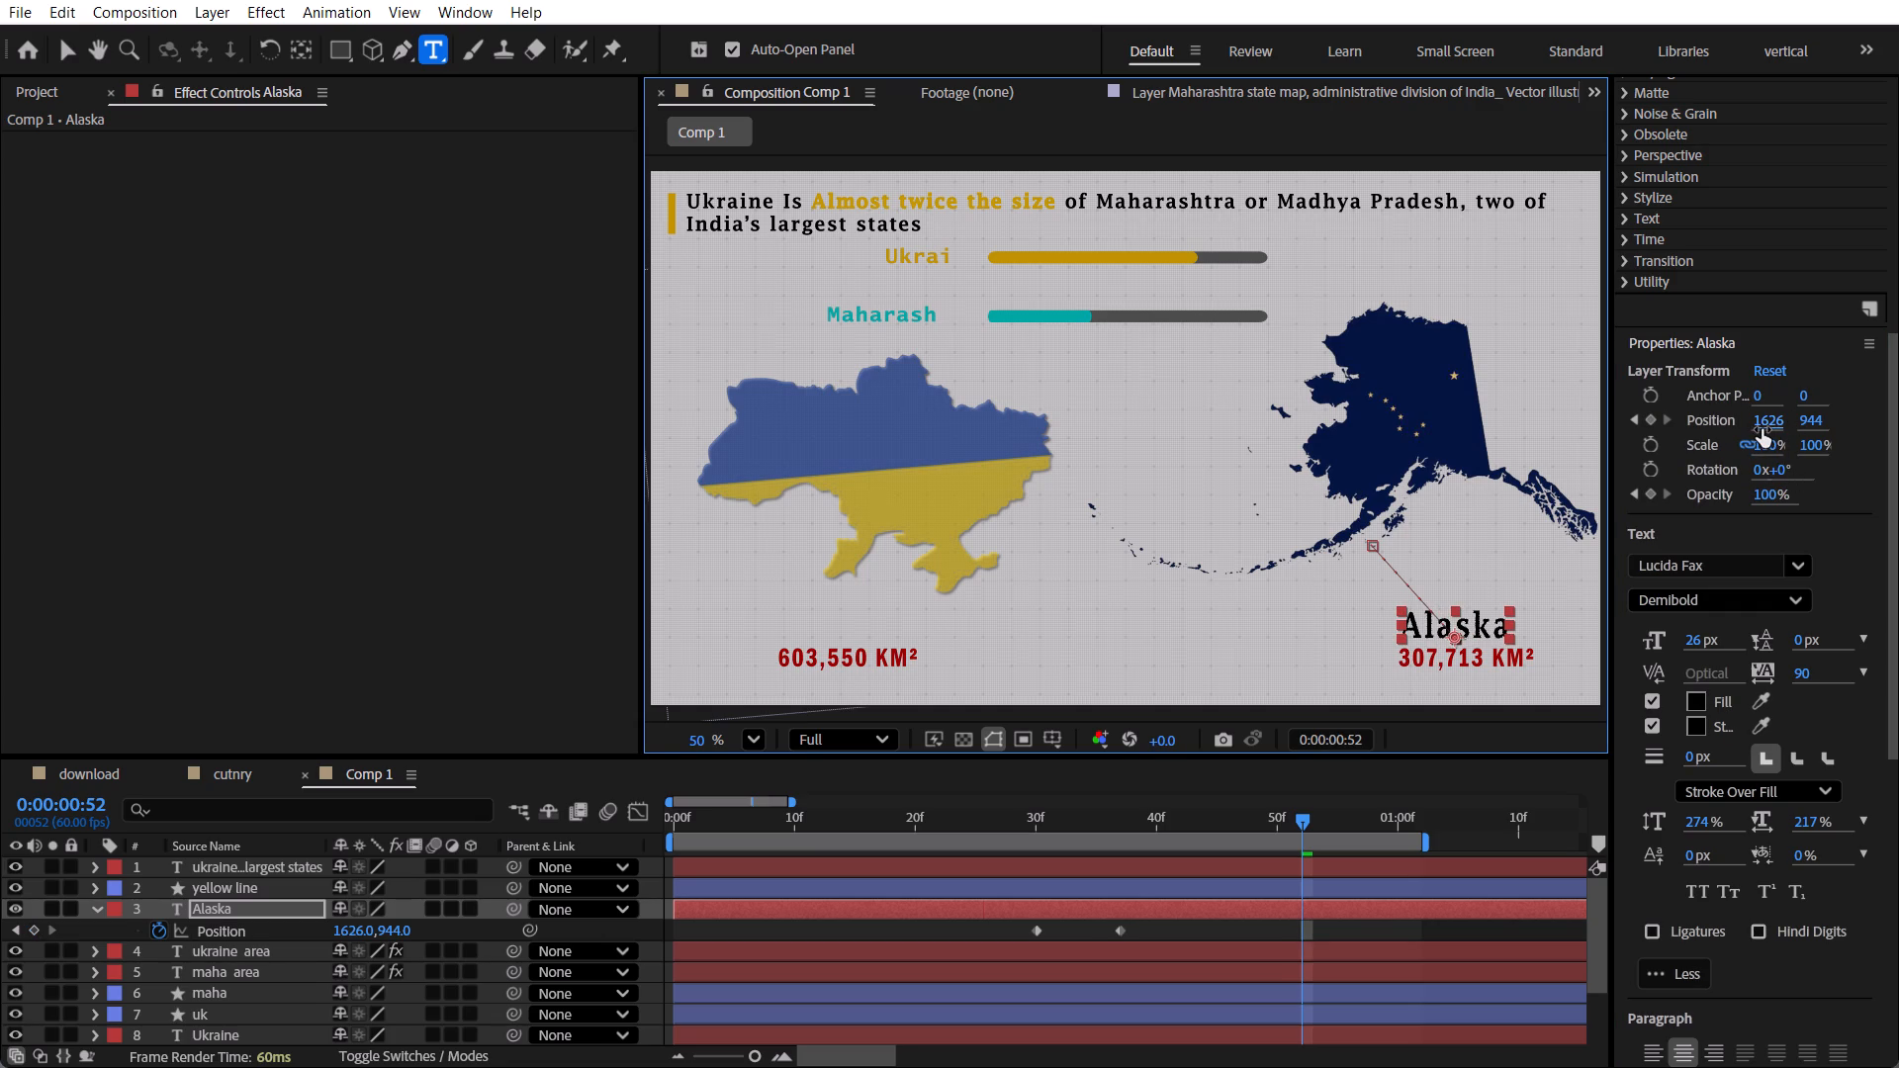
Reveal the Alaska text layer's keyframes and change its Position keyframe at 0:00:00:37 to 1514, 873.
key("u")
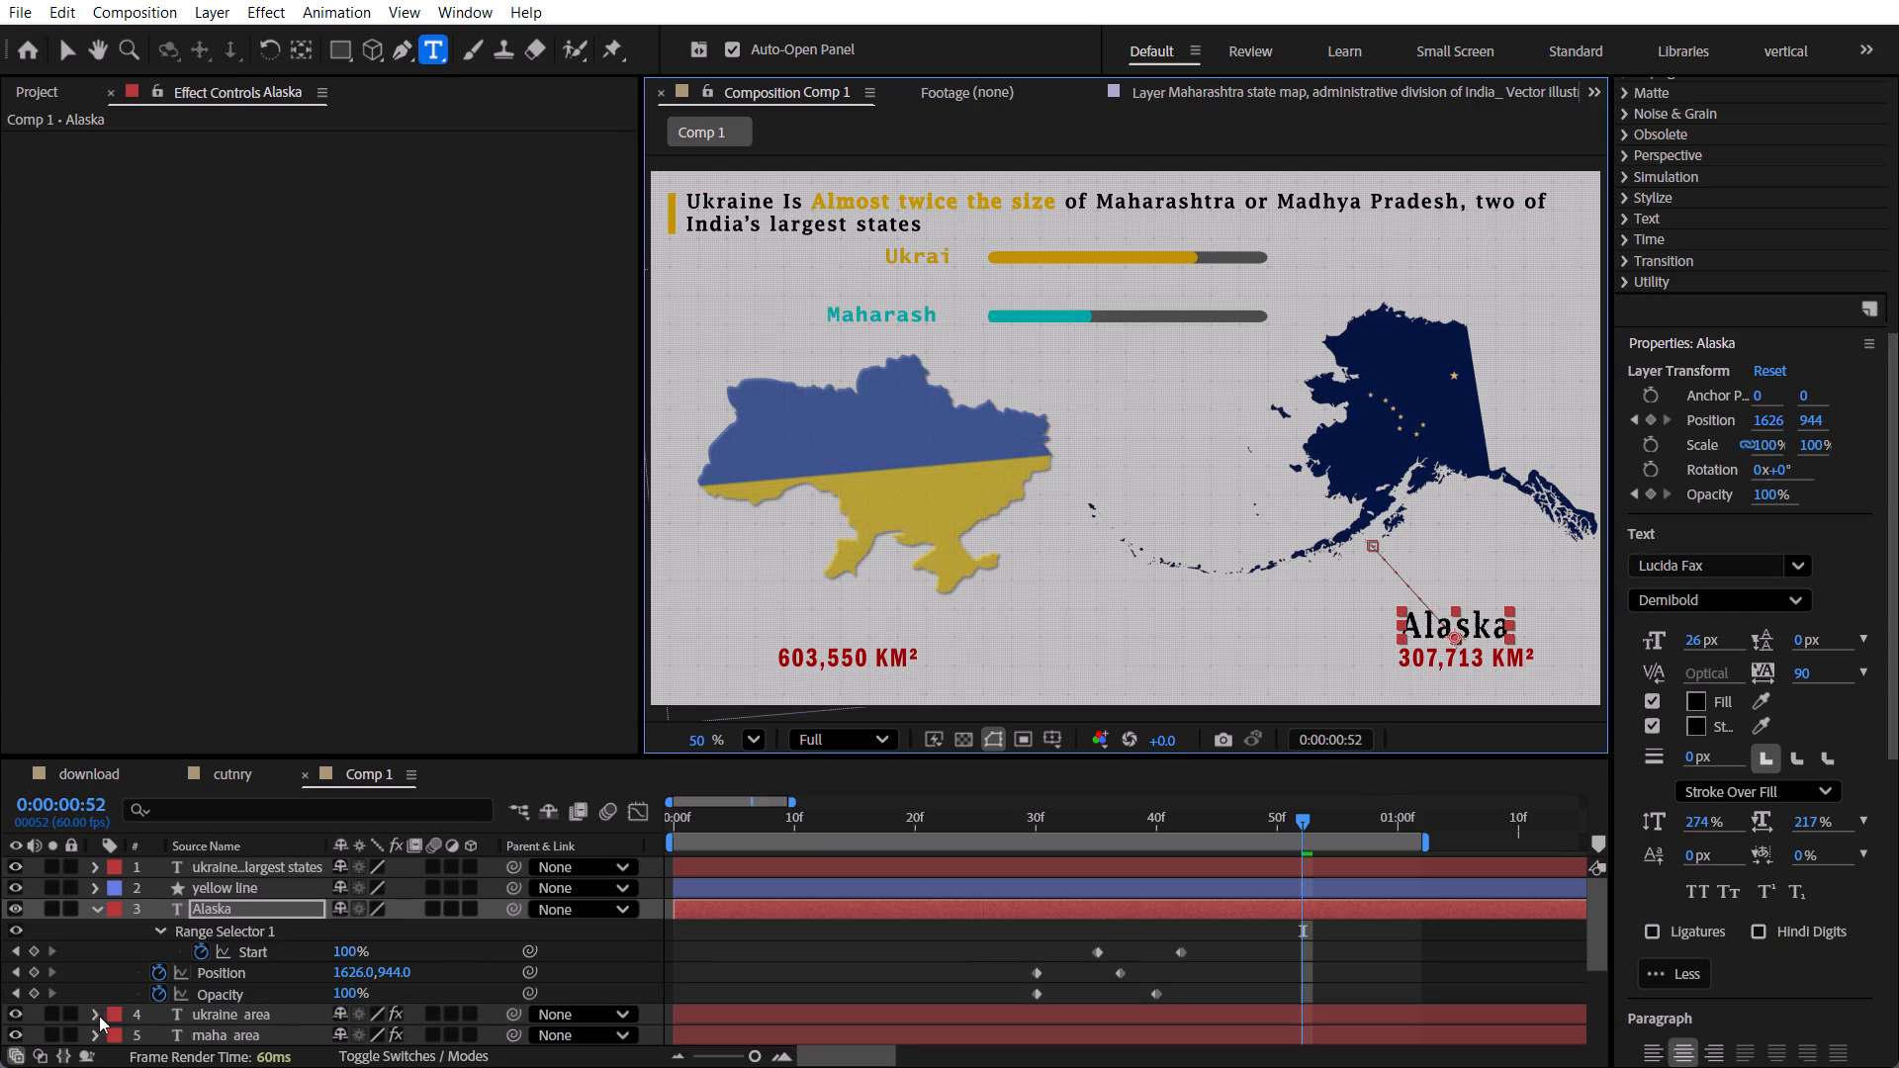
left_click(19, 970)
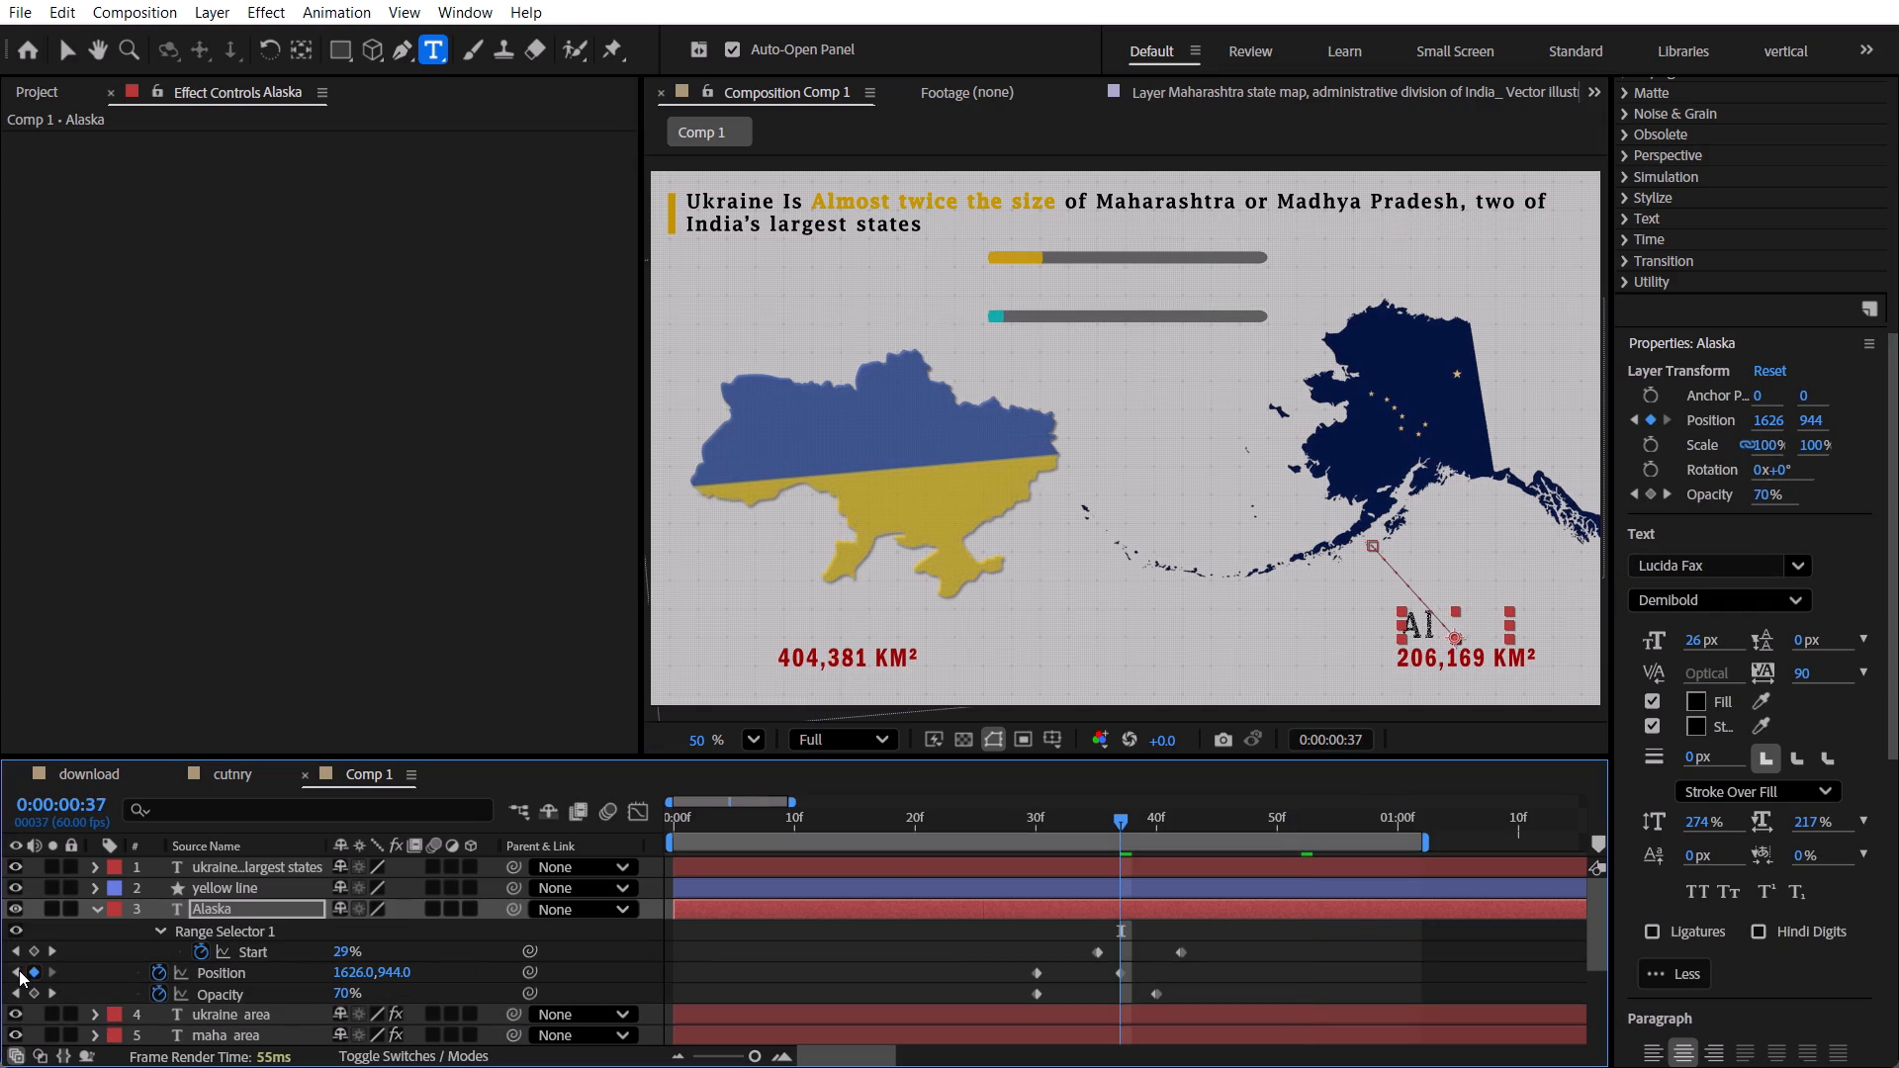
left_click(19, 969)
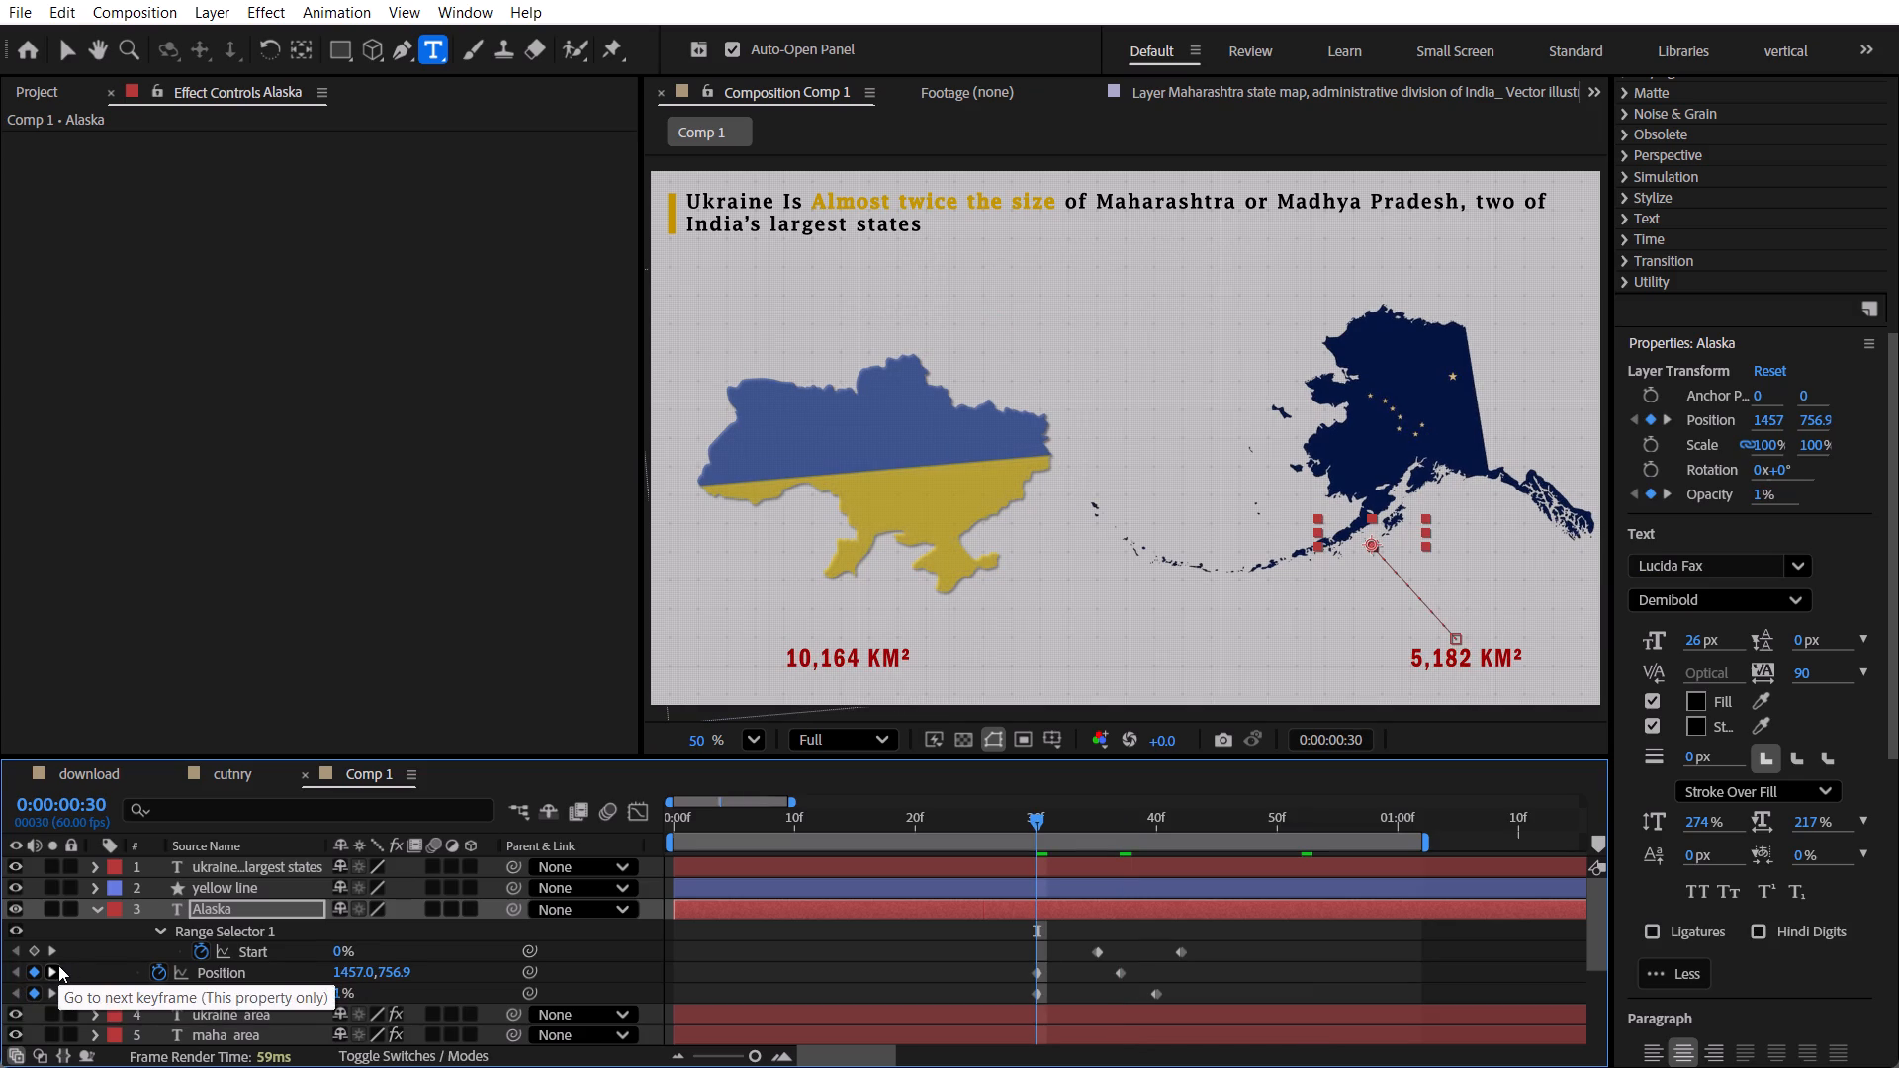
left_click(58, 964)
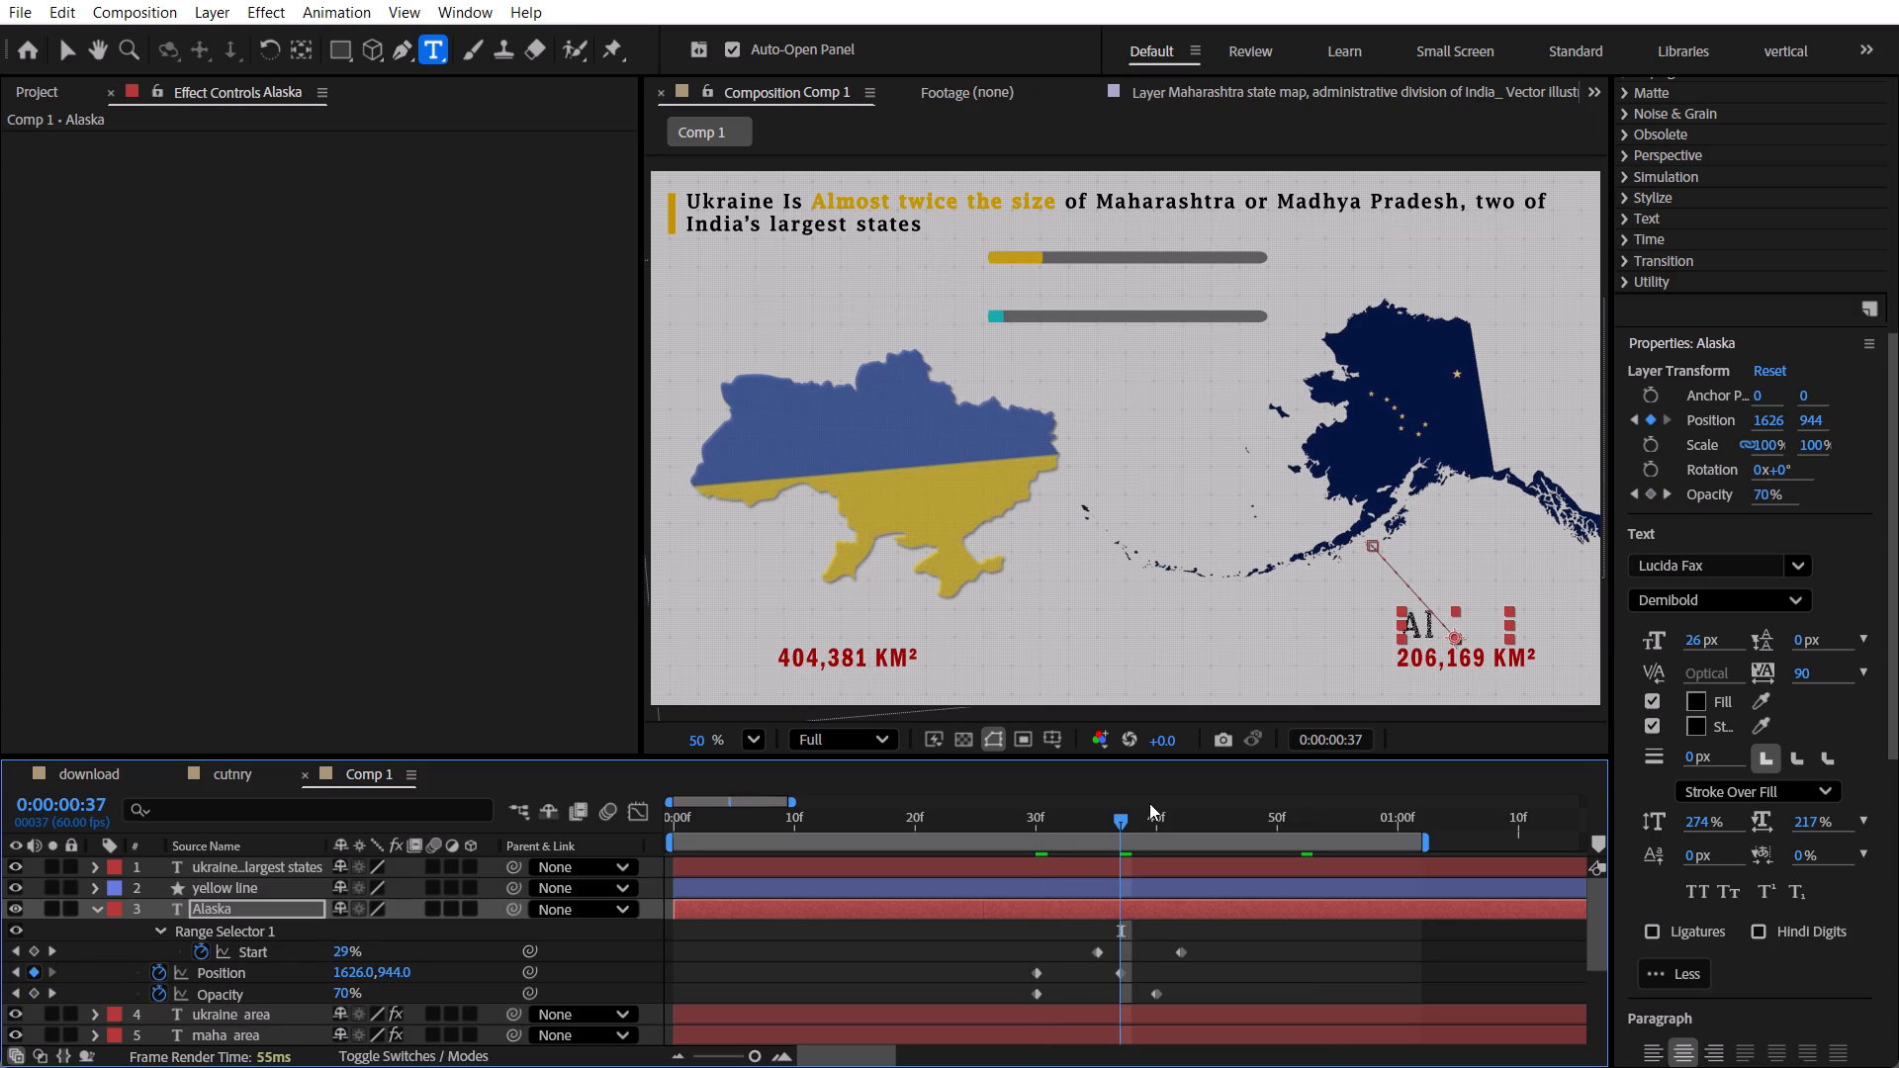
left_click_drag(1125, 818, 1040, 822)
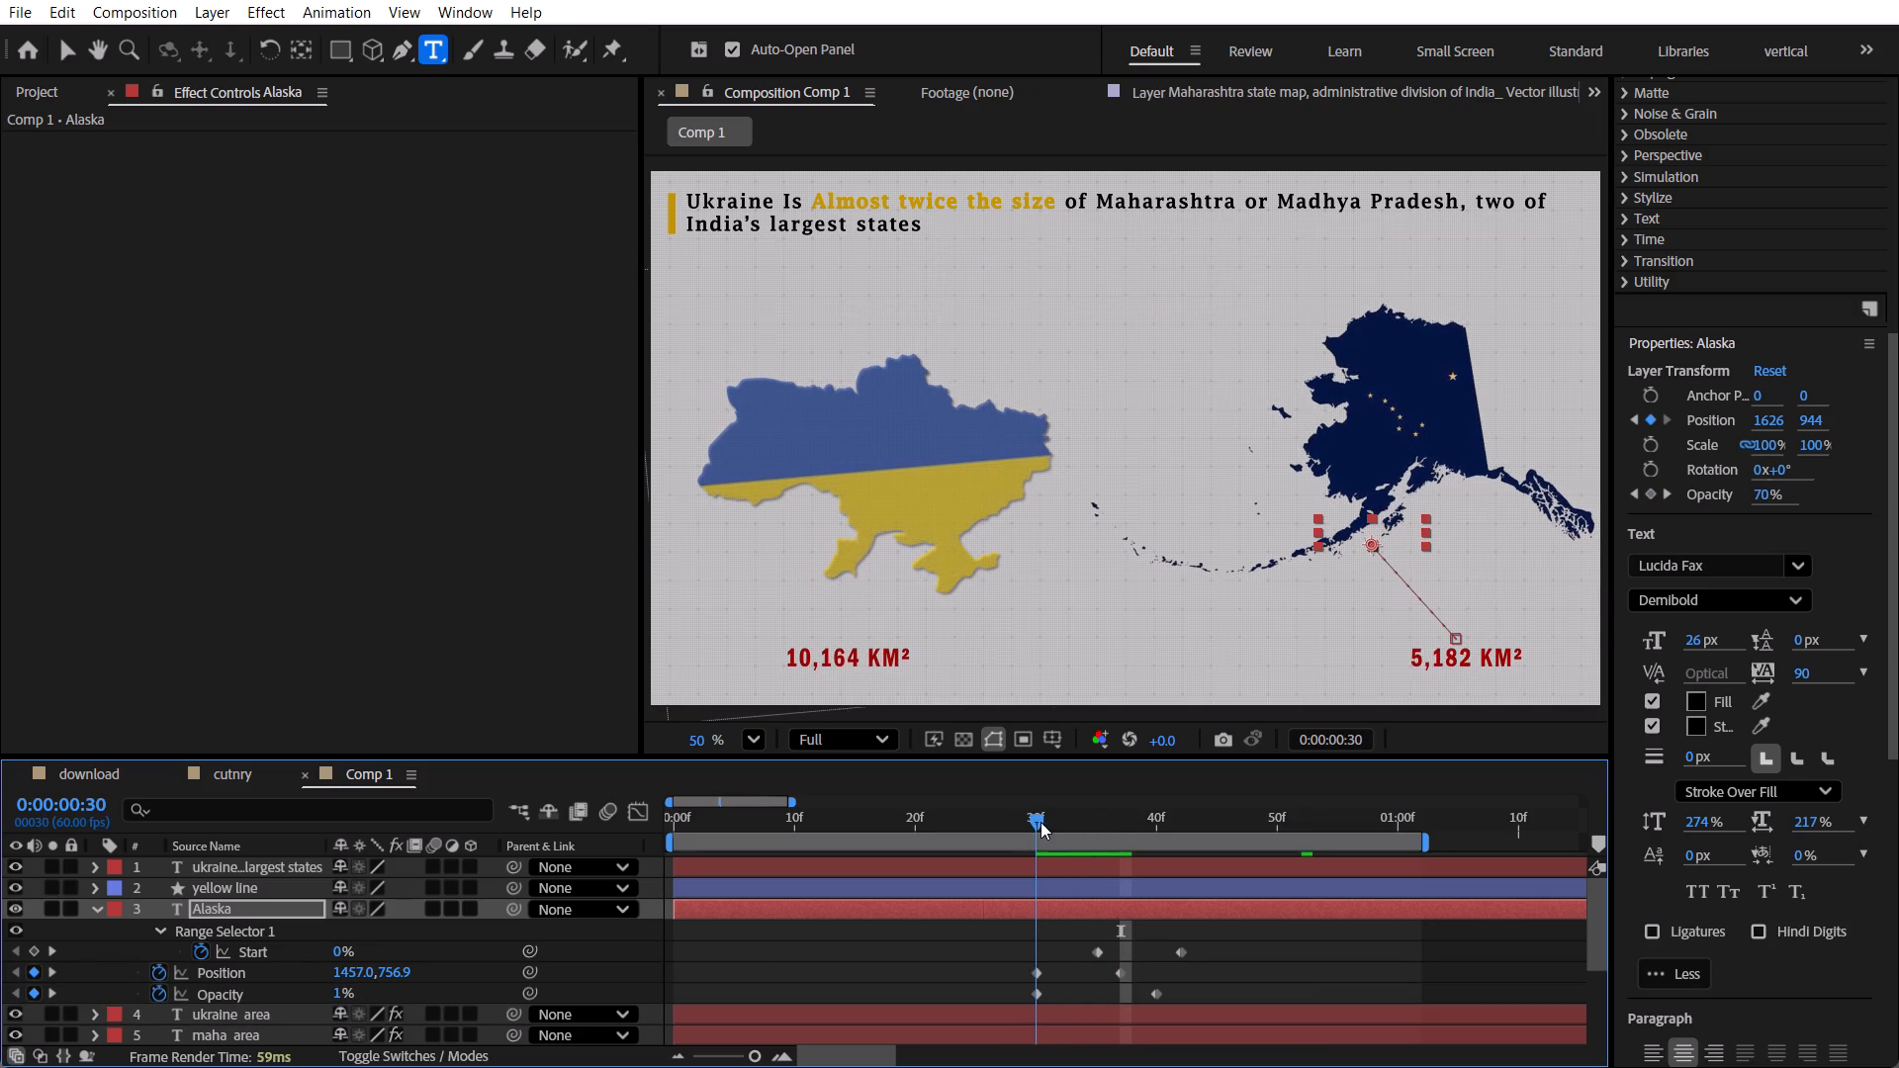
left_click_drag(1040, 822, 1070, 832)
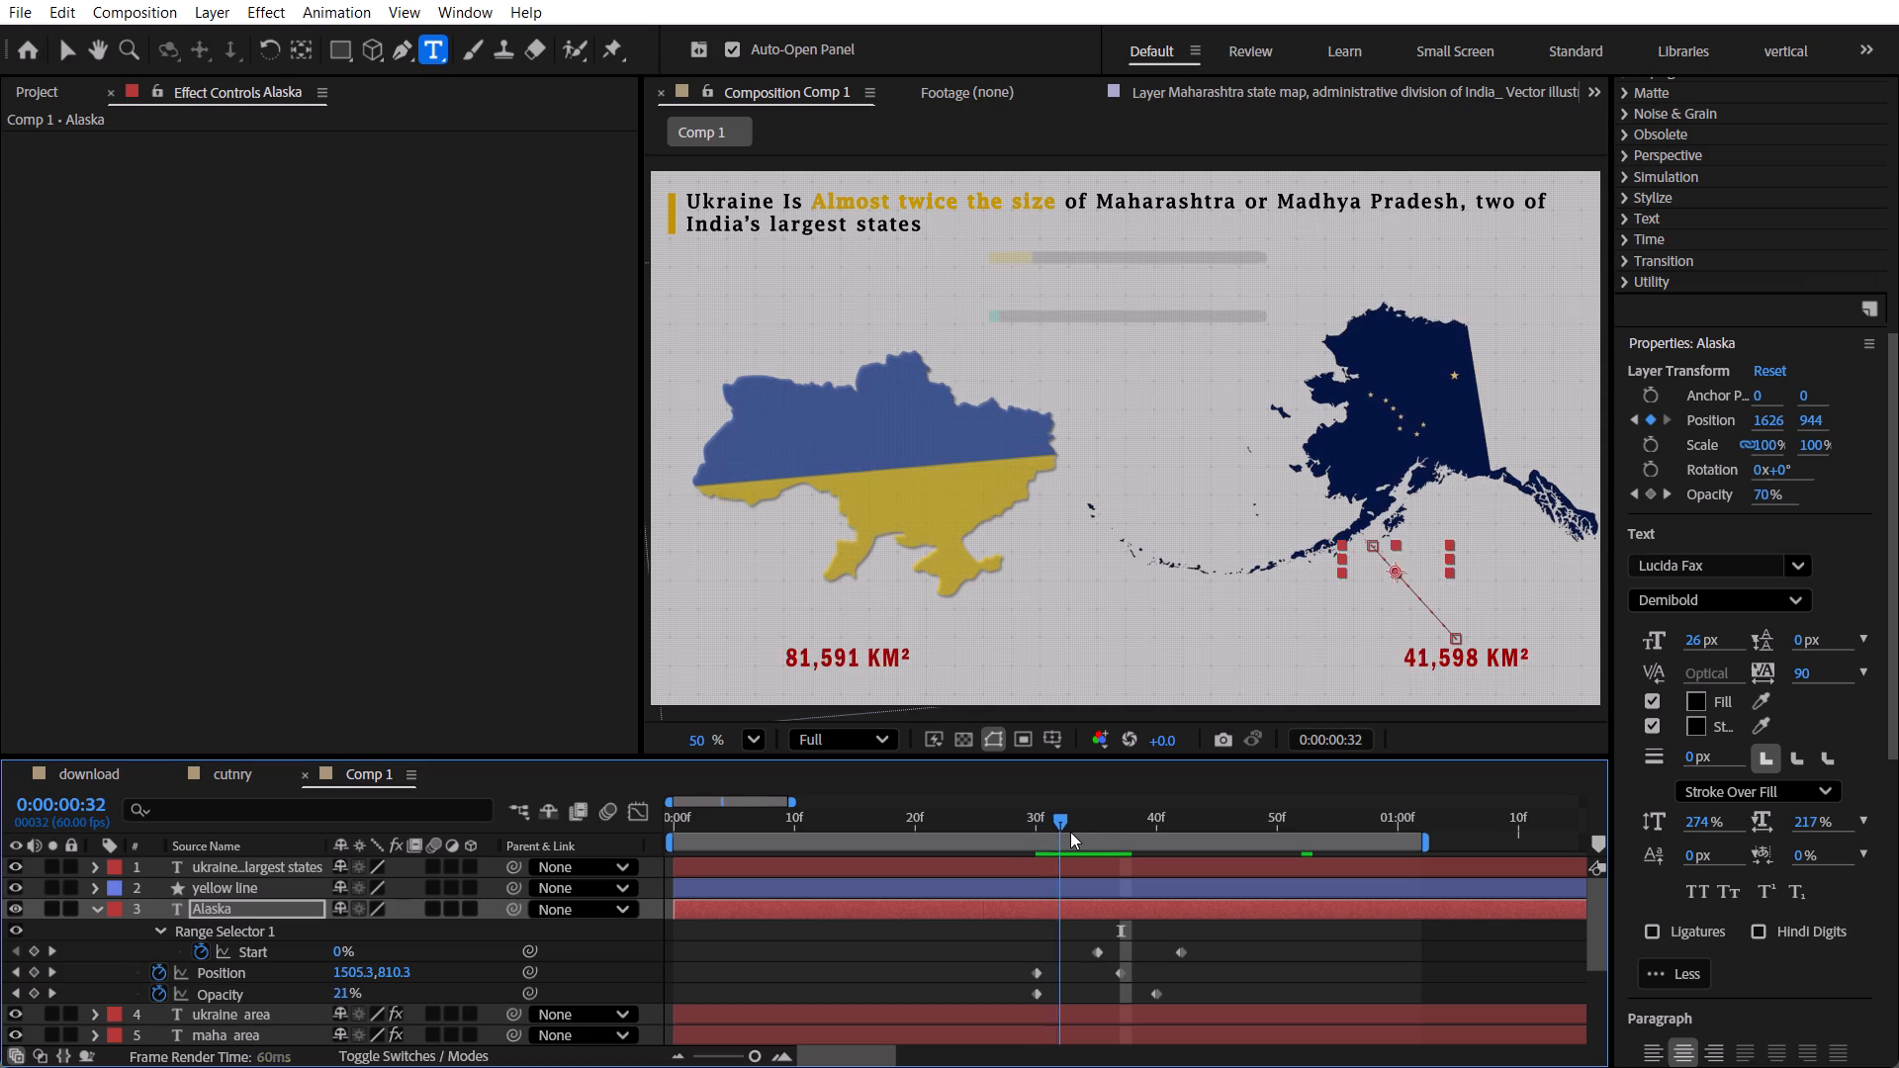
left_click_drag(1070, 832, 1045, 837)
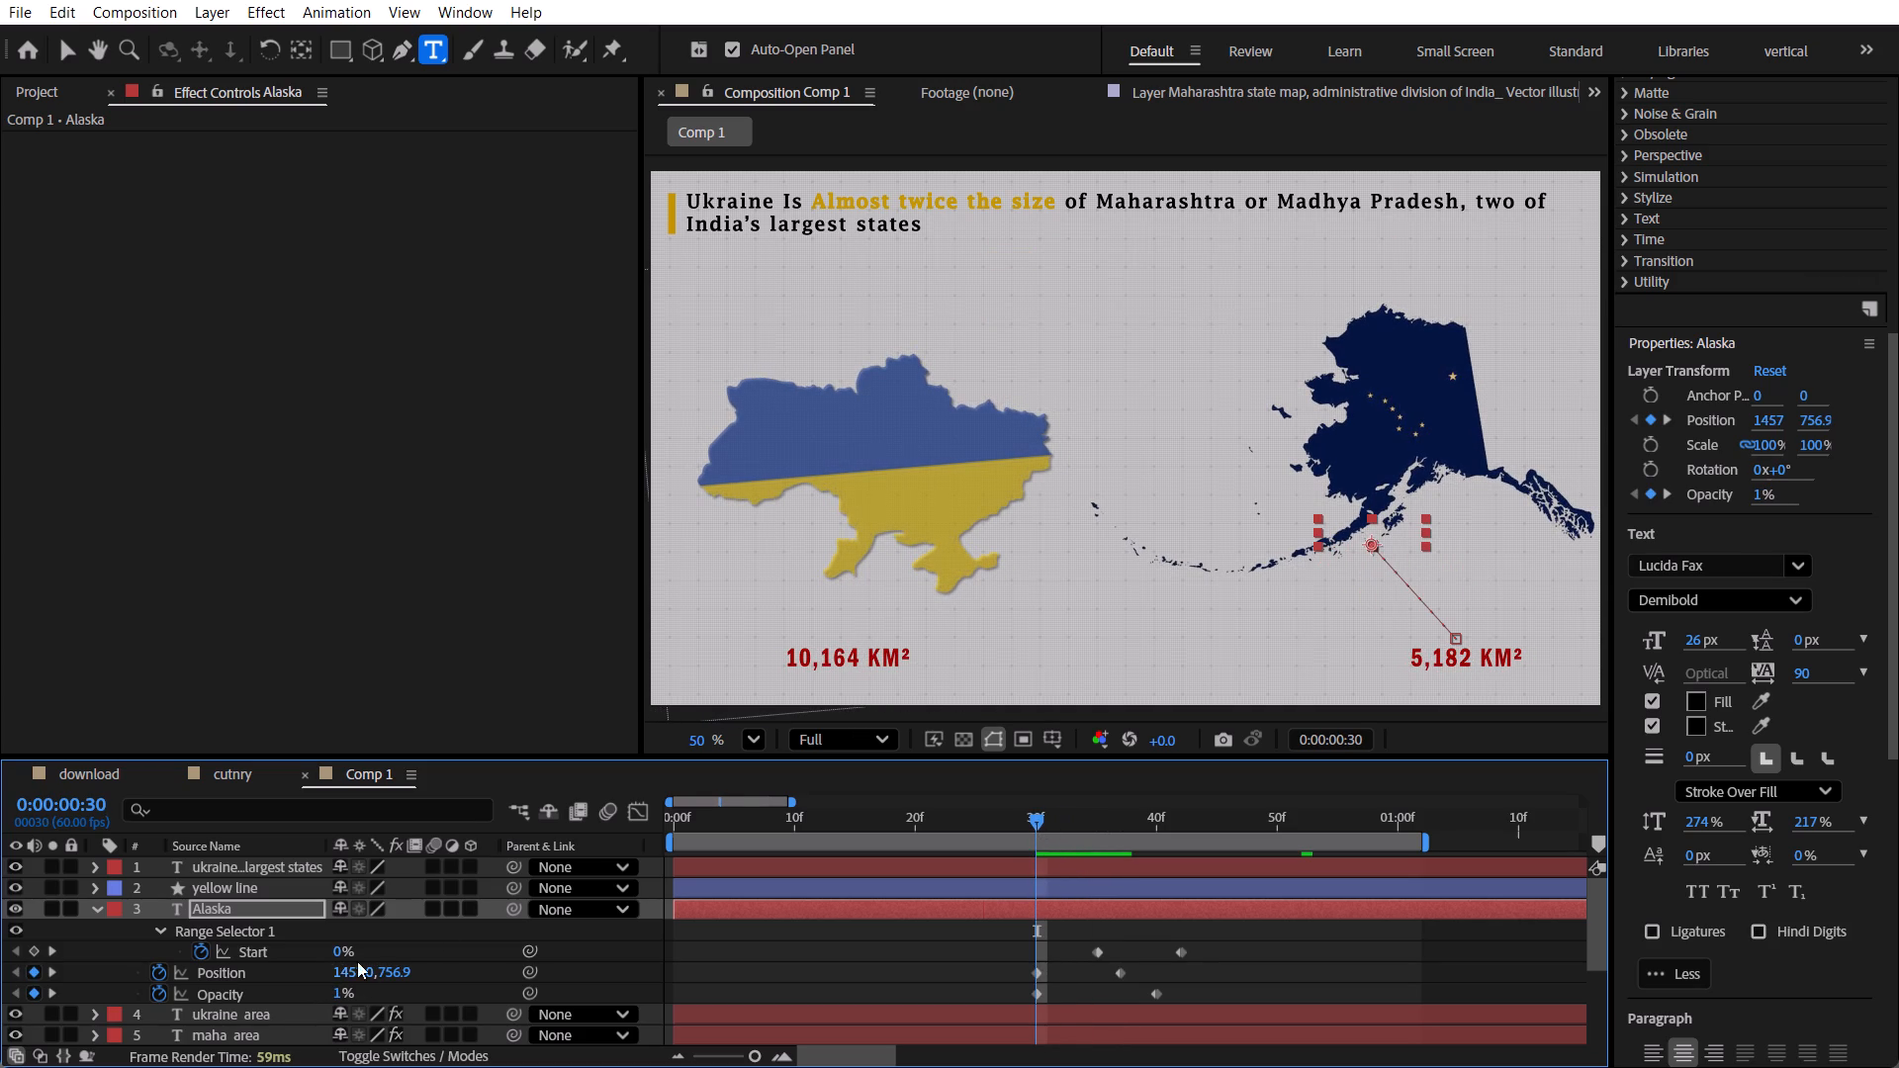
left_click_drag(1050, 829, 1088, 829)
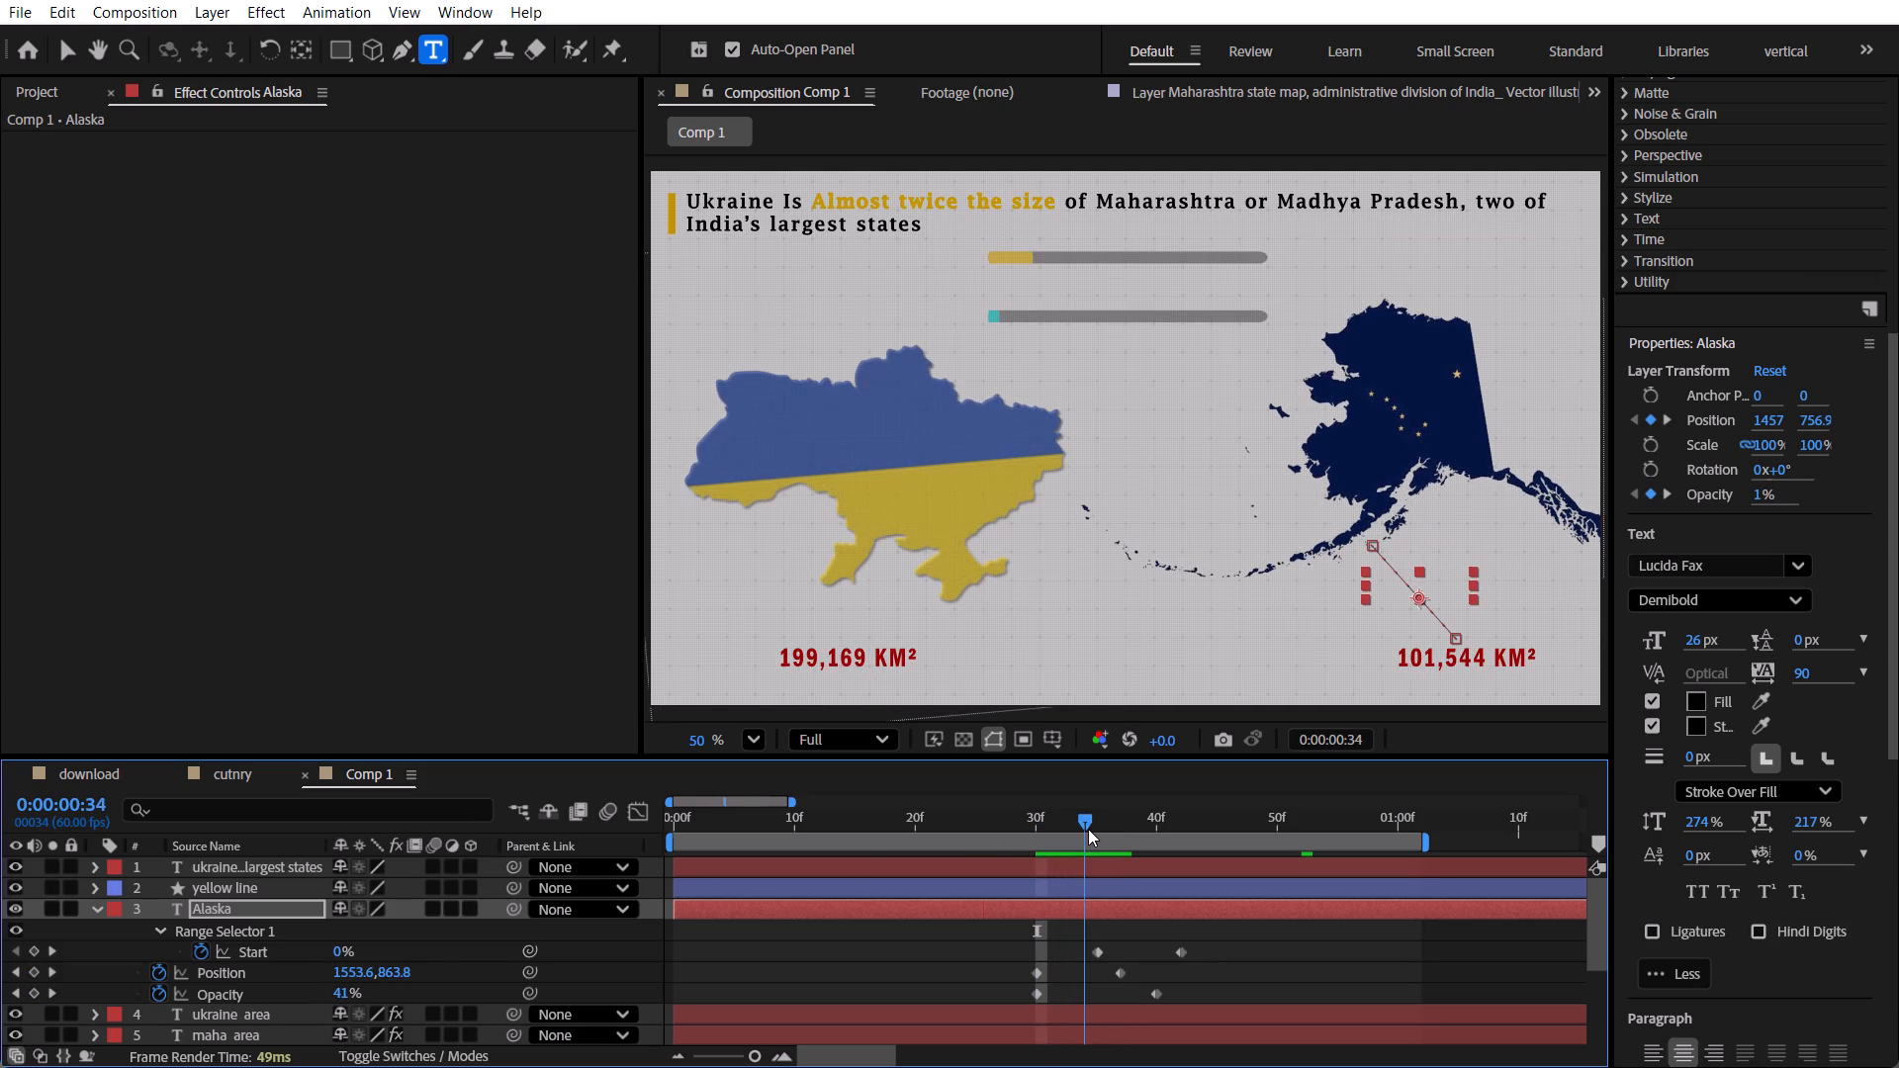
left_click_drag(1088, 829, 1111, 834)
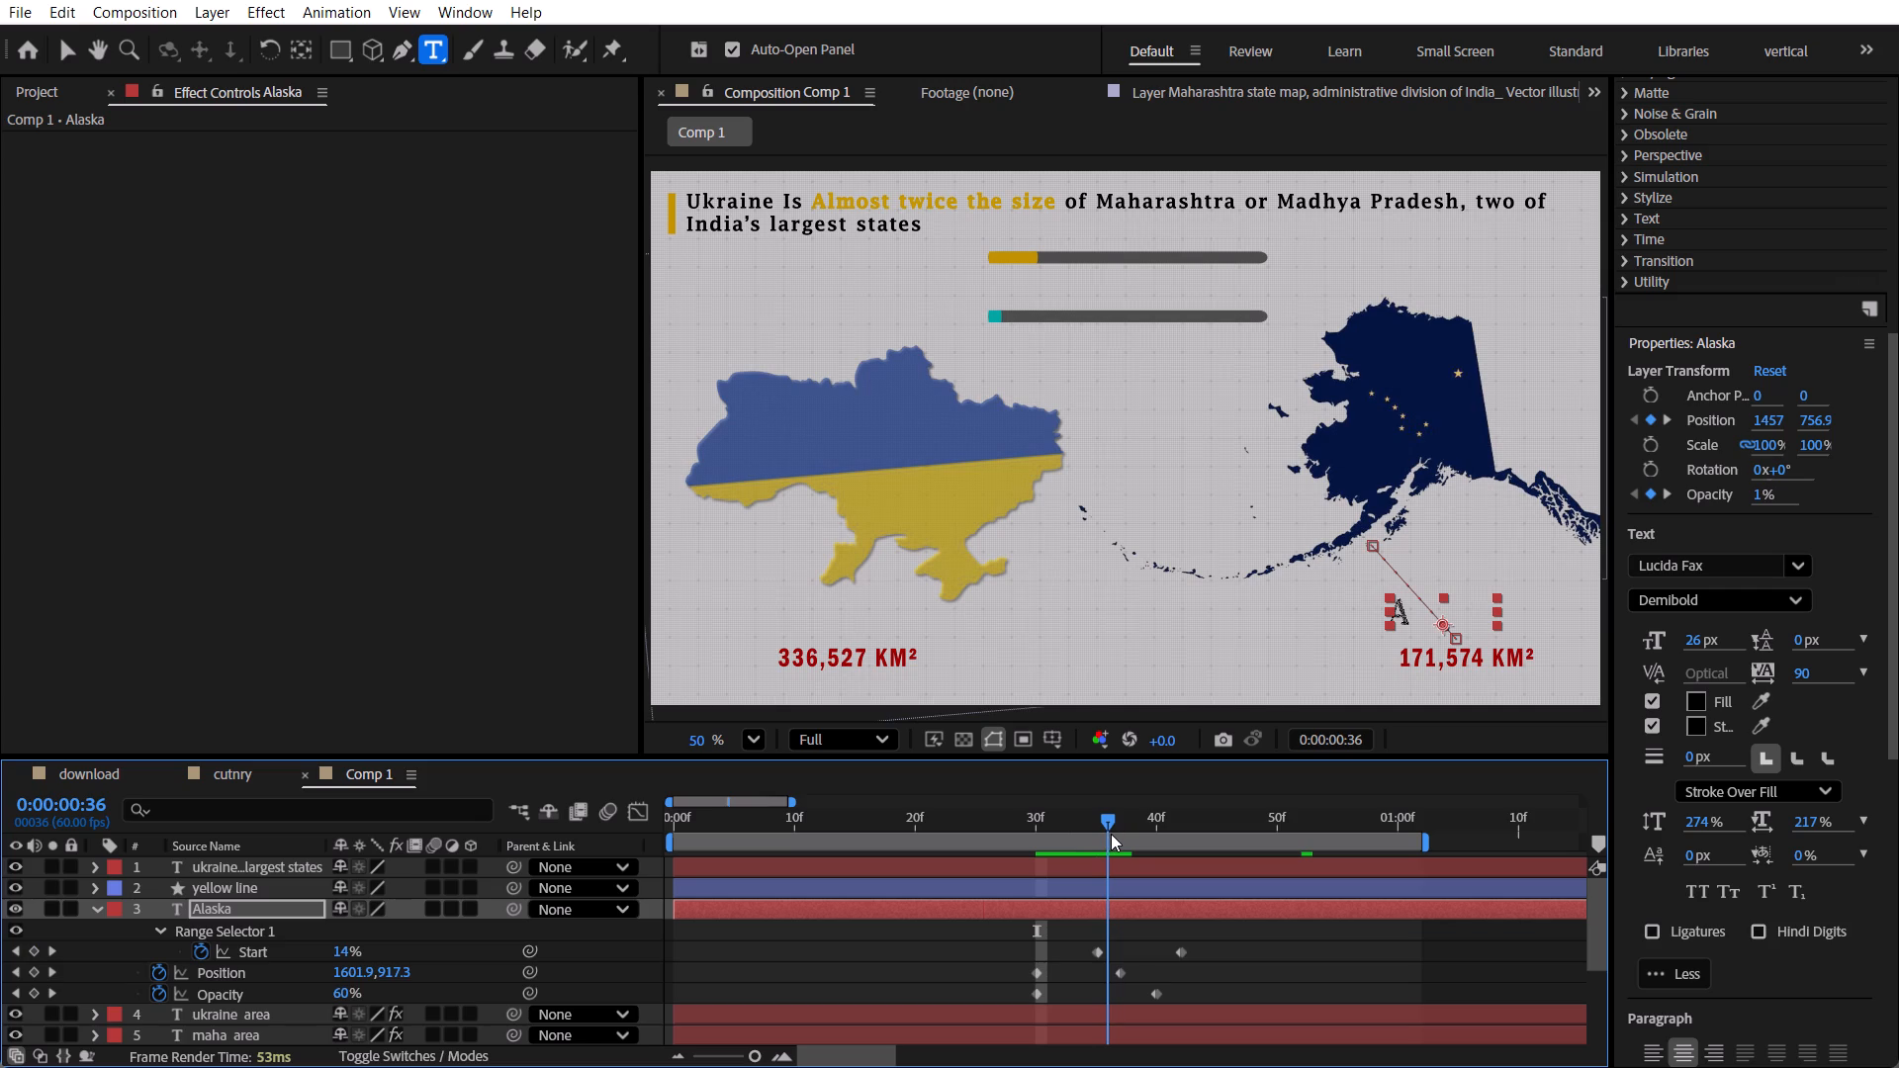
left_click_drag(1111, 834, 1126, 846)
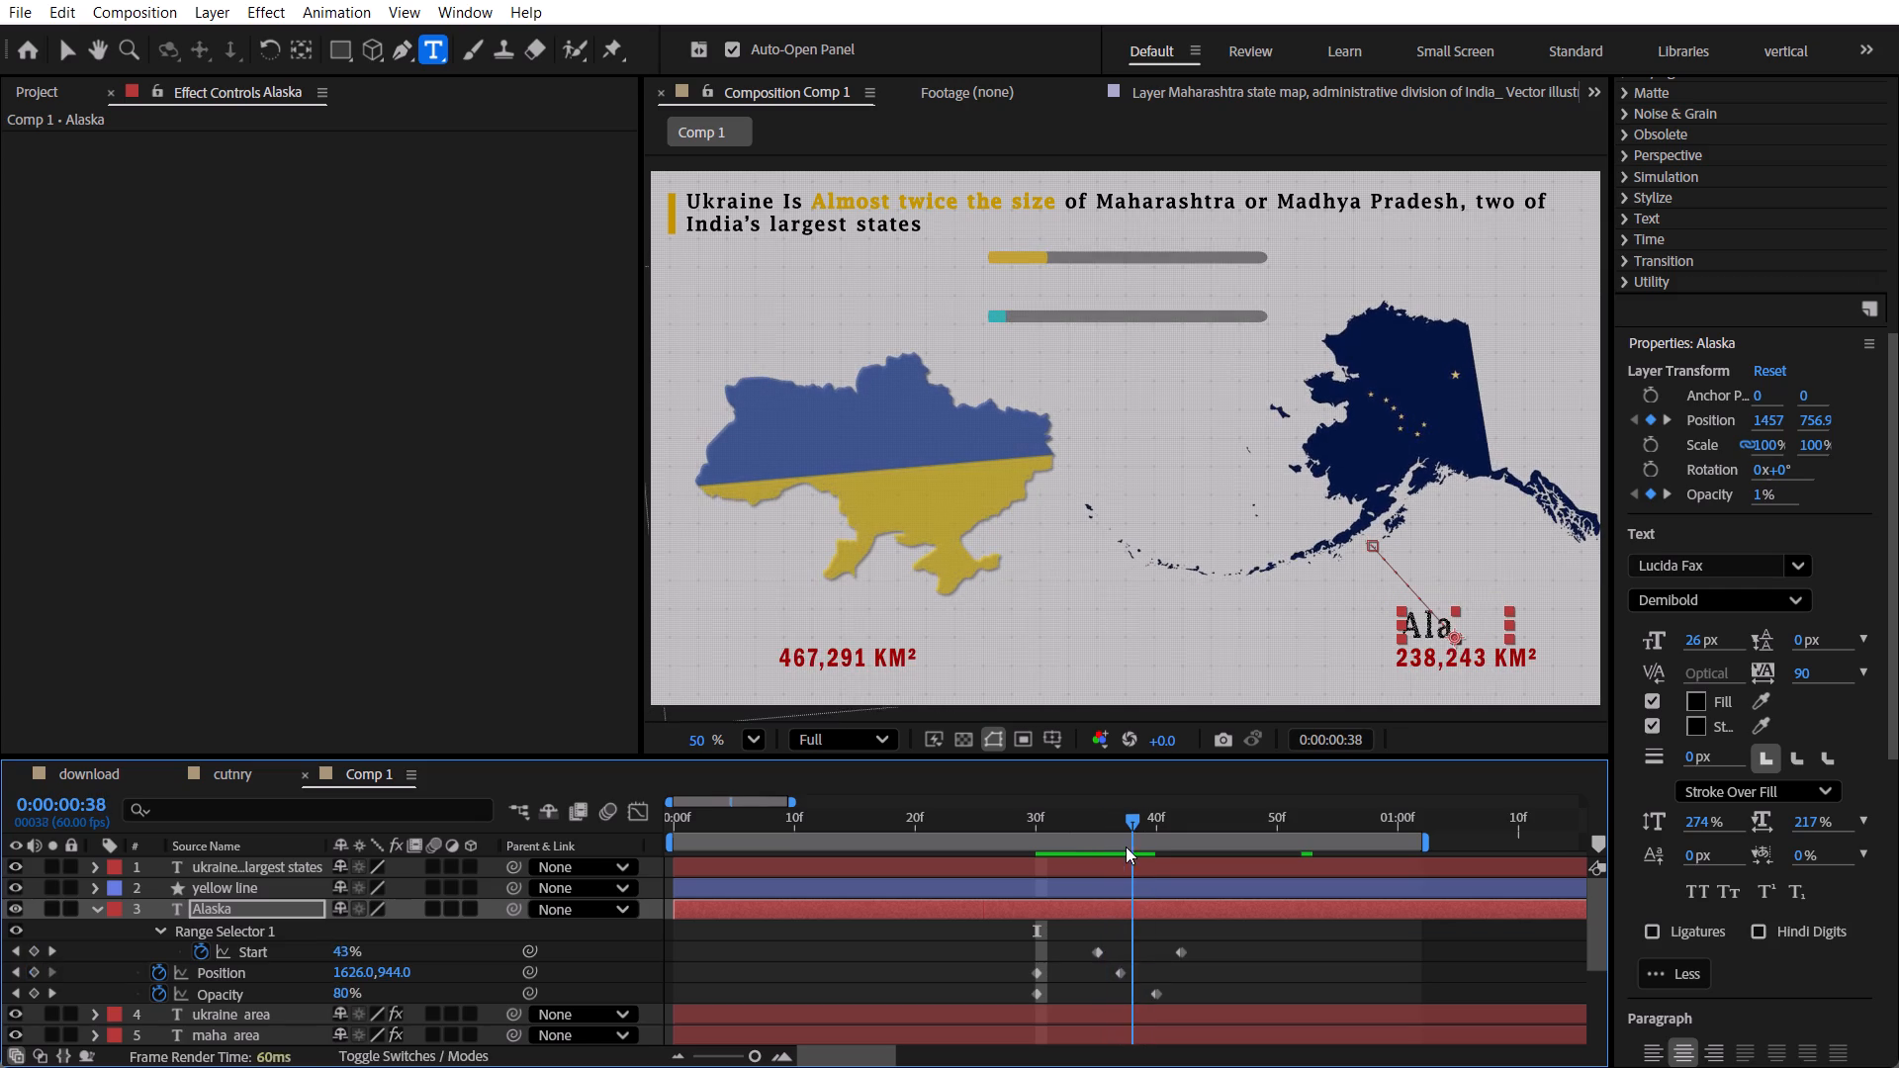
left_click_drag(1126, 846, 1123, 846)
left_click_drag(353, 972, 274, 972)
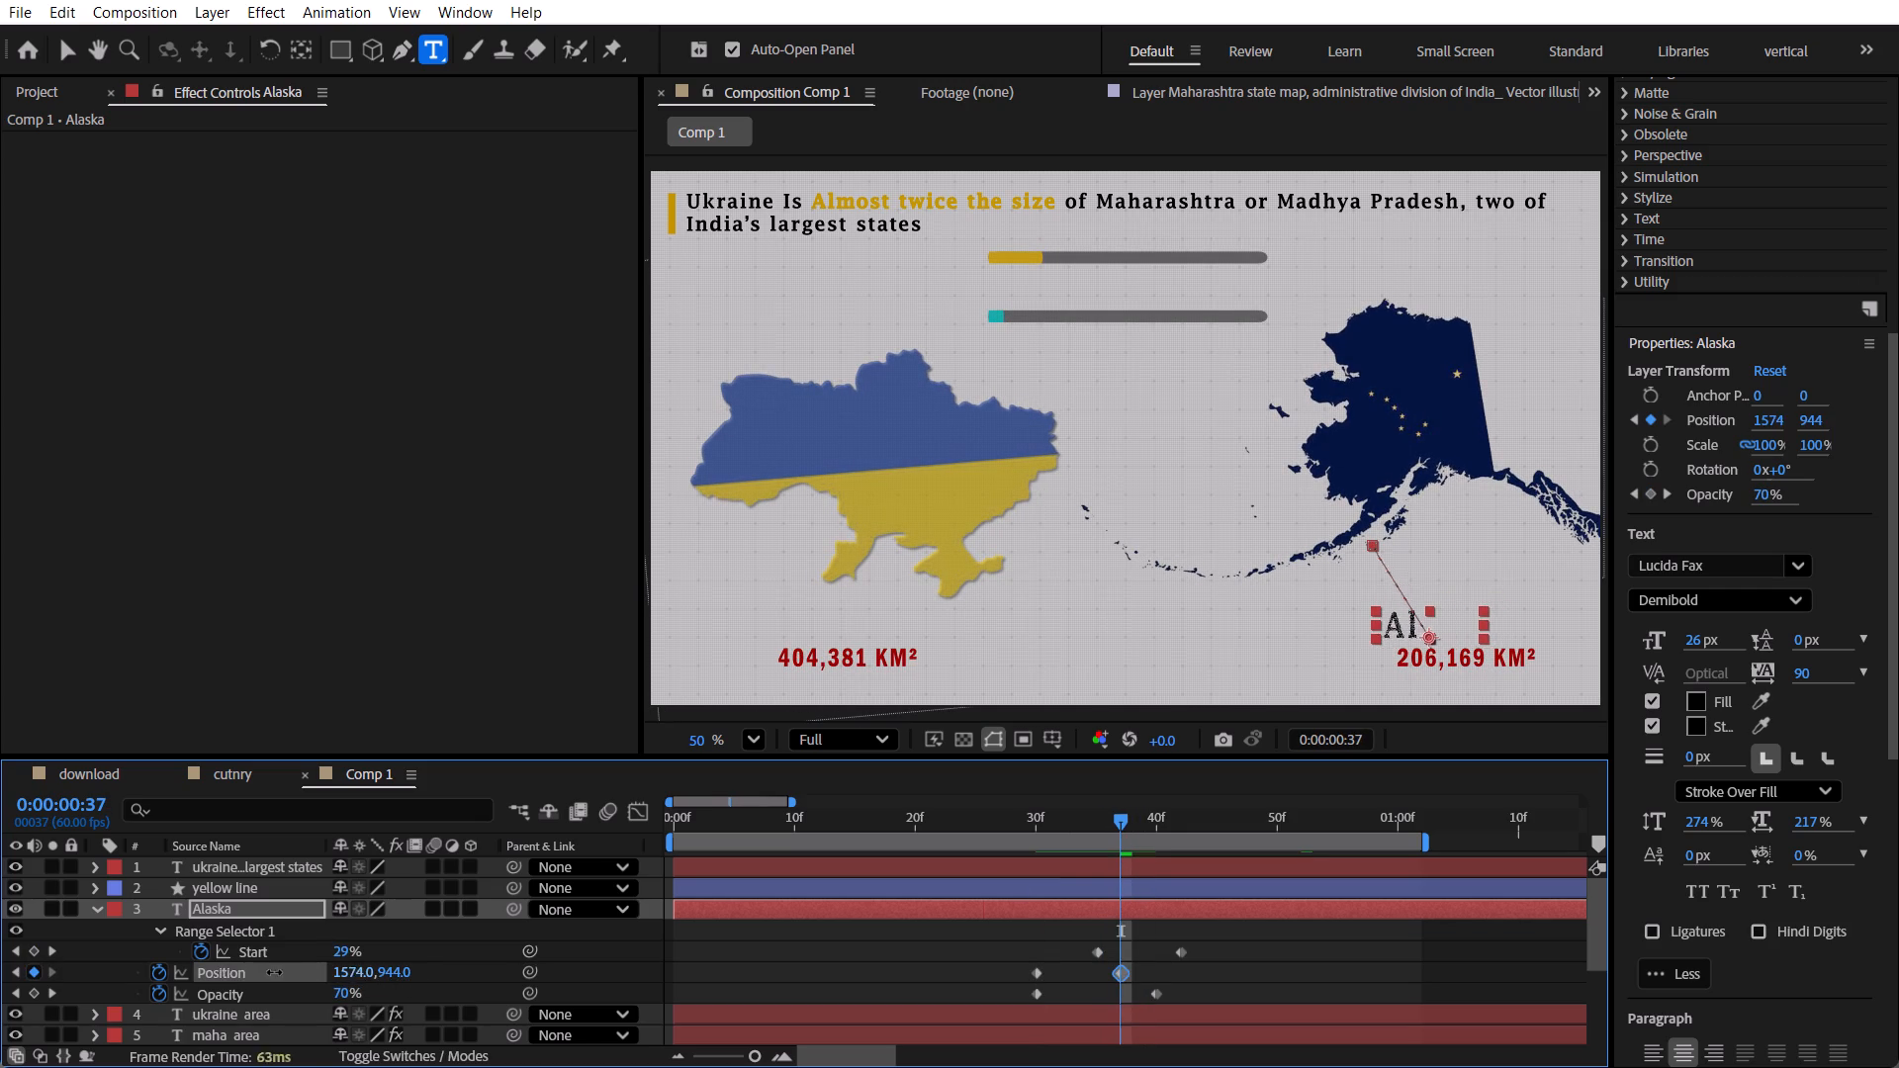
left_click_drag(274, 972, 216, 972)
left_click_drag(397, 968, 341, 969)
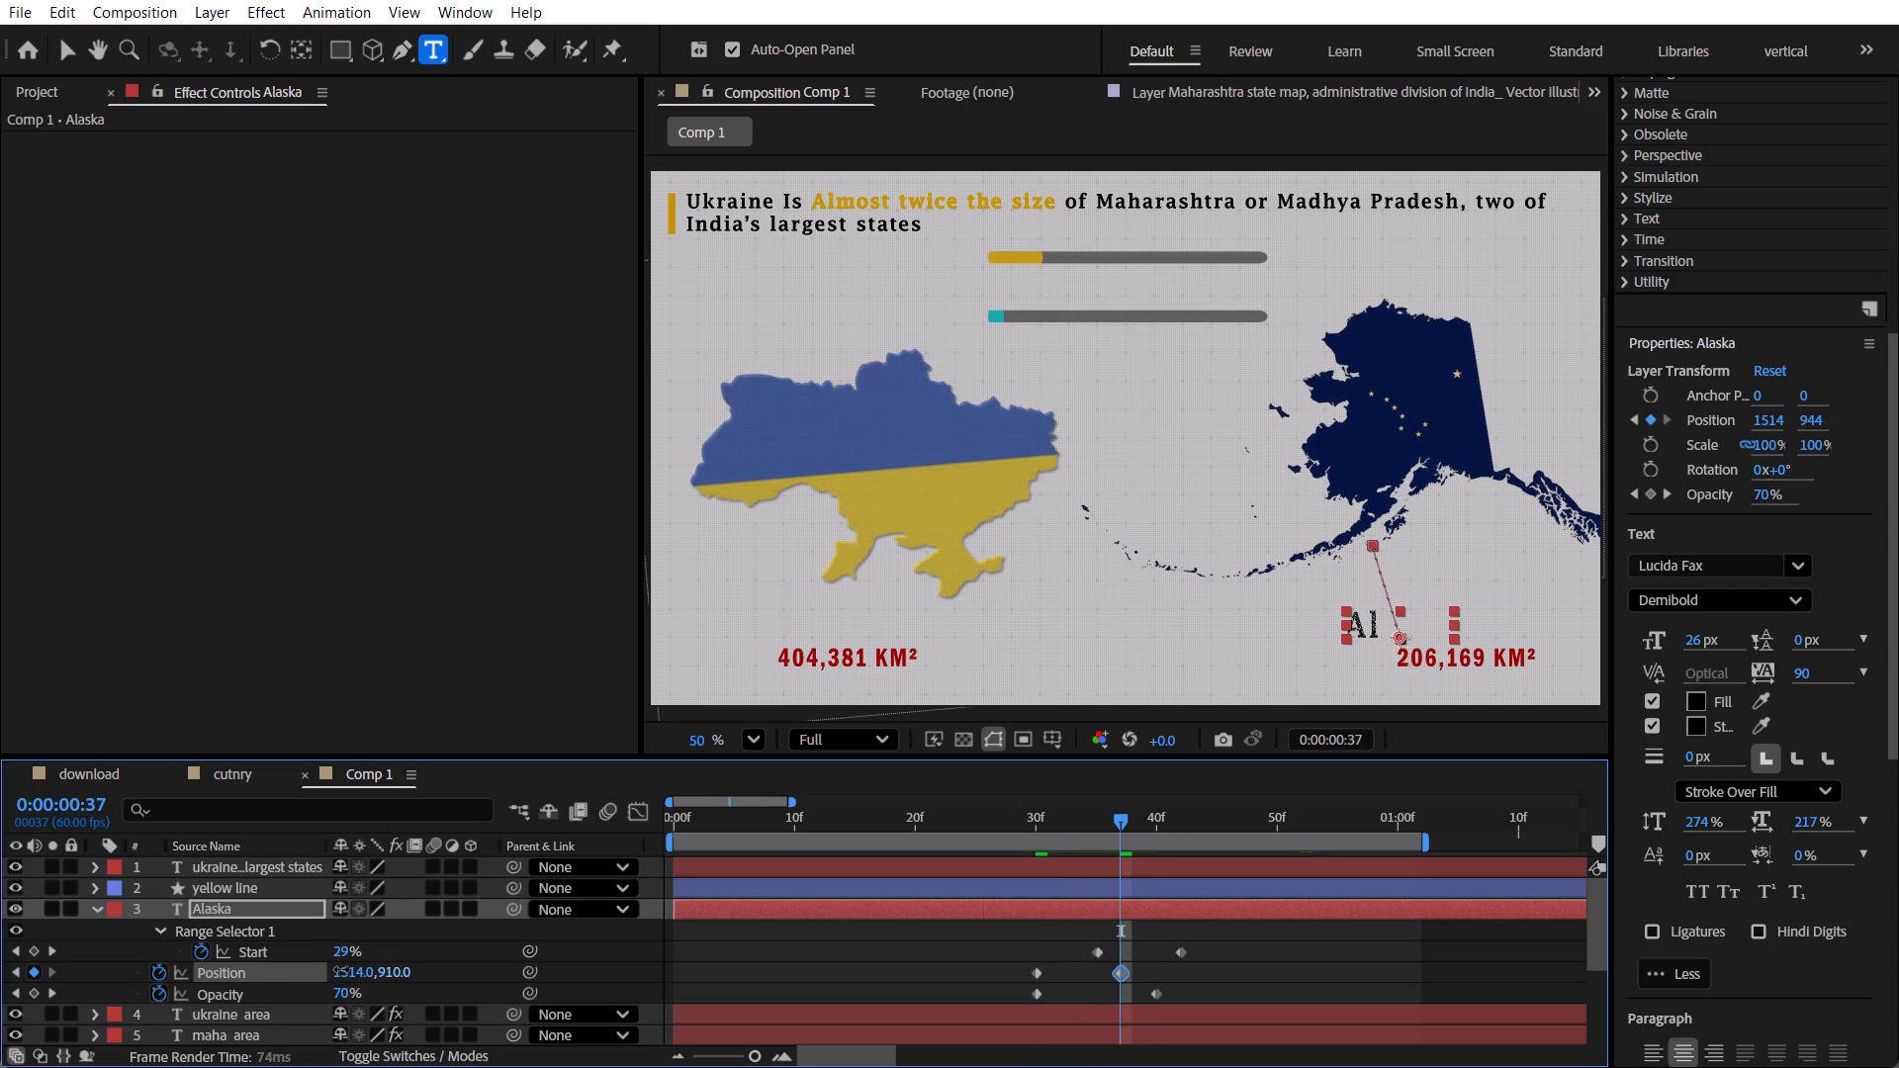
left_click_drag(341, 969, 304, 972)
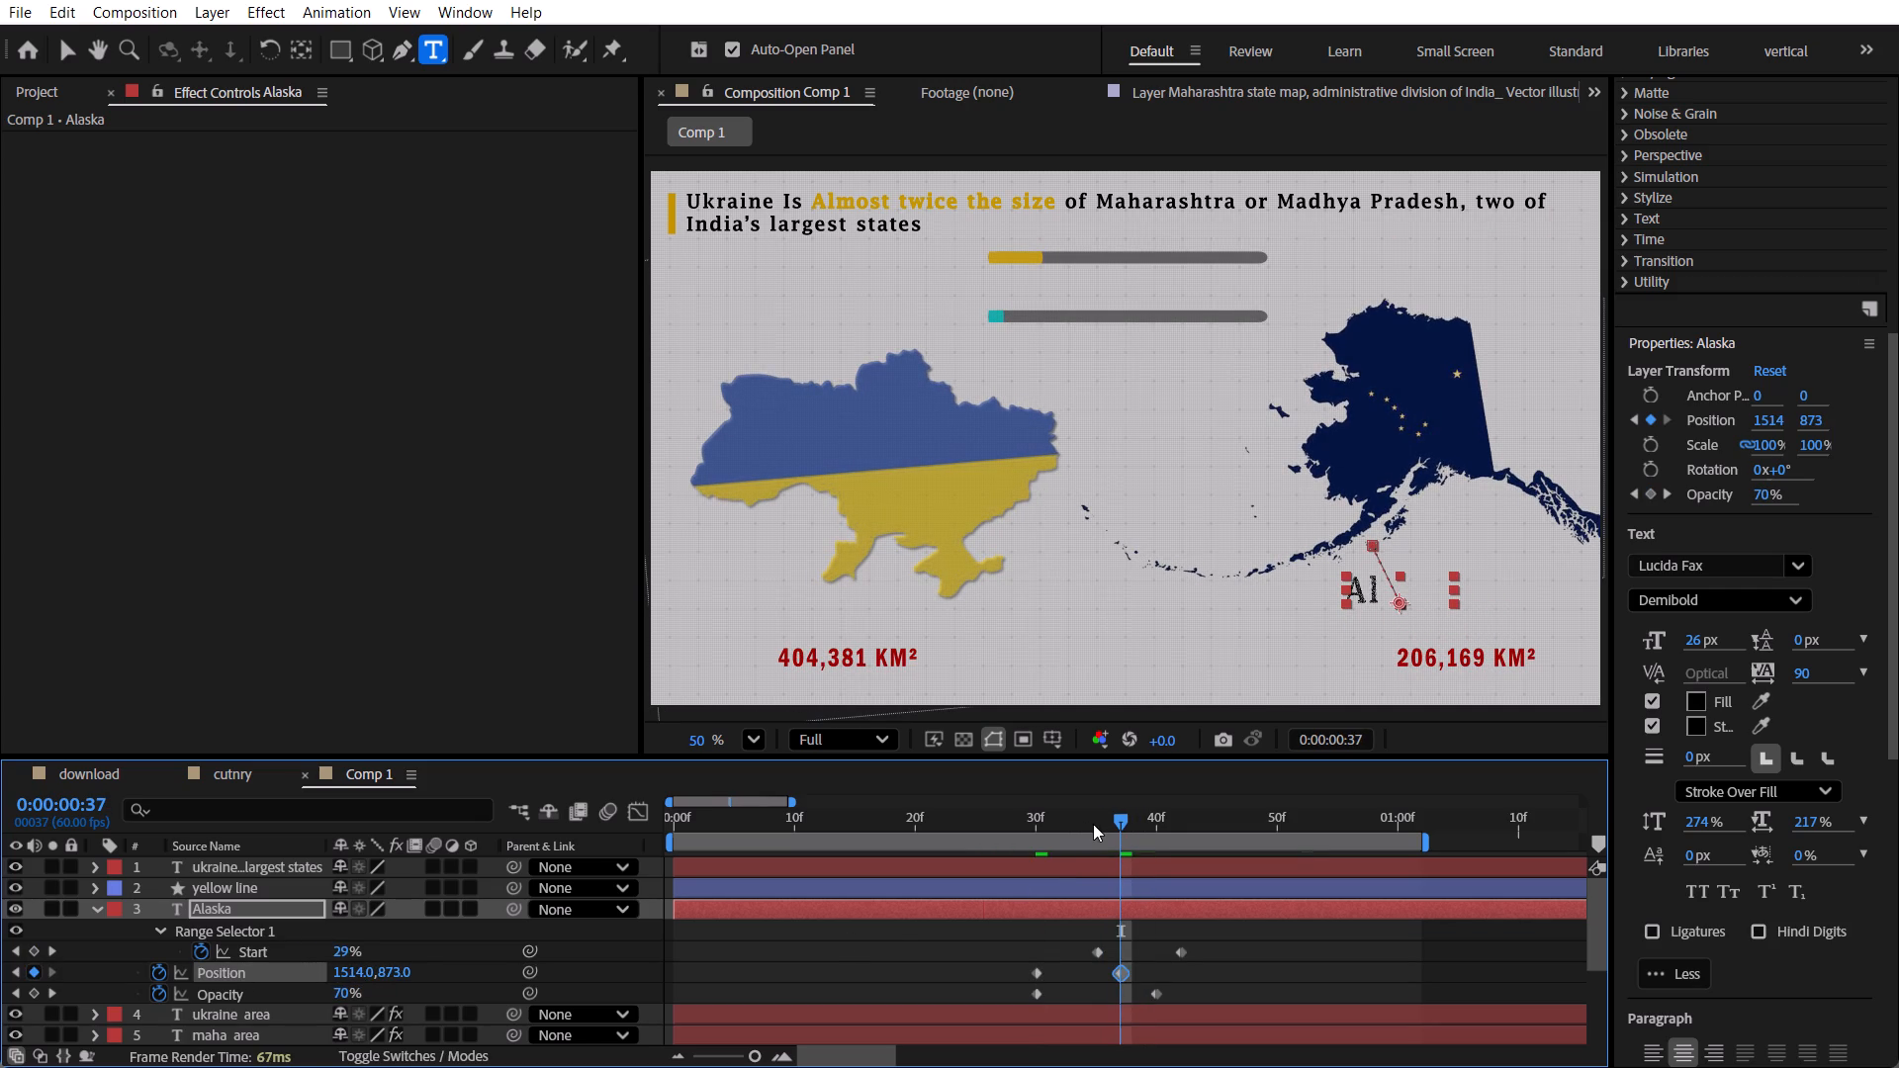
Scrub the timeline around 0:00:00:40 to 0:00:00:42 to check the Alaska label's letter reveal and placement.
left_click_drag(1093, 824, 1186, 867)
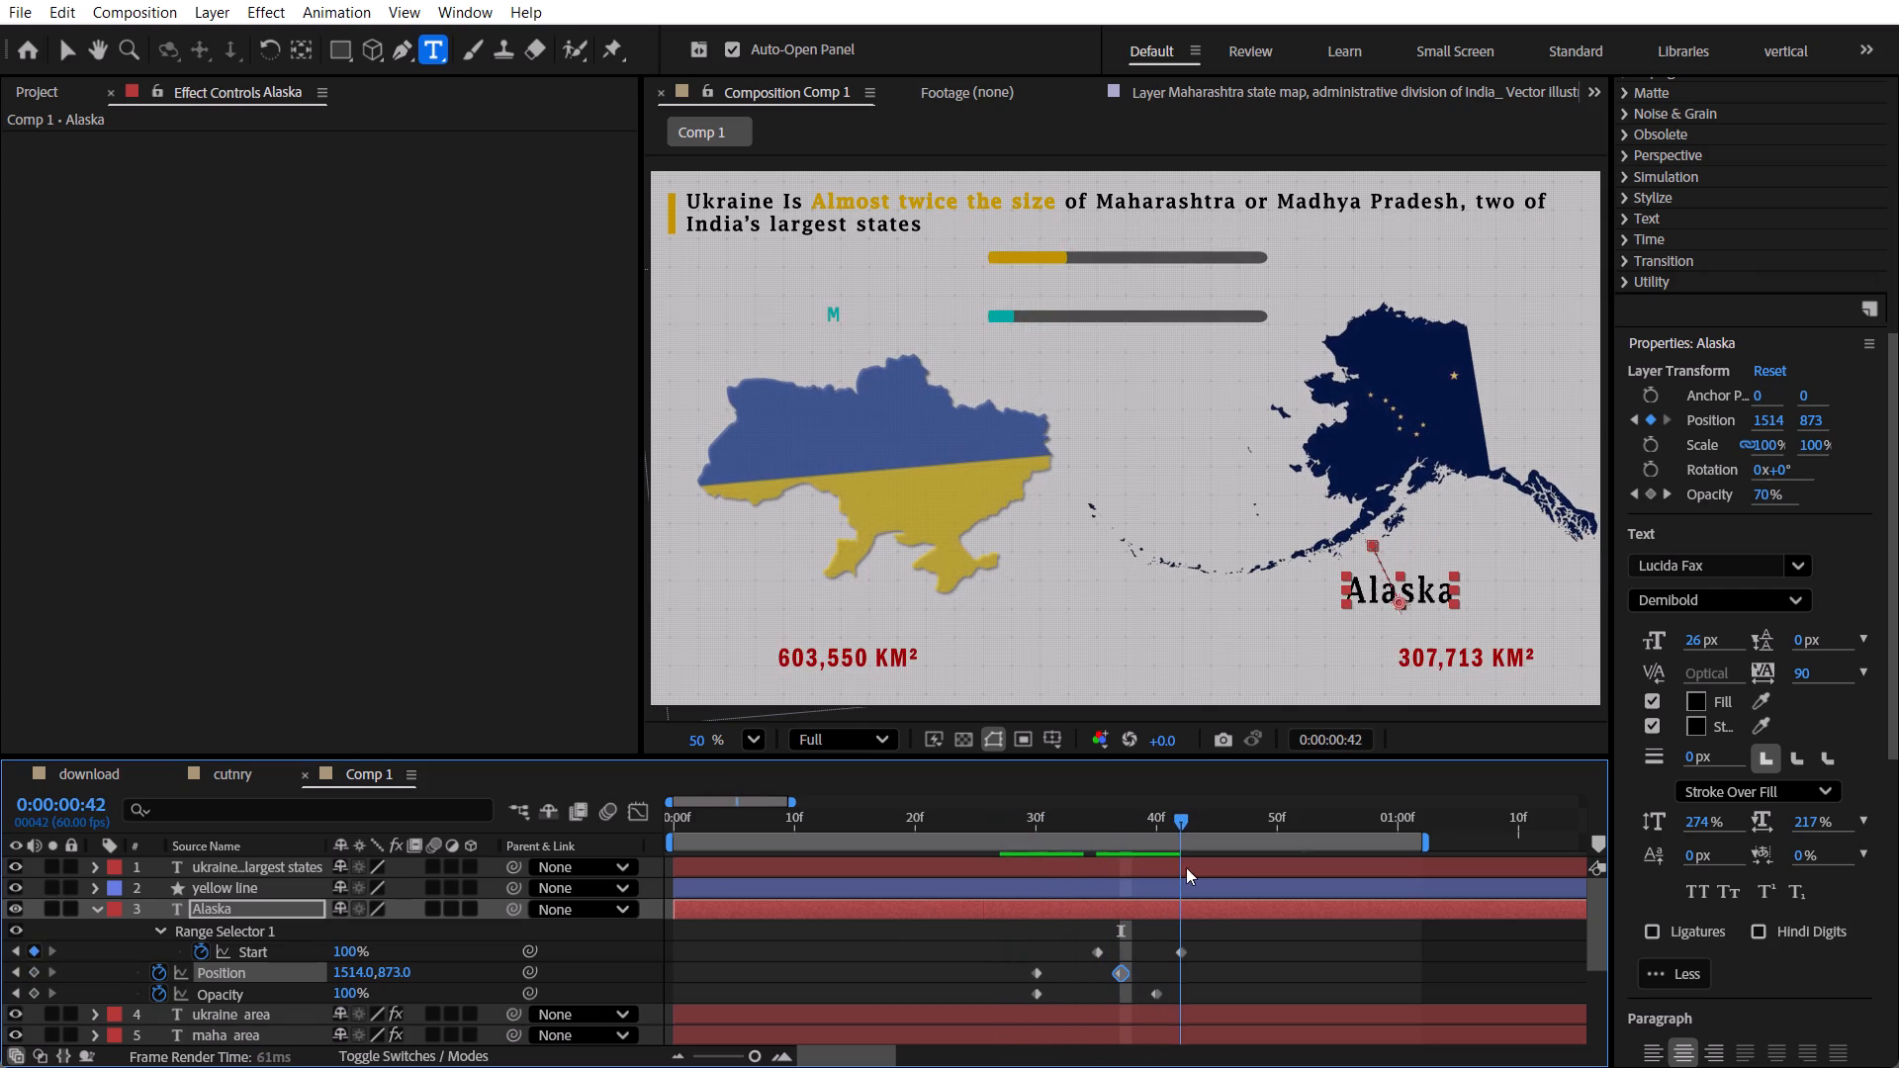
left_click_drag(1186, 867, 1174, 887)
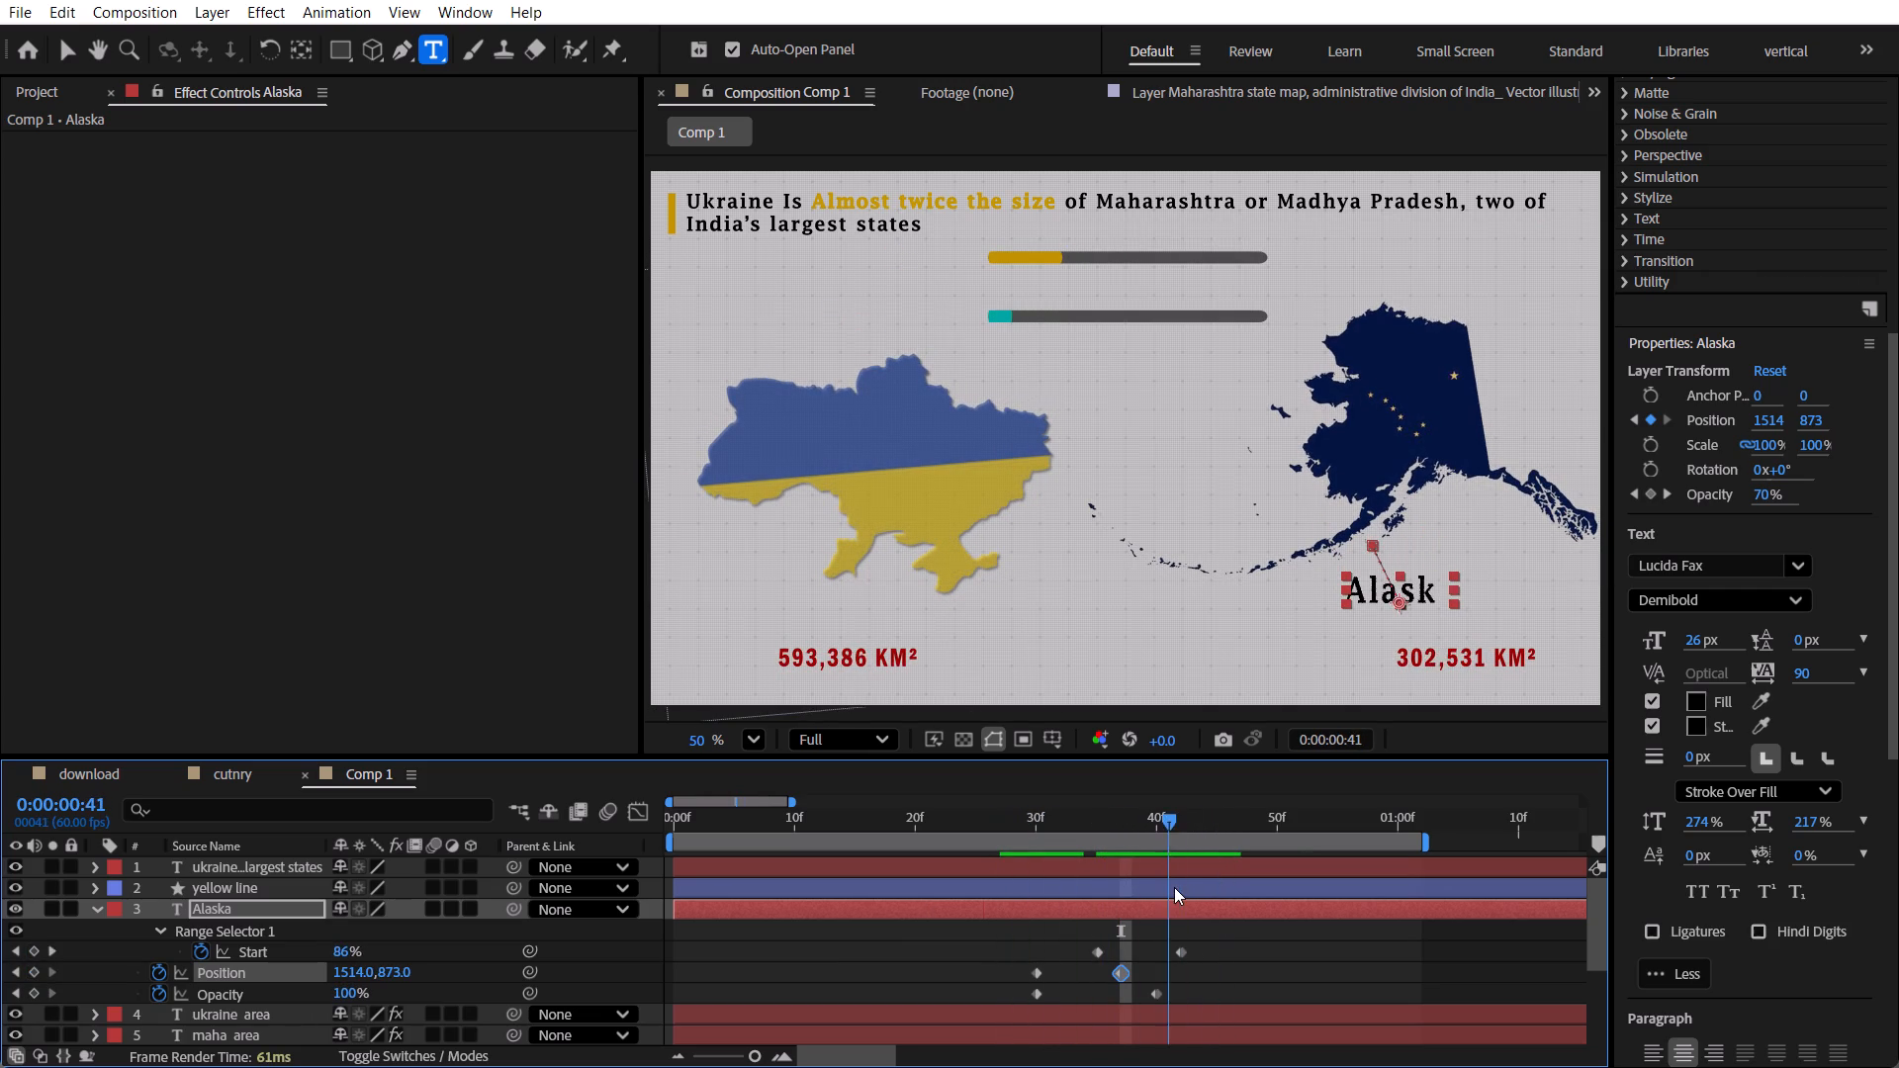
left_click_drag(1174, 887, 1186, 888)
left_click(1241, 968)
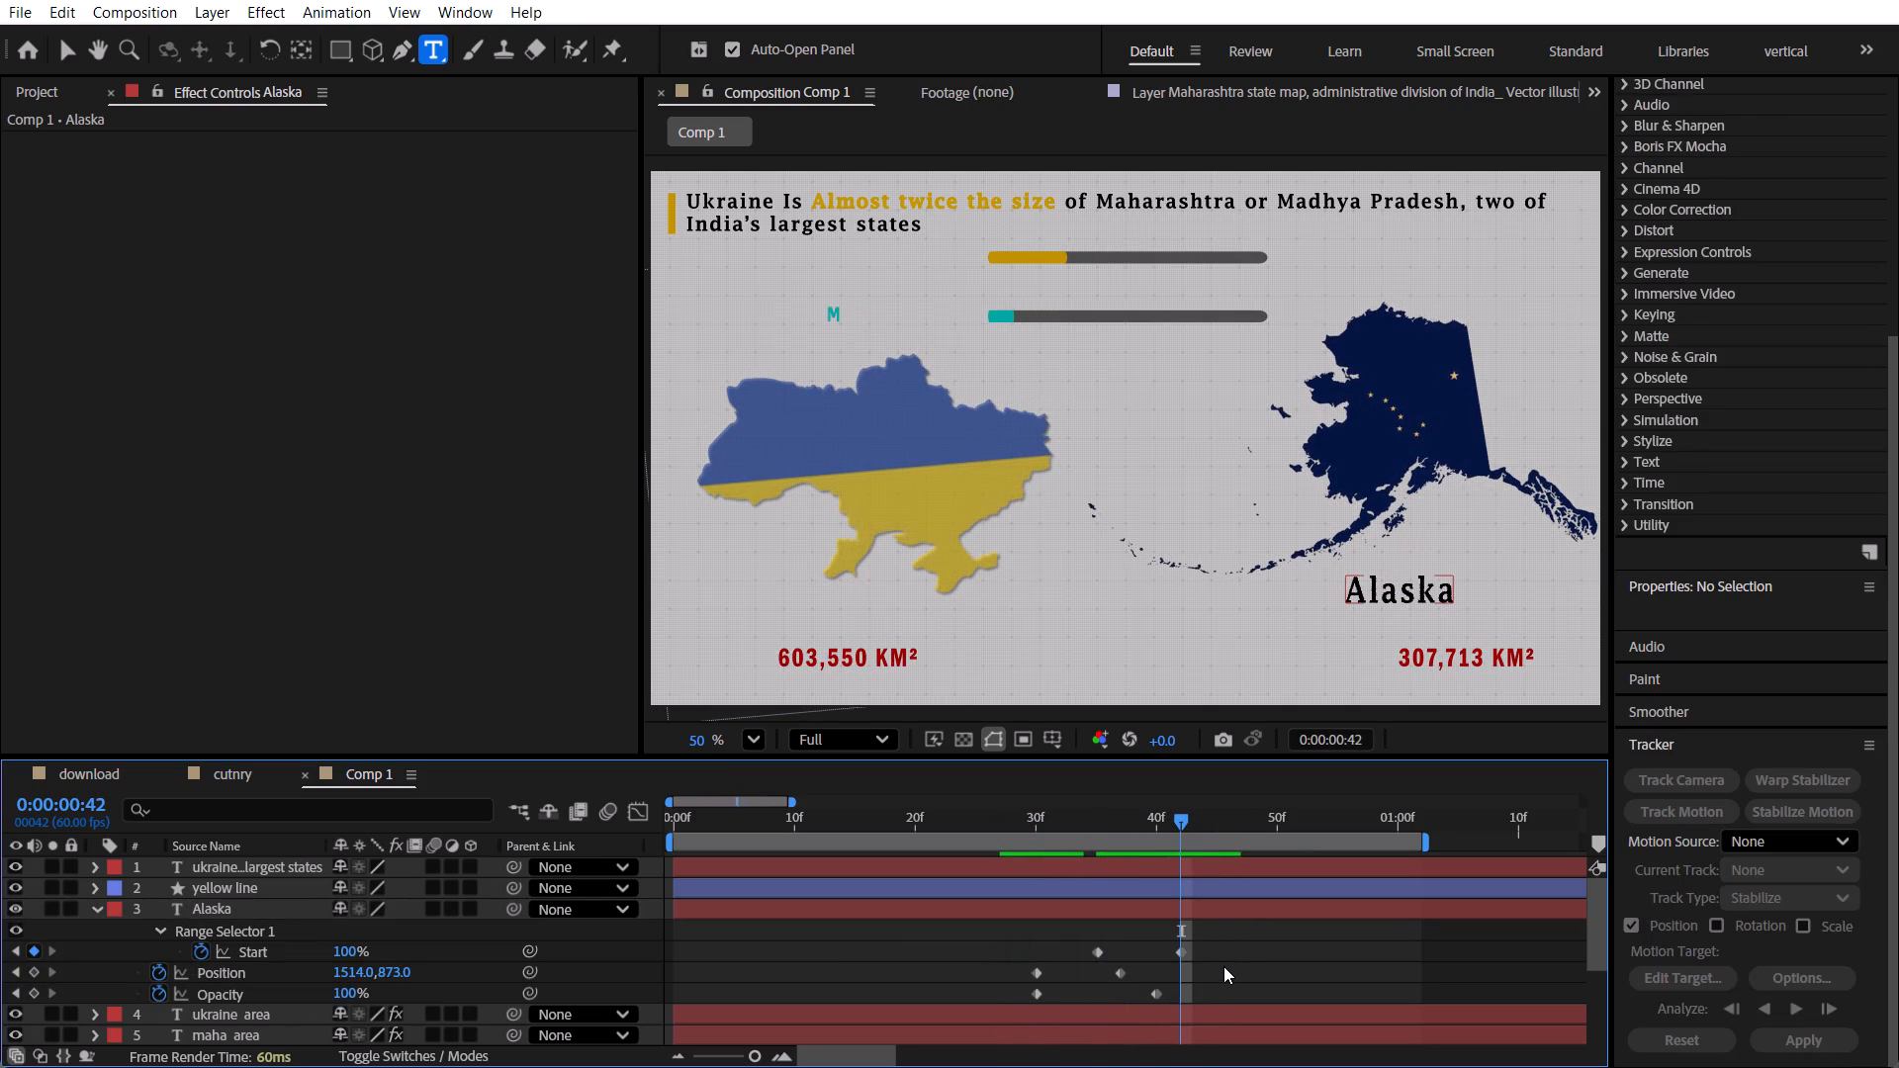
left_click_drag(1167, 812, 1151, 814)
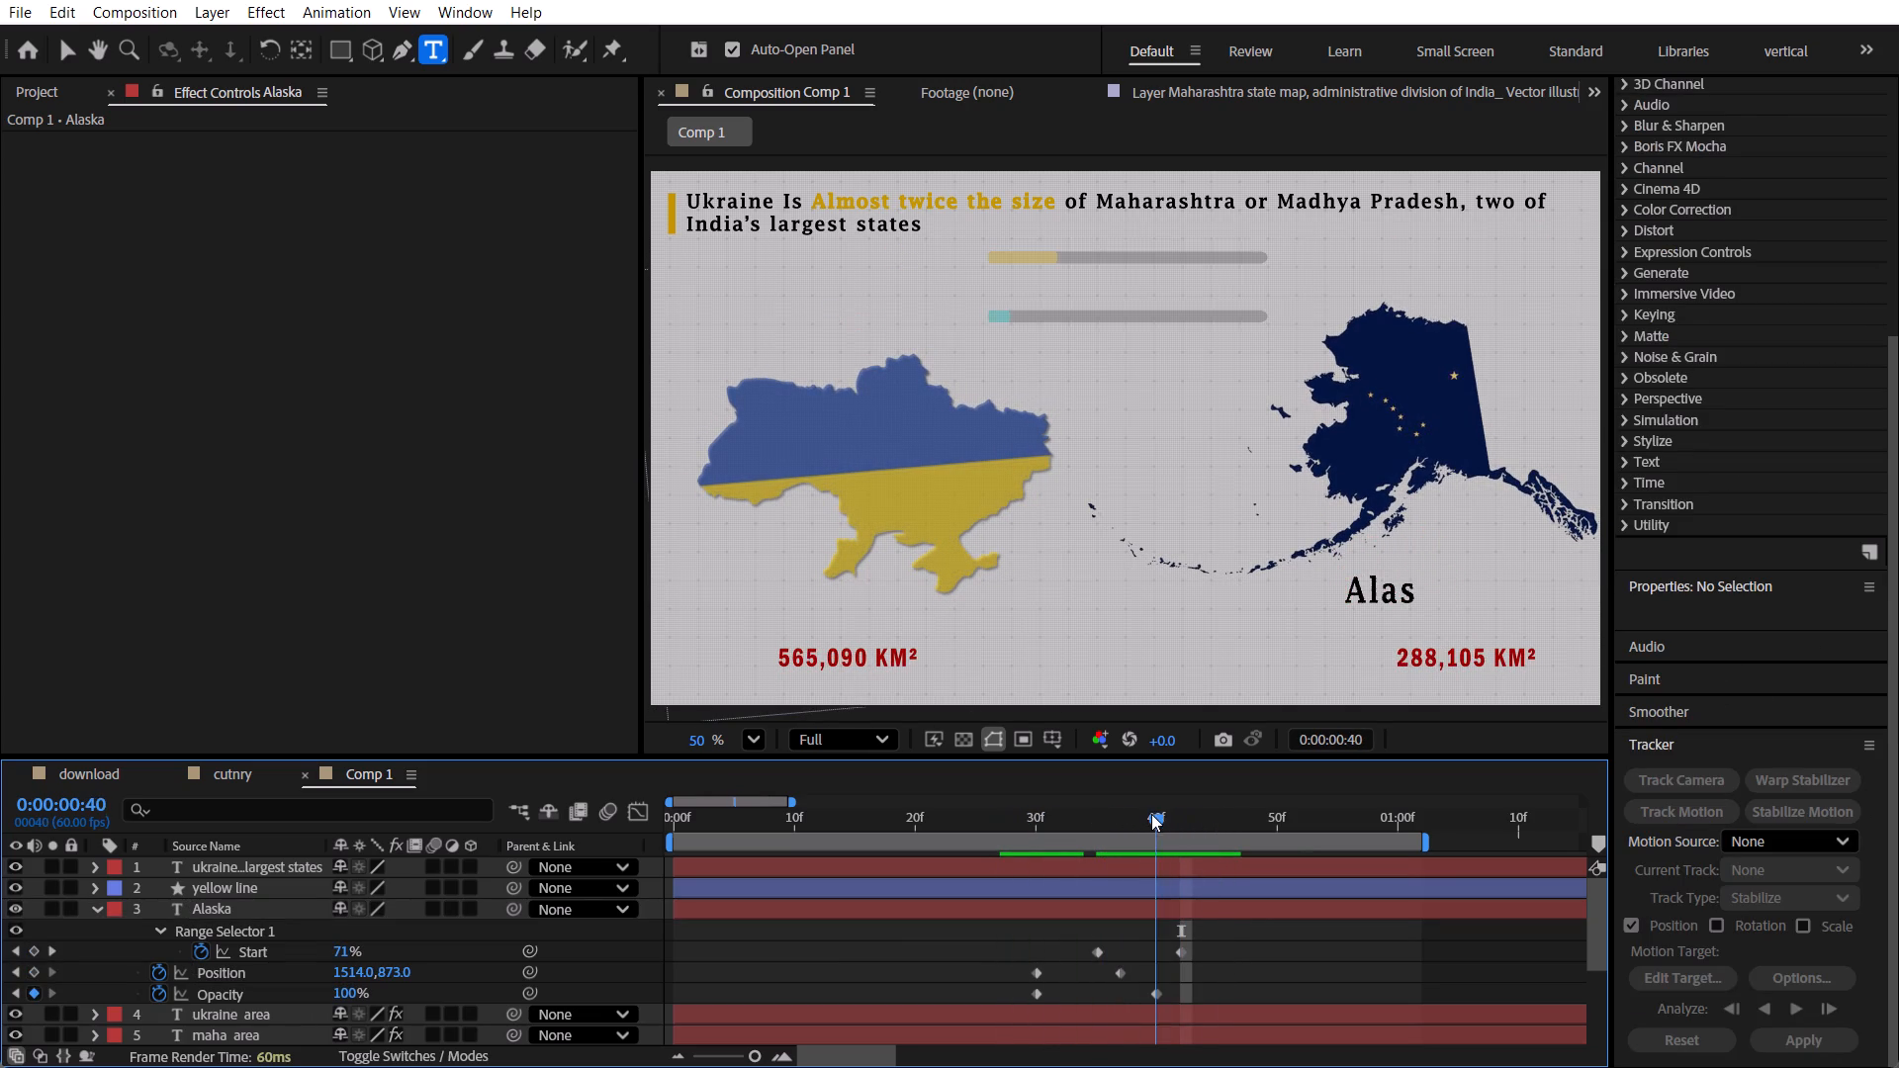
left_click_drag(1151, 814, 1179, 842)
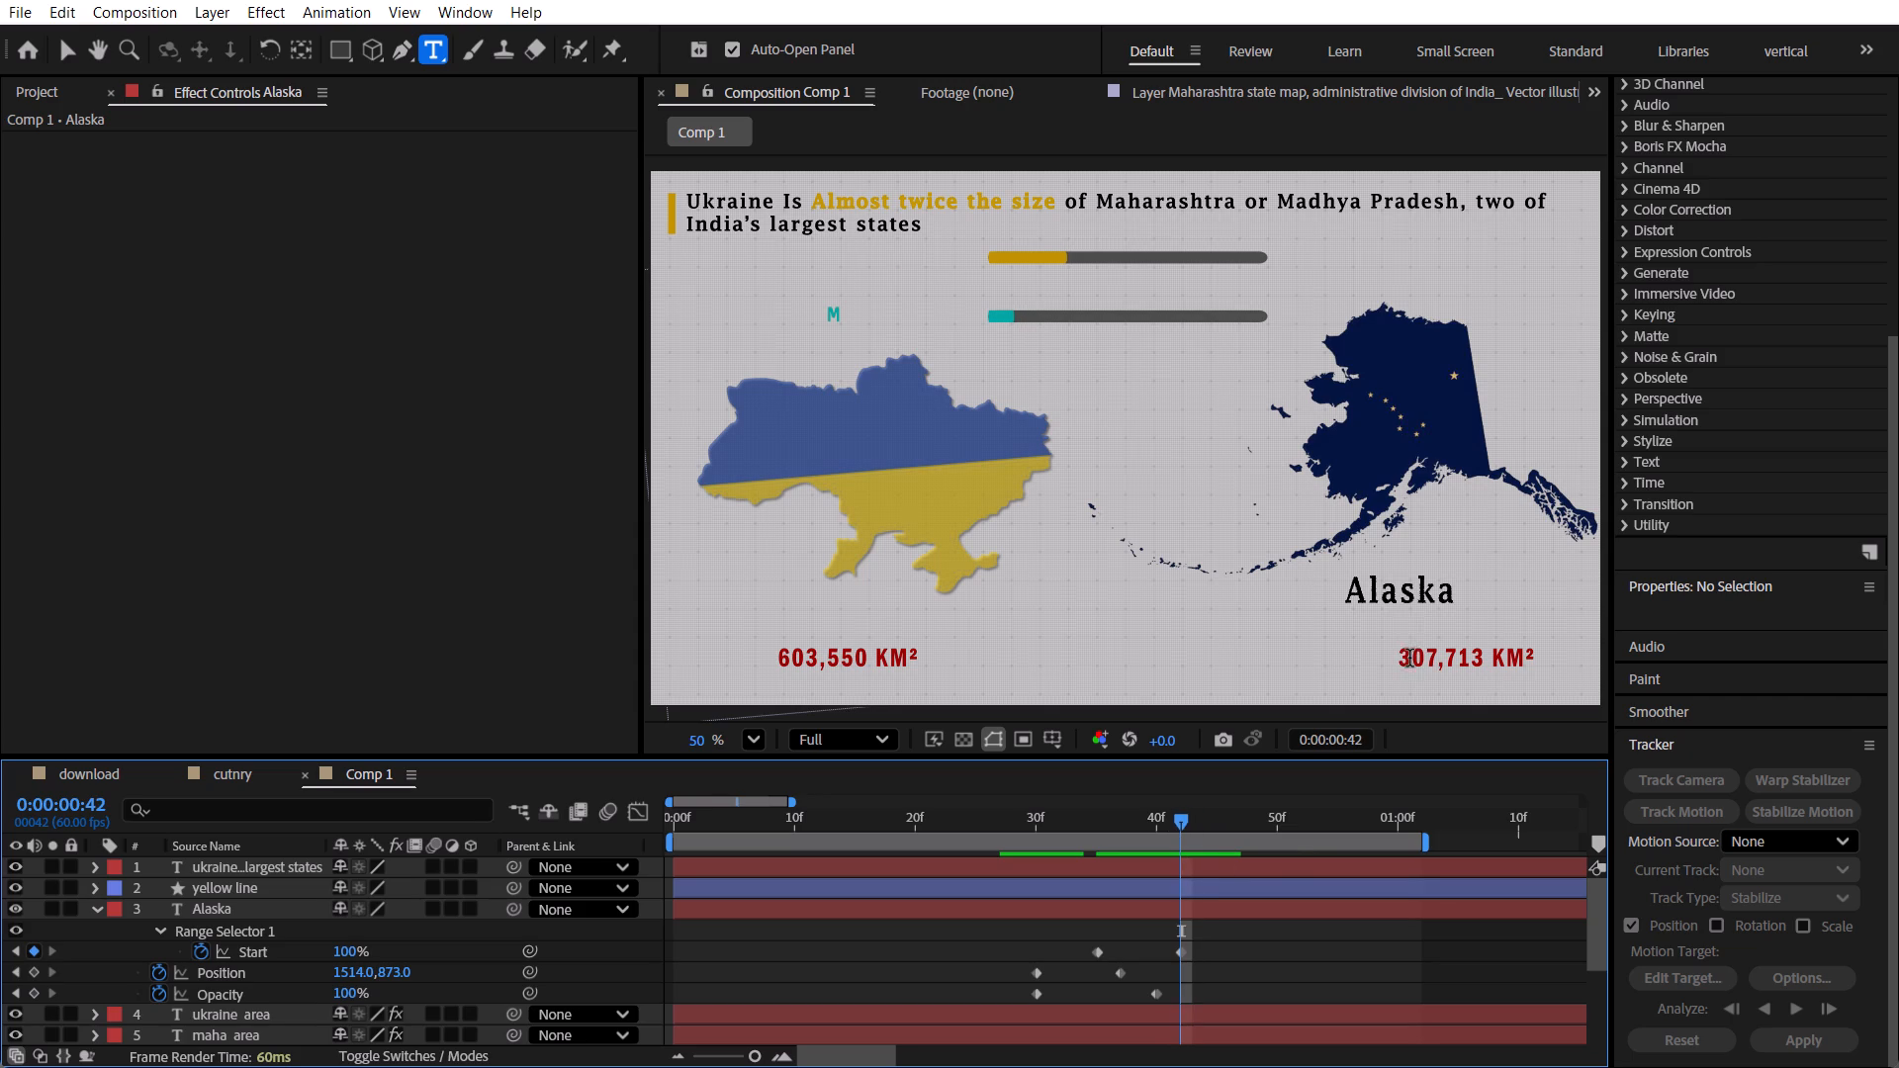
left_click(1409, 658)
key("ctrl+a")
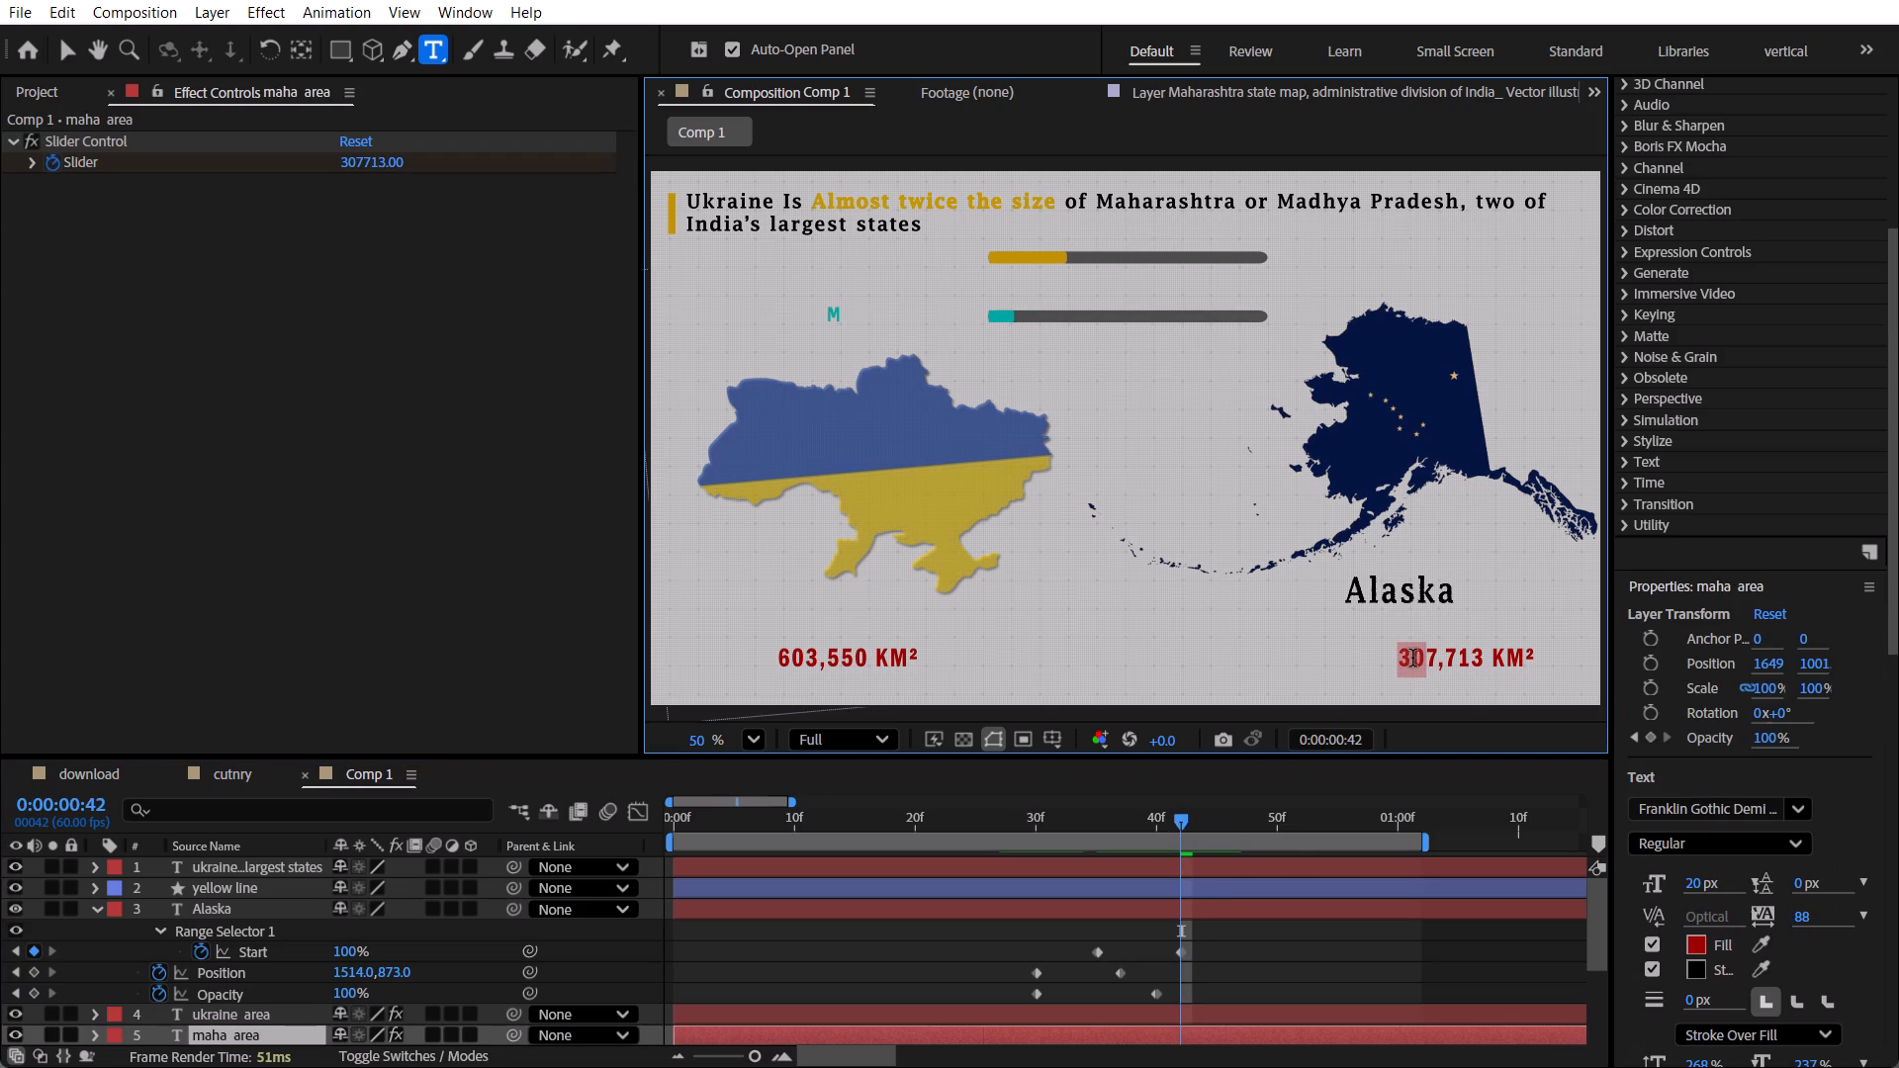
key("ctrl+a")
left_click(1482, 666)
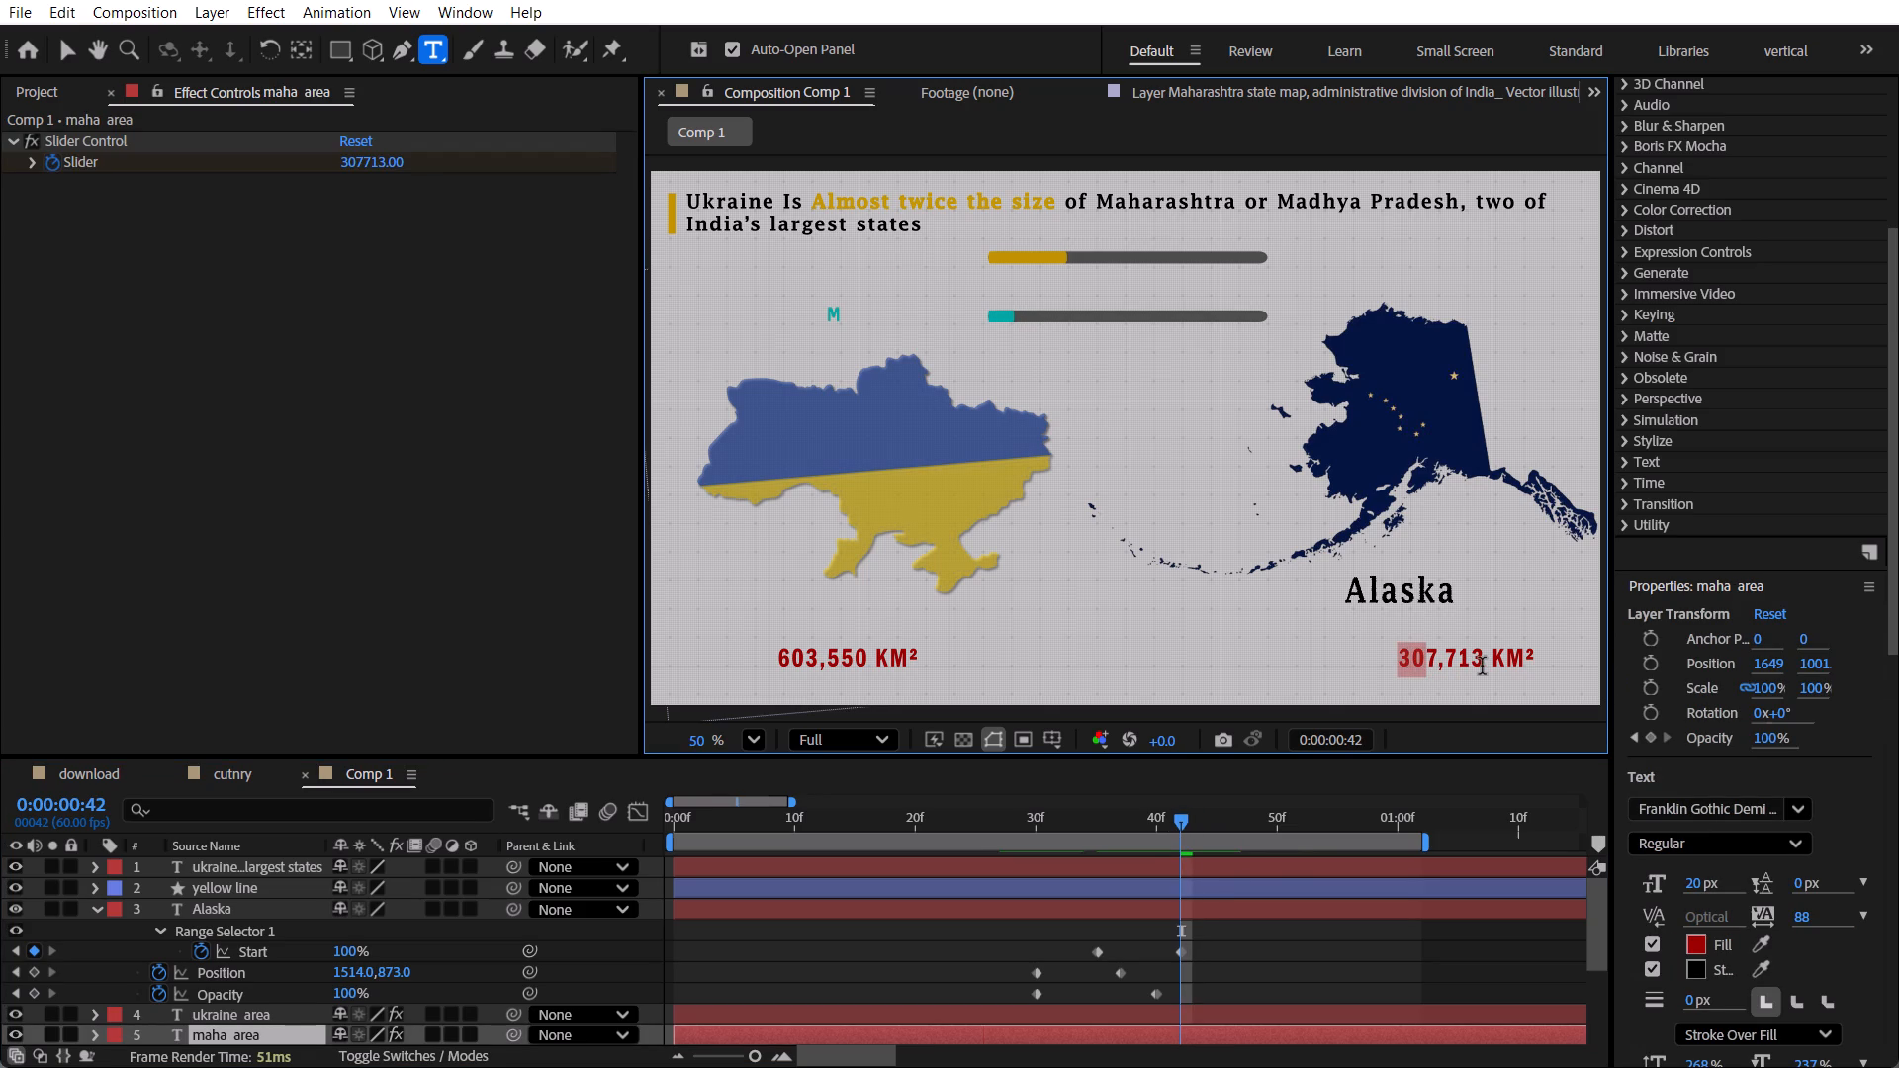
Expand the maha area layer's Slider Control and enter 1723337 for its Slider keyframe at 0:00:00:42.
key("u")
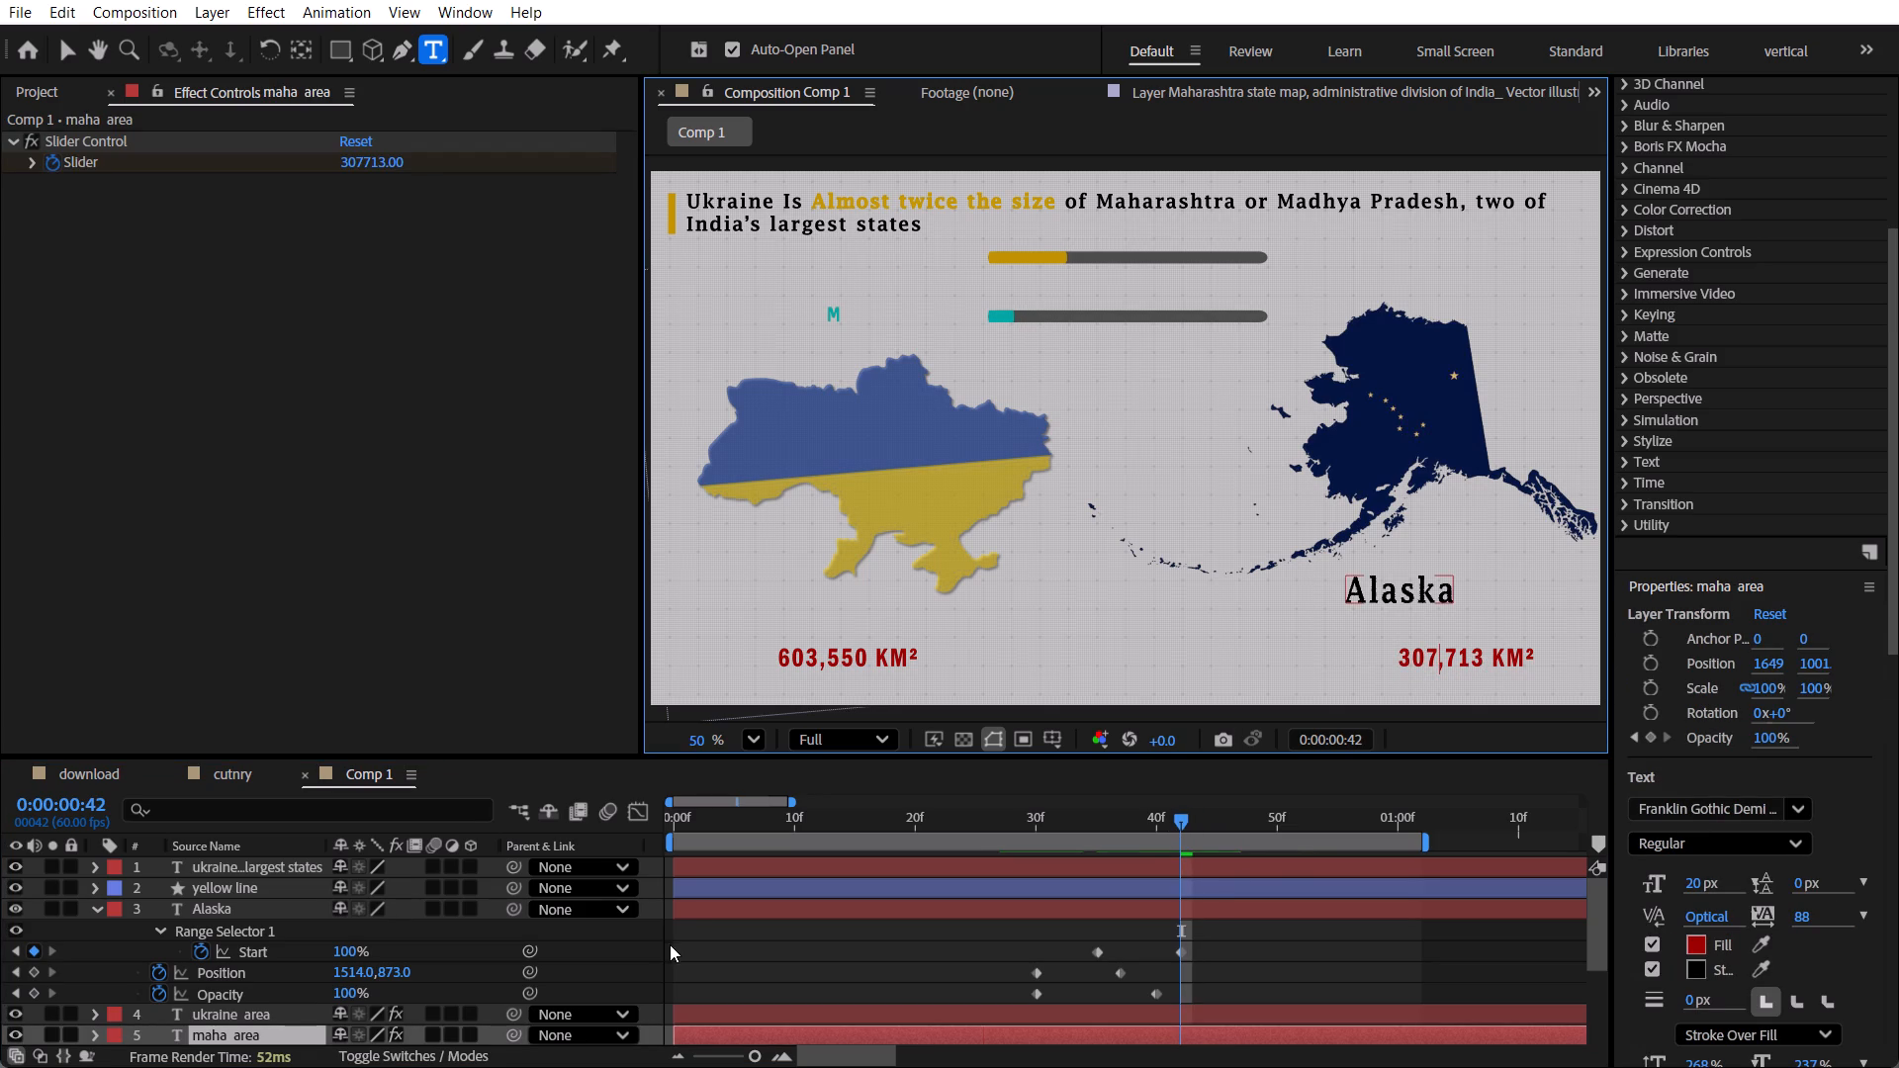
scroll(270, 1010, "down", 2)
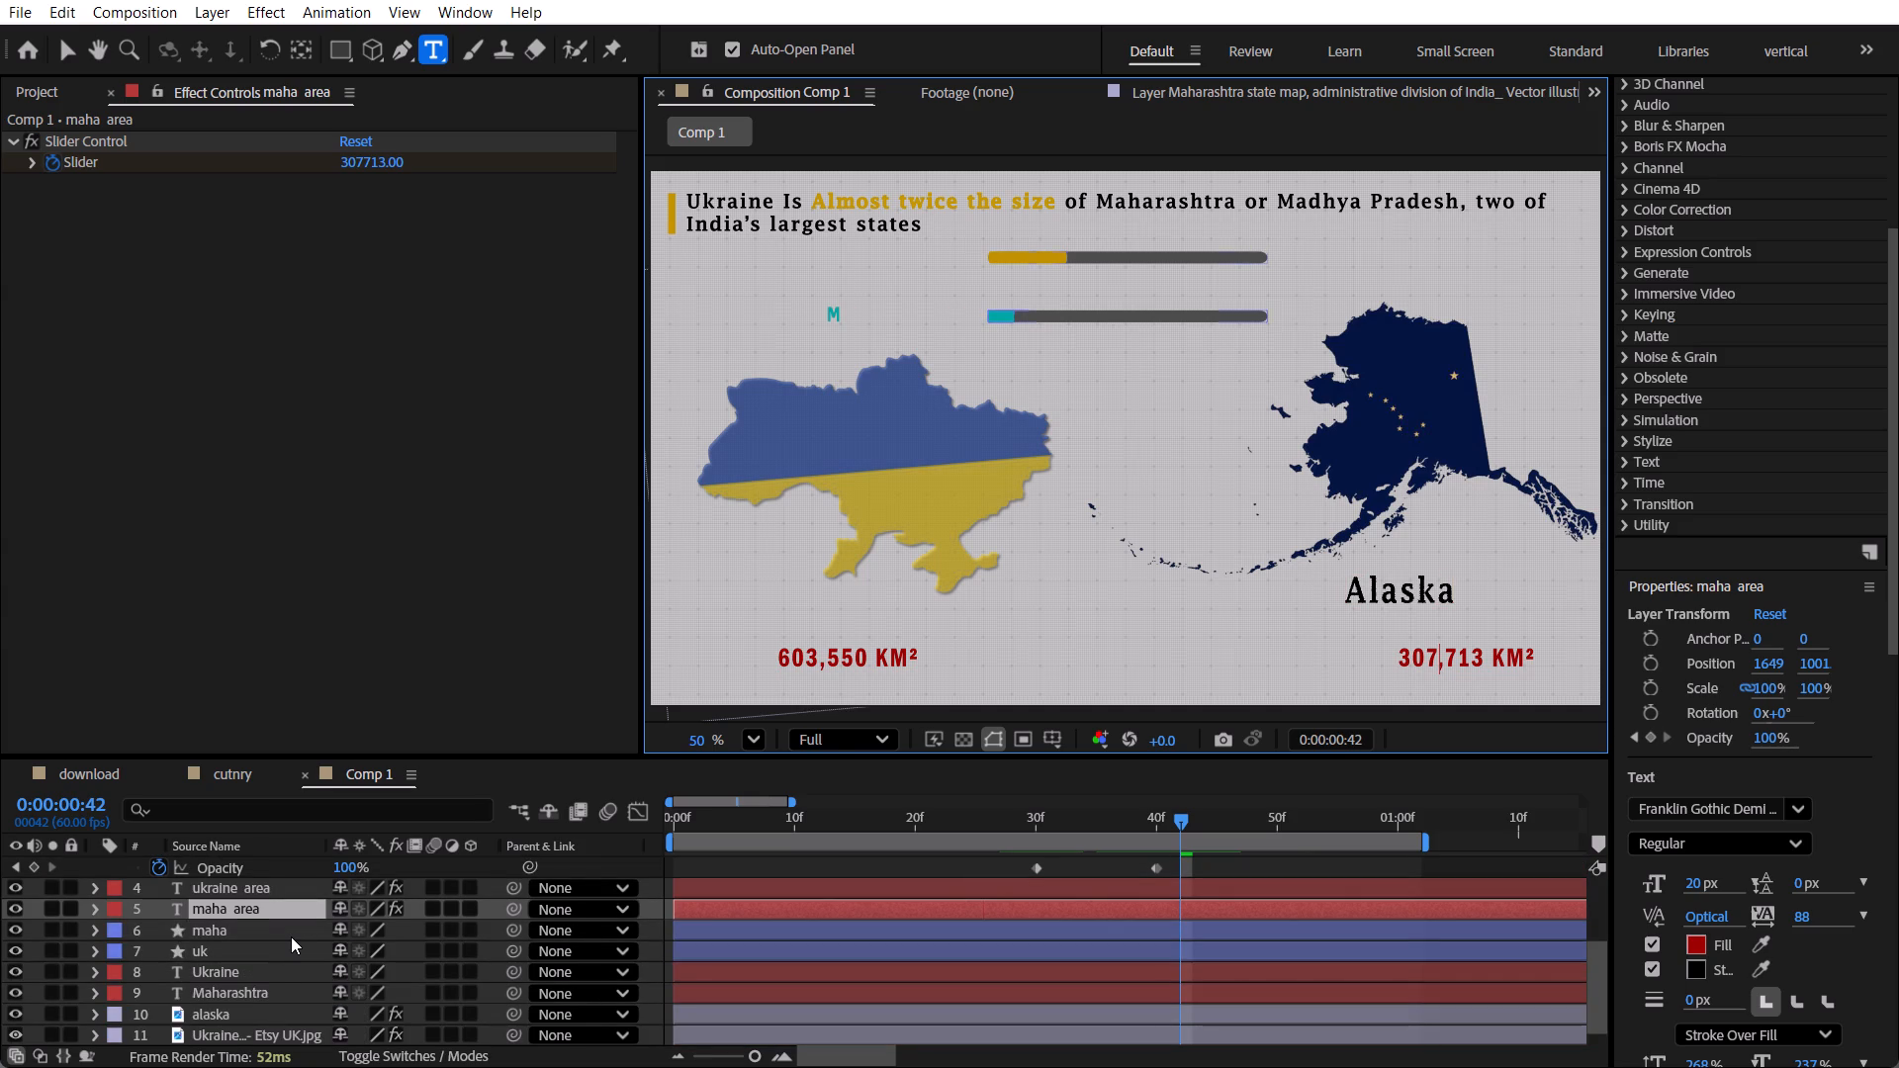
key("u")
left_click(287, 908)
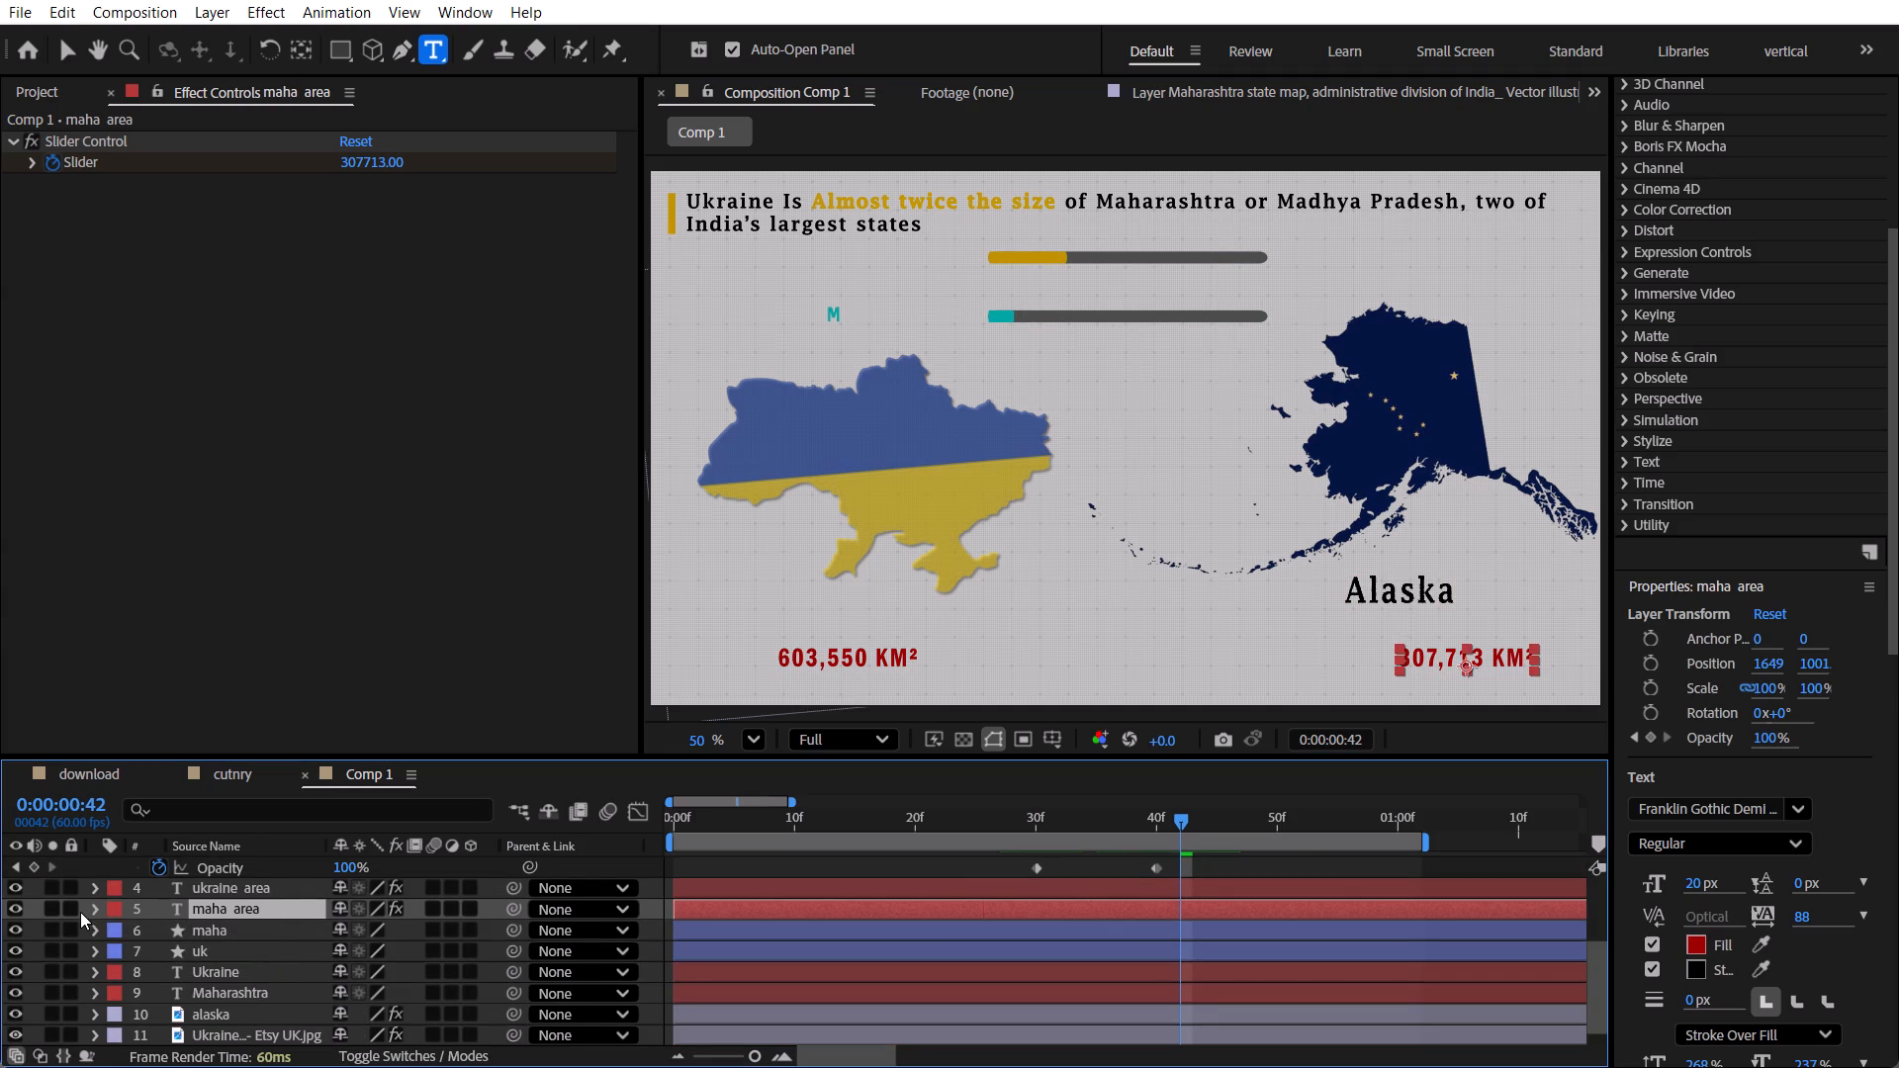
left_click(95, 910)
left_click(114, 947)
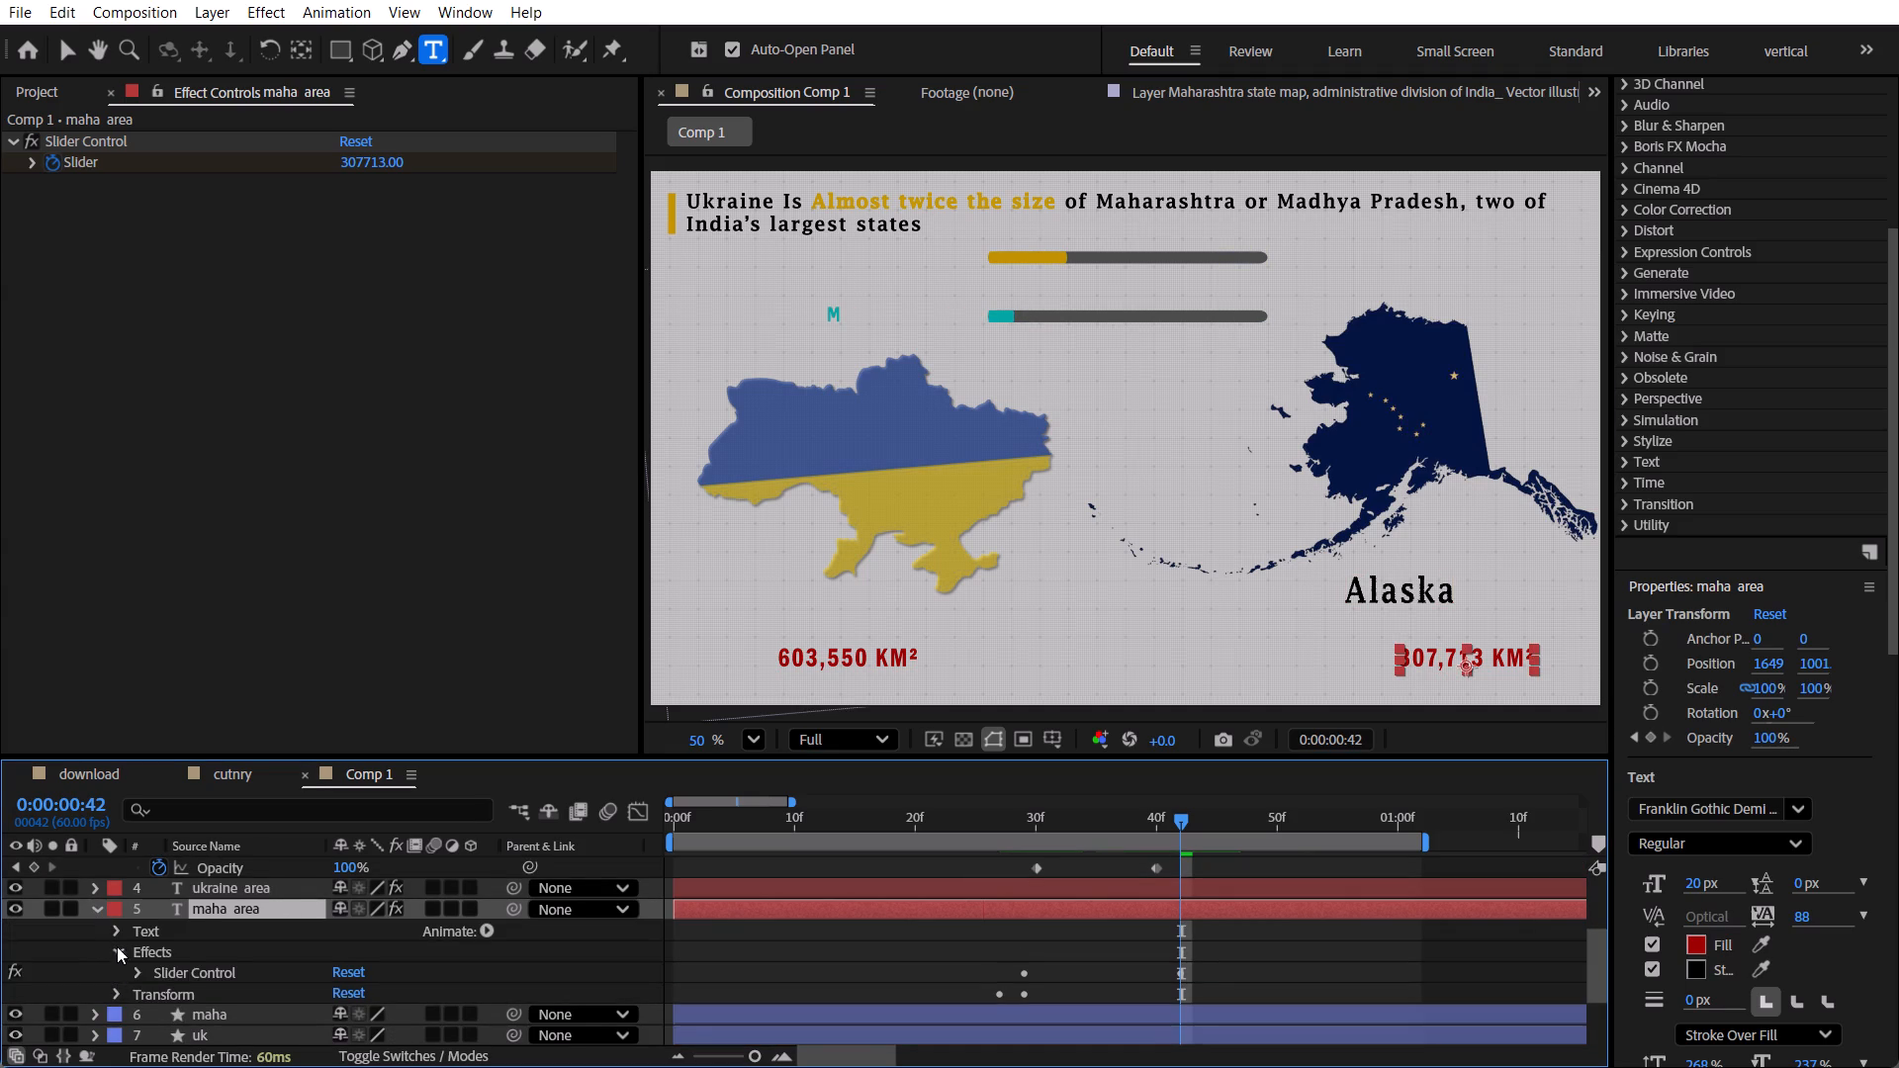
left_click(136, 969)
scroll(136, 969, "down", 1)
left_click(7, 933)
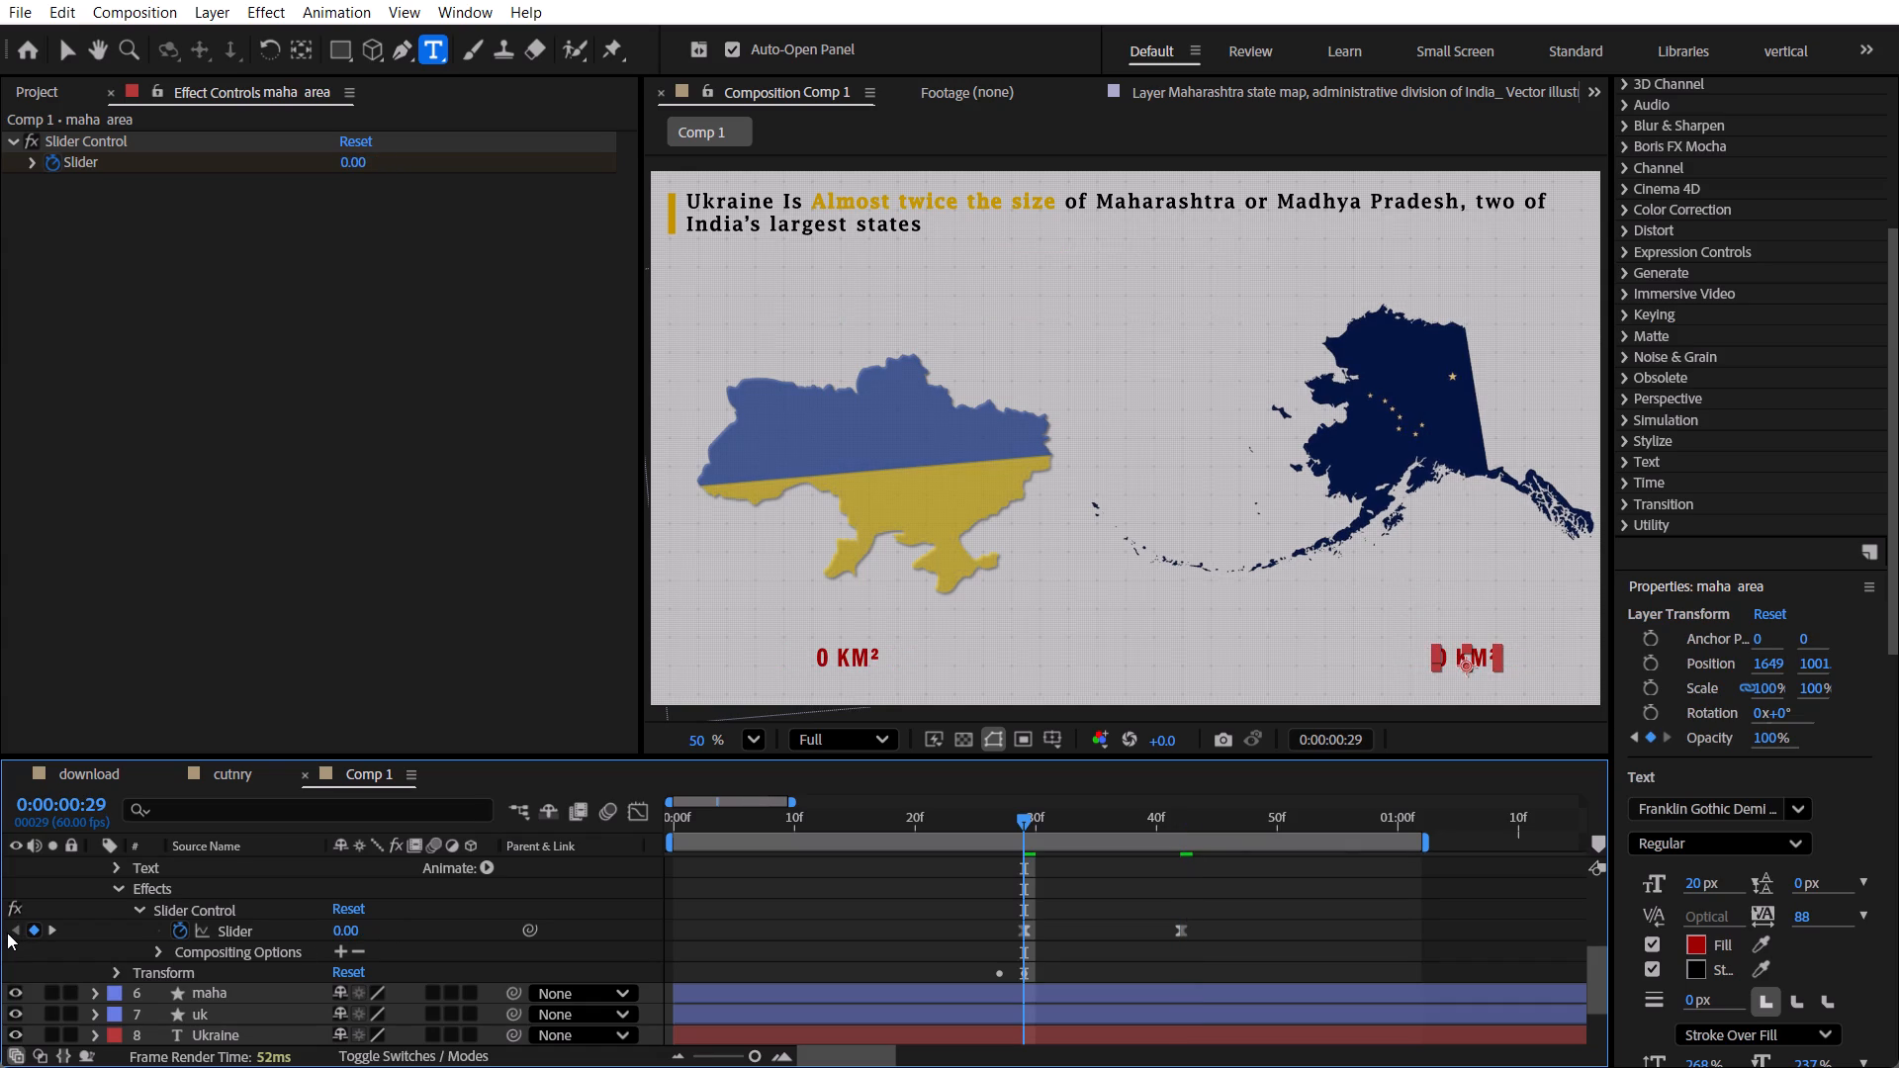
left_click(52, 929)
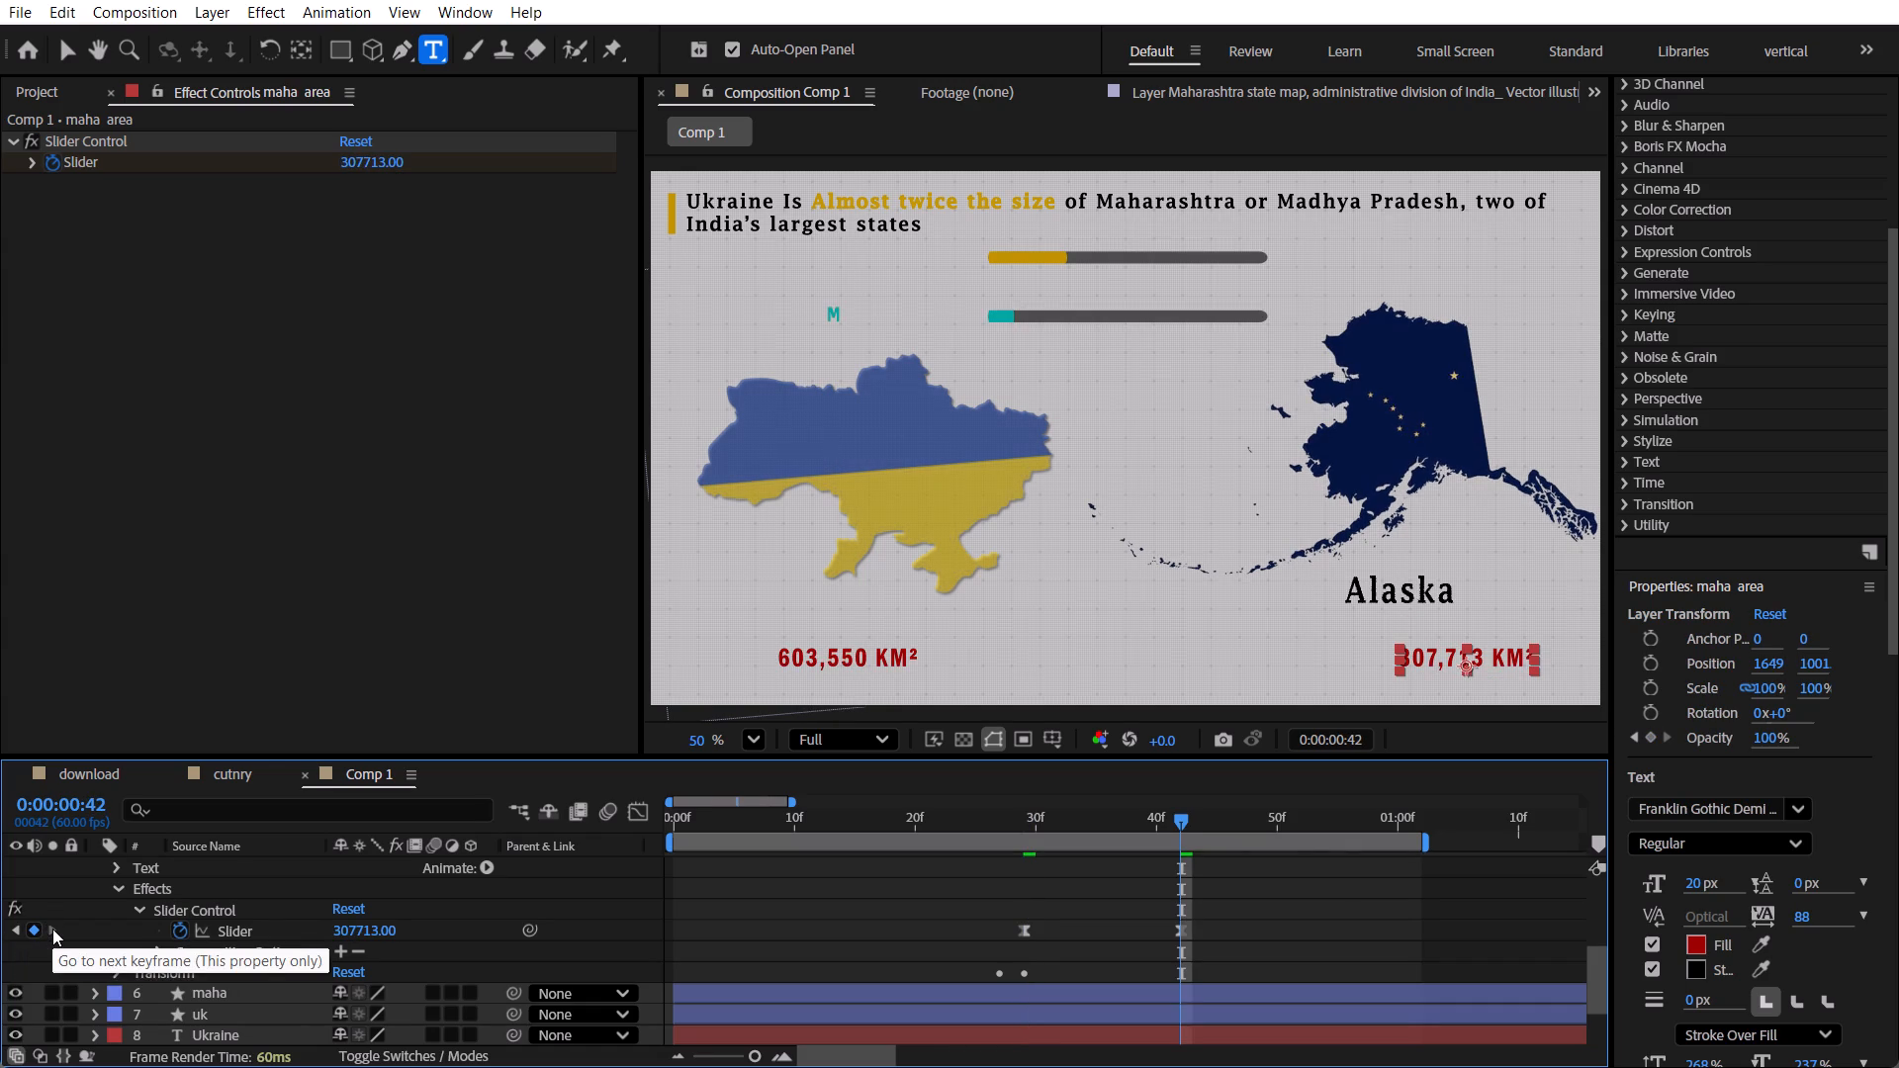
left_click(346, 923)
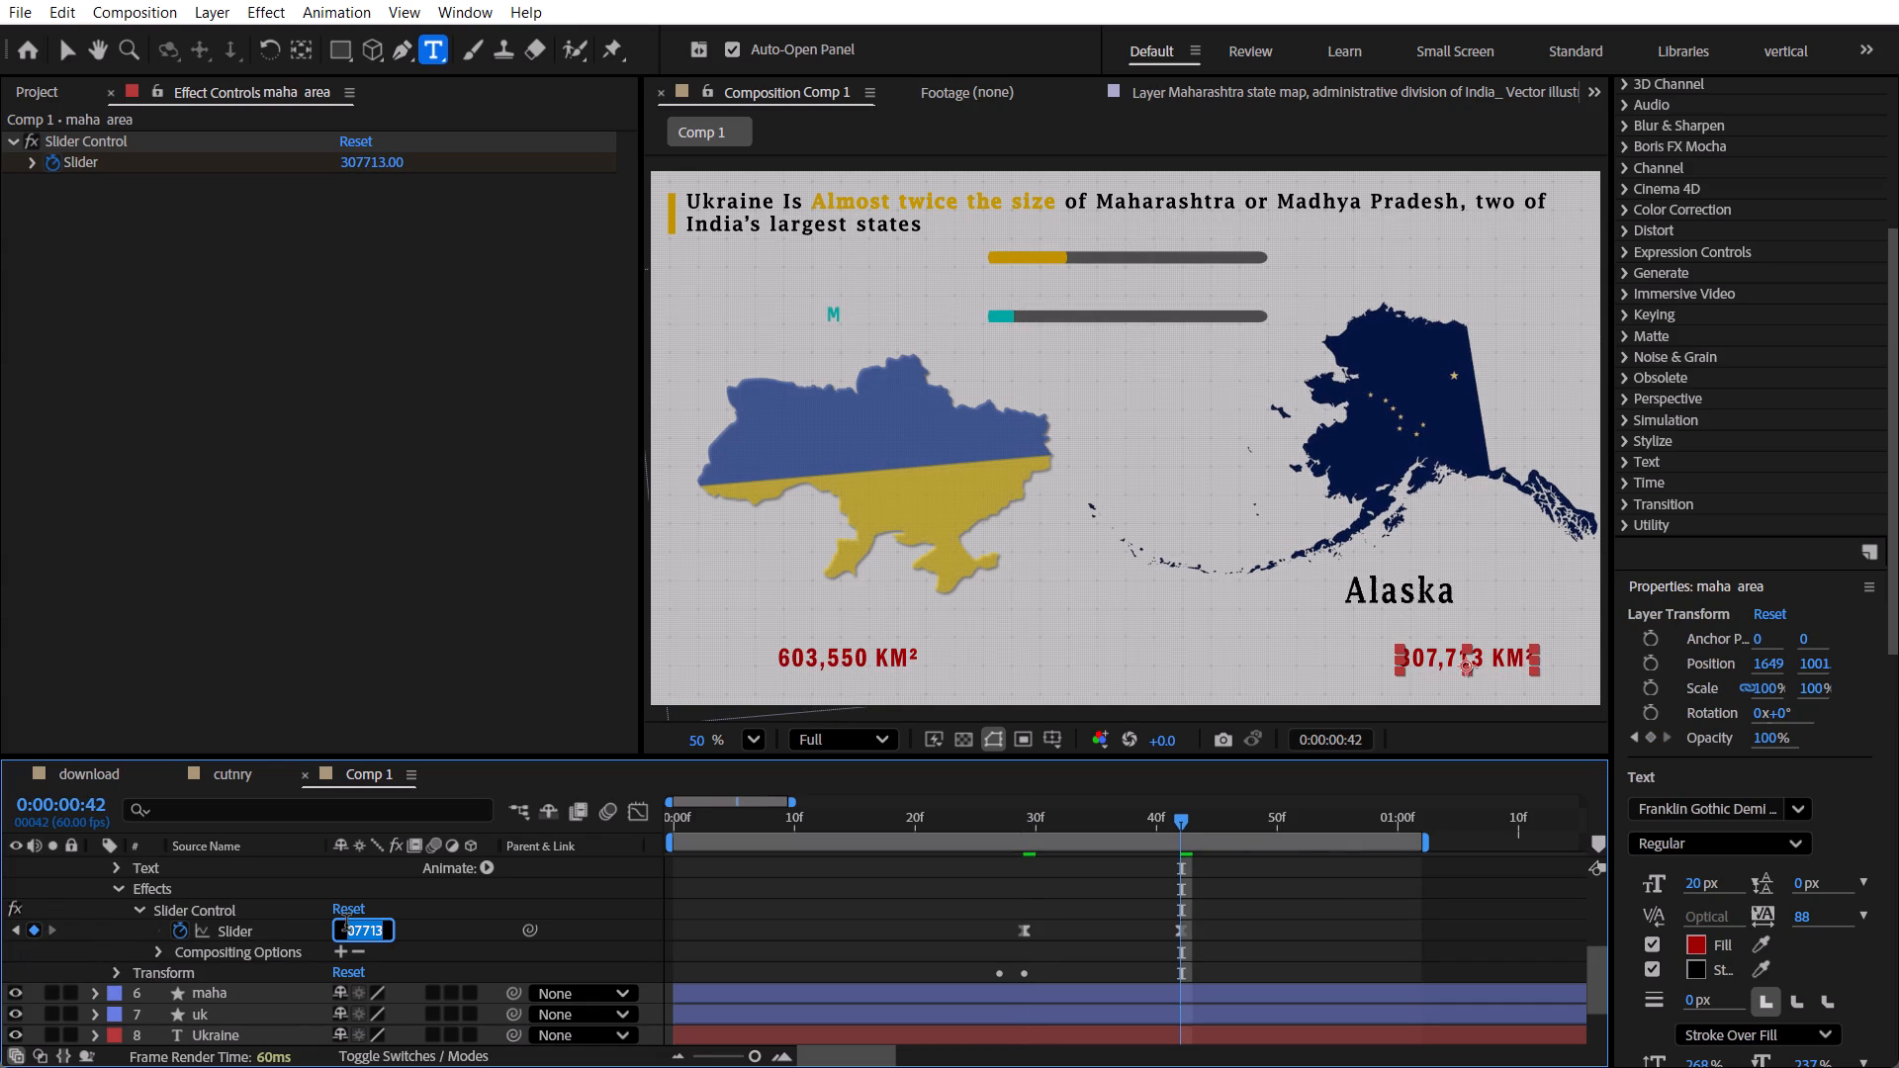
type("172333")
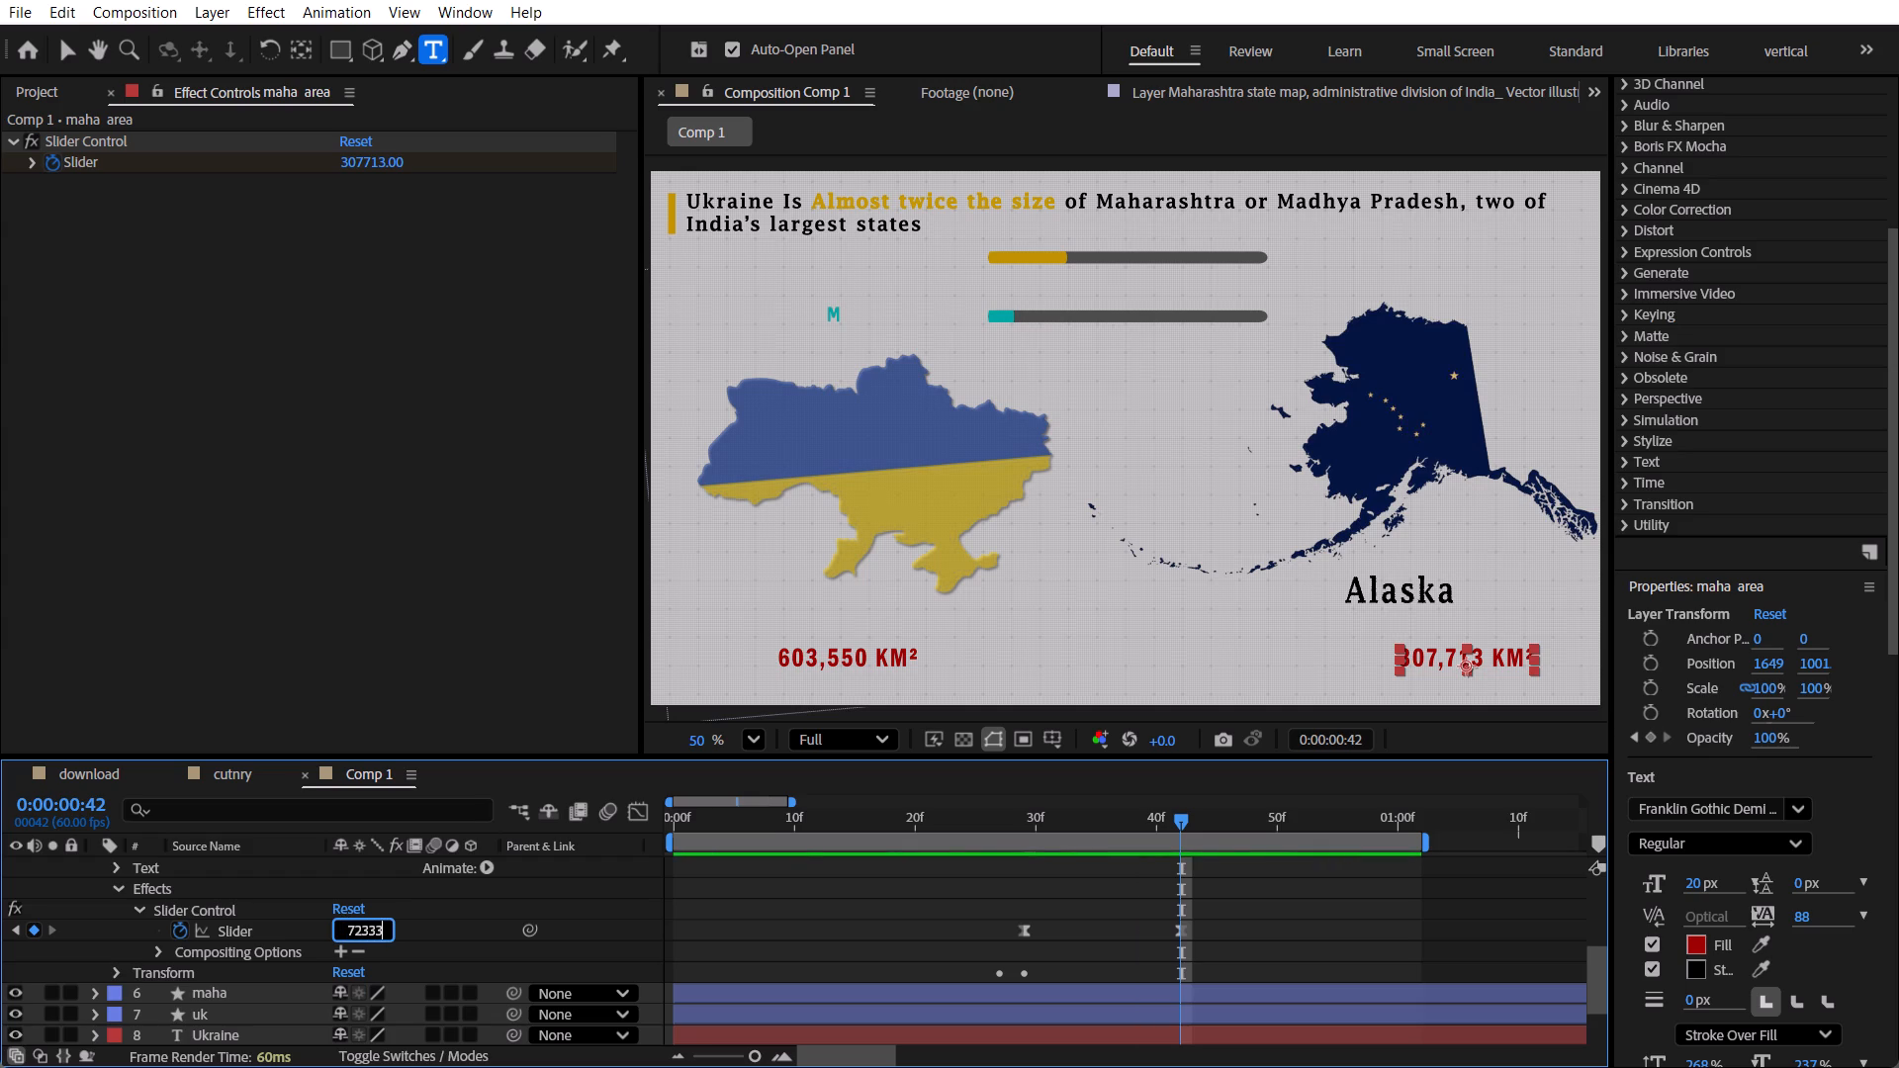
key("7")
left_click(444, 931)
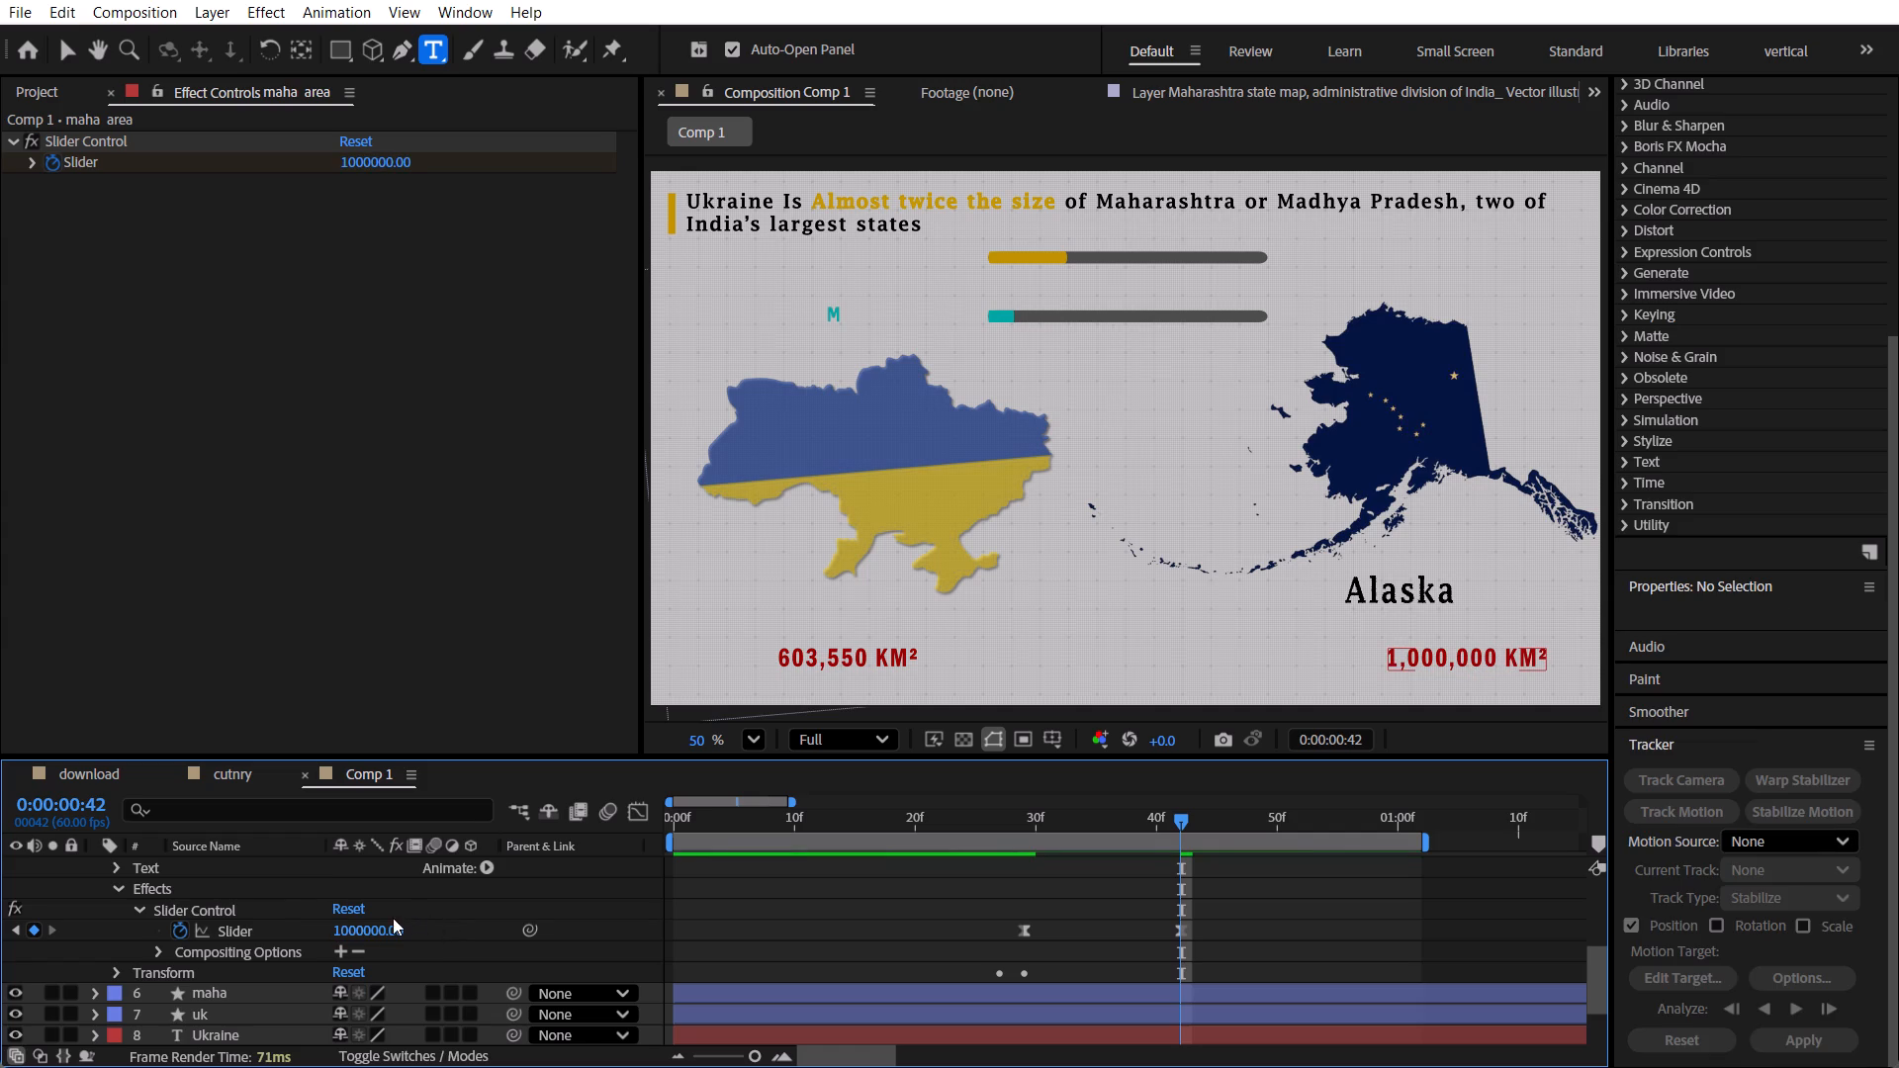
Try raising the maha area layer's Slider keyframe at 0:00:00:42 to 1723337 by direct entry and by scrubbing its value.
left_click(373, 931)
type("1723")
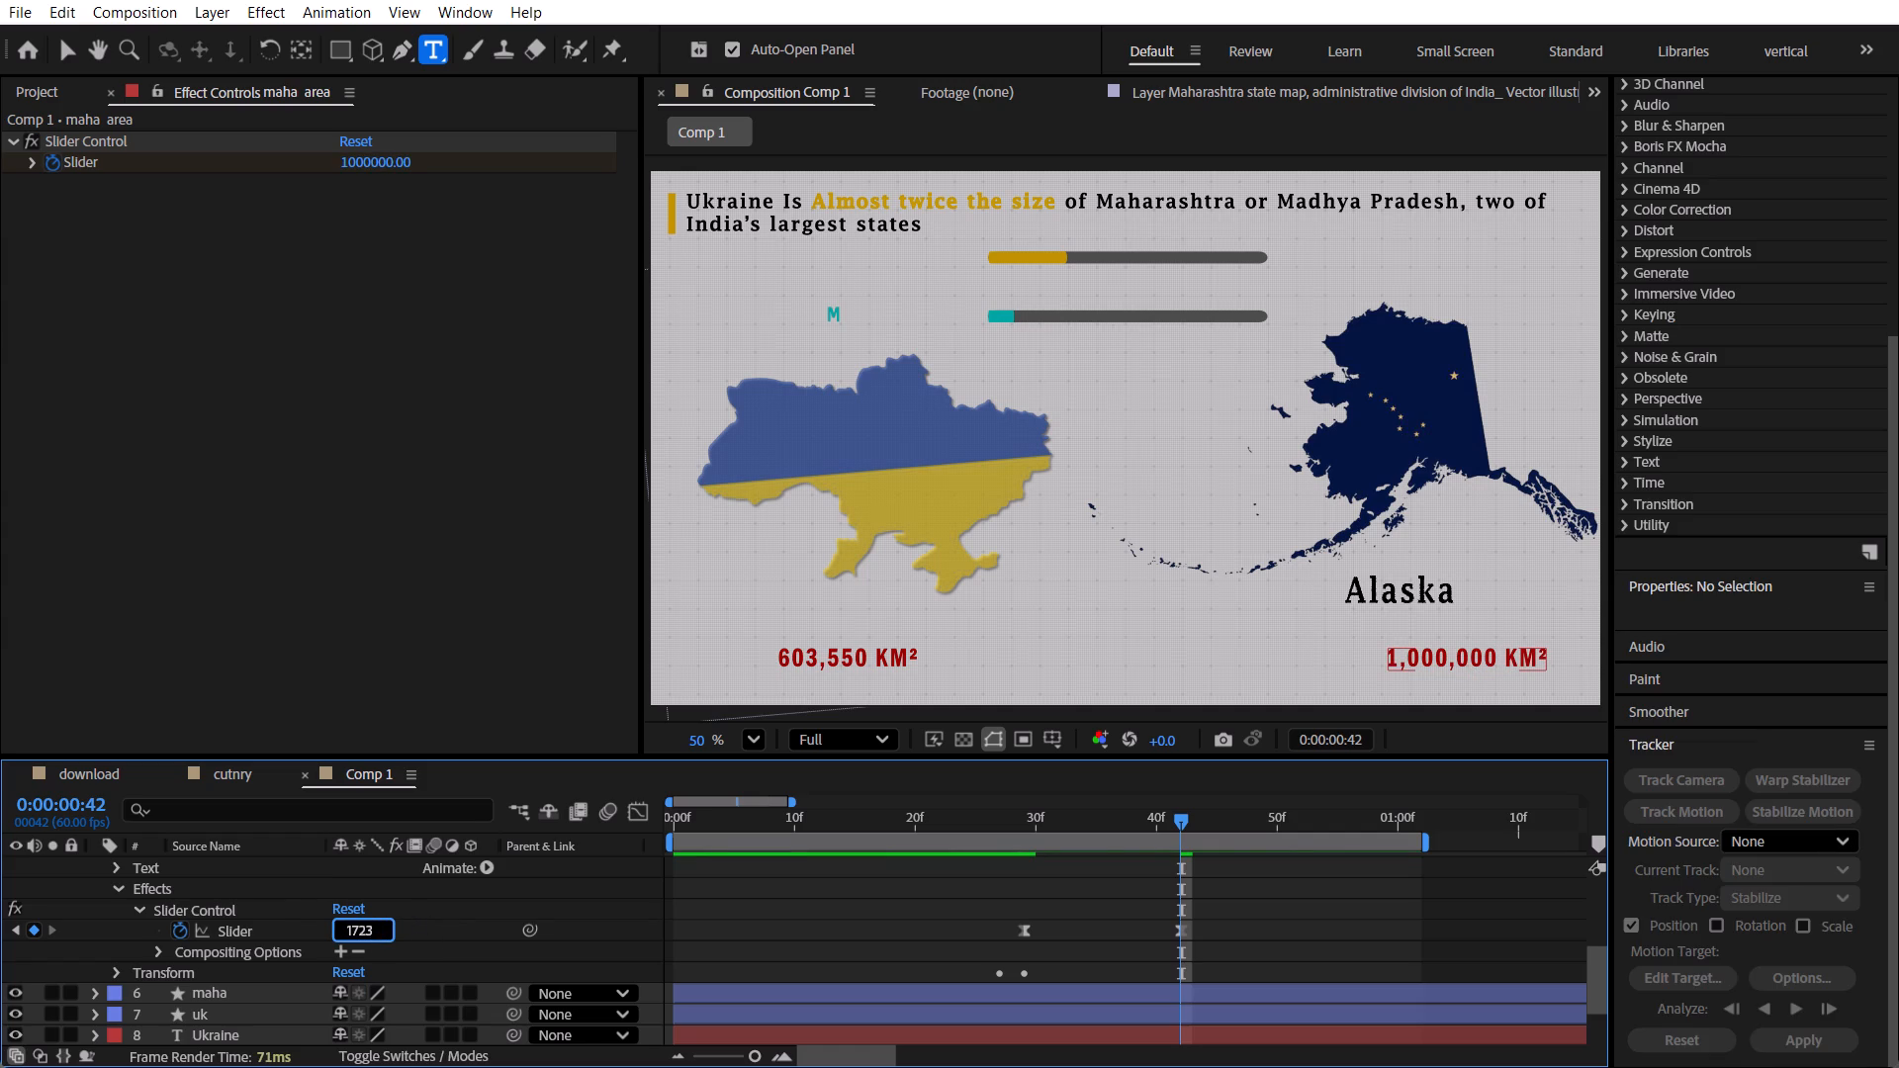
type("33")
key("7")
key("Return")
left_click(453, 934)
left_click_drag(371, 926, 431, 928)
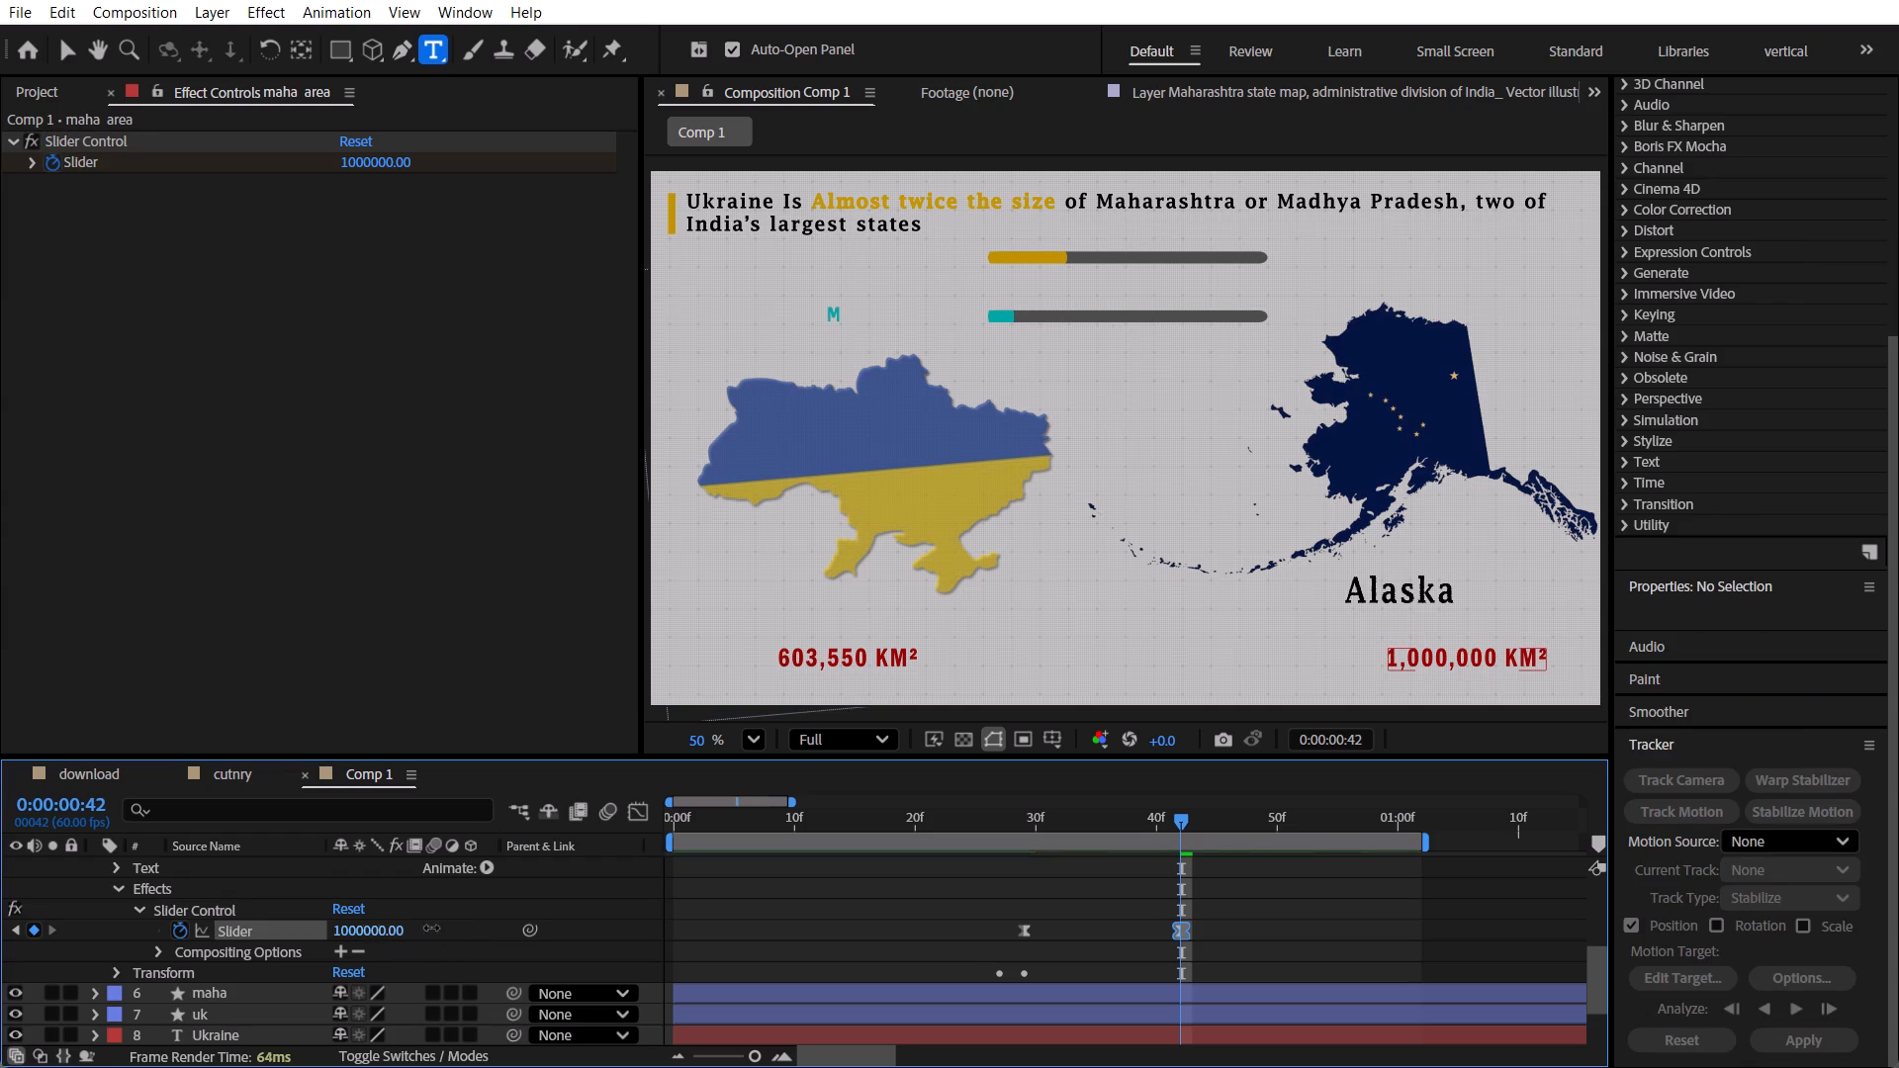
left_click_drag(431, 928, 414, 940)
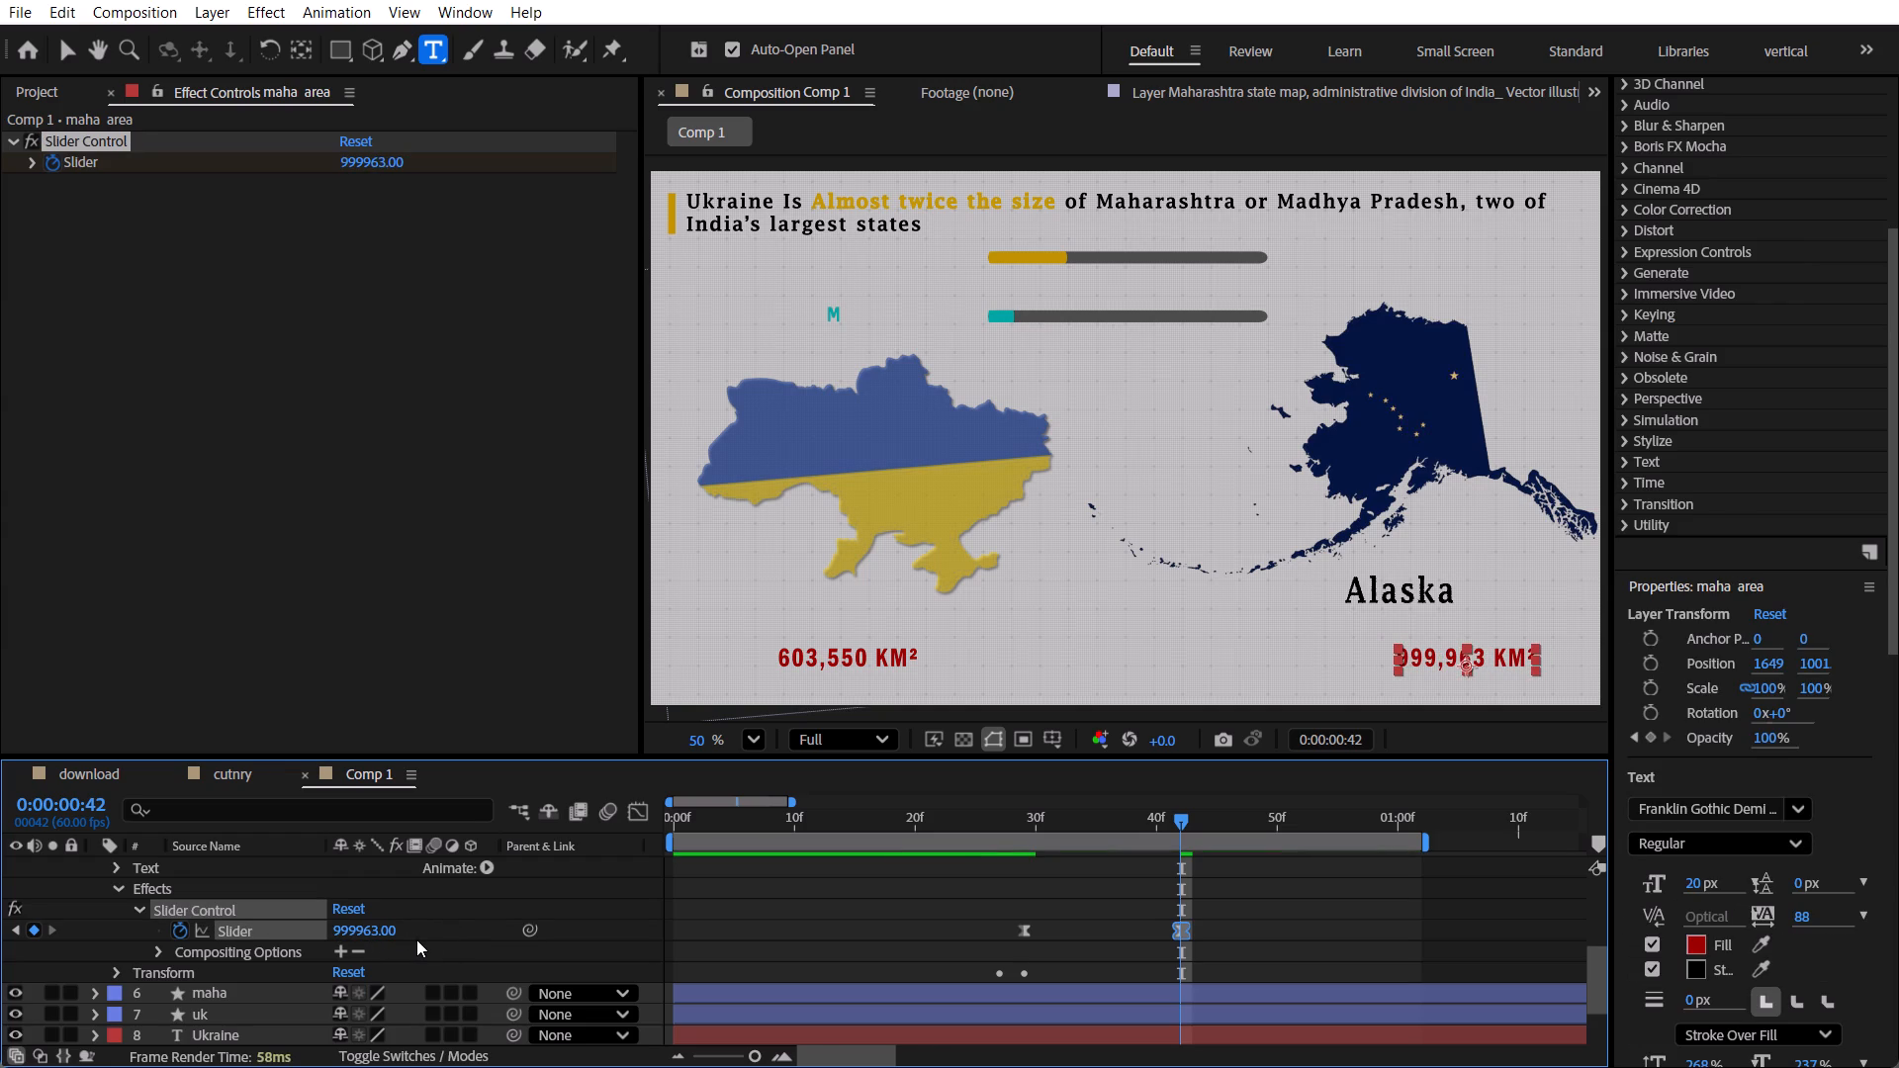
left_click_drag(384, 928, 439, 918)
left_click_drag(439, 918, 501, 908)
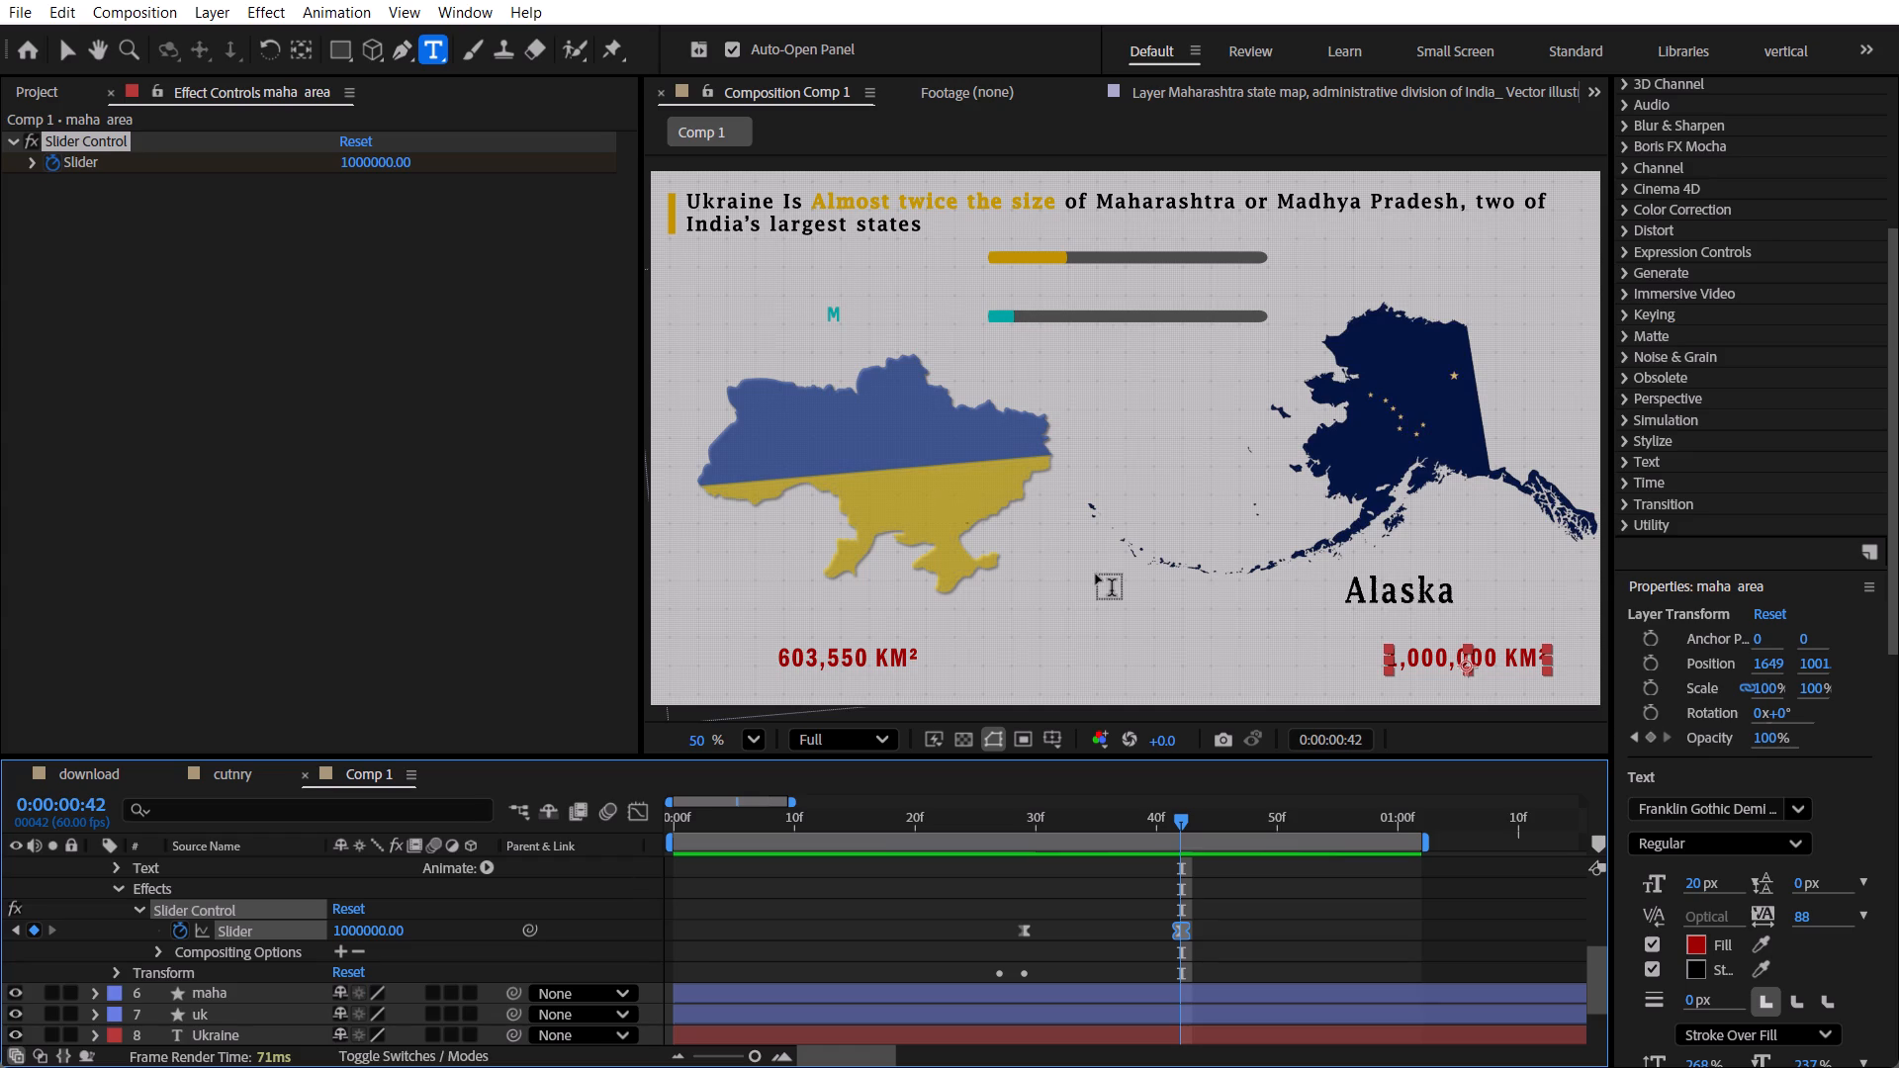
Clear all the text from the headline layer above the maps and turn off its All Caps style.
scroll(477, 933, "up", 3)
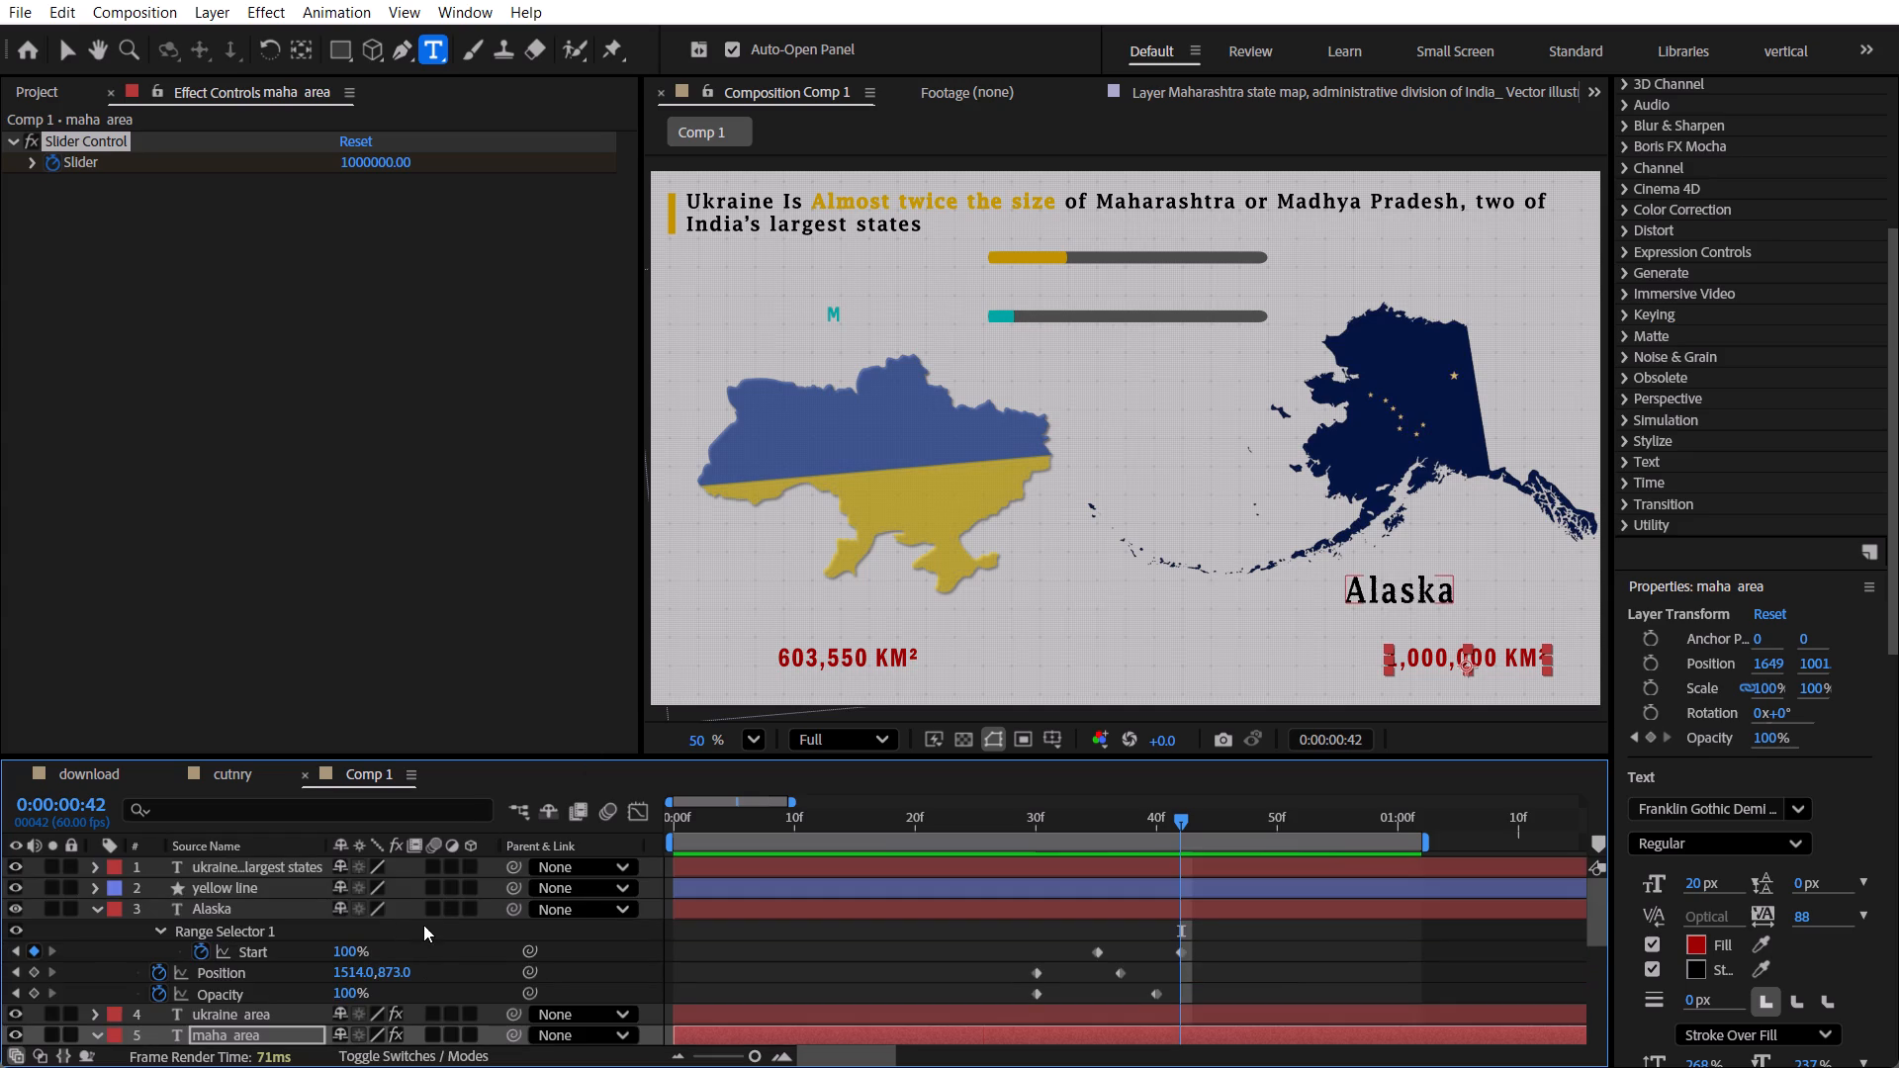
left_click(443, 944)
left_click(257, 871)
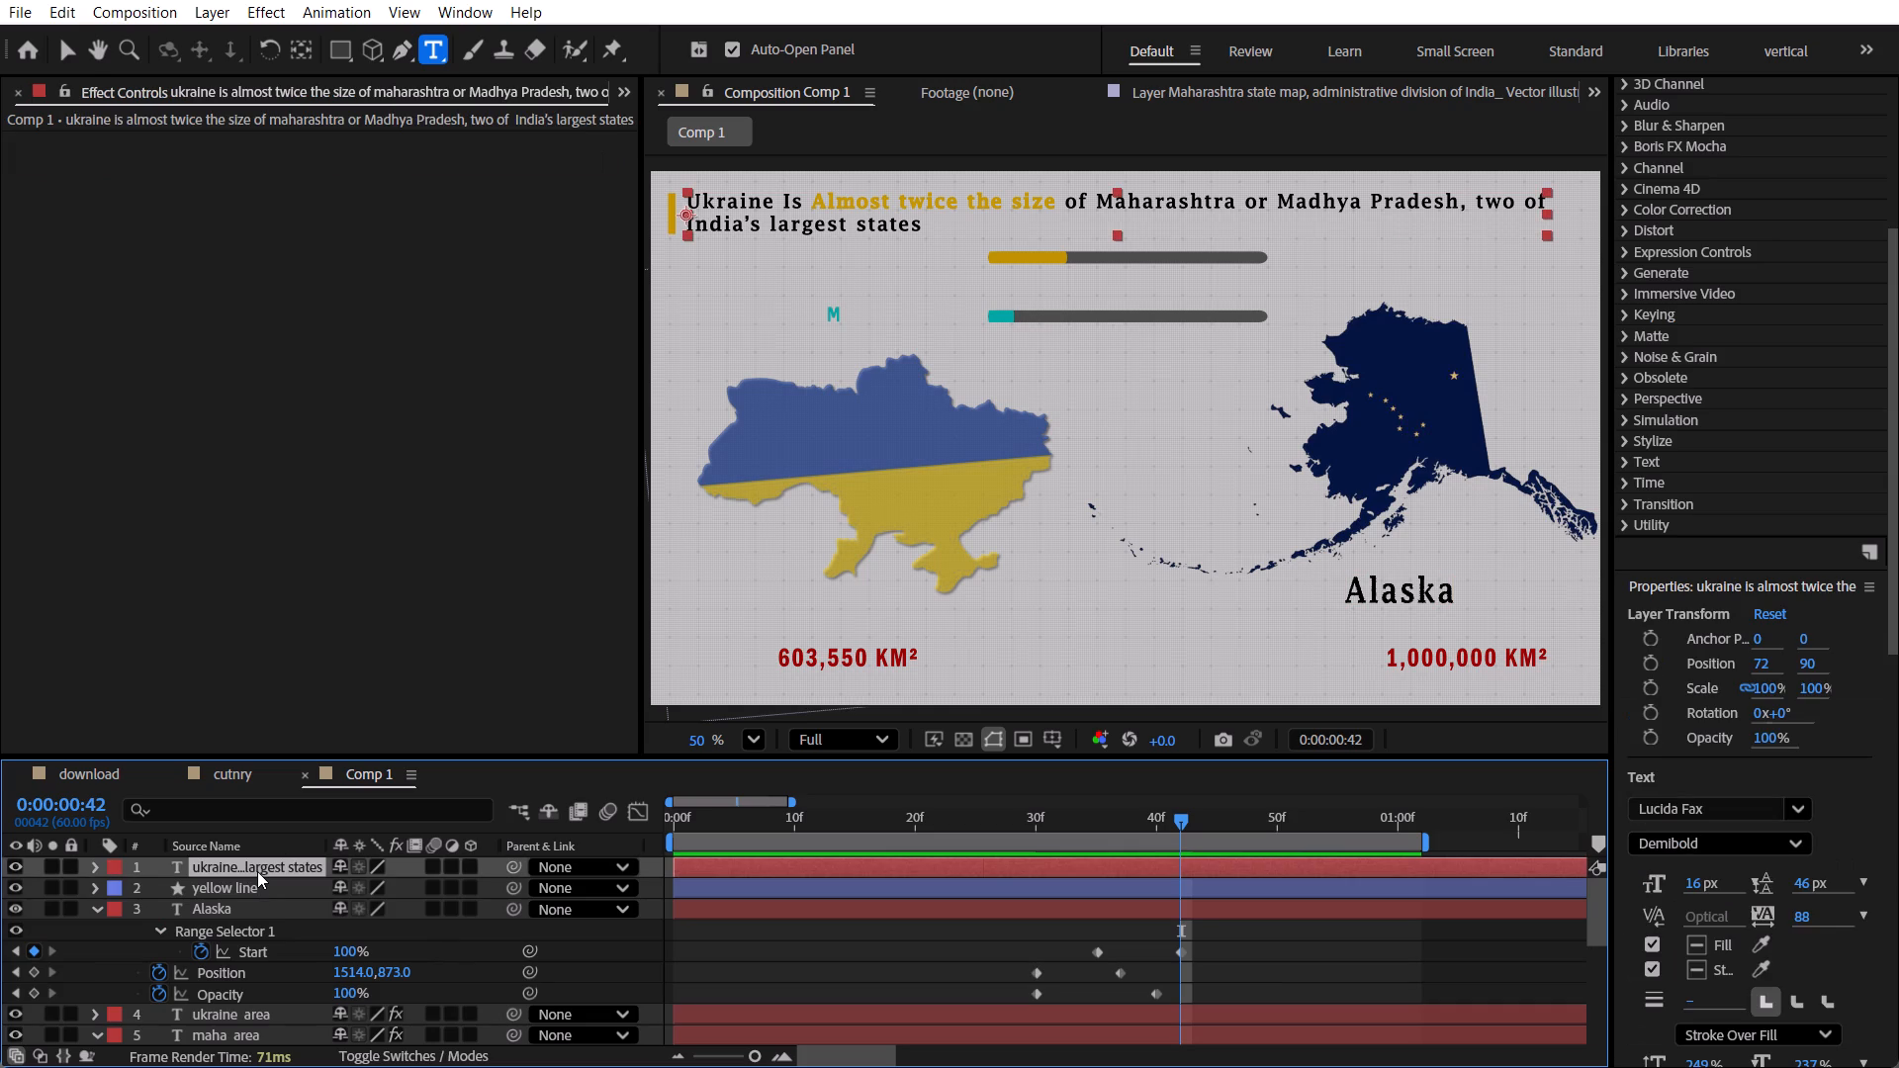
left_click(804, 200)
key("ctrl+a")
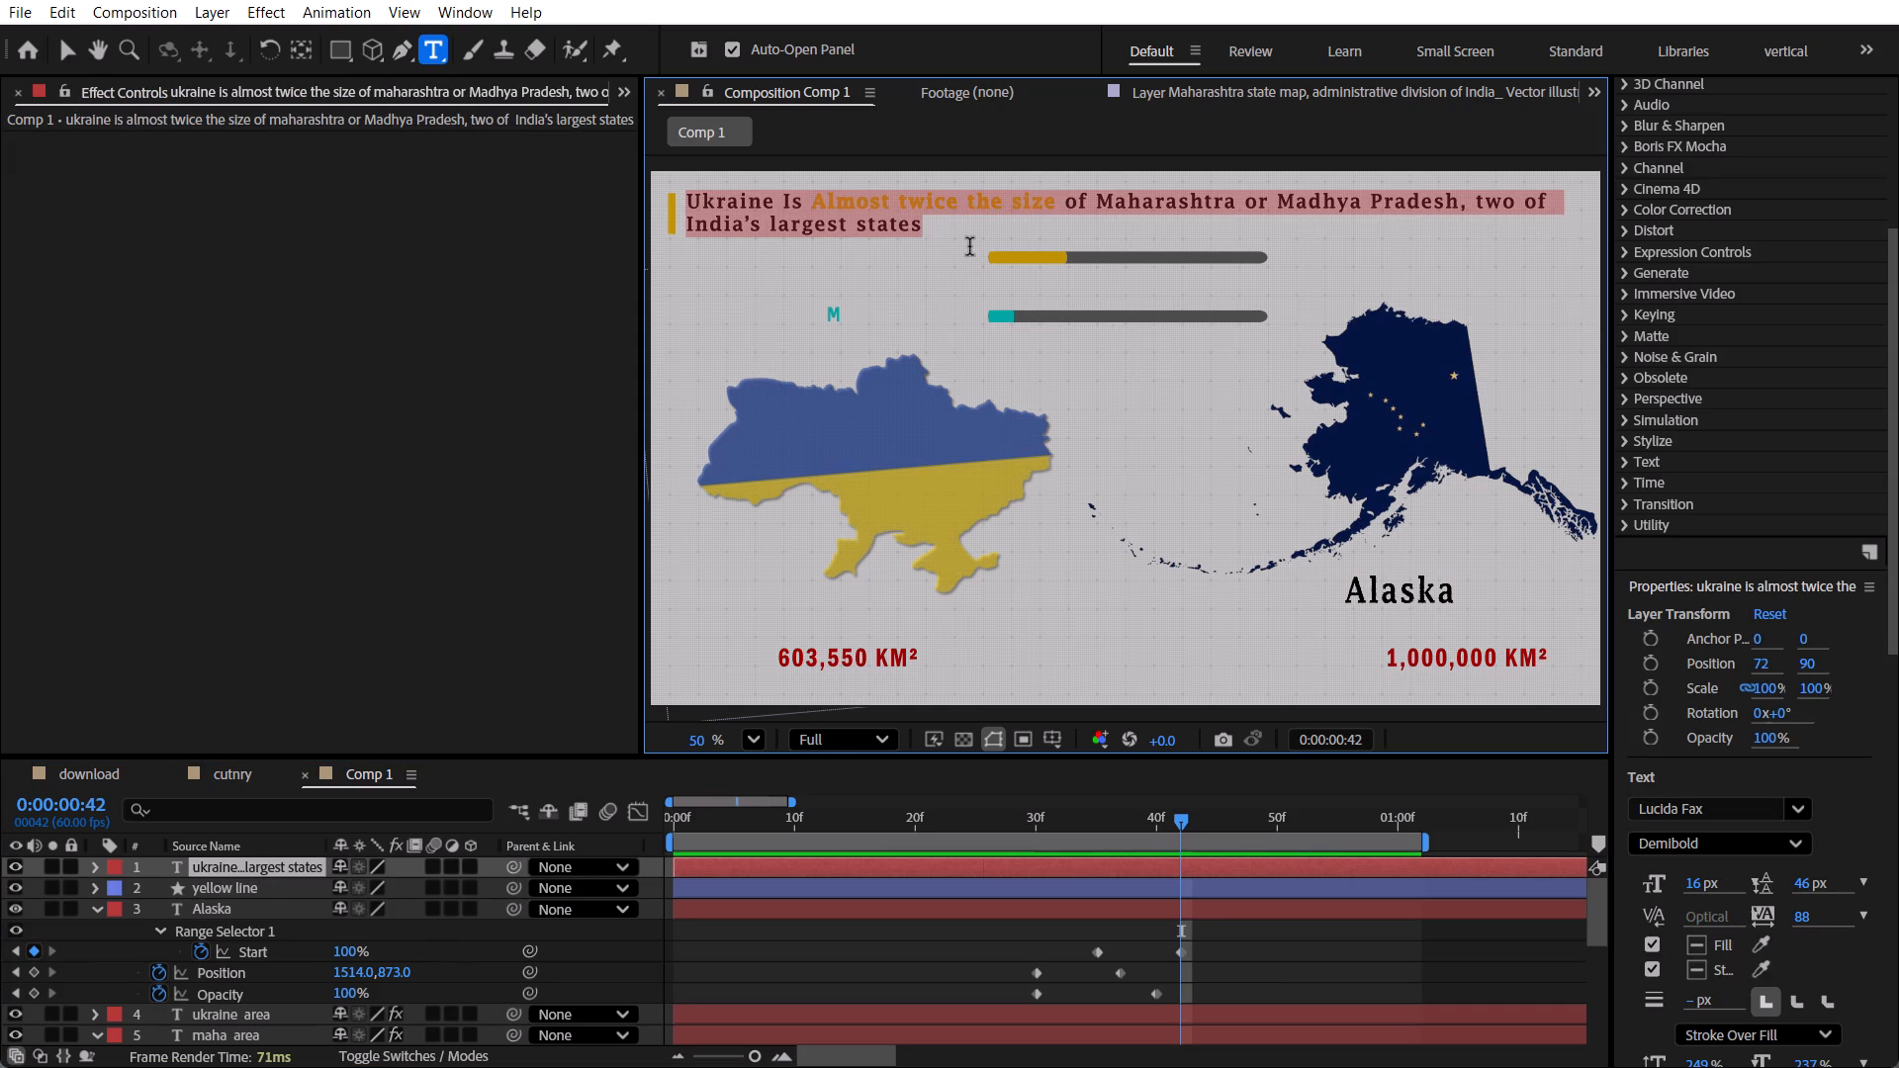
key("BackSpace")
scroll(1797, 763, "down", 2)
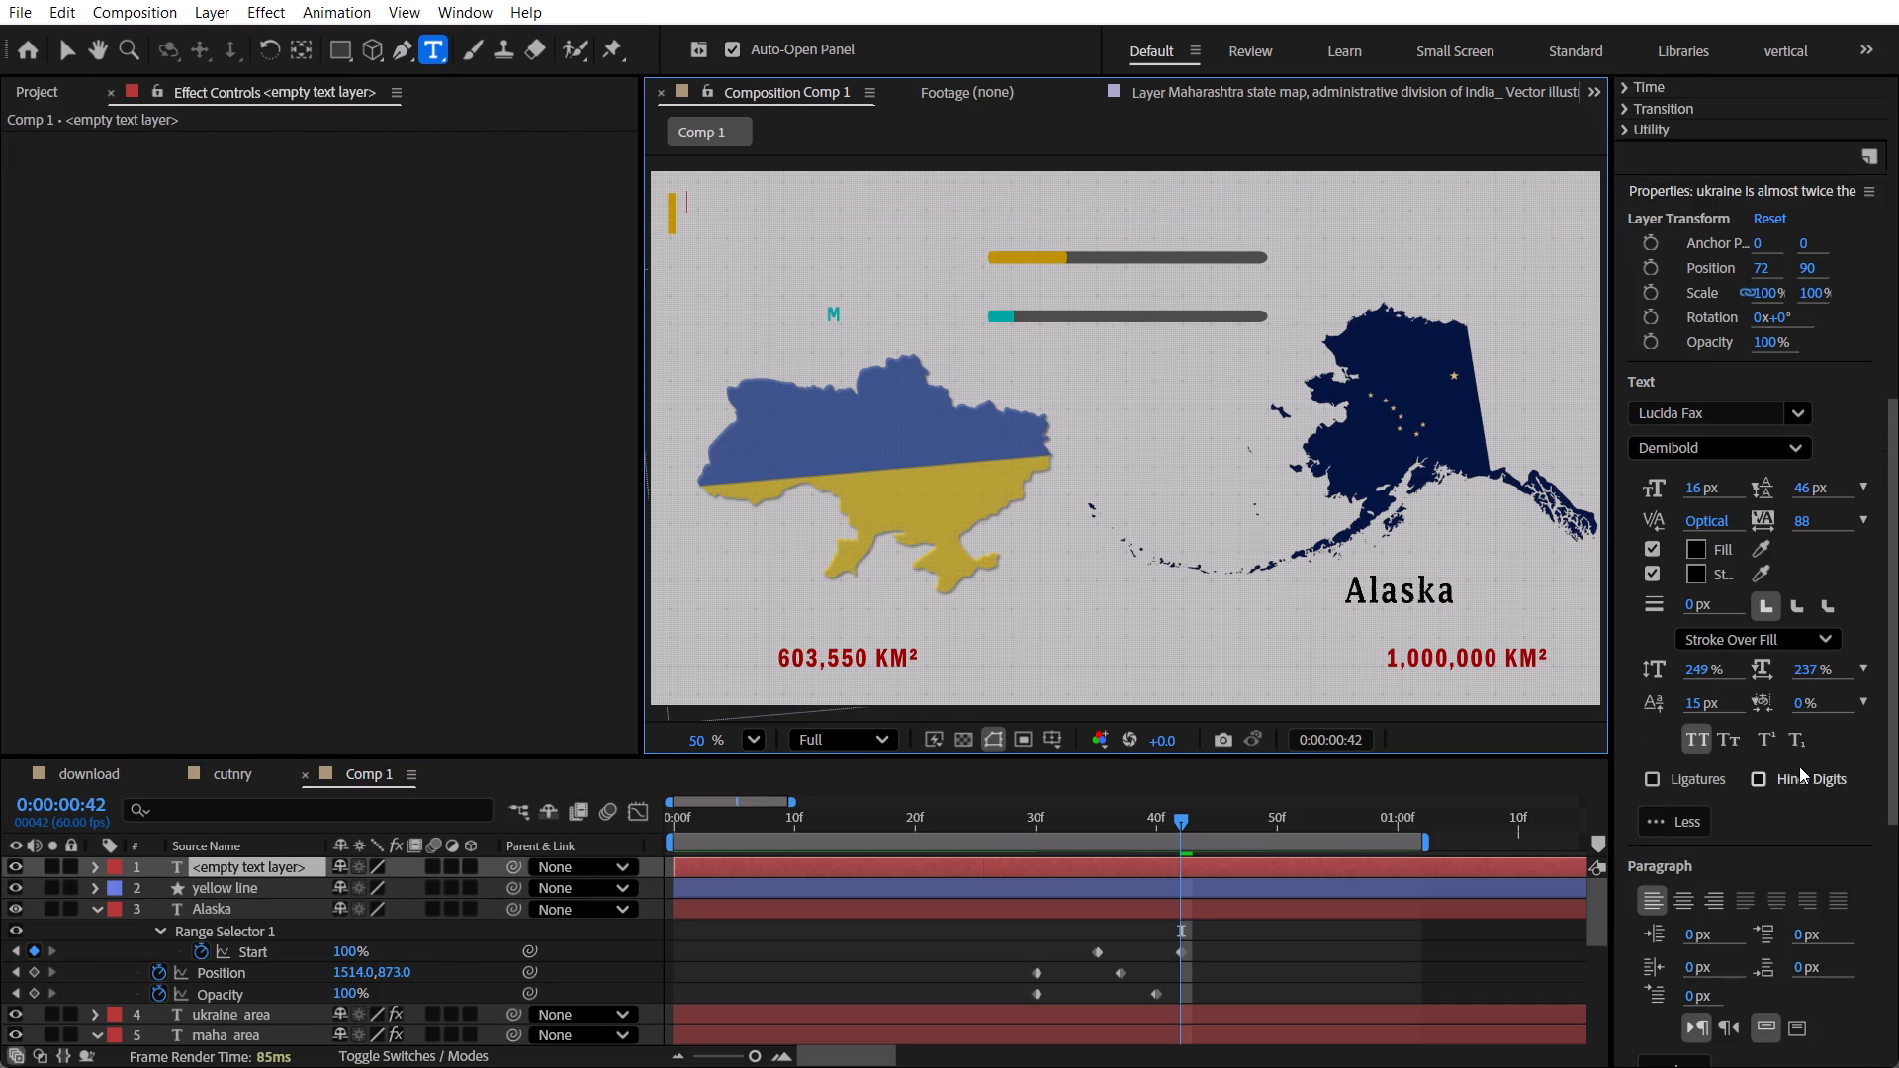
left_click(1692, 734)
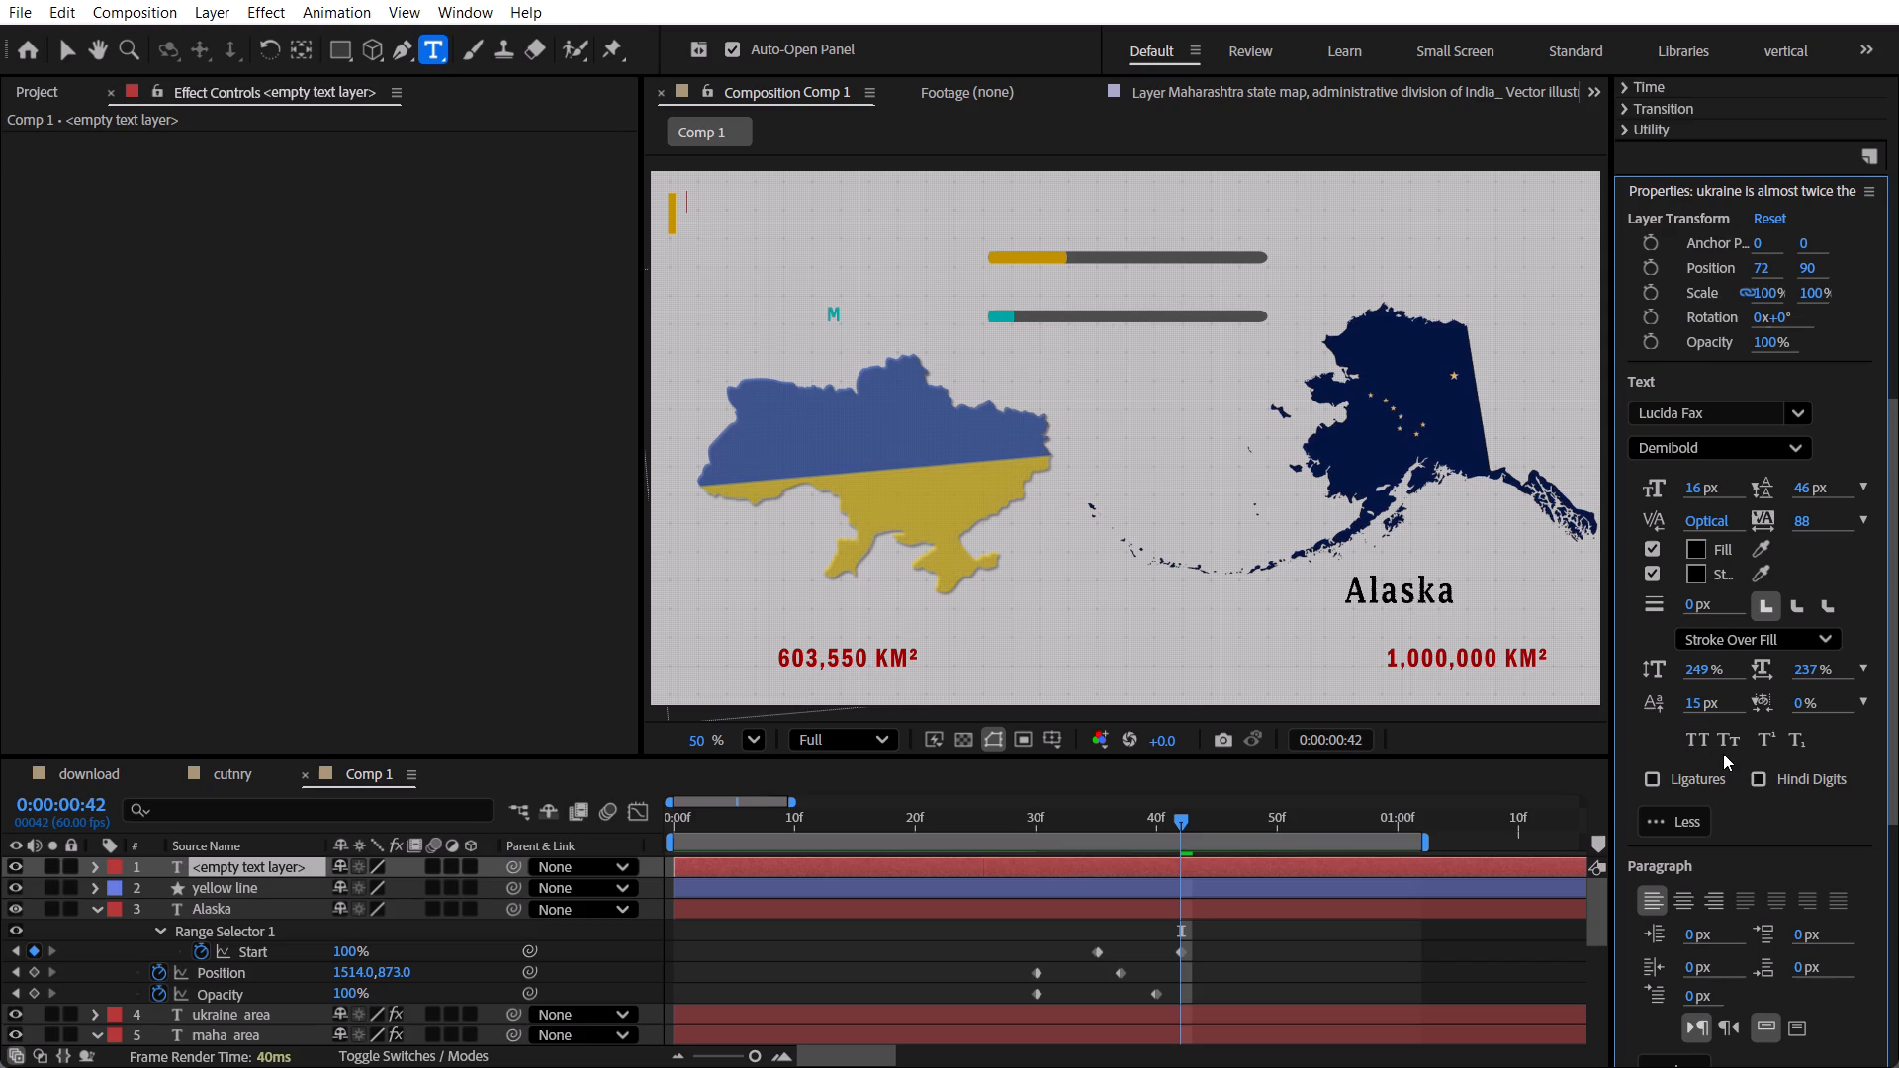
Enter "Alaska is nearly three times the size of Ukraine" as the headline text.
type("Alaska")
key("space")
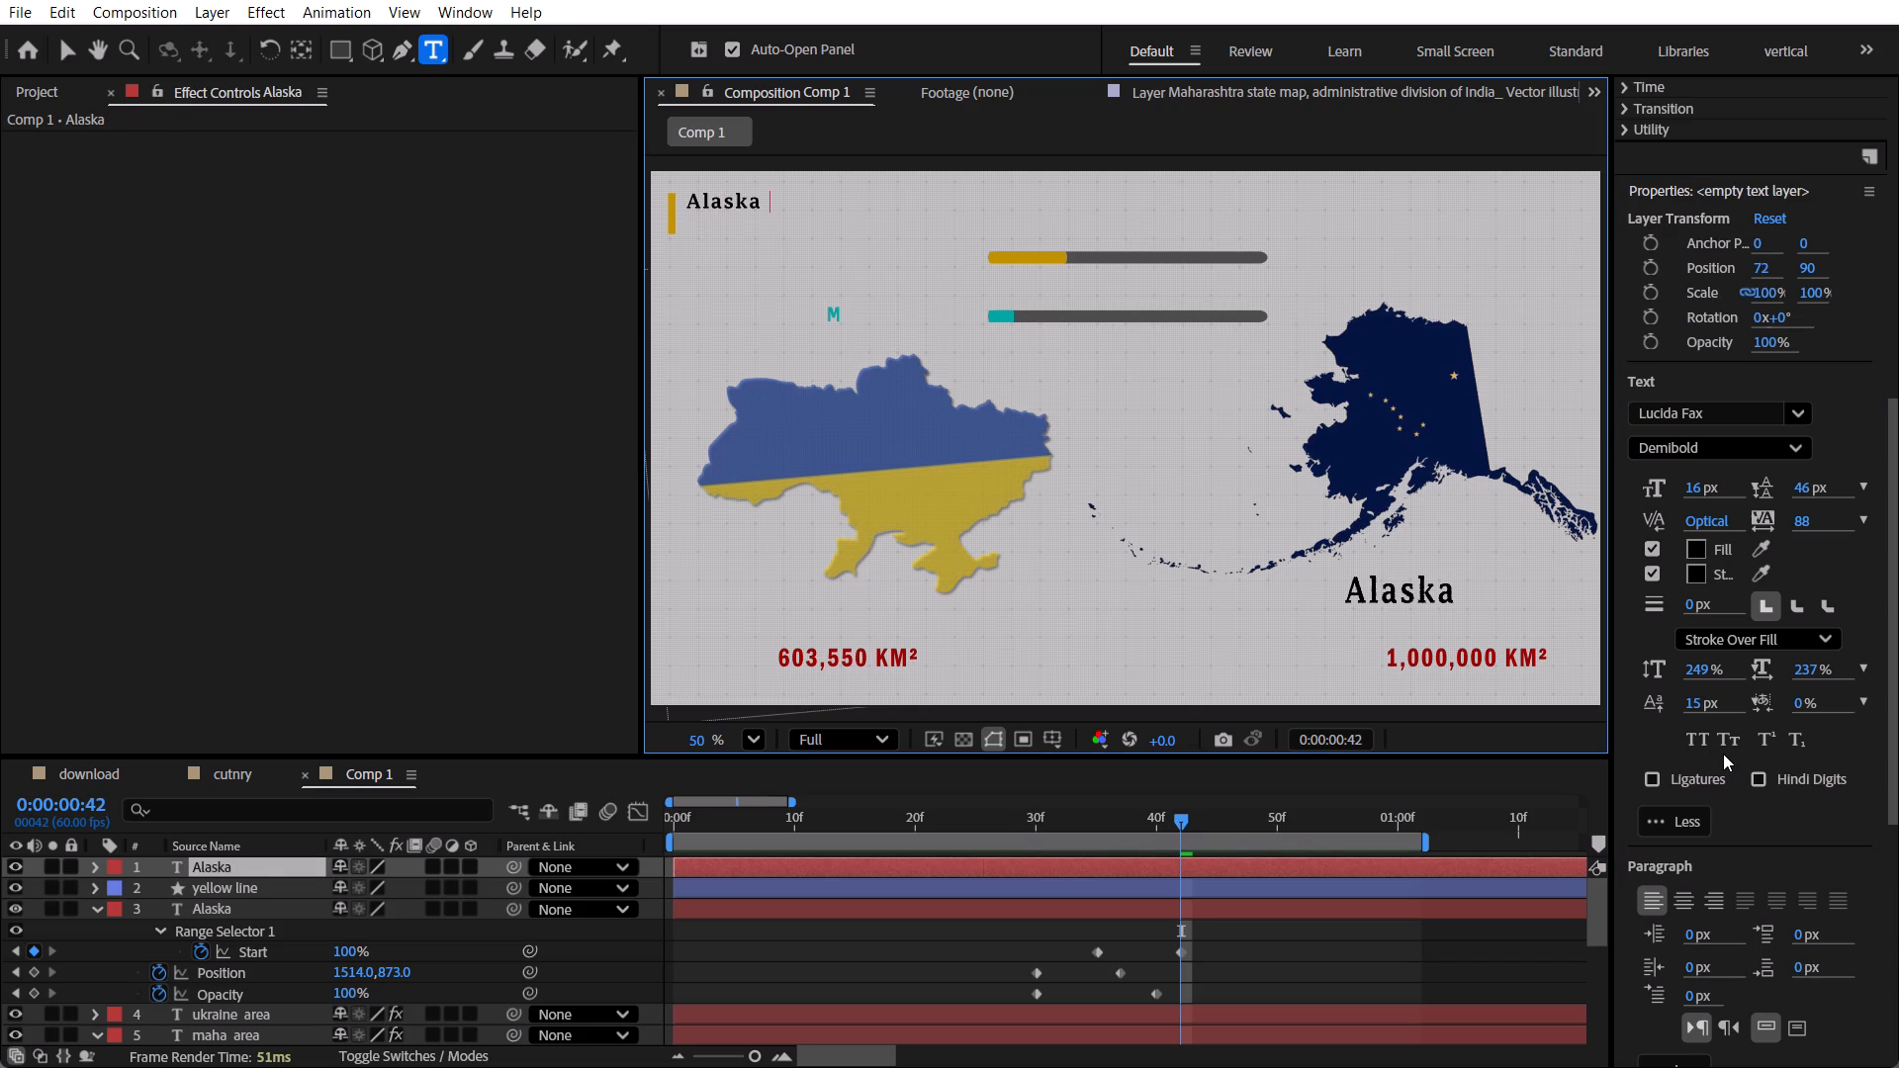
type("is")
key("space")
type("nearly the")
key("space")
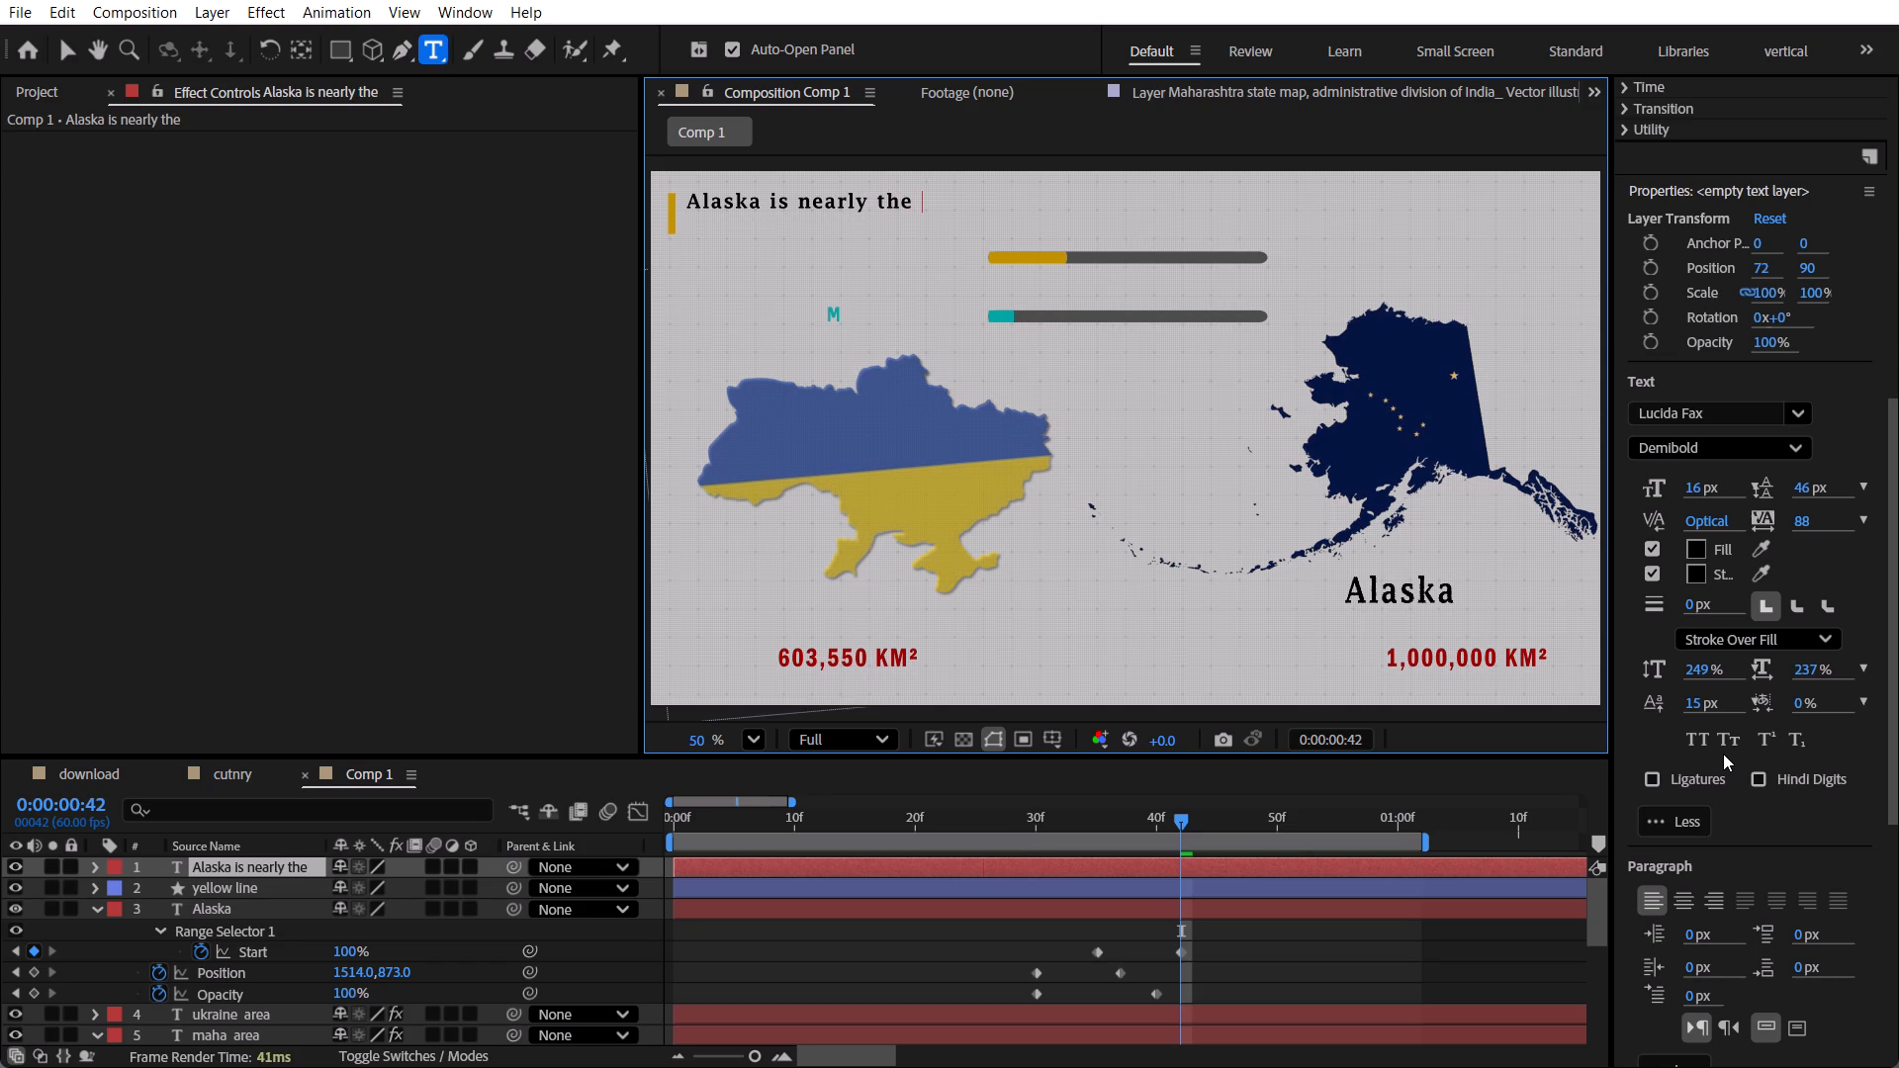
key("BackSpace")
key("BackSpace")
type("ree")
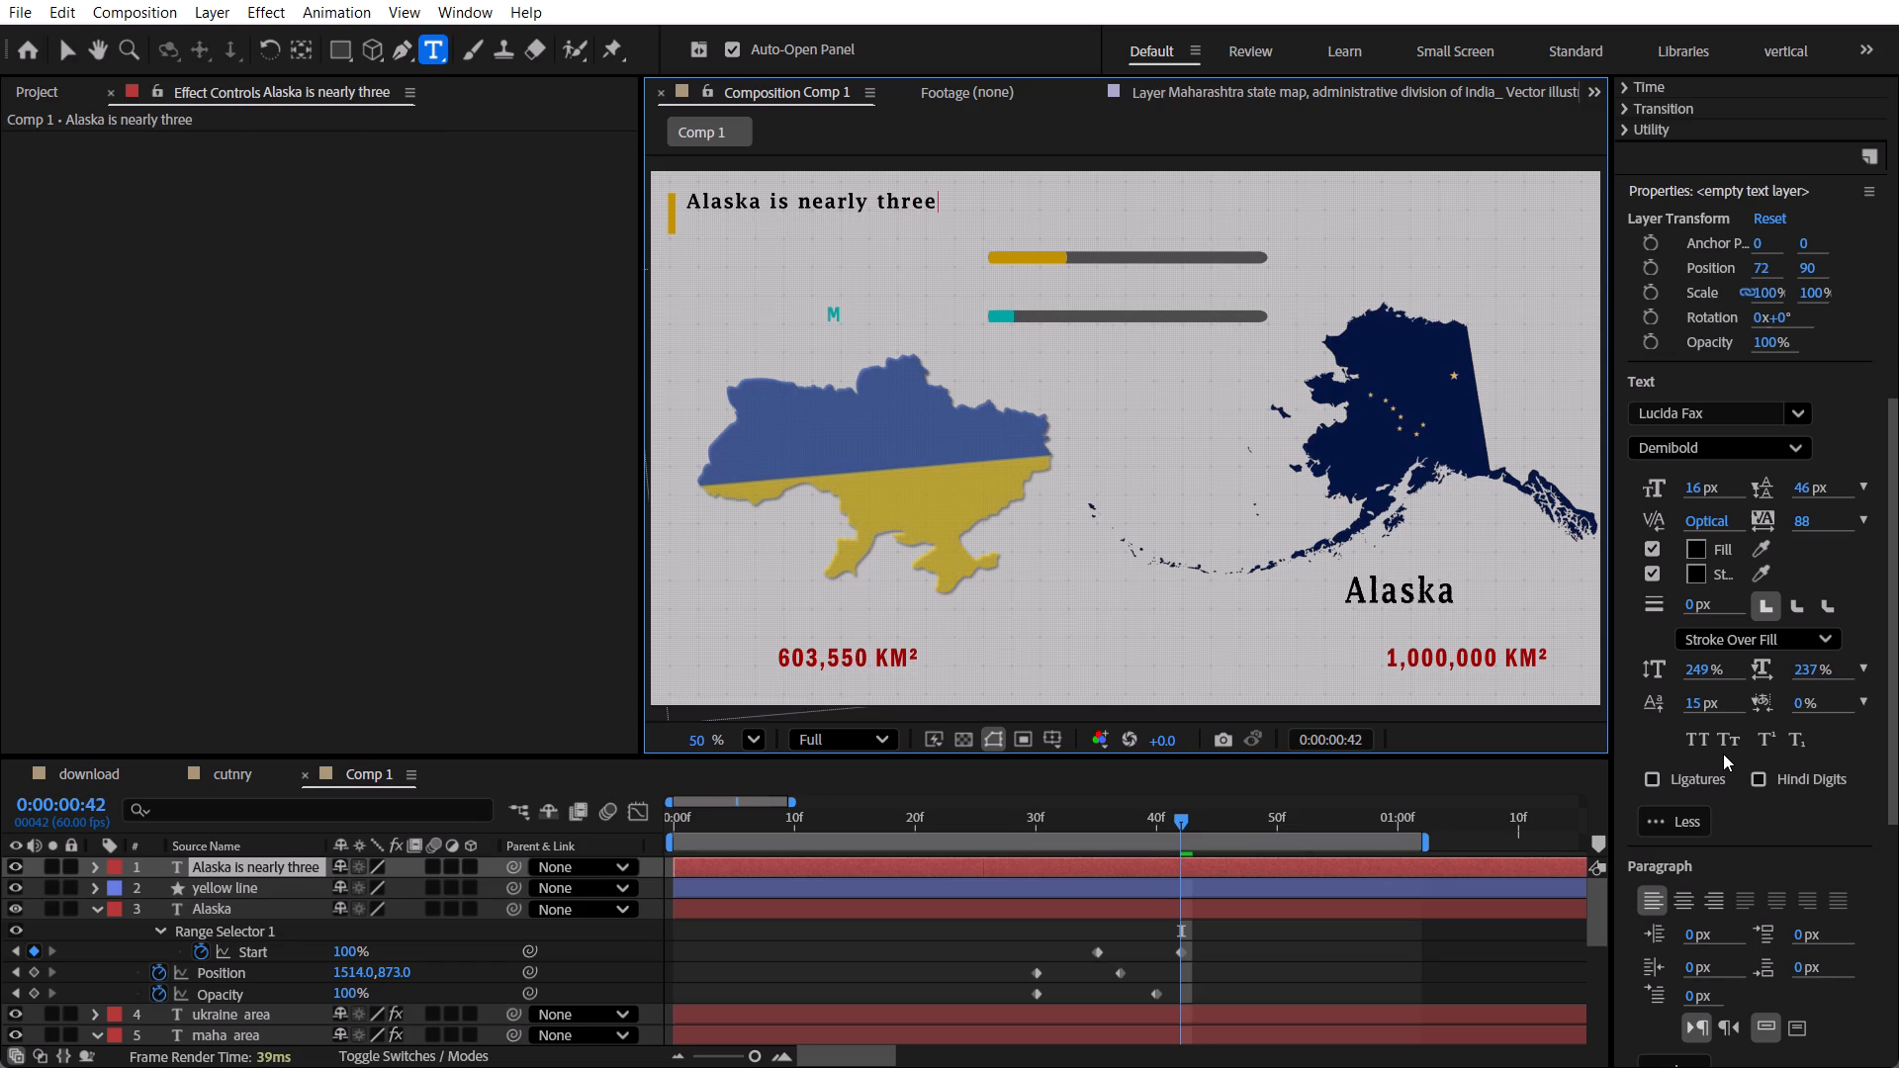
key("space")
type("times")
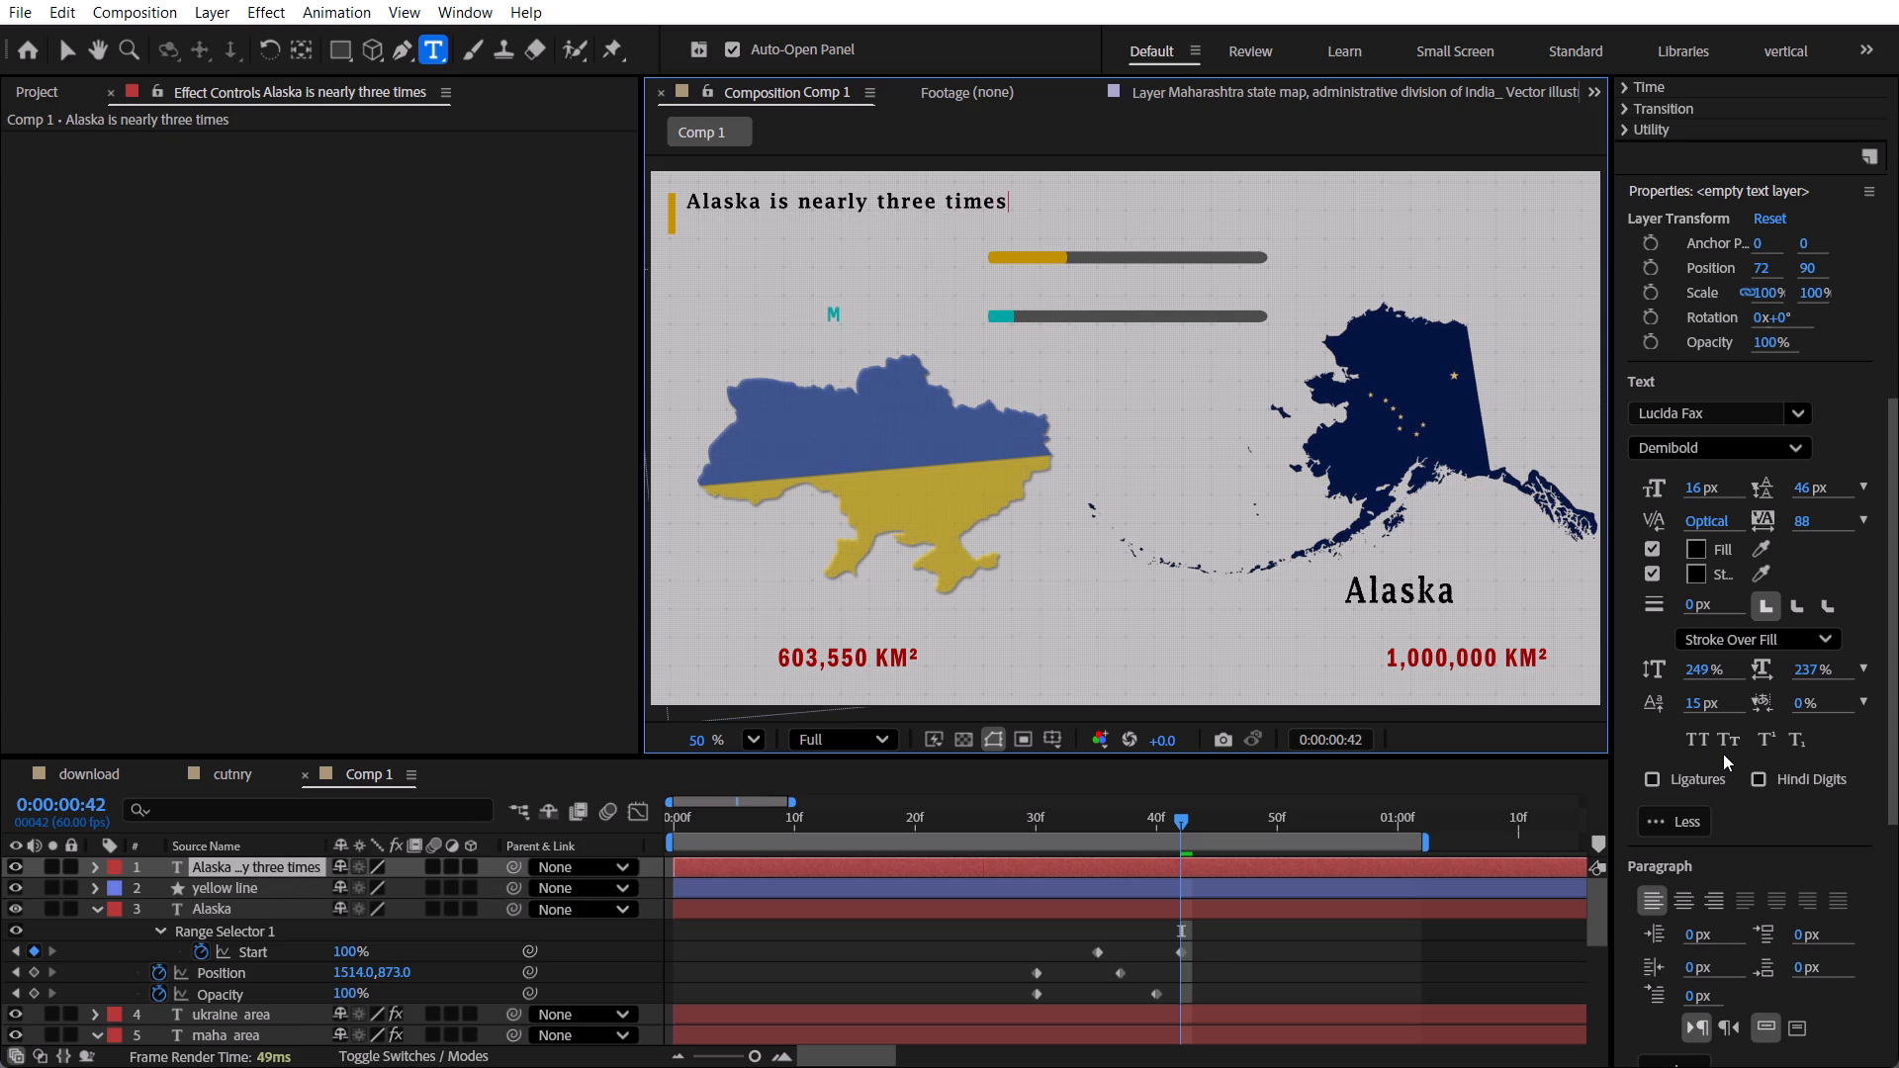
key("space")
type("the size of")
key("space")
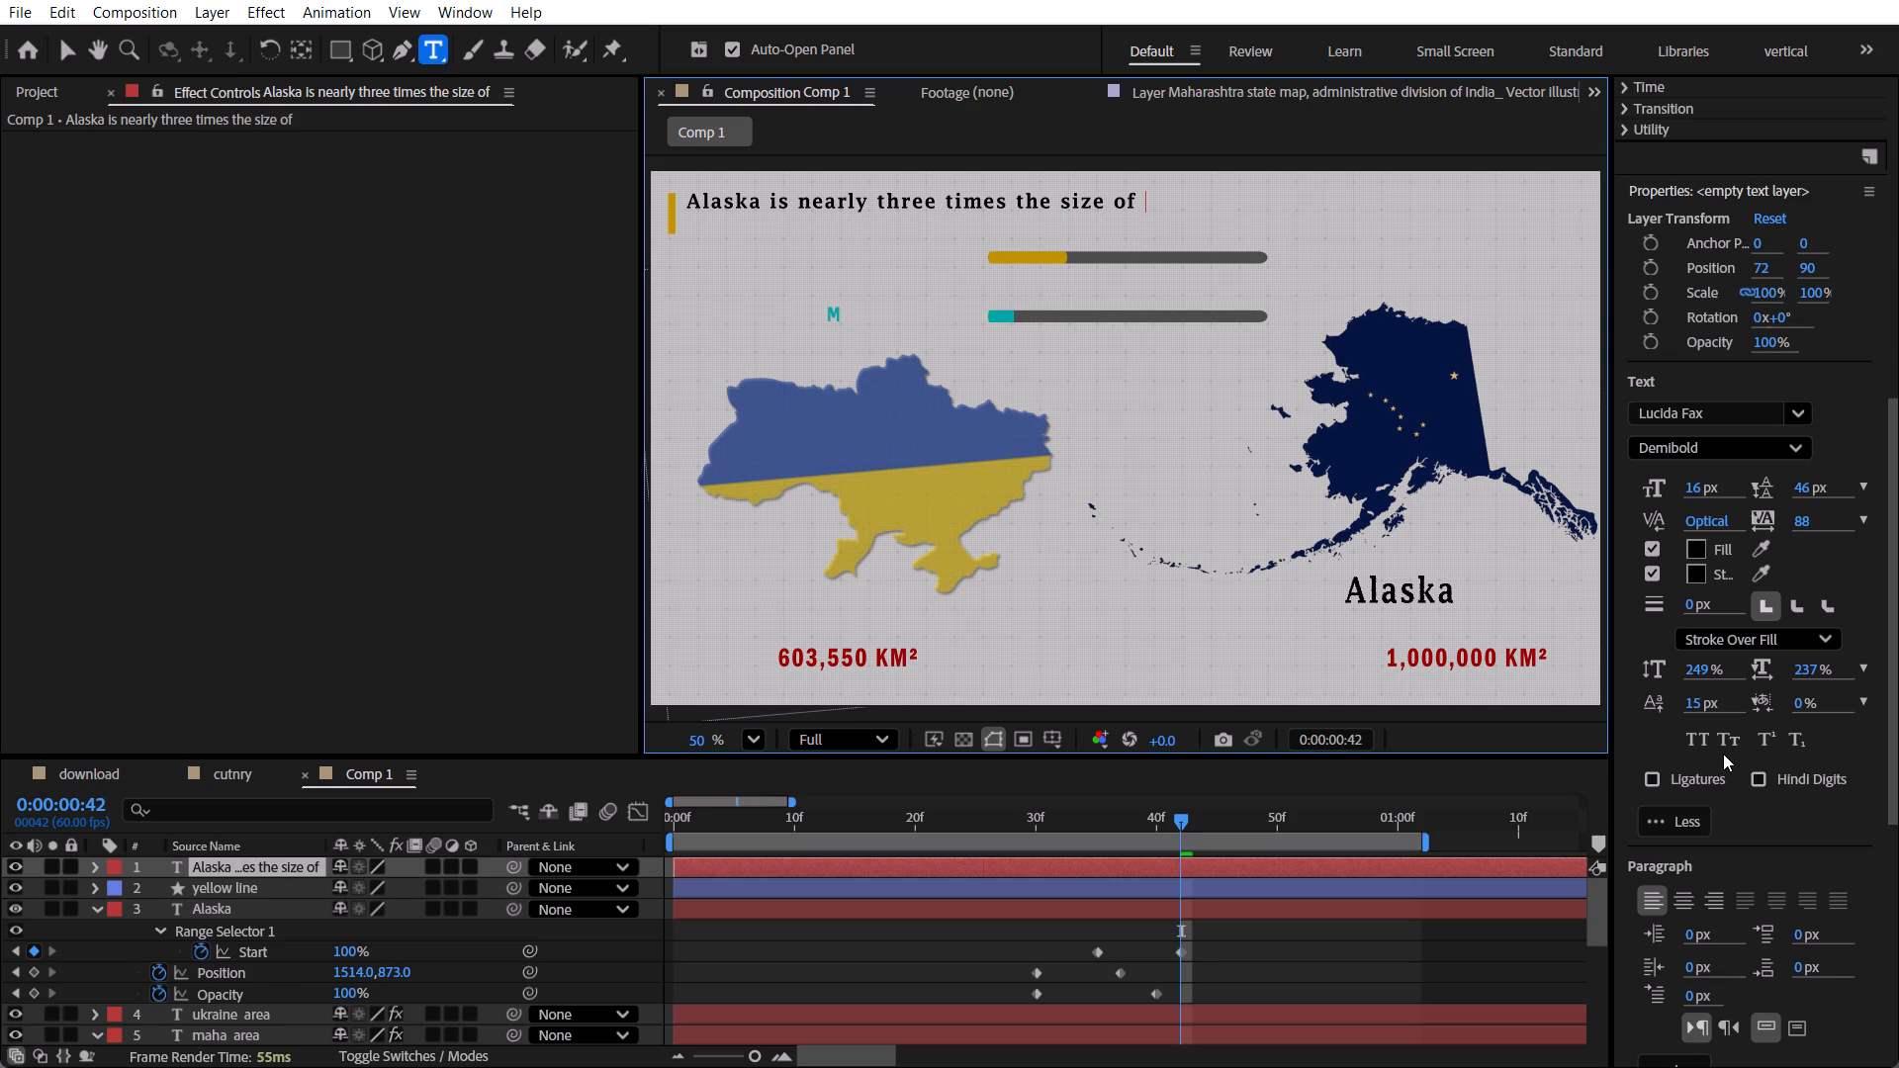
type("Ukraine")
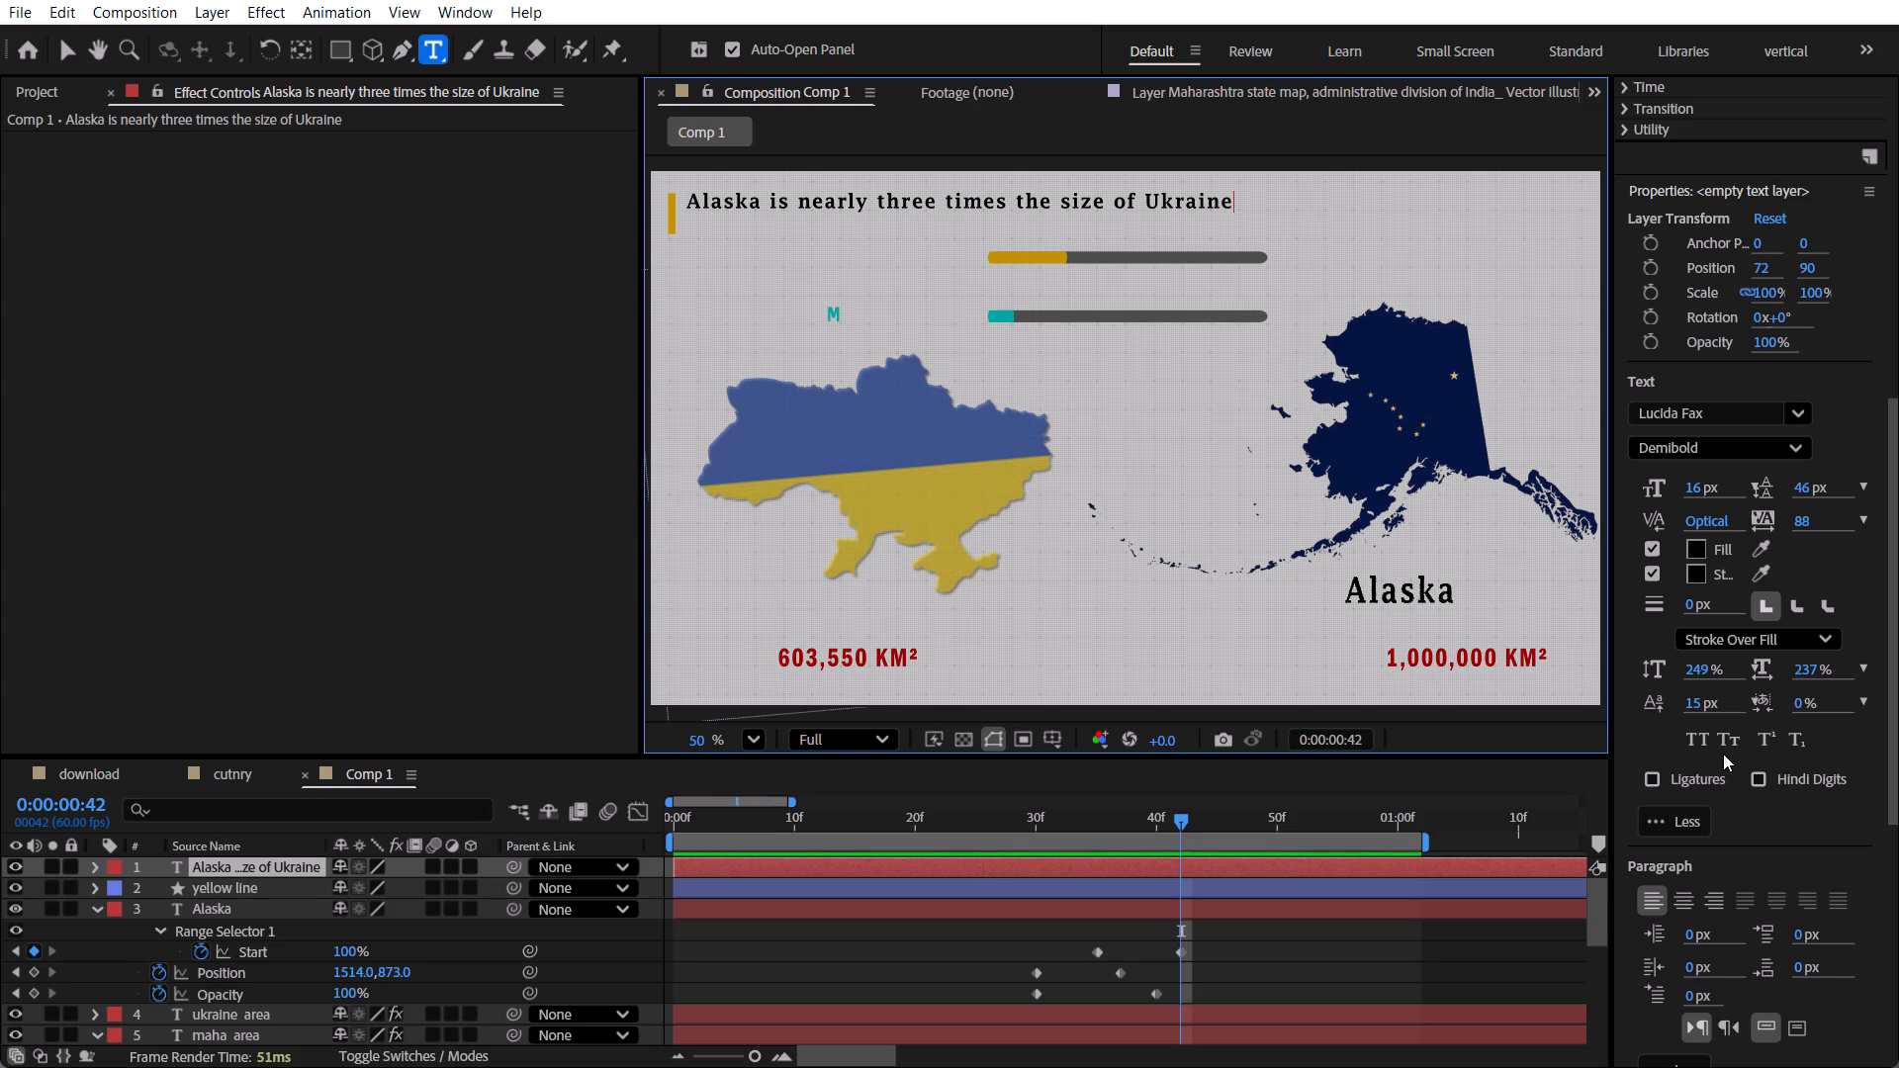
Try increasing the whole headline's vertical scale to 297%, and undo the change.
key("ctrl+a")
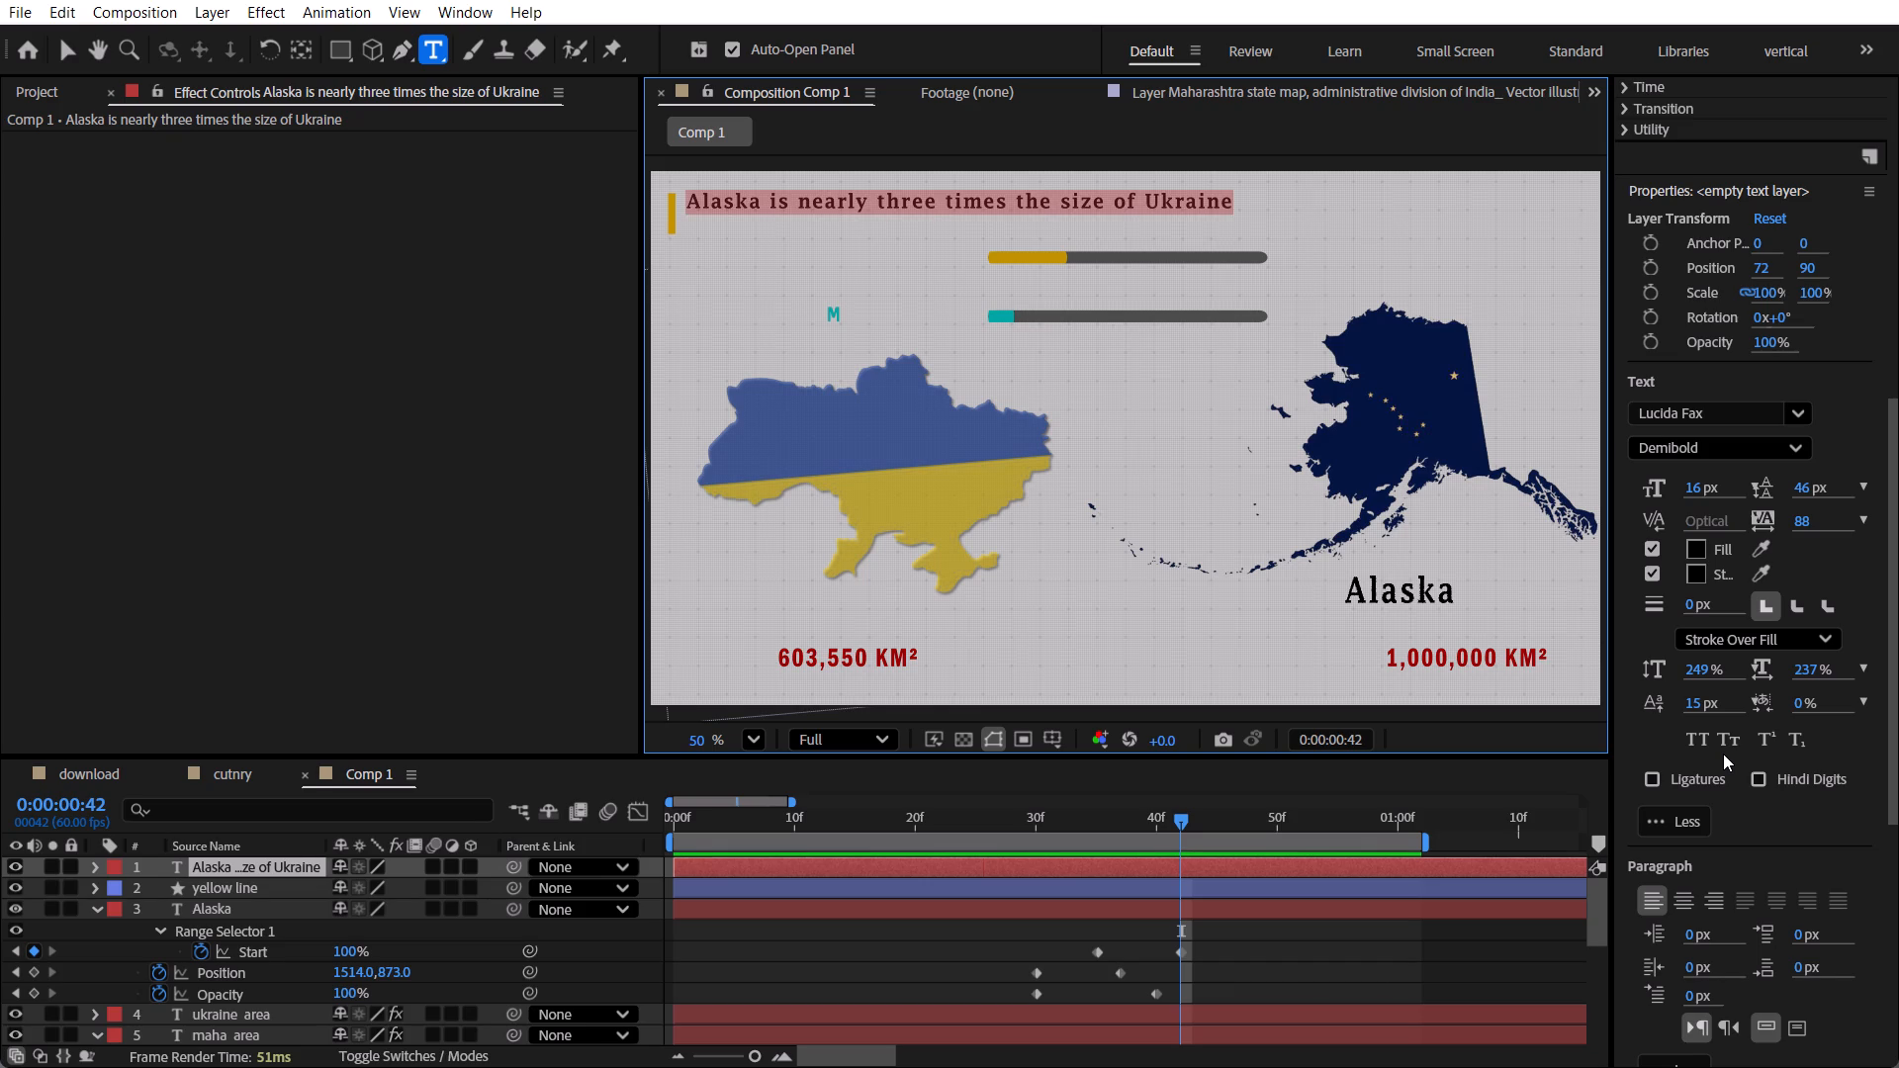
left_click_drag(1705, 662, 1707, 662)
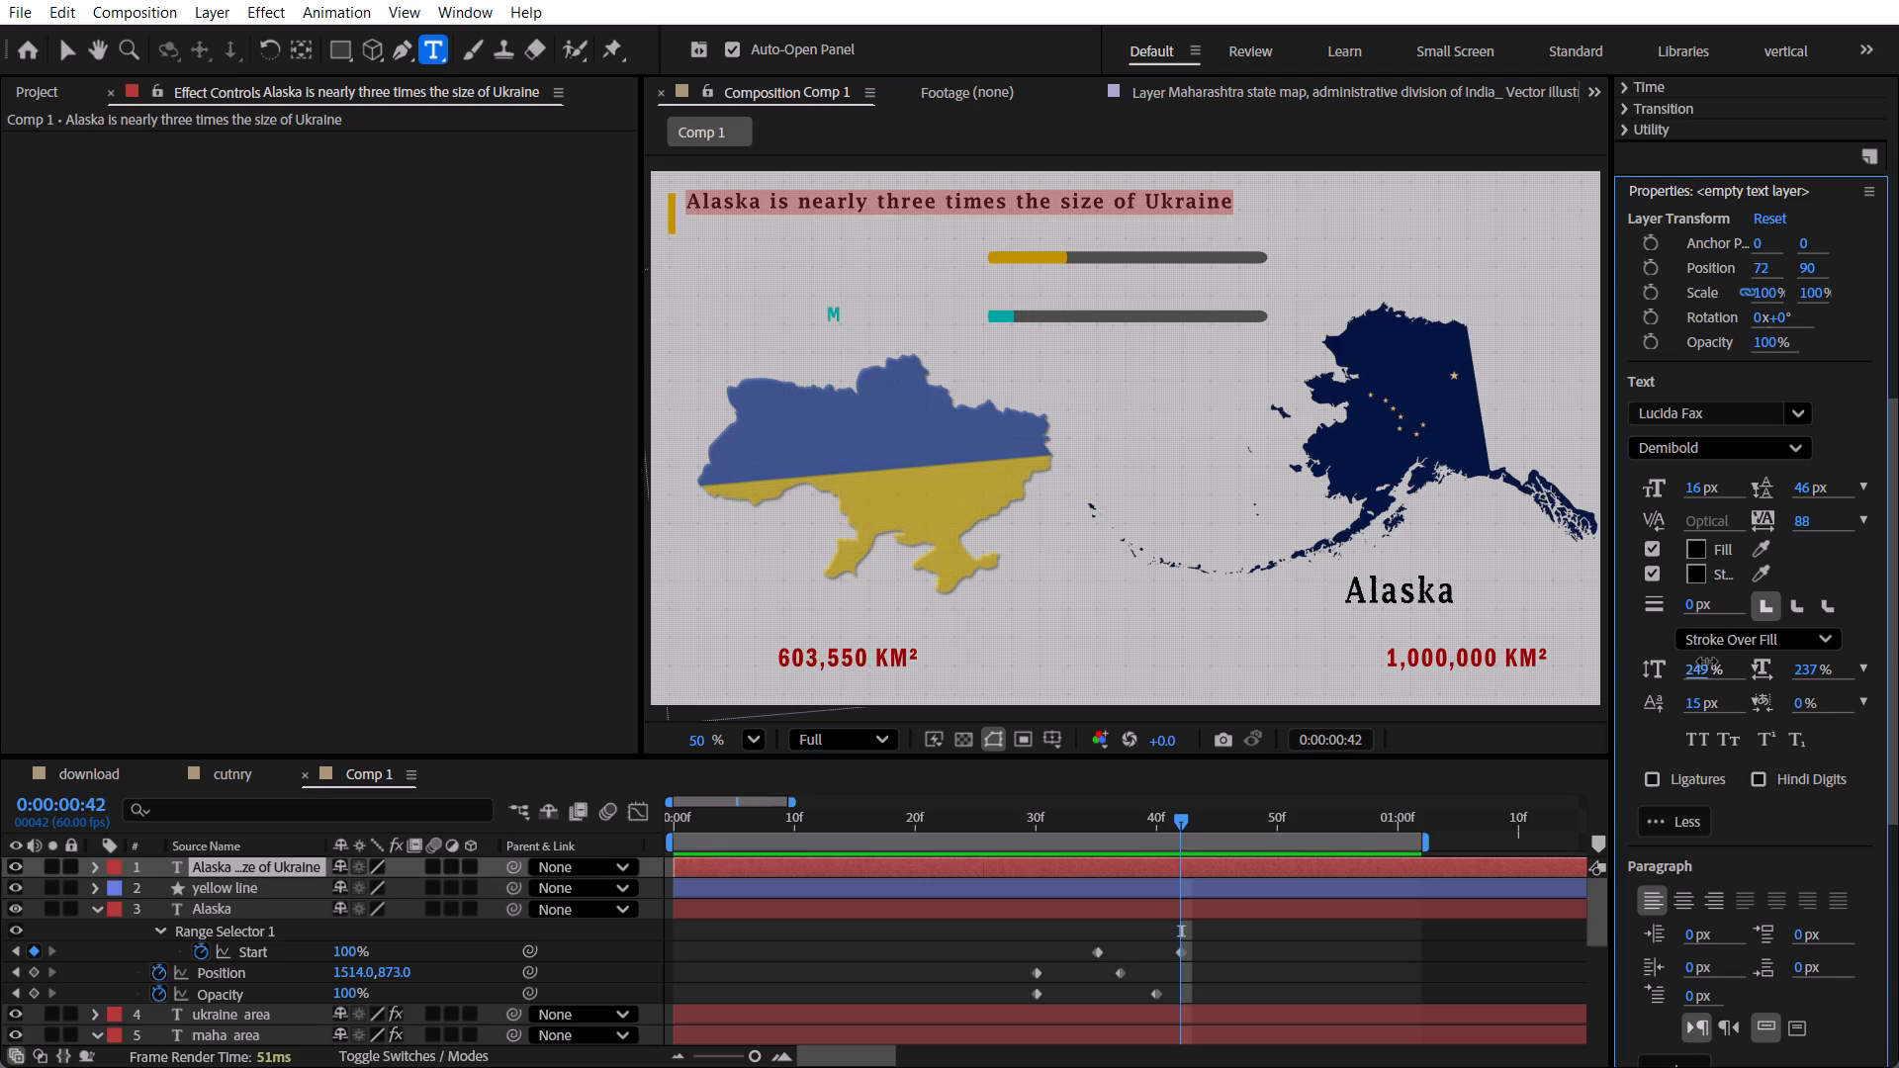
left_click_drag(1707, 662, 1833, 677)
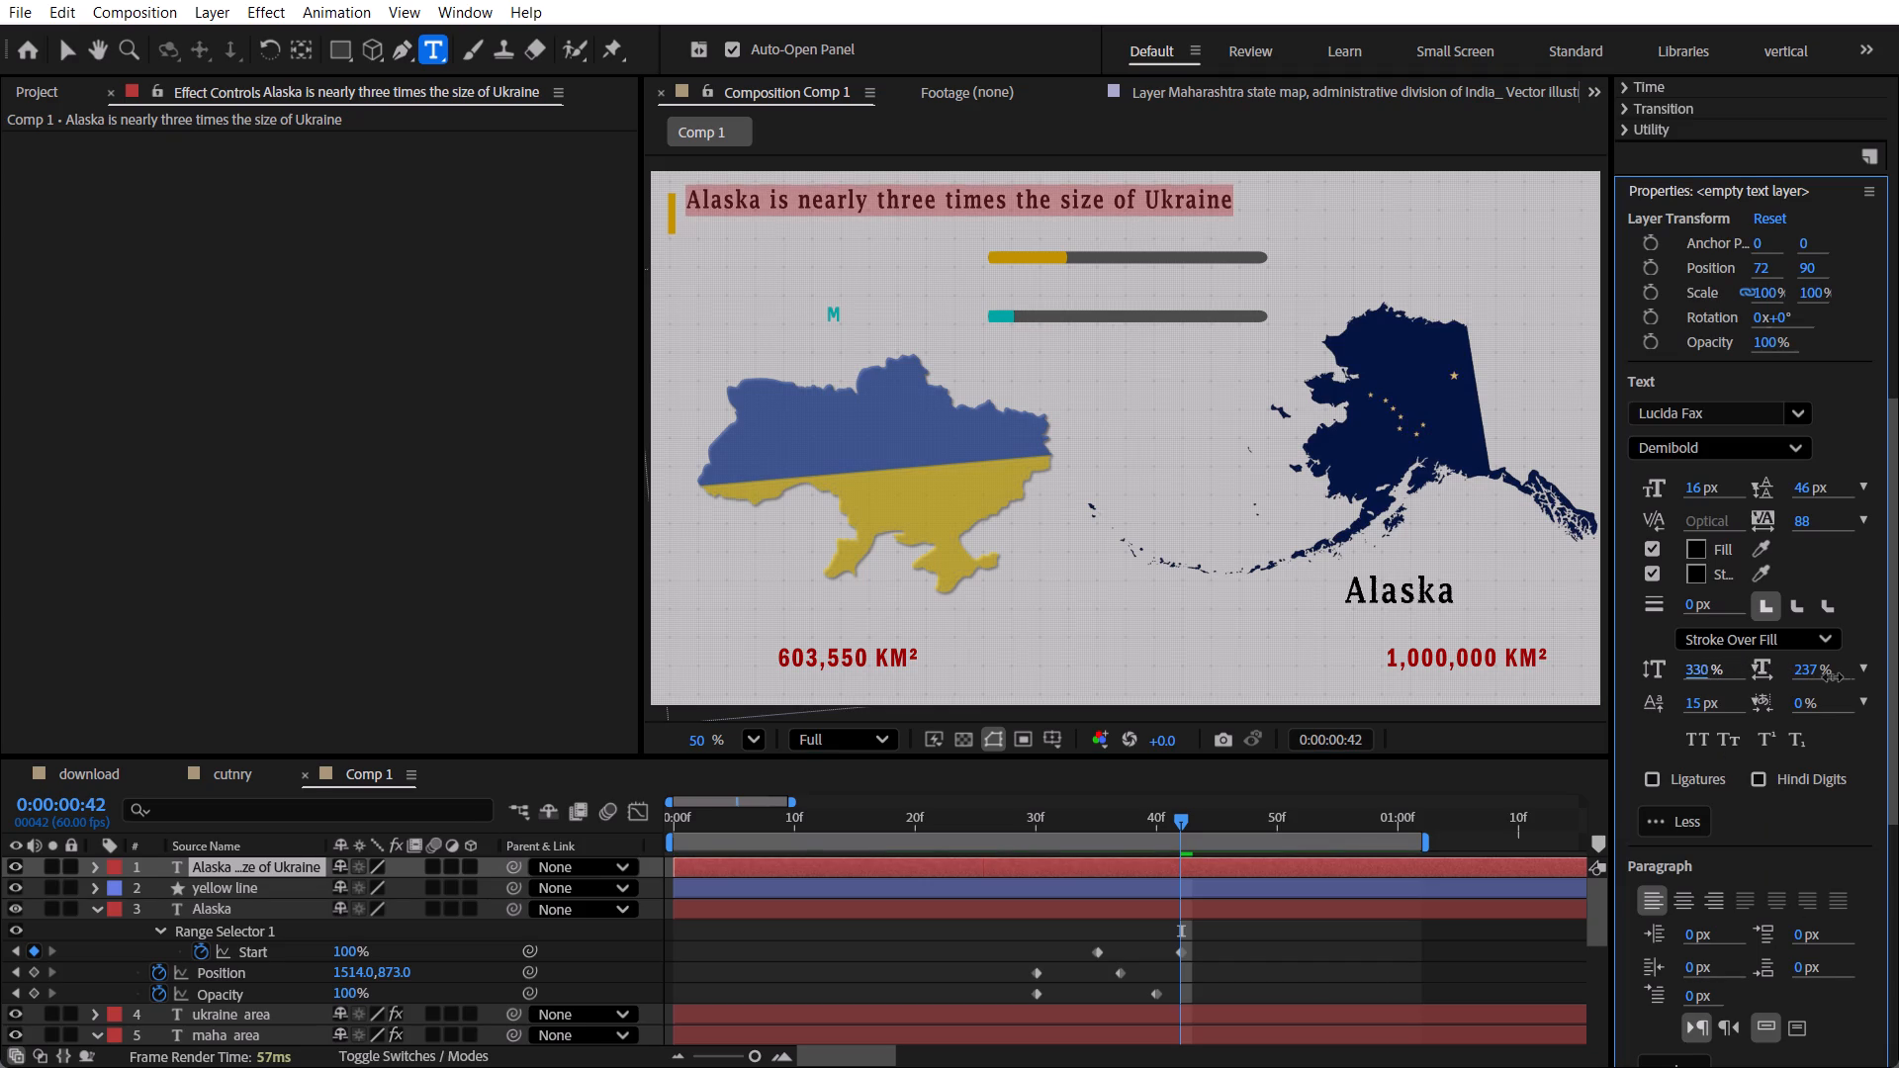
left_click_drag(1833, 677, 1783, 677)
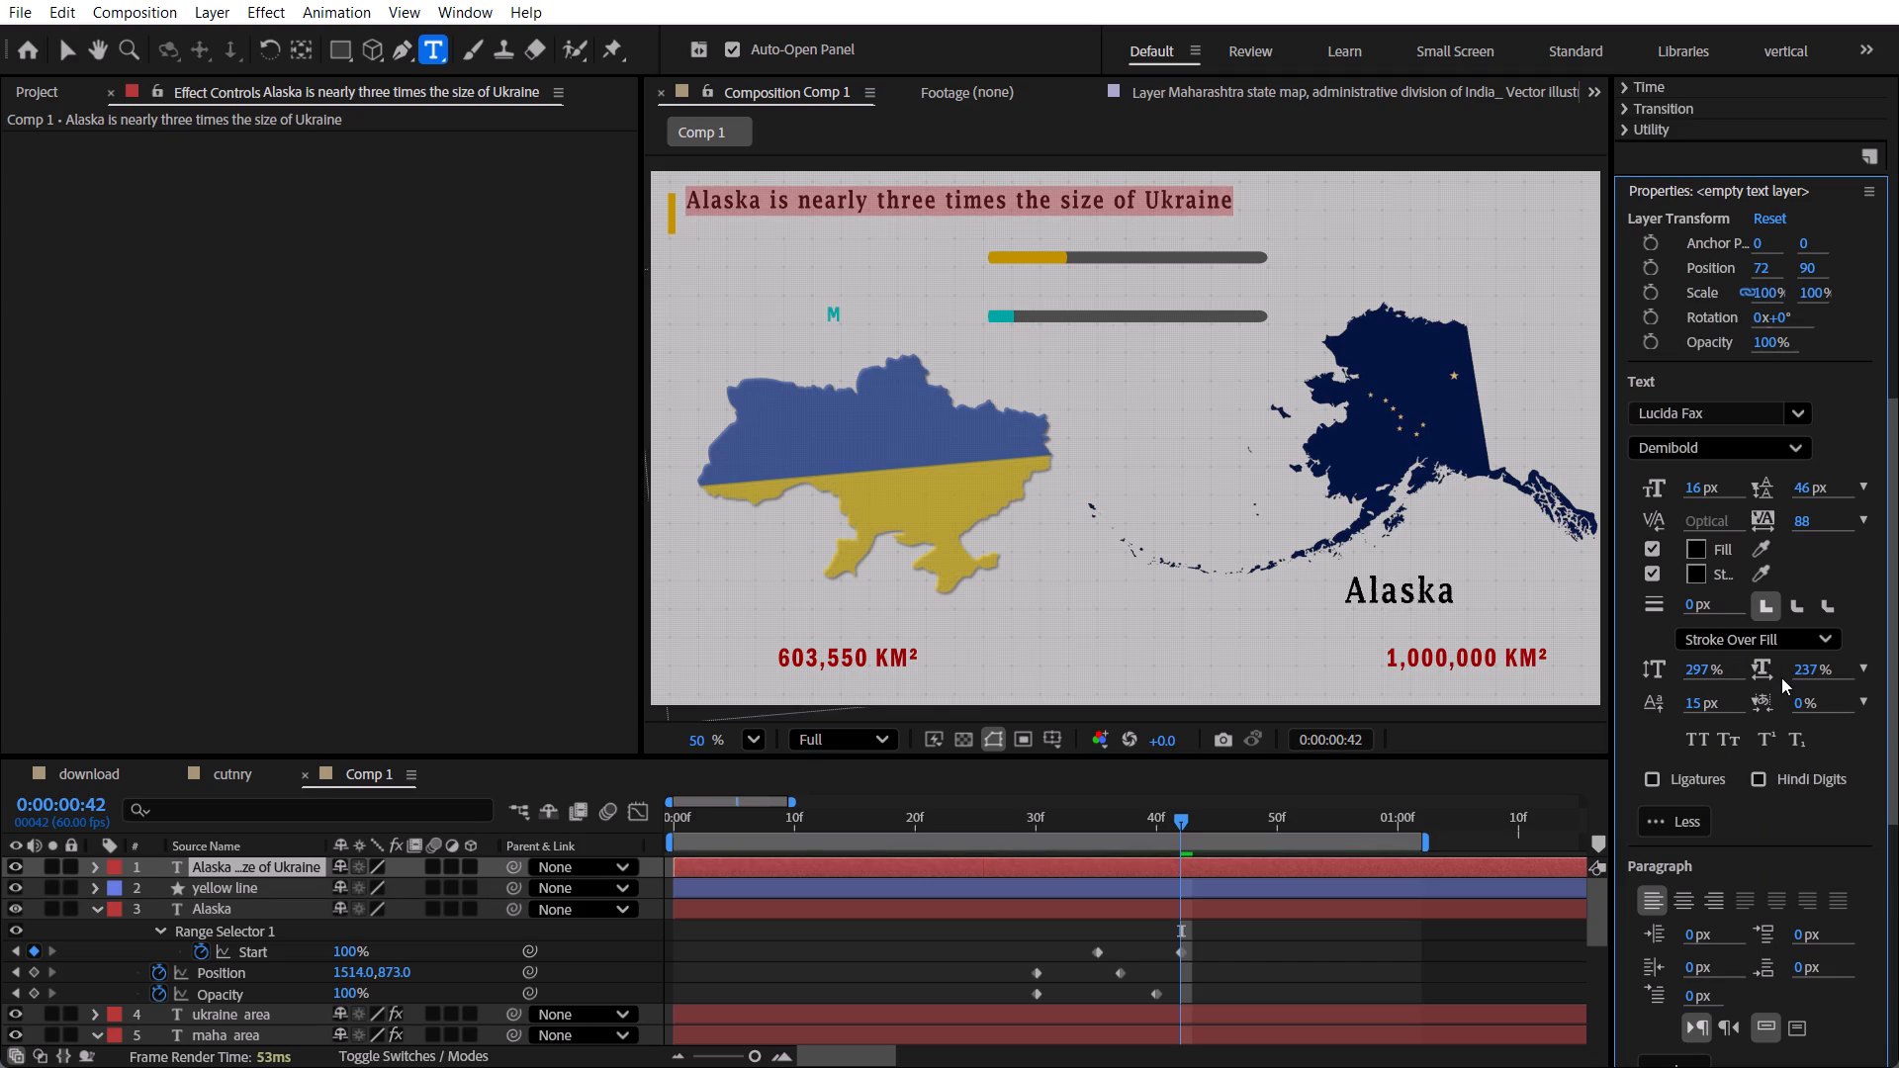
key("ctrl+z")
Set the font size of the whole headline to 23 px.
left_click_drag(1696, 485, 1728, 485)
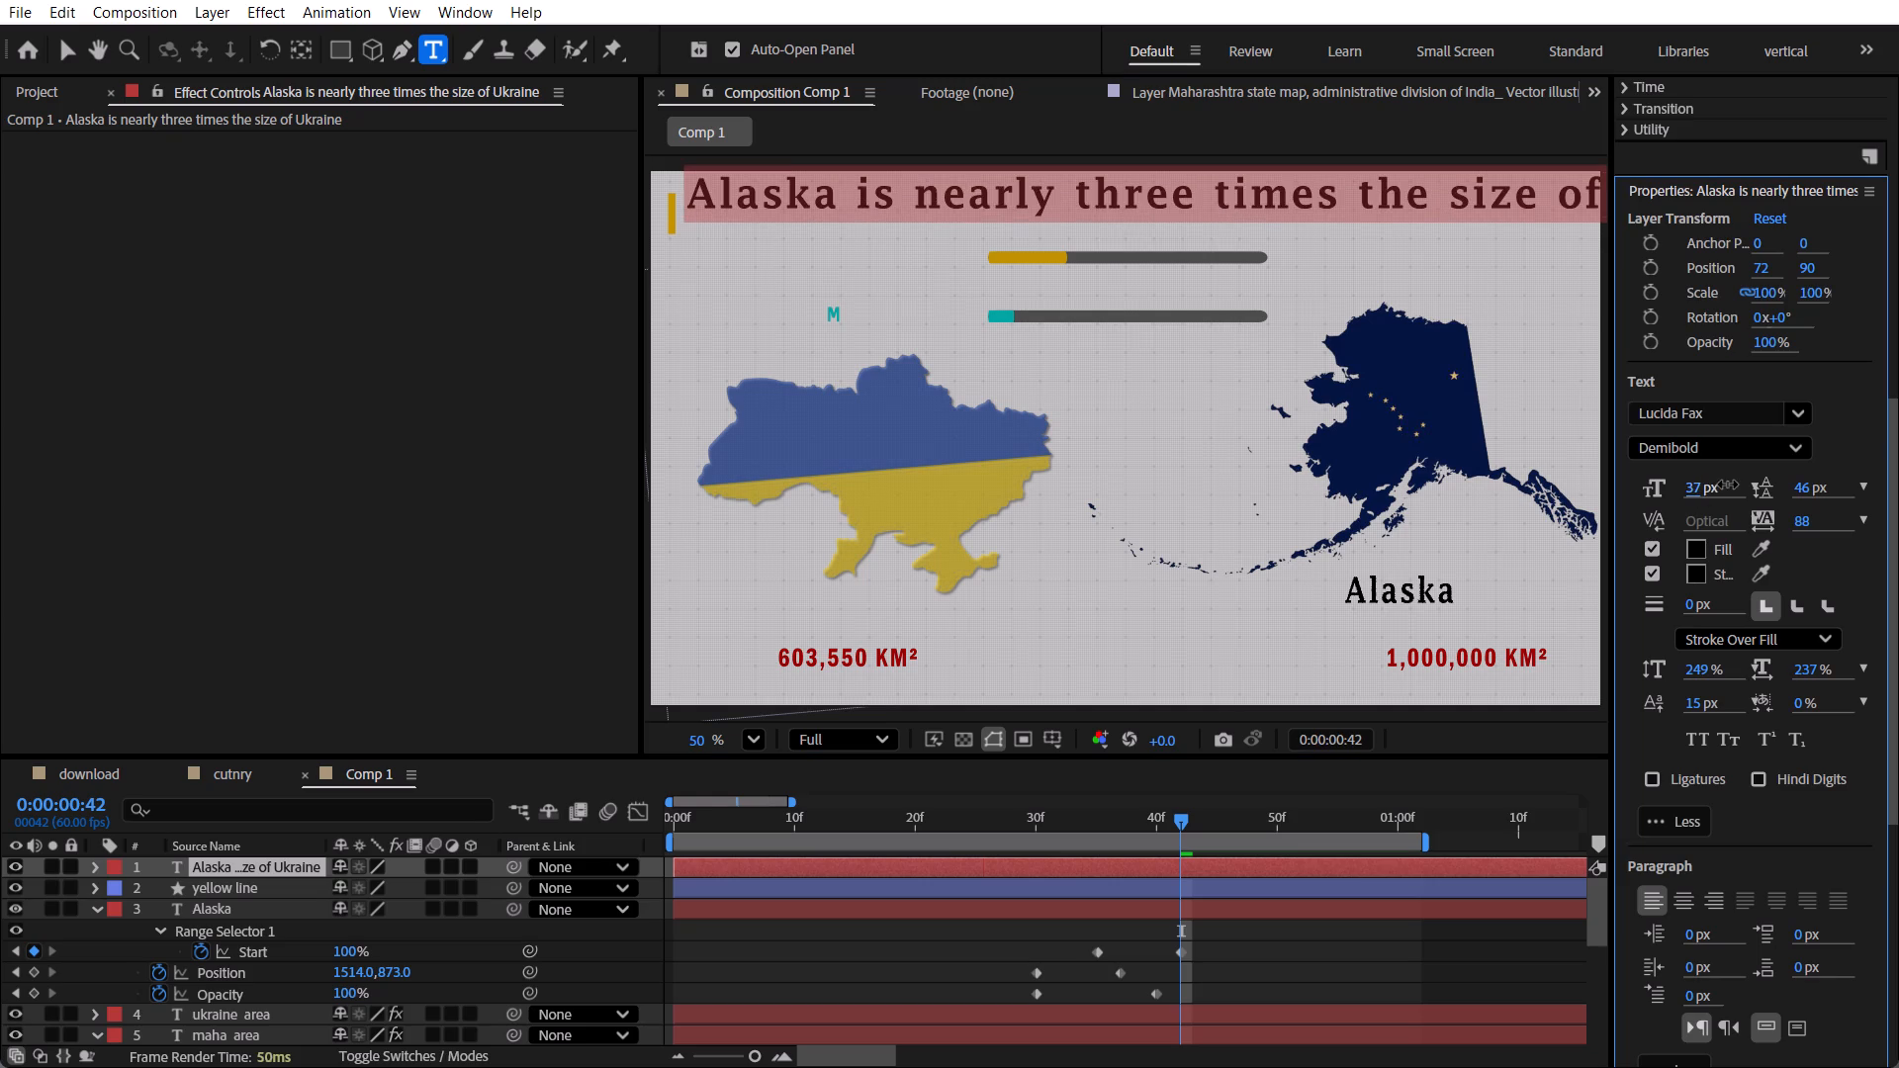
left_click_drag(1728, 485, 1709, 485)
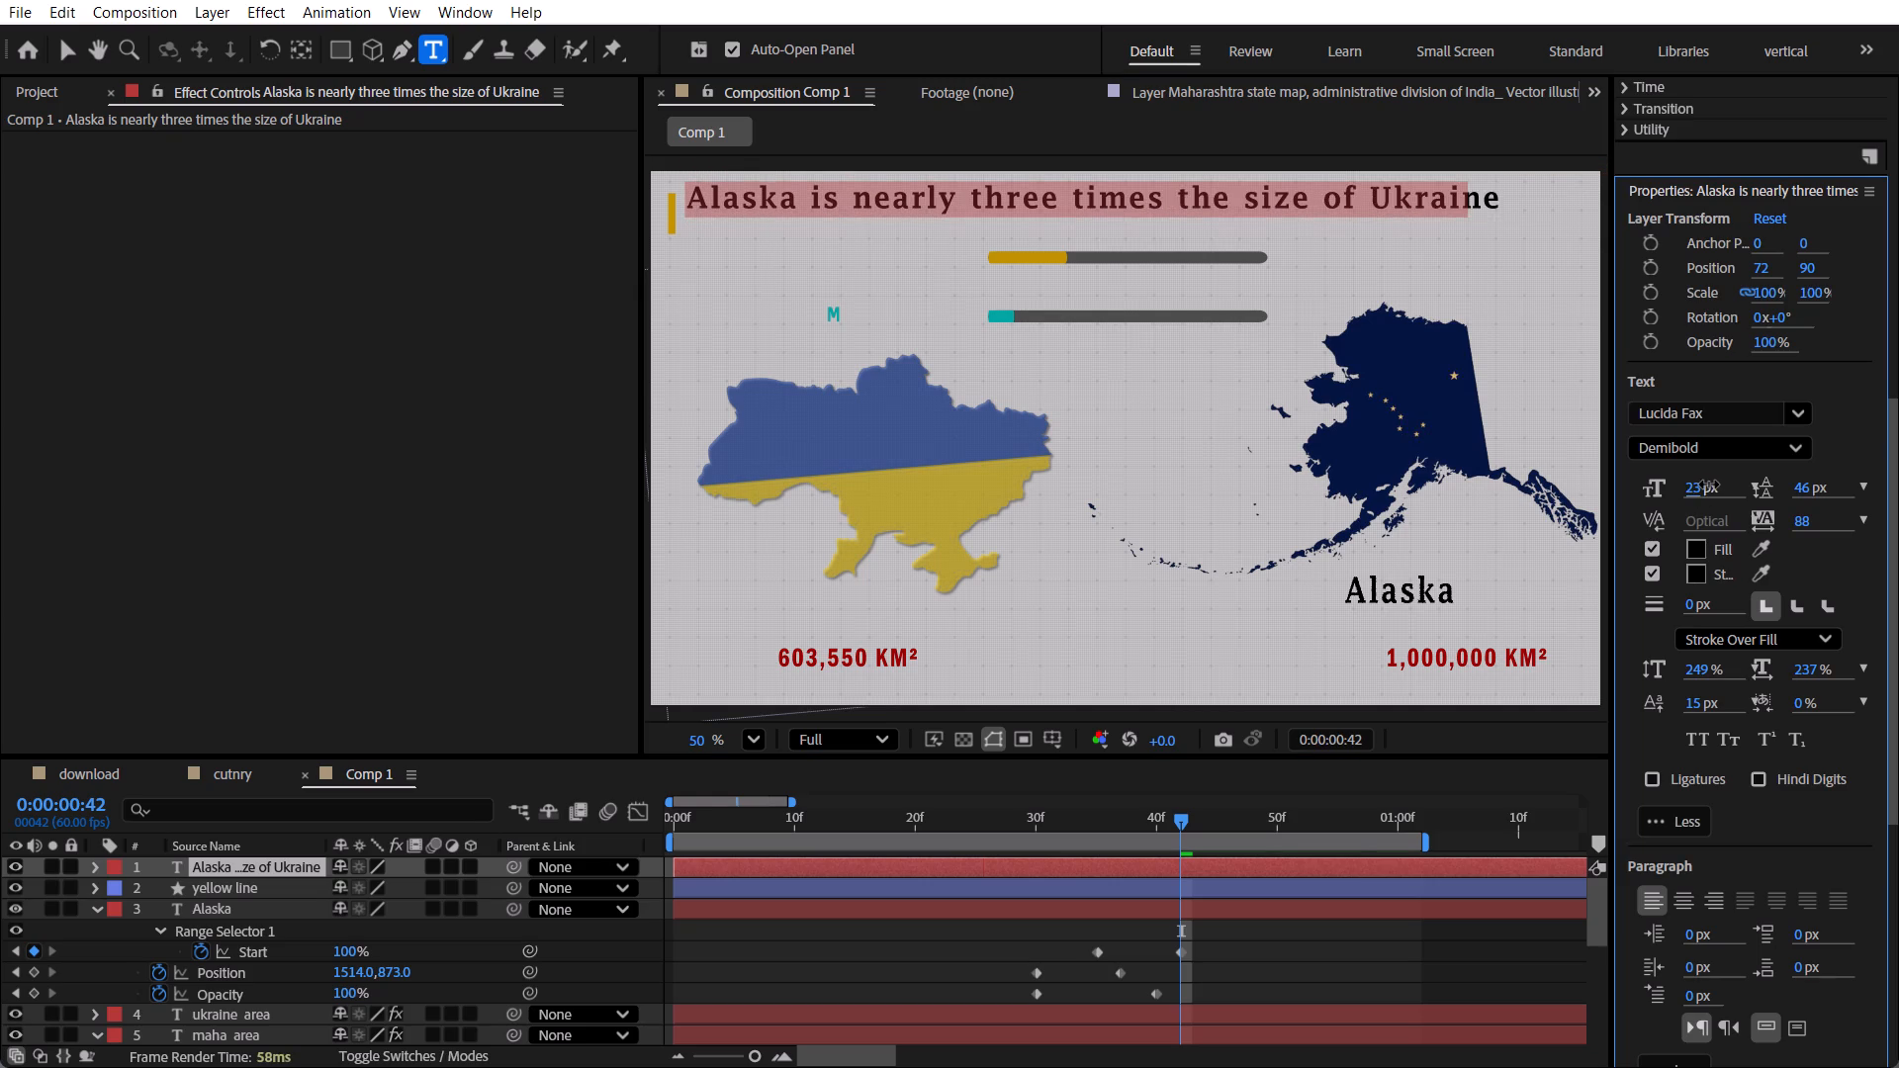
left_click_drag(1709, 485, 1707, 485)
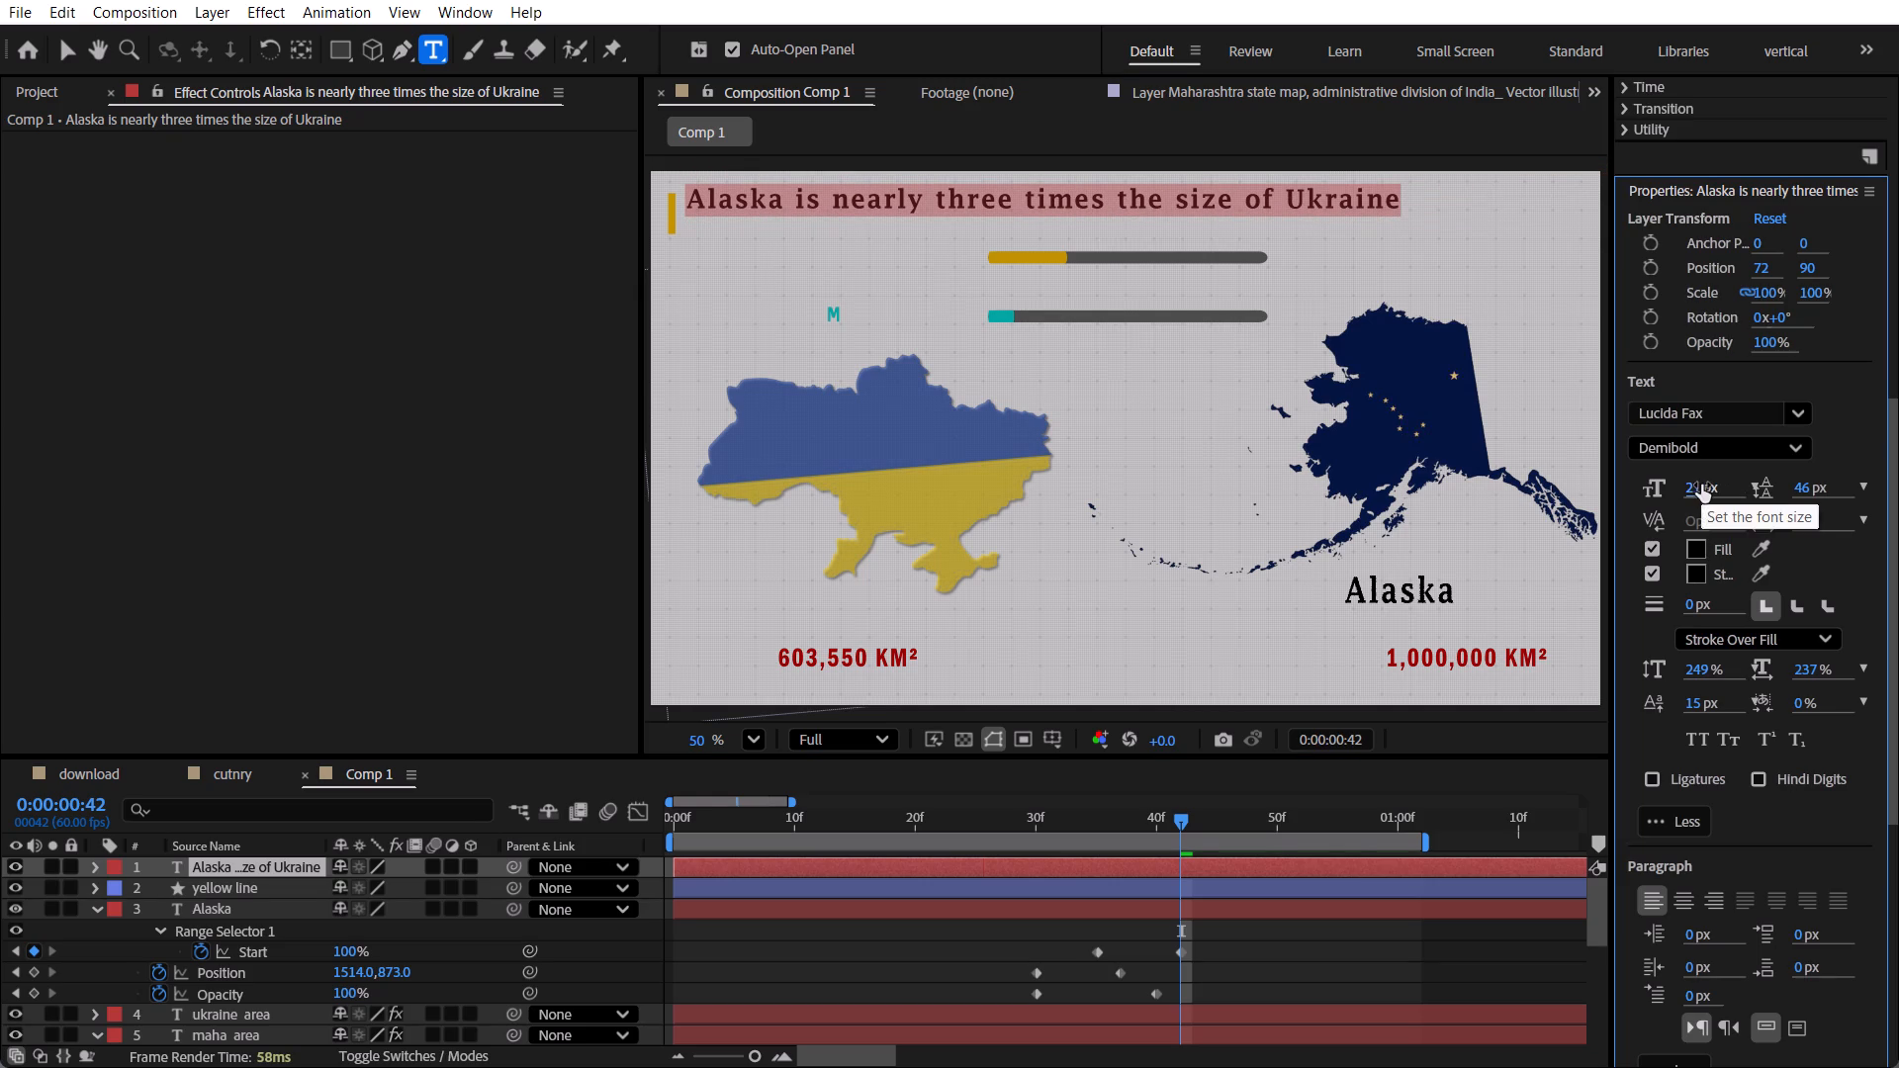
left_click(1701, 485)
key("2")
key("3")
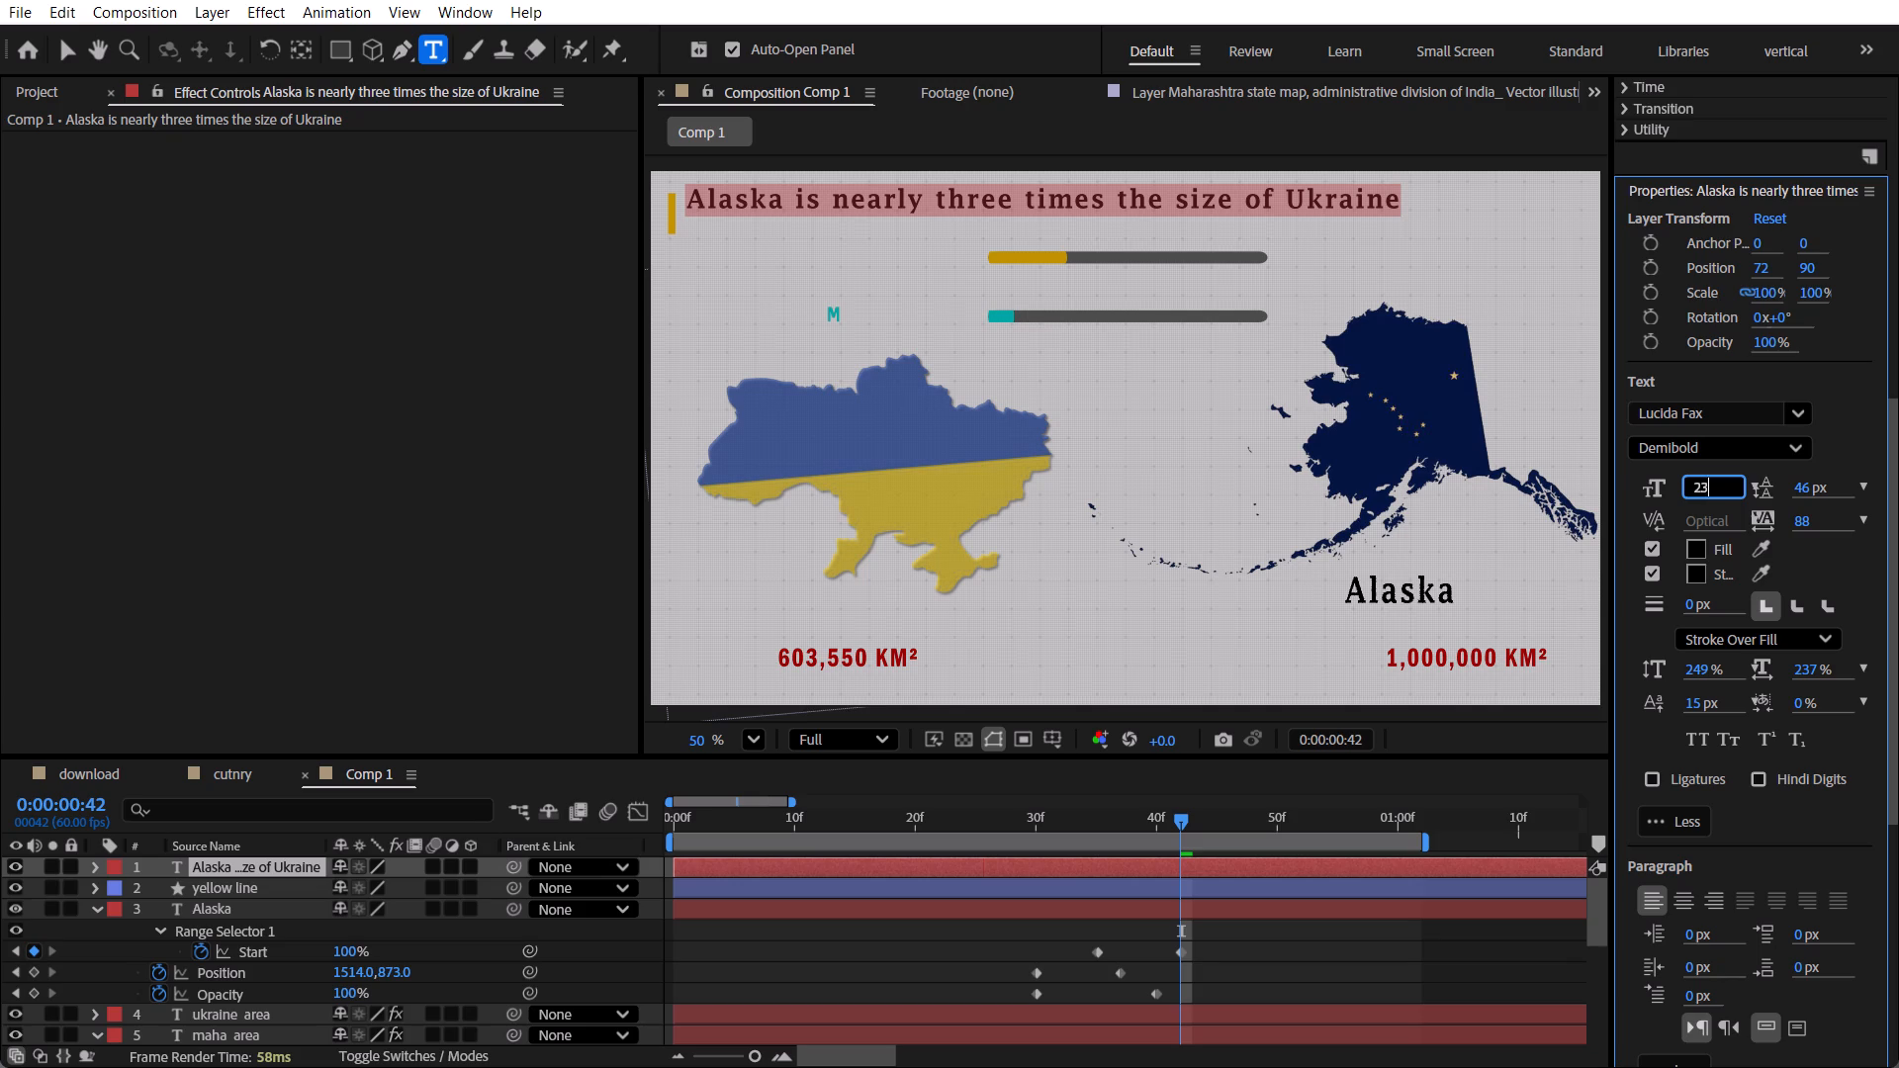
key("Return")
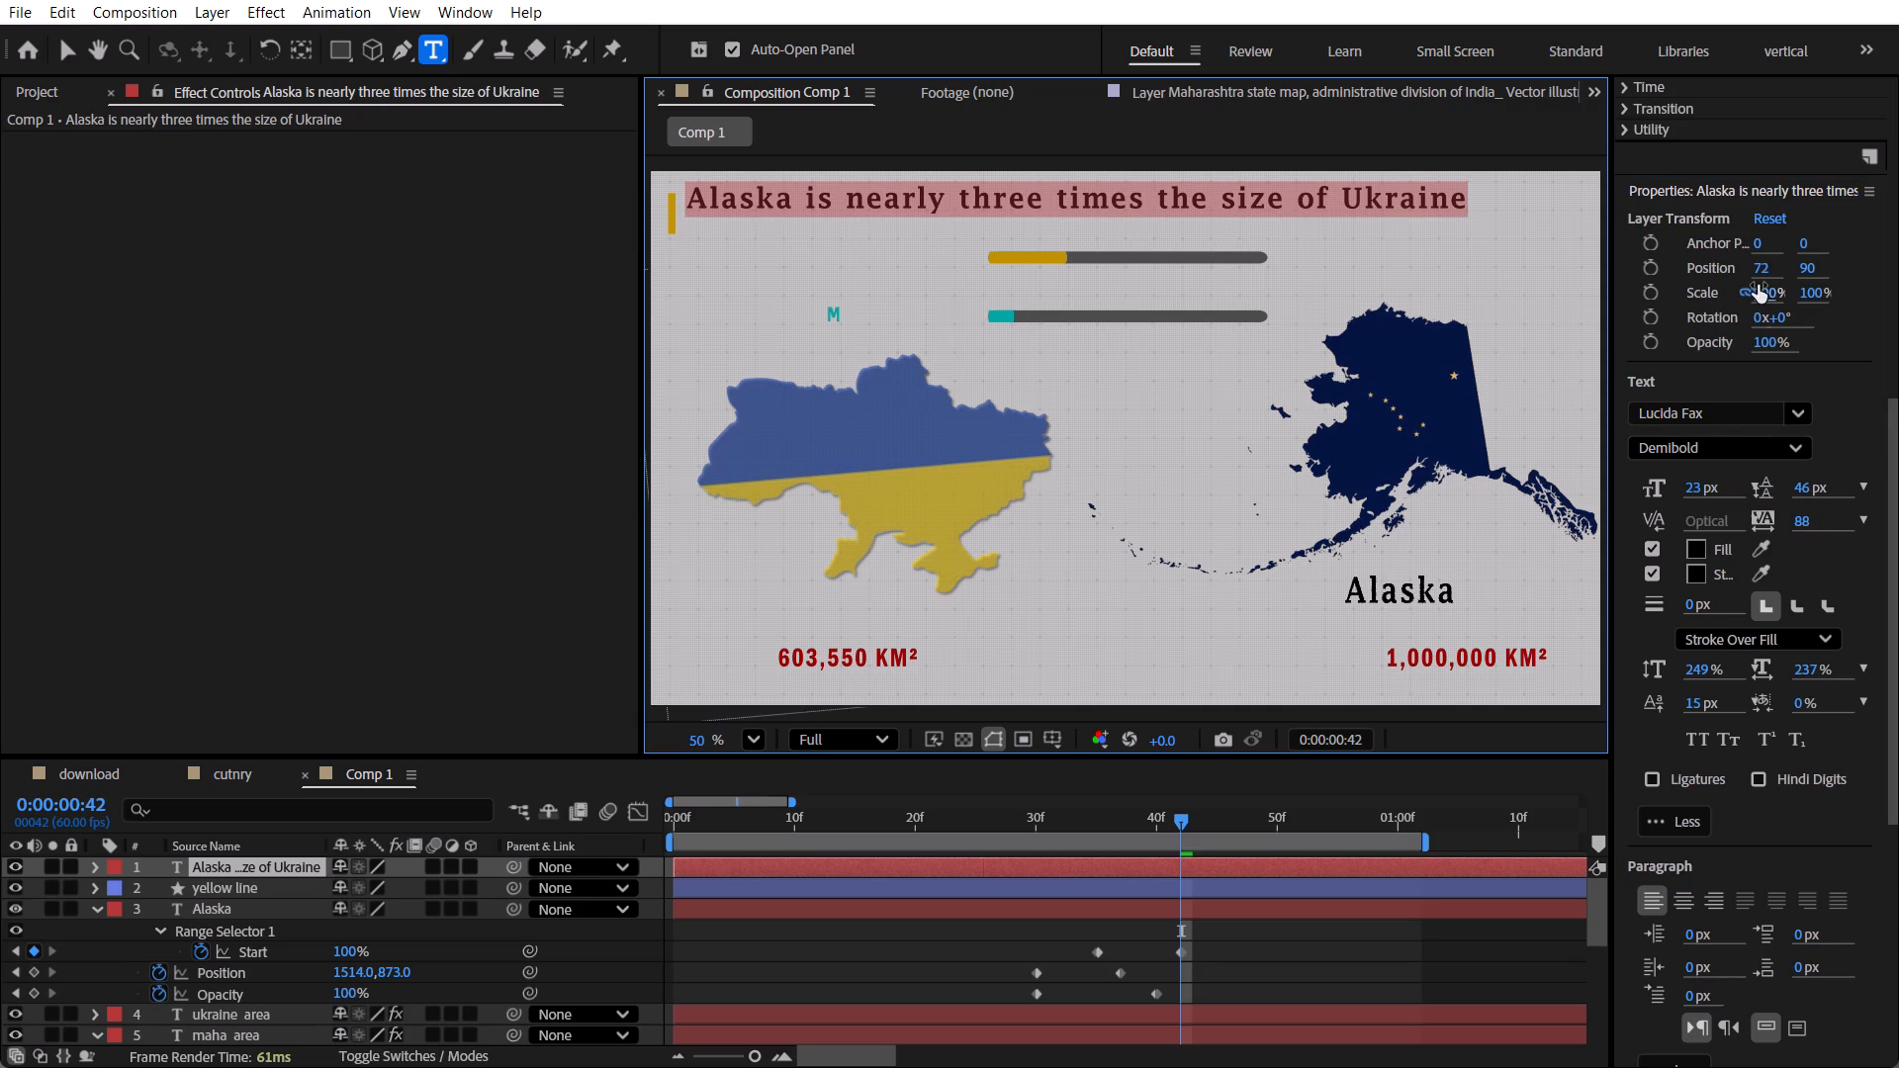
Move the headline layer to Position 78, 125 beside the yellow line.
left_click_drag(1755, 263, 1766, 263)
left_click_drag(1809, 267, 1844, 270)
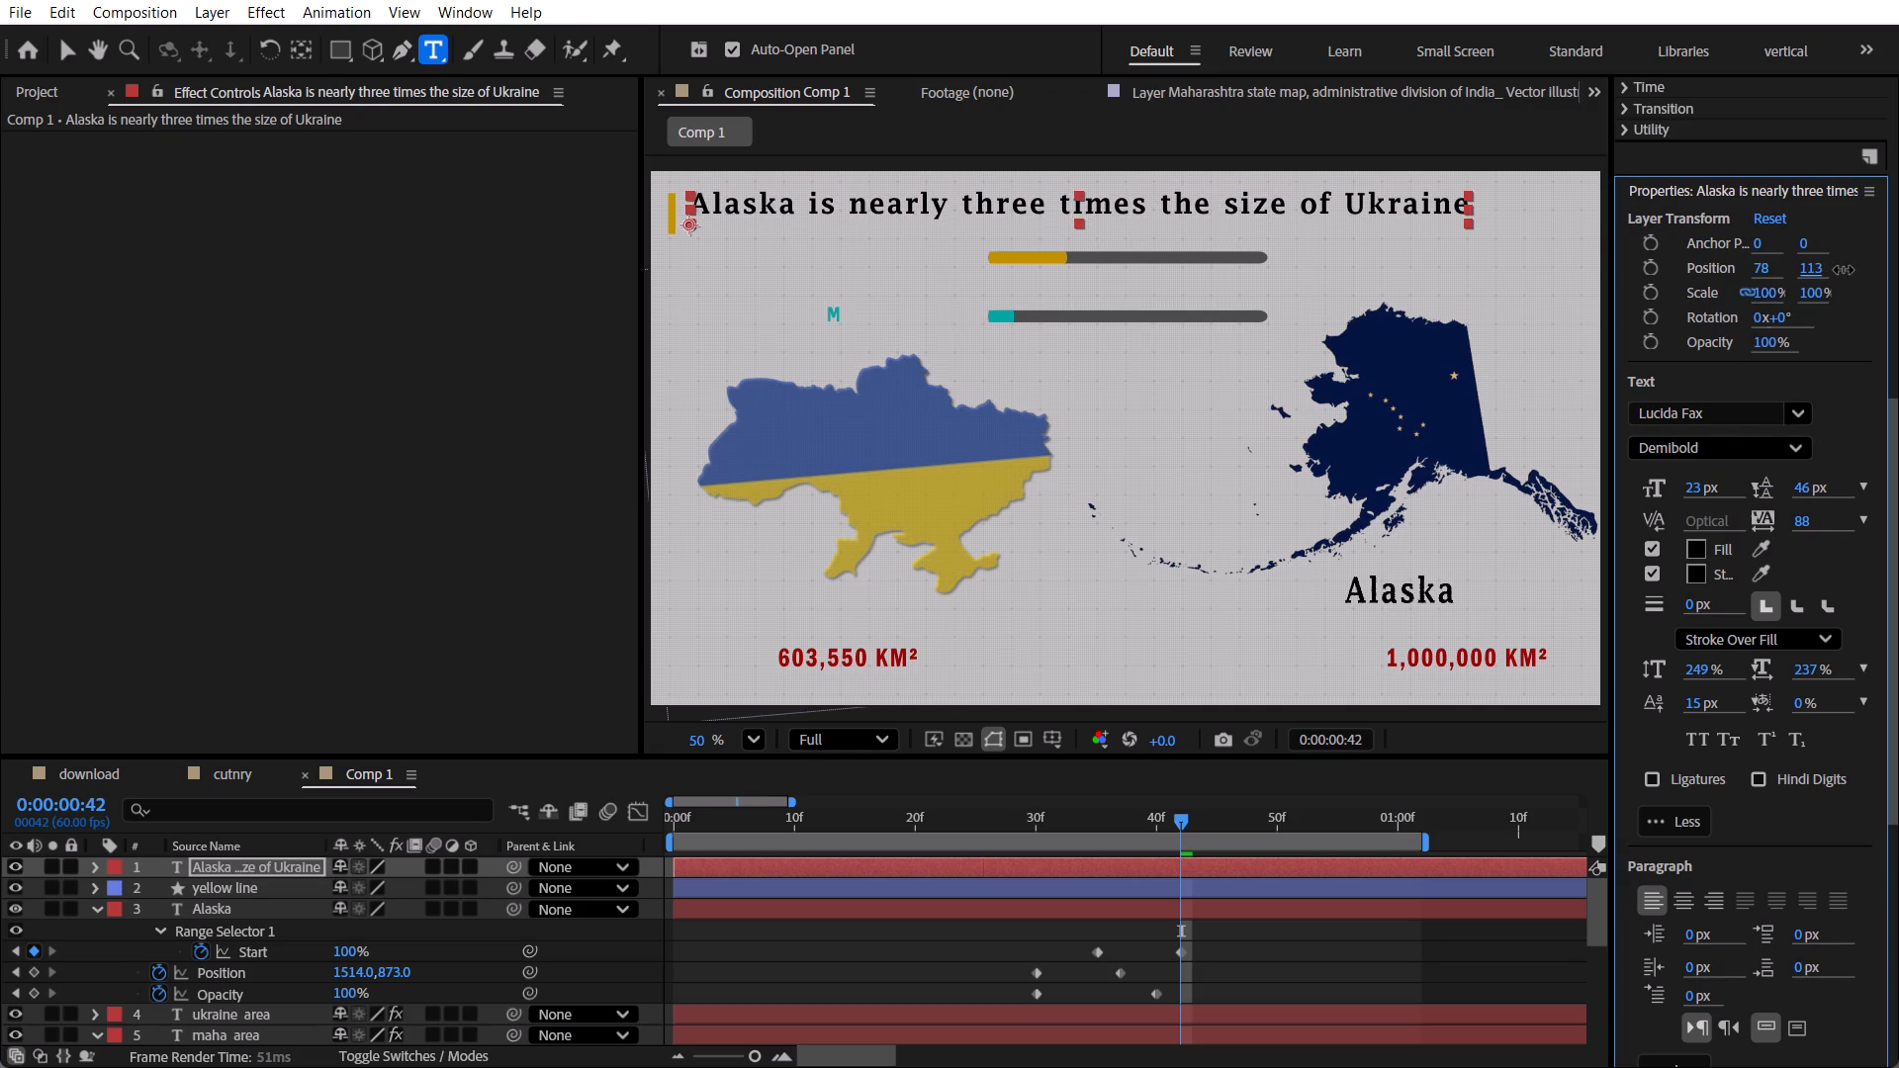
left_click_drag(1844, 270, 1854, 270)
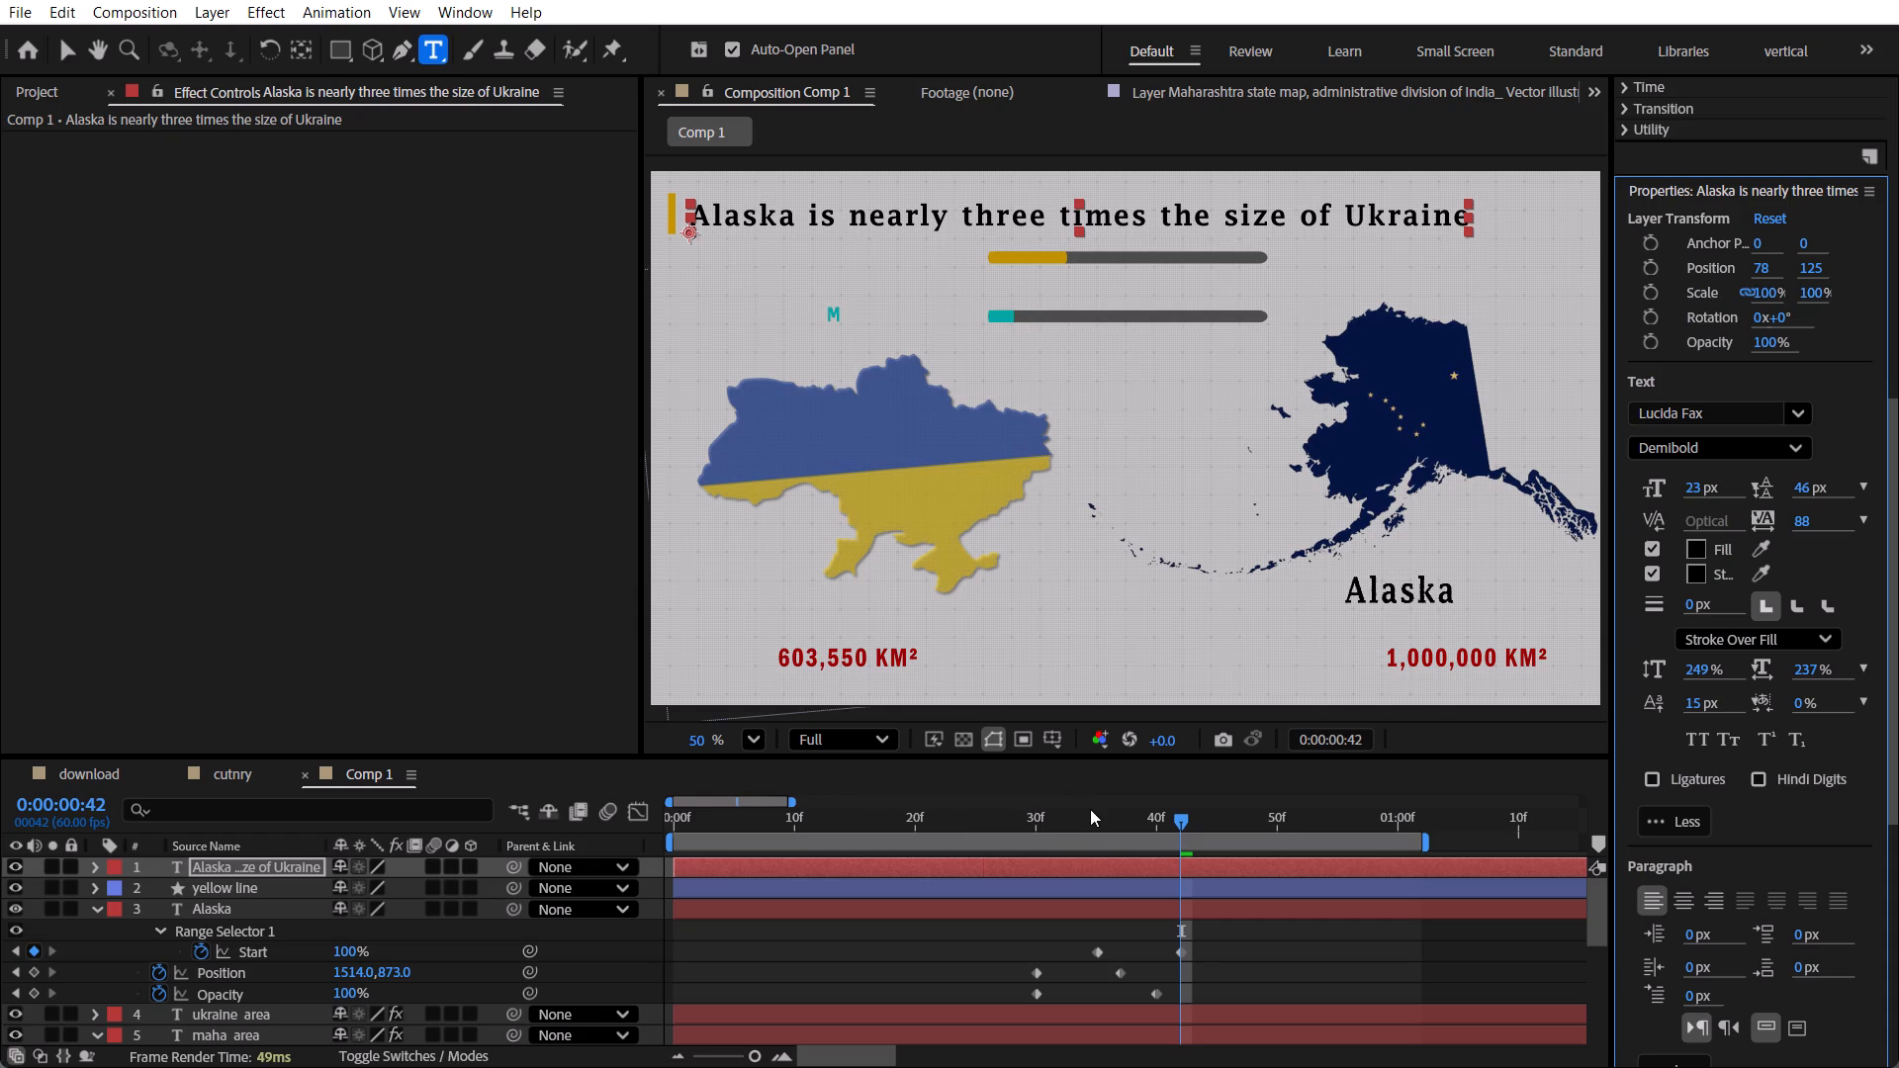
Scrub the timeline from about 0:00:00:04 to 0:00:00:48 to check the headline, map, label and bar animations.
left_click_drag(1090, 809, 712, 800)
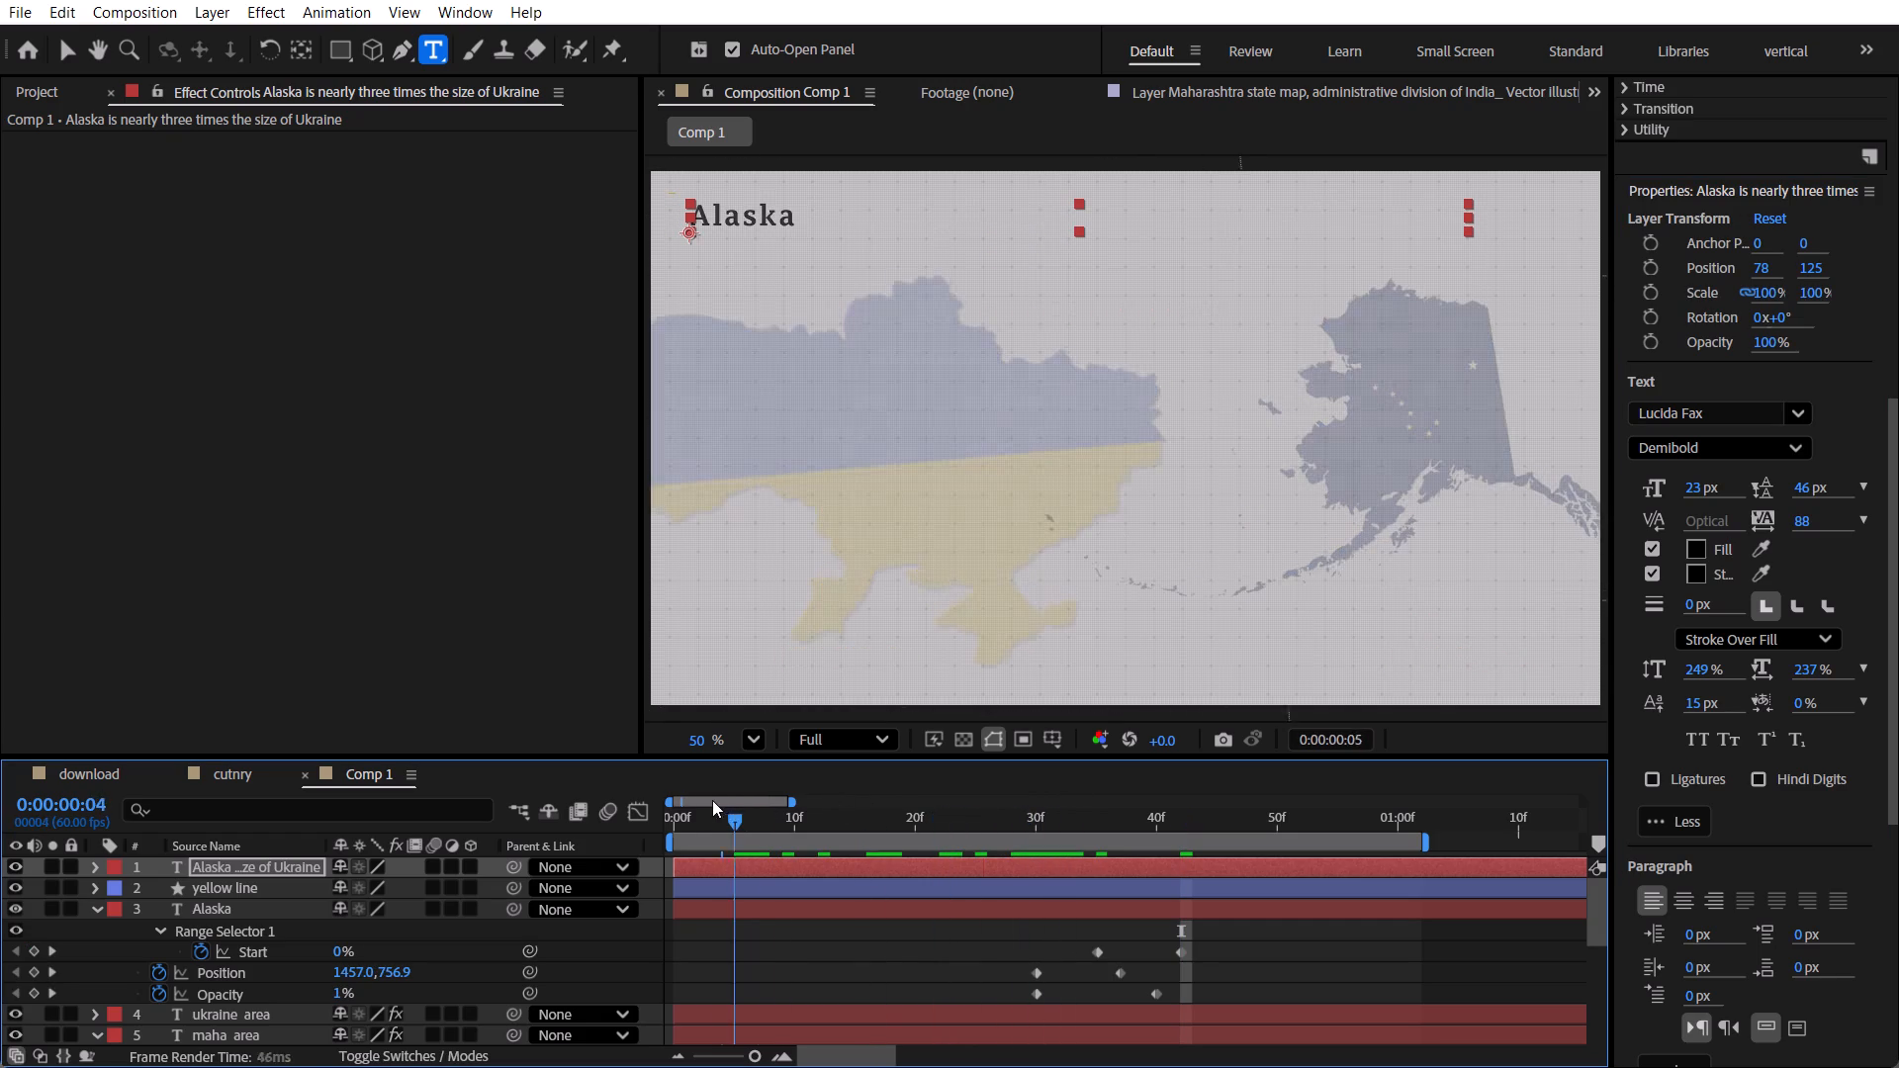
left_click_drag(712, 800, 948, 806)
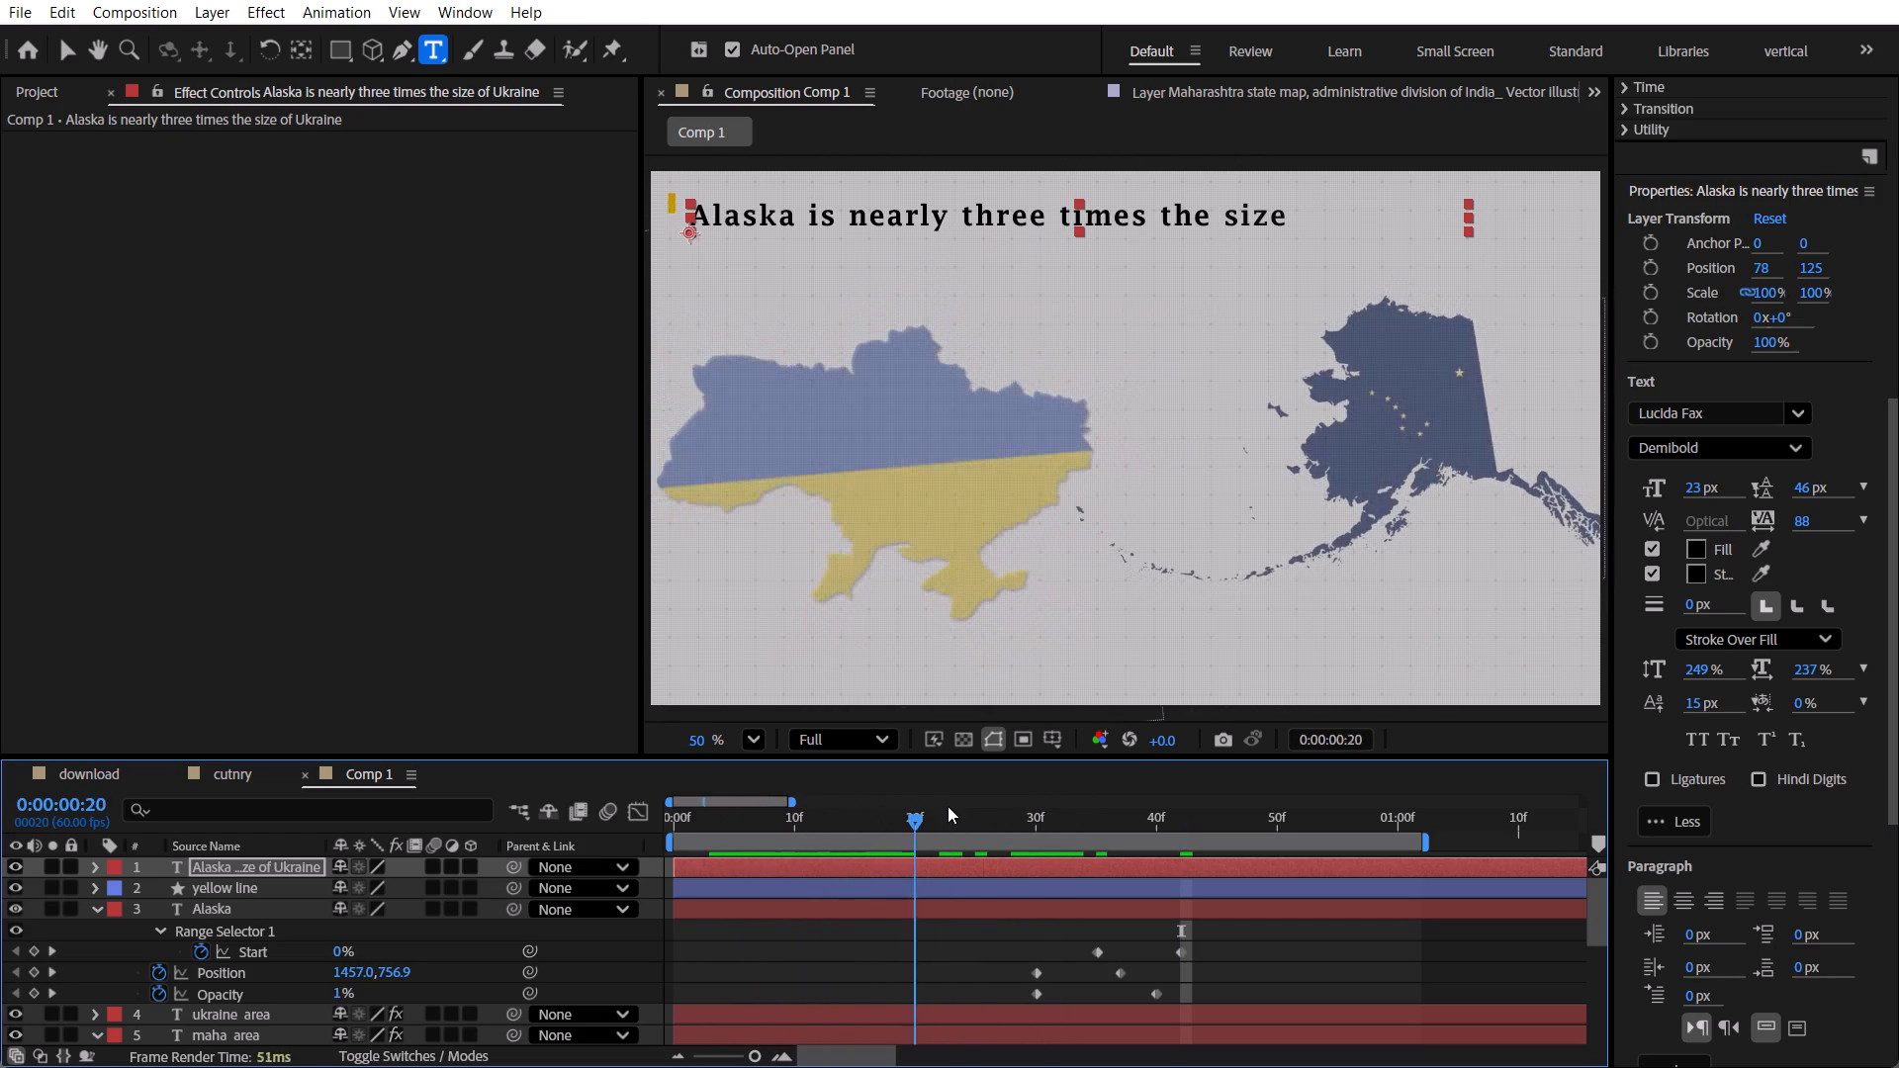
left_click_drag(948, 806, 1165, 822)
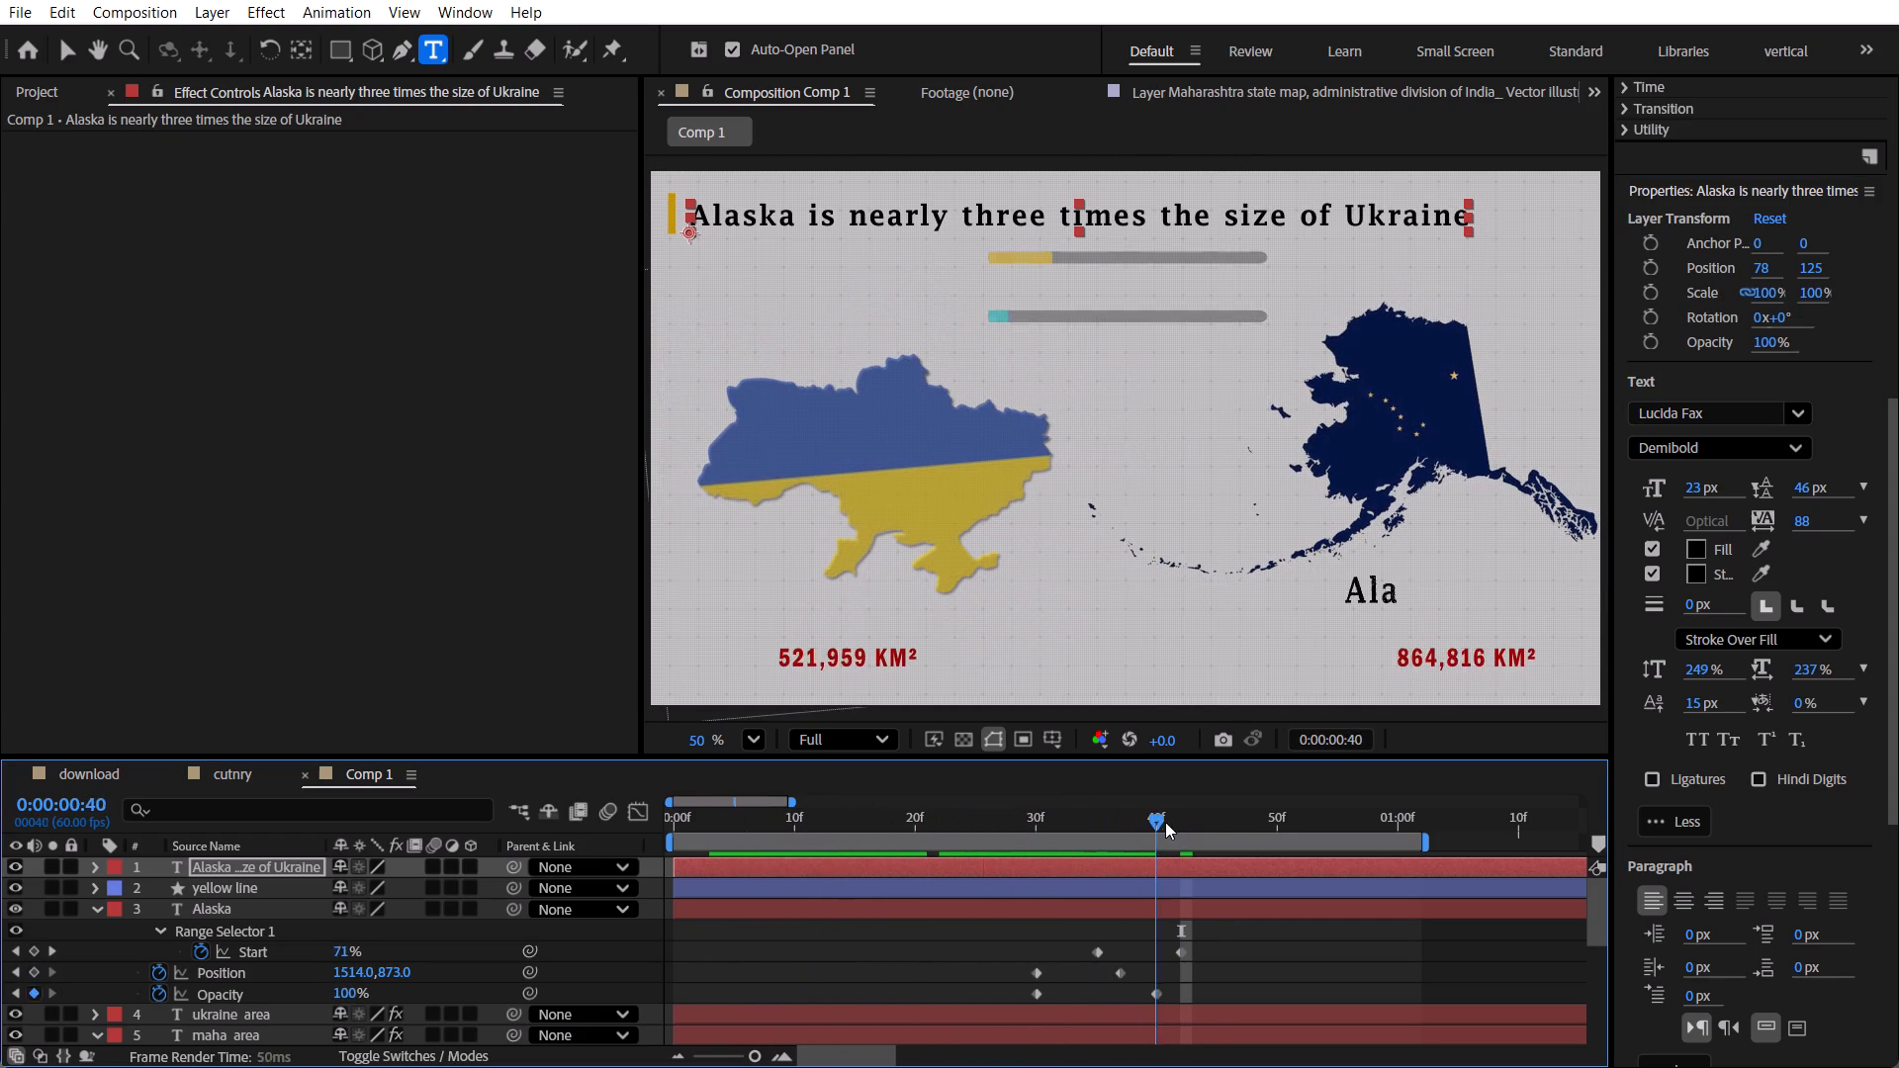
left_click_drag(1165, 822, 1253, 837)
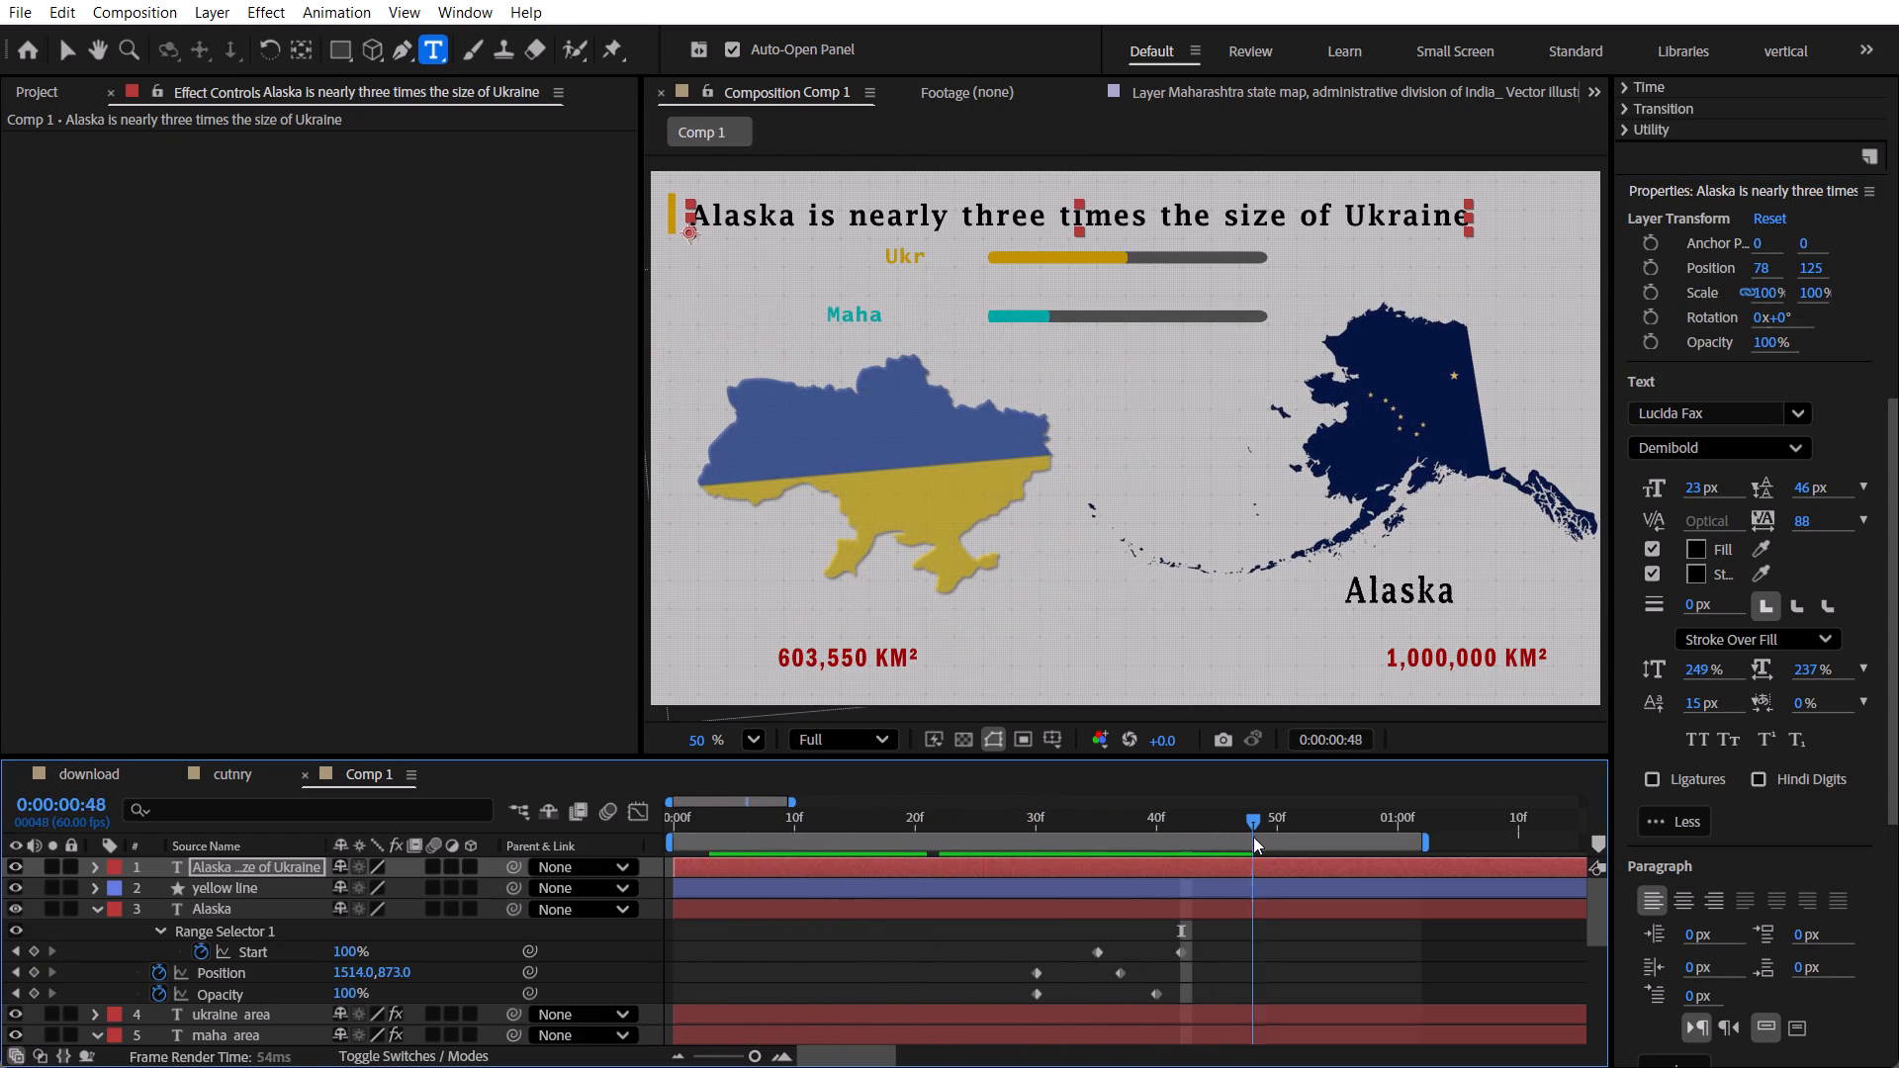
Scrub the timeline between 0:00:00:48 and 0:00:00:56 to check the comparison bars and their labels.
left_click_drag(1253, 837, 1355, 860)
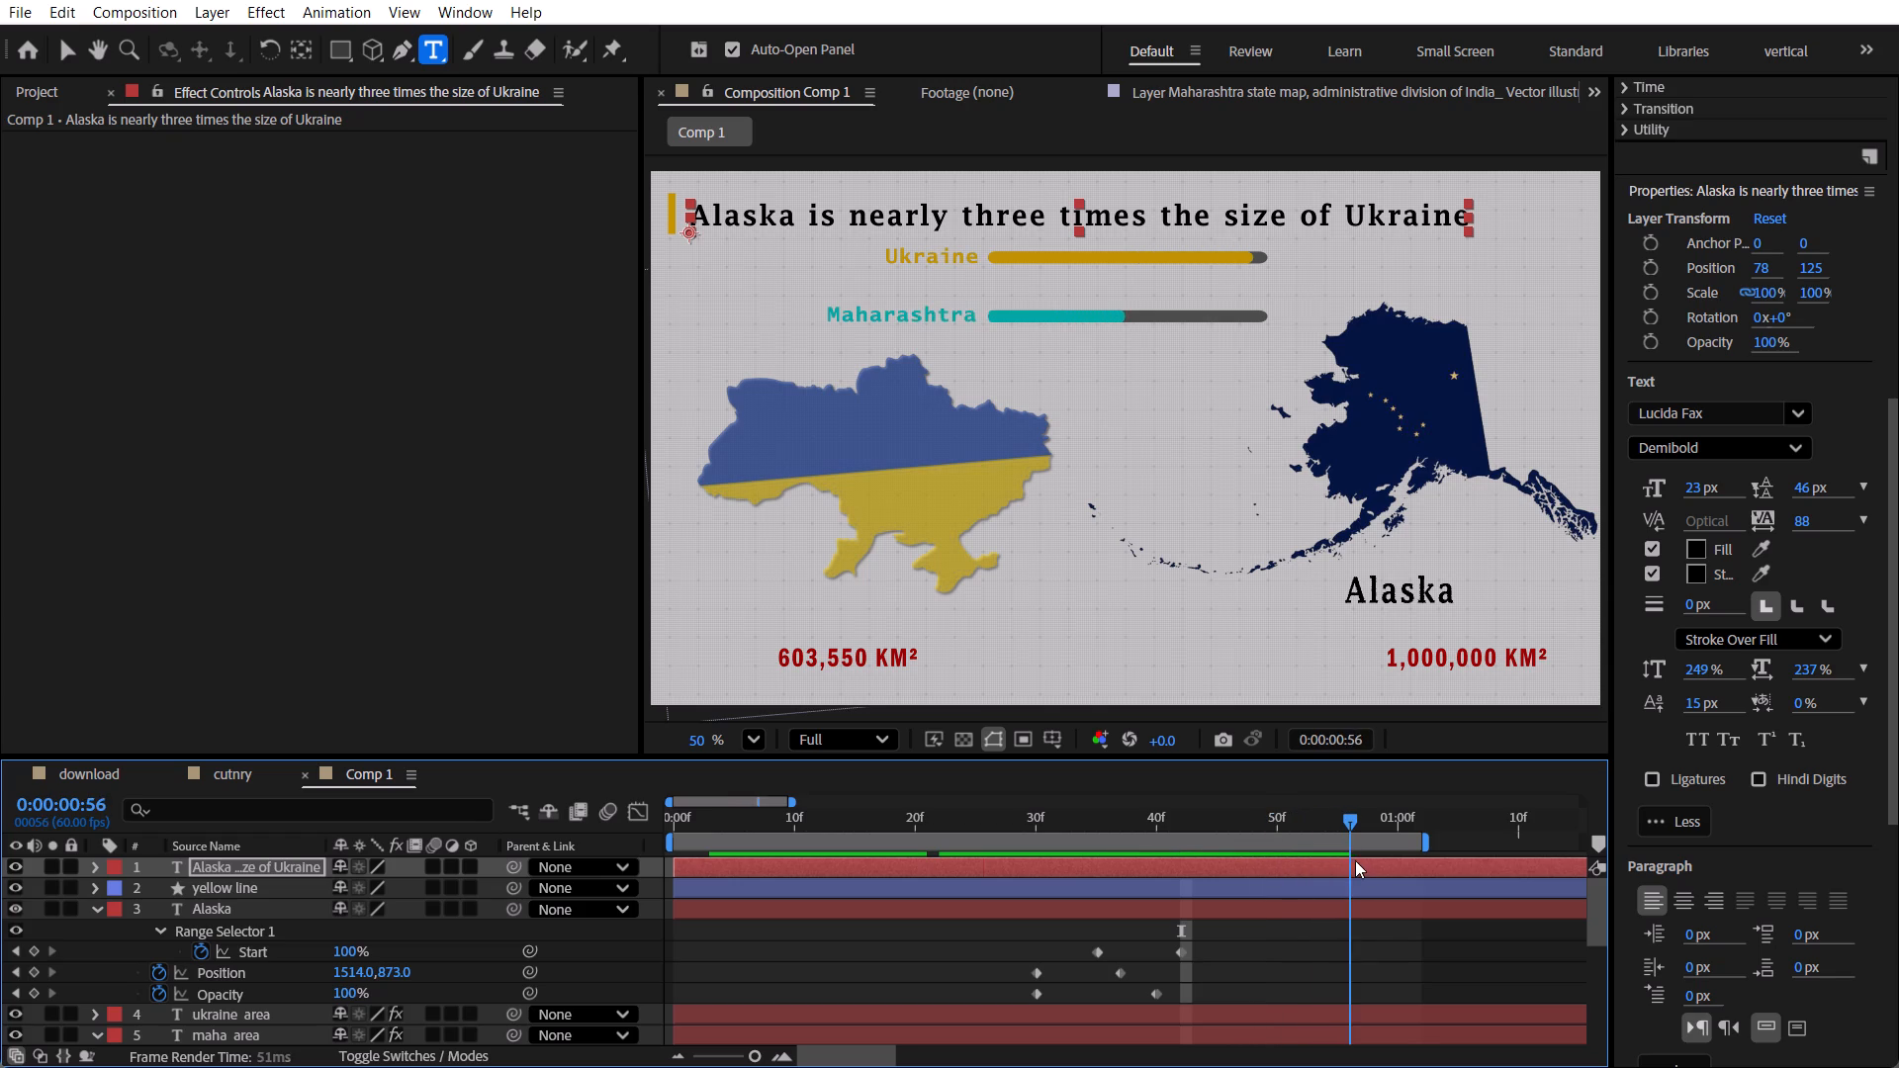
left_click_drag(1355, 860, 1247, 882)
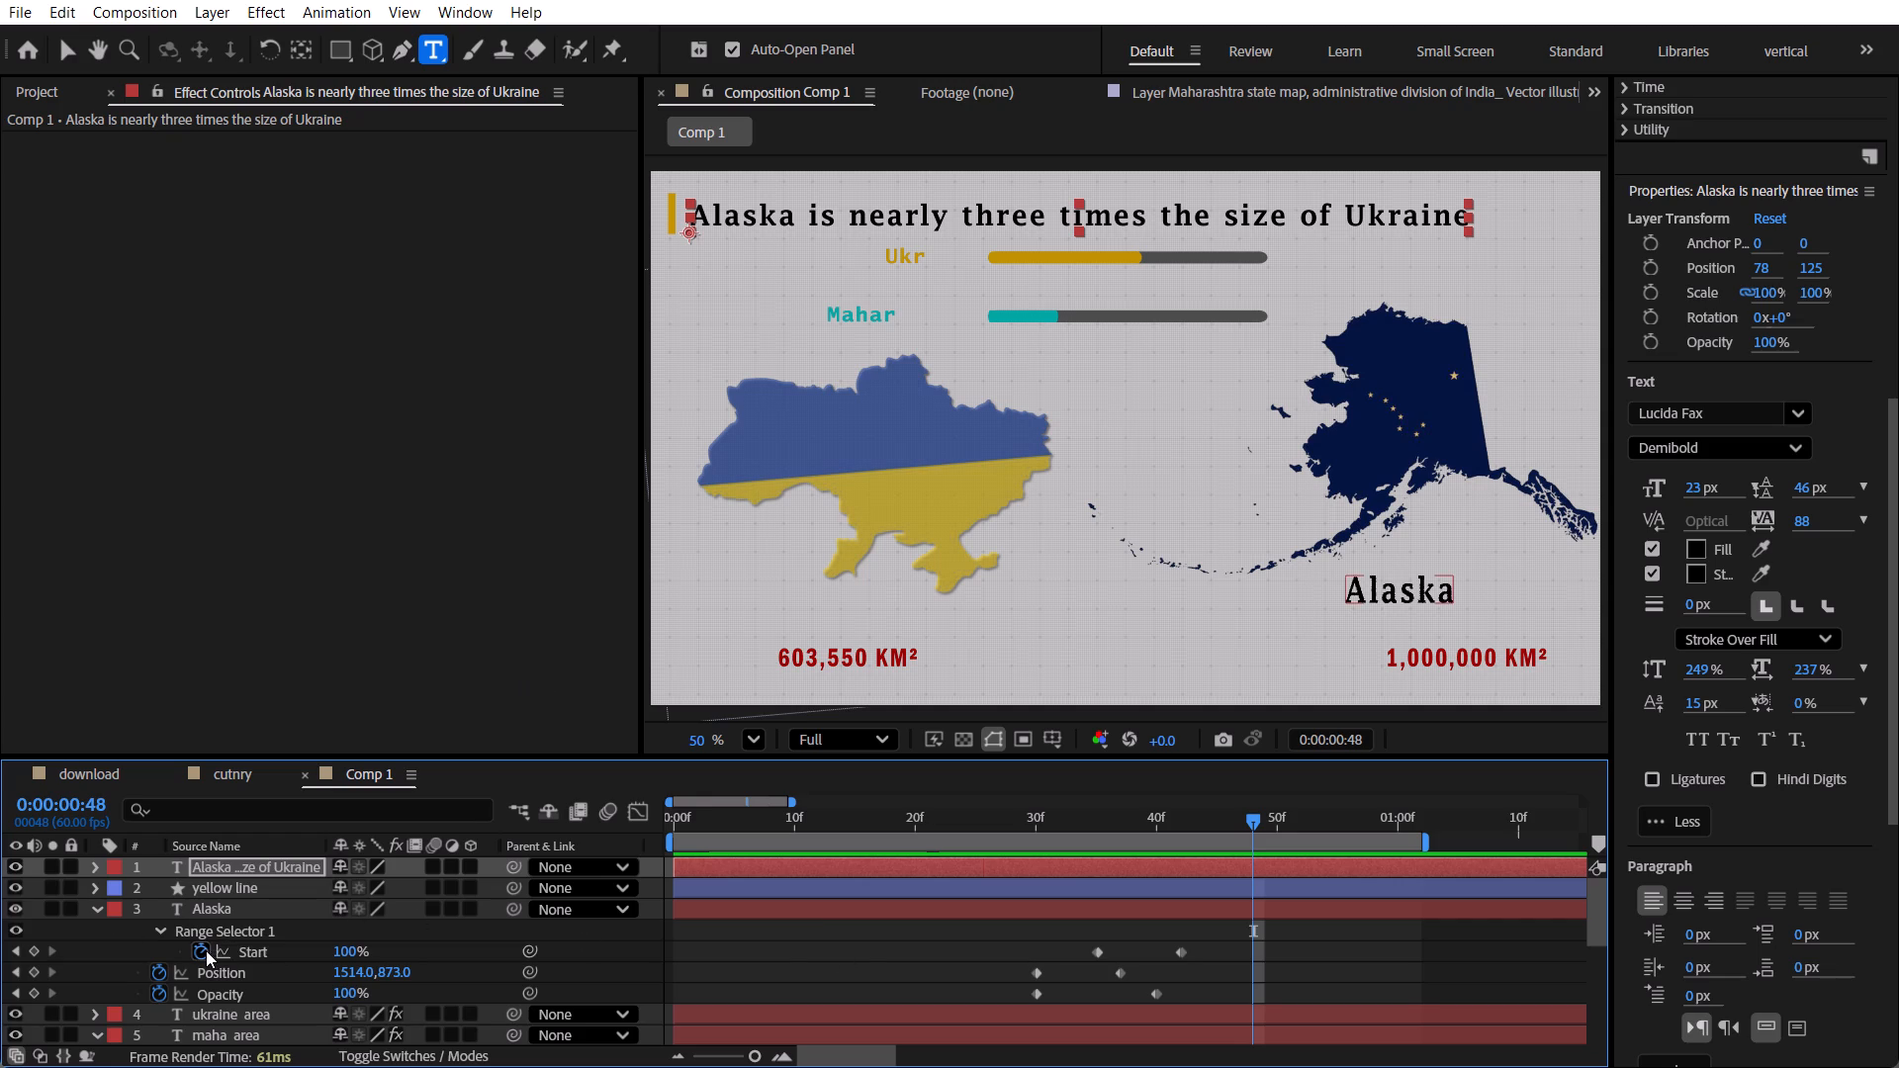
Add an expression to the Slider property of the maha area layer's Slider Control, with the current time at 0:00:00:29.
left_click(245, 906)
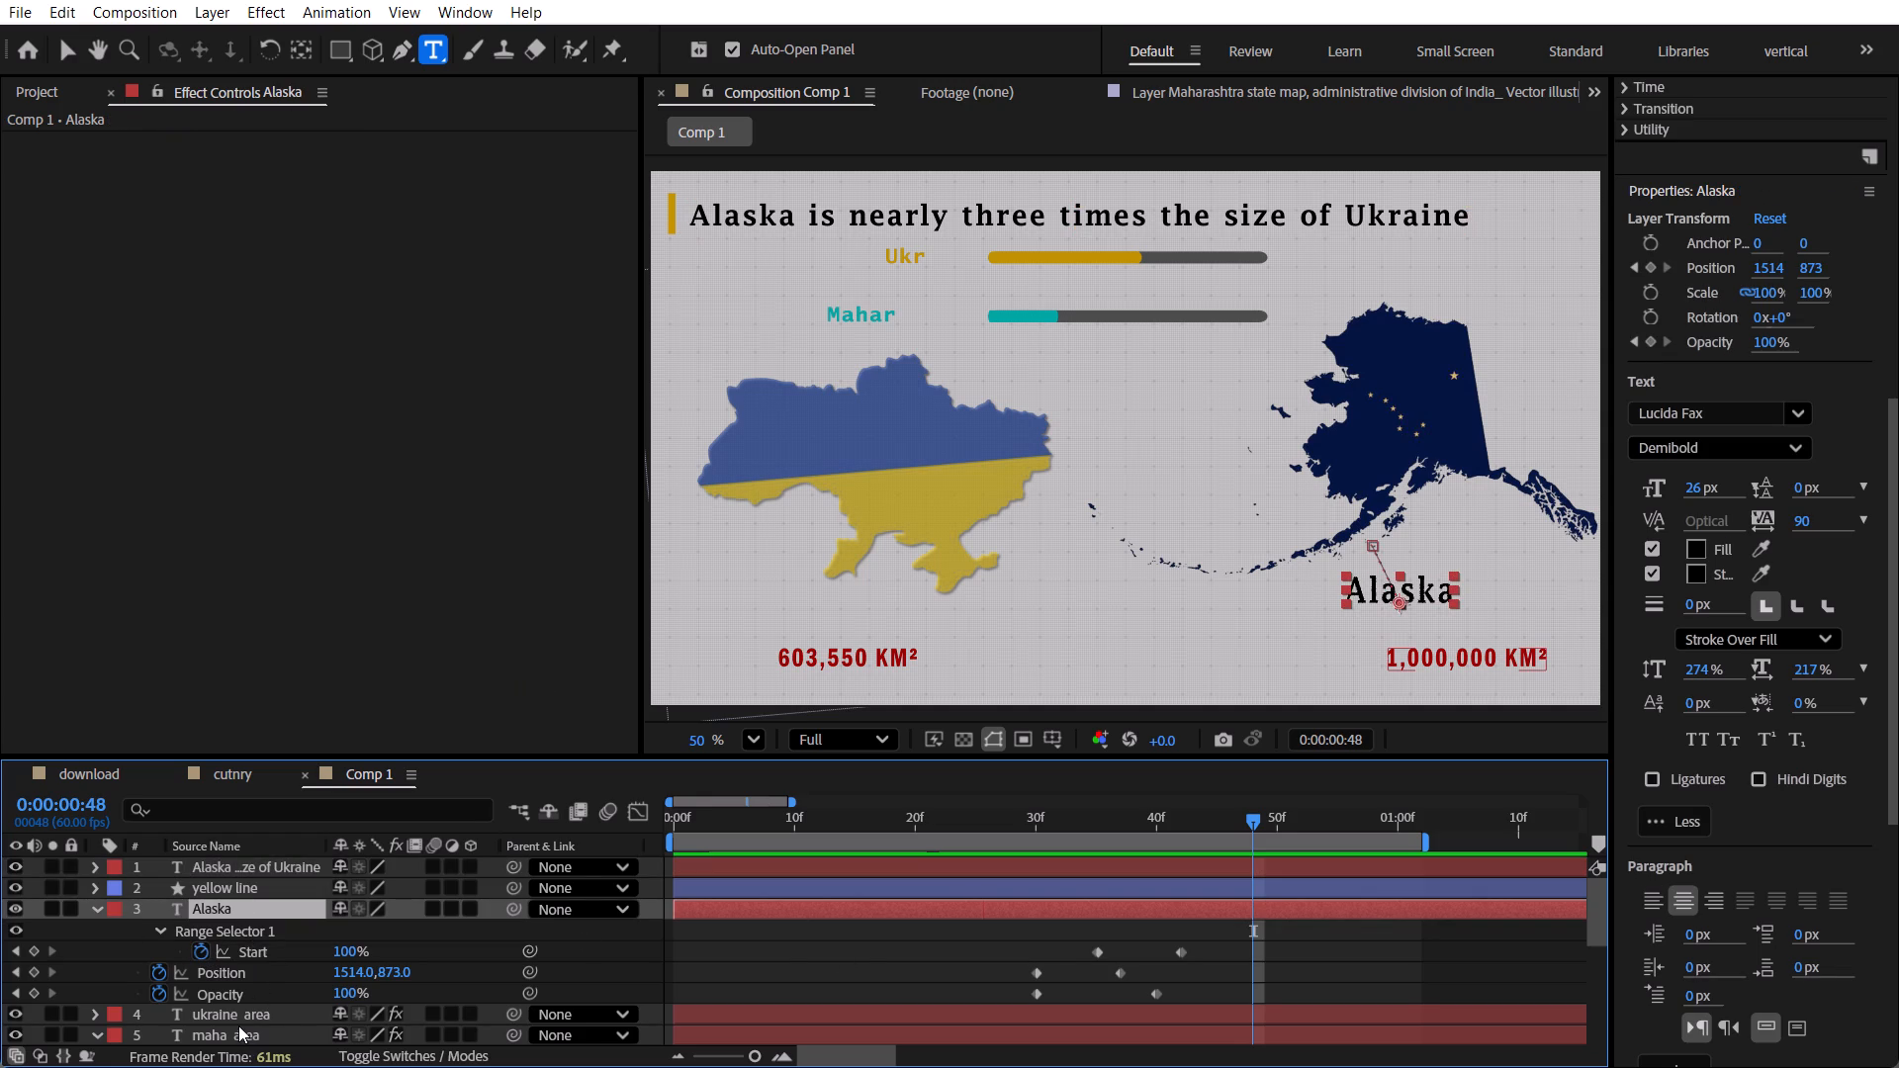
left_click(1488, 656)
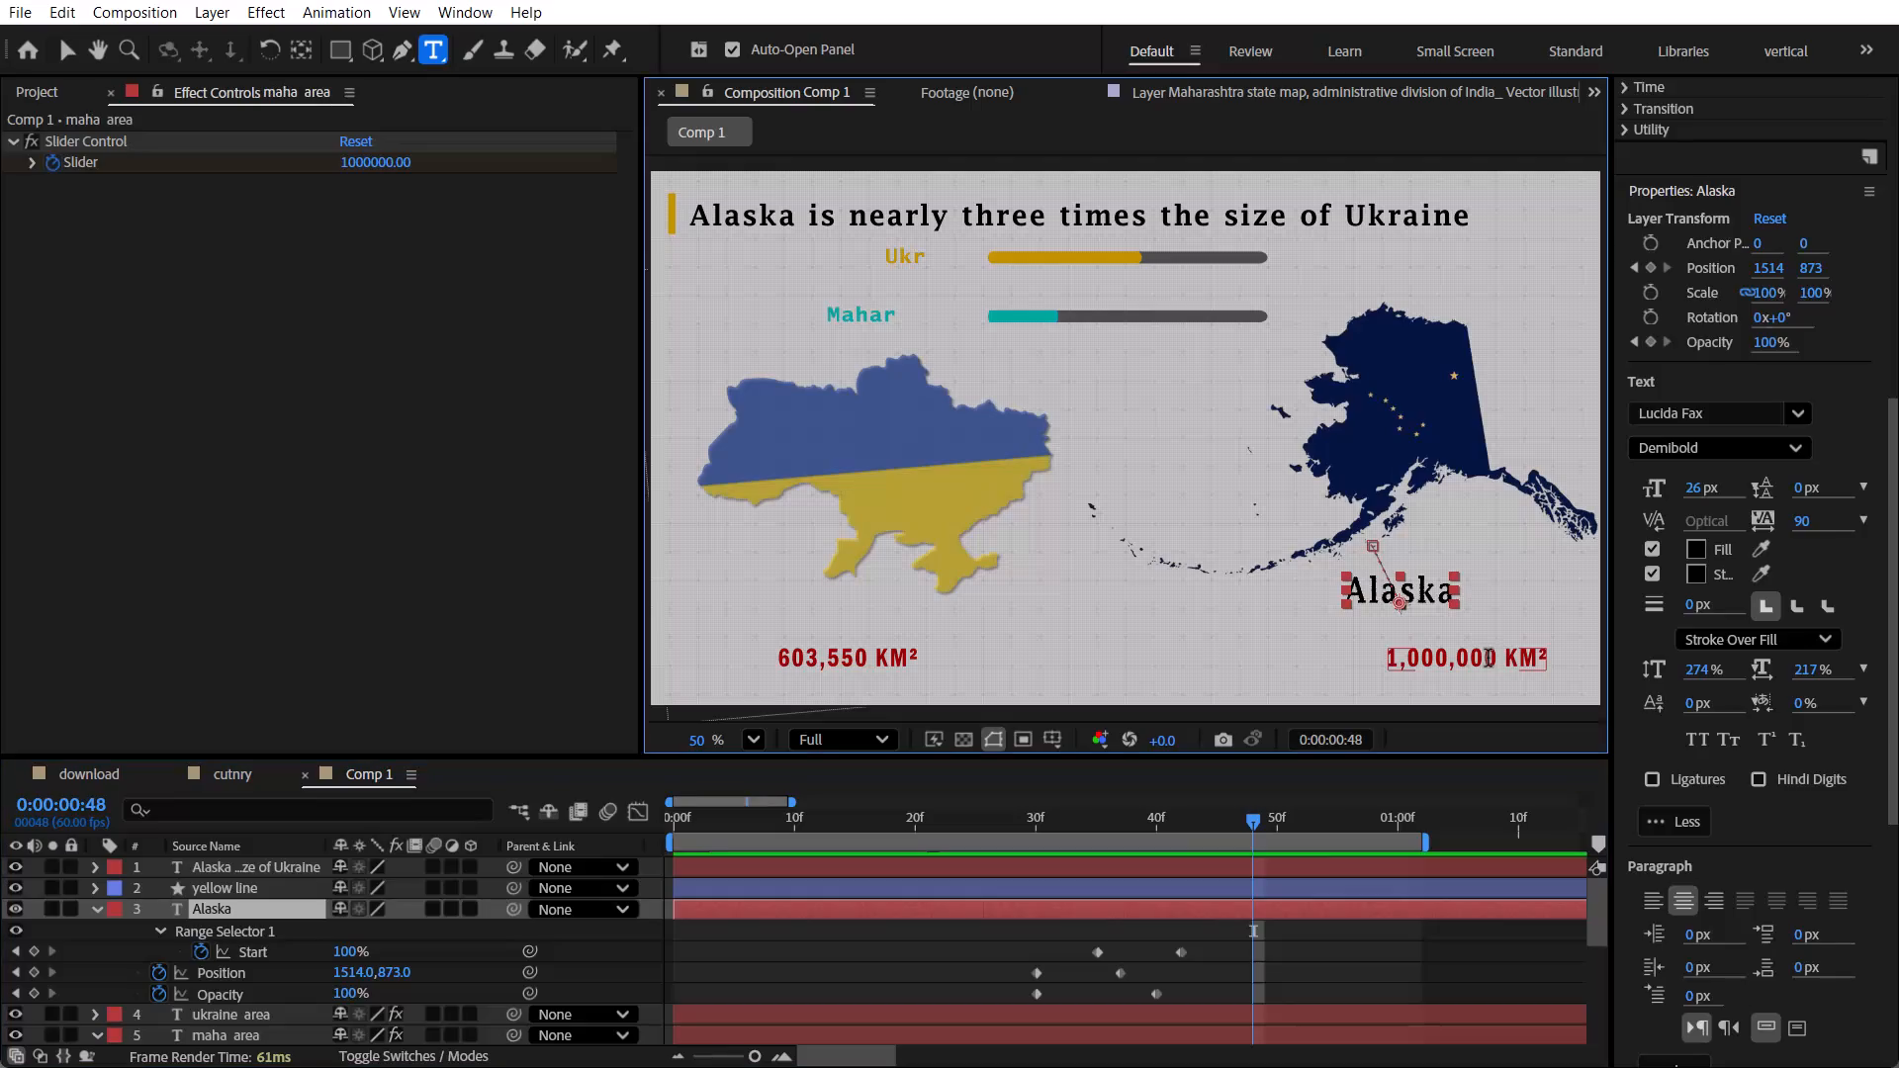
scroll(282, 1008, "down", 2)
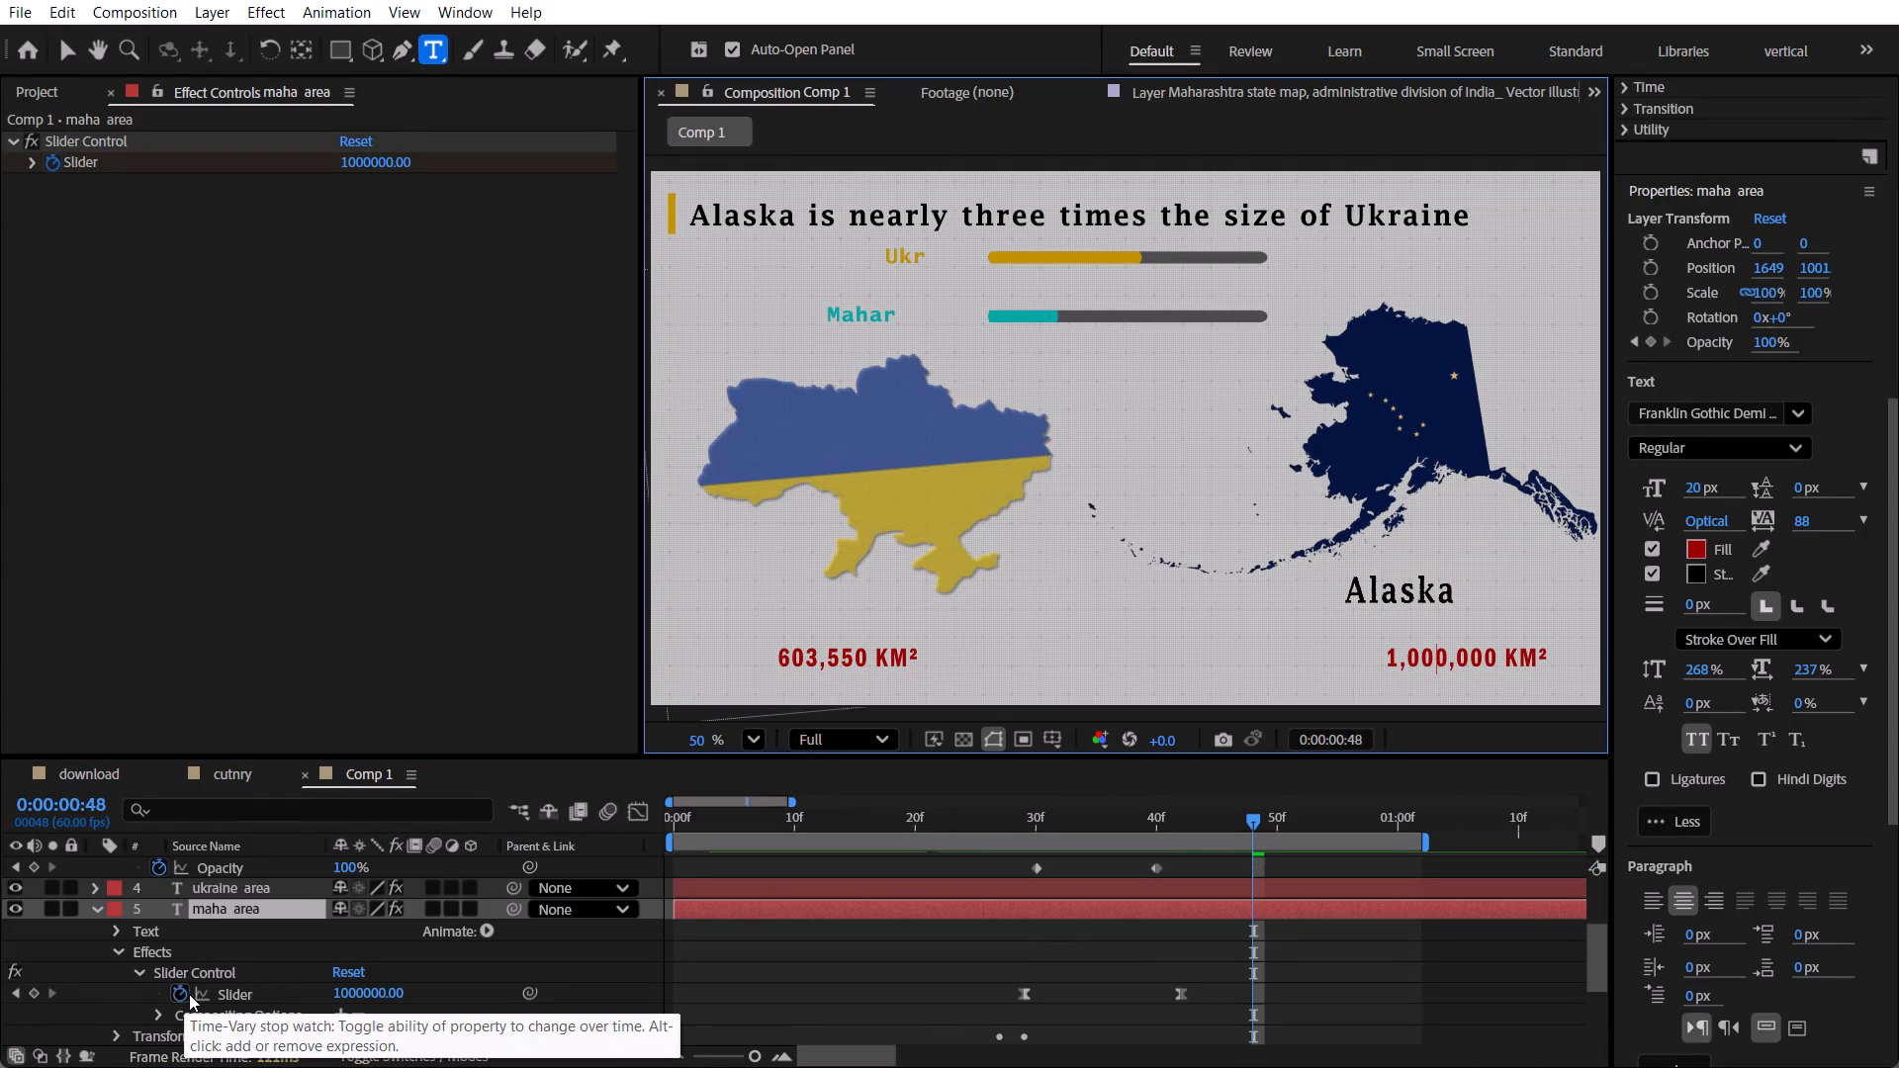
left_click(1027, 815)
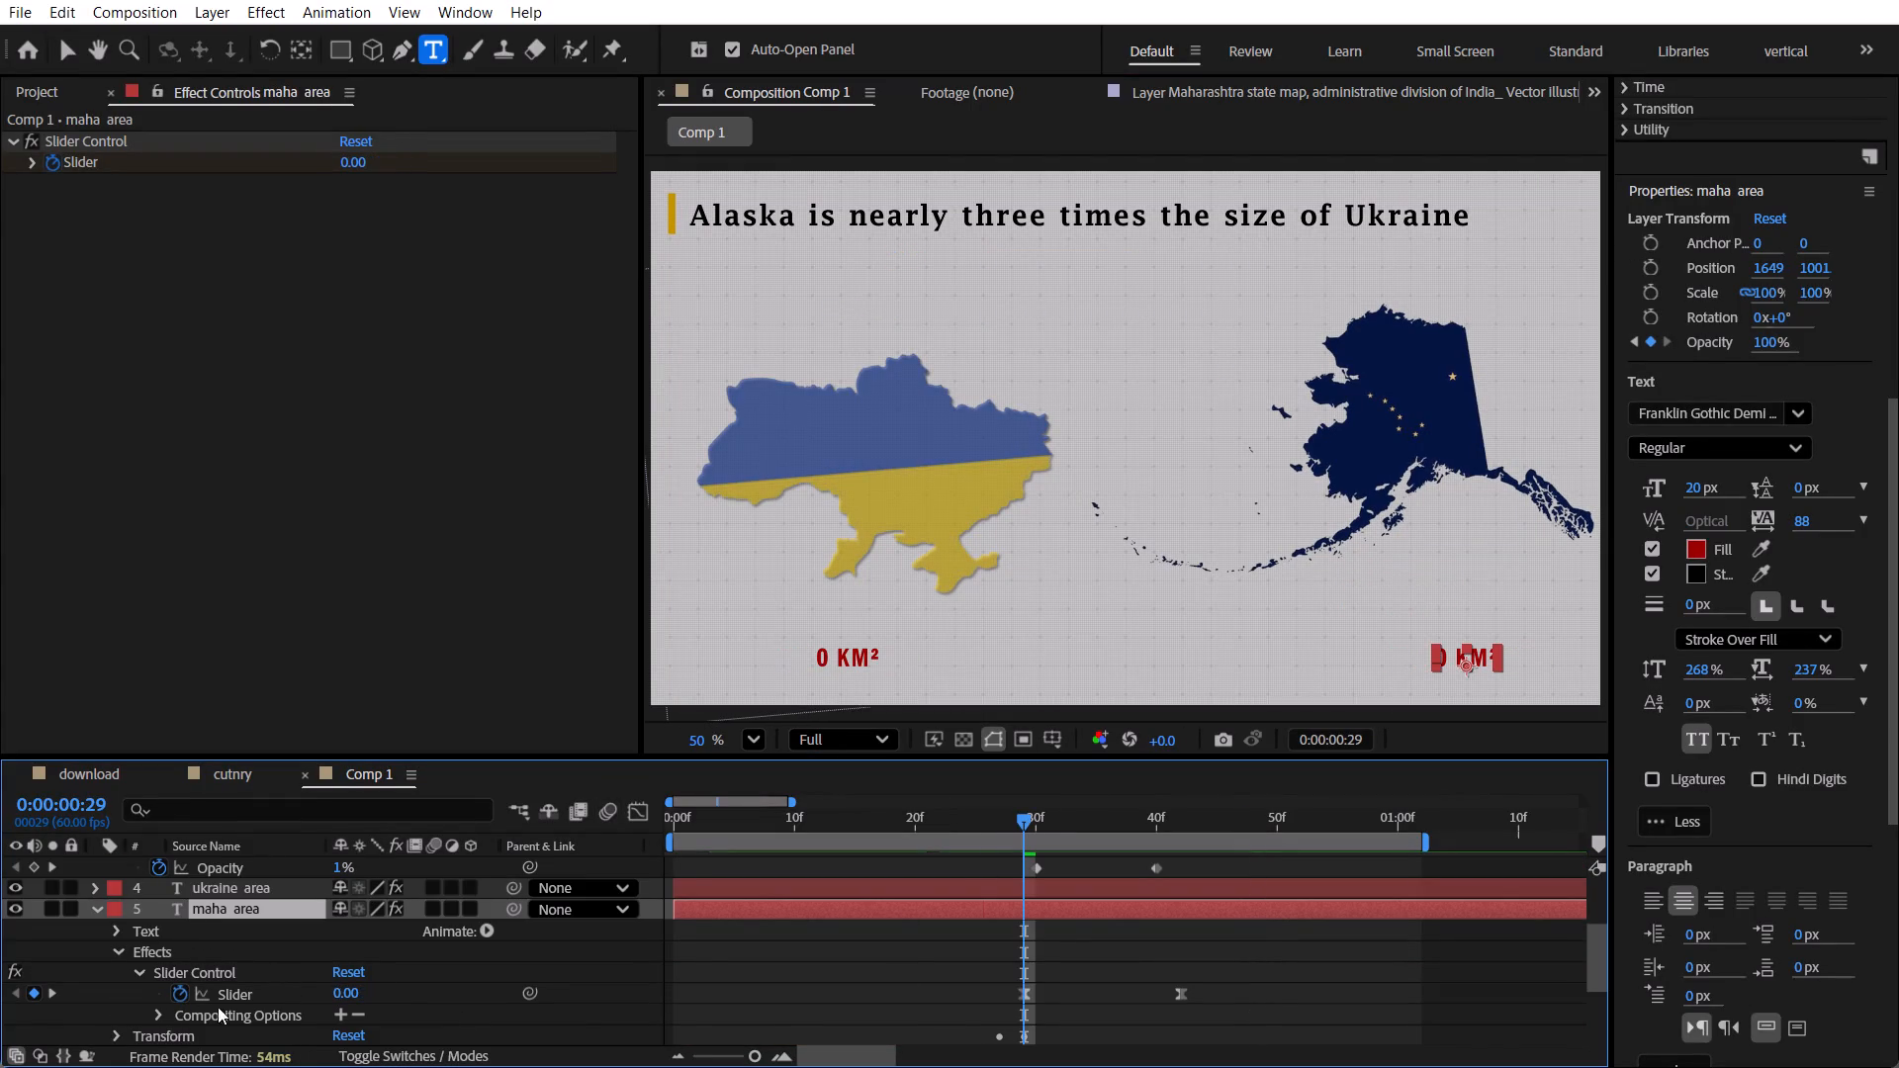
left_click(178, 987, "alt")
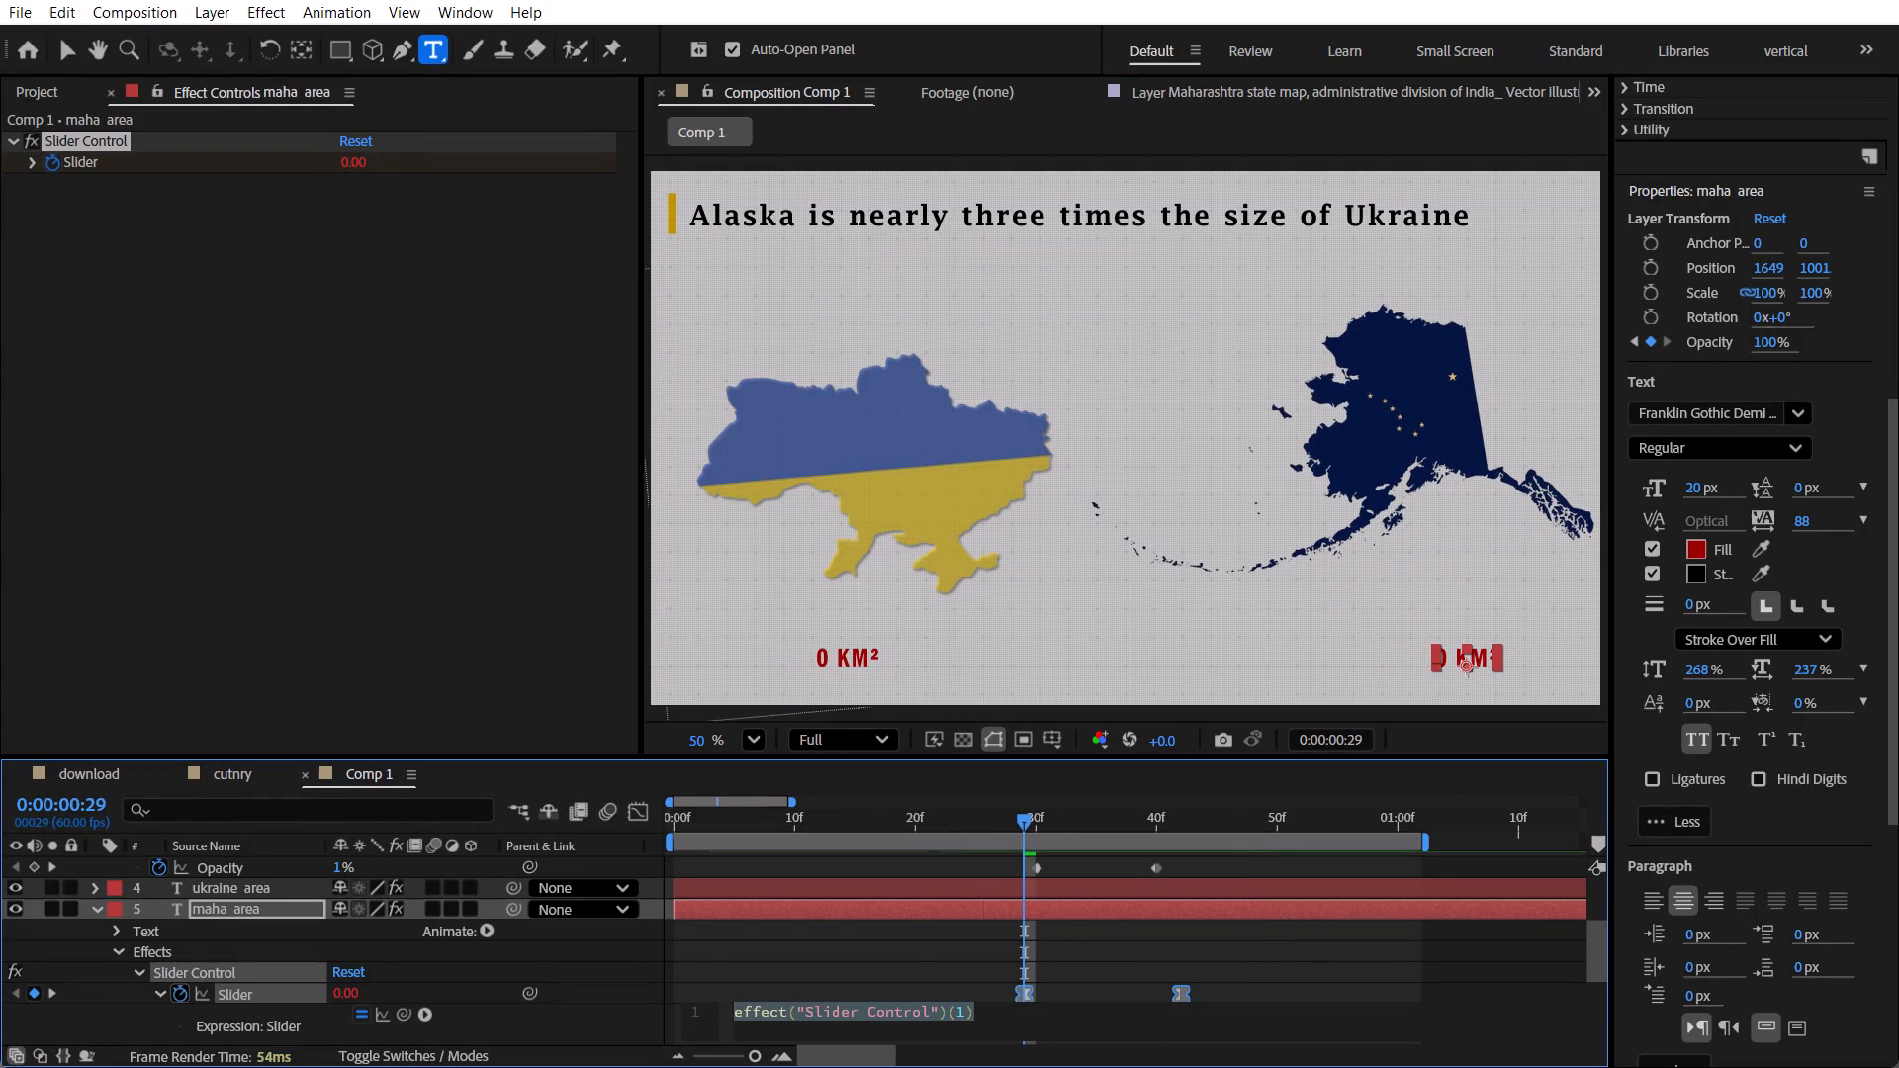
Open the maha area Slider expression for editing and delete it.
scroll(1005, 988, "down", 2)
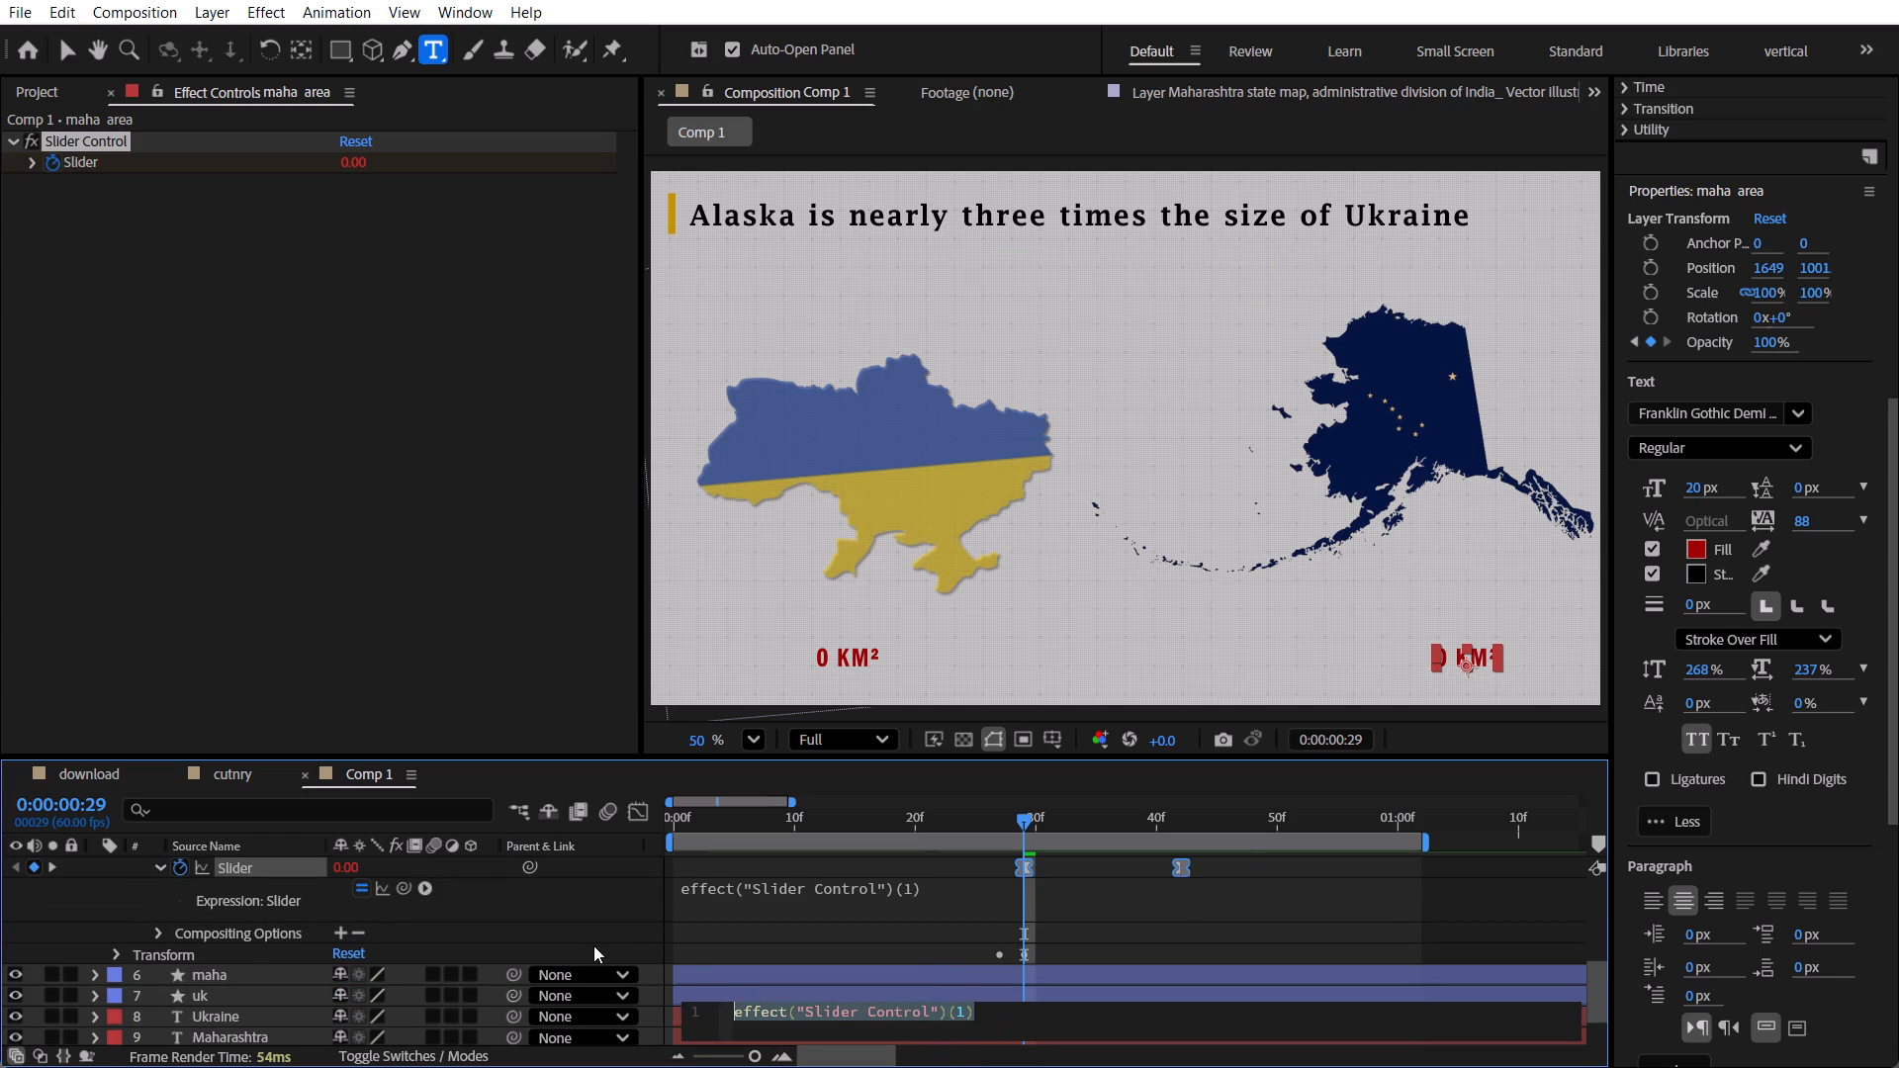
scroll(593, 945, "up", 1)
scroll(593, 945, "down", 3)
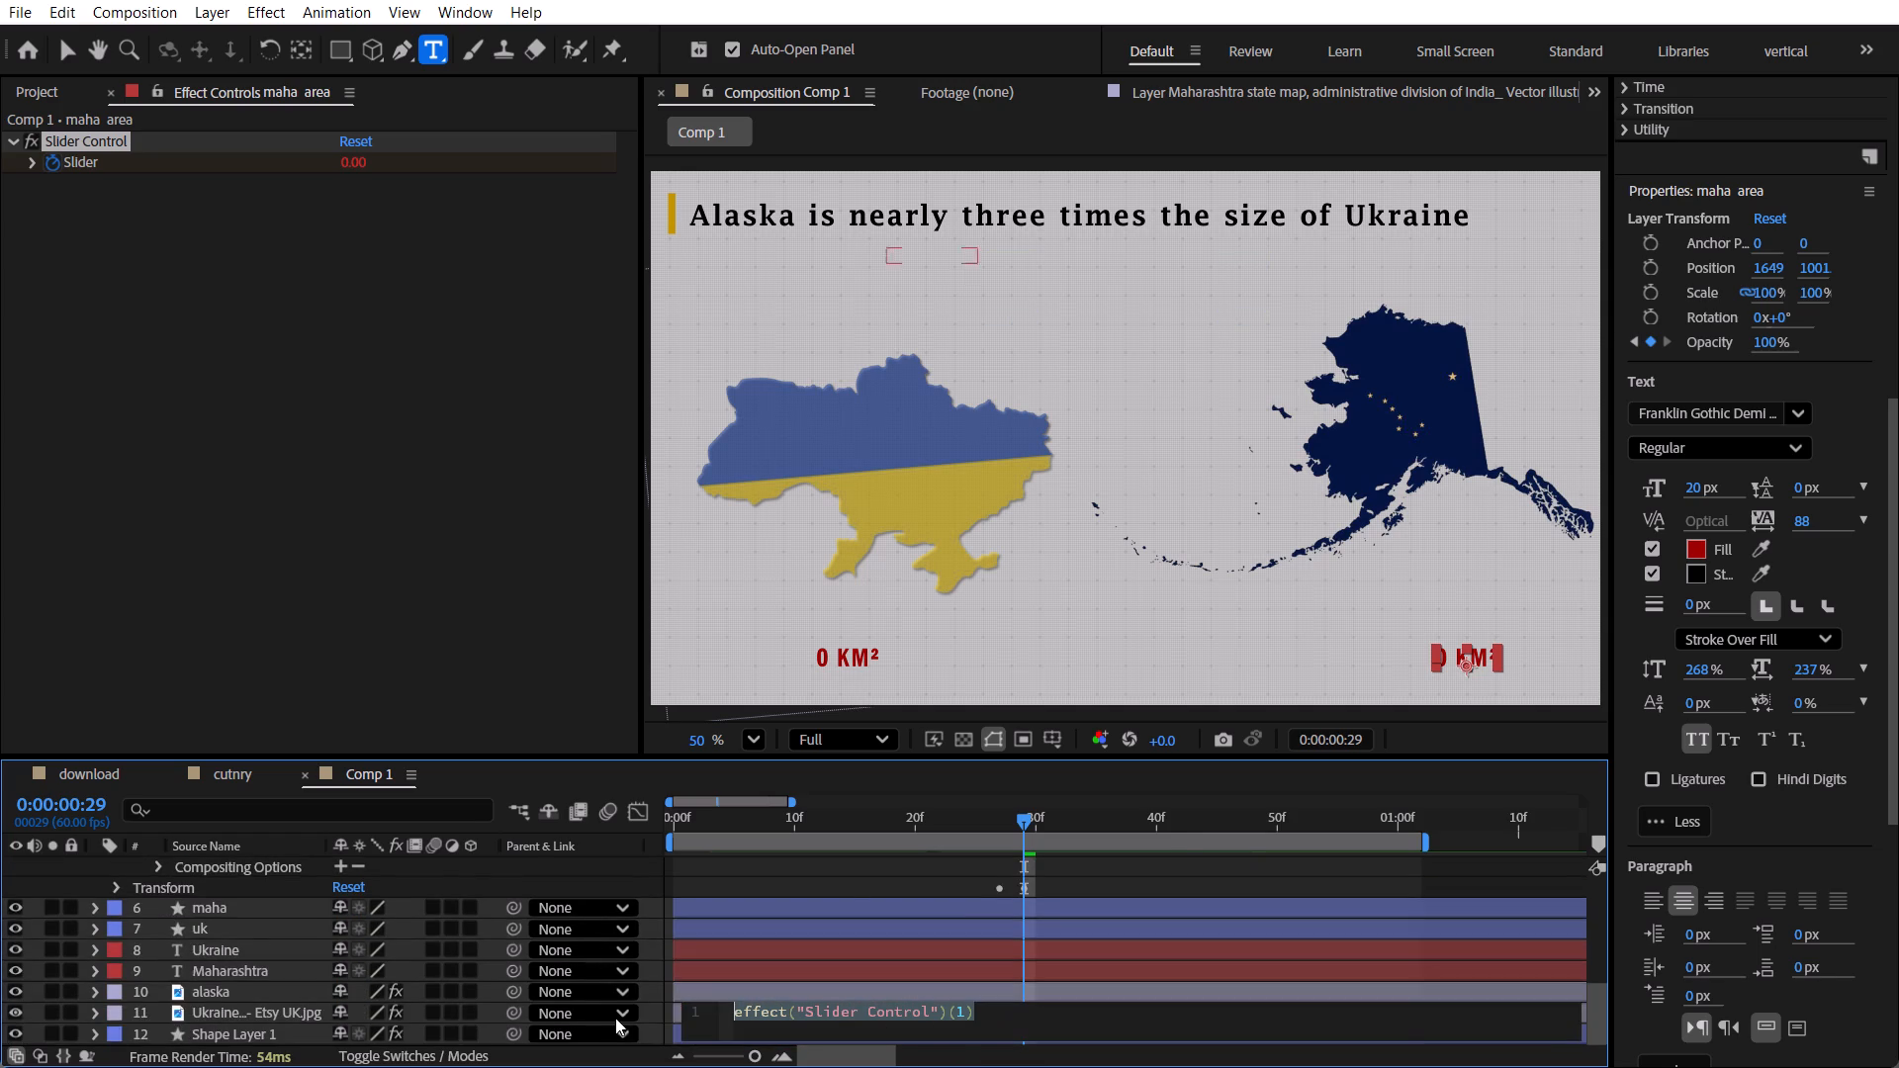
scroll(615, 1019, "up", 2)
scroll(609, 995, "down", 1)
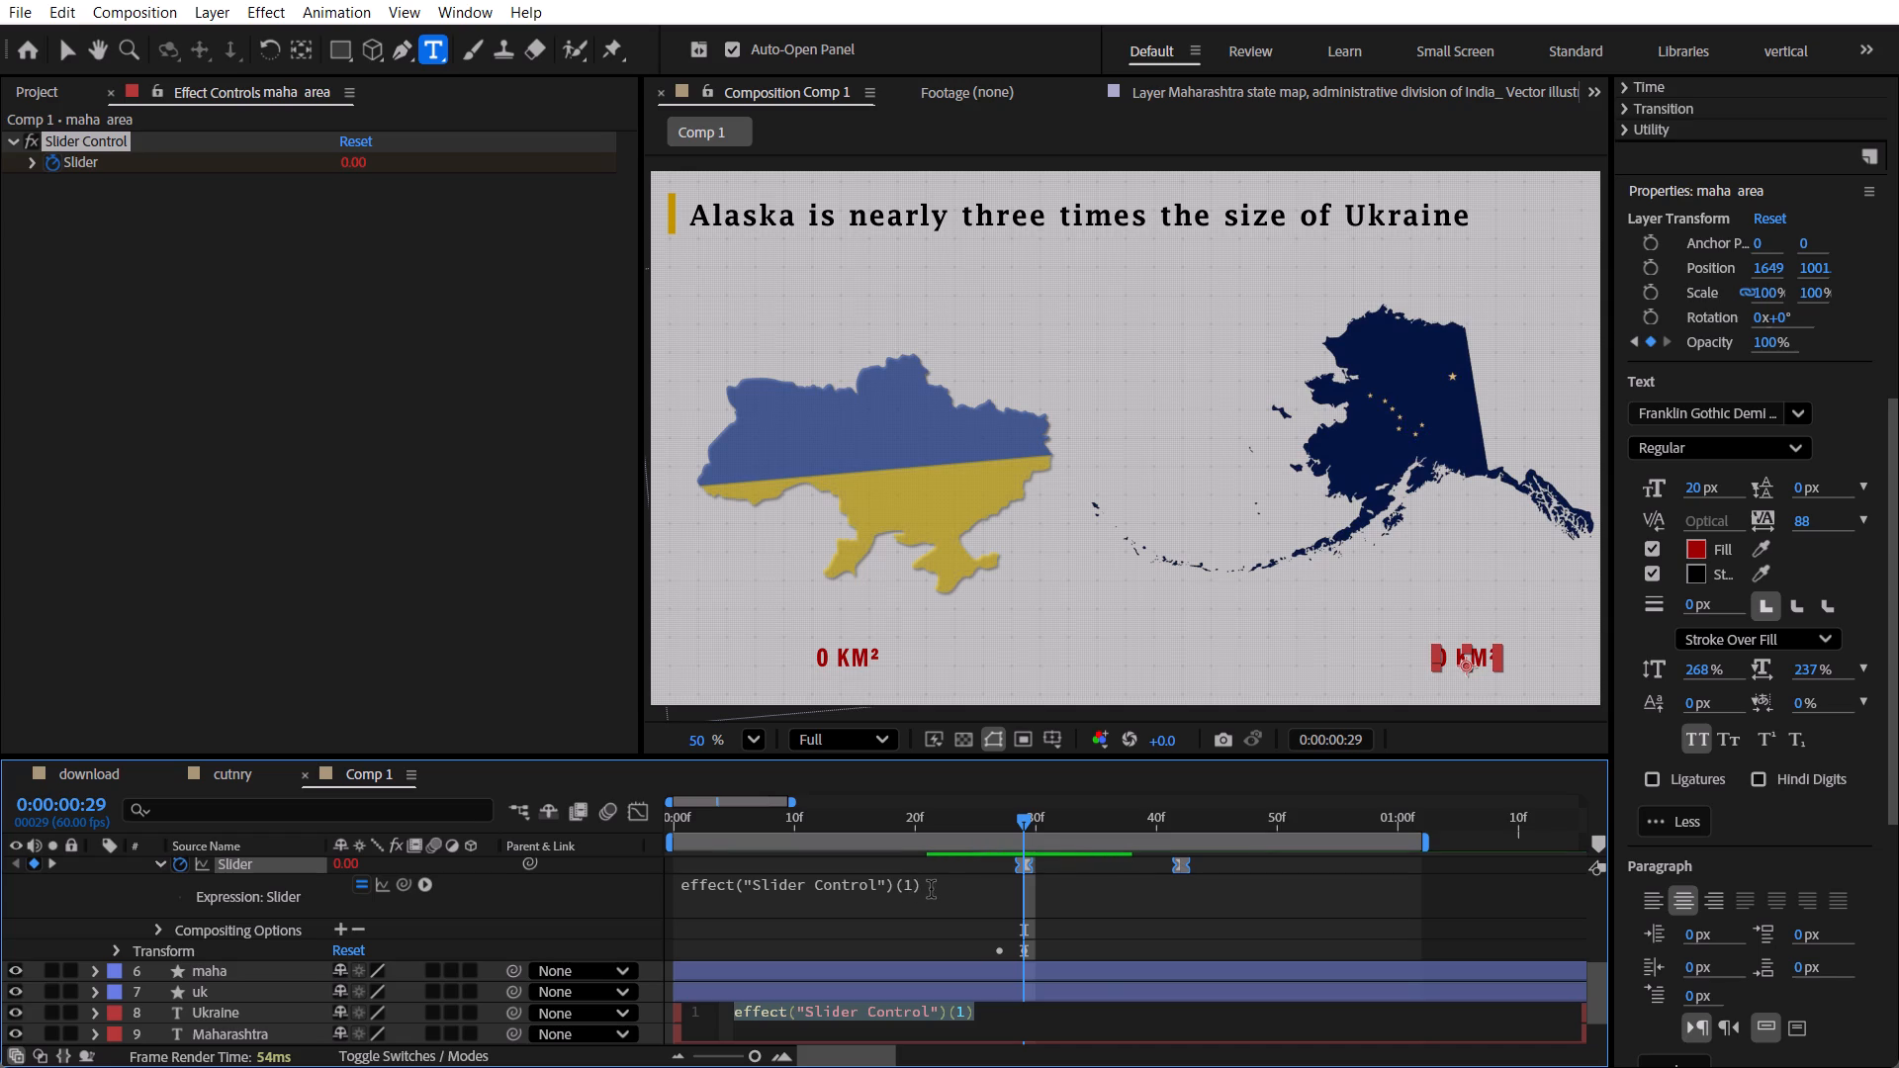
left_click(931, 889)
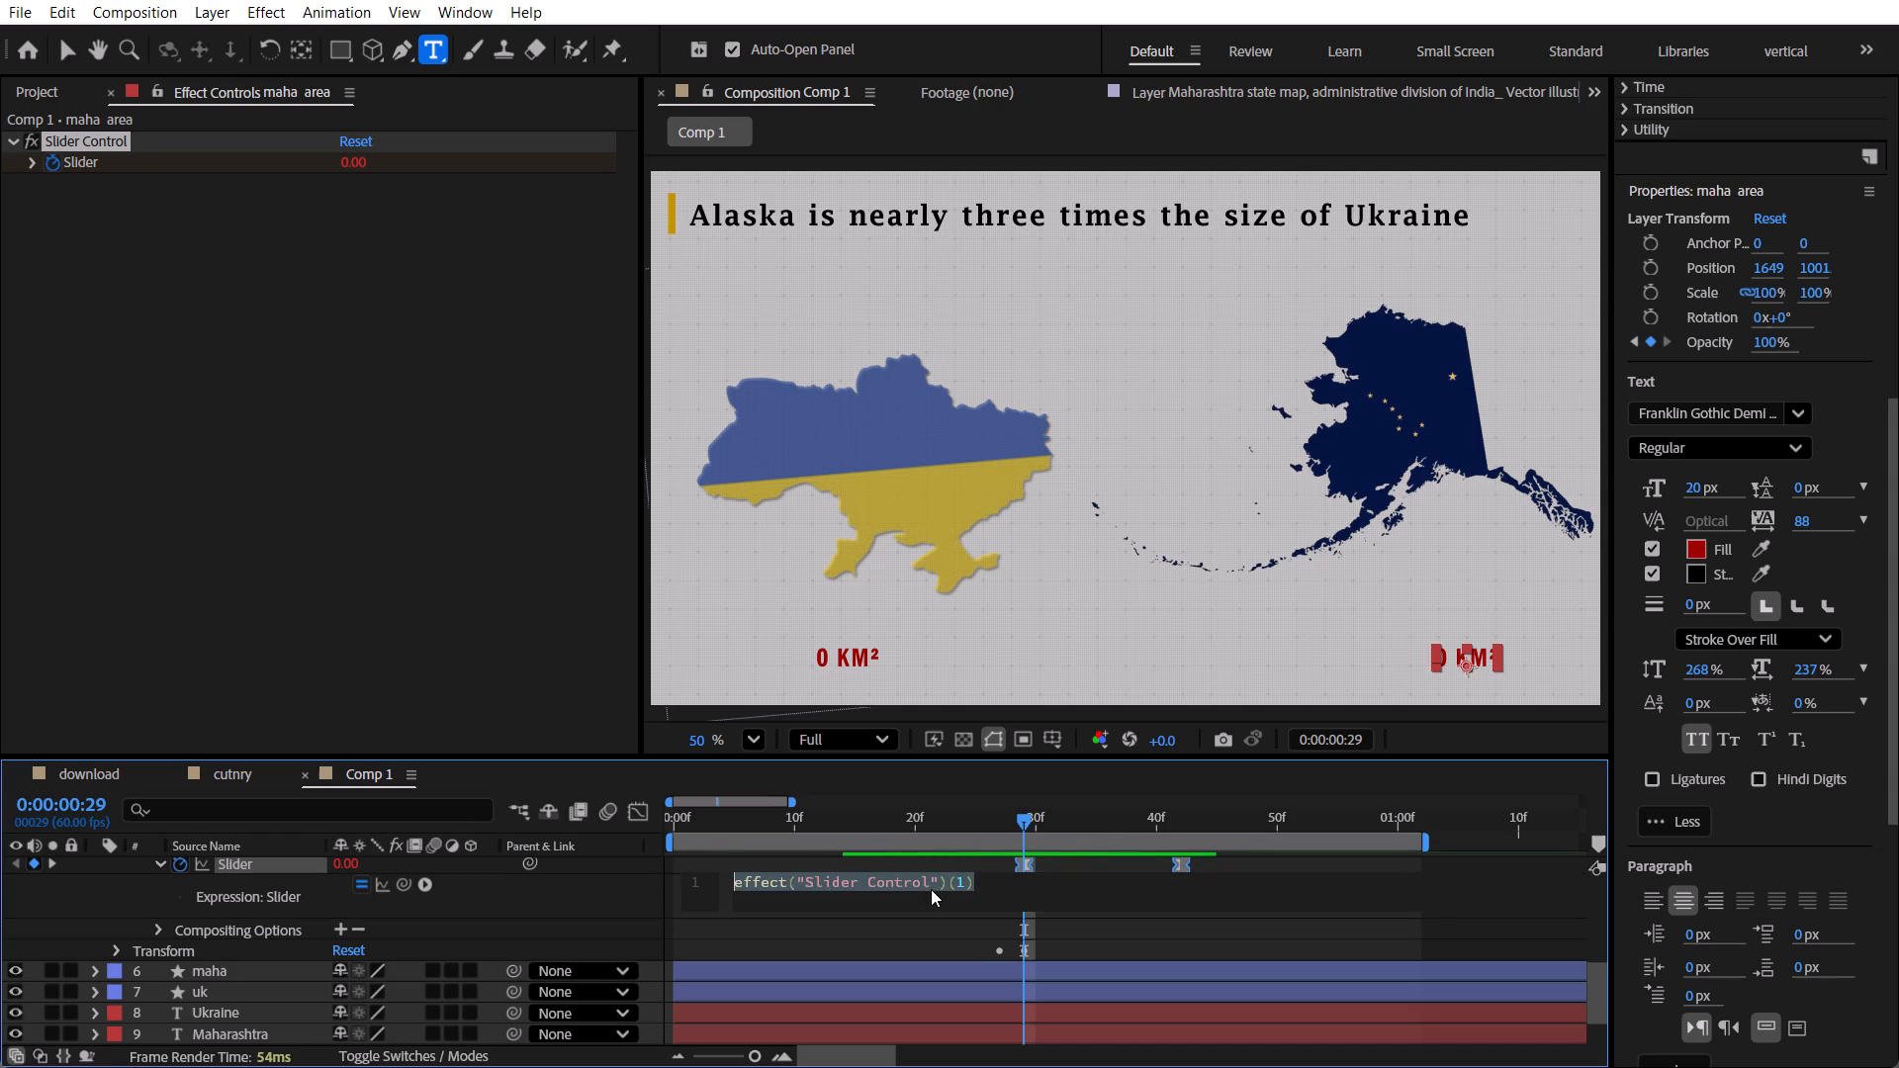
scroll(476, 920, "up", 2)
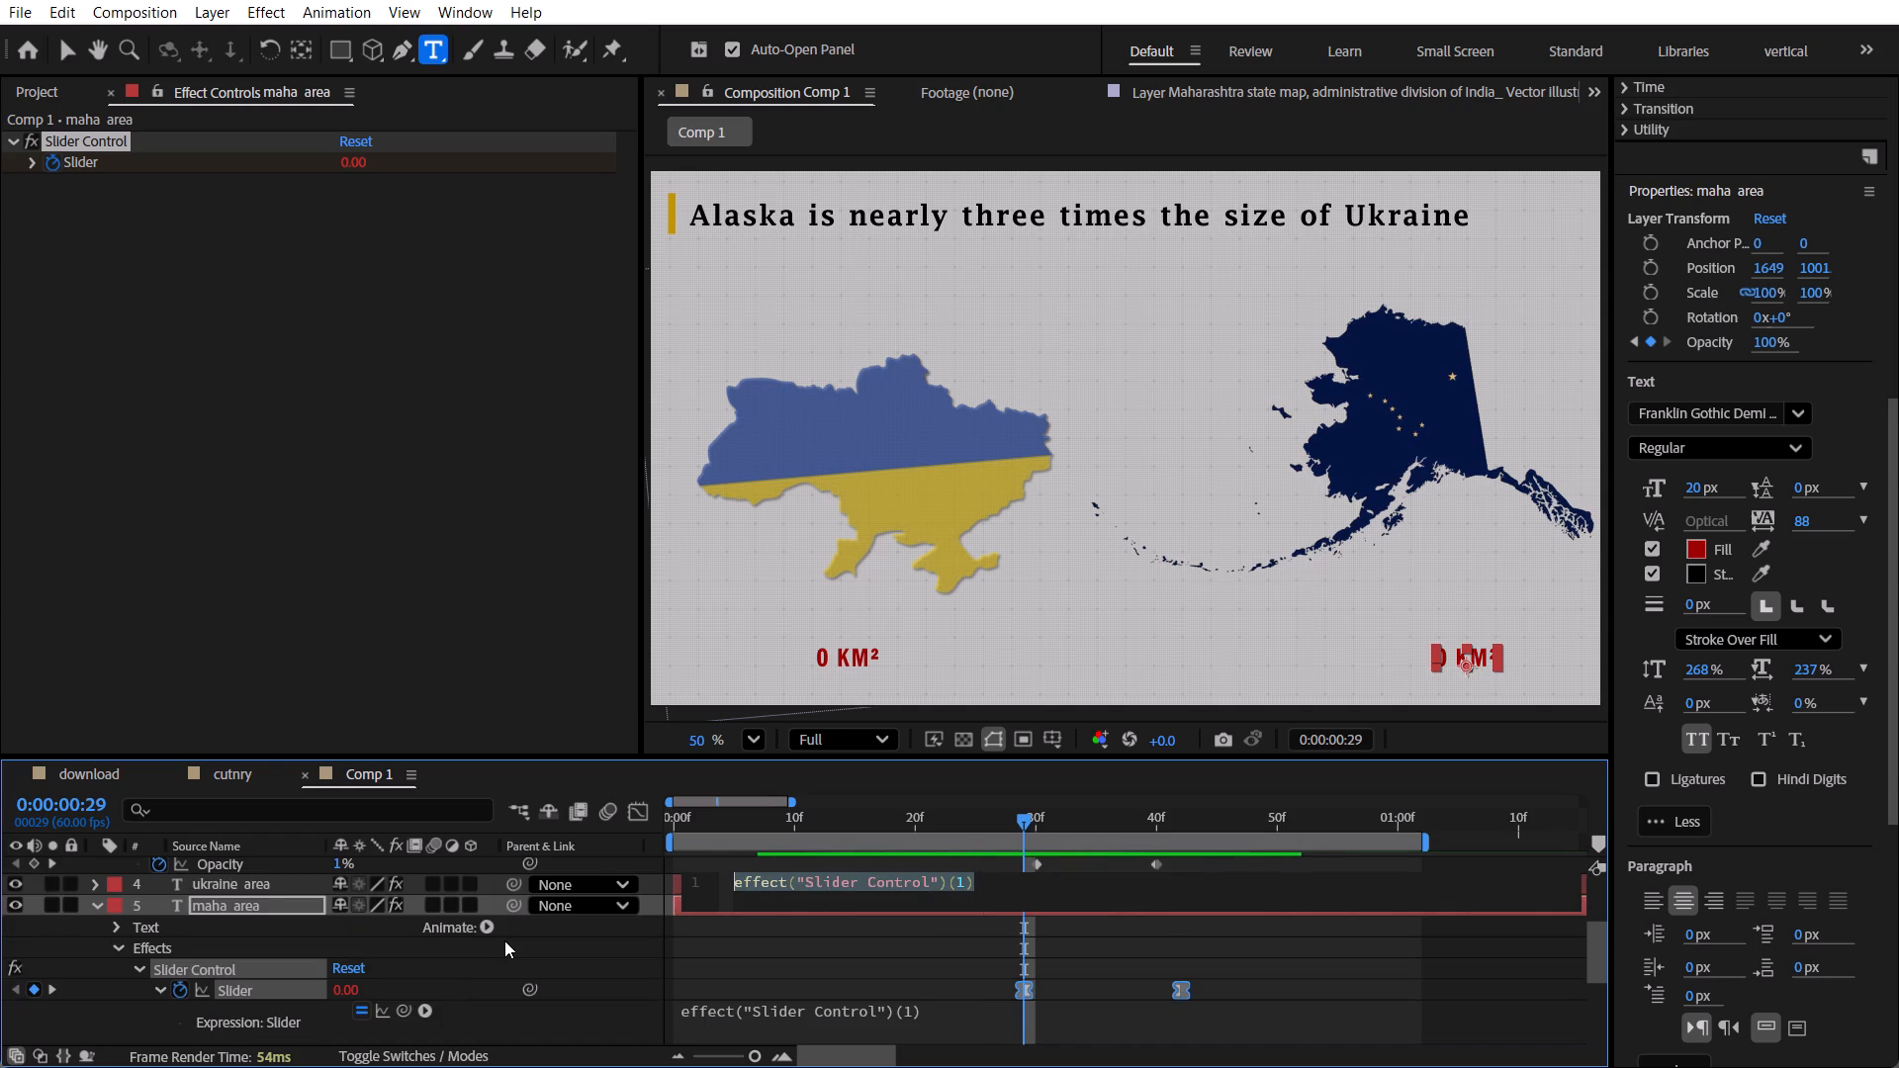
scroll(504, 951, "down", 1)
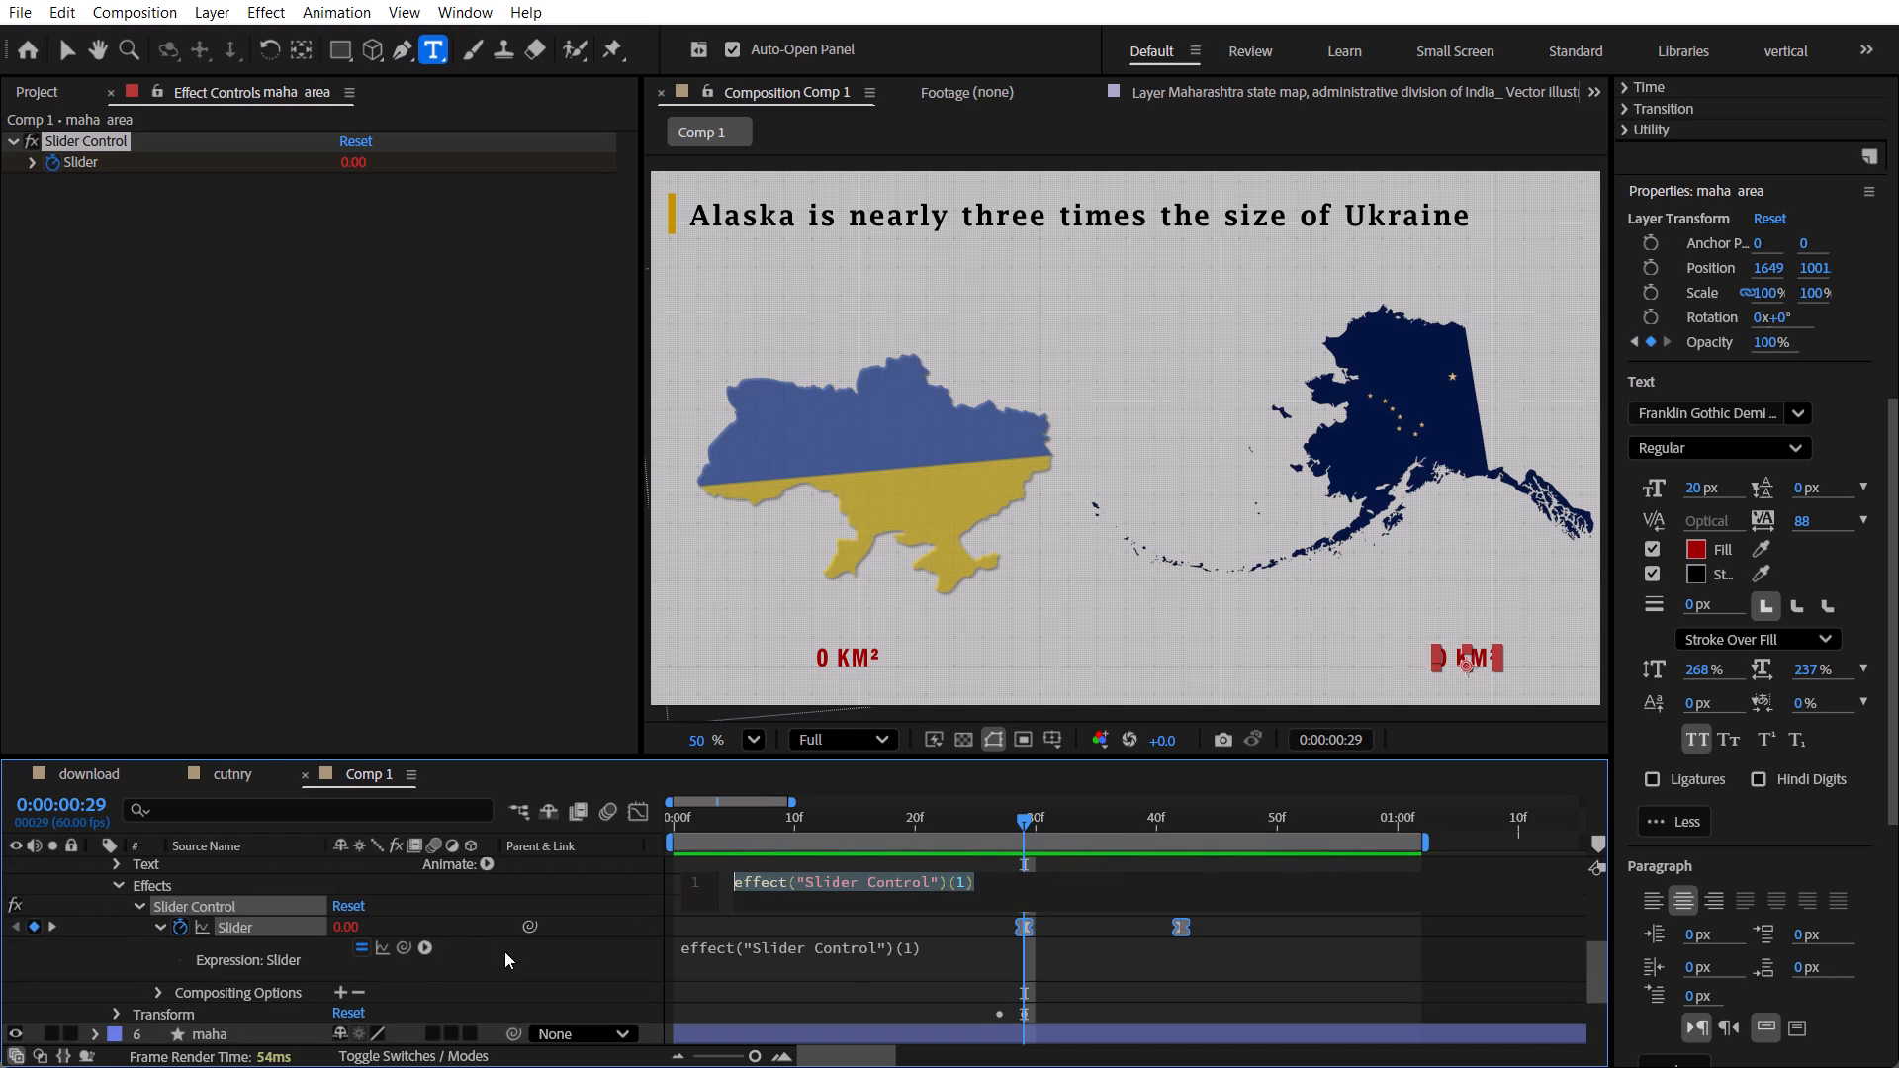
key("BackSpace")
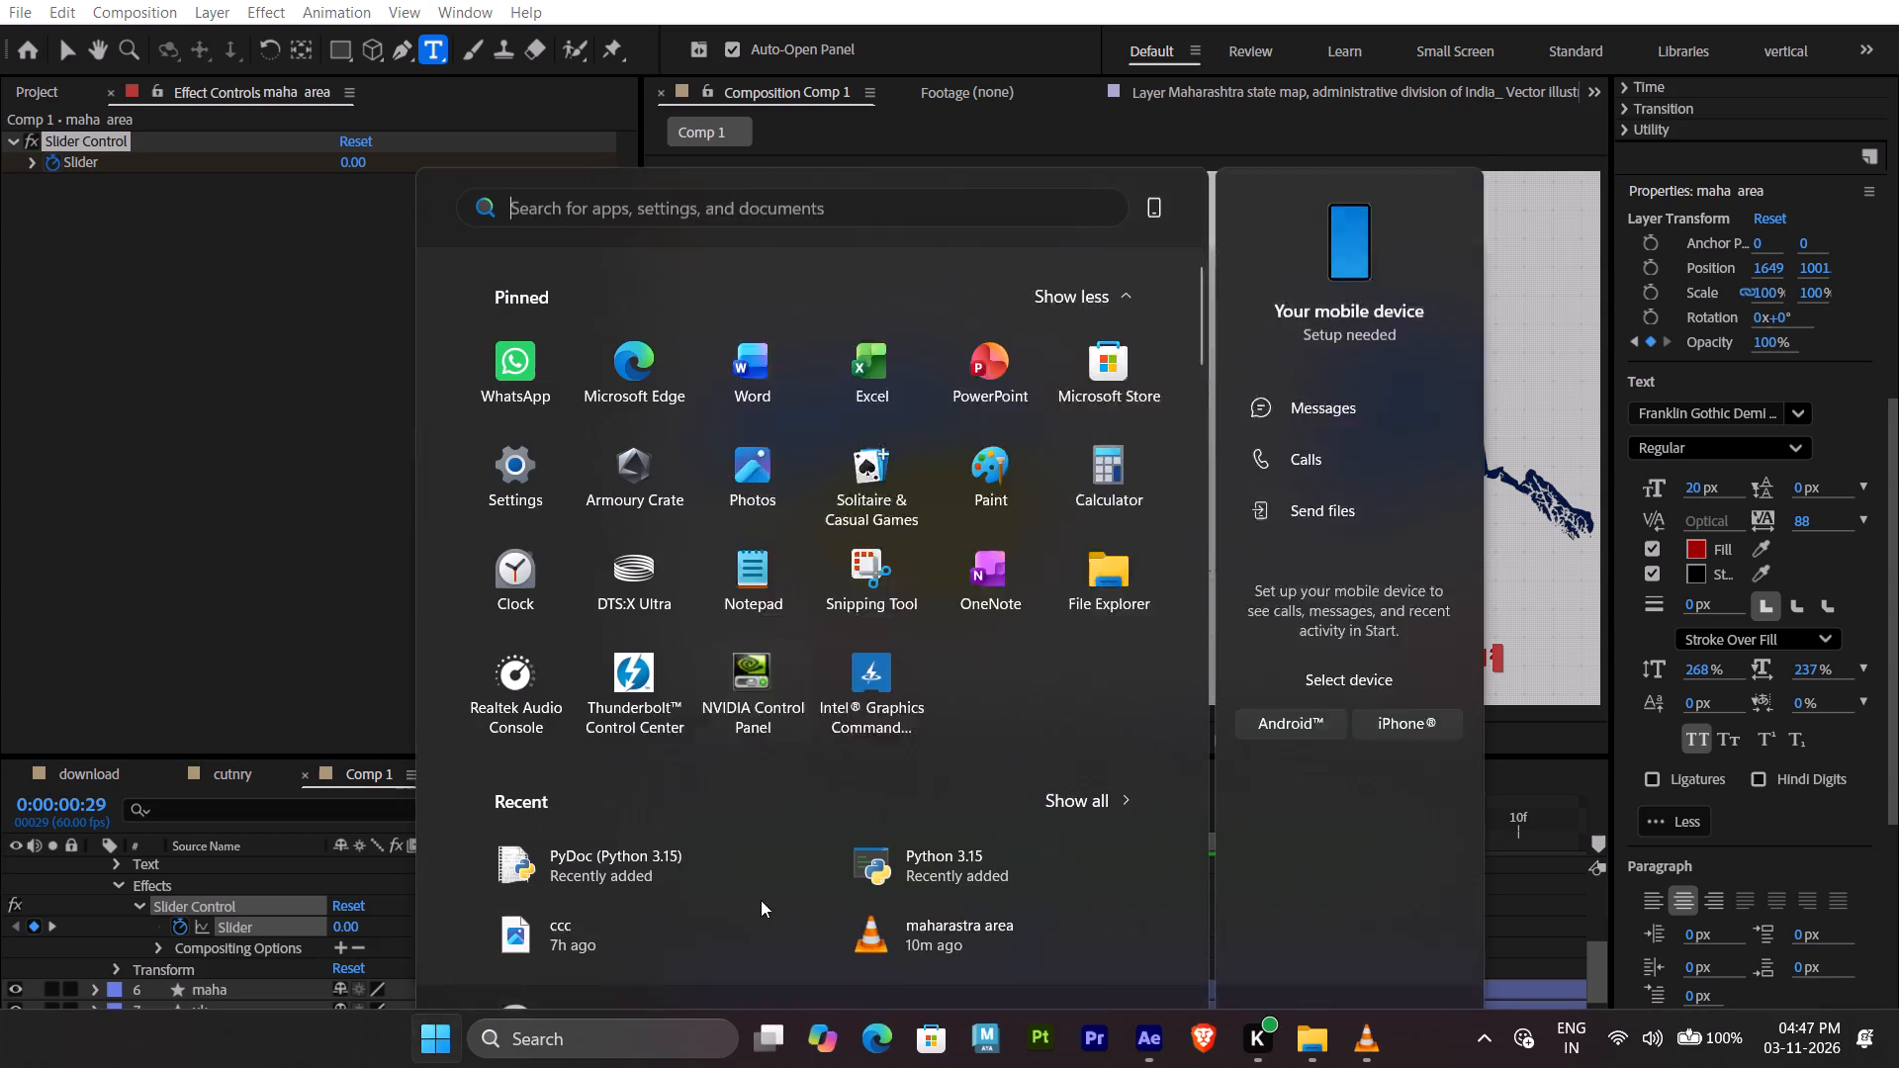
Find Telegram Desktop through the system search and launch it.
key("t")
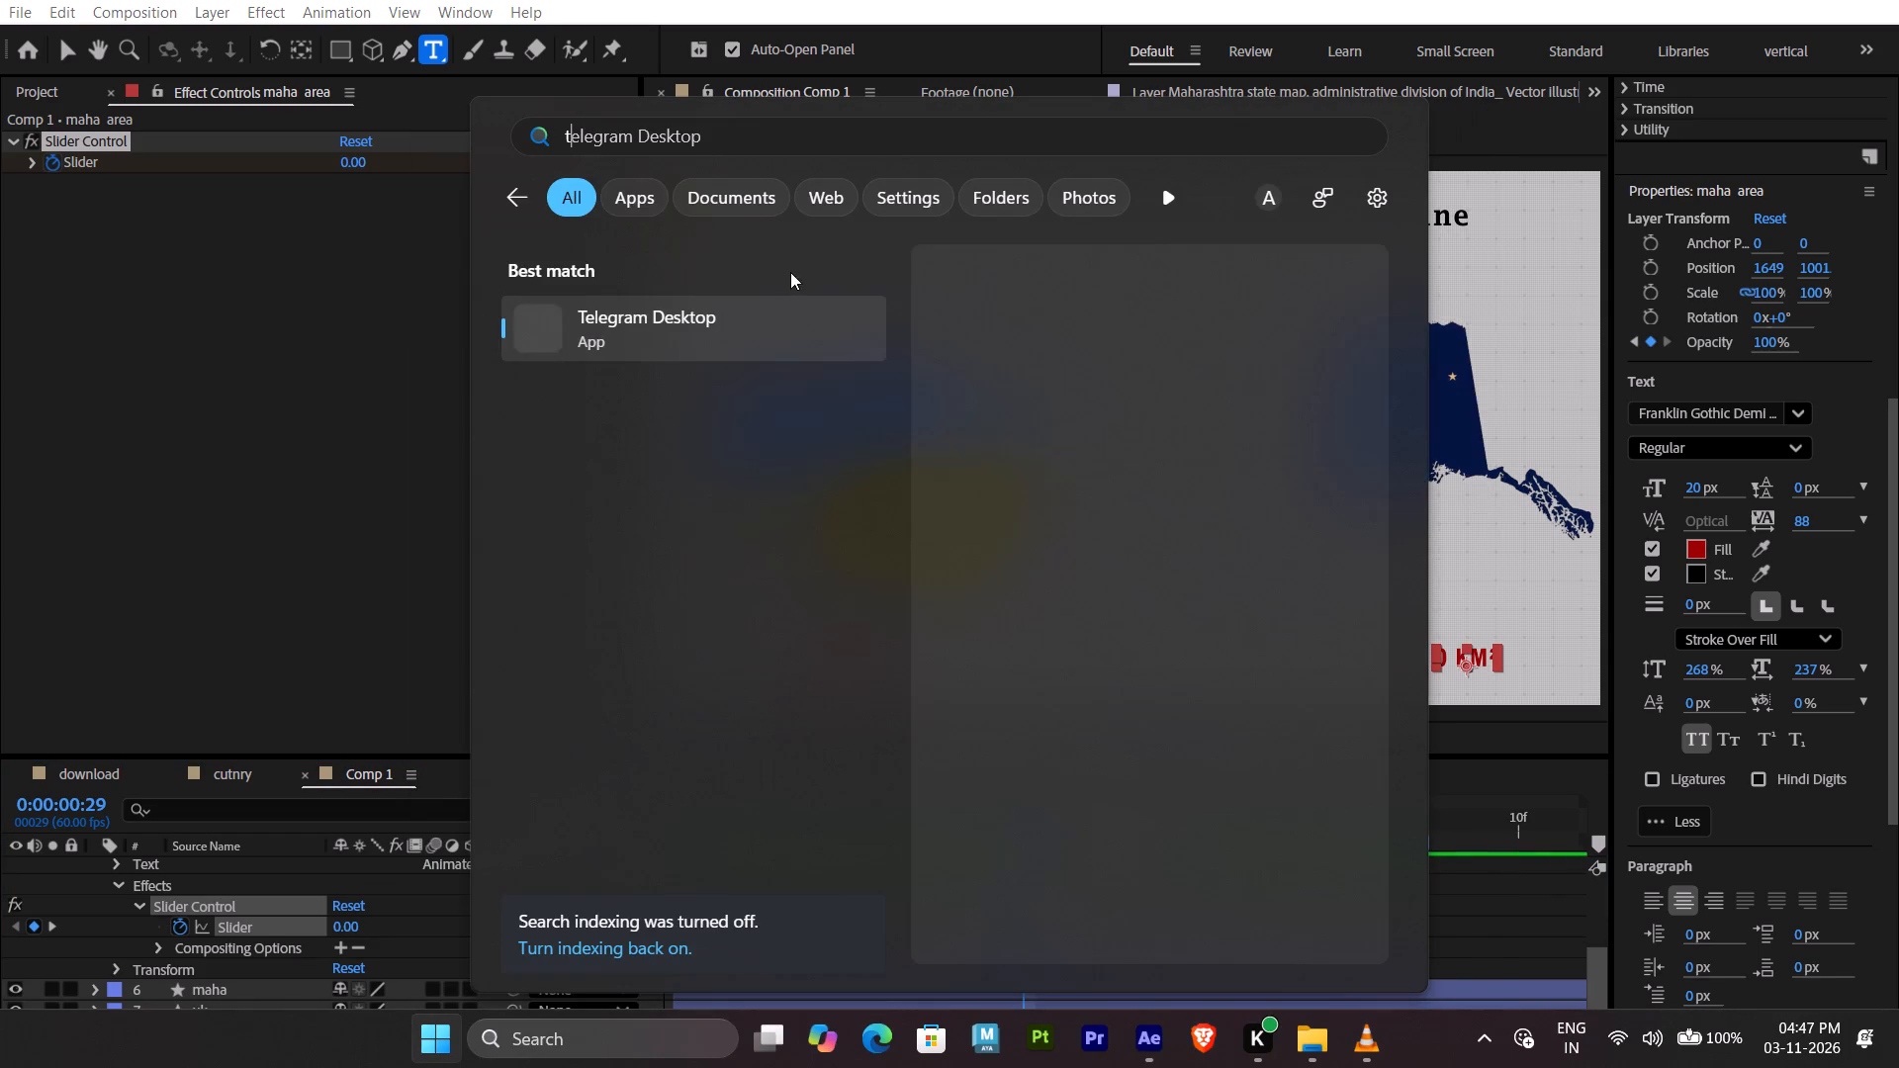
left_click(717, 314)
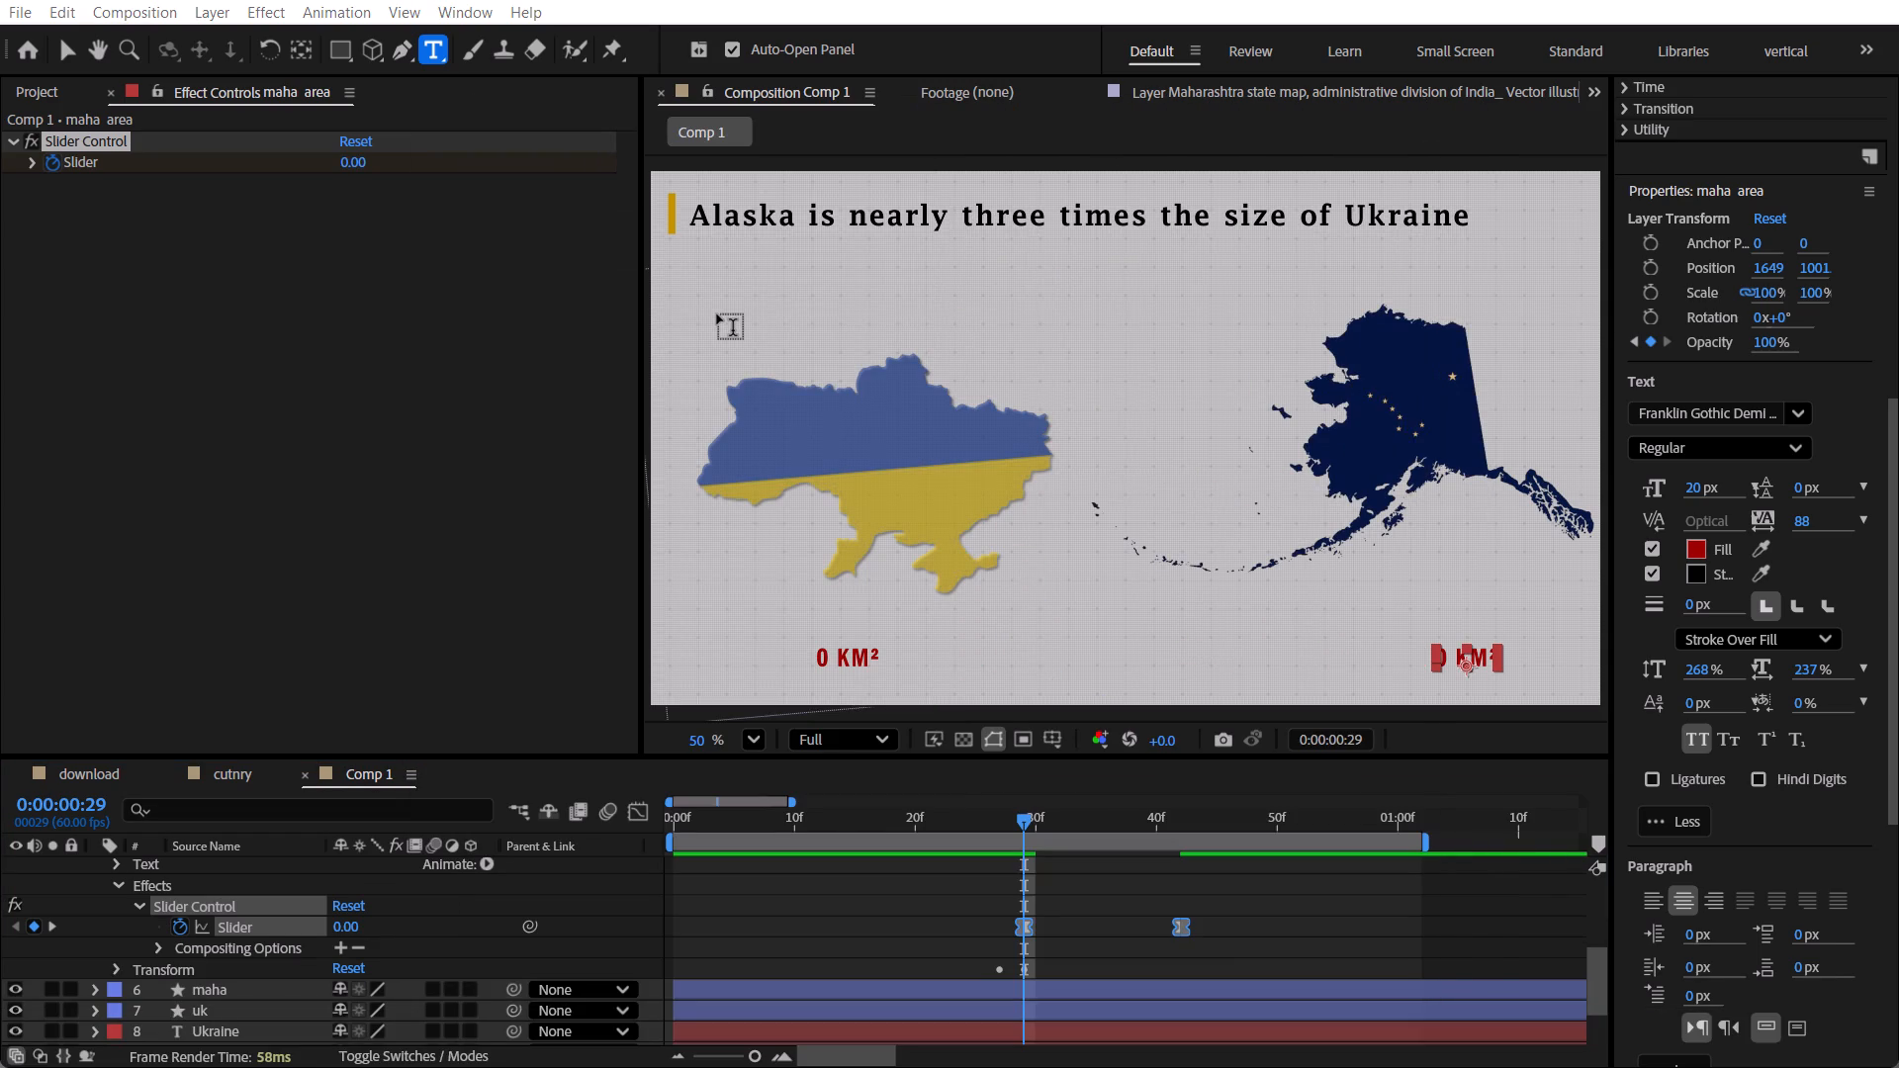
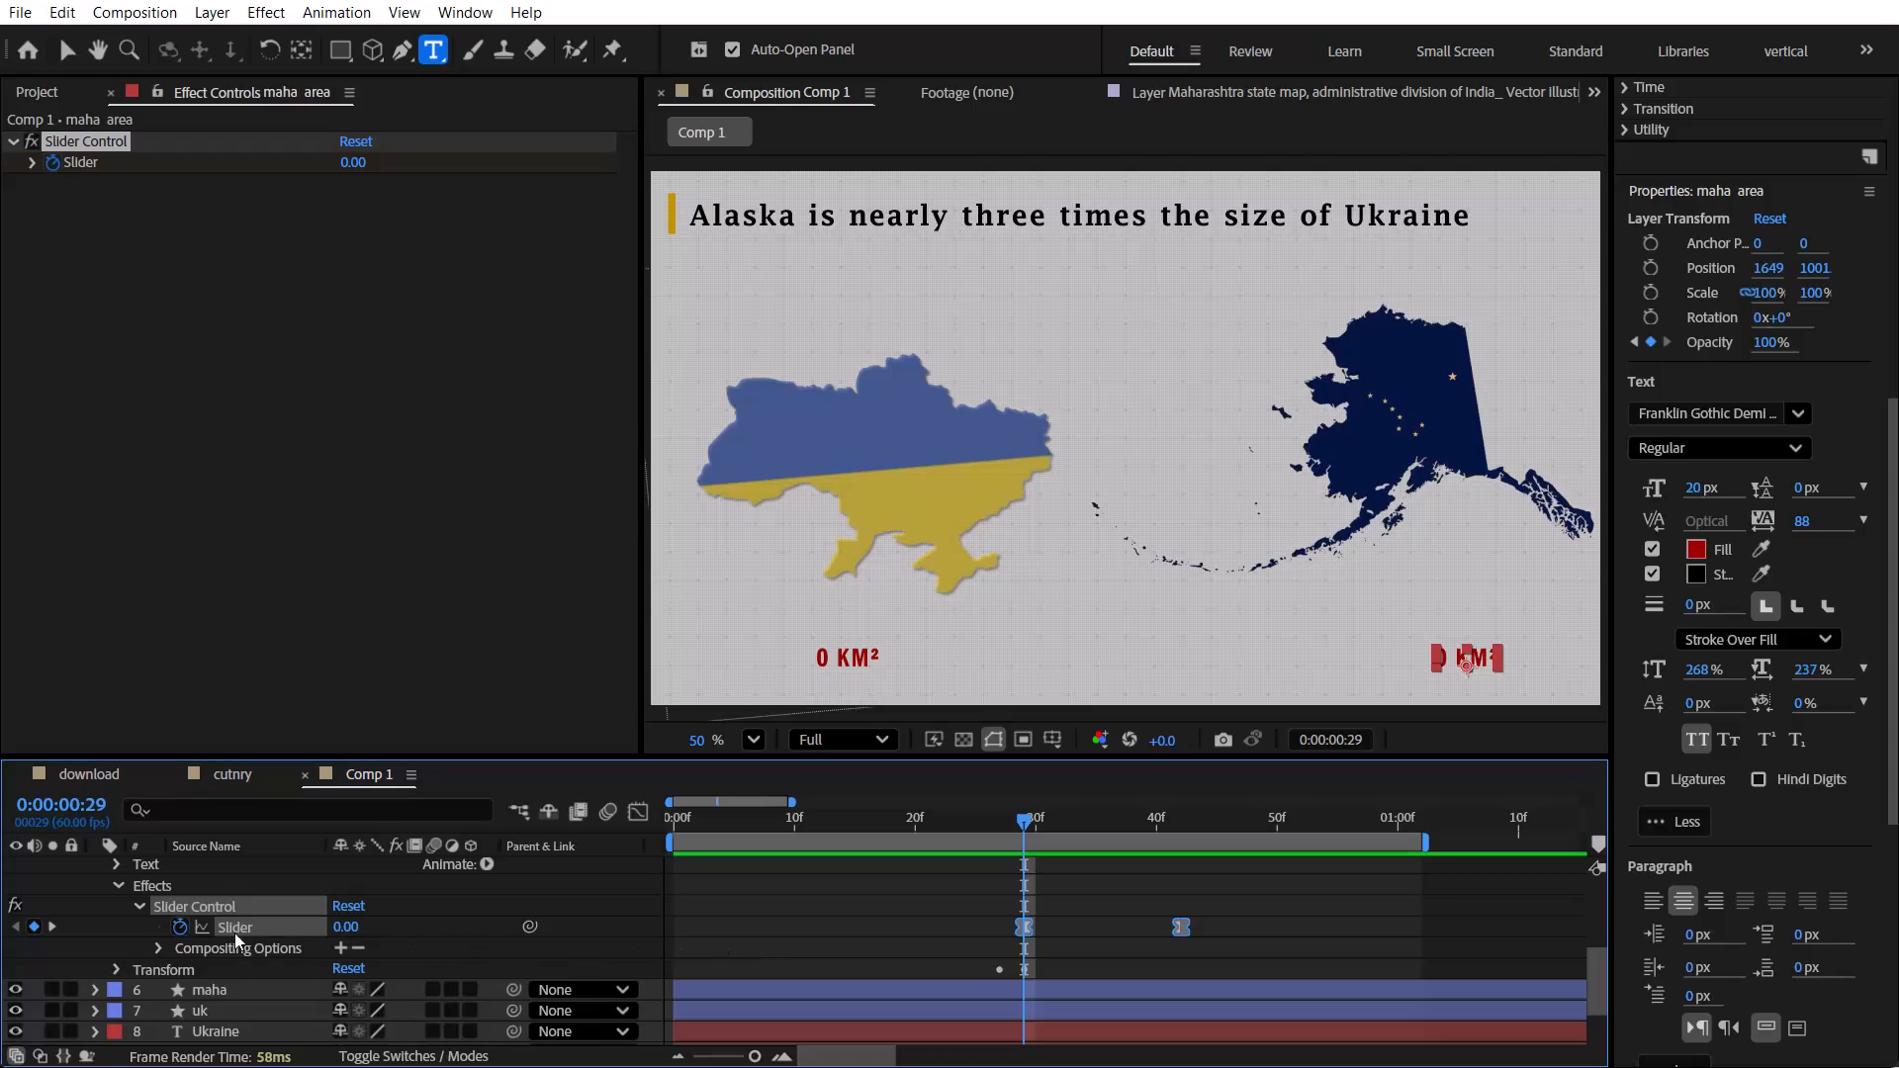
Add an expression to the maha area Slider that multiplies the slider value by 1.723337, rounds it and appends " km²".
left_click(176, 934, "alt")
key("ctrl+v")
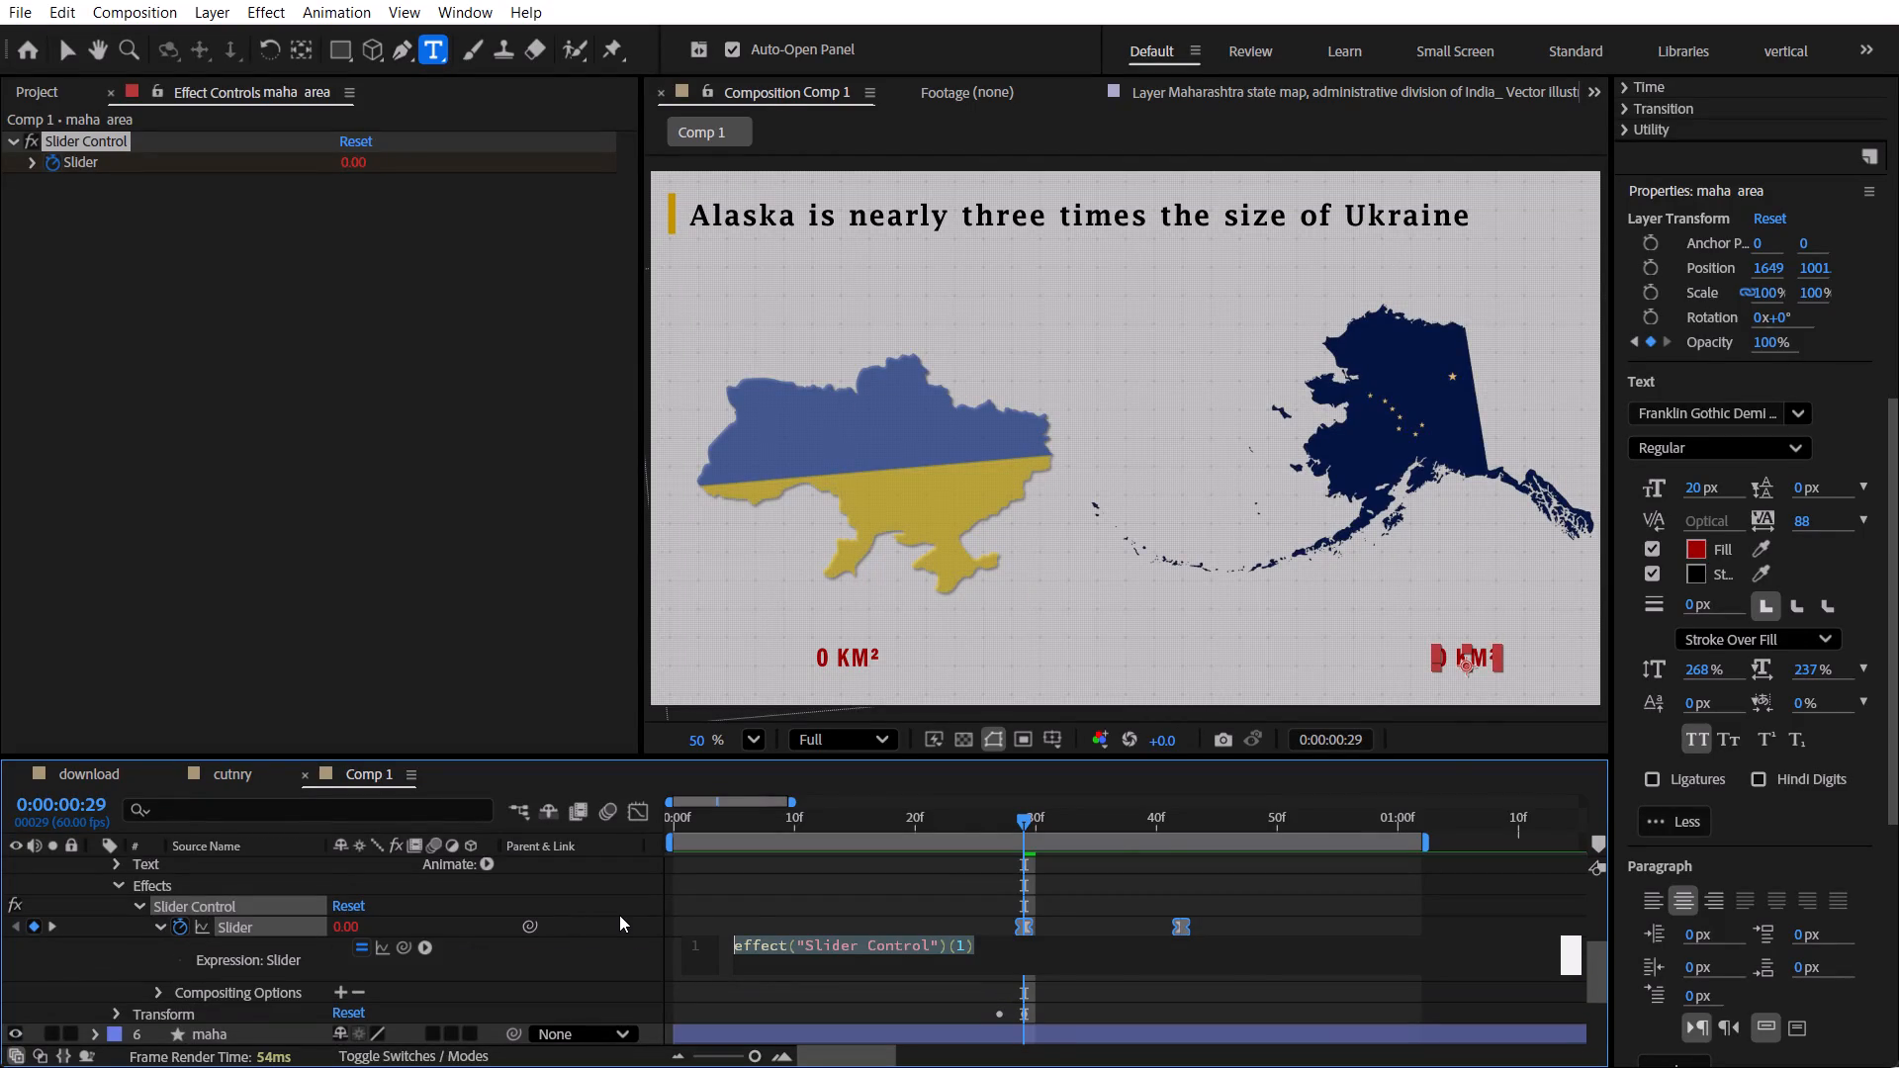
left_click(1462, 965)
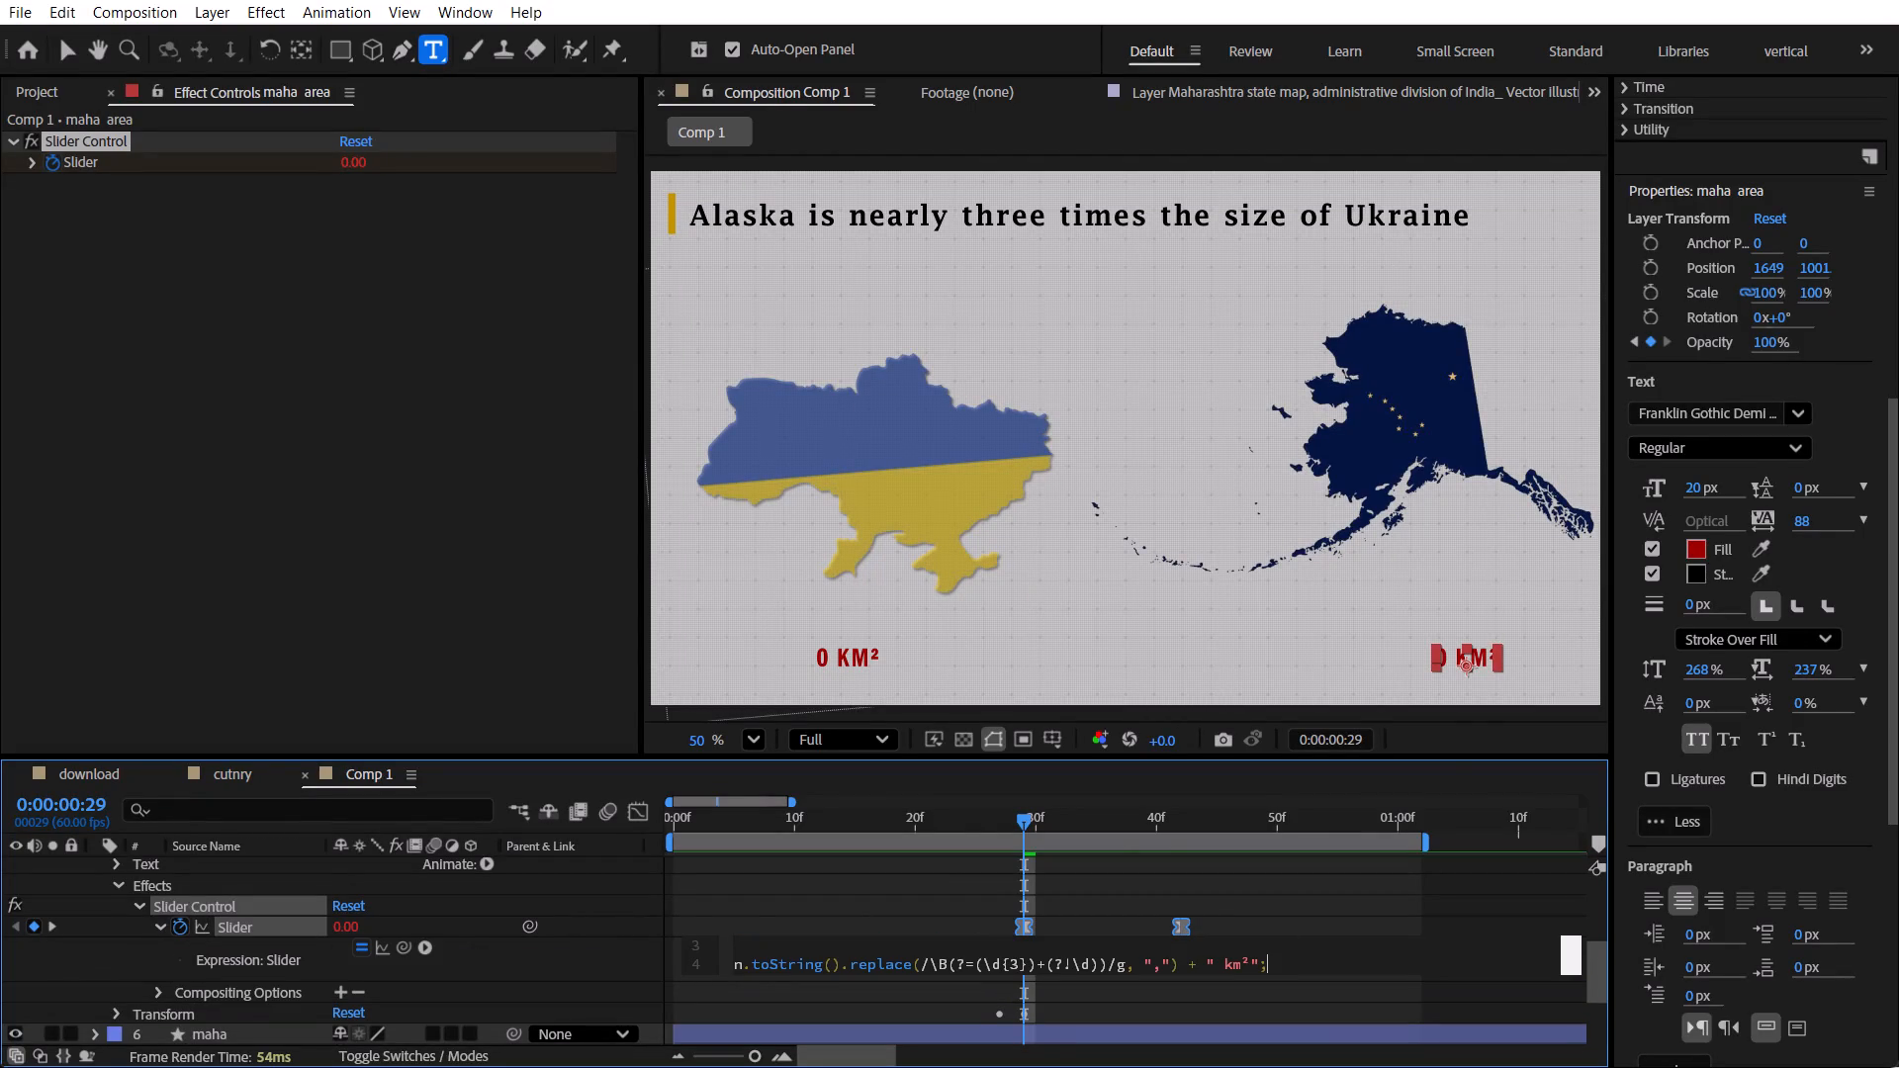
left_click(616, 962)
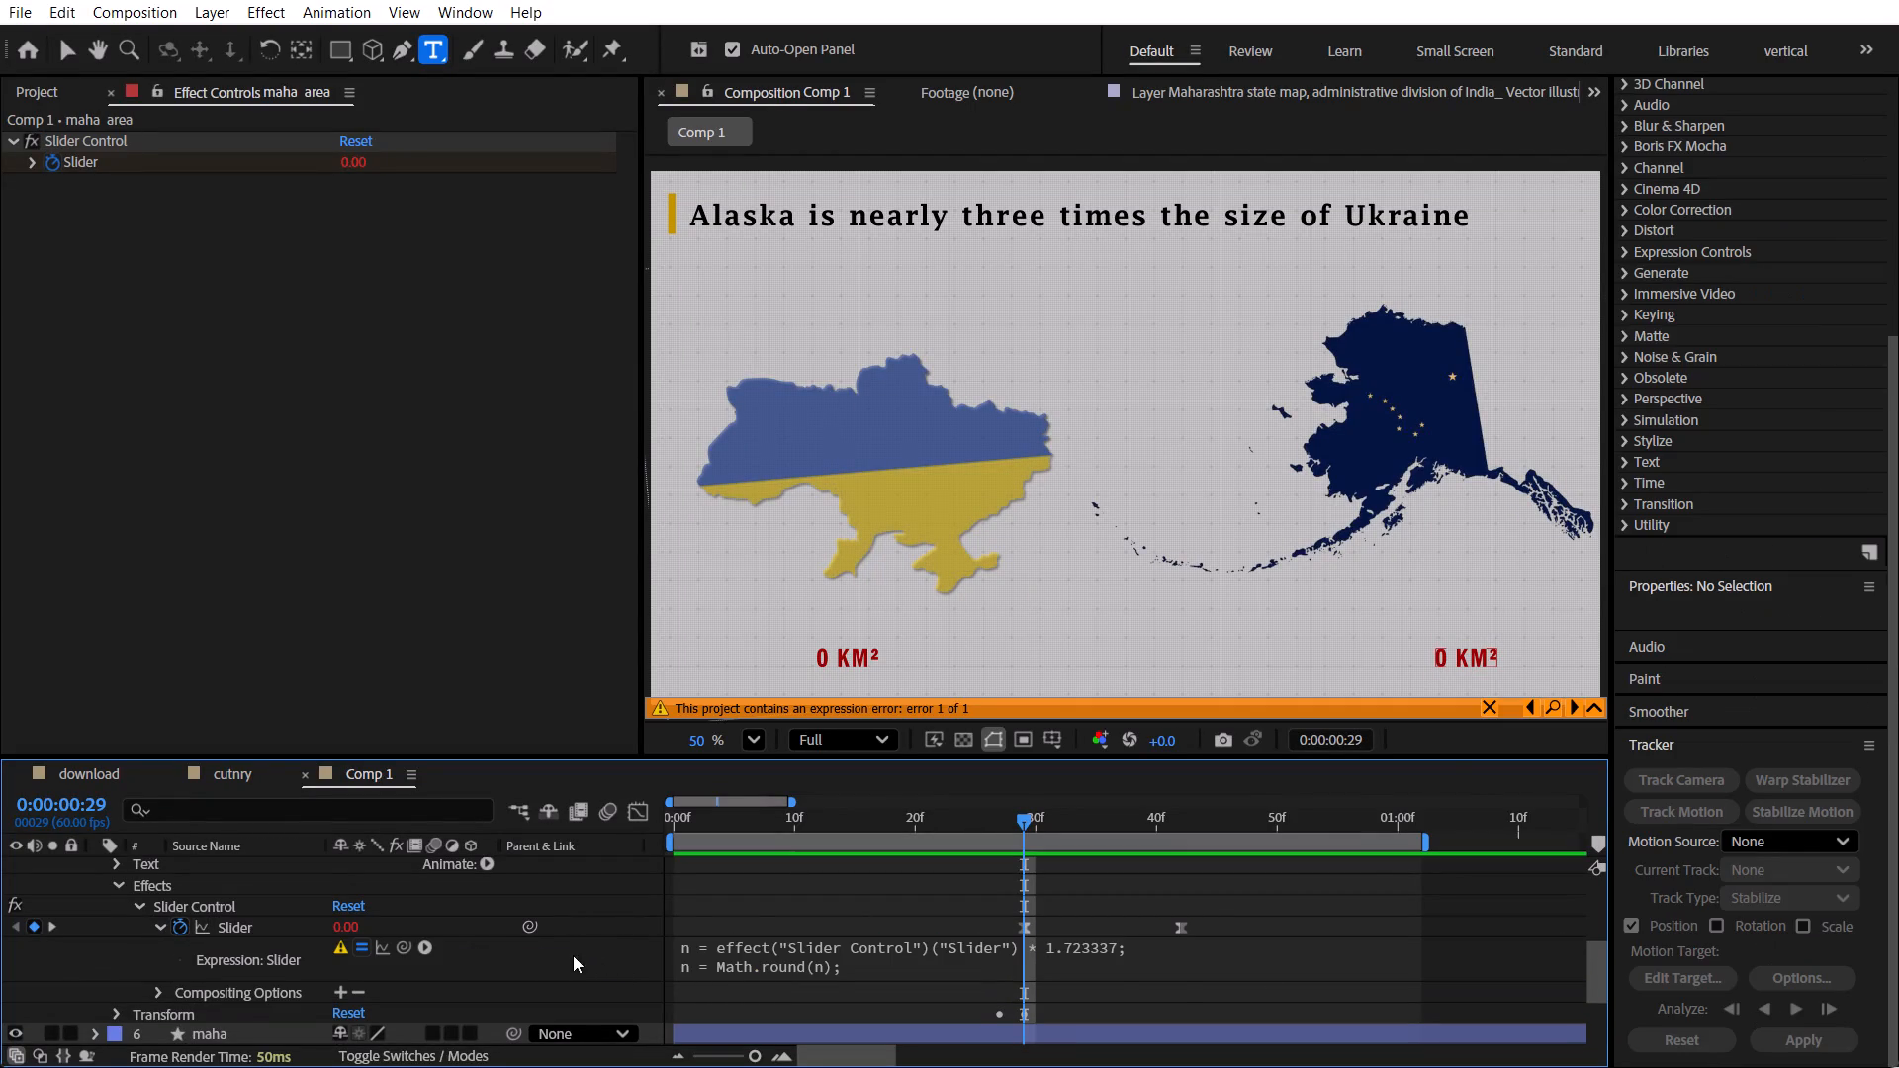
Scrub the timeline from 0:00:00:29 to 0:00:00:43 to check the two area counters against the maha area Slider keyframes.
left_click_drag(1020, 821, 1099, 823)
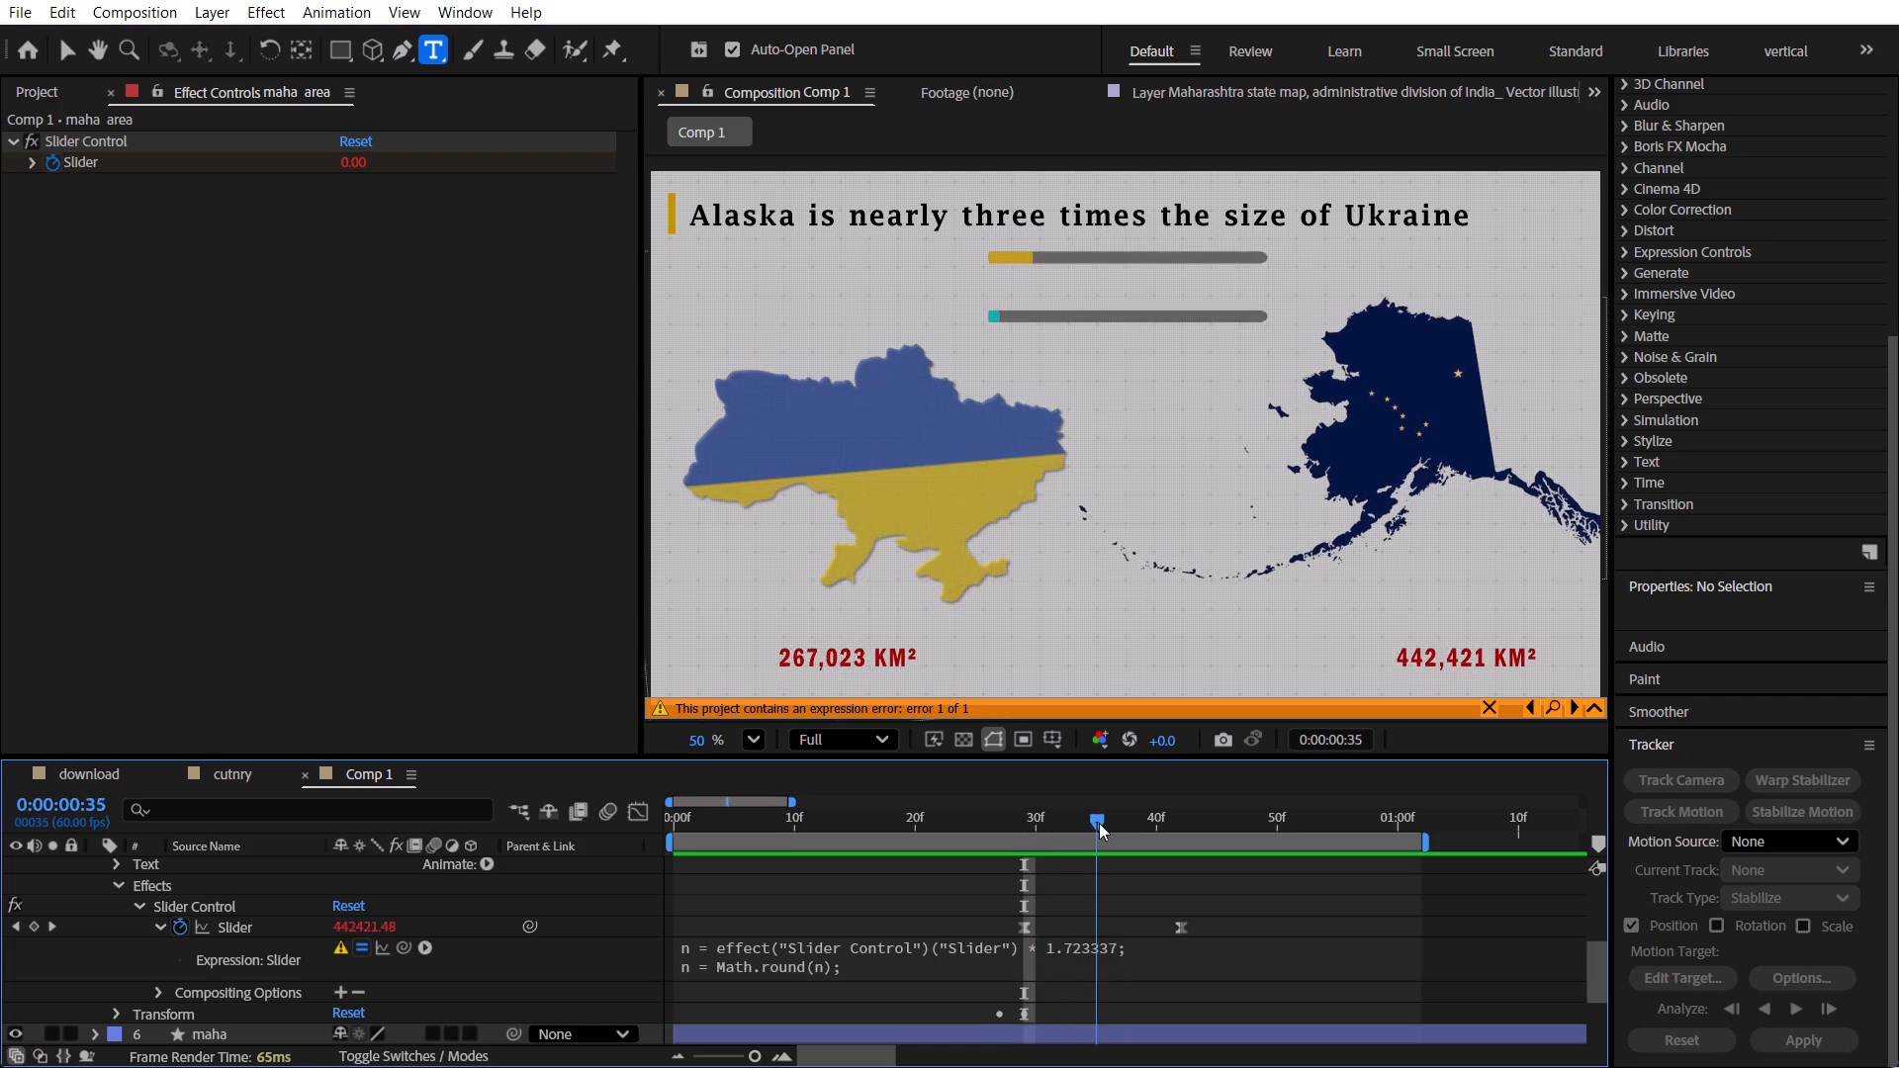
left_click_drag(1099, 823, 1188, 850)
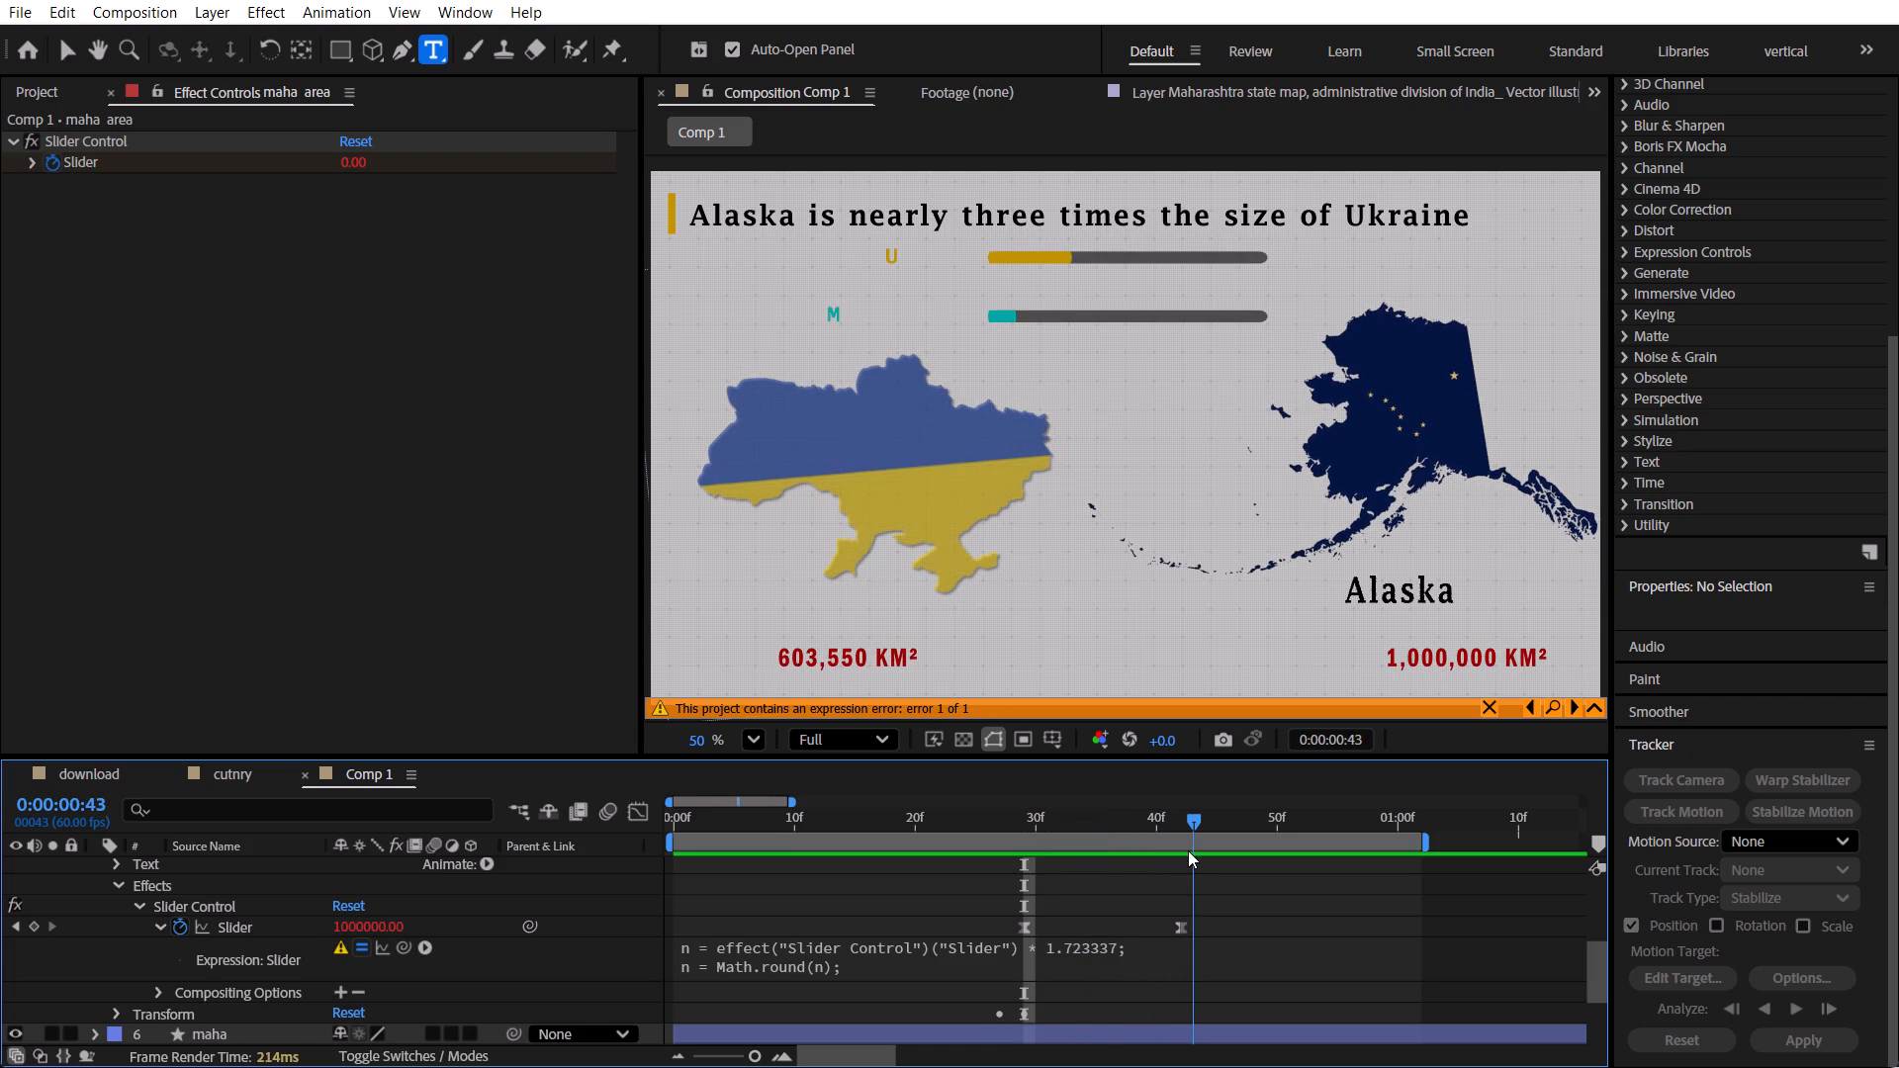
left_click_drag(1188, 850, 1175, 855)
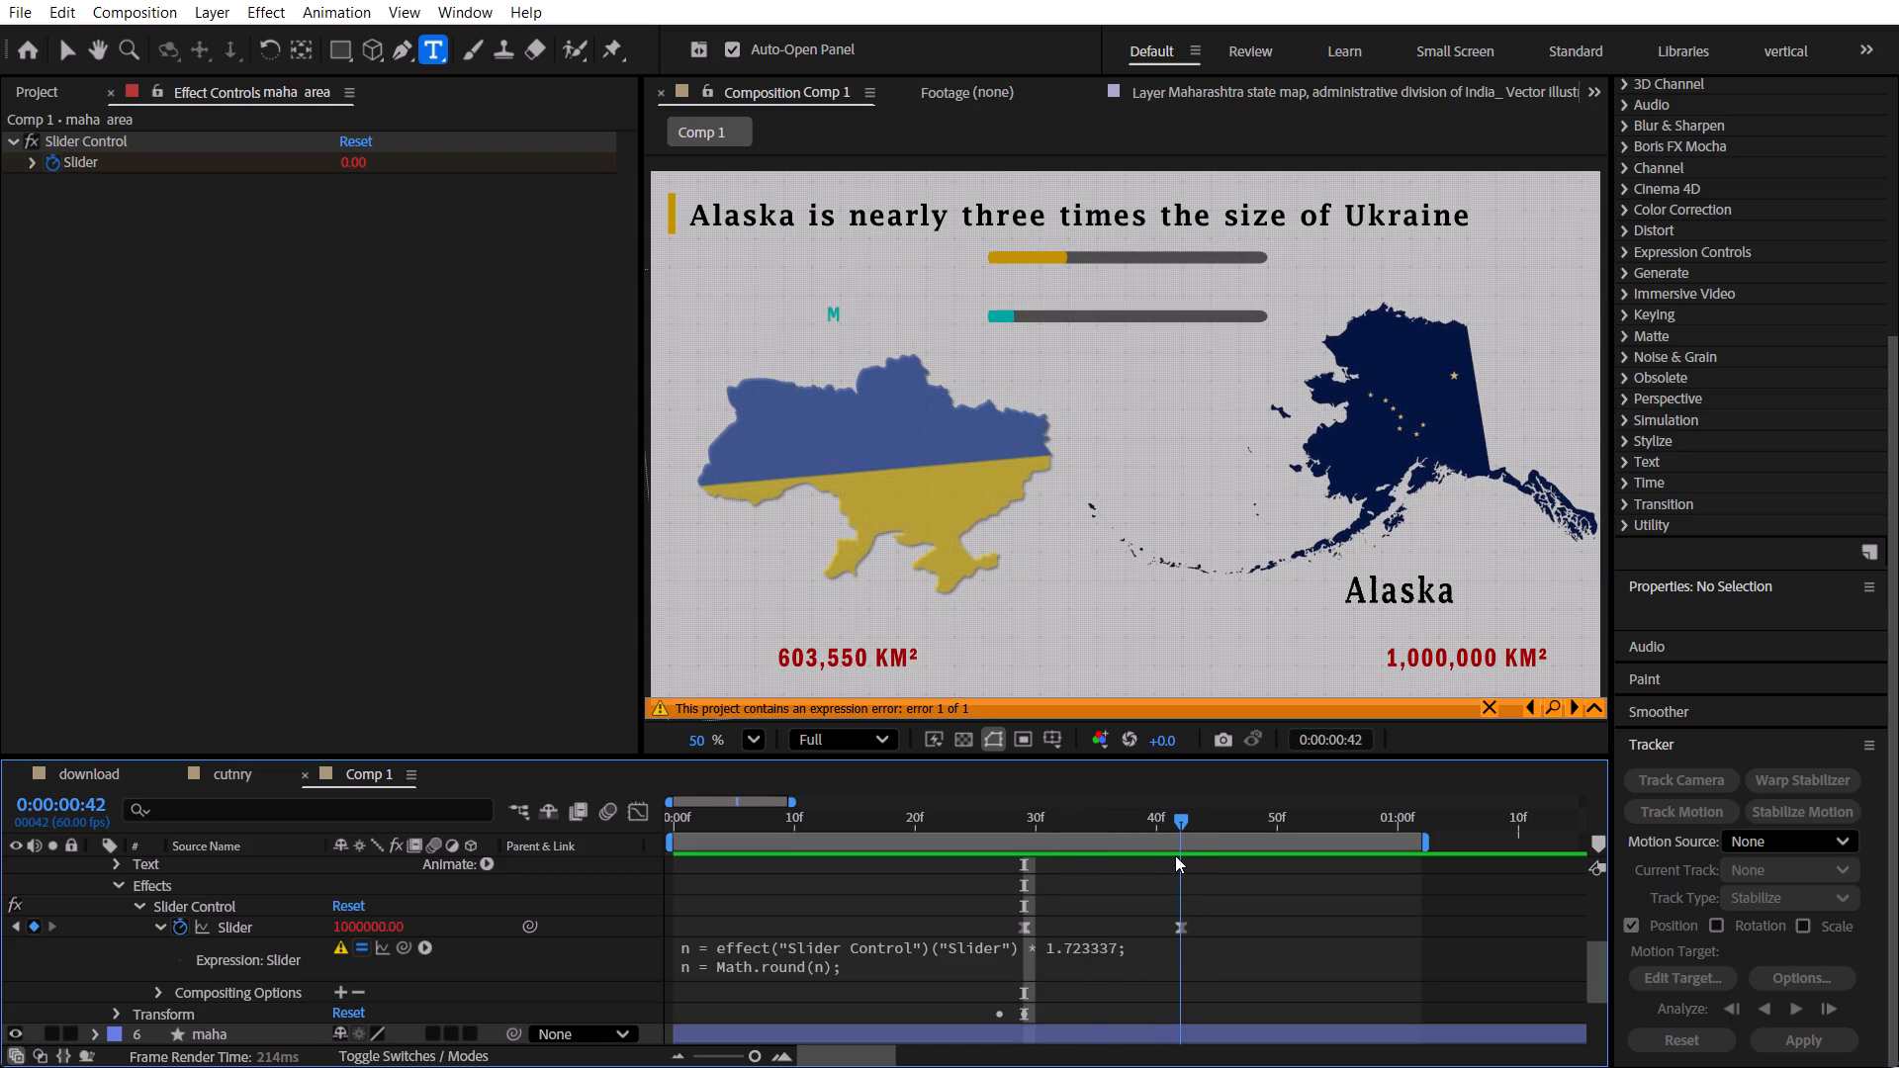
left_click_drag(1175, 855, 1175, 856)
left_click_drag(1221, 911, 1013, 930)
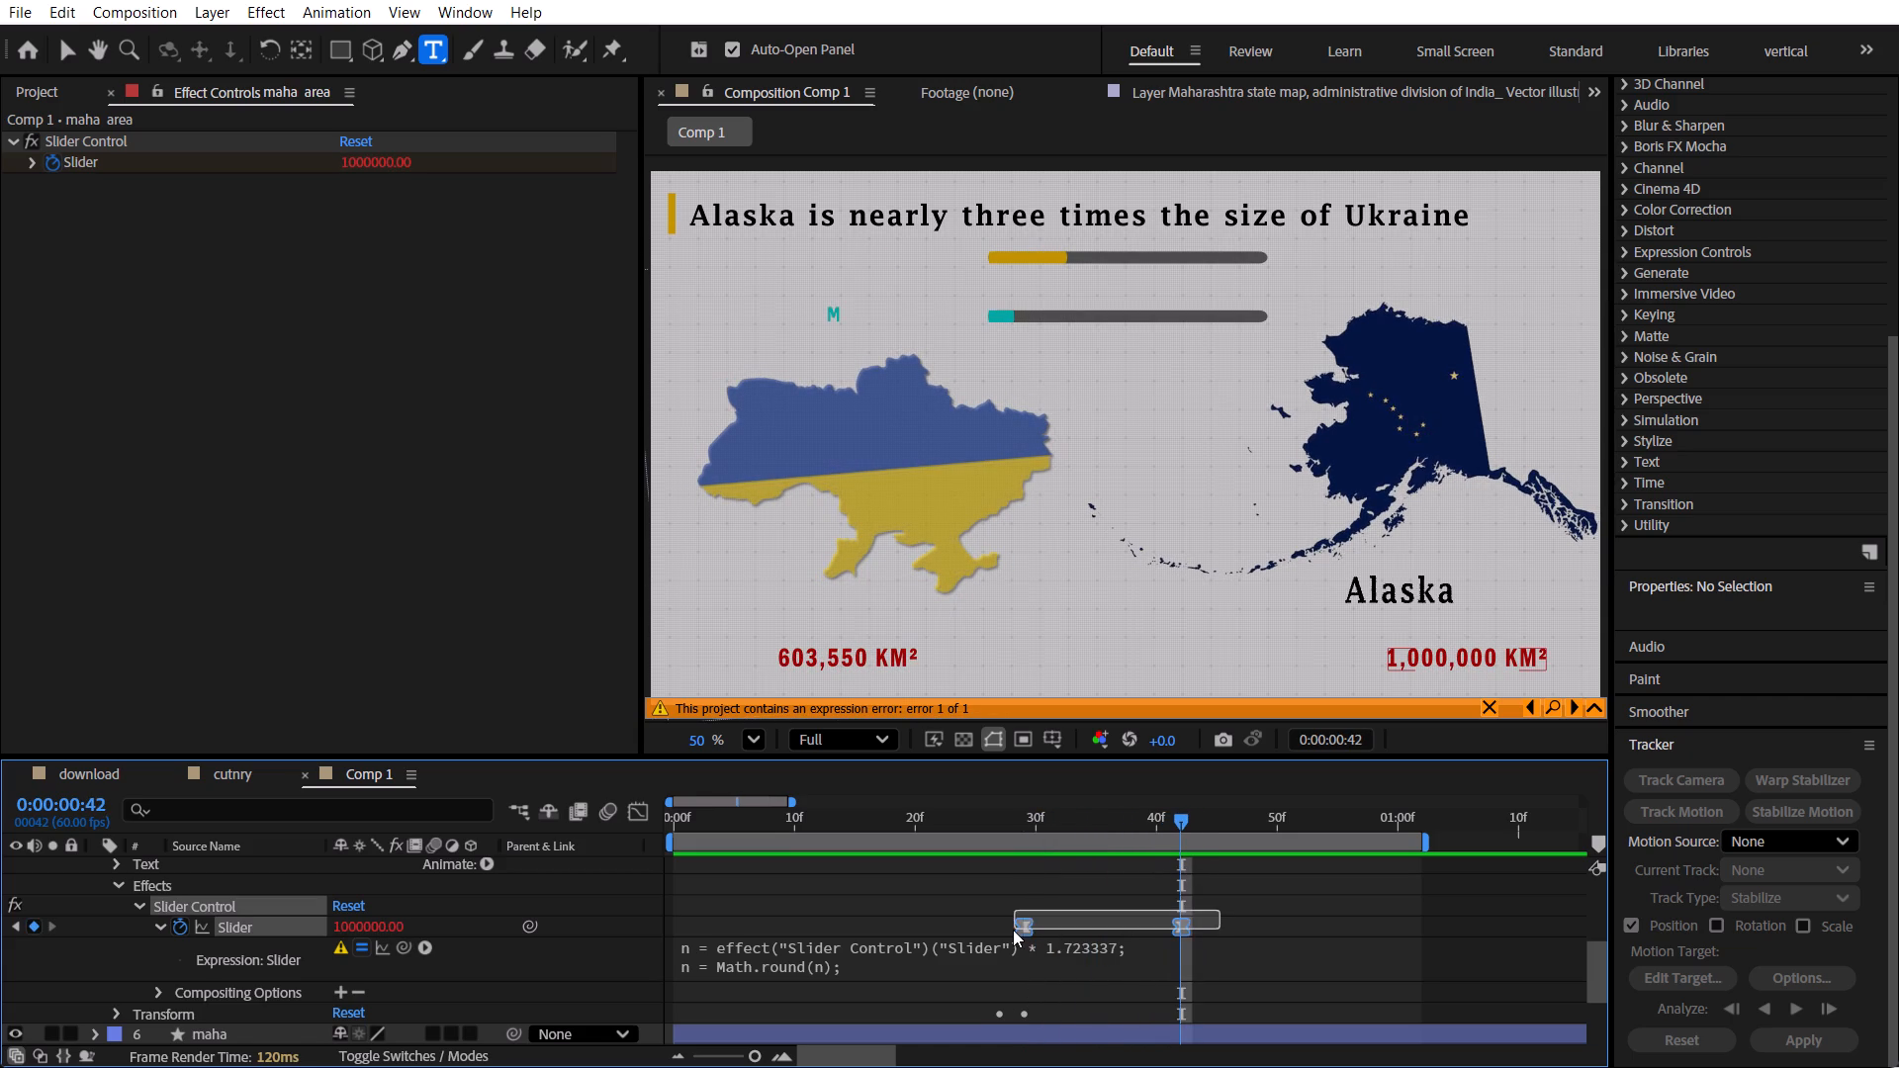
left_click_drag(1013, 930, 1161, 934)
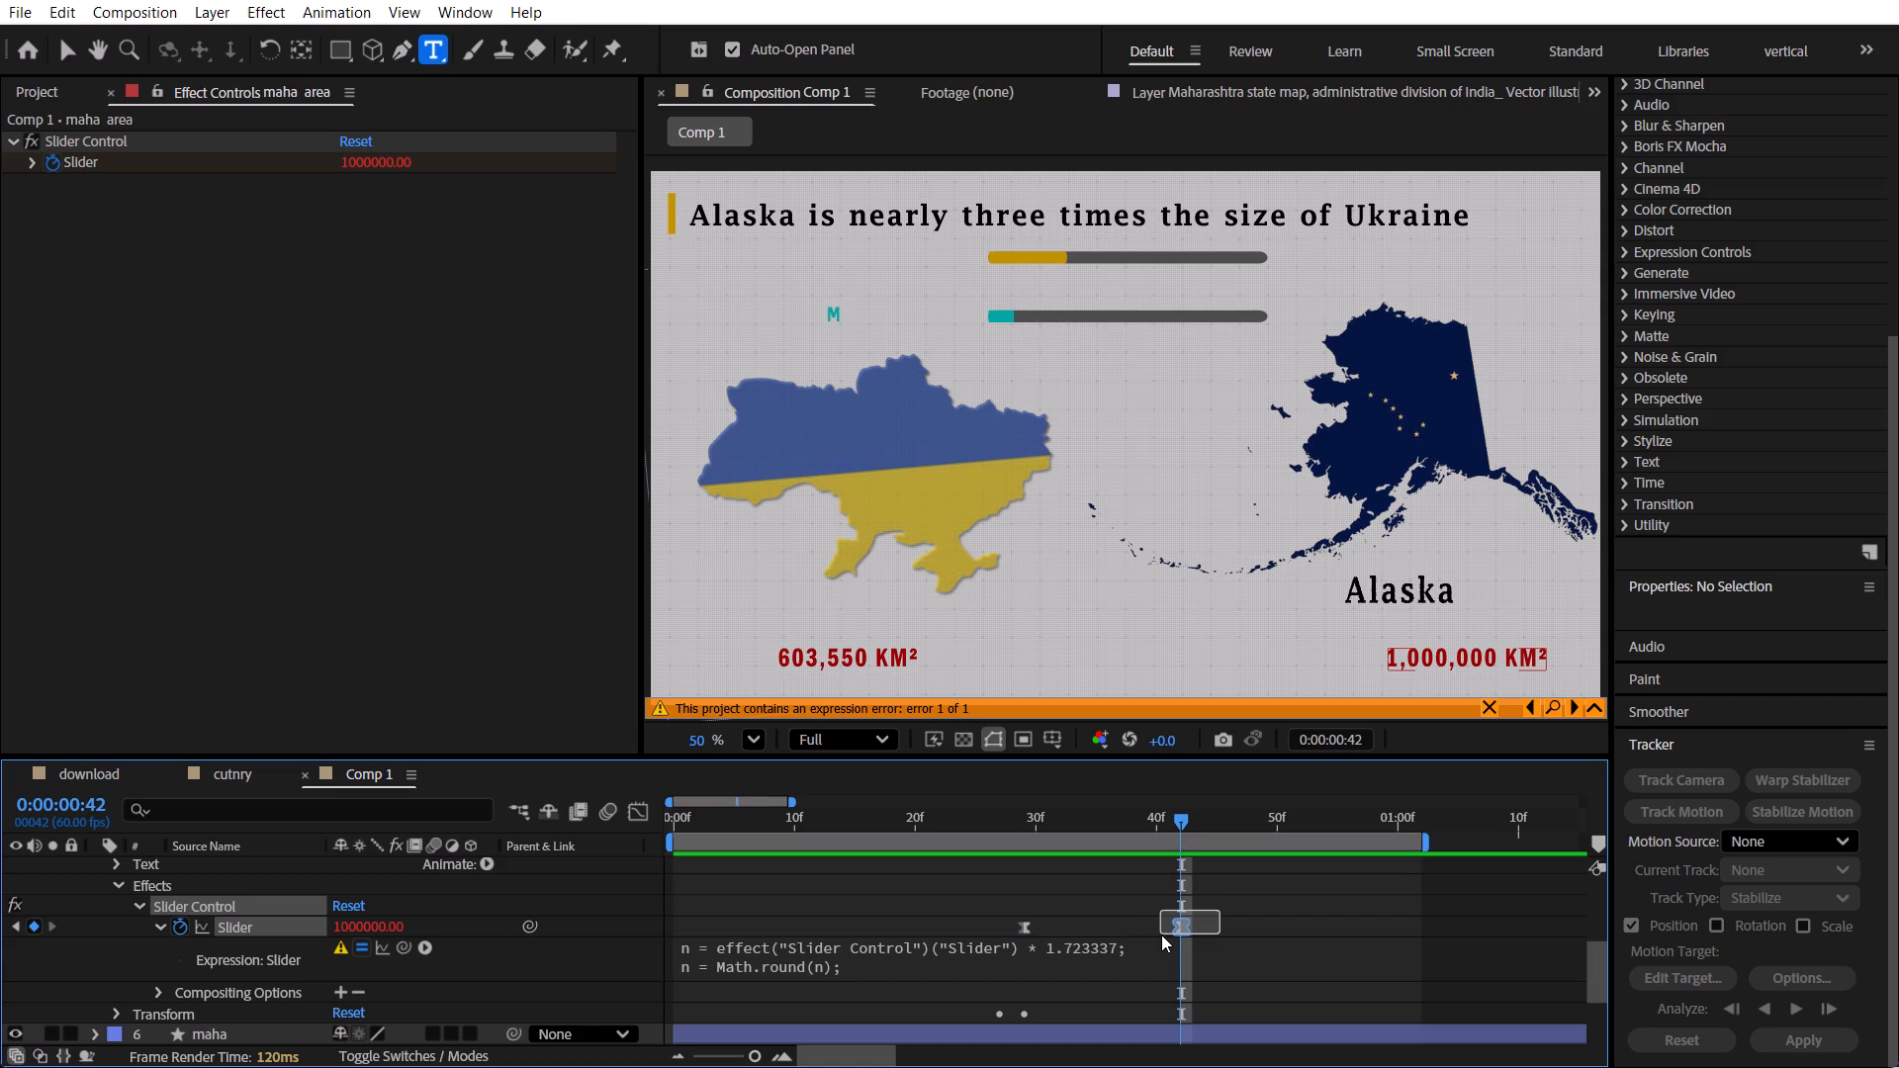
left_click_drag(1161, 934, 1254, 887)
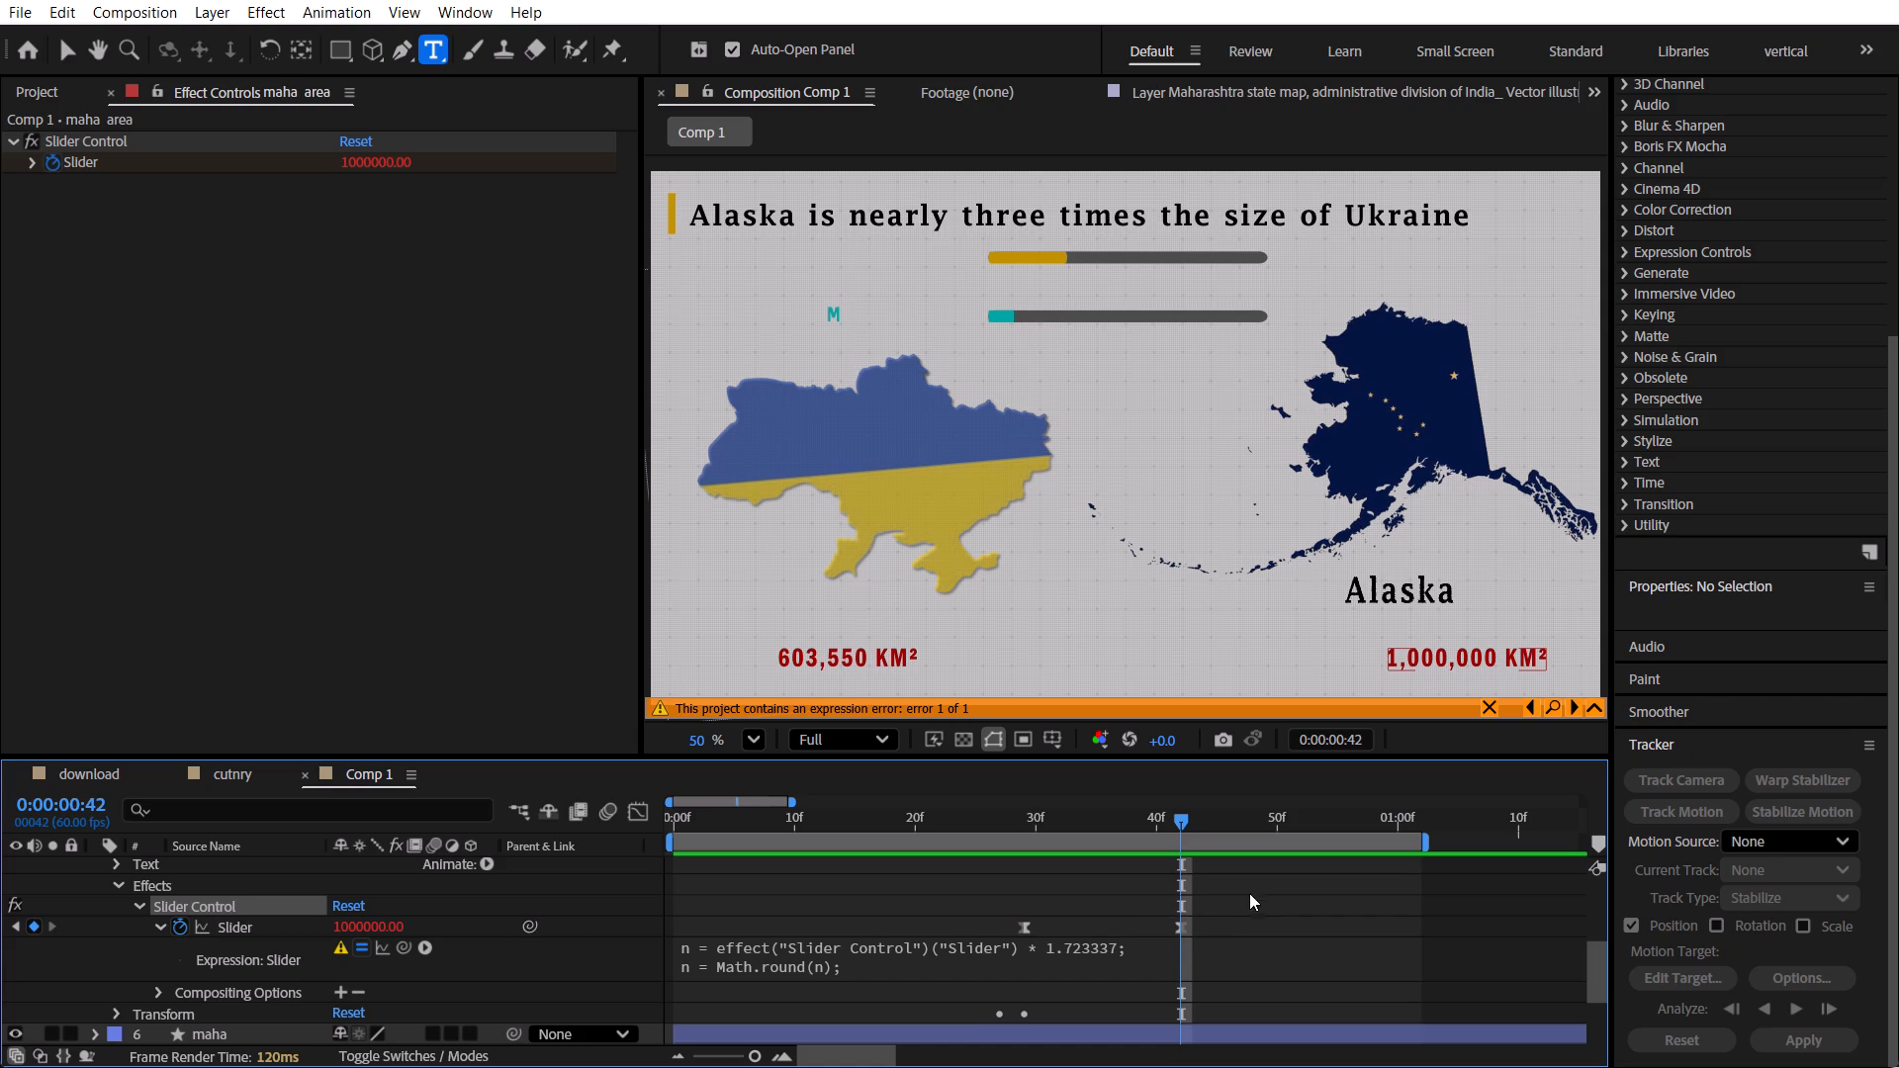
Inspect the error on the maha area Slider expression and review its full code.
left_click(348, 943)
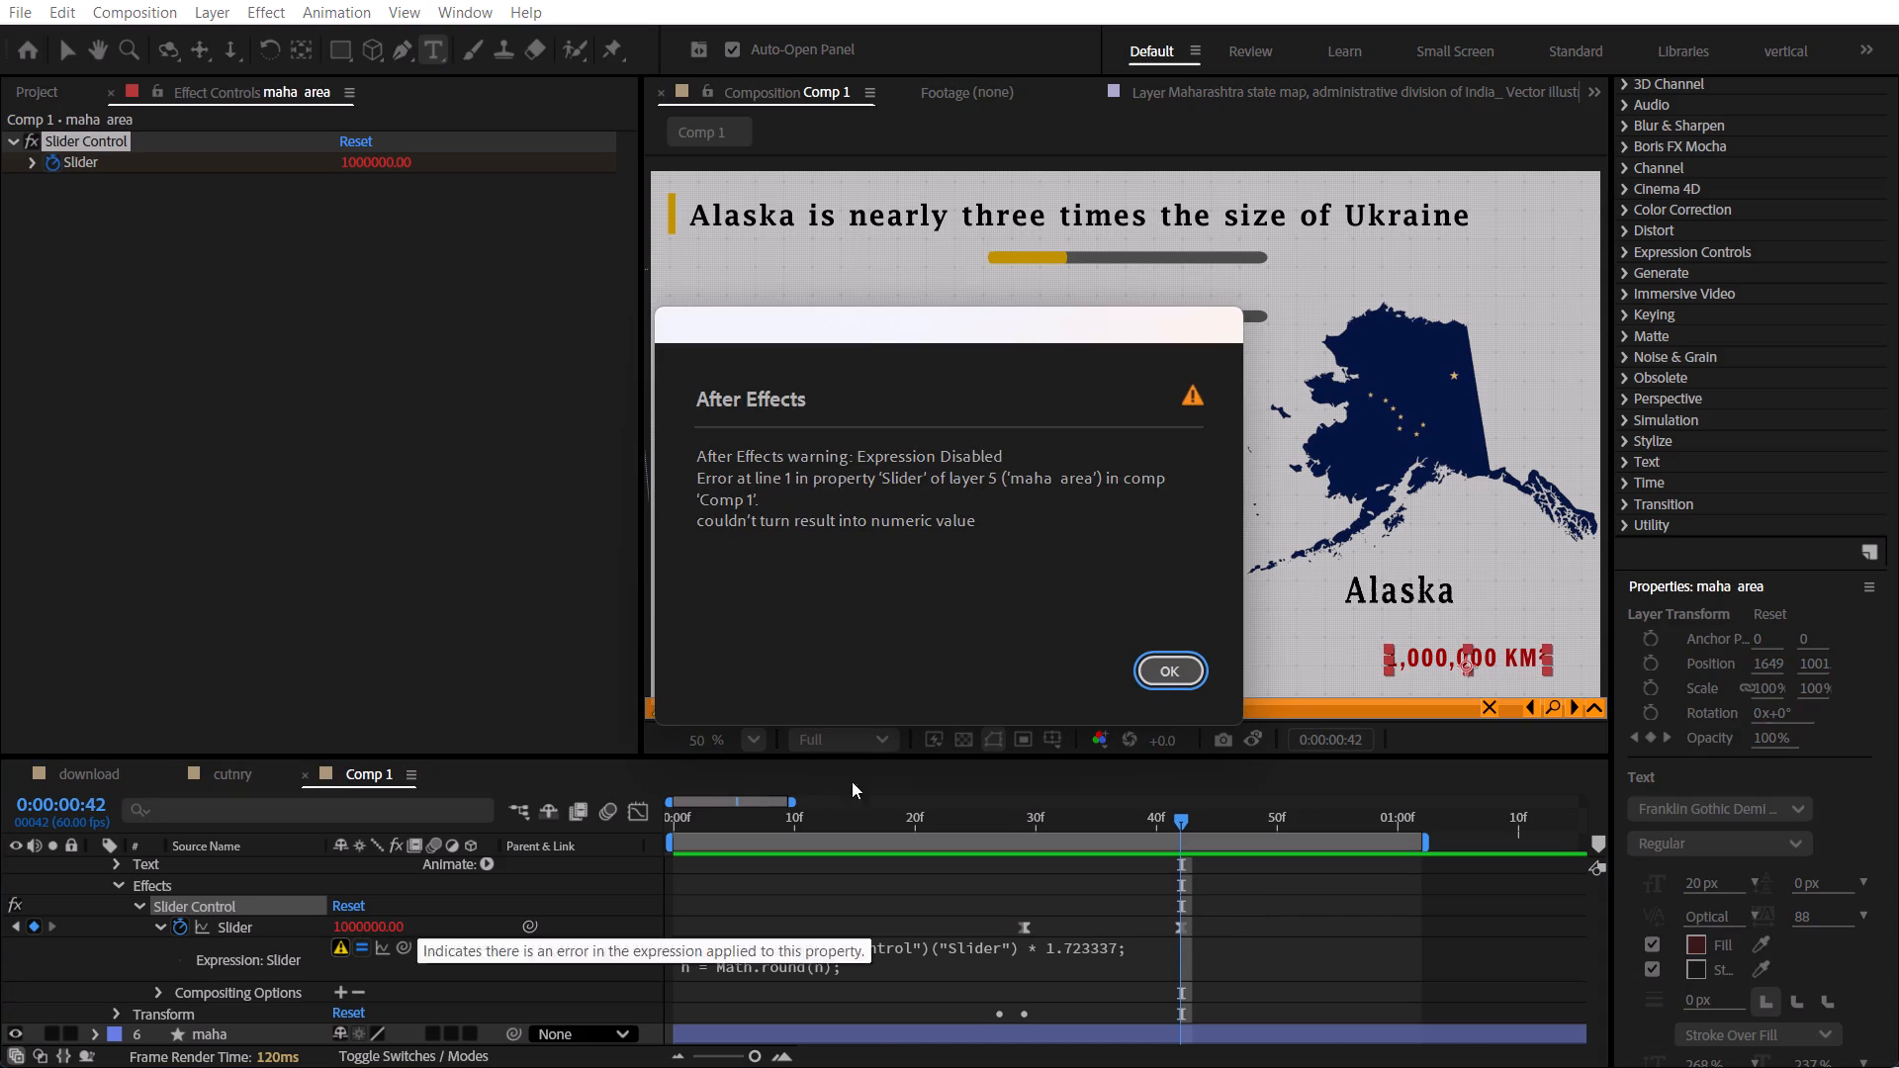
left_click(1169, 666)
left_click(1271, 954)
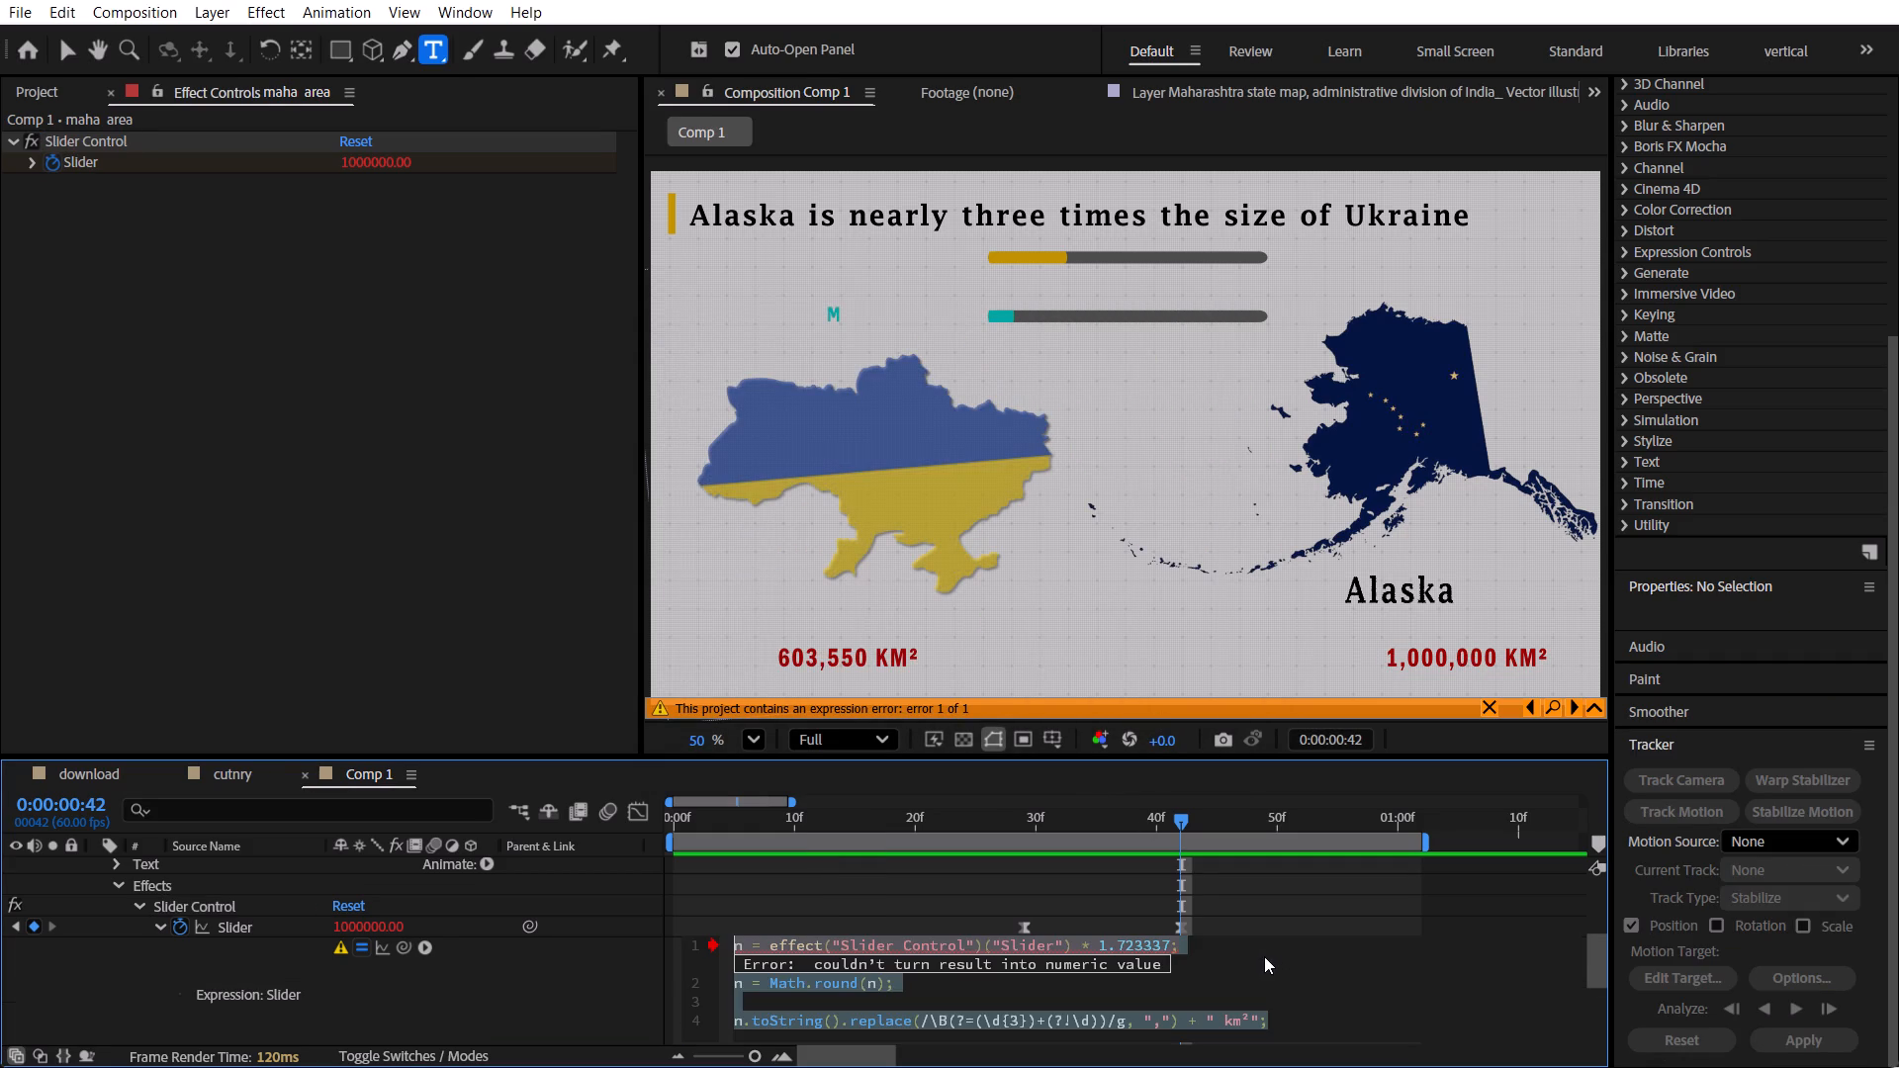
left_click(1306, 988)
left_click(588, 979)
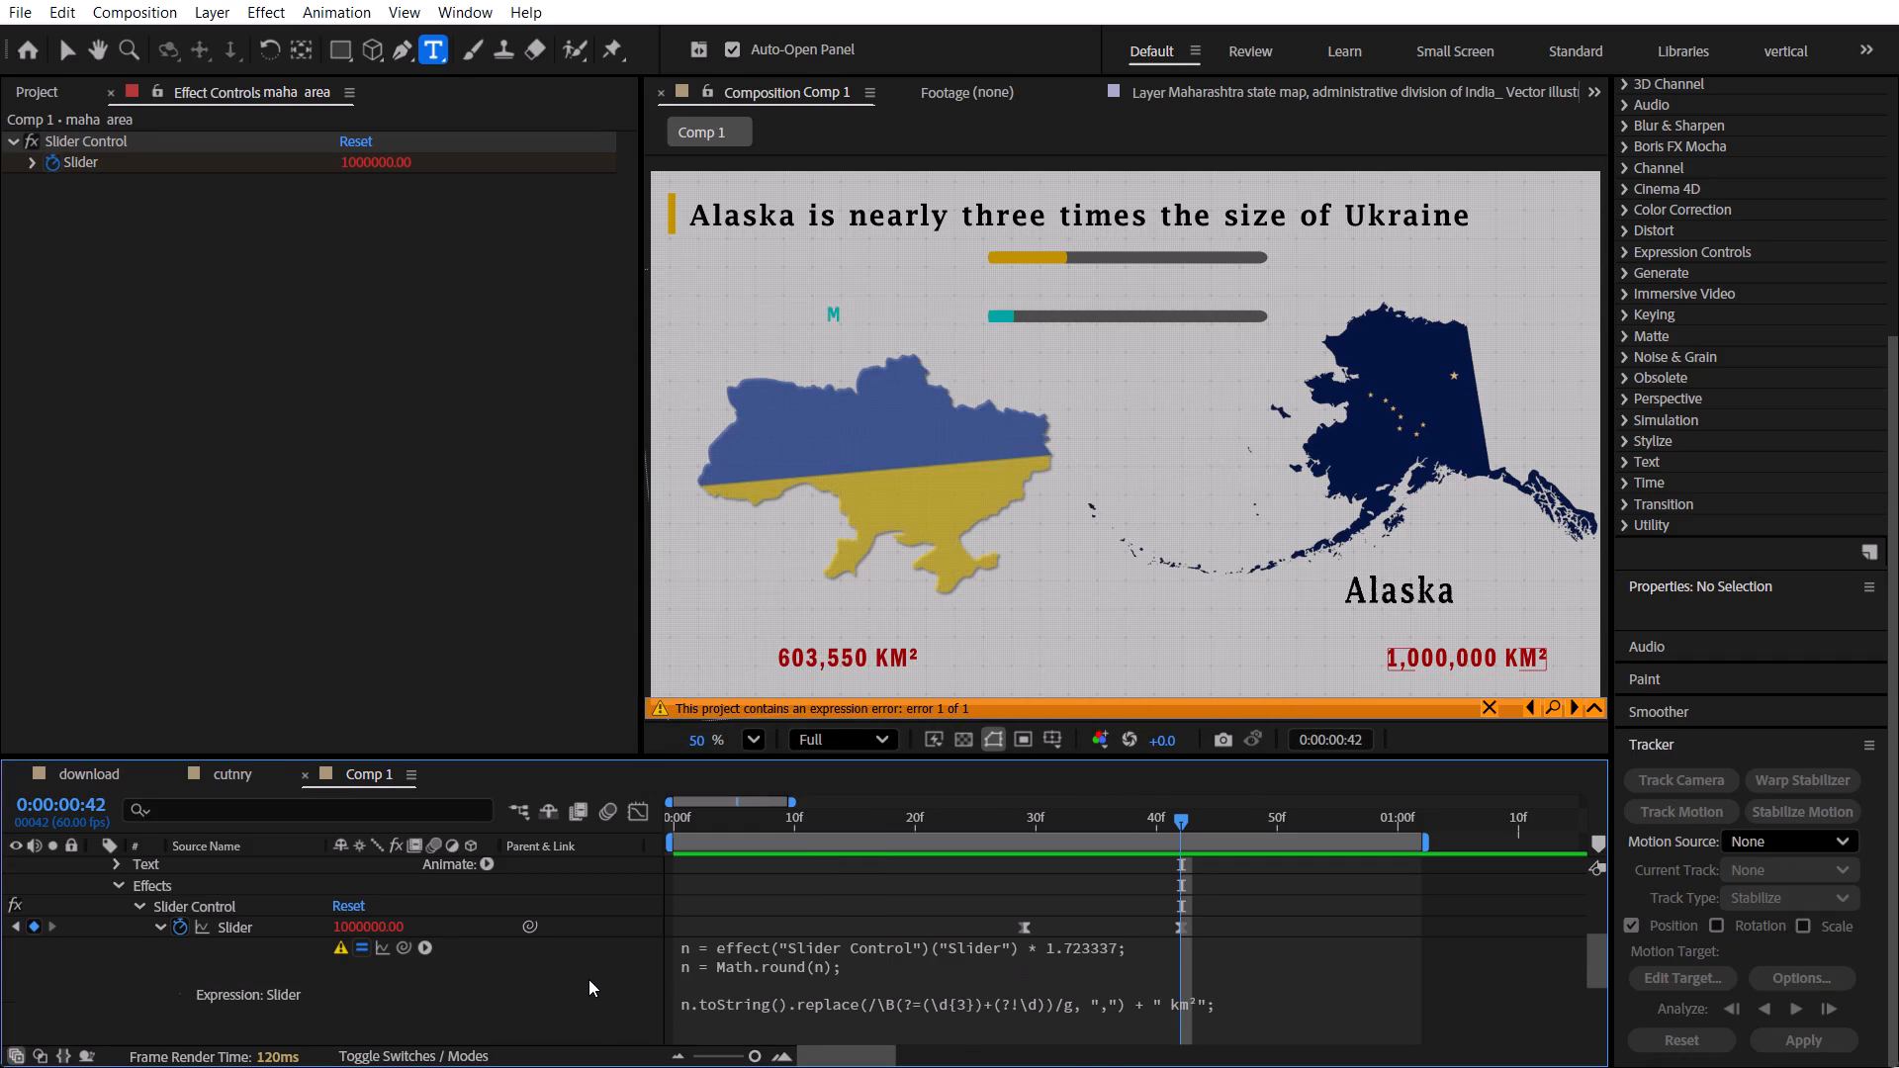
Delete the maha area layer from Comp 1.
scroll(415, 979, "up", 1)
left_click(237, 904)
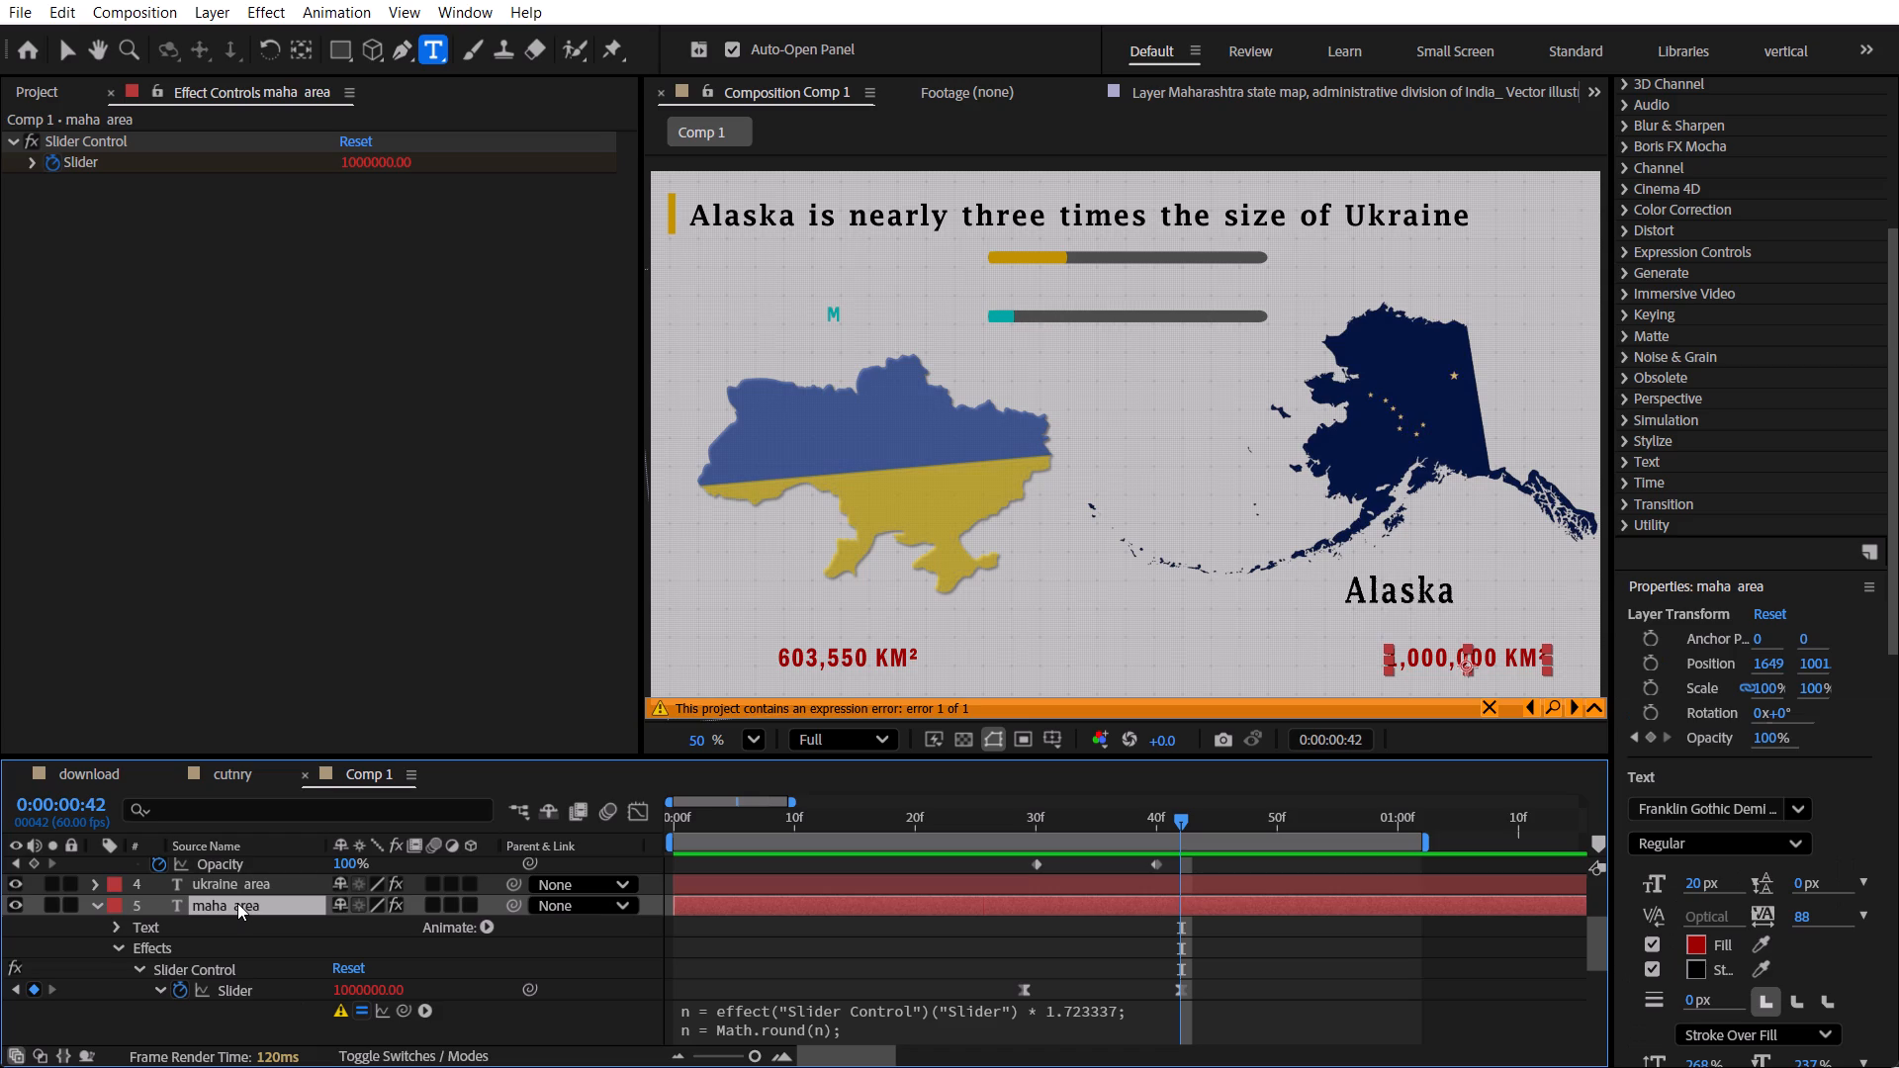
key("Delete")
scroll(295, 946, "up", 1)
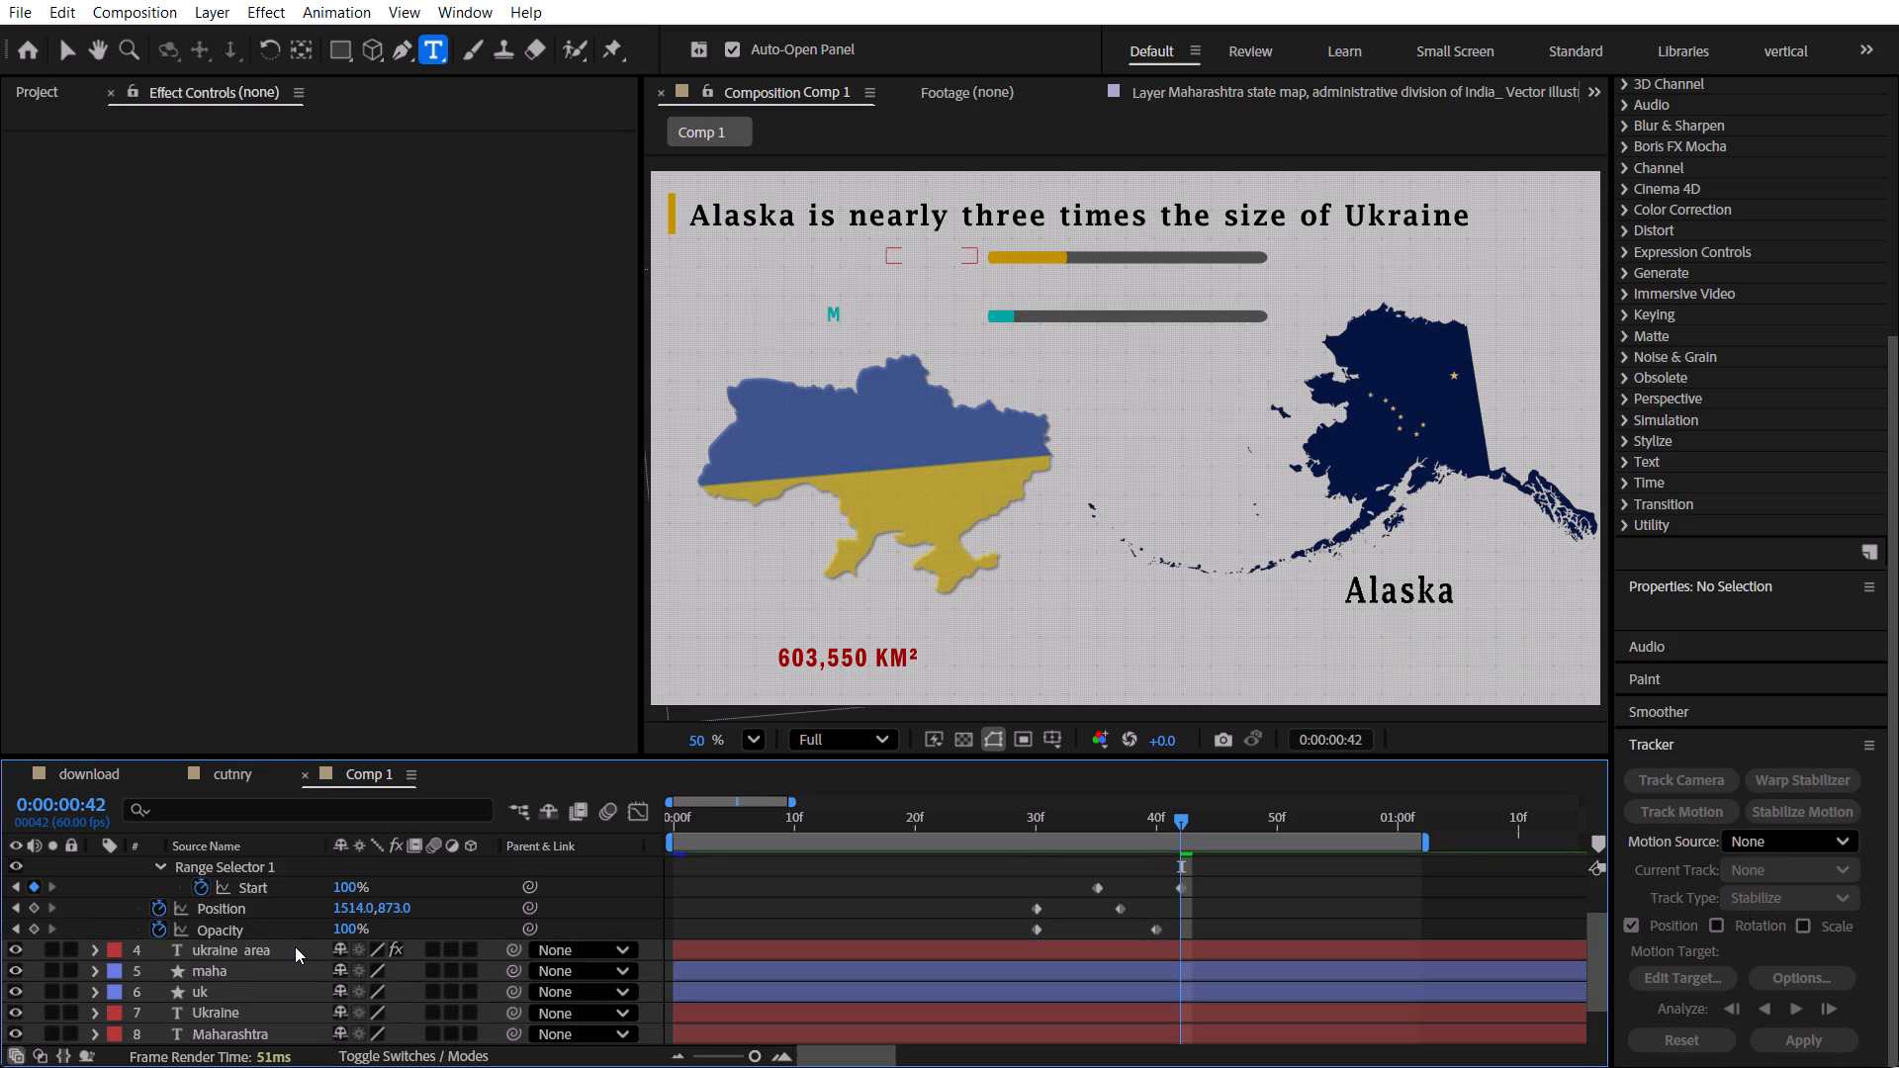
In the cutnry comp, scrub between 0:00:00:11 and 0:00:01:32 to examine how the area figures, bars and labels animate.
left_click(256, 776)
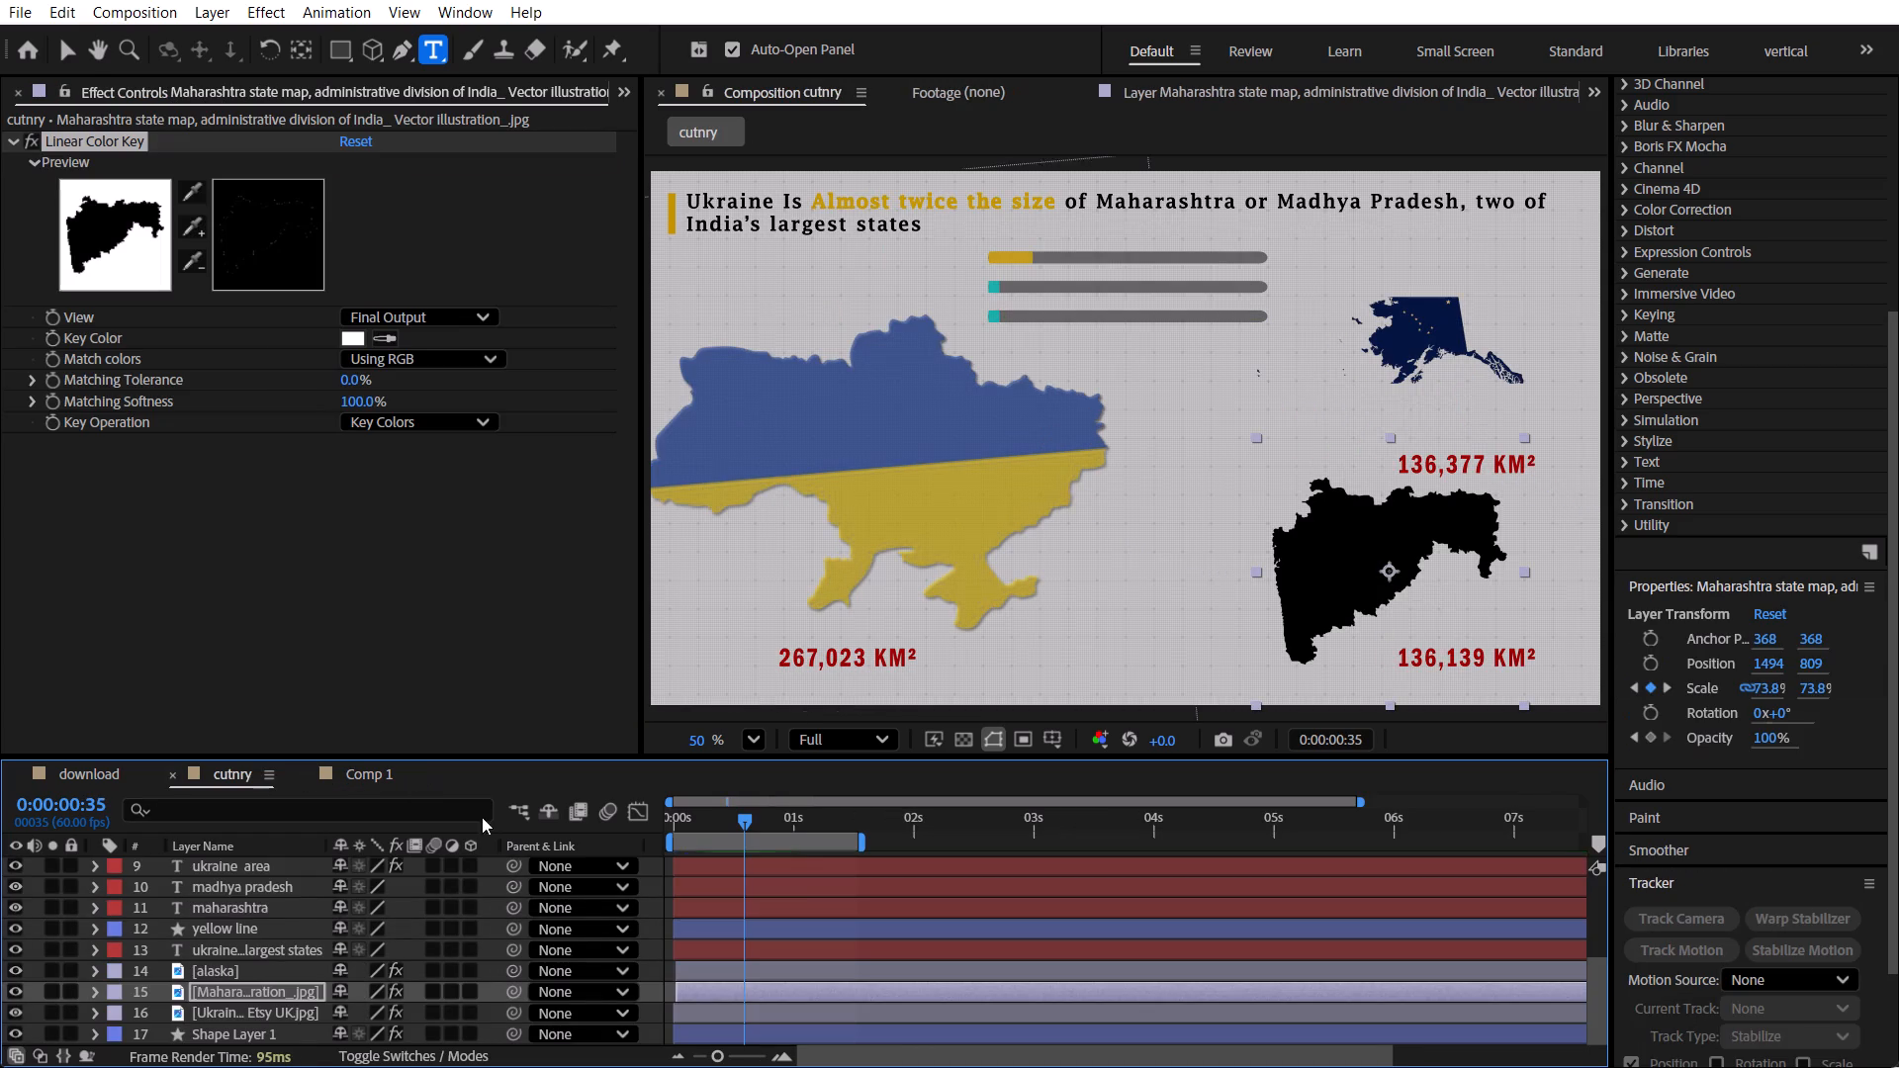
left_click_drag(748, 822, 809, 822)
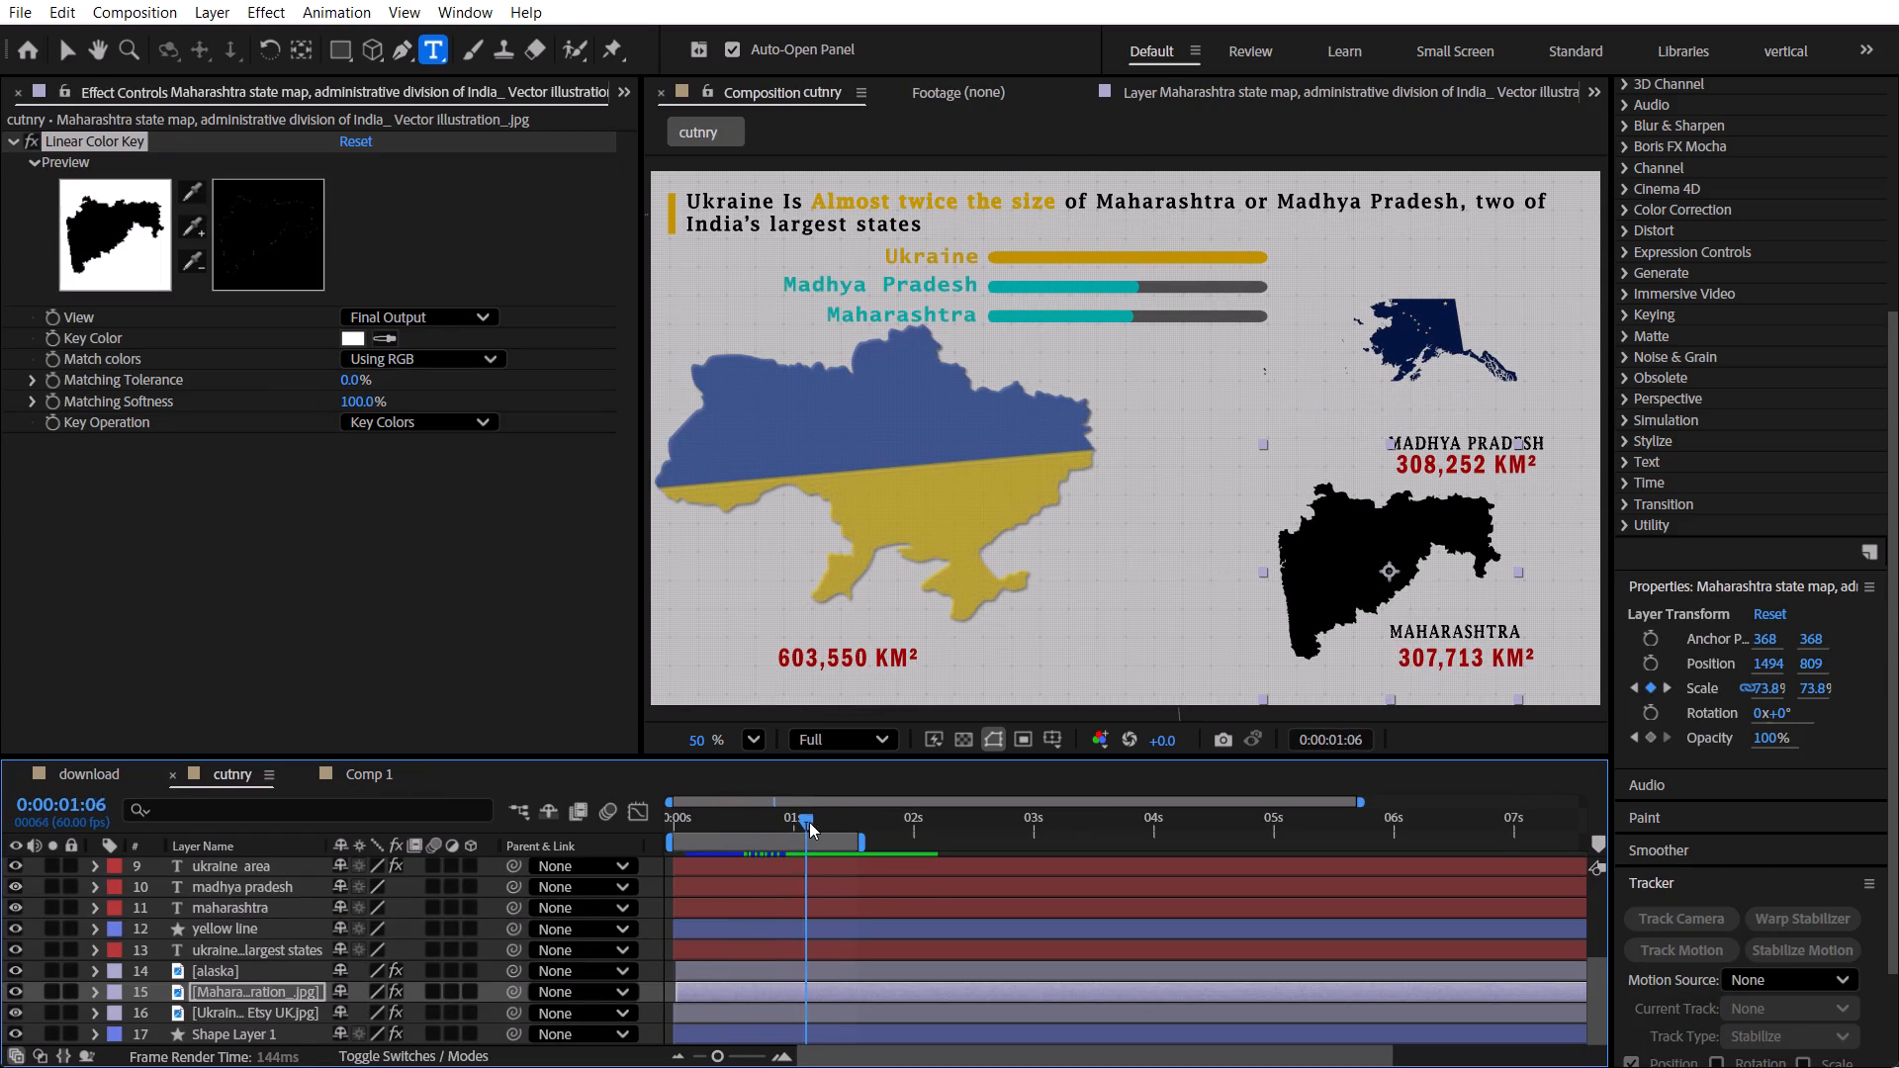
left_click_drag(809, 822, 854, 832)
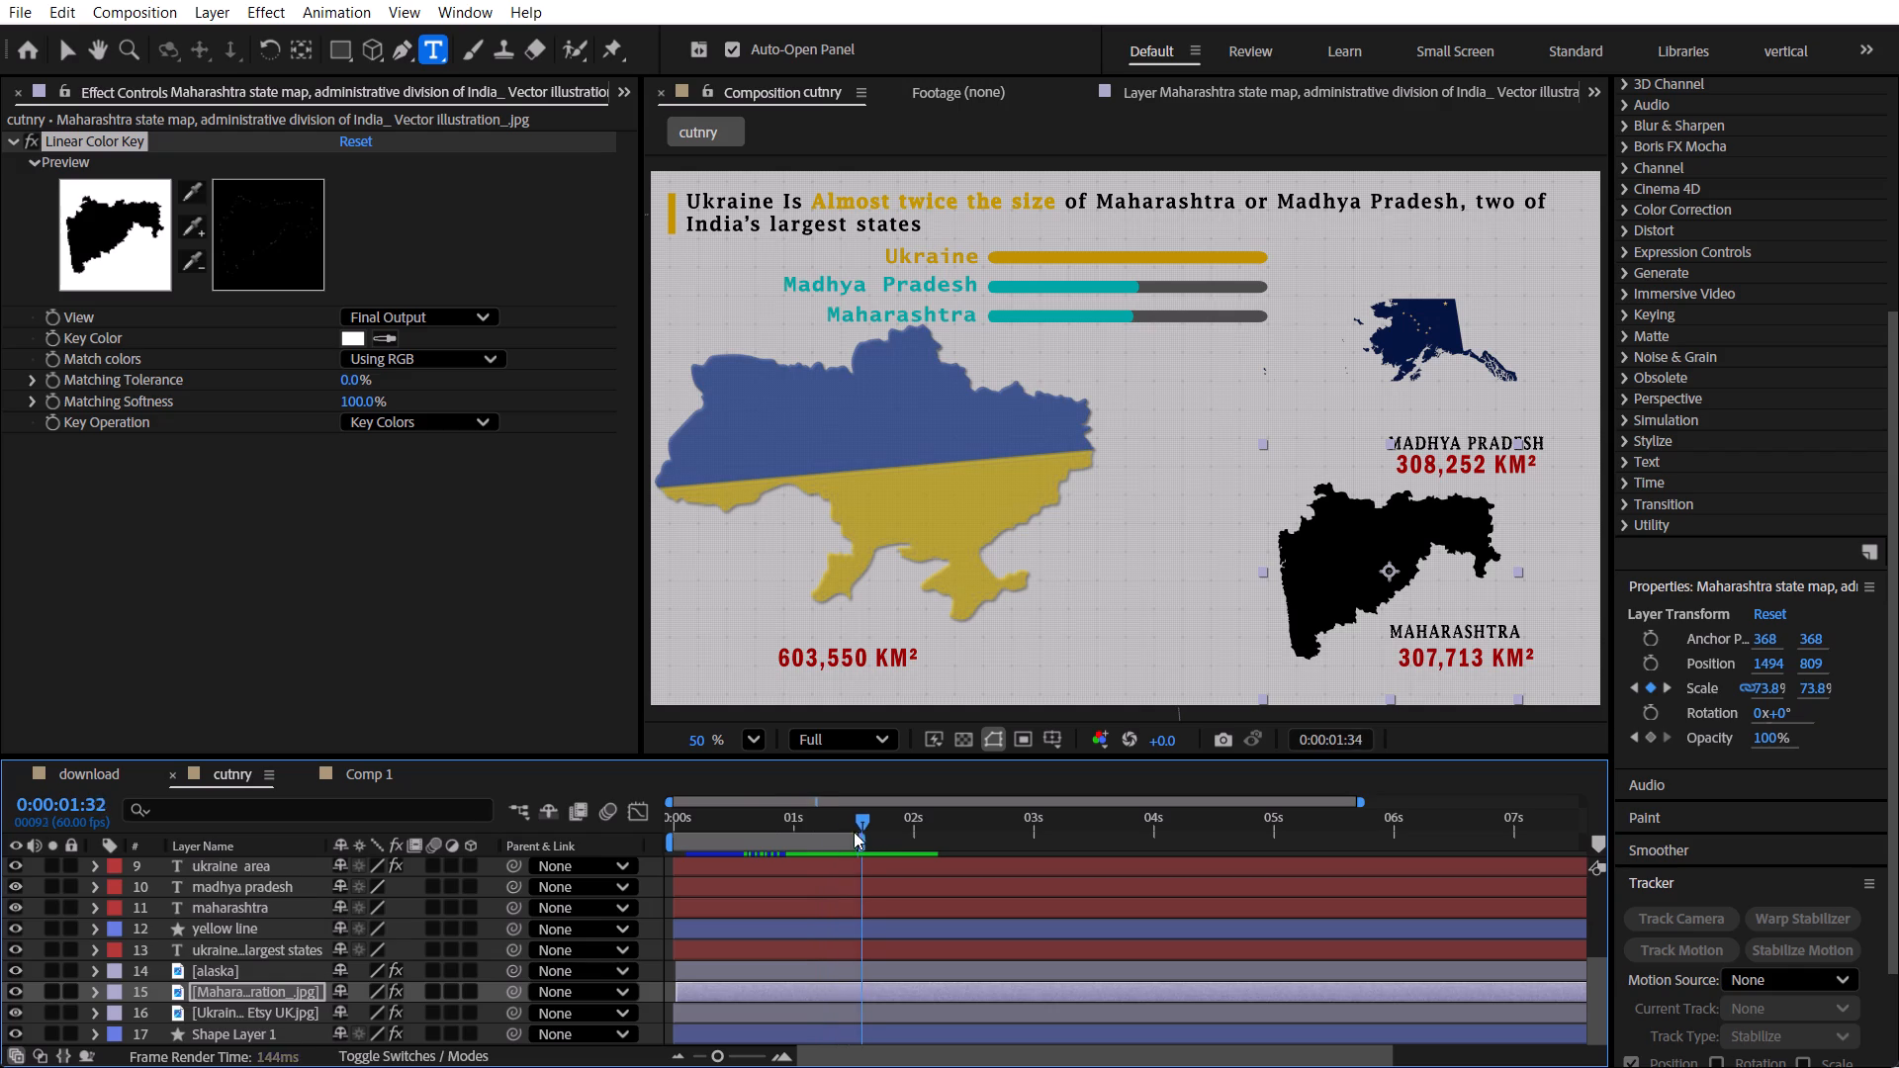
left_click_drag(854, 832, 776, 849)
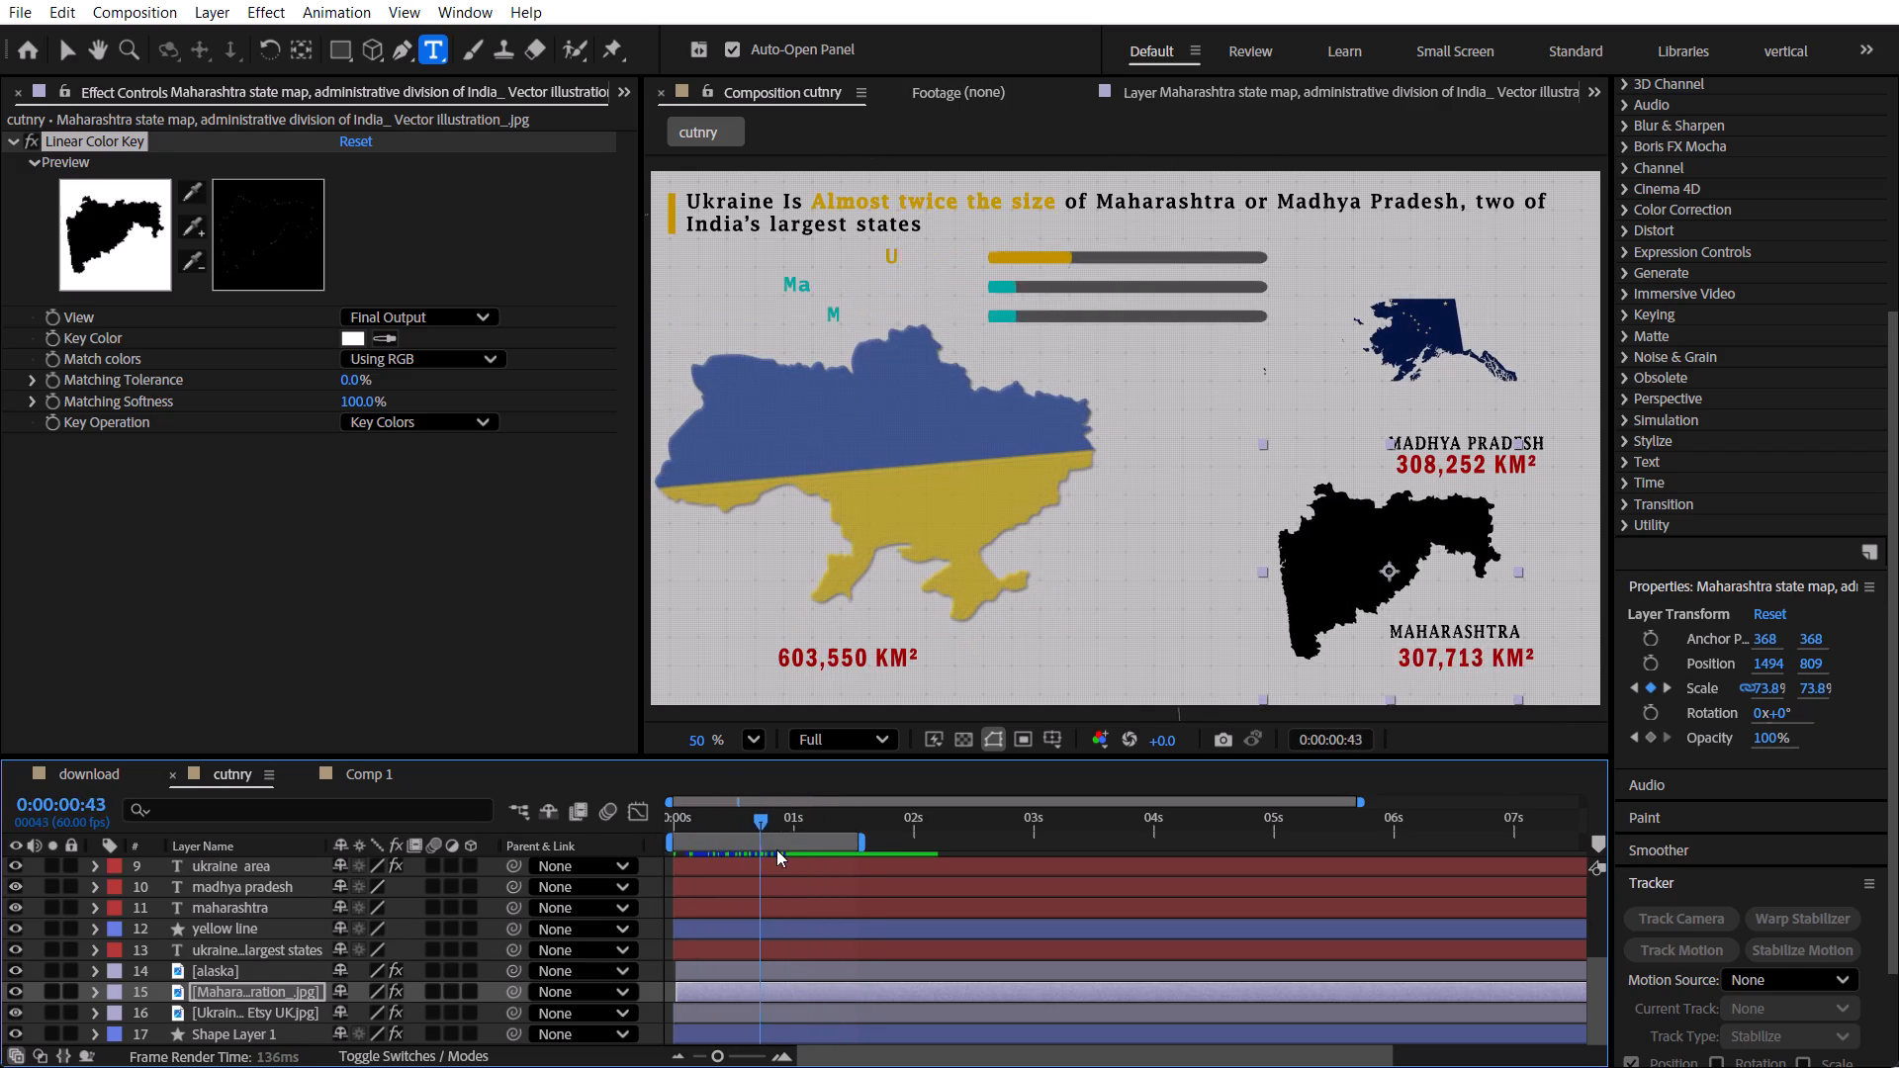
left_click_drag(776, 849, 833, 857)
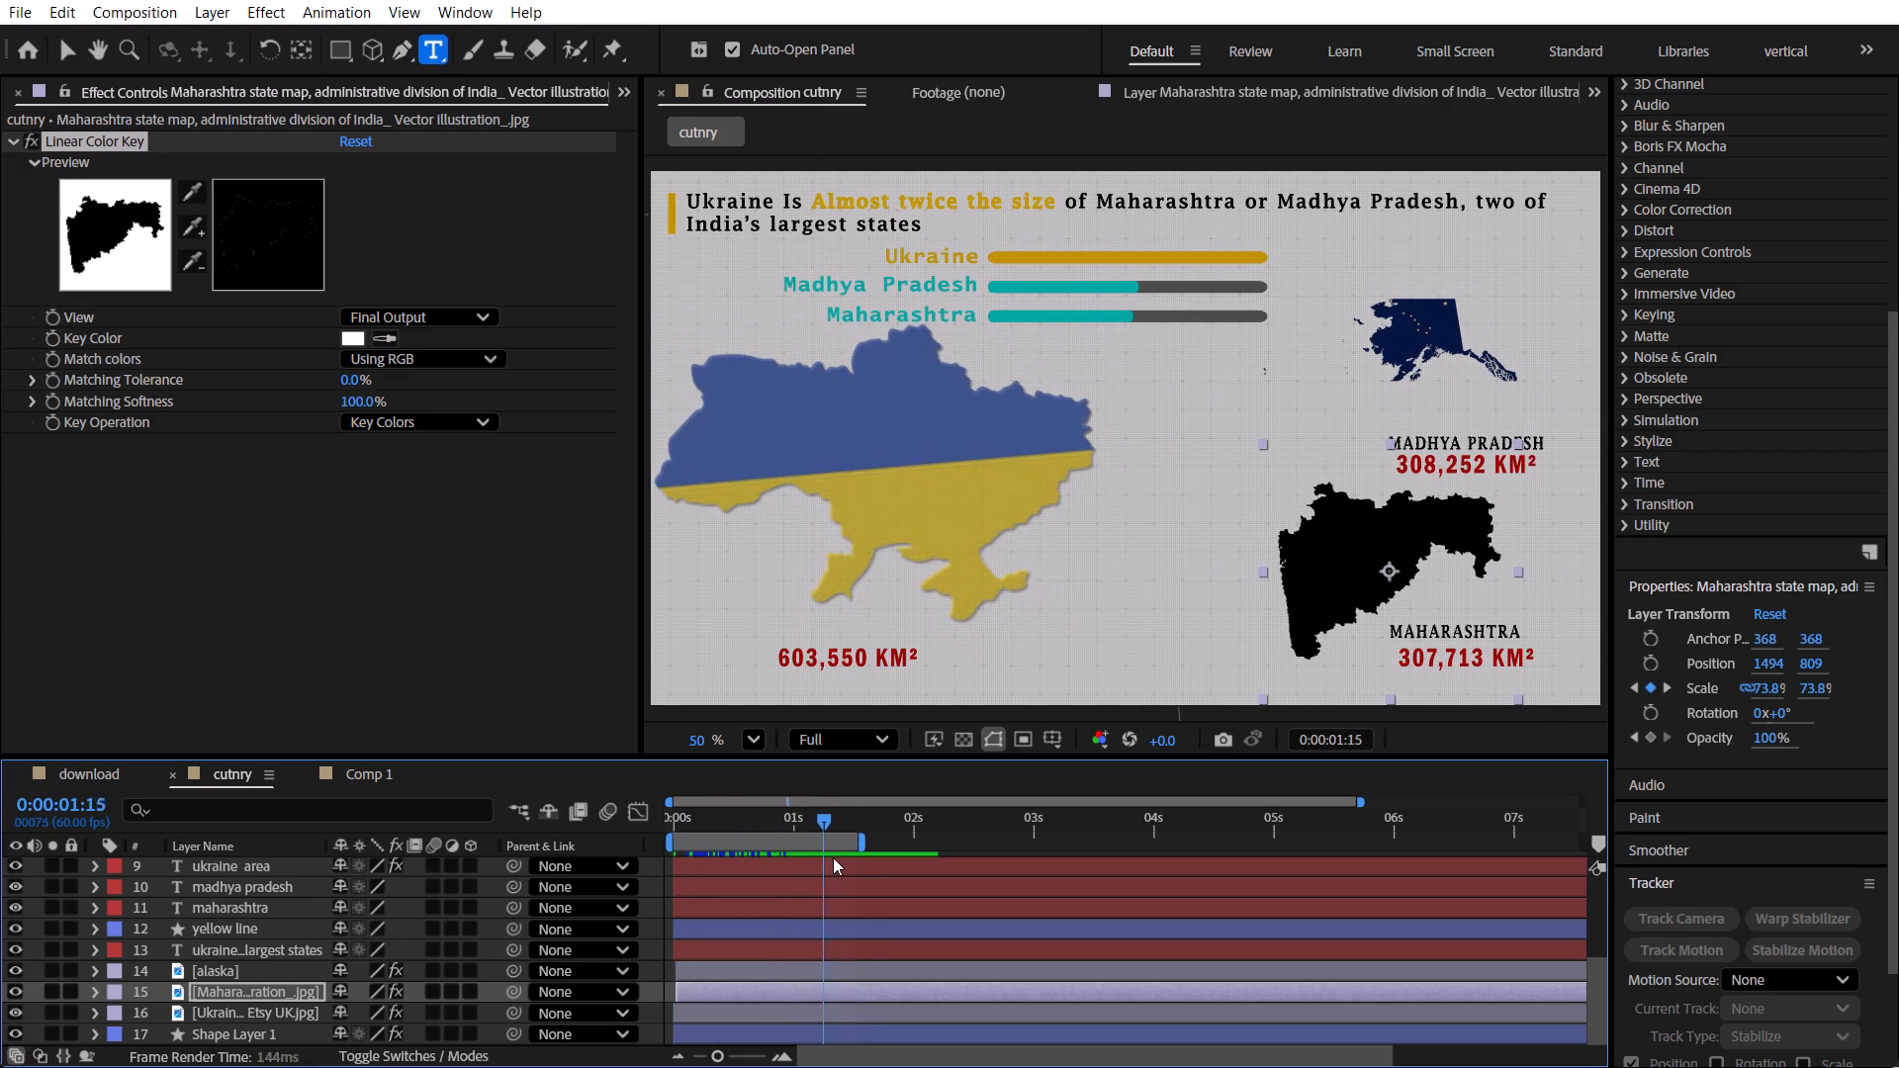
left_click_drag(833, 857, 769, 868)
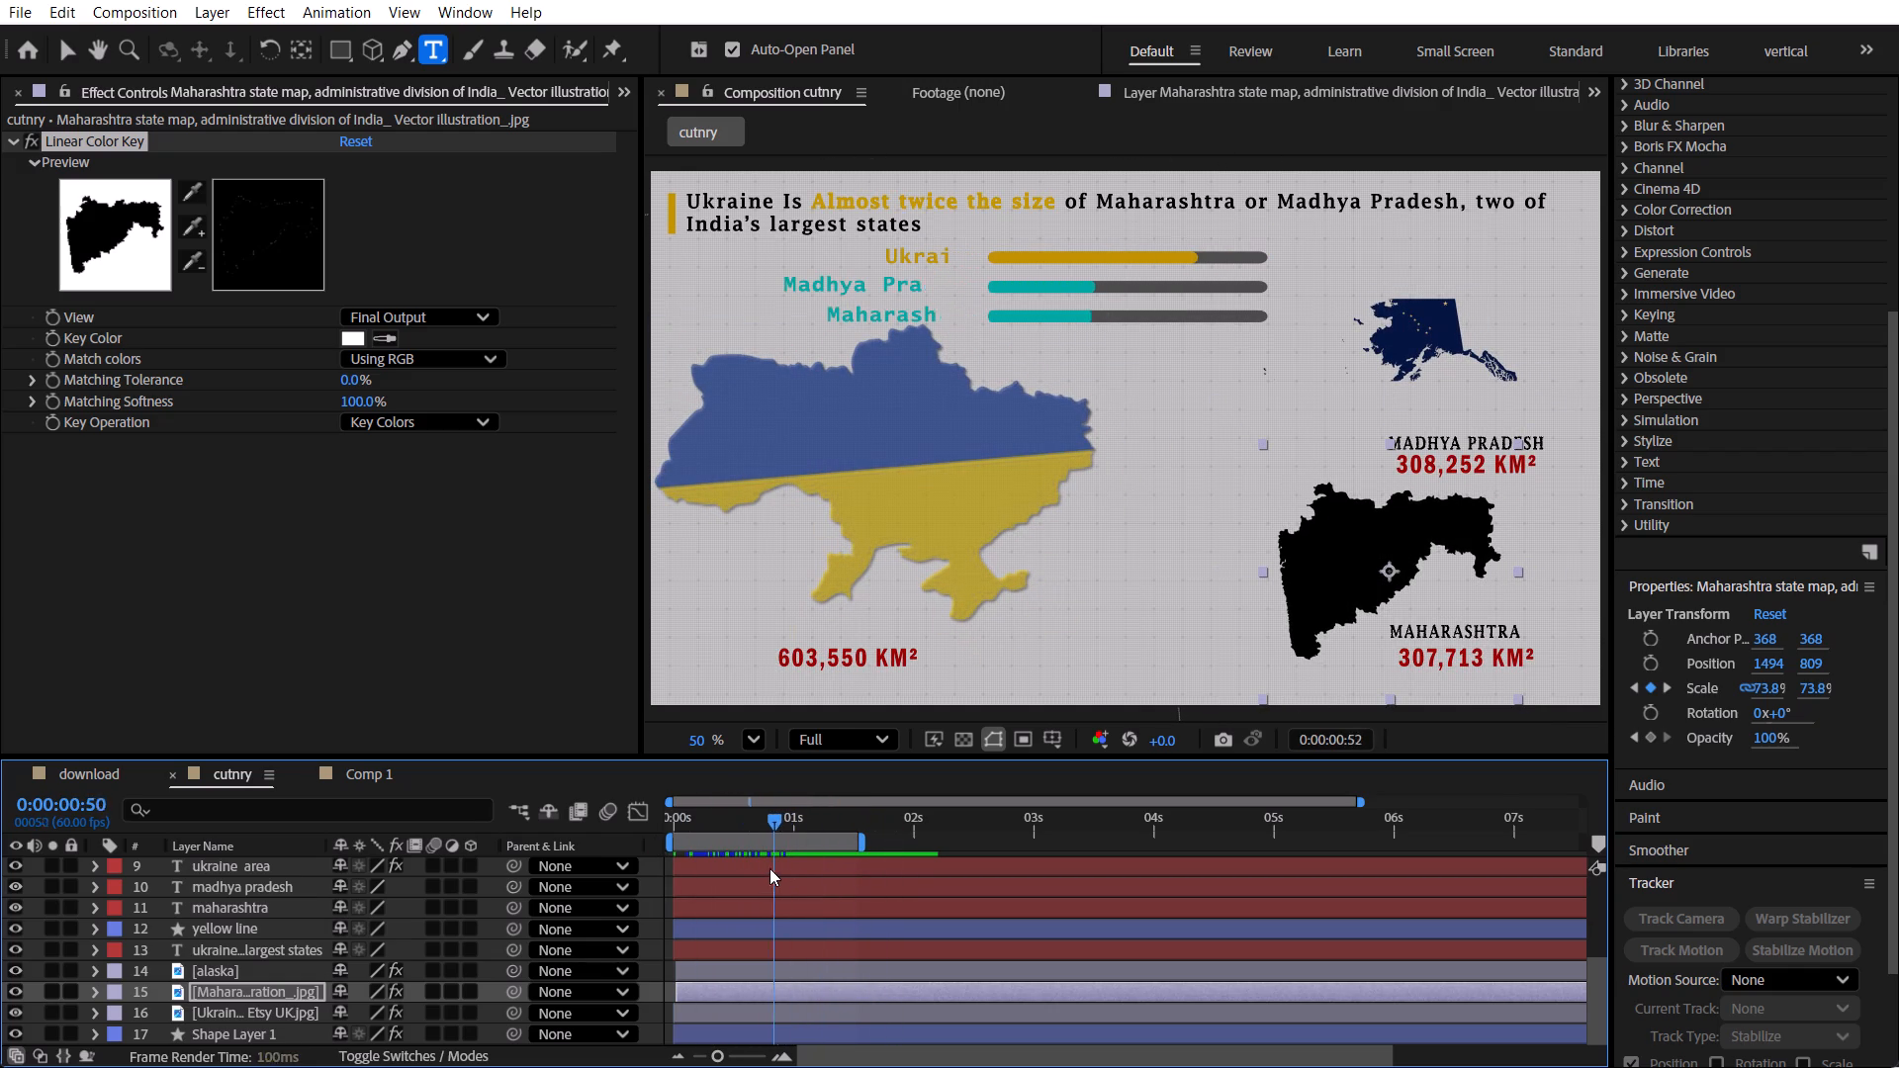
left_click_drag(769, 868, 653, 863)
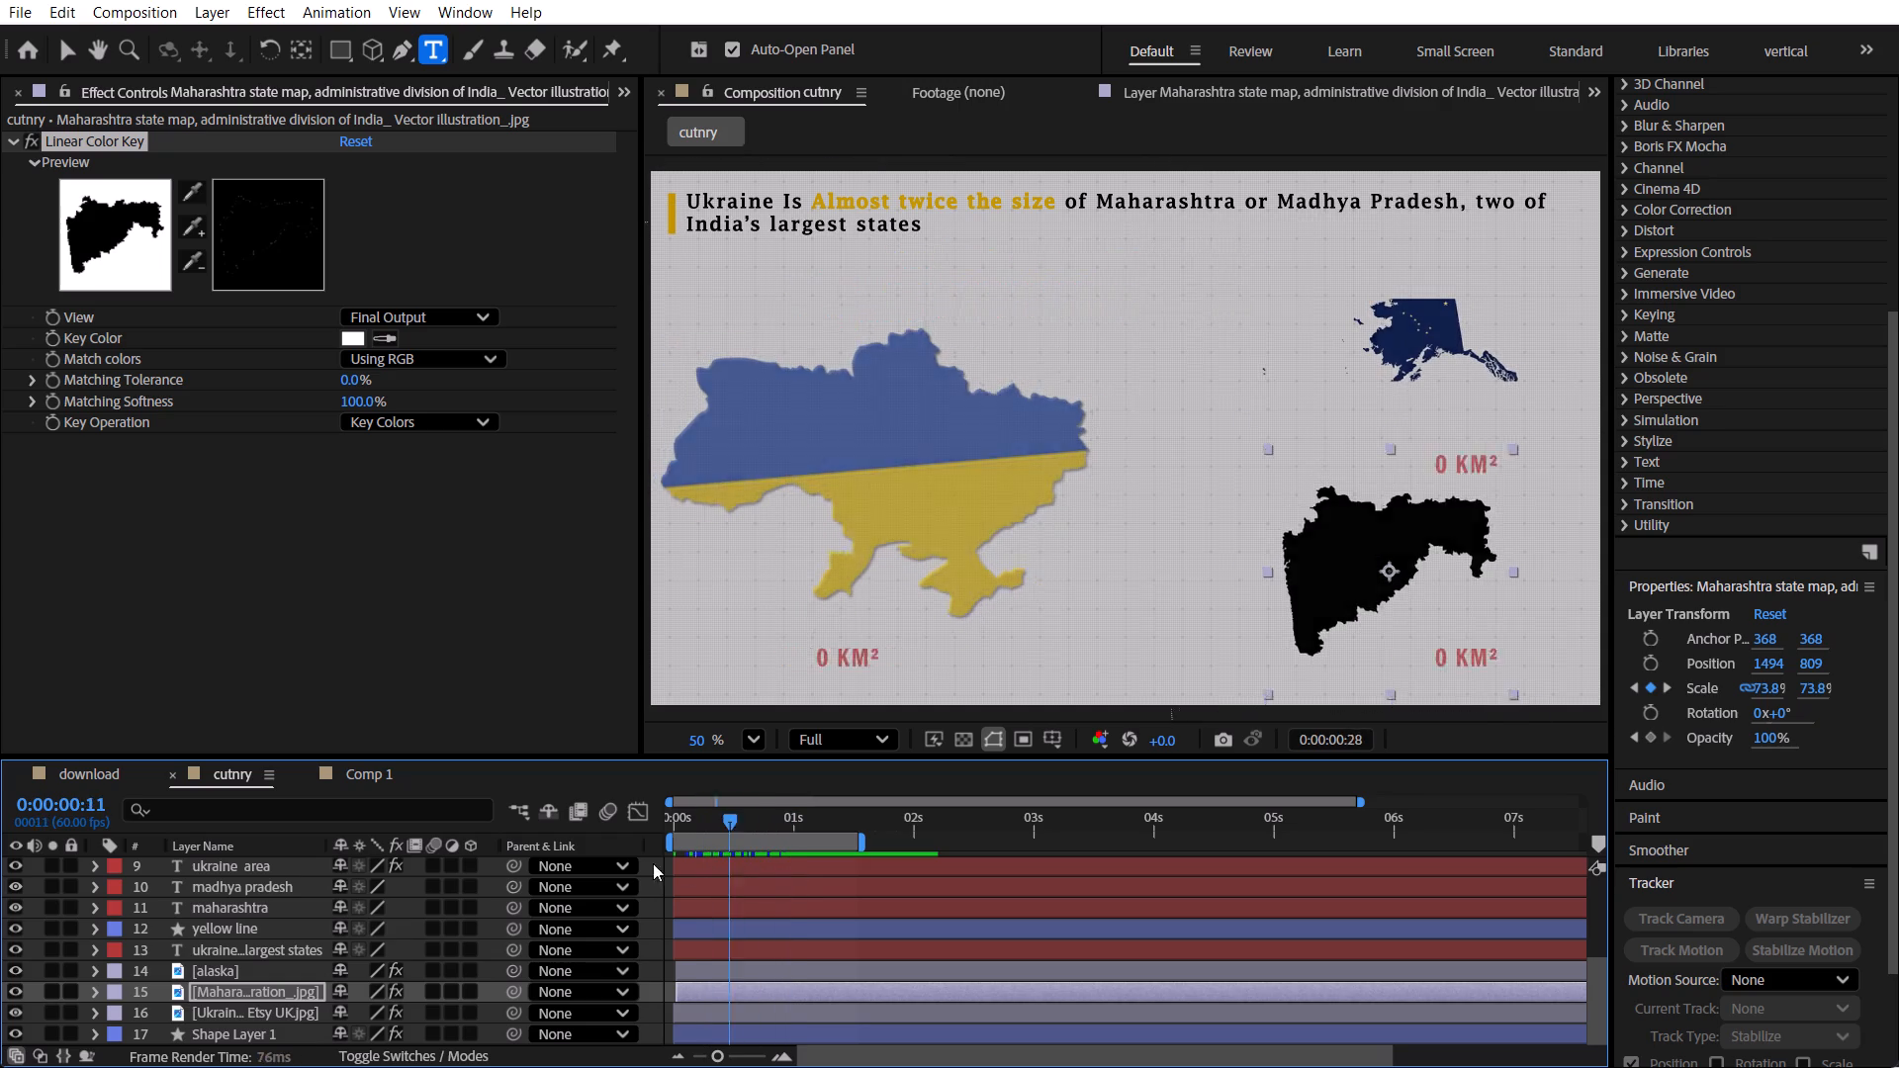
left_click_drag(653, 863, 635, 863)
Return to Comp 1 and create a text layer reading 0 just below the Alaska label.
left_click(378, 775)
left_click(482, 908)
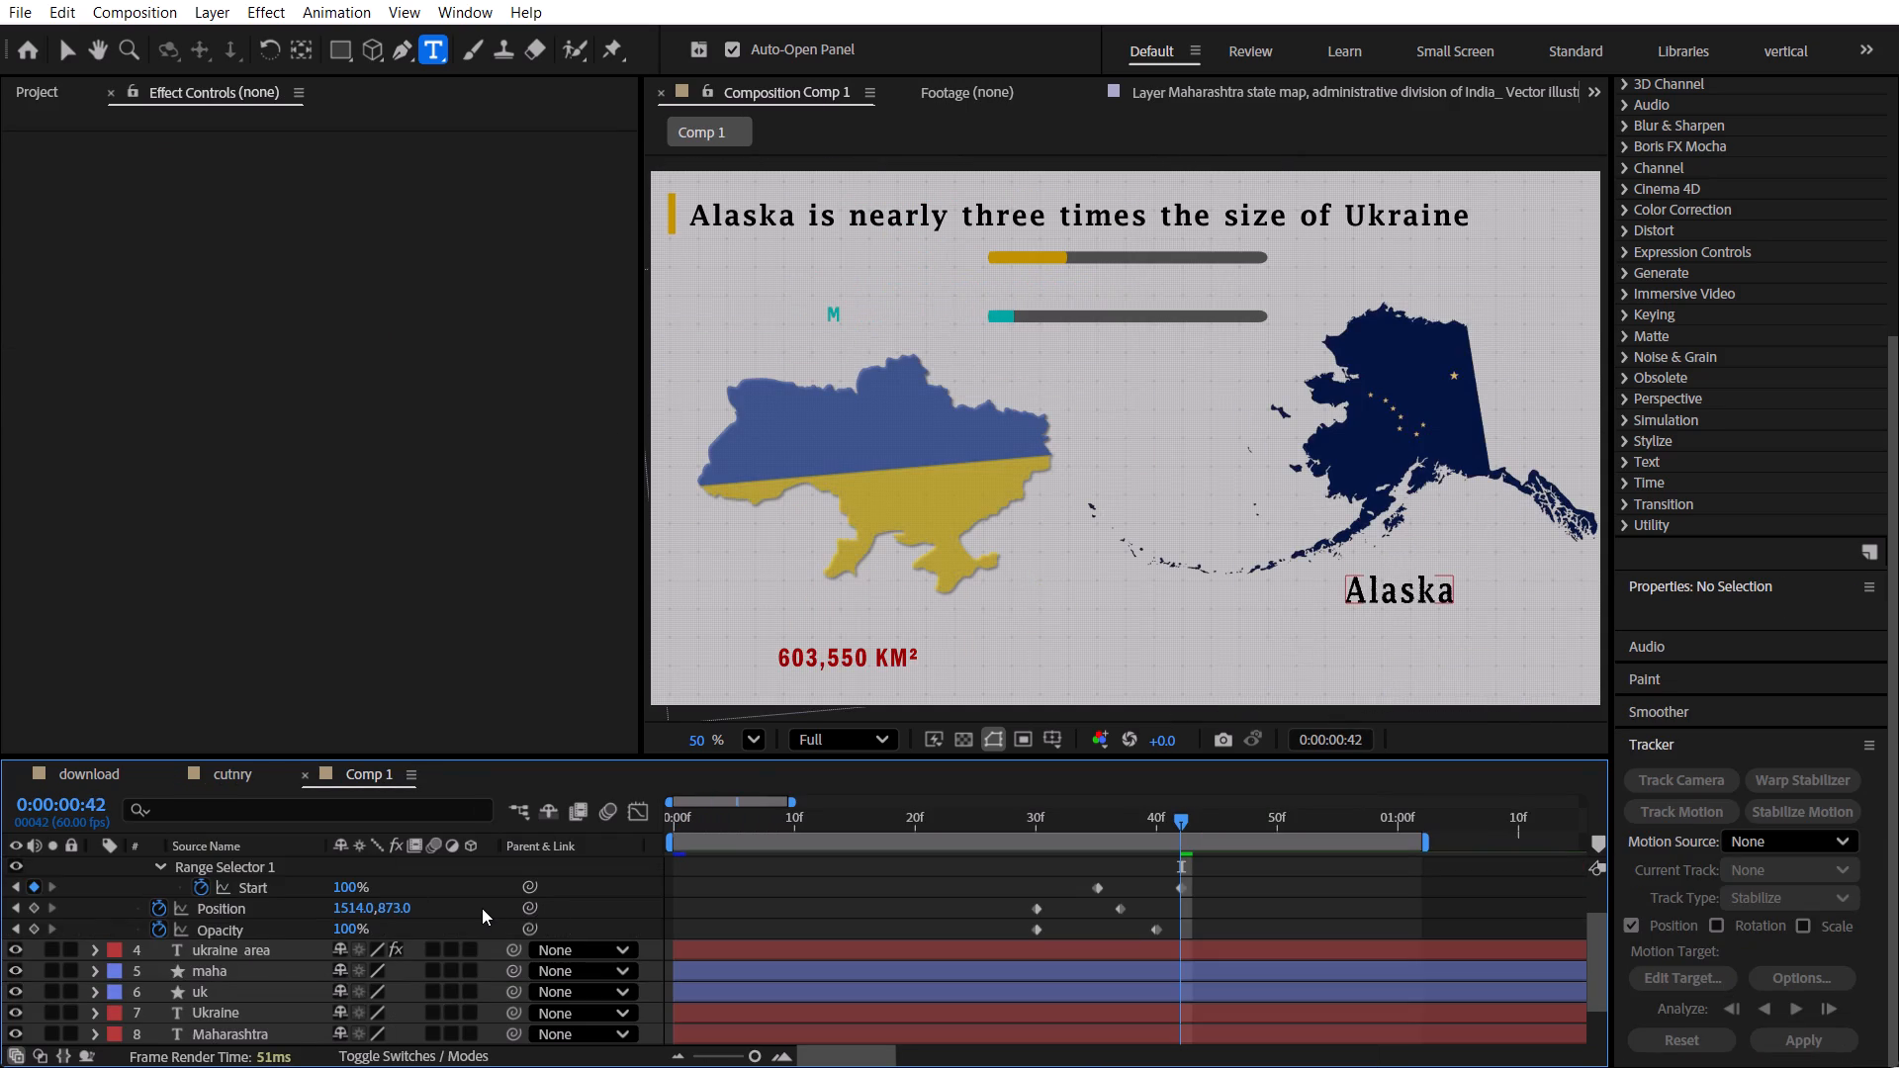
left_click(1388, 654)
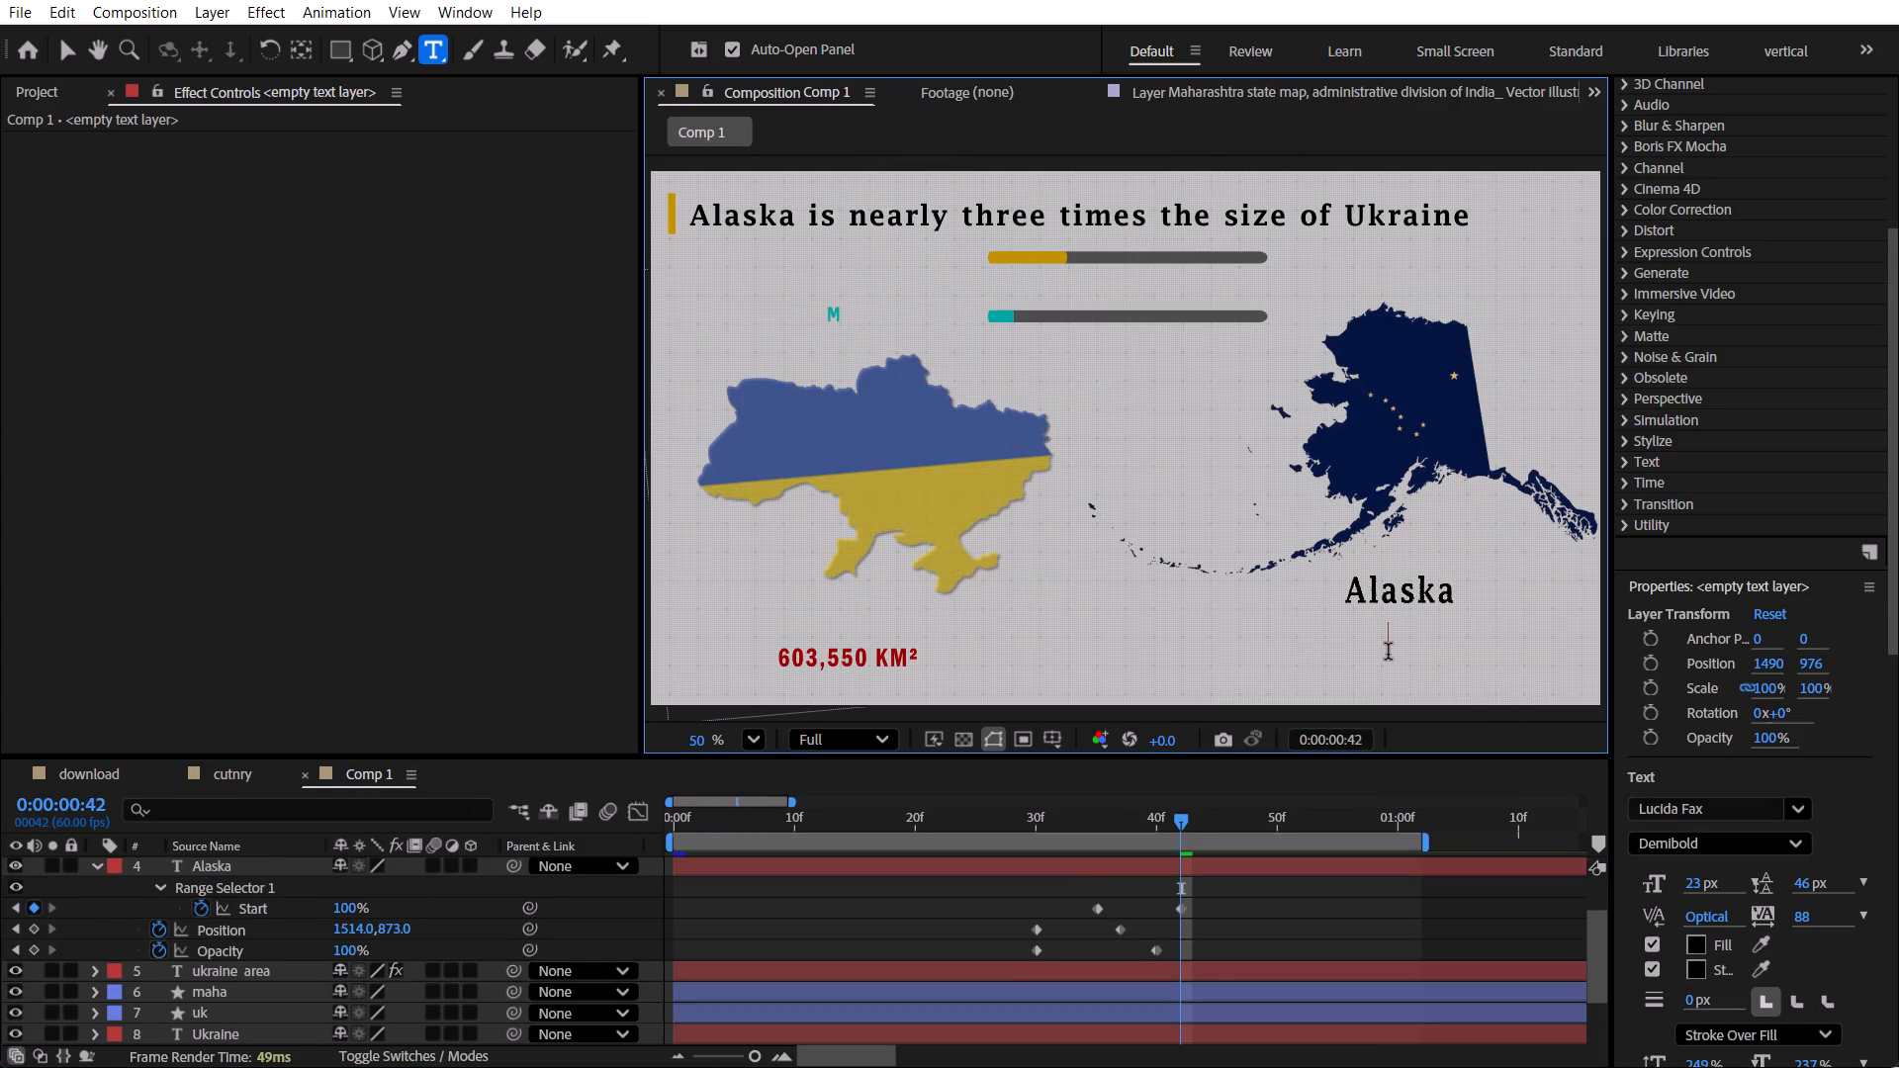
key("0")
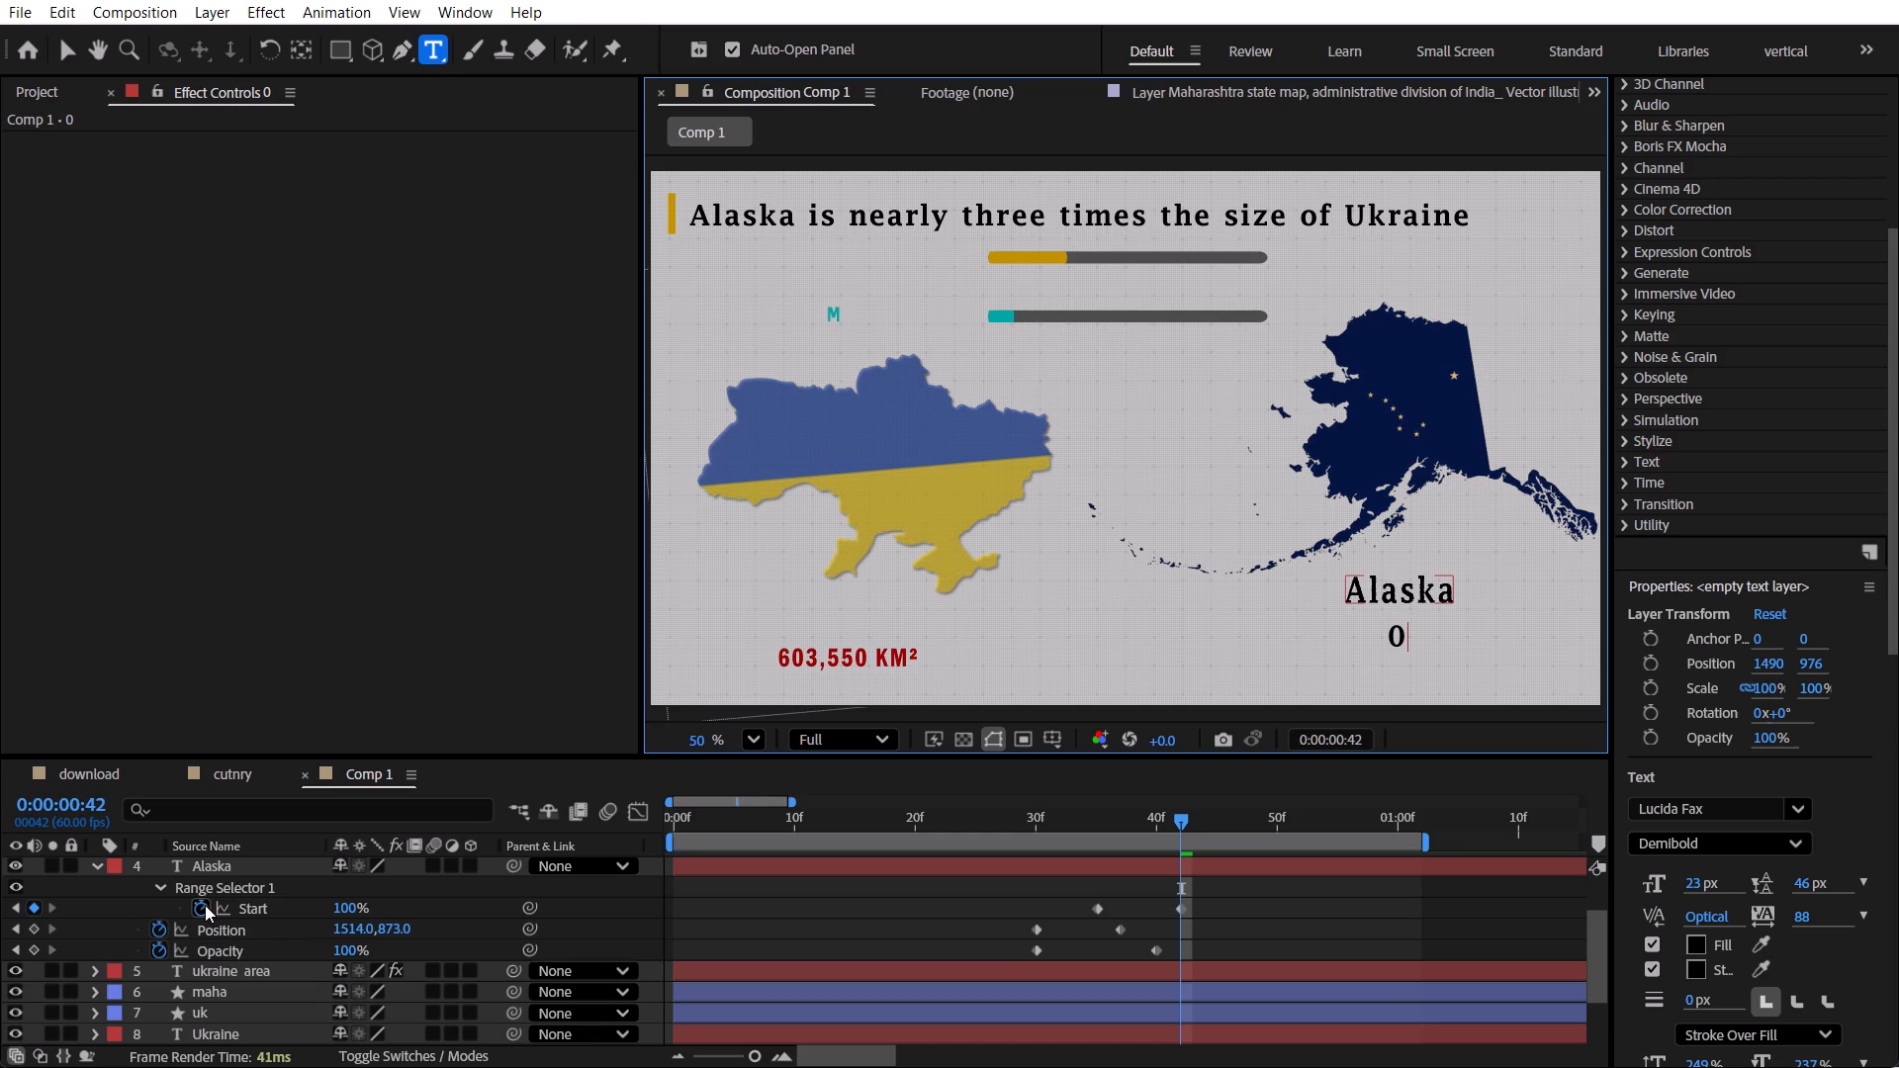
scroll(205, 905, "up", 2)
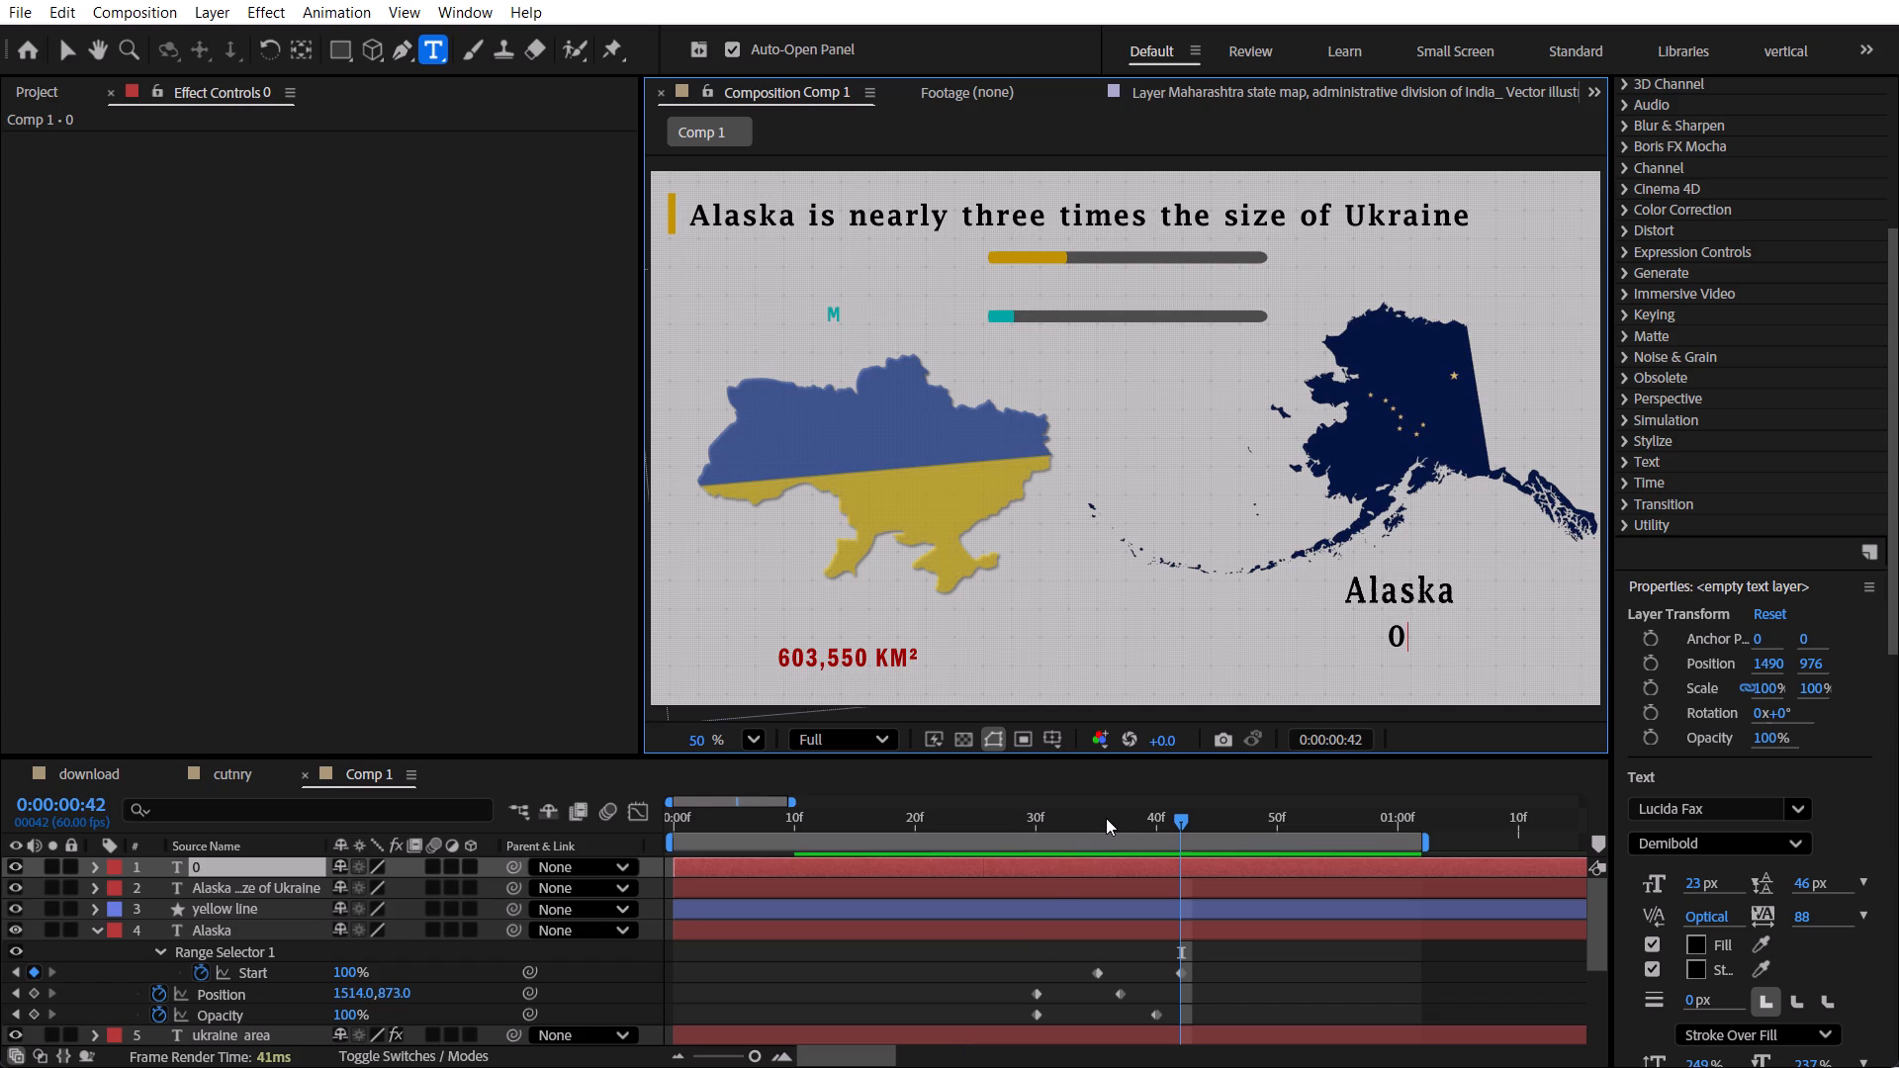
Set the current time to 0:00:00:31 and move the ukraine area layer directly beneath the new 0 layer.
left_click_drag(1089, 818, 1188, 846)
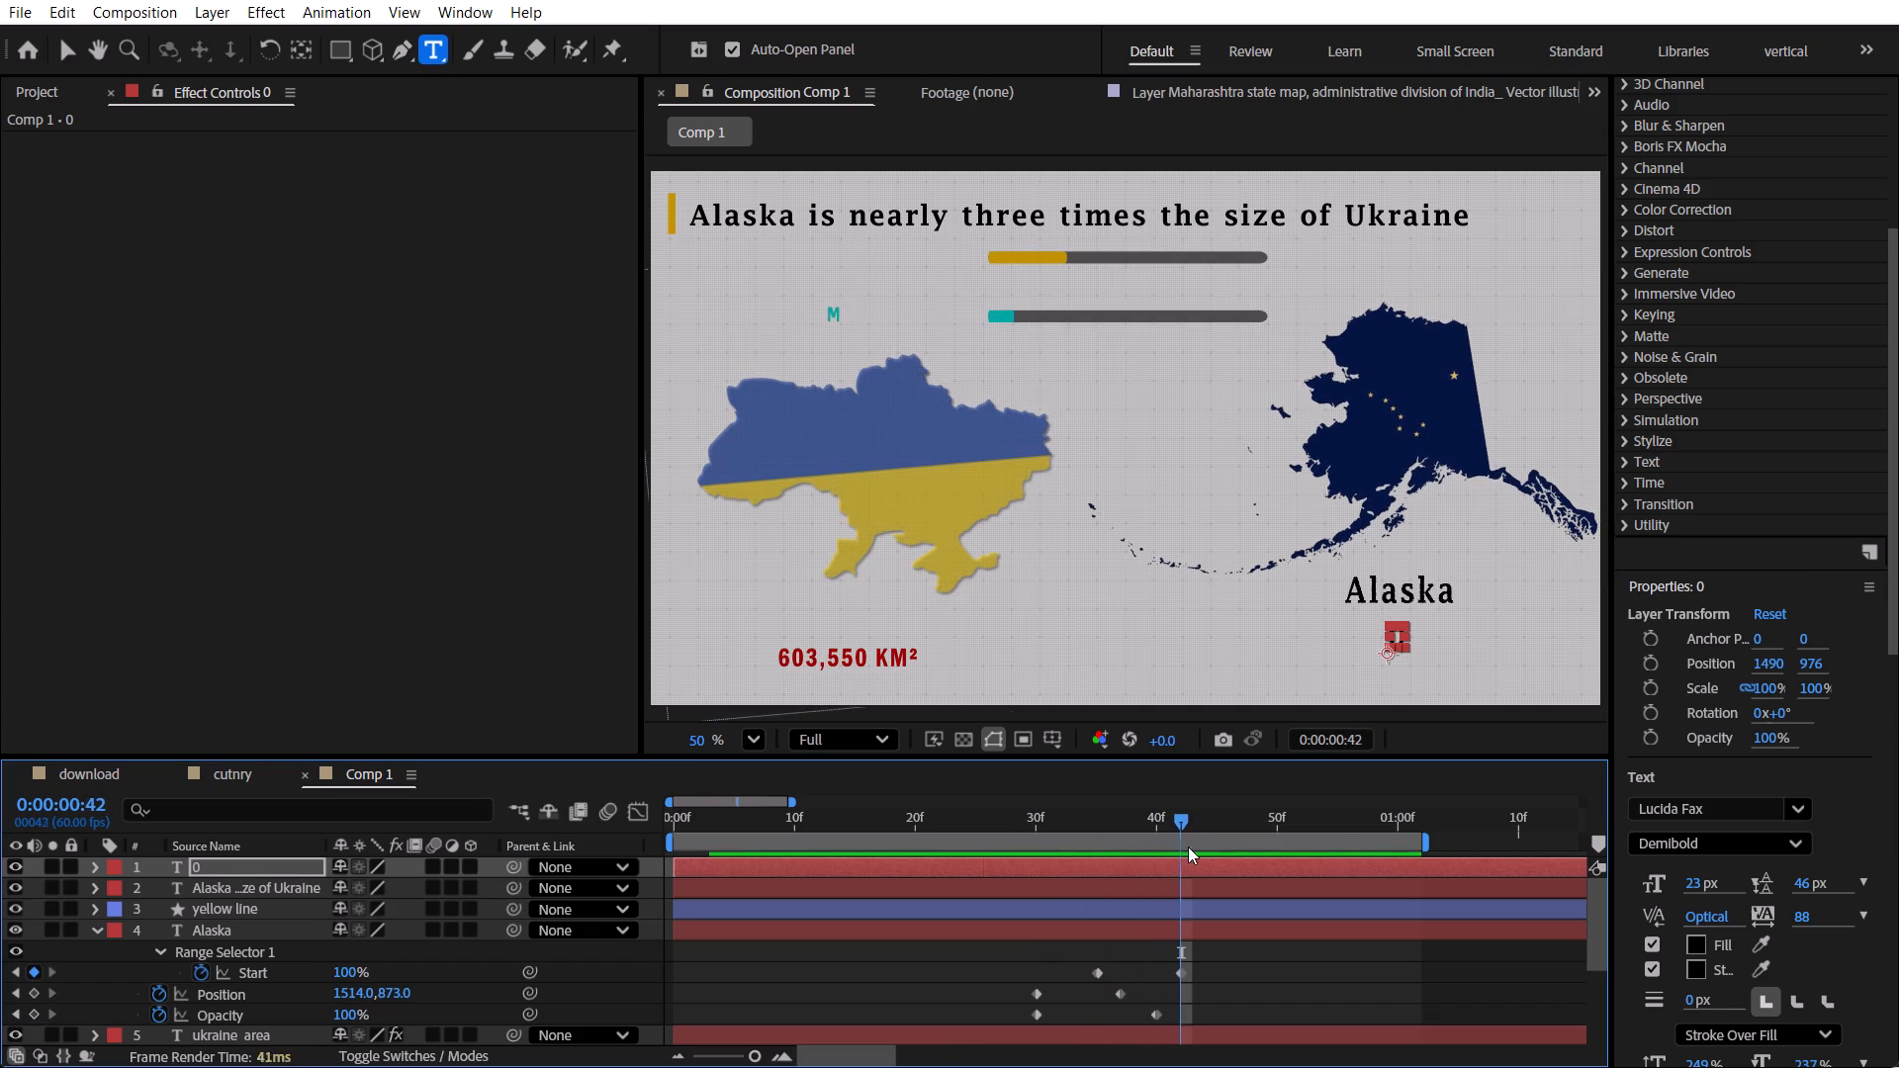
left_click_drag(1188, 846, 1048, 863)
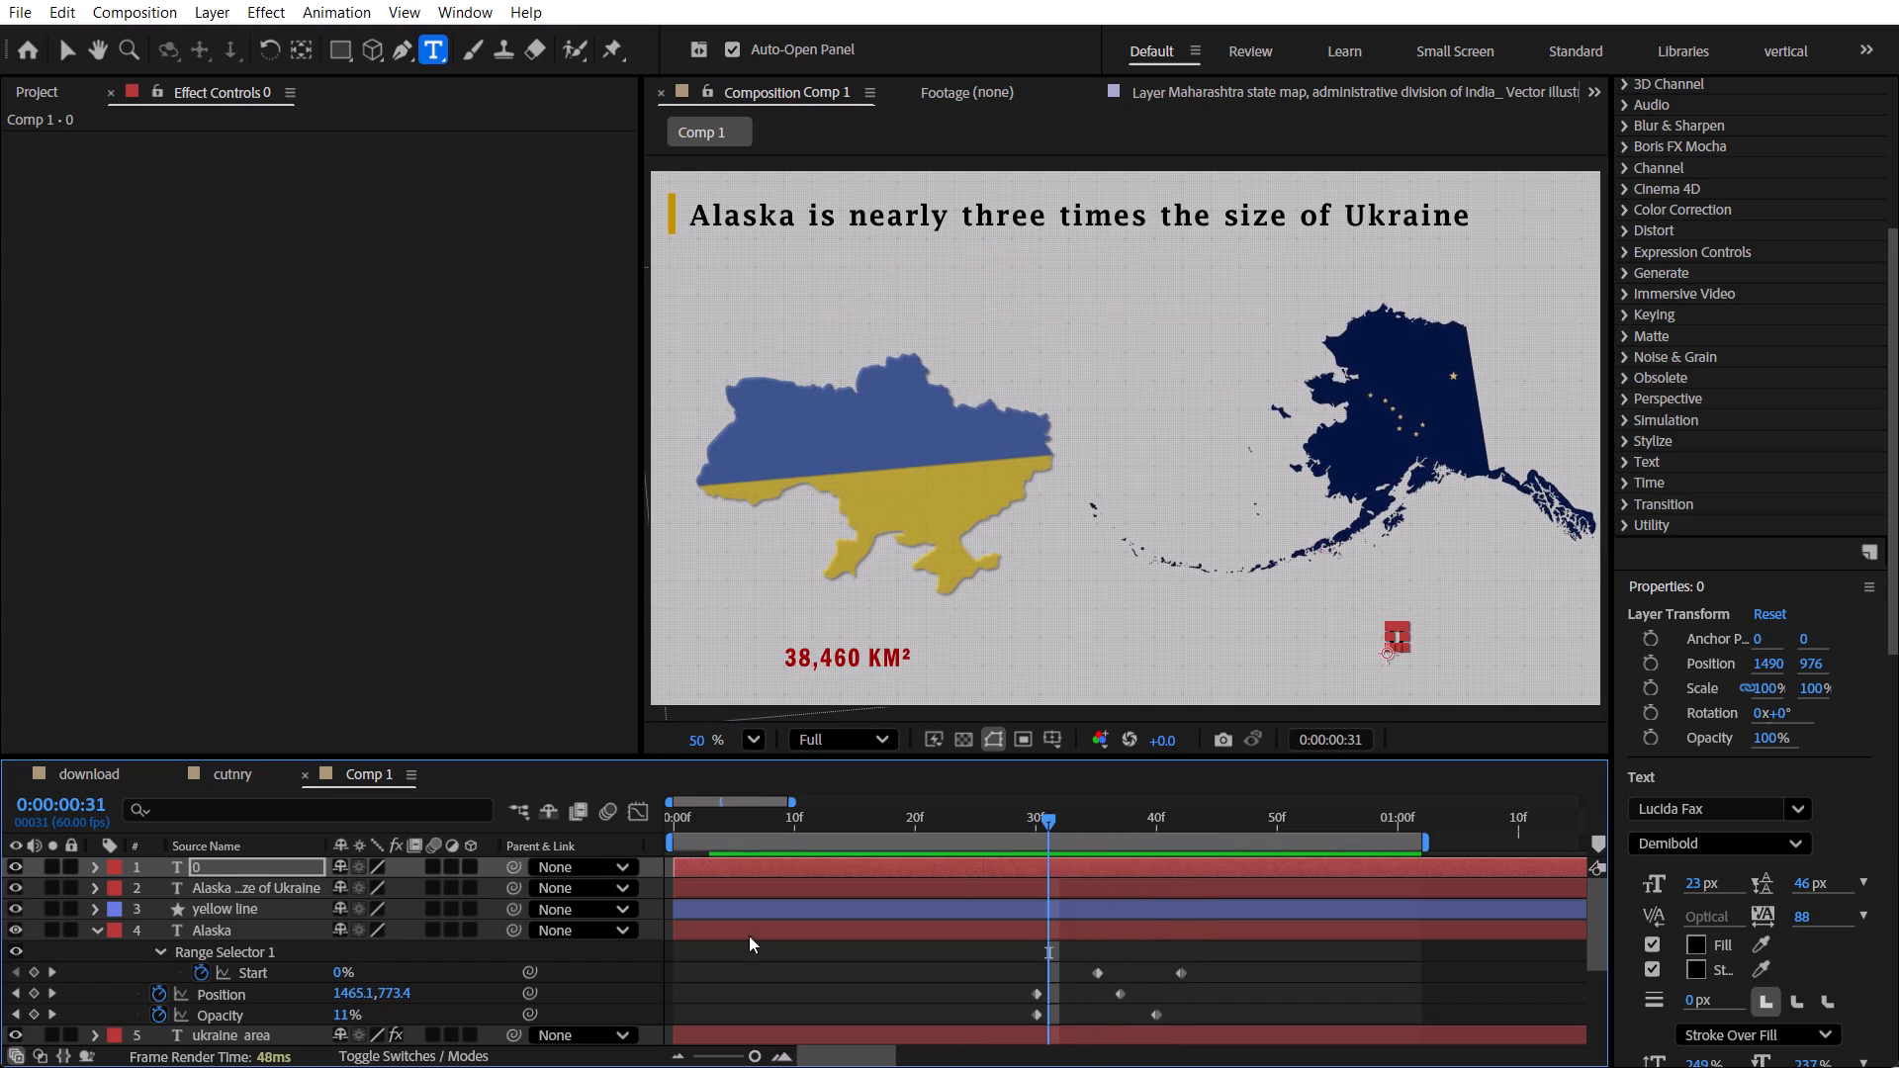
left_click(100, 930)
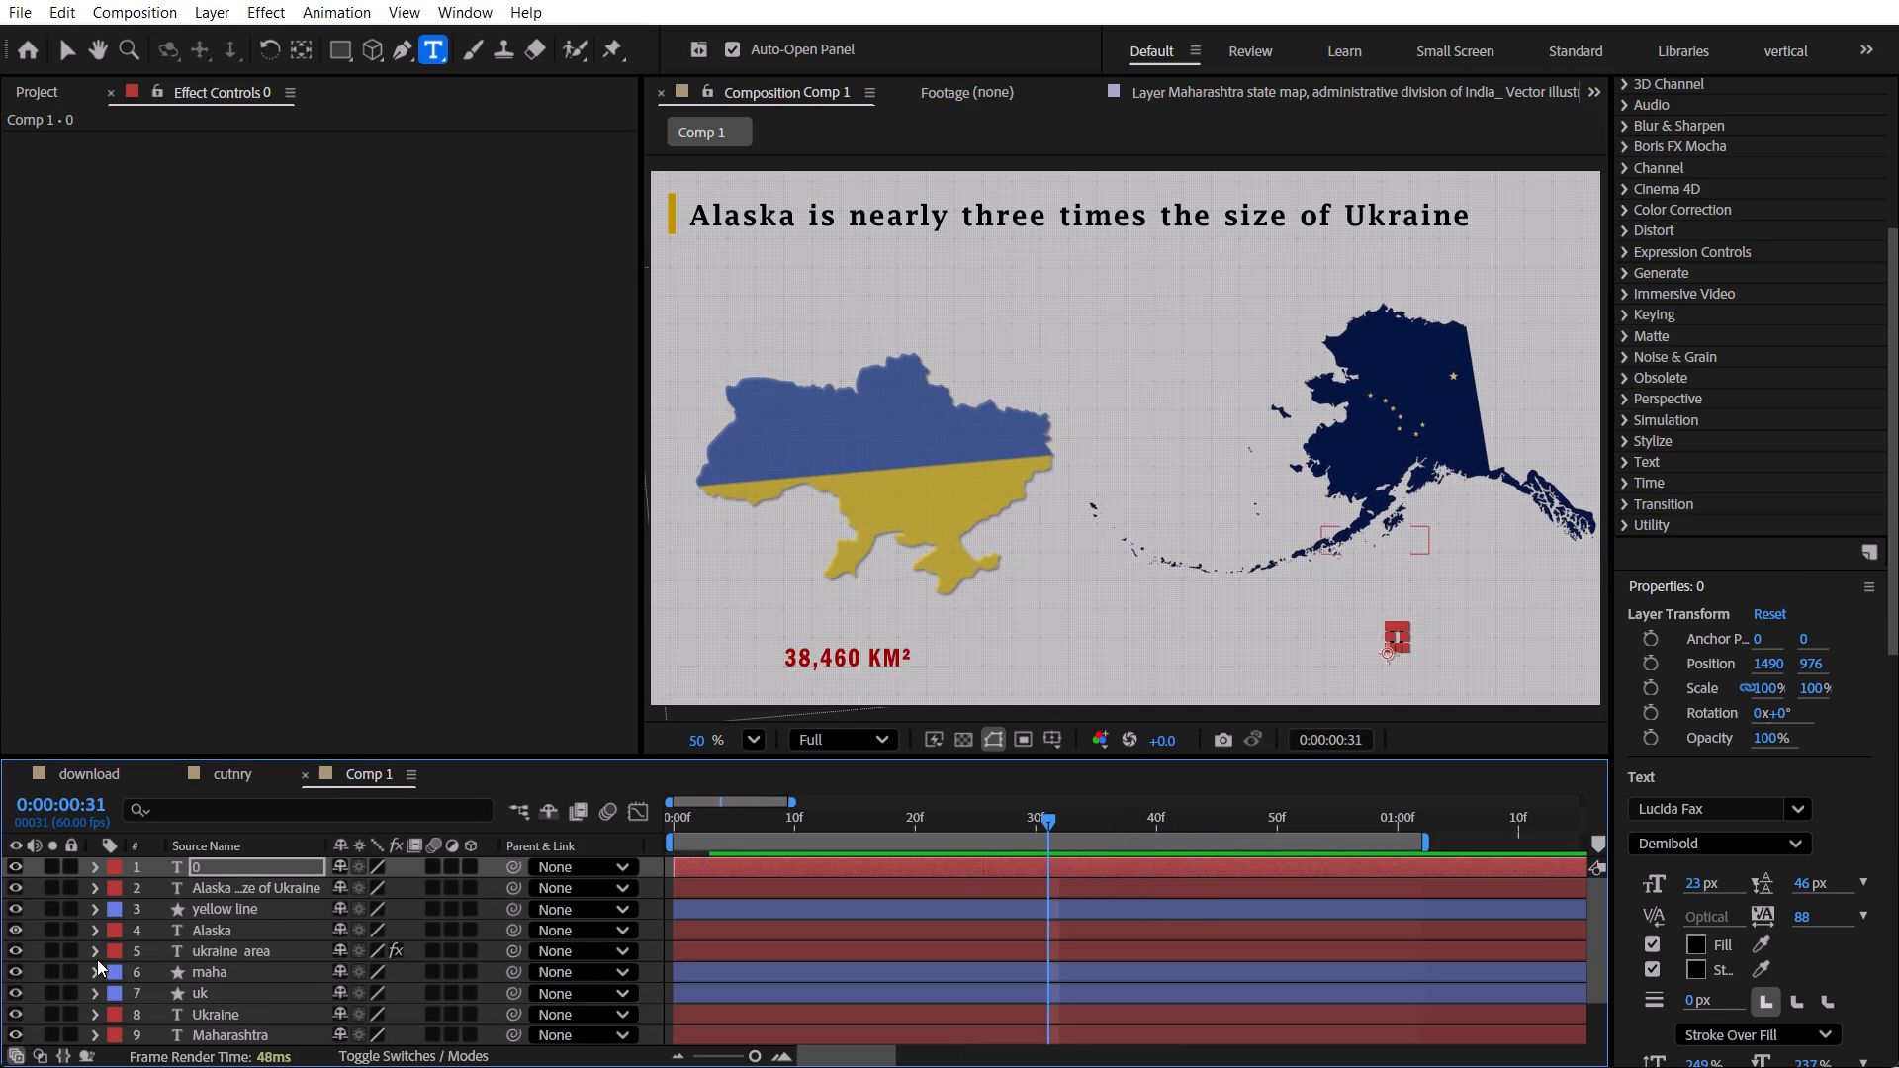
left_click(93, 954)
left_click_drag(216, 957, 224, 873)
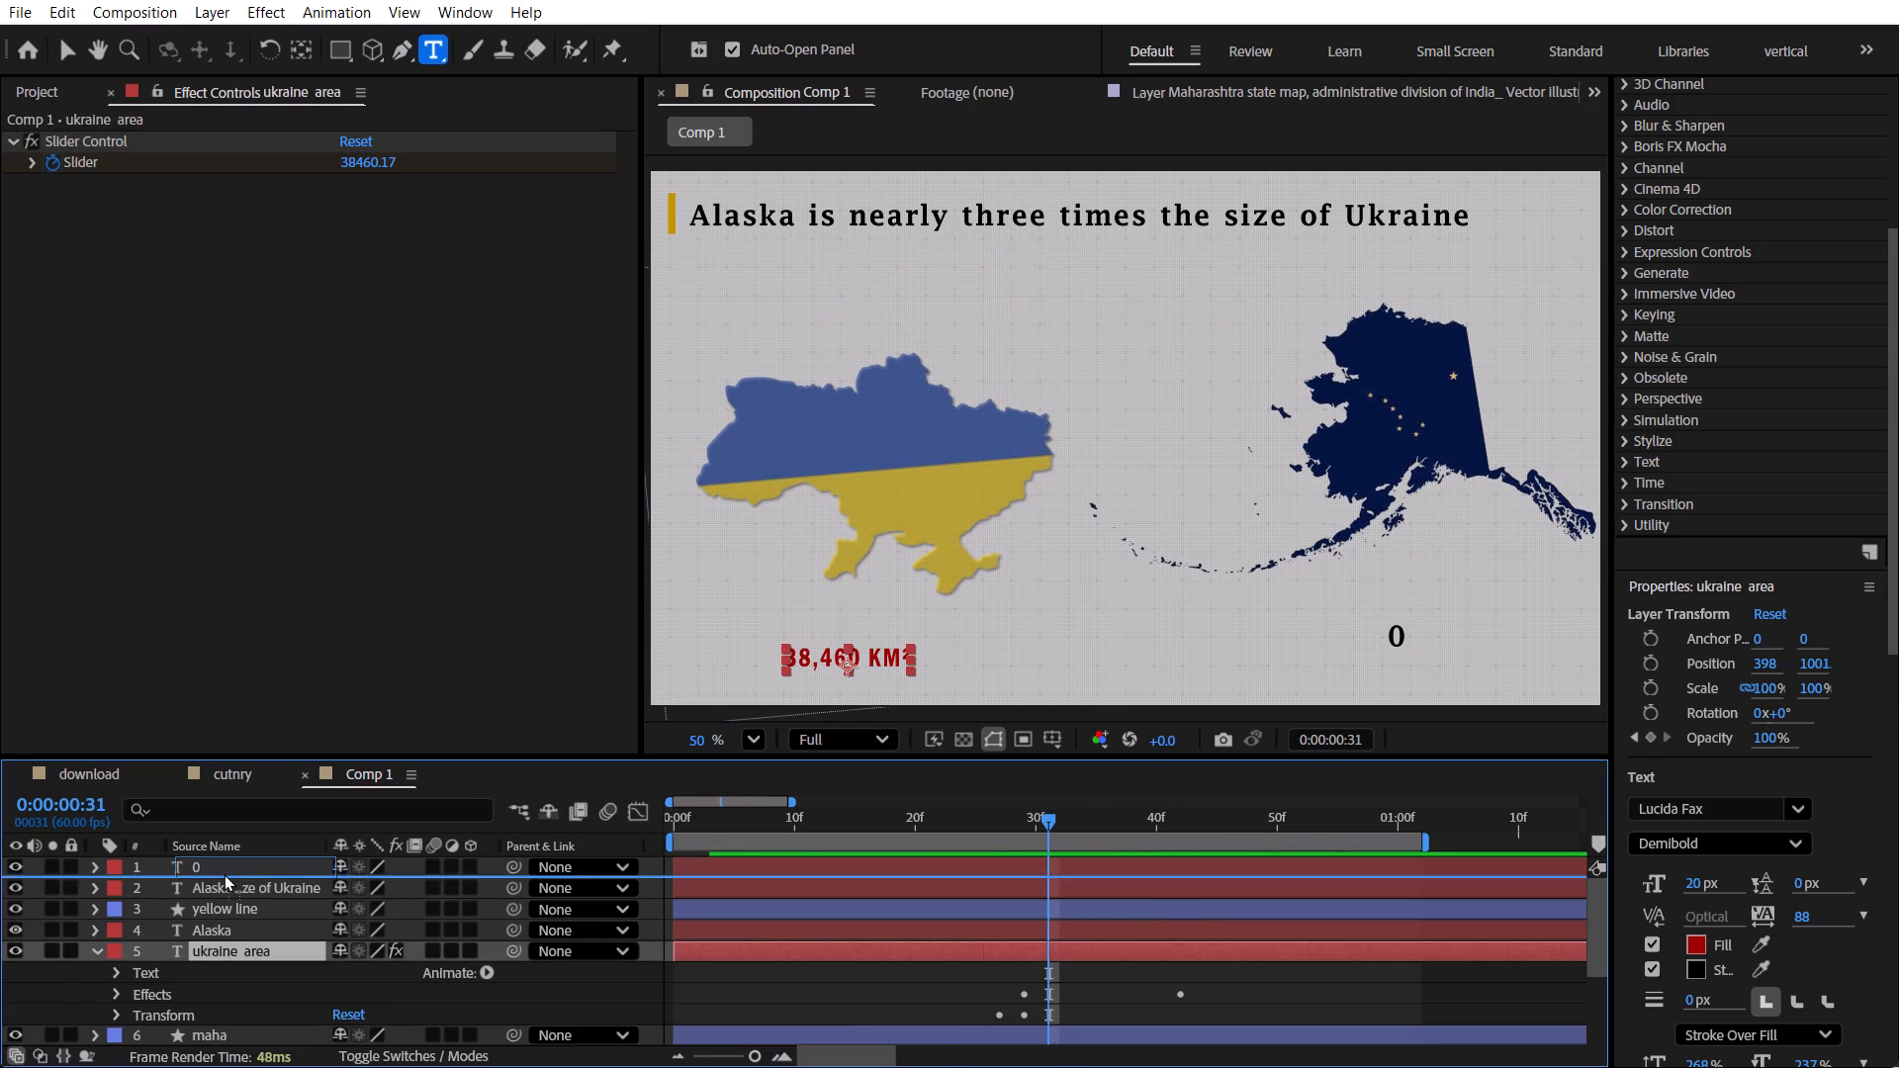
left_click_drag(224, 873, 225, 873)
Copy the ukraine area layer's keyframed Slider Control onto the 0 text layer at 0:00:00:31 and reveal its keyframes.
left_click(117, 930)
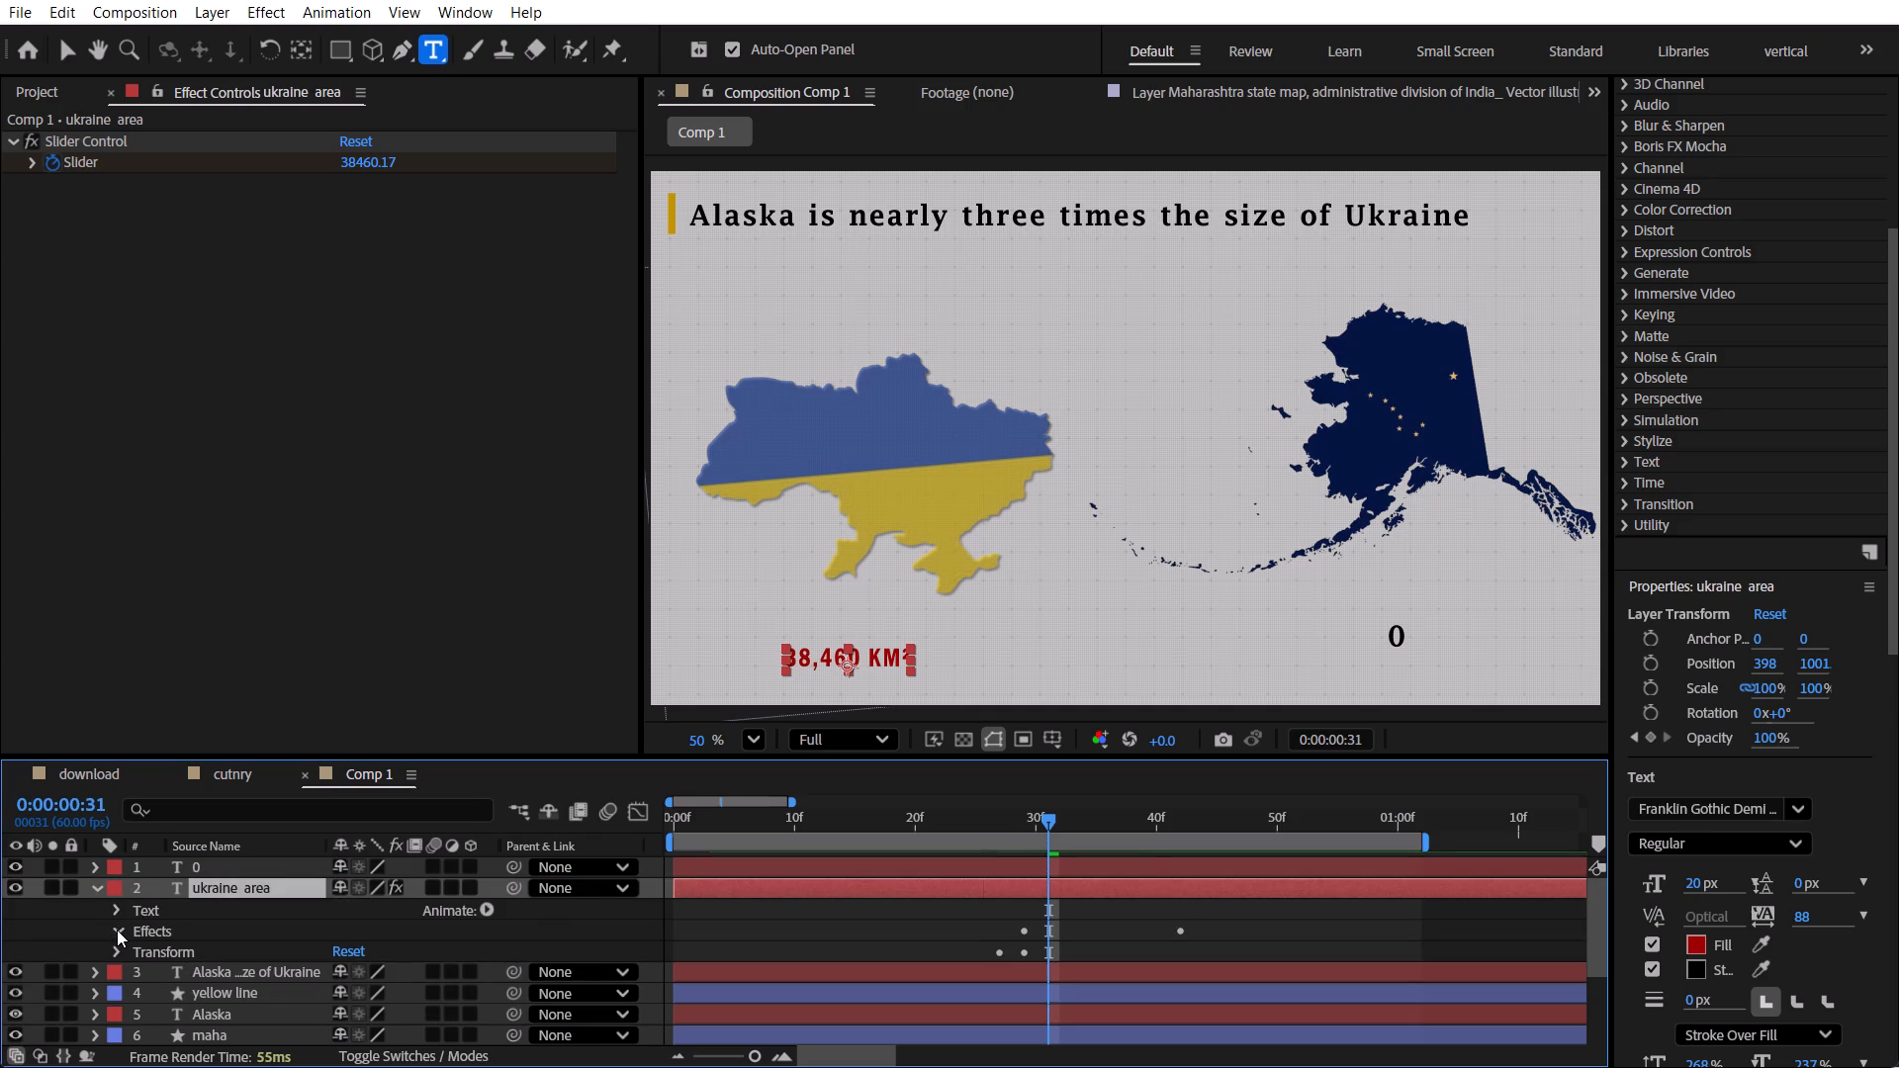
left_click(134, 957)
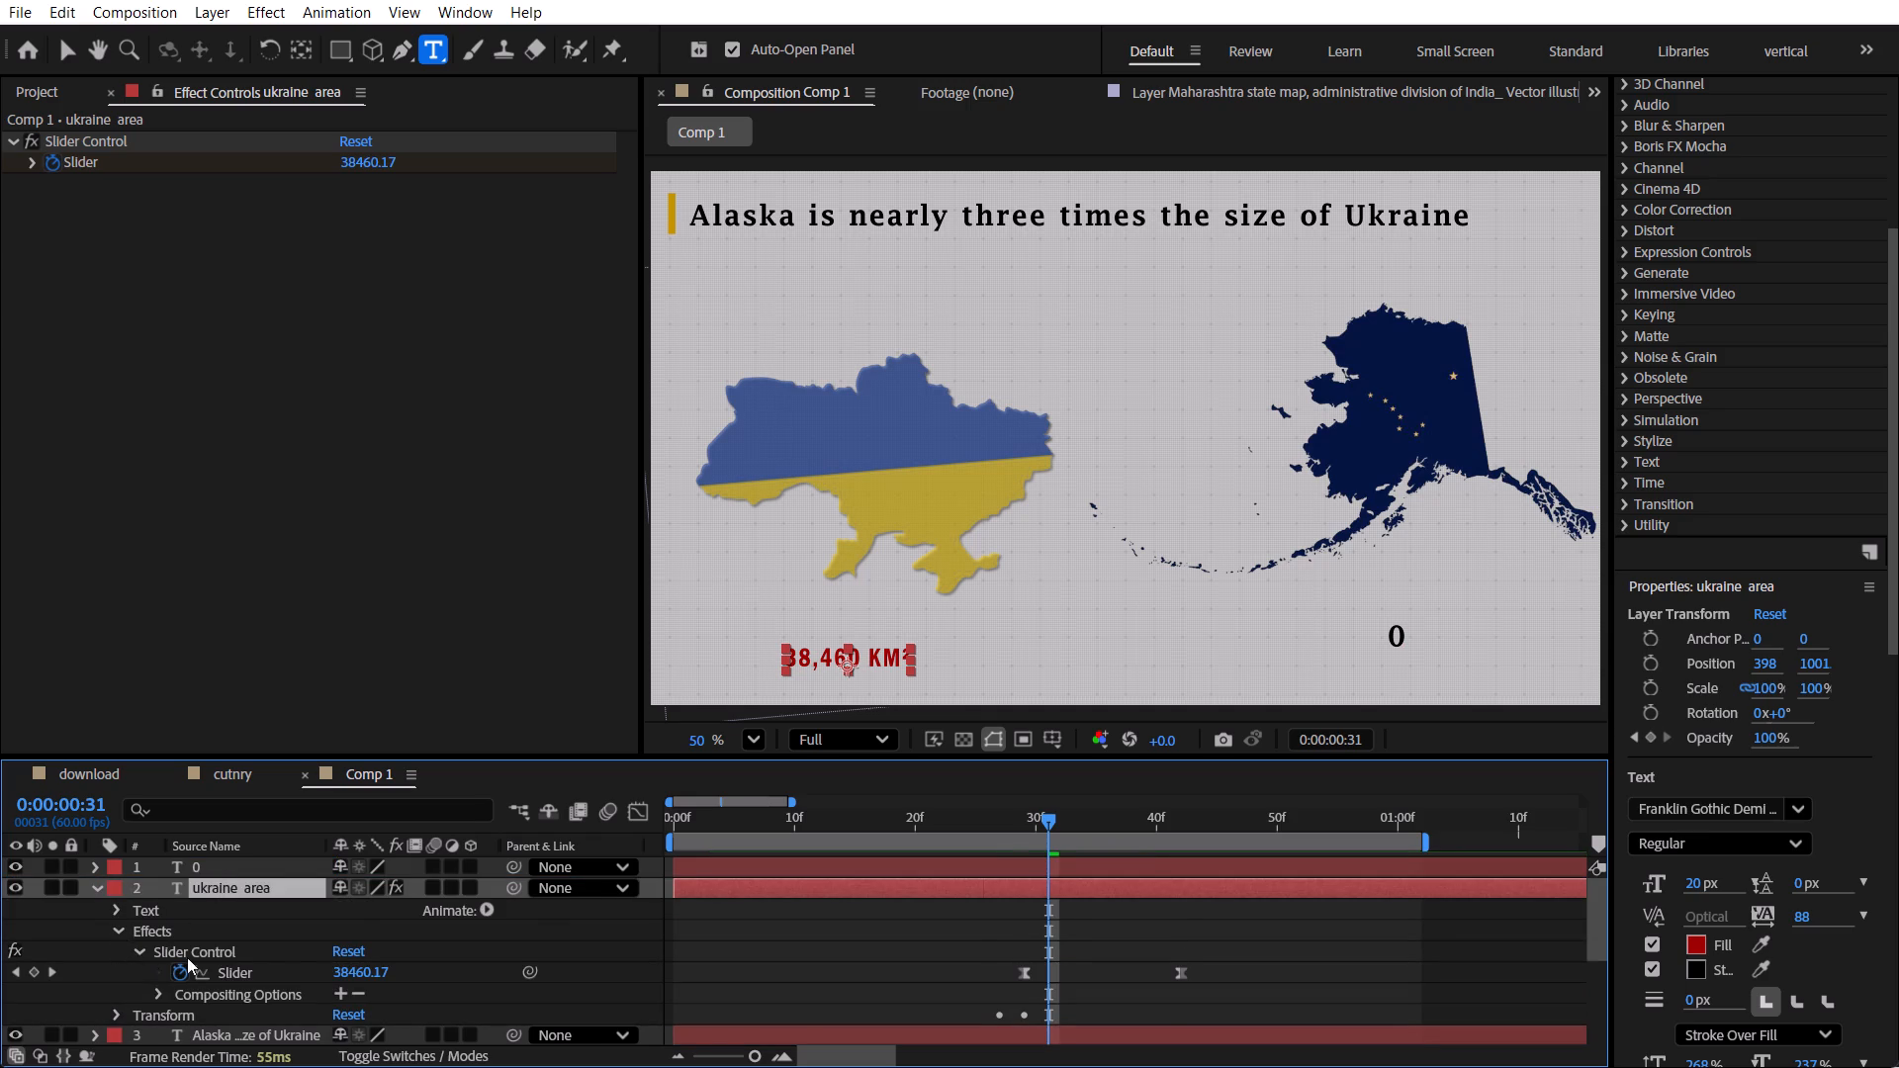
left_click(251, 975)
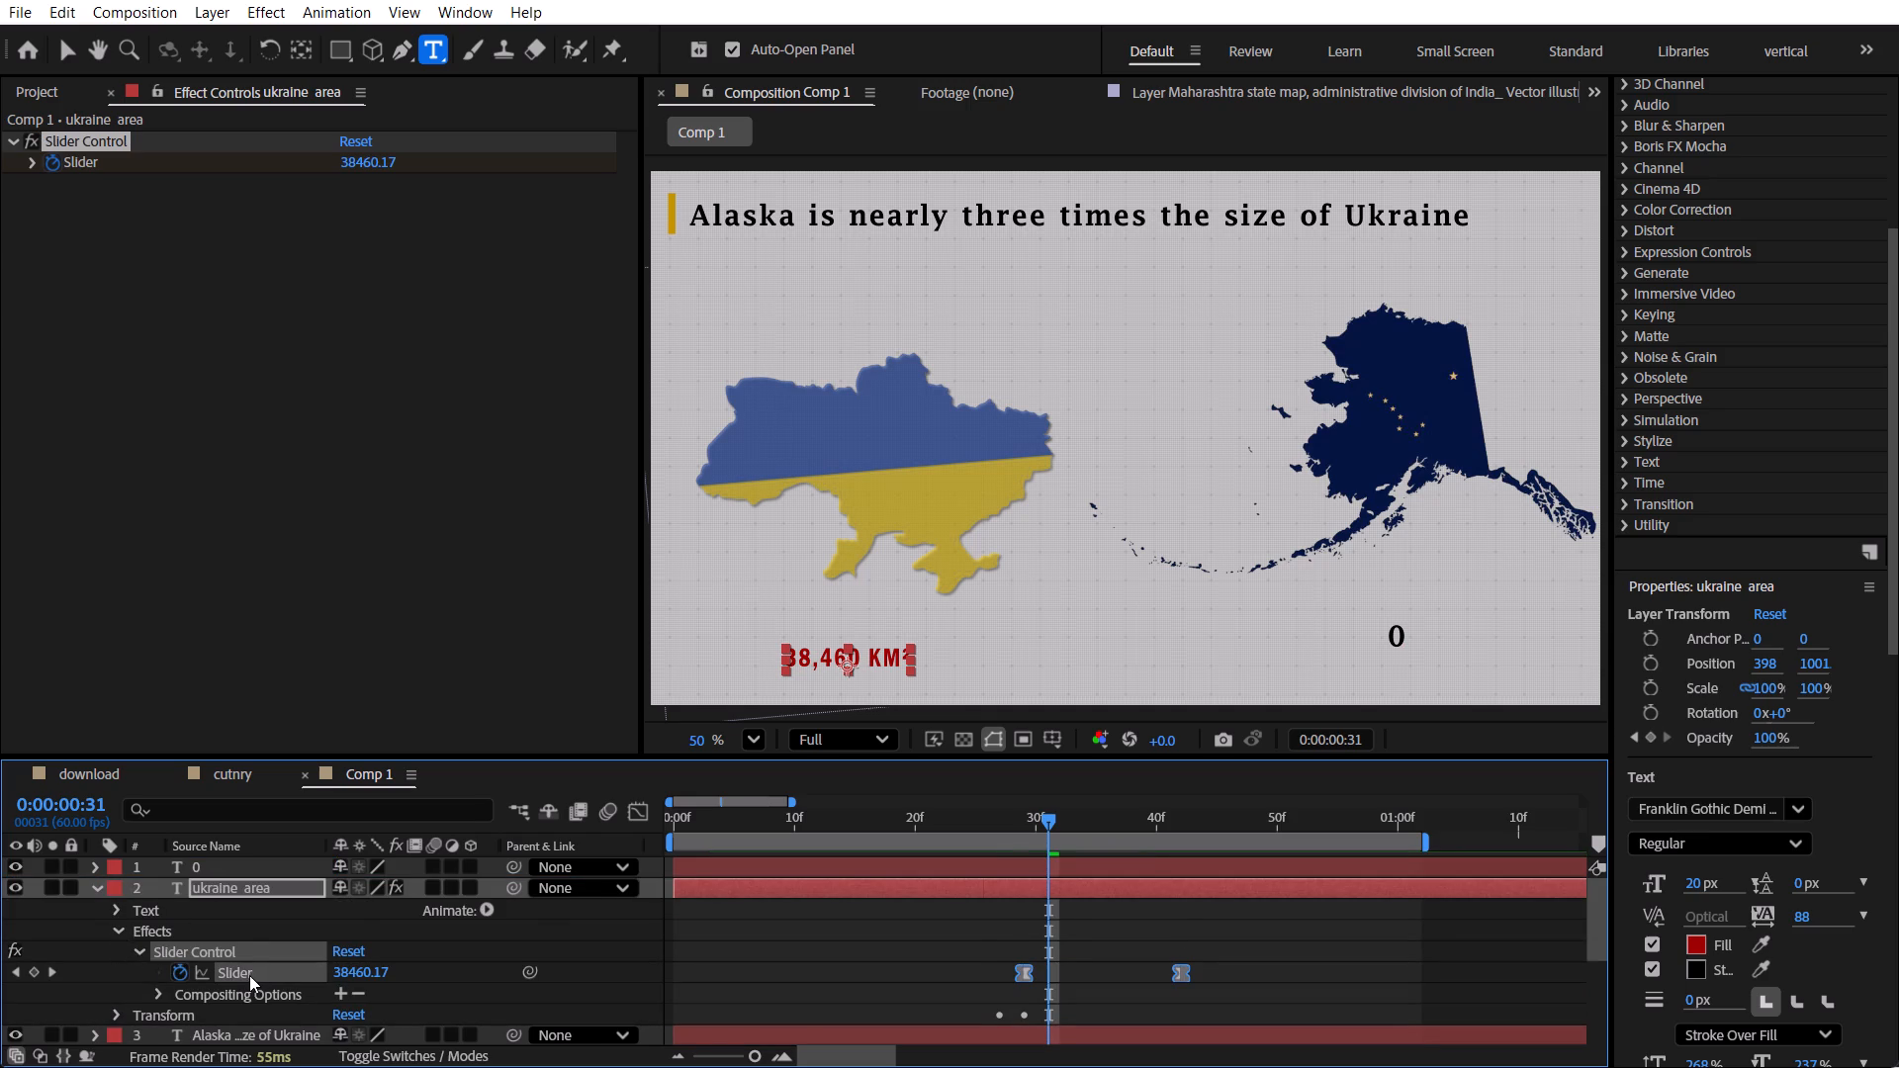
left_click(91, 145)
key("ctrl+c")
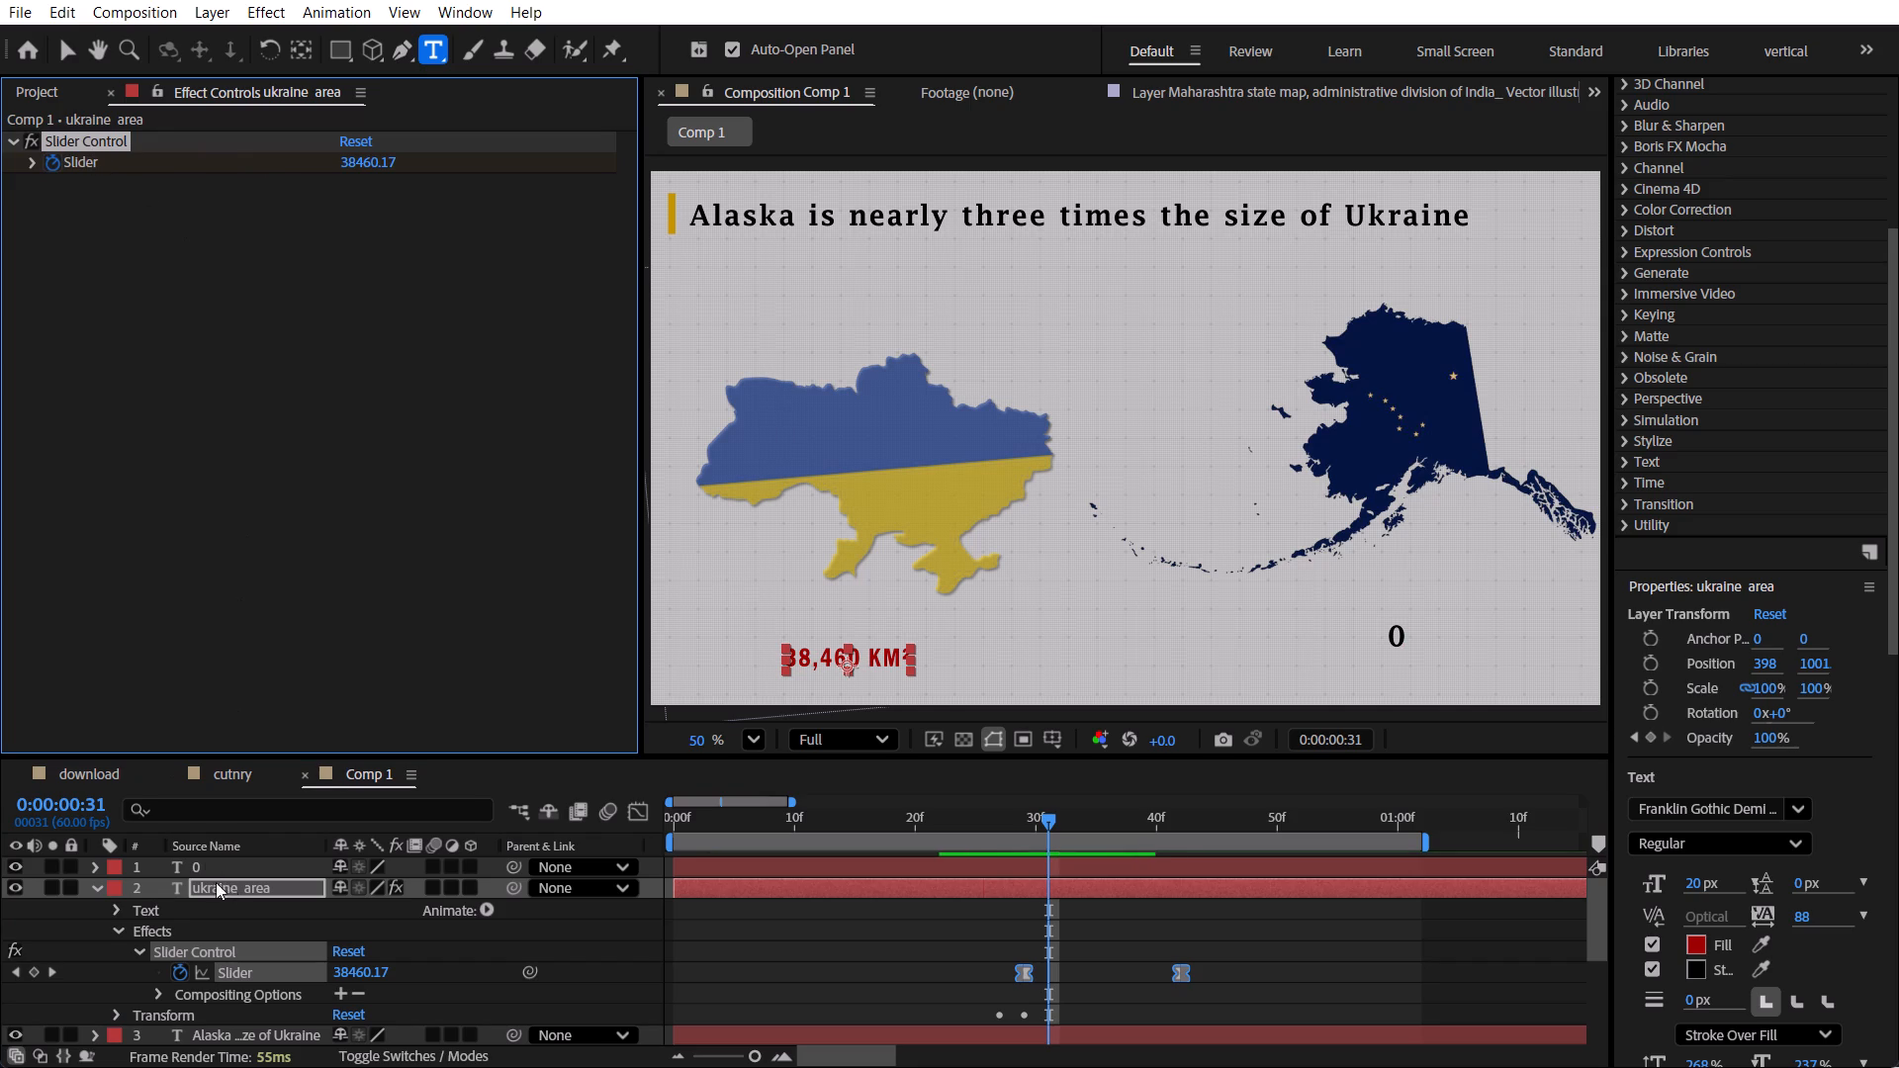
left_click(201, 859)
key("ctrl+v")
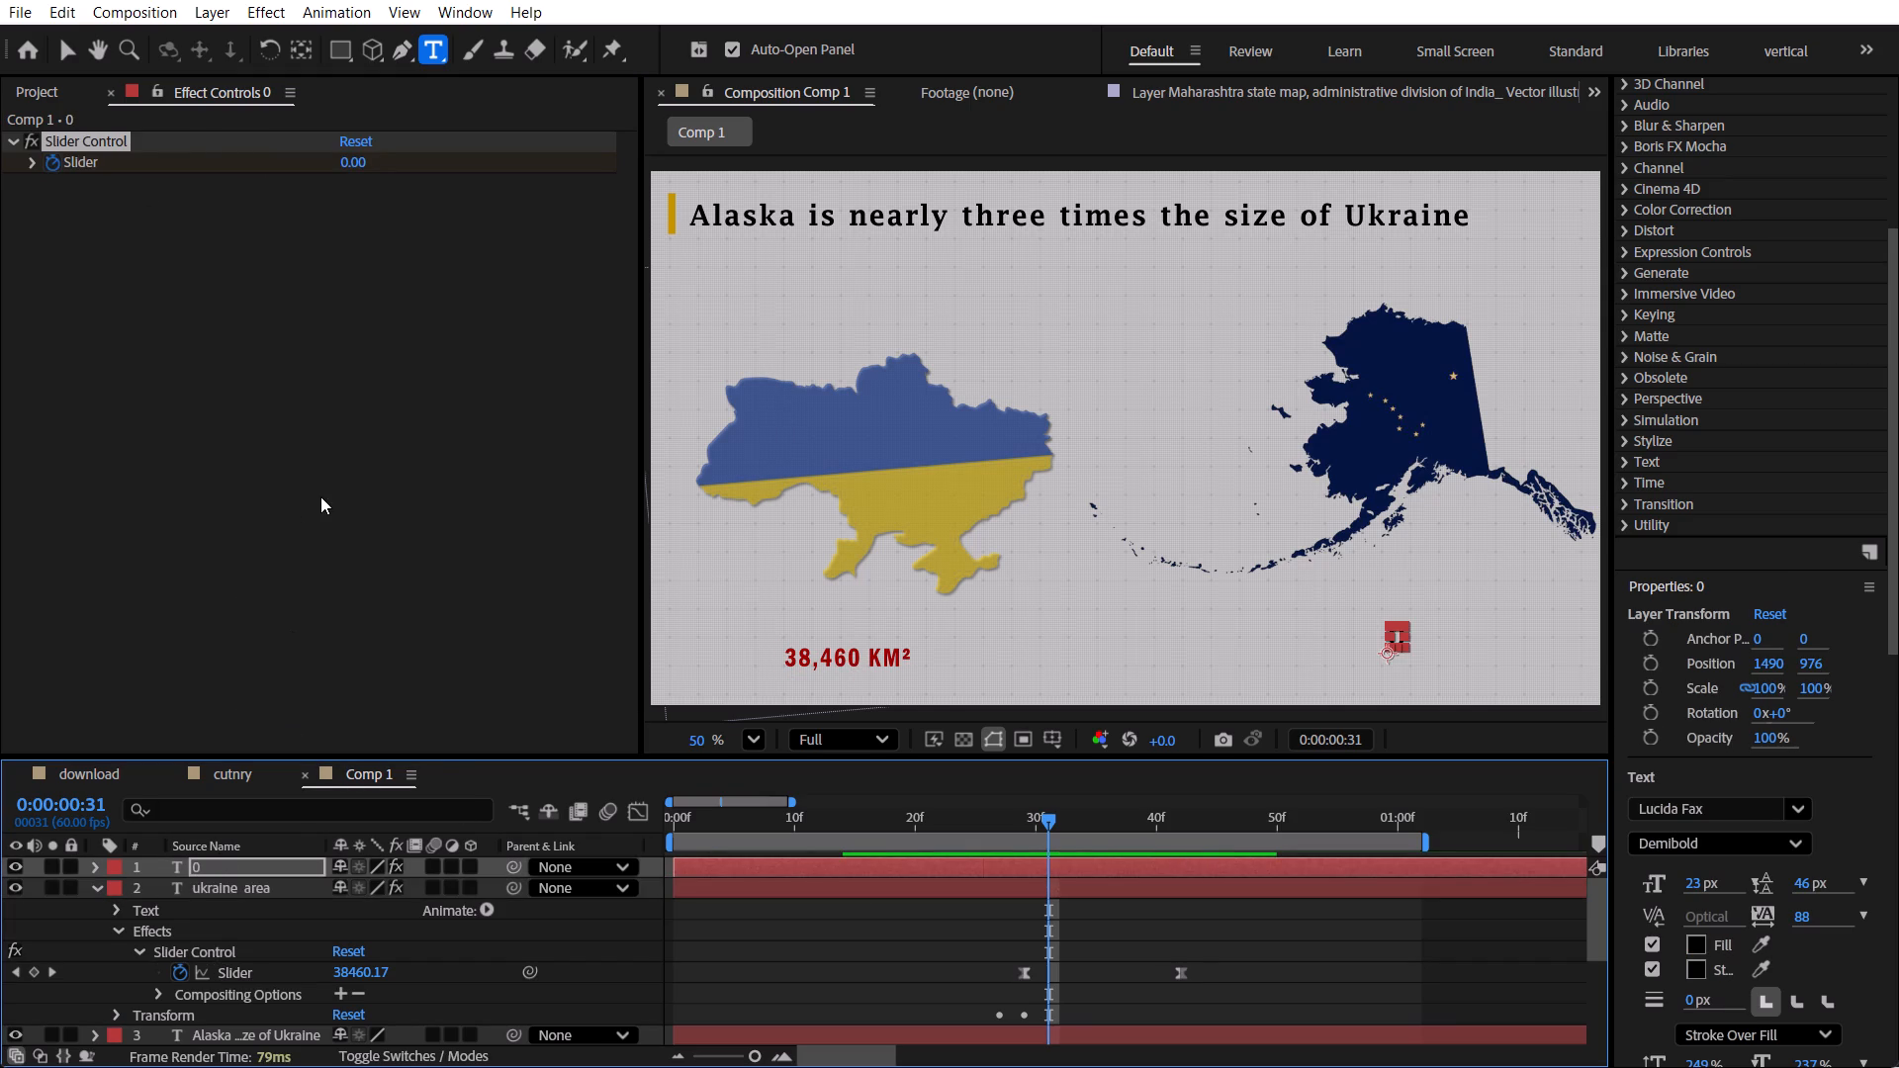
left_click(320, 496)
key("u")
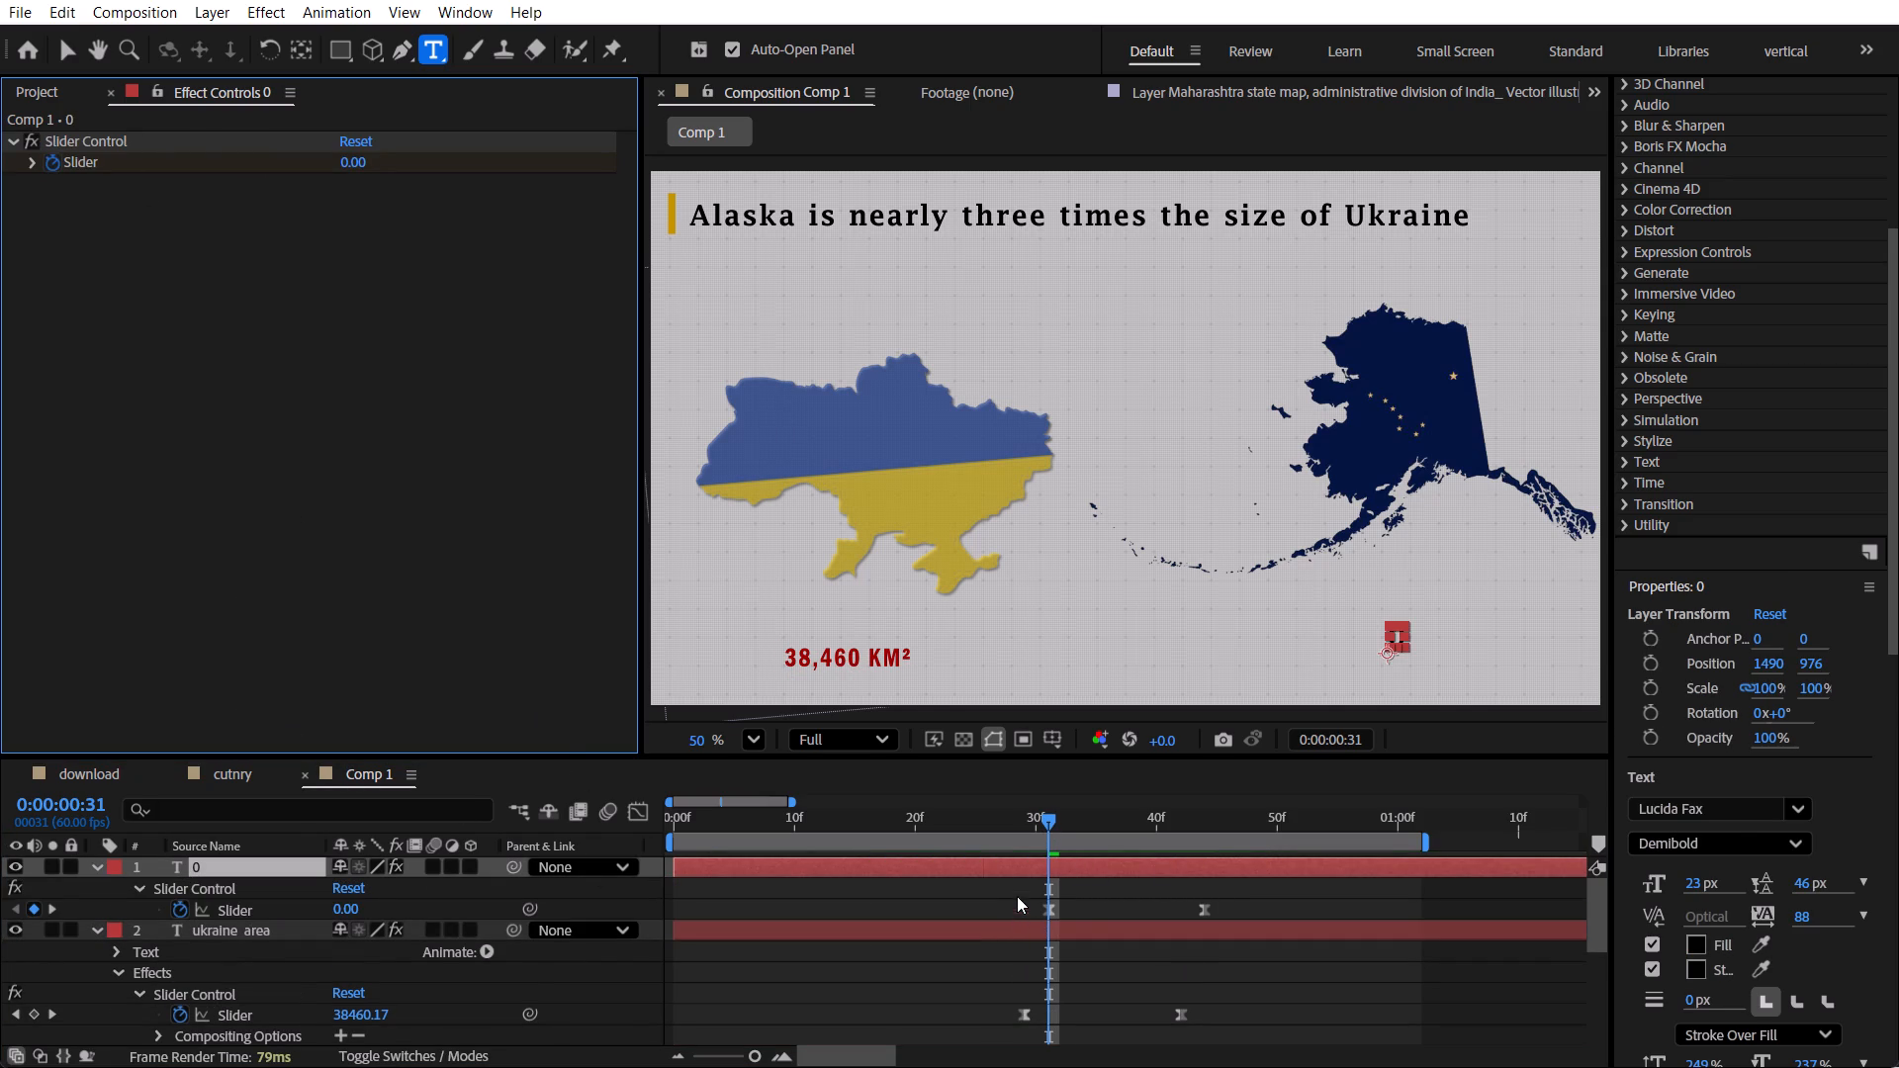
Shift both slider keyframes of the 0 layer earlier to align with the ukraine area keyframes, and set the current time to 0:00:00:42.
left_click_drag(1017, 896, 1226, 914)
left_click_drag(1209, 908, 1183, 908)
left_click_drag(1018, 824, 1098, 838)
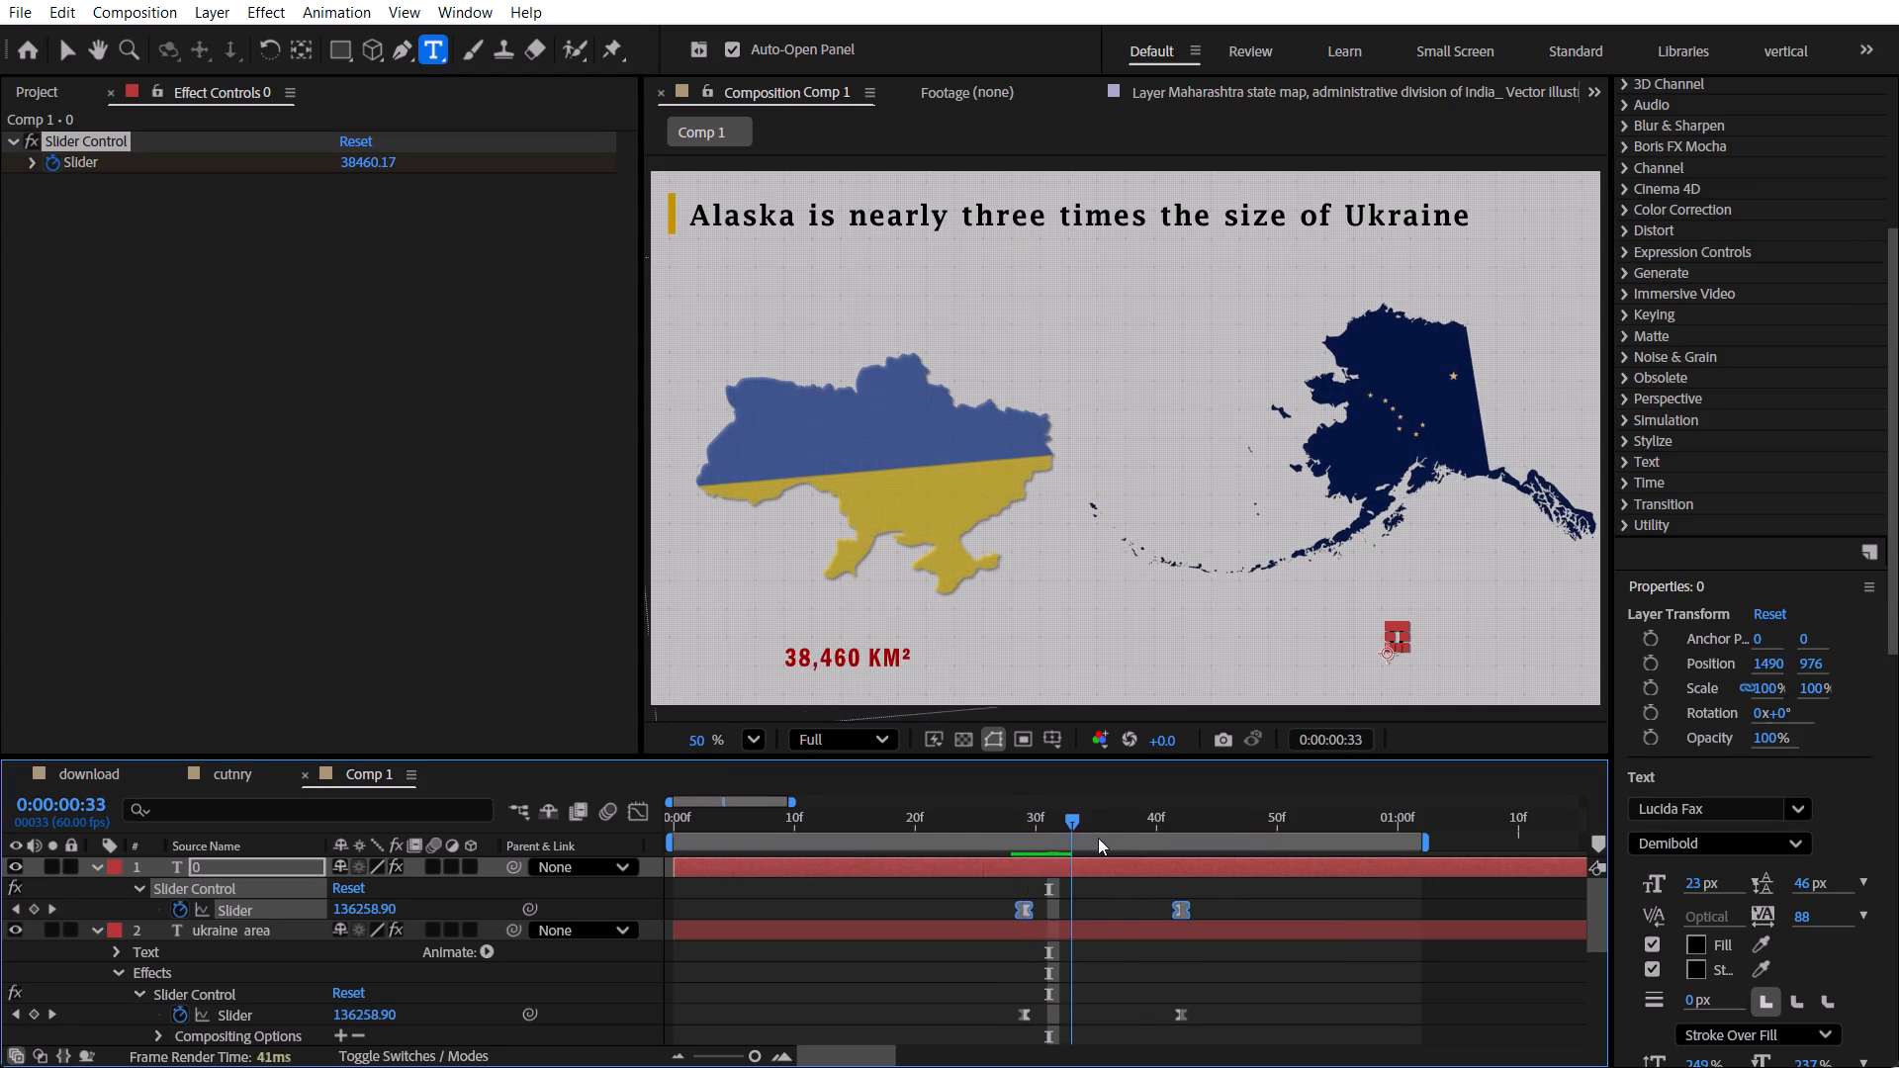
left_click_drag(1098, 838, 1183, 859)
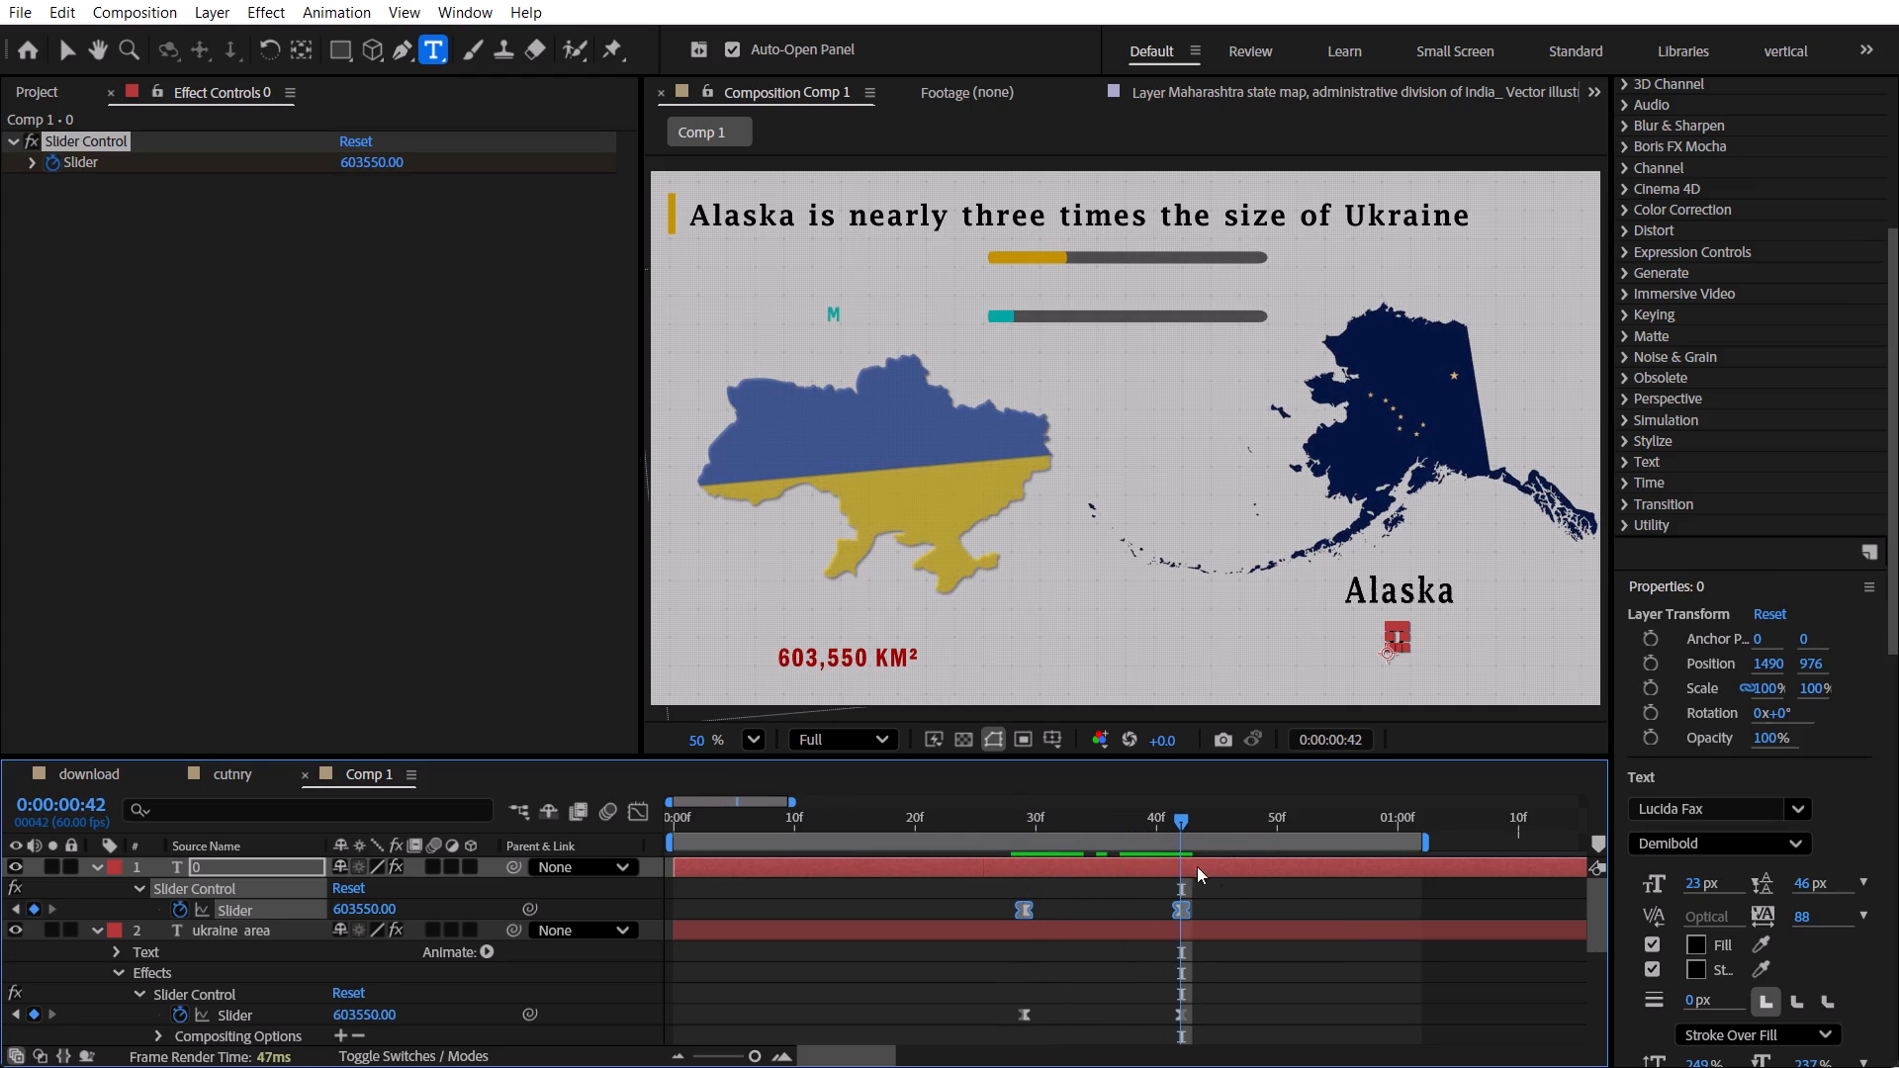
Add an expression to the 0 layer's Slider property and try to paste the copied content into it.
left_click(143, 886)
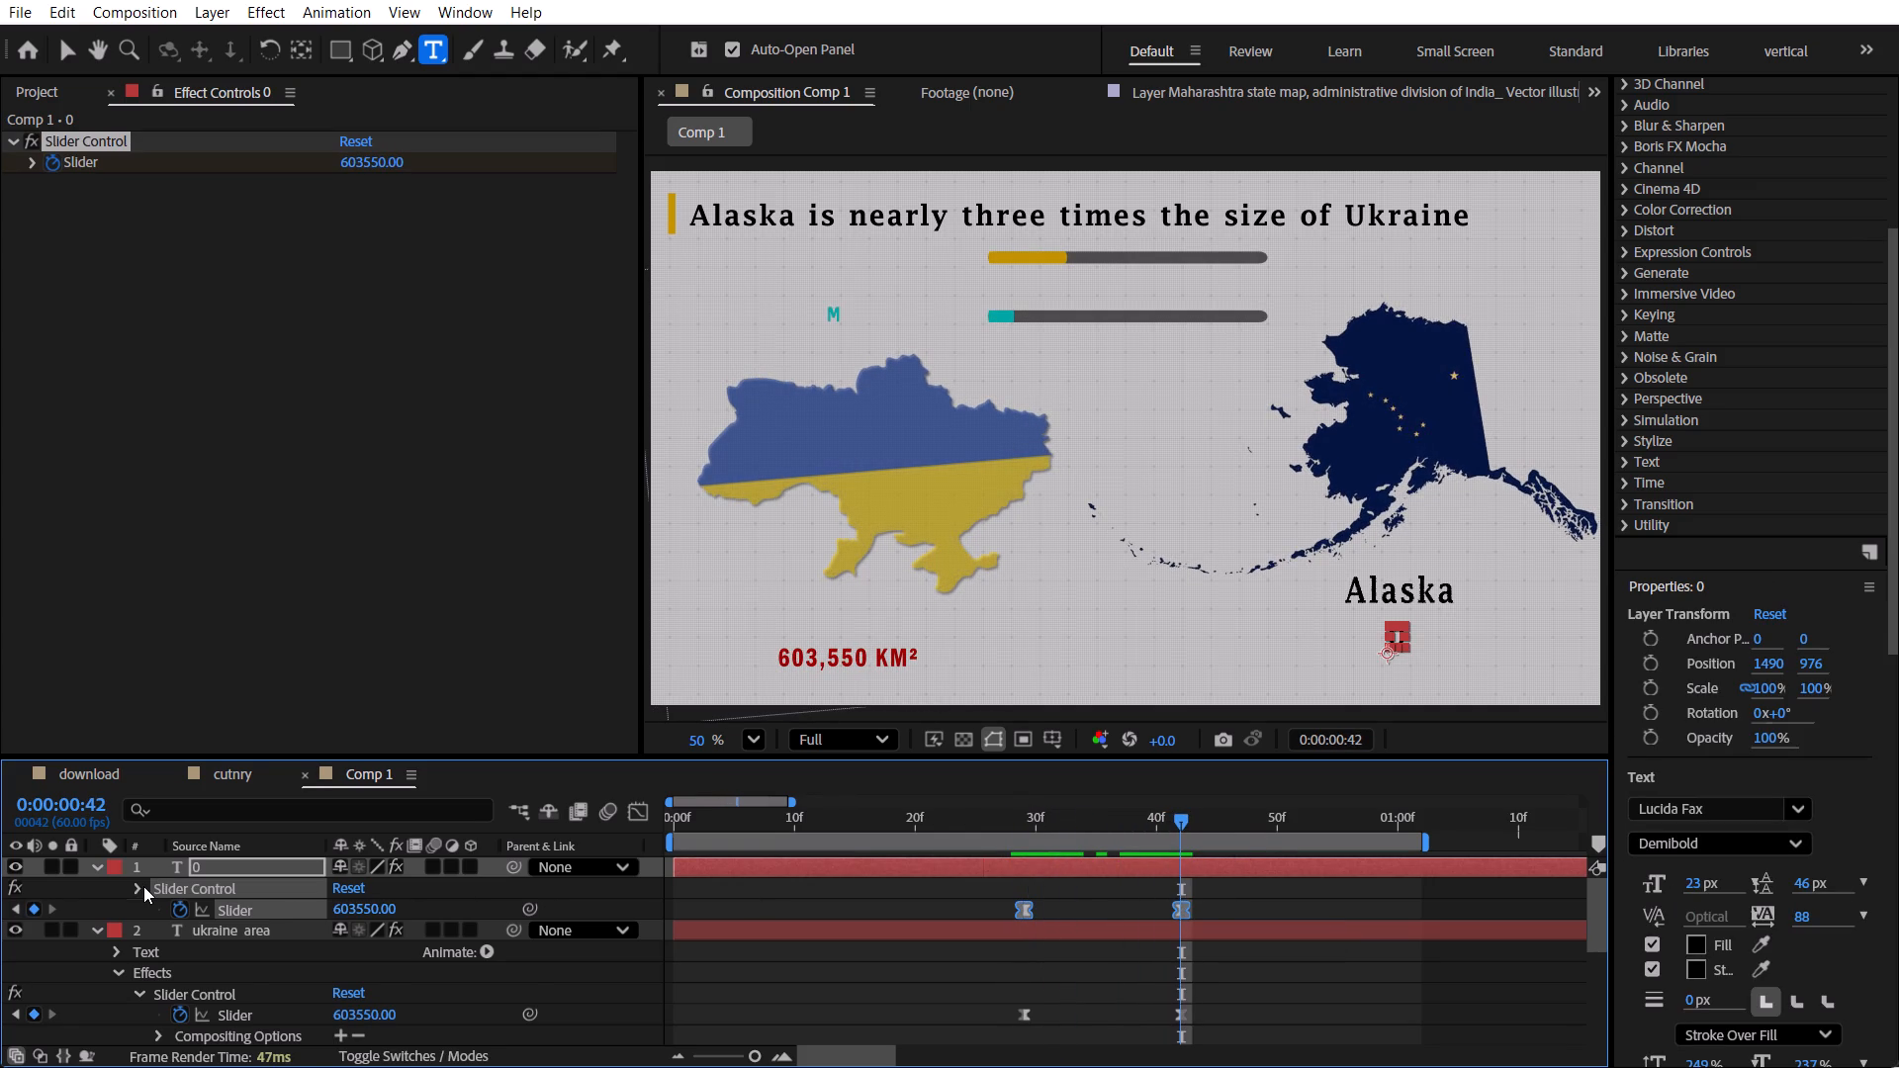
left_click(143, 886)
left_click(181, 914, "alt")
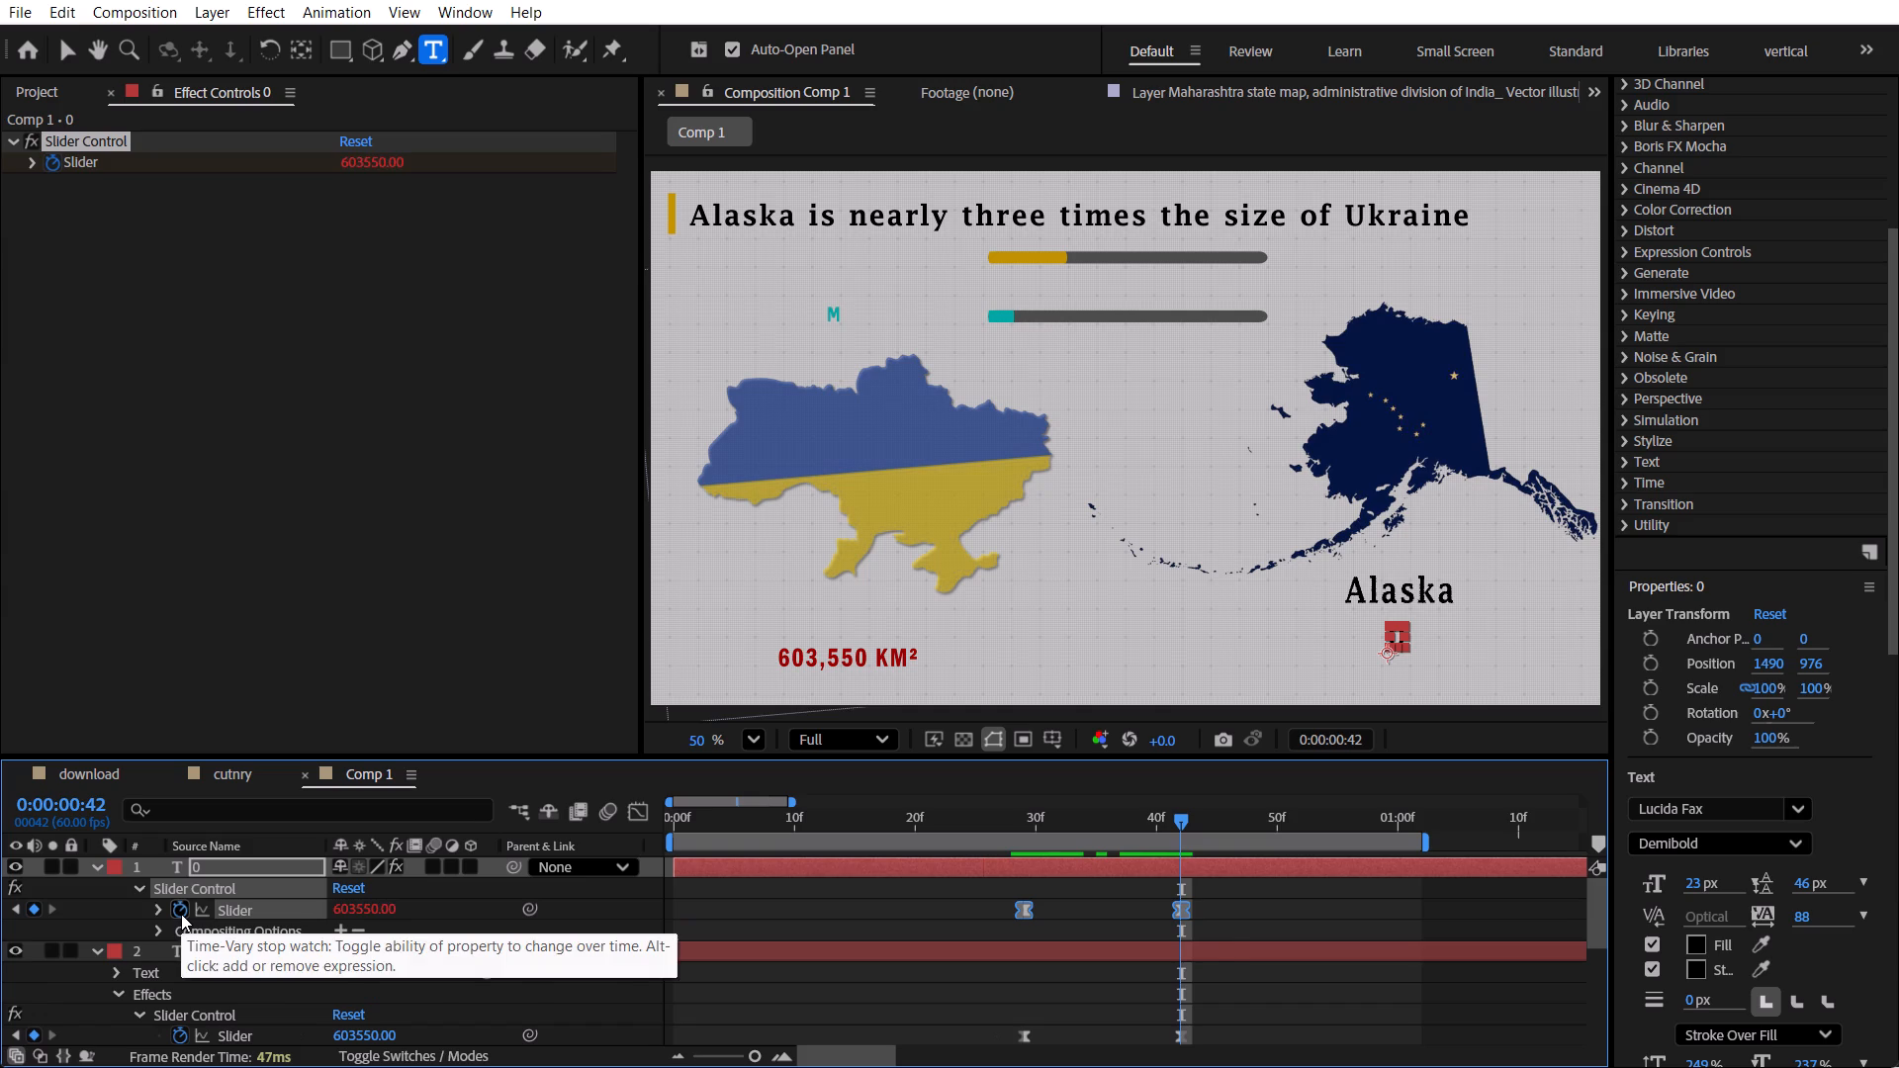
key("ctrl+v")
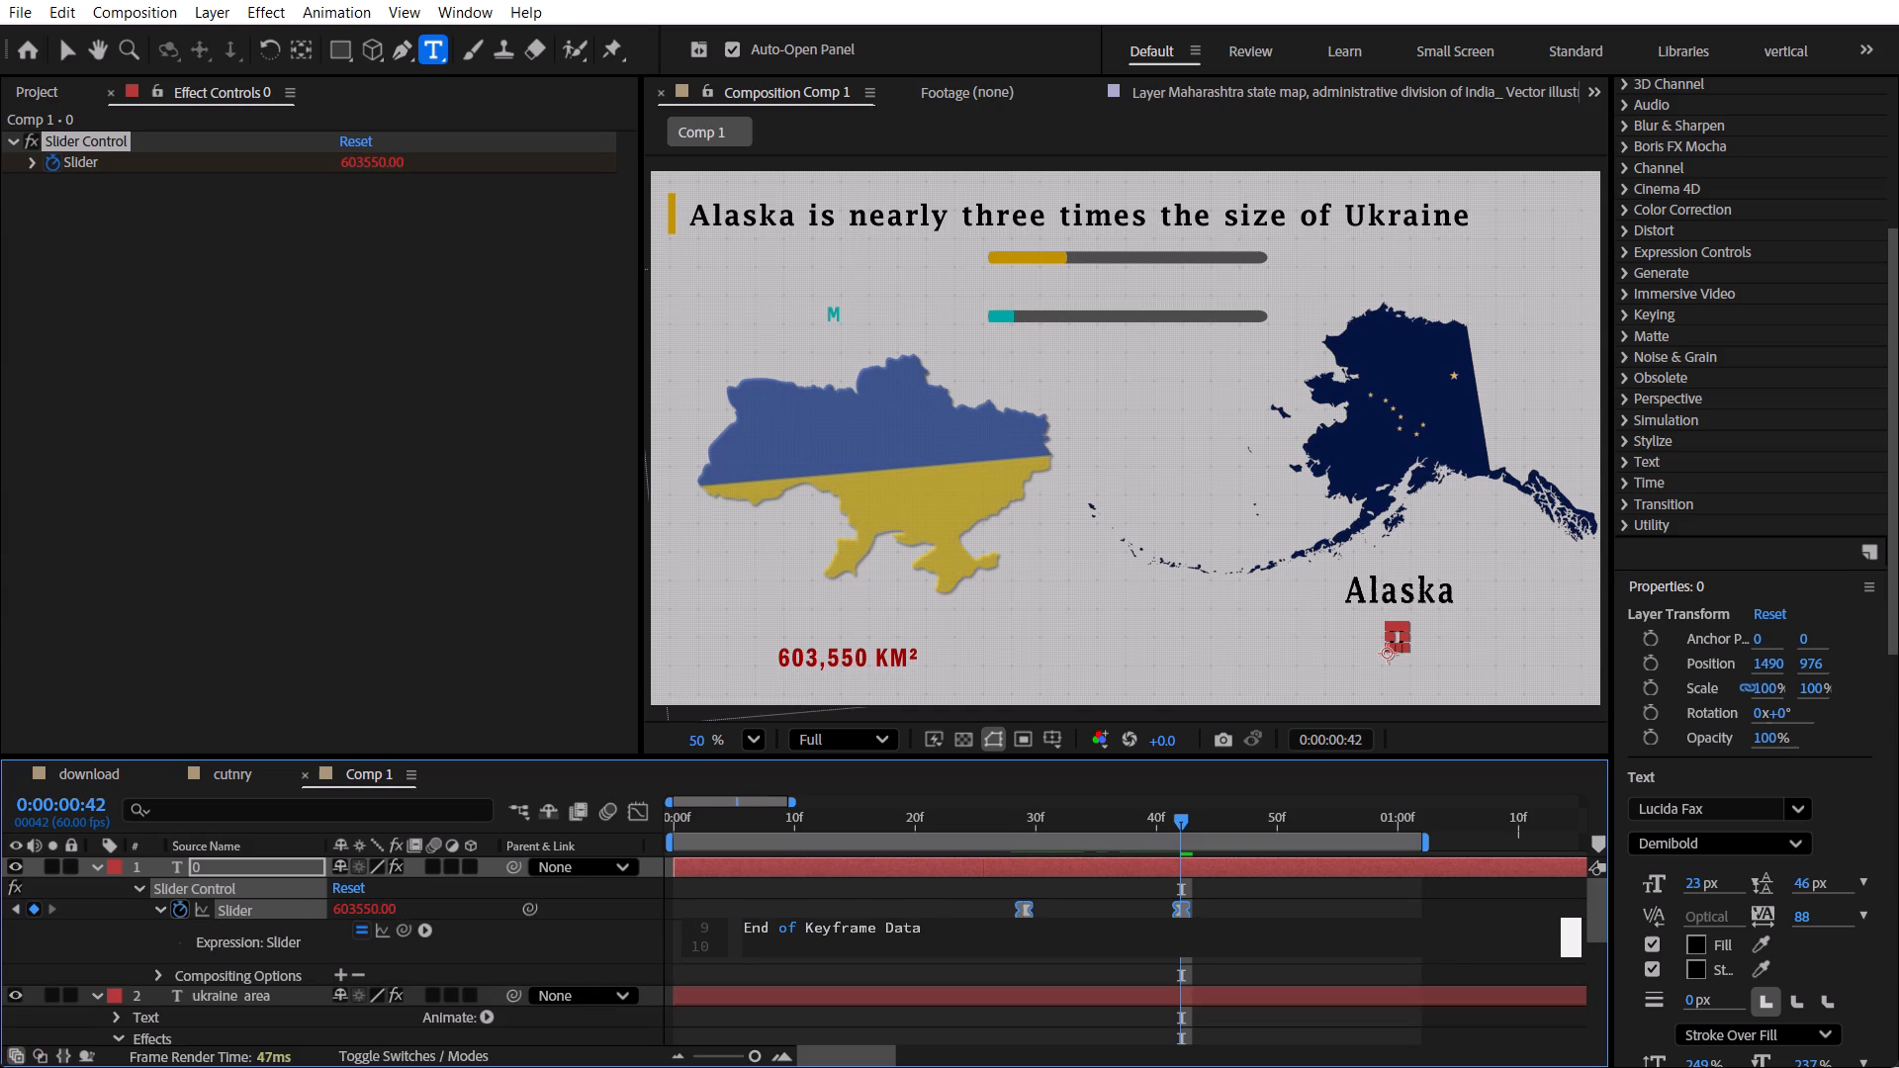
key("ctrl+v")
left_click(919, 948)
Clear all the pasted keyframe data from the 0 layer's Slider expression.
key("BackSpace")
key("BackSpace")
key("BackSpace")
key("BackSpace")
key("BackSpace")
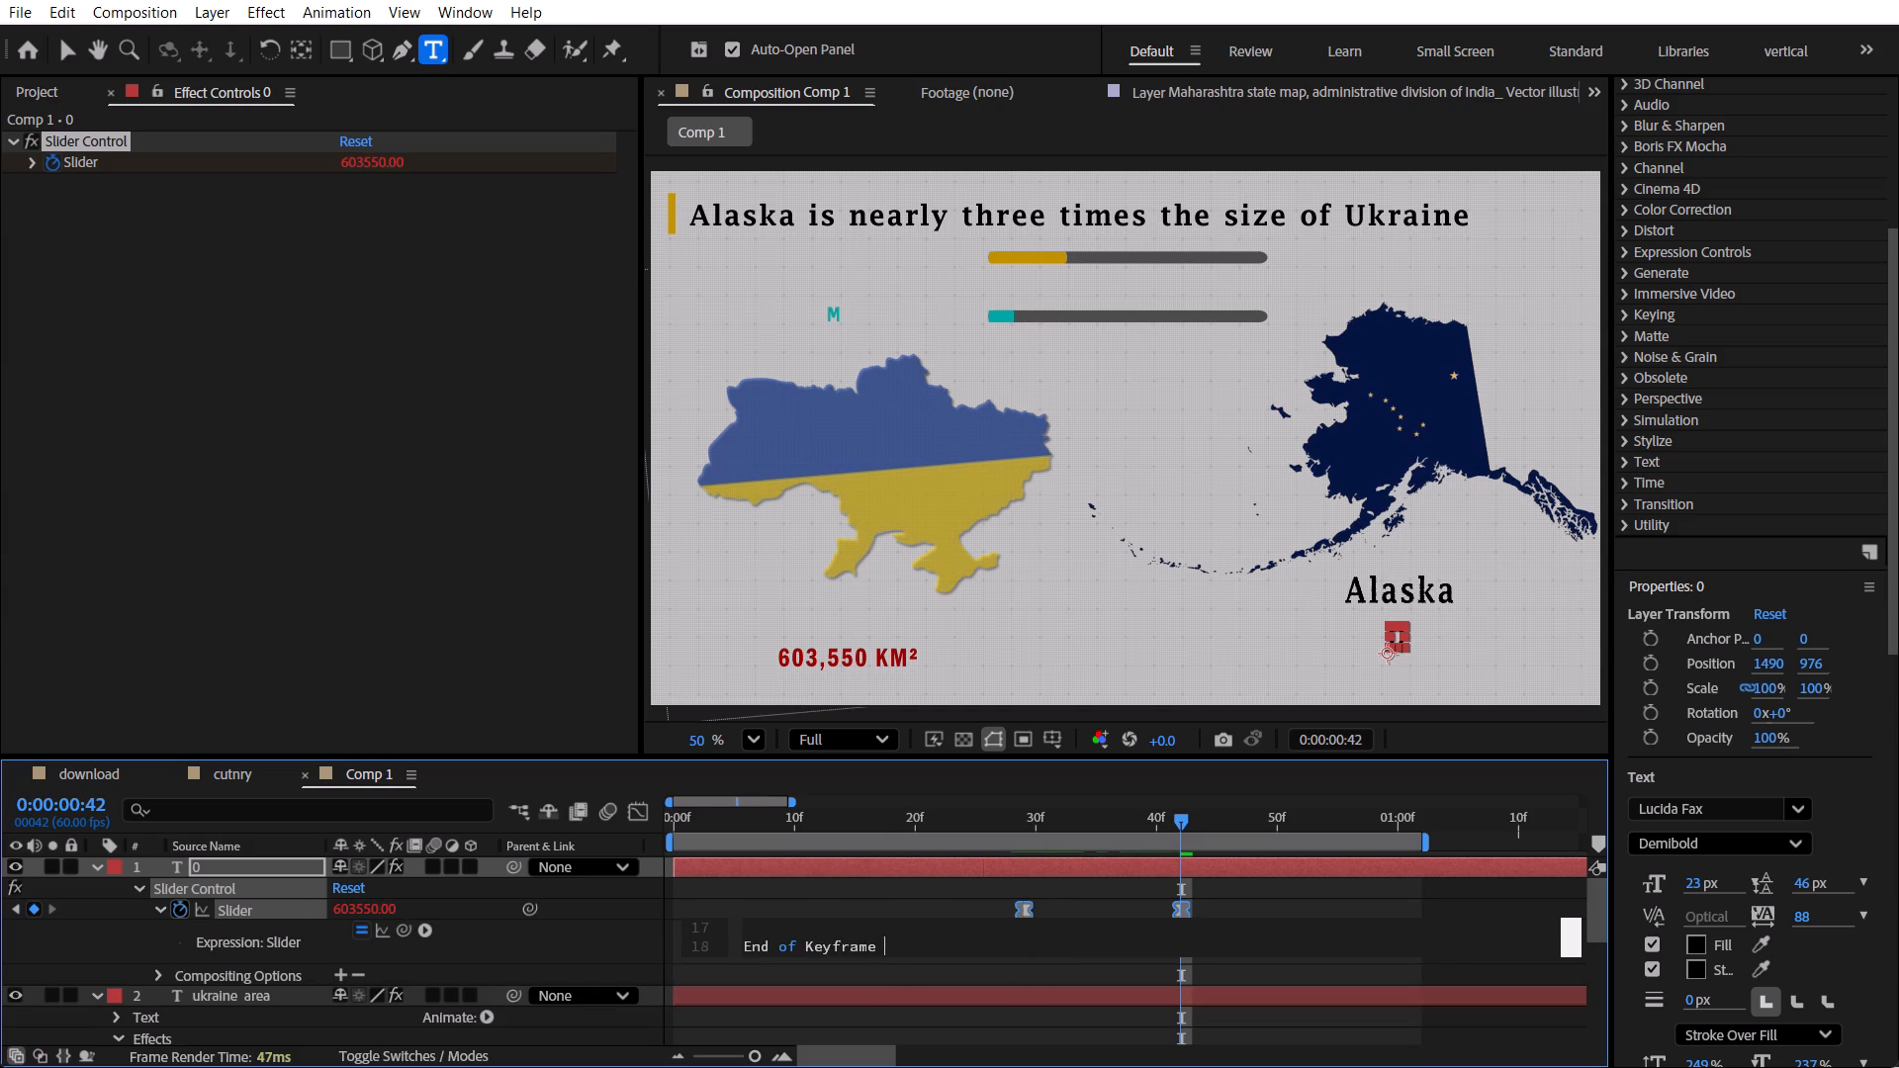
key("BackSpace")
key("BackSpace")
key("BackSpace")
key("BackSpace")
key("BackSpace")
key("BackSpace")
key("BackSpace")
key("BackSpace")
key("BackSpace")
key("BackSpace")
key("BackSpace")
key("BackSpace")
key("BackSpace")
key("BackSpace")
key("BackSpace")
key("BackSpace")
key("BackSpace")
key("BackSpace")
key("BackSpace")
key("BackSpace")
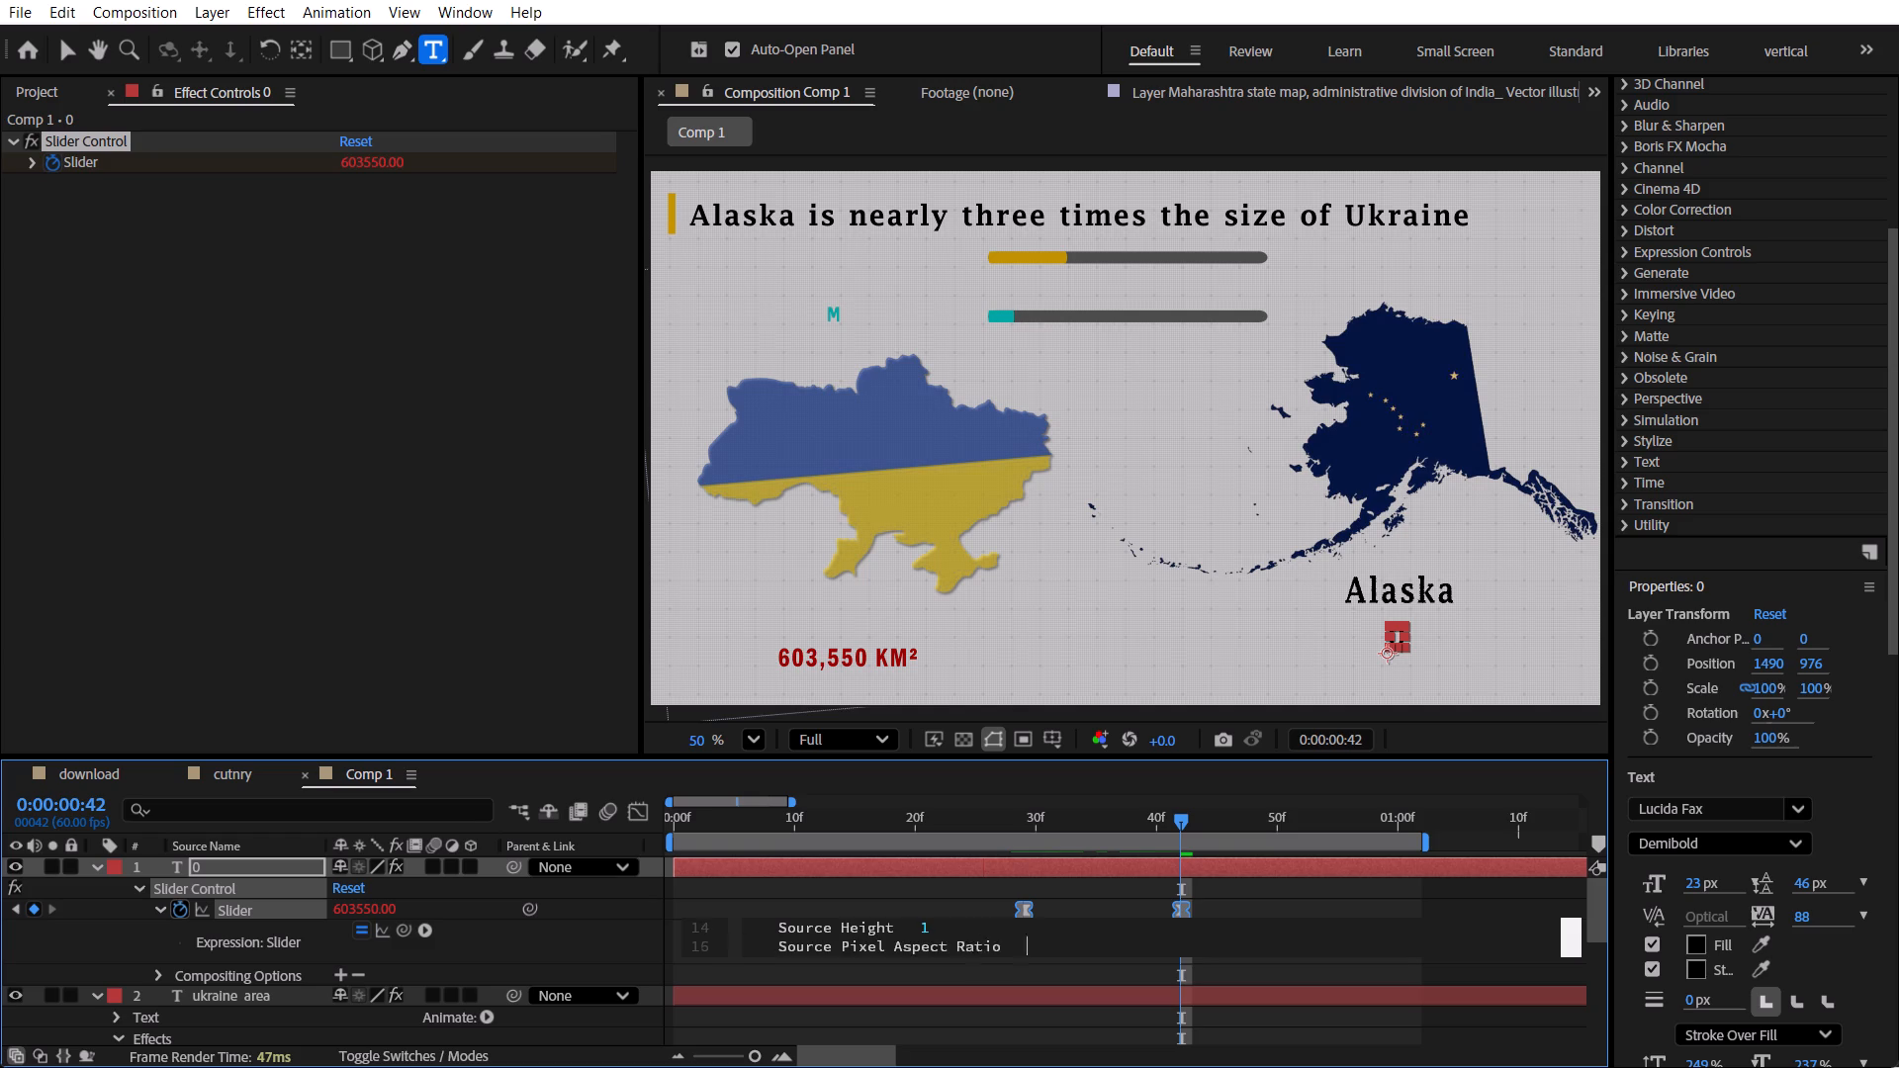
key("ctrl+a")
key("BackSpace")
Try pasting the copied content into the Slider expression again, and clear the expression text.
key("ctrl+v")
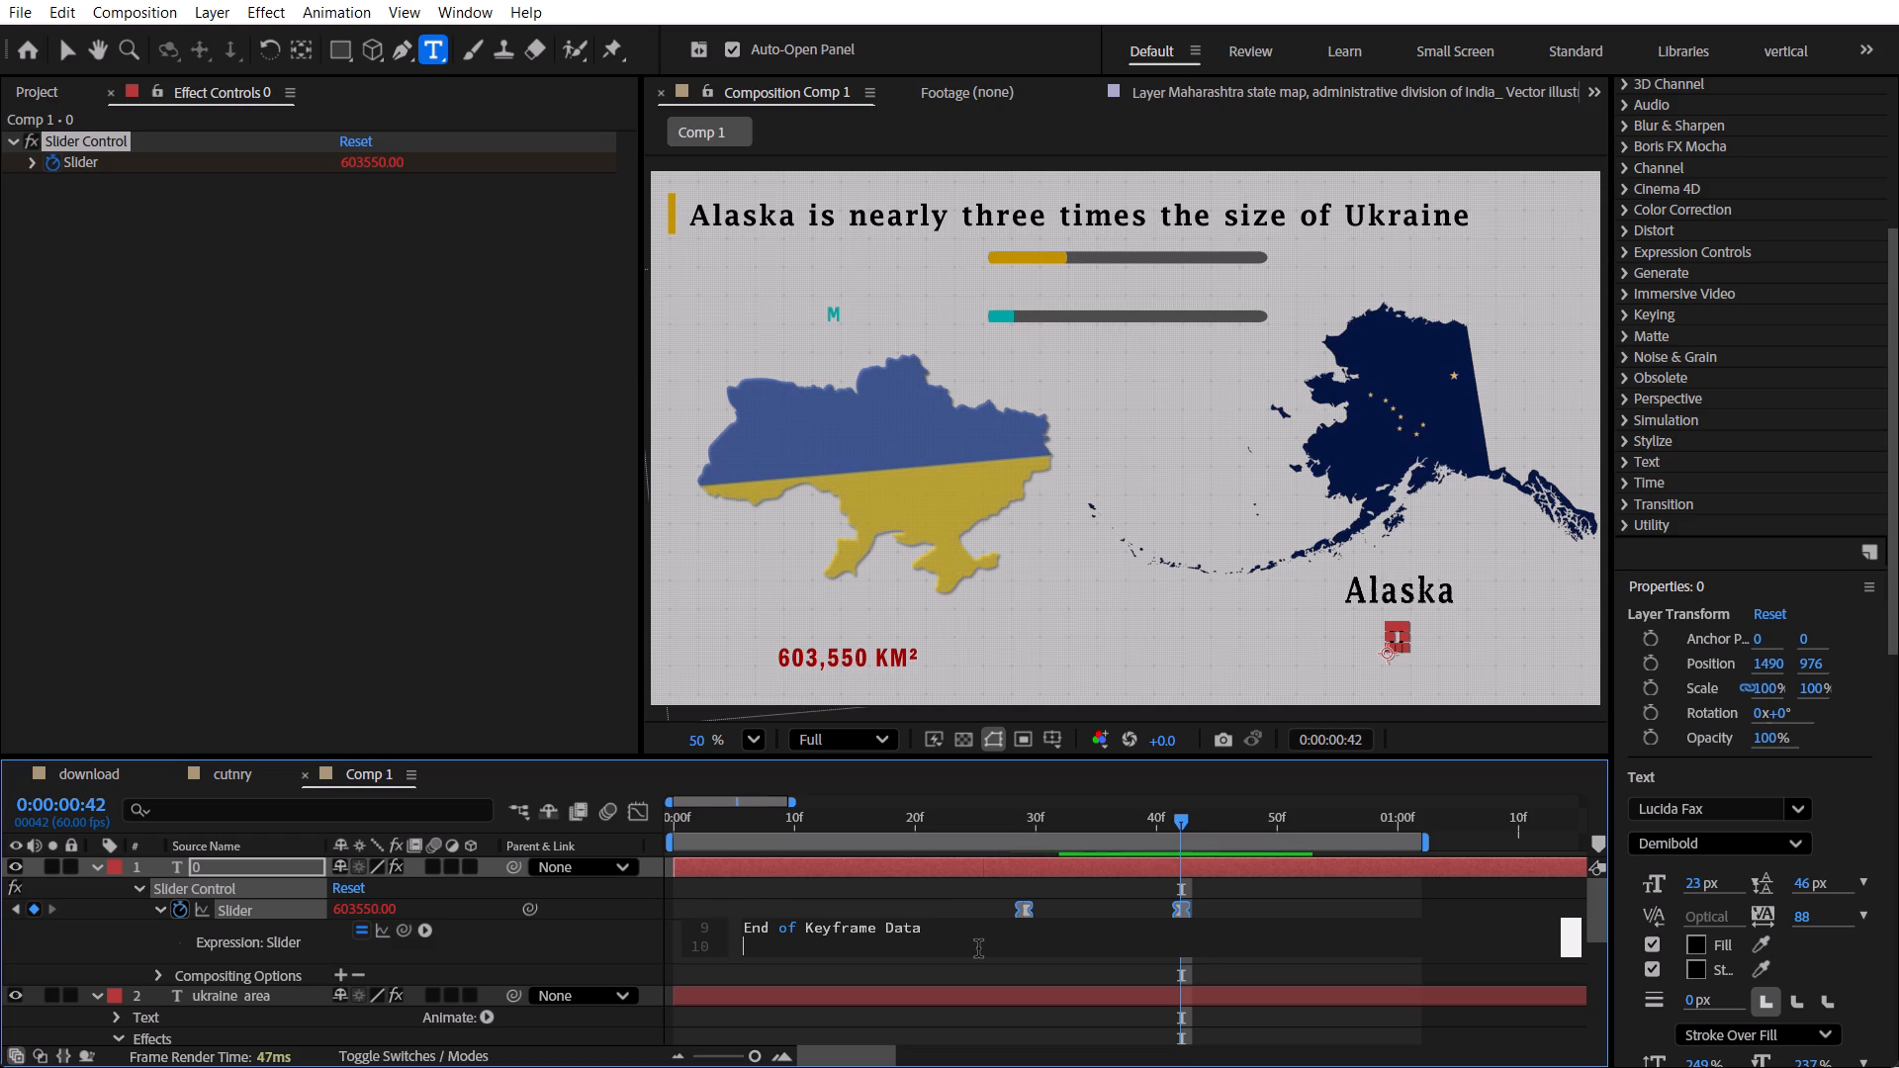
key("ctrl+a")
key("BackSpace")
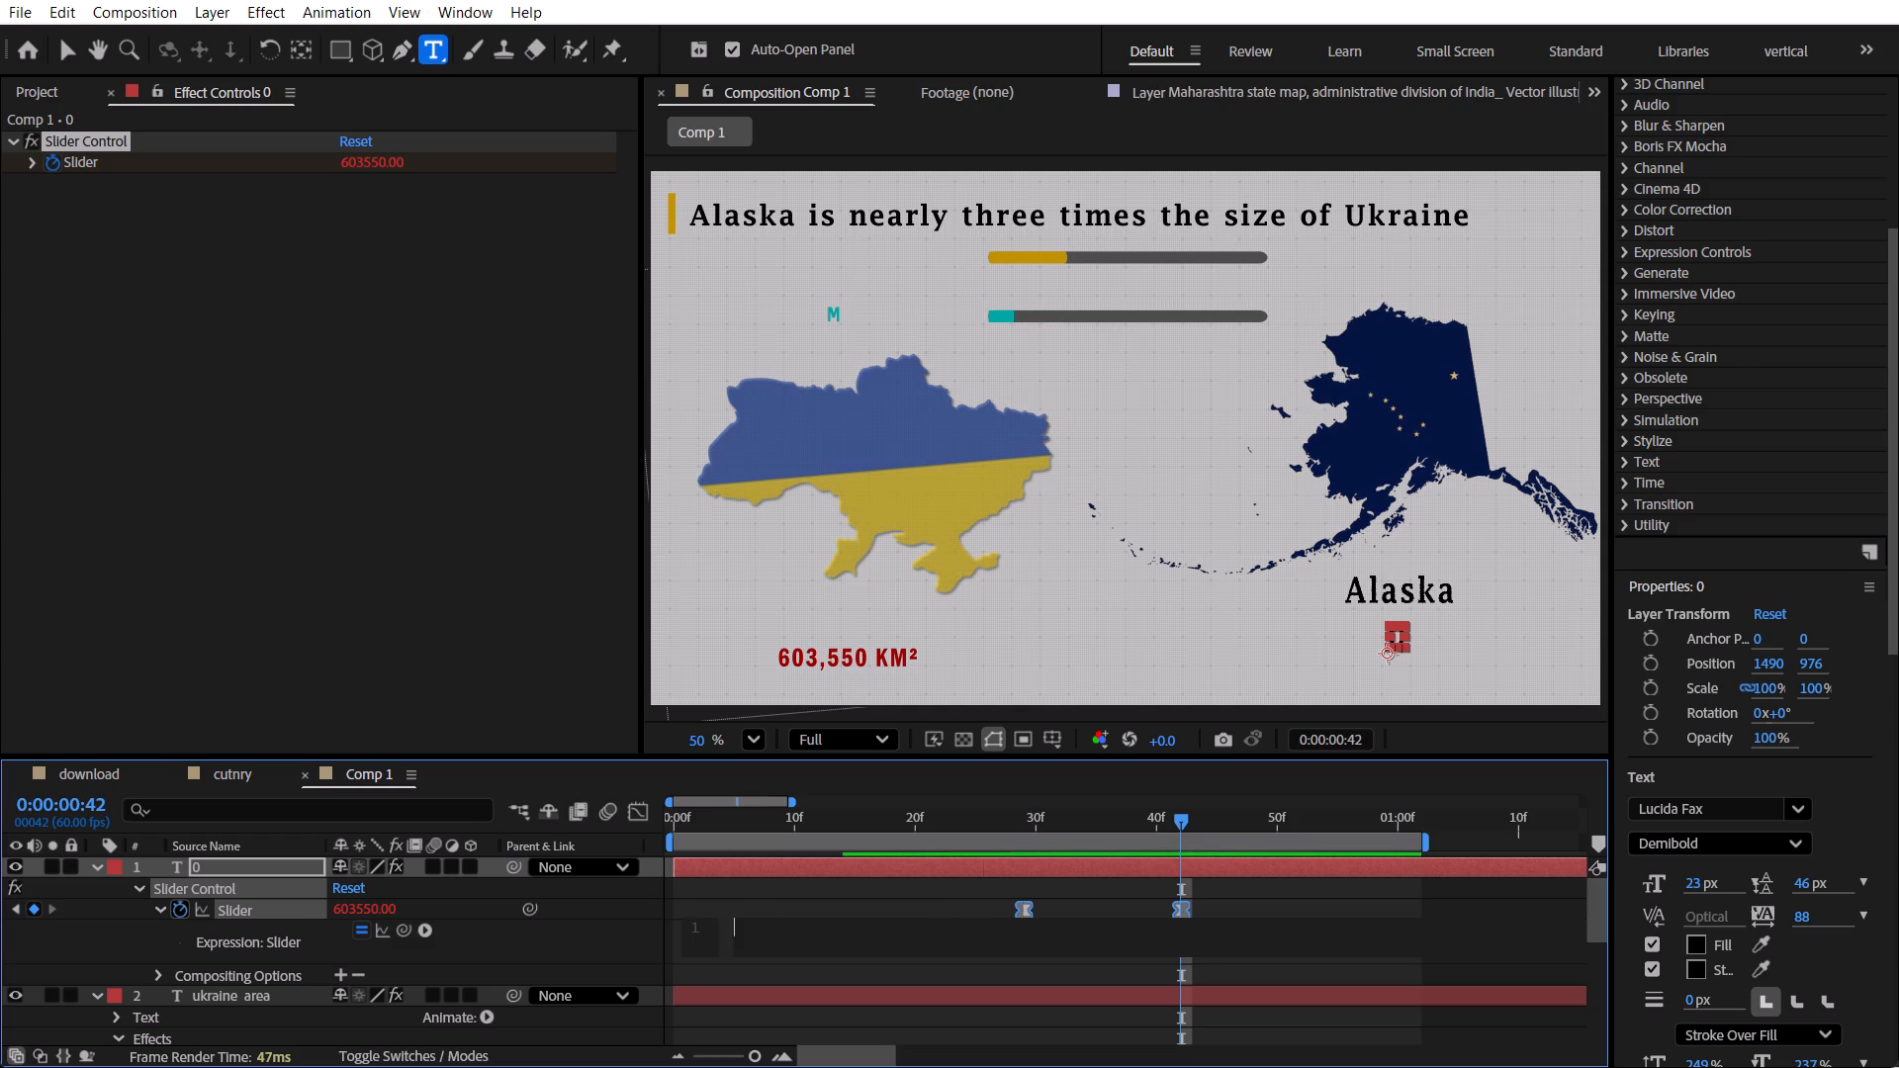
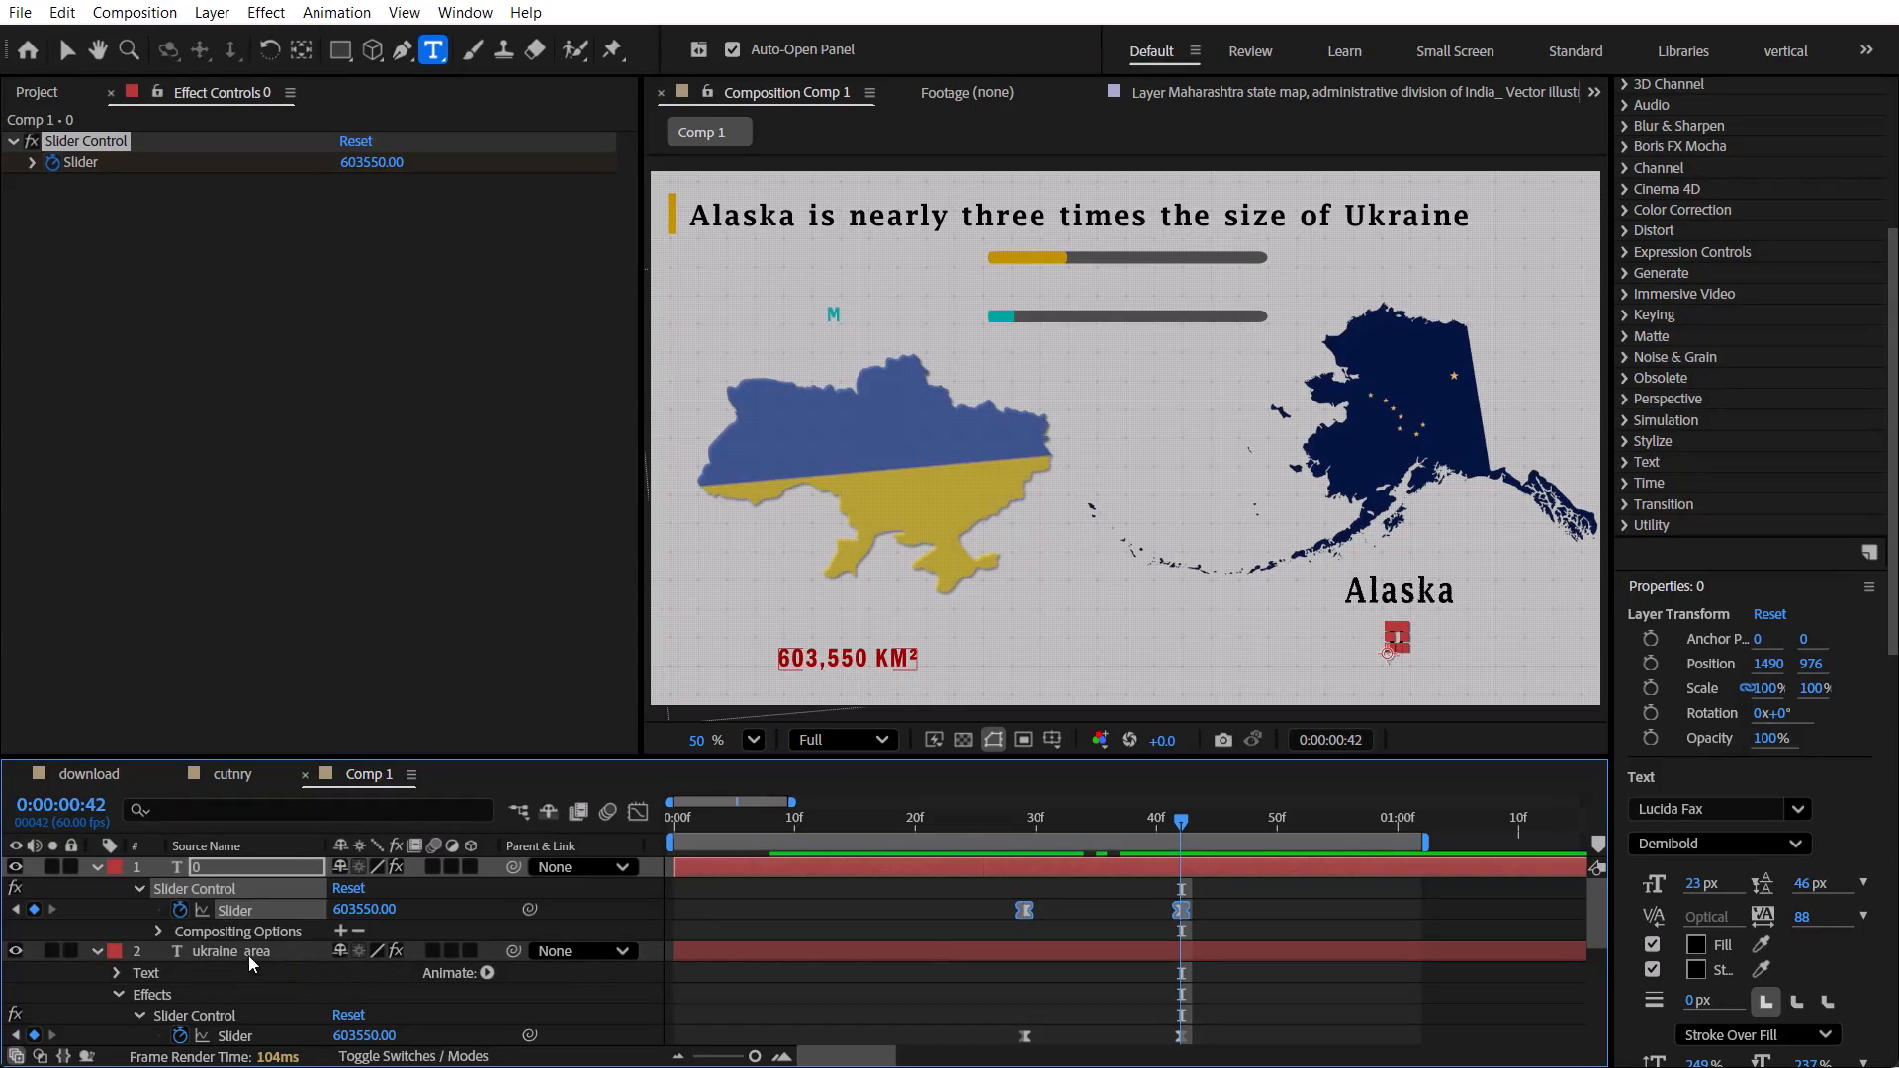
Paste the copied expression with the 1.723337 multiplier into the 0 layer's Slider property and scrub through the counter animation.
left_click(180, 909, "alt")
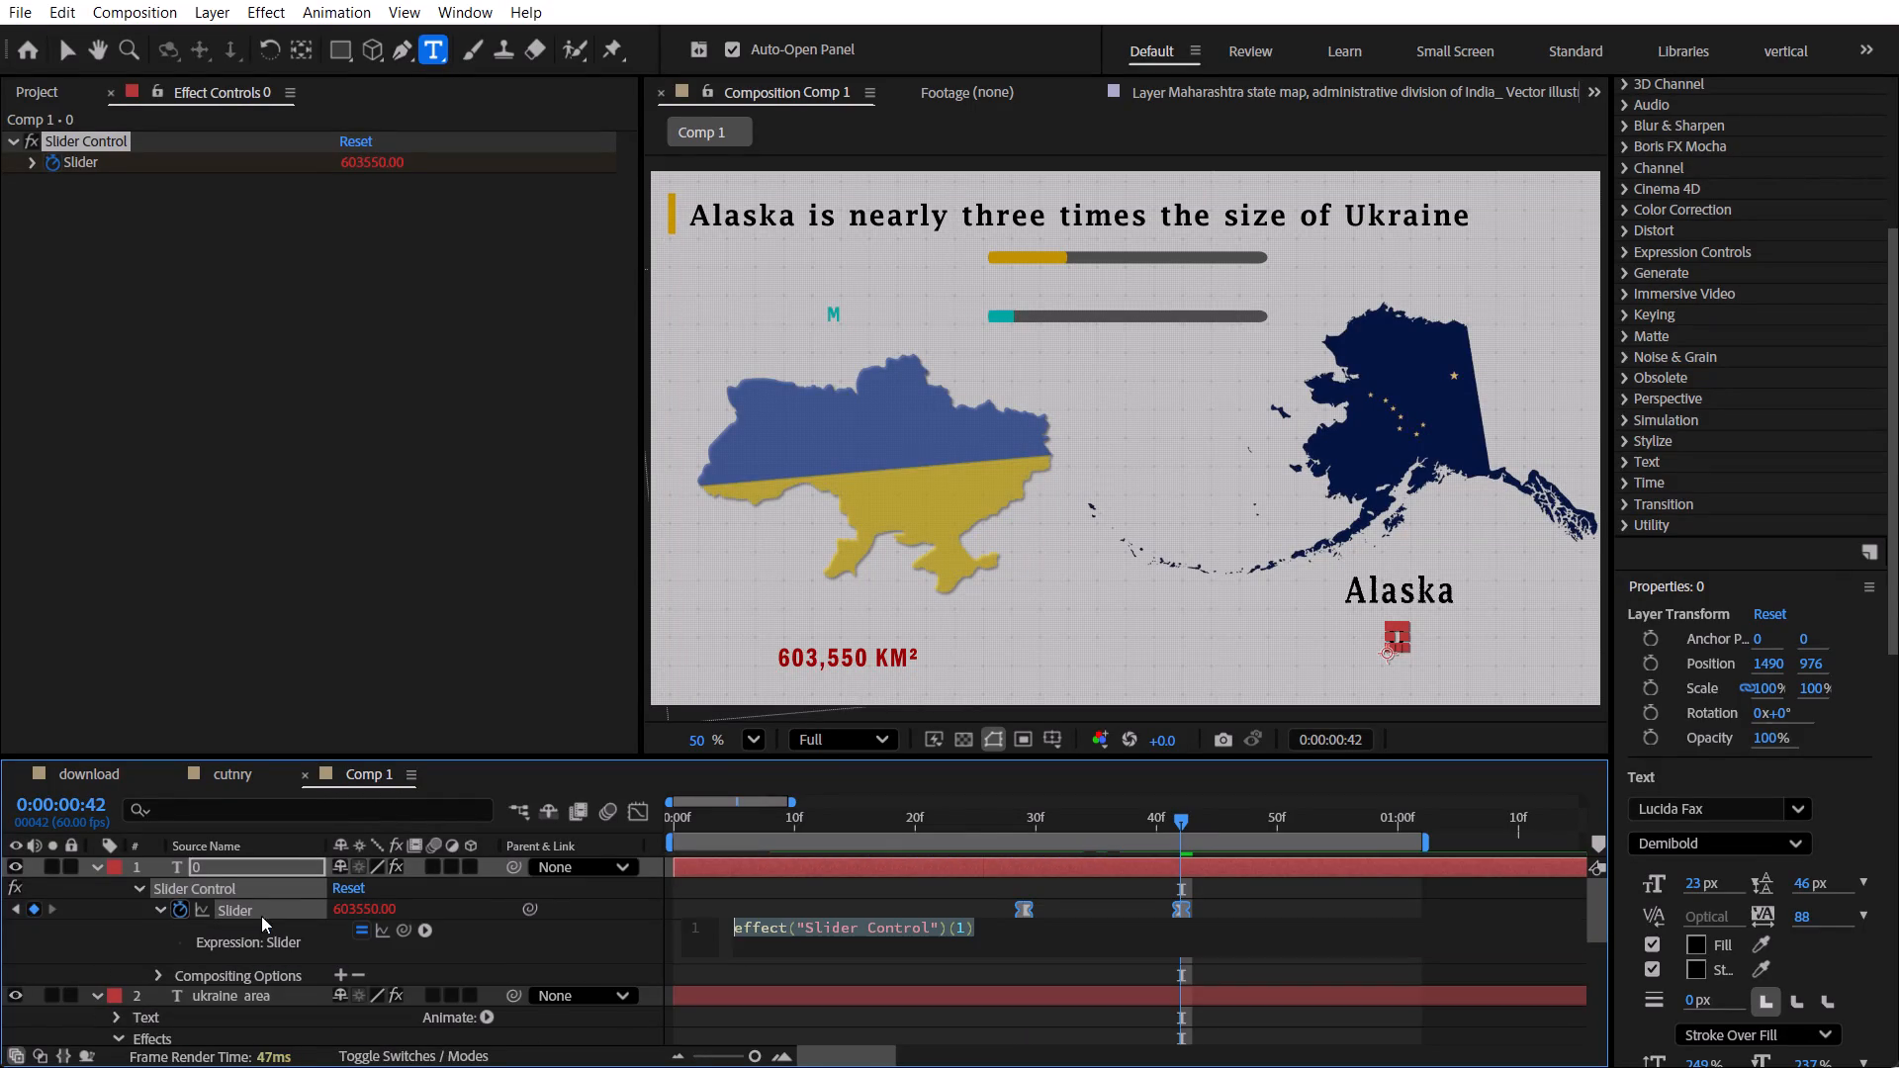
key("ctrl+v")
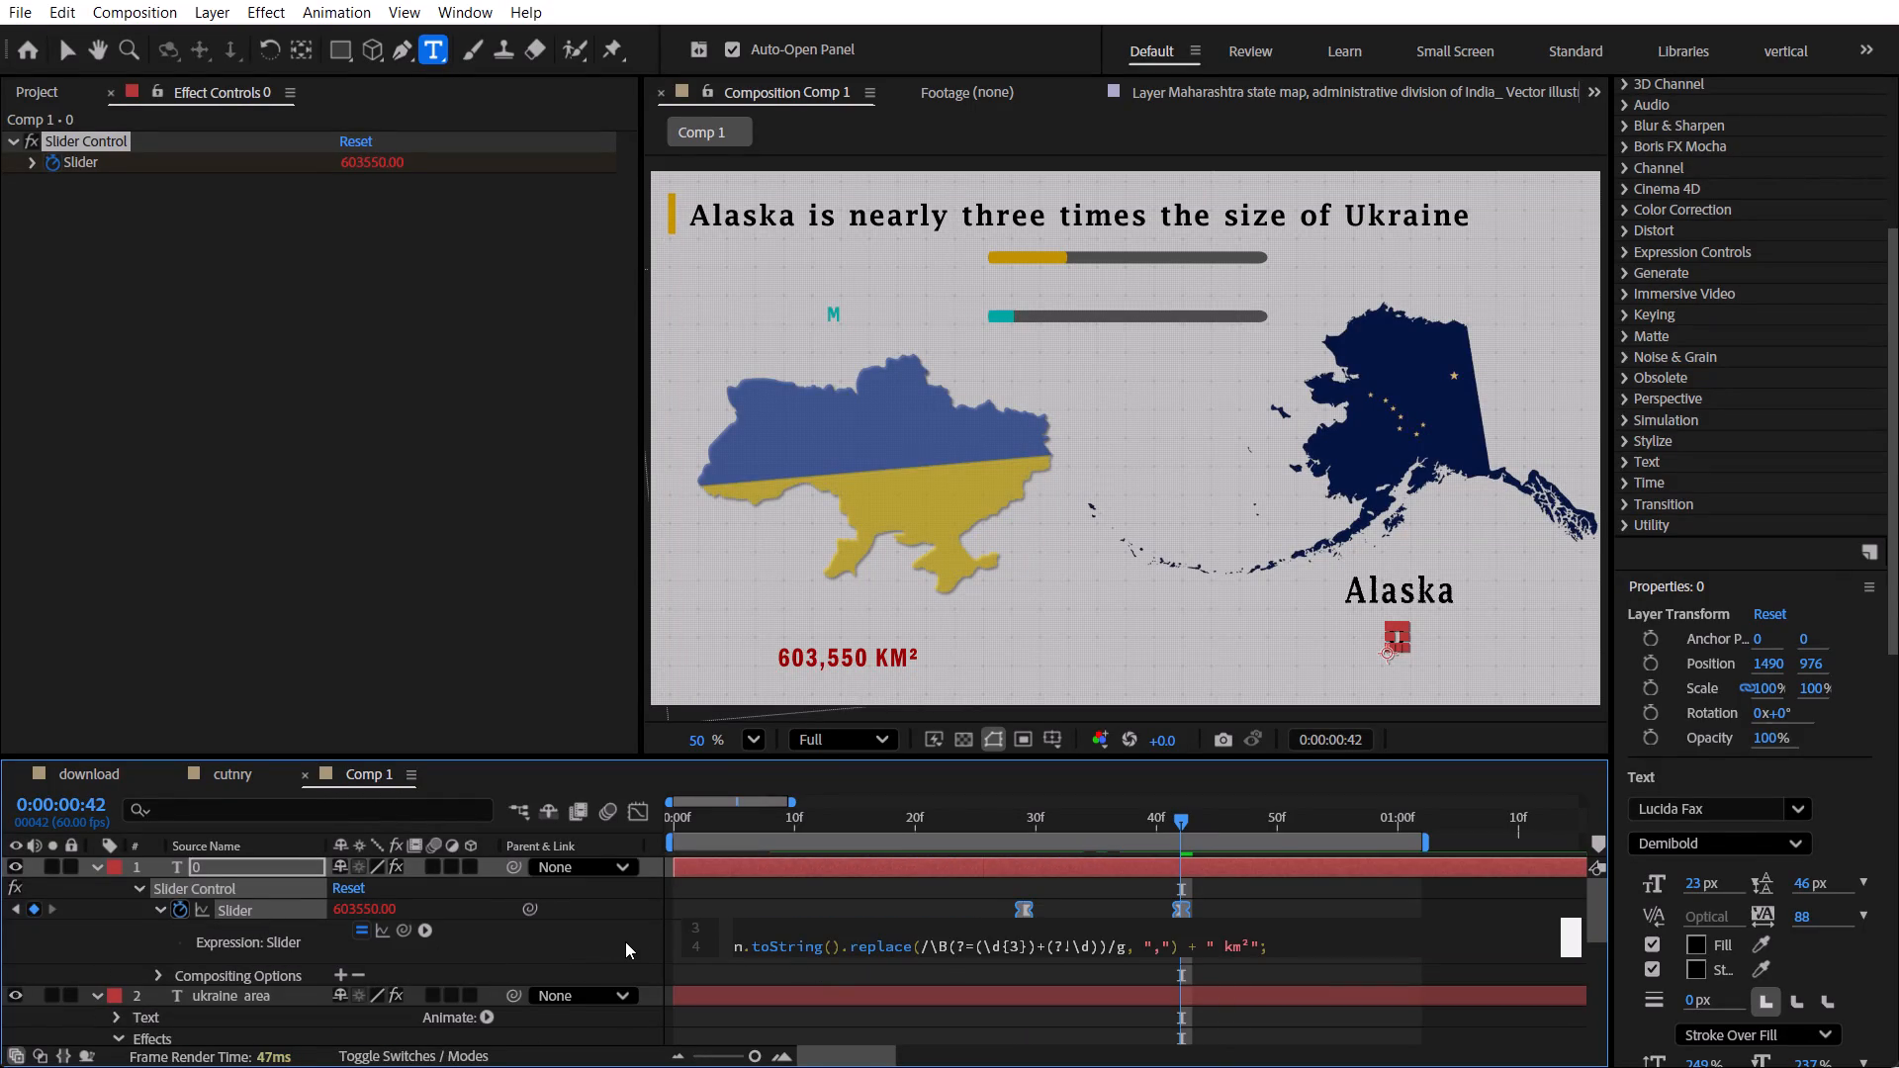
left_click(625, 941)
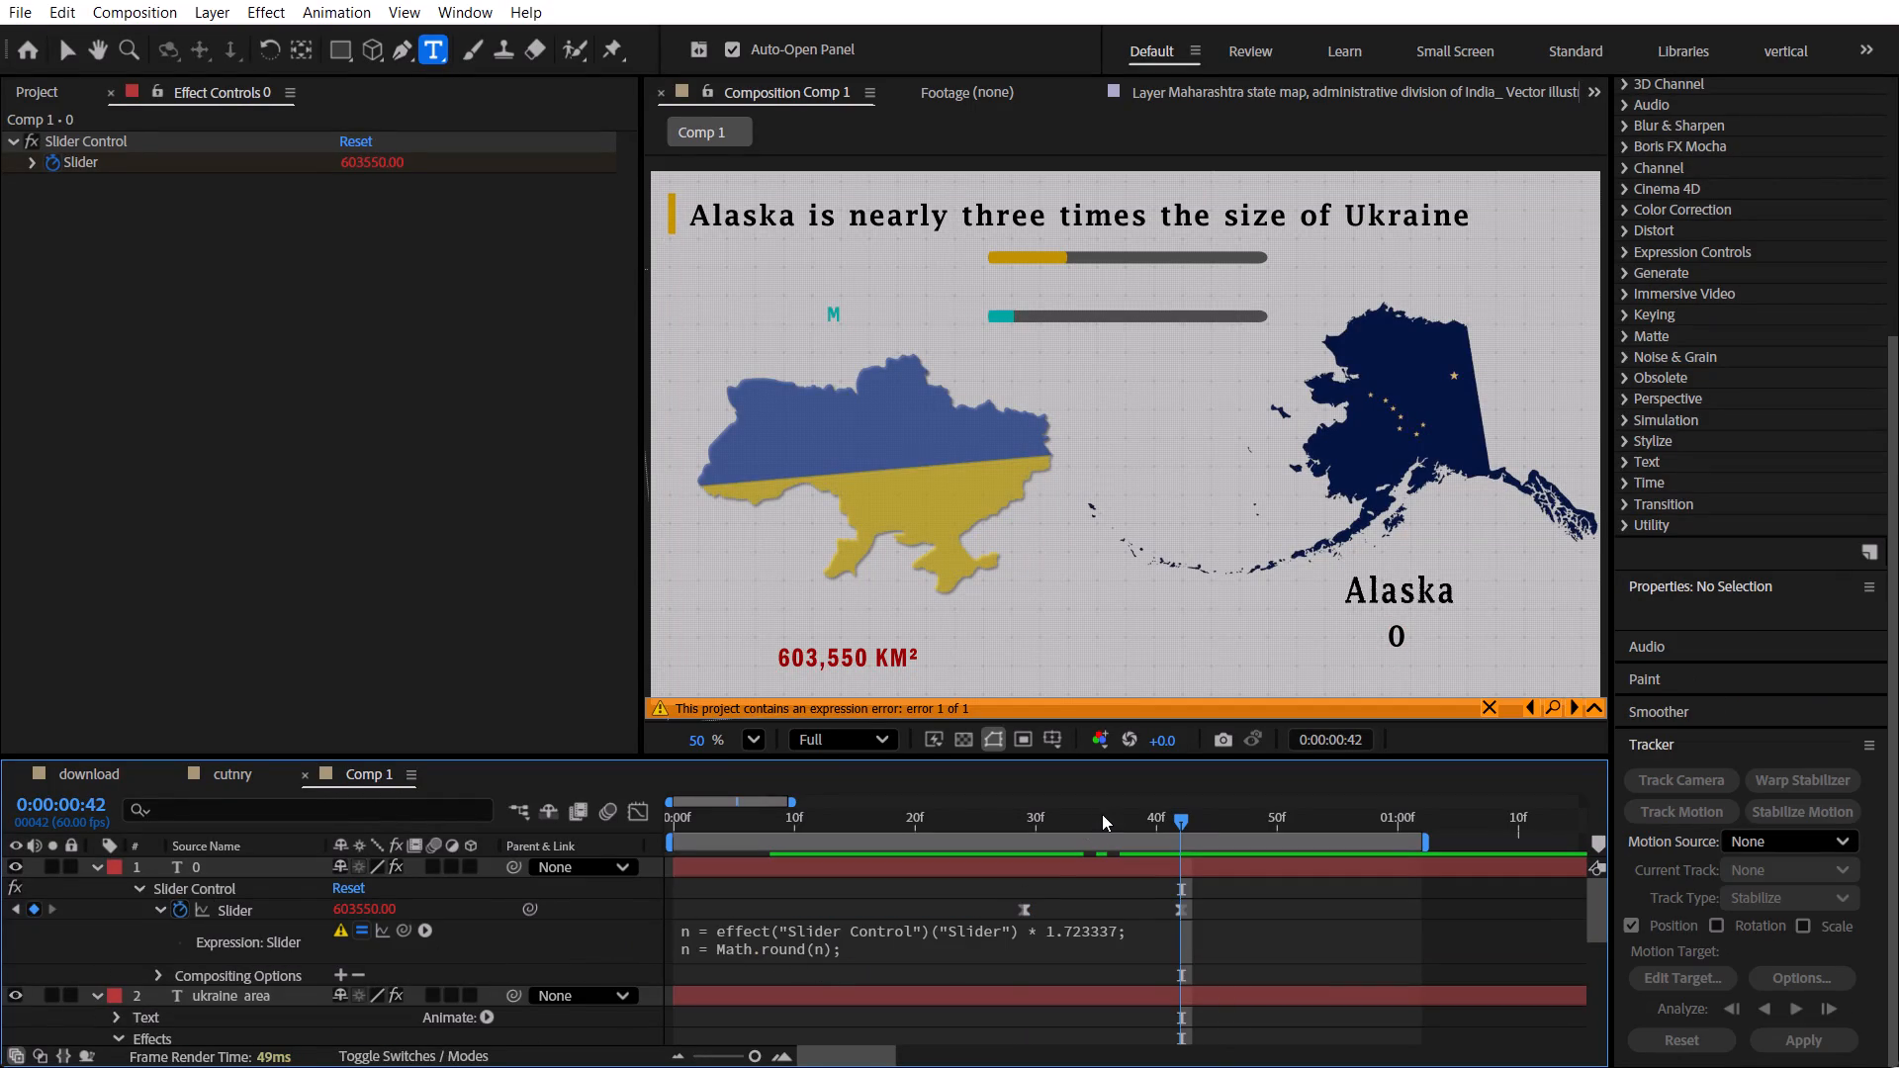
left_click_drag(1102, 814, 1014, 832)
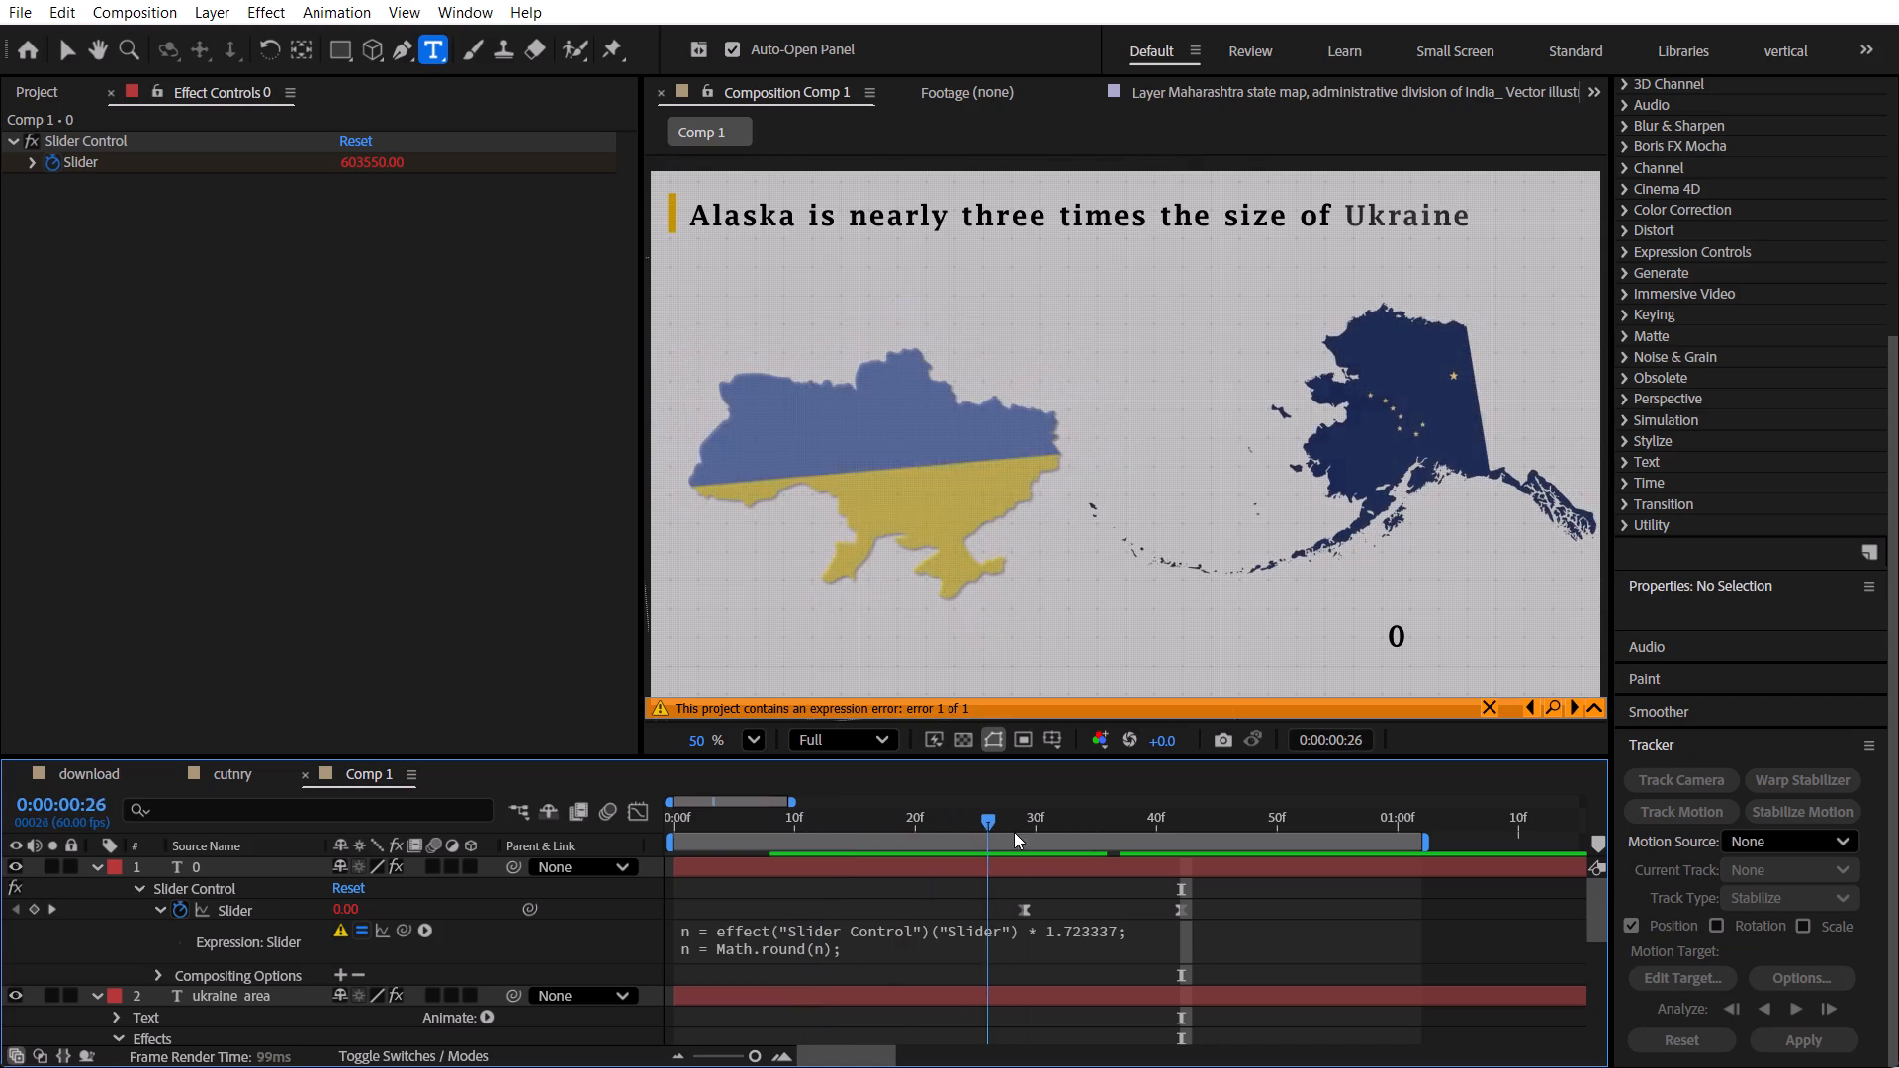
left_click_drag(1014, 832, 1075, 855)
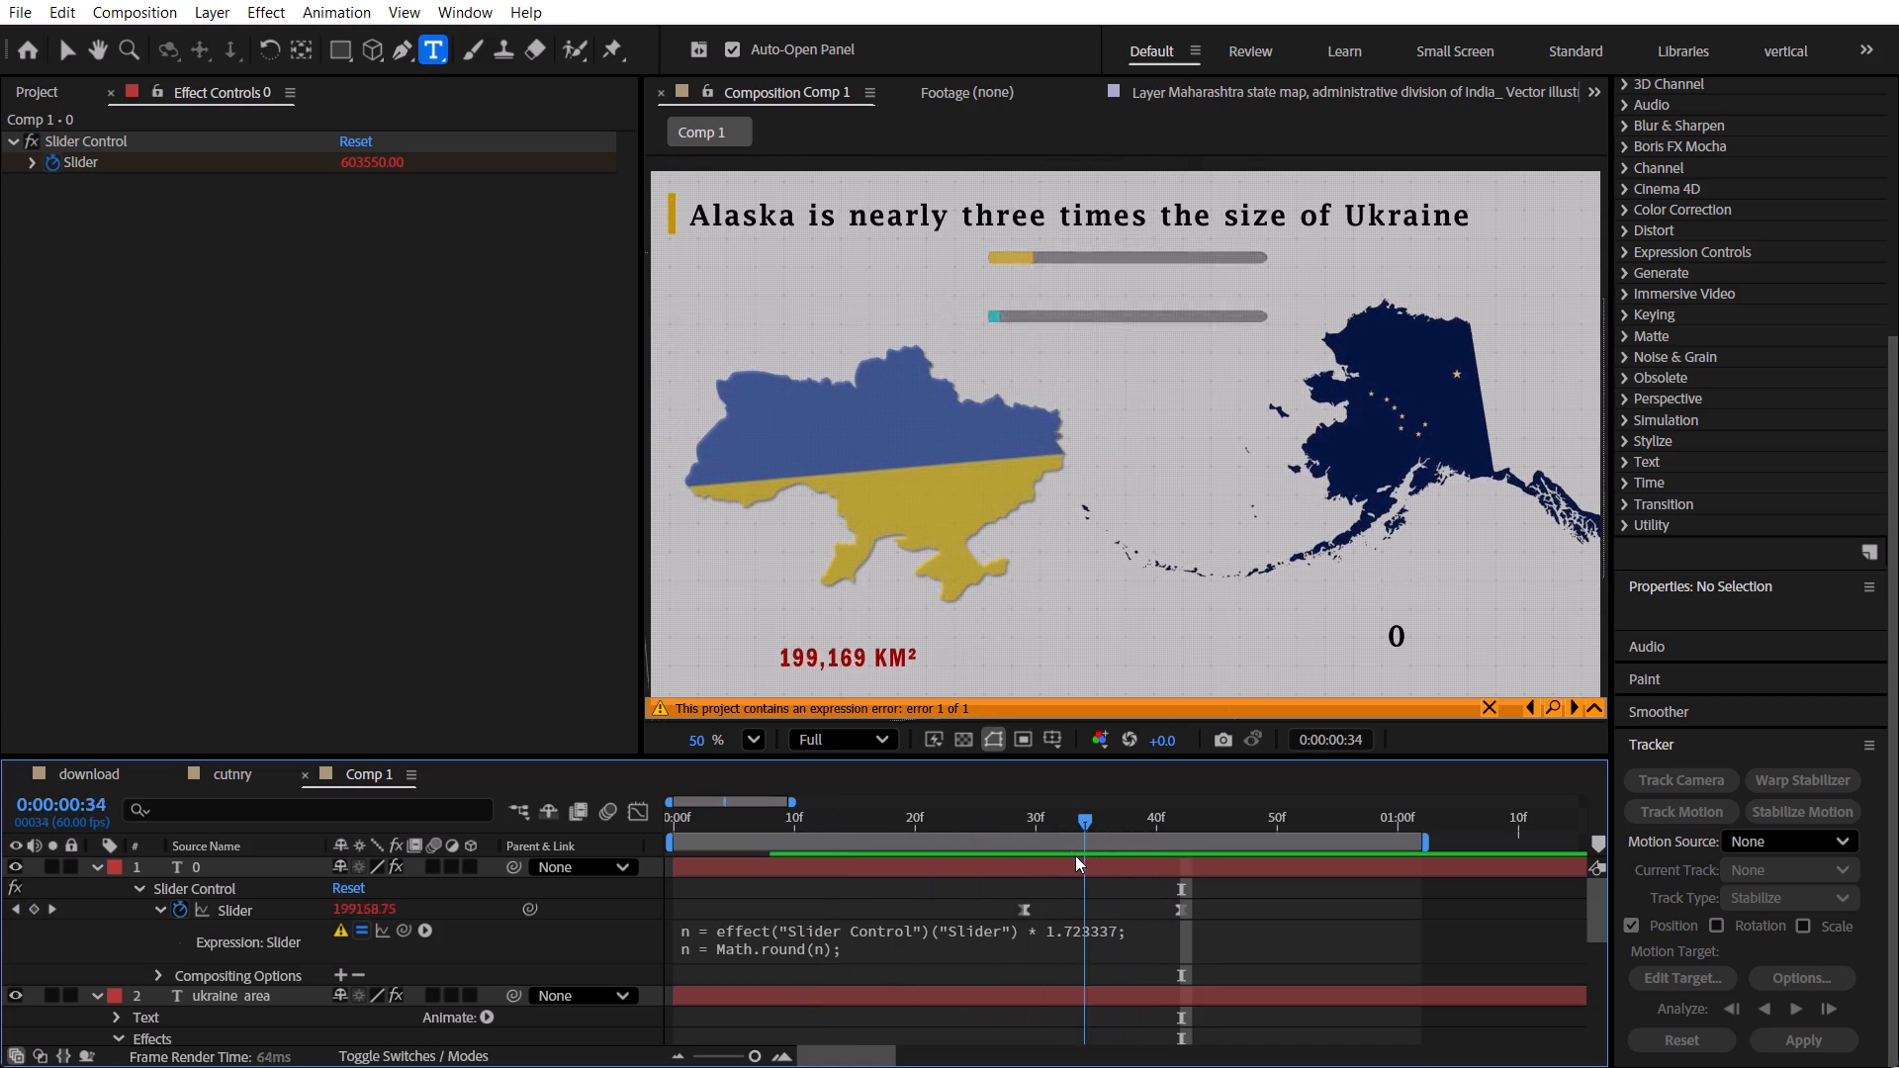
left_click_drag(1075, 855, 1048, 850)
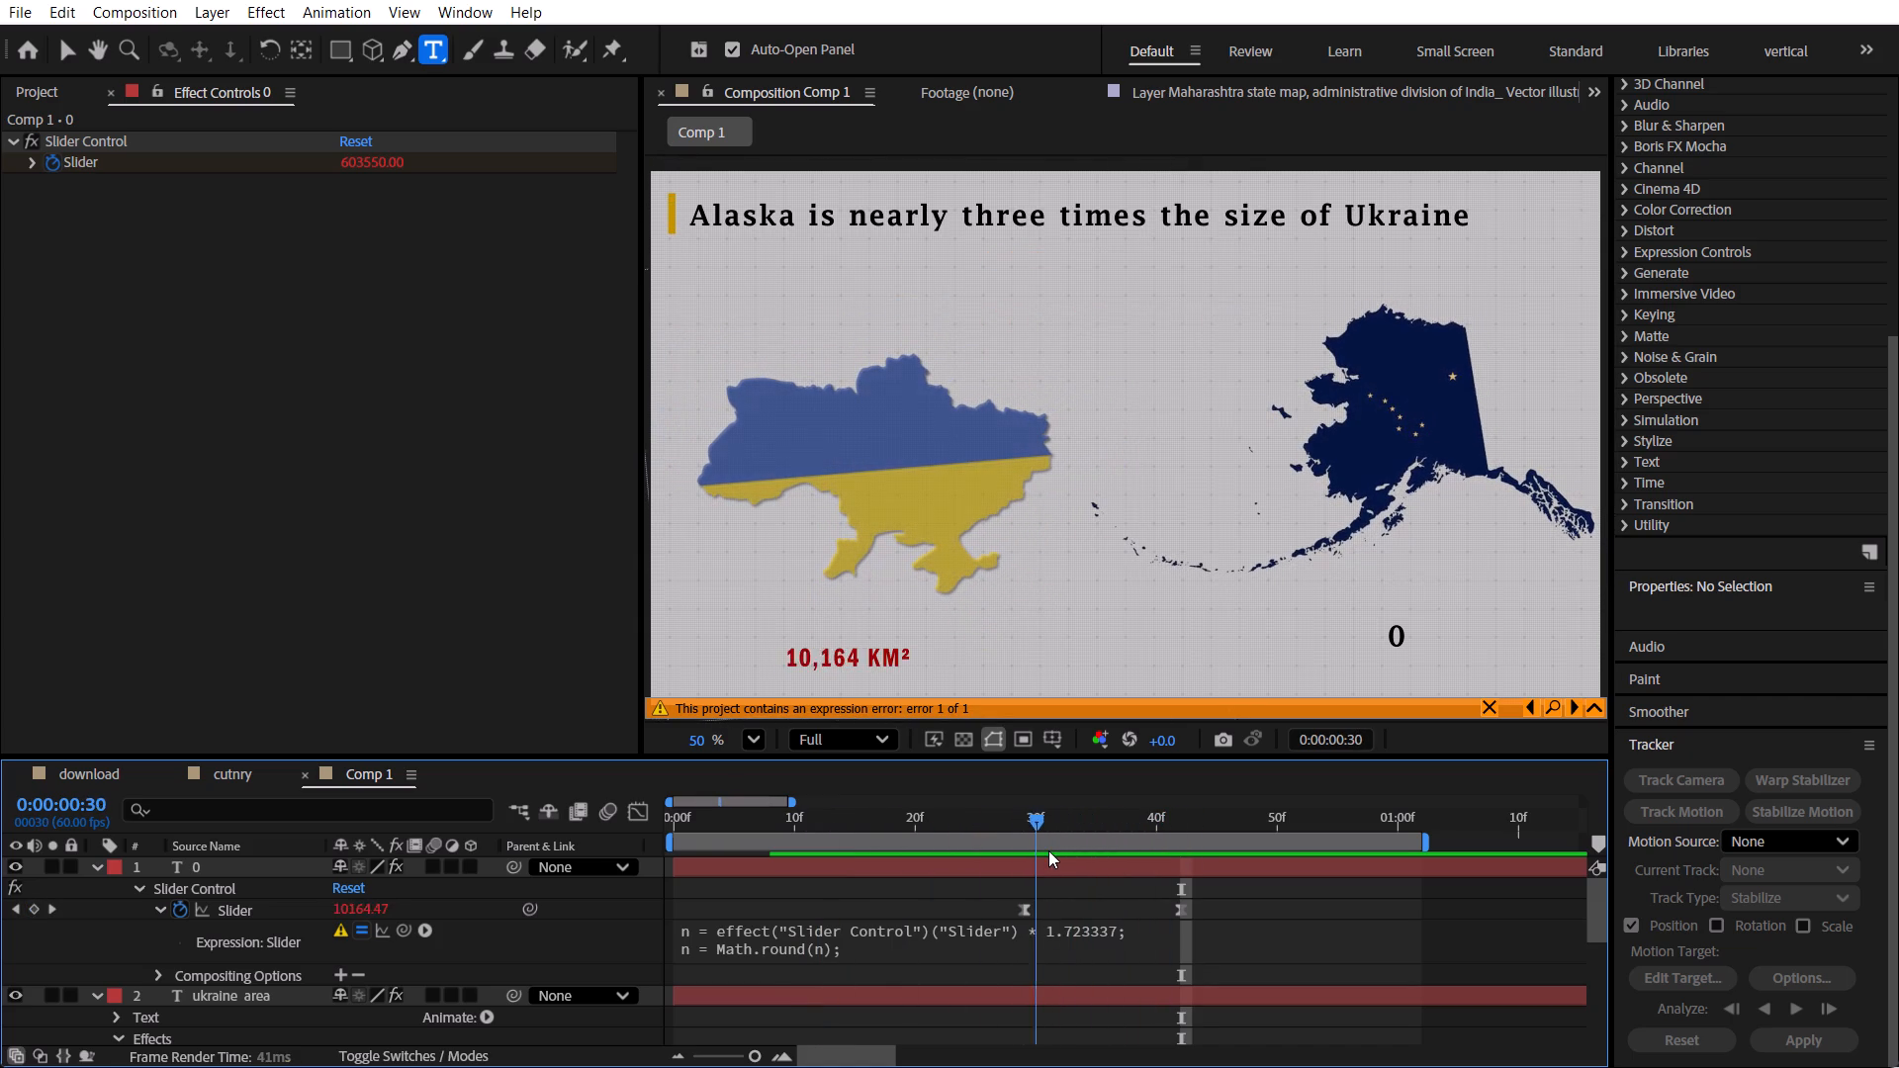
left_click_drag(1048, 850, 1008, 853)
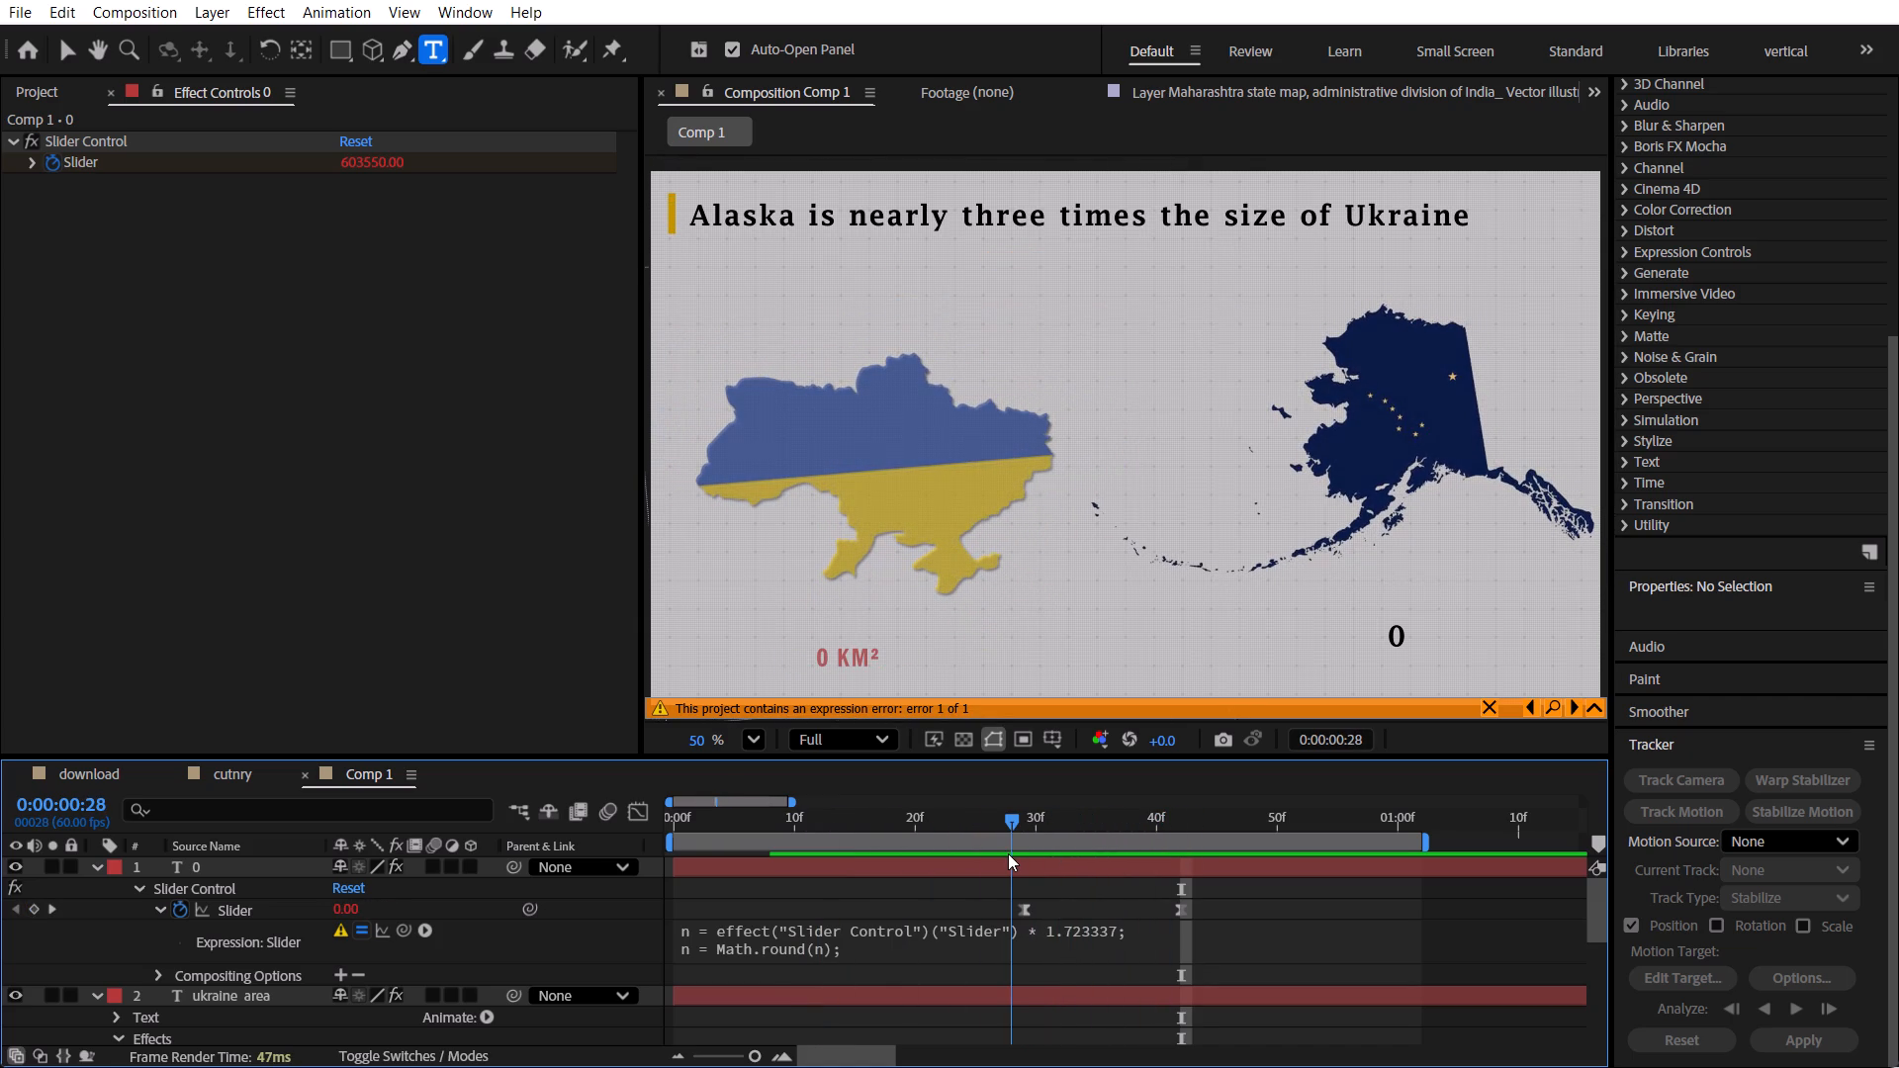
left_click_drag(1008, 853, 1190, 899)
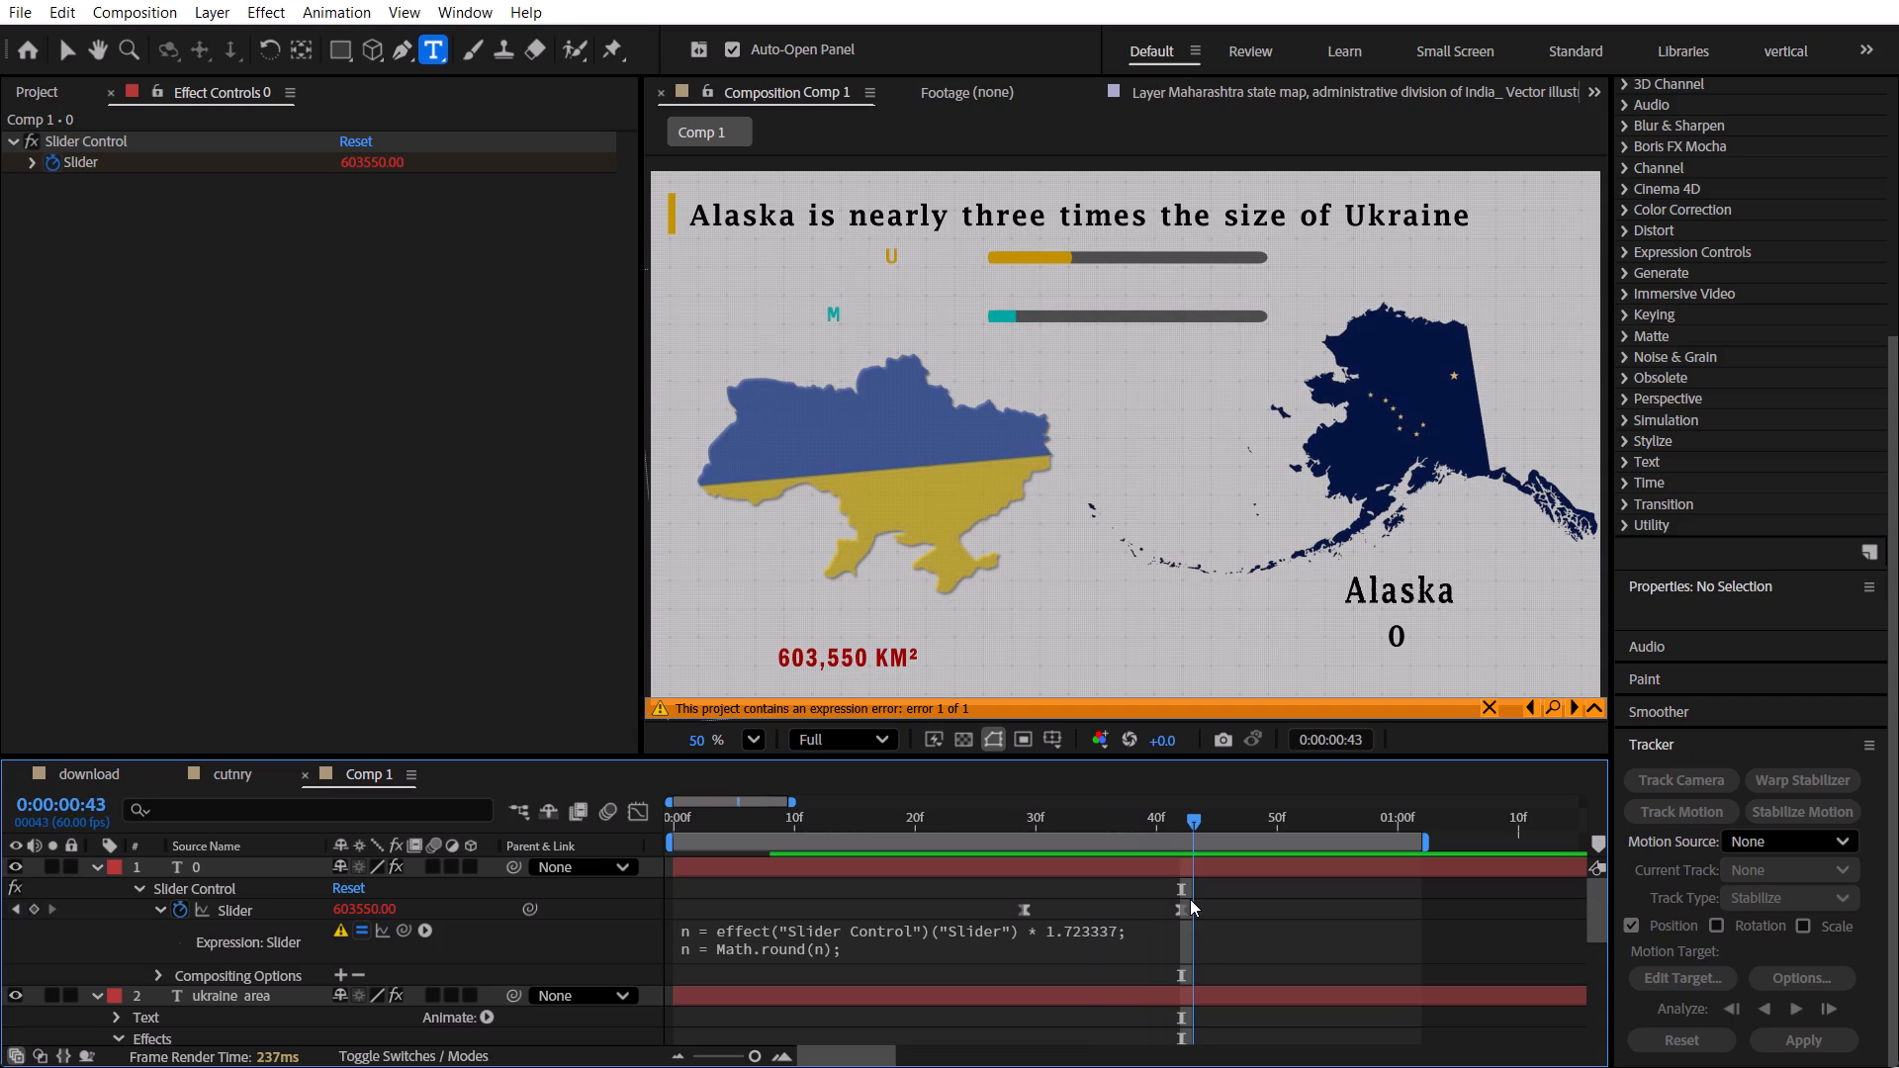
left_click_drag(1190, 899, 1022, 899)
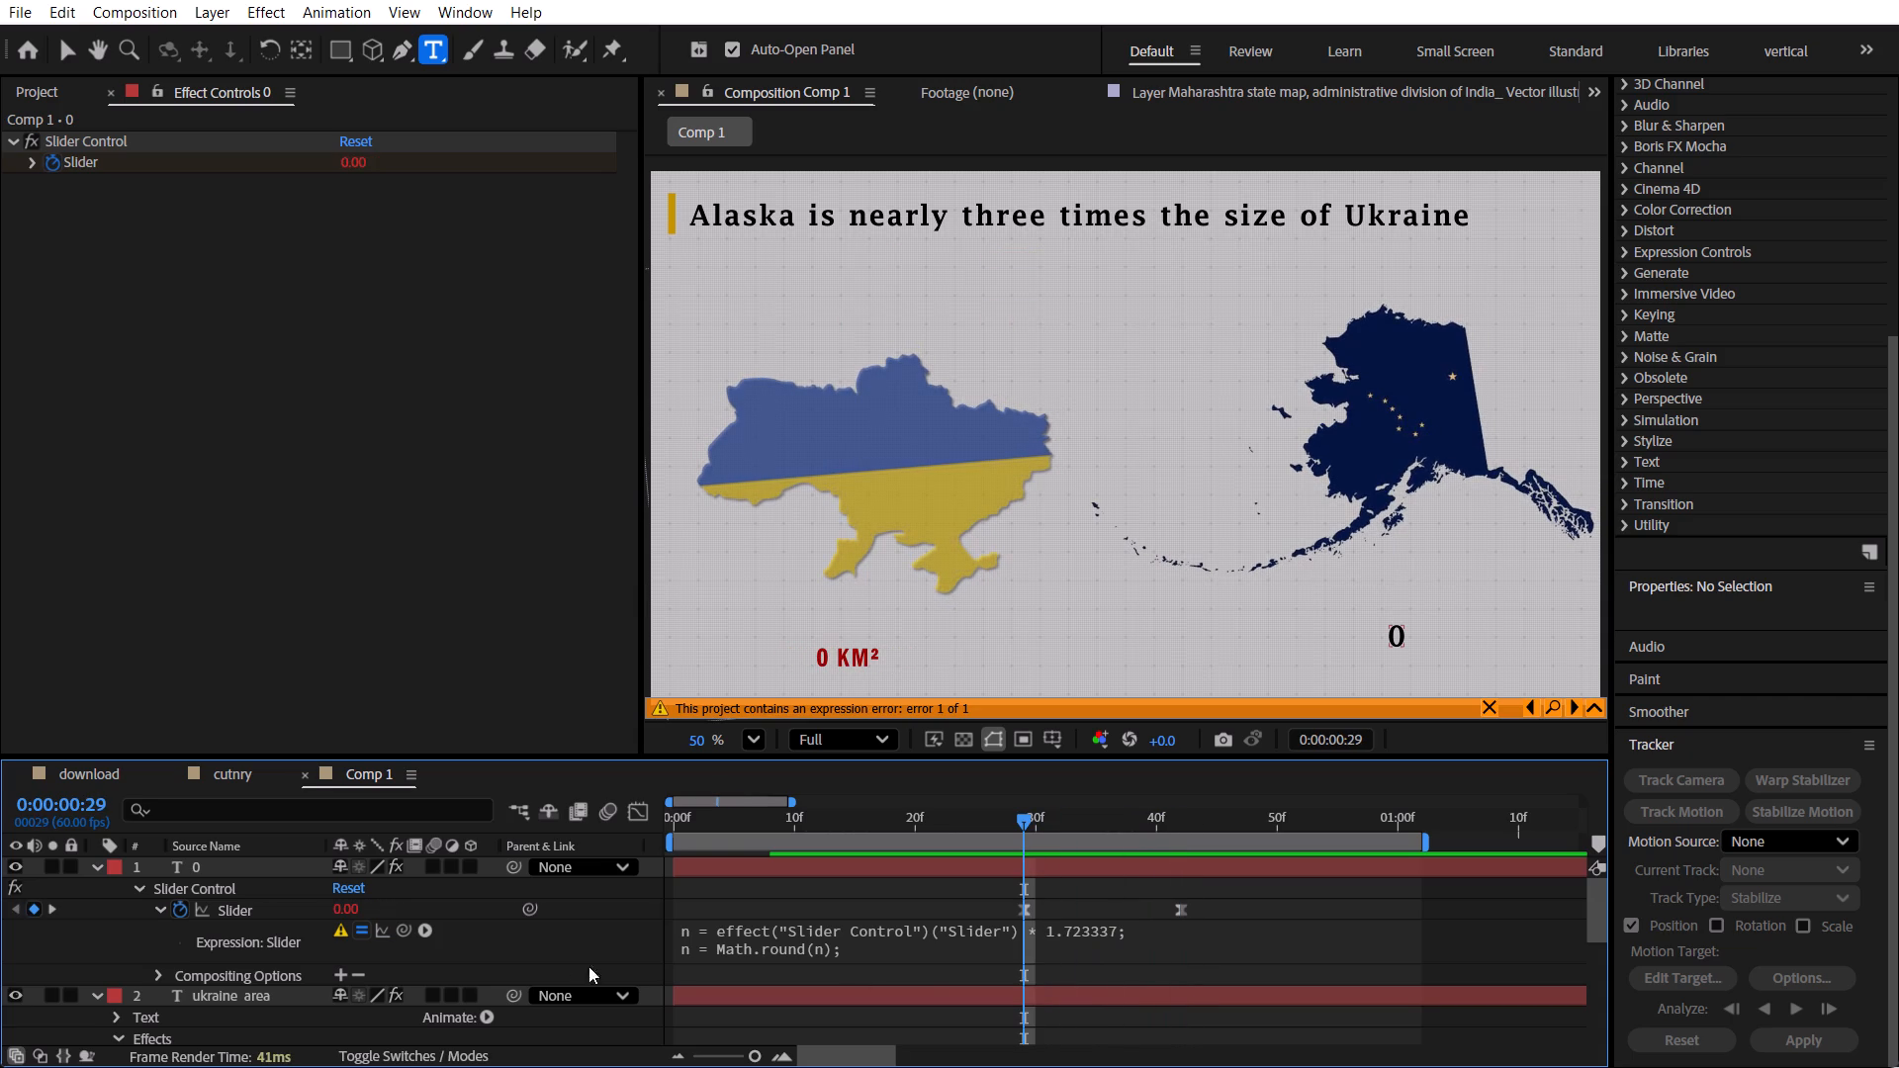
Delete the 0 text layer from Comp 1.
left_click(549, 965)
left_click(254, 867)
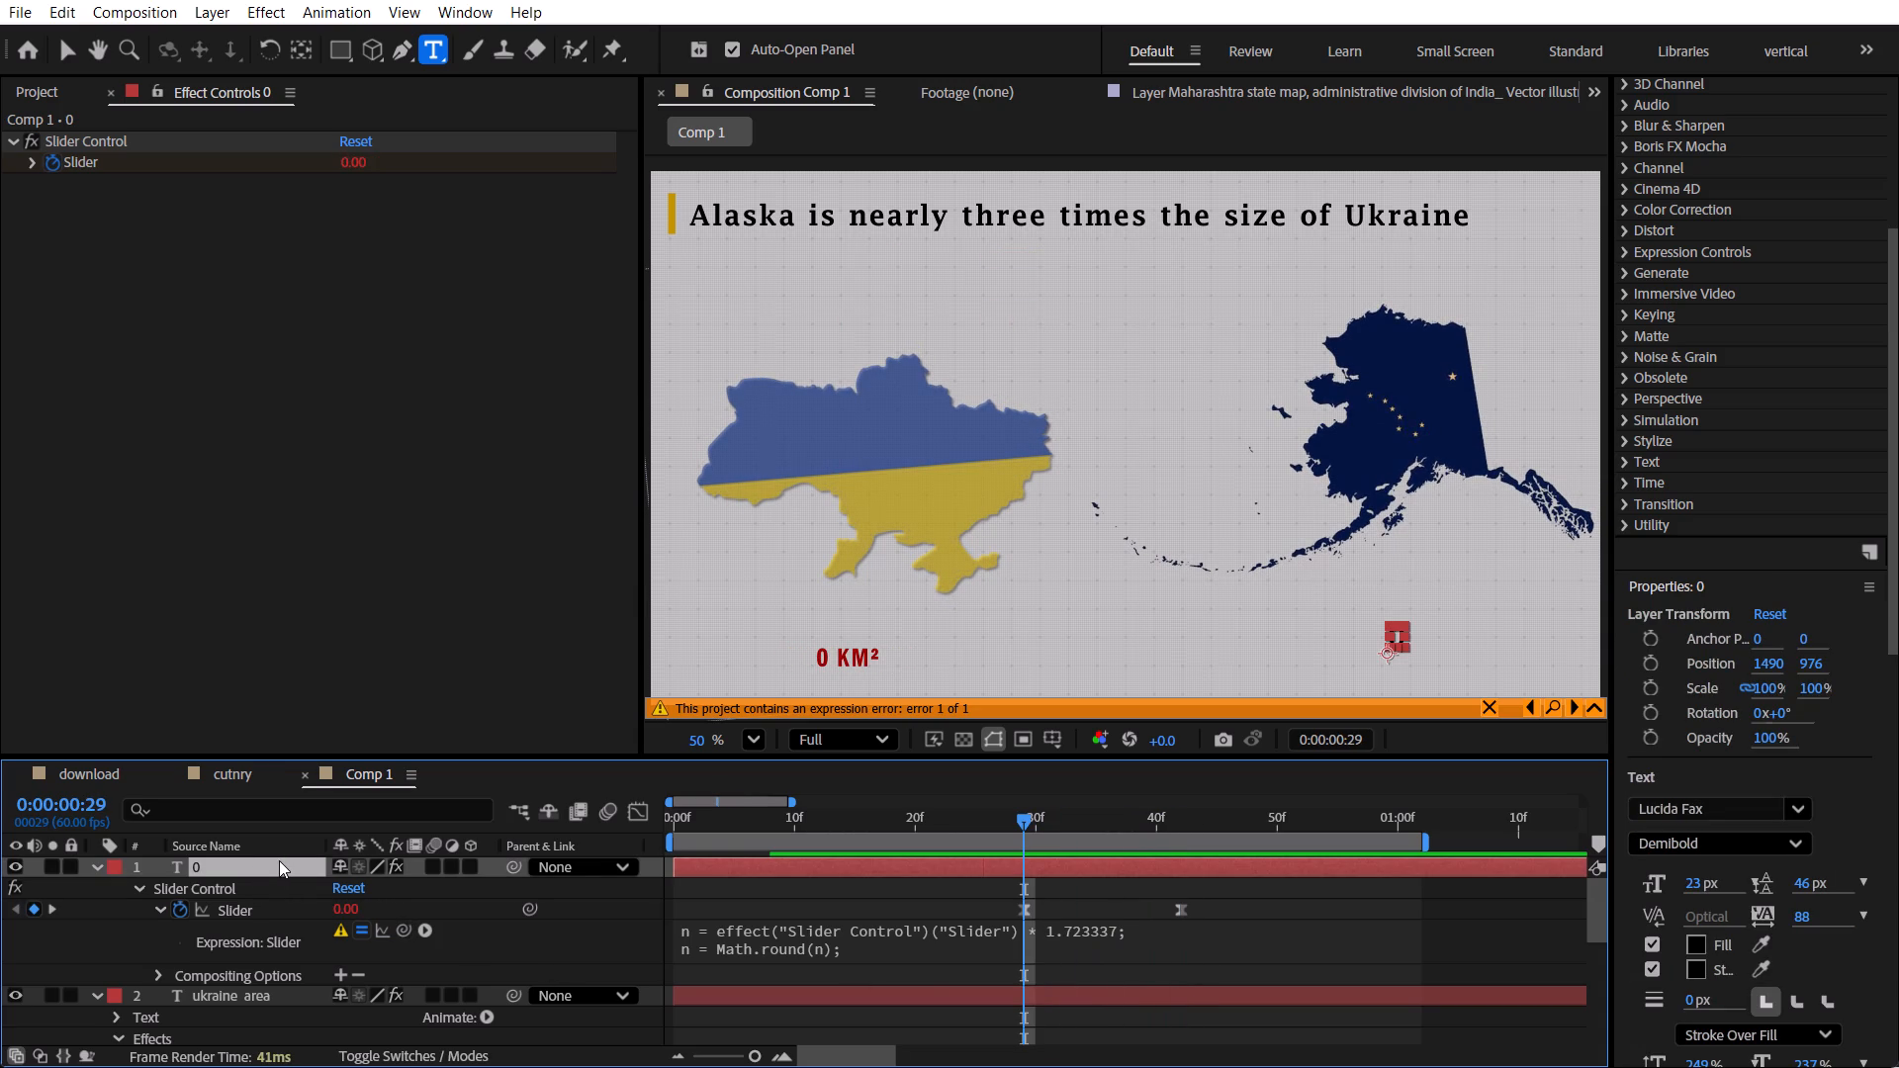
key("Delete")
Reveal the ukraine area layer's animated properties and expression, collapse them, and duplicate the layer.
left_click(276, 860)
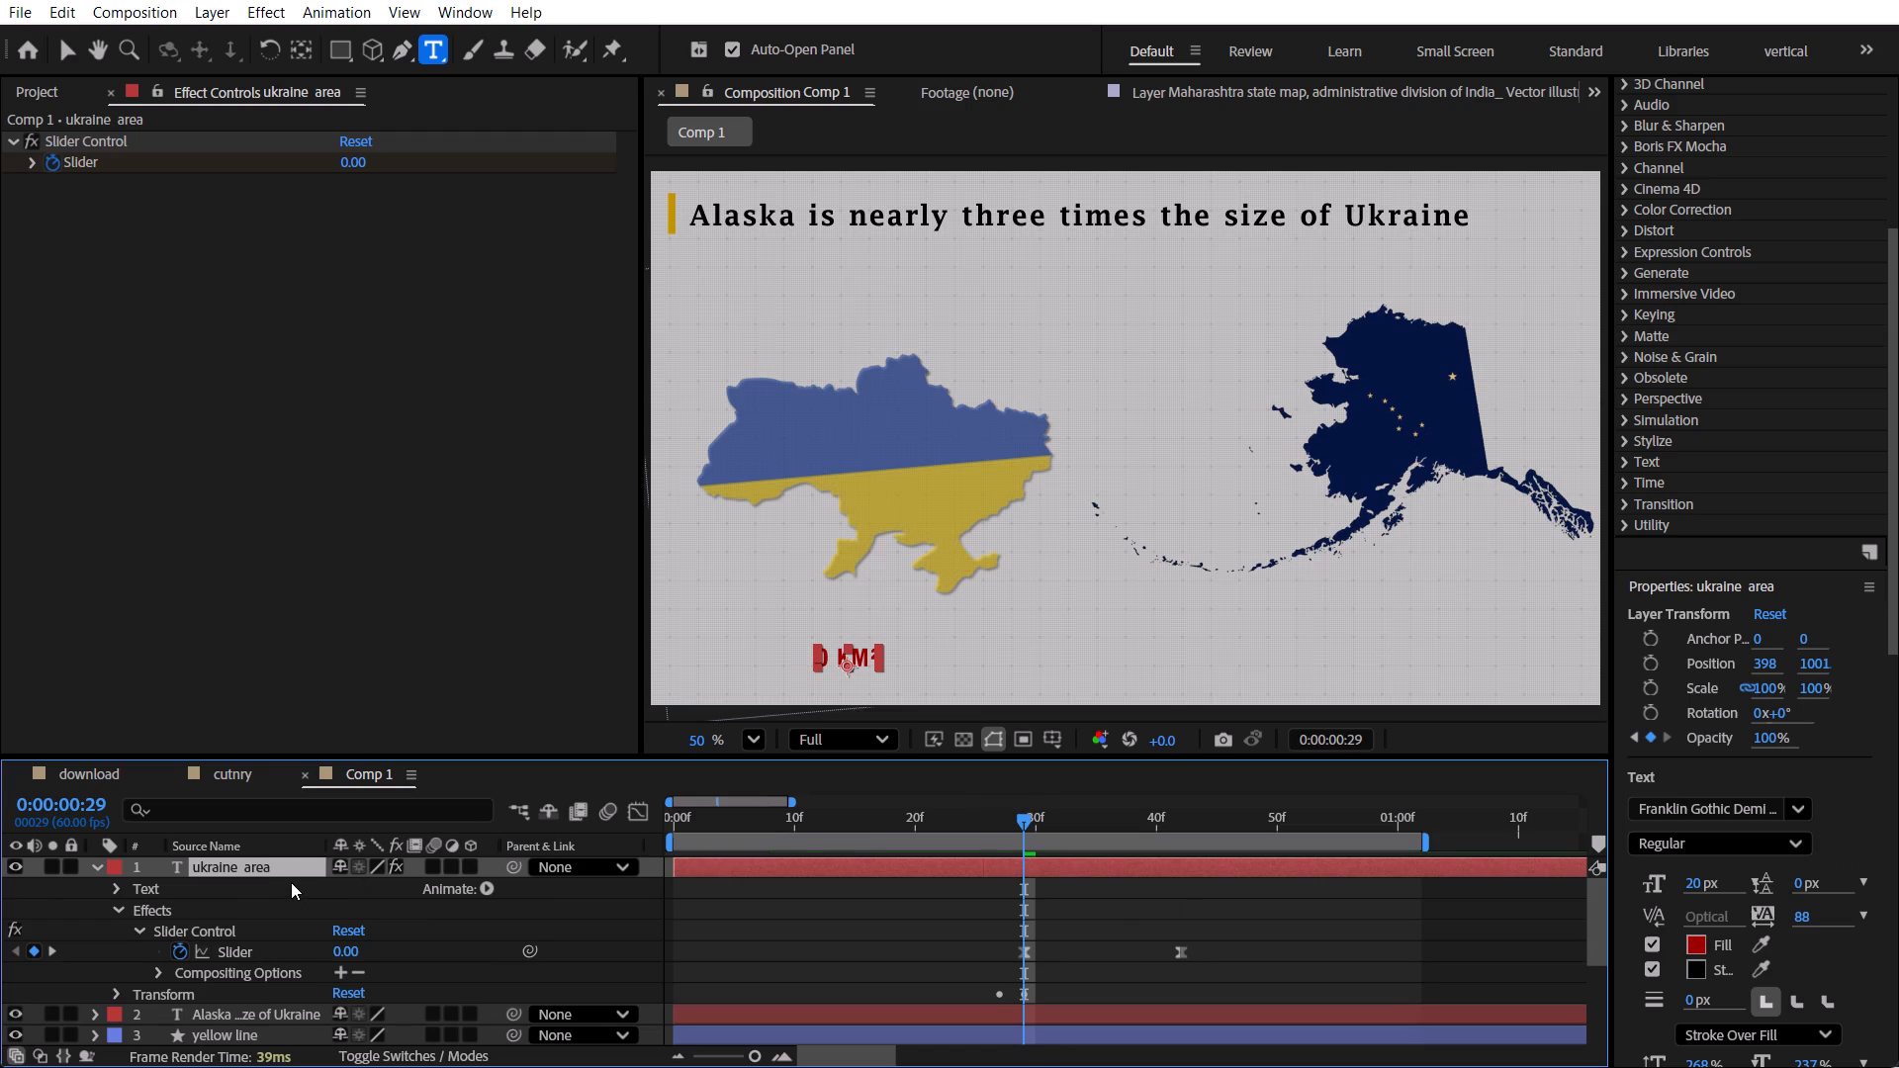
key("u")
key("u")
key("u")
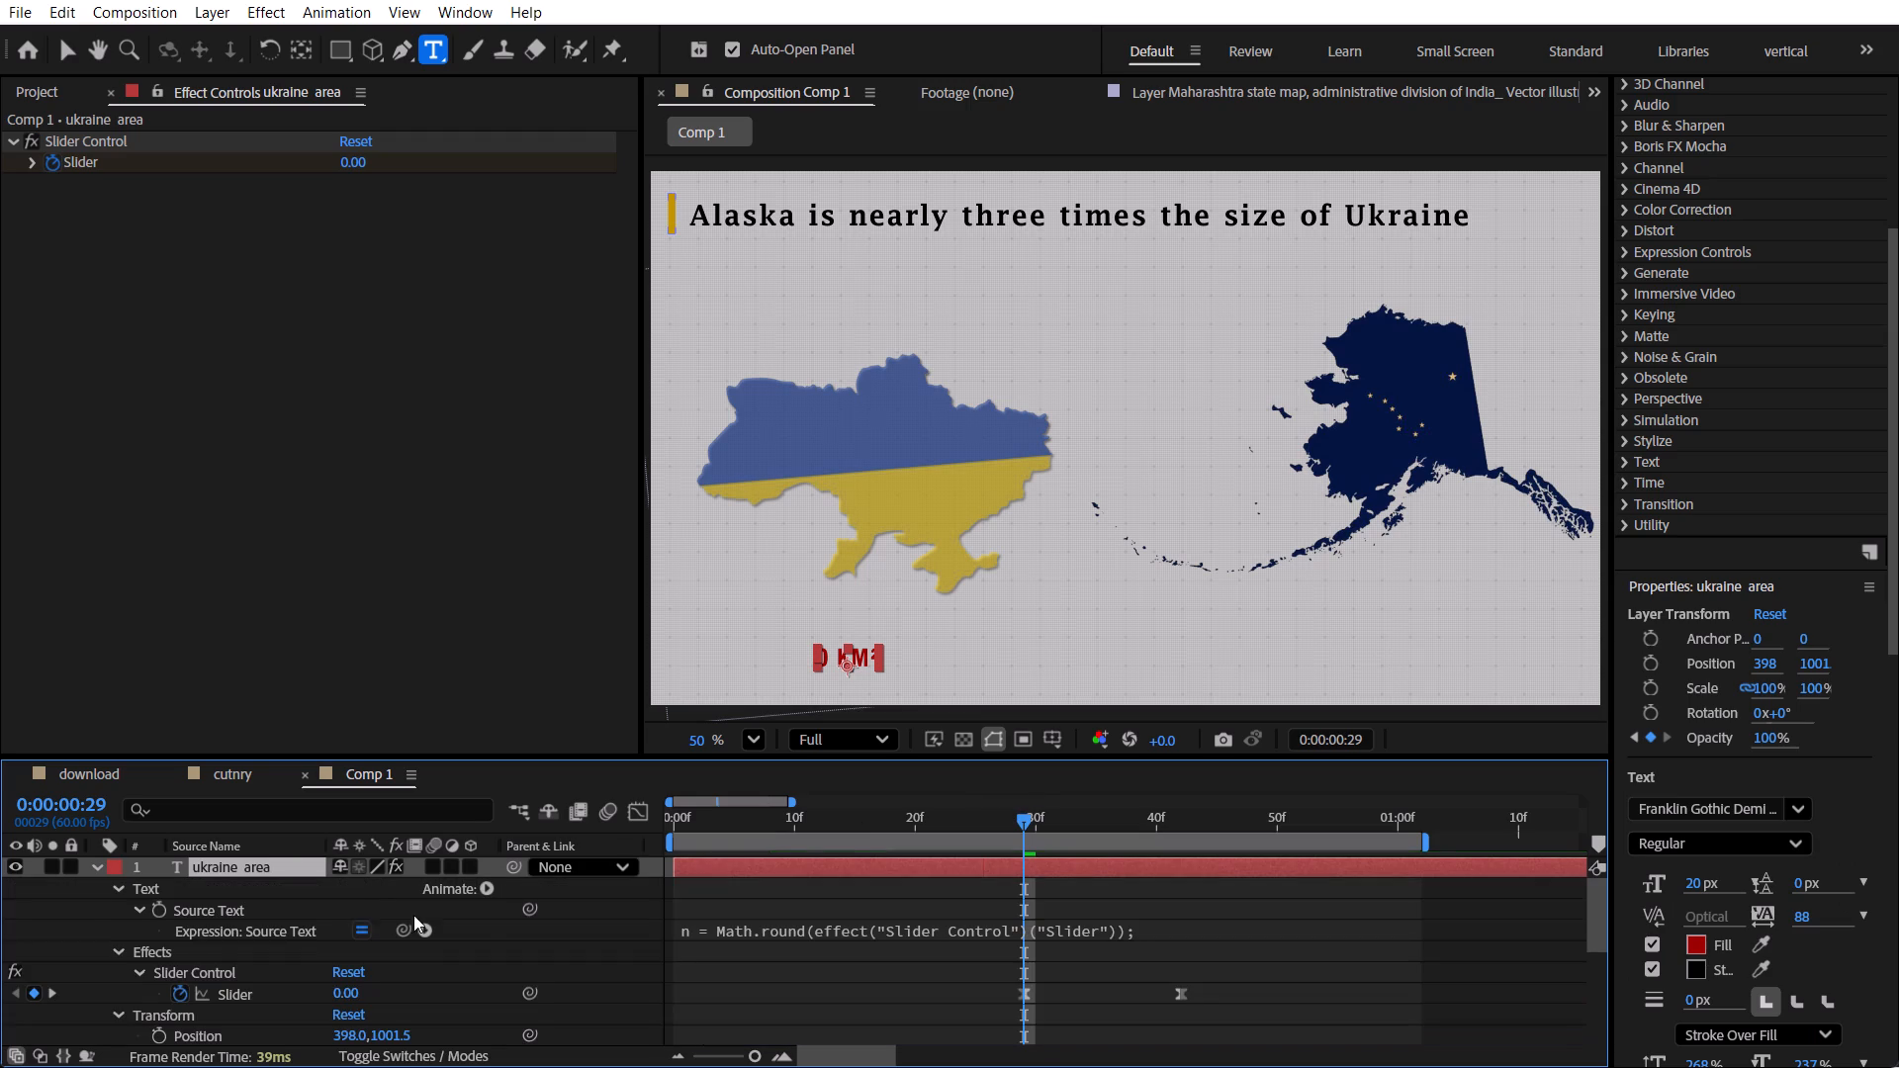
key("u")
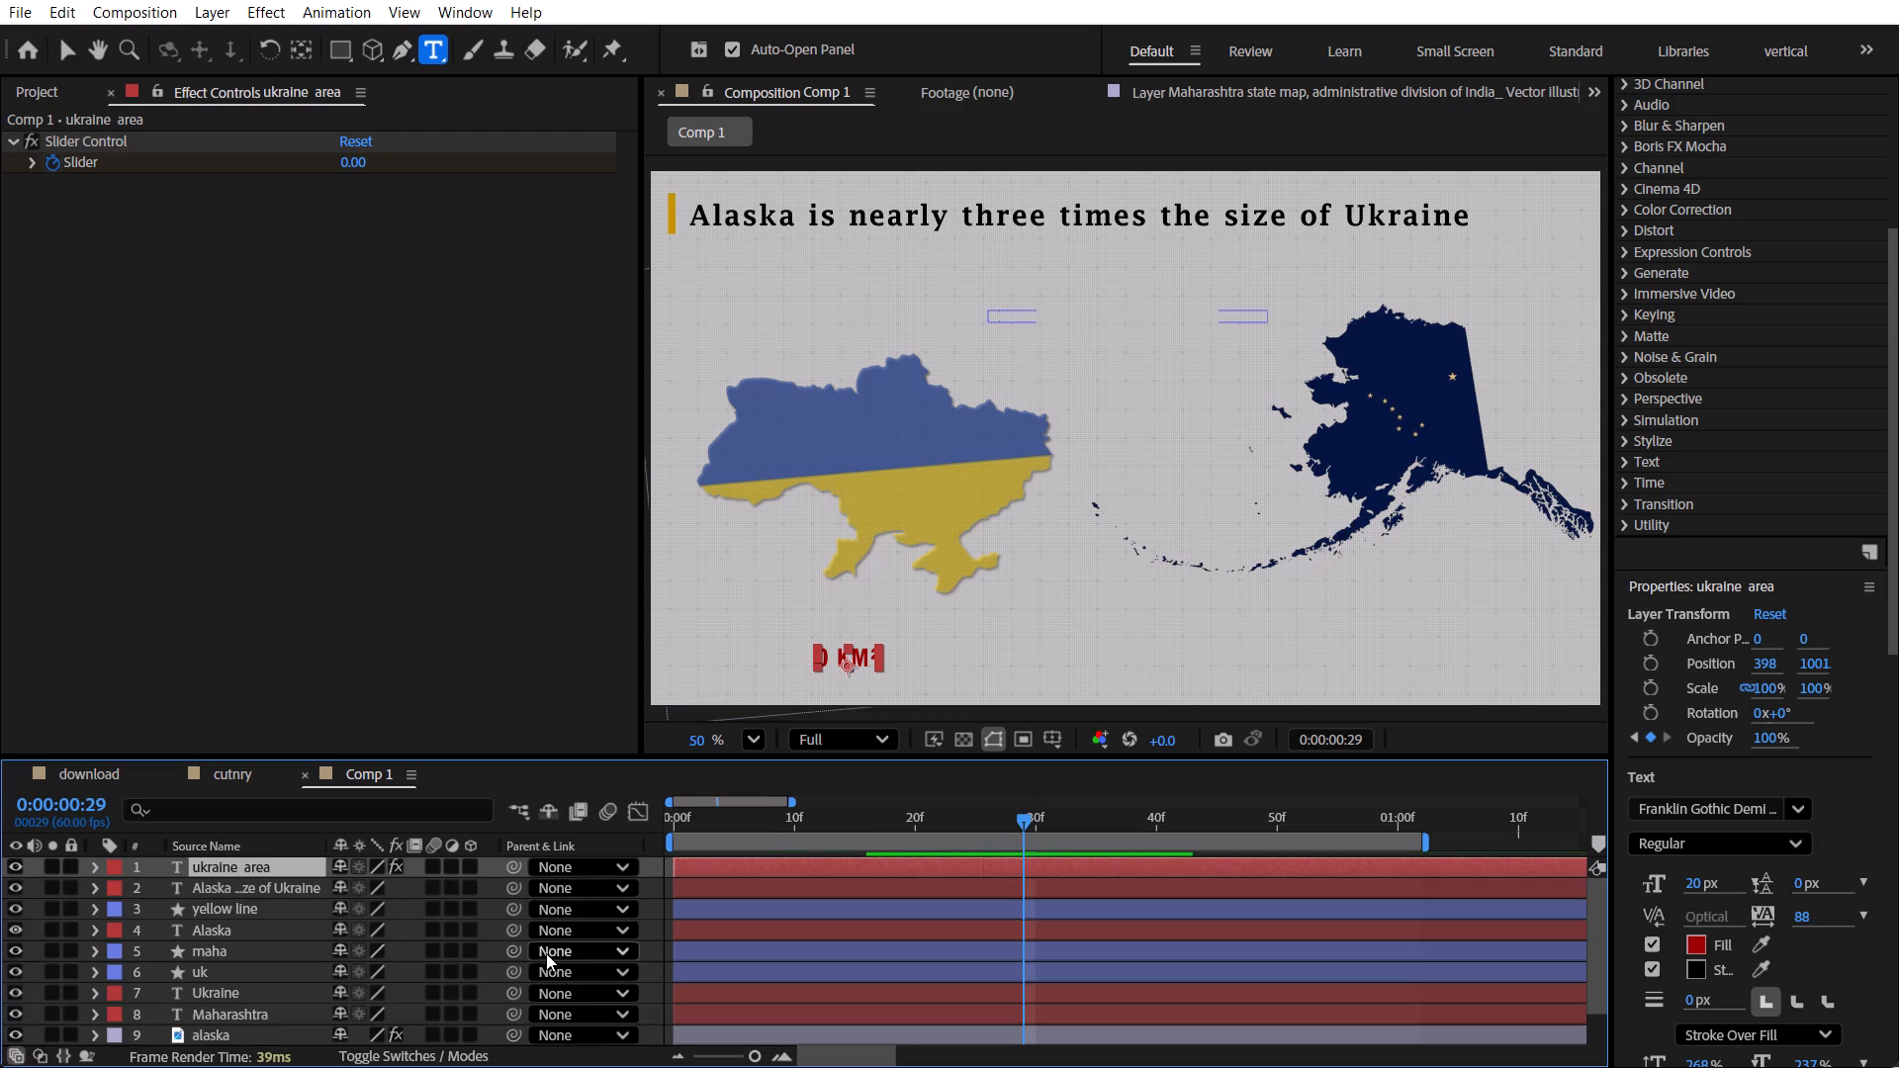
left_click(288, 867)
key("ctrl+d")
Replace the duplicated area layer's Source Text expression with the copied one multiplying the slider by 1.723337, and scrub through the count.
left_click(272, 867)
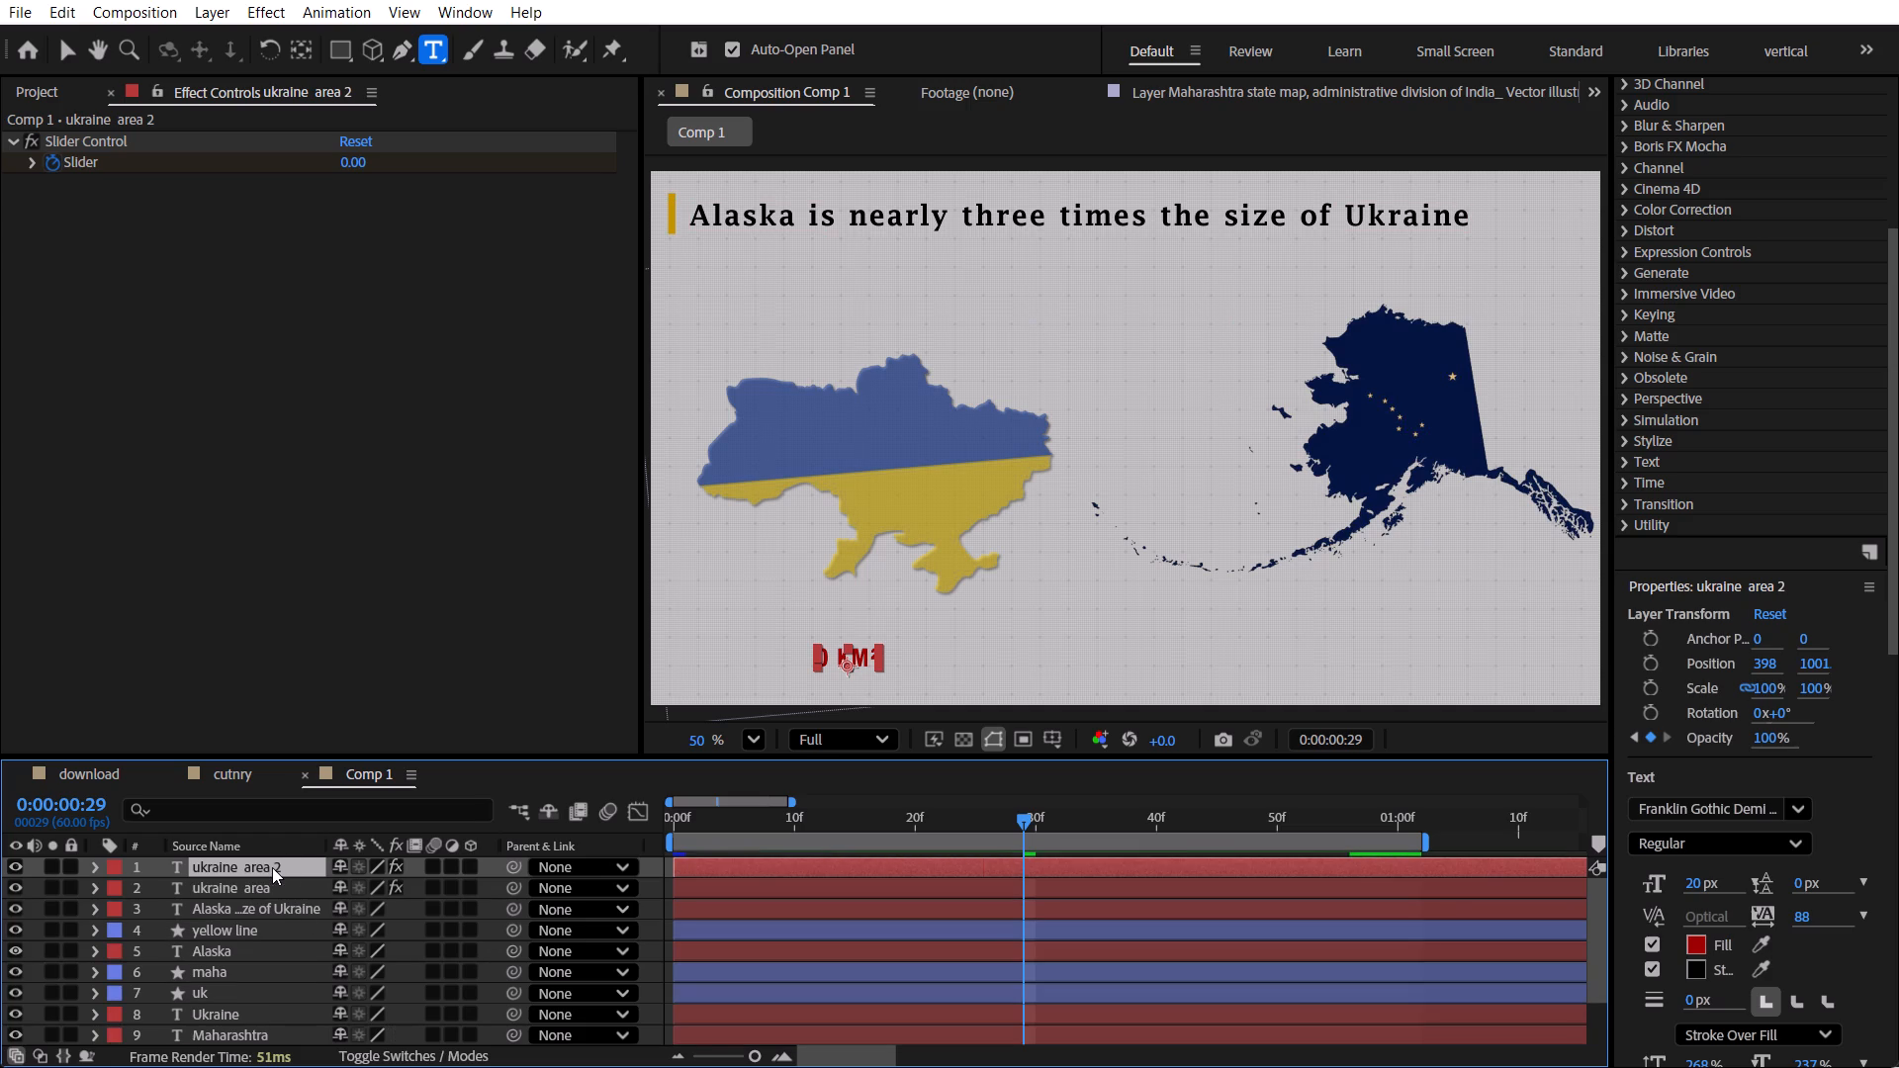
type("uuu")
left_click(711, 927)
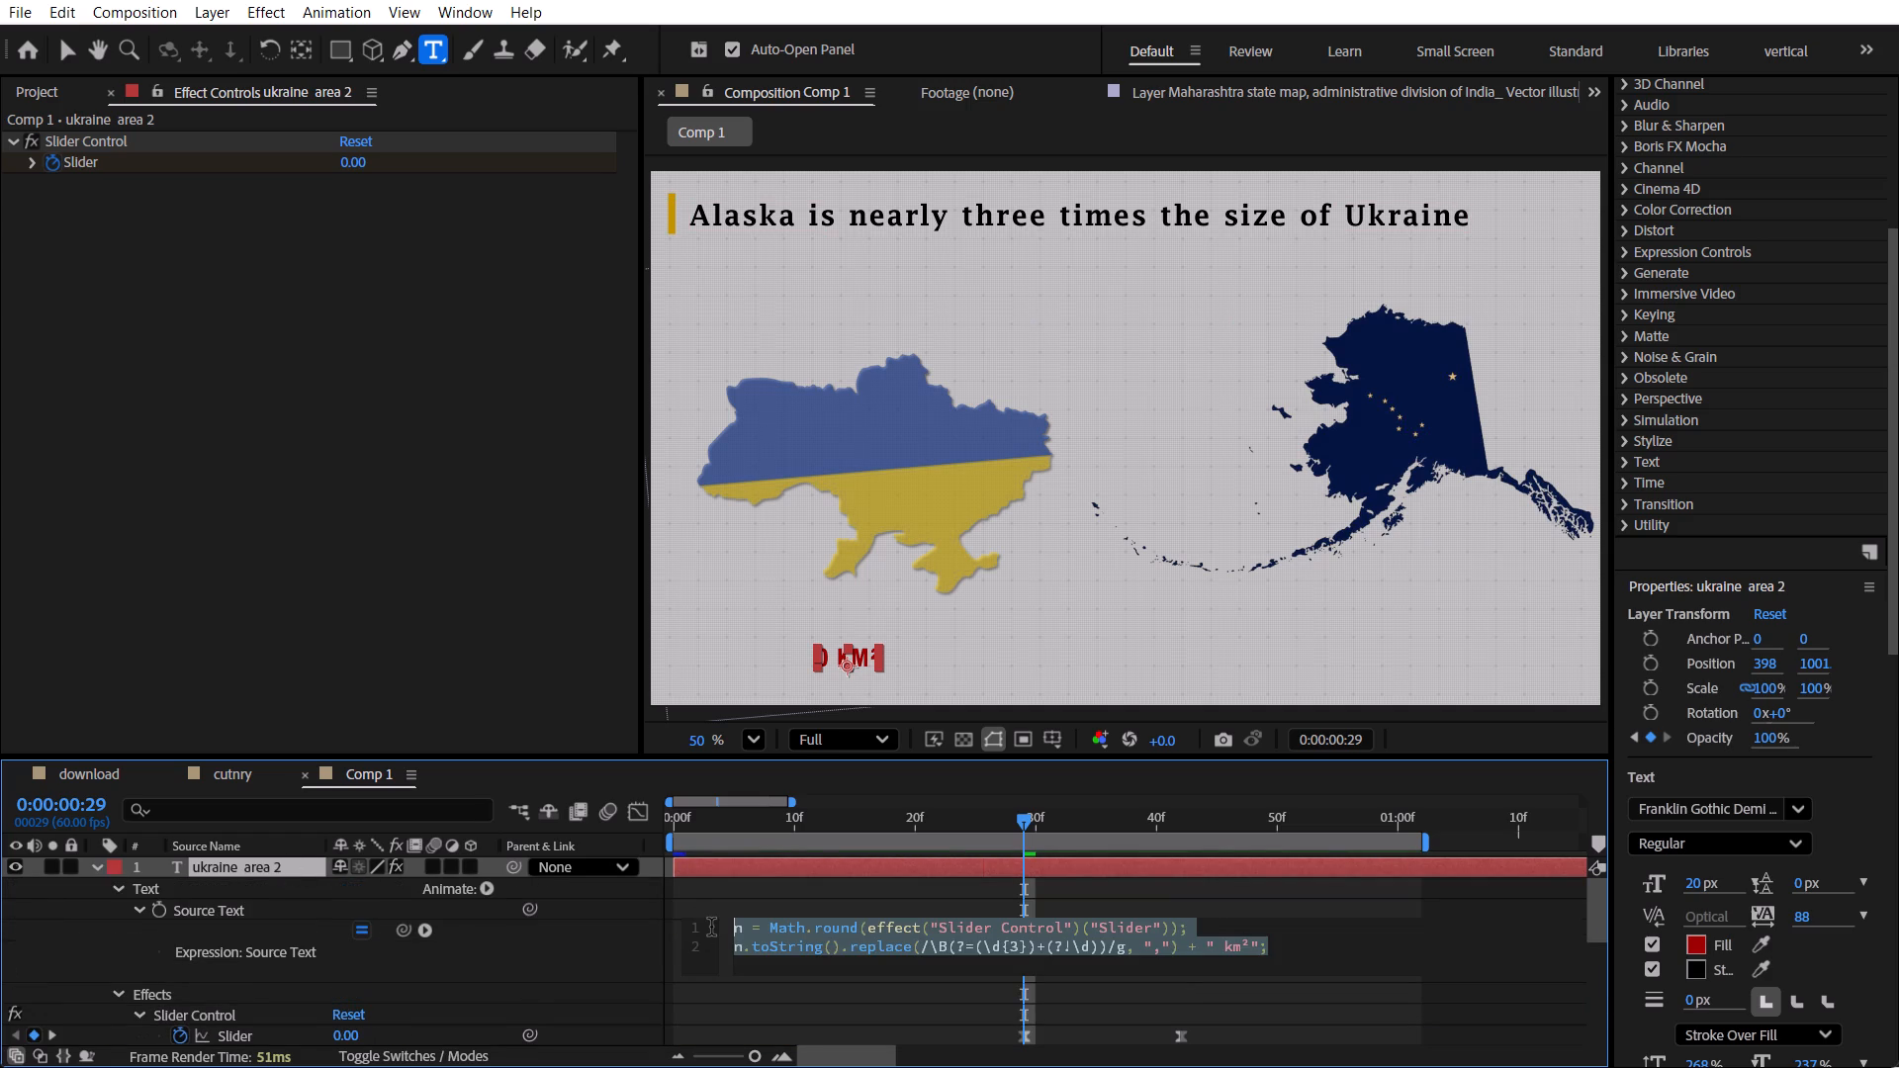
key("ctrl+v")
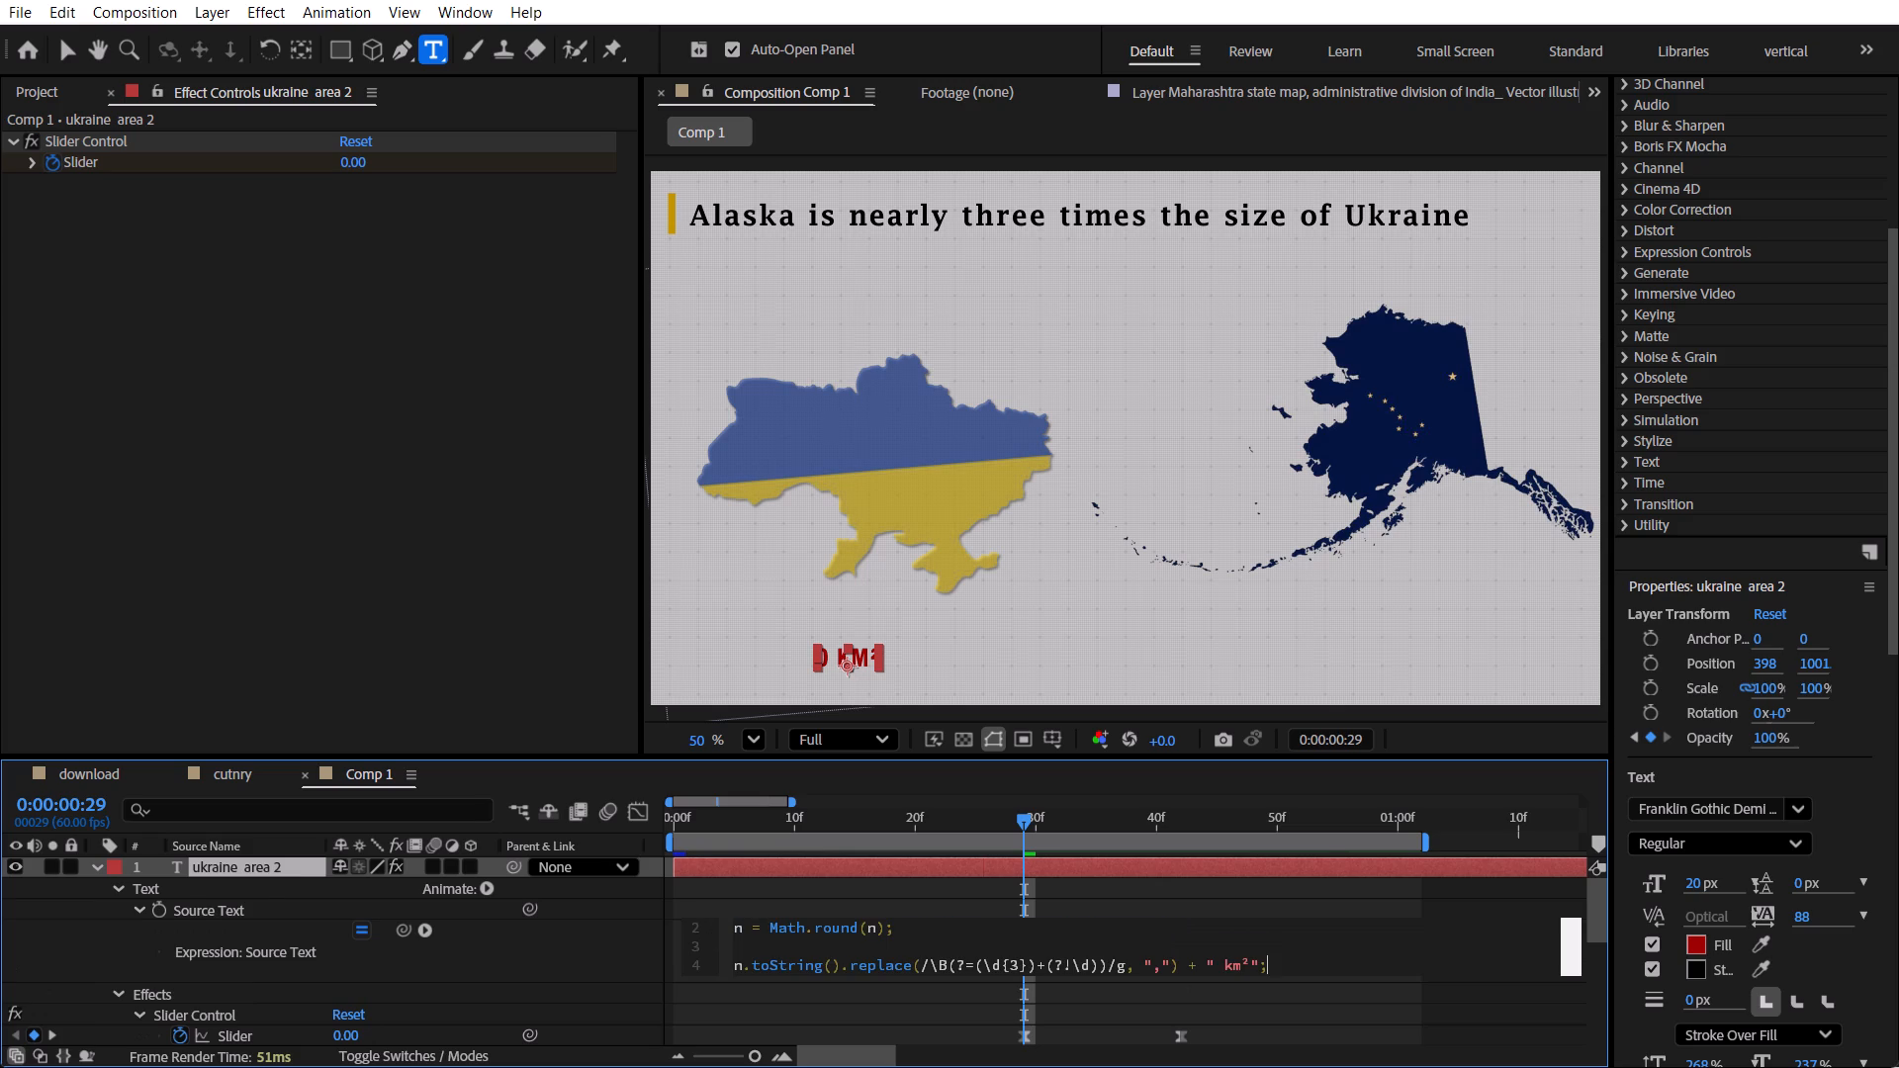
left_click(578, 954)
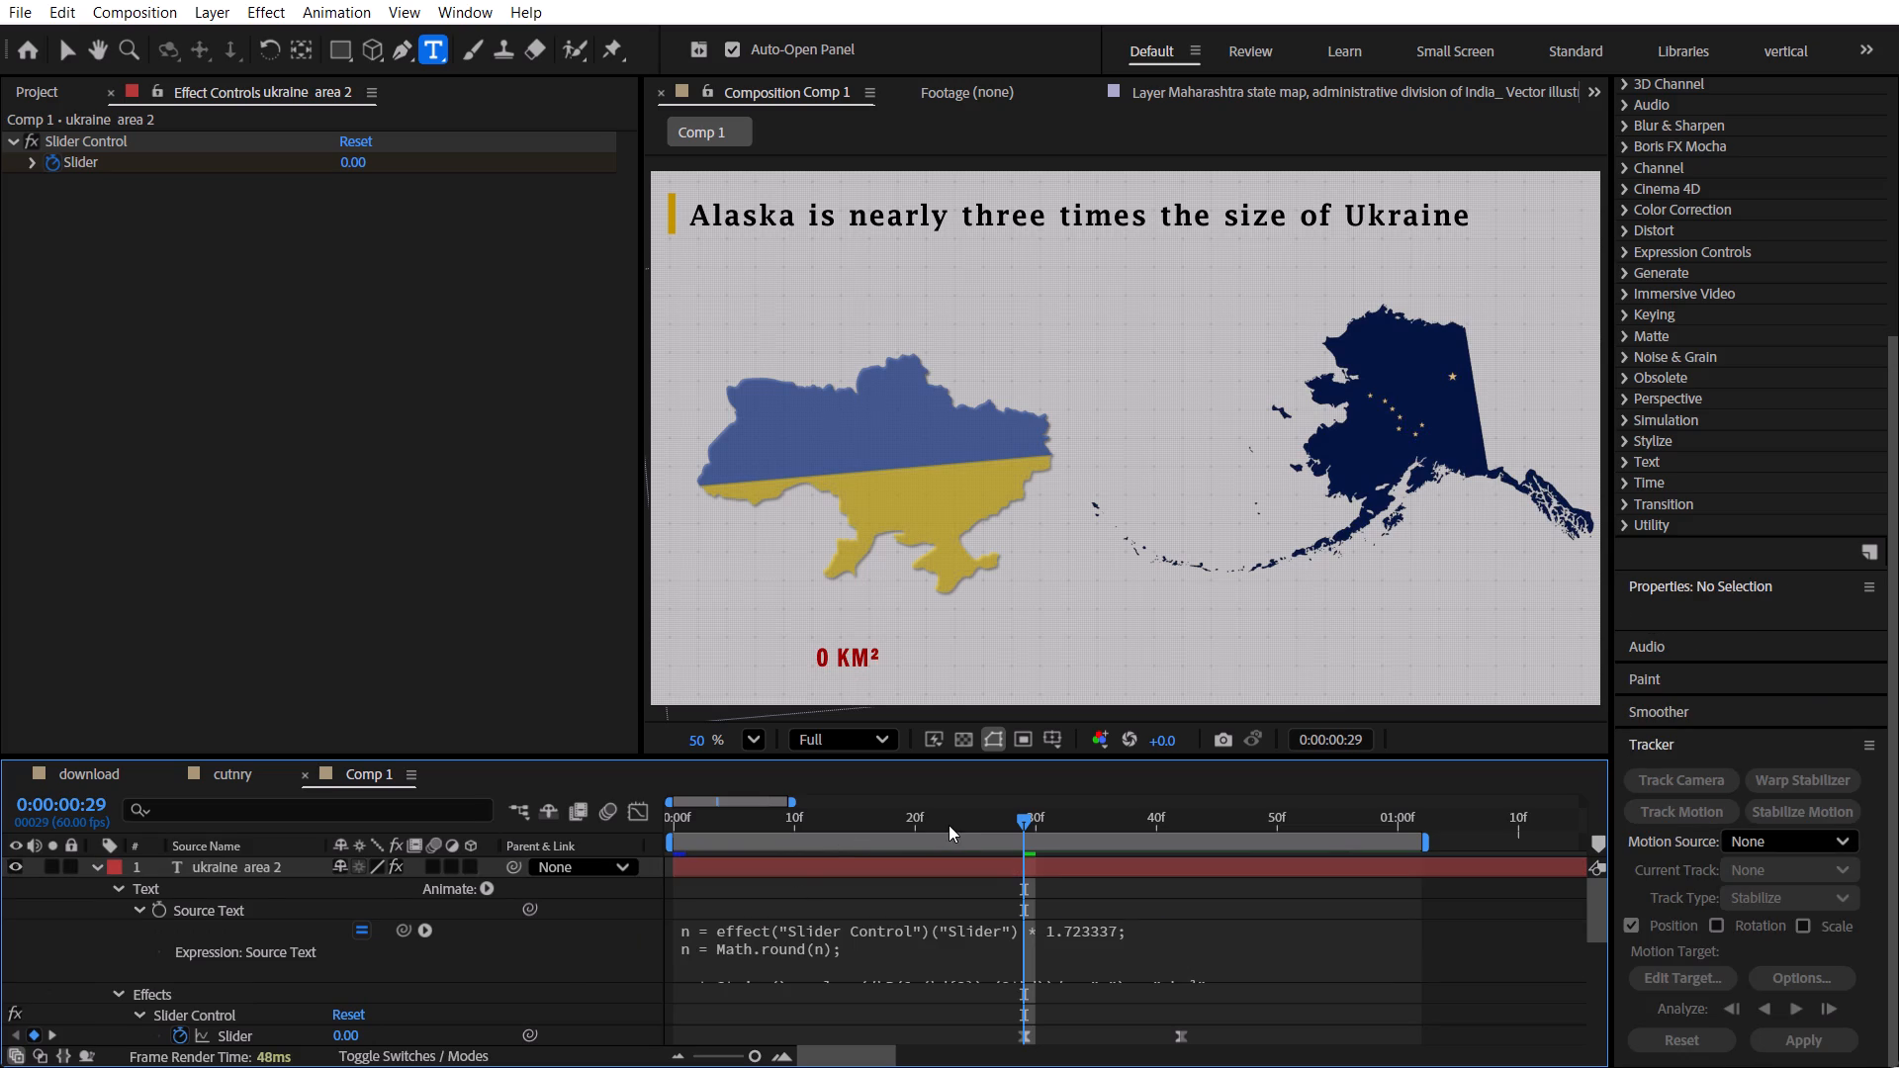
left_click_drag(949, 825, 1119, 853)
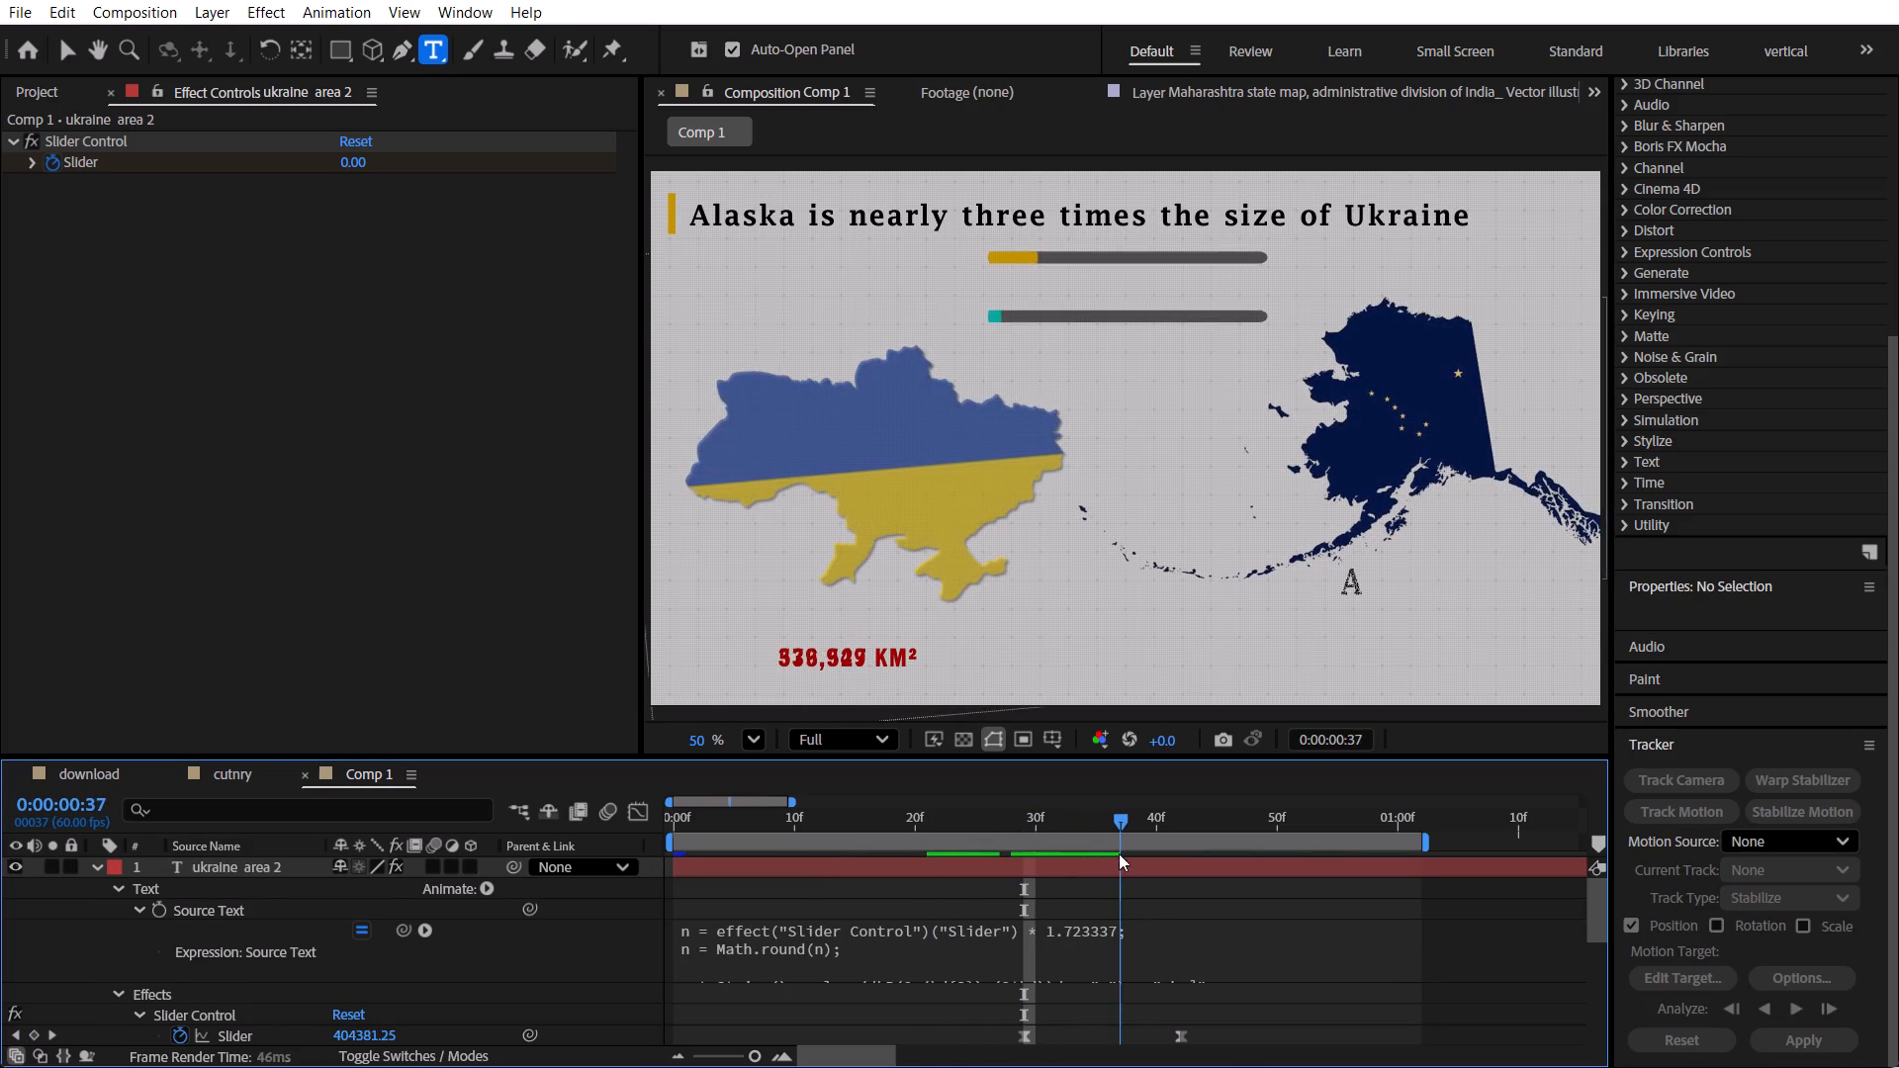
left_click_drag(1119, 853, 1198, 882)
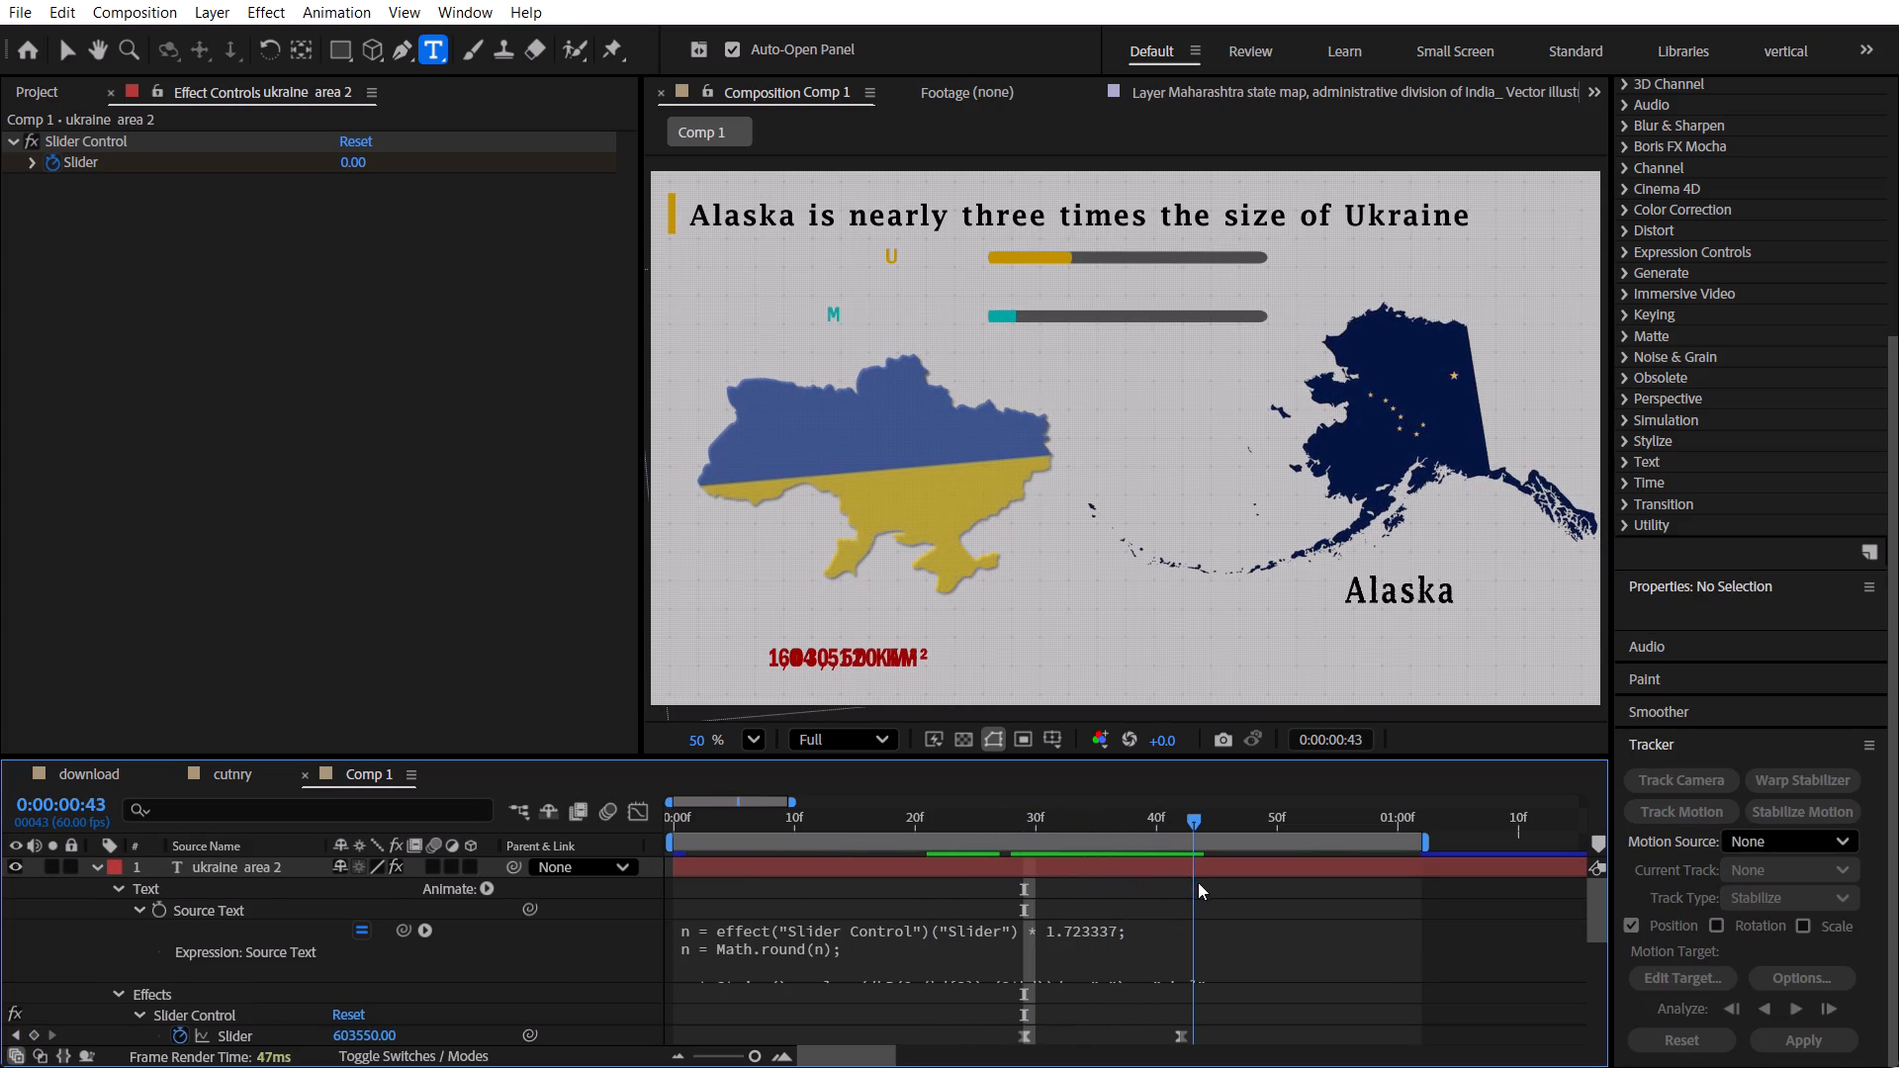
left_click_drag(1198, 882, 1175, 885)
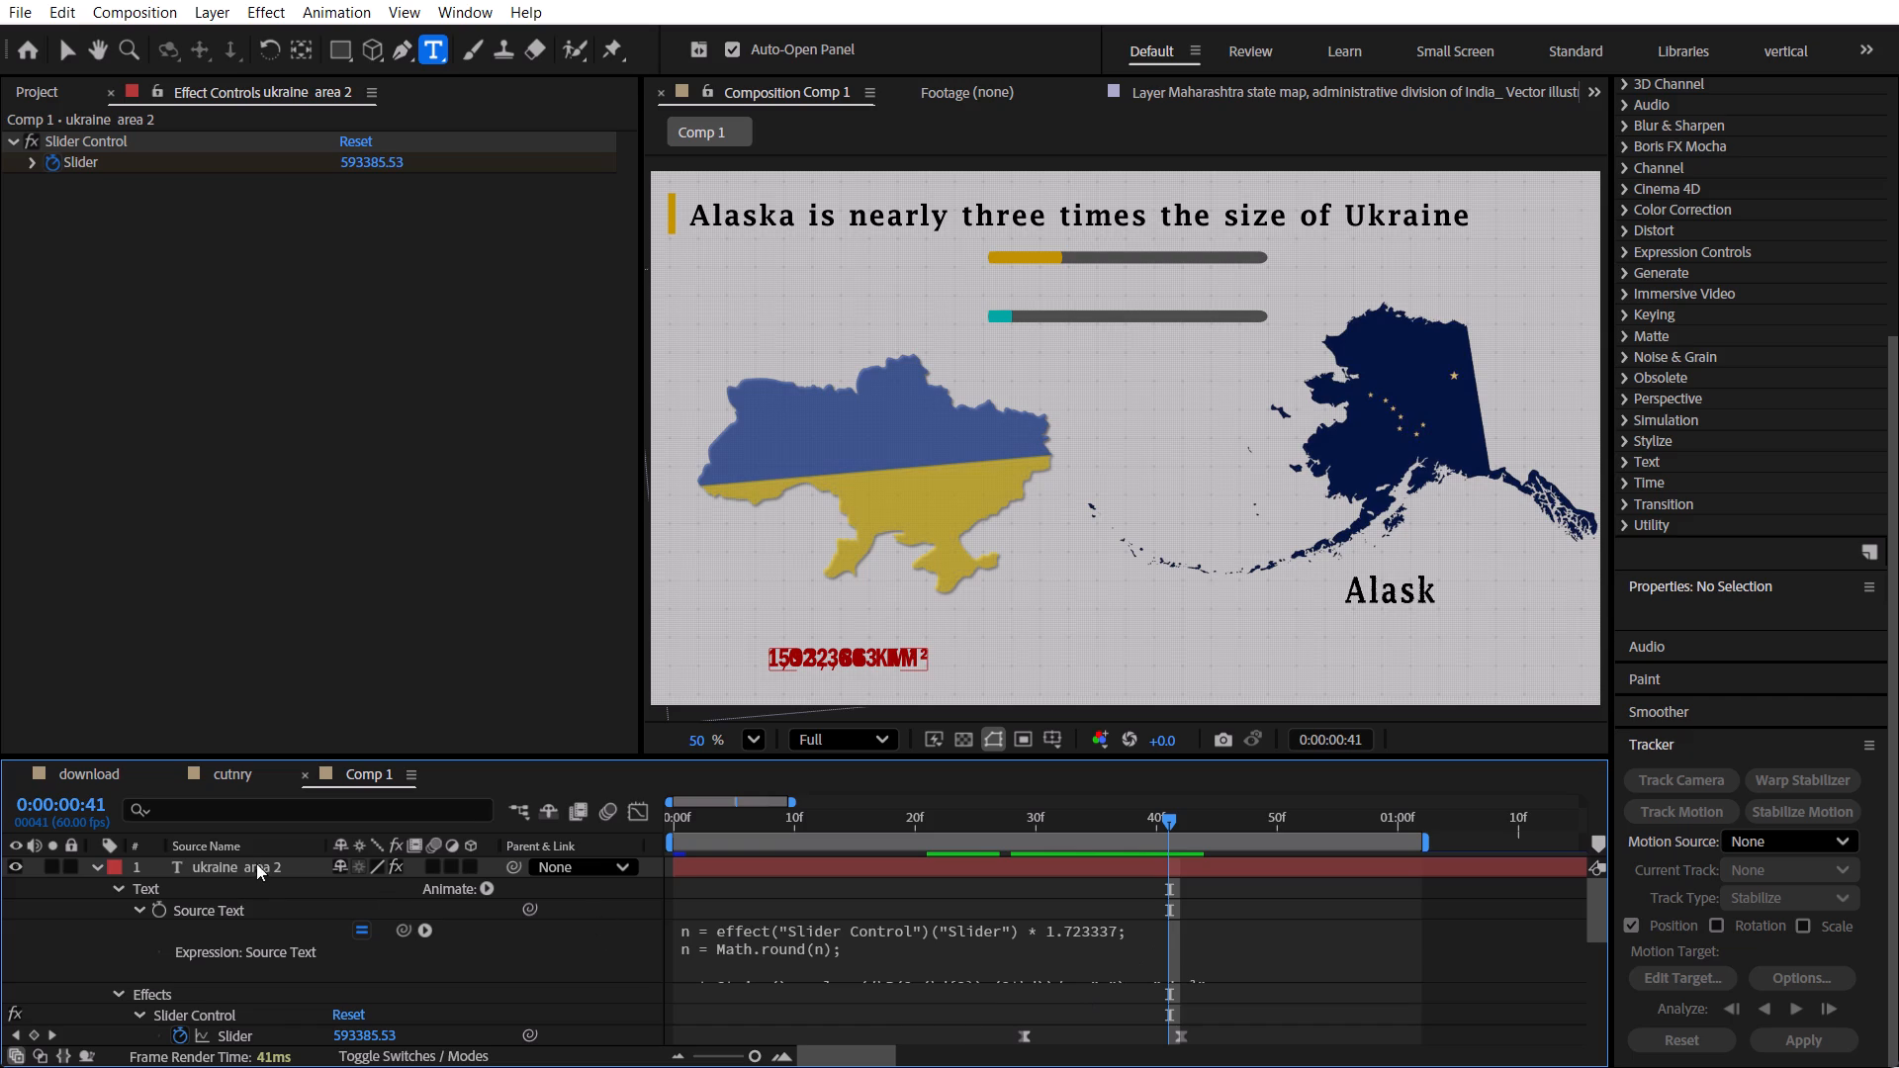
Move the duplicated area counter beneath the Alaska label, at position 1489, 948.5, and scrub around its final frames.
left_click(256, 858)
key("p")
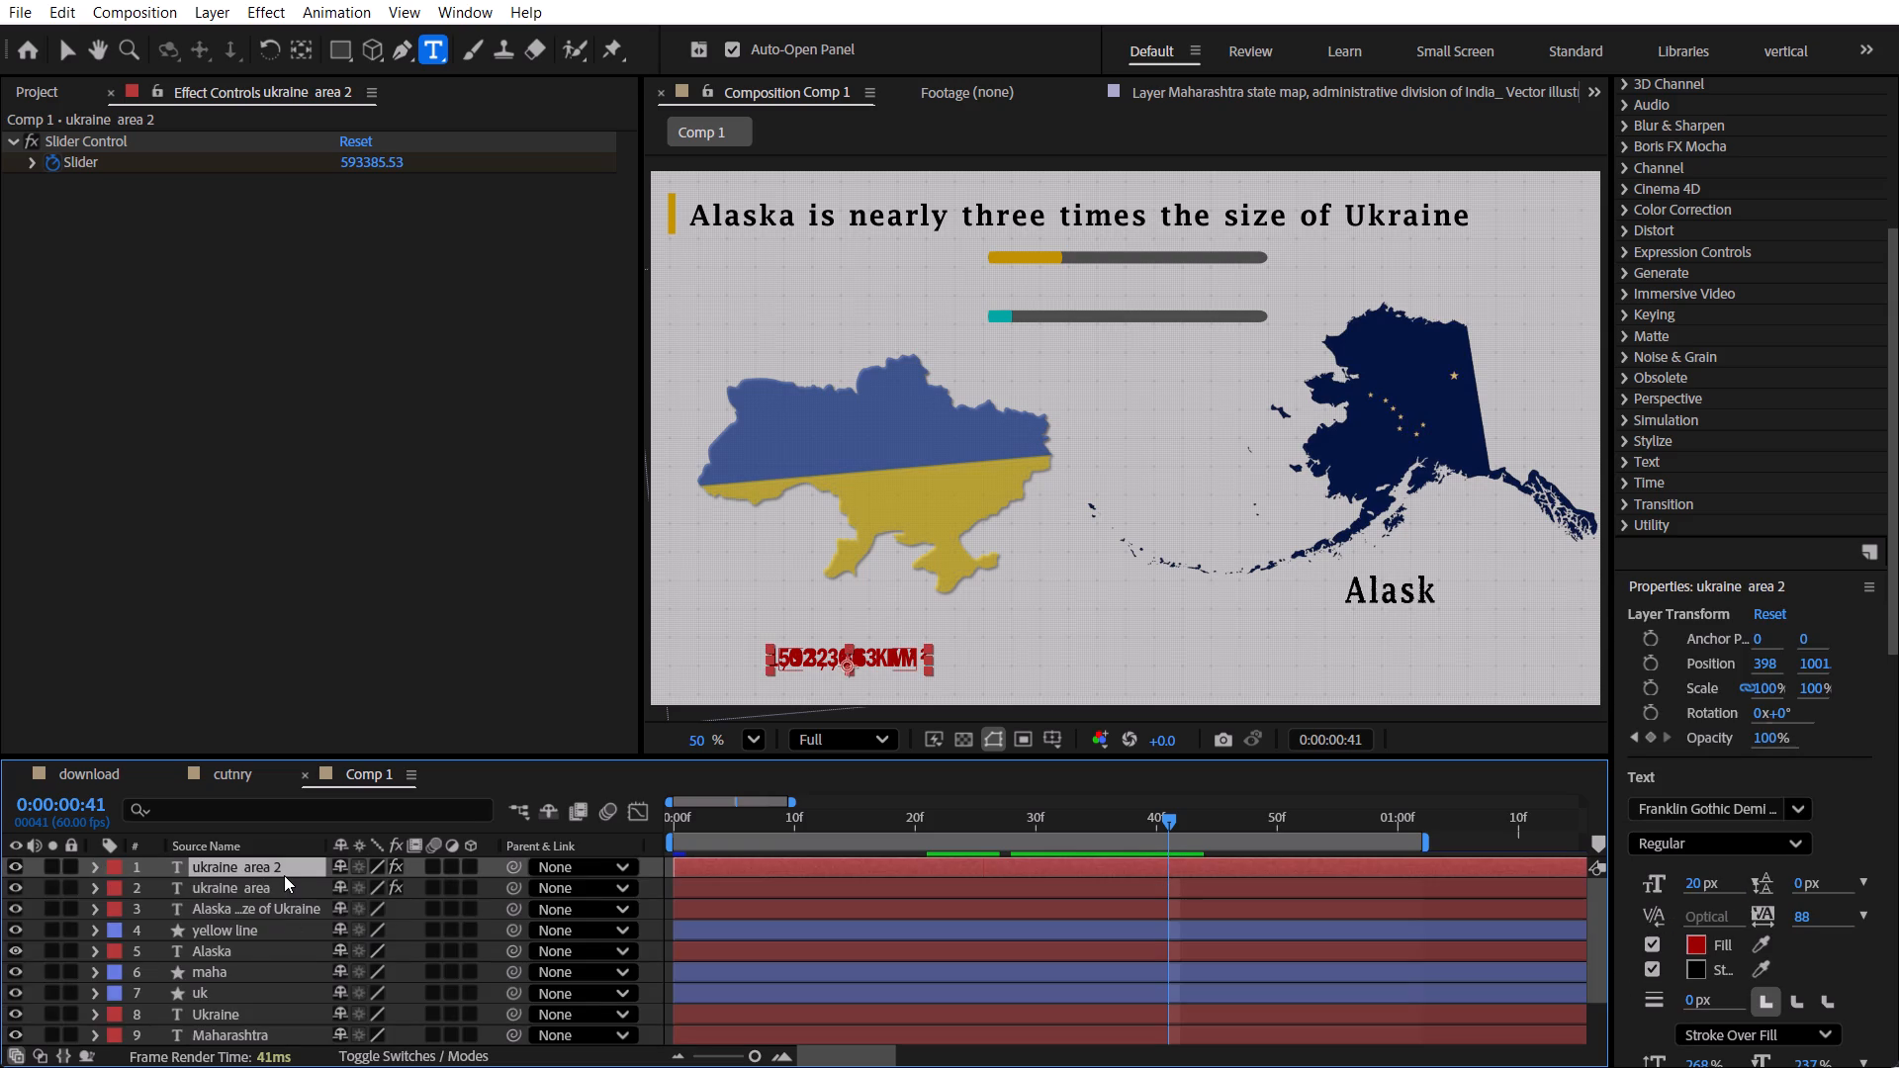
key("p")
left_click_drag(351, 889, 1052, 903)
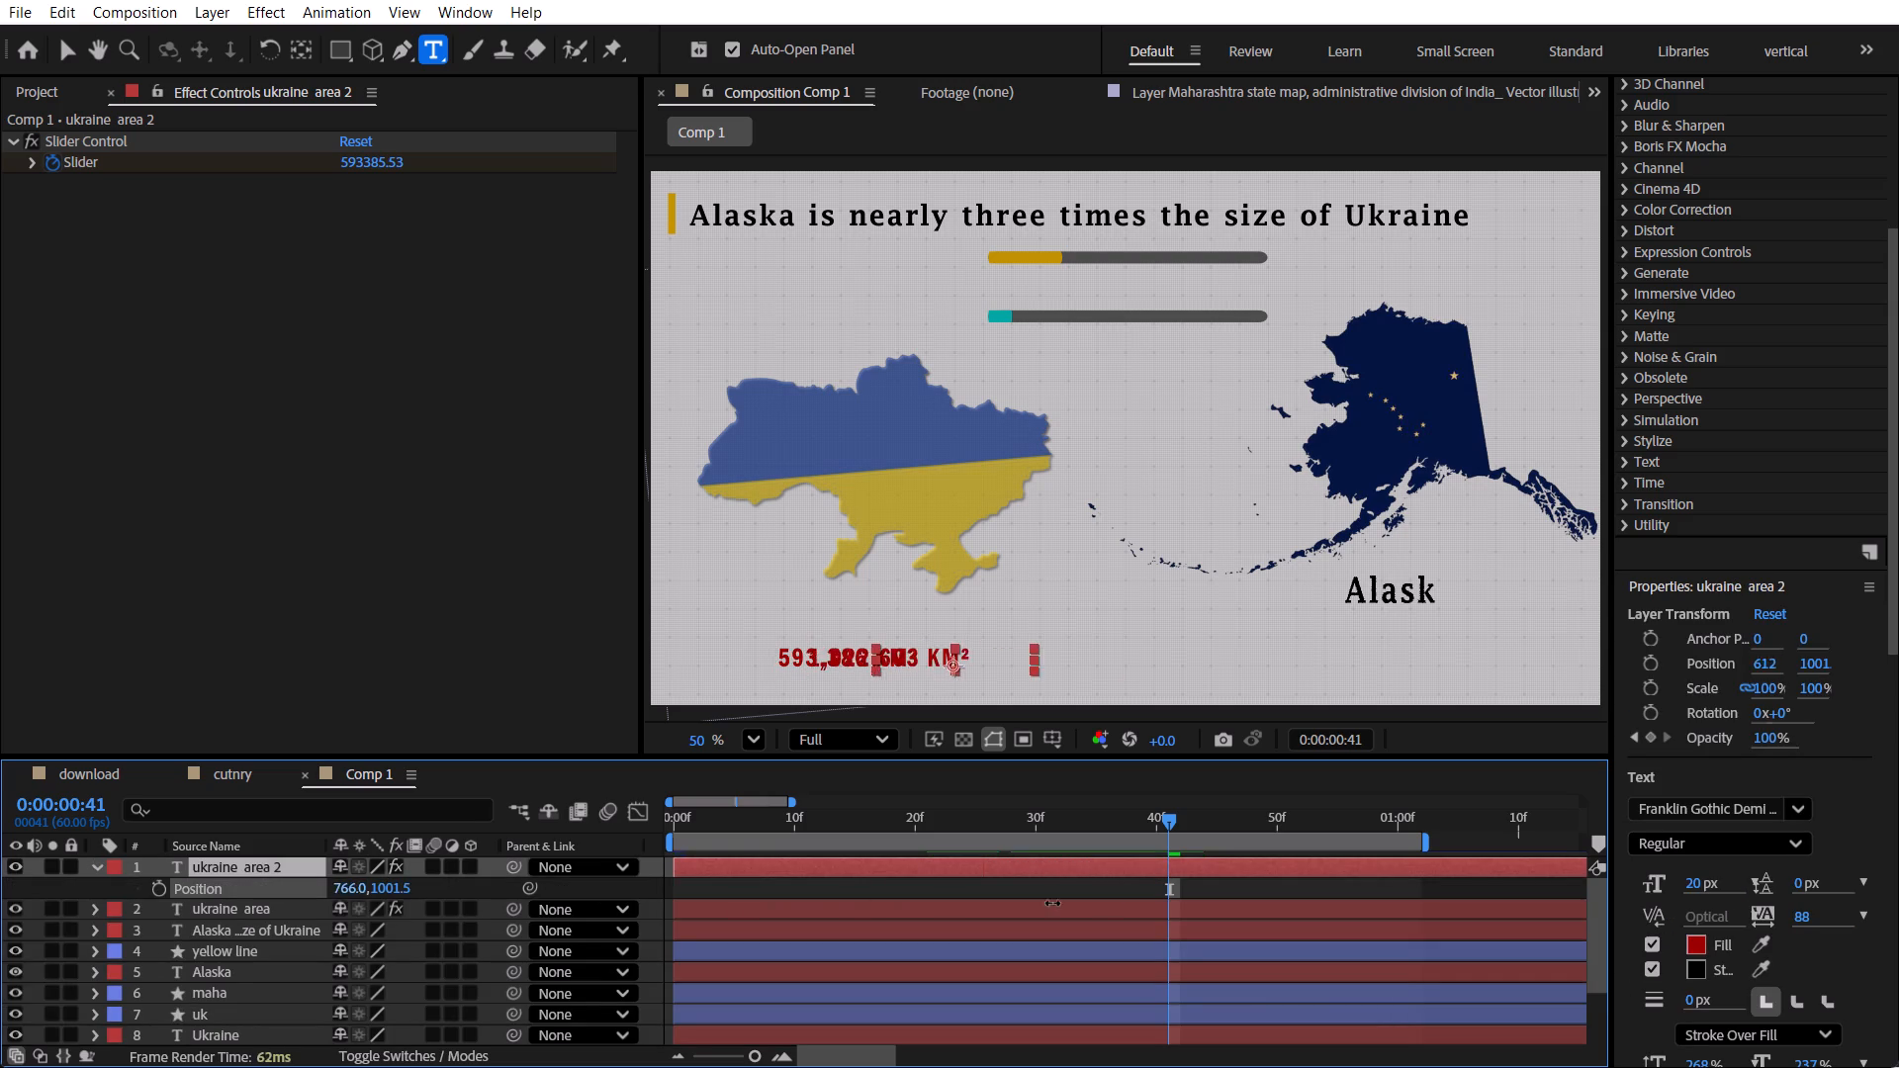
left_click_drag(1052, 903, 1719, 907)
left_click_drag(409, 881, 396, 884)
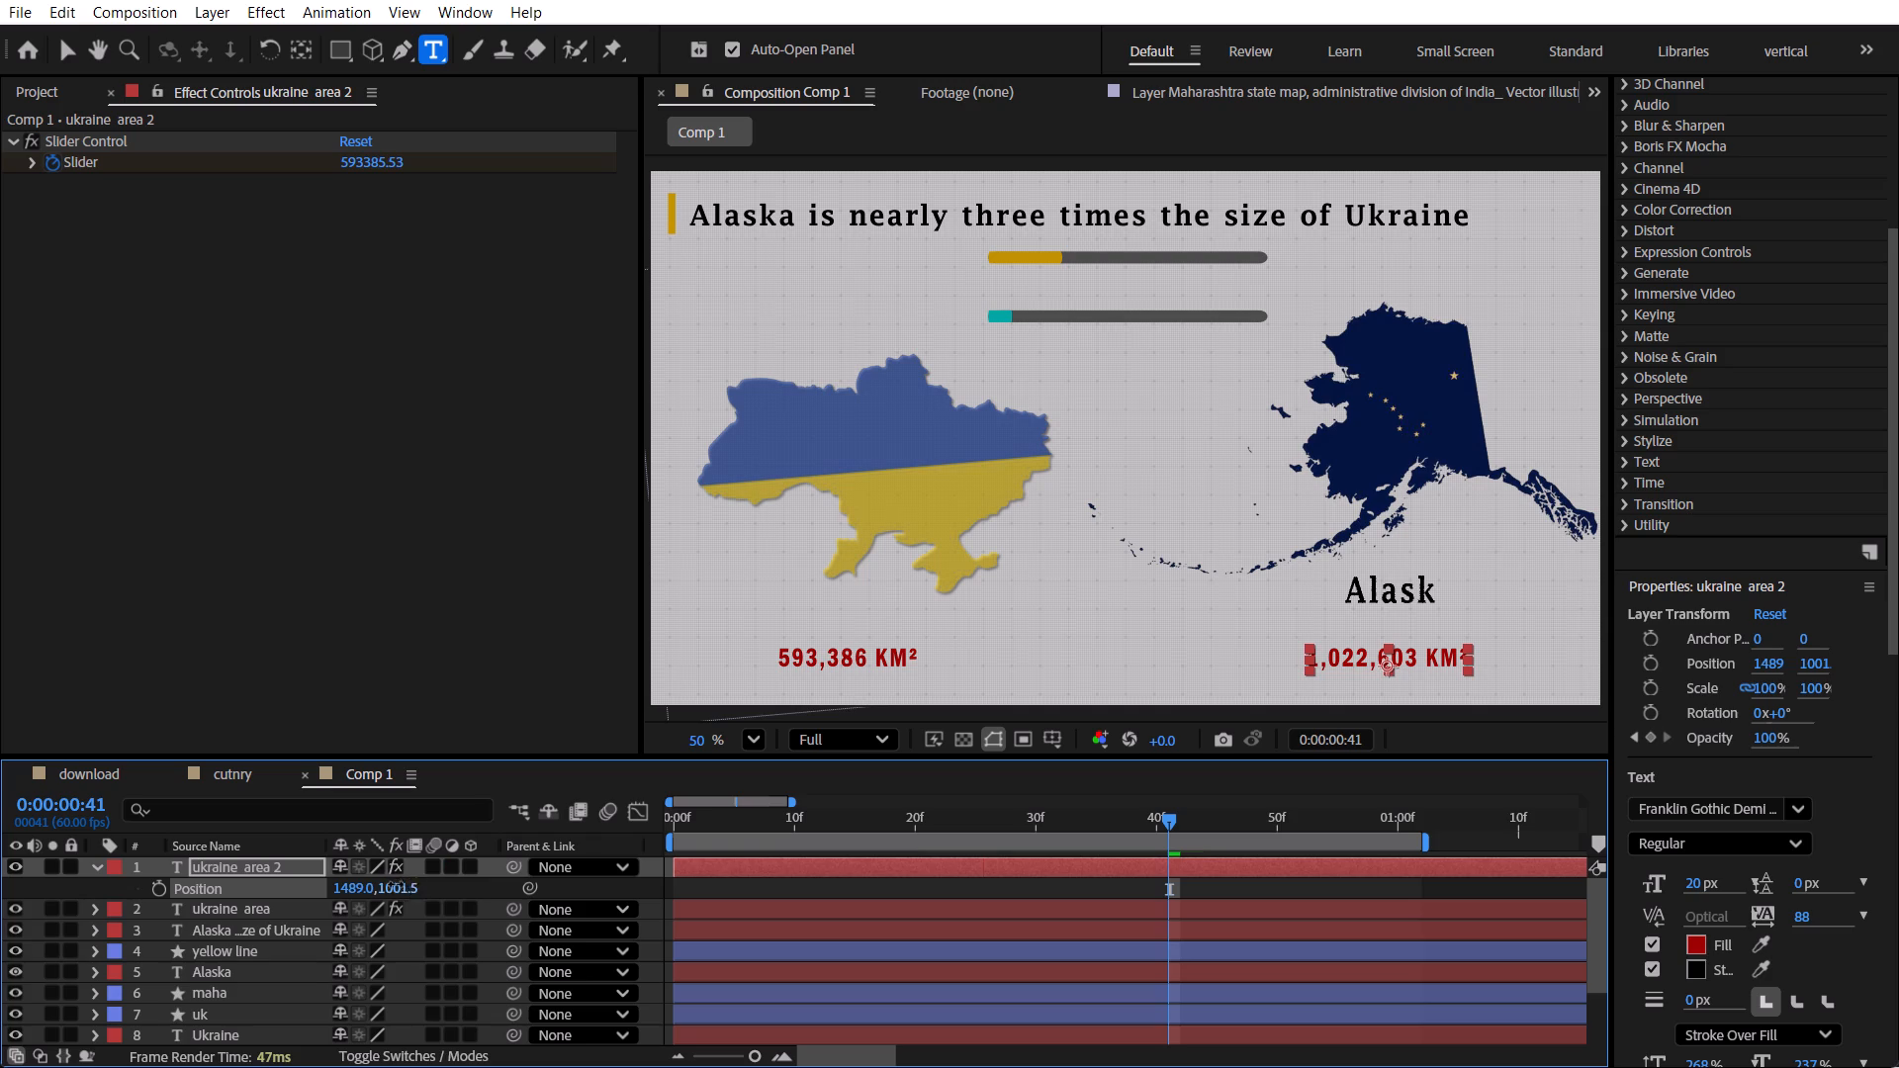
left_click_drag(396, 884, 339, 886)
left_click_drag(1160, 824, 1200, 830)
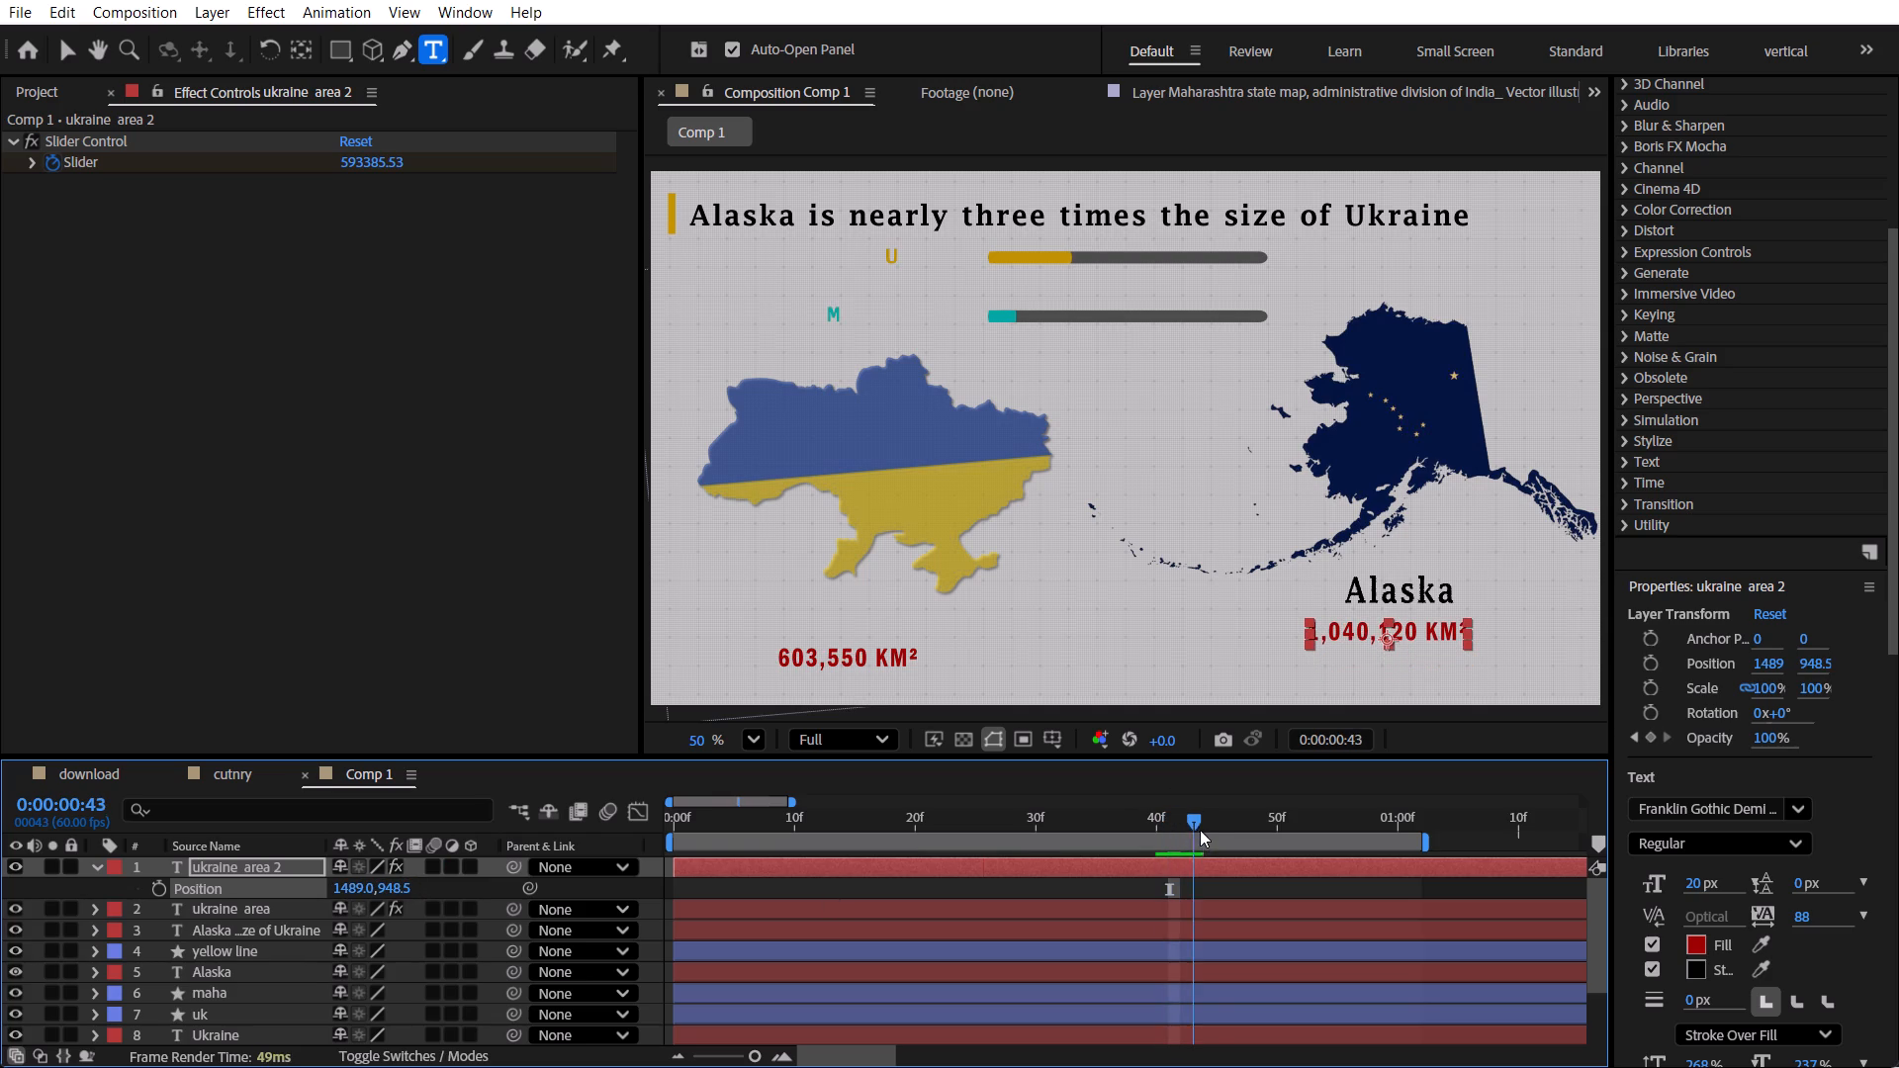
left_click_drag(1200, 830, 1191, 832)
At 0:00:00:42, paste the copied 1.723337 multiplier expression into the ukraine area 2 layer's Slider property and scrub through the counter.
key("u")
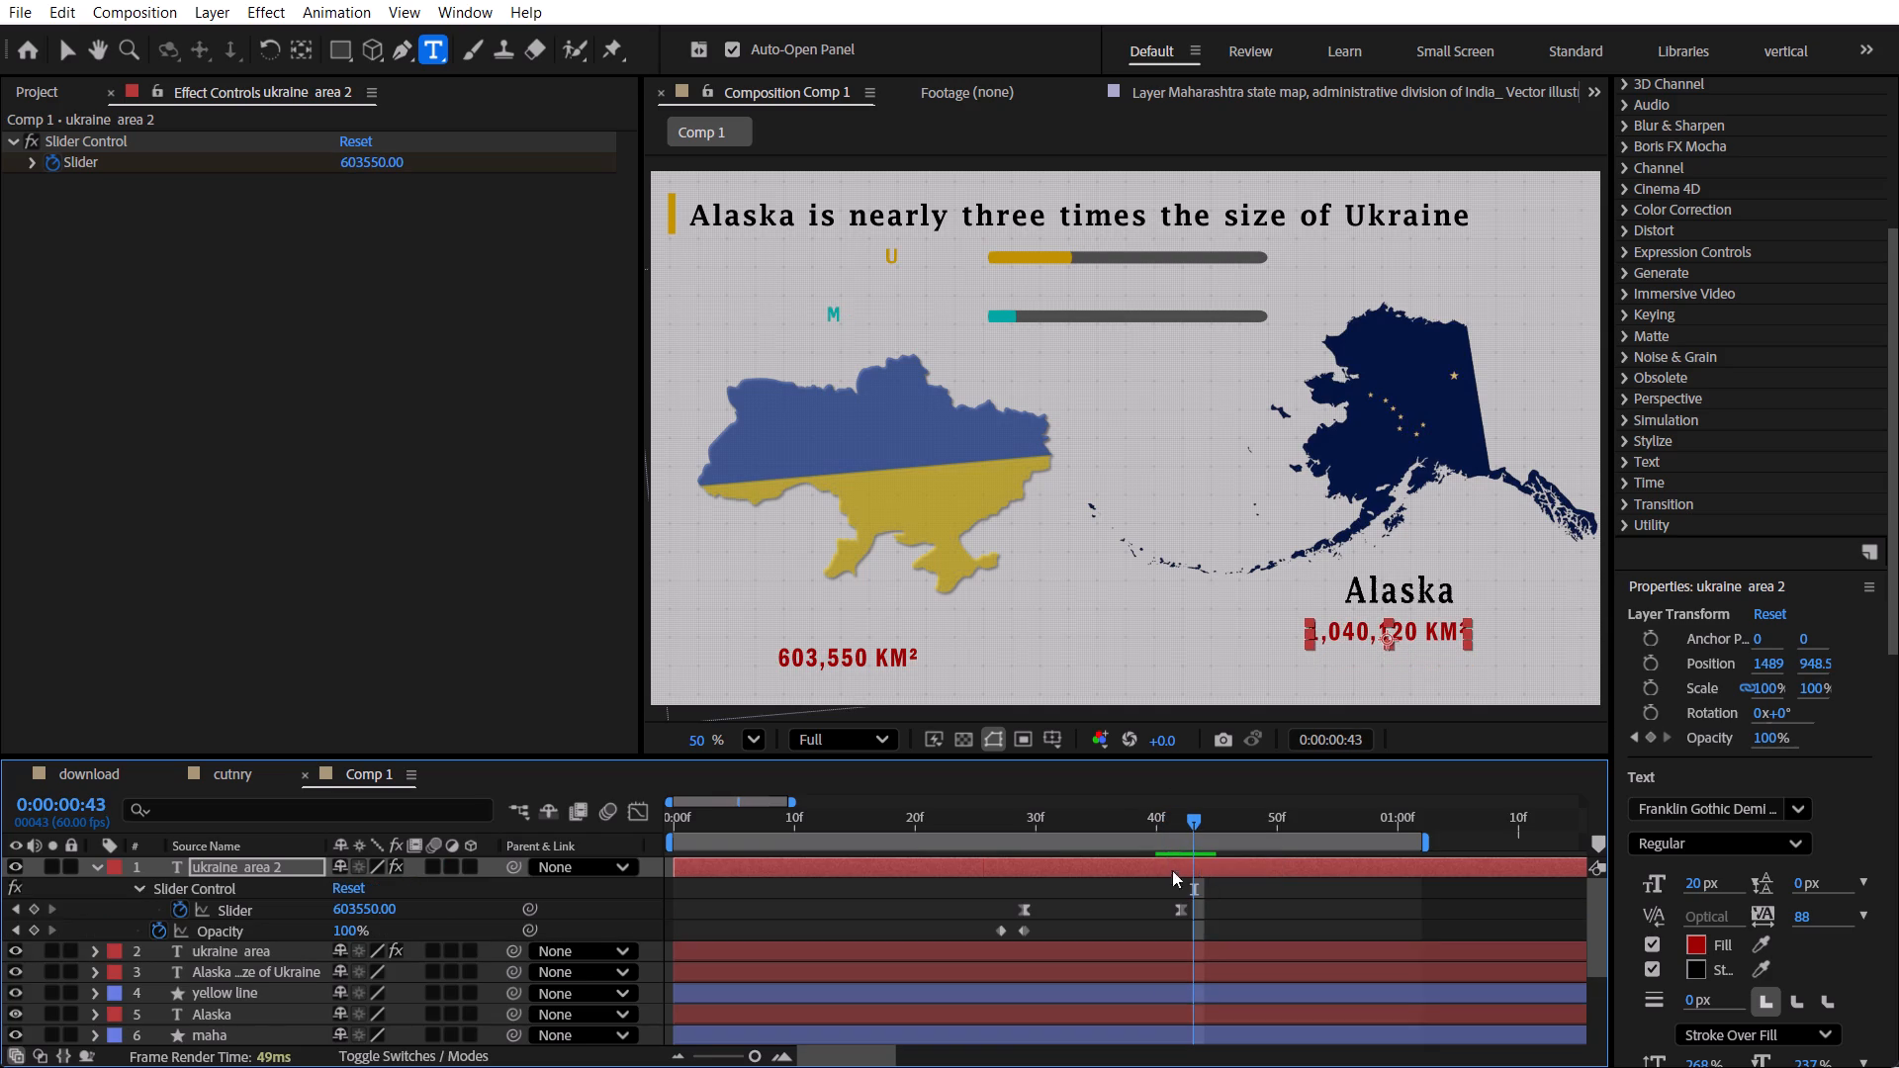
left_click(1184, 827)
left_click(1234, 937)
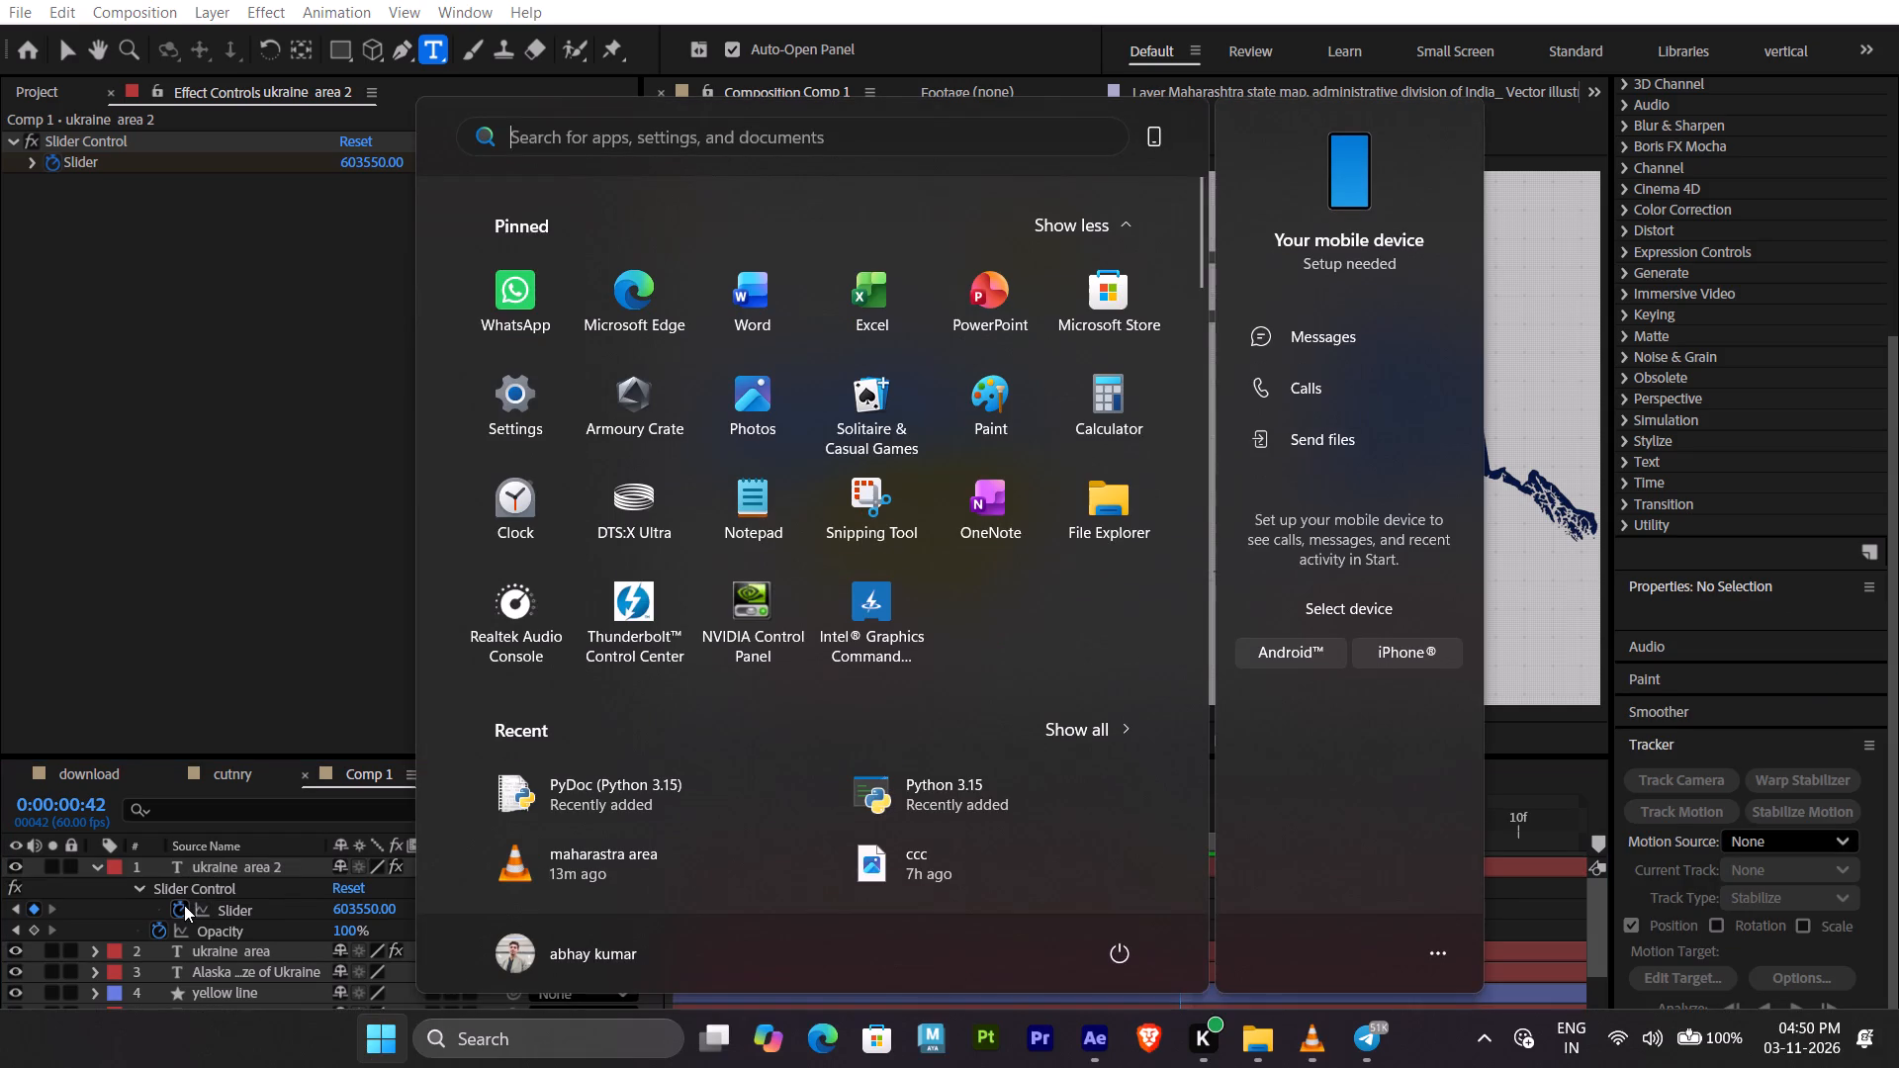
left_click(140, 916)
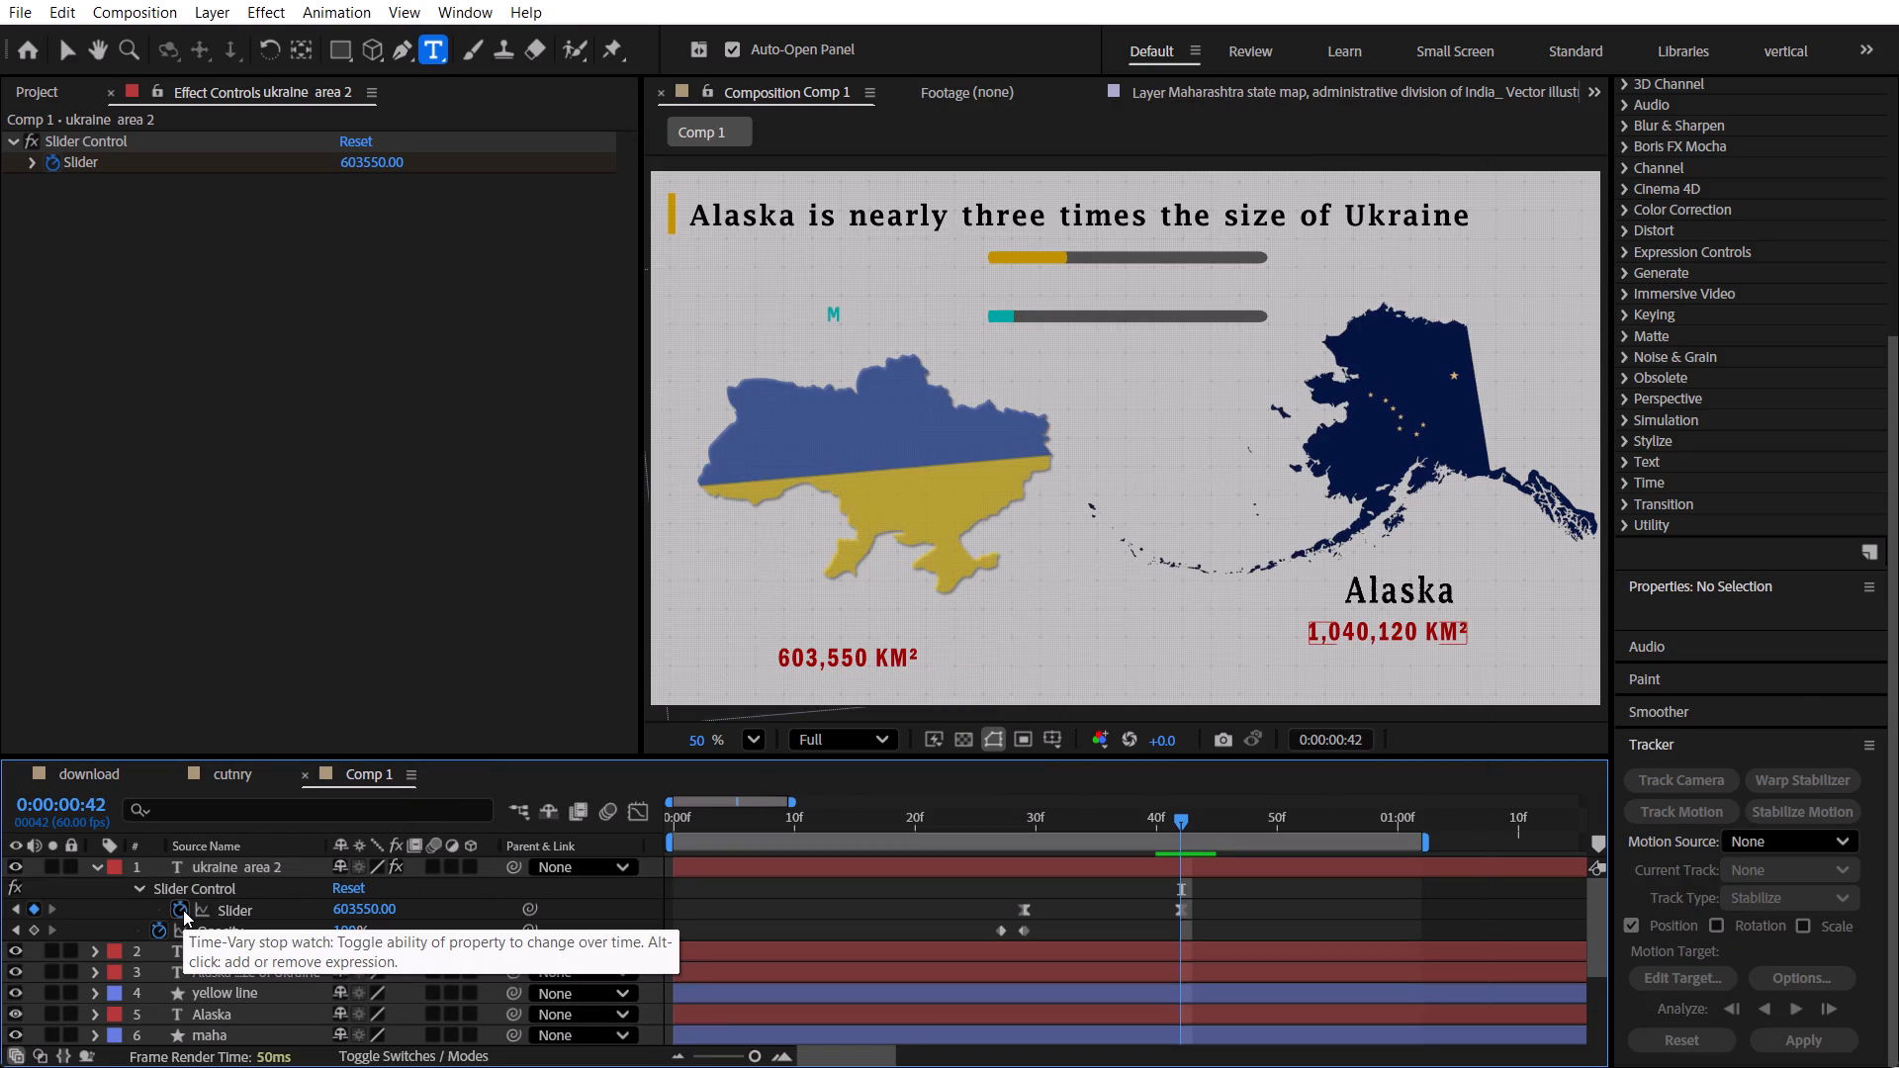
left_click(183, 912, "alt")
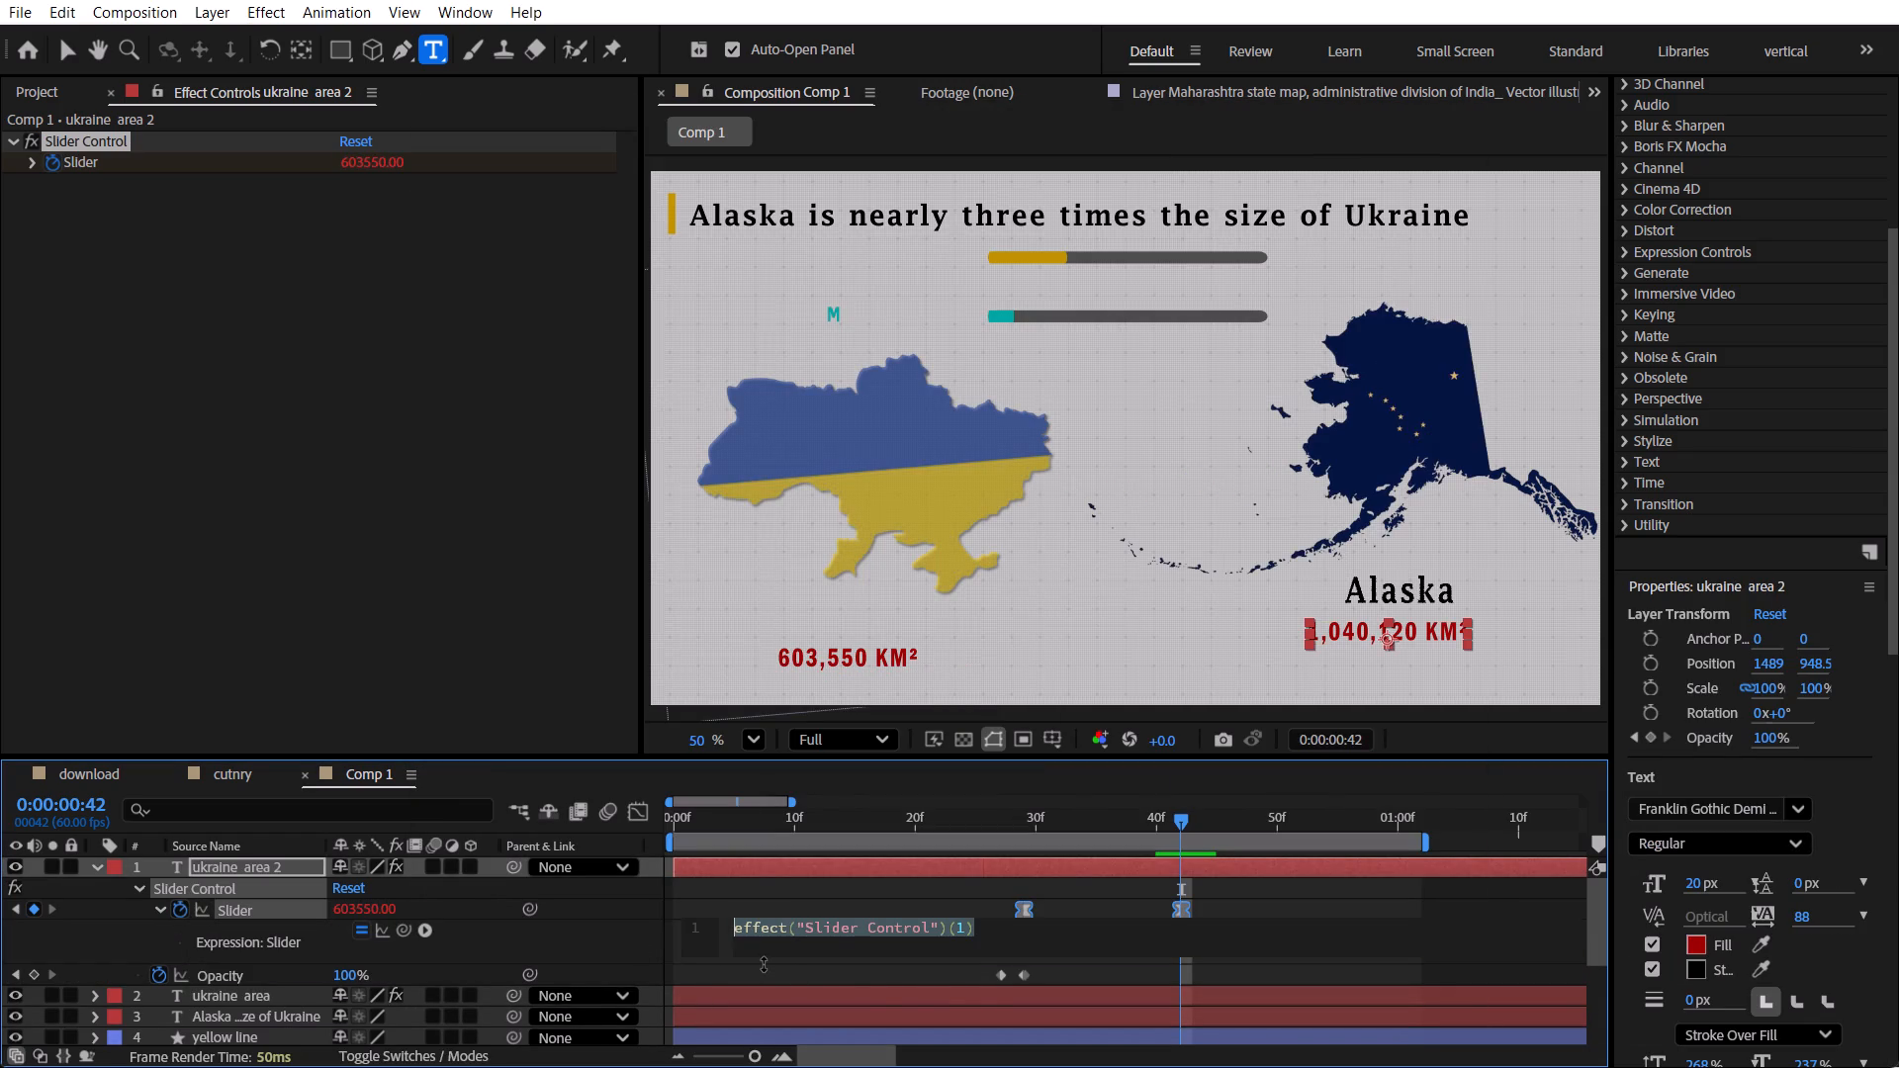
scroll(969, 956, "up", 1)
key("ctrl+v")
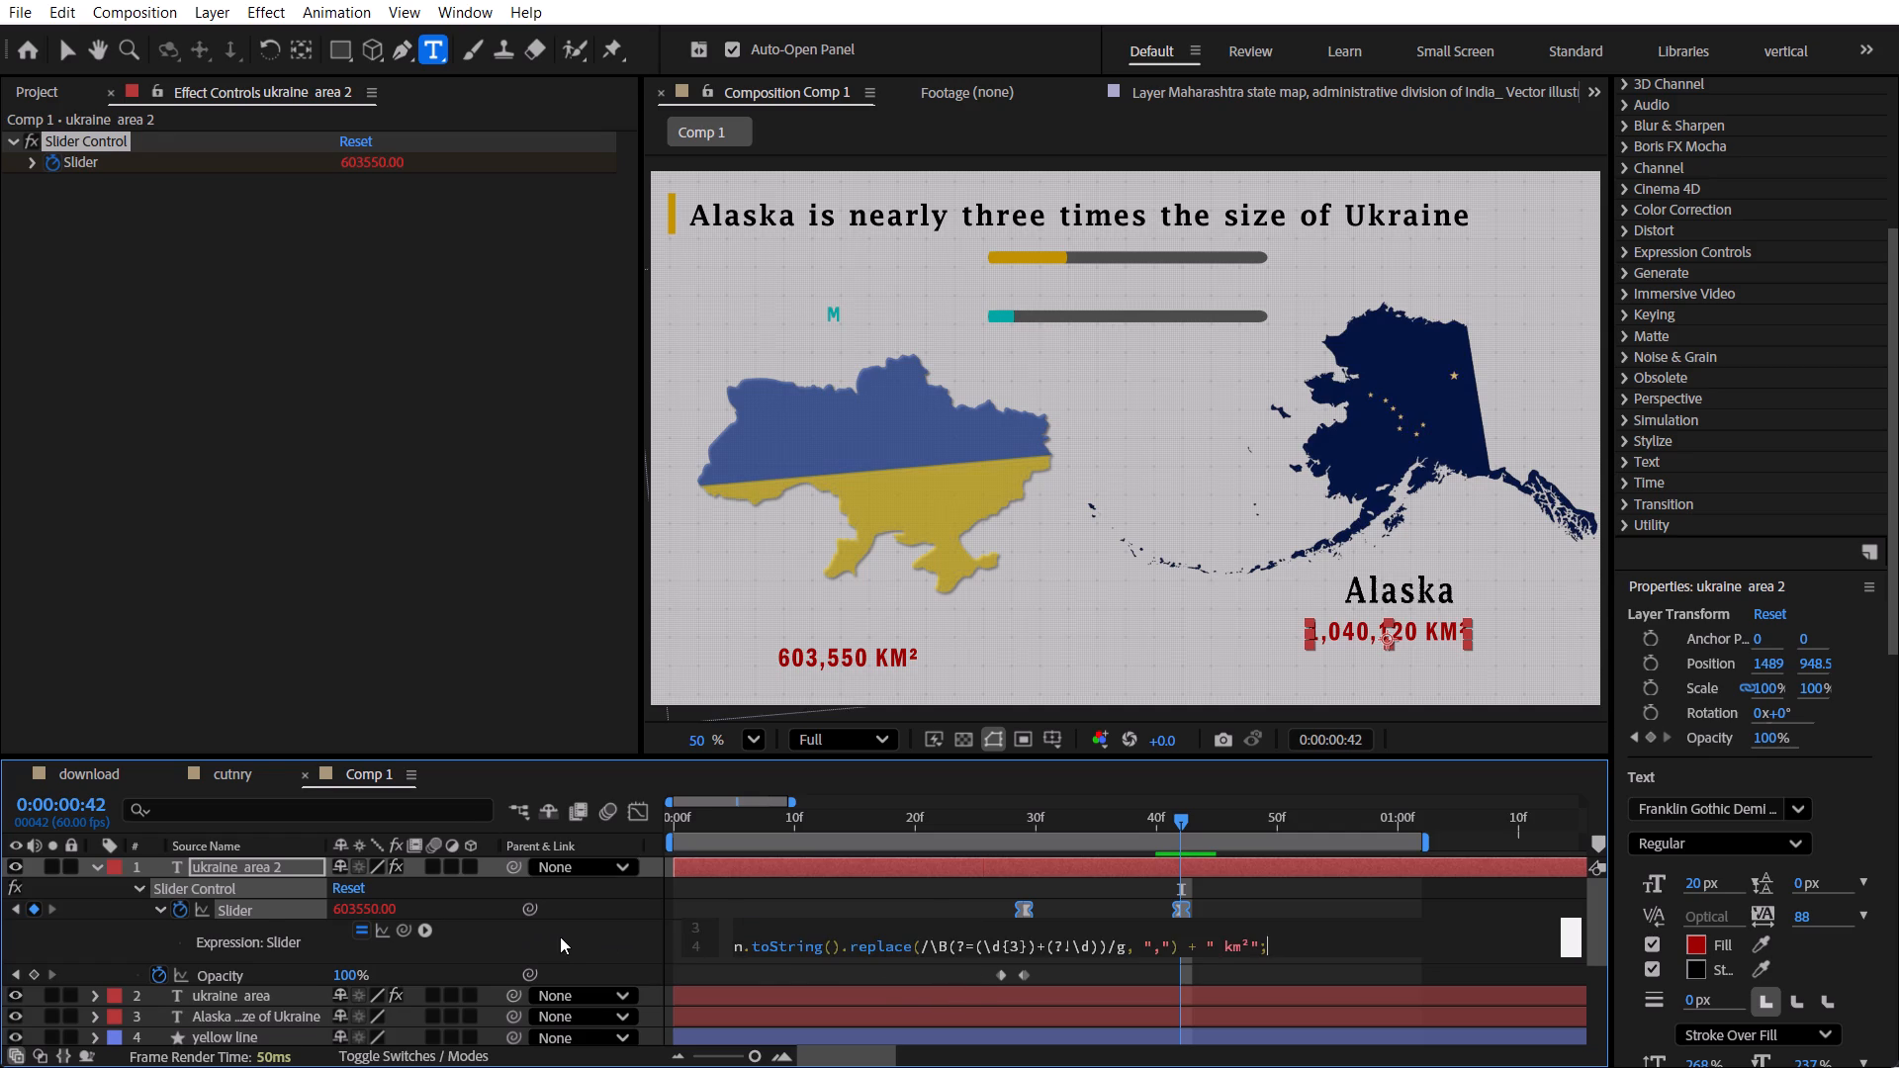
left_click(560, 936)
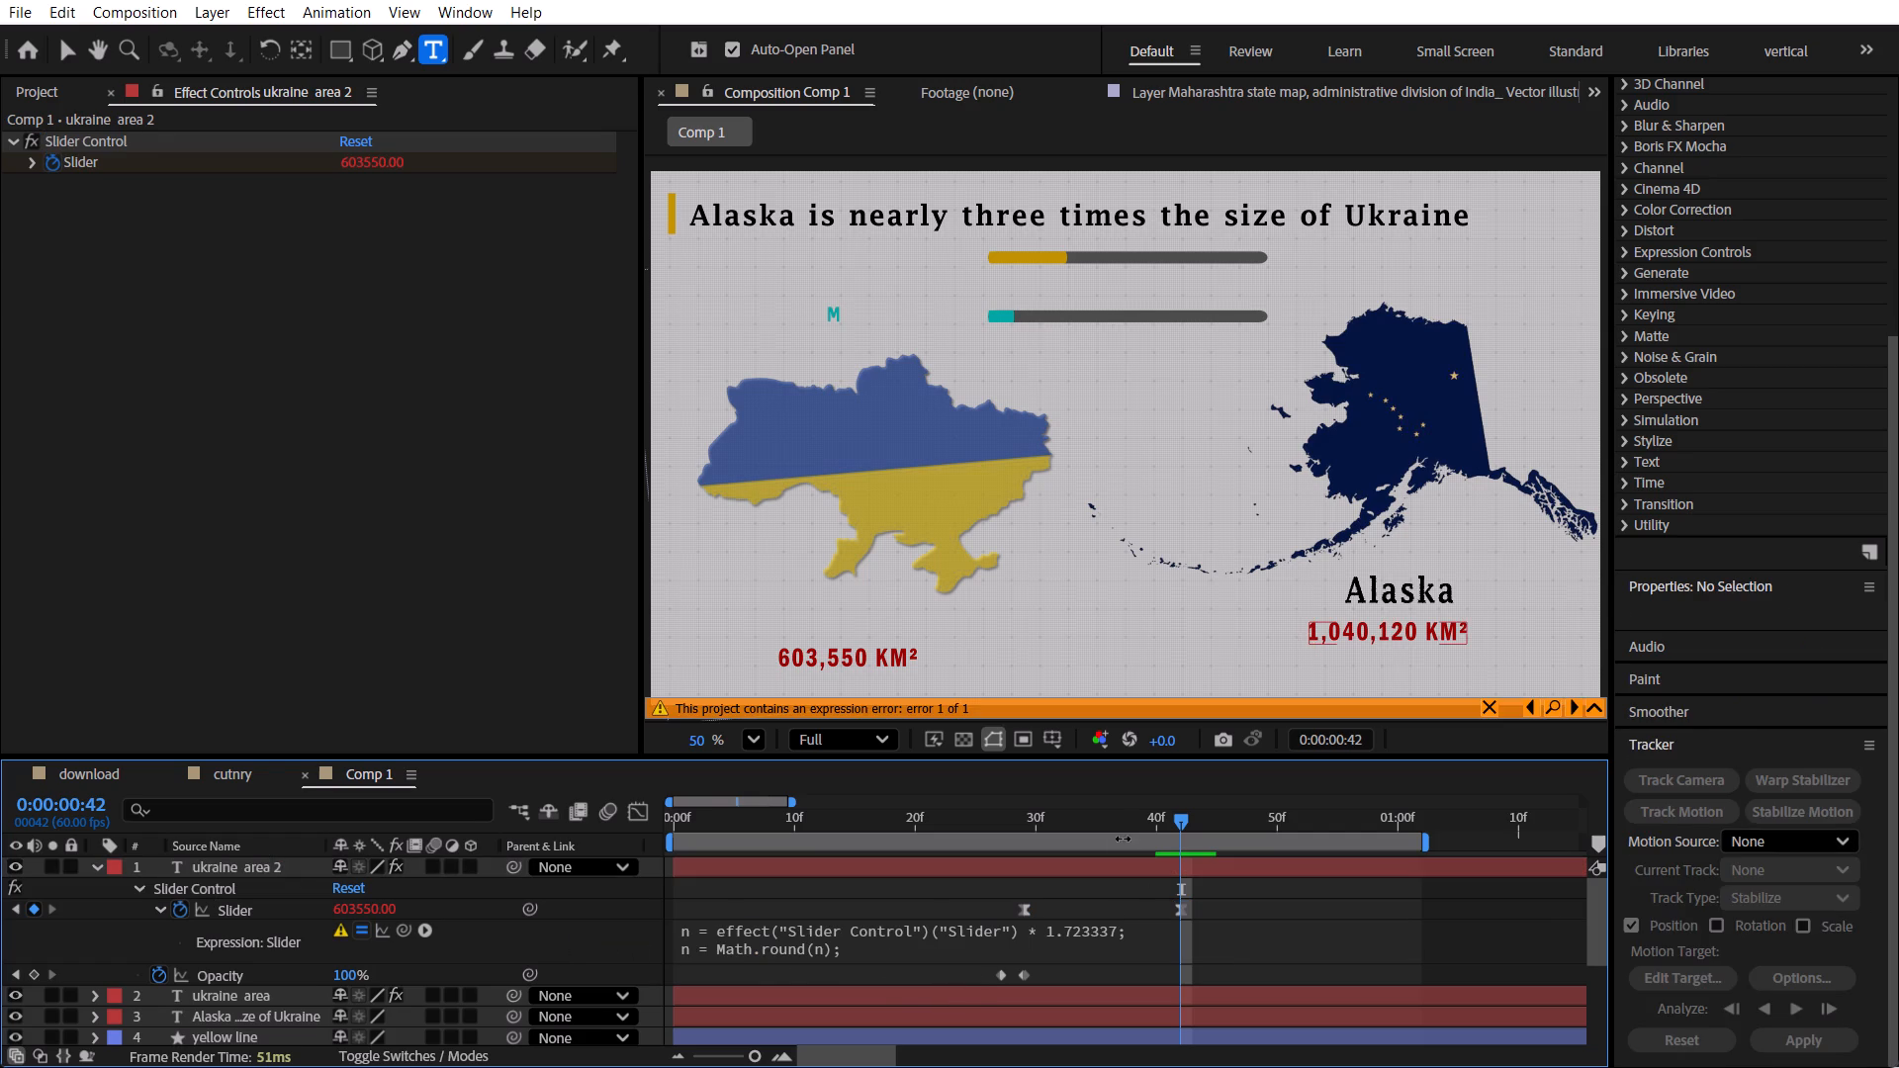
left_click_drag(1120, 820, 1134, 834)
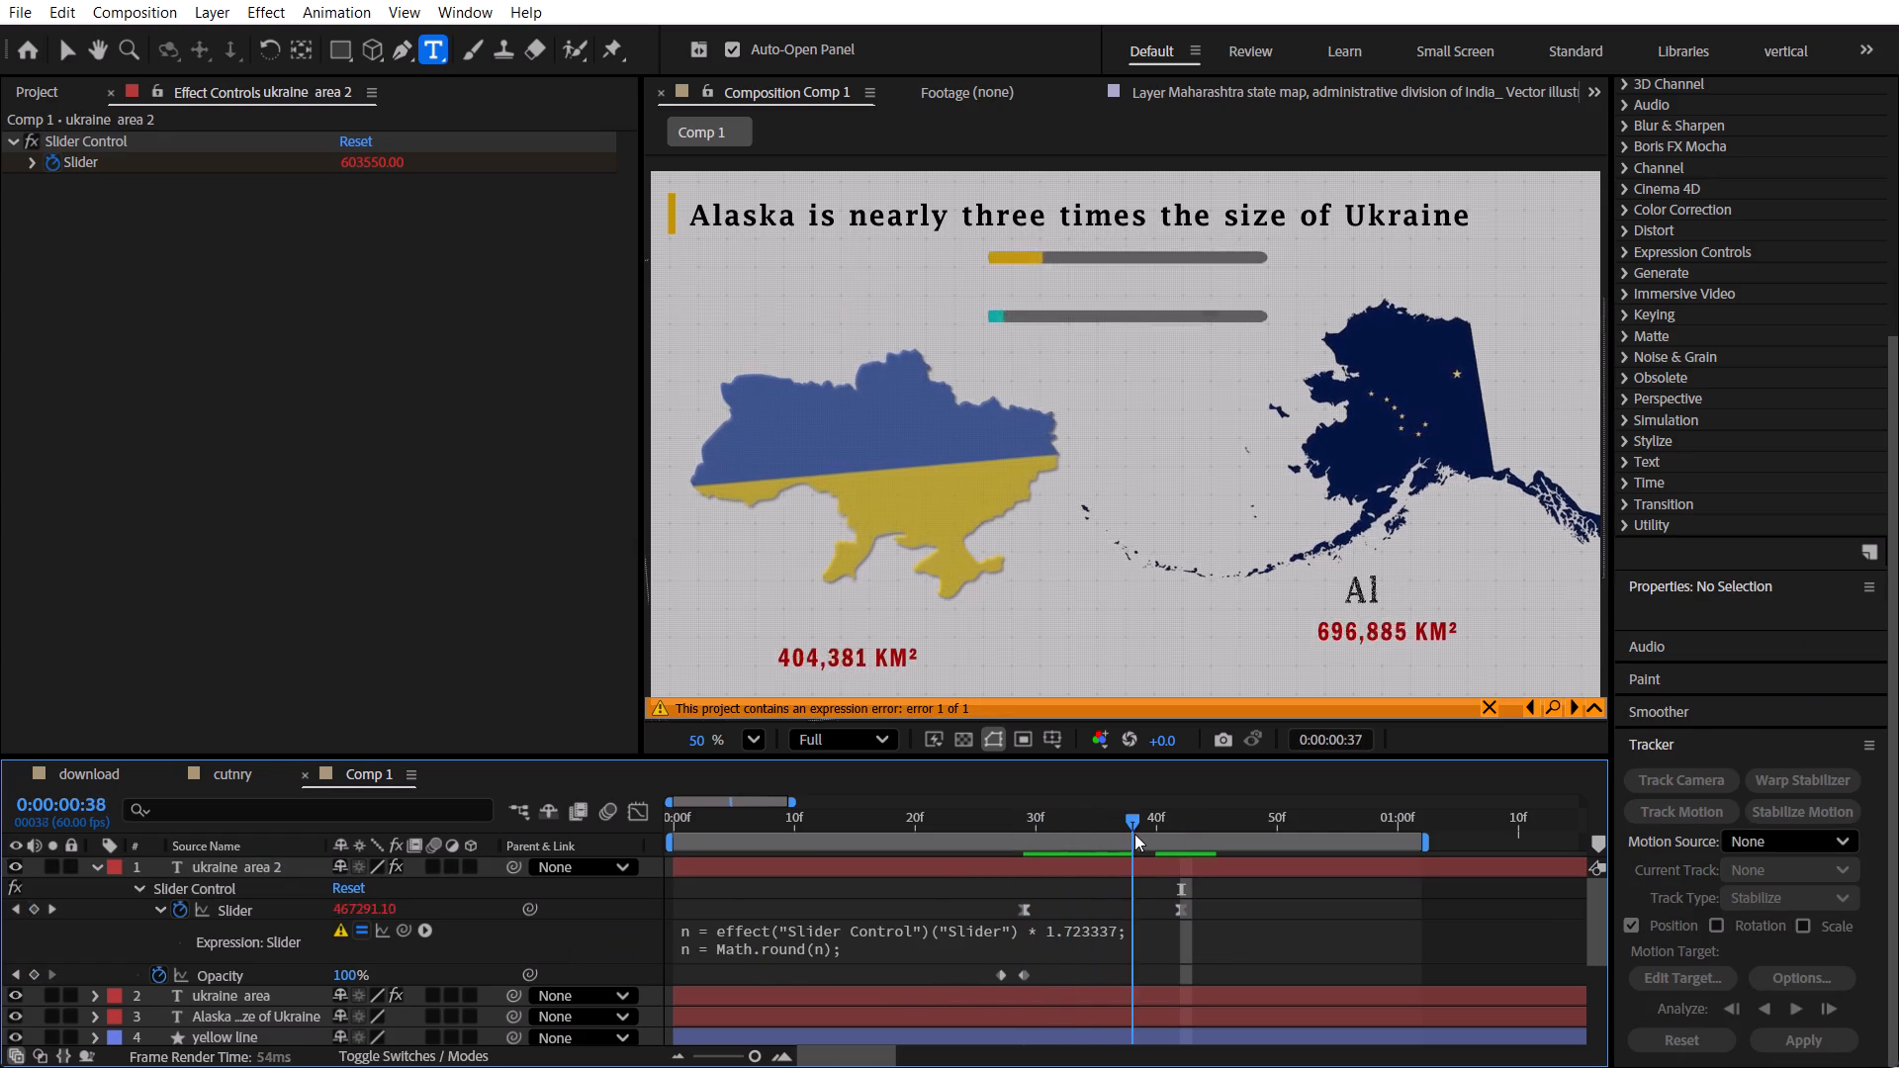
left_click_drag(1134, 834, 1207, 850)
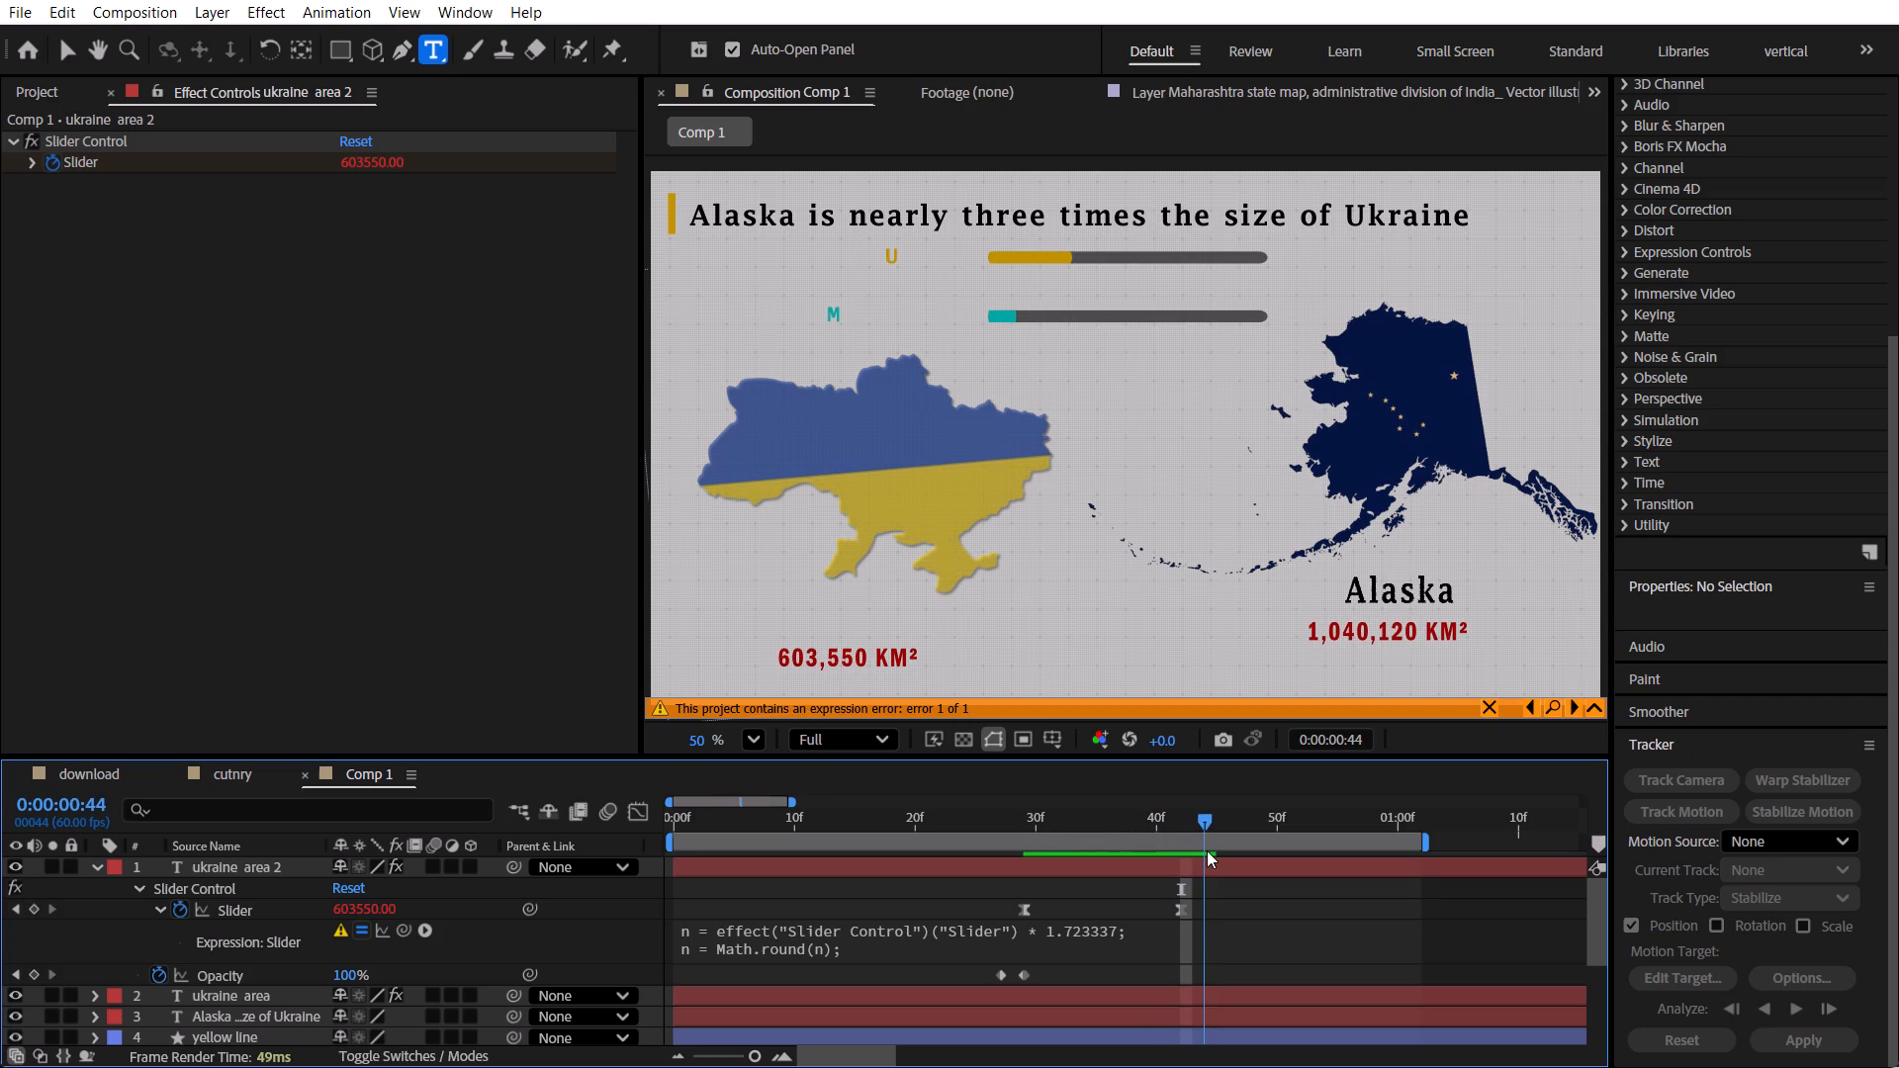
left_click_drag(1207, 850, 1179, 850)
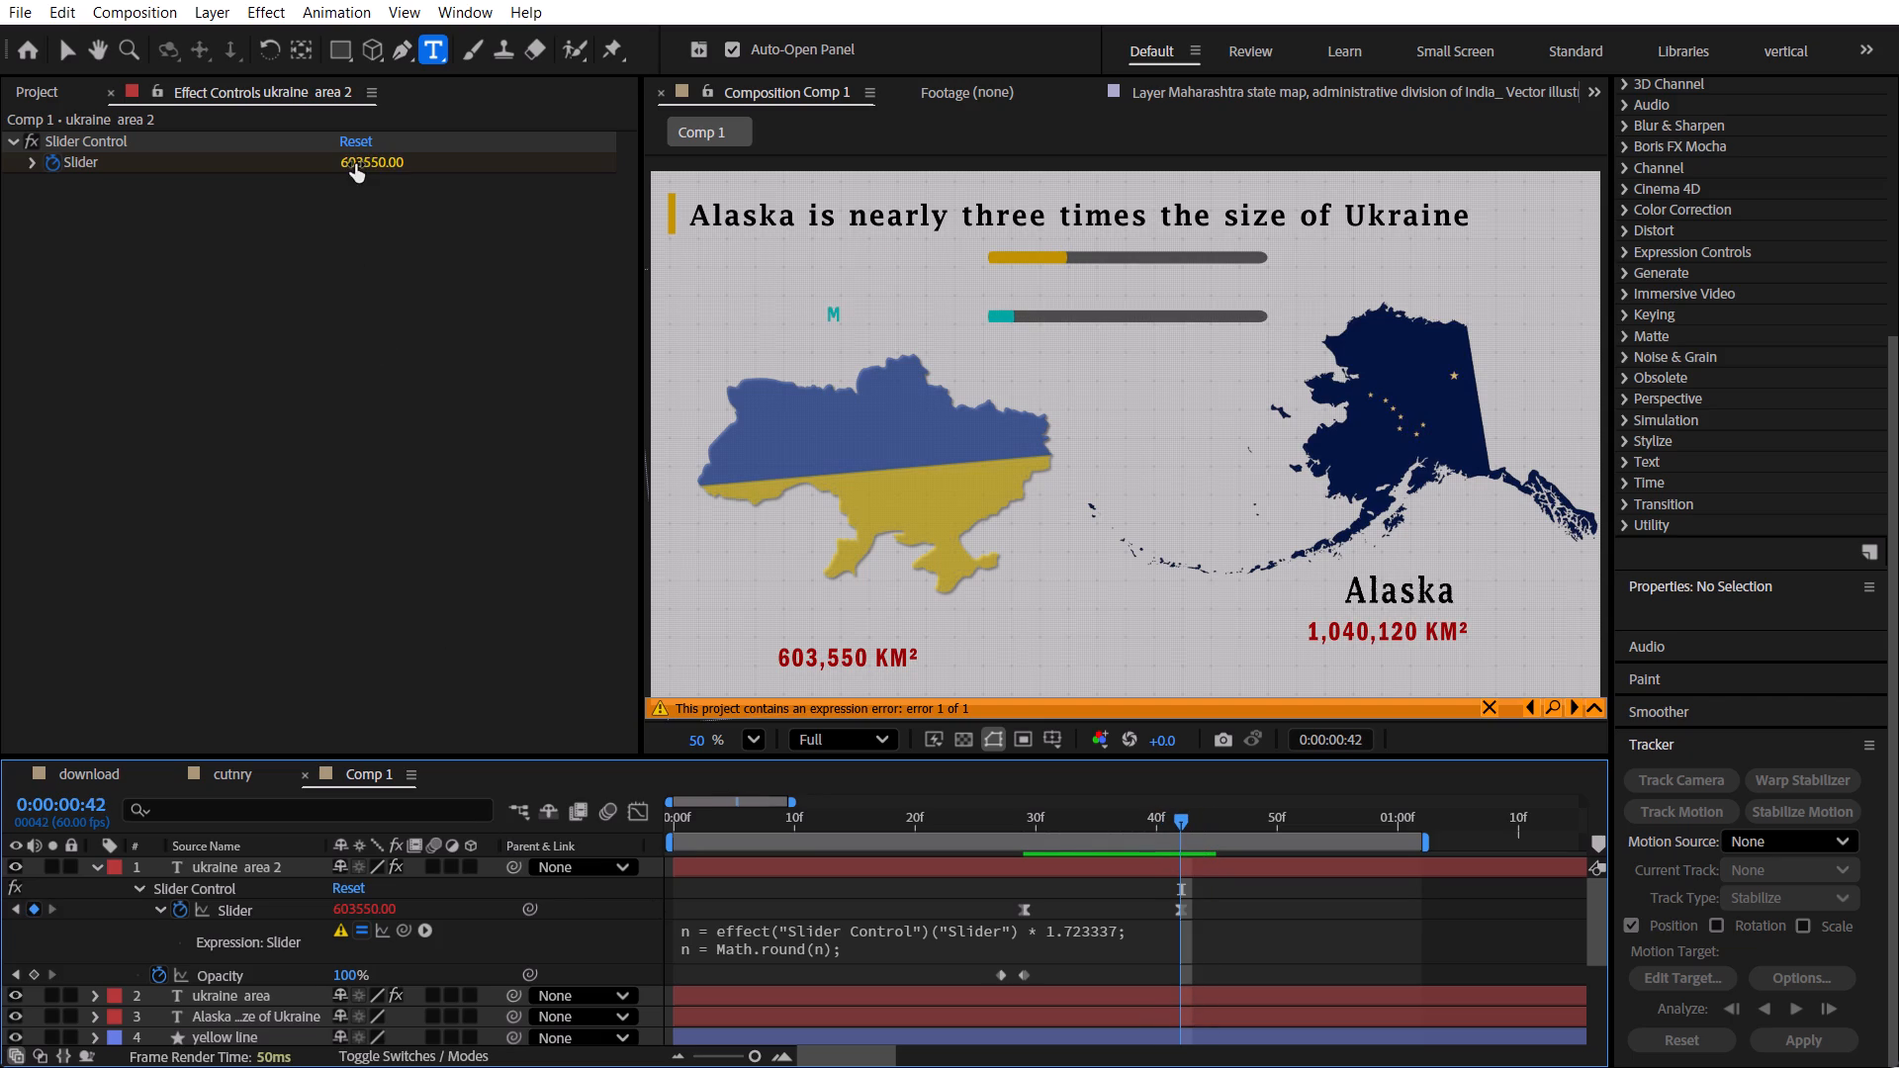
Raise the ukraine area 2 layer's Slider value at 0:00:00:42, entering 9999999 for it.
left_click_drag(355, 164, 479, 173)
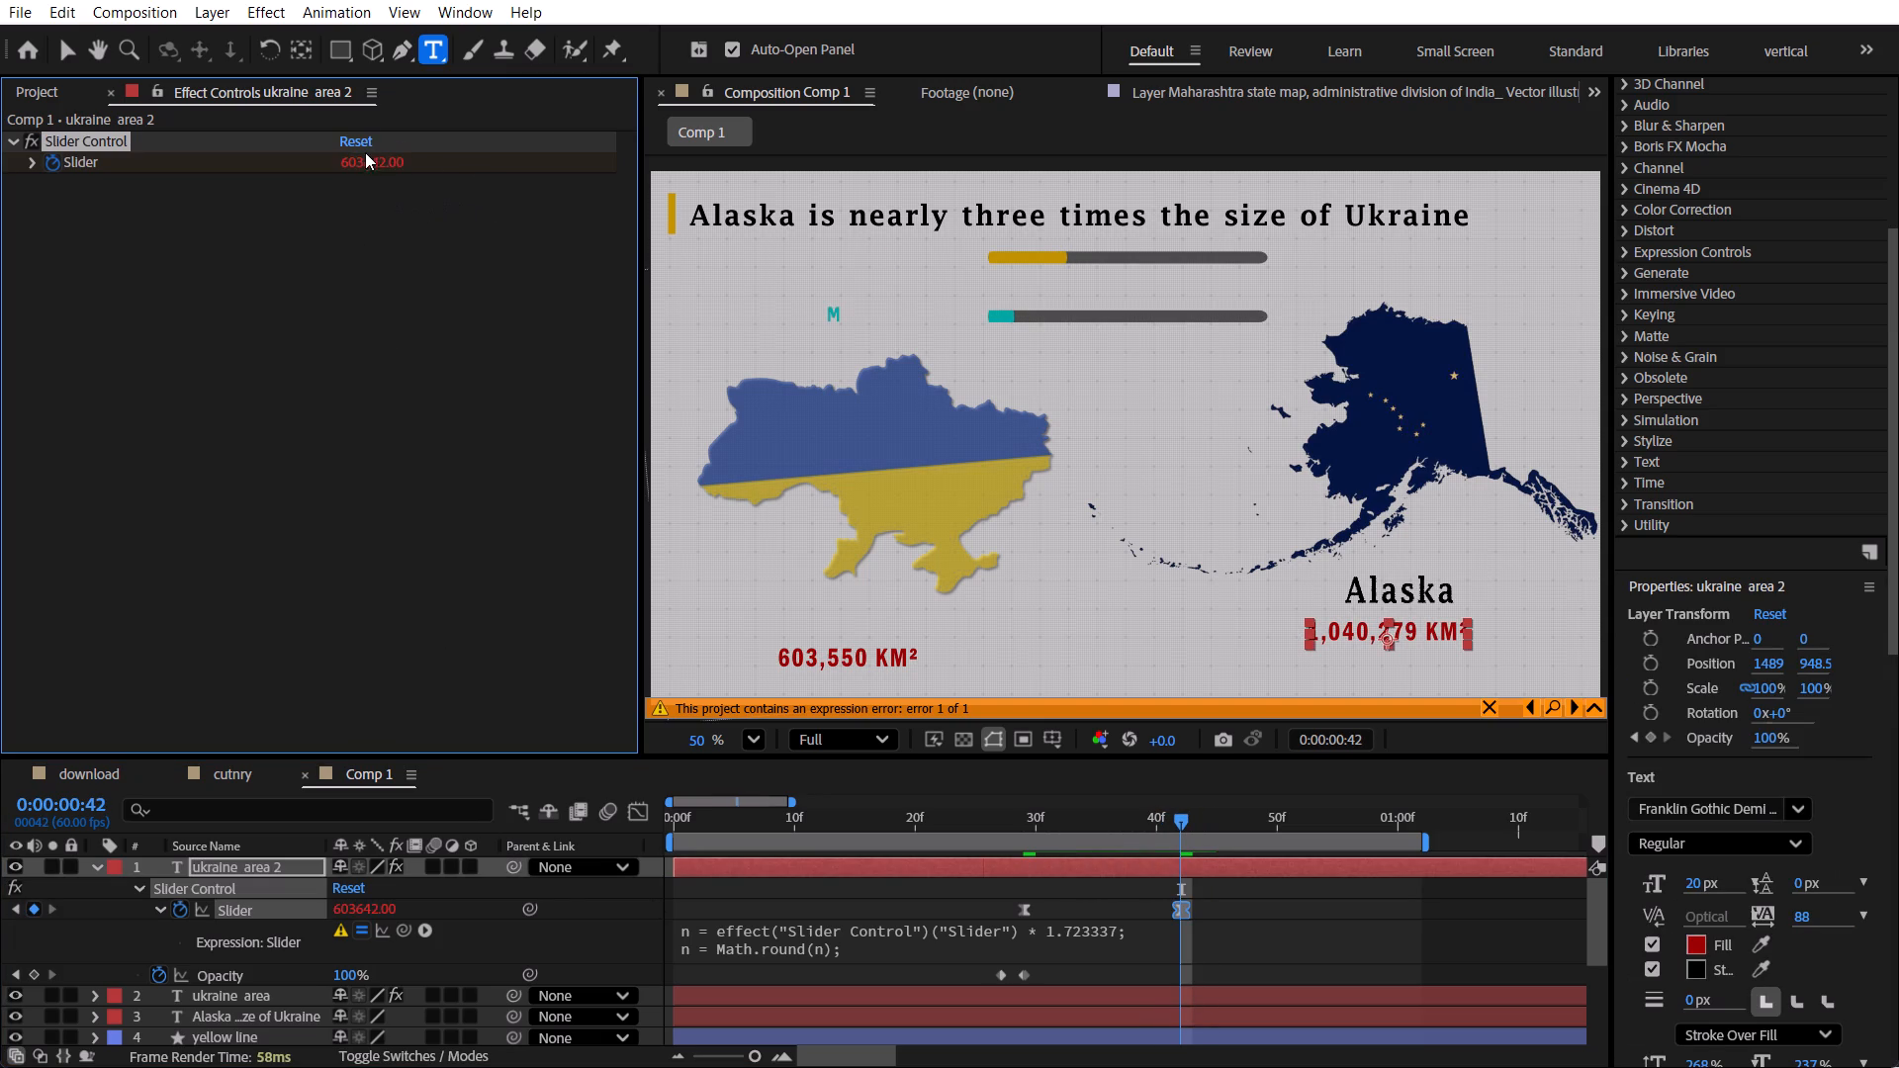
left_click_drag(365, 155, 1836, 263)
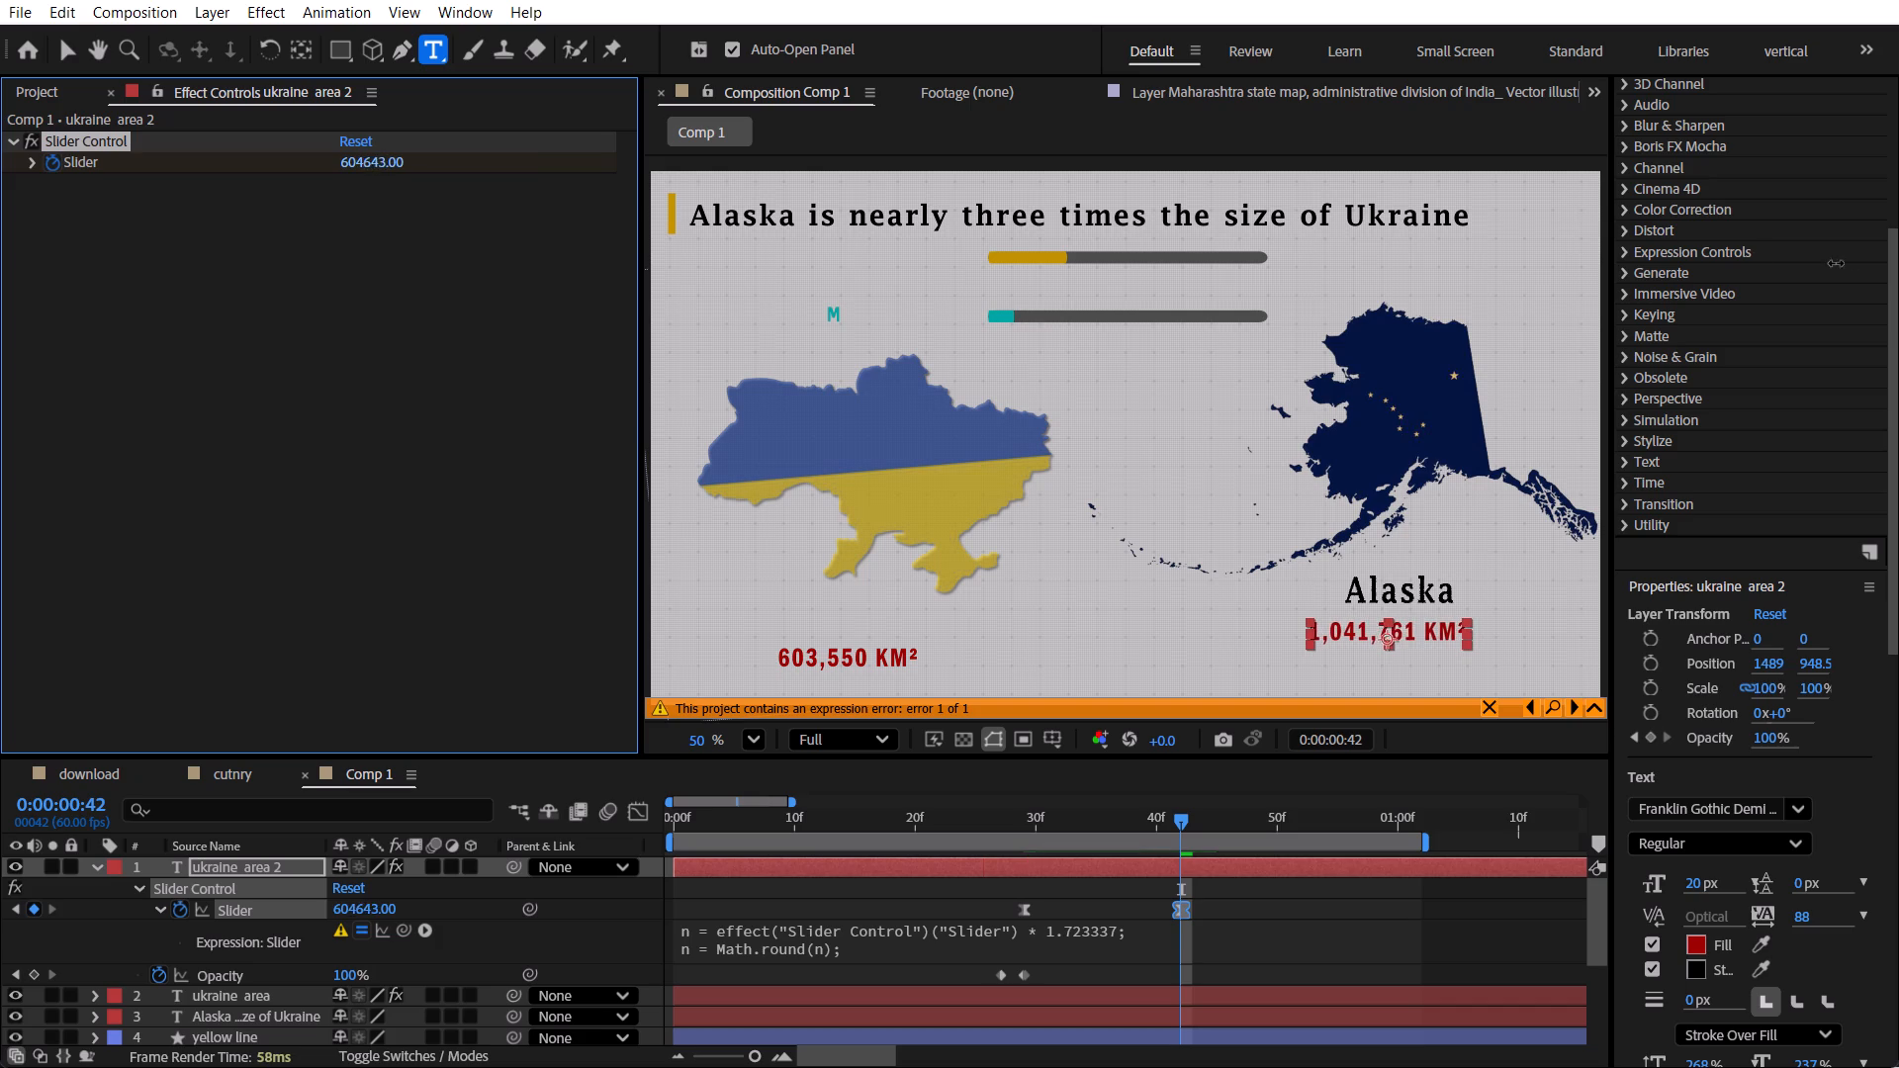
left_click_drag(1836, 263, 1898, 274)
left_click(358, 157)
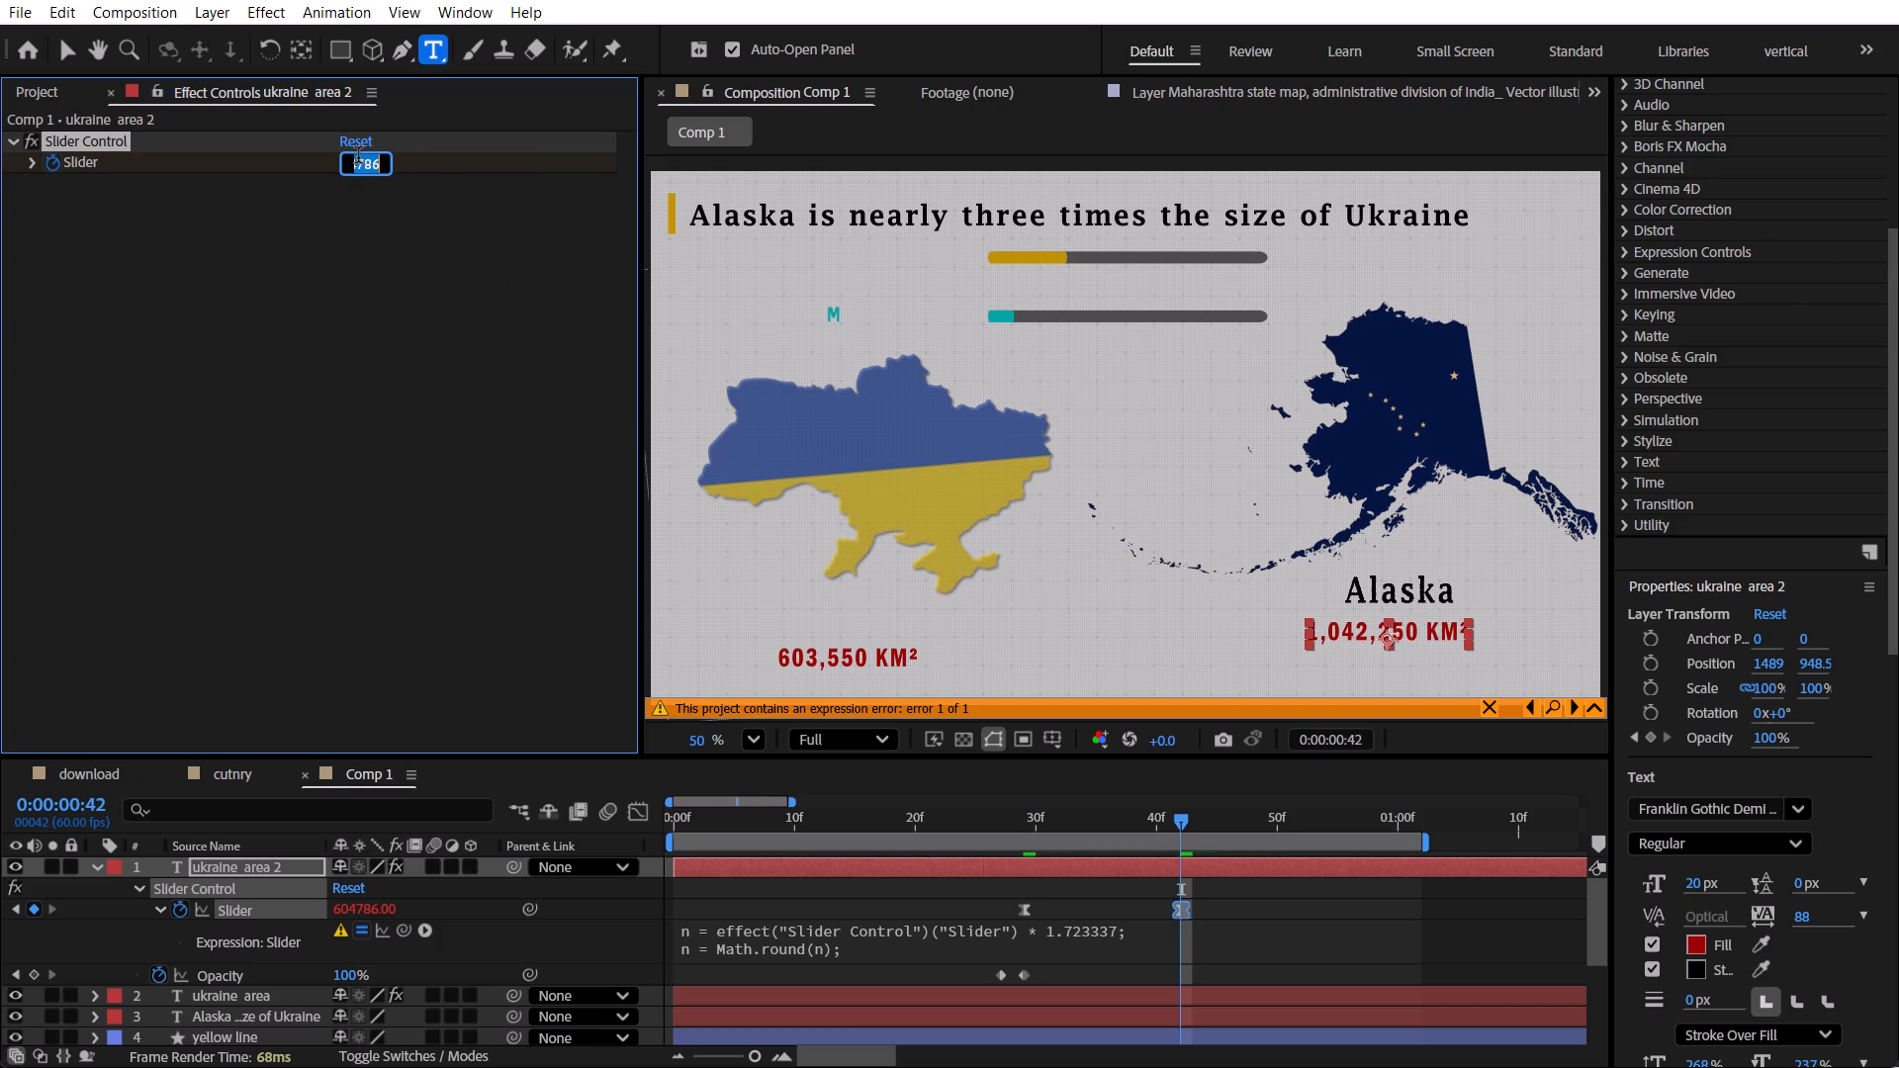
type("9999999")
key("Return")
left_click(407, 335)
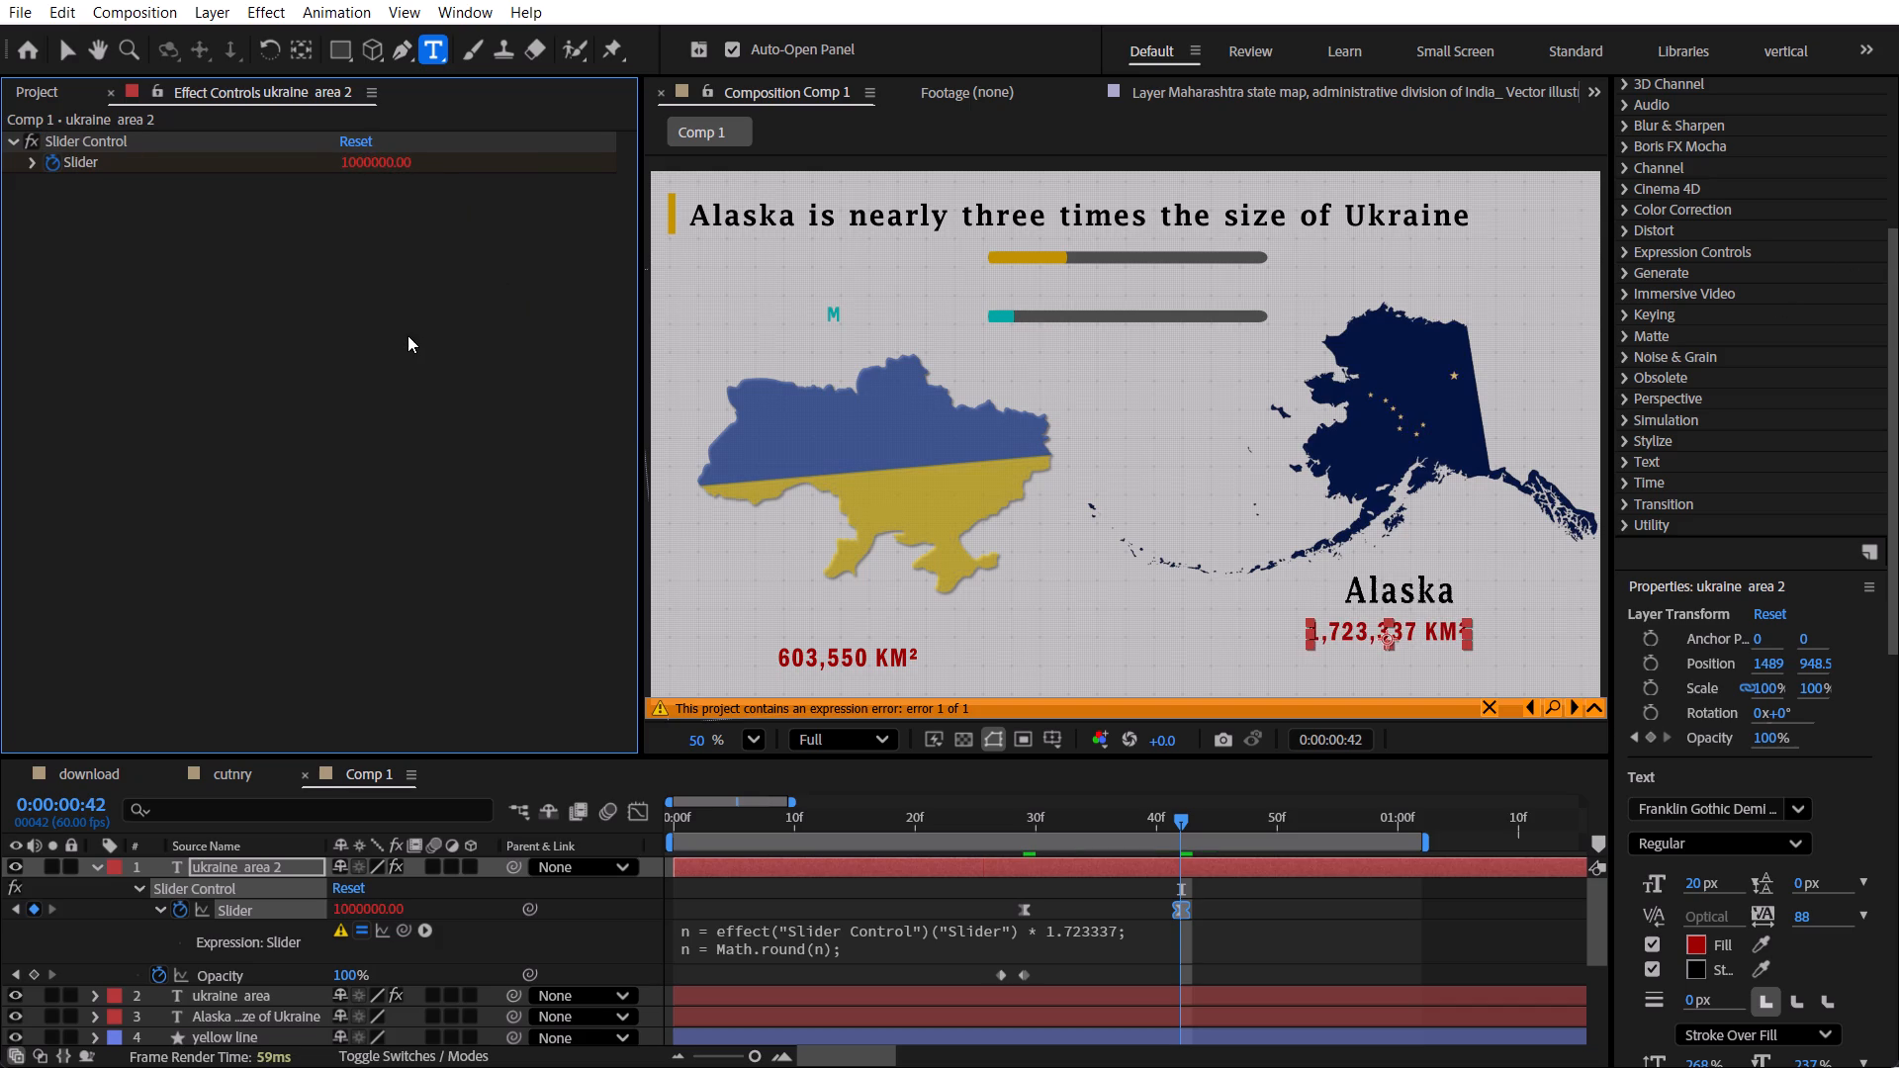
left_click(574, 951)
Scrub through both area counters between 0:00:00:29 and 0:00:00:44, and read the Slider expression's error details at 0:00:00:42.
left_click_drag(1042, 811, 1051, 815)
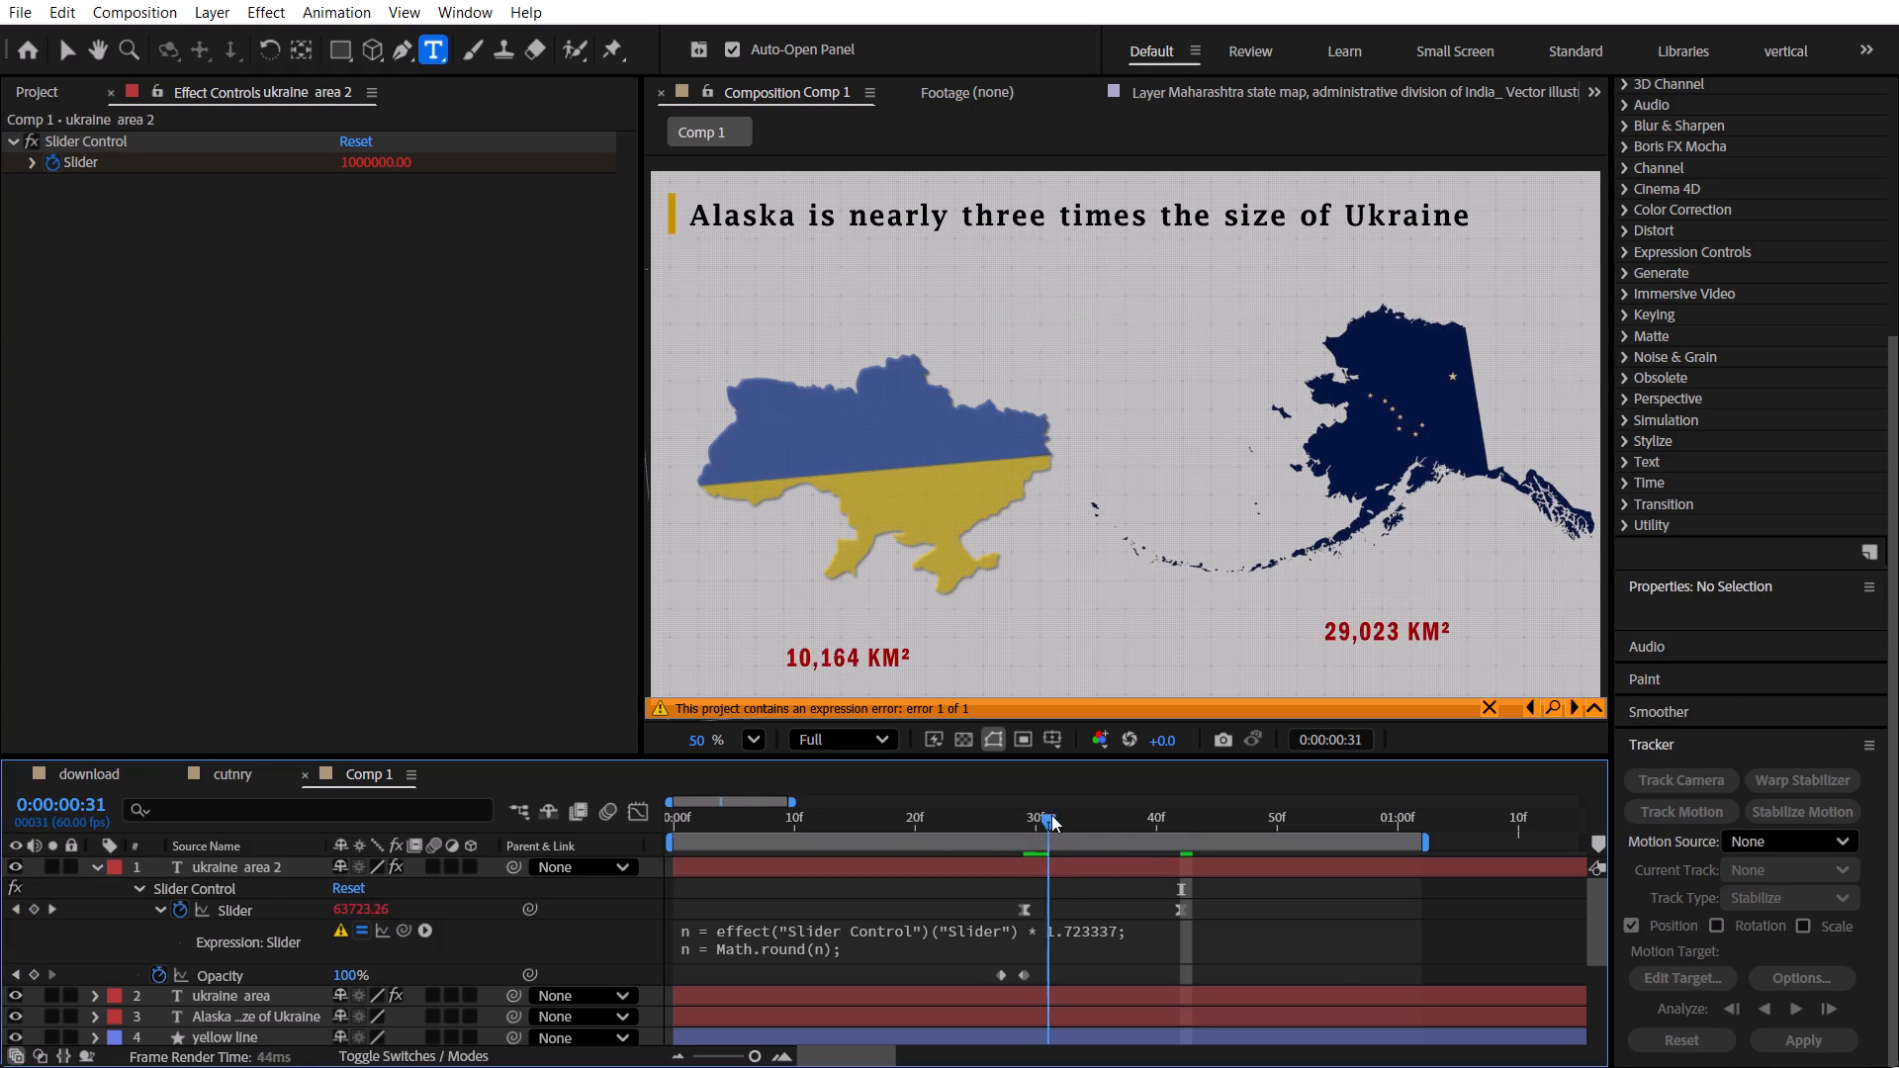
left_click_drag(1051, 815, 1193, 831)
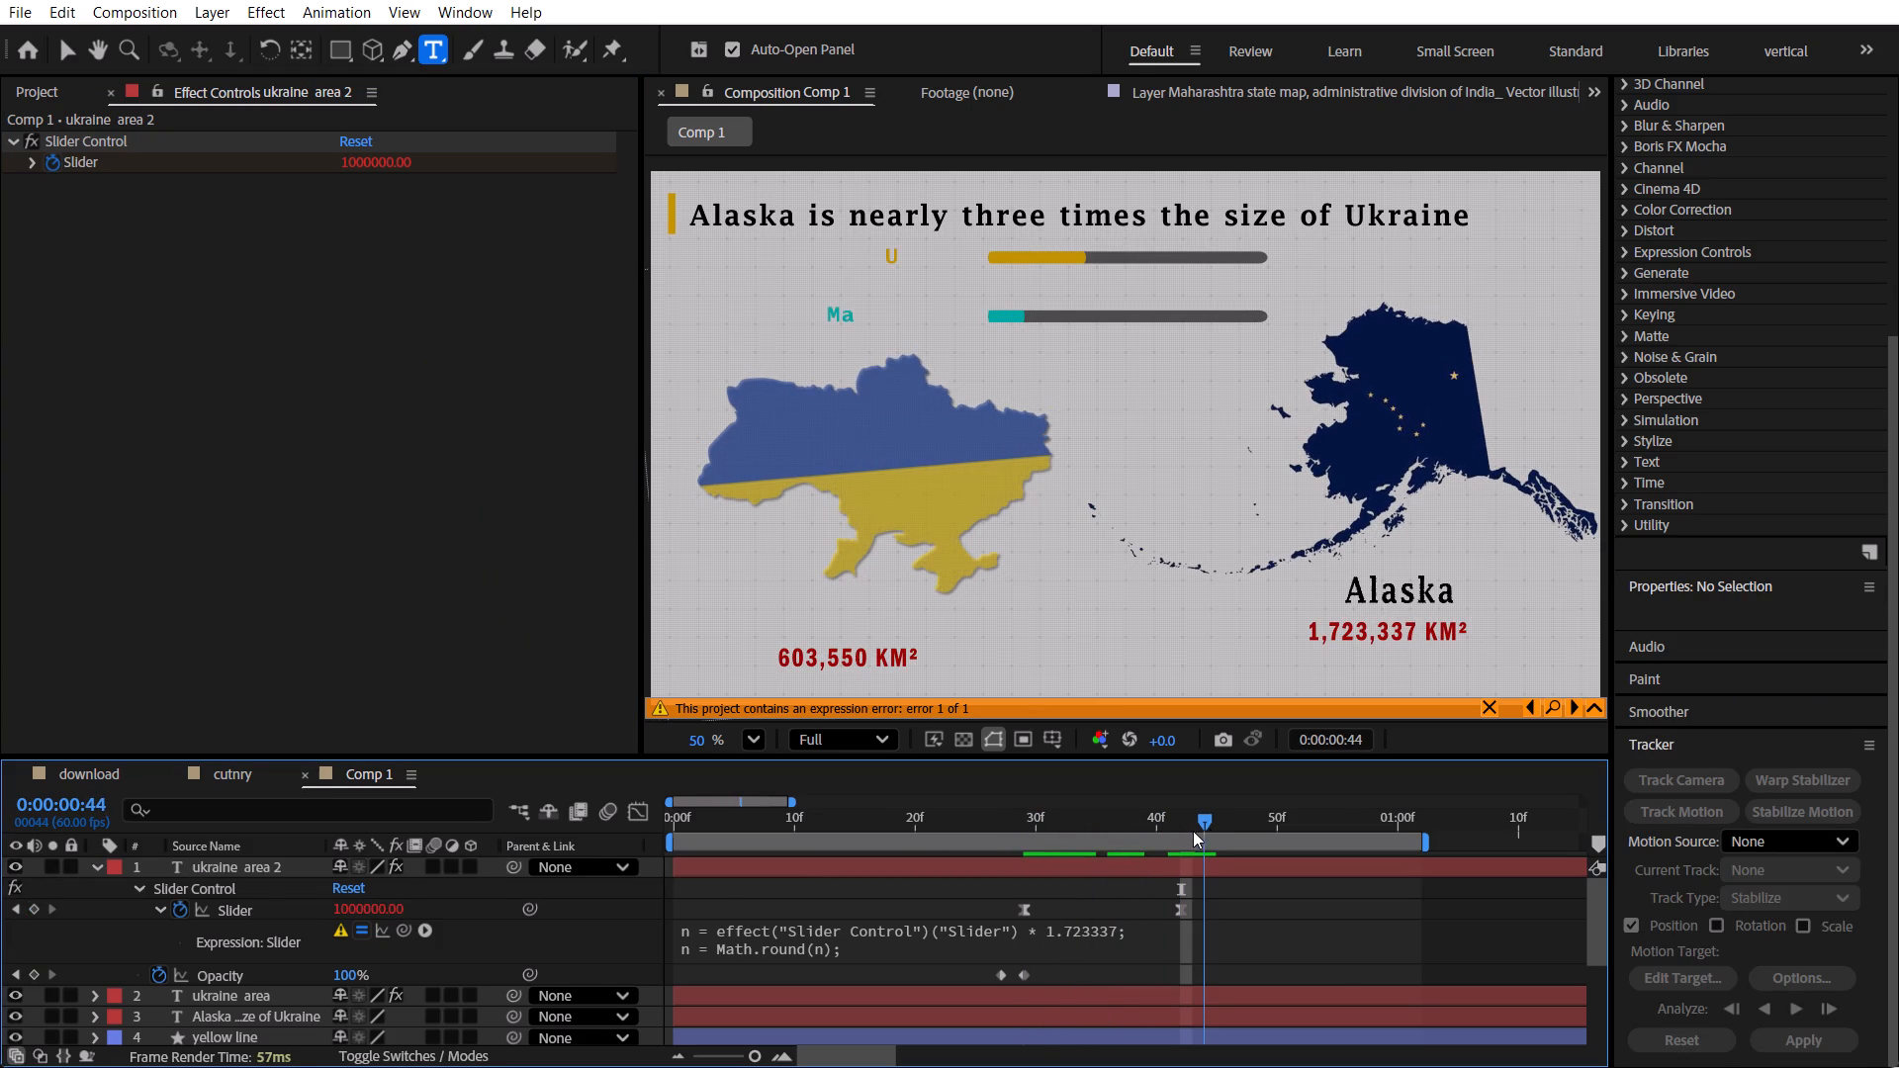
left_click_drag(1193, 831, 1191, 834)
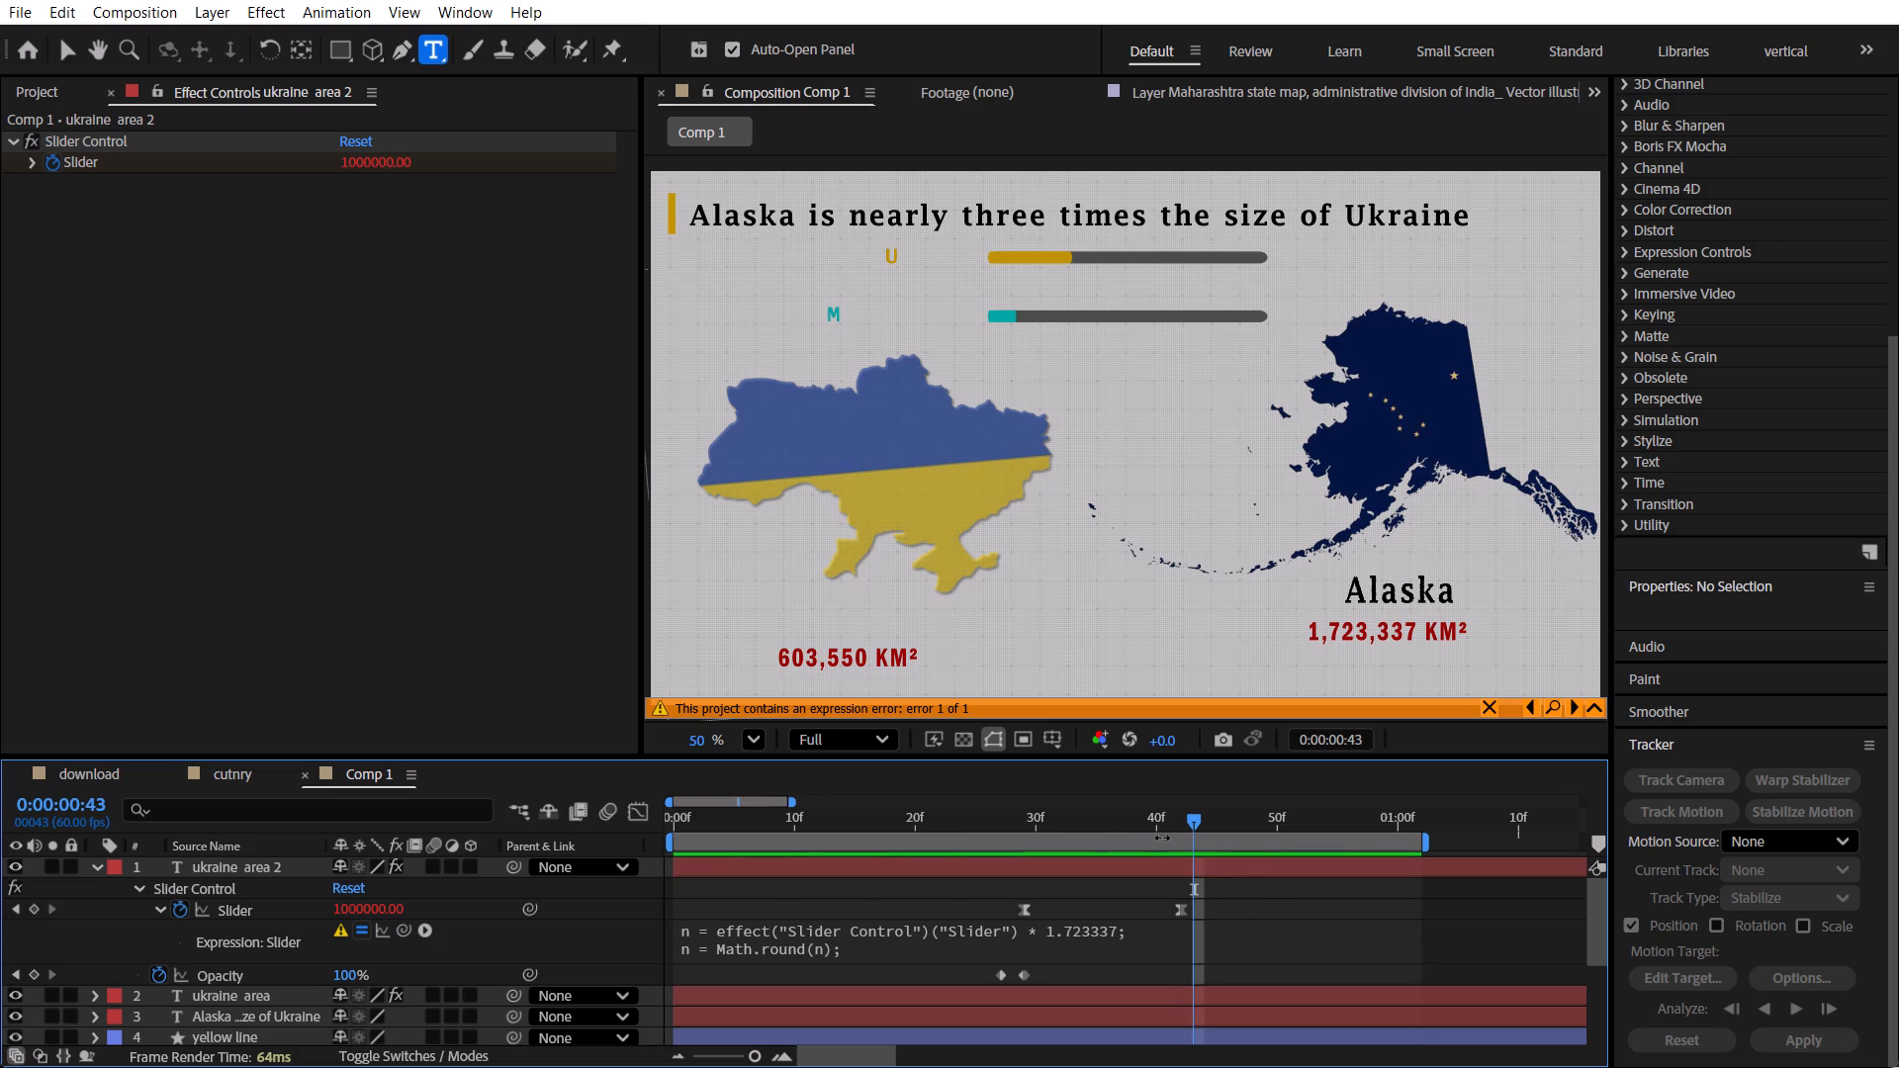
left_click_drag(1173, 812, 1022, 826)
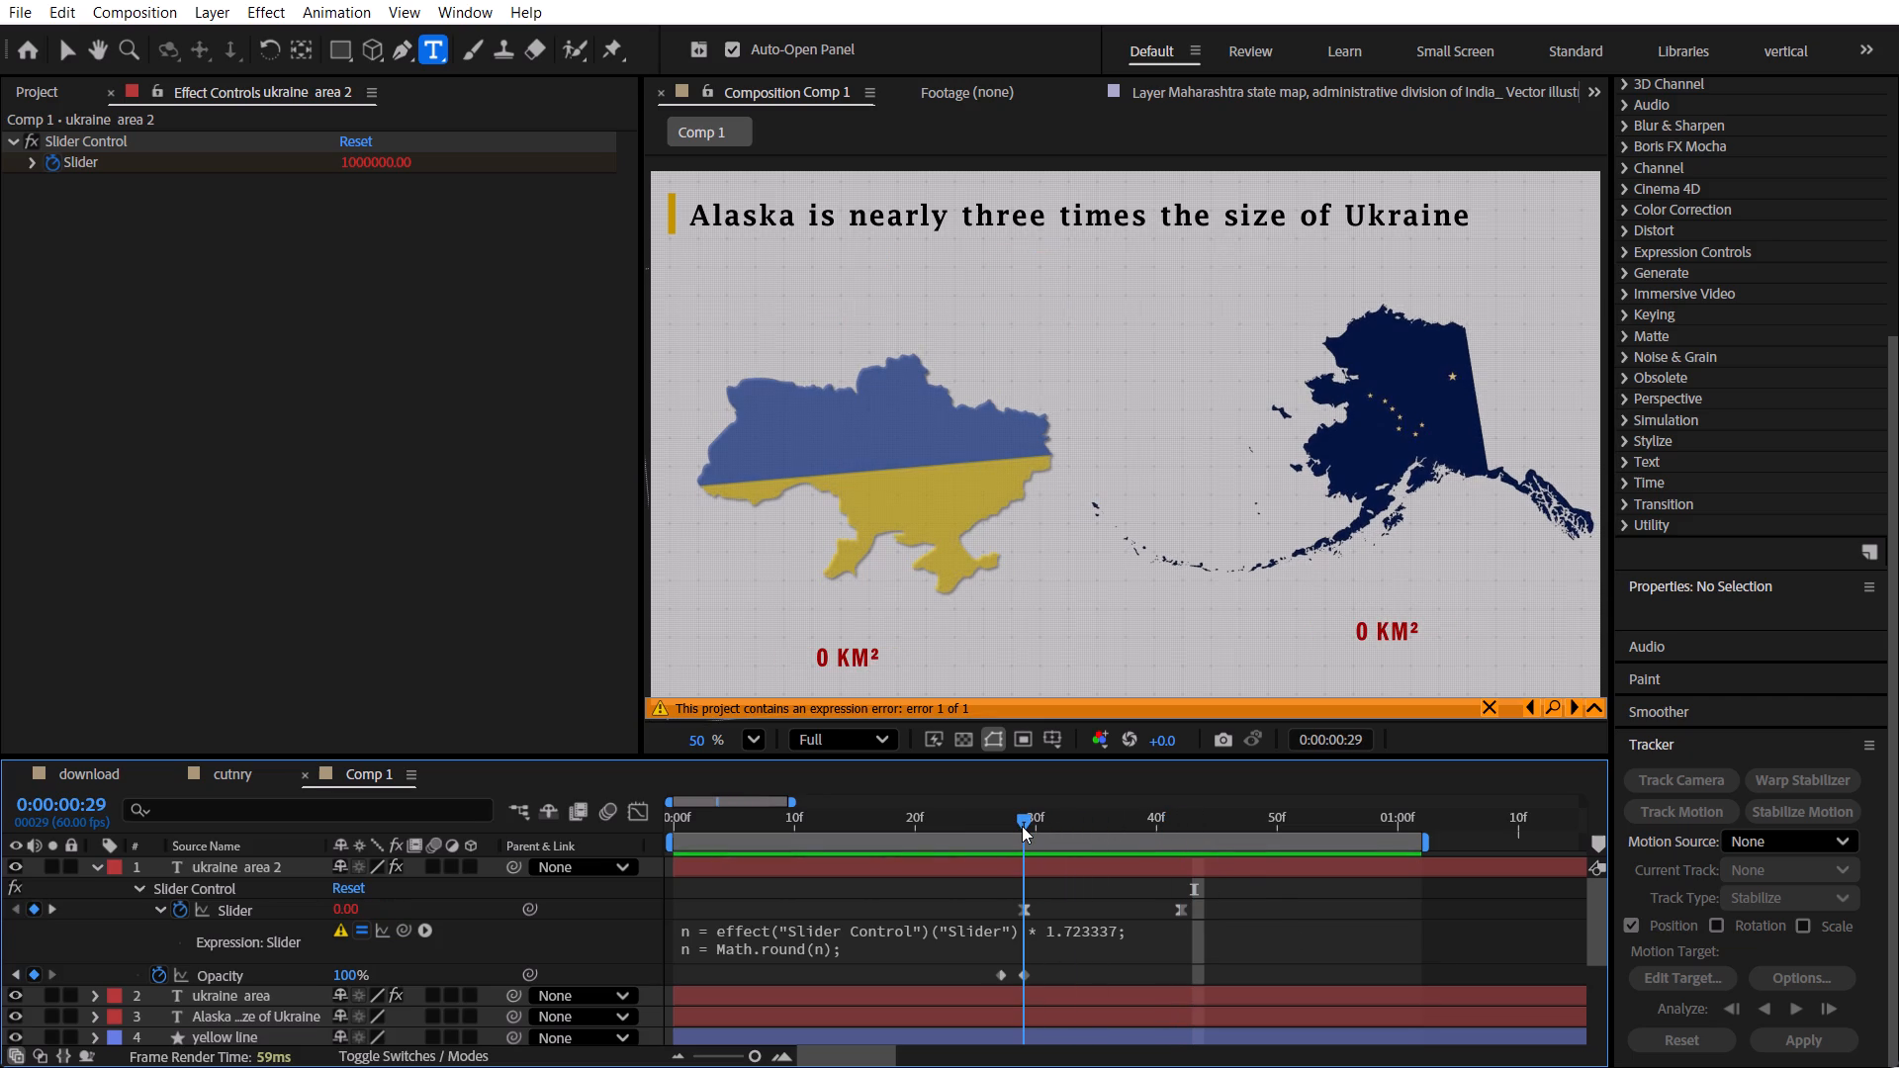
left_click_drag(1022, 826, 1113, 886)
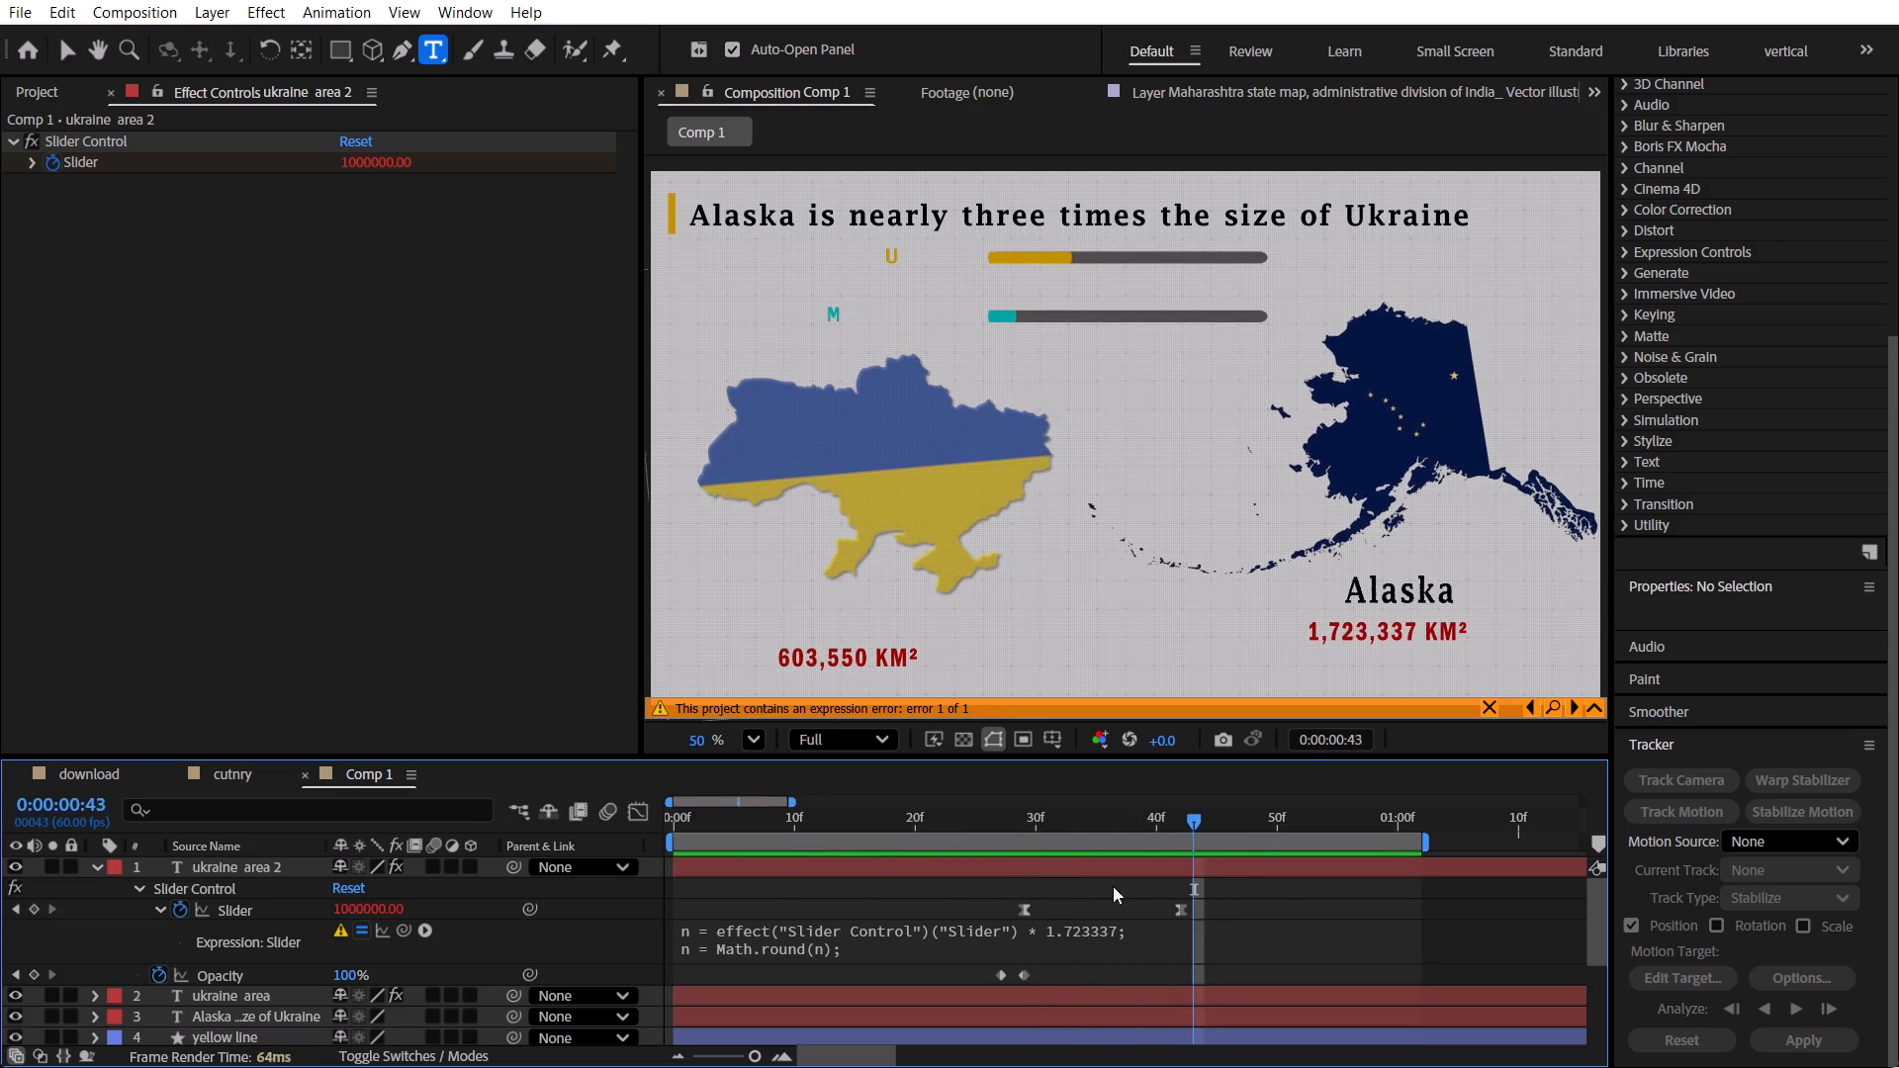
left_click_drag(1113, 886, 1172, 895)
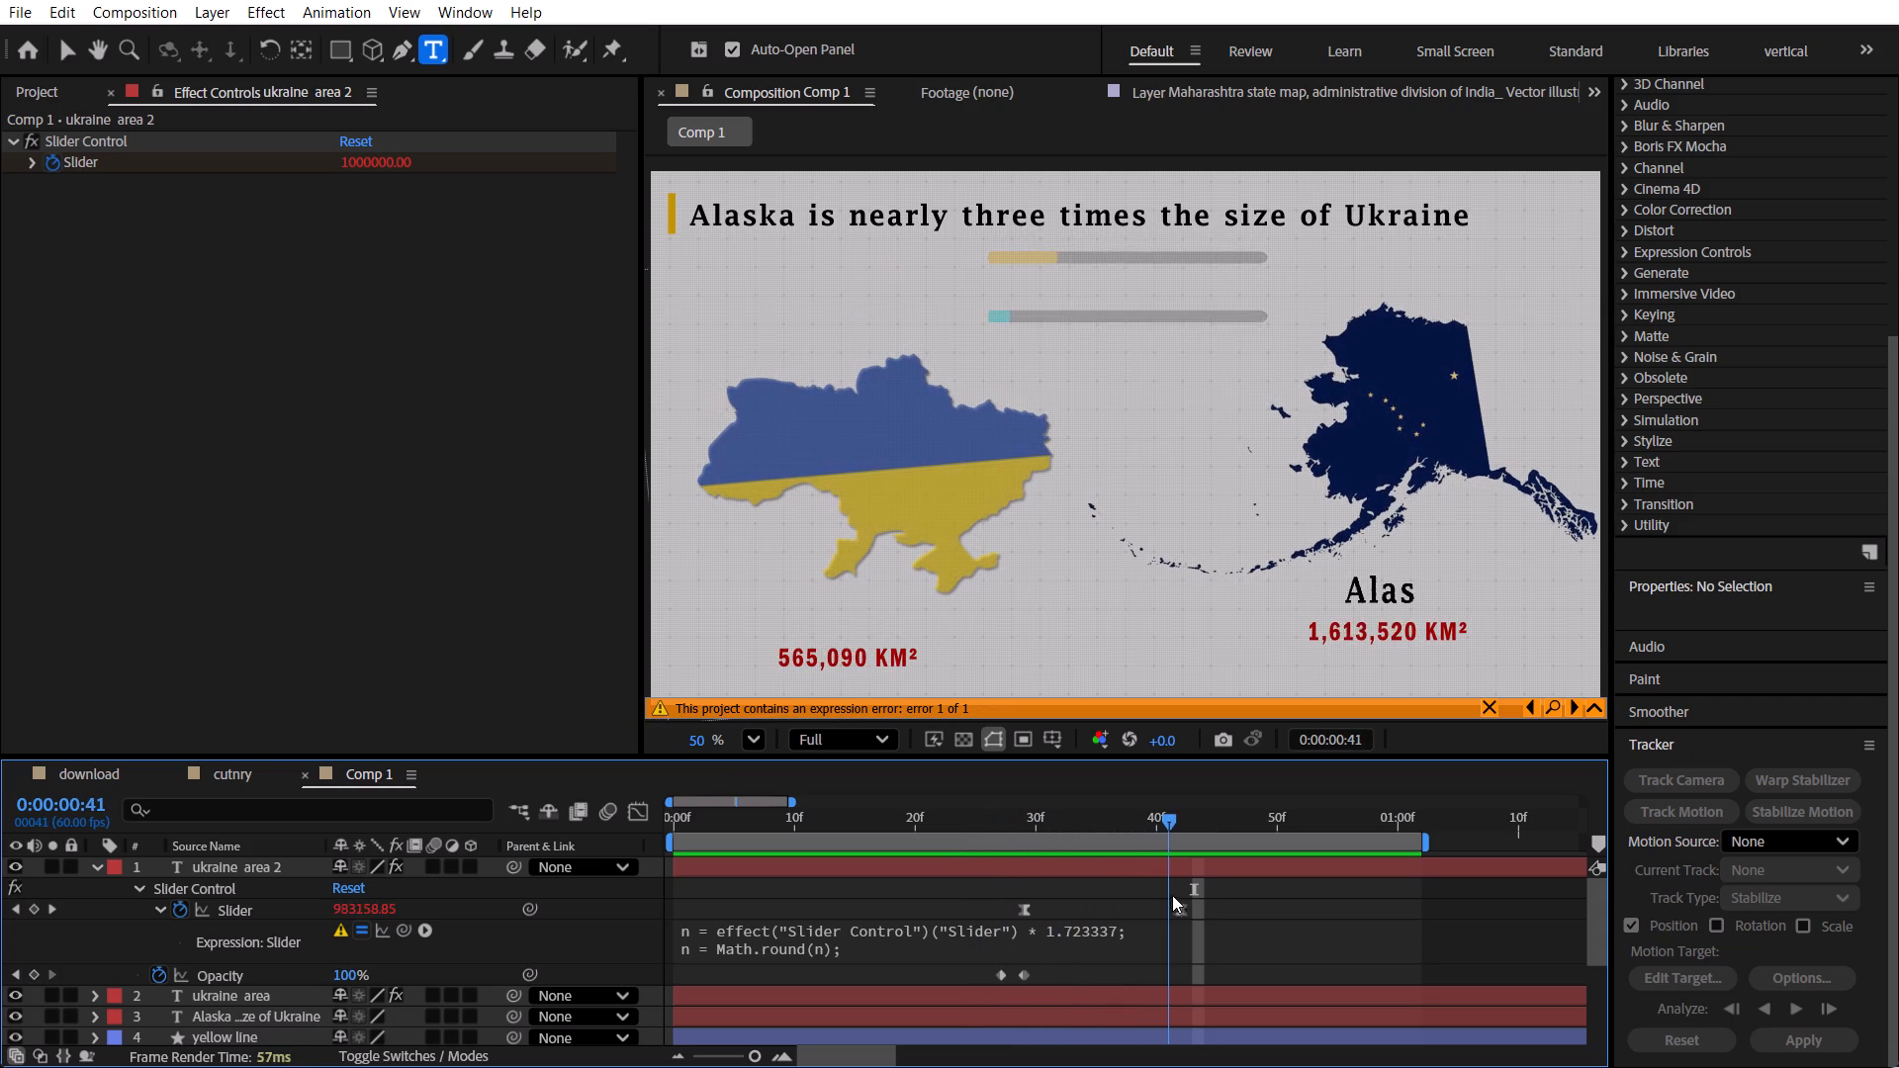
left_click_drag(1172, 895, 1177, 896)
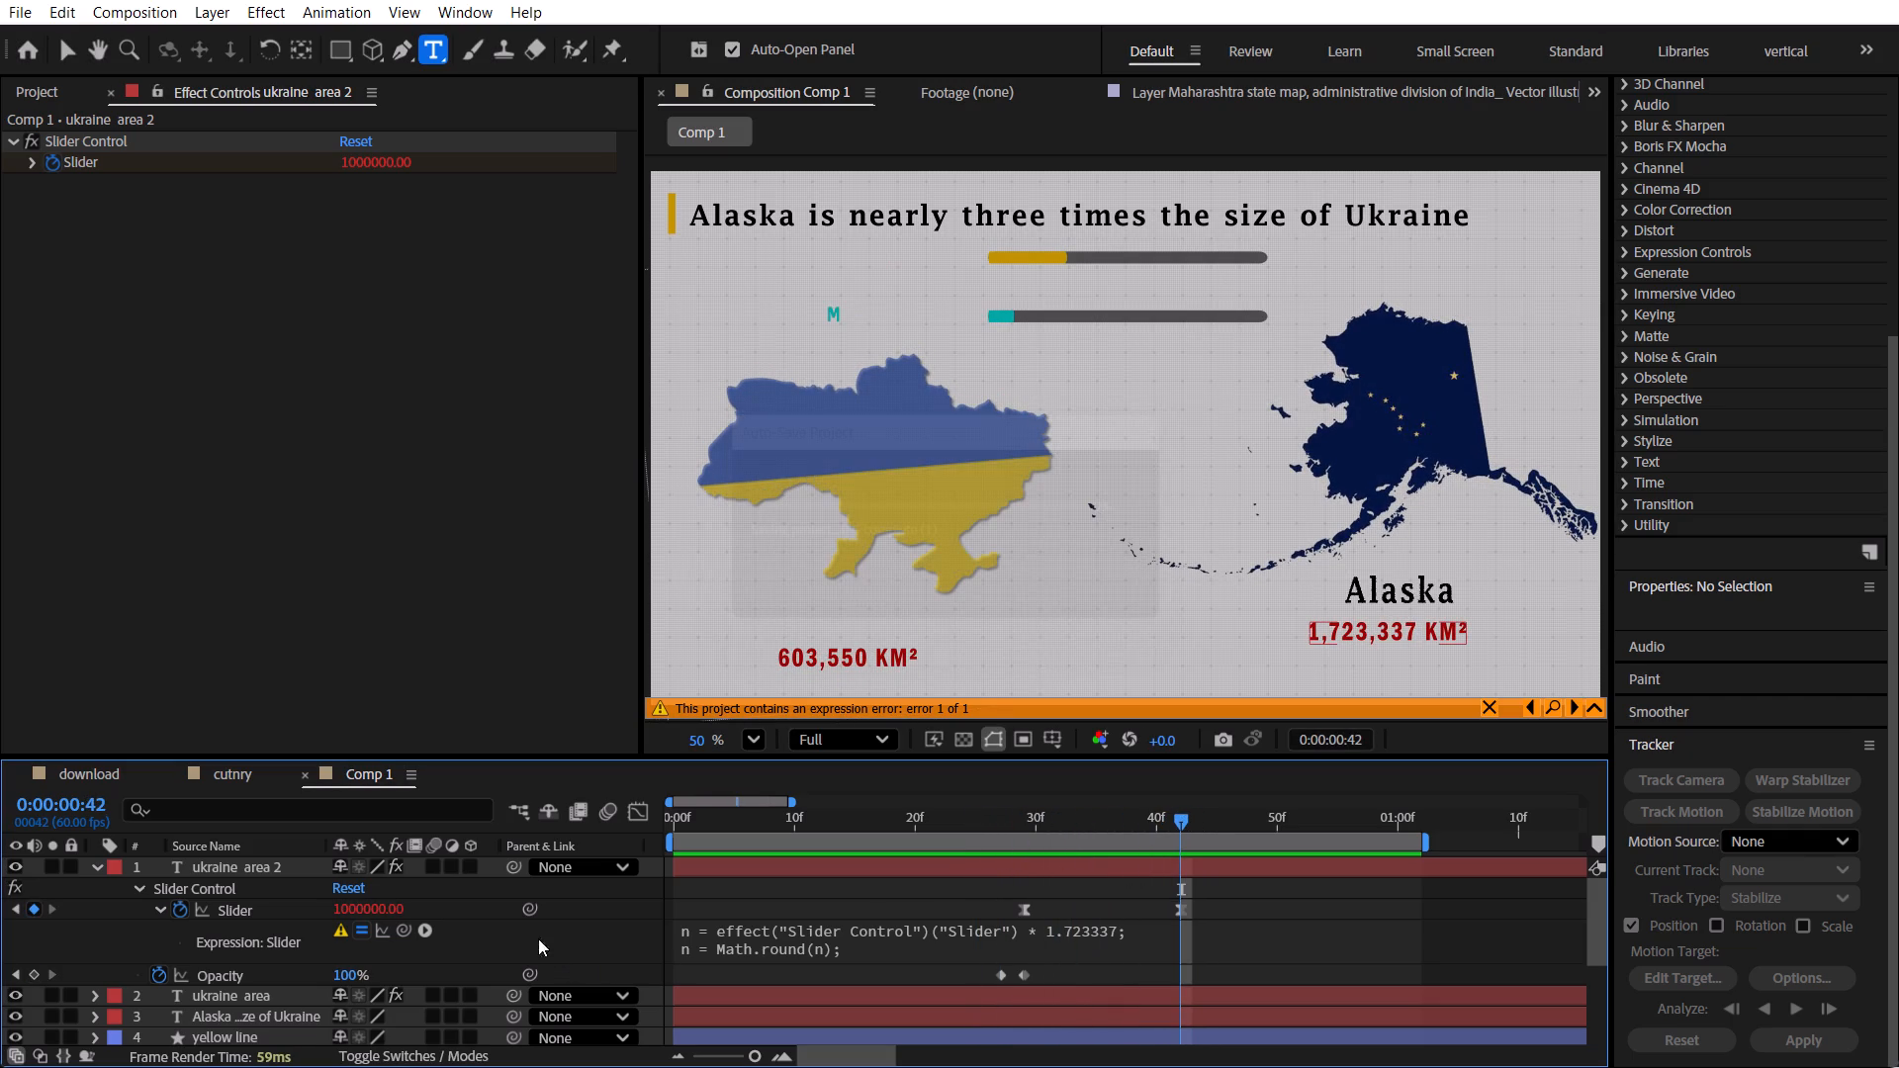
left_click(345, 927)
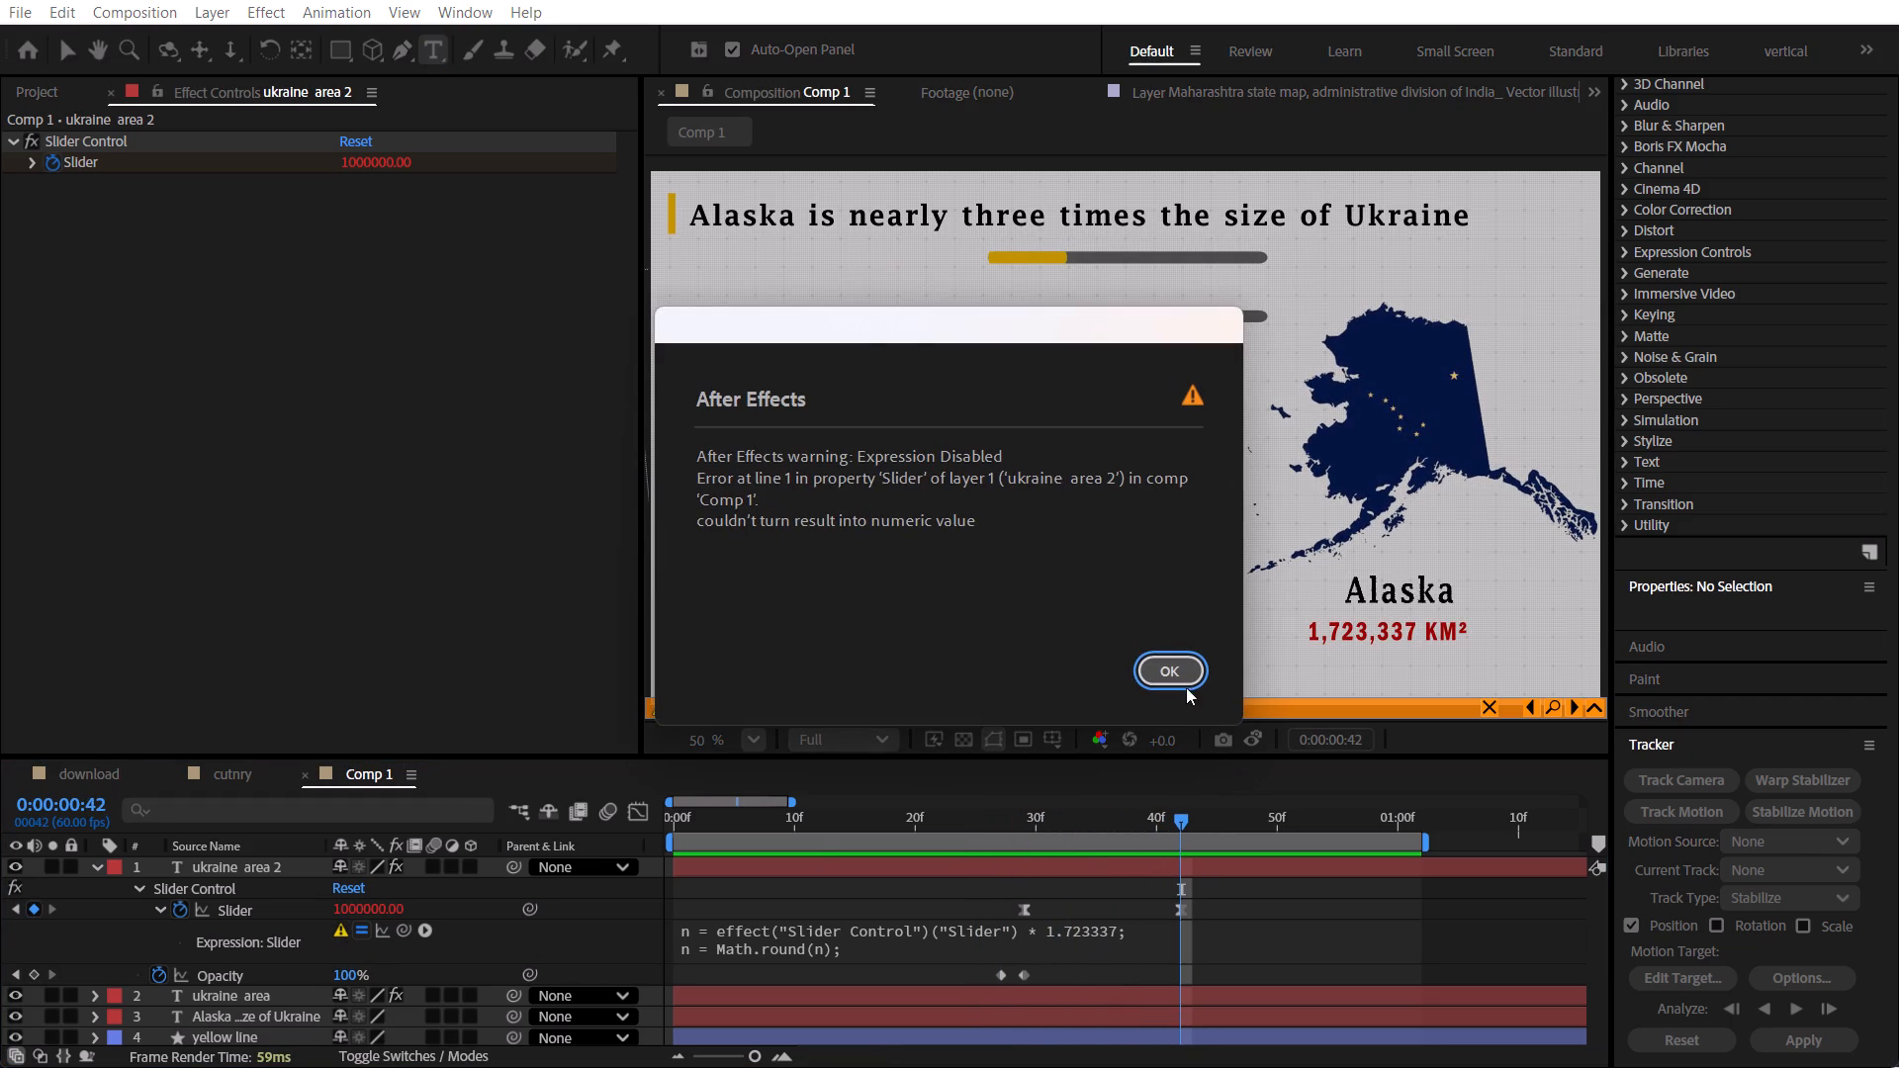
left_click(1153, 659)
Rename the ukraine area 2 layer as alaska area.
left_click(212, 863)
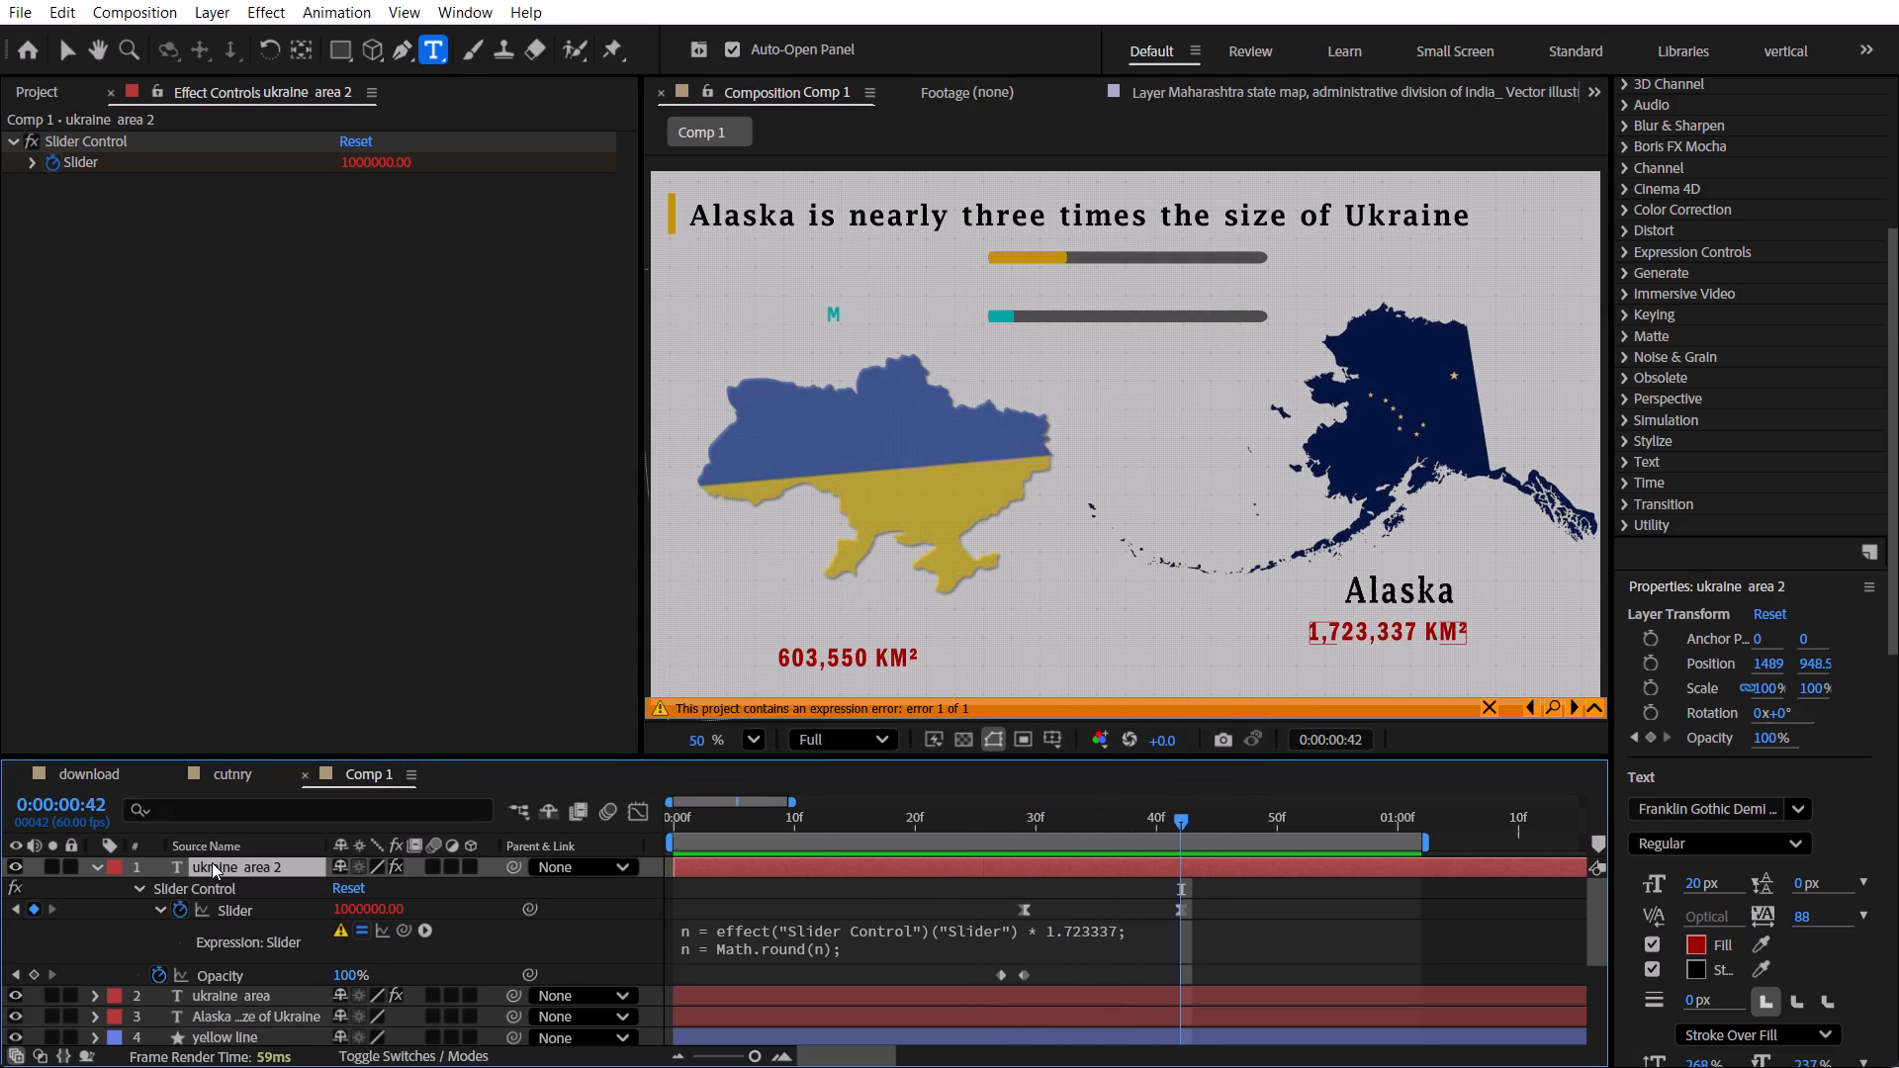
key("Return")
type("alaska area")
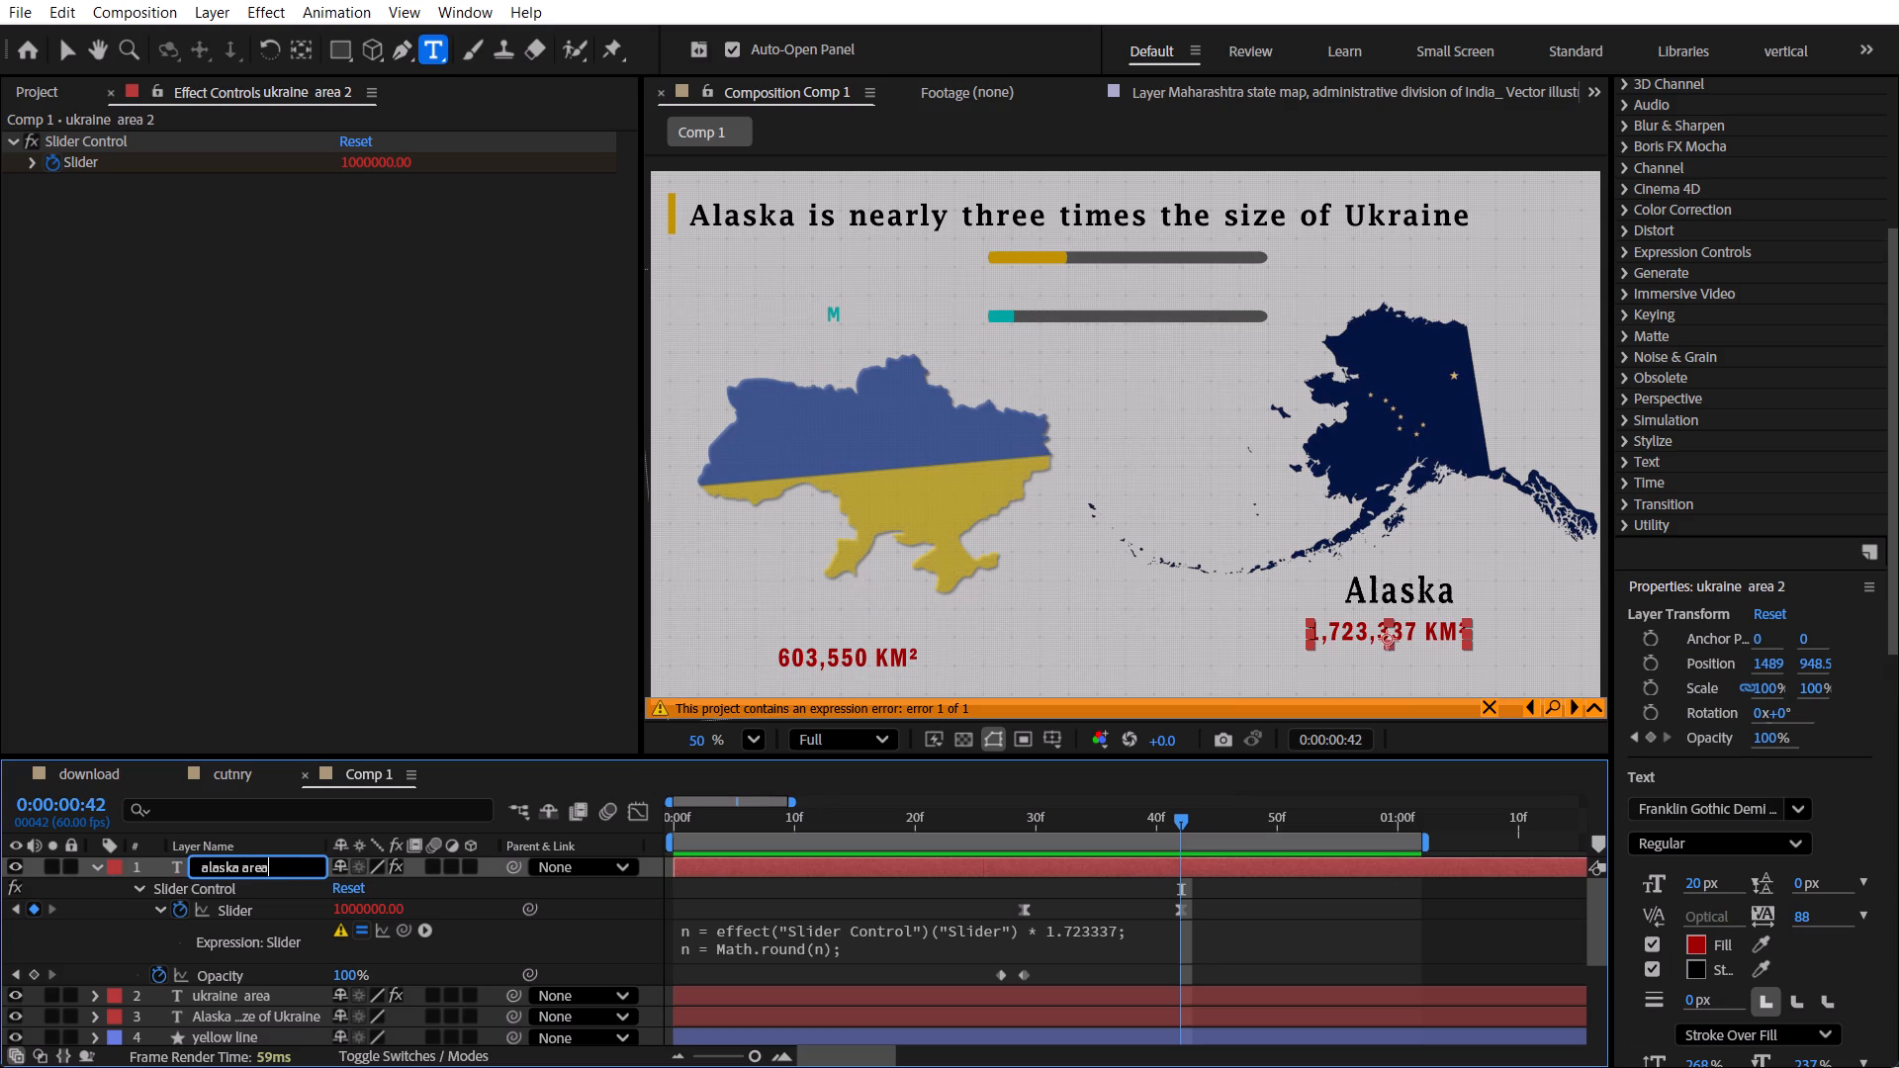
key("Return")
left_click(440, 948)
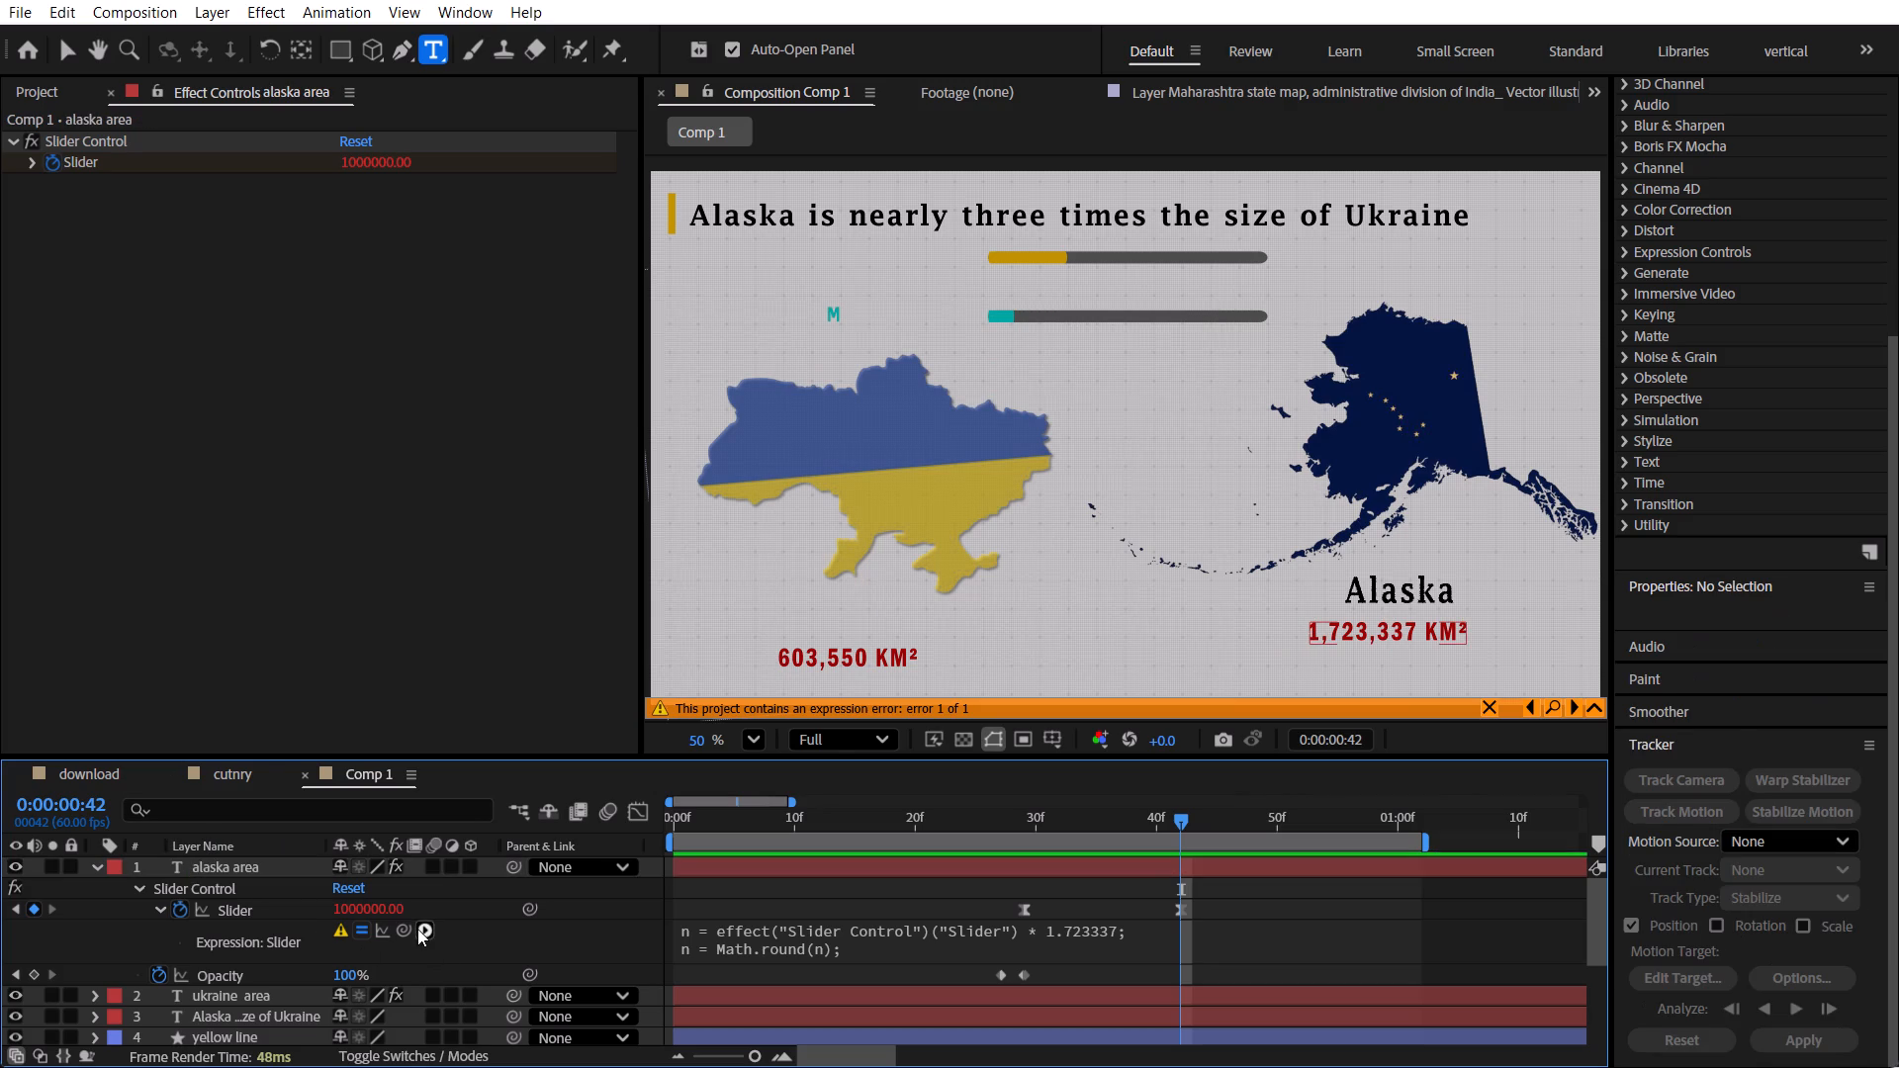
Compare the slider settings of the ukraine area and alaska area layers, and reread the alaska area Slider expression's error details.
left_click(286, 996)
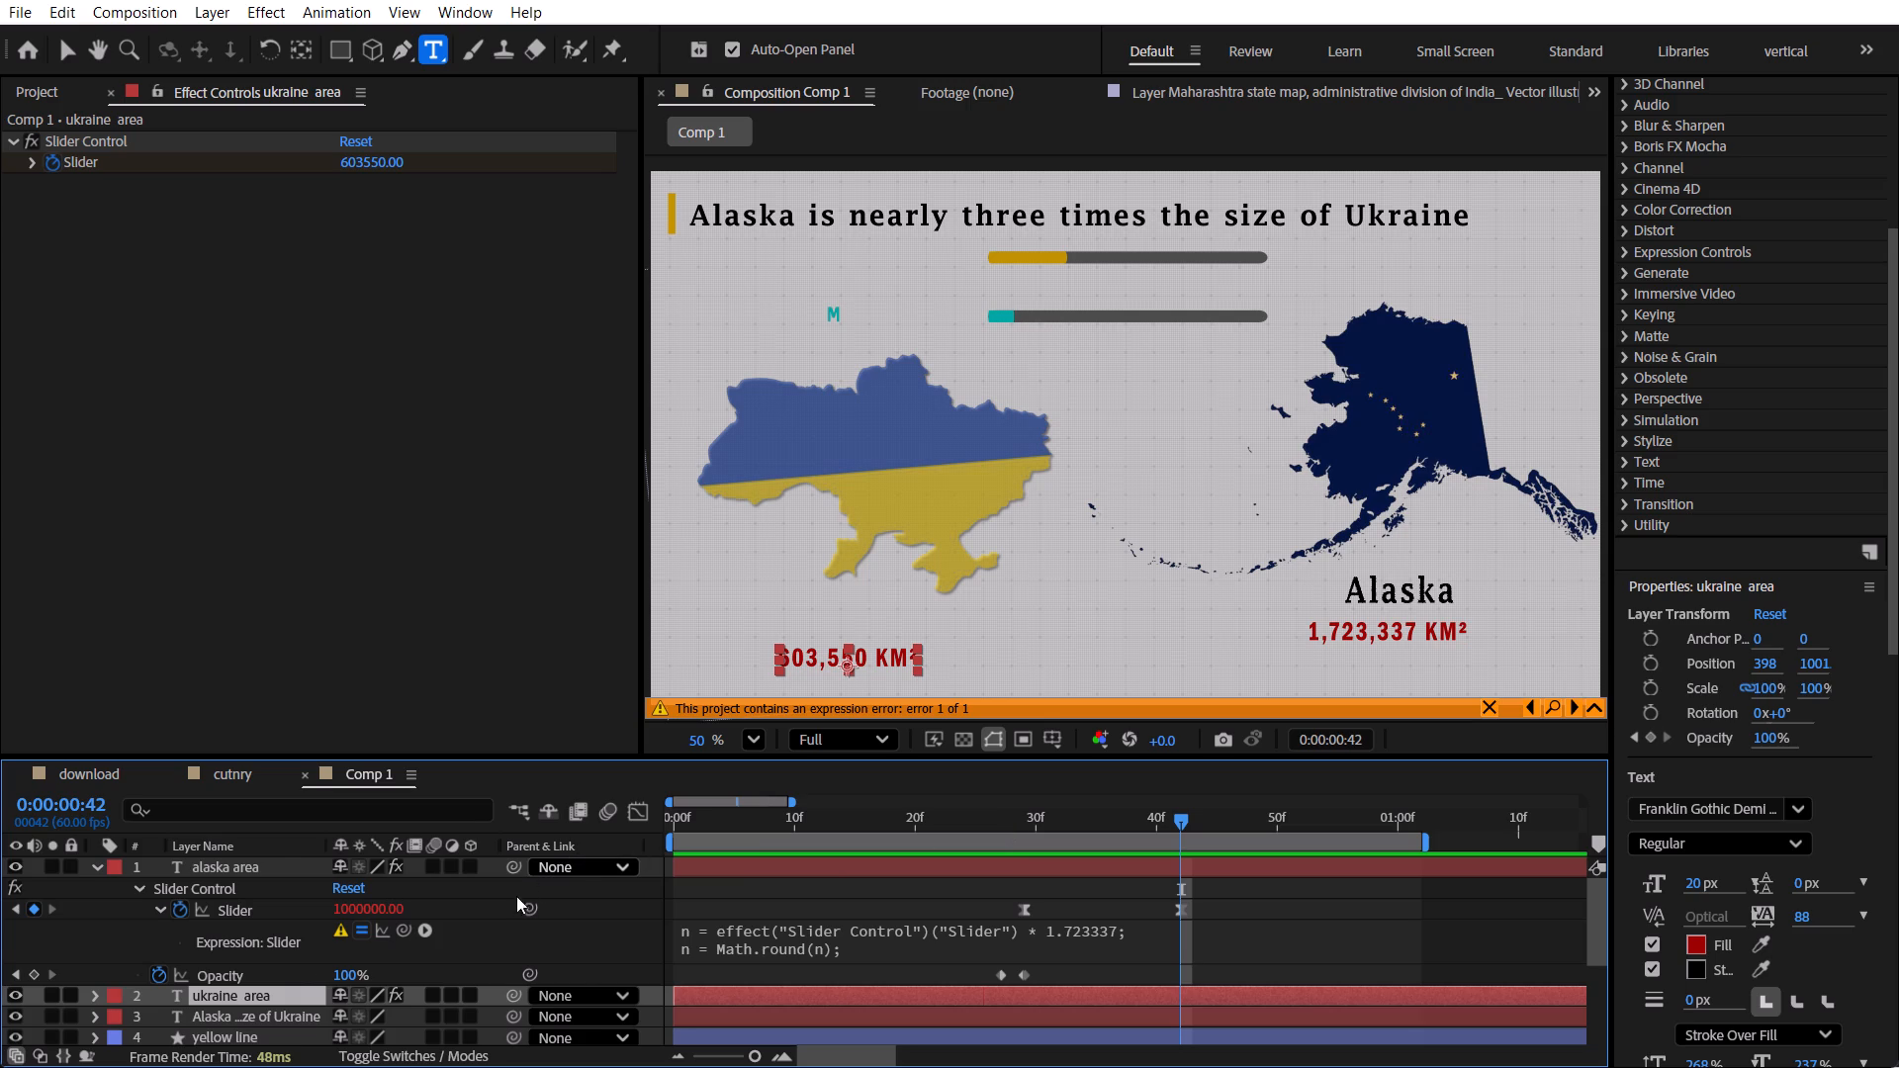
left_click(259, 858)
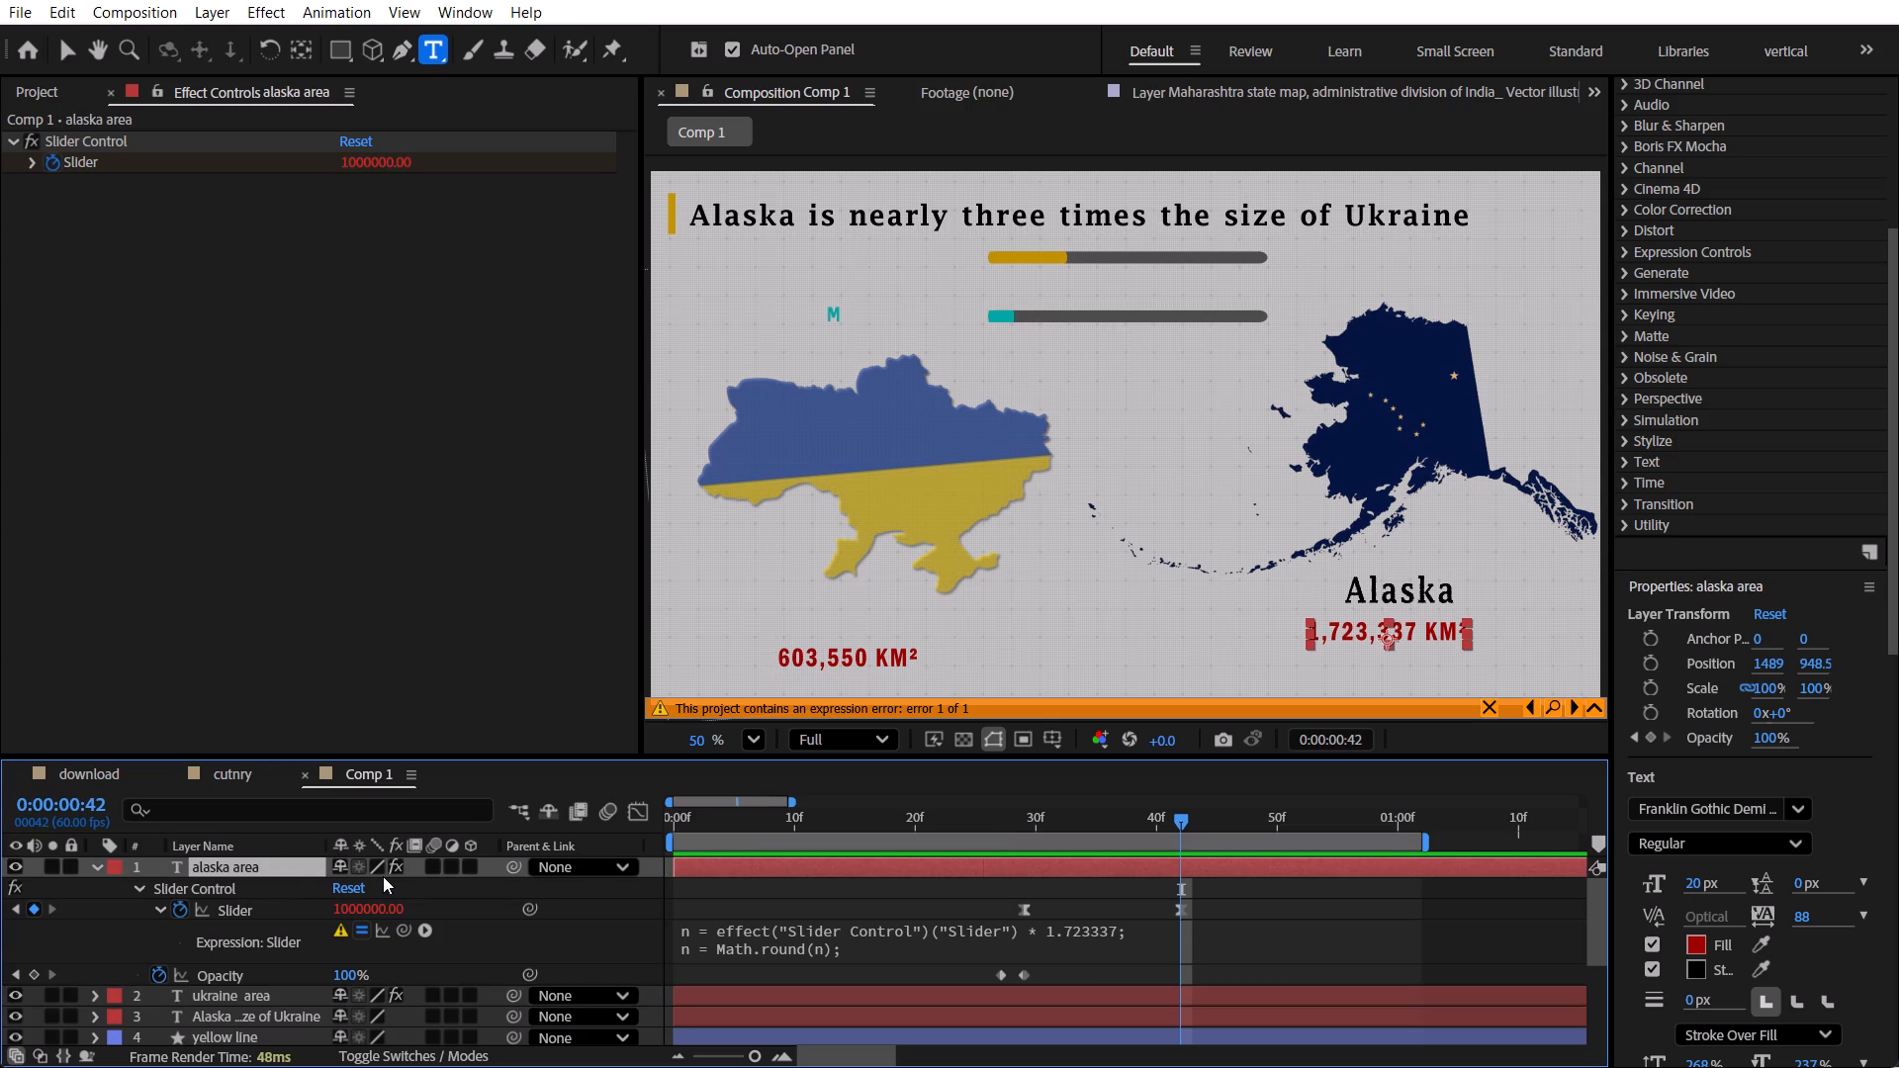
left_click(340, 928)
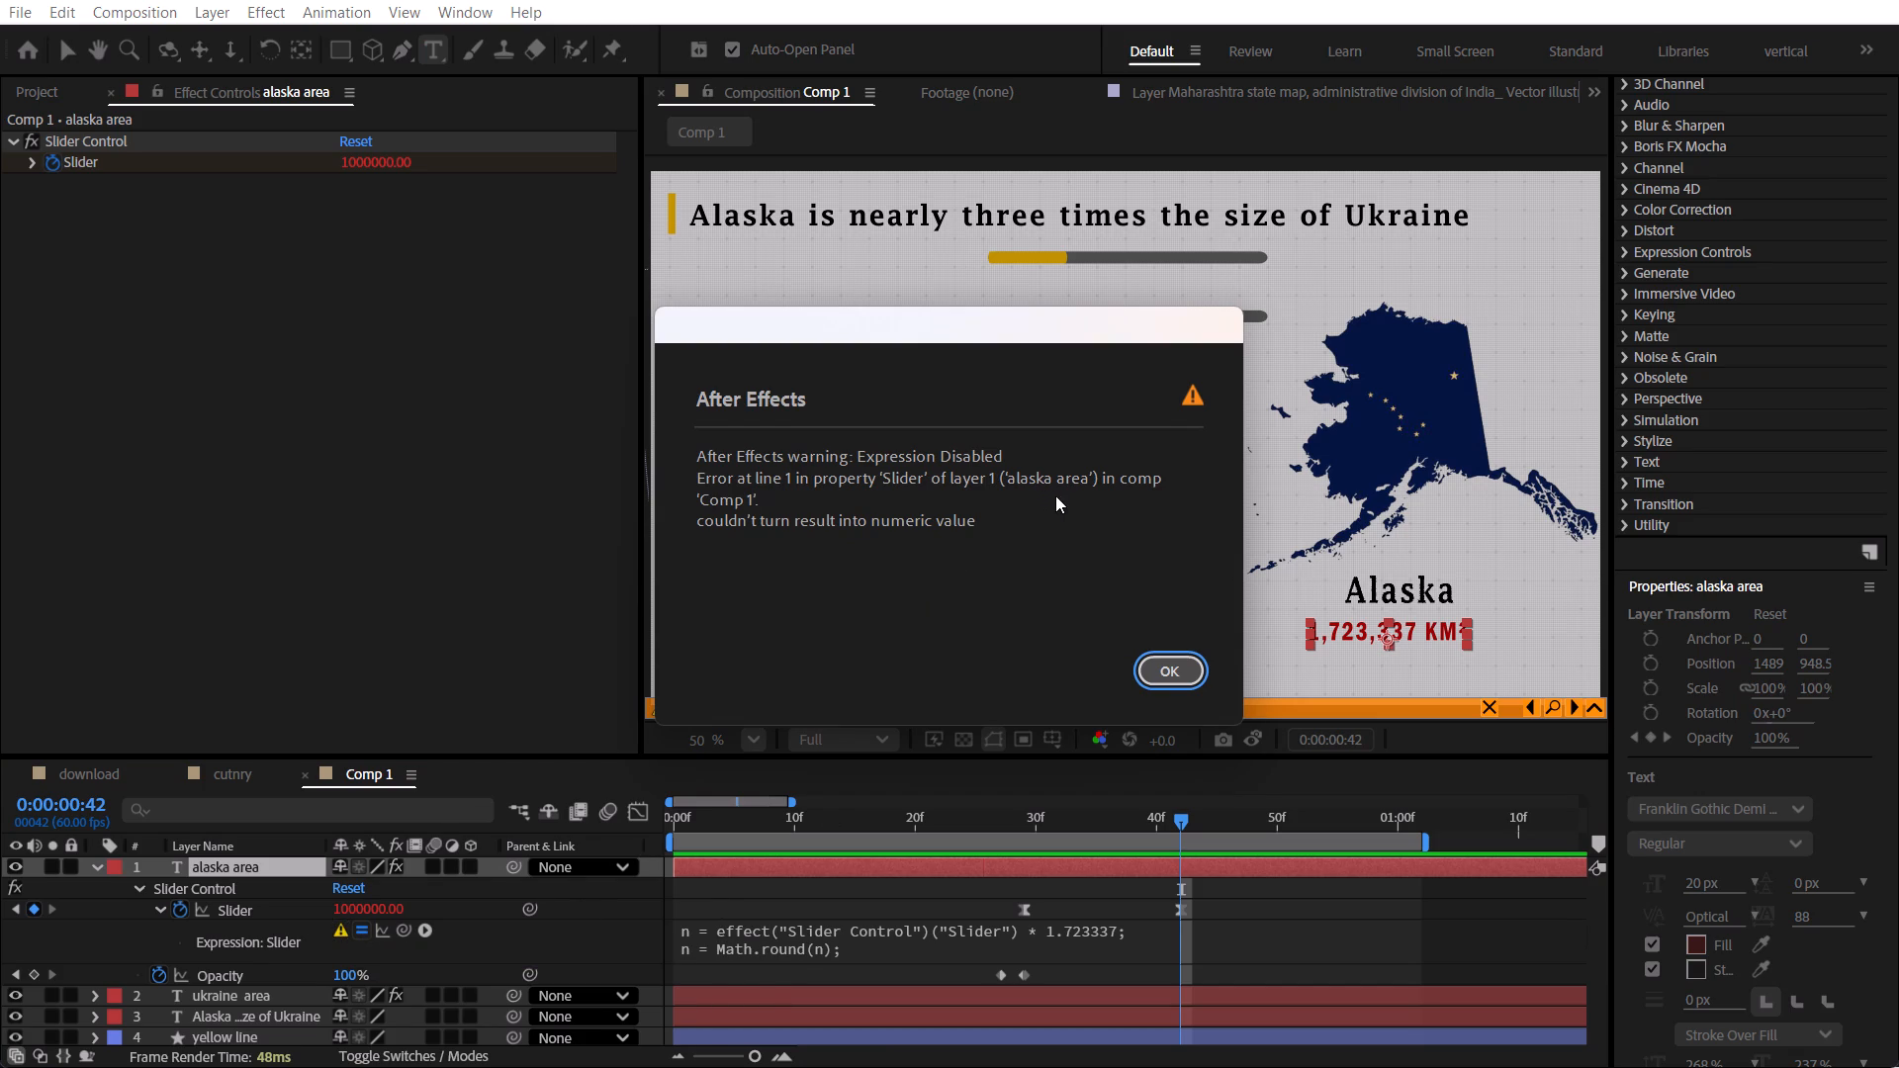
left_click(1172, 663)
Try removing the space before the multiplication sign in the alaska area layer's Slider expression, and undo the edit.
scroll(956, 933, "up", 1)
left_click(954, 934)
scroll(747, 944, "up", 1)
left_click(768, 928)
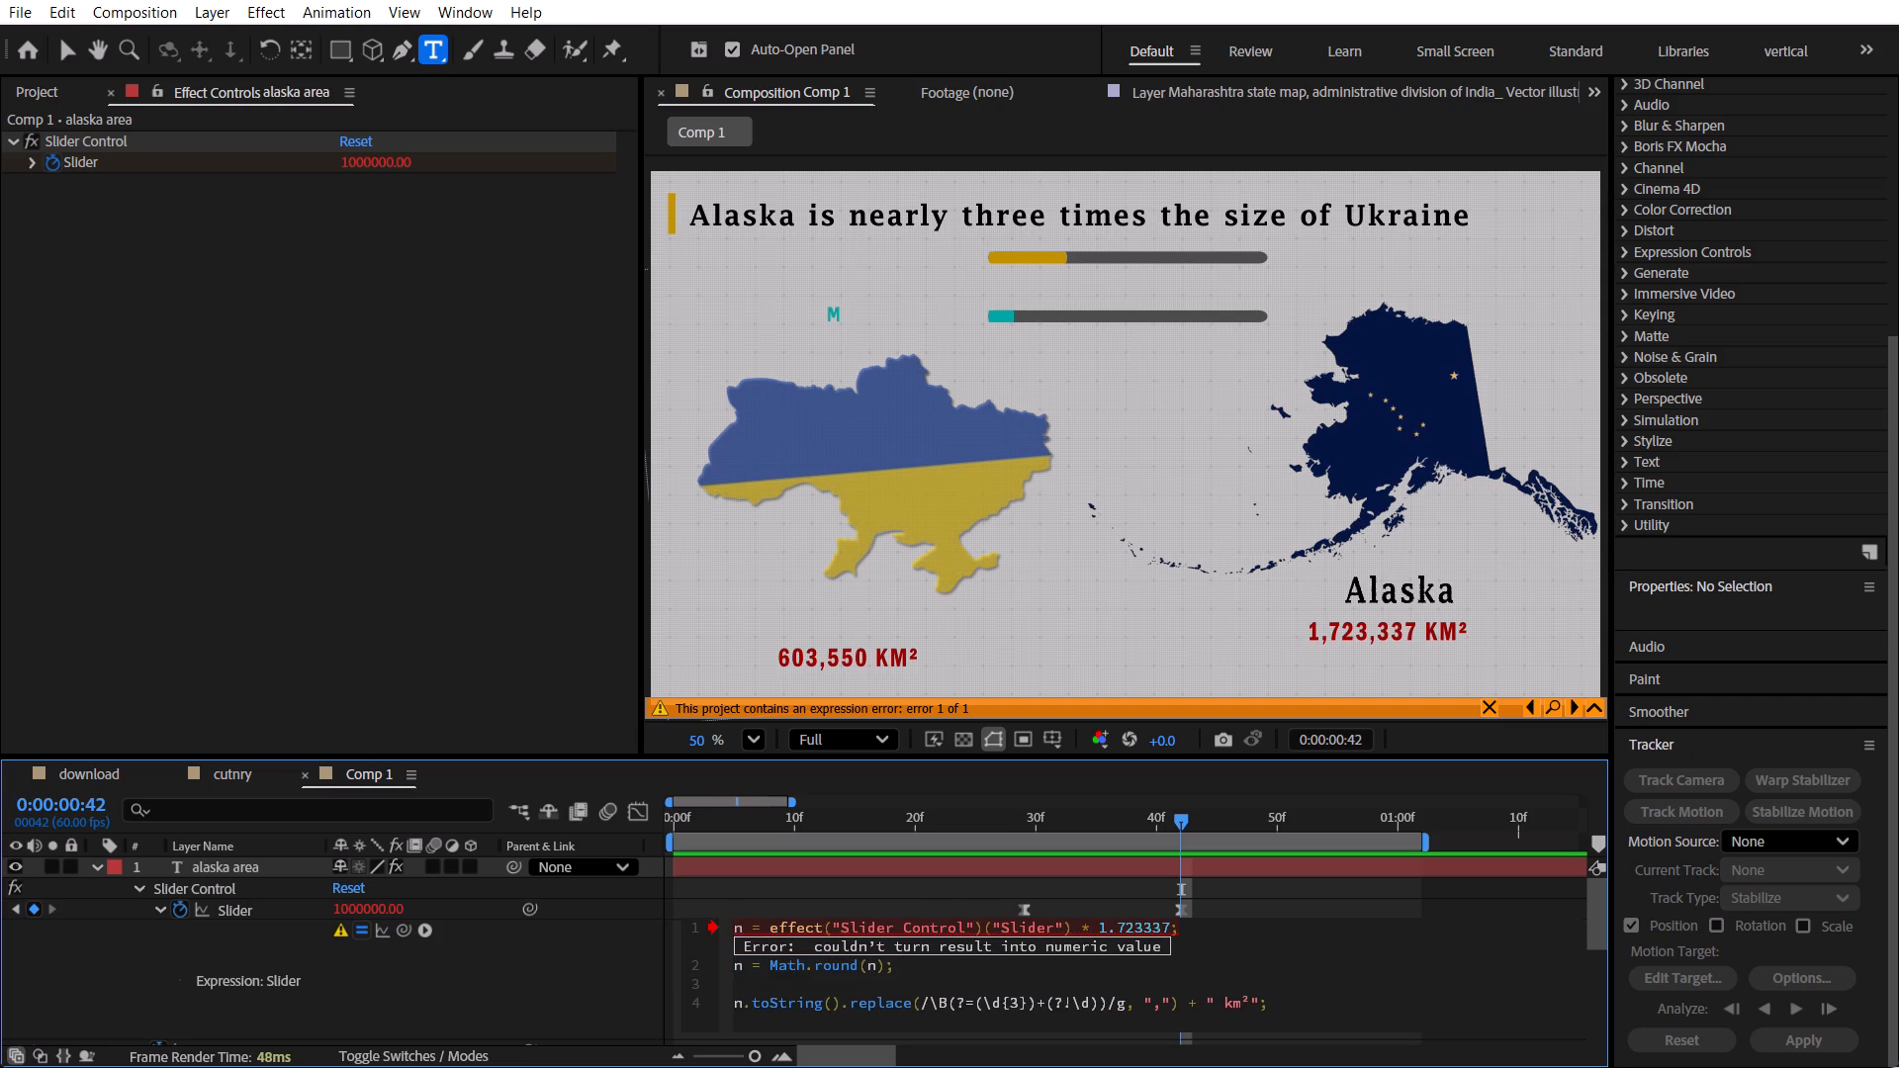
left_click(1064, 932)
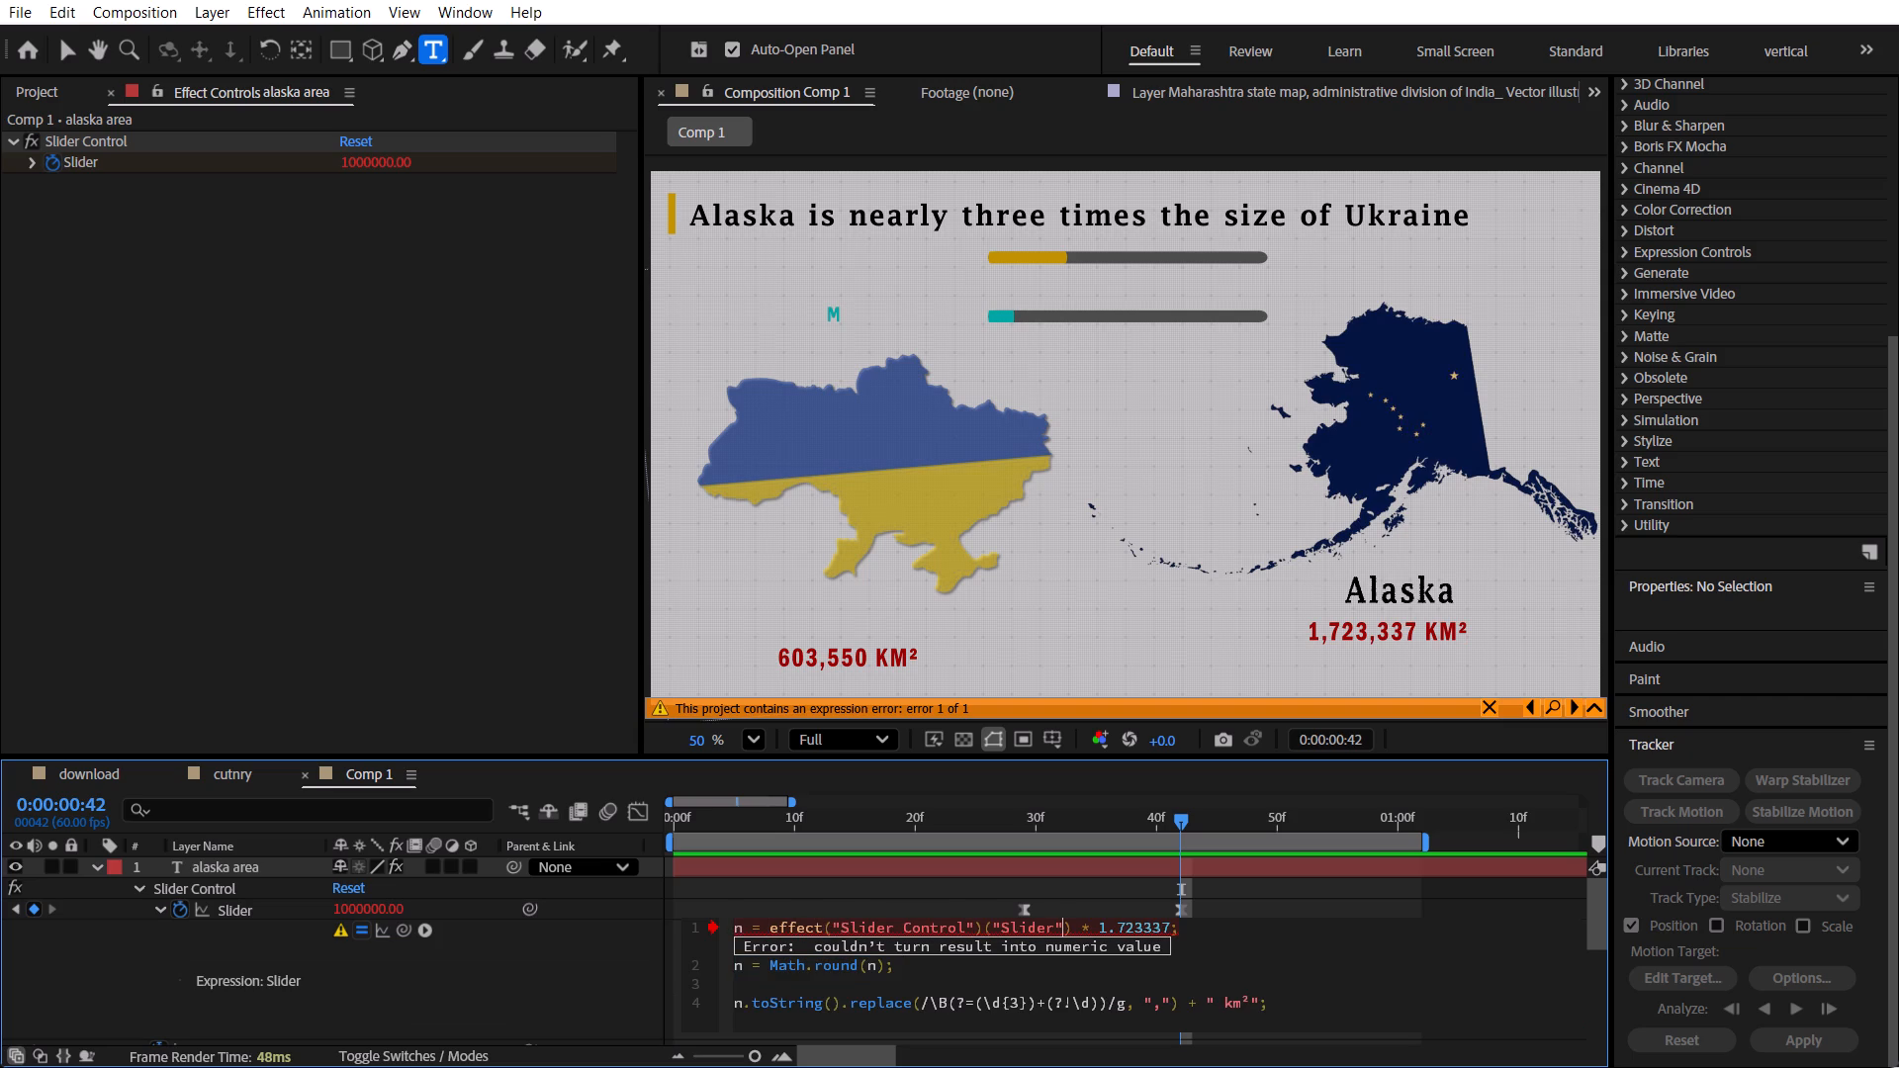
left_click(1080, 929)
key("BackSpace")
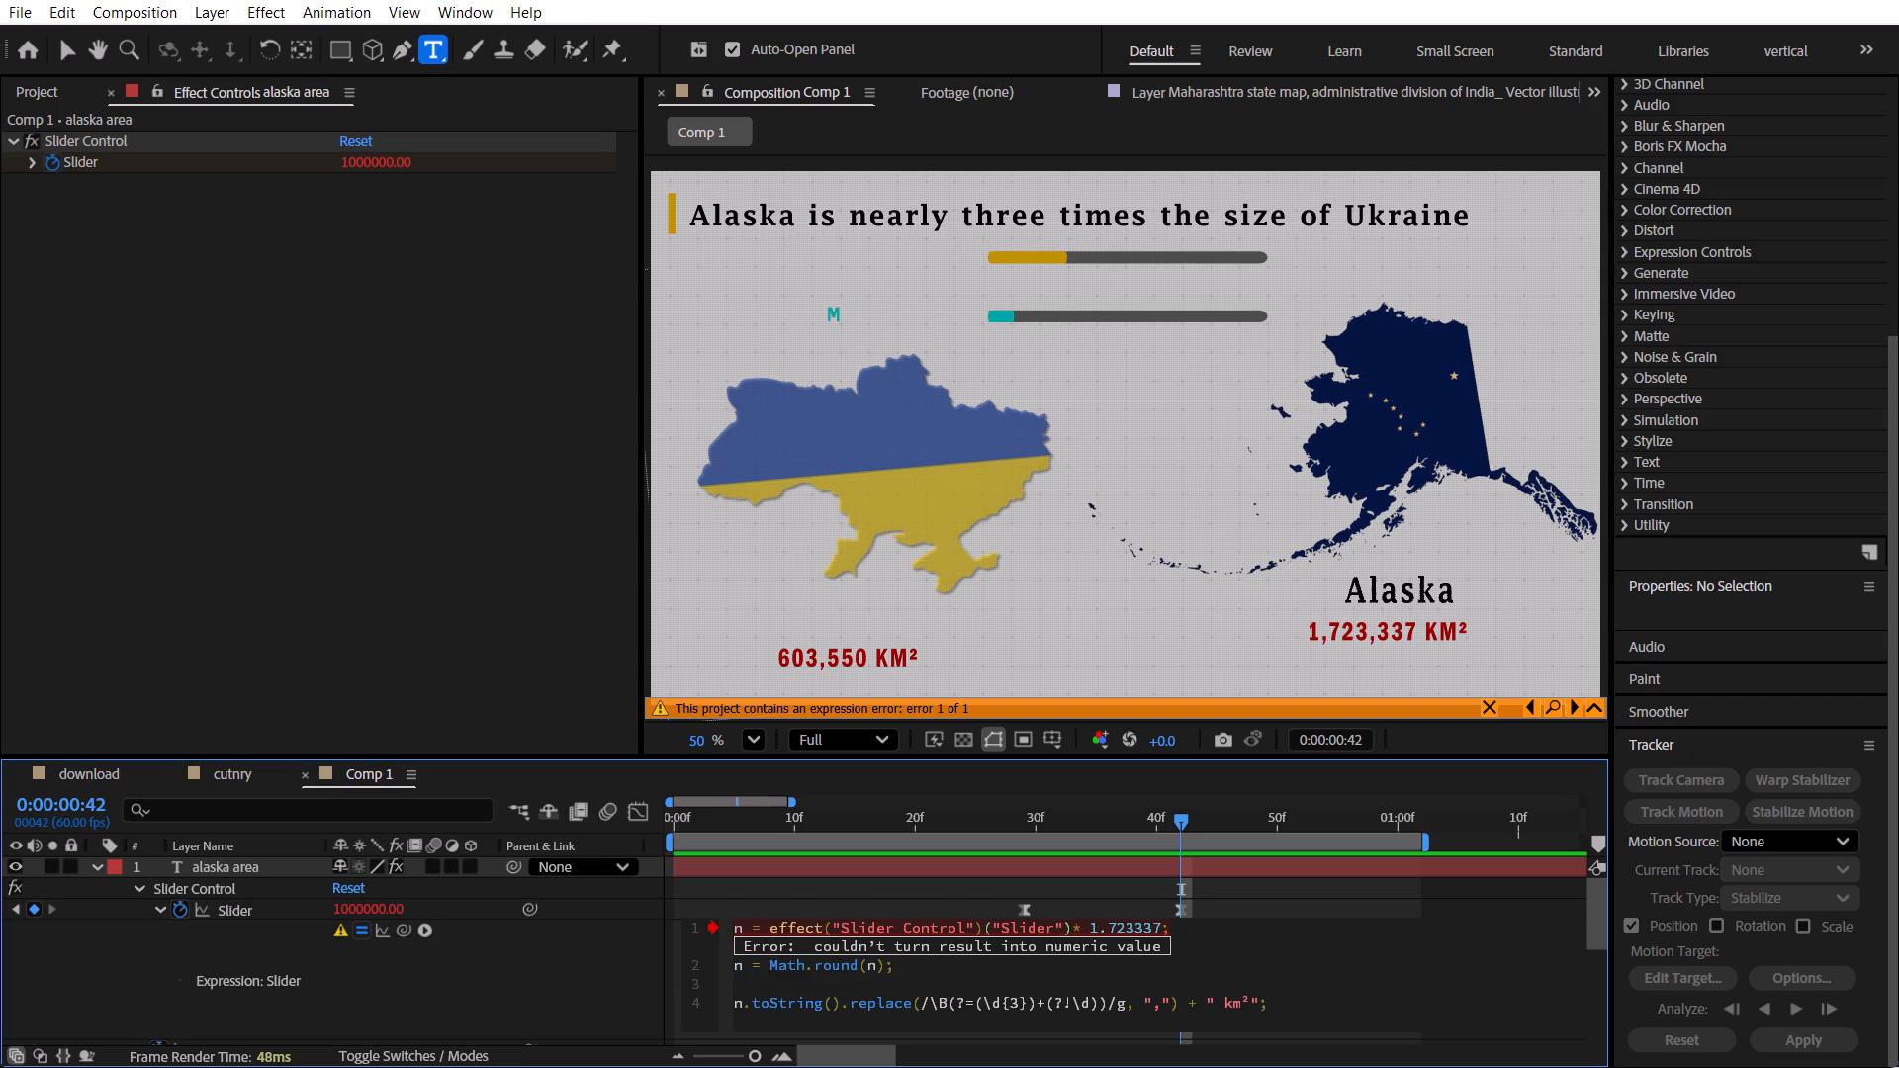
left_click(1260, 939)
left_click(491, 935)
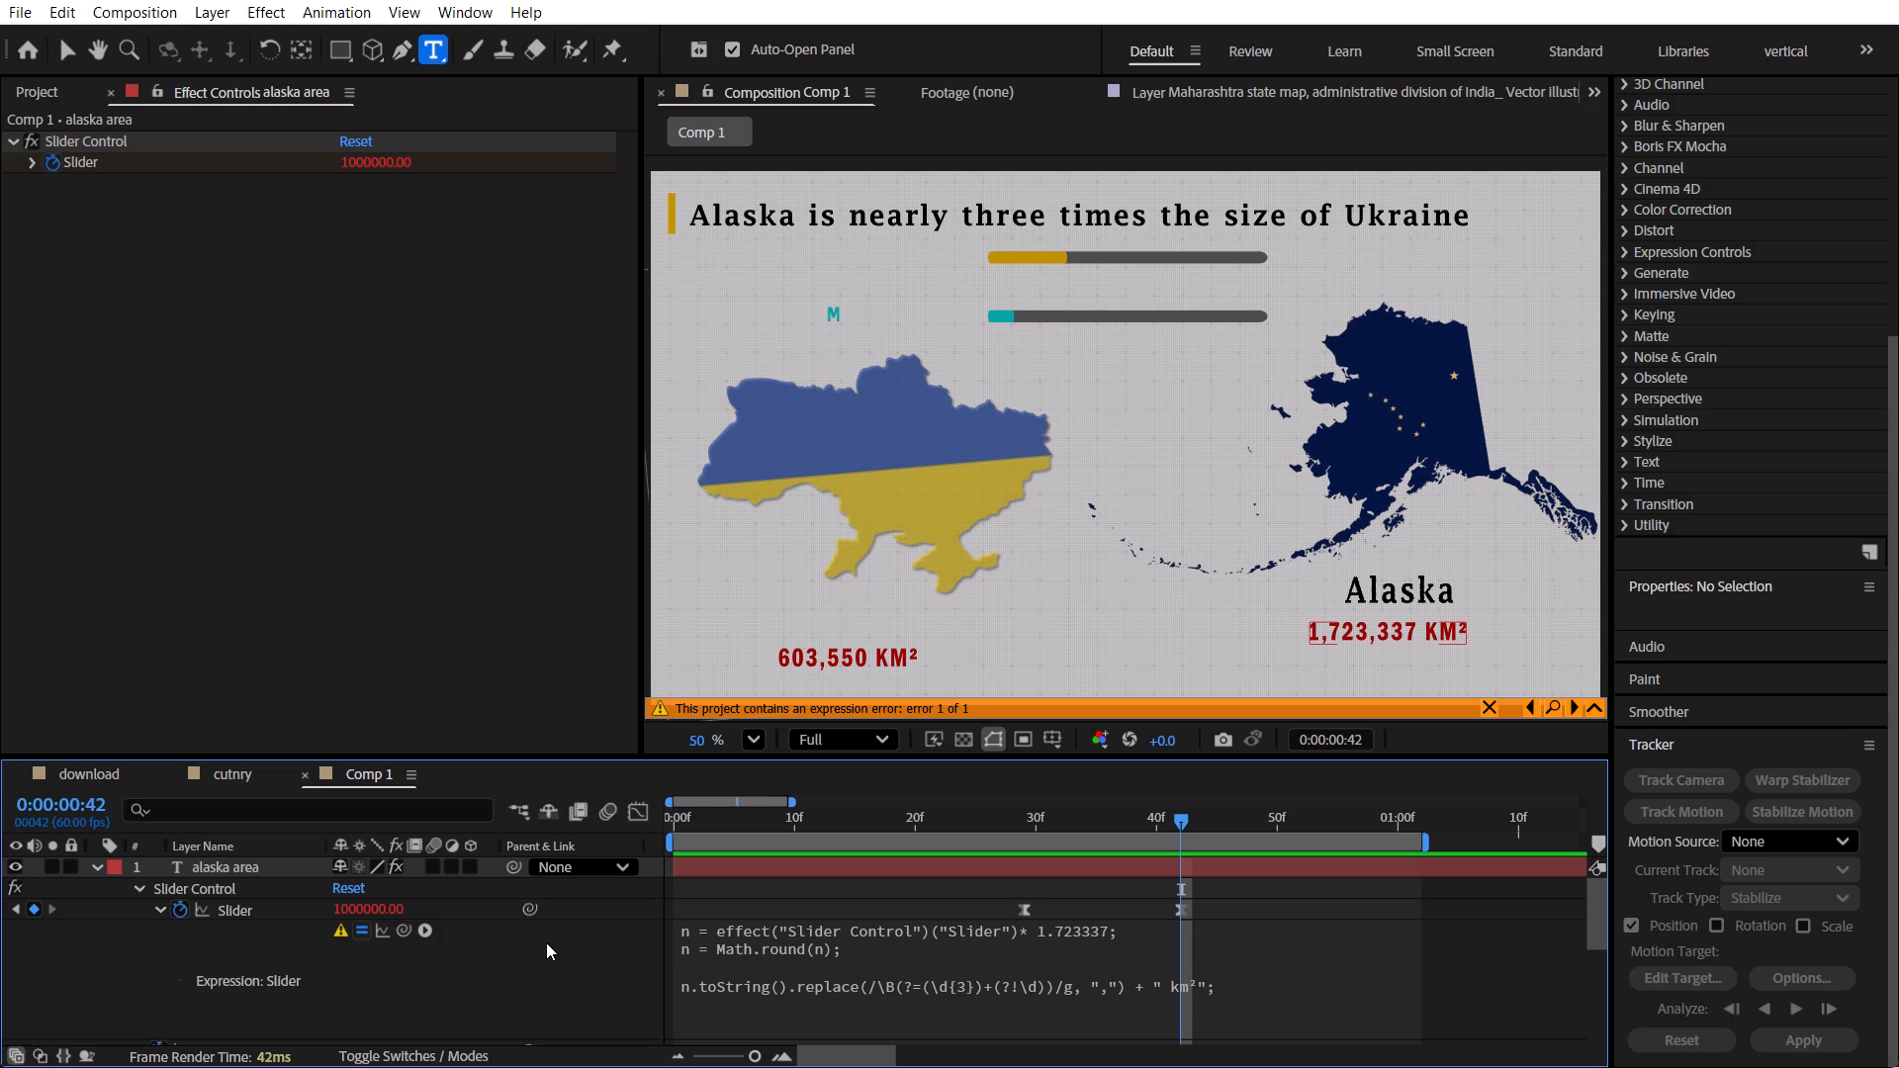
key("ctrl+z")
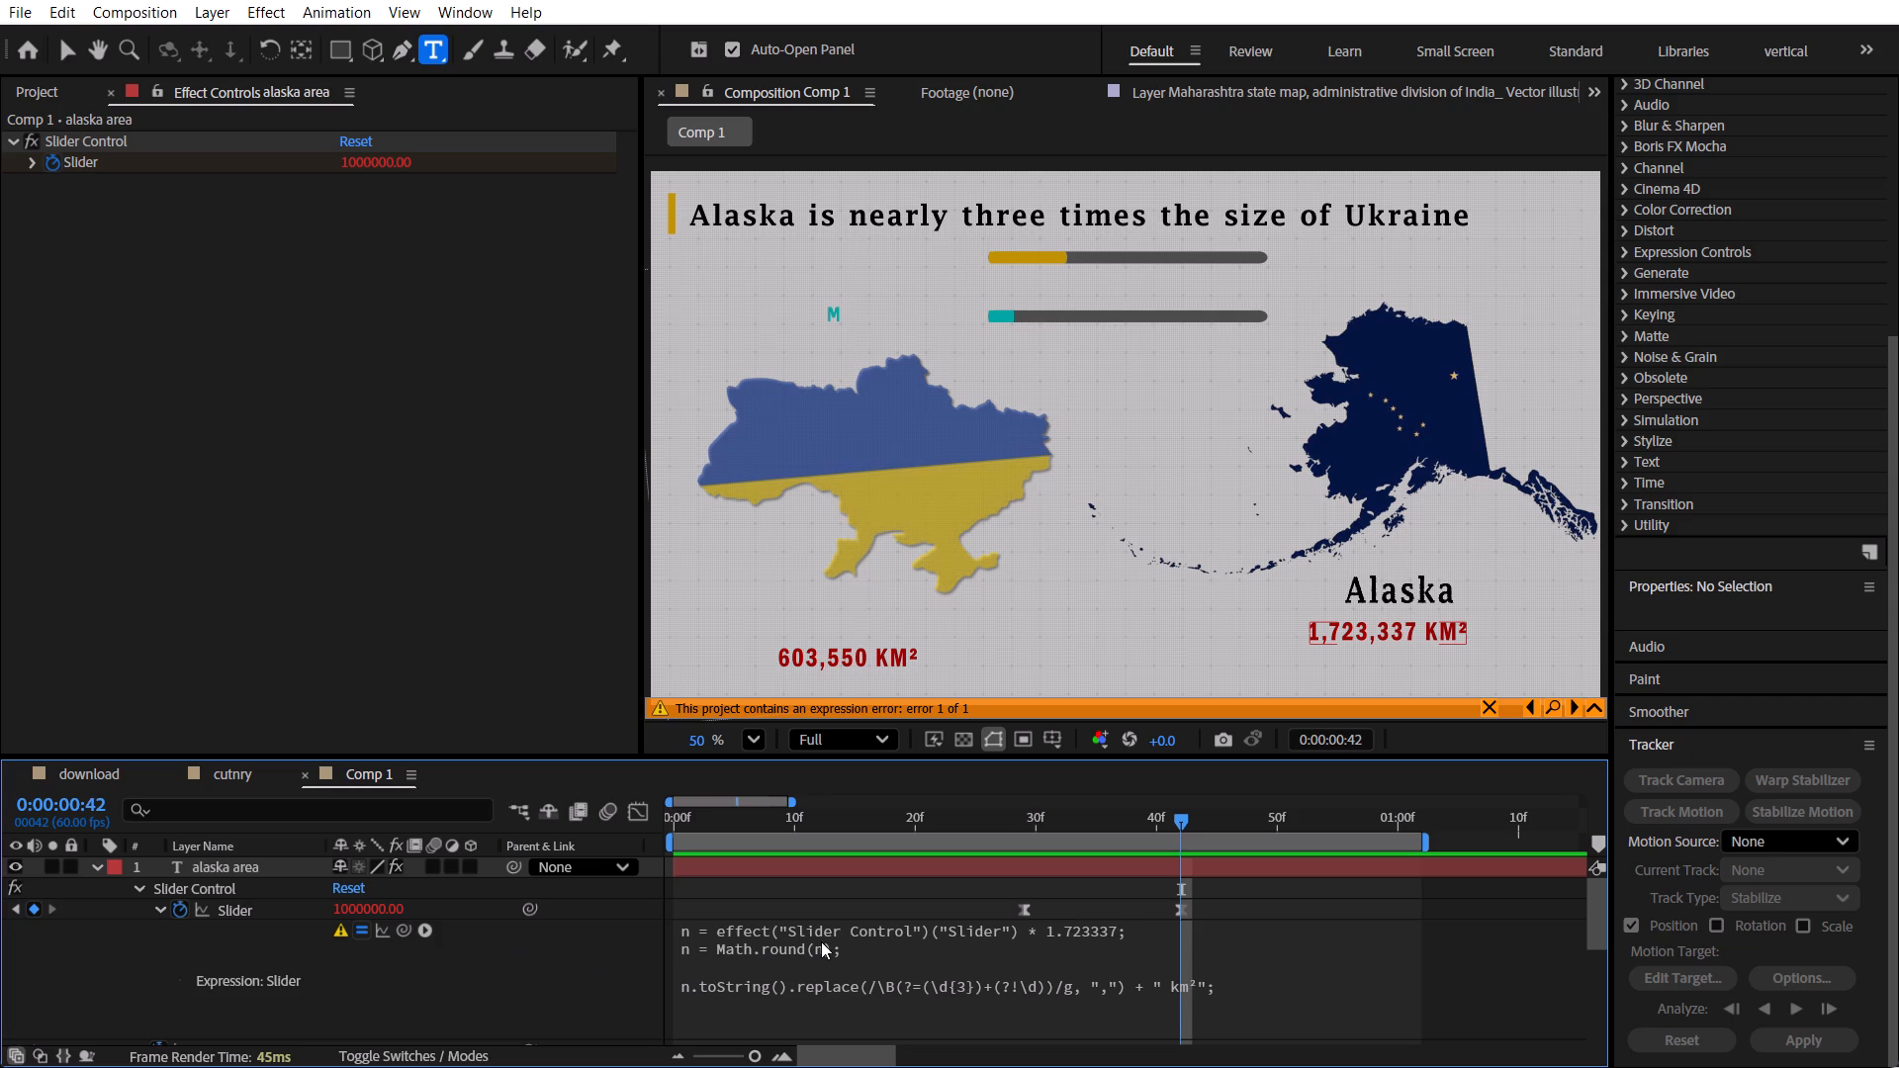
Replace the alaska area layer's entire Slider expression with the copied one multiplying the slider by 1.723337.
left_click(832, 936)
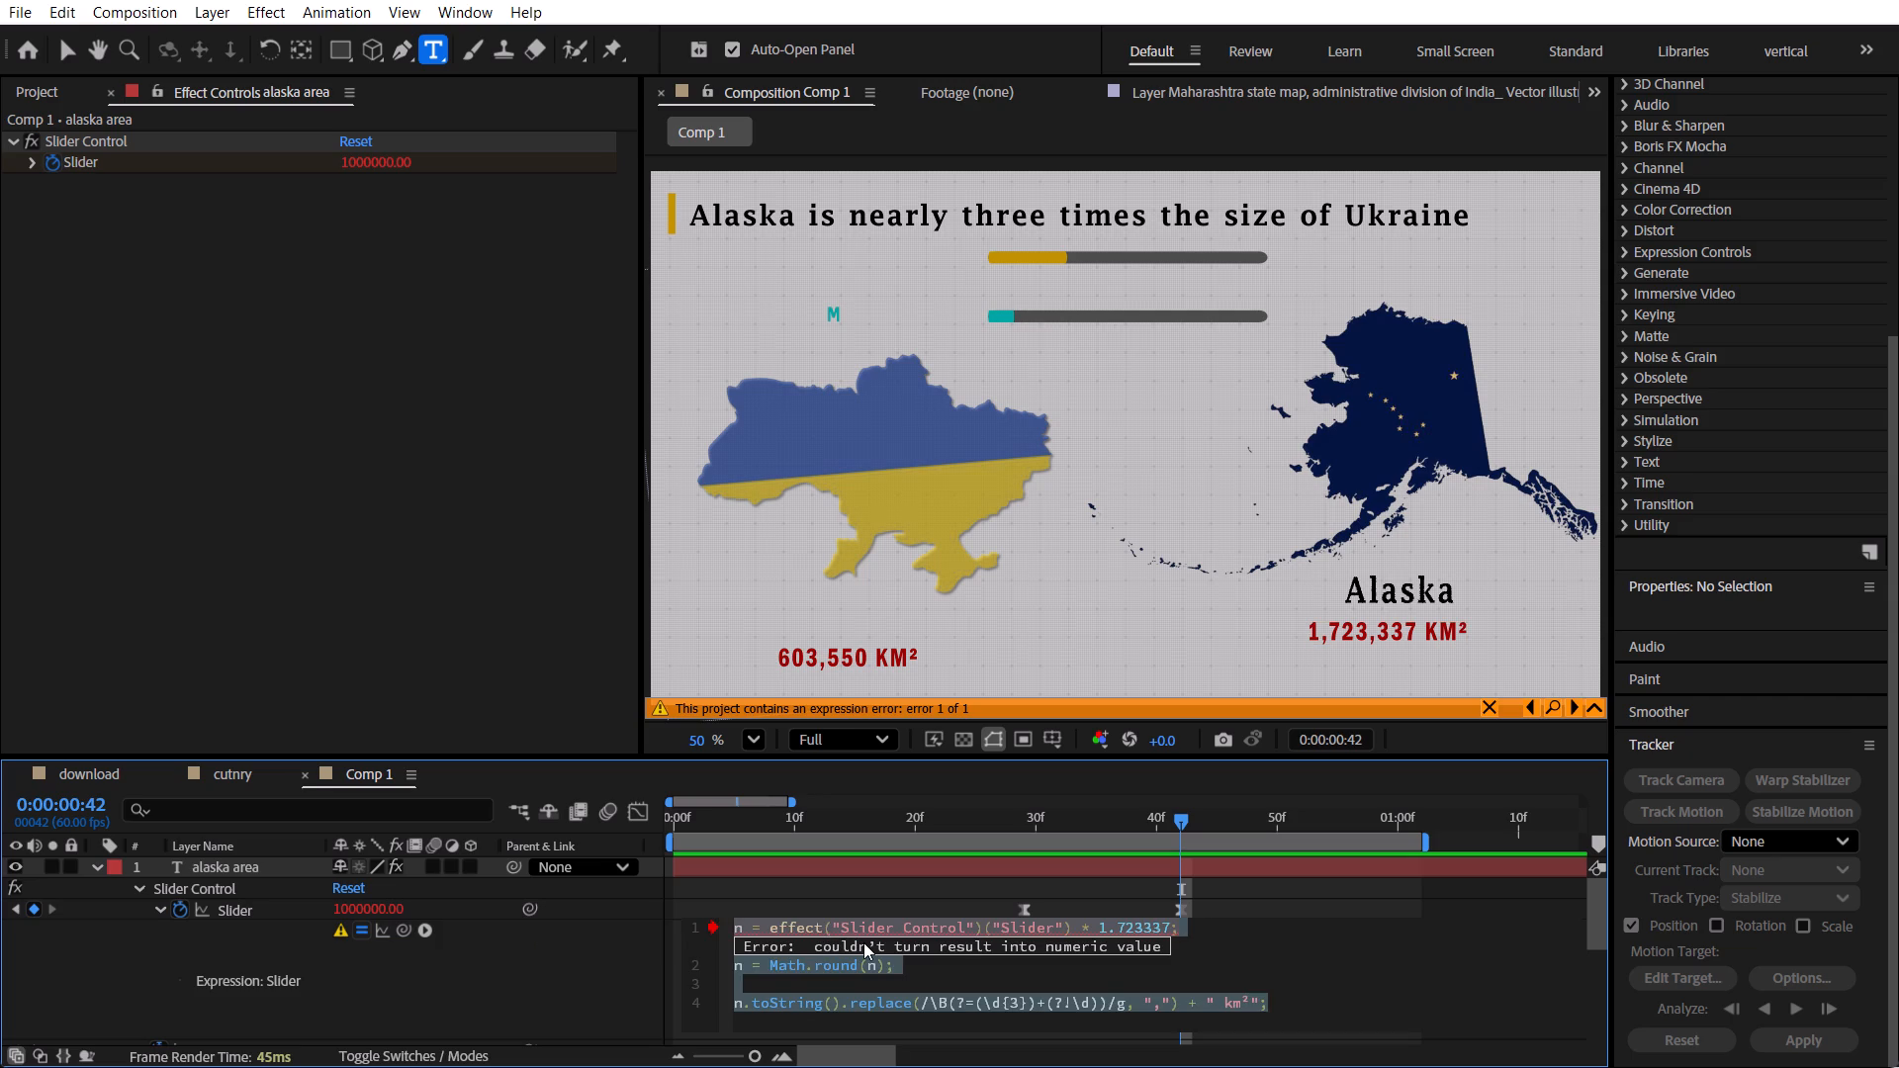
key("ctrl+v")
left_click(533, 947)
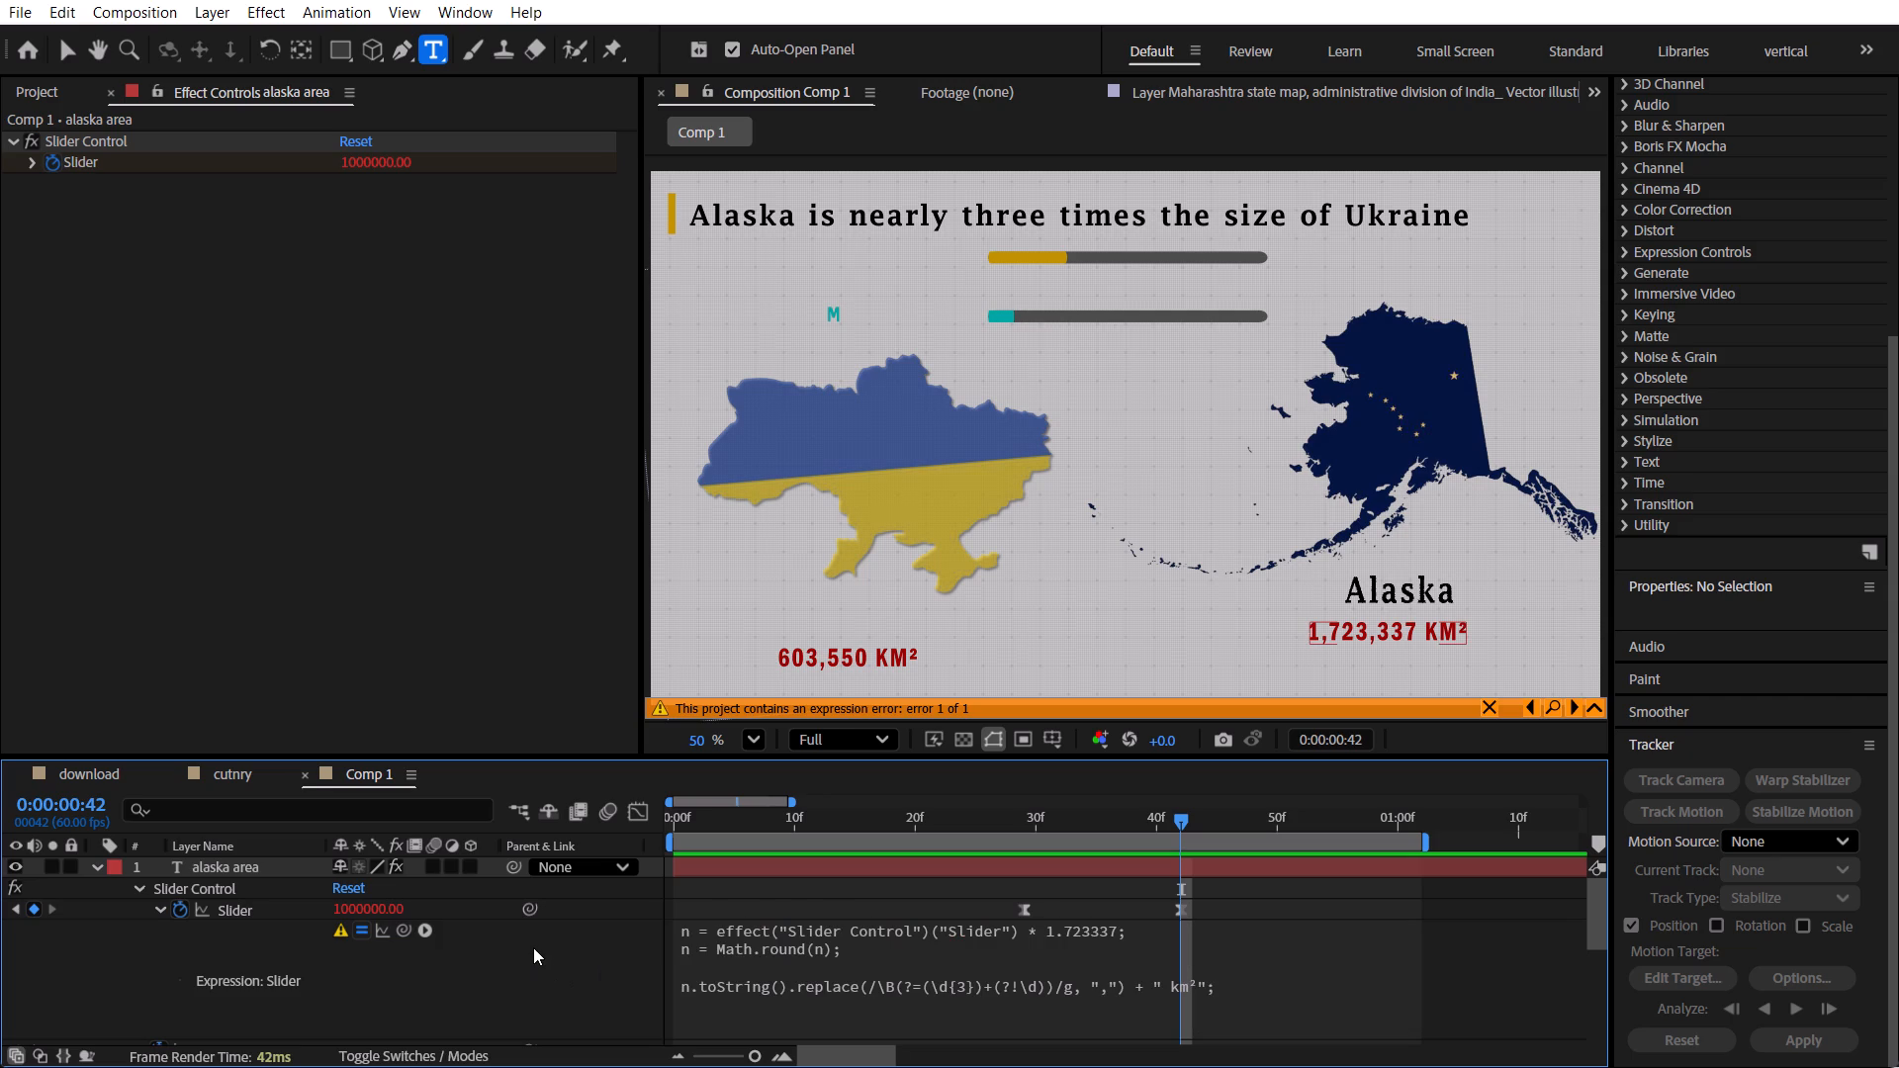
left_click(822, 963)
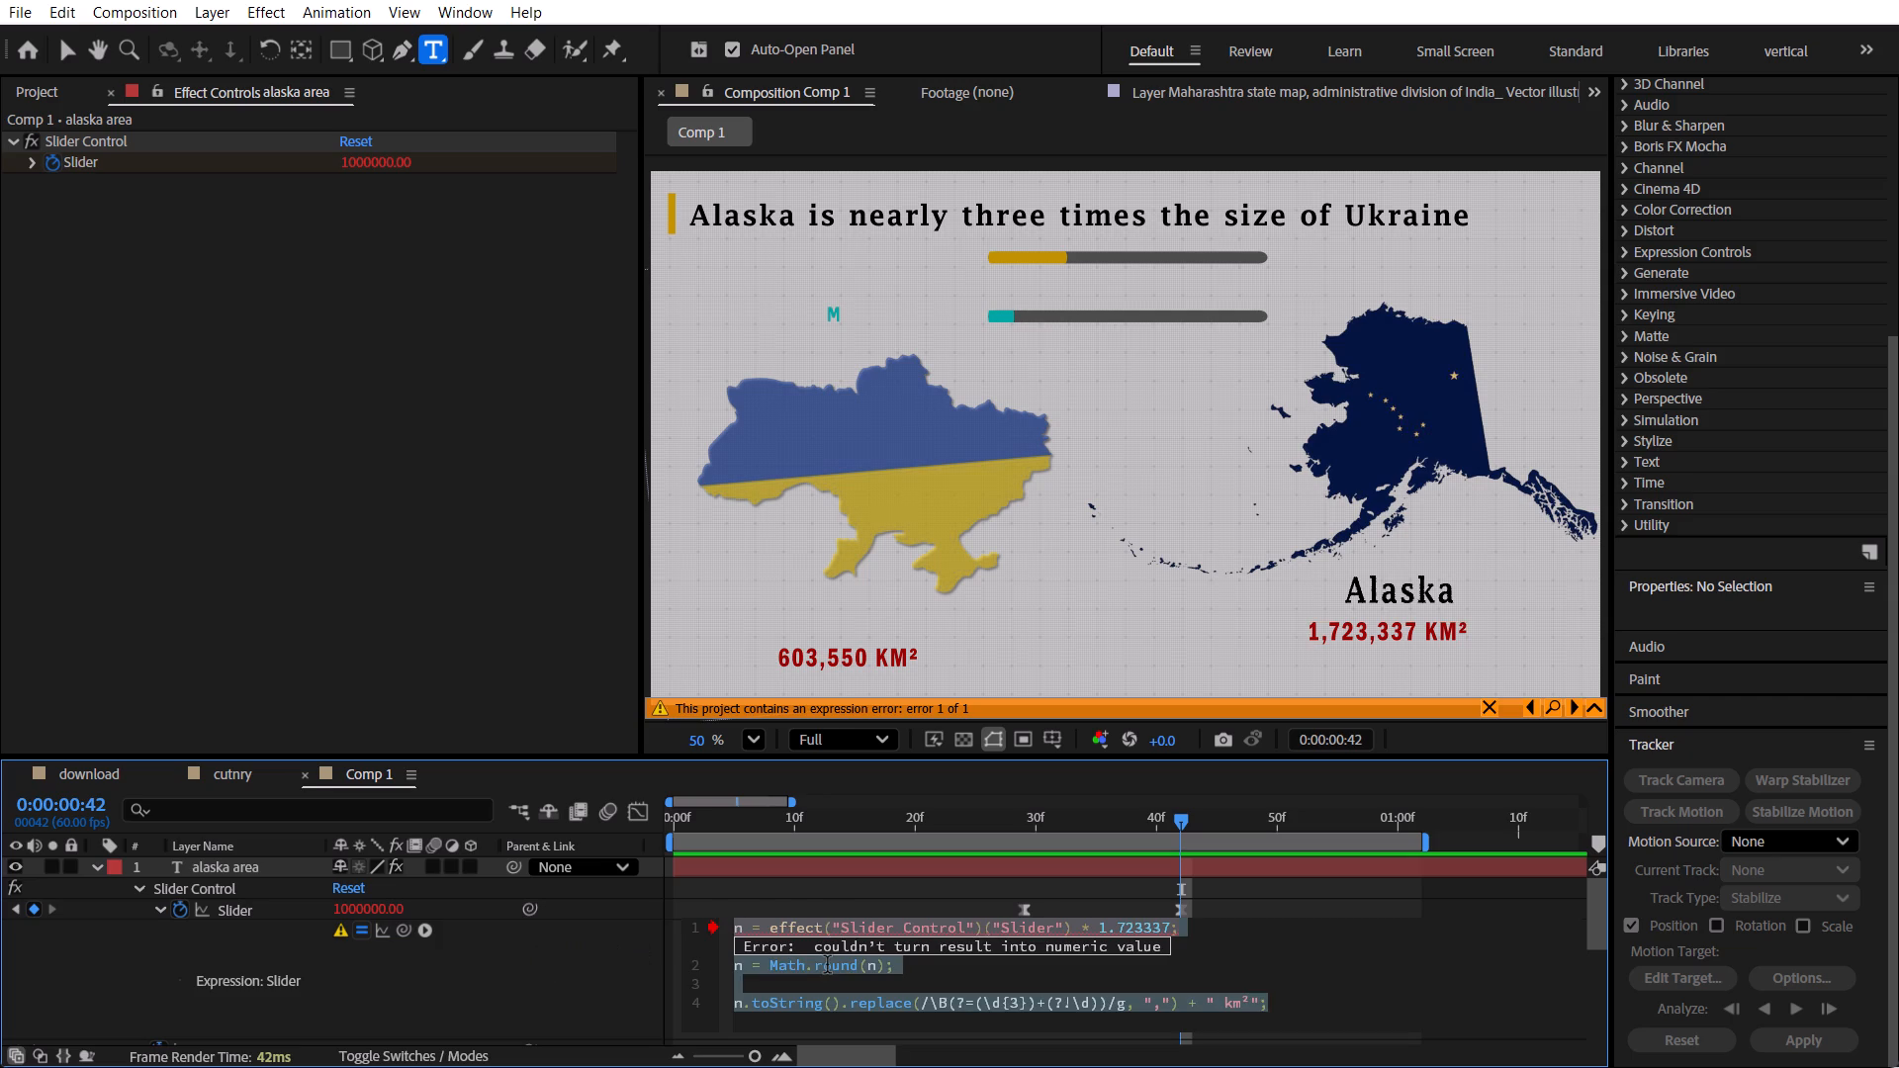
key("ctrl+a")
key("BackSpace")
key("ctrl+v")
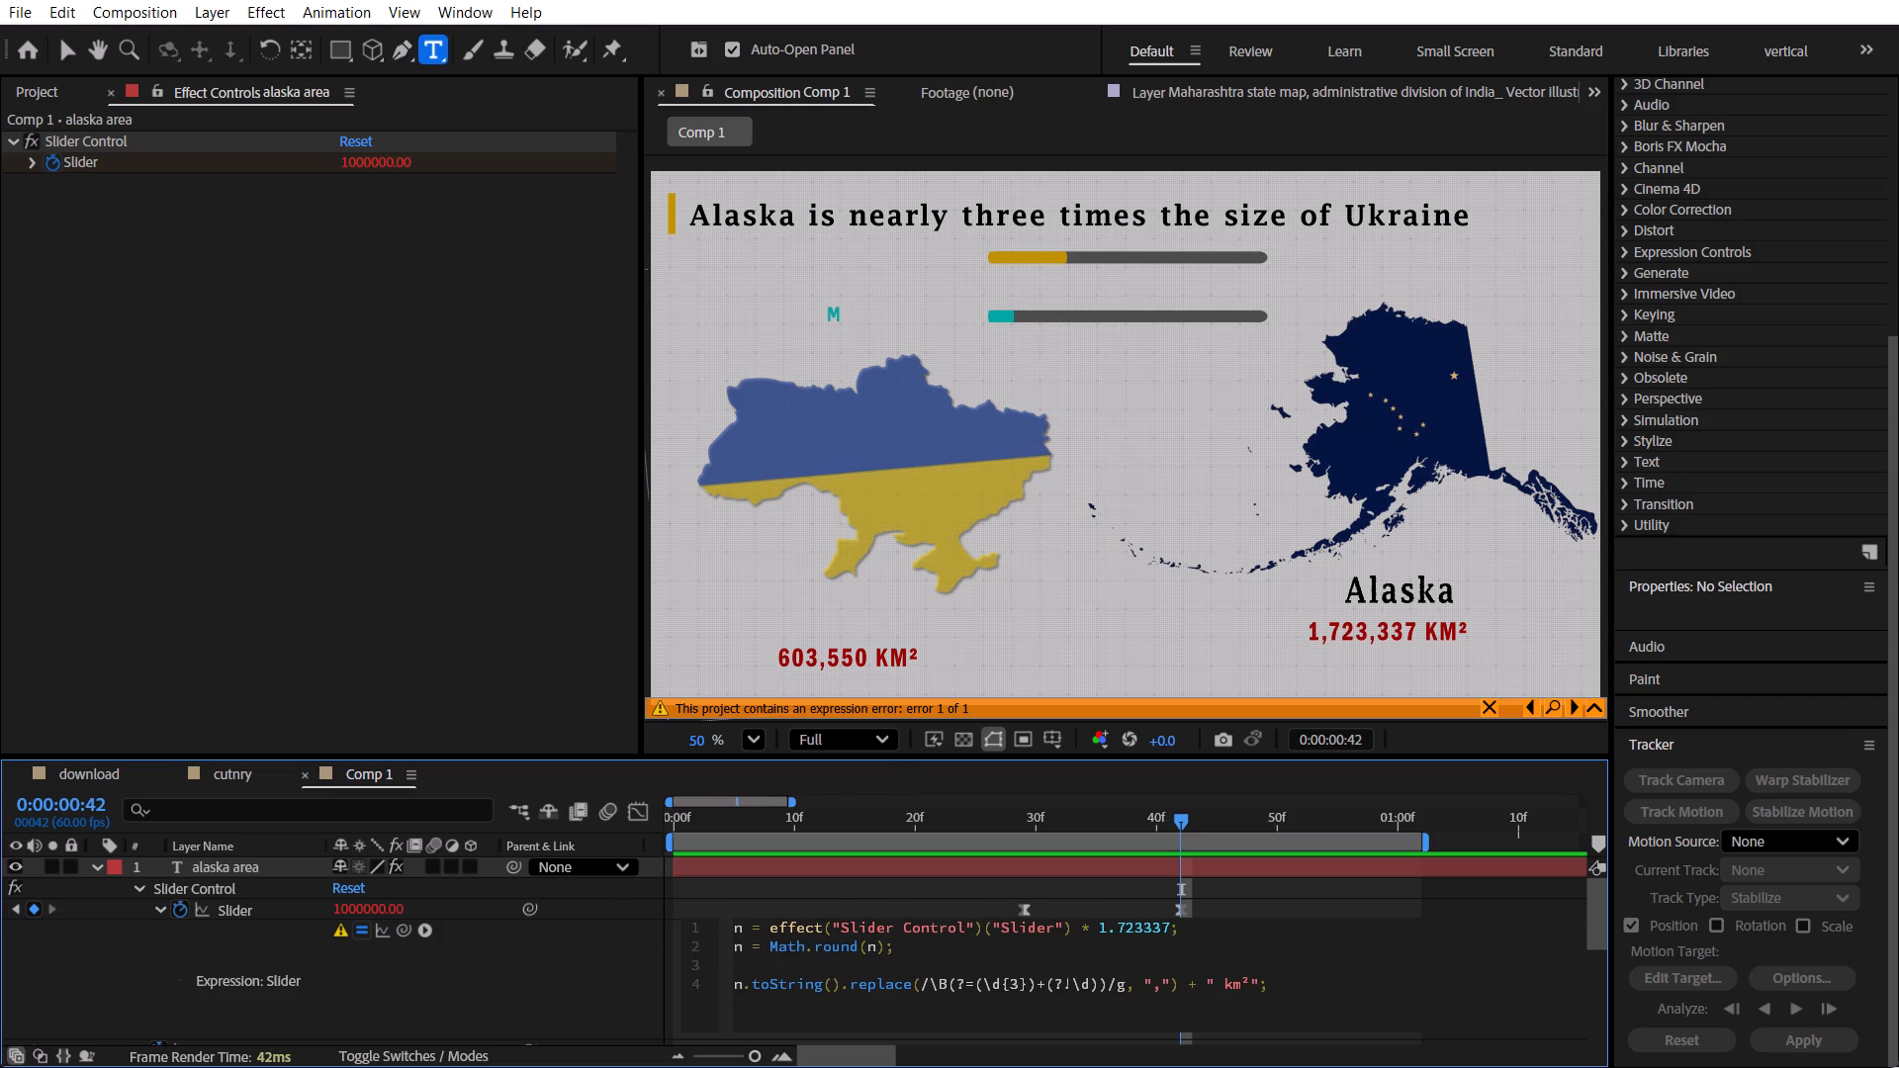
left_click(541, 992)
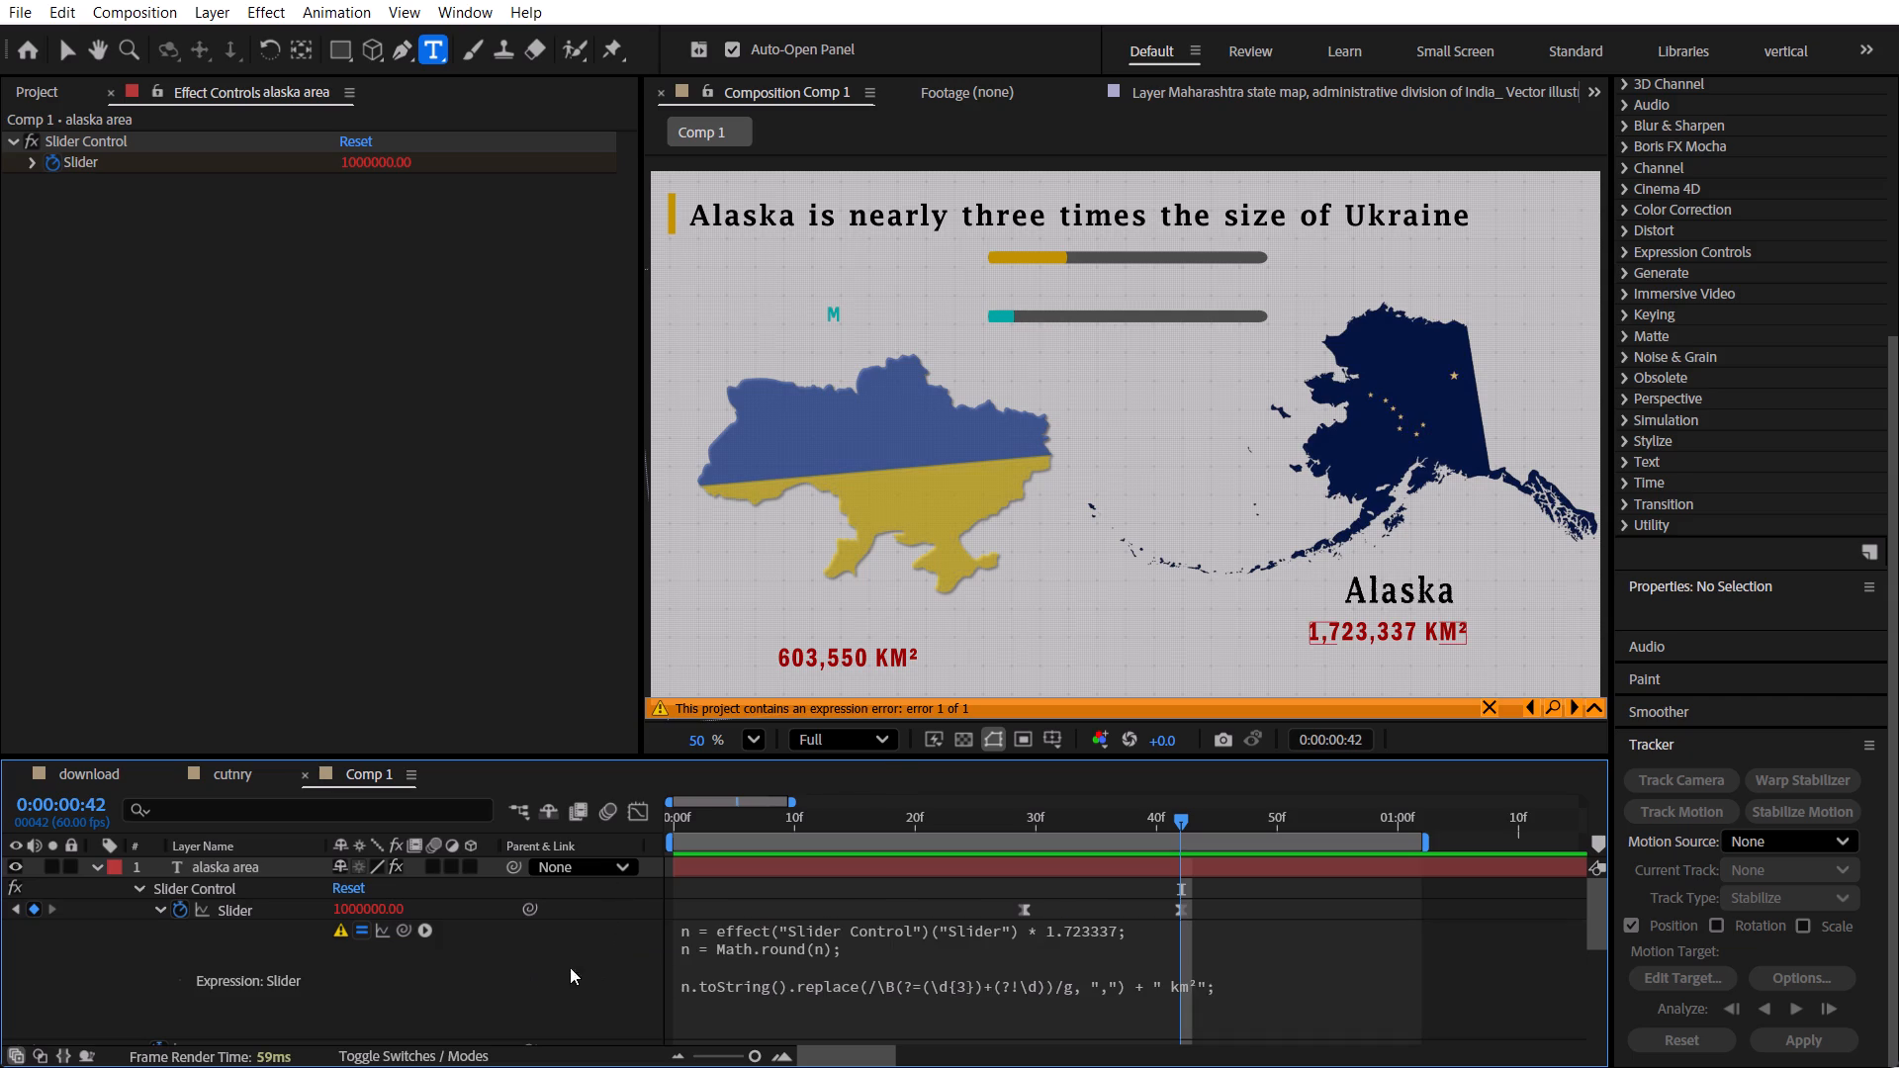
Collapse the alaska area layer and add the default expression effect("Slider Control")(1) to the ukraine area layer's Slider property.
left_click(92, 870)
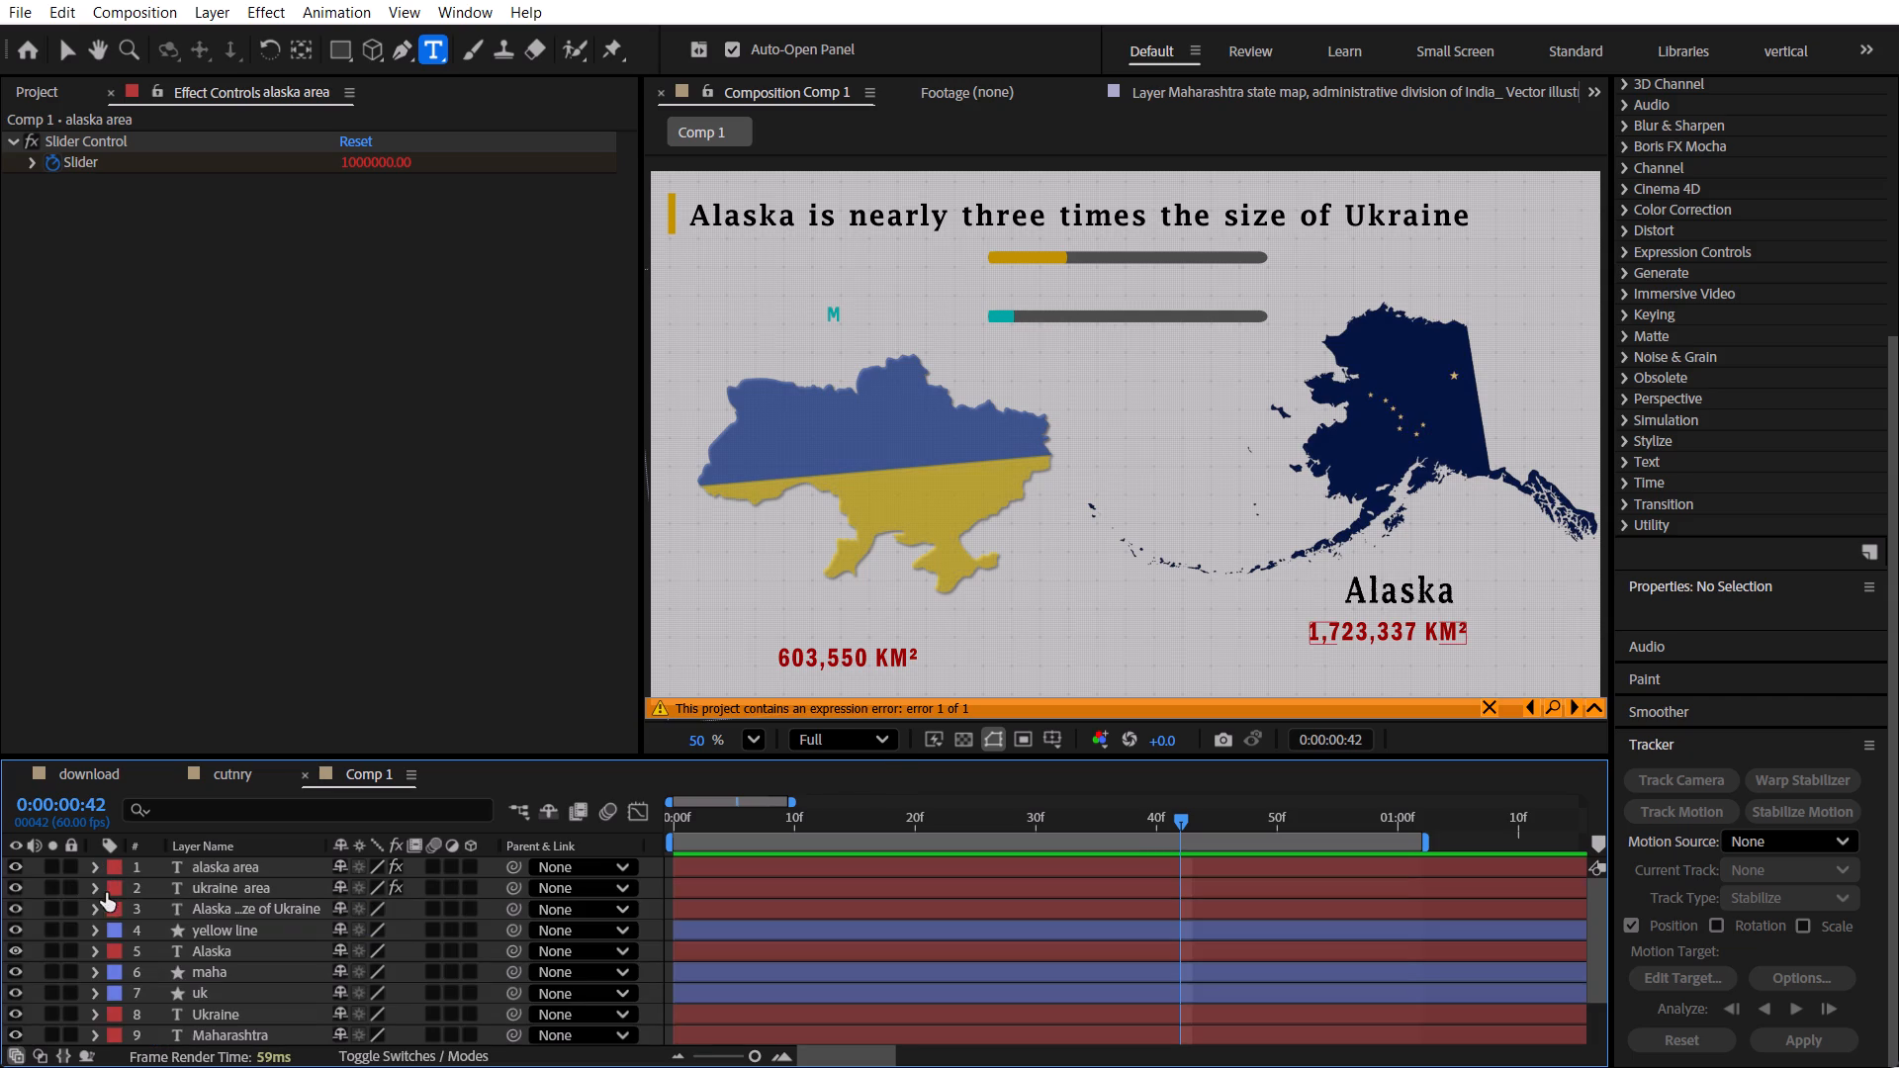
left_click(97, 893)
left_click(122, 930)
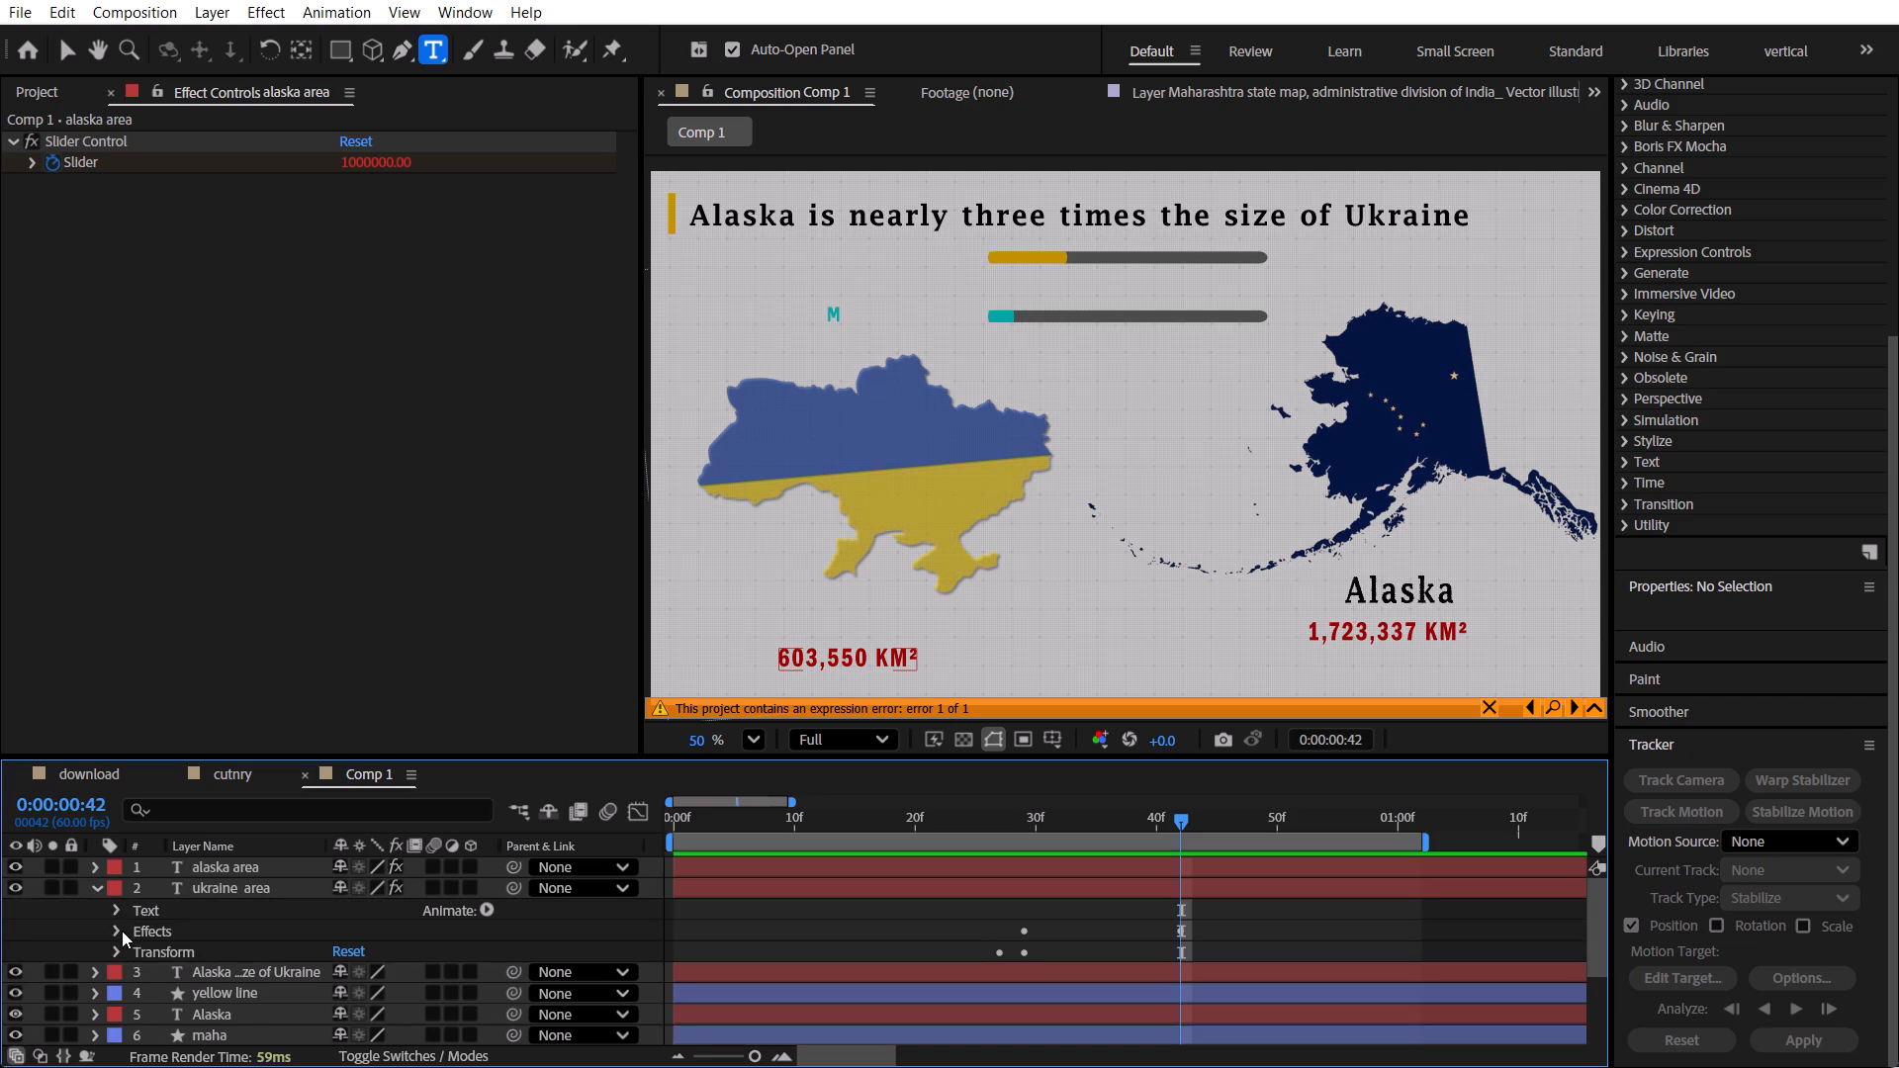
left_click(139, 959)
scroll(230, 941, "down", 1)
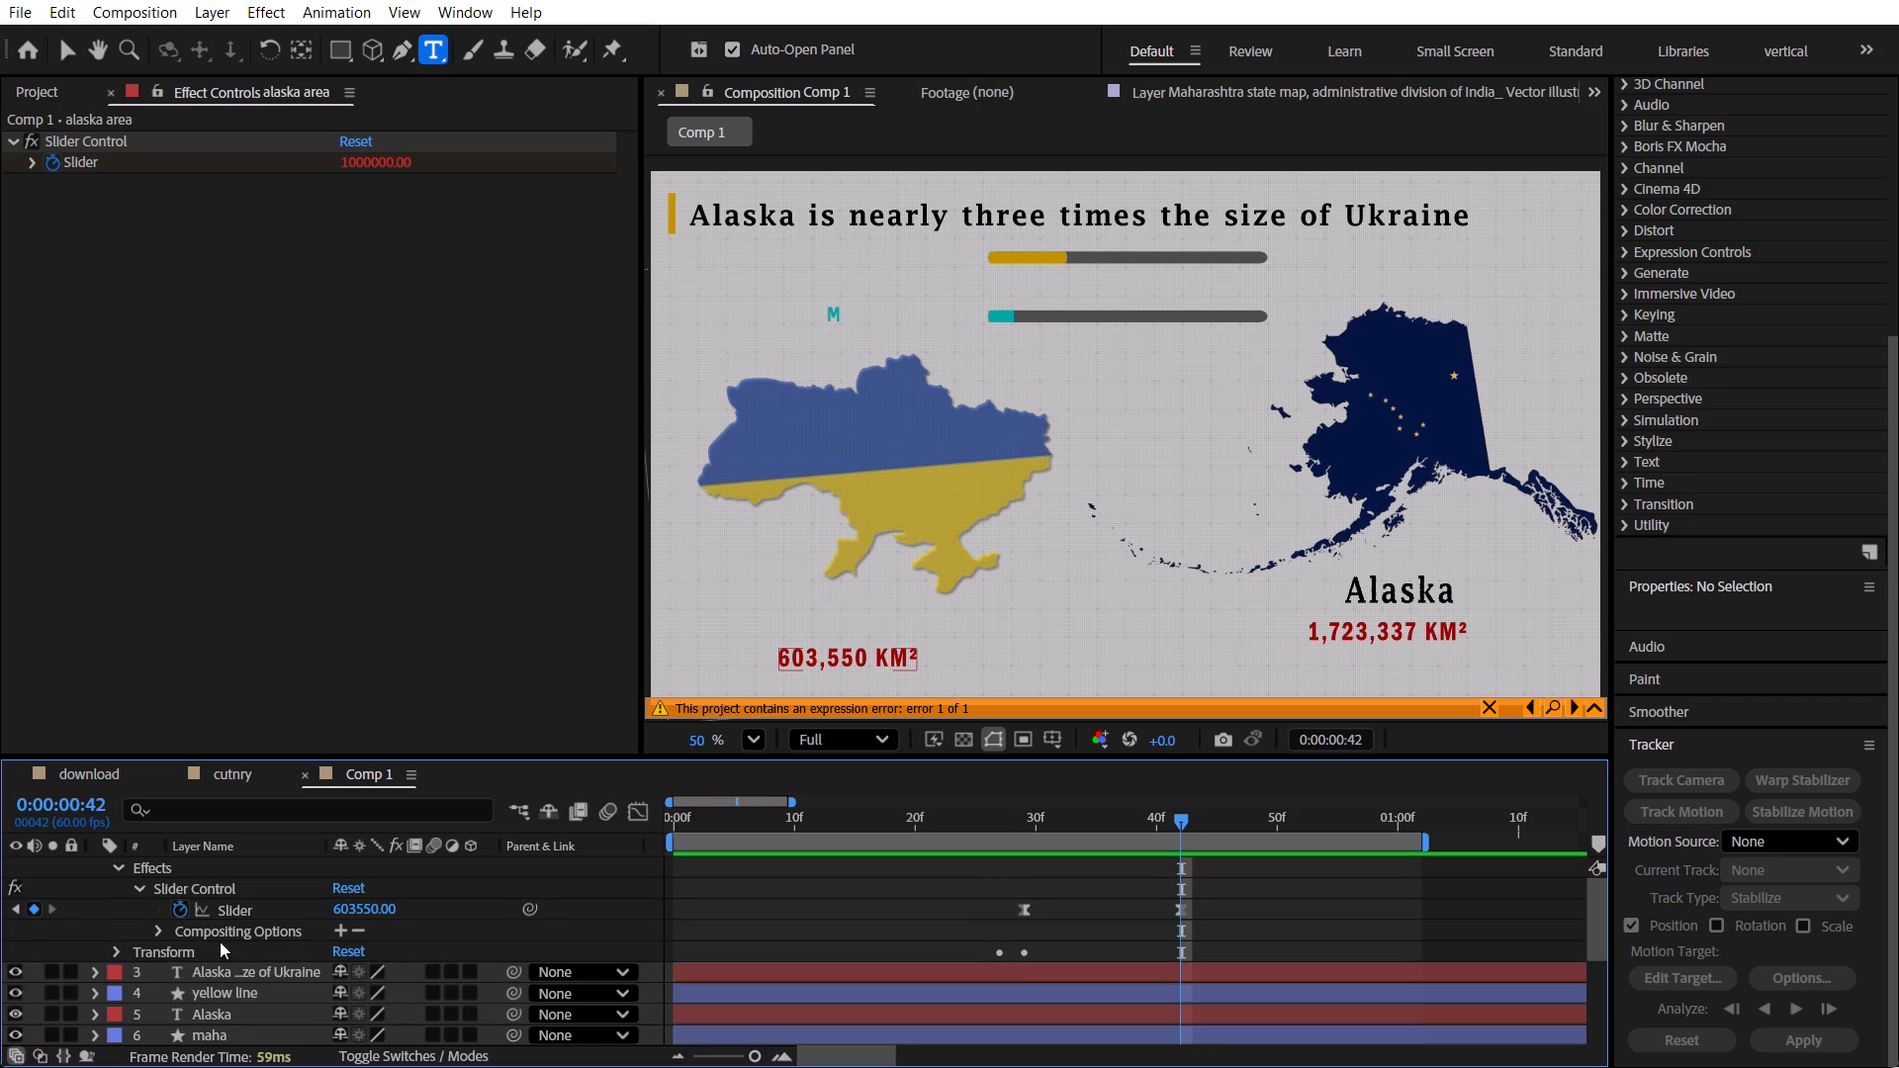
left_click(180, 909, "alt")
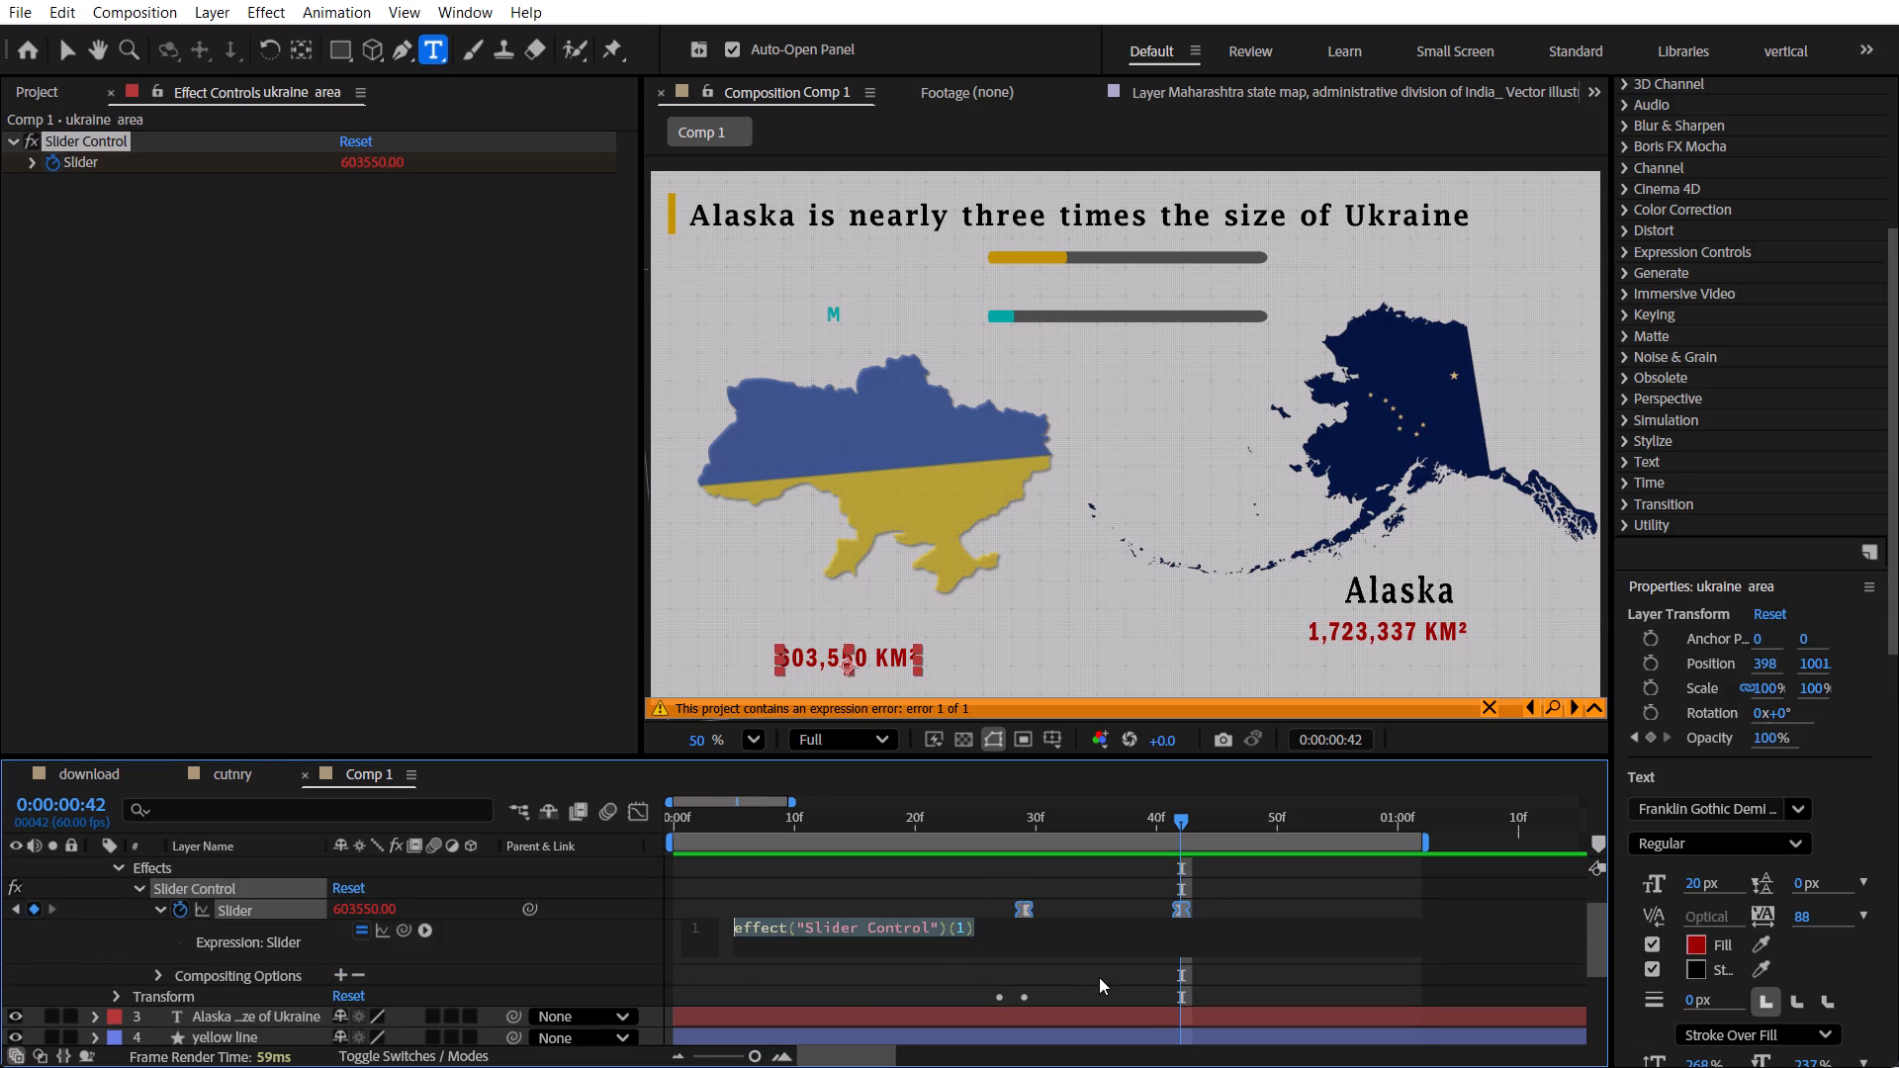
left_click(522, 941)
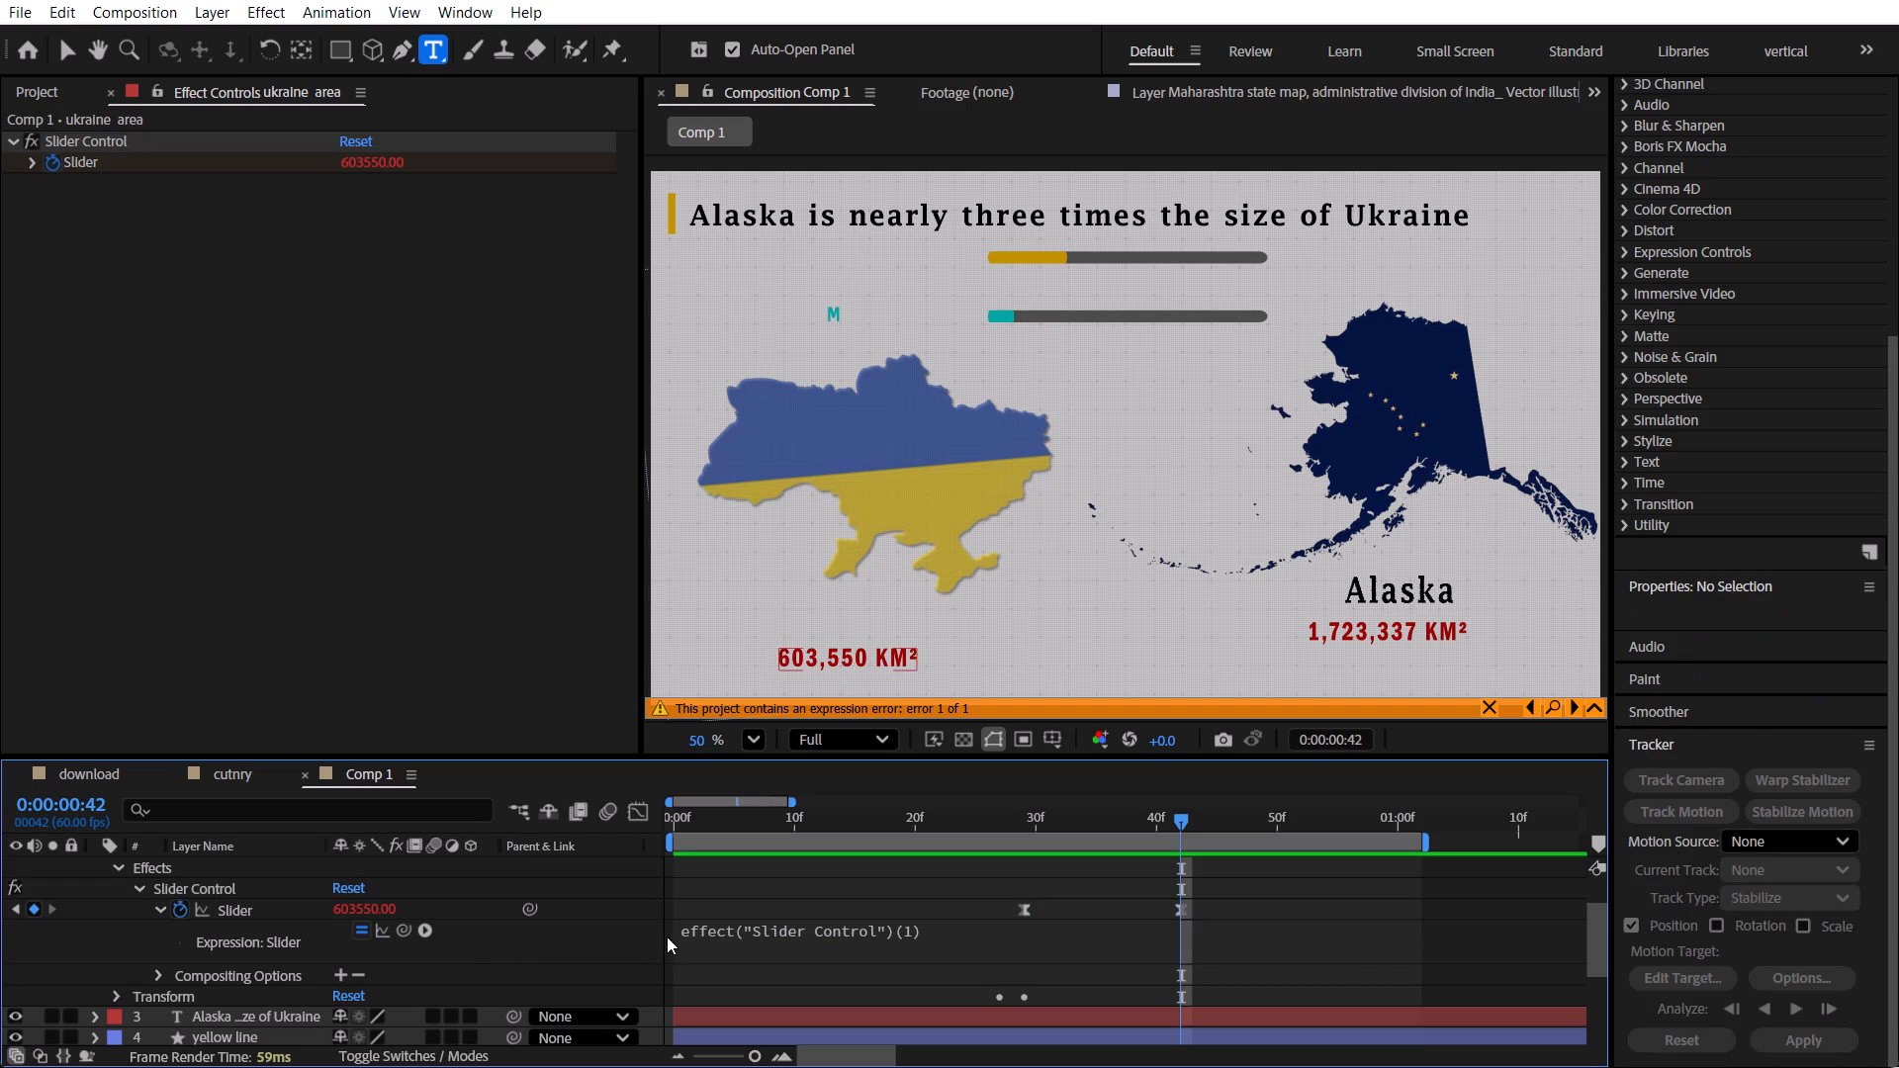
left_click(766, 938)
scroll(809, 936, "up", 2)
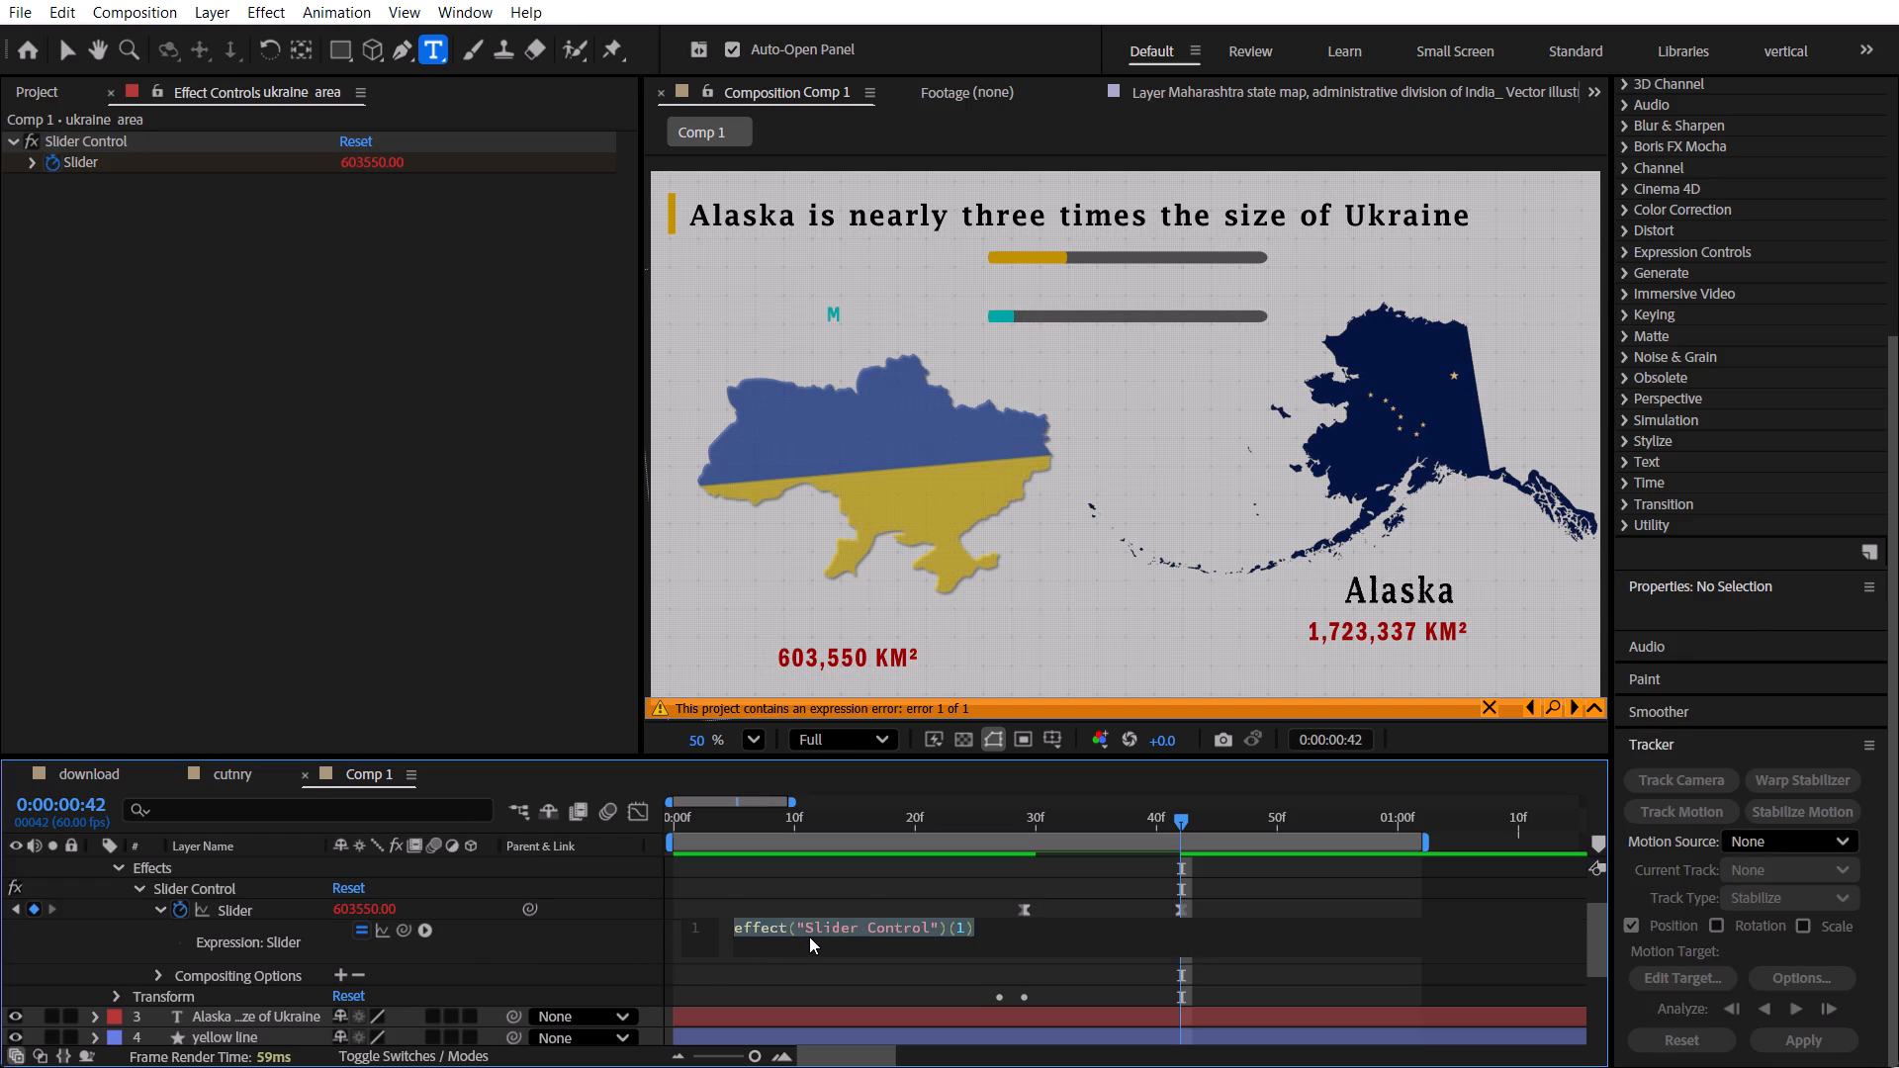
left_click(514, 943)
In the cutnry composition, examine the maha area layer's Source Text expression and its slider keyframes at 0:00:01:10.
left_click(243, 773)
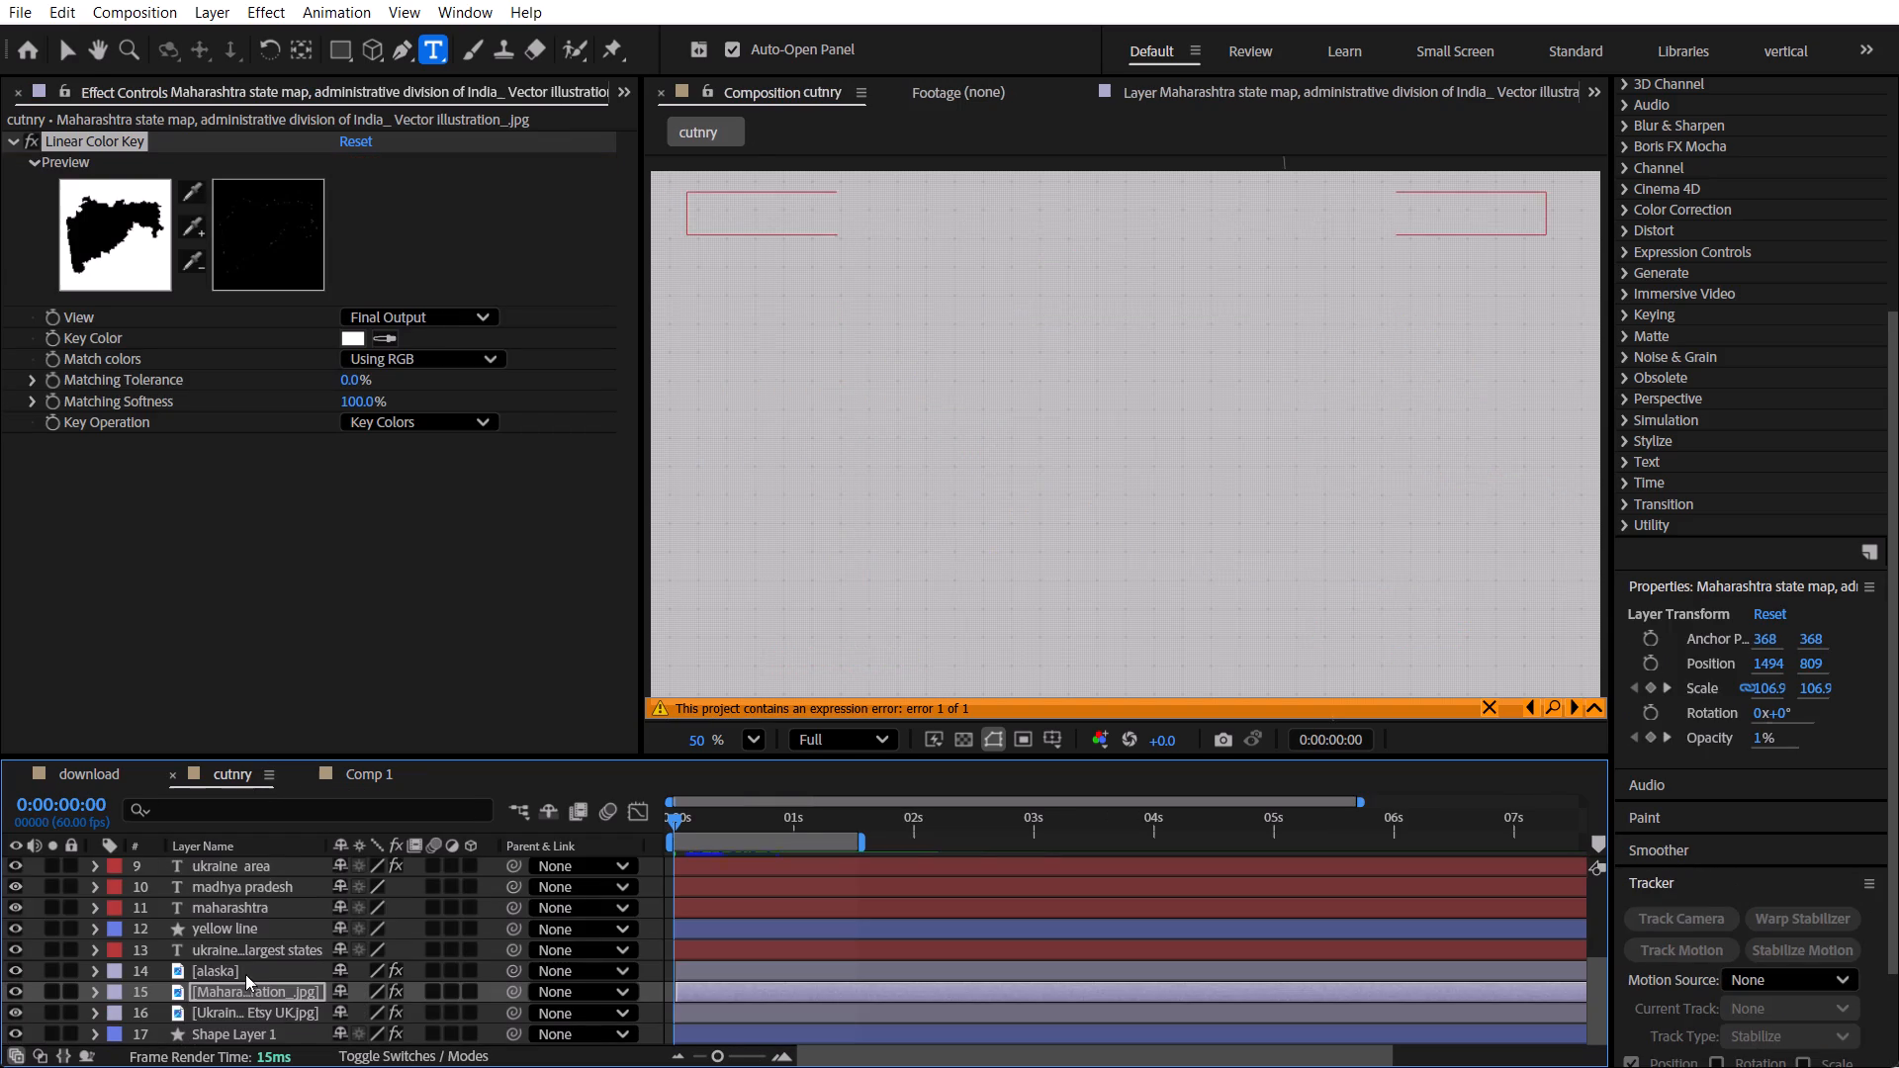
scroll(257, 975, "up", 2)
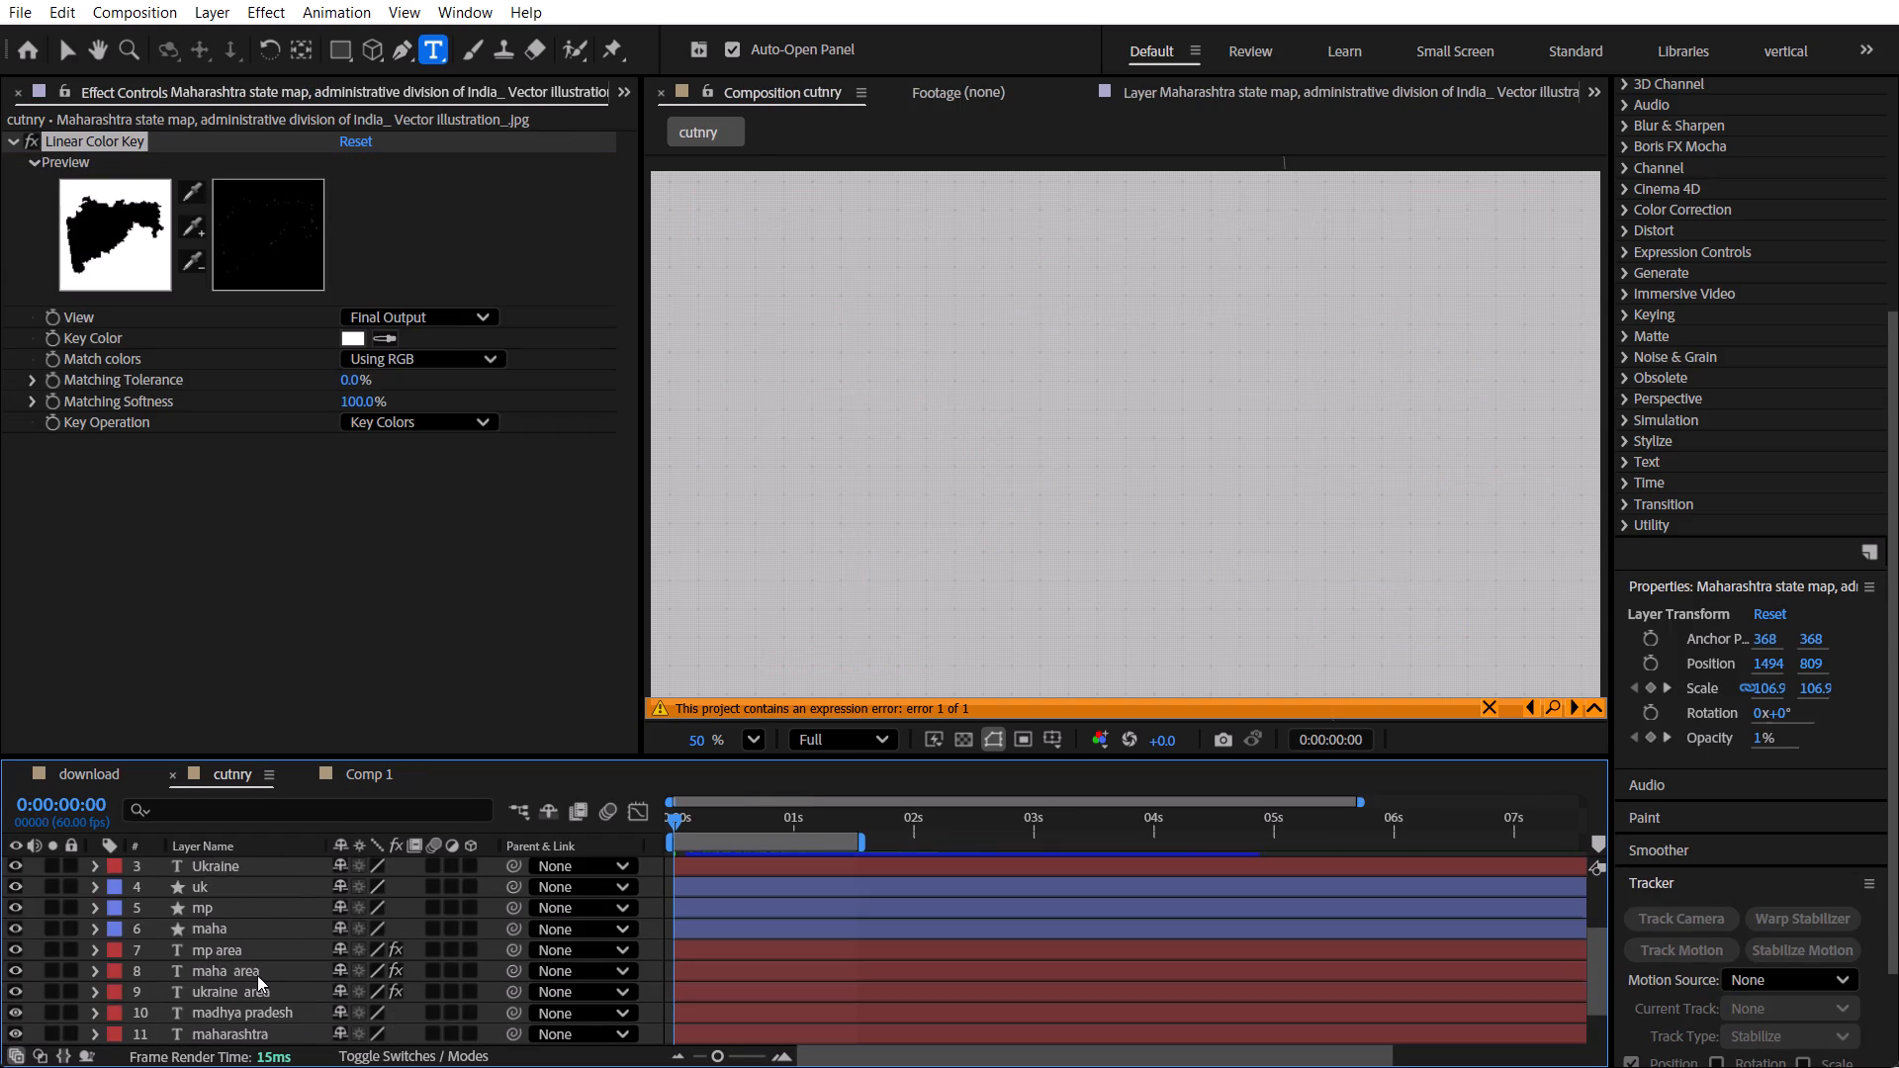
left_click(257, 975)
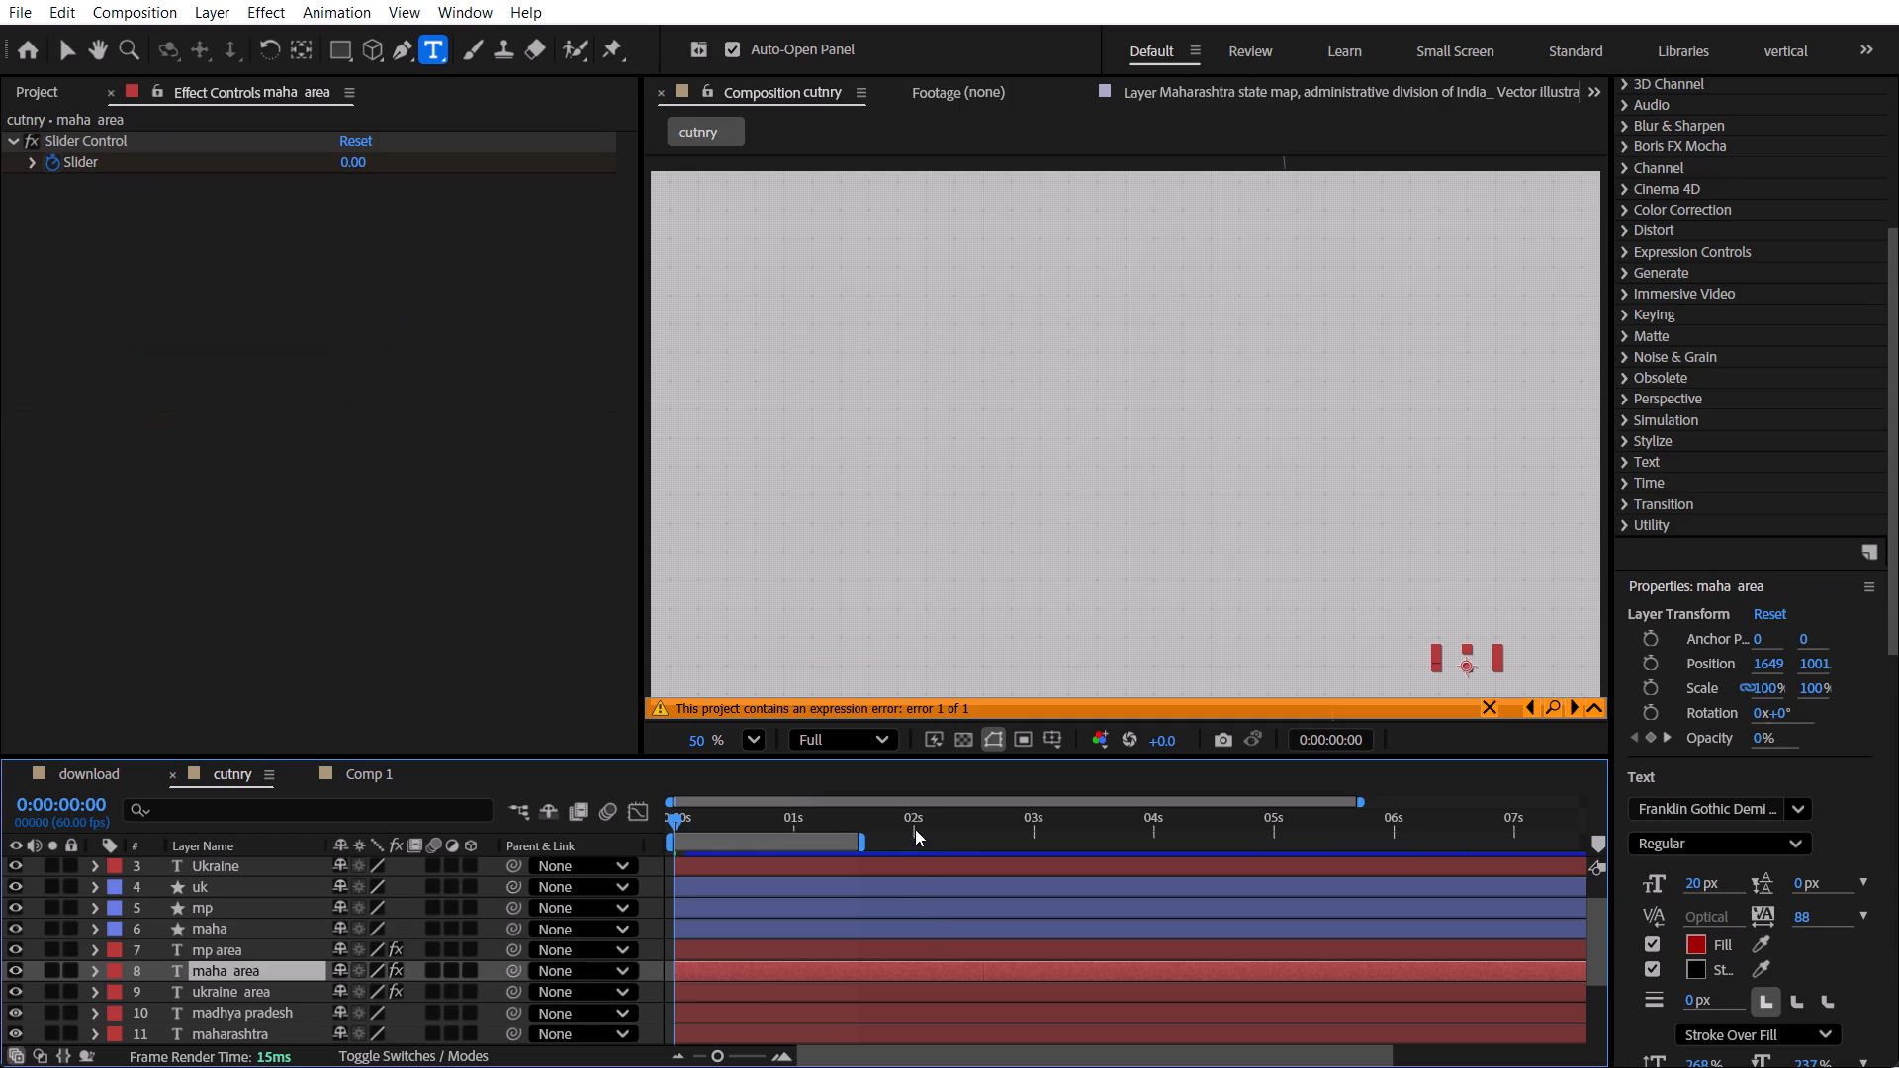
left_click_drag(827, 818, 815, 818)
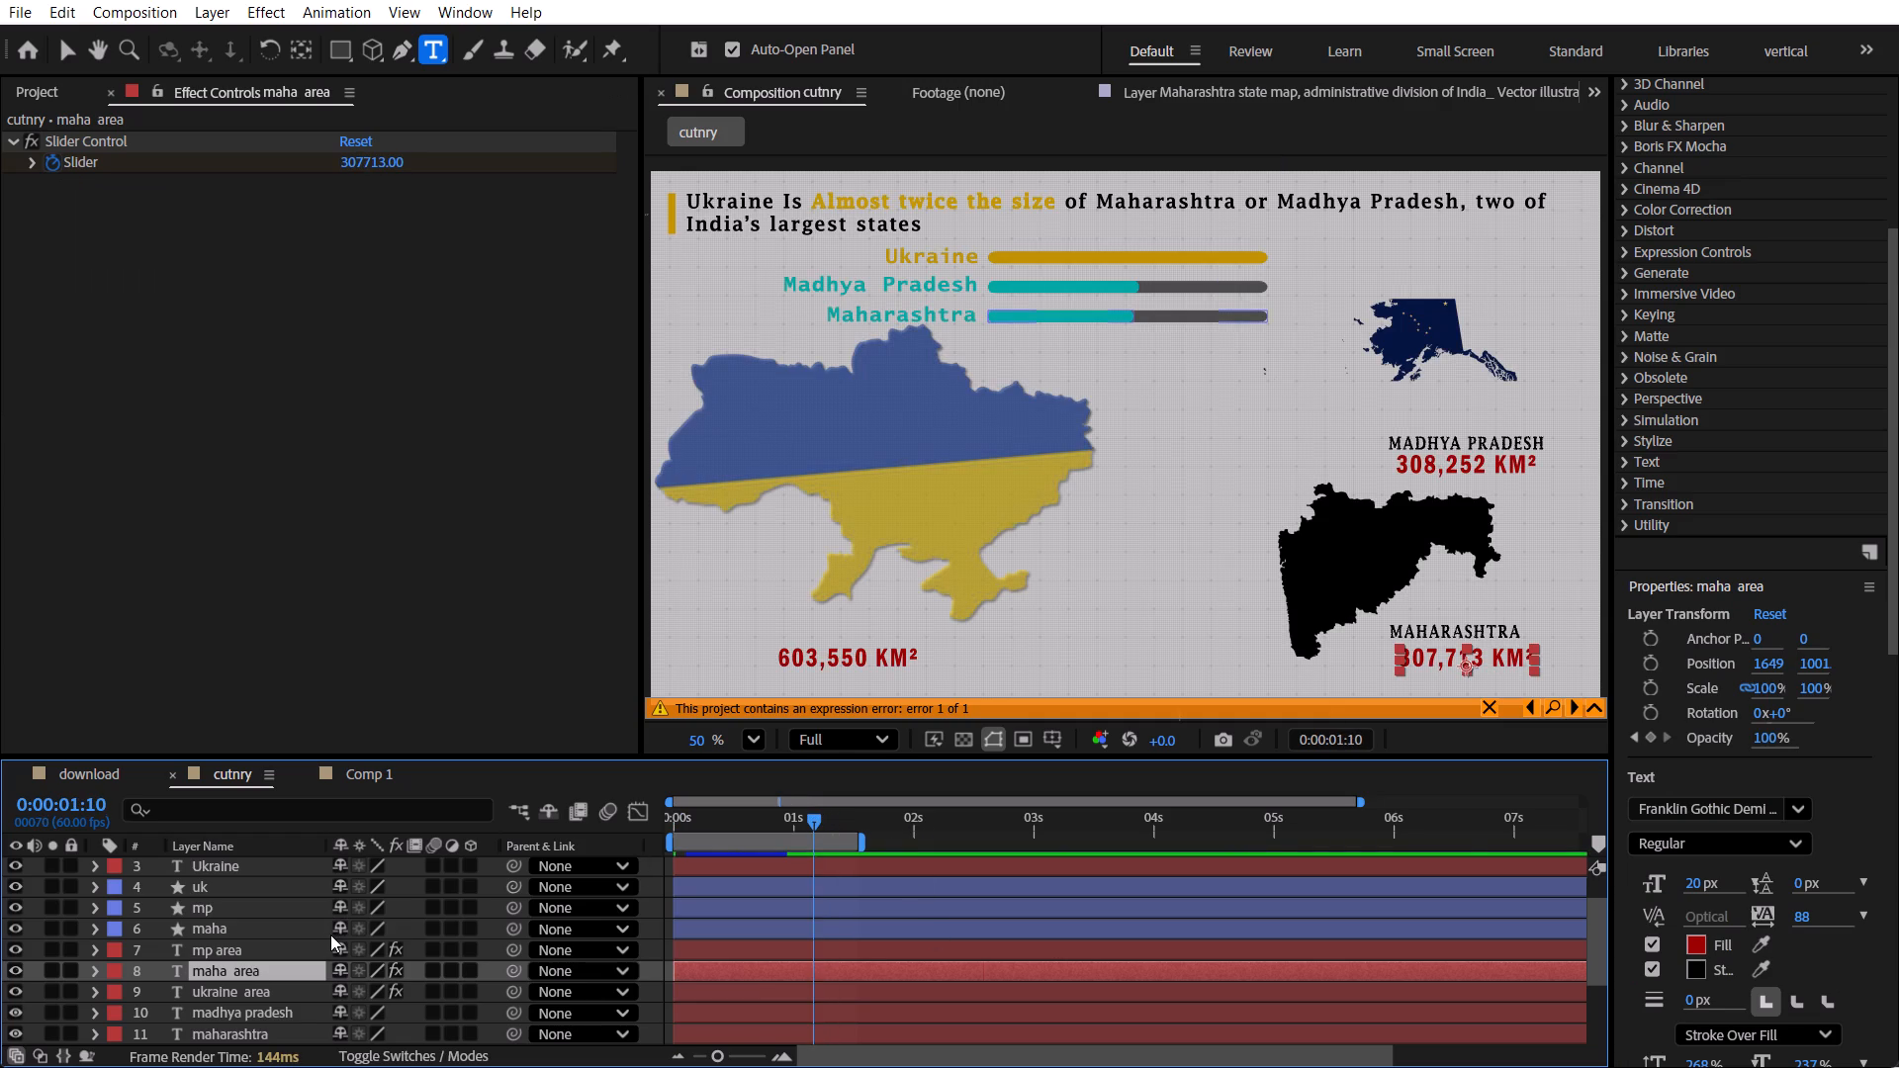
type("uu")
scroll(317, 934, "down", 1)
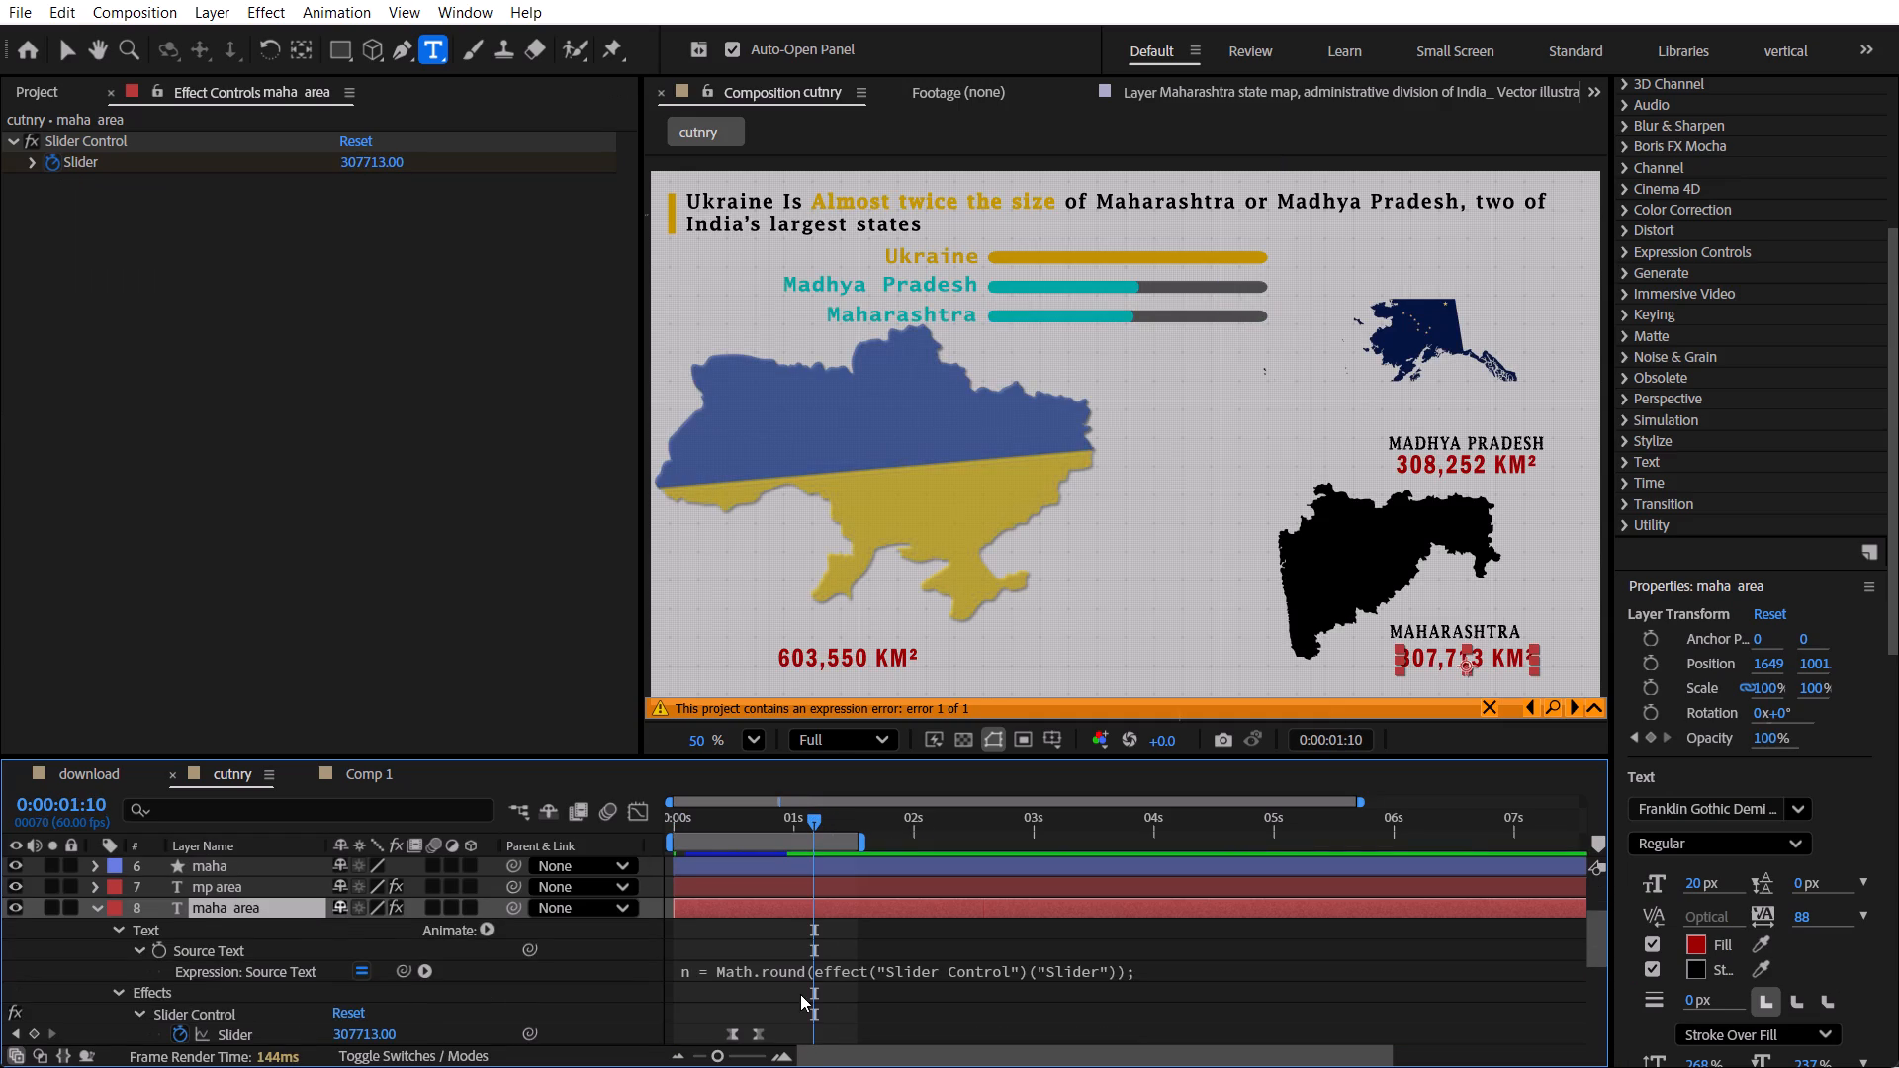
left_click(795, 966)
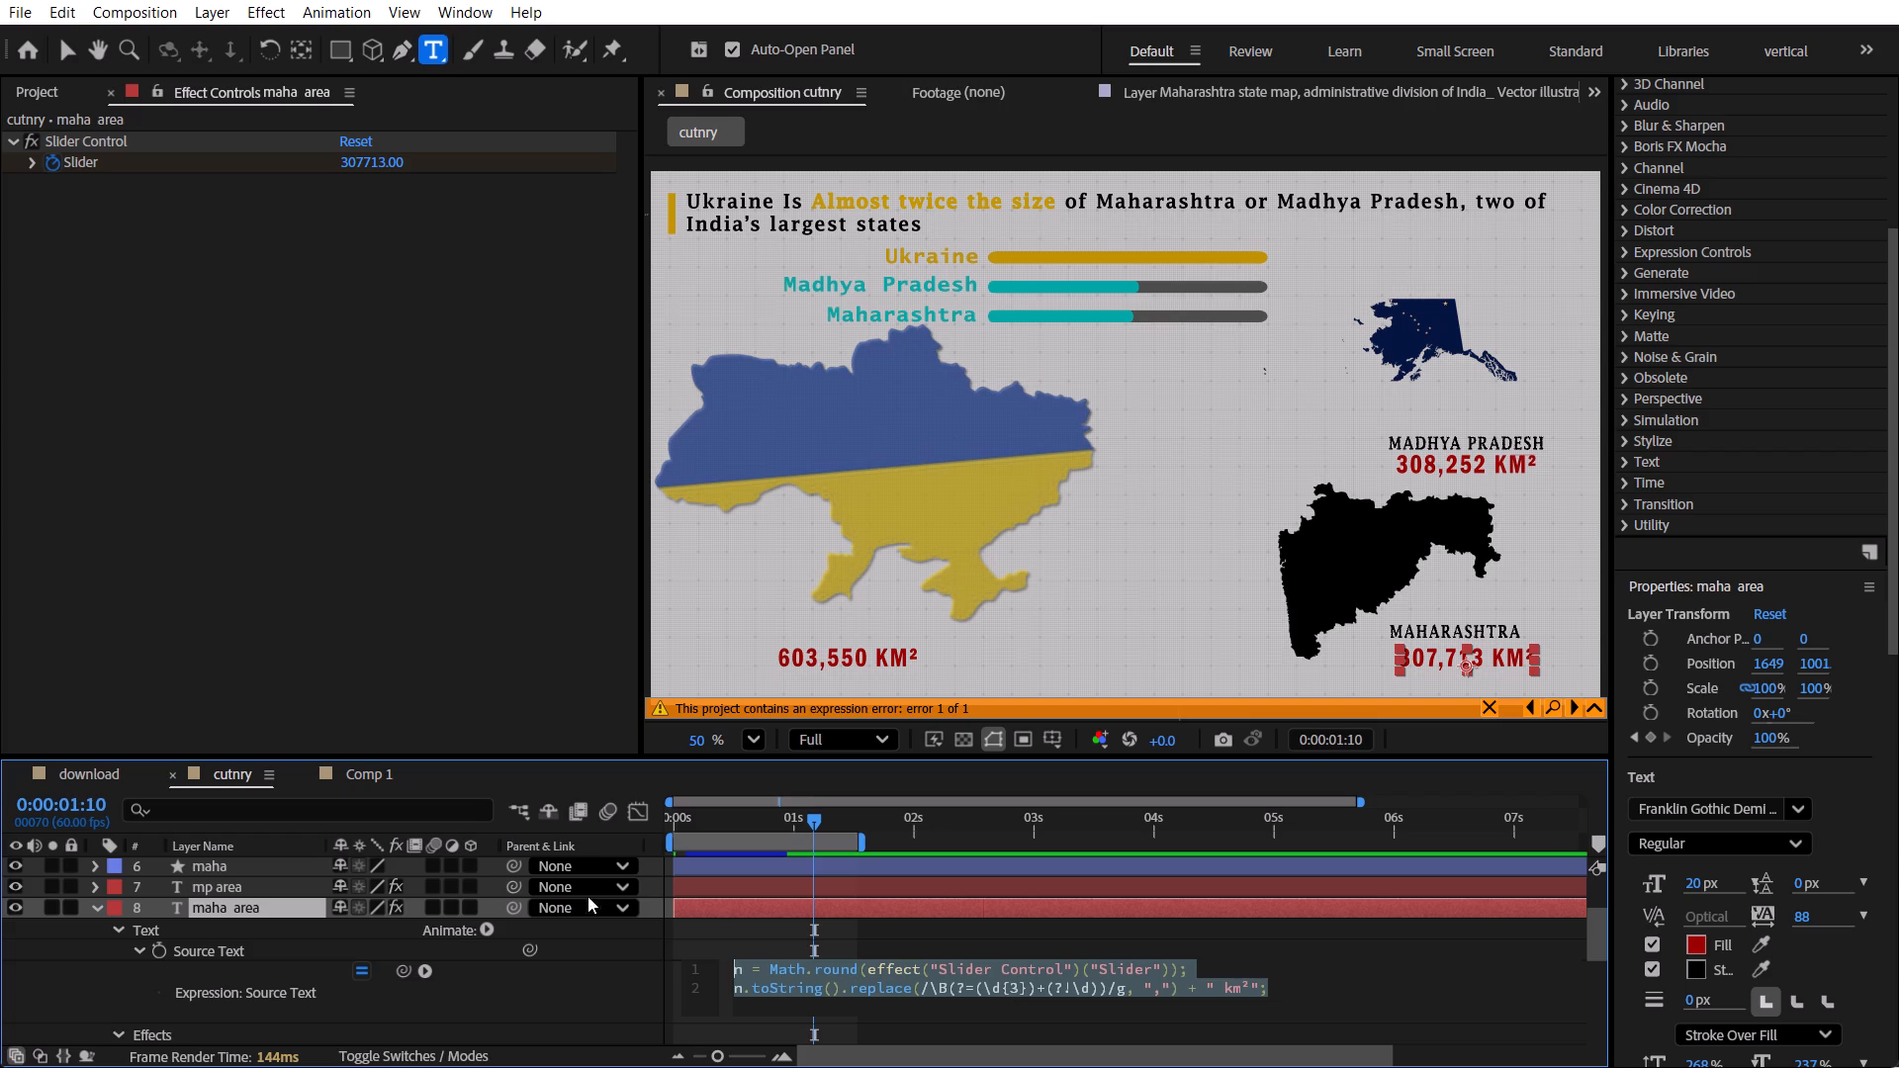
left_click(605, 986)
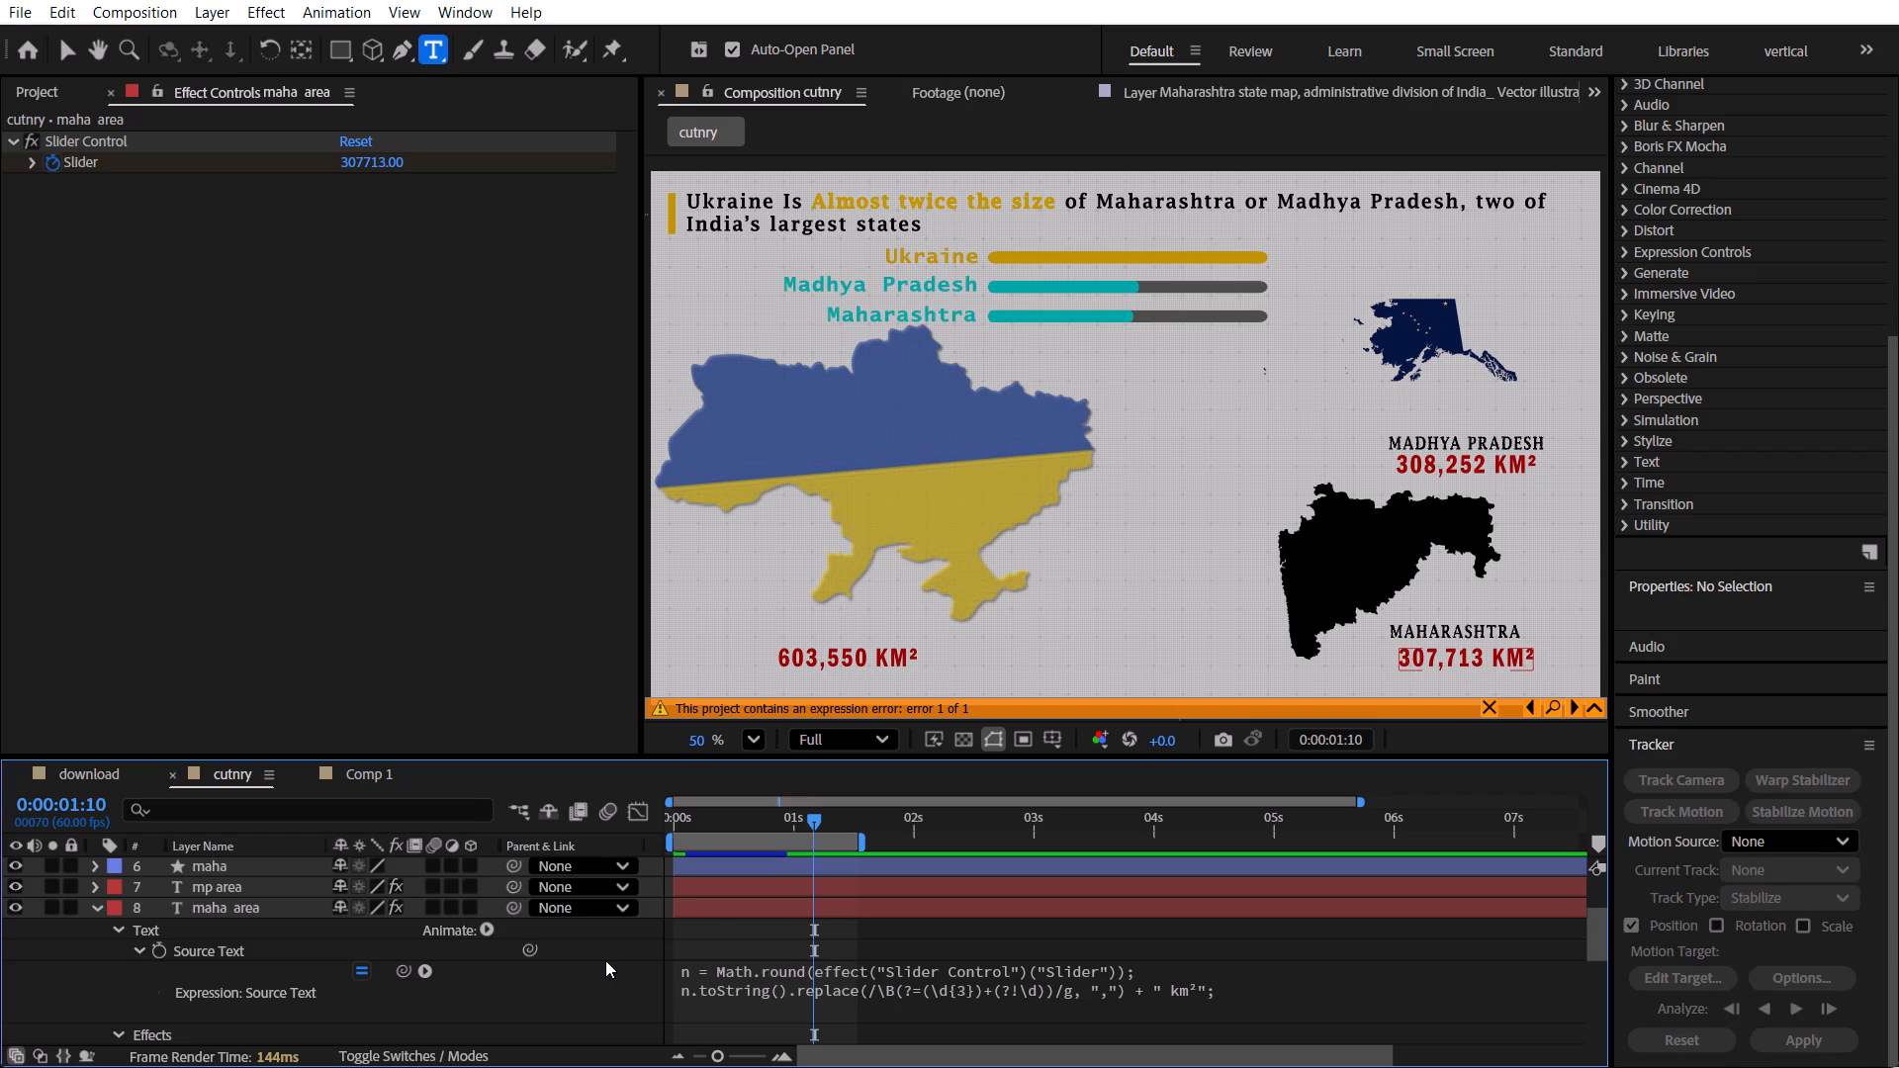
left_click(796, 984)
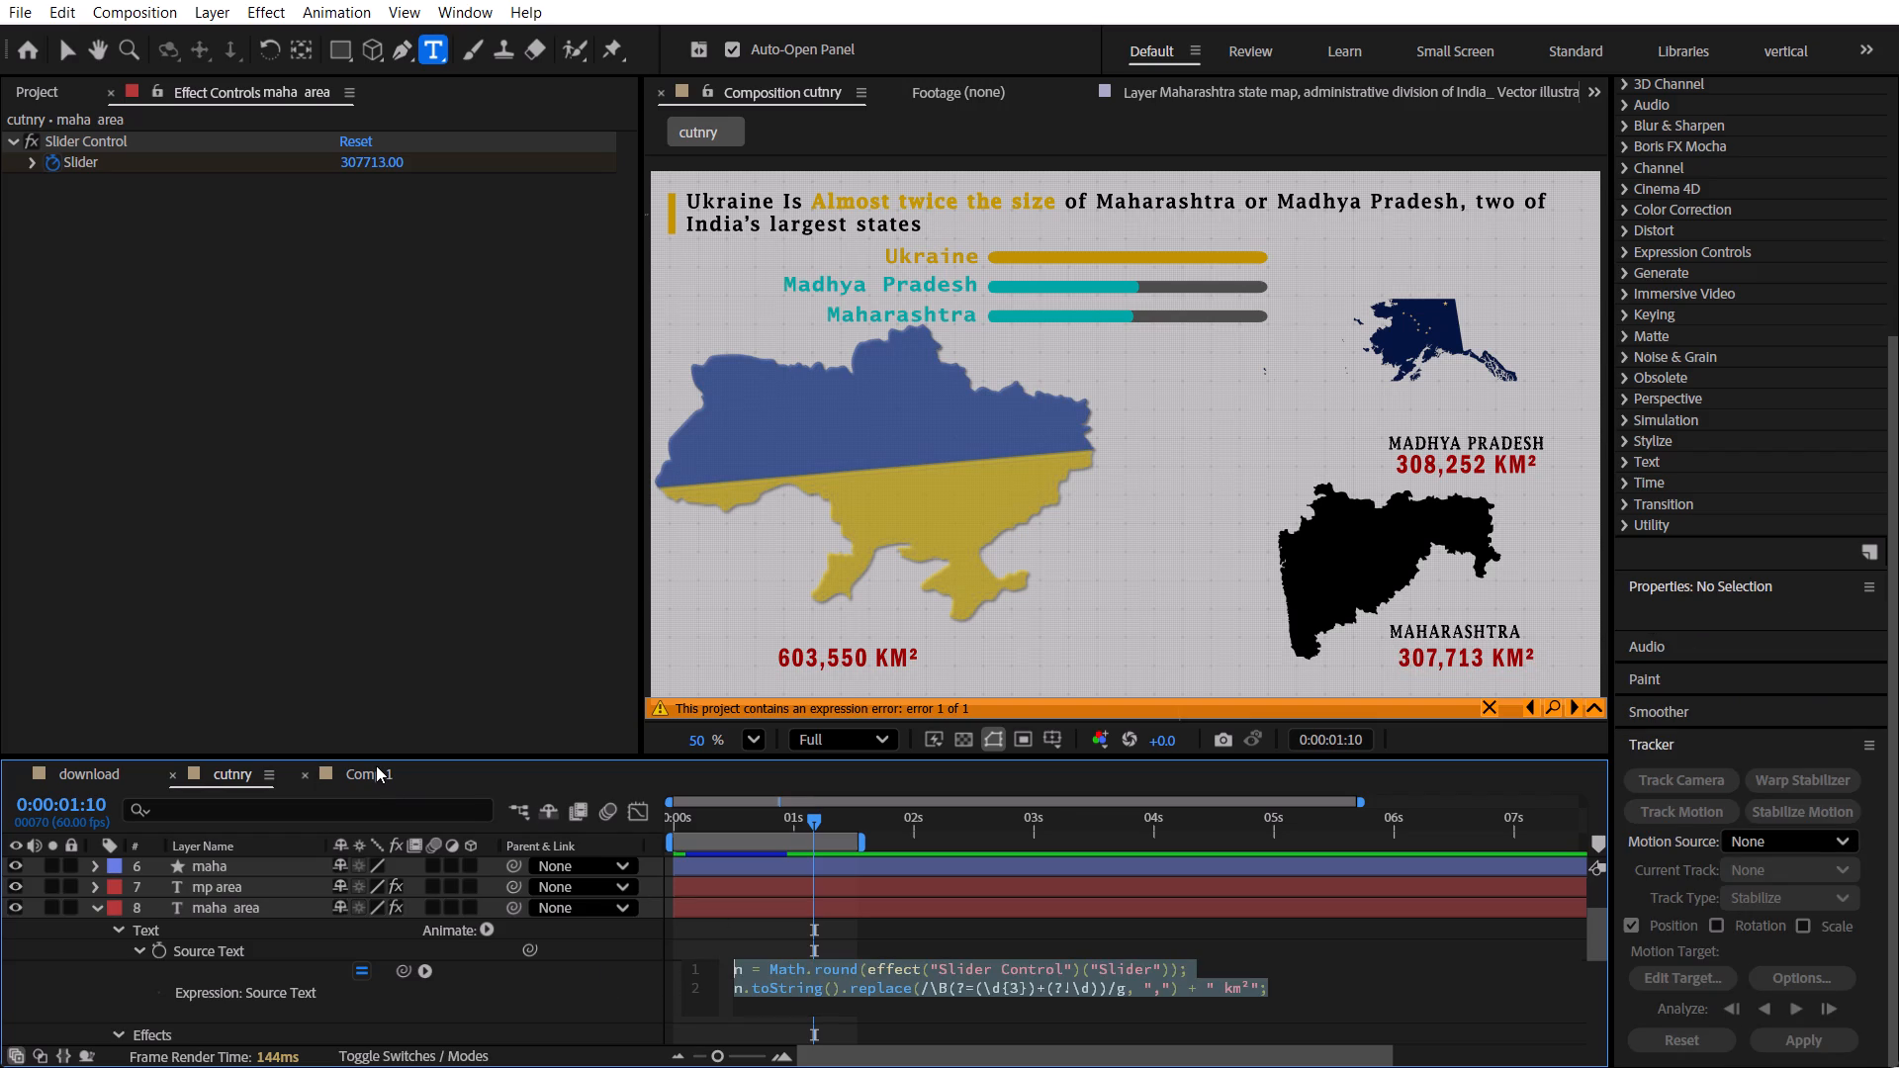
left_click(376, 765)
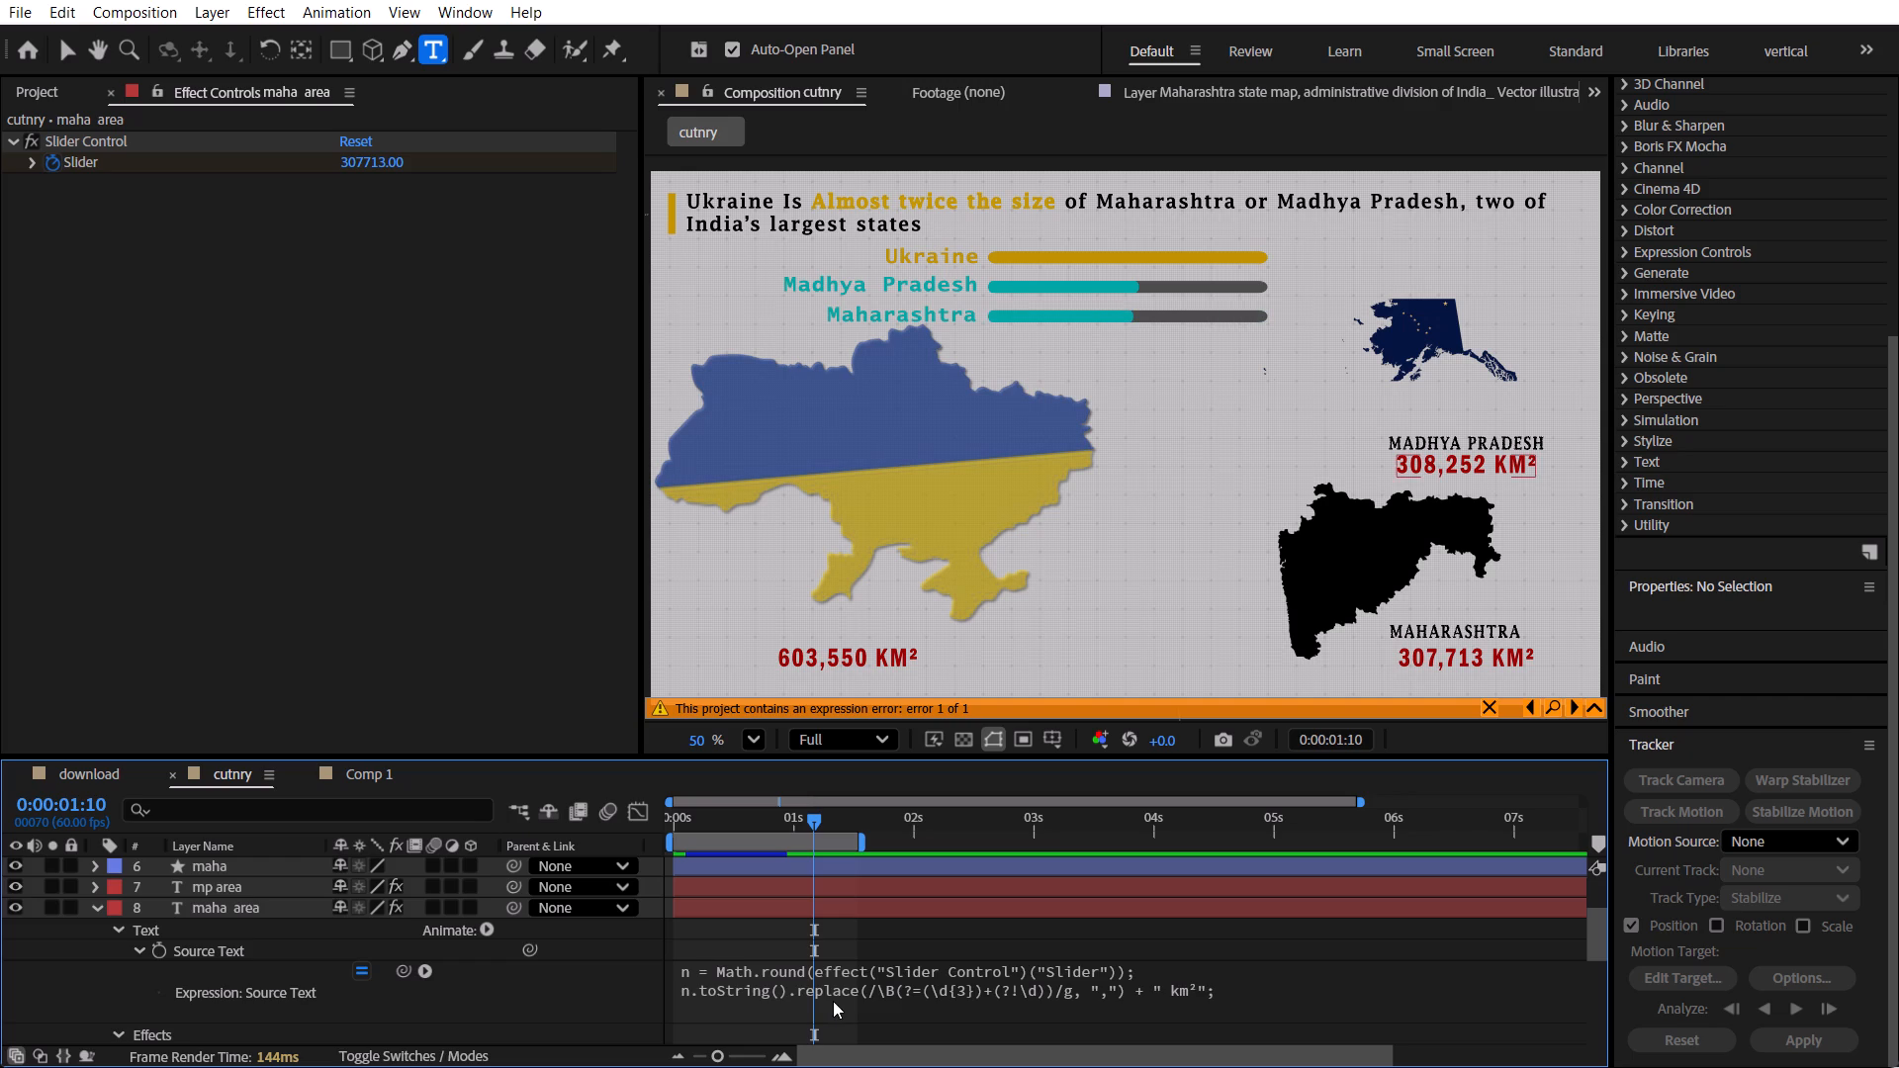
left_click(835, 1001)
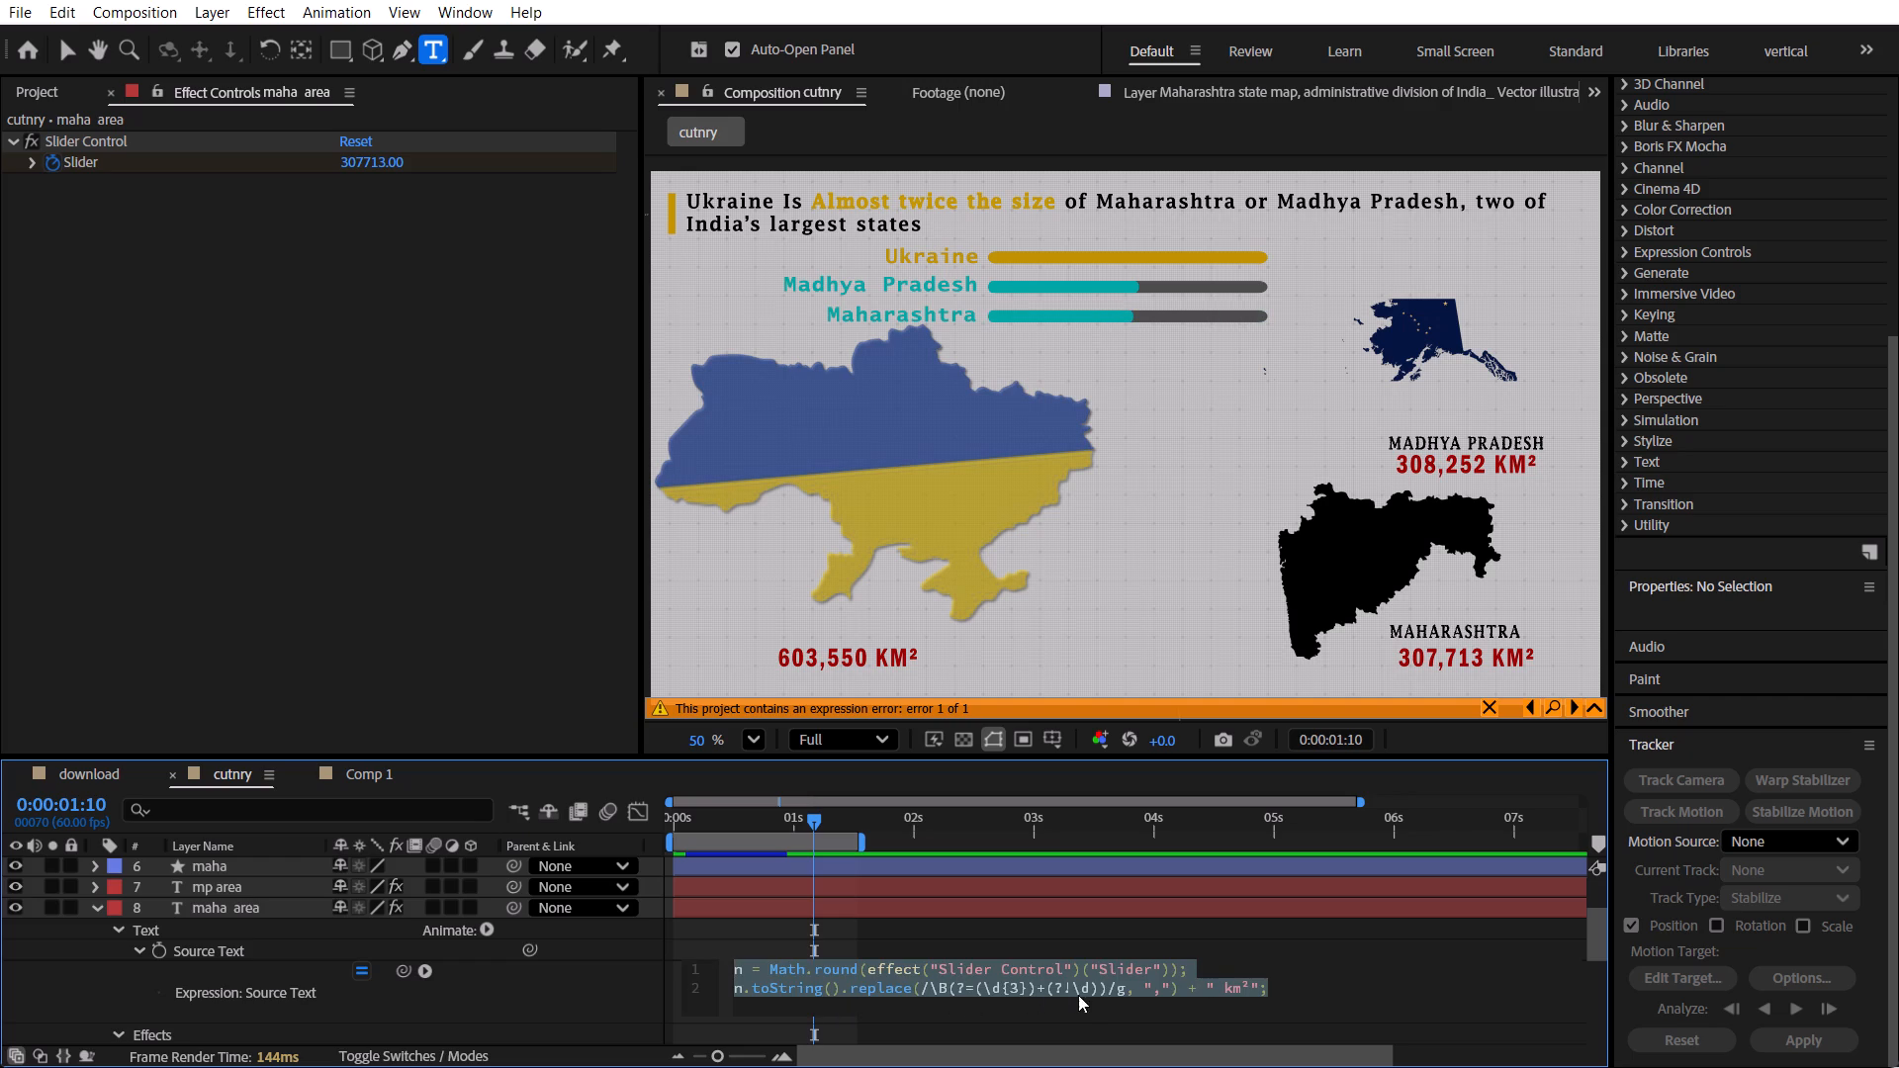
left_click(592, 976)
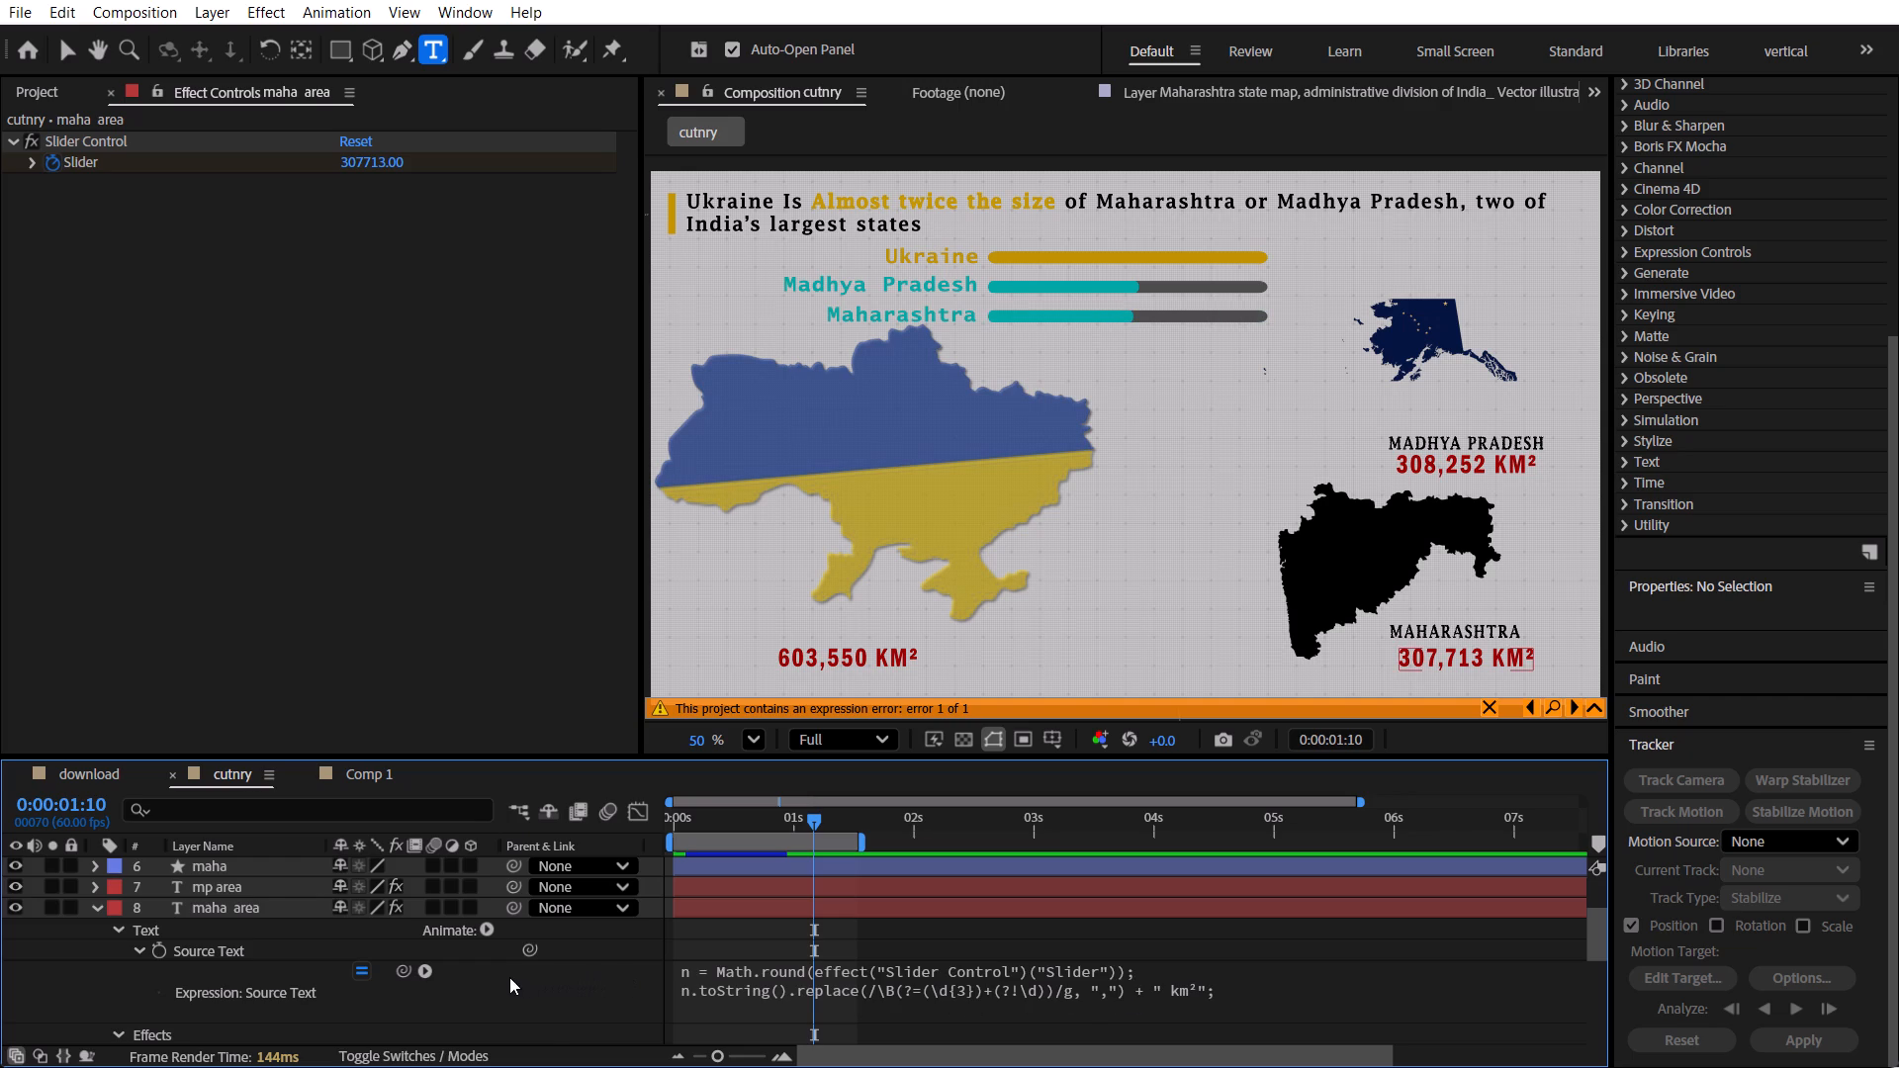
In Comp 1, replace the ukraine area layer's Slider expression with the copied one multiplying the slider by 1.723337.
left_click(380, 780)
left_click(774, 945)
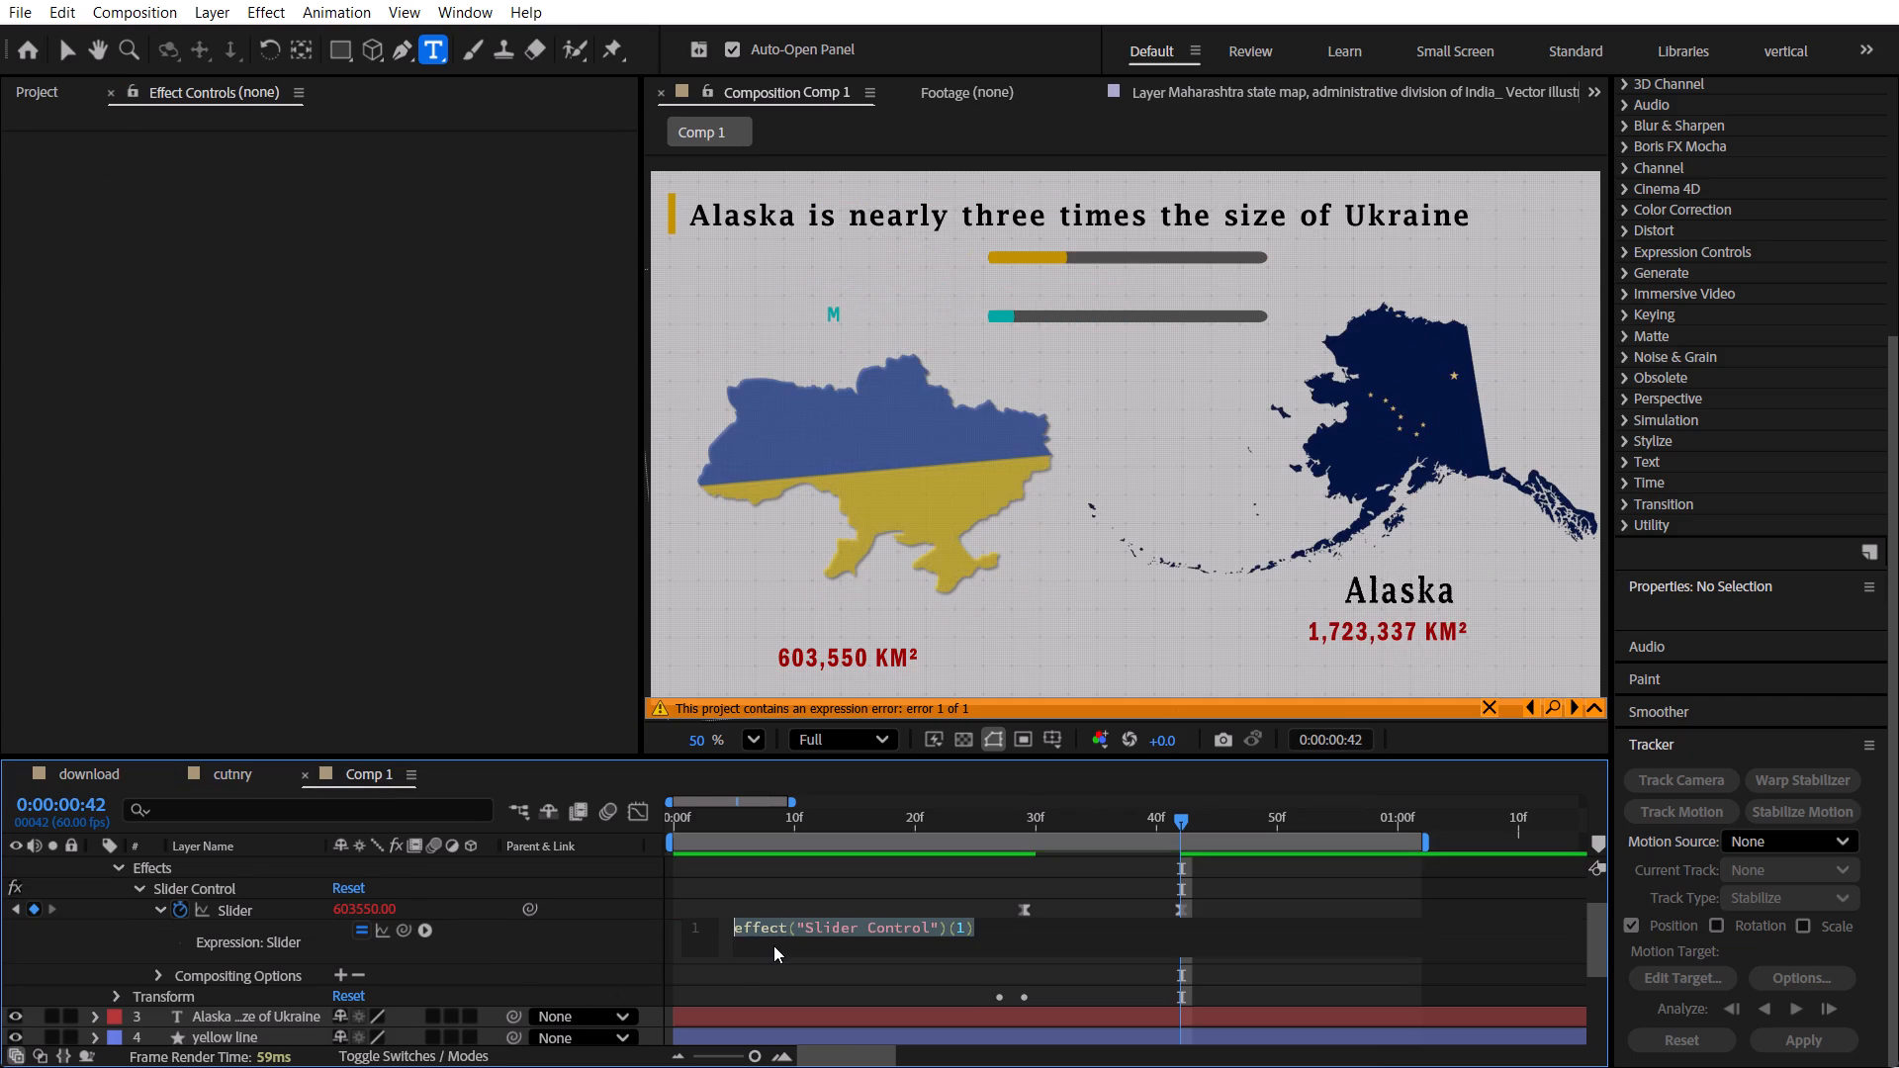
key("ctrl+v")
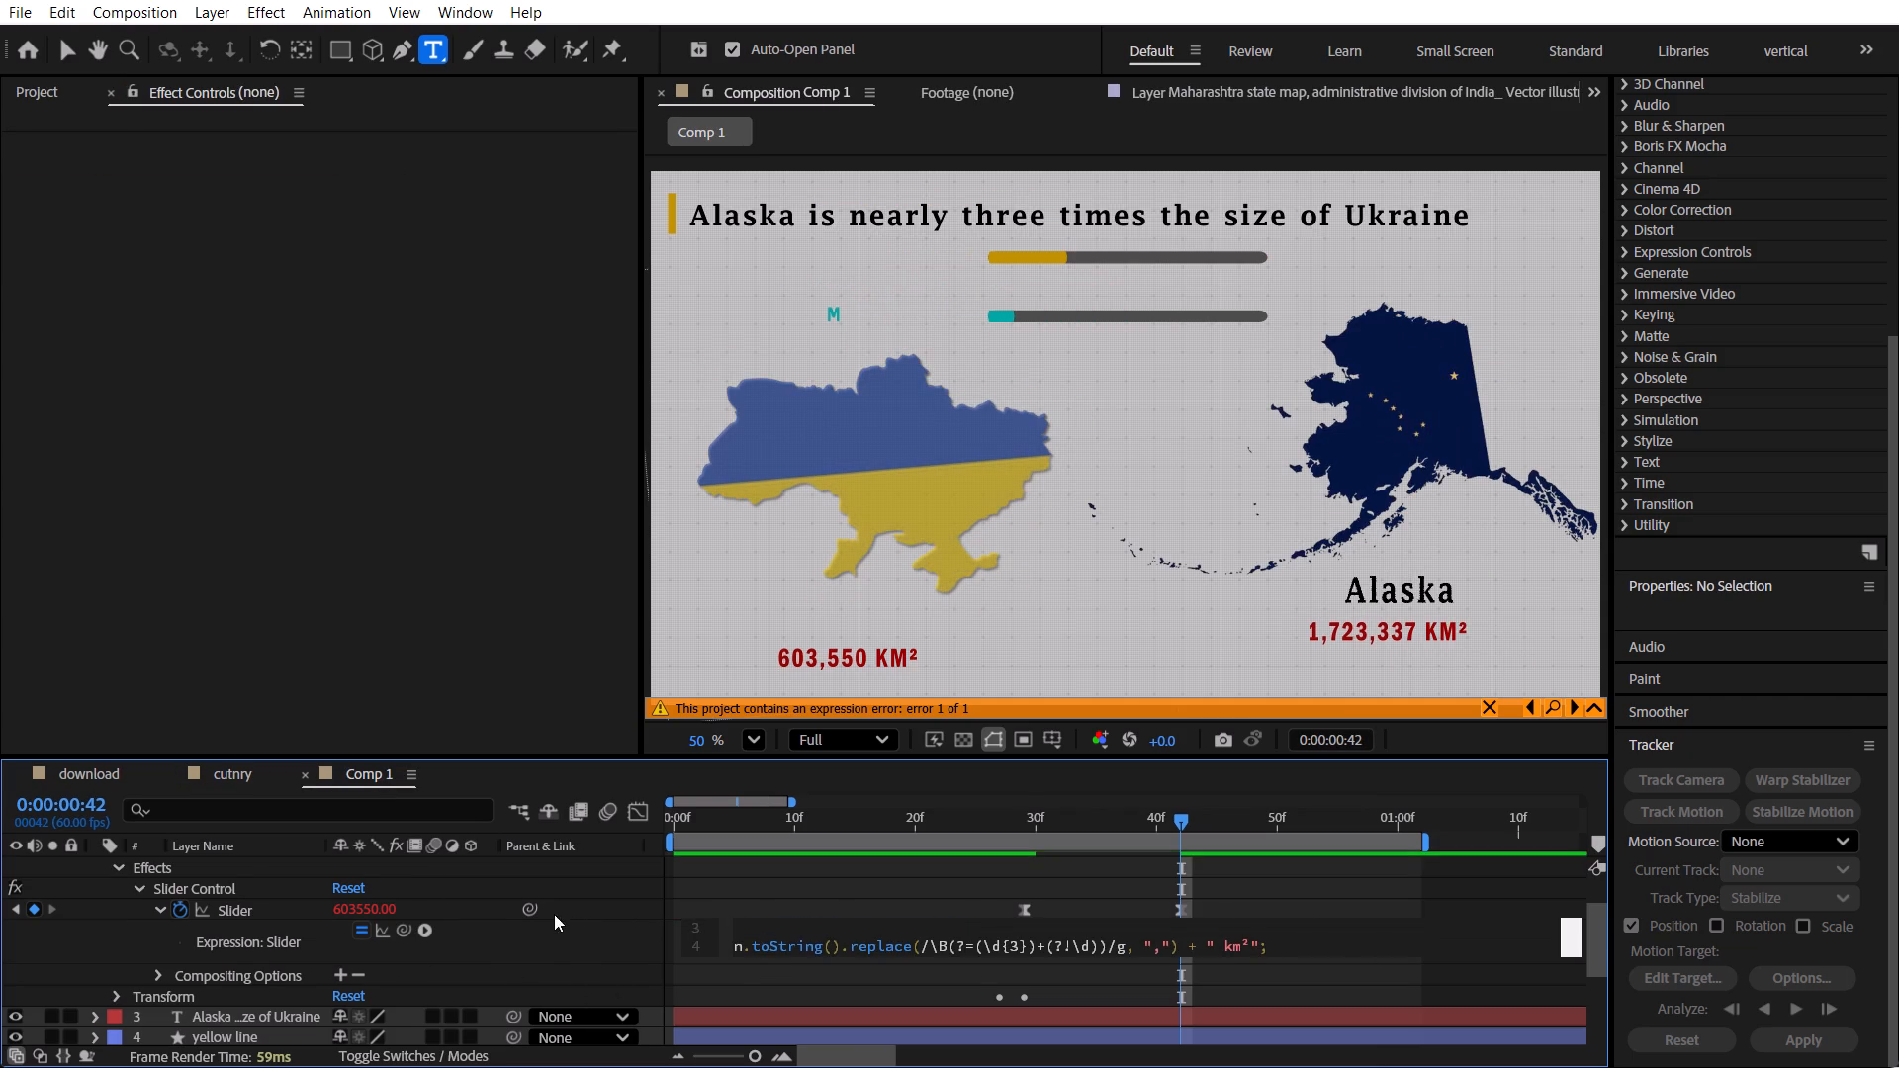
left_click(546, 947)
Inspect the first line of the ukraine area layer's Slider expression and read its error details.
left_click(830, 927)
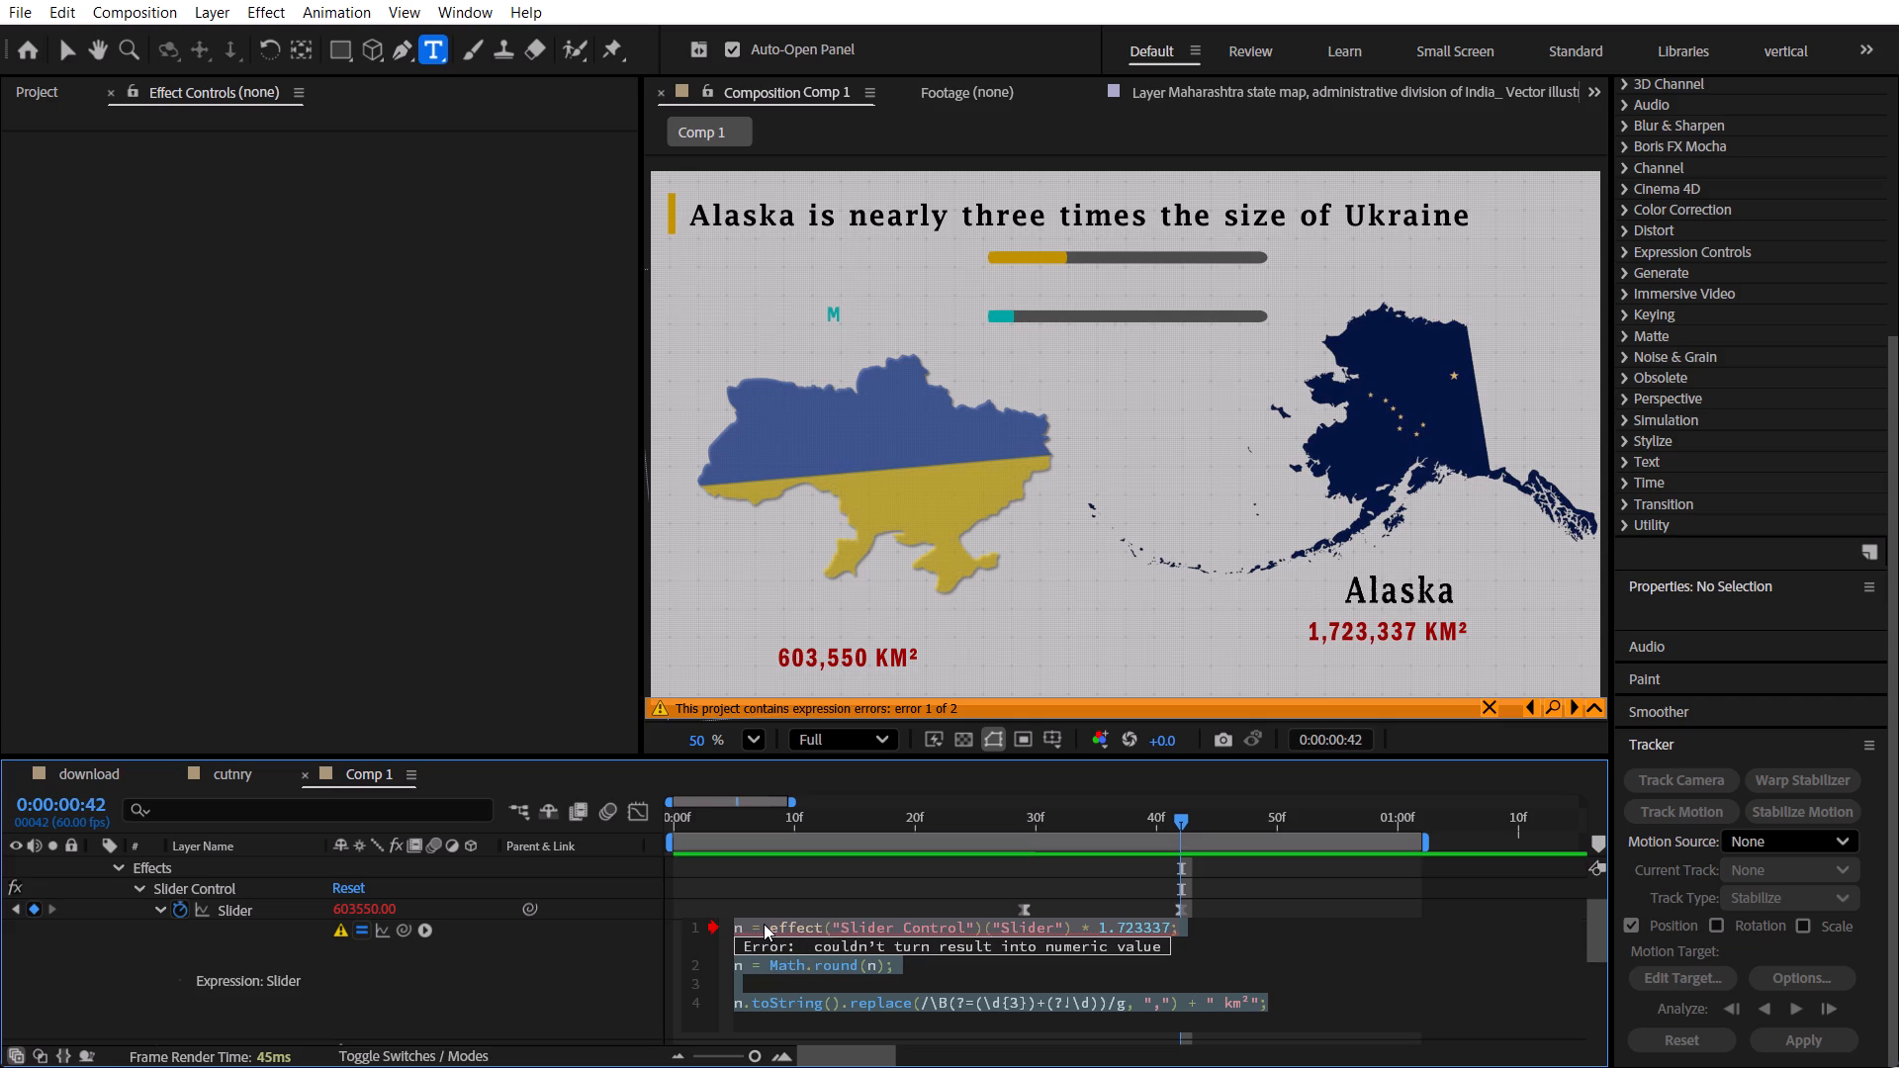
left_click_drag(753, 924, 1106, 934)
left_click_drag(1106, 934, 760, 929)
left_click_drag(760, 929, 765, 929)
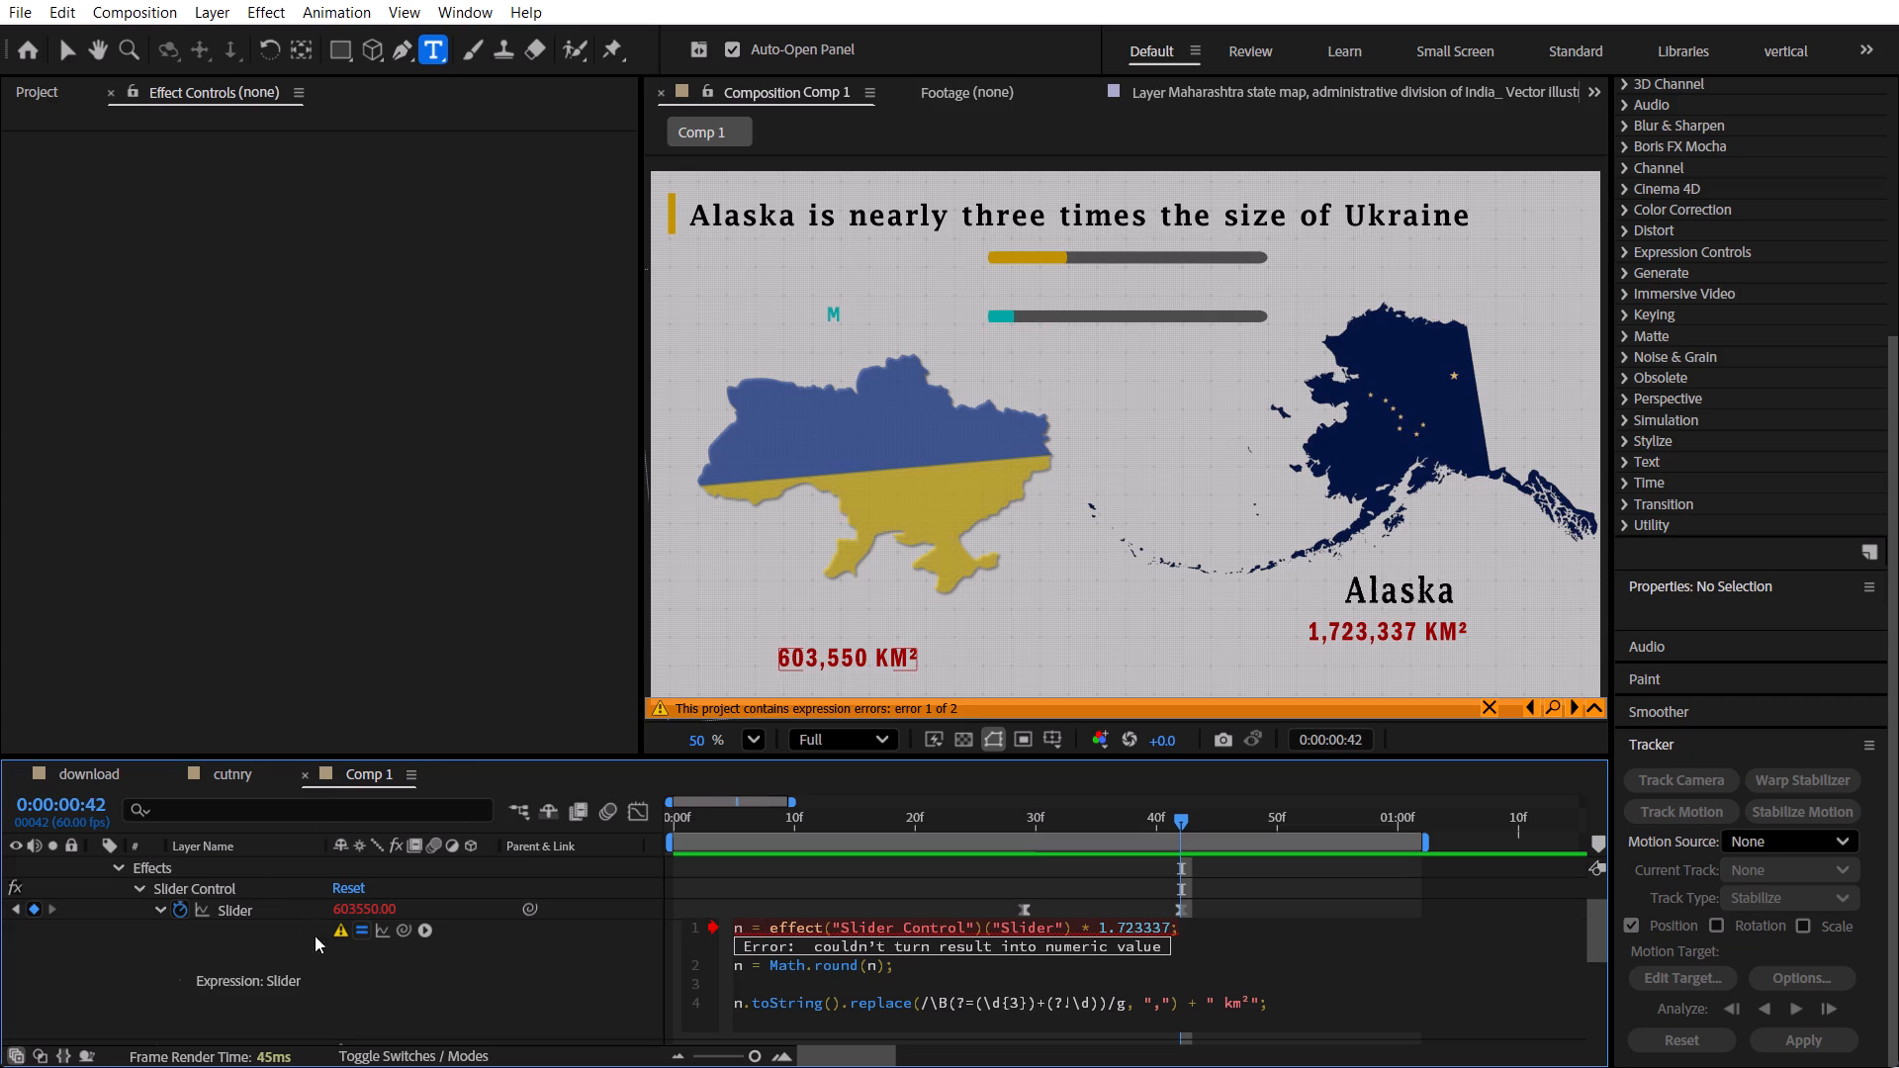
left_click(340, 931)
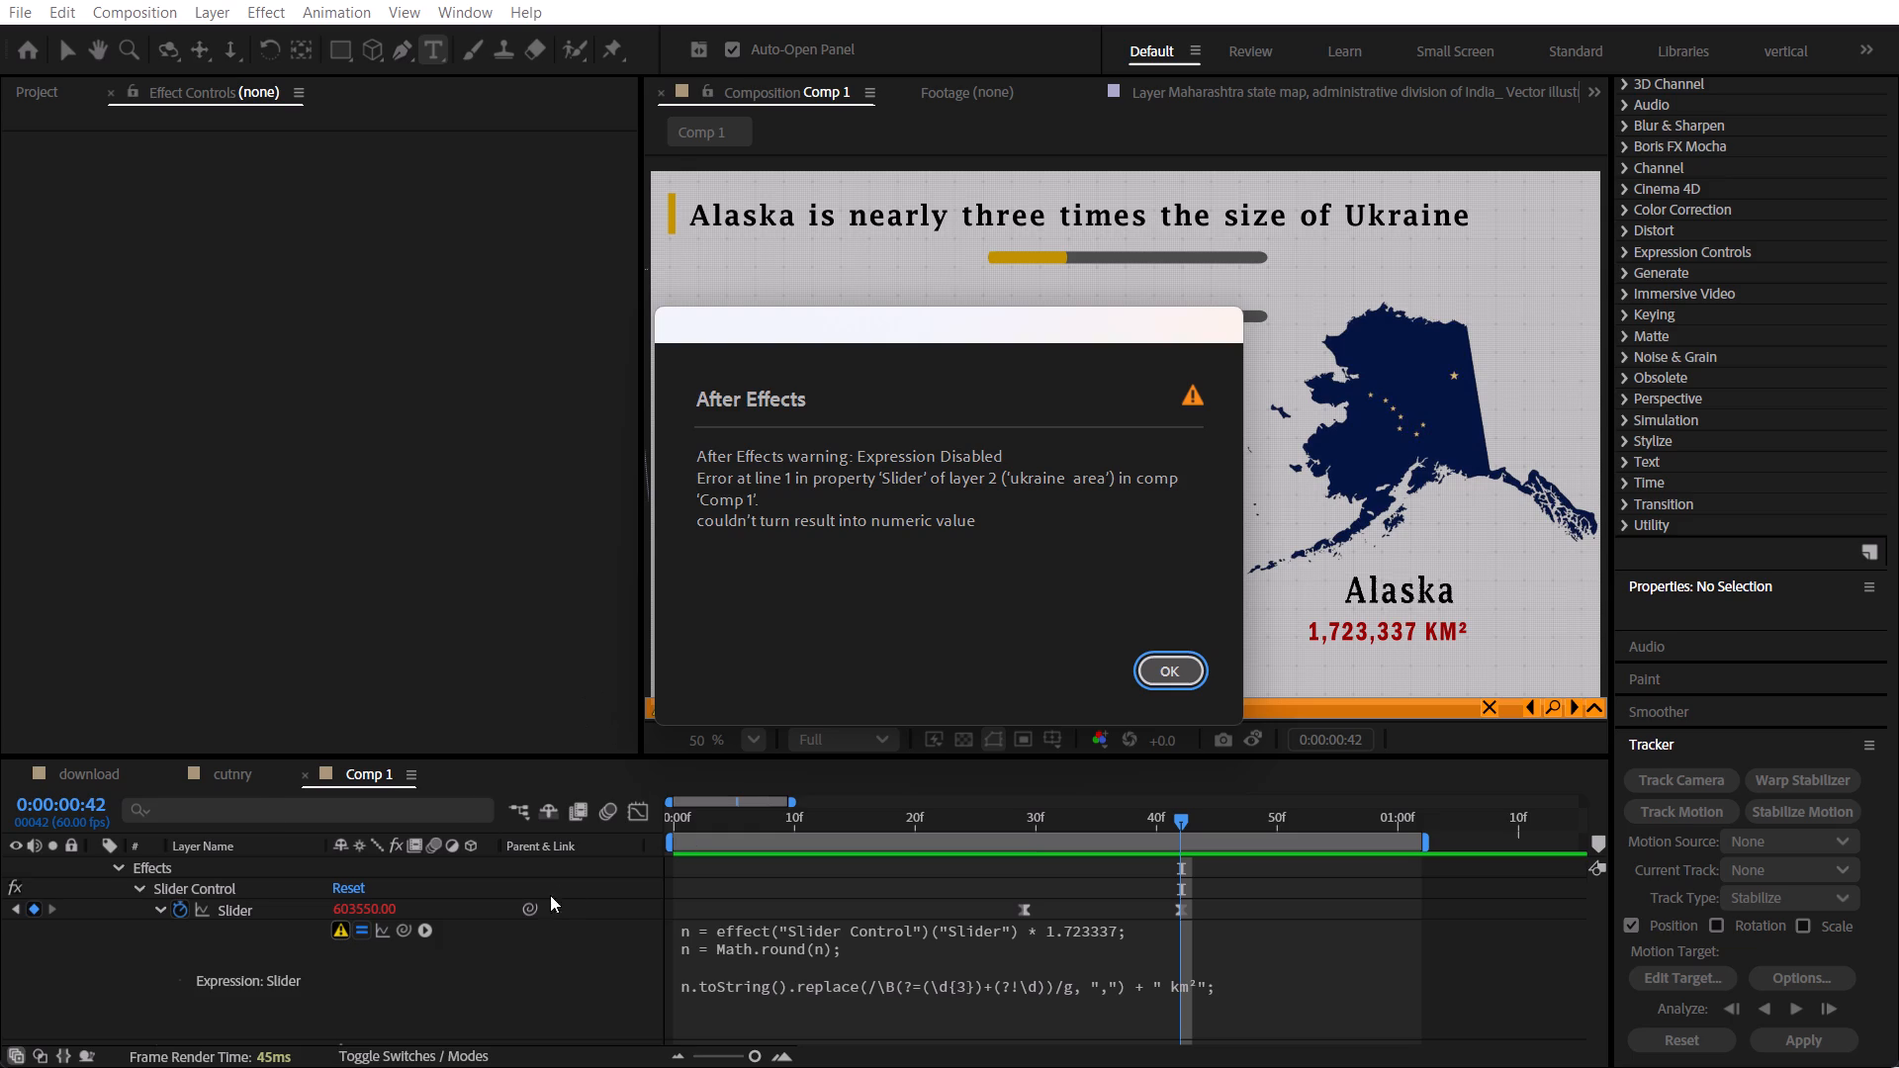
left_click(524, 963)
left_click(1174, 672)
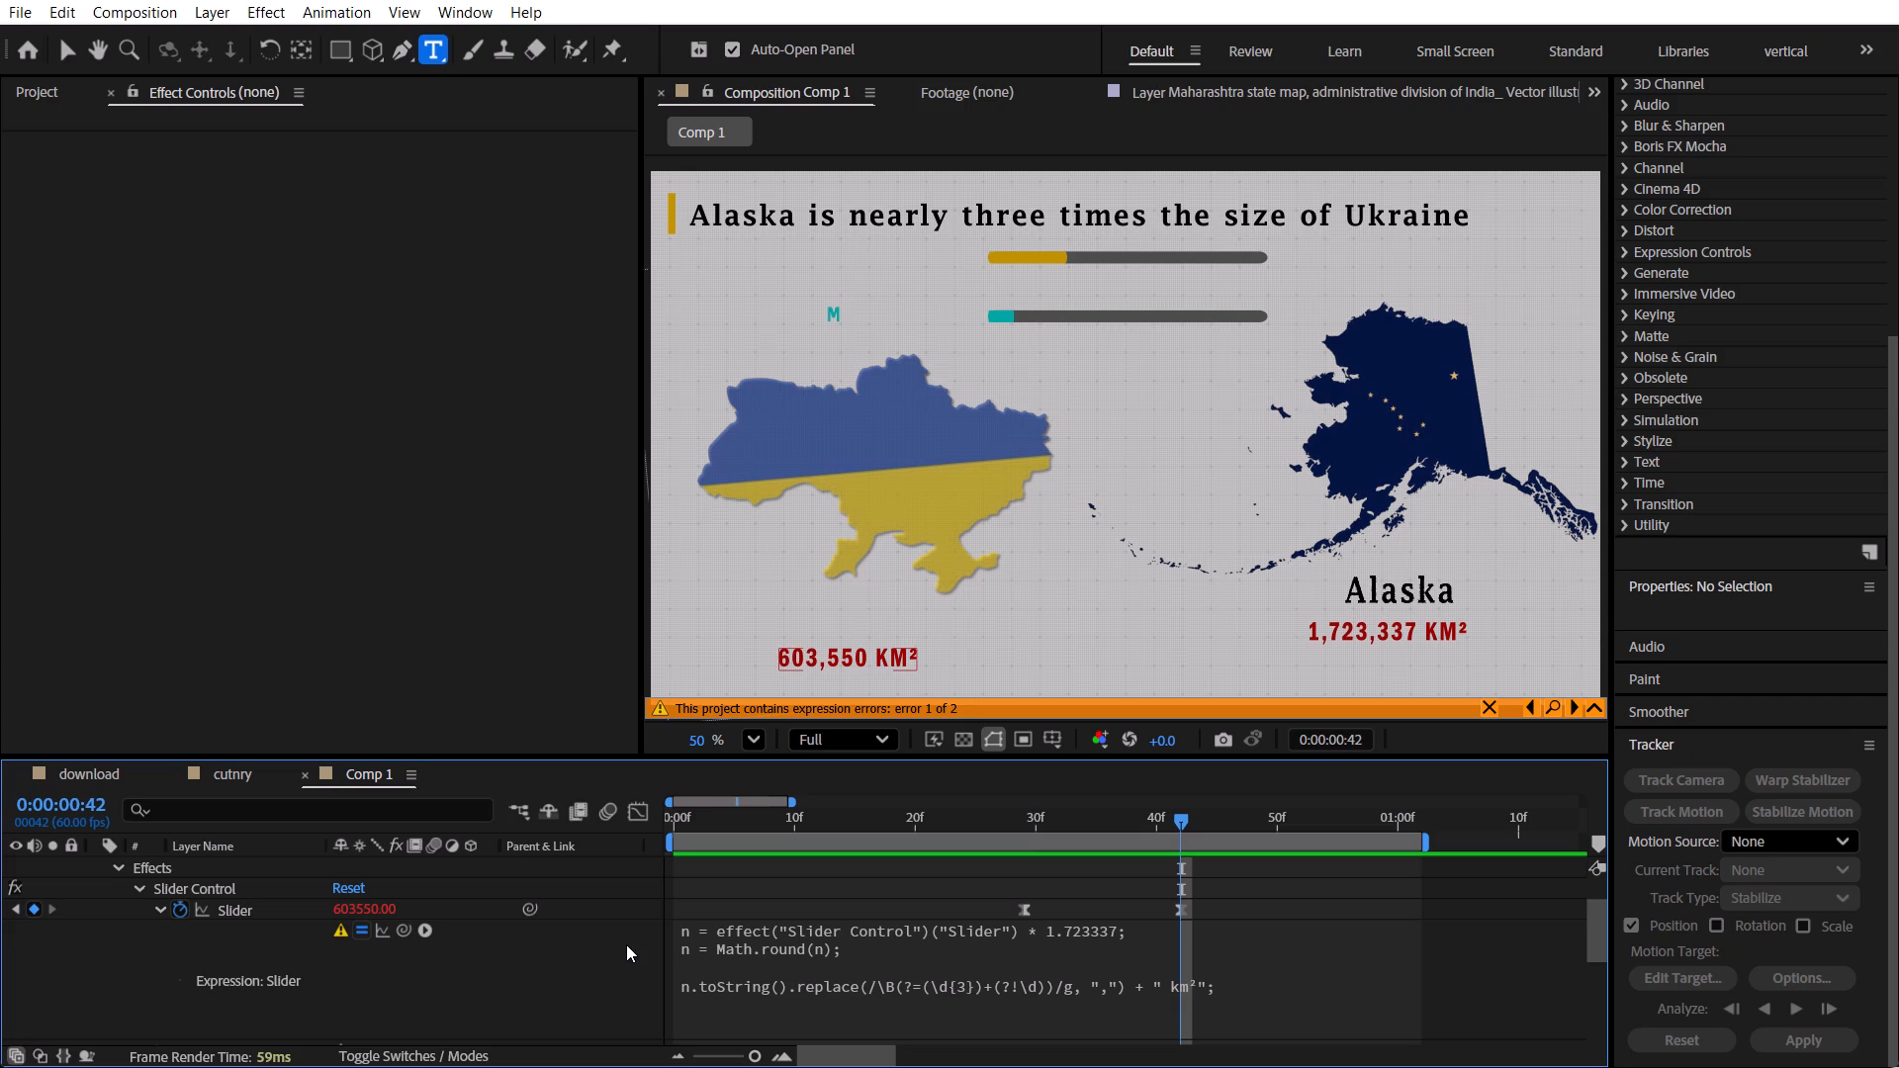
left_click(599, 976)
Add a new text layer reading 0 between the Ukraine and Alaska area figures in Comp 1.
scroll(506, 968, "up", 5)
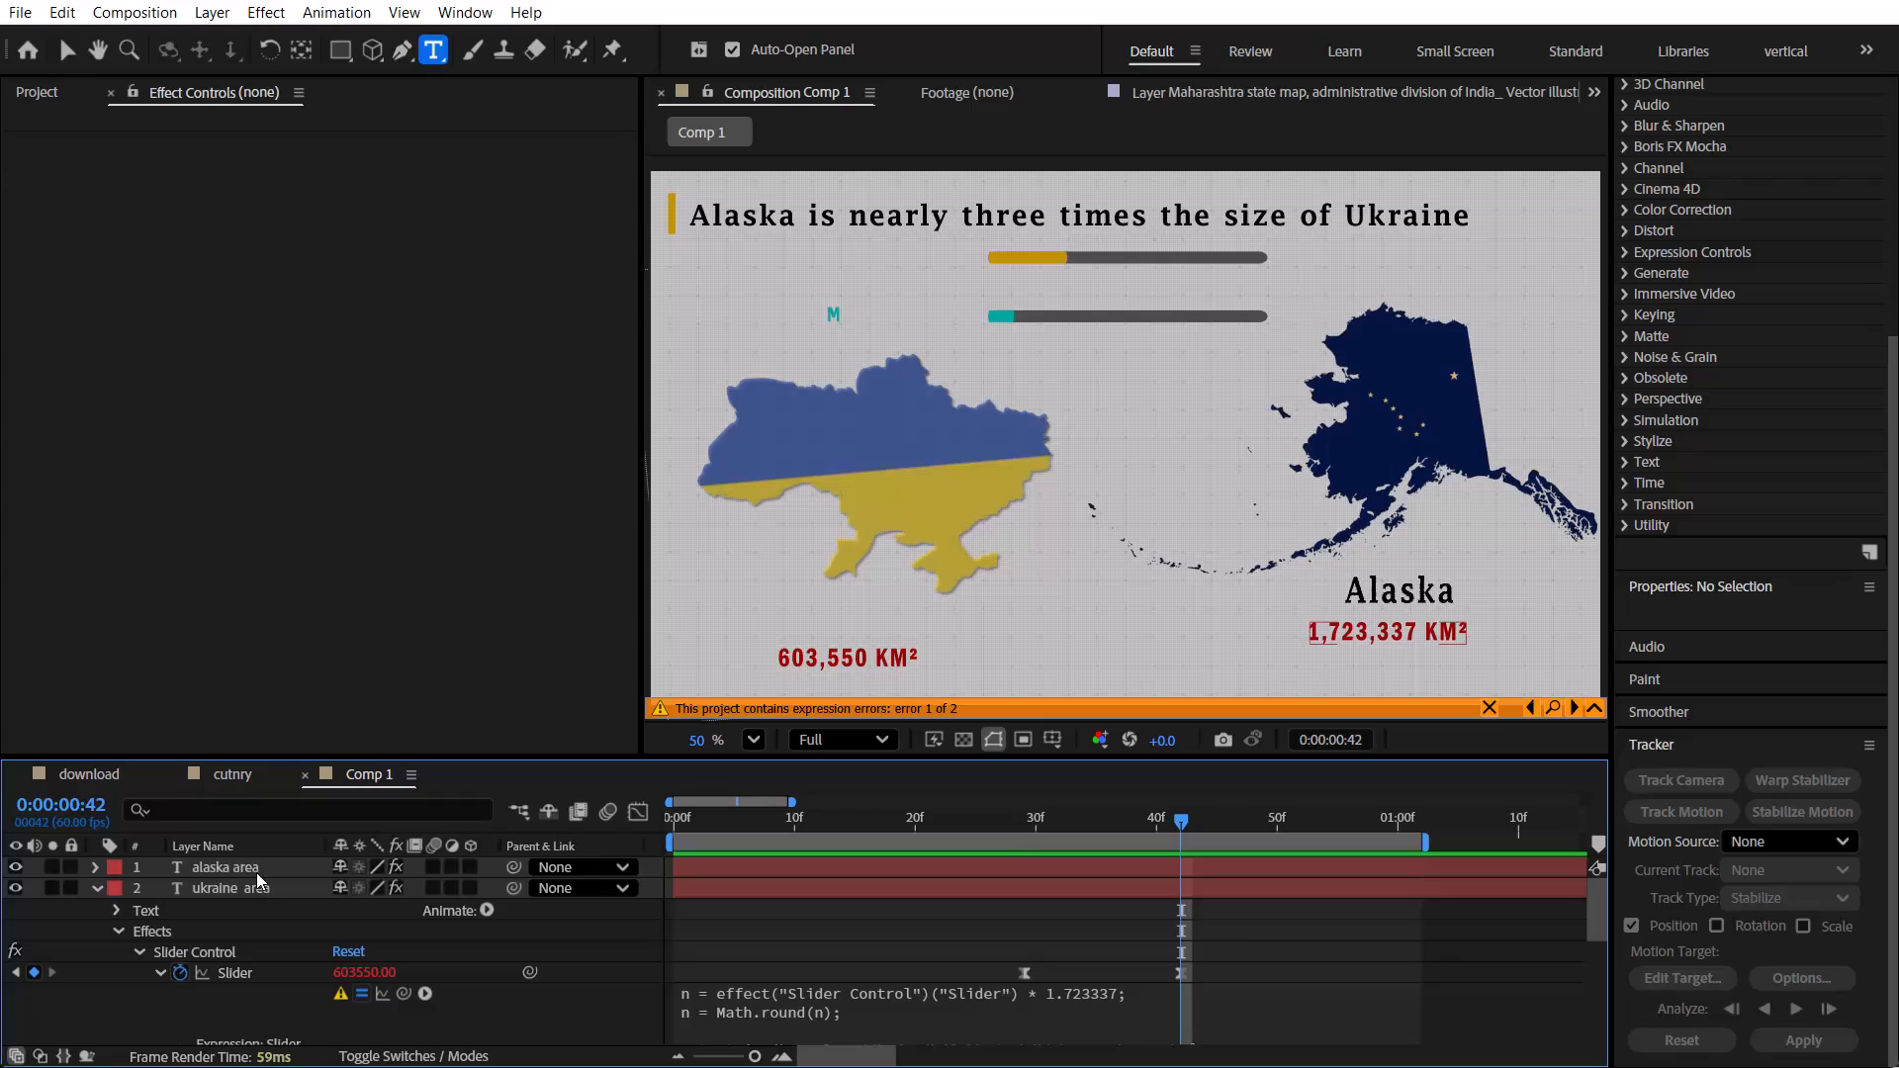
left_click(256, 872)
left_click(299, 890)
left_click(528, 1022)
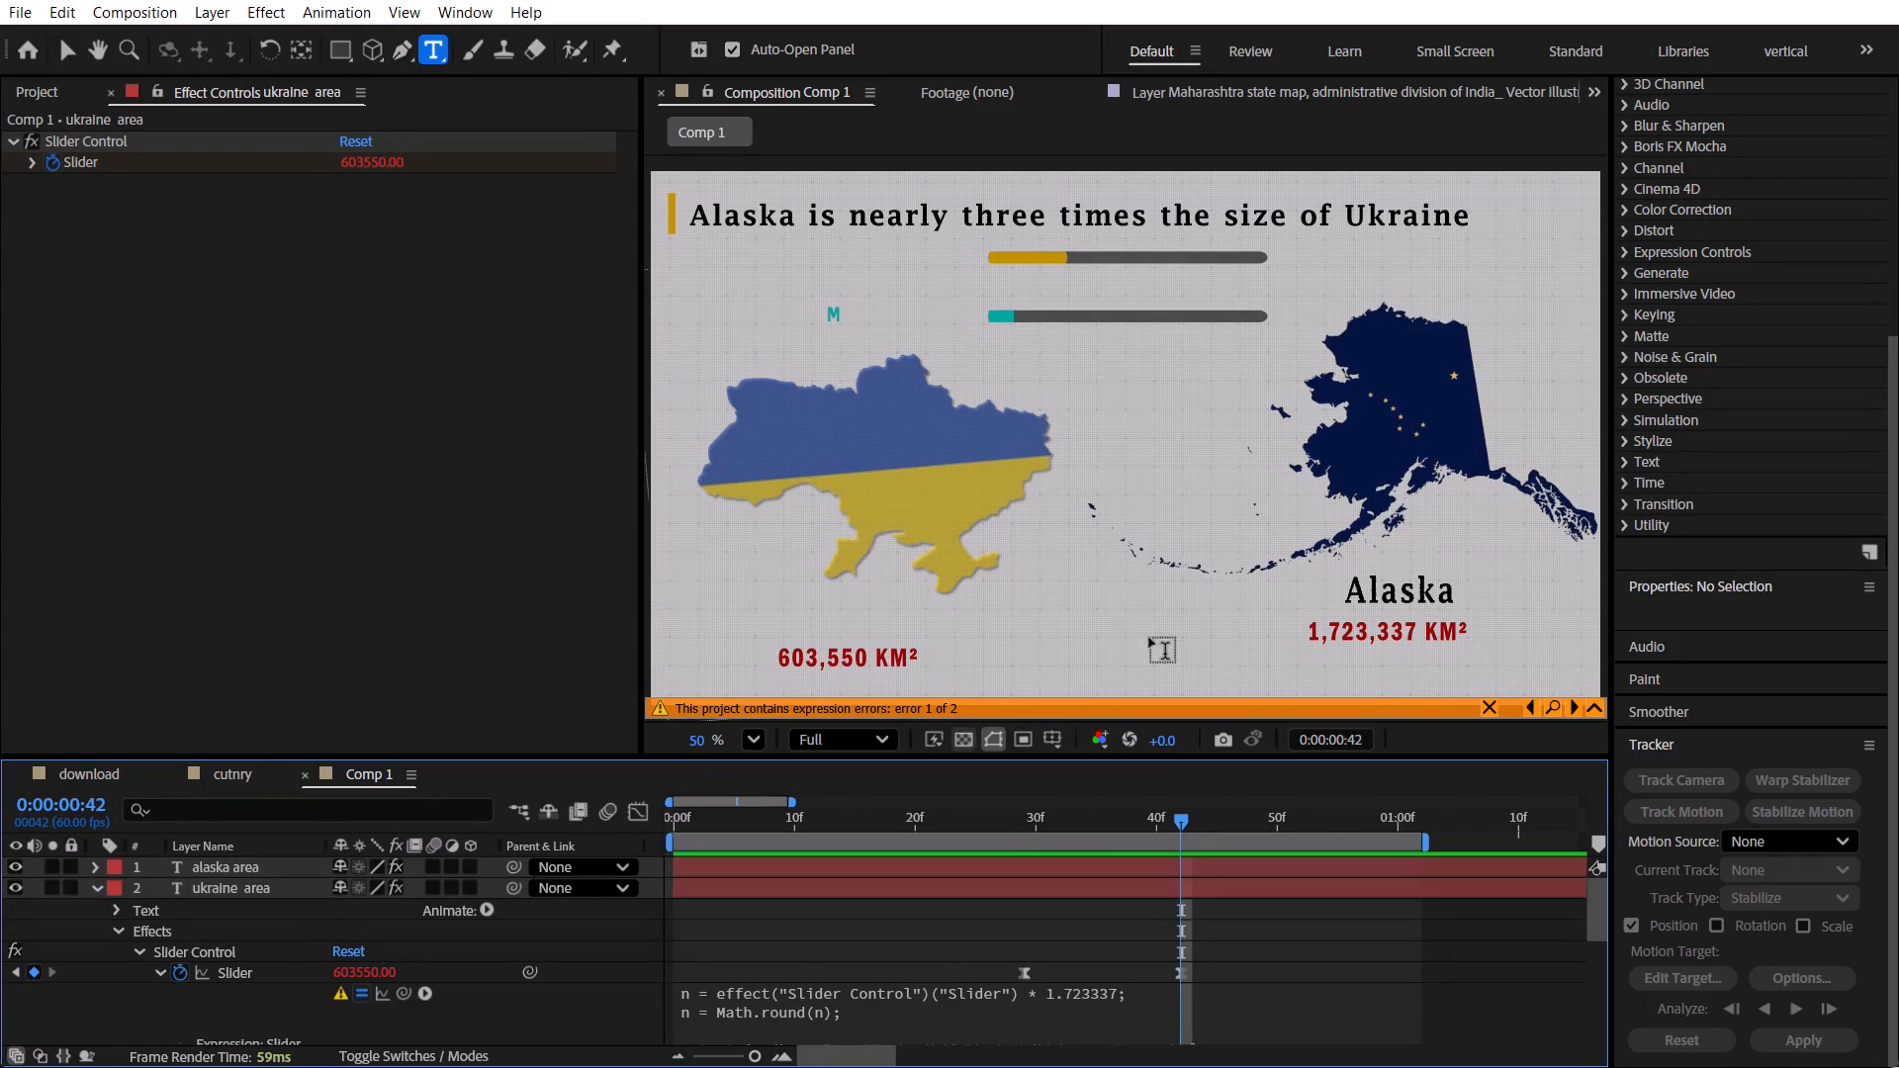
left_click(1130, 644)
key("0")
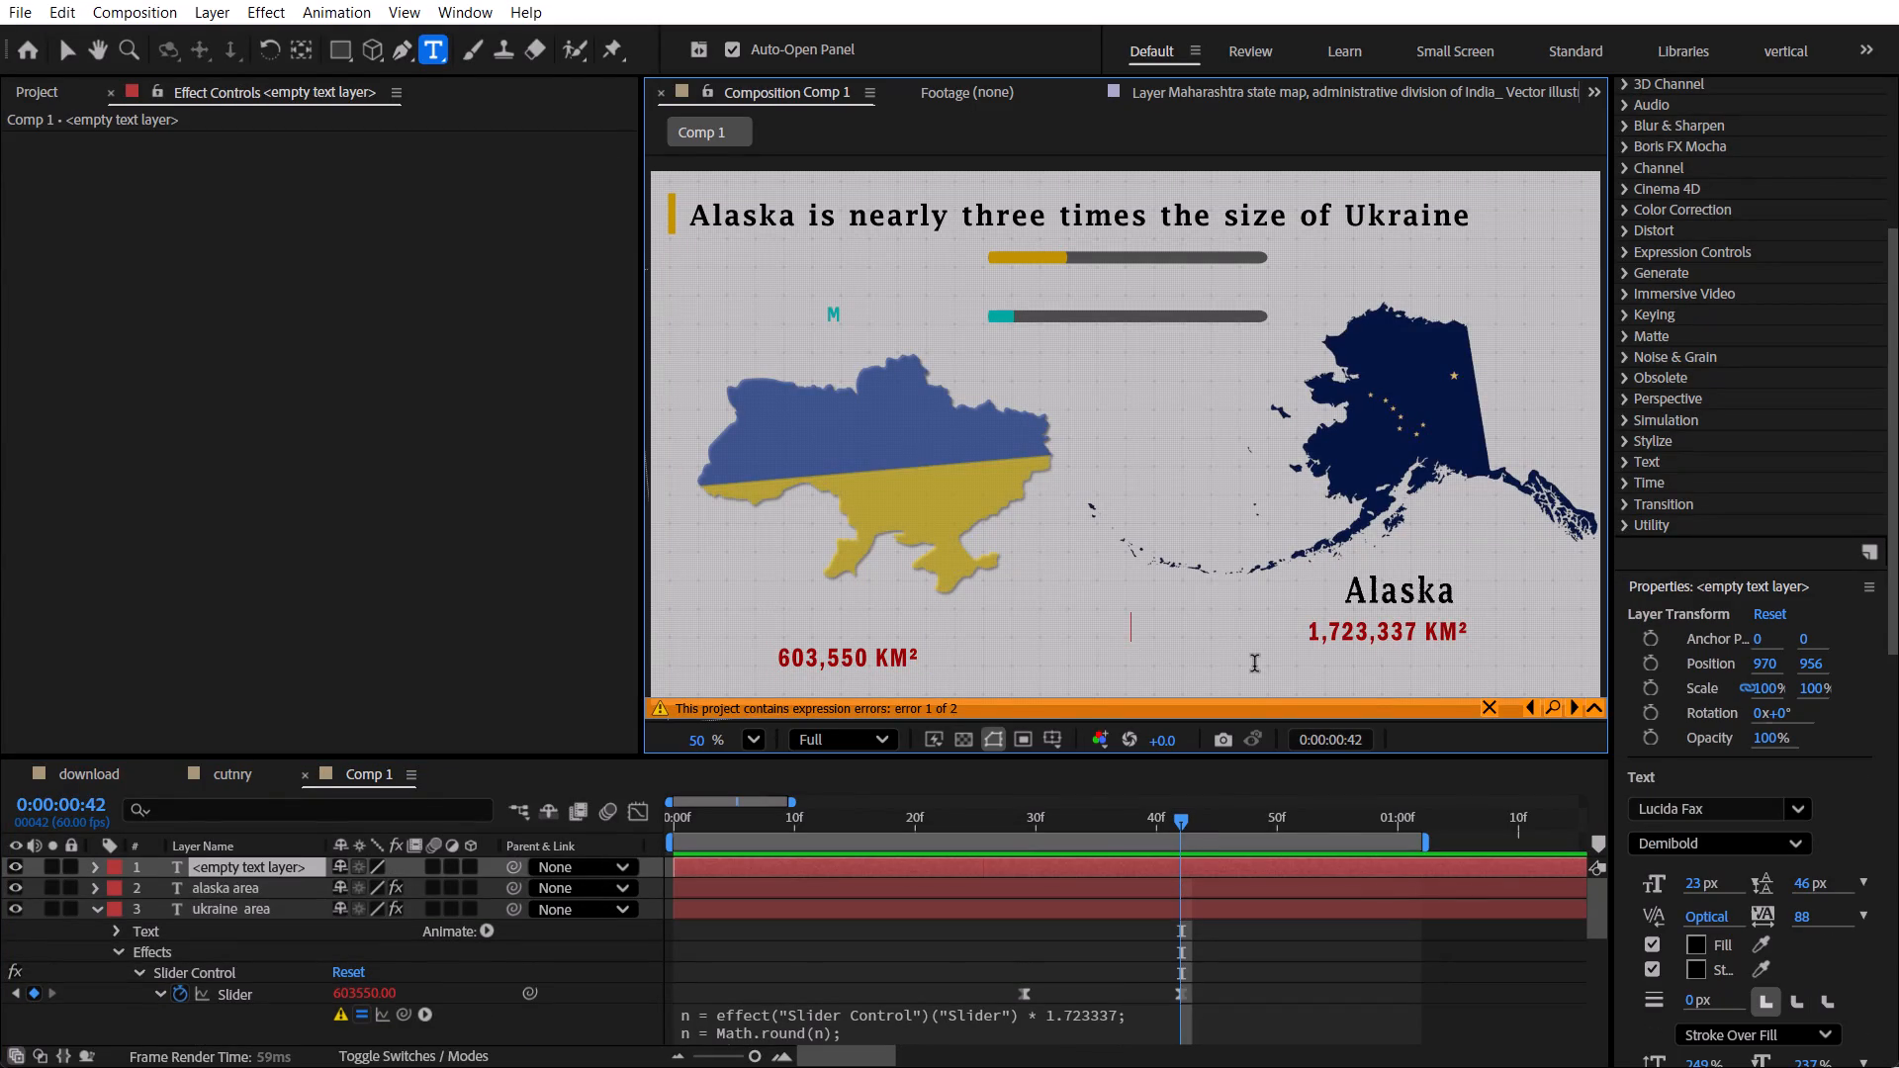
key("Return")
left_click(261, 864)
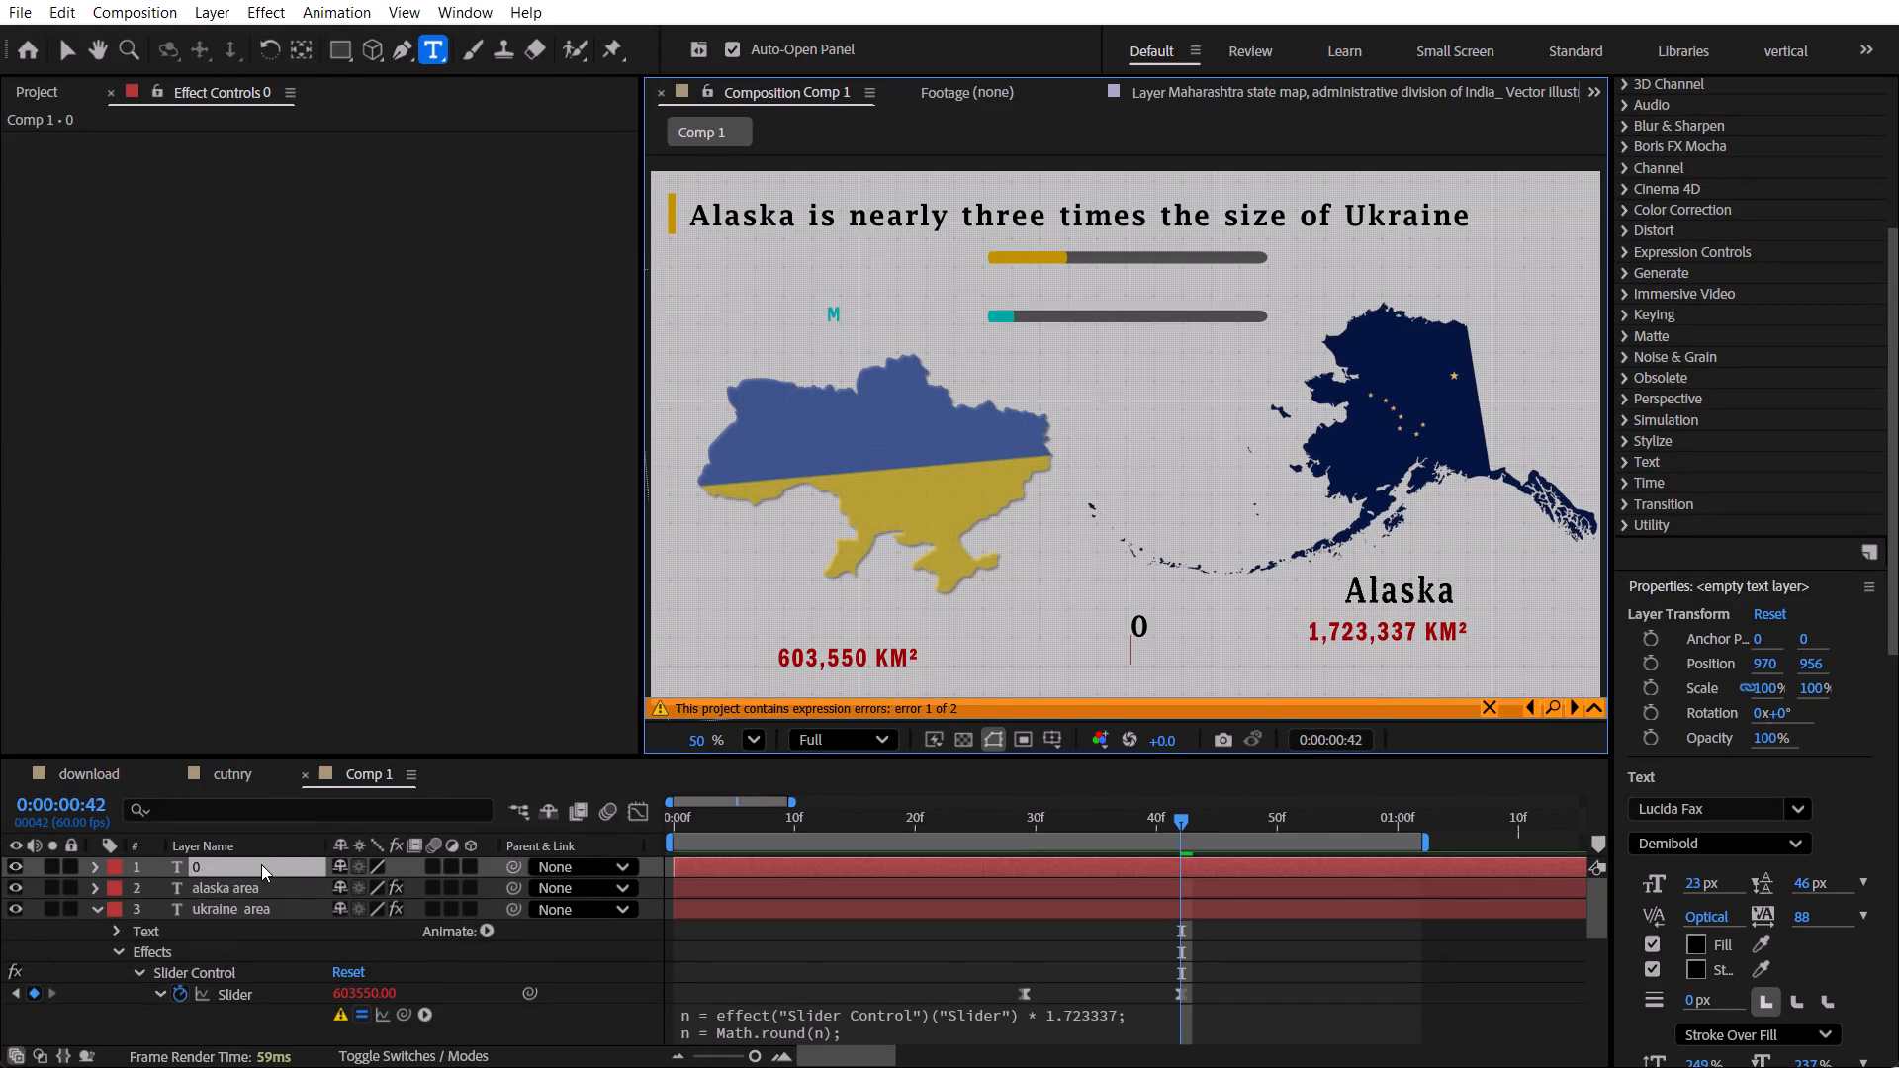
Find the Slider Control effect by searching for slider, and apply it to the new 0 text layer.
key("u")
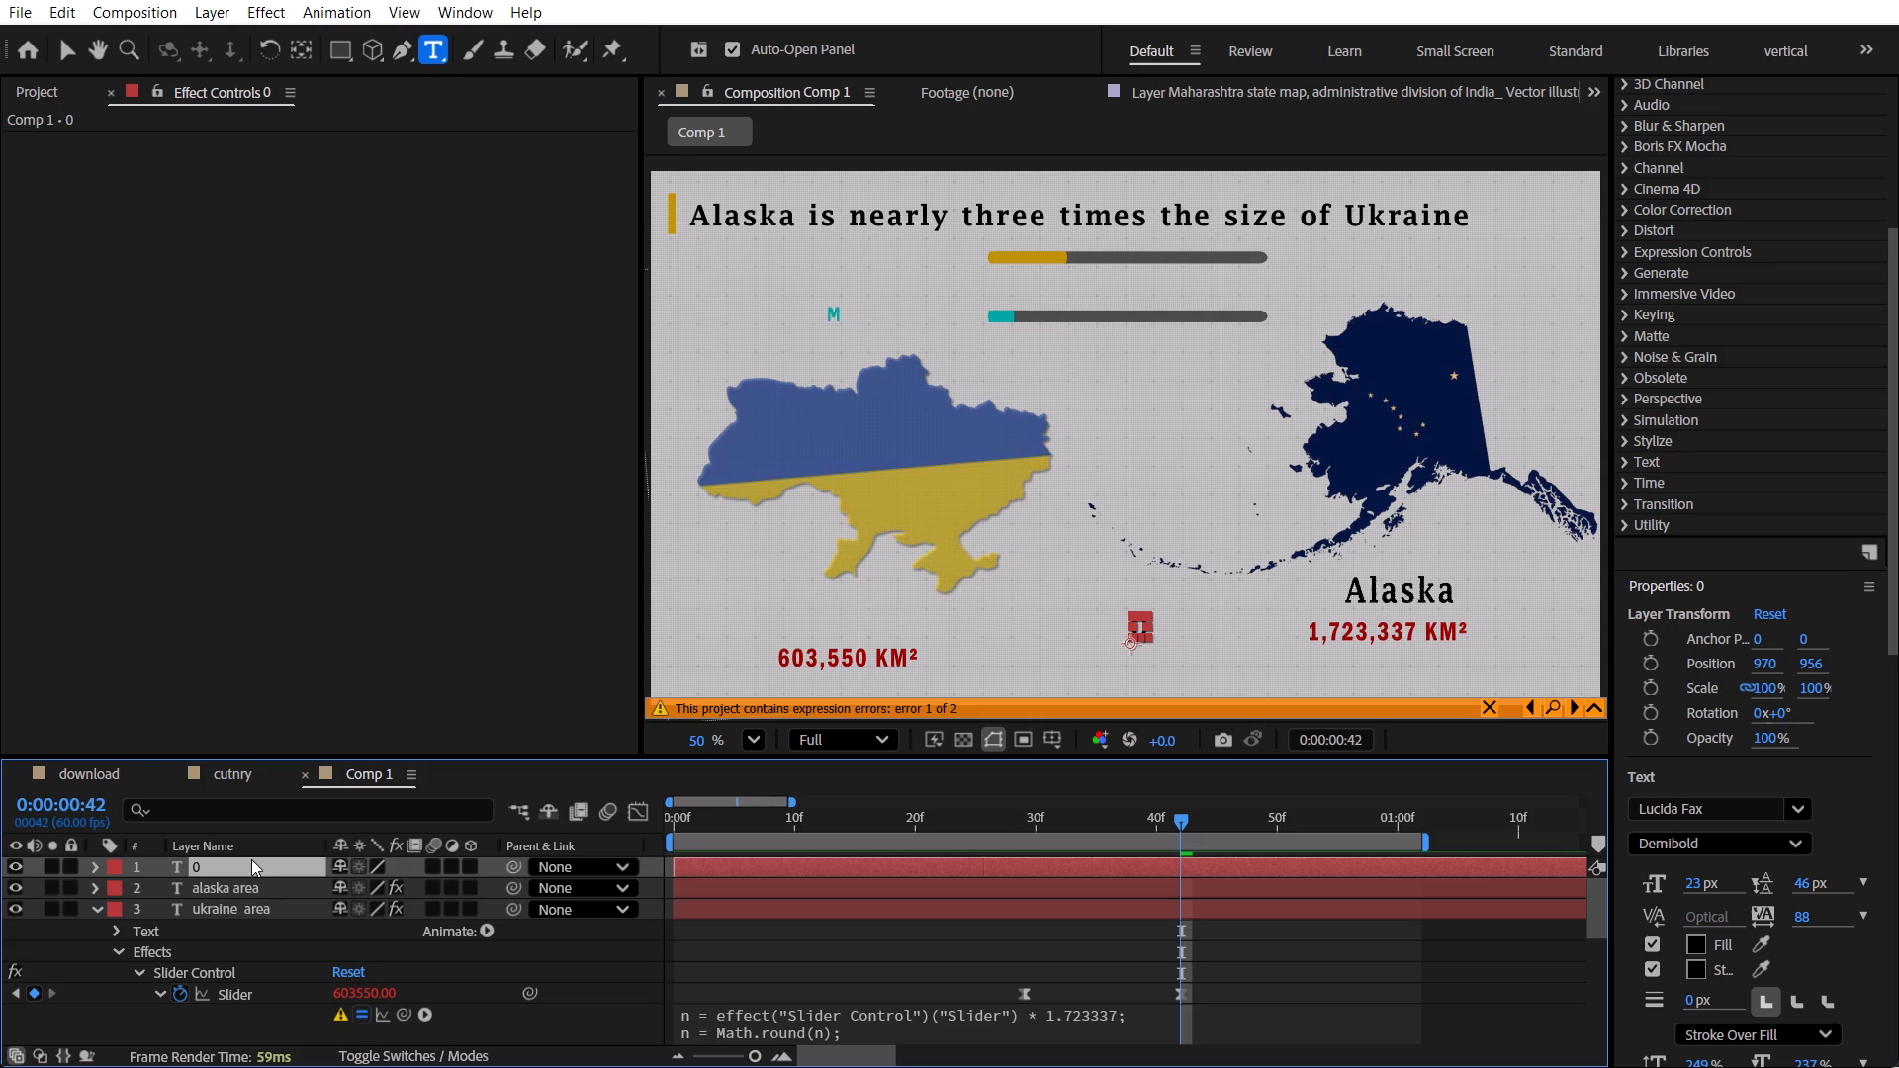
left_click(98, 869)
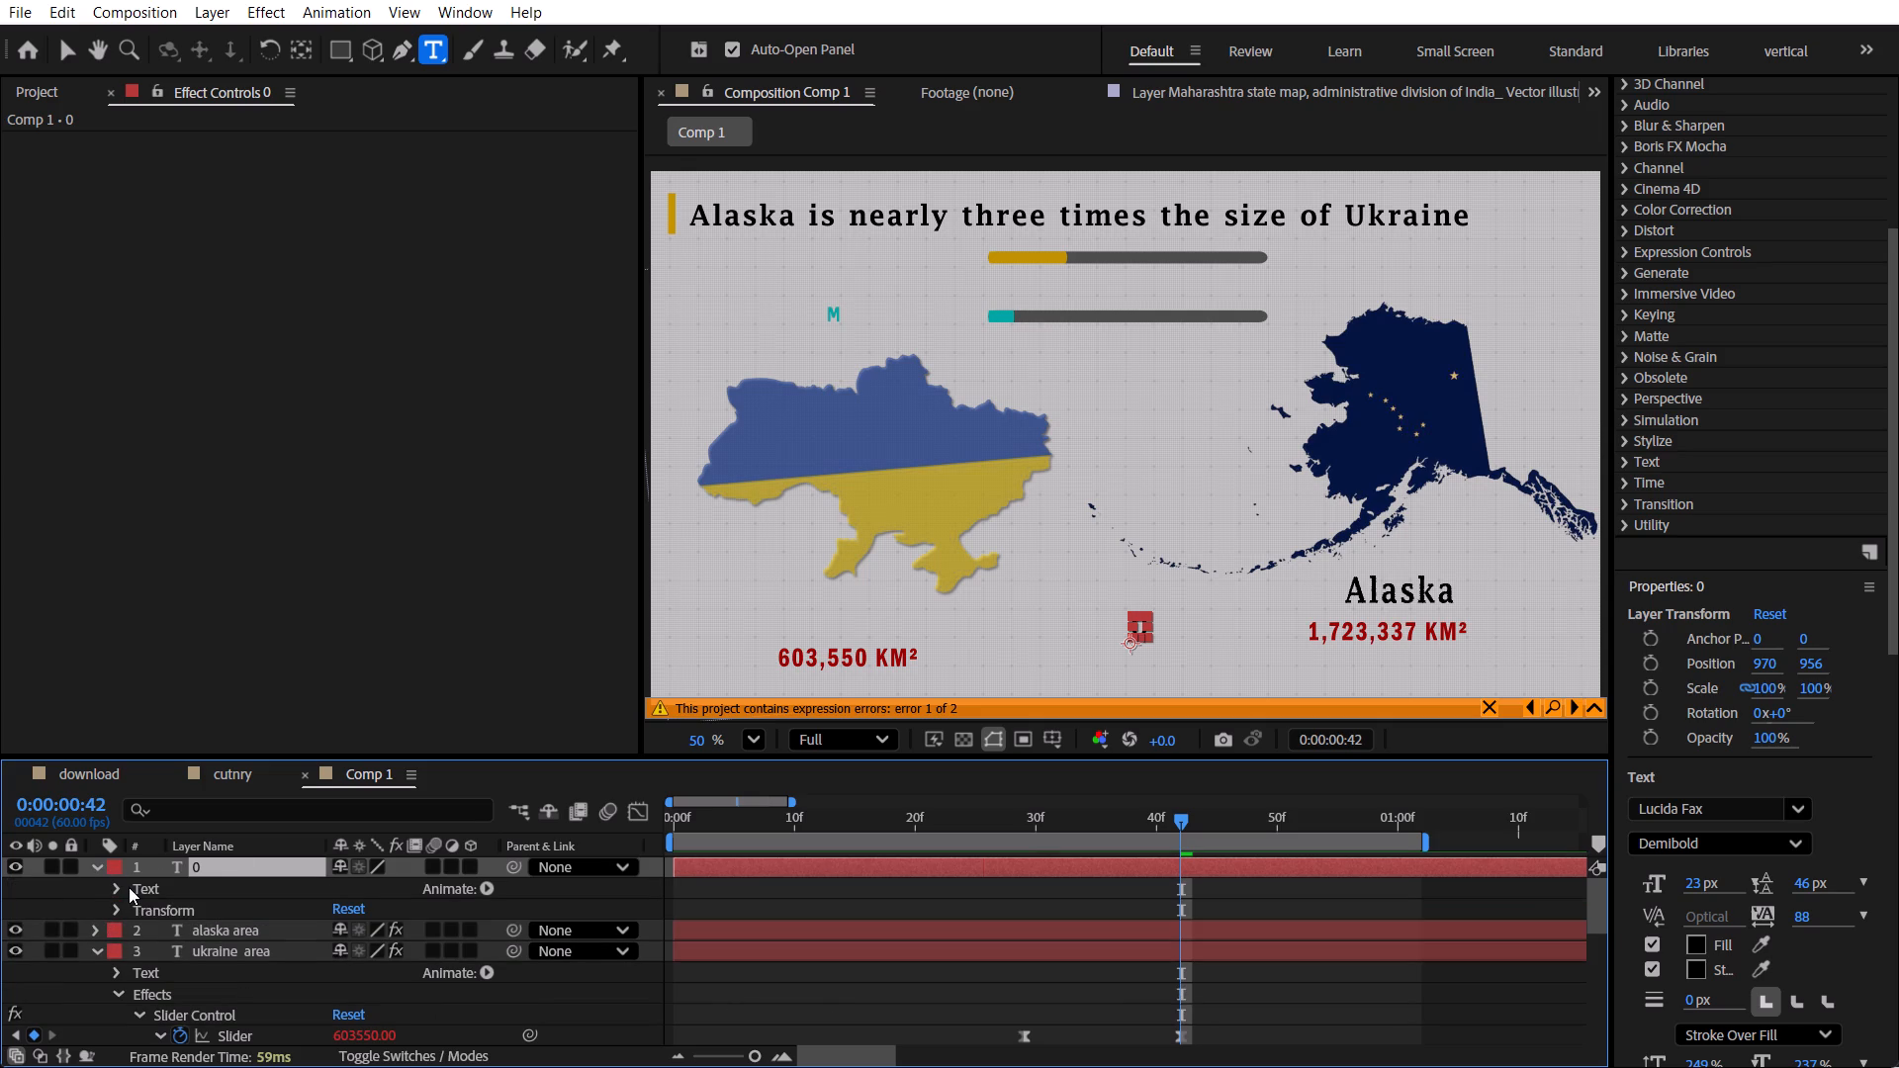
left_click(224, 928)
left_click(211, 868)
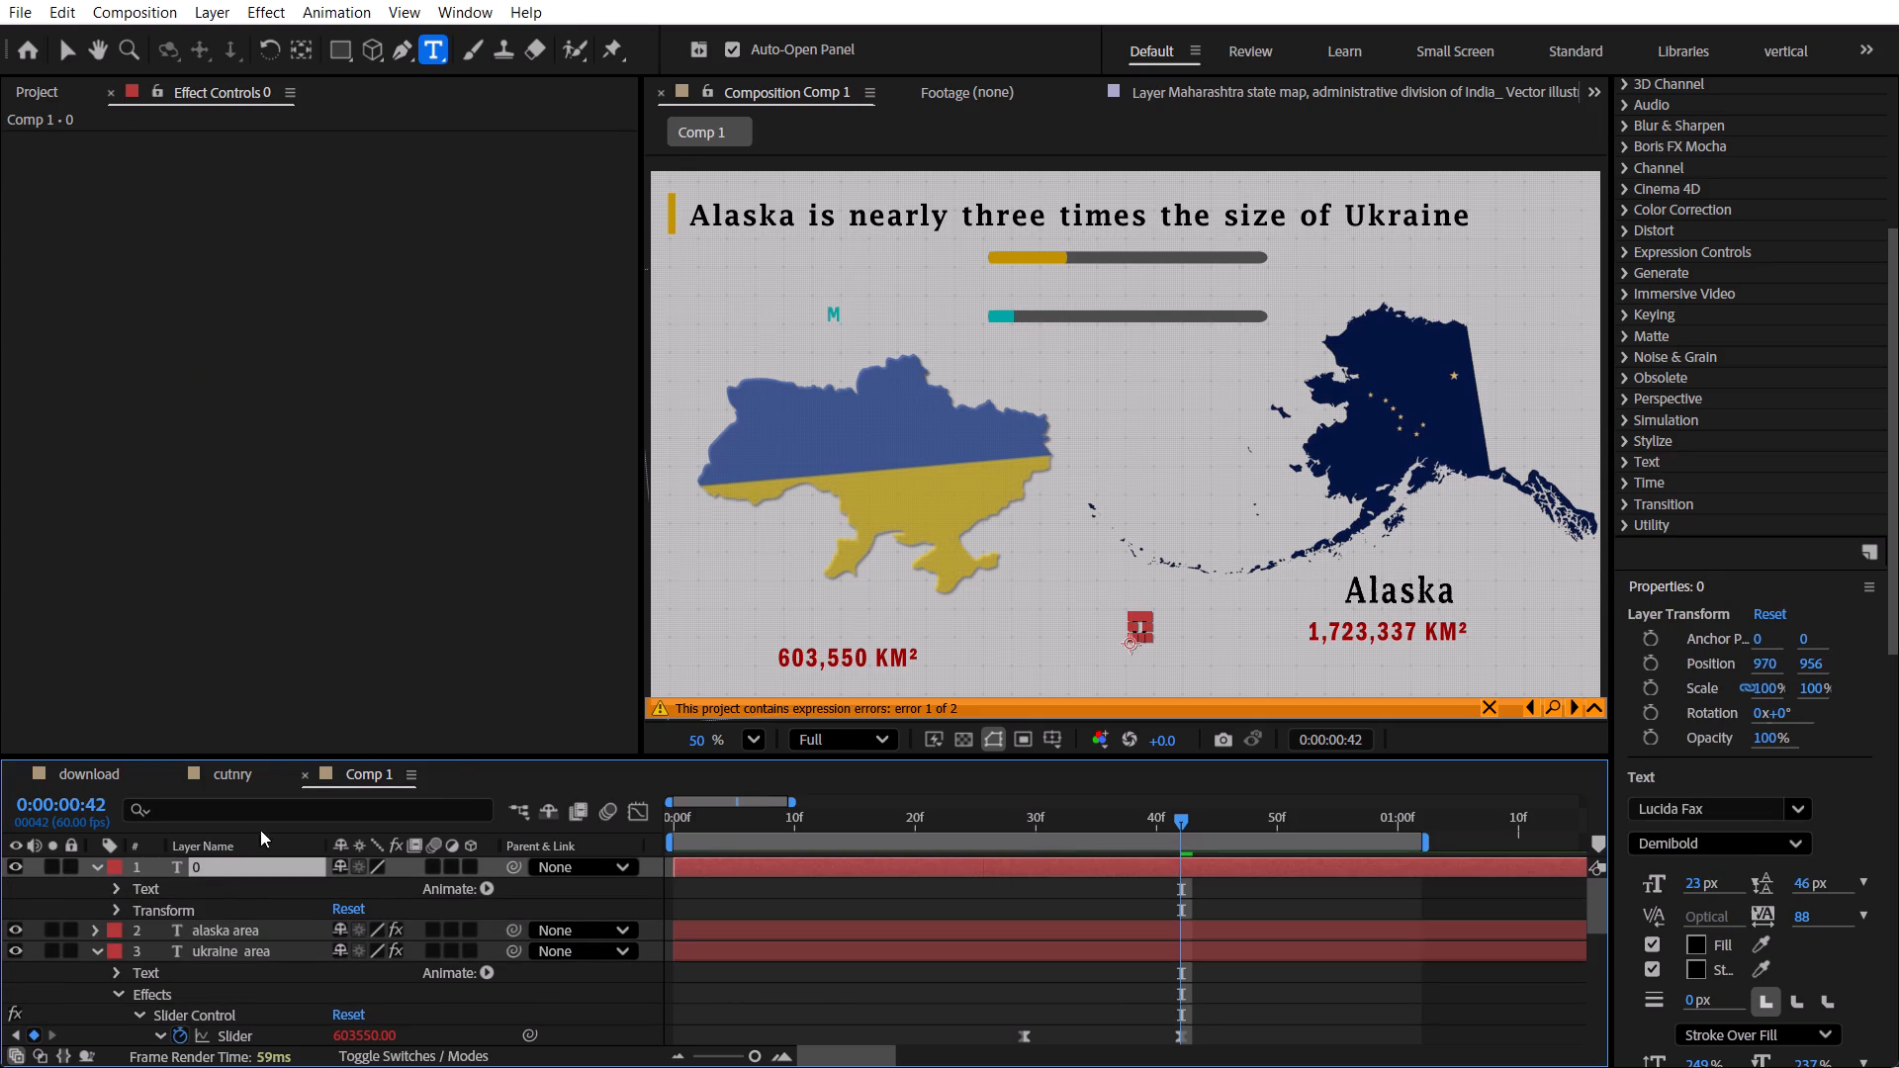
scroll(1757, 499, "up", 3)
left_click(1742, 327)
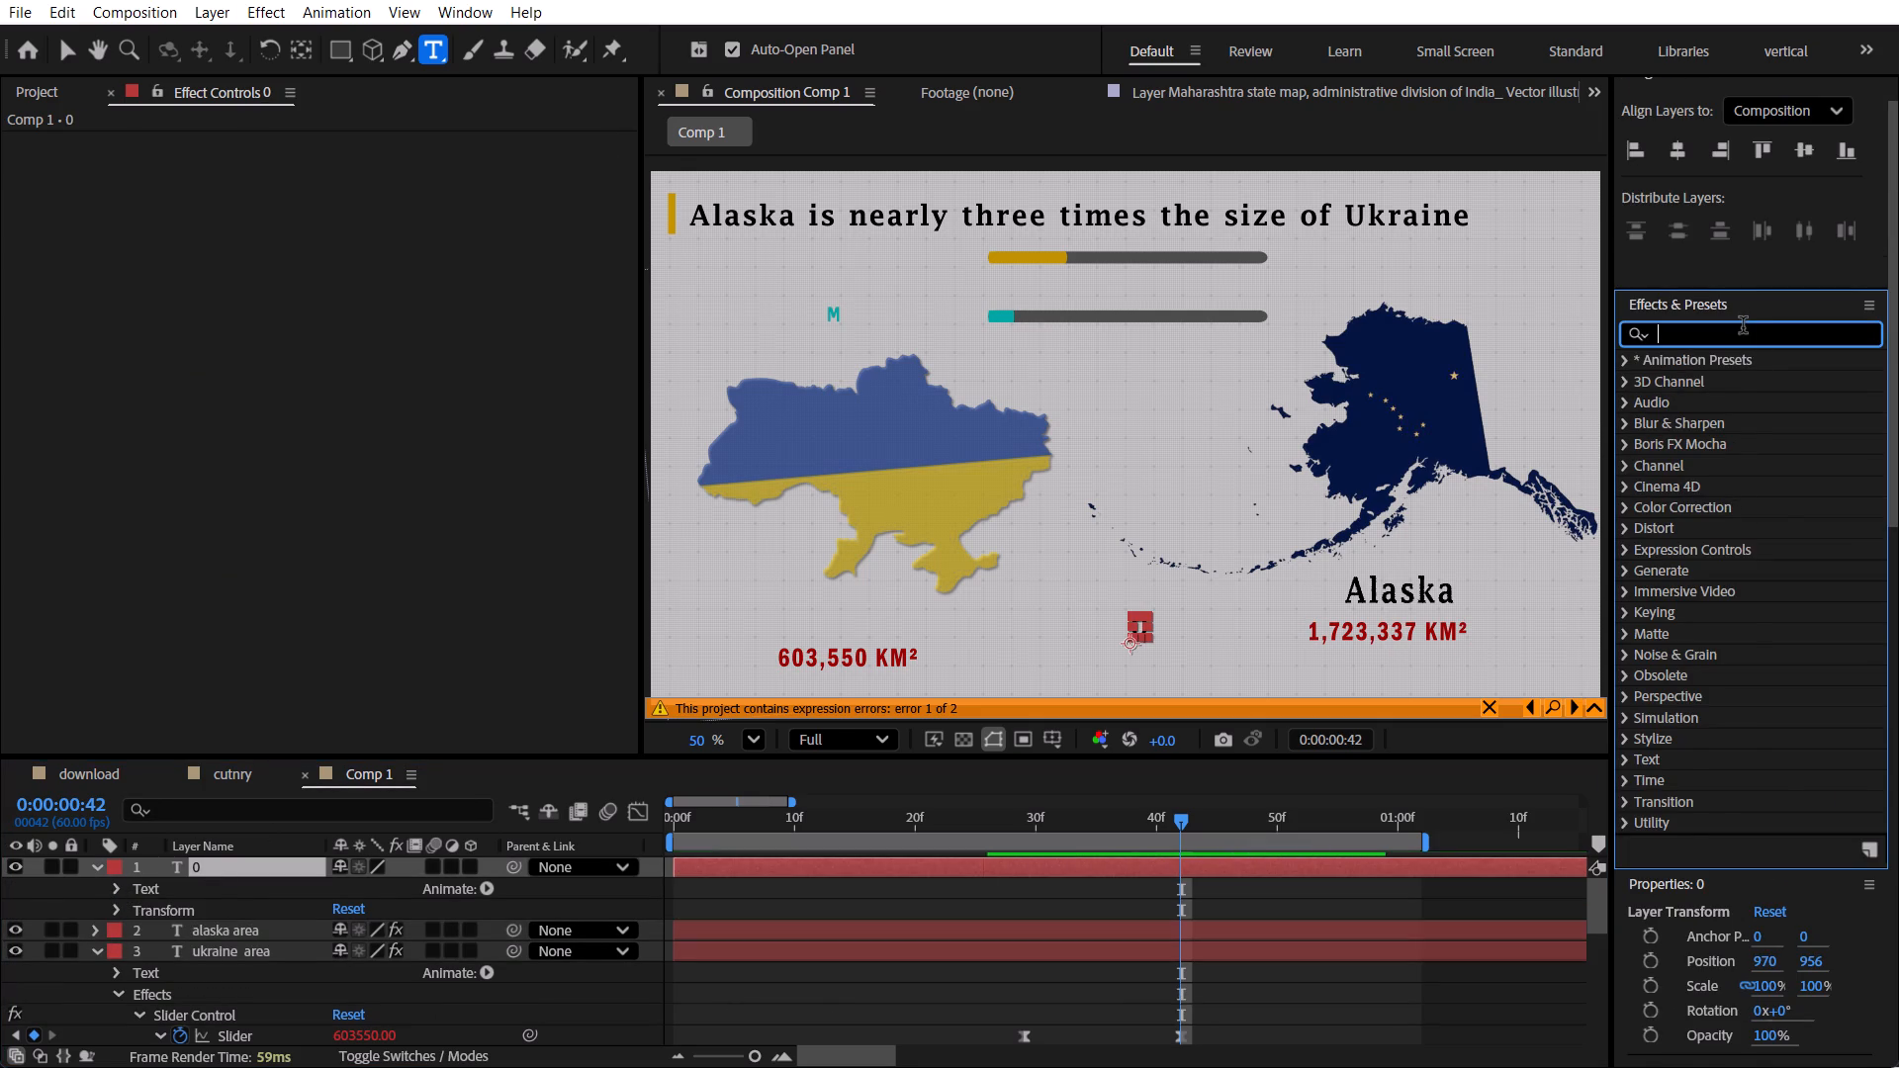
key("s")
type("li")
type("der")
left_click_drag(1754, 372, 506, 292)
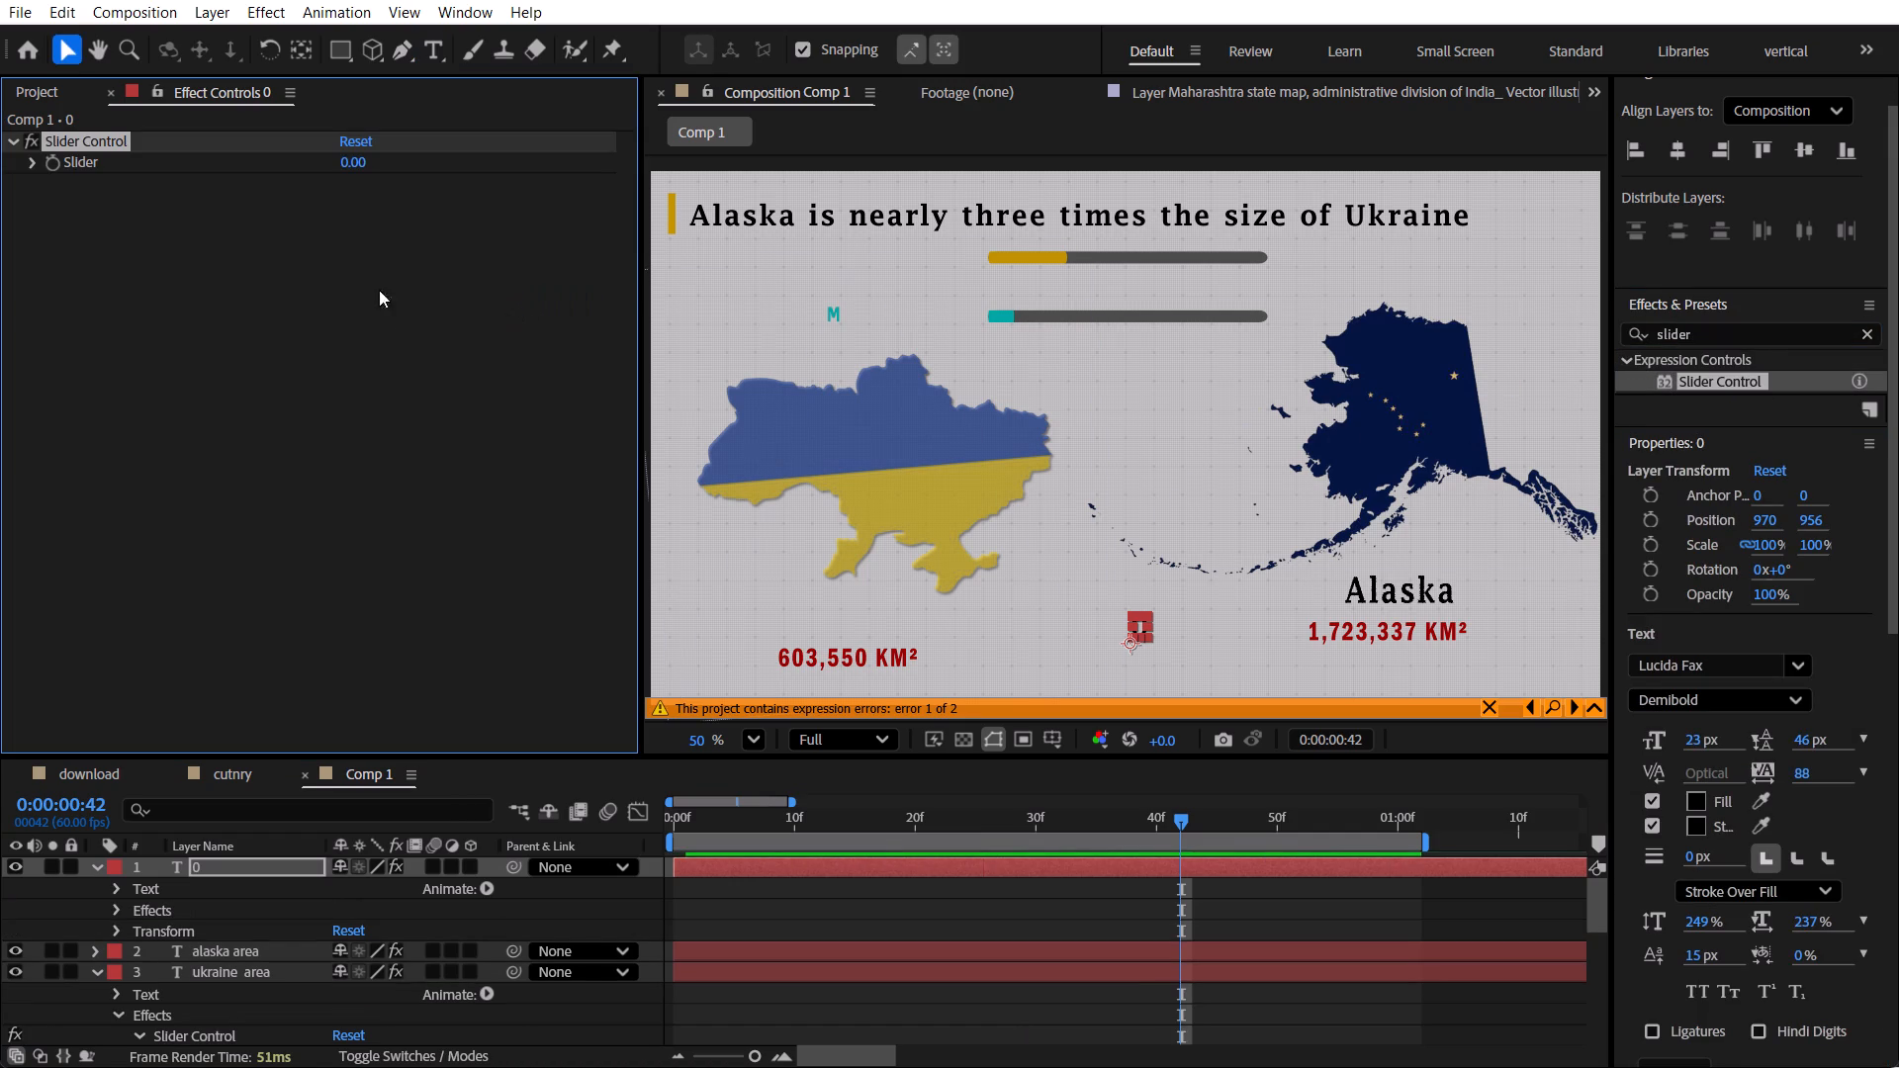
With the current time at 0:00:00:39, give the 0 layer's Slider property the copied expression multiplying the slider by 1.723337.
left_click_drag(1144, 832, 1144, 818)
left_click(1145, 818)
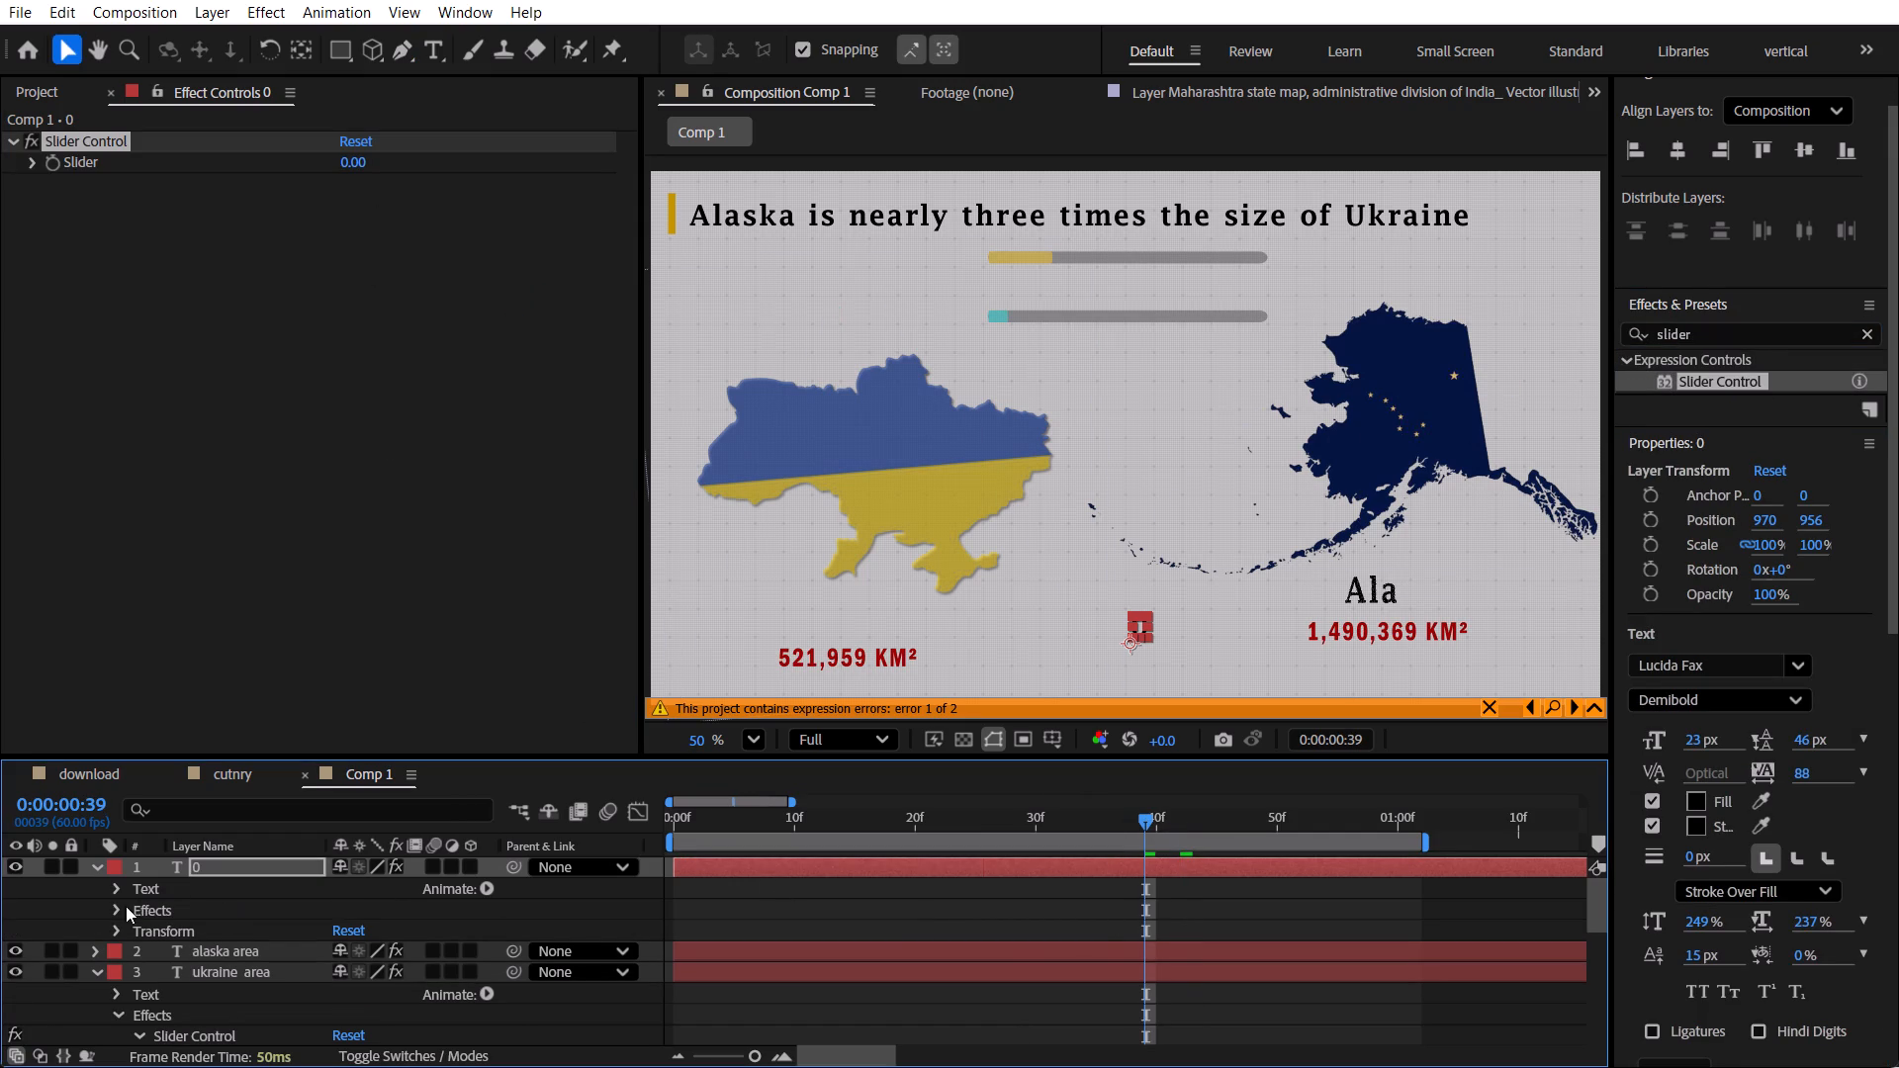
left_click(112, 914)
left_click(138, 933)
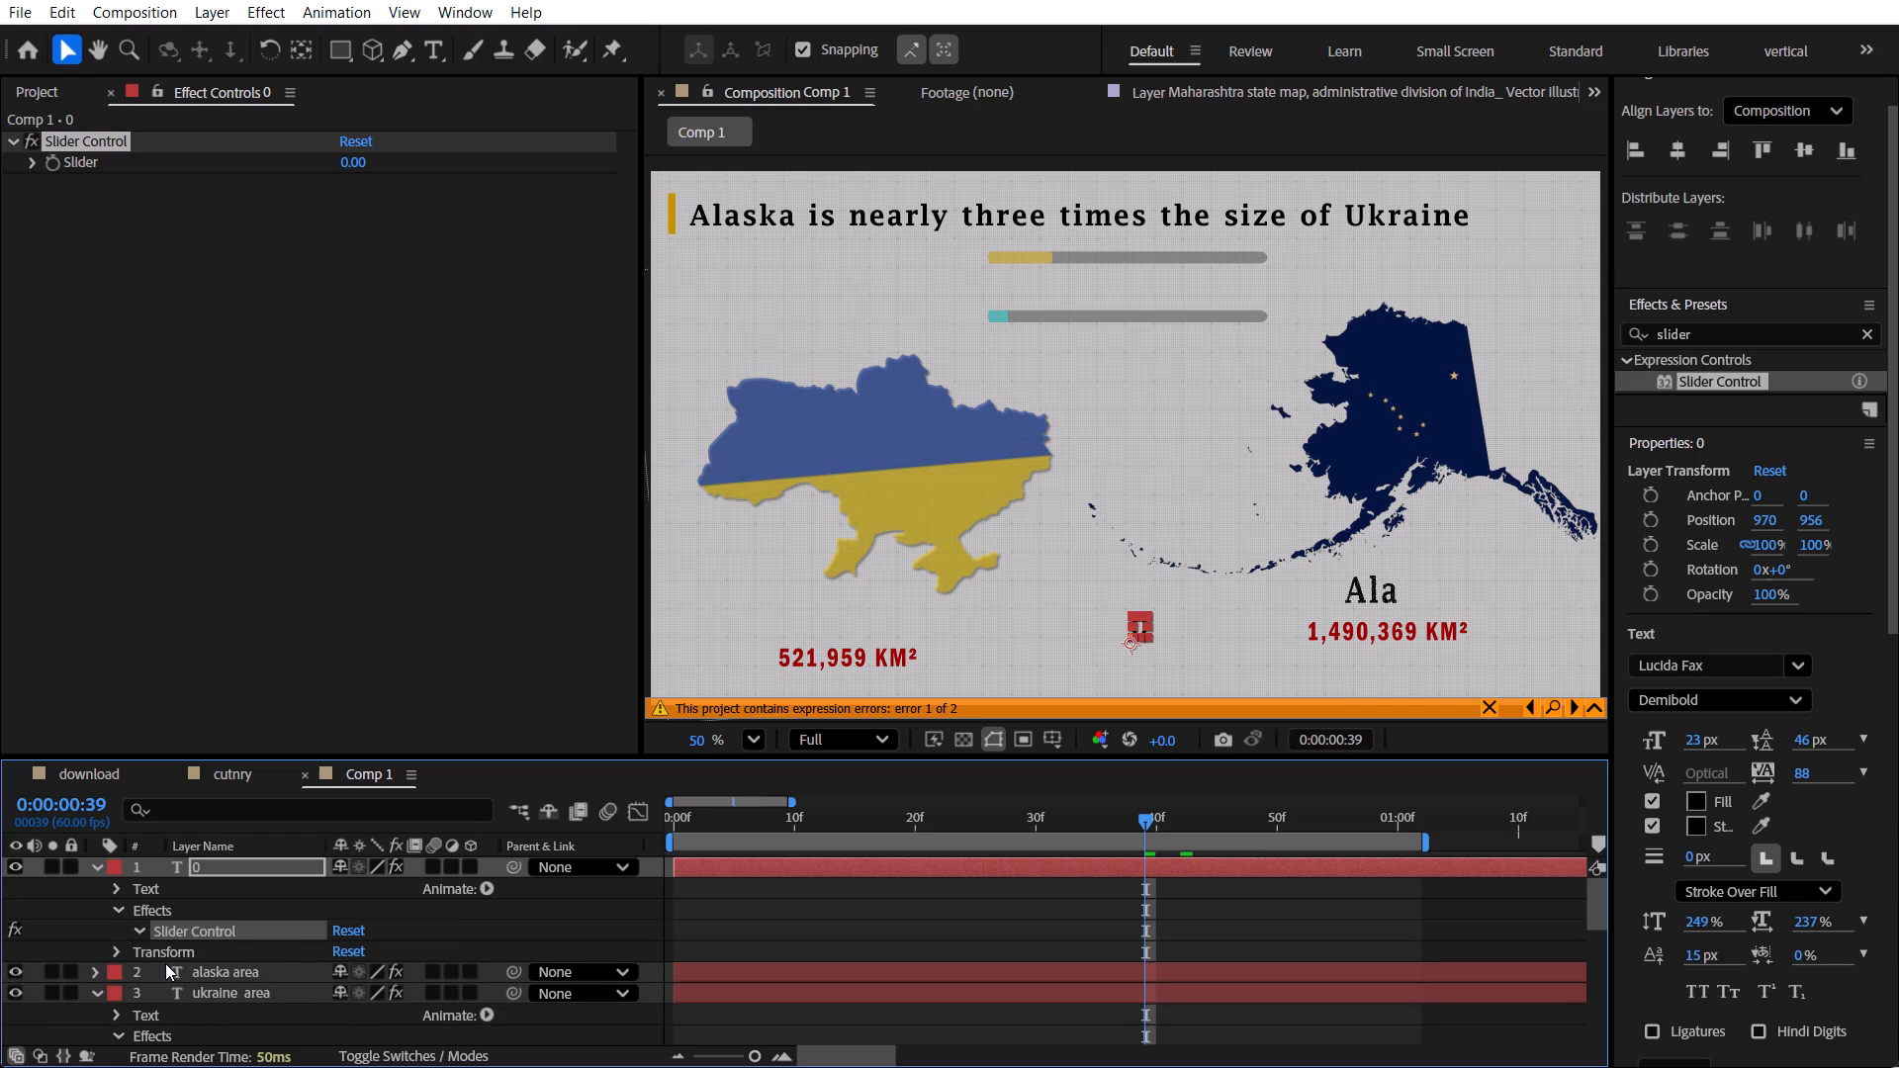
left_click(182, 948, "alt")
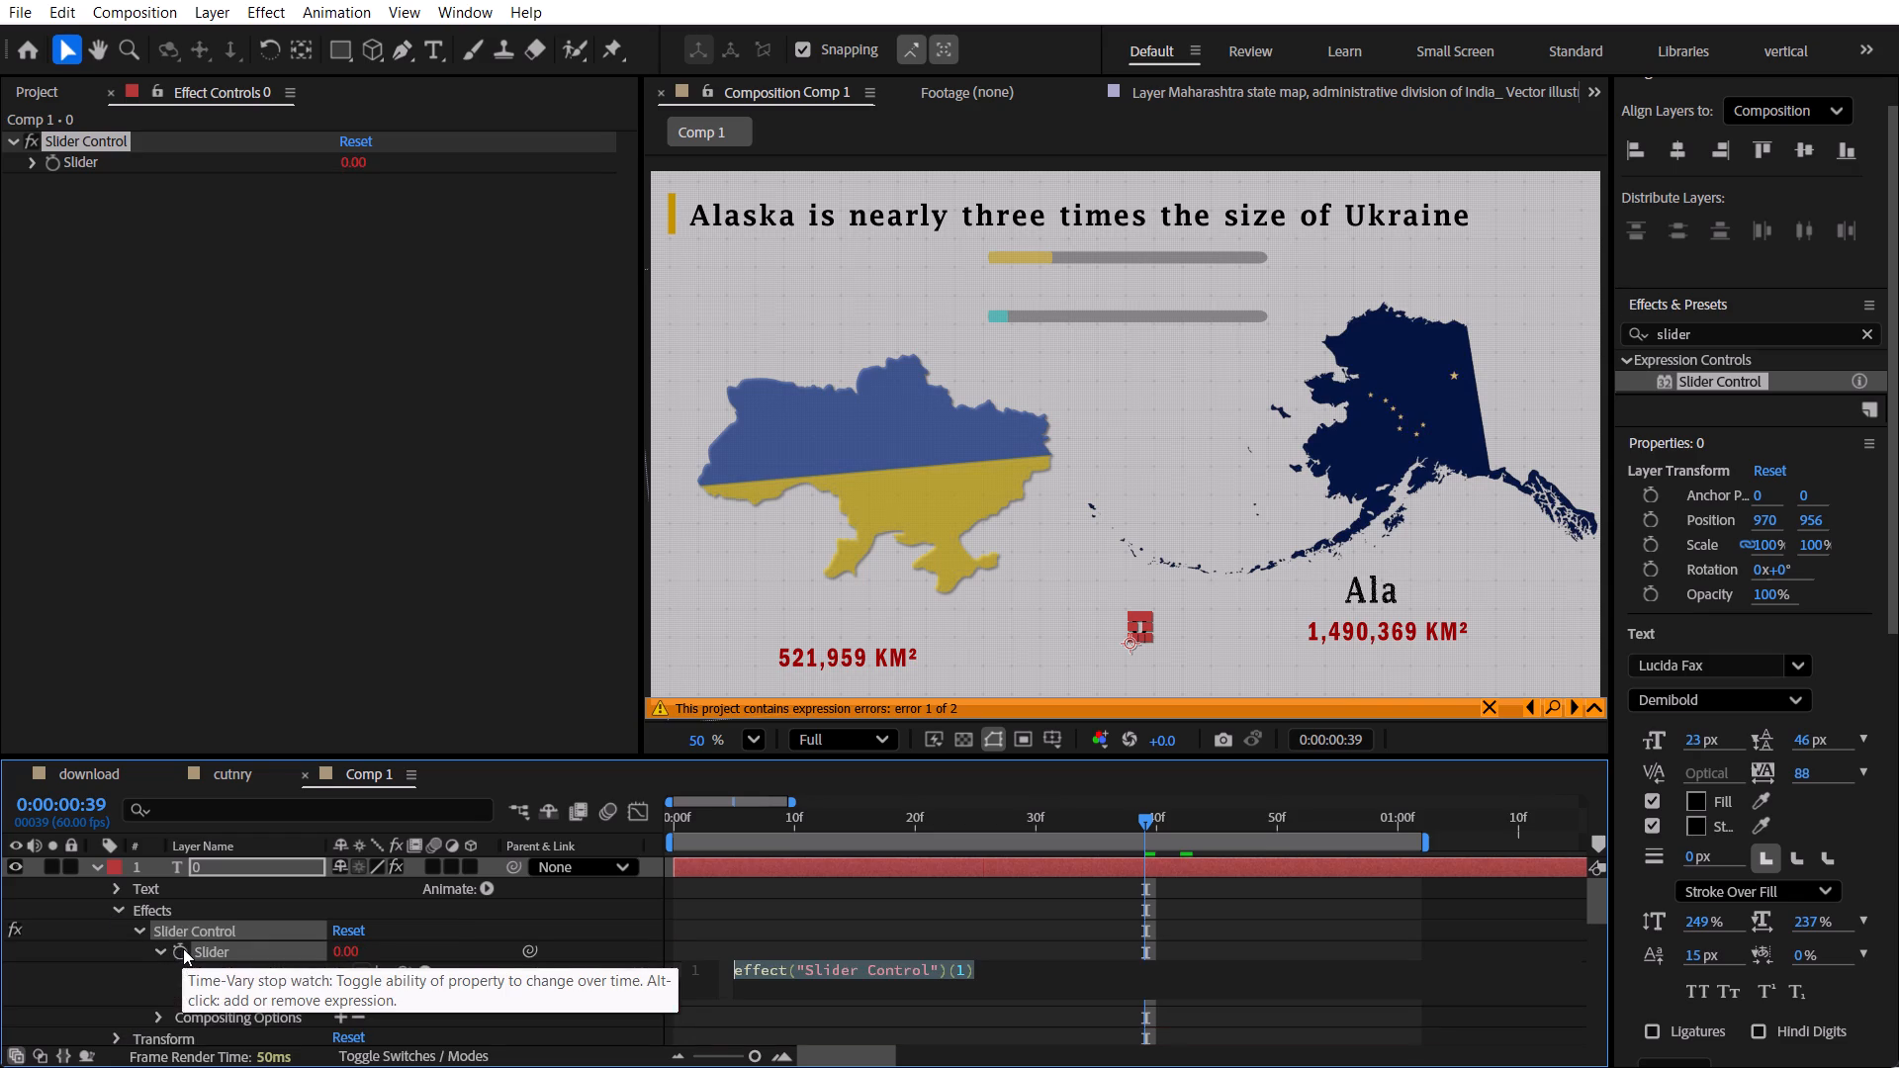
key("ctrl+v")
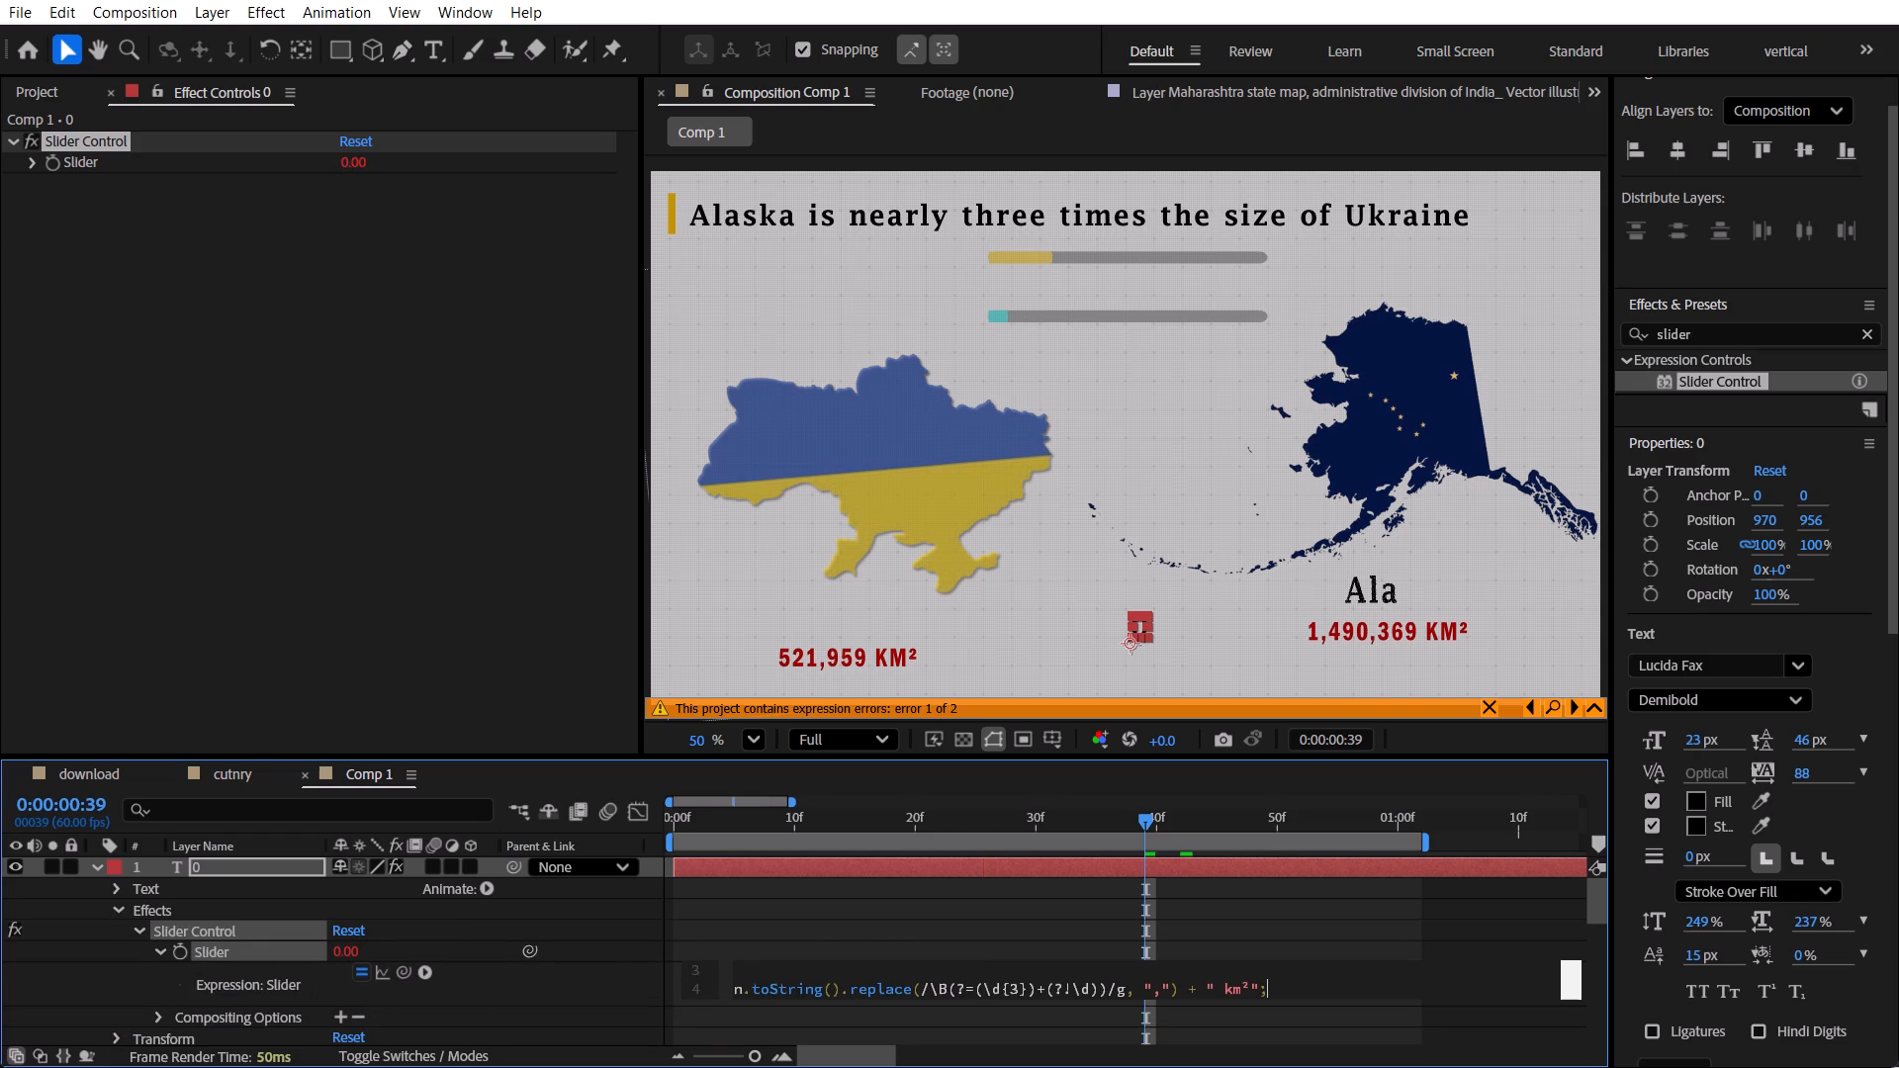
left_click(573, 994)
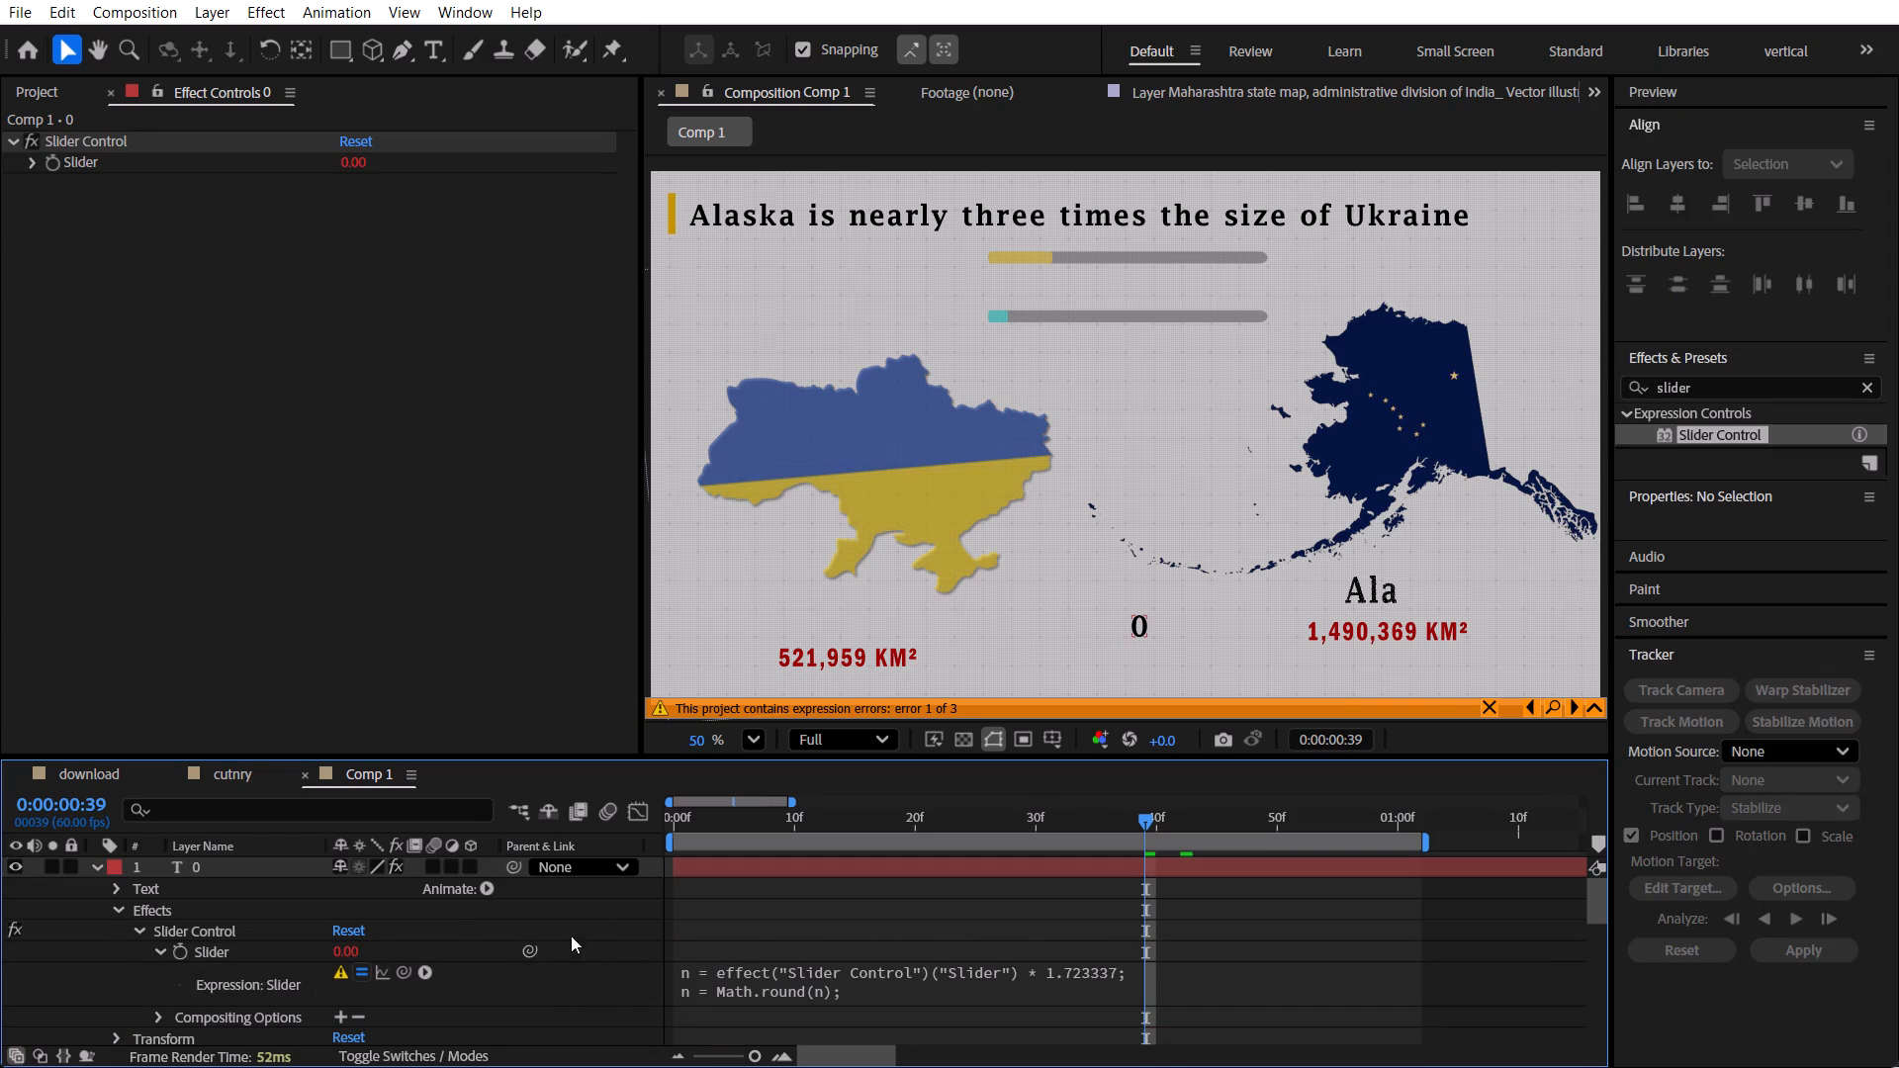
Turn on keyframing for the 0 layer's Slider property, setting a keyframe at 0:00:00:39.
left_click(180, 947)
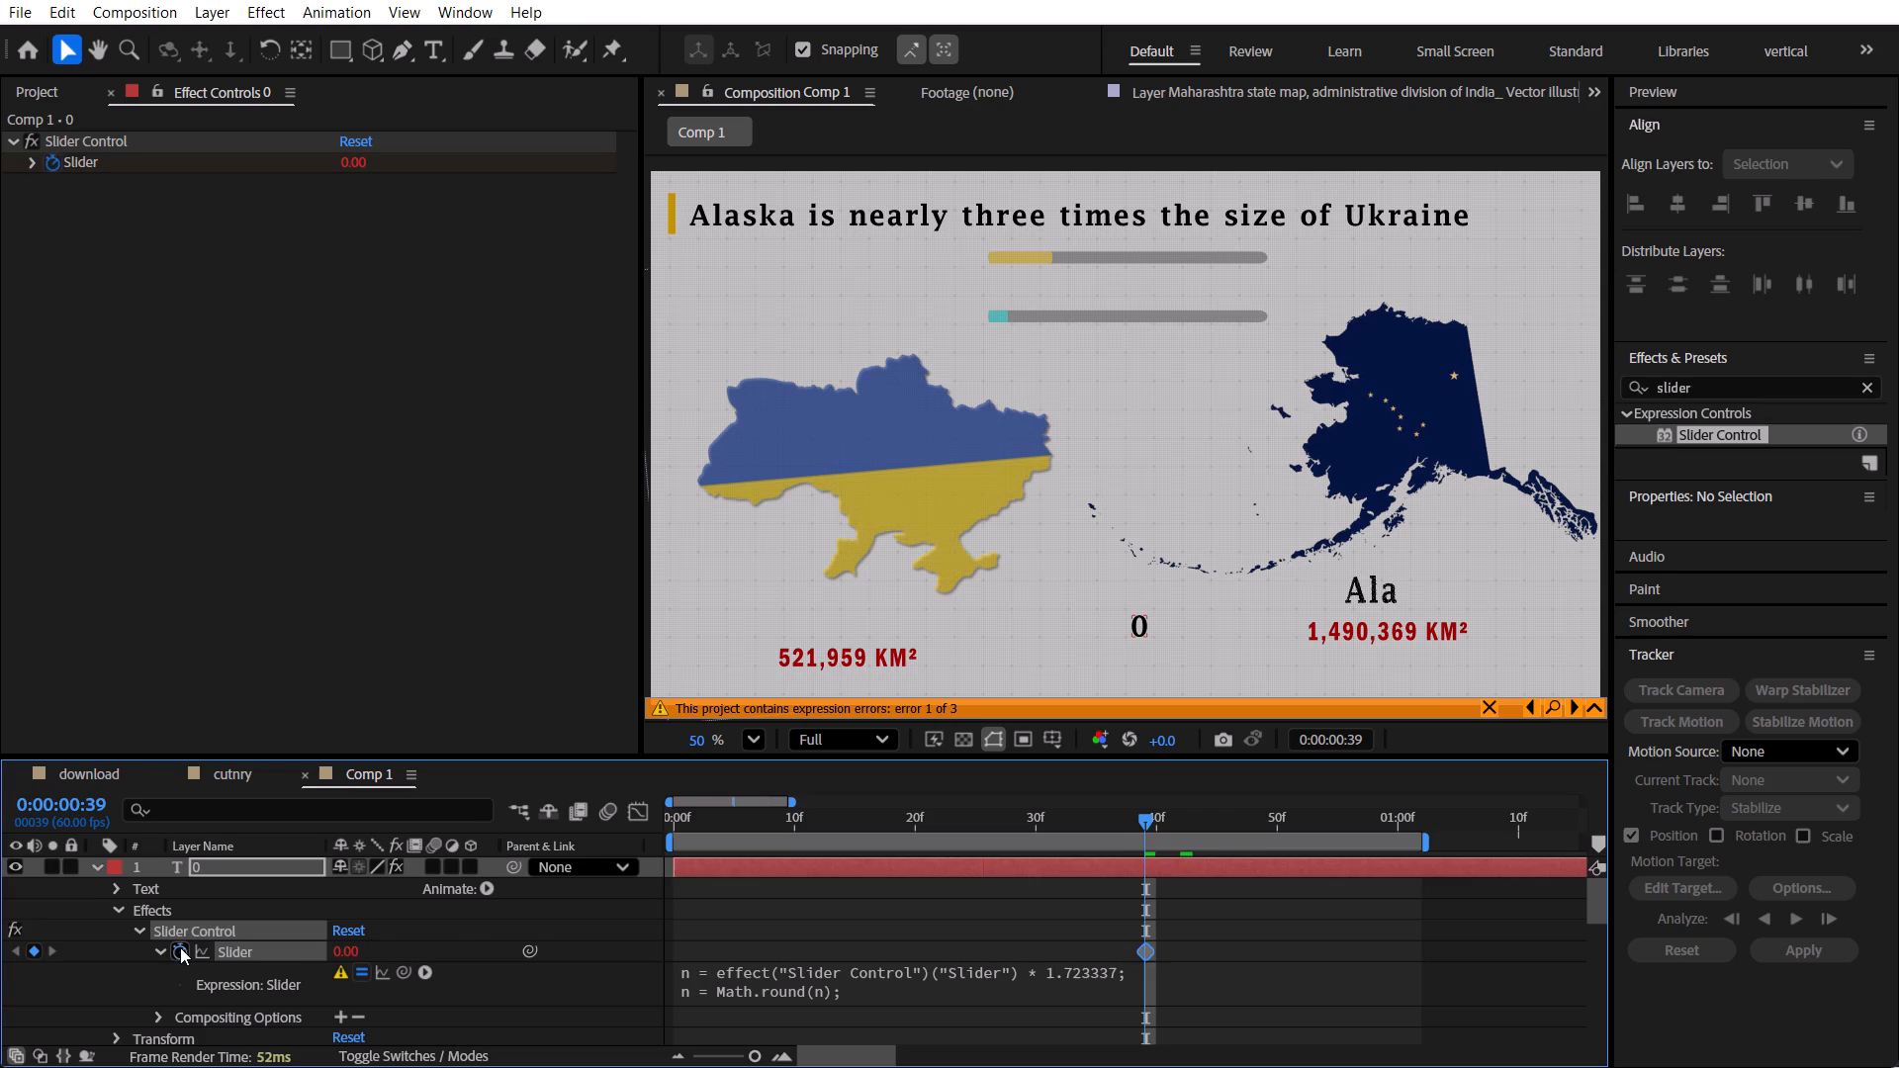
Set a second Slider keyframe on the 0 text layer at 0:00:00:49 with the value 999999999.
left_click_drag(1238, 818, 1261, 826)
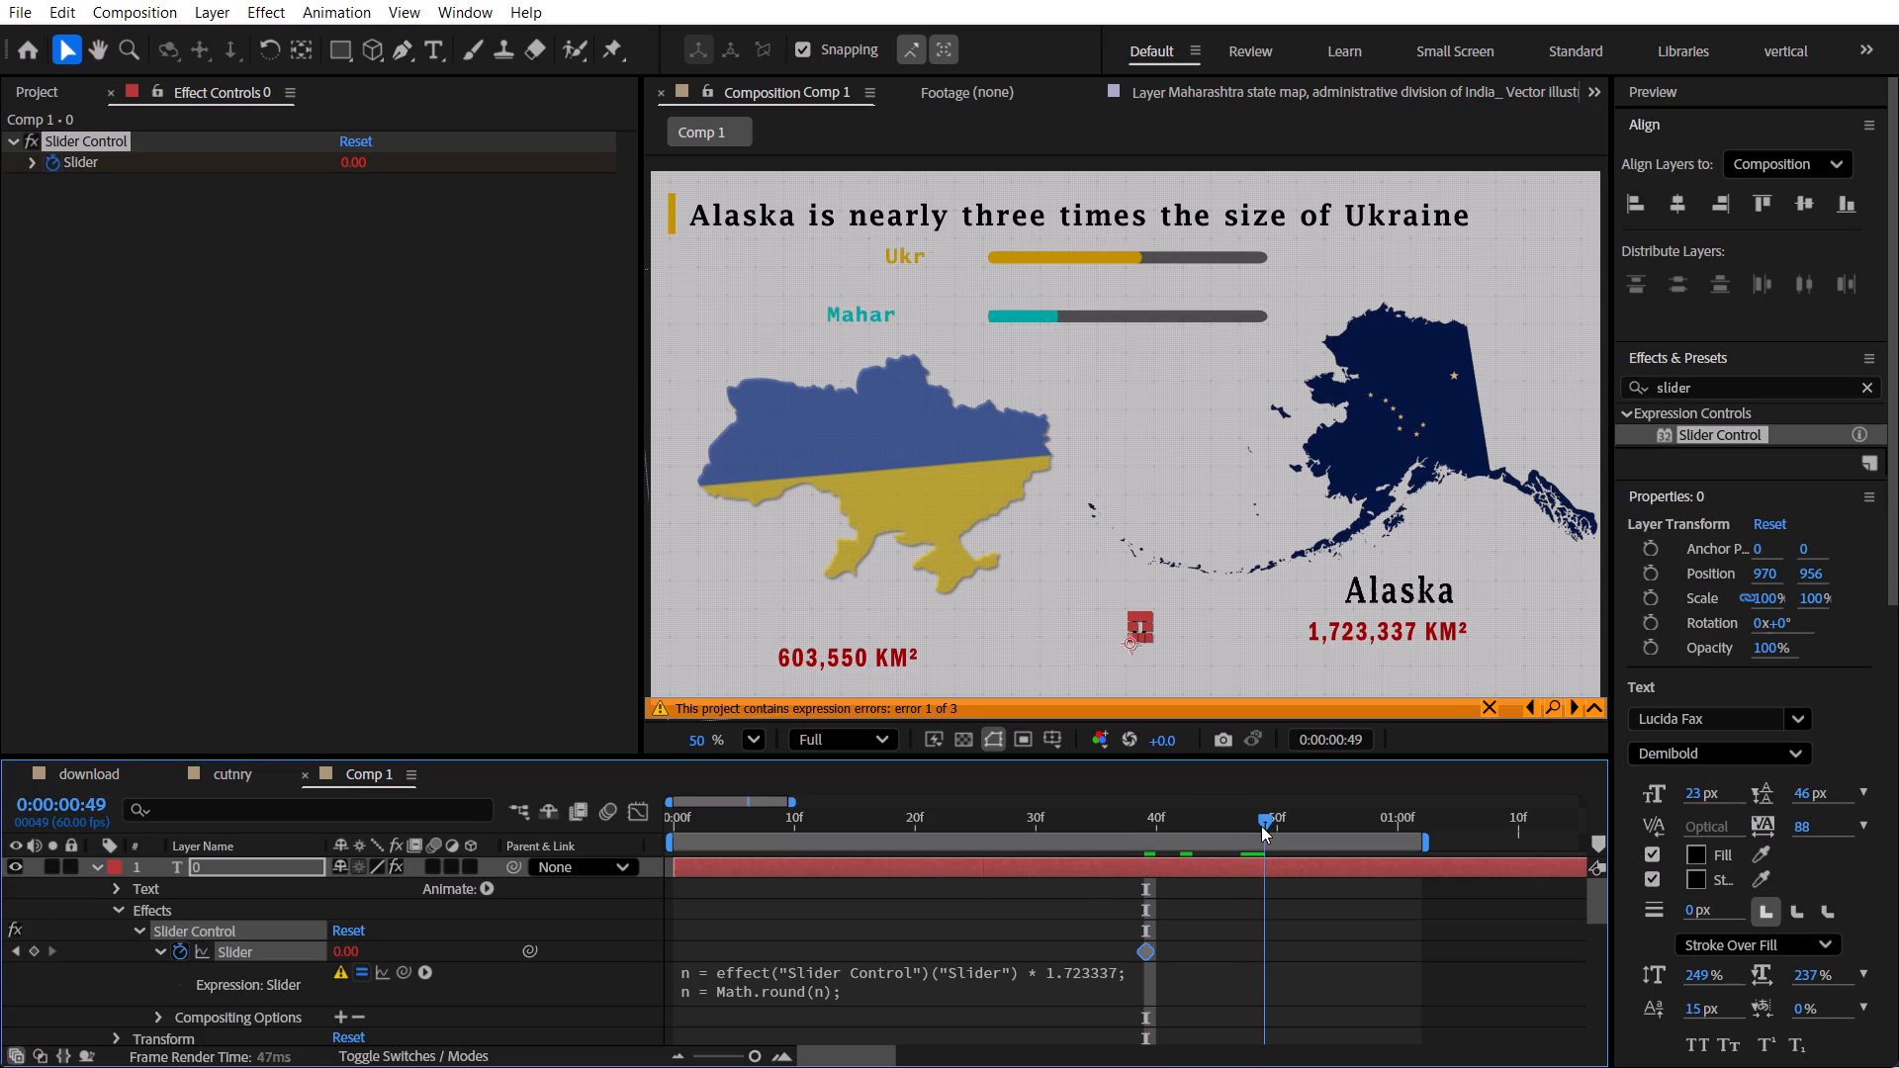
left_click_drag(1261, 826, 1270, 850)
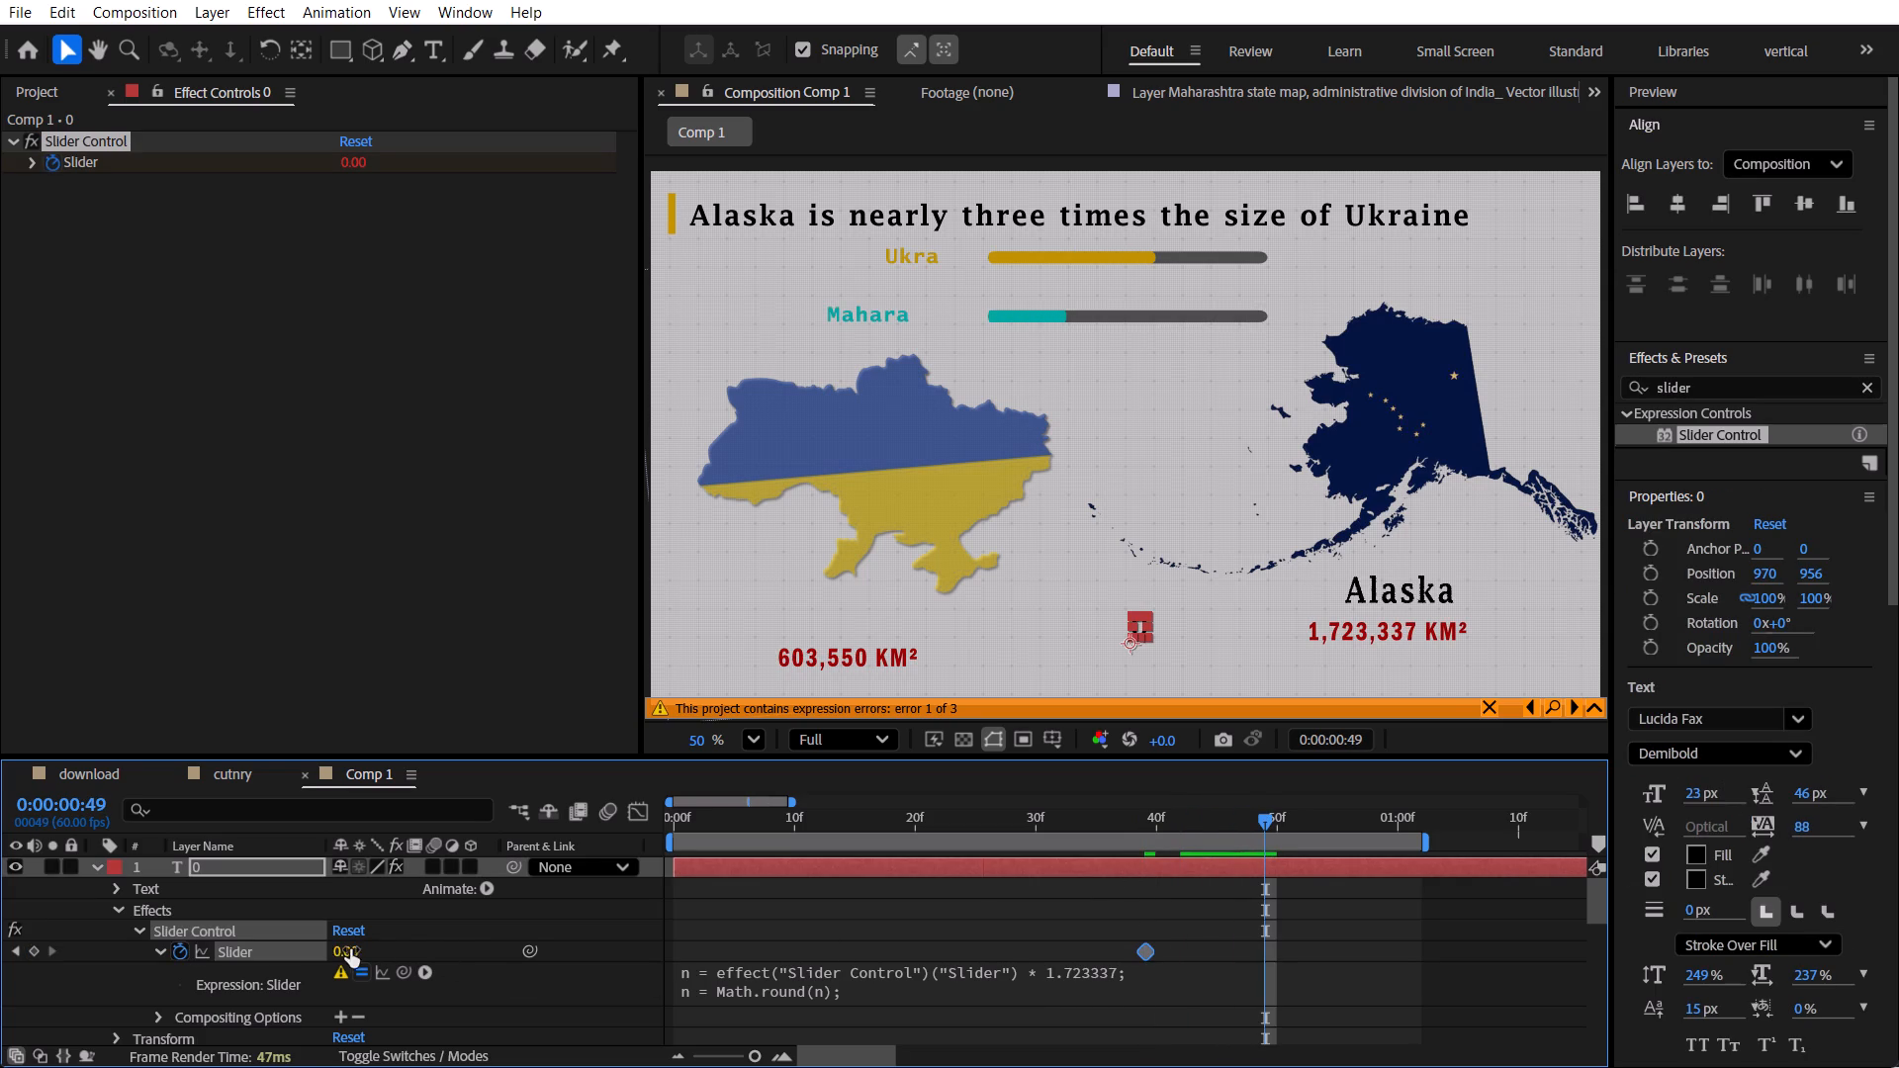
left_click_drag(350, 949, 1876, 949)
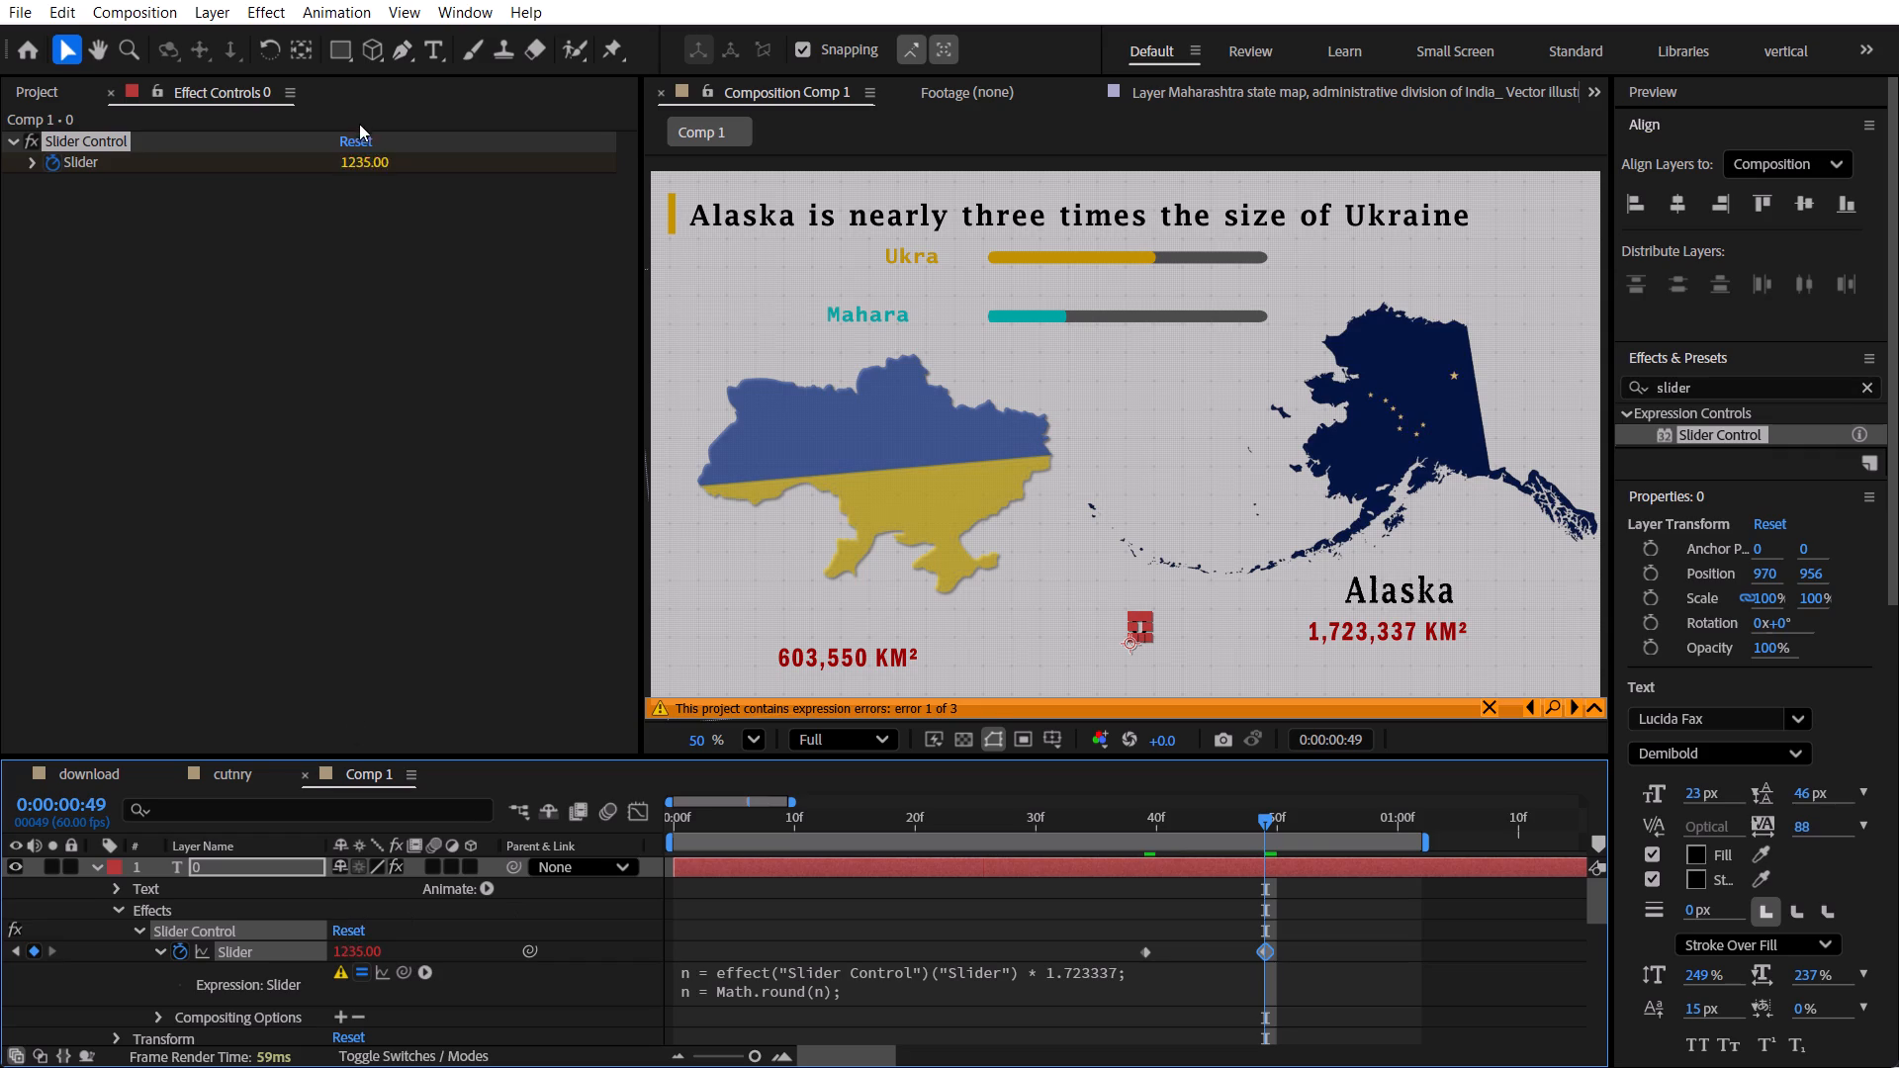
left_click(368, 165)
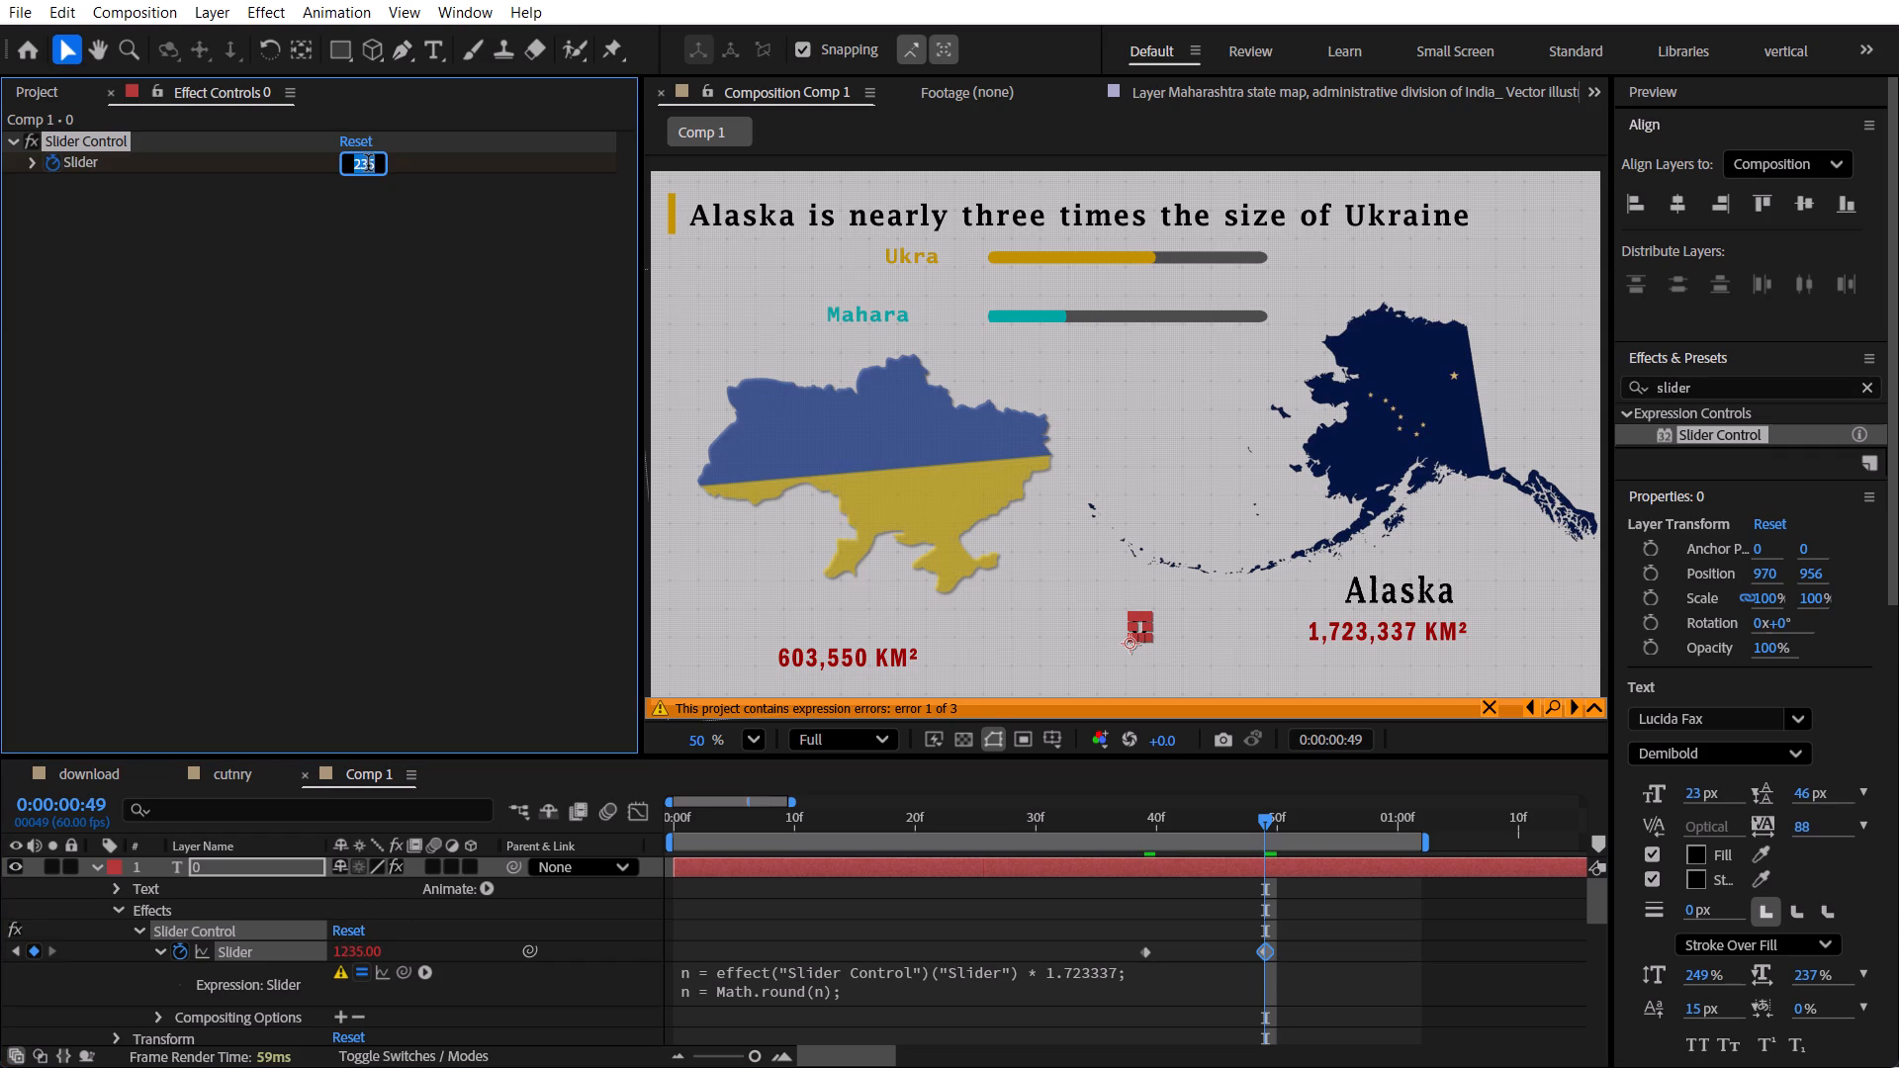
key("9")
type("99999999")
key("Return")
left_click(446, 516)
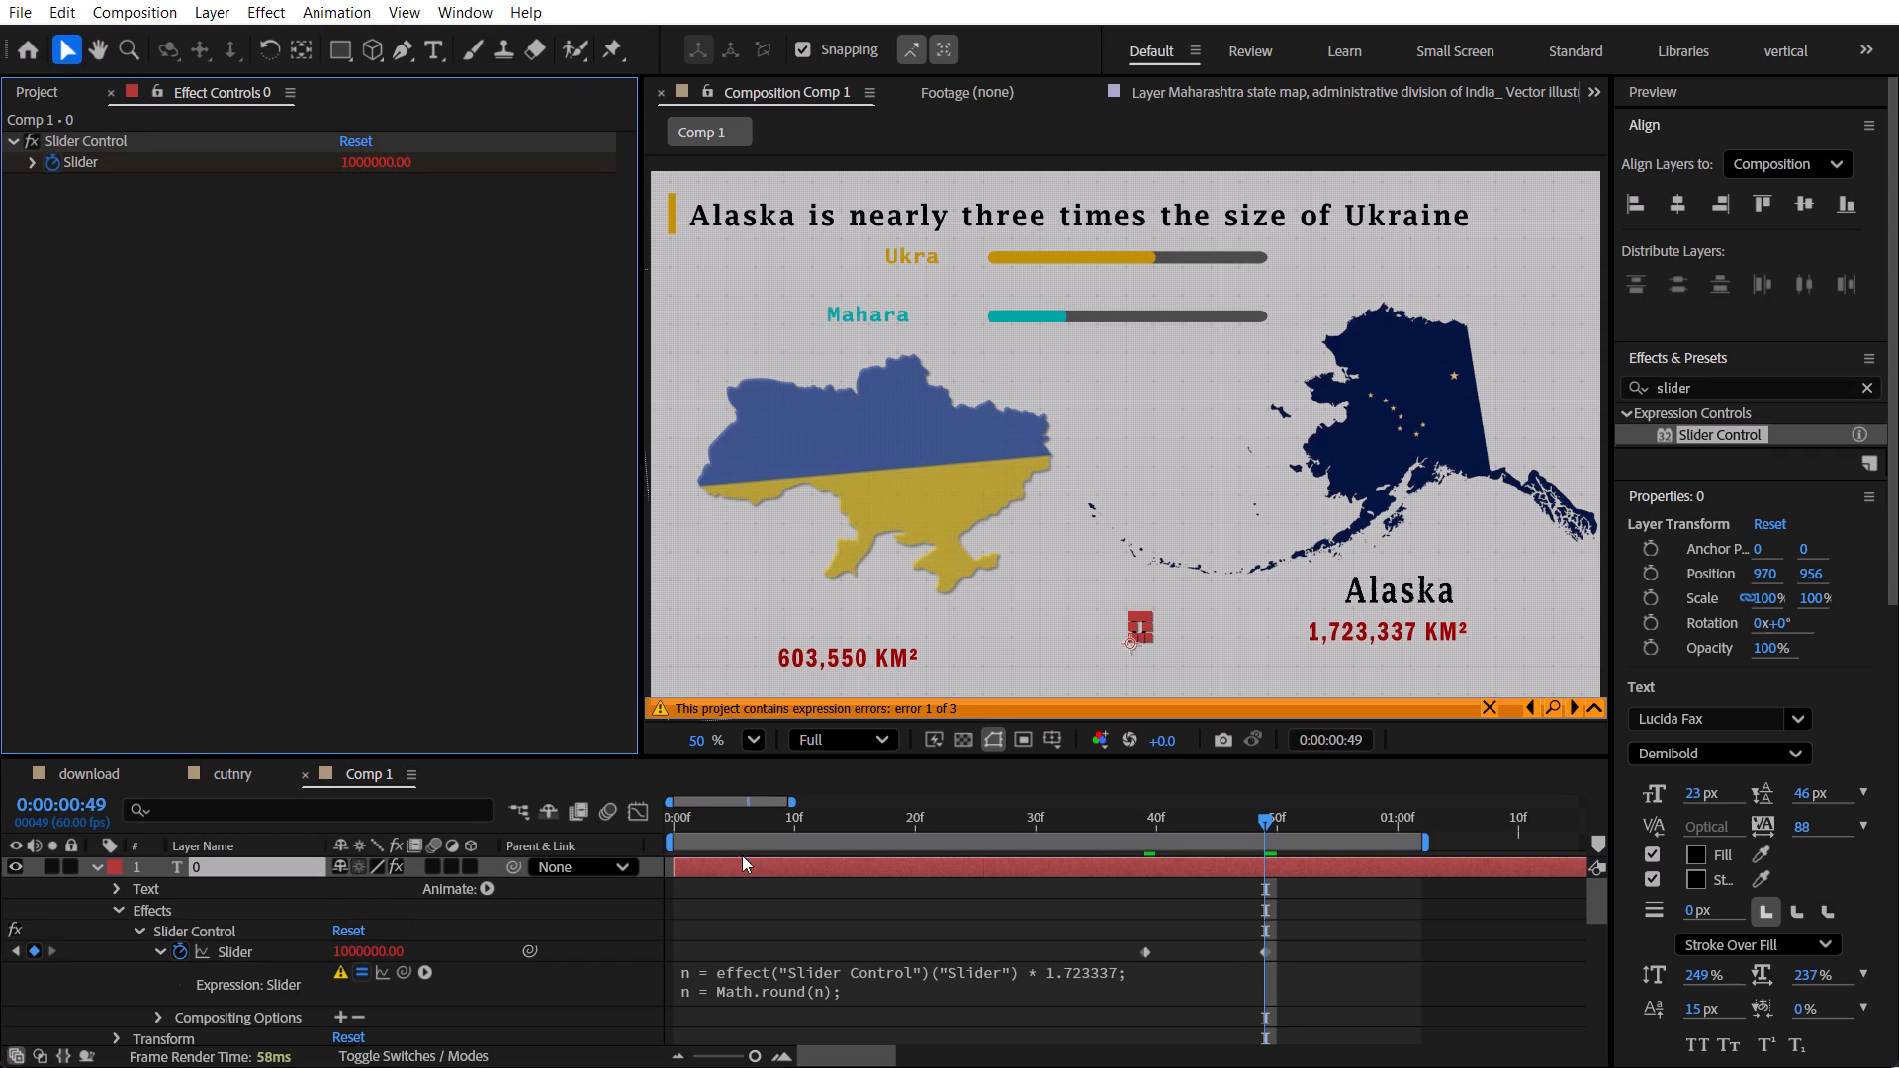
Scrub between 0:00:00:38 and 0:00:00:49 to check how the 0 layer's Slider value and text animate.
left_click_drag(1151, 829, 1139, 837)
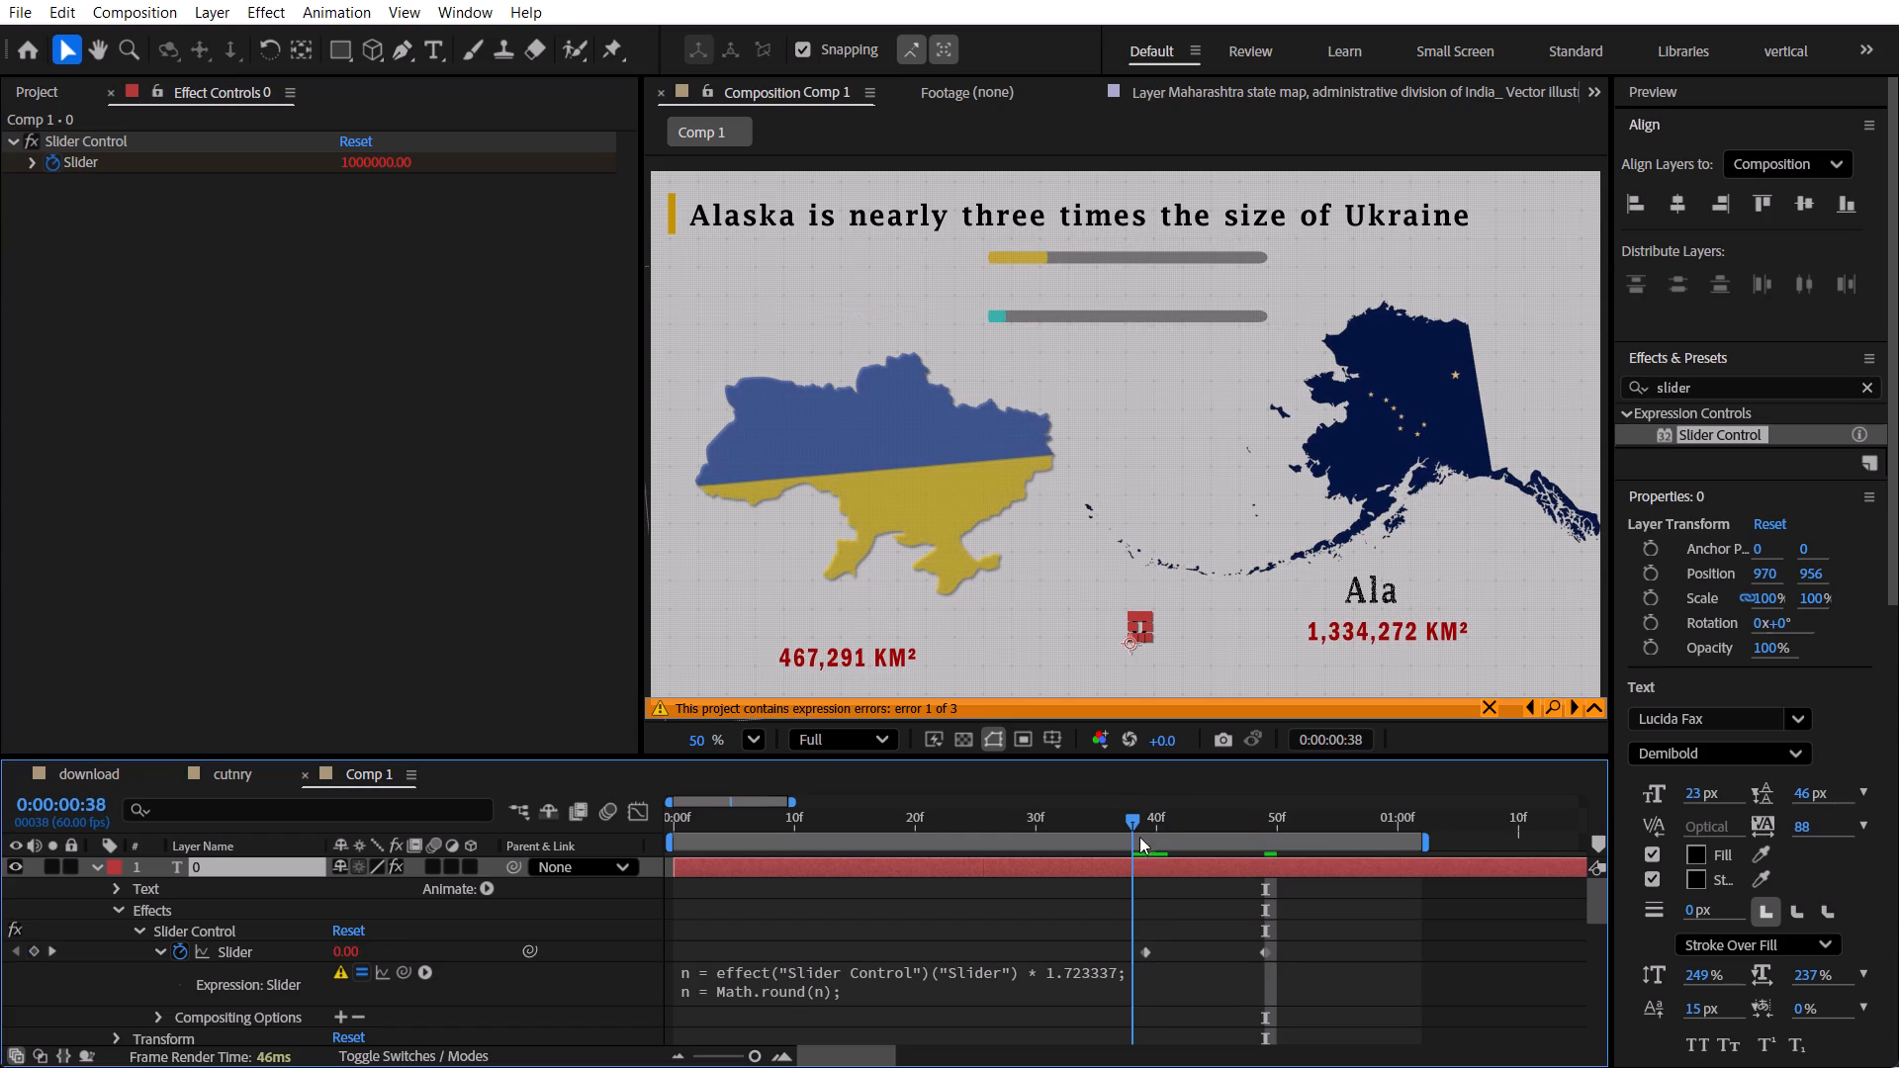
left_click_drag(1139, 837, 1266, 878)
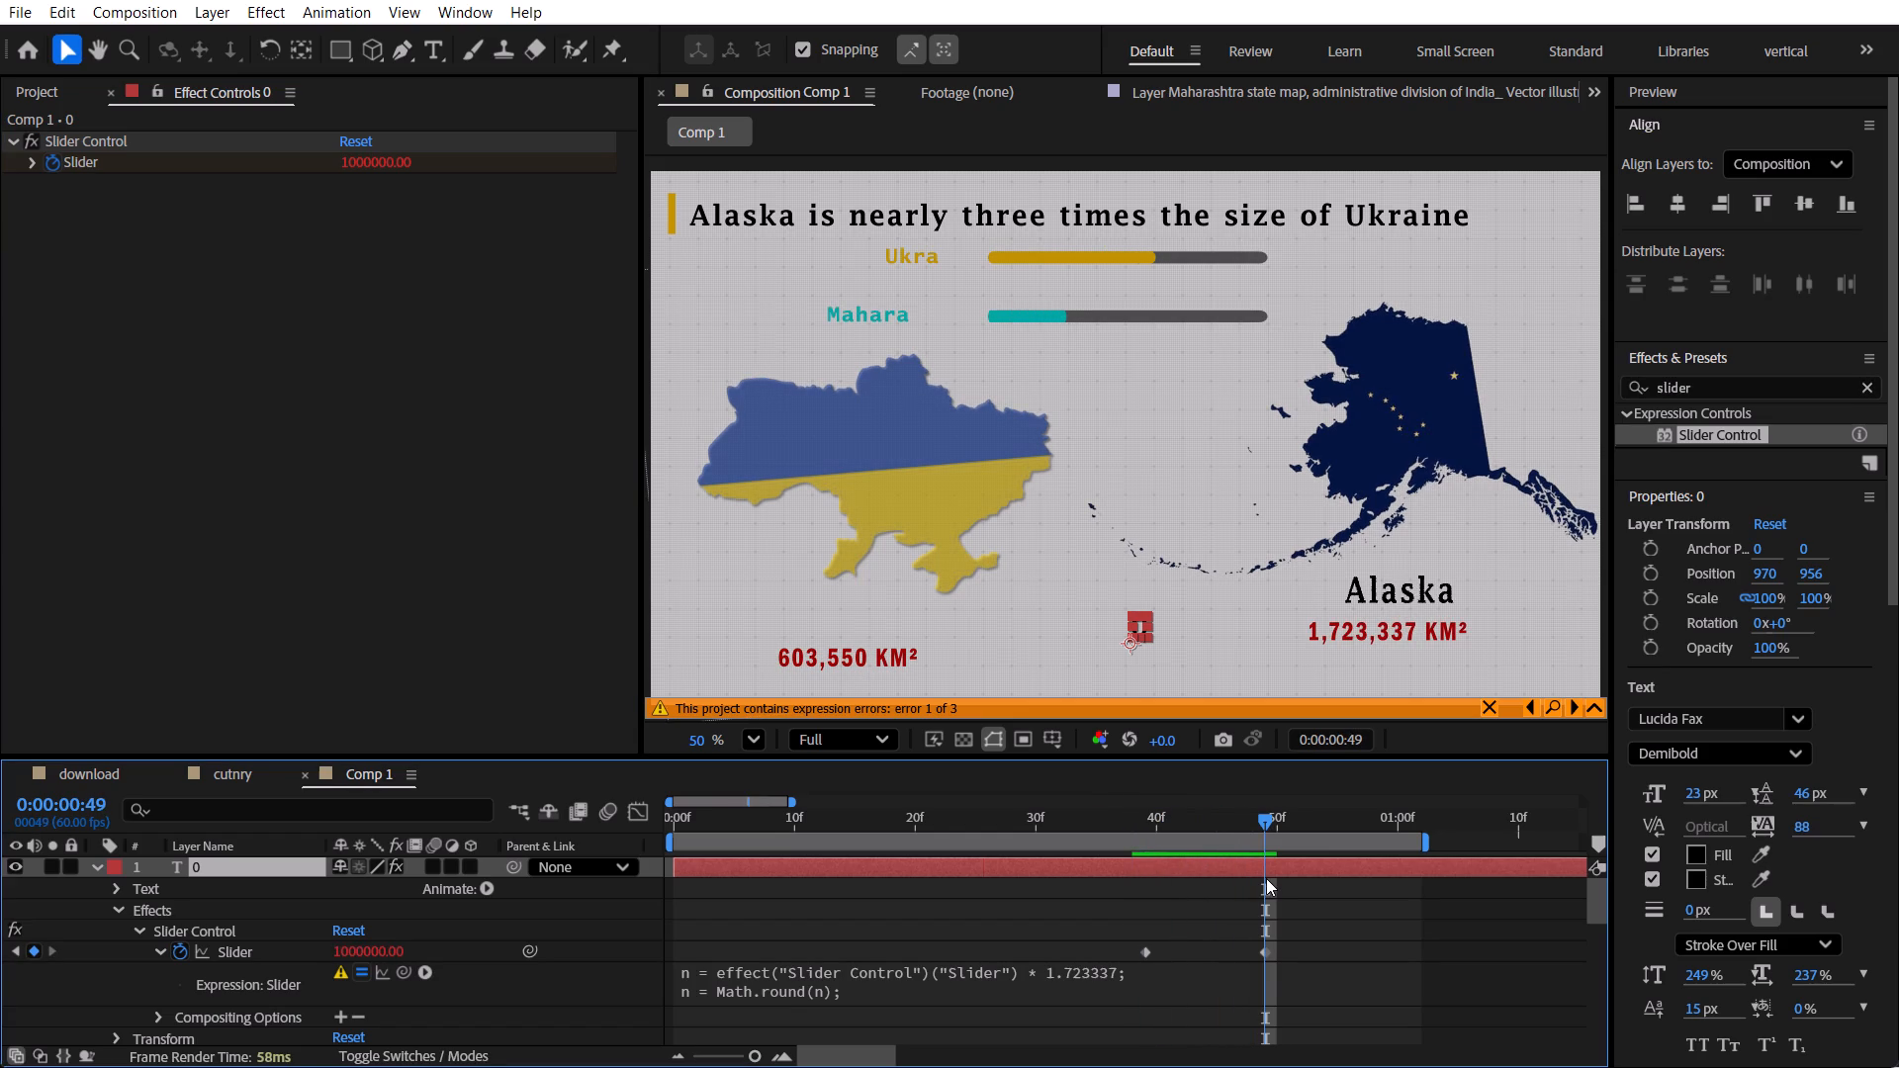
left_click_drag(1266, 878, 1232, 897)
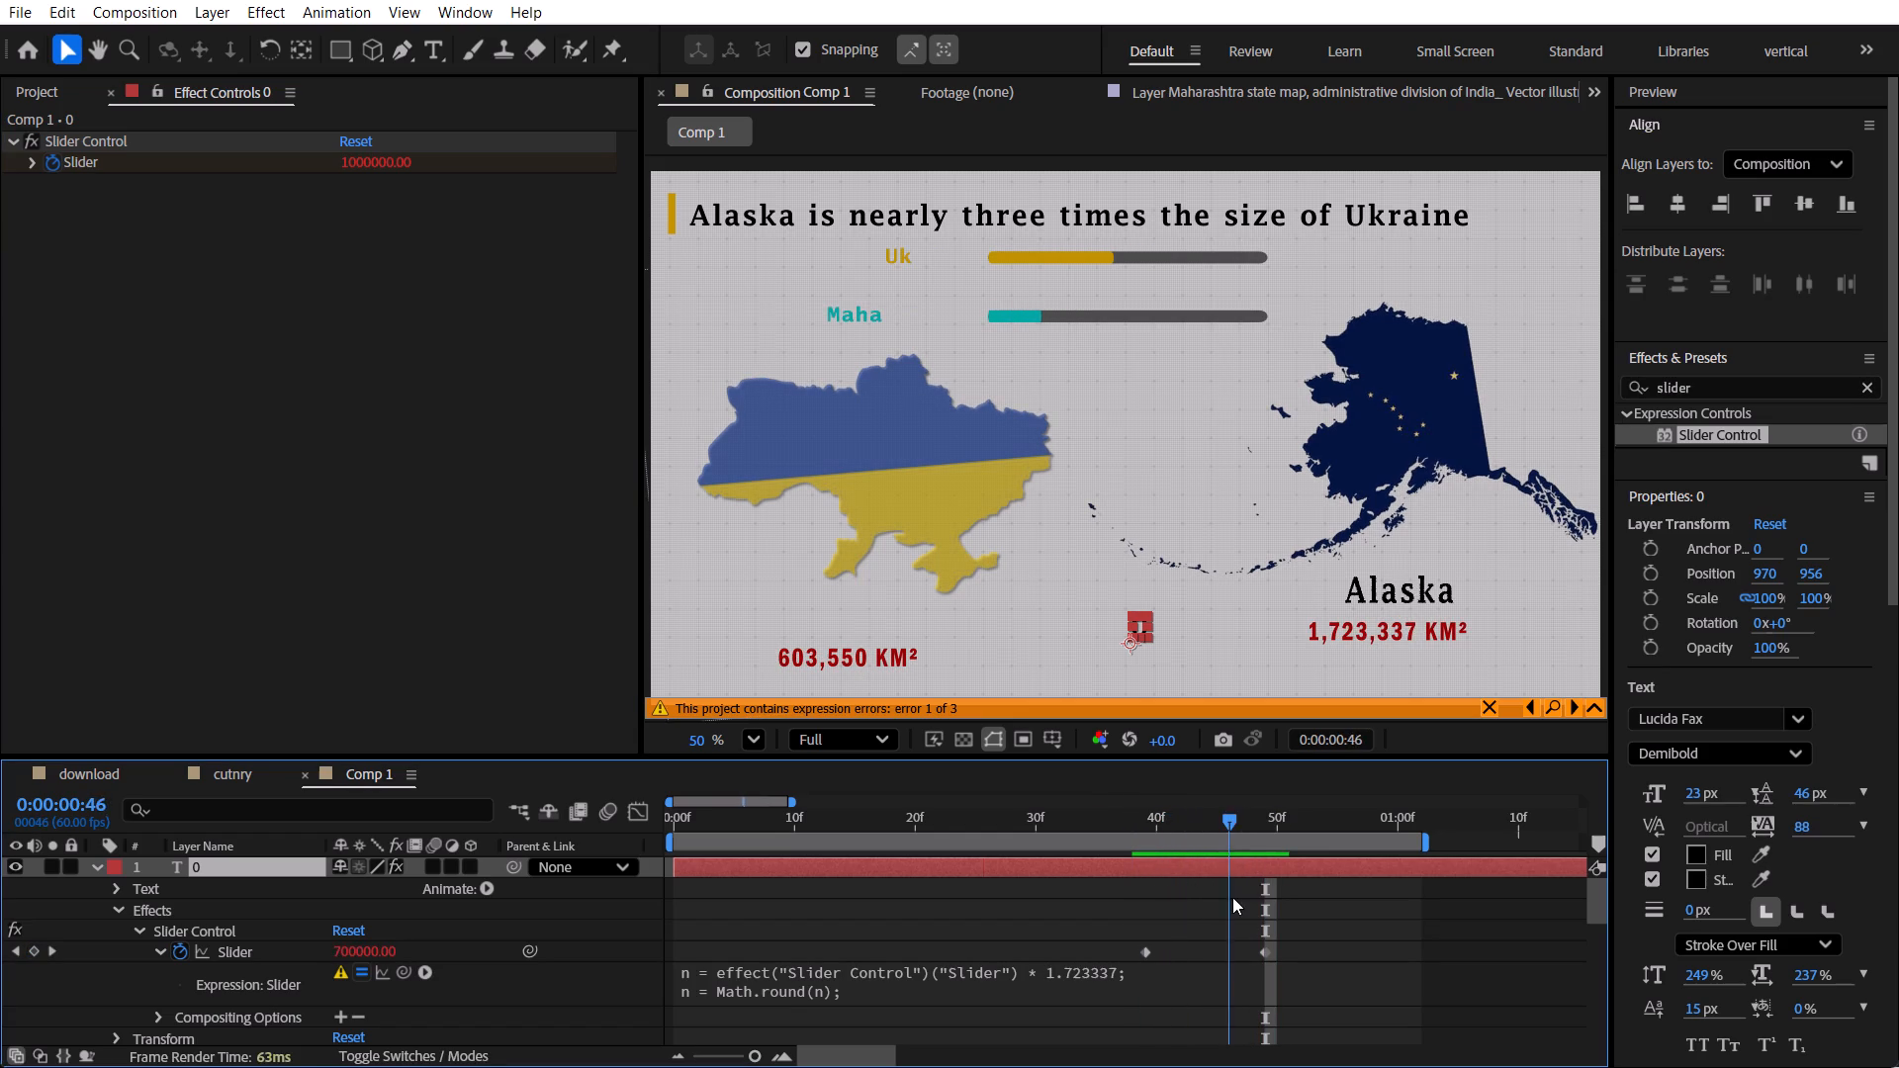
left_click_drag(1232, 897, 1205, 911)
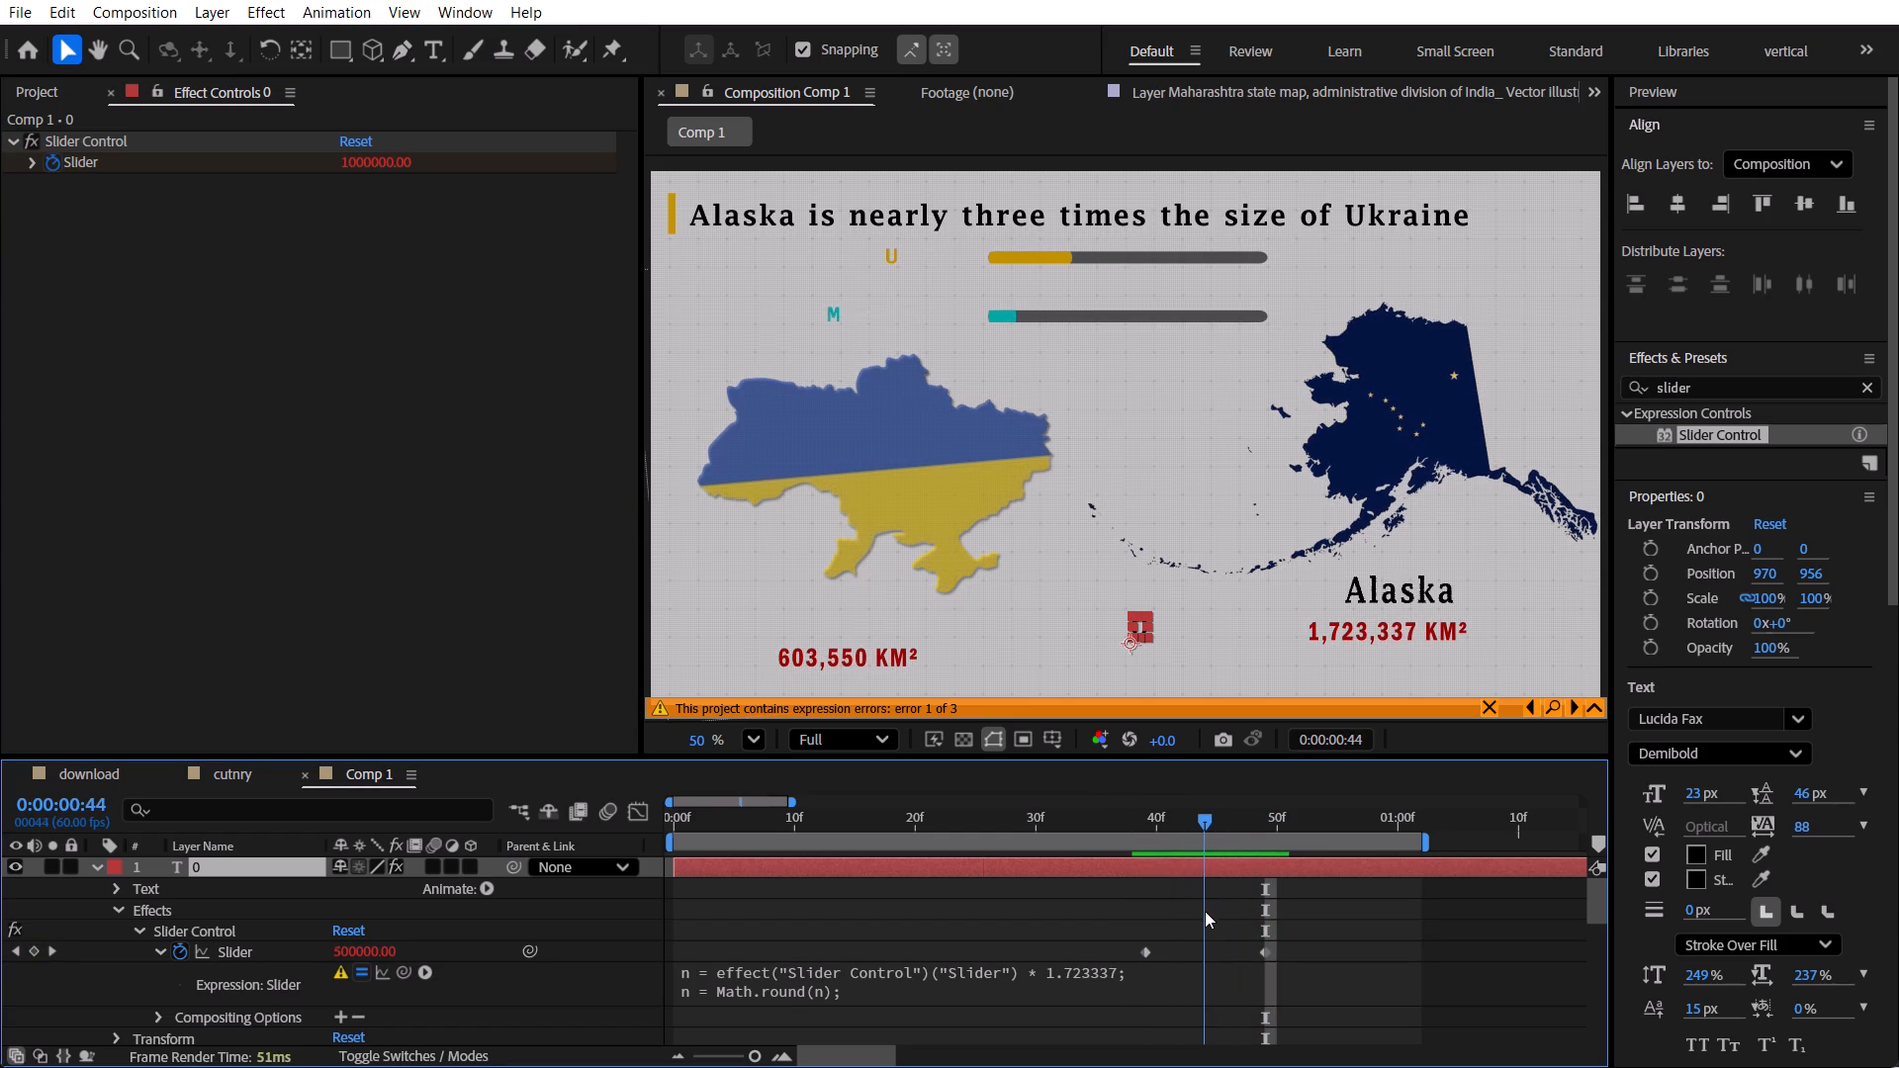
left_click_drag(1205, 911, 1150, 918)
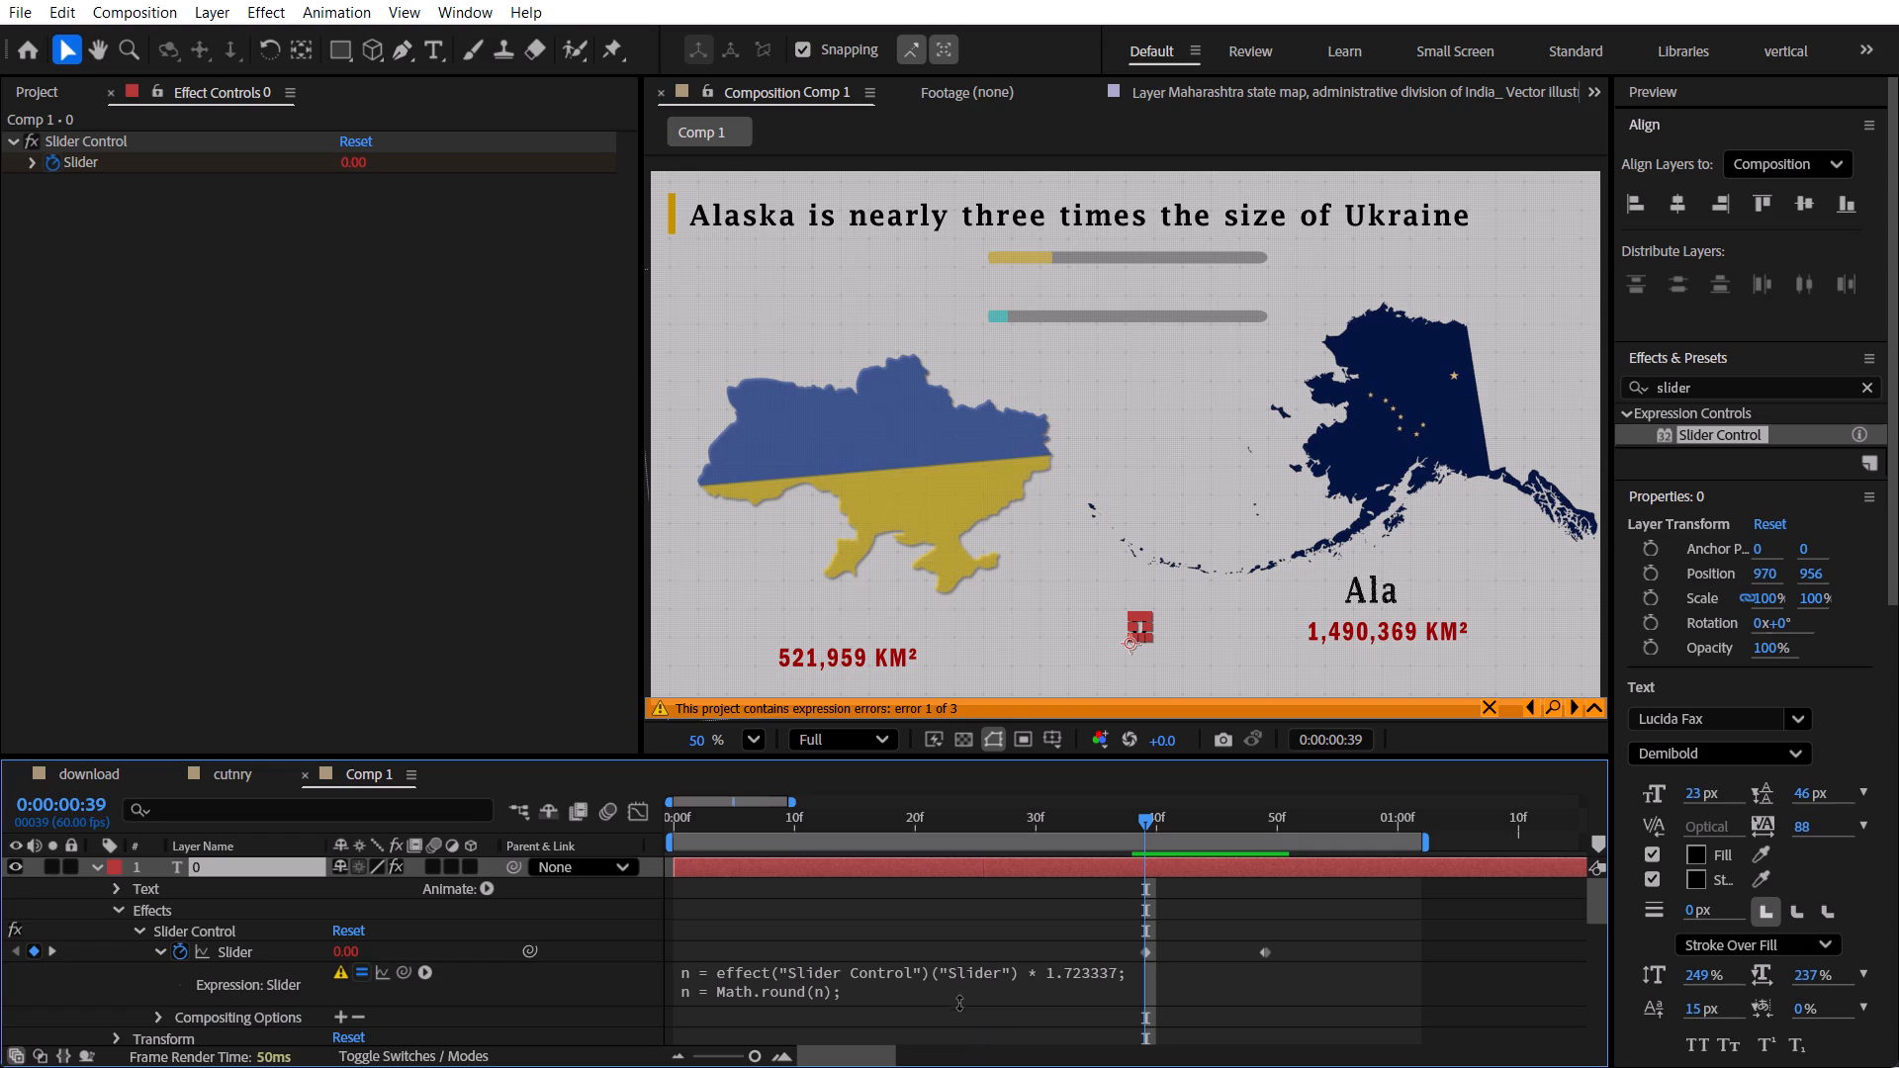
Expand the 0 layer's full Slider expression and read its error details.
left_click(957, 1000)
left_click(923, 966)
scroll(890, 981, "up", 1)
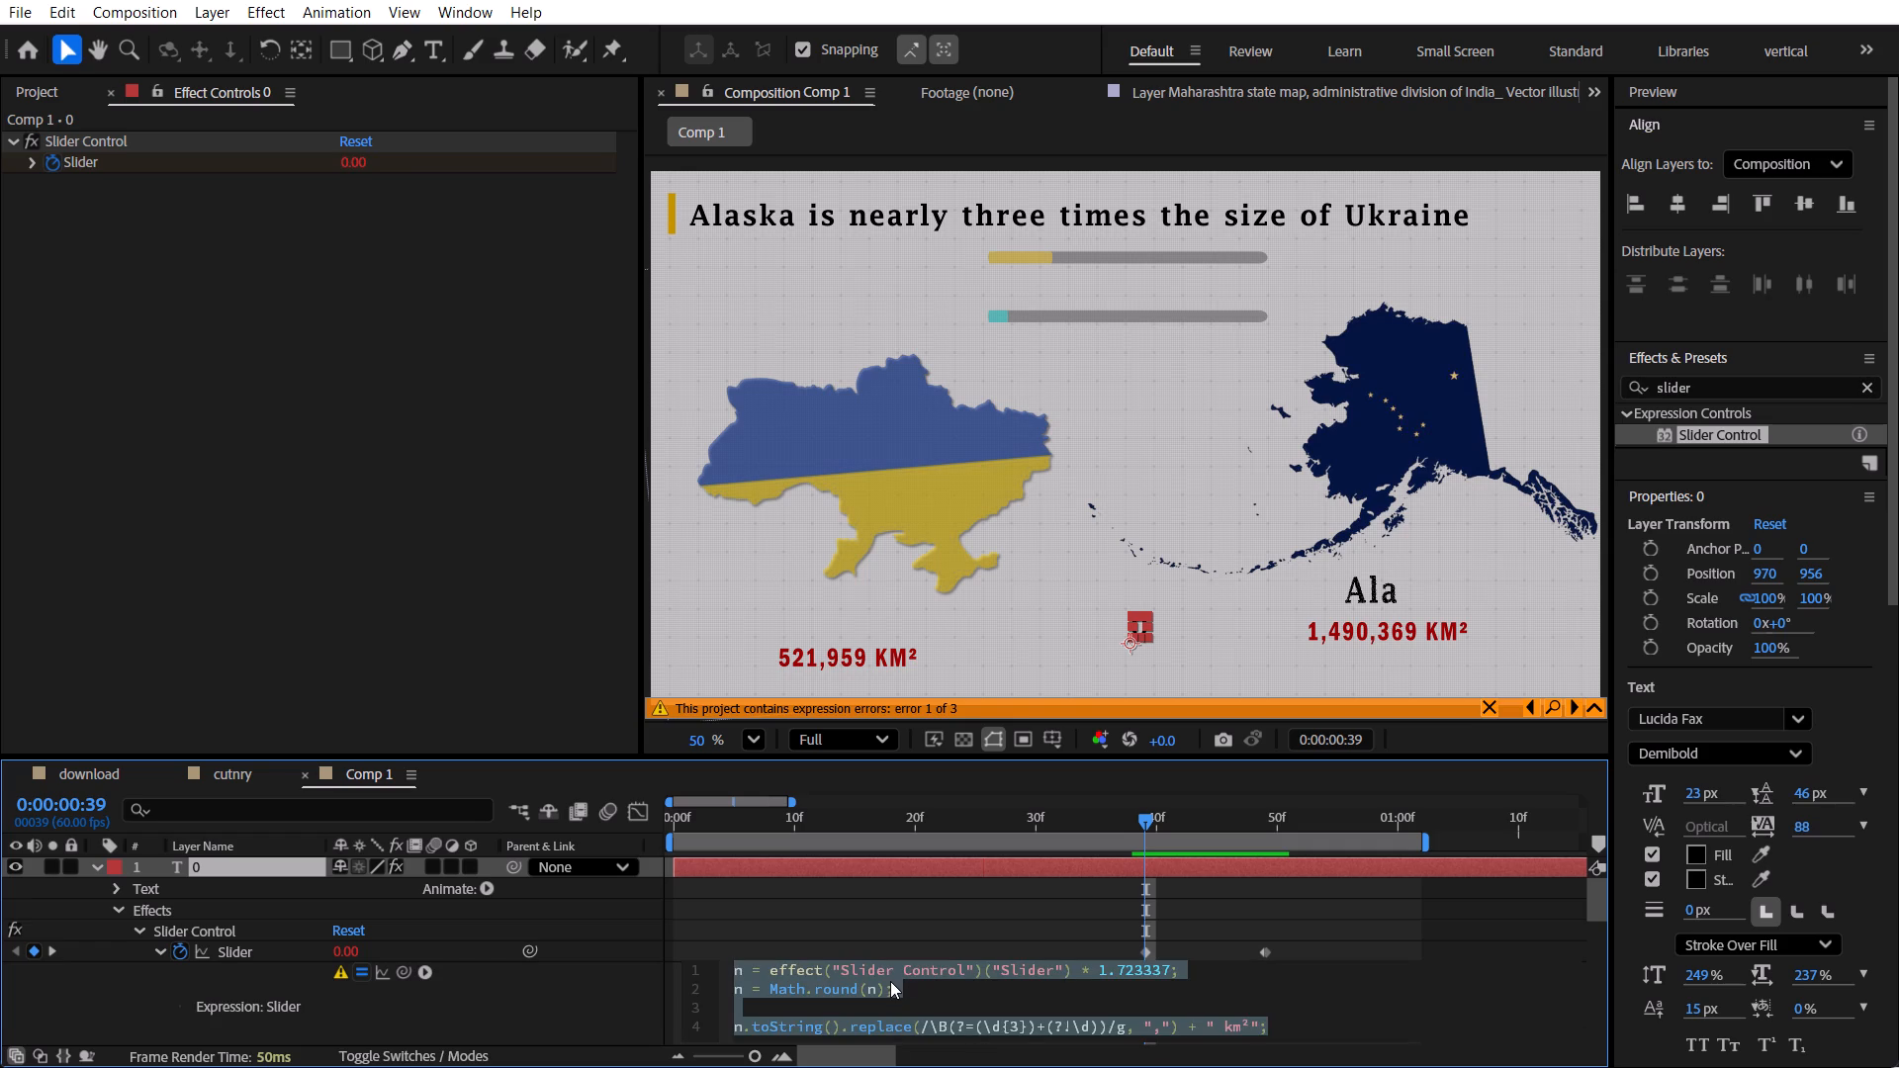
left_click(344, 979)
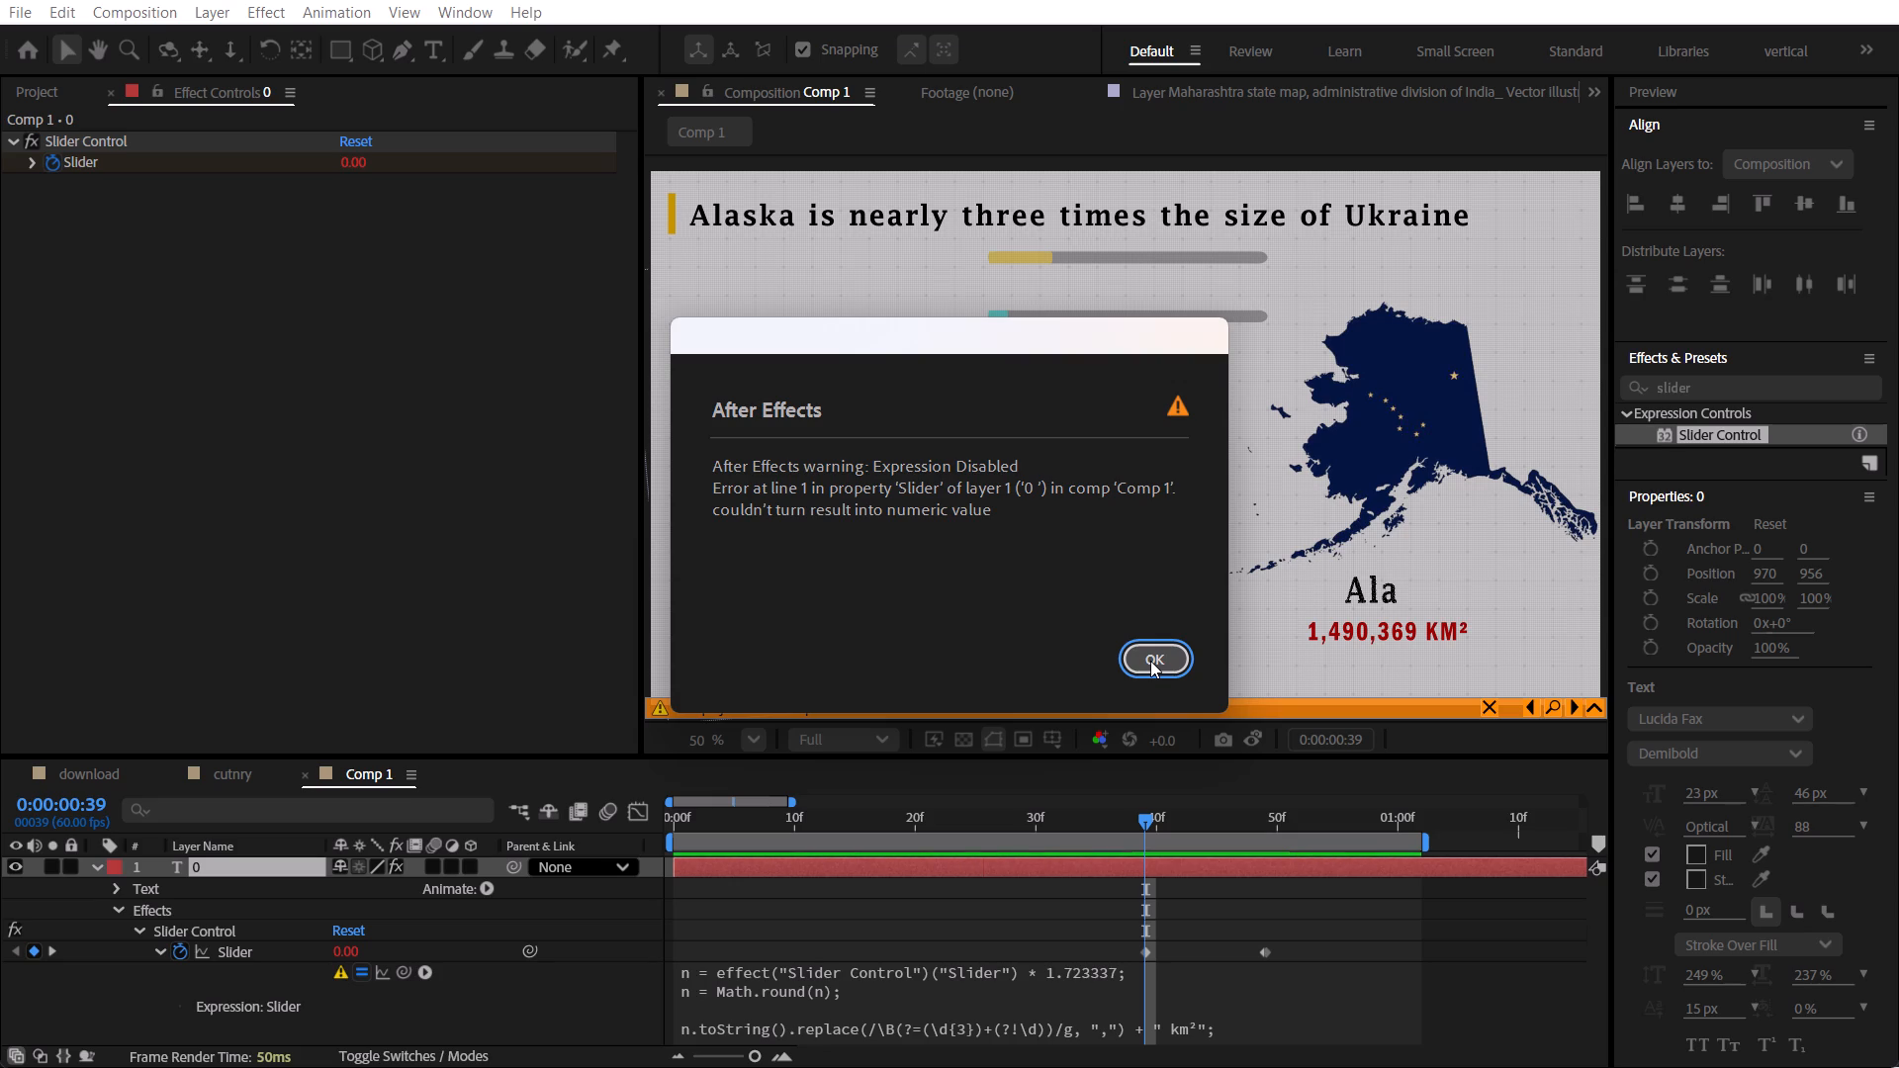
left_click(1150, 660)
left_click(554, 1001)
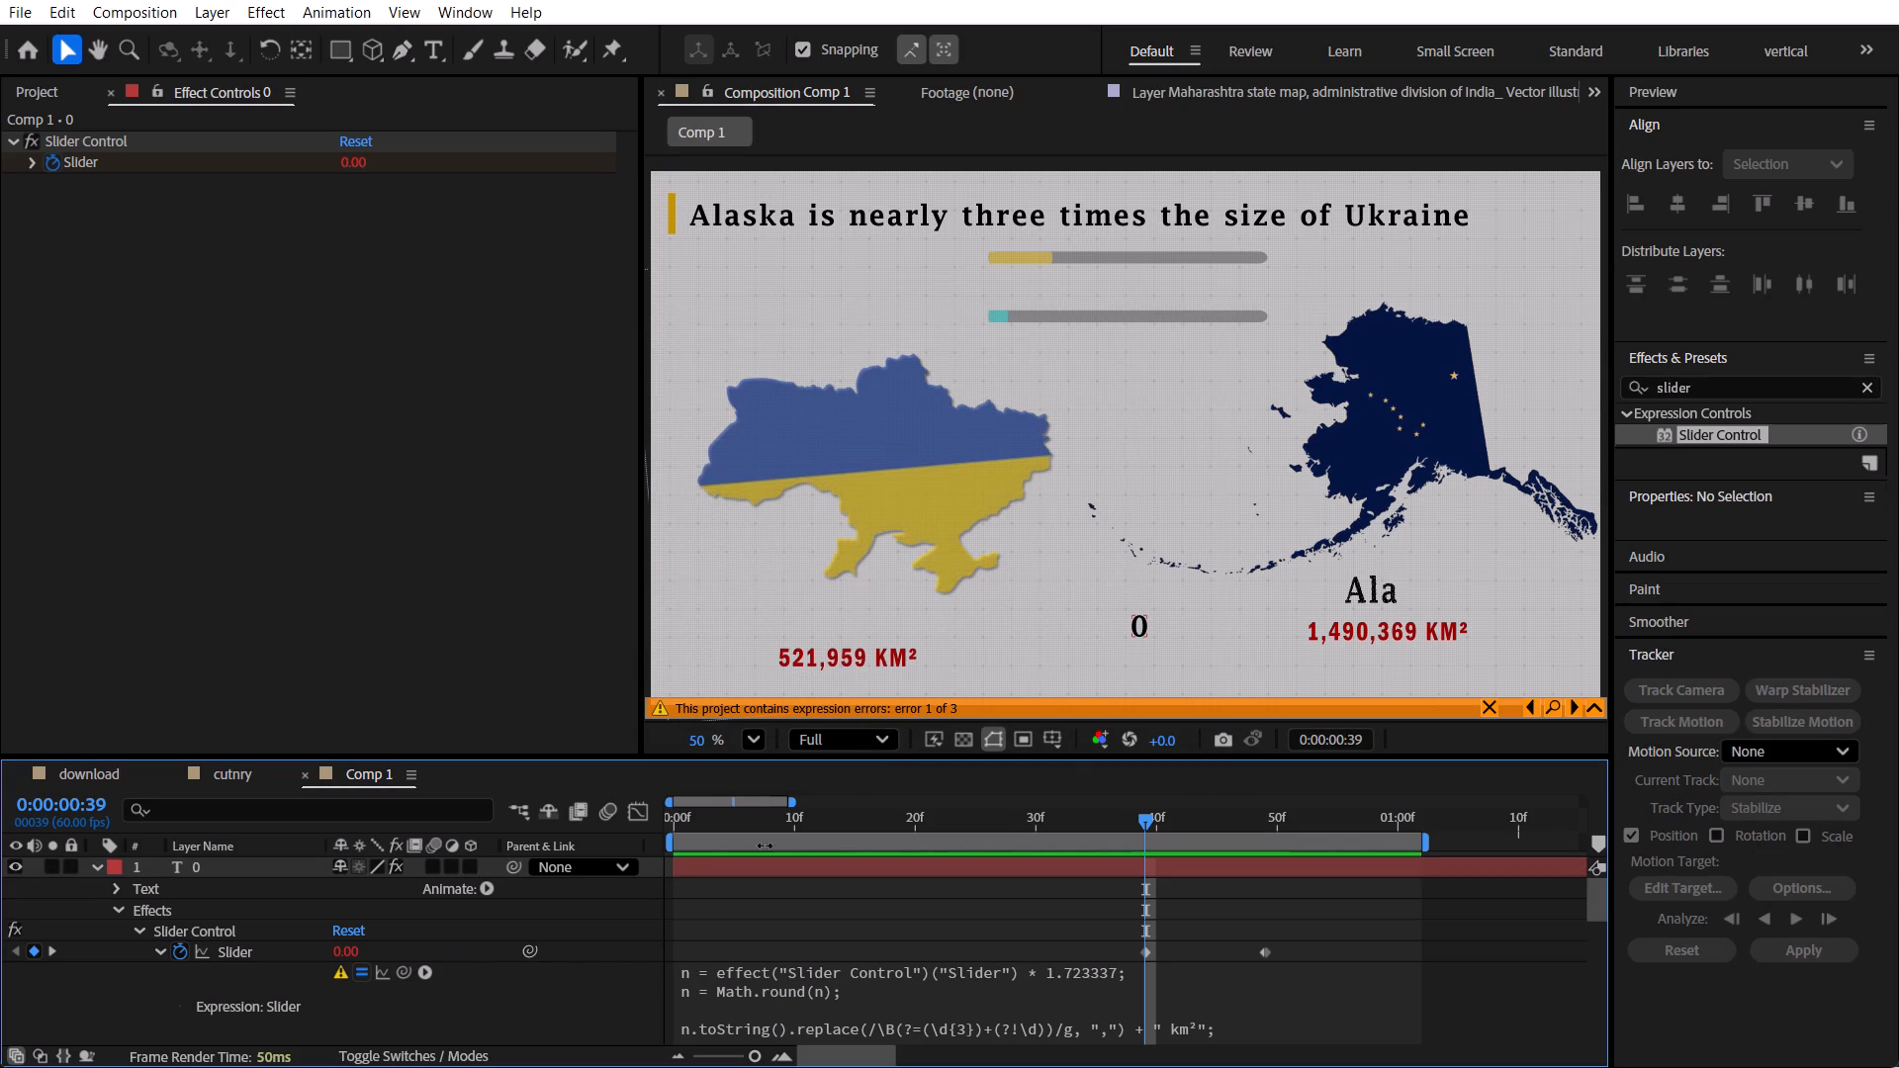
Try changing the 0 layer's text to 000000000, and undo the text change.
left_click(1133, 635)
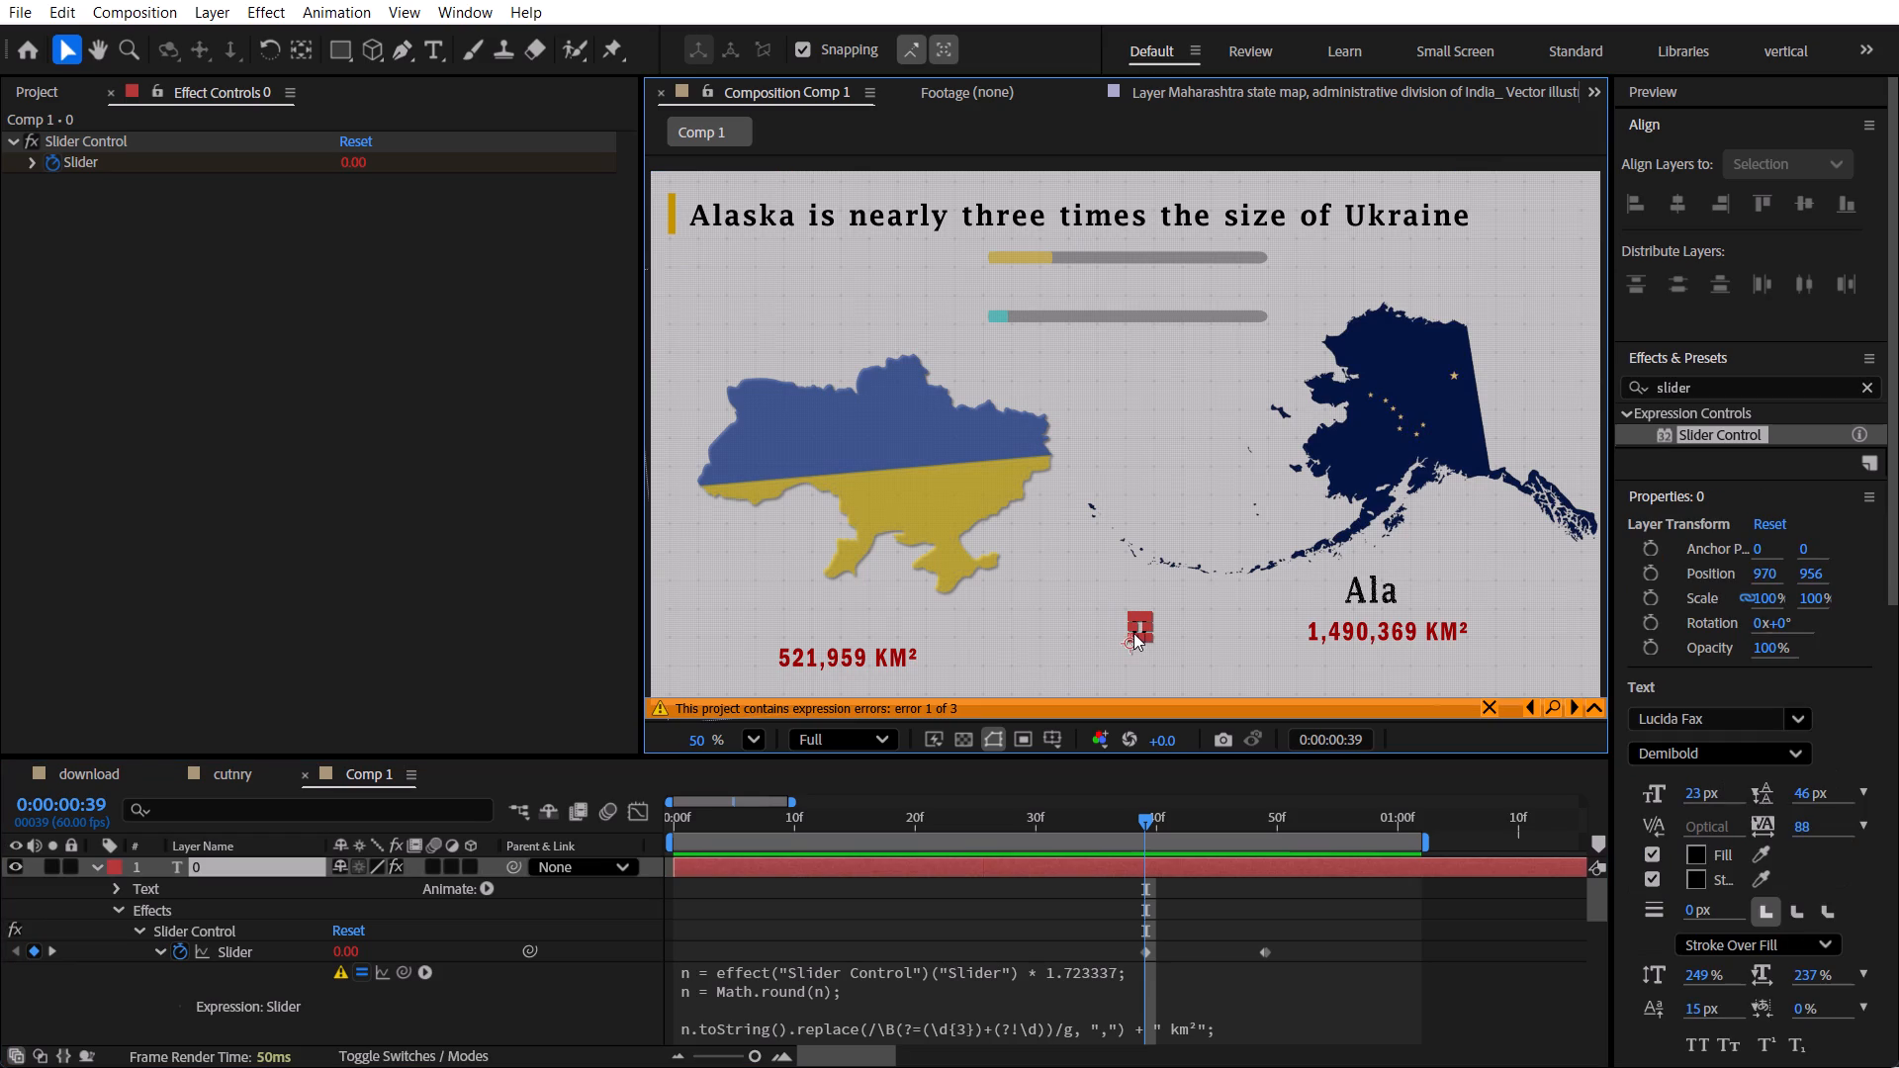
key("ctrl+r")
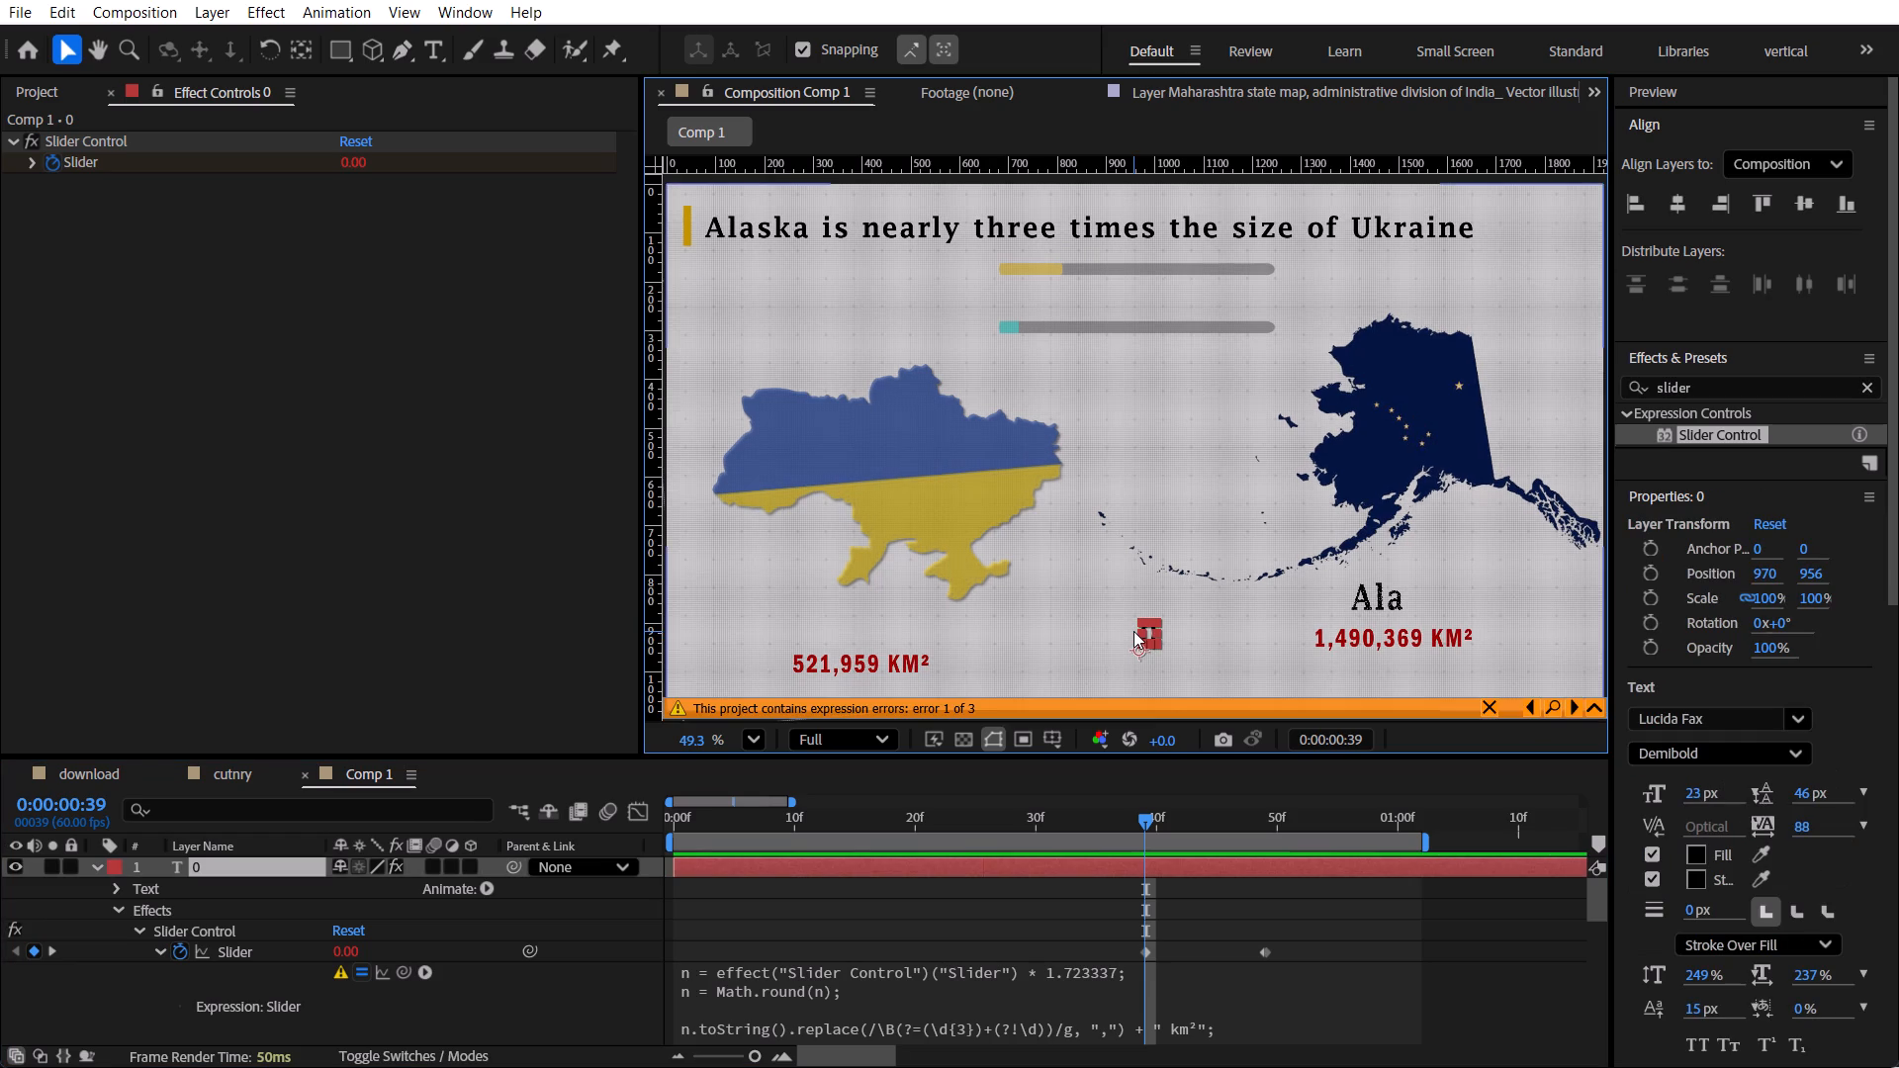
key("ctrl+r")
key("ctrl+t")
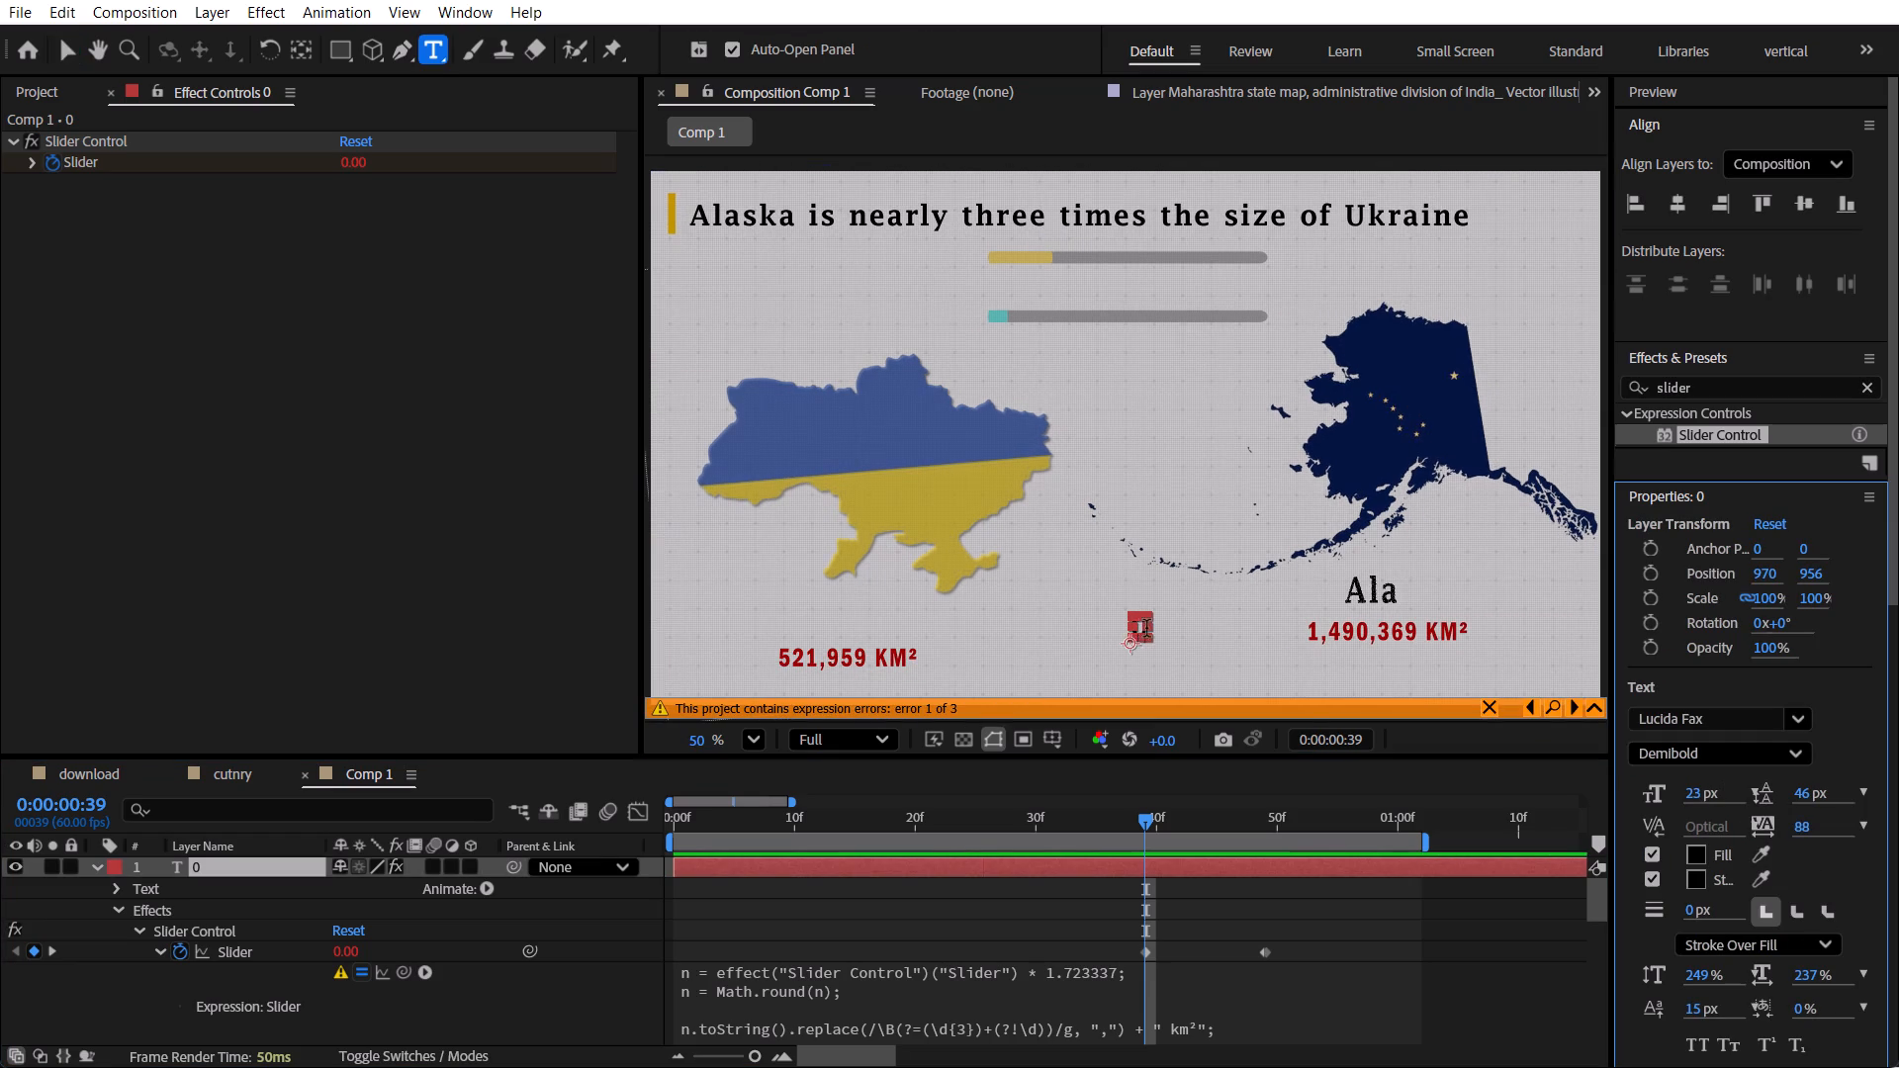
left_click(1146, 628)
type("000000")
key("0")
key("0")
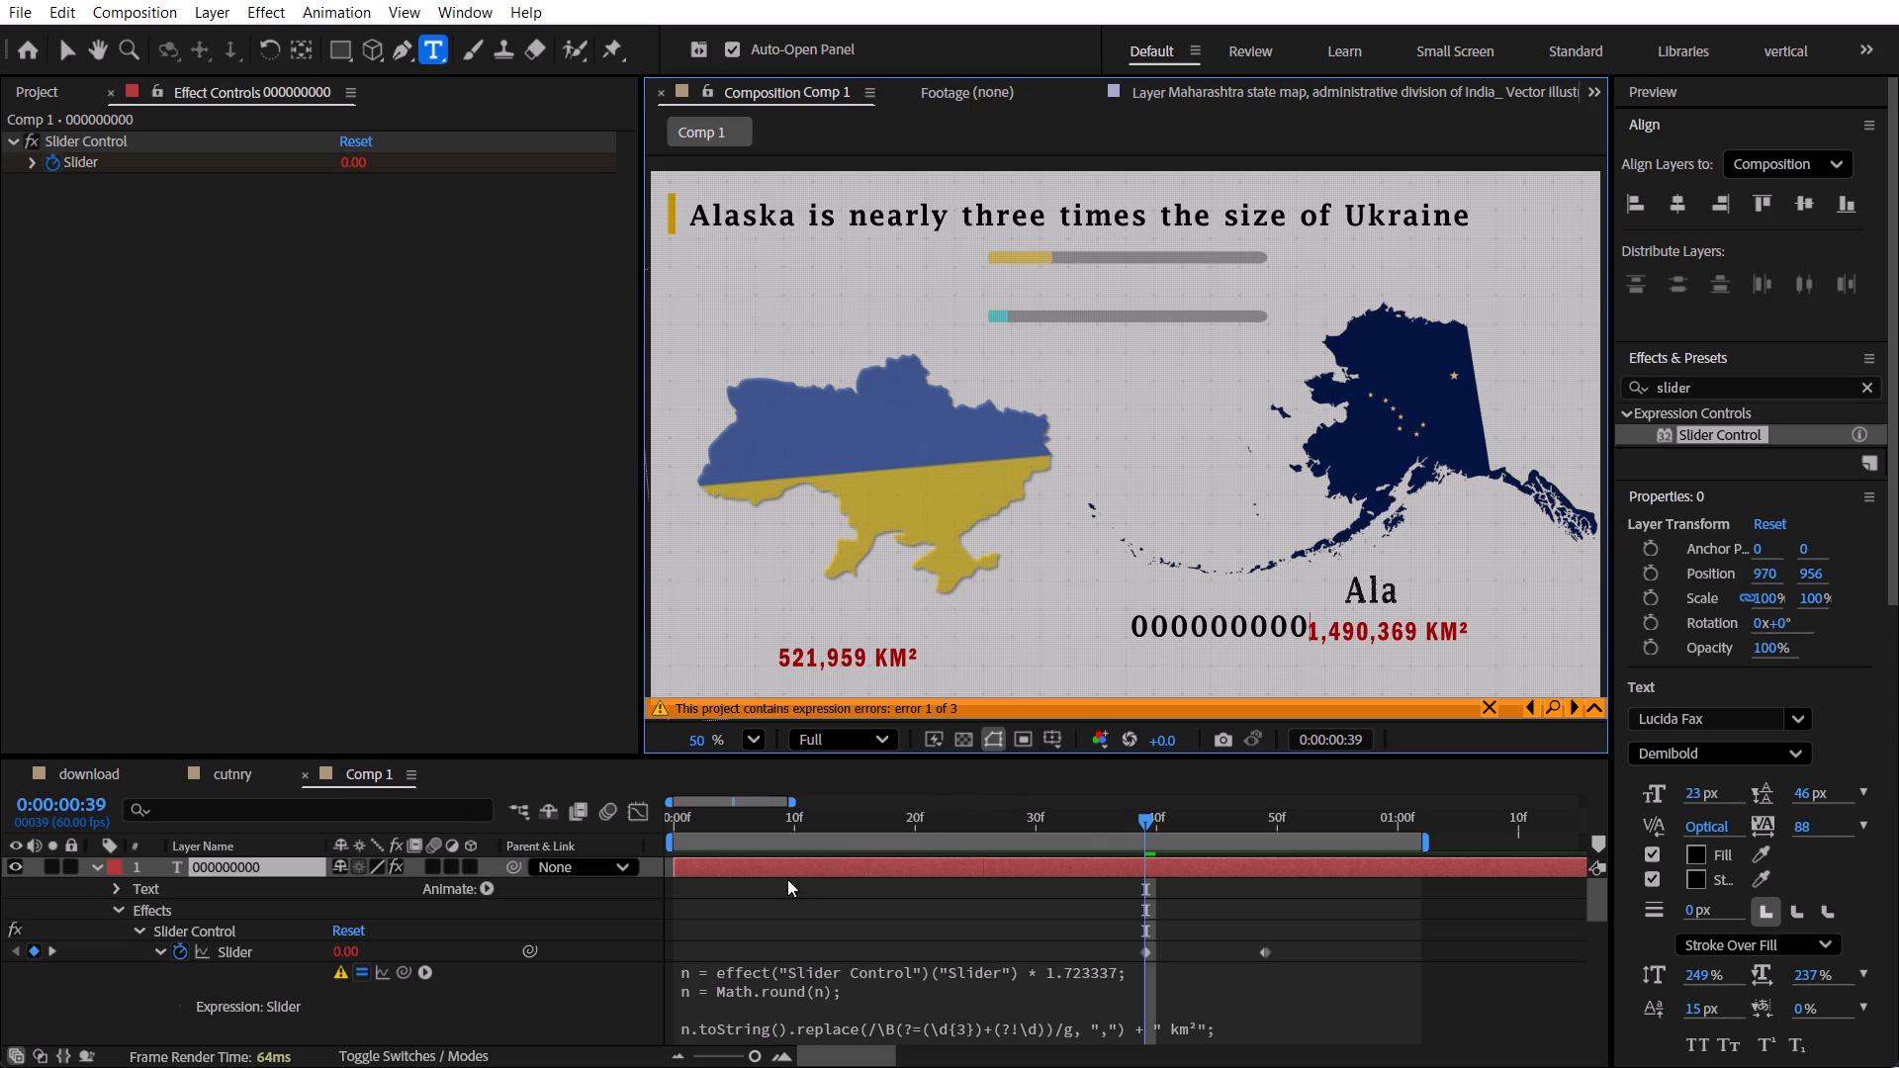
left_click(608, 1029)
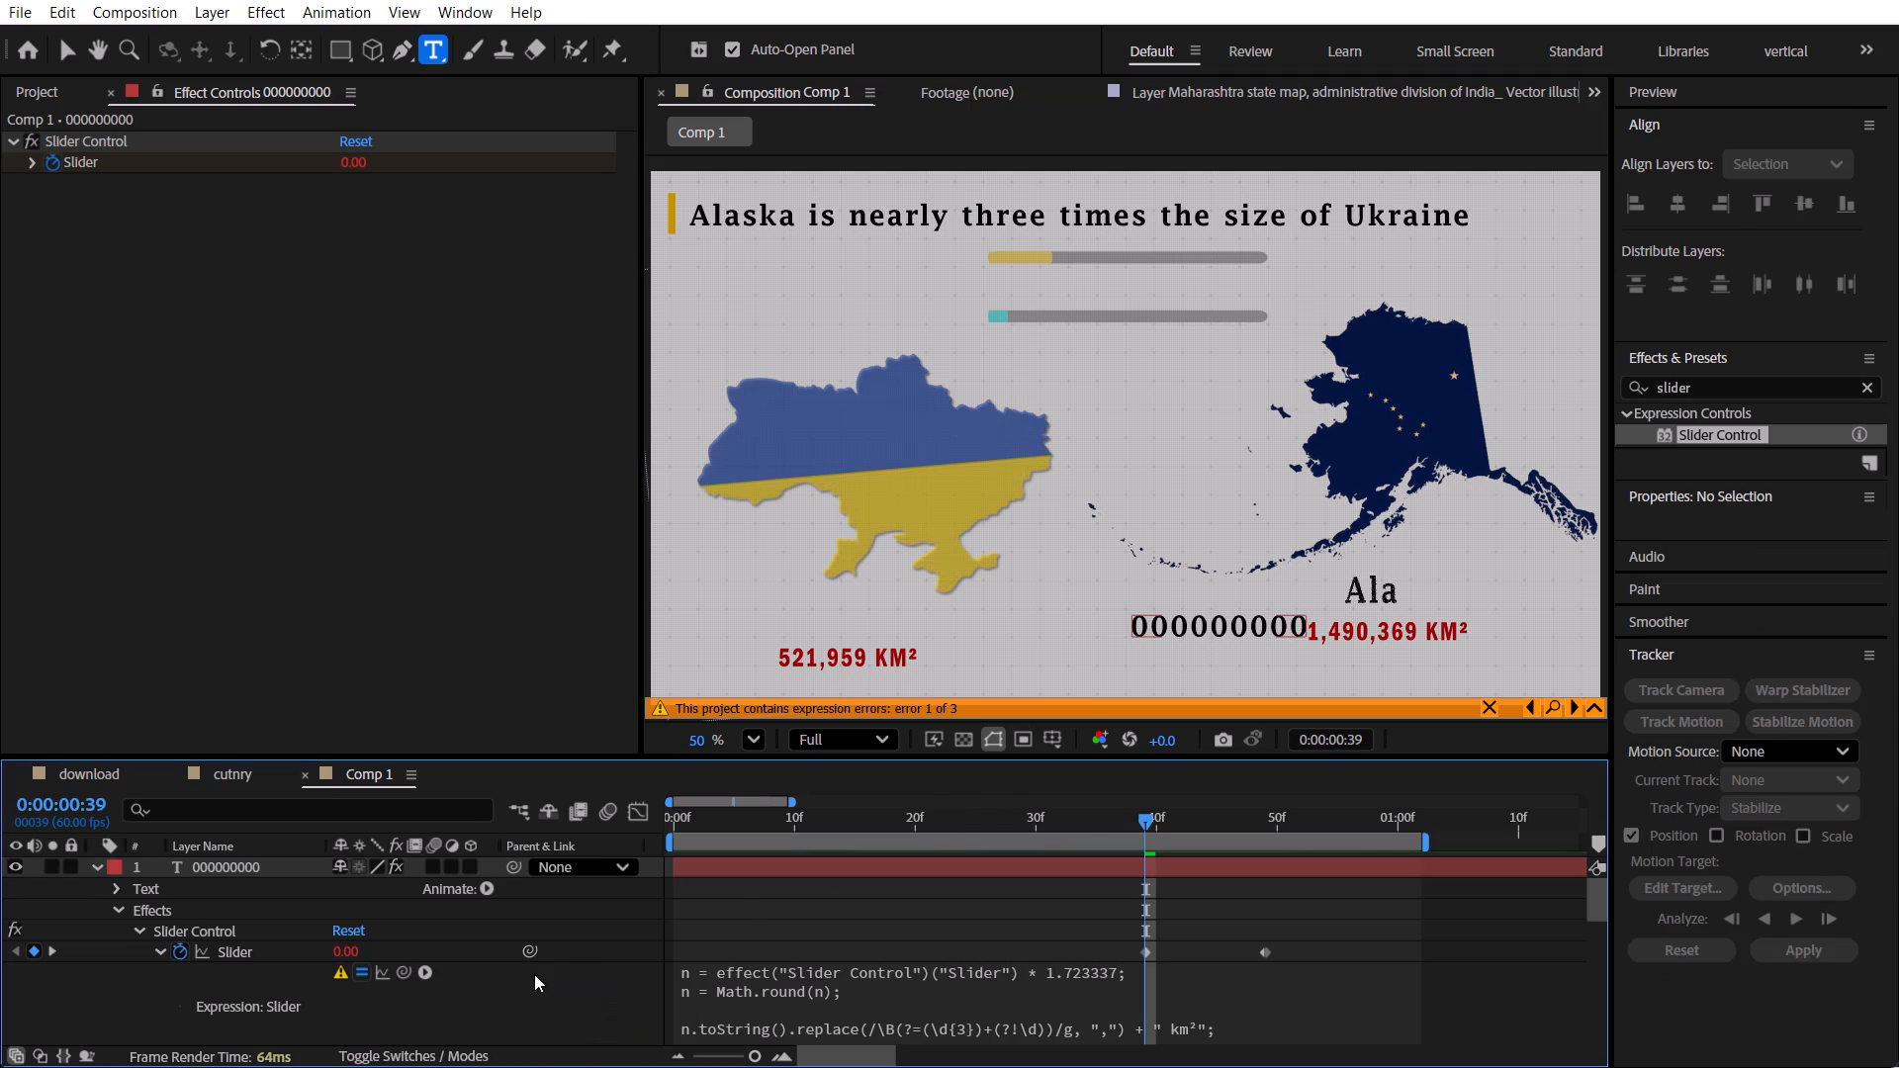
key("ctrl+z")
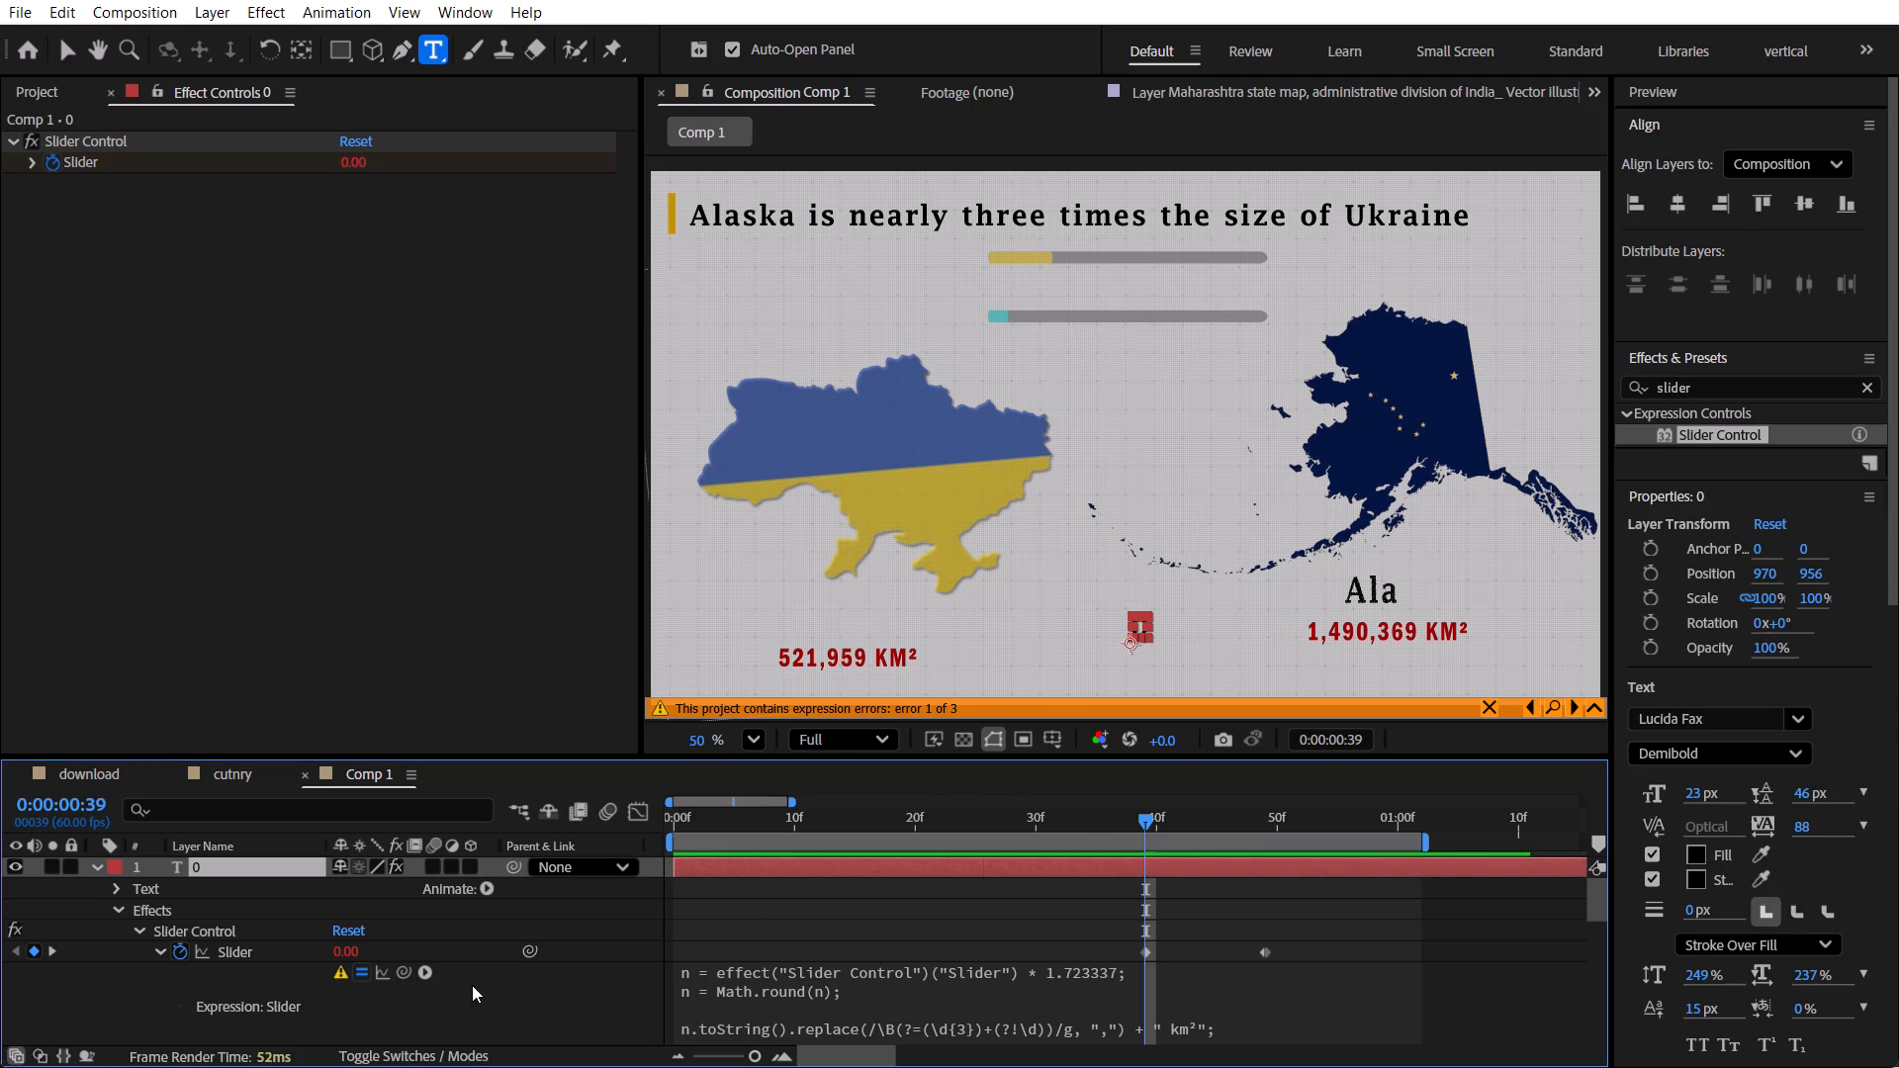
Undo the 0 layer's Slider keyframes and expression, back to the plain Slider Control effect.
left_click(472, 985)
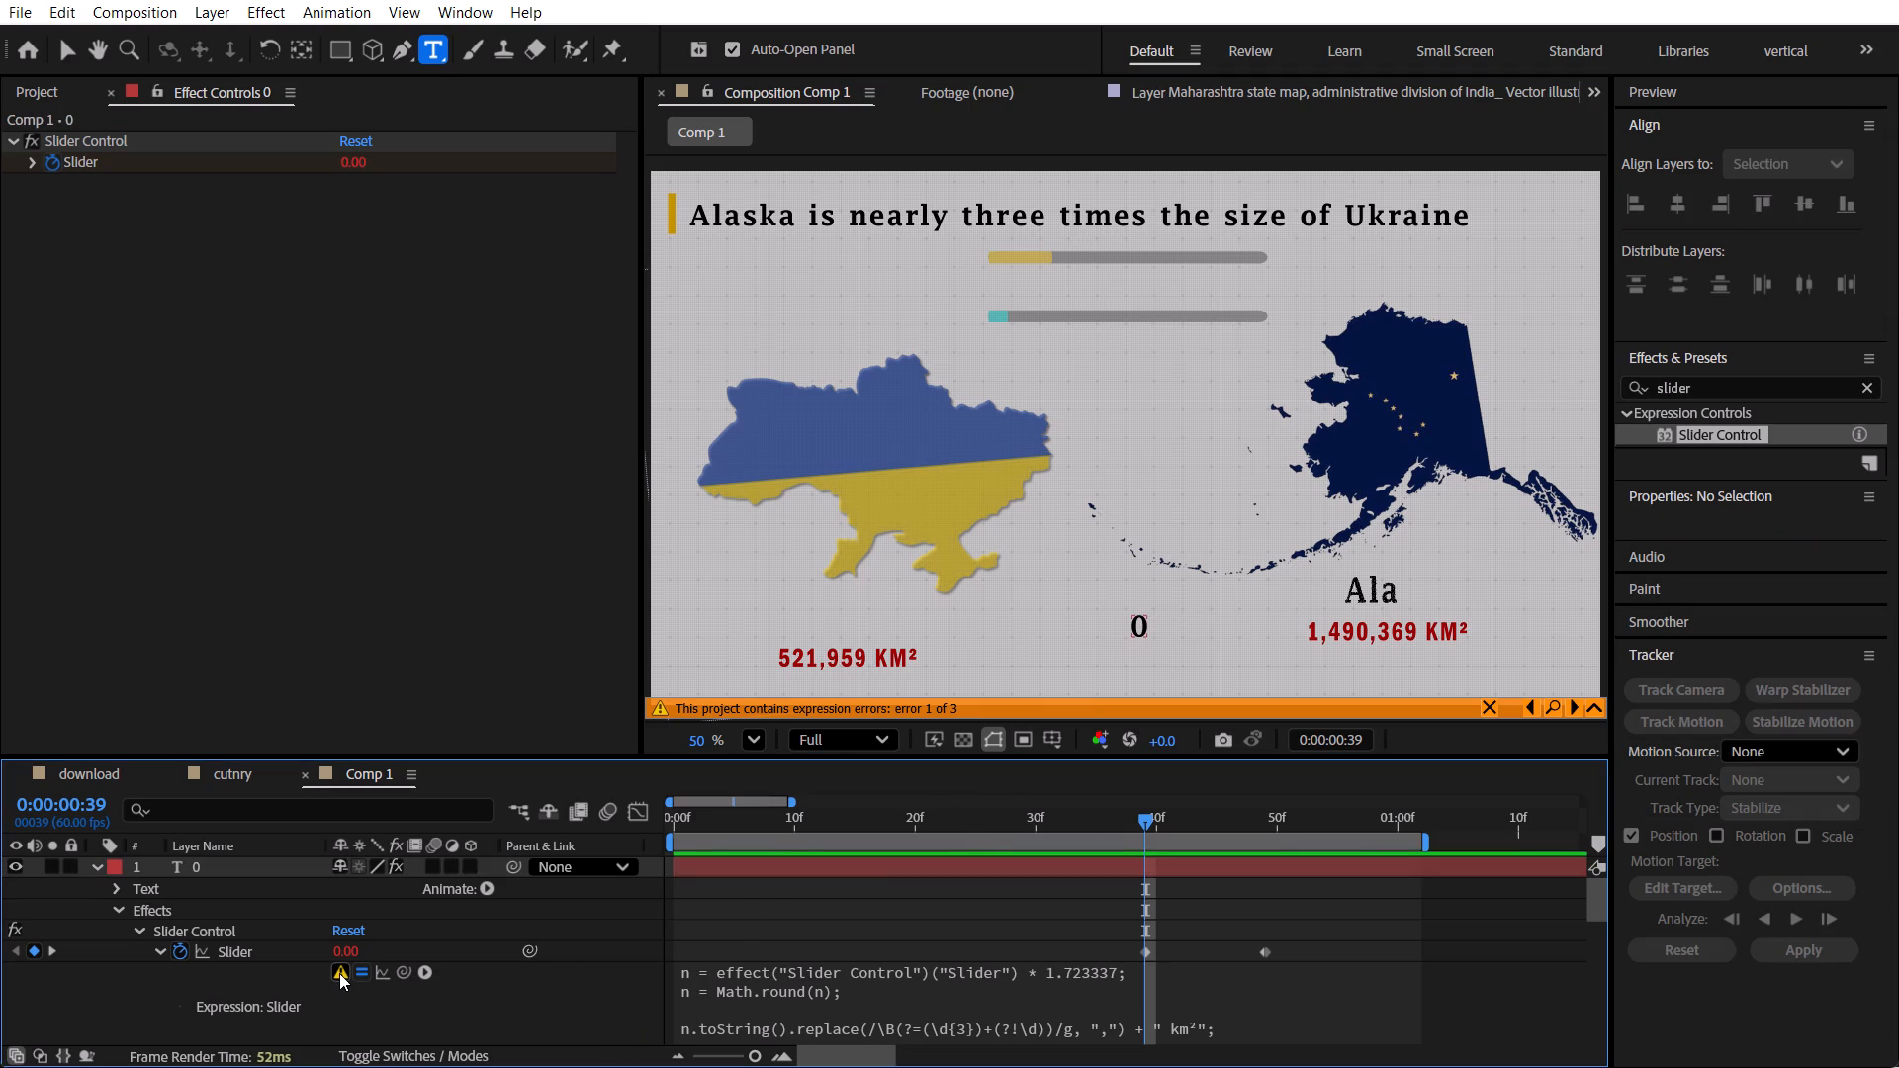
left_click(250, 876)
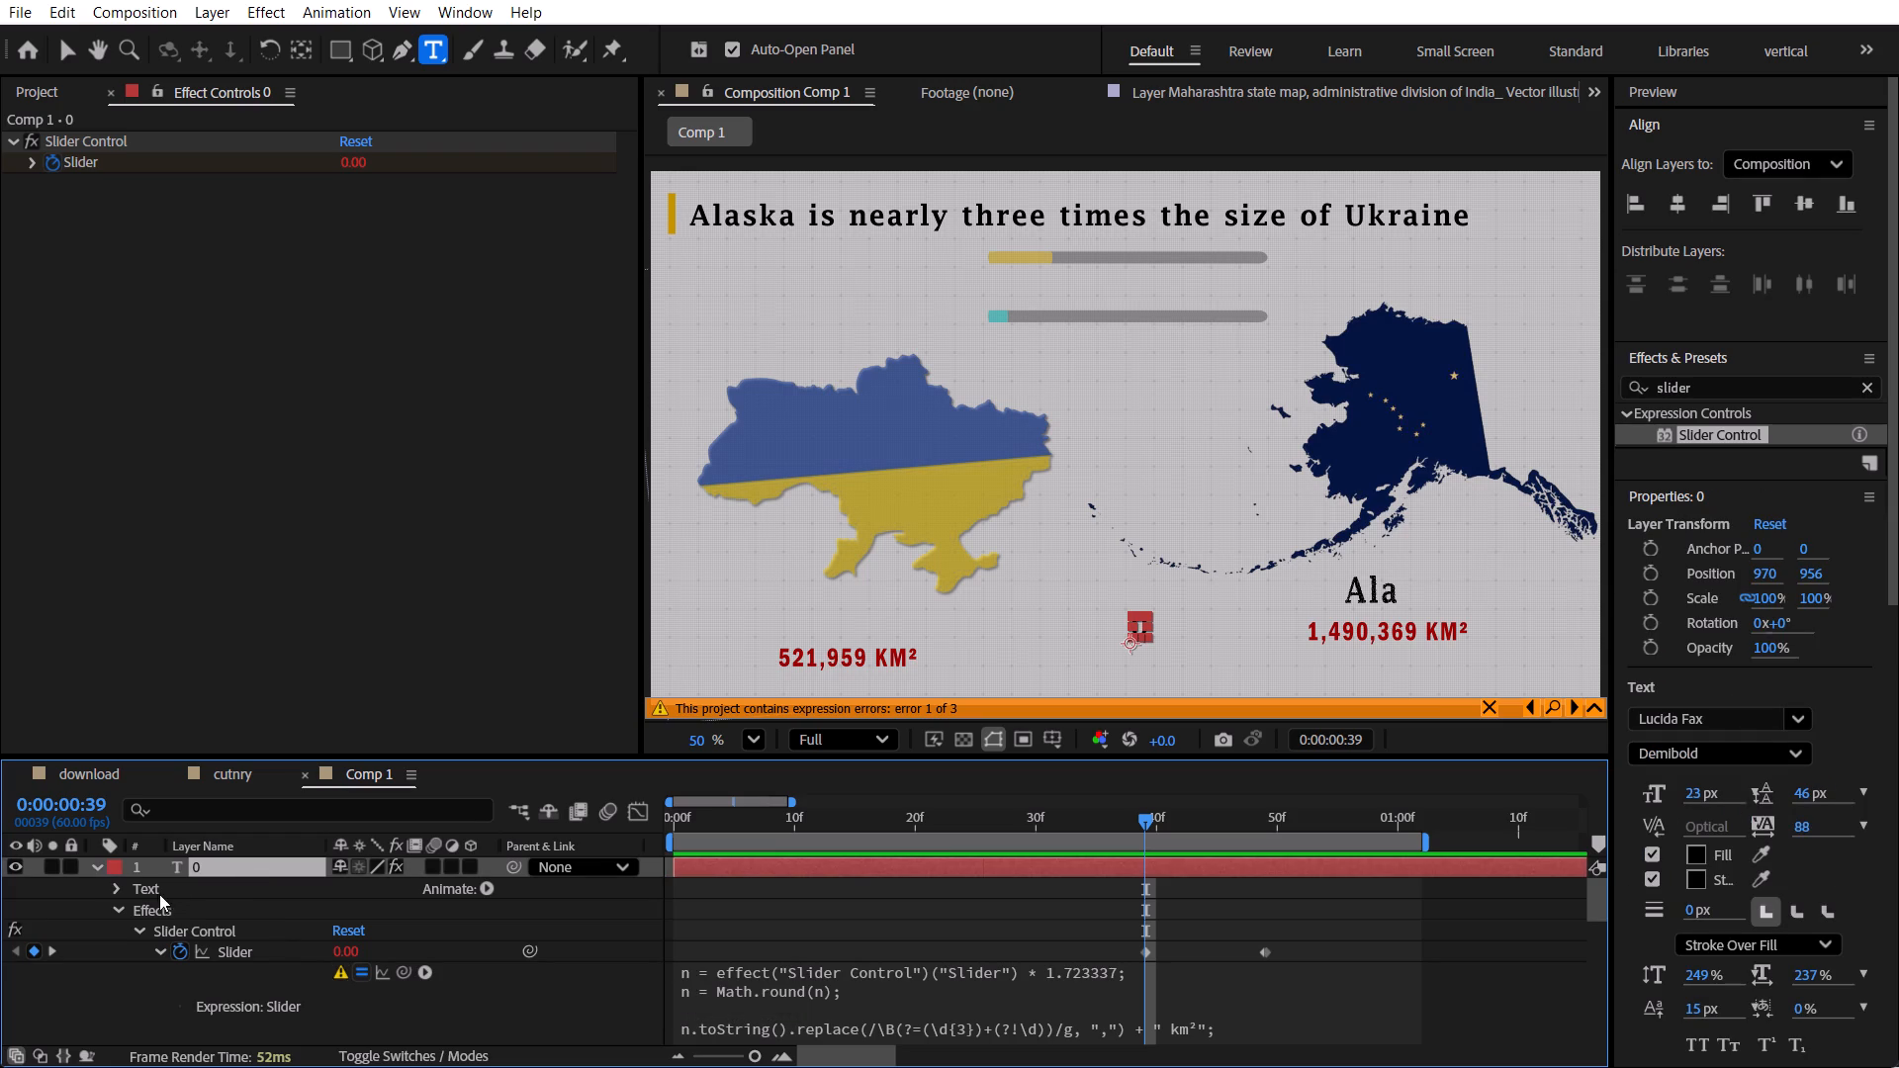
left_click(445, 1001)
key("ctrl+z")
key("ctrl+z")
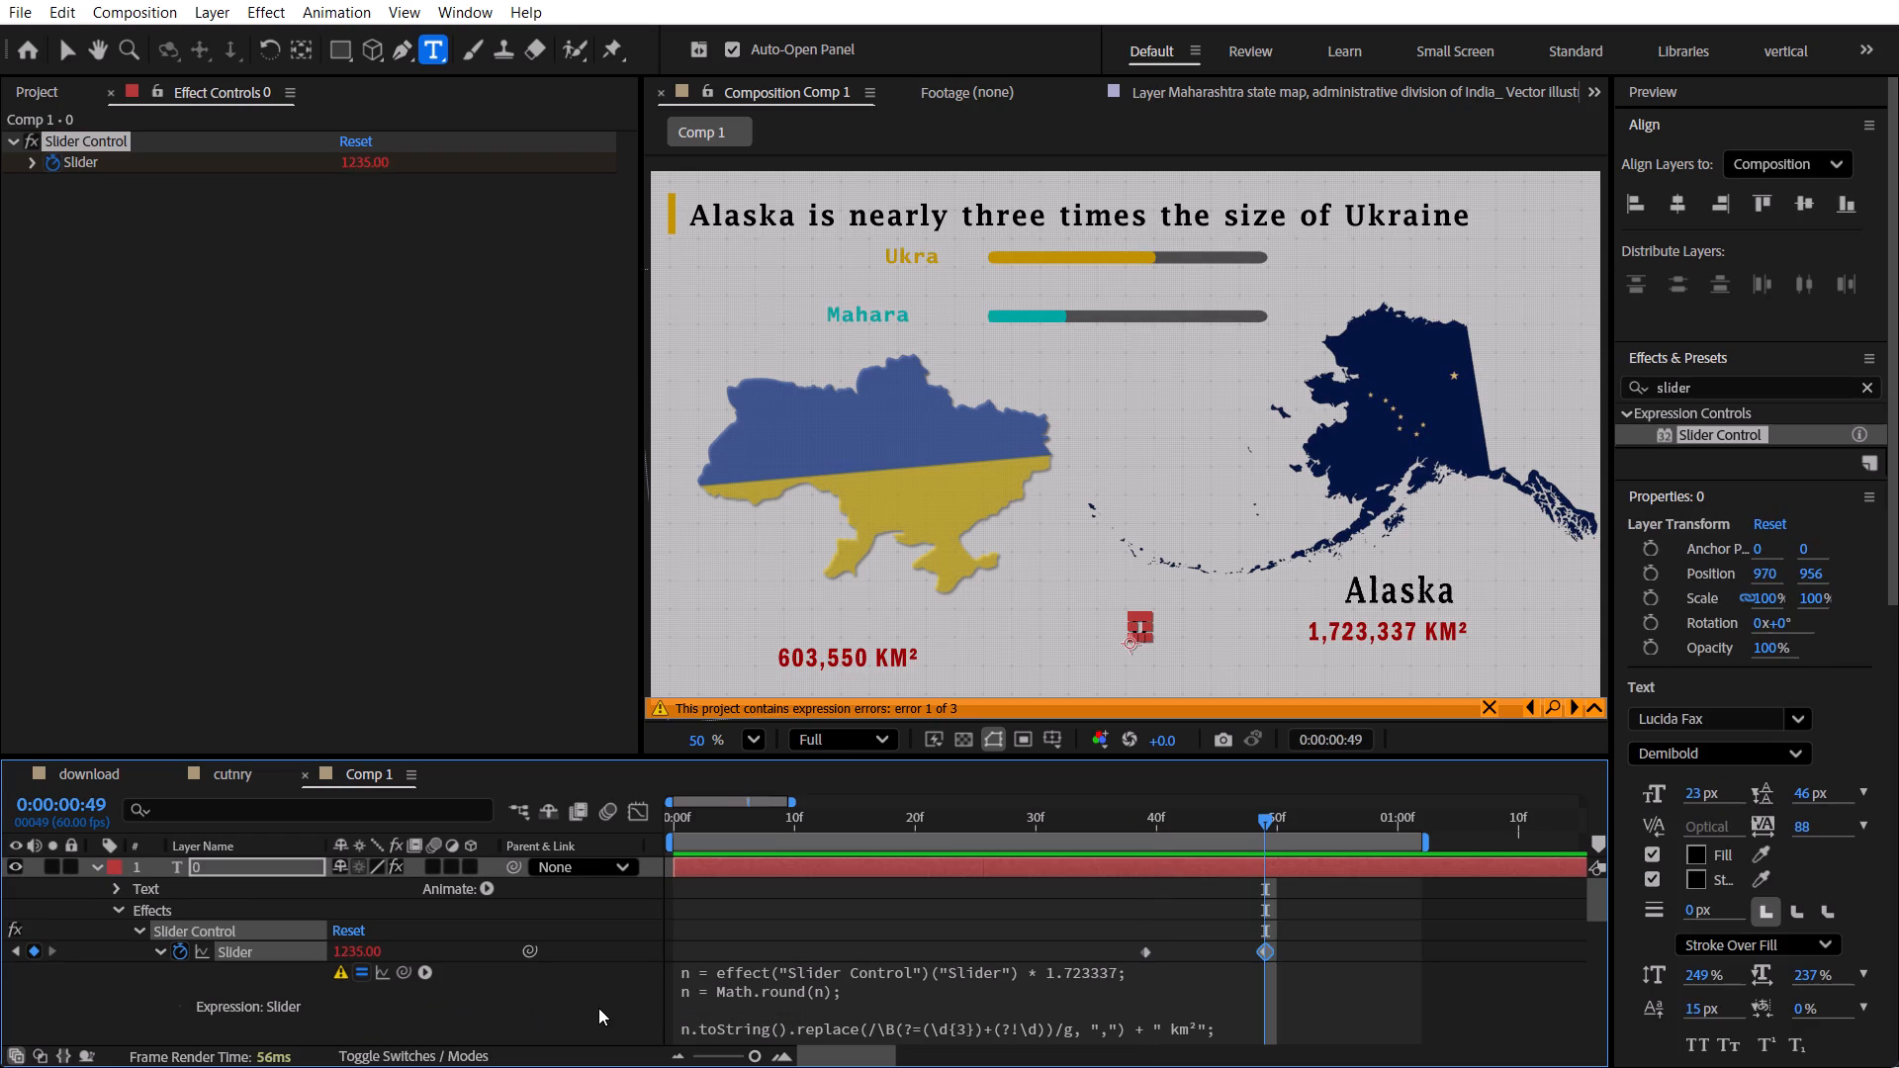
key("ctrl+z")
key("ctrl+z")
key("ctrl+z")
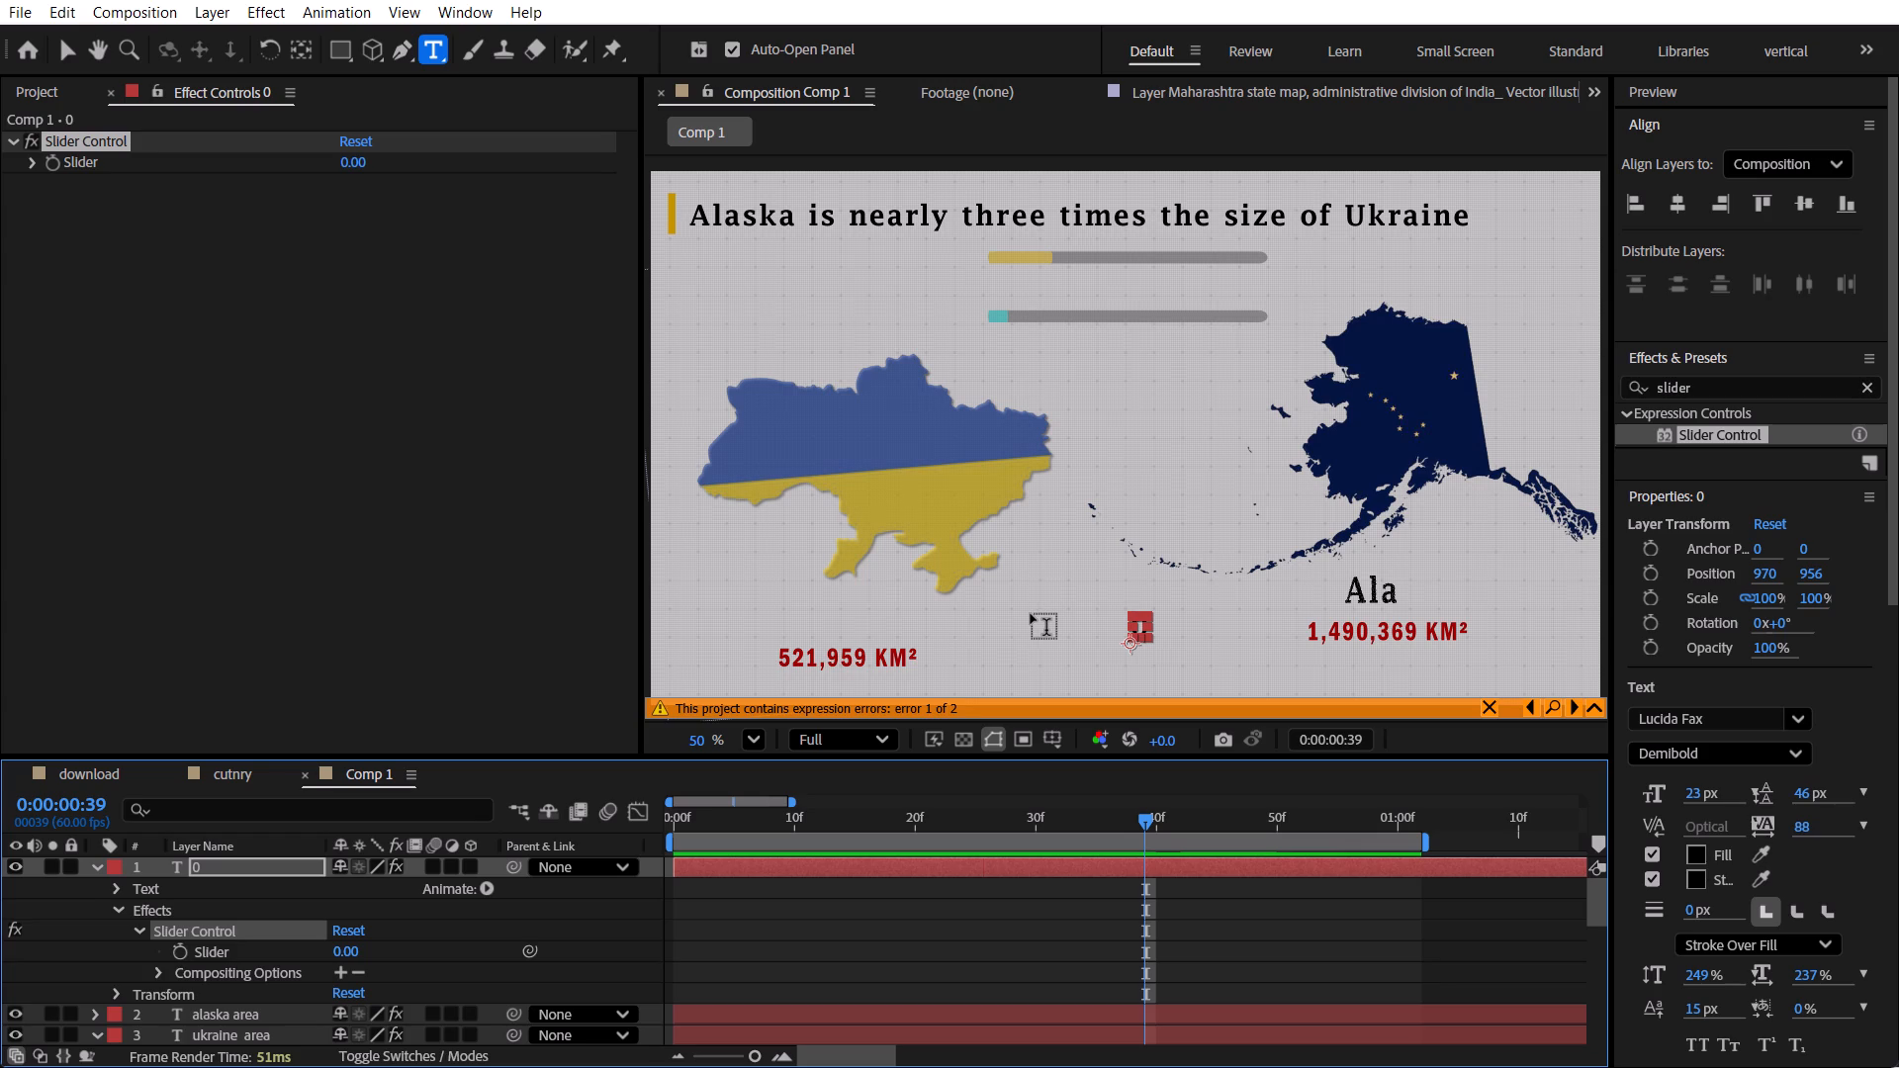
Keyframe the 0 layer's Slider at 0:00:00:39, and set it to 9999999 at 0:00:00:49.
left_click_drag(1130, 819, 1119, 819)
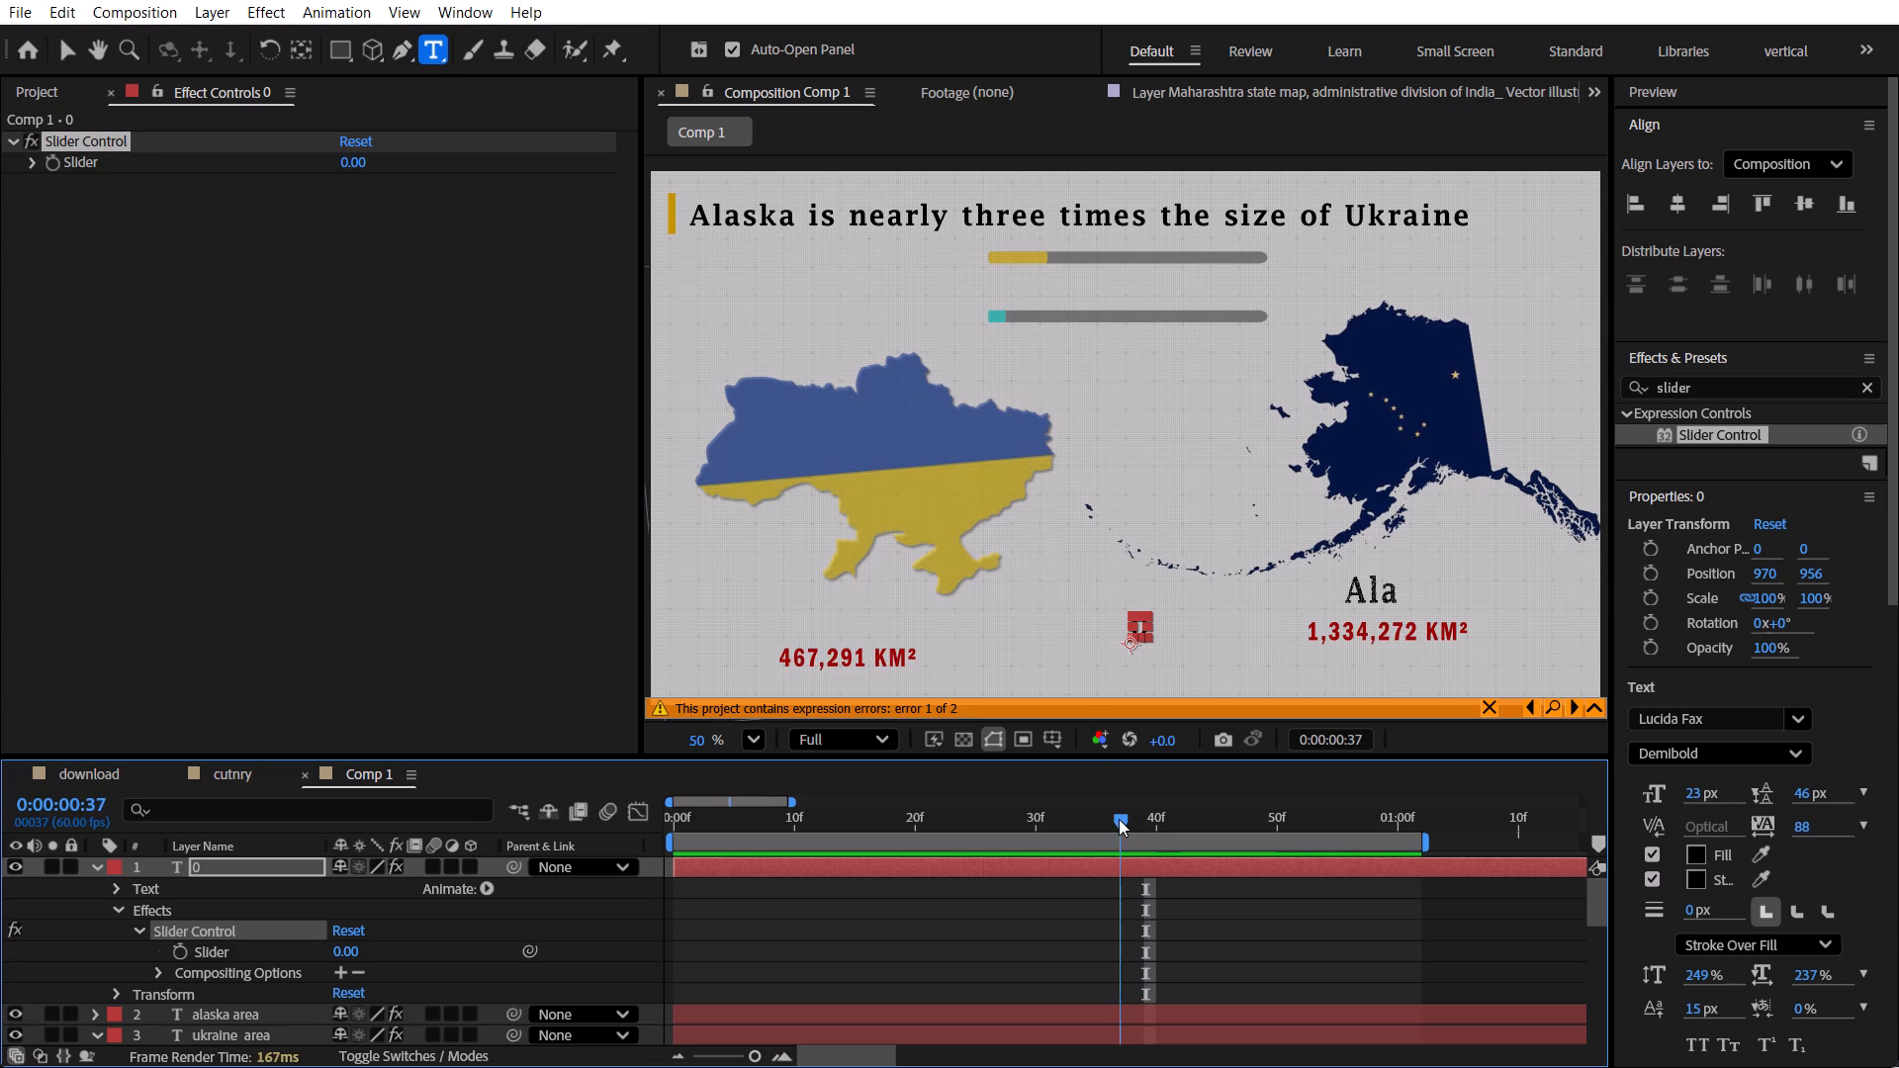
left_click_drag(1119, 819, 1142, 823)
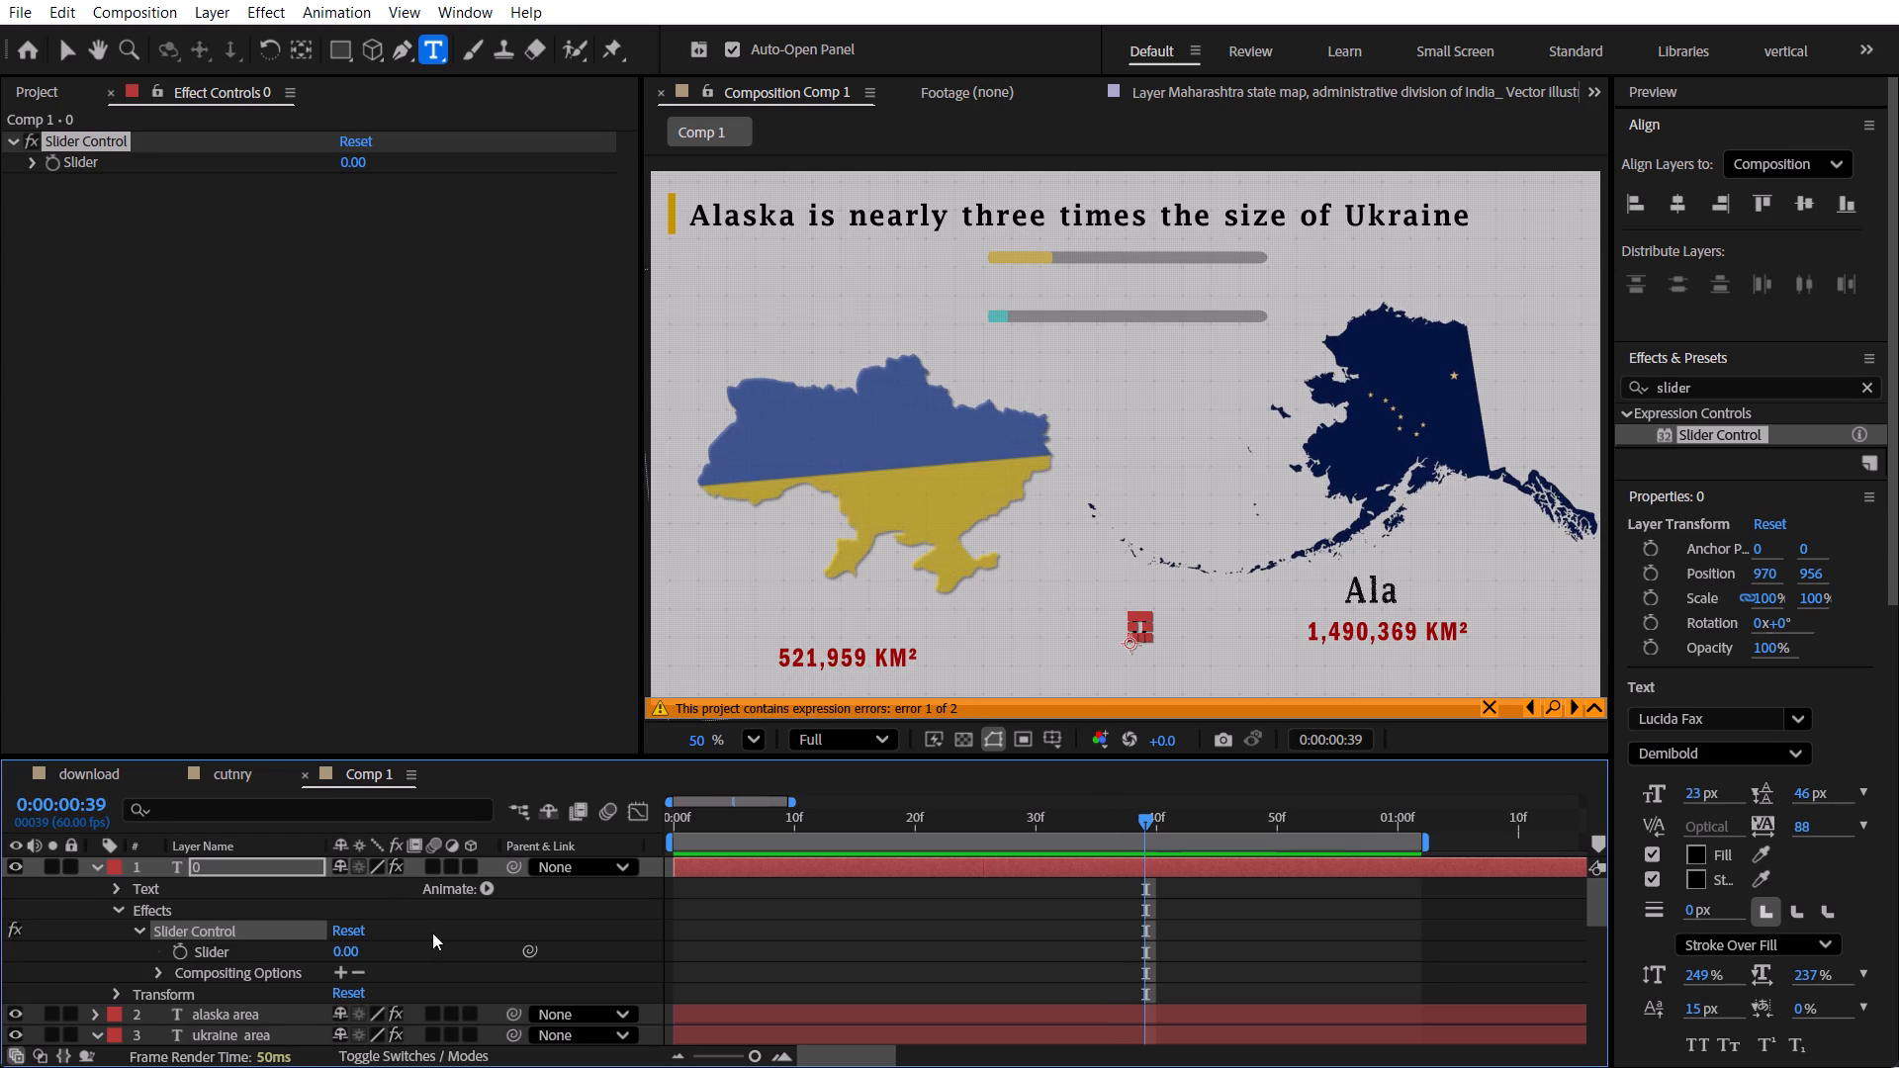
left_click(58, 162)
left_click(1271, 821)
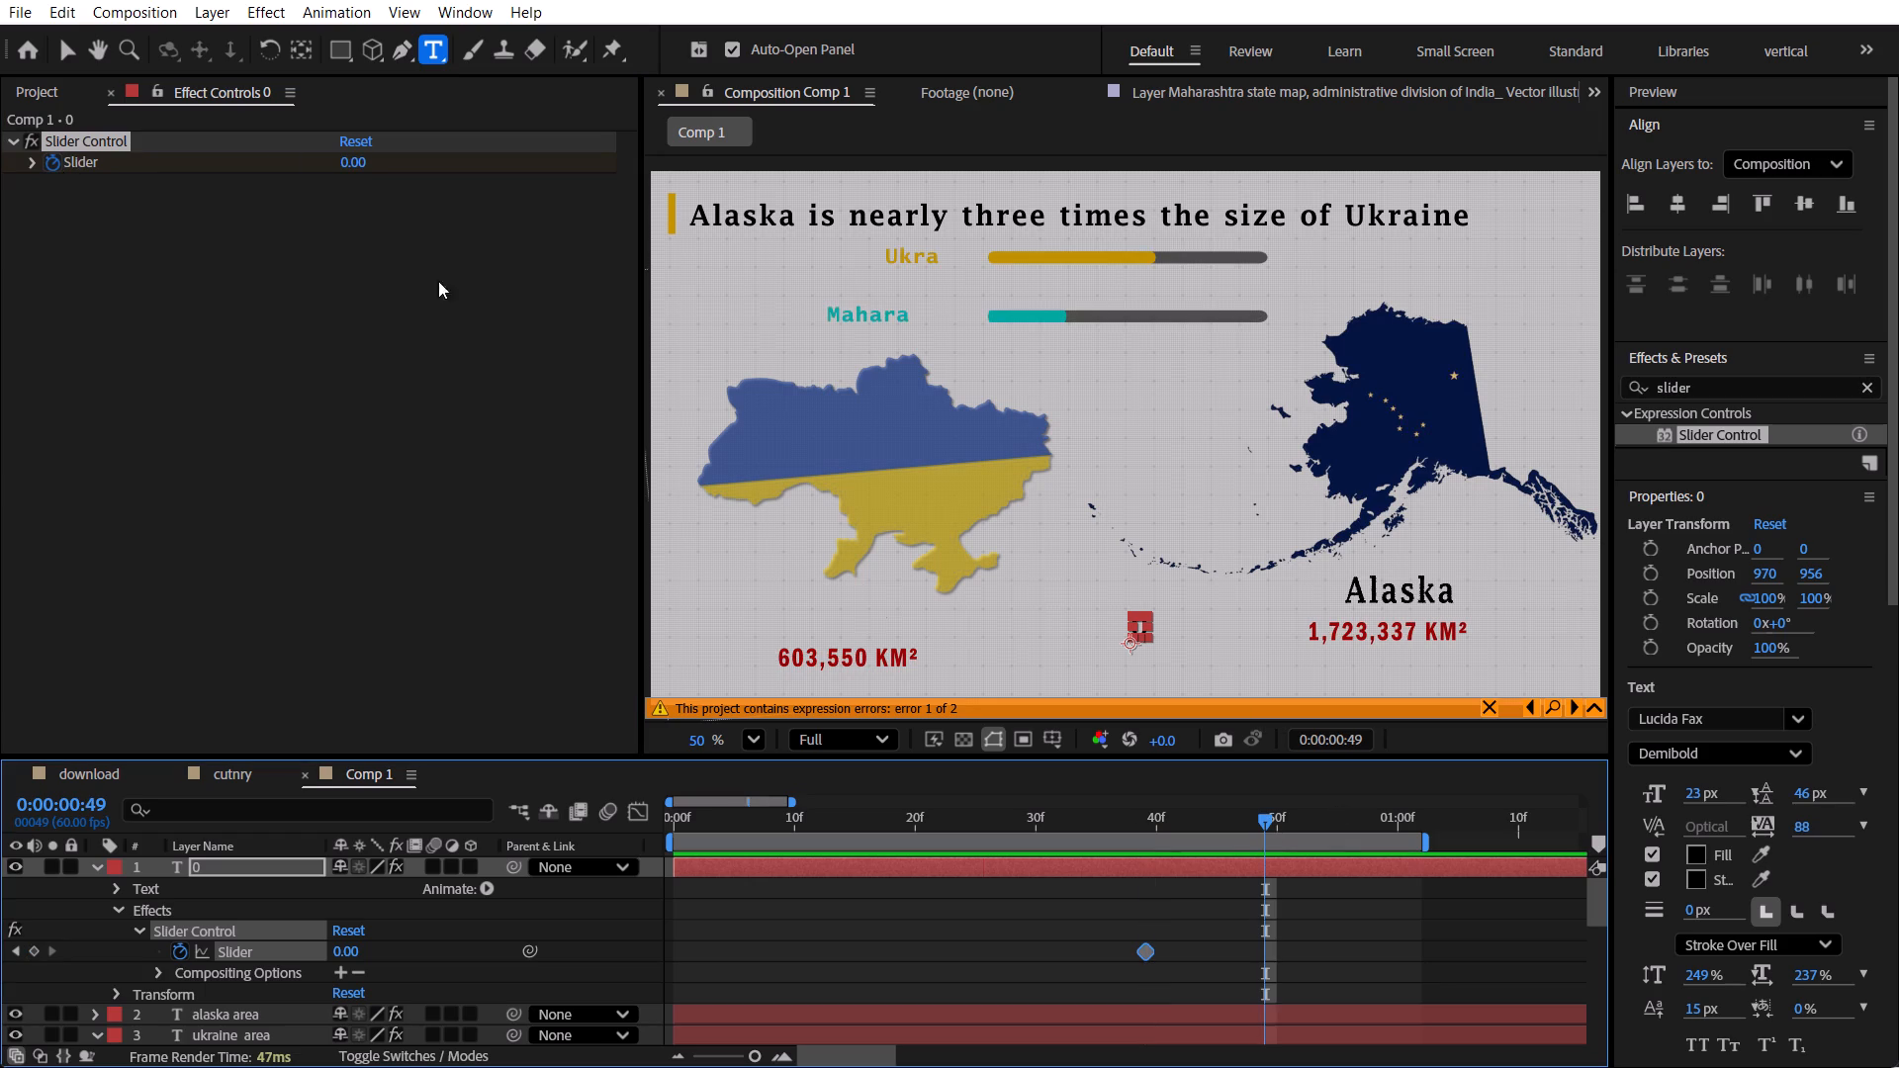
left_click(348, 159)
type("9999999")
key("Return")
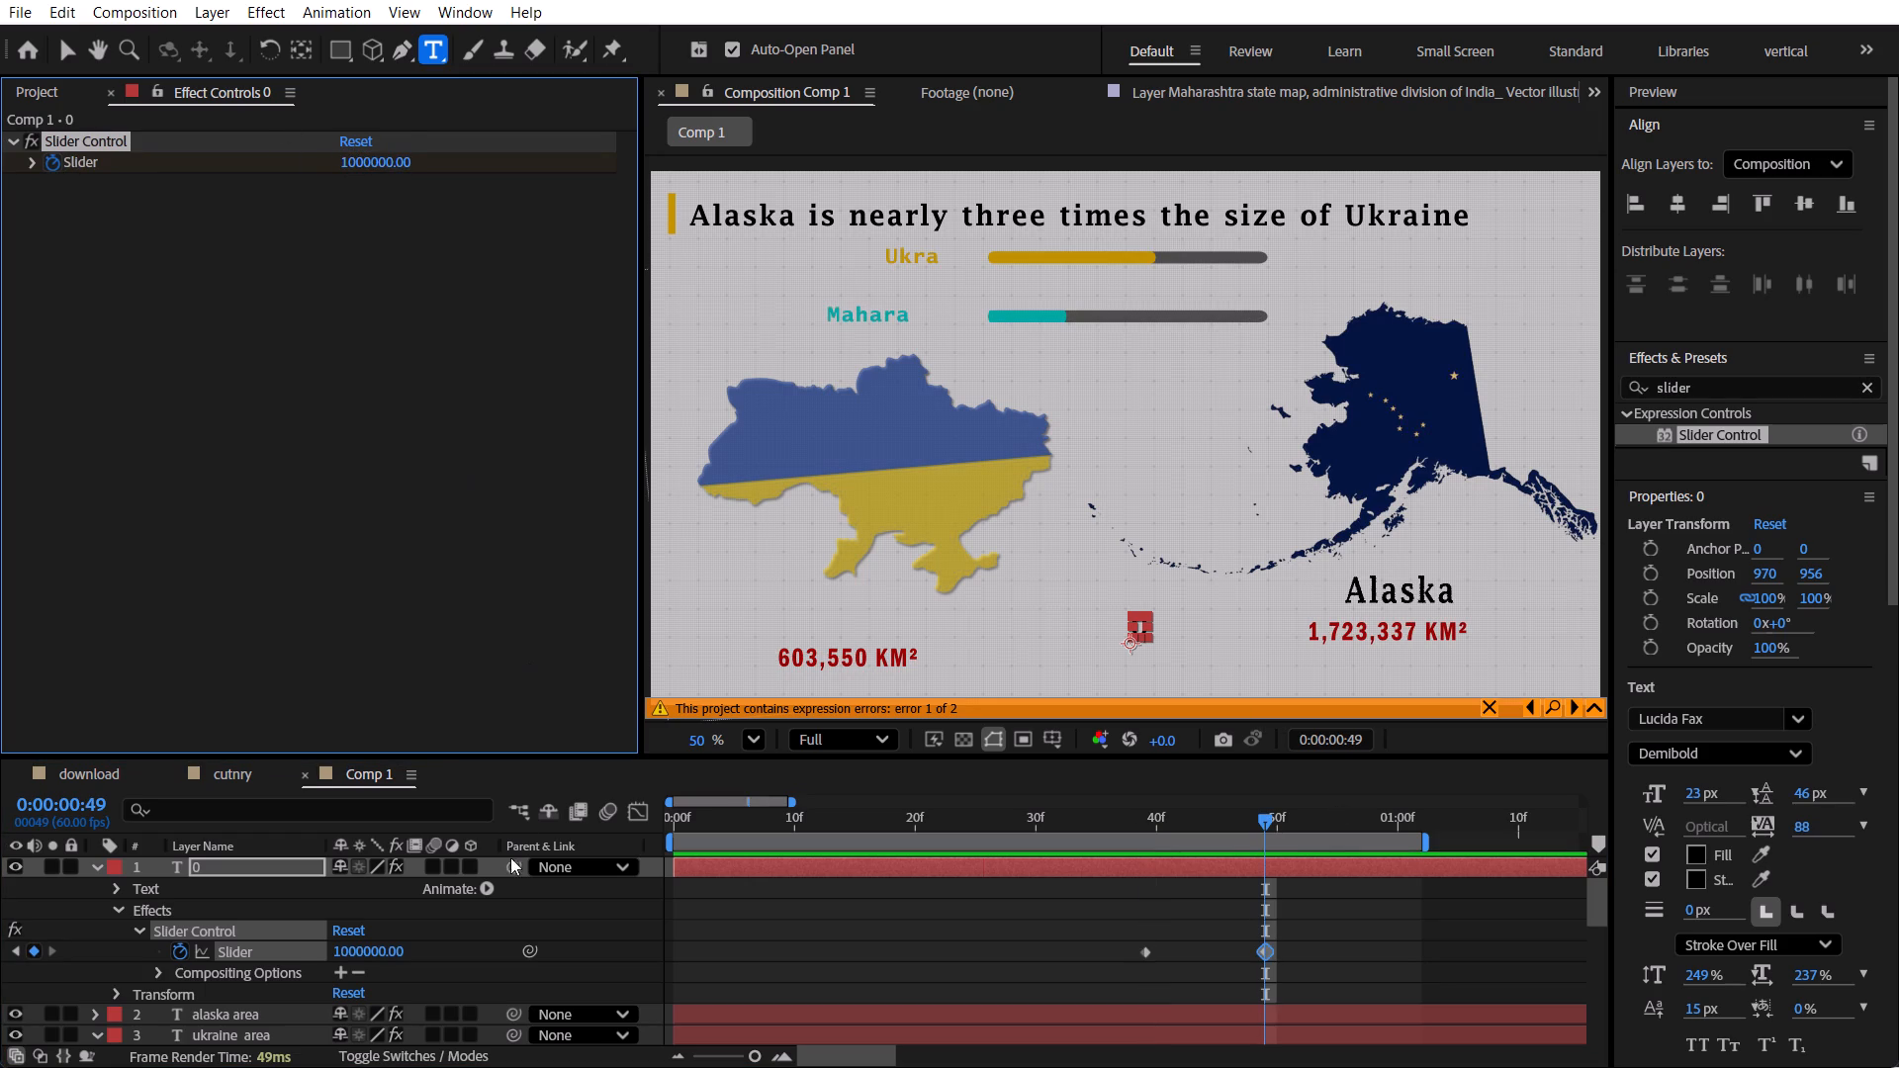
Add the copied expression multiplying the slider by 1.723337 to the 0 layer's keyframed Slider property.
left_click(176, 945, "alt")
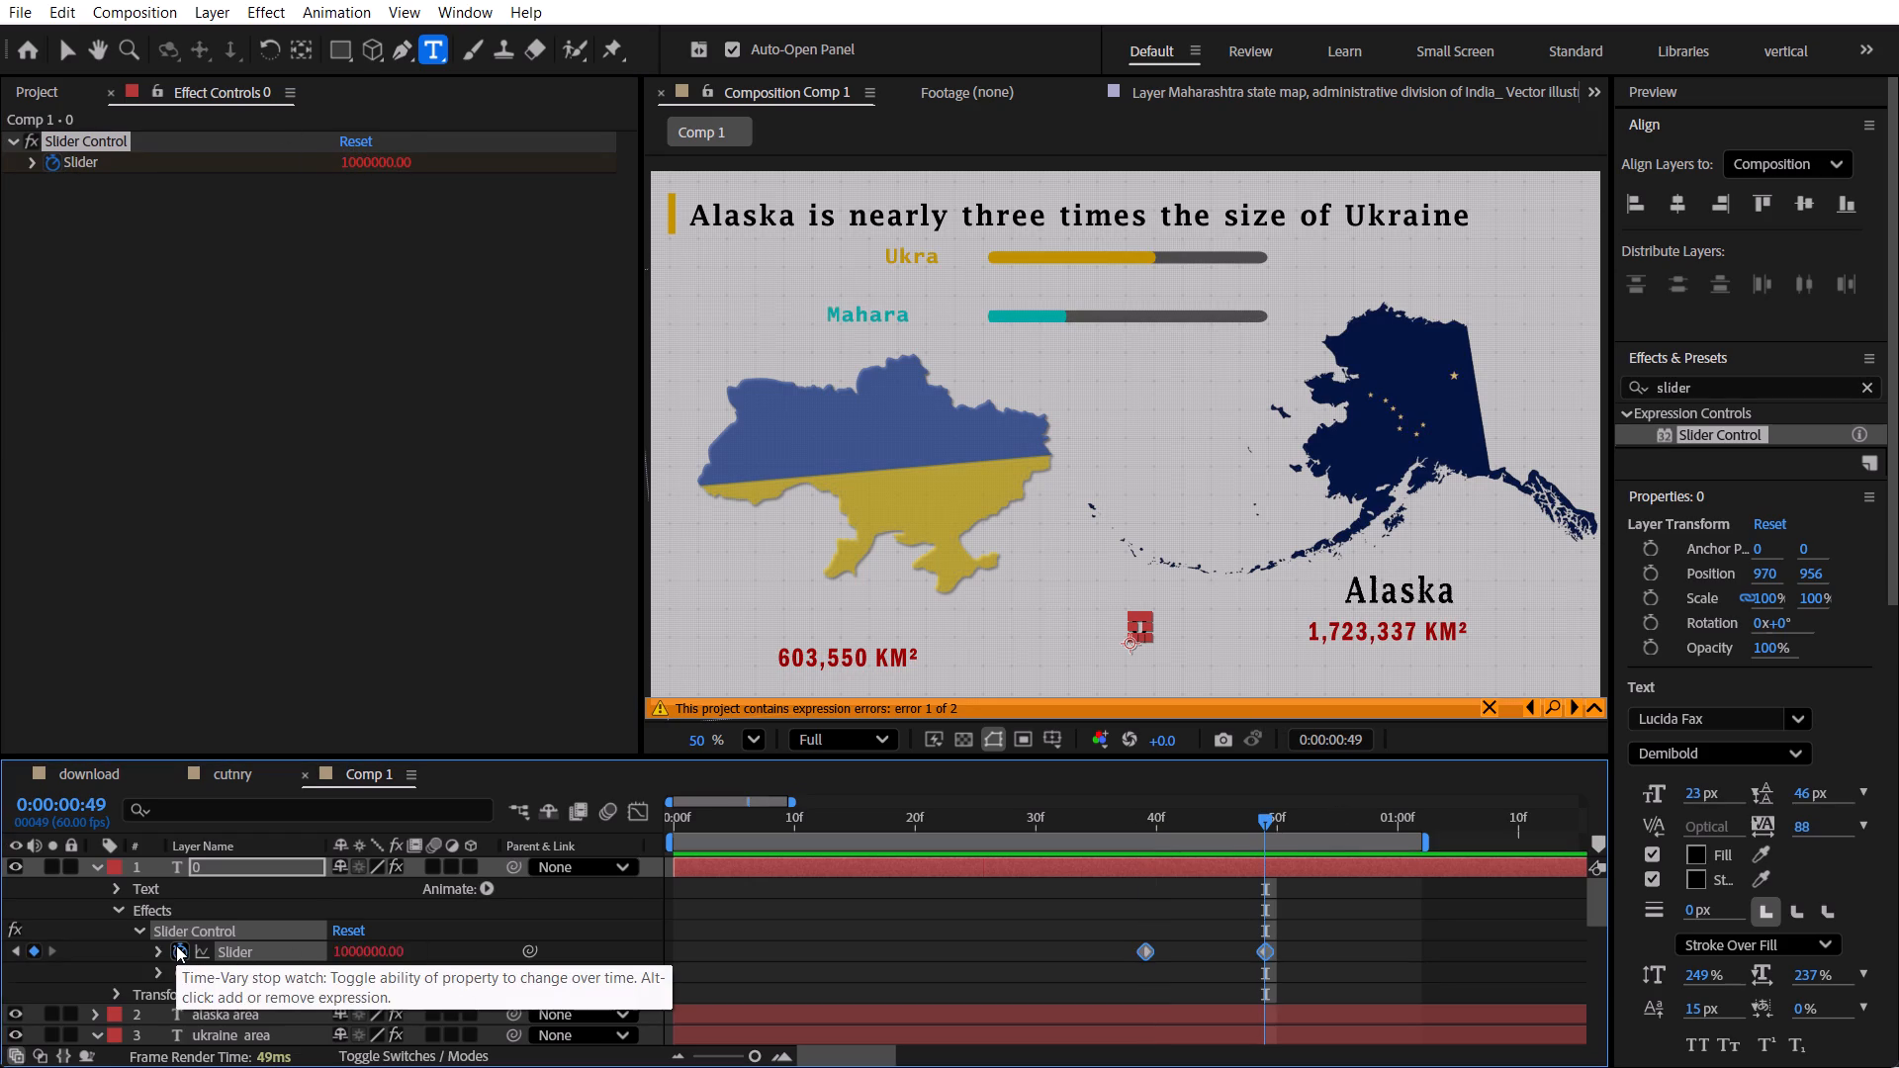
key("ctrl+v")
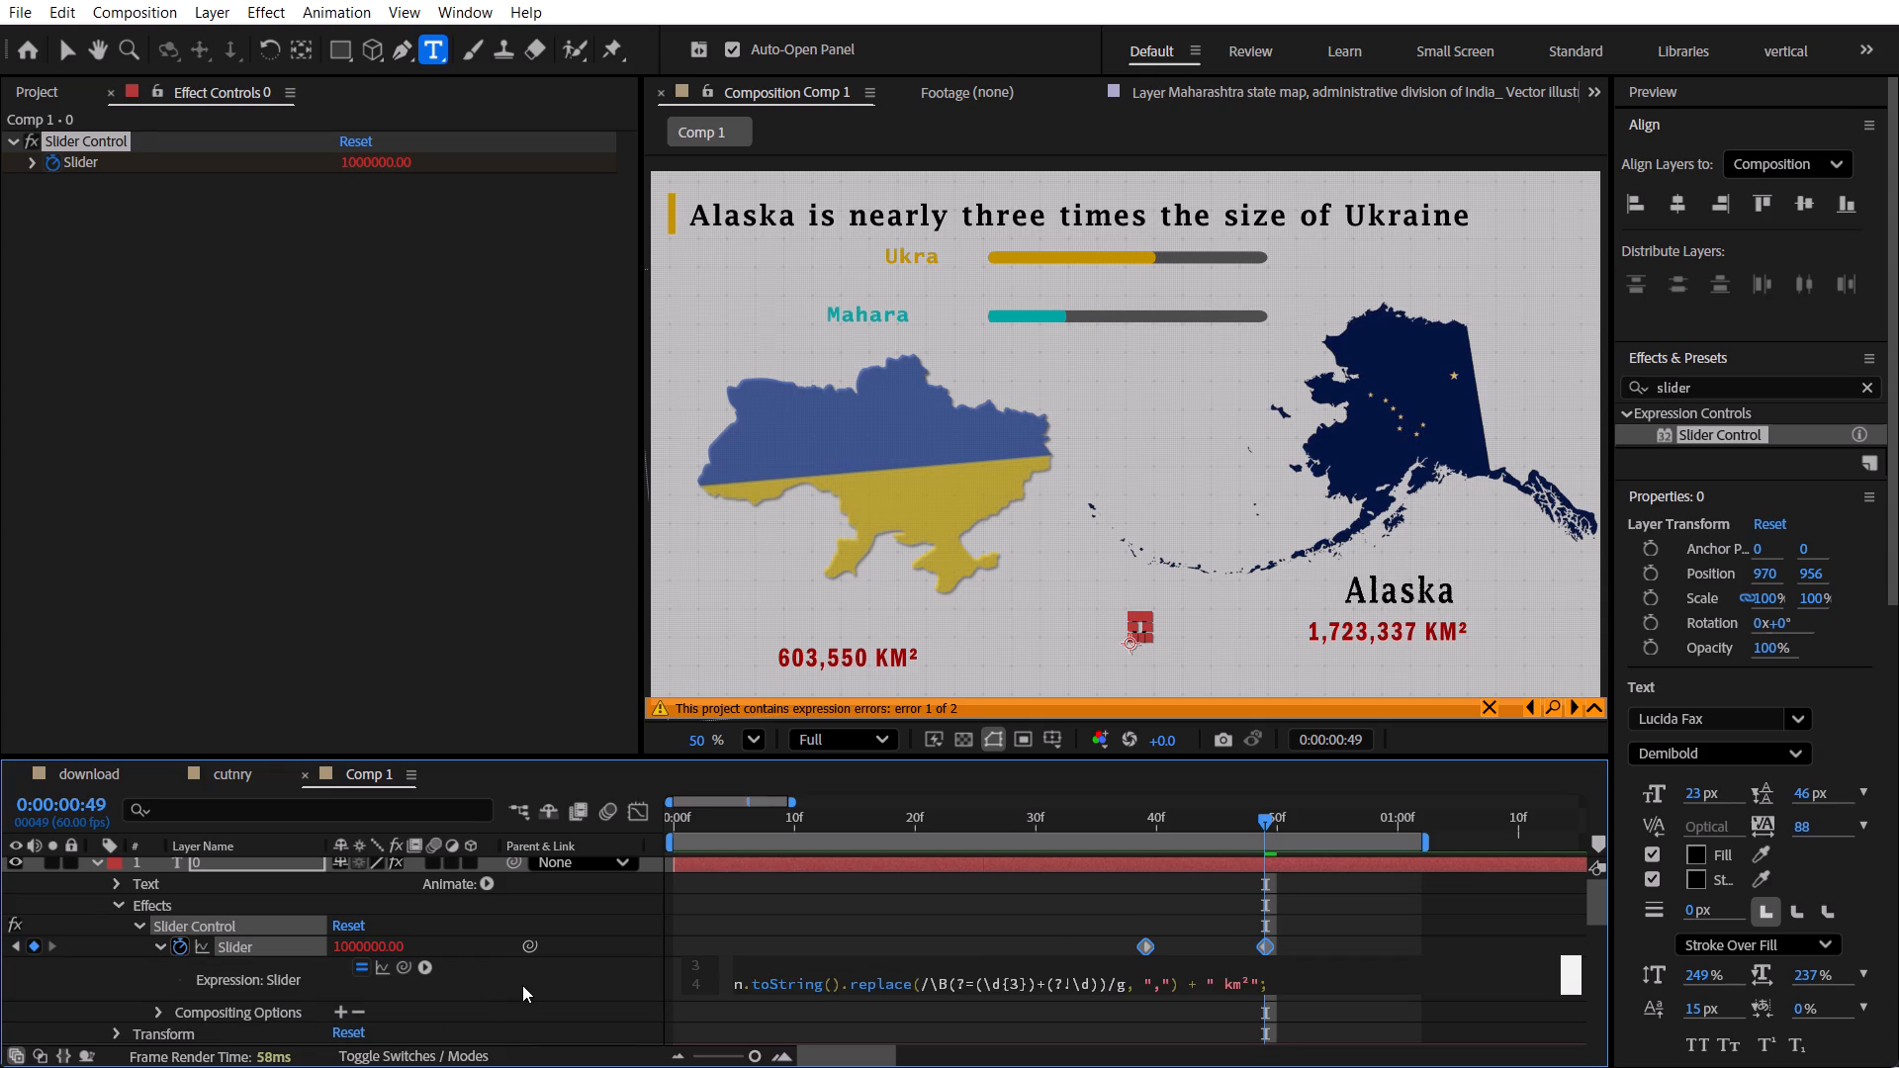
left_click(522, 985)
Scrub between 0:00:00:38 and 0:00:00:49 to check the 0 layer's counter with the expression applied.
left_click_drag(1153, 825, 1132, 825)
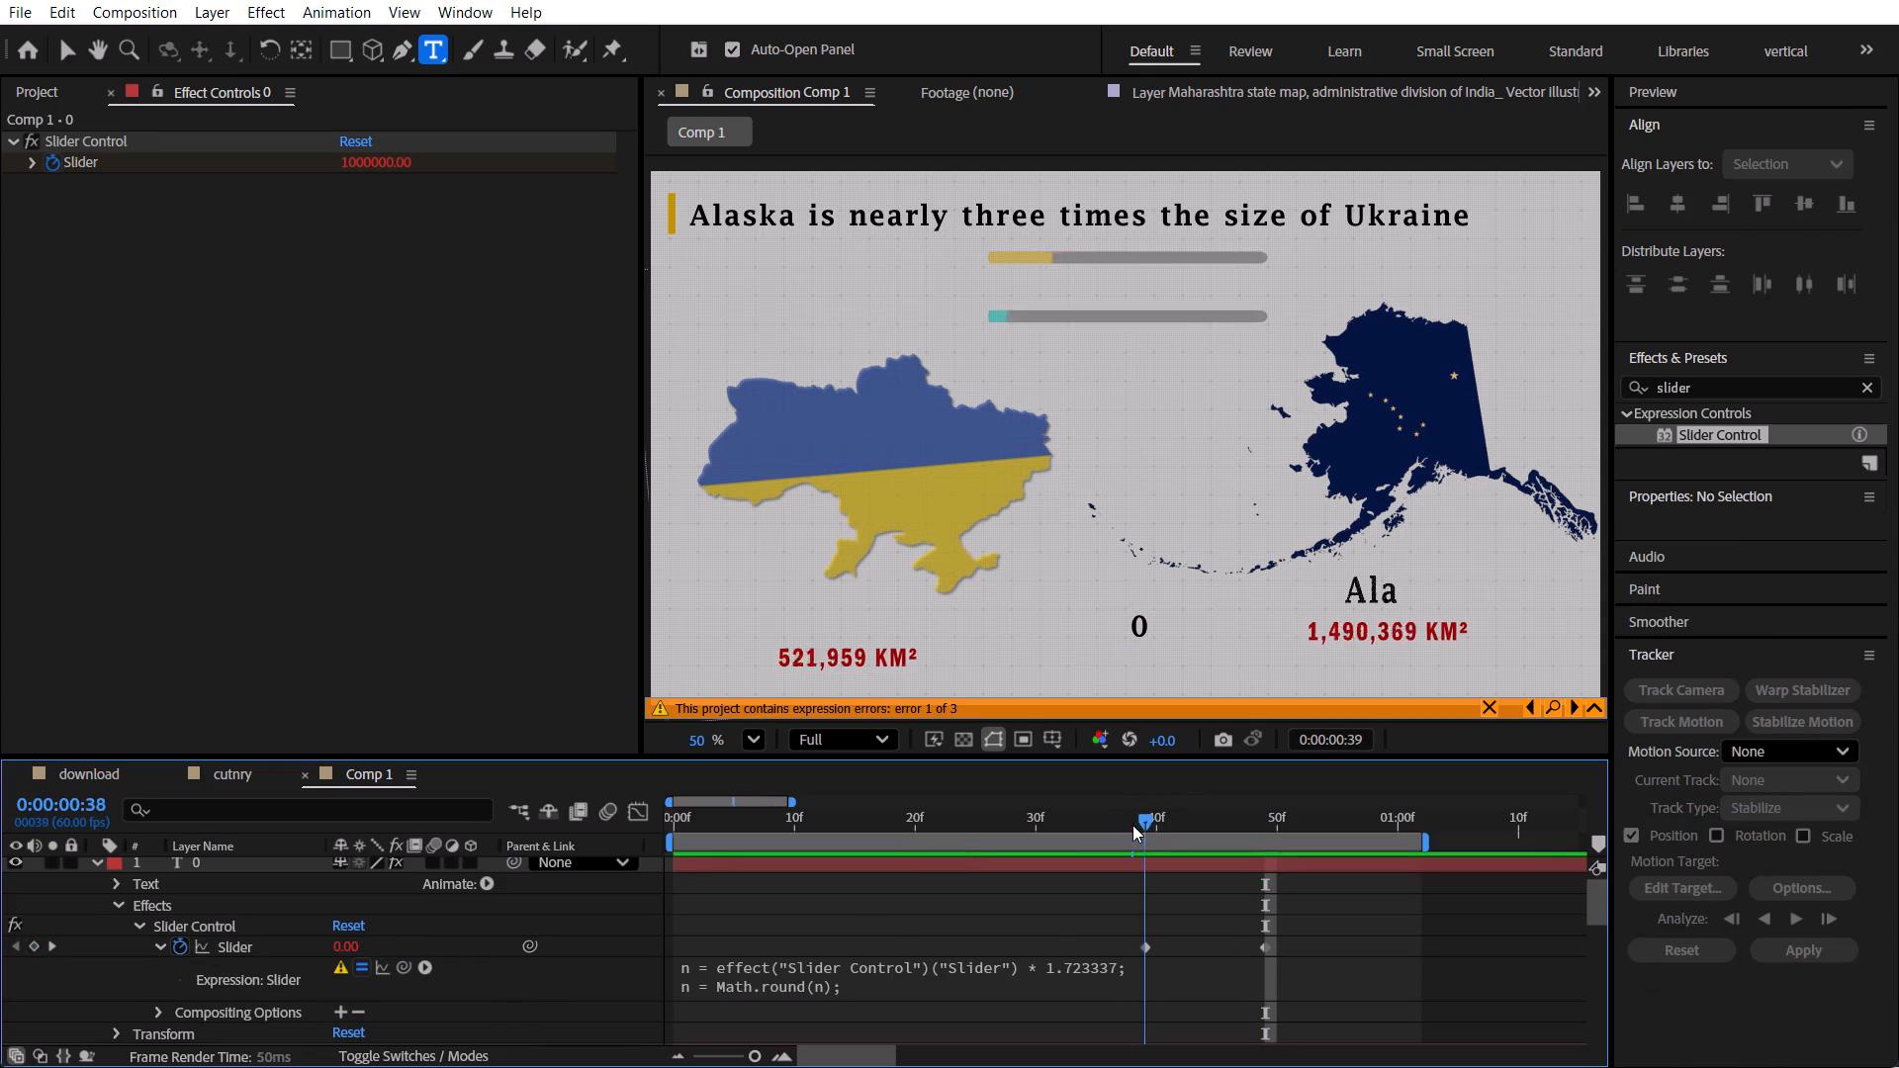
left_click_drag(1132, 825, 1242, 842)
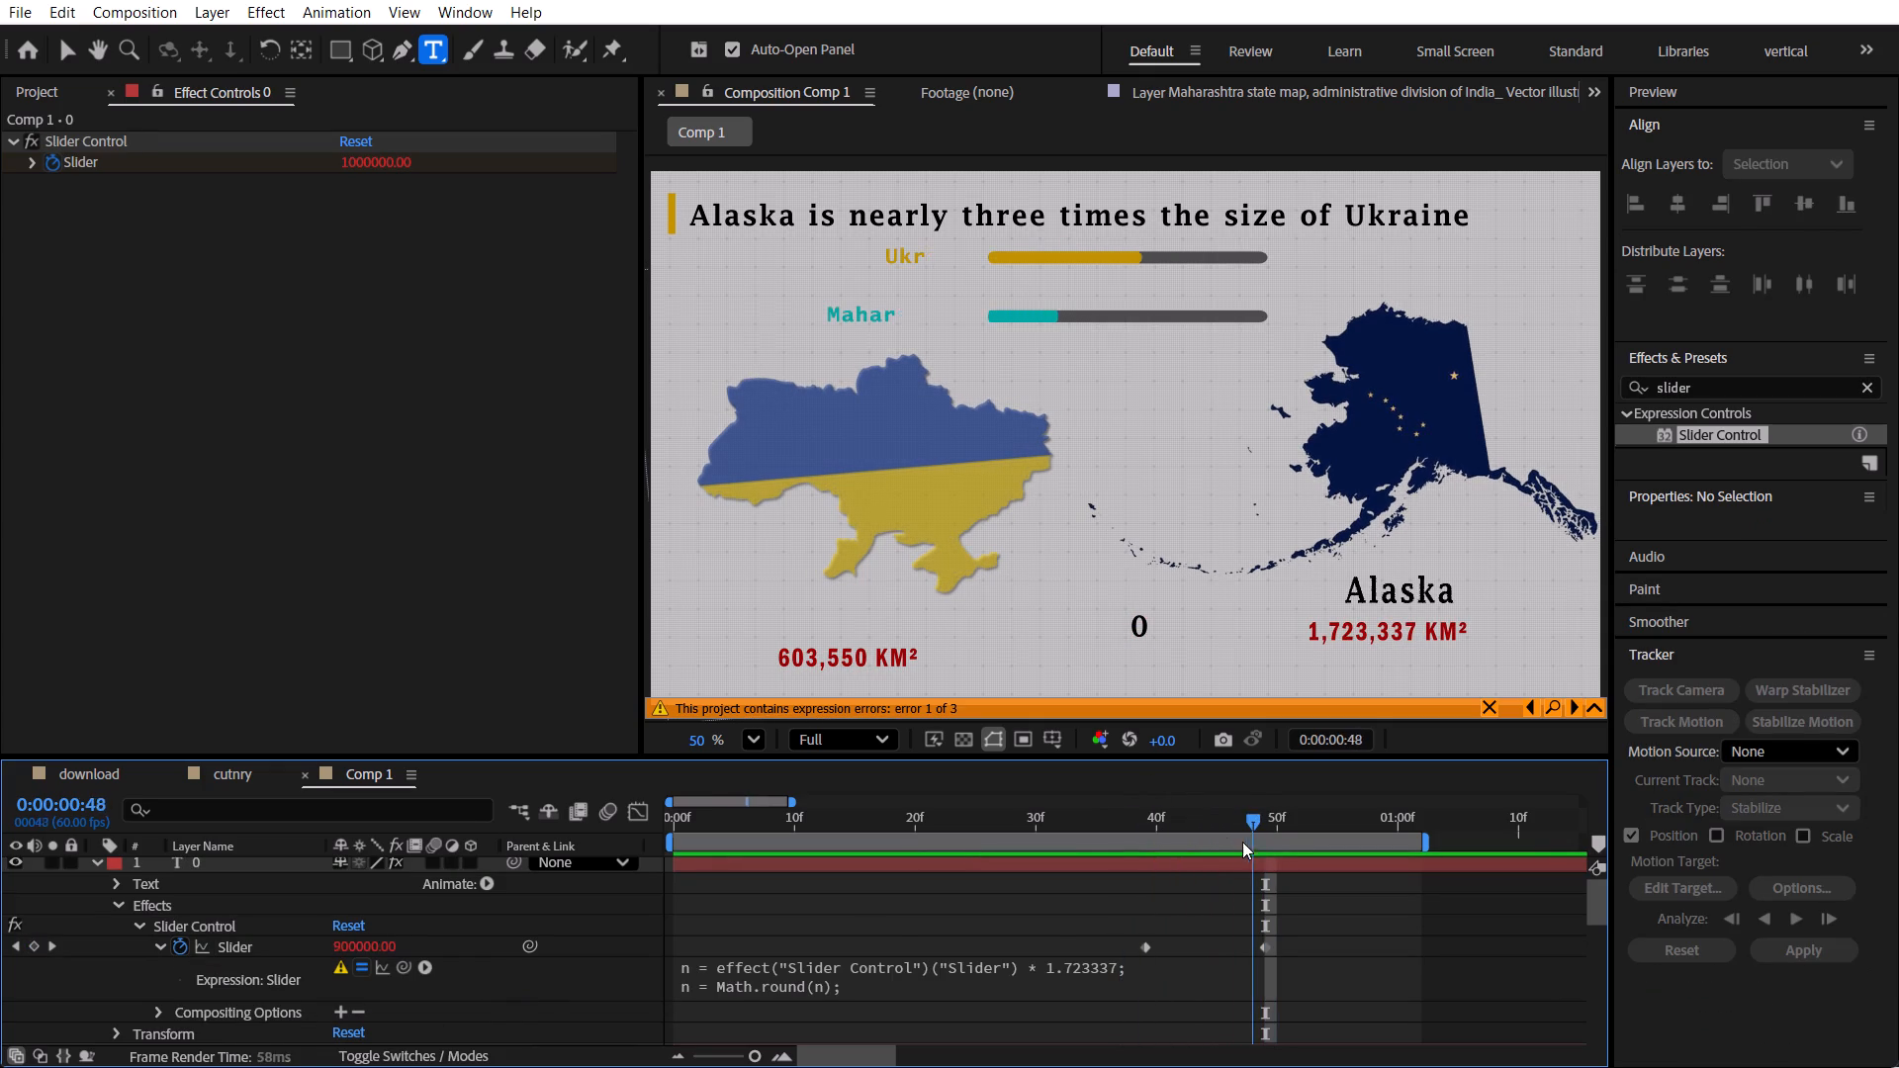
left_click_drag(1242, 842, 1211, 832)
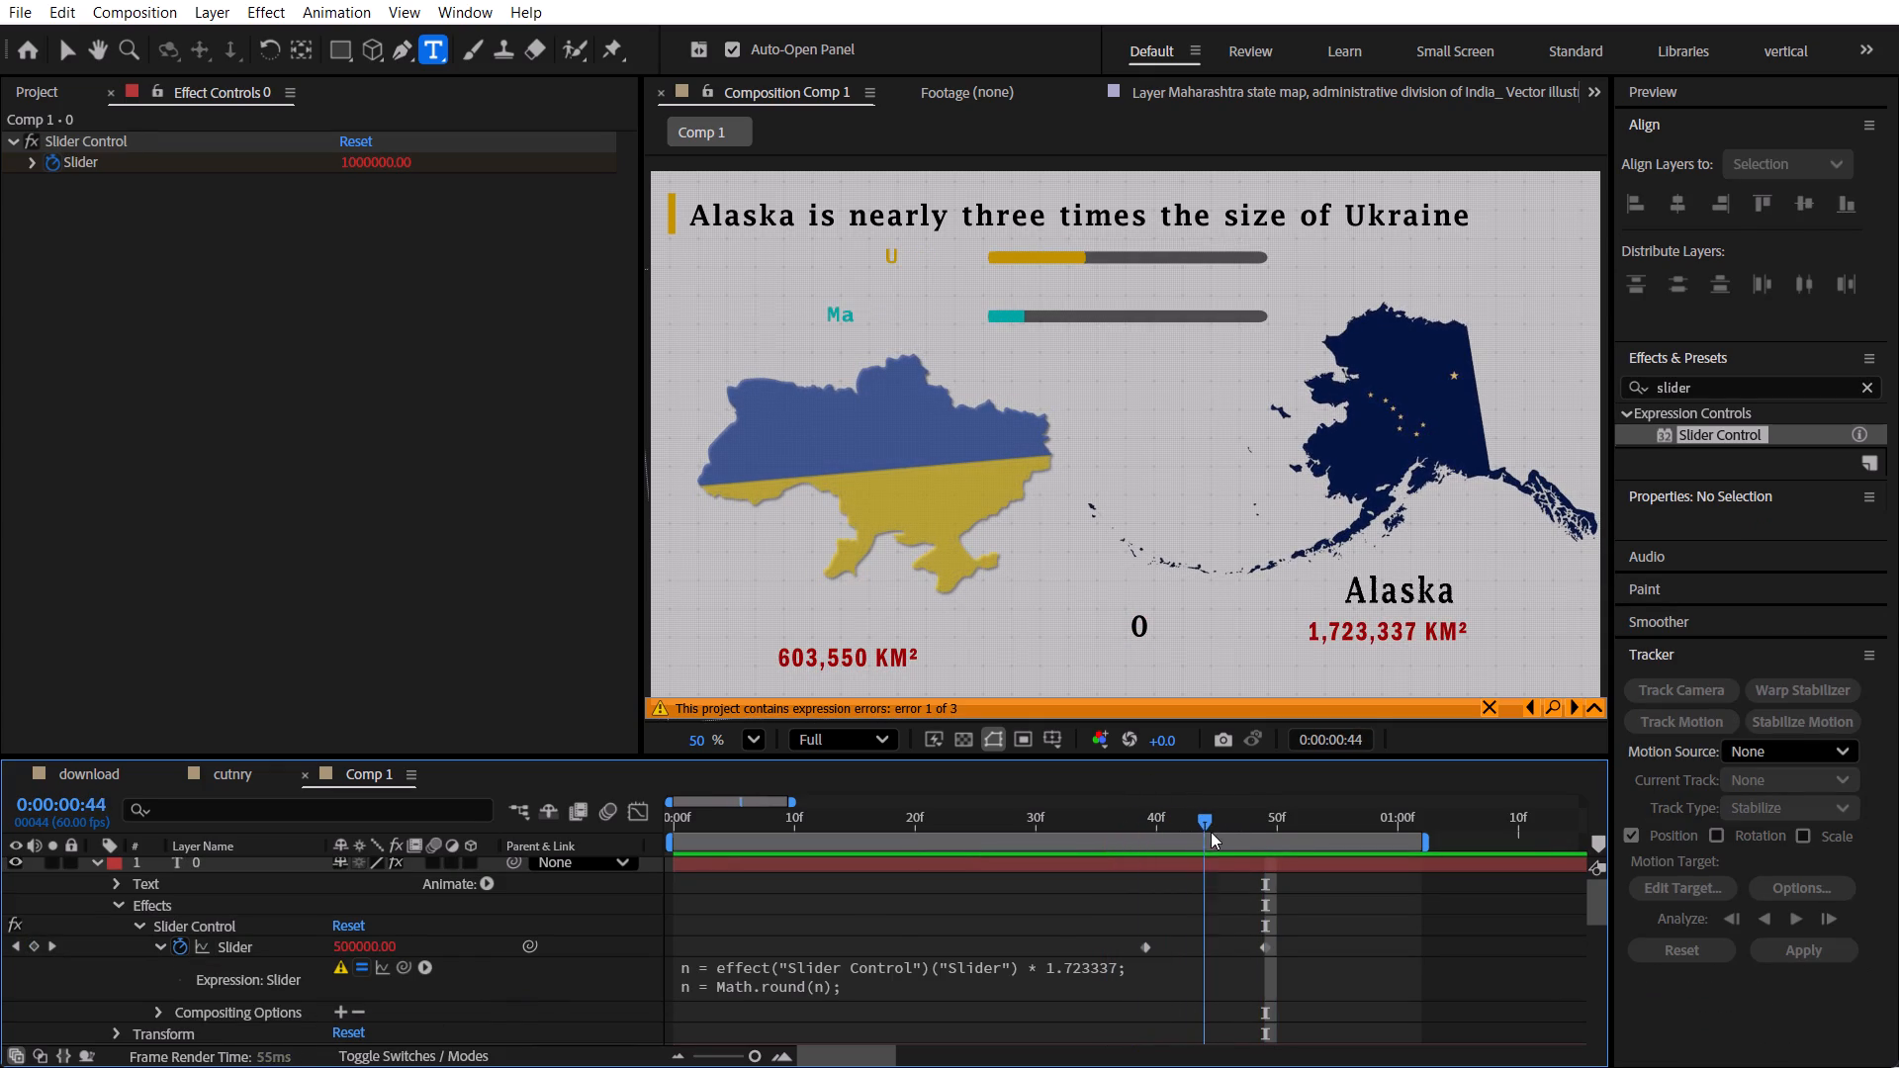
left_click_drag(1211, 832, 1261, 840)
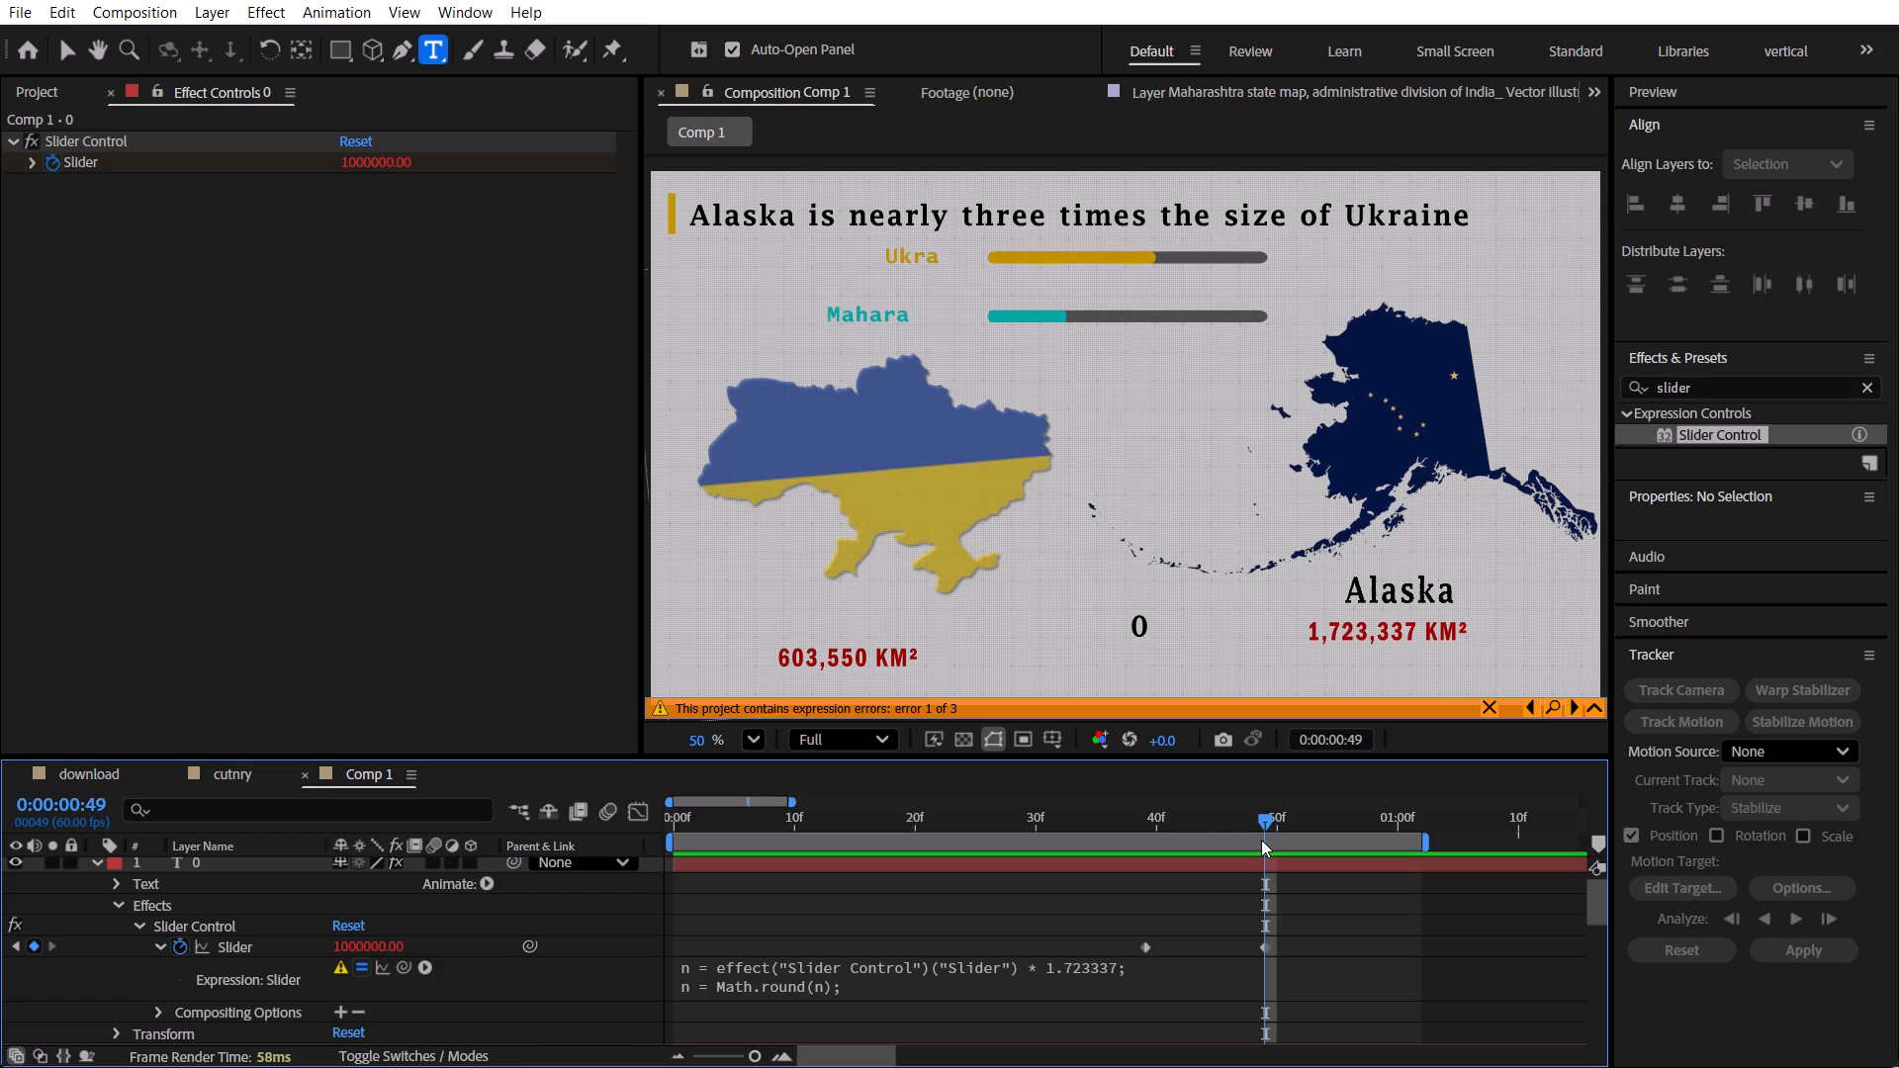
left_click_drag(1261, 840, 1260, 840)
Examine the error and the full code of the 0 layer's Slider expression.
left_click(869, 979)
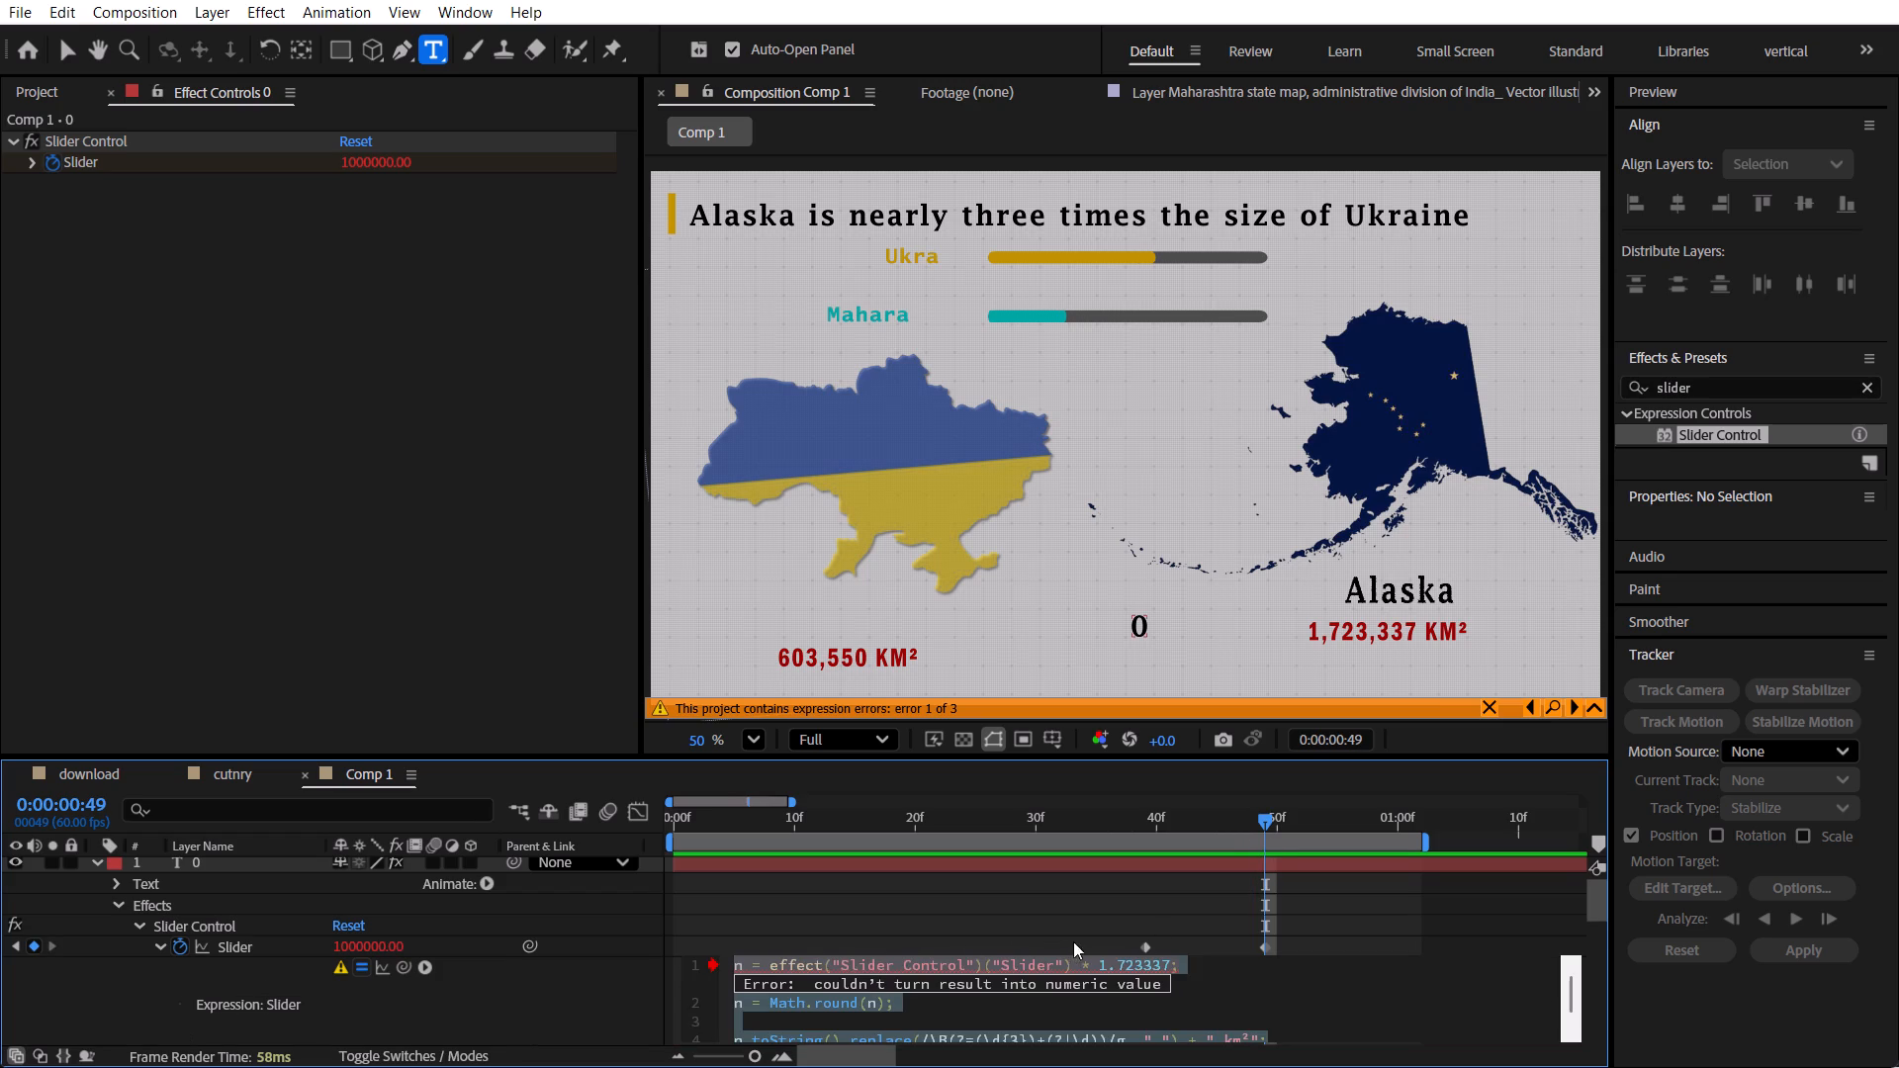
scroll(794, 930, "down", 1)
scroll(708, 926, "down", 1)
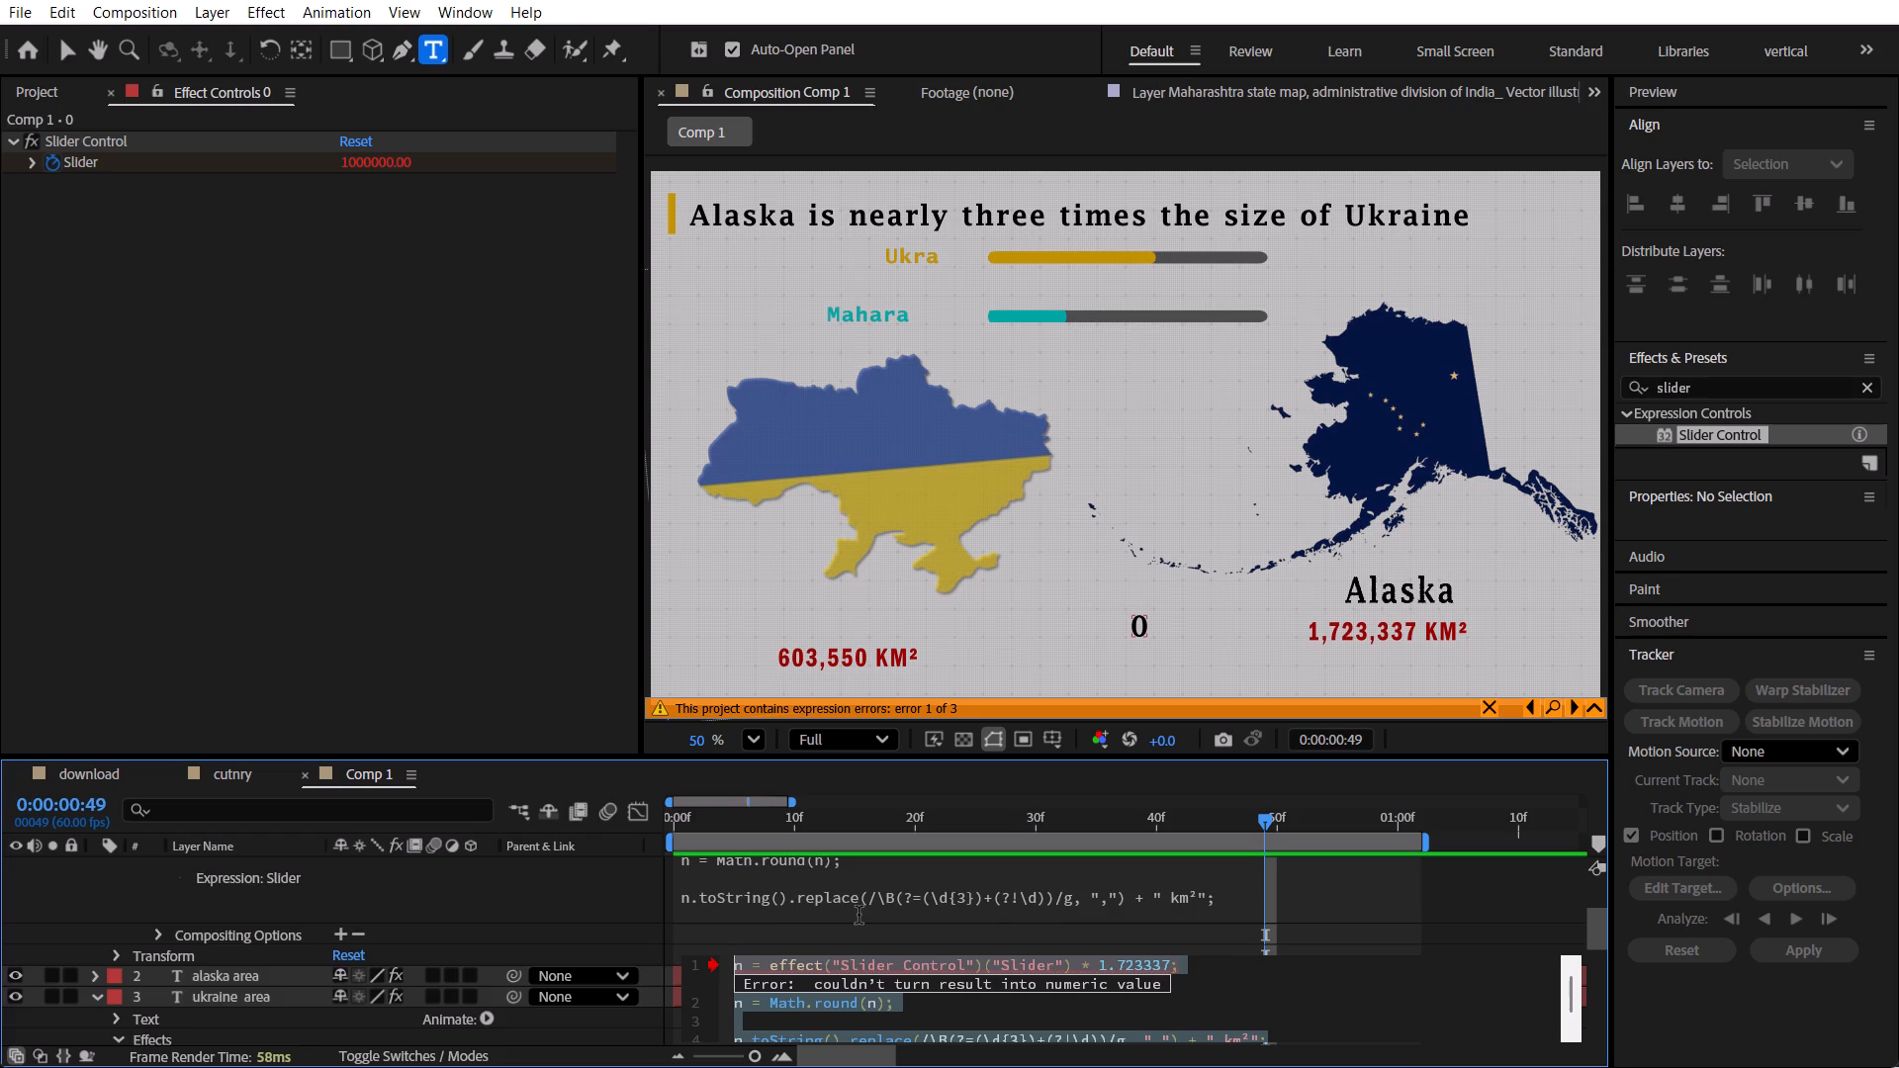
scroll(829, 935, "up", 1)
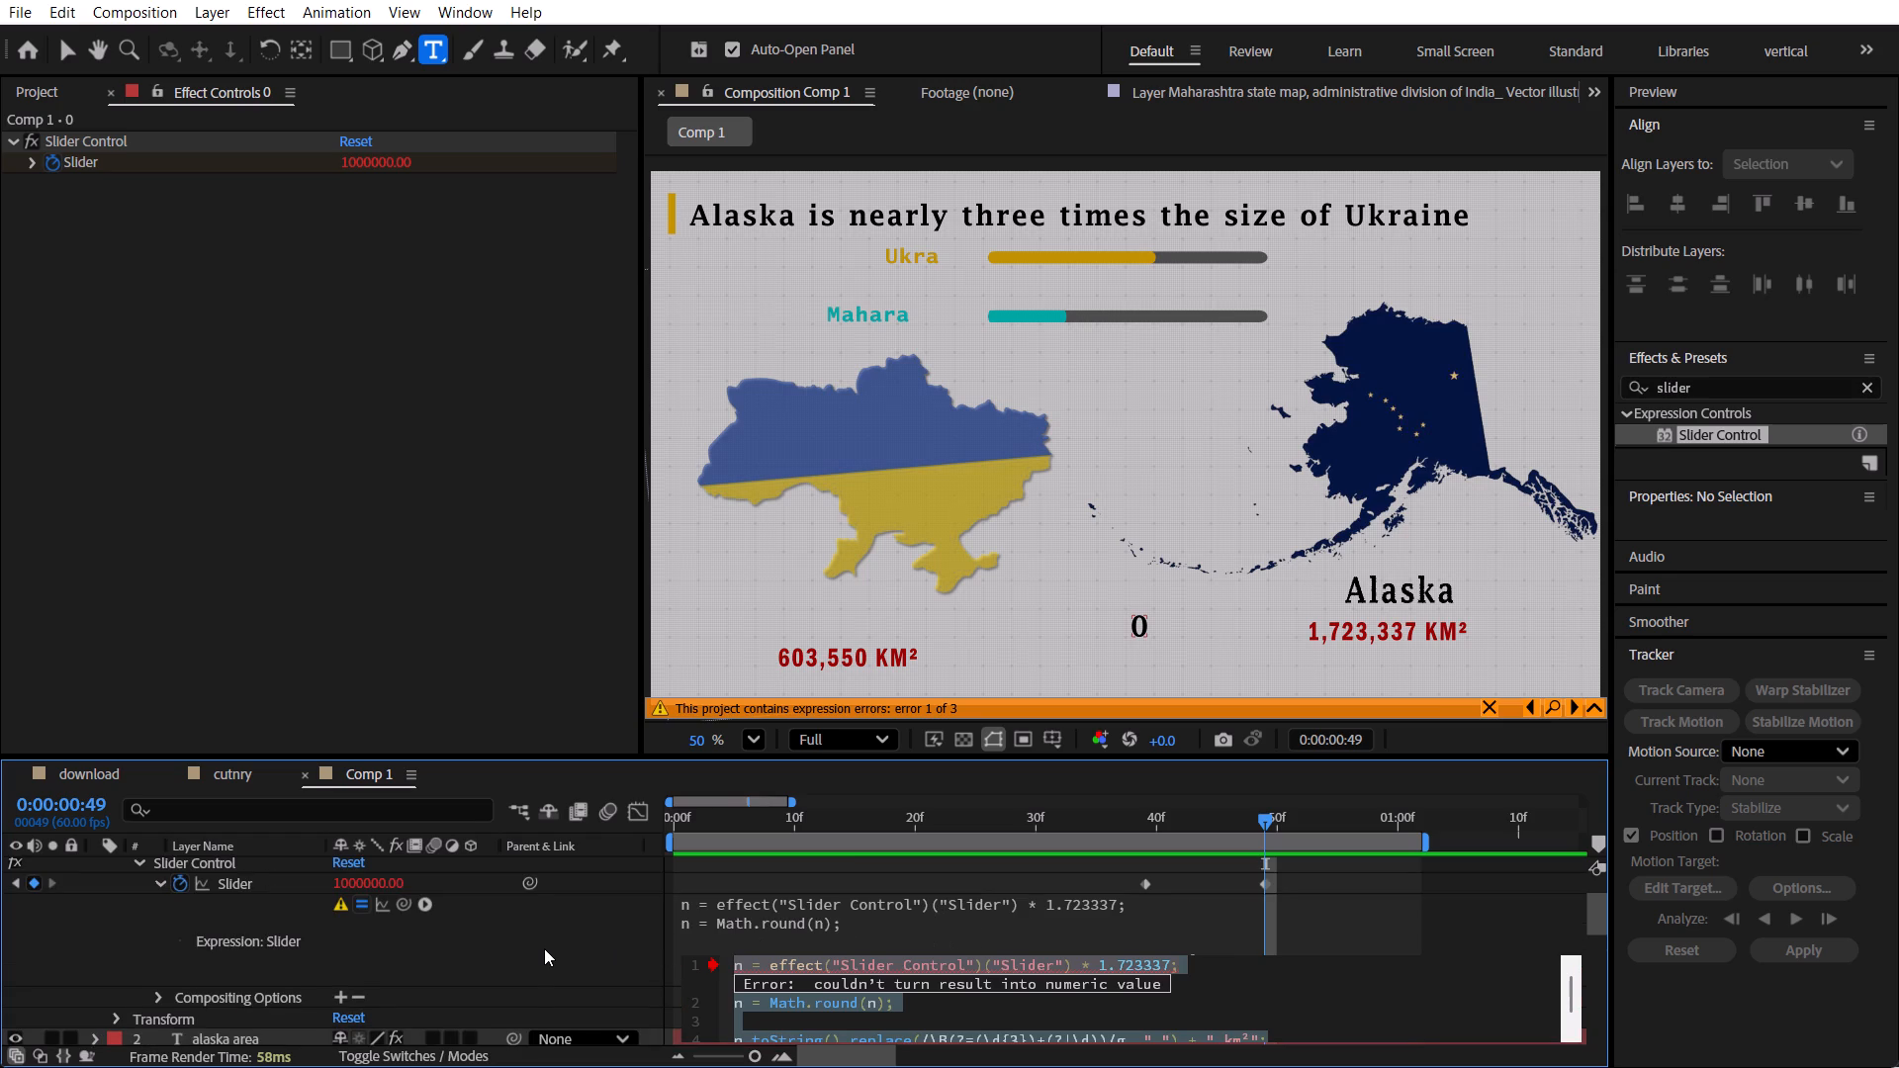
left_click(544, 948)
left_click(736, 937)
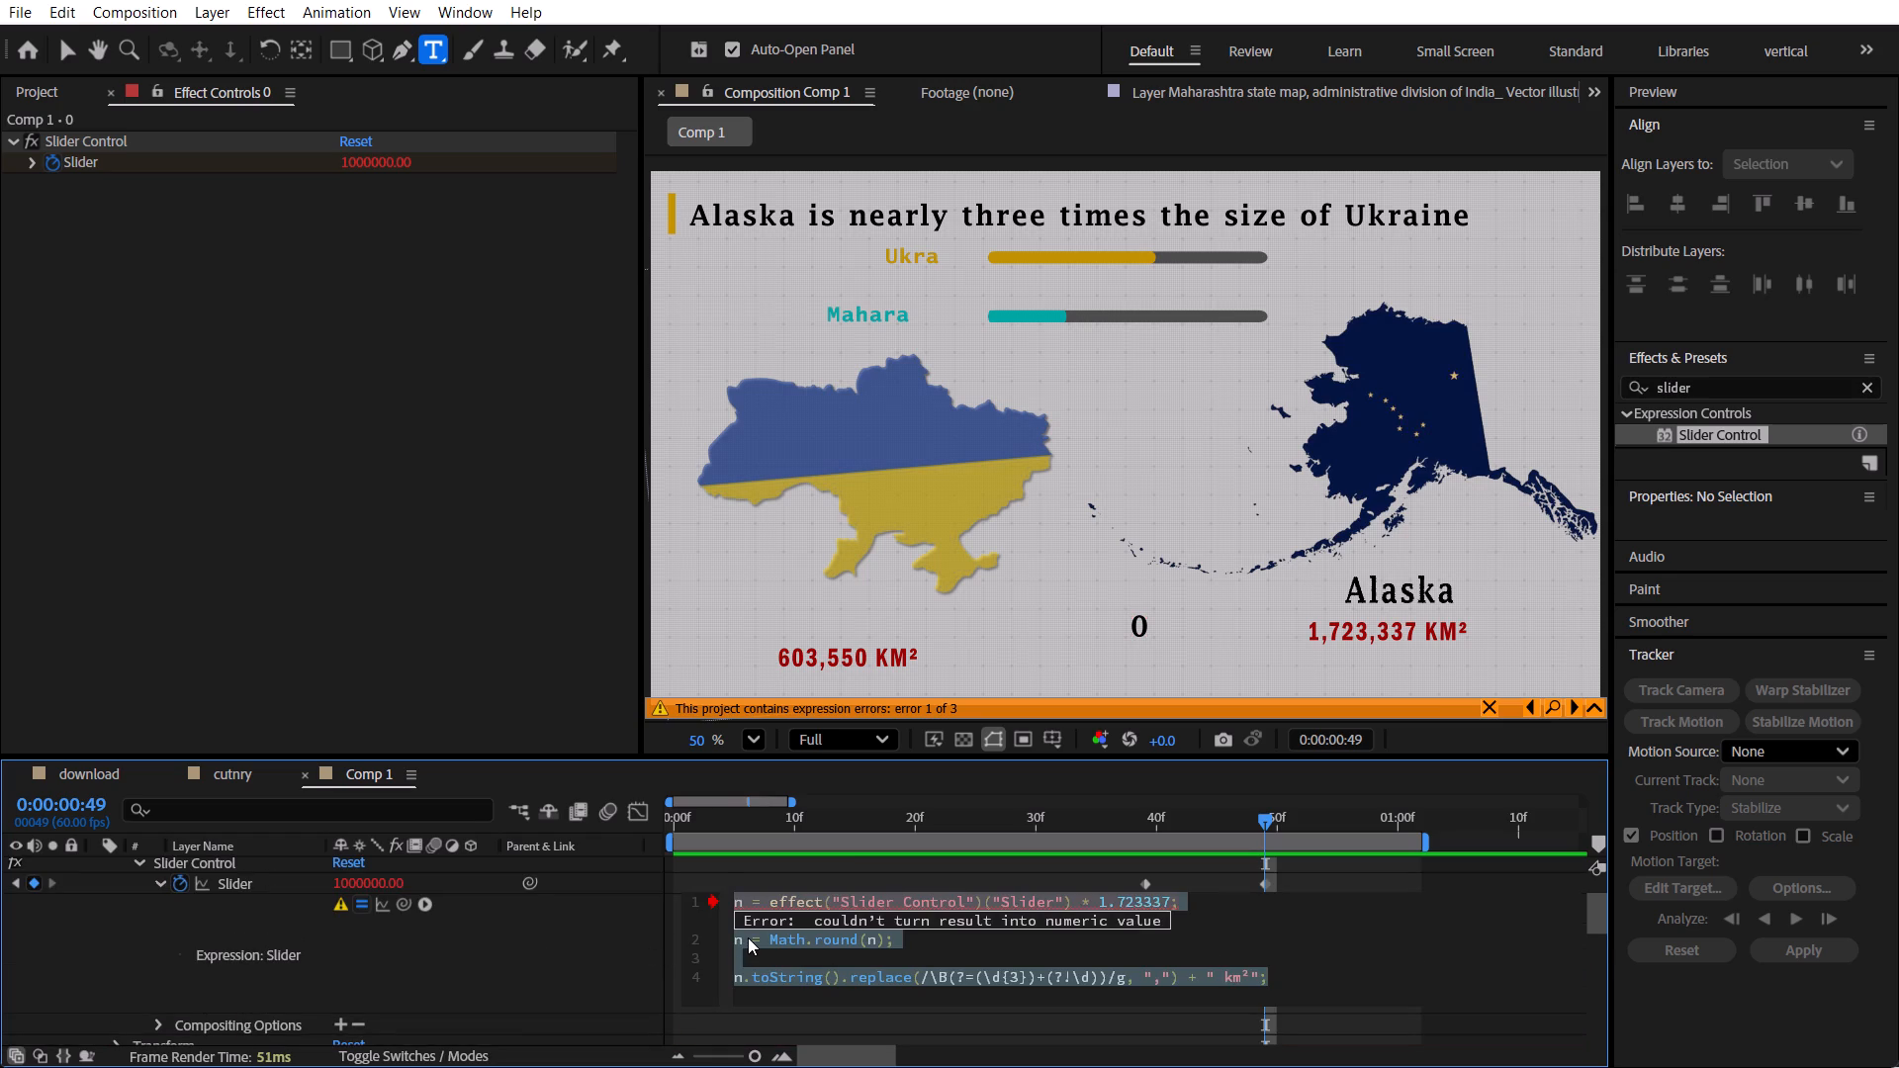
left_click(567, 942)
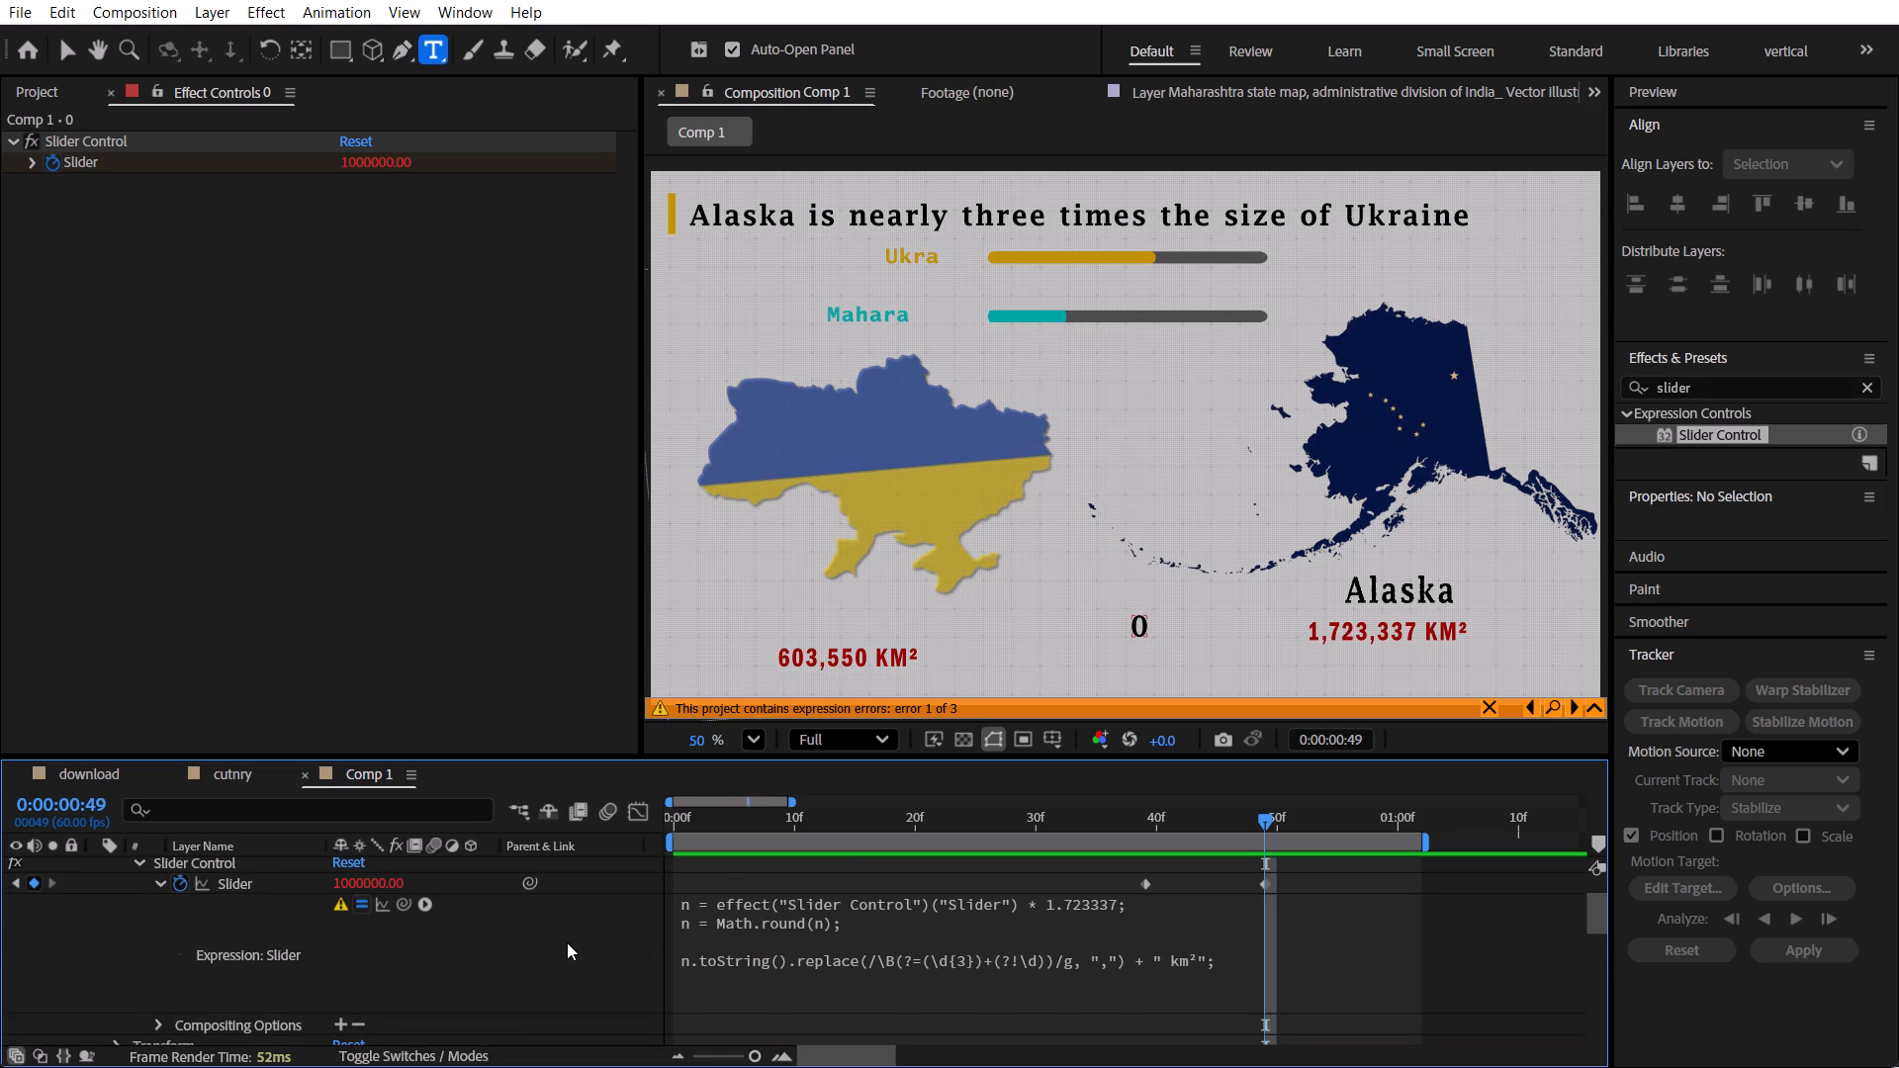
scroll(585, 961, "up", 1)
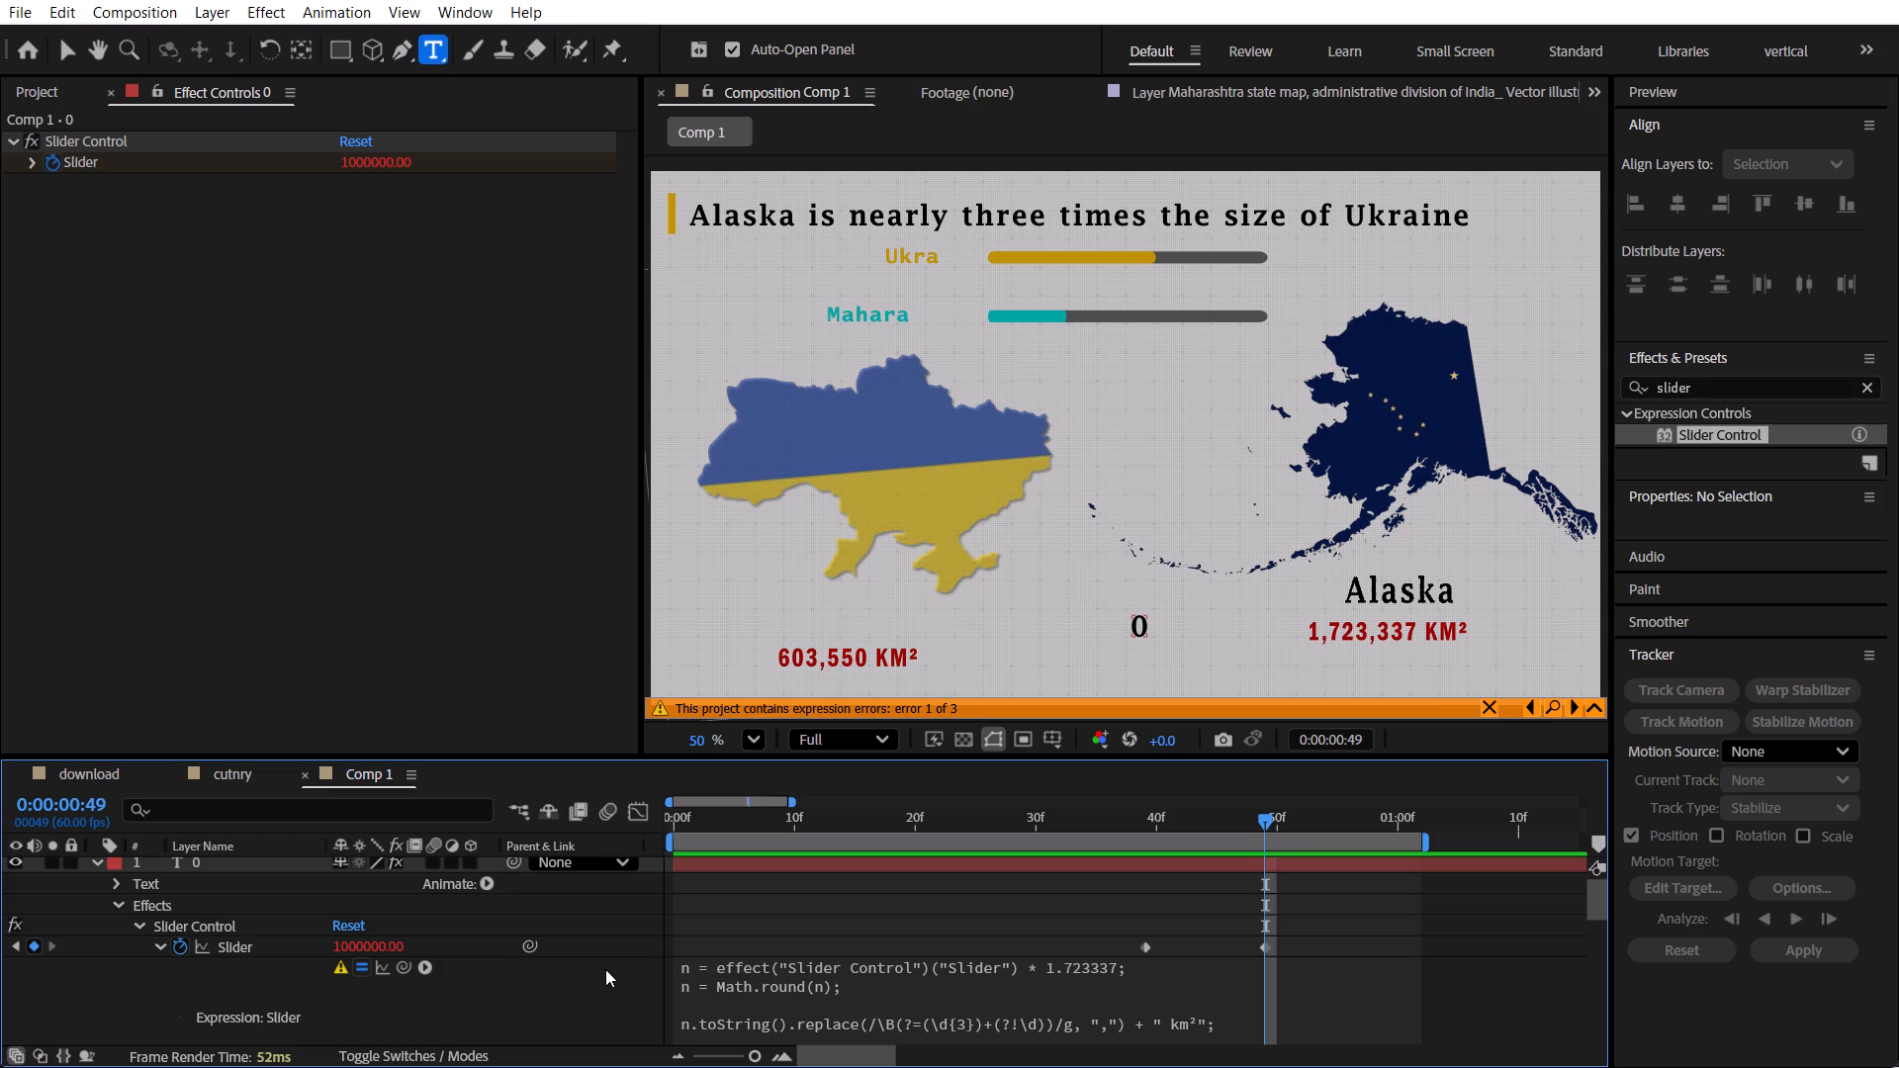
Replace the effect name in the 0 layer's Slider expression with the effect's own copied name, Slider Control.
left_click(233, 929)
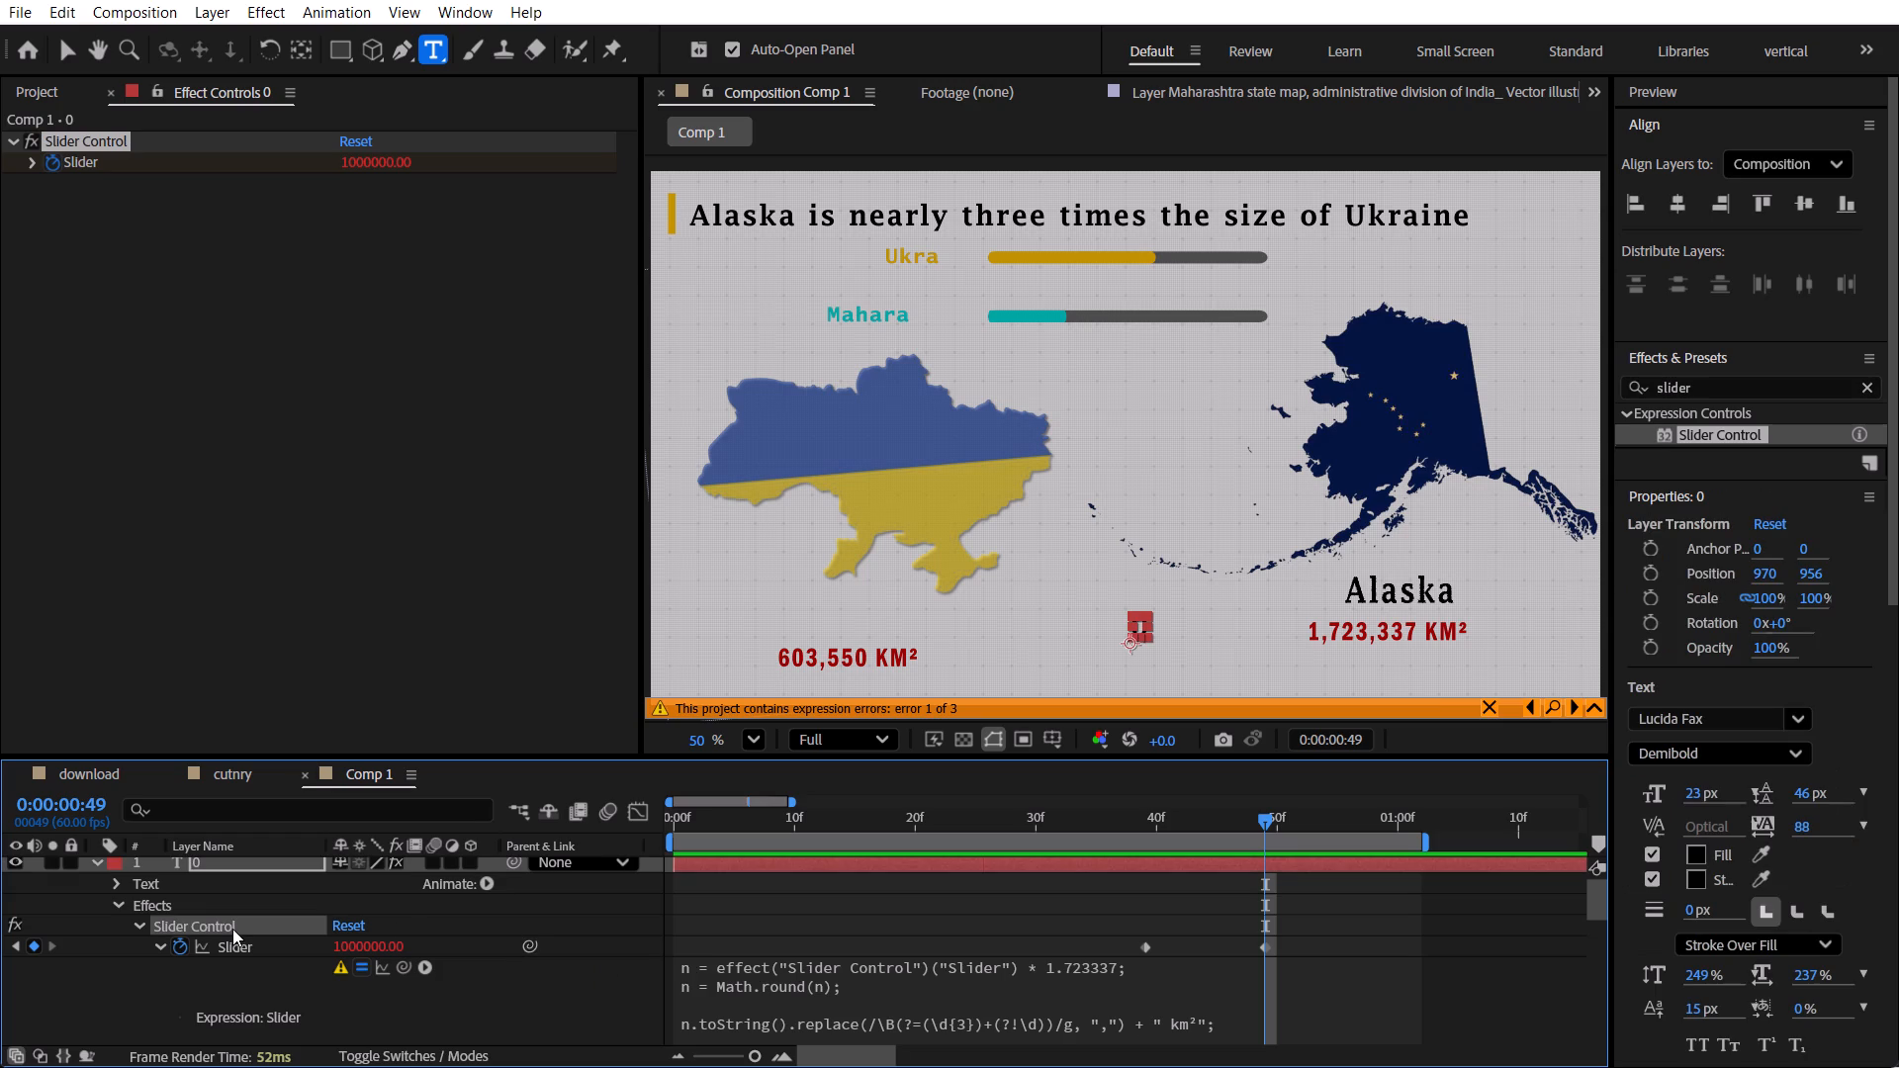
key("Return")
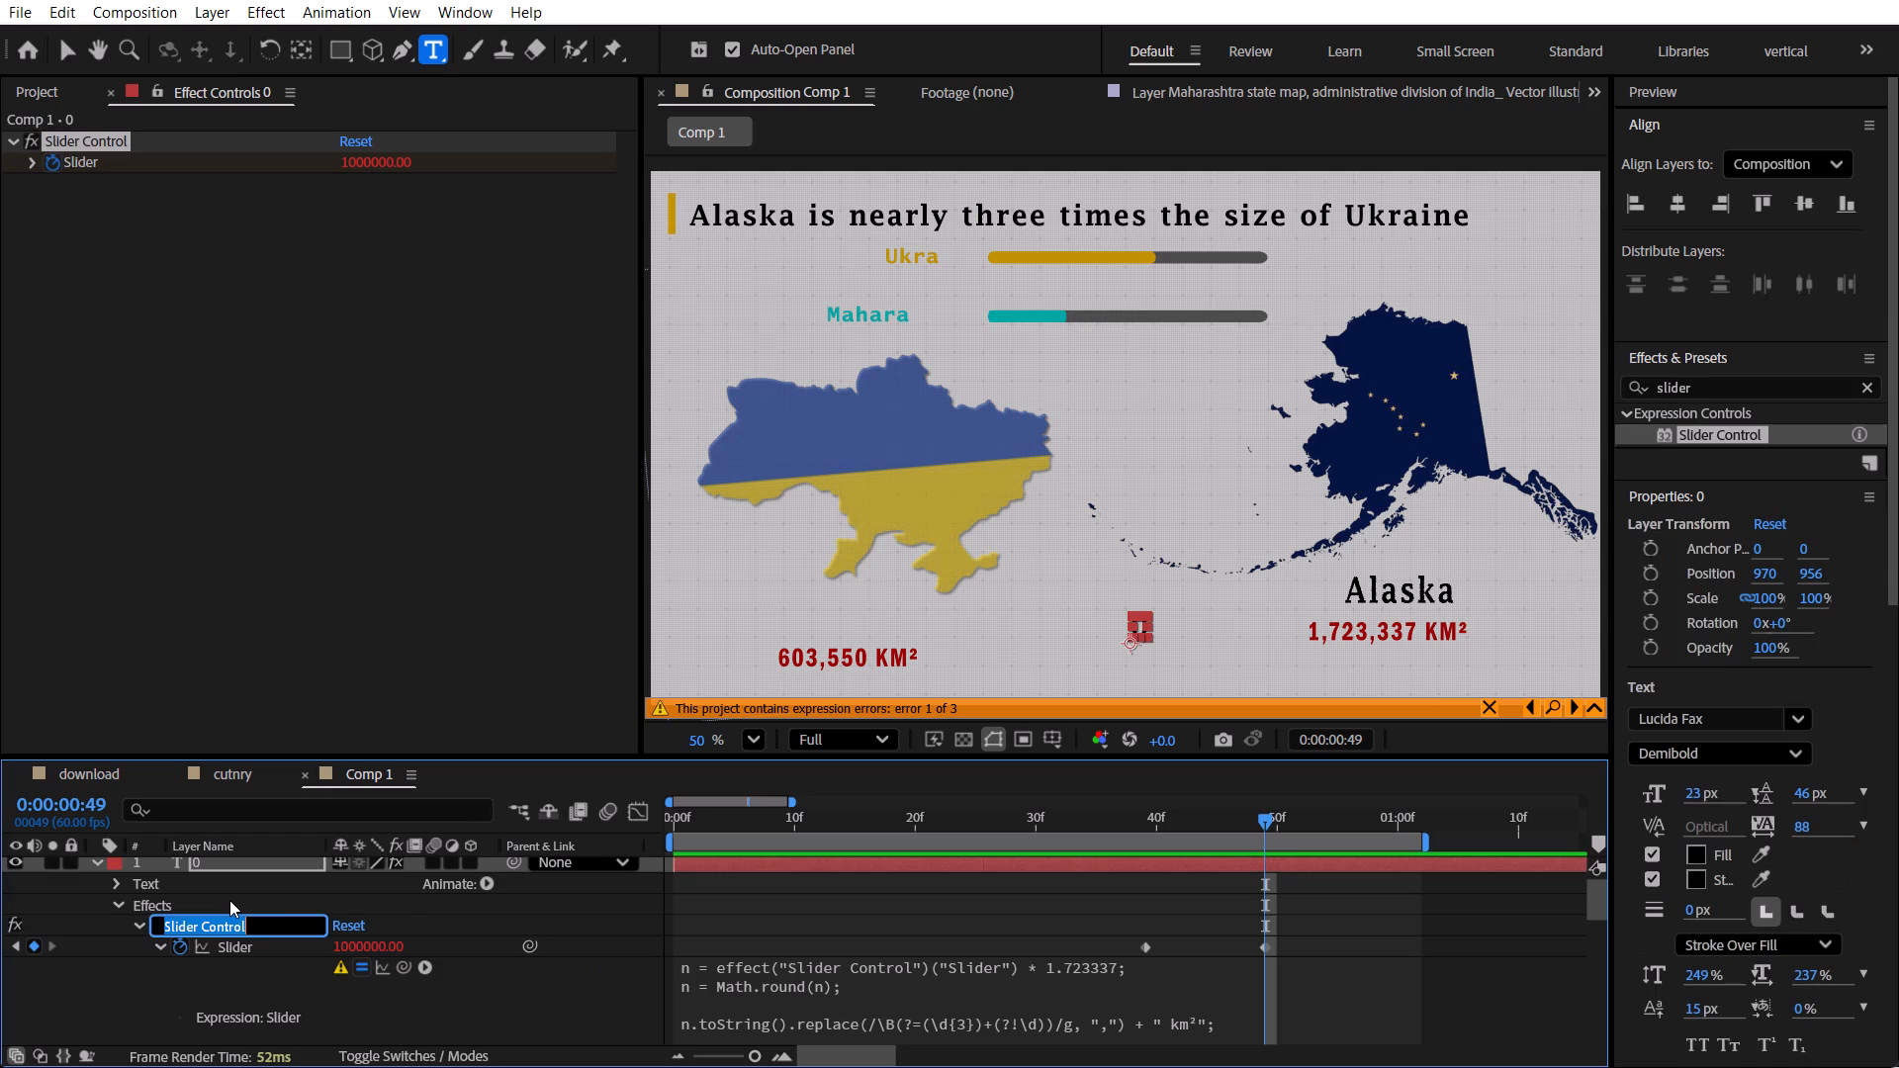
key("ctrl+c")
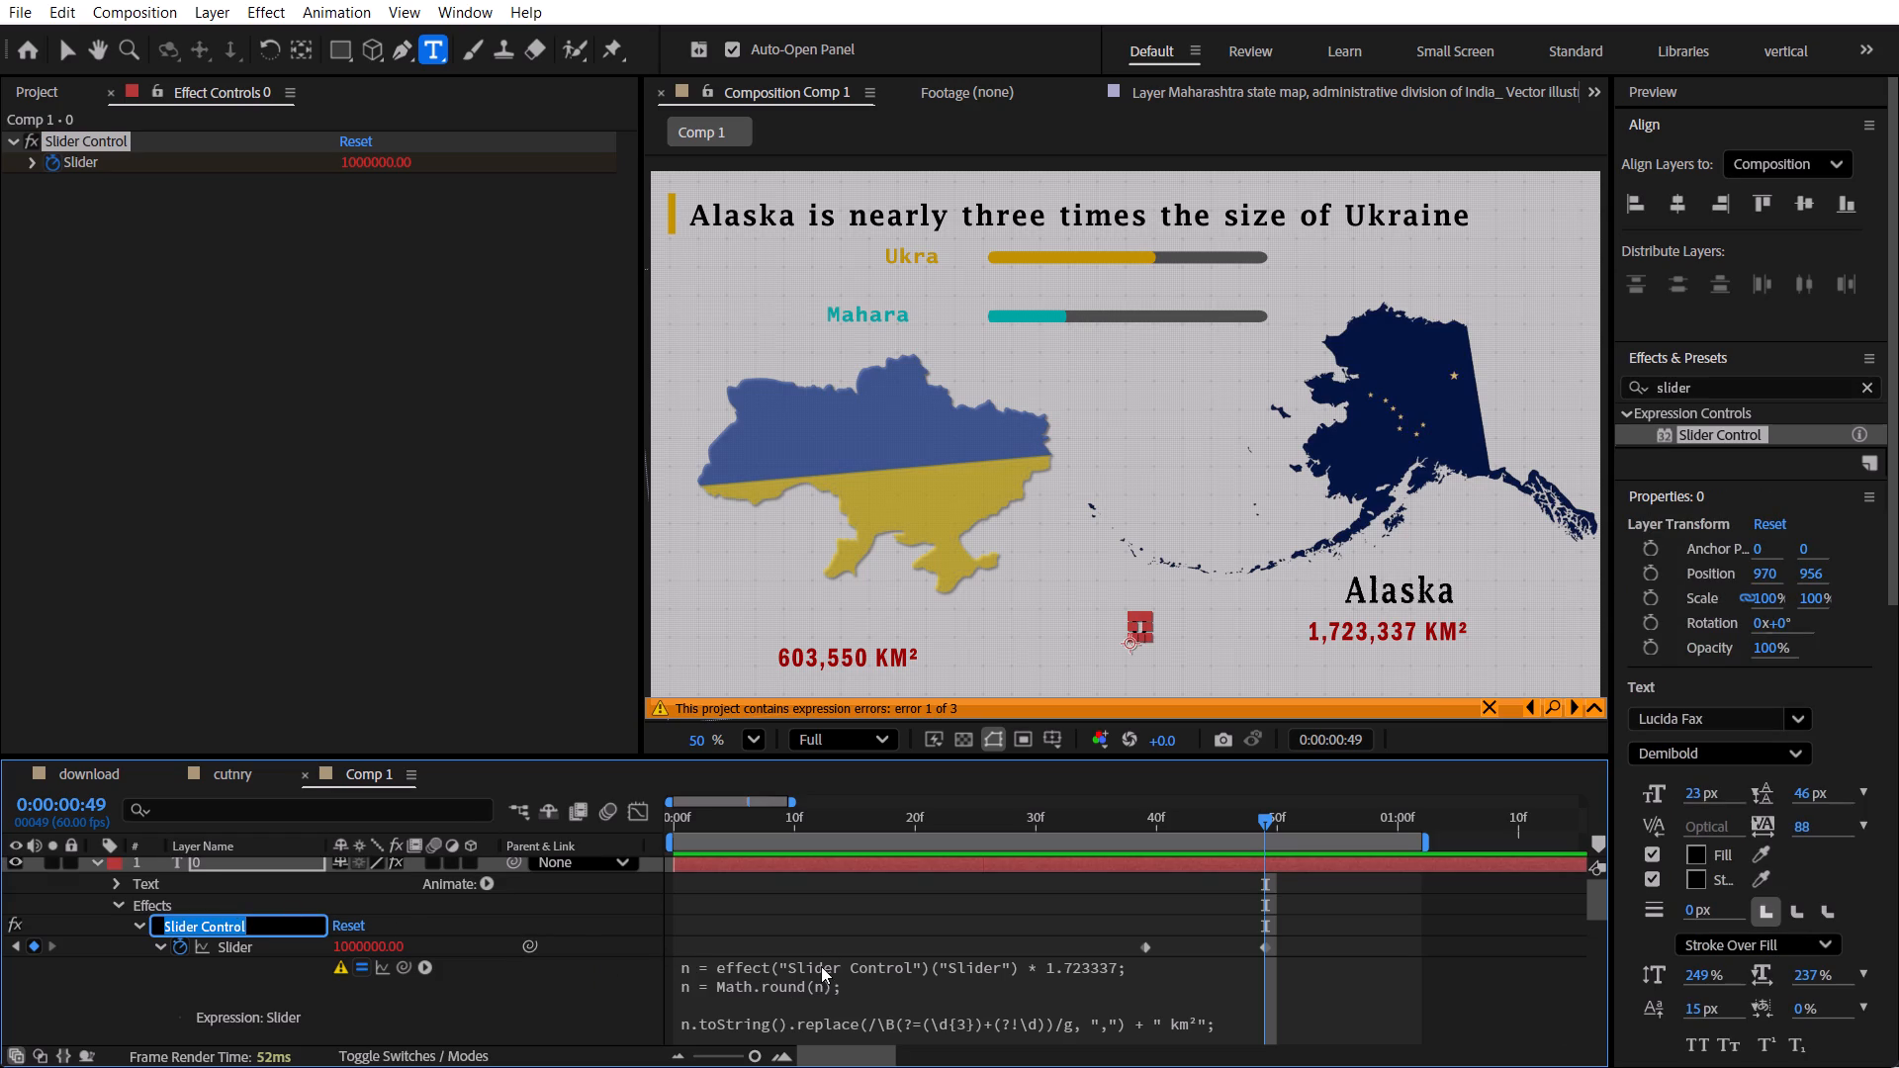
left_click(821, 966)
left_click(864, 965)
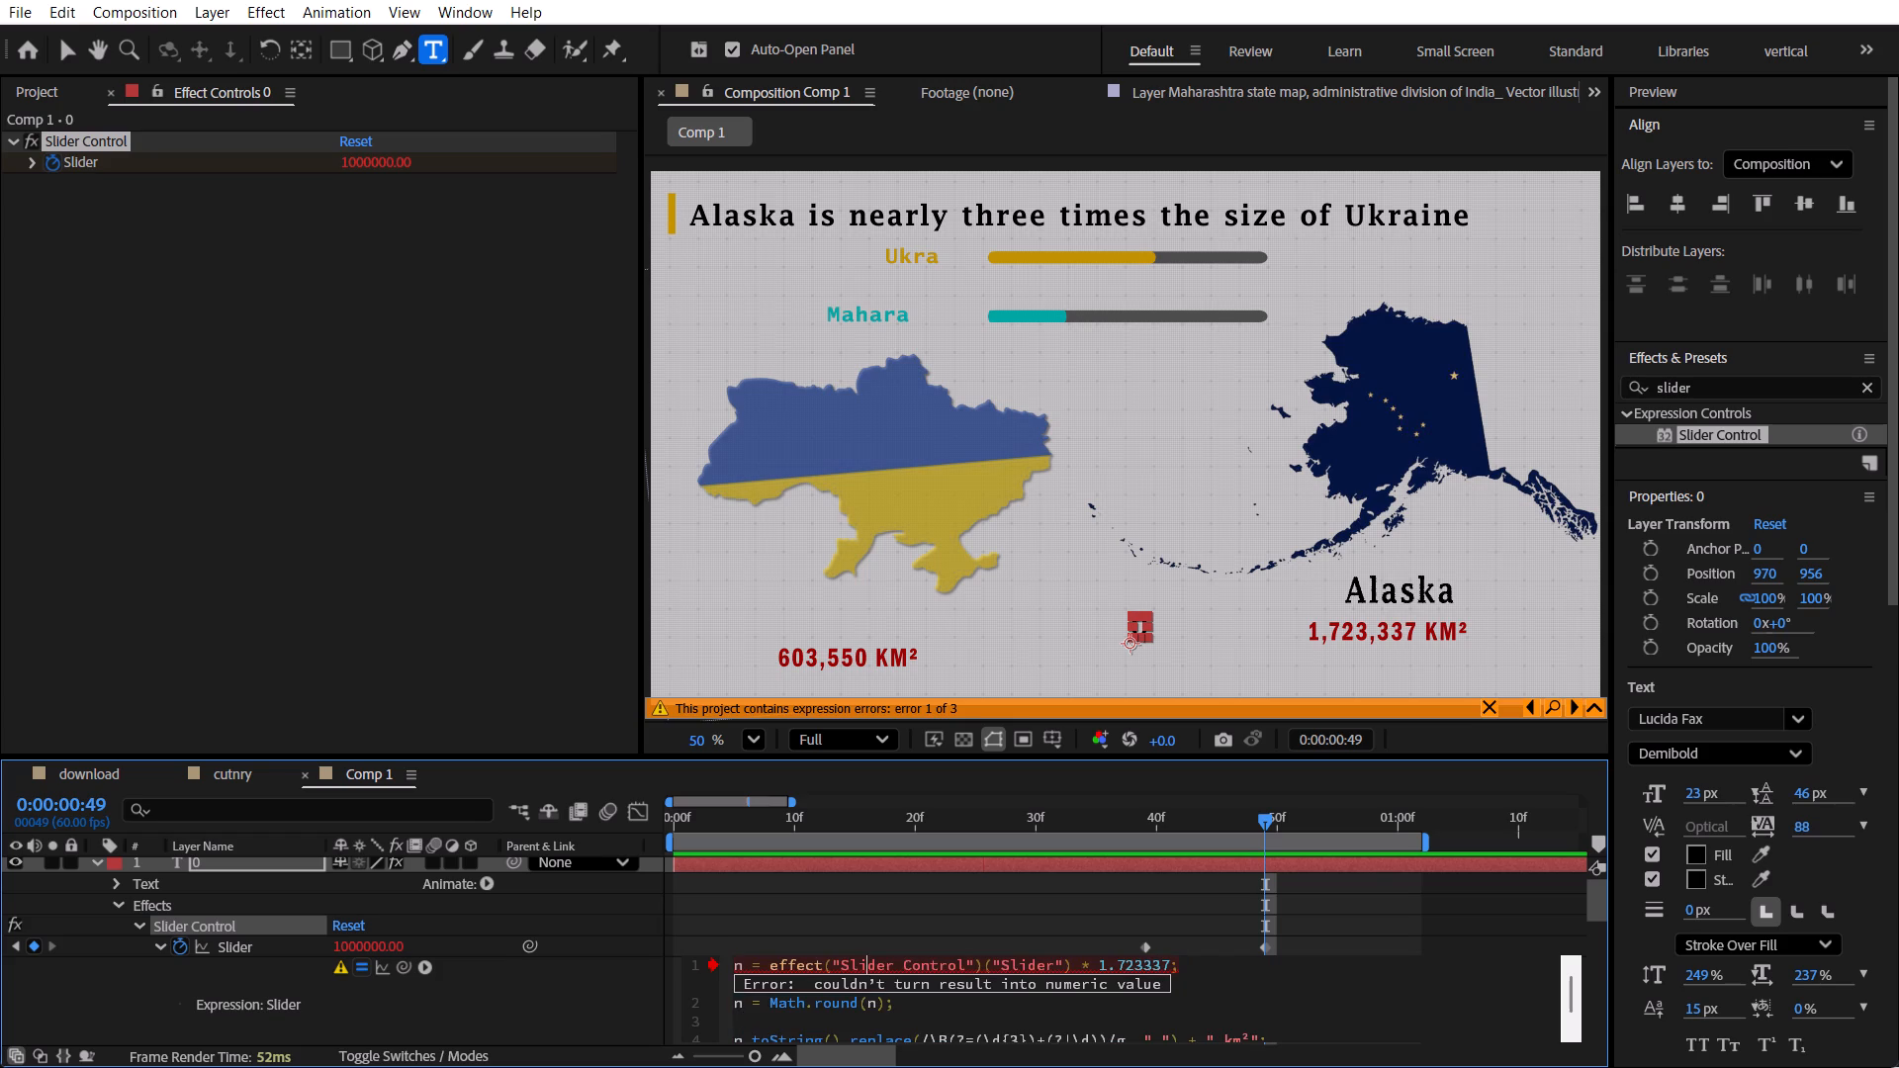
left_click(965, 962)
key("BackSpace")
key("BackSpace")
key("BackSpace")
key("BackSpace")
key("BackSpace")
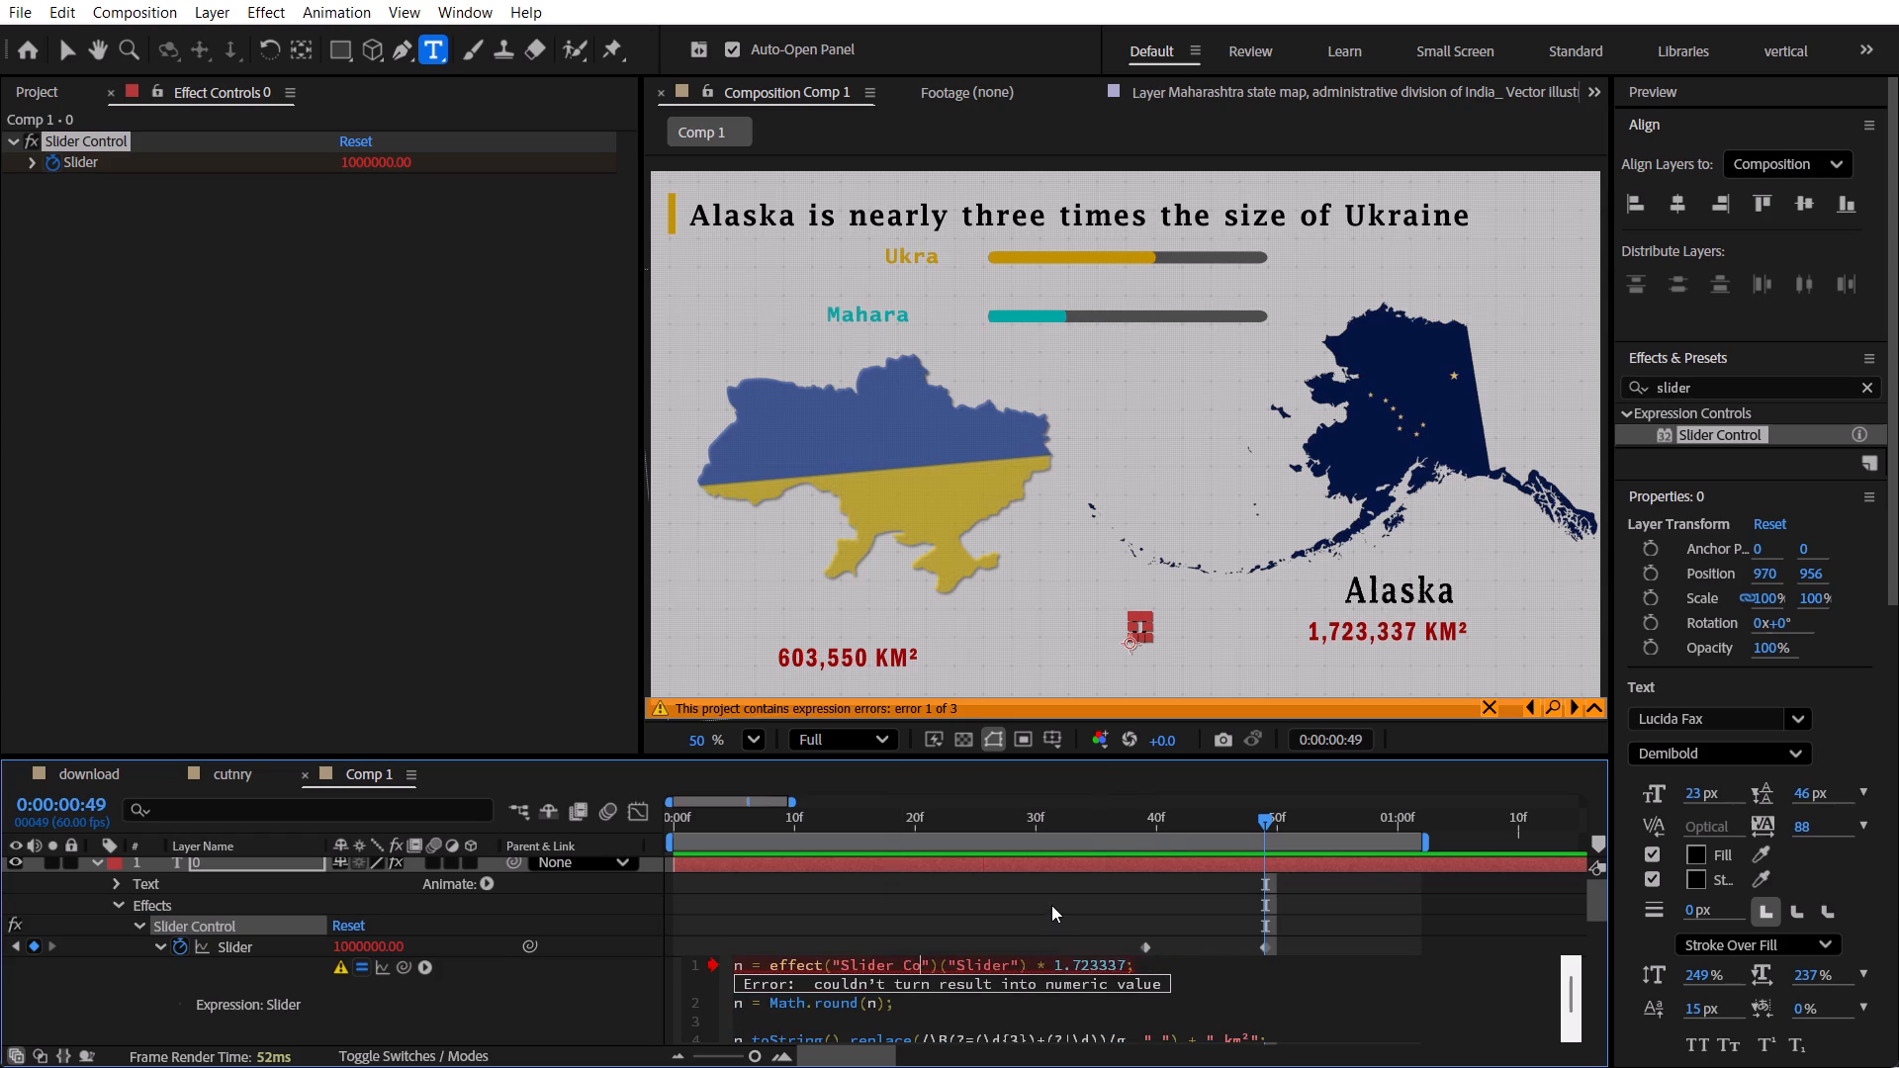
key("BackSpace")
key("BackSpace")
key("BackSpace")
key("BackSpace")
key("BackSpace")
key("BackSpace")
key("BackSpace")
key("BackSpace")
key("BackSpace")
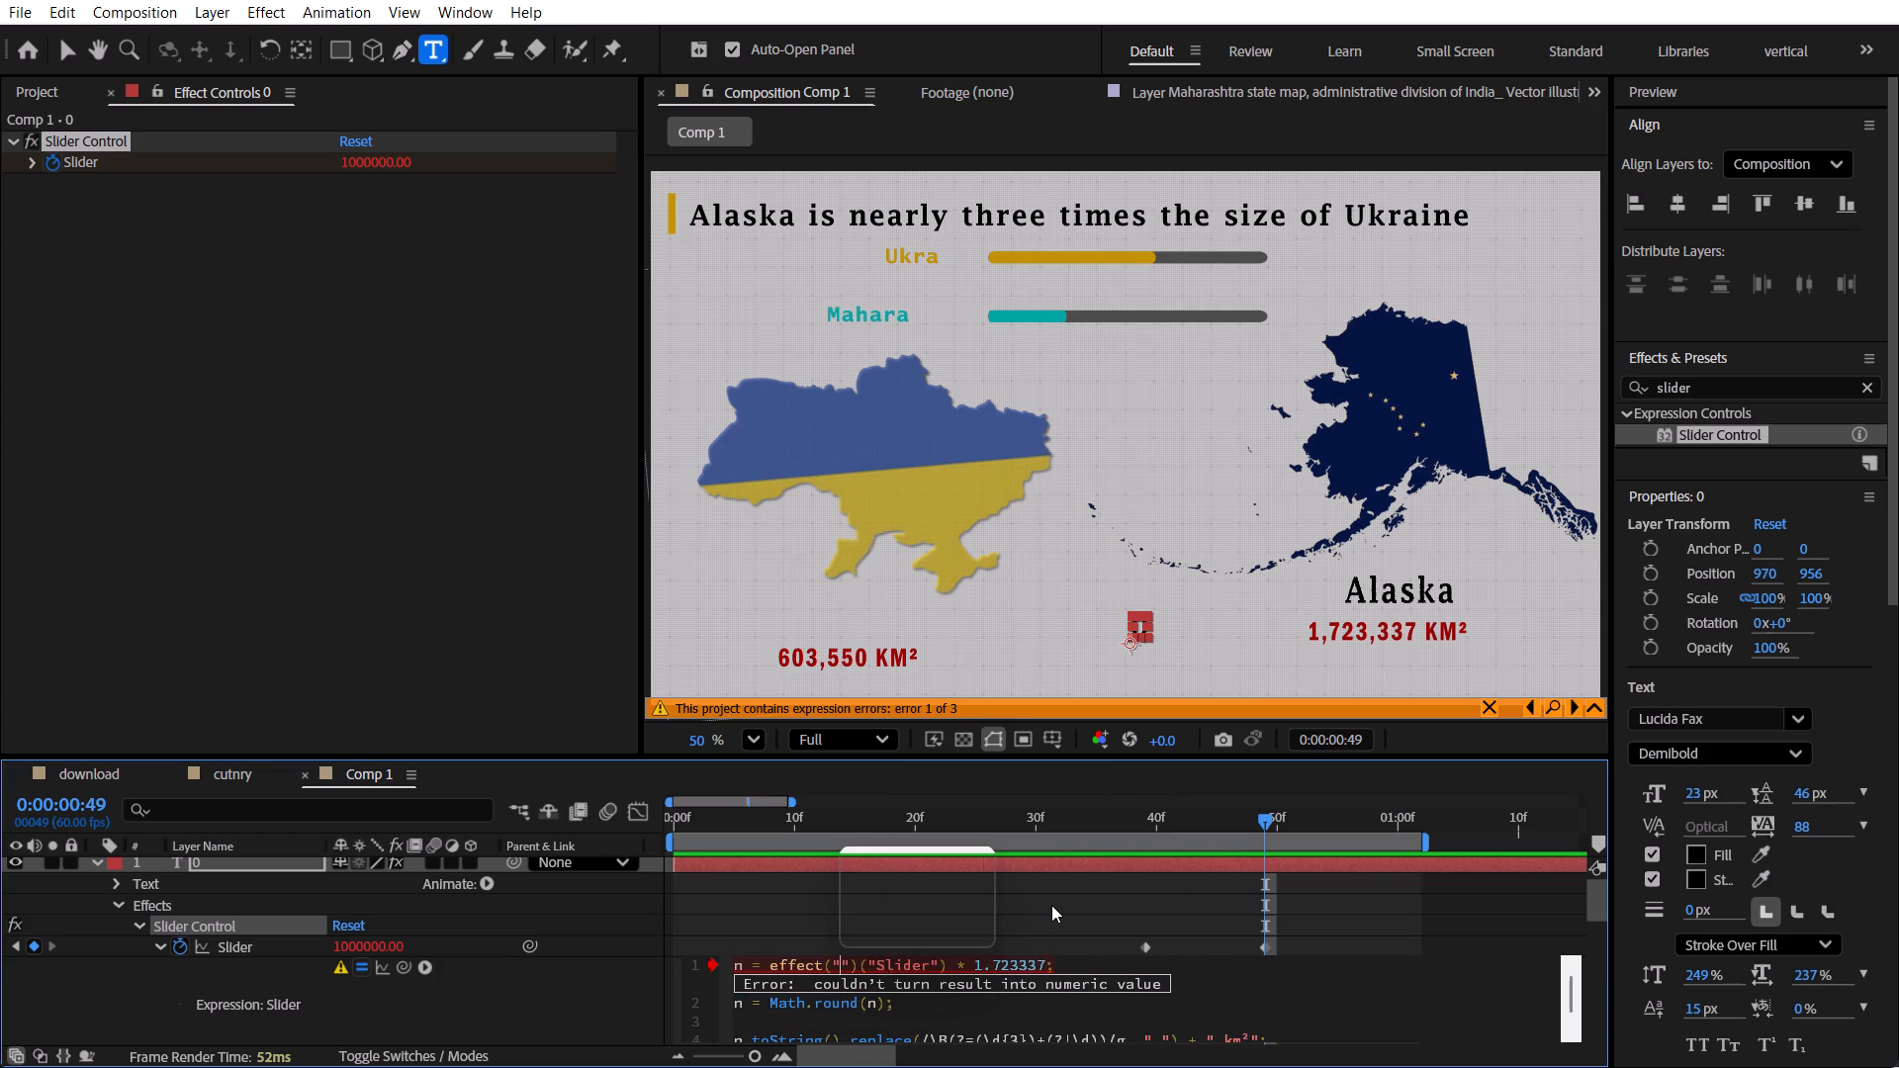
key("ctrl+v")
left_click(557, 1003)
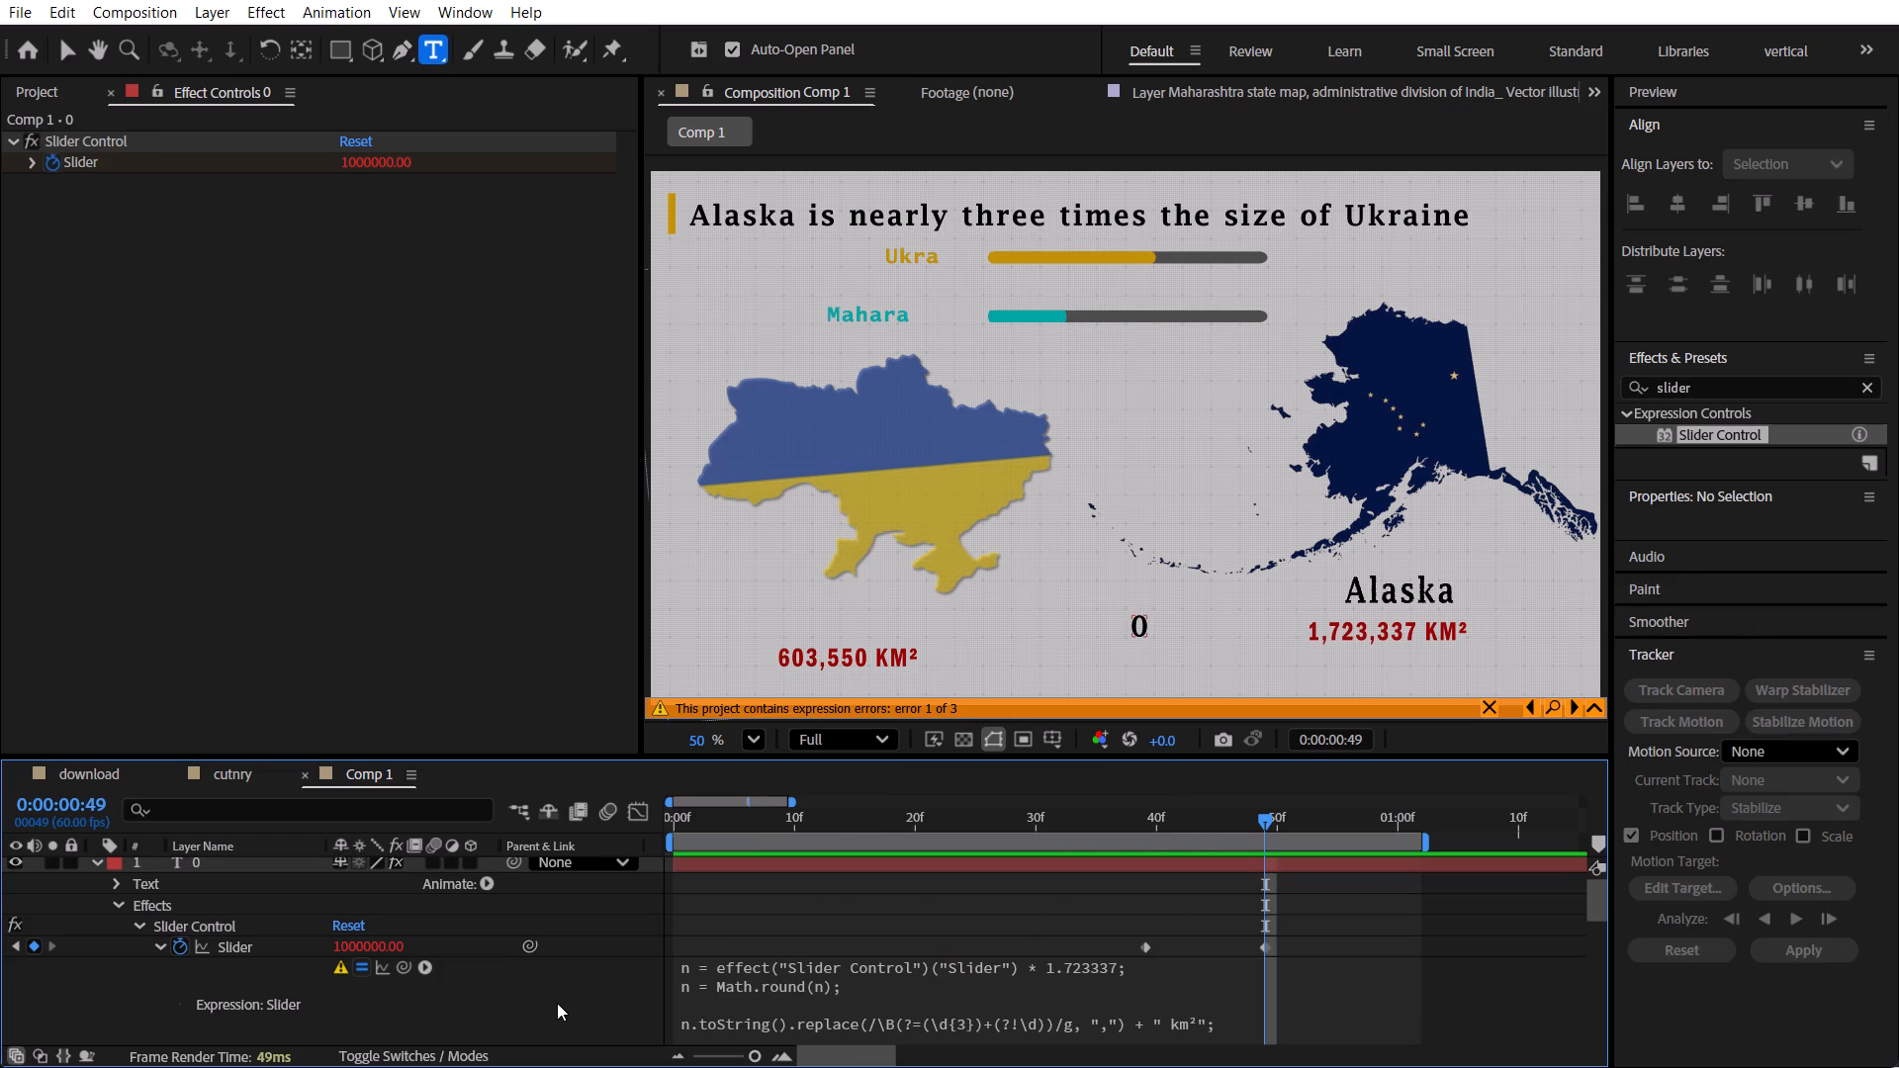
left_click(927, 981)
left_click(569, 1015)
Scrub between 0:00:00:42 and 0:00:00:49 to check the 0 layer's counter with the edited expression.
left_click_drag(1153, 819, 1229, 826)
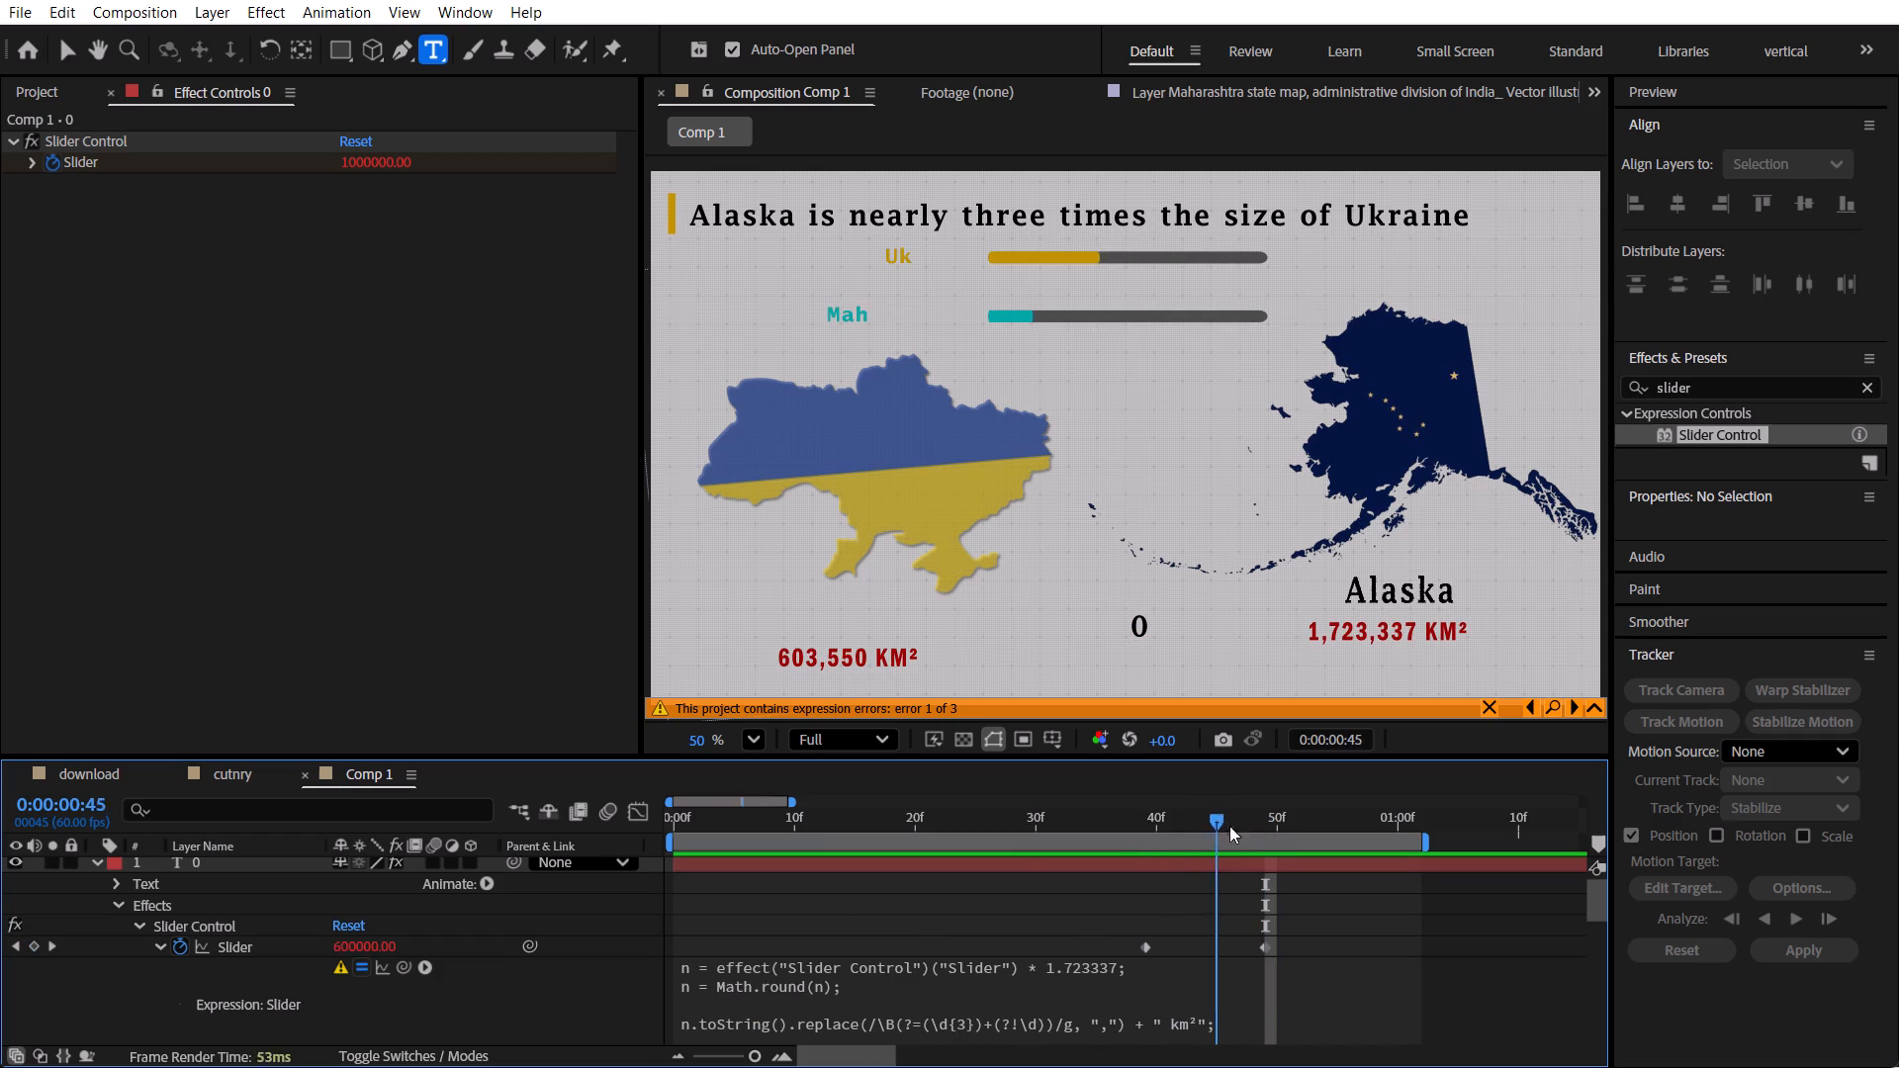
left_click_drag(1229, 826, 1266, 841)
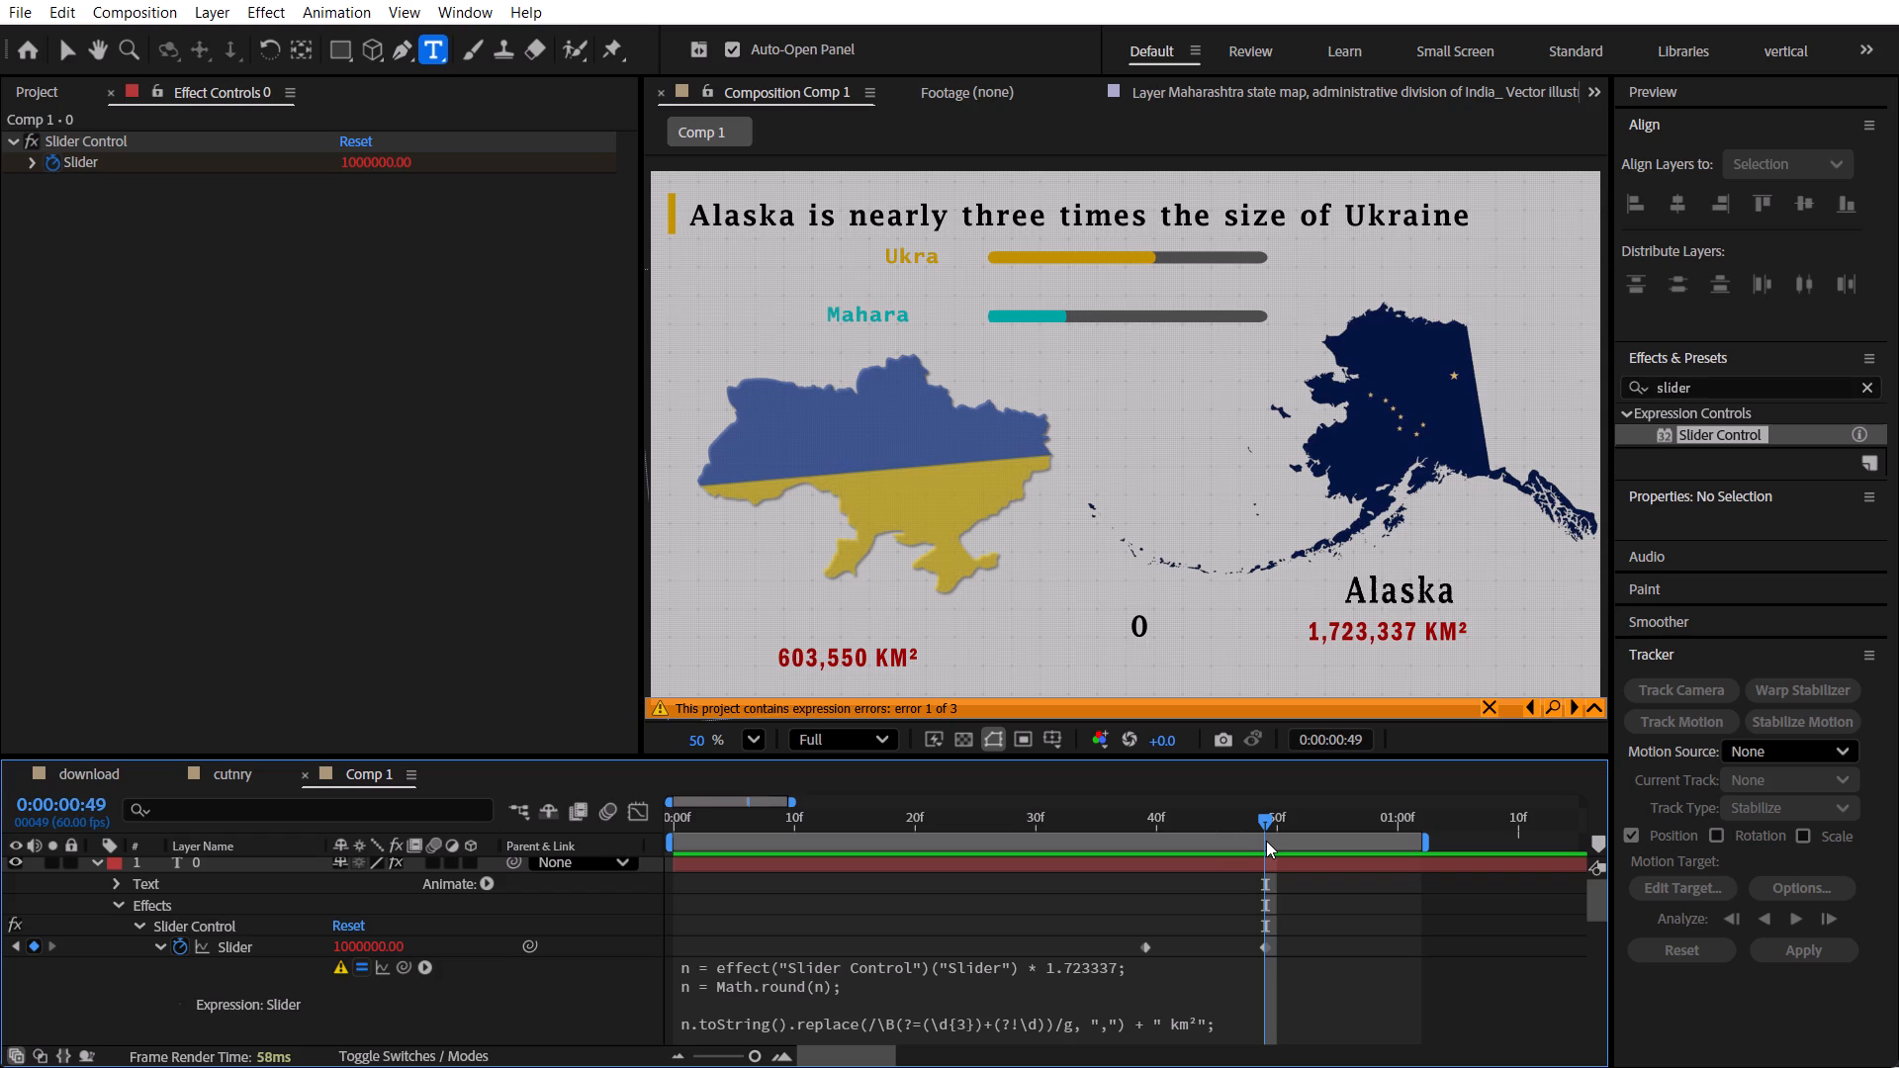
left_click_drag(1266, 841, 1251, 874)
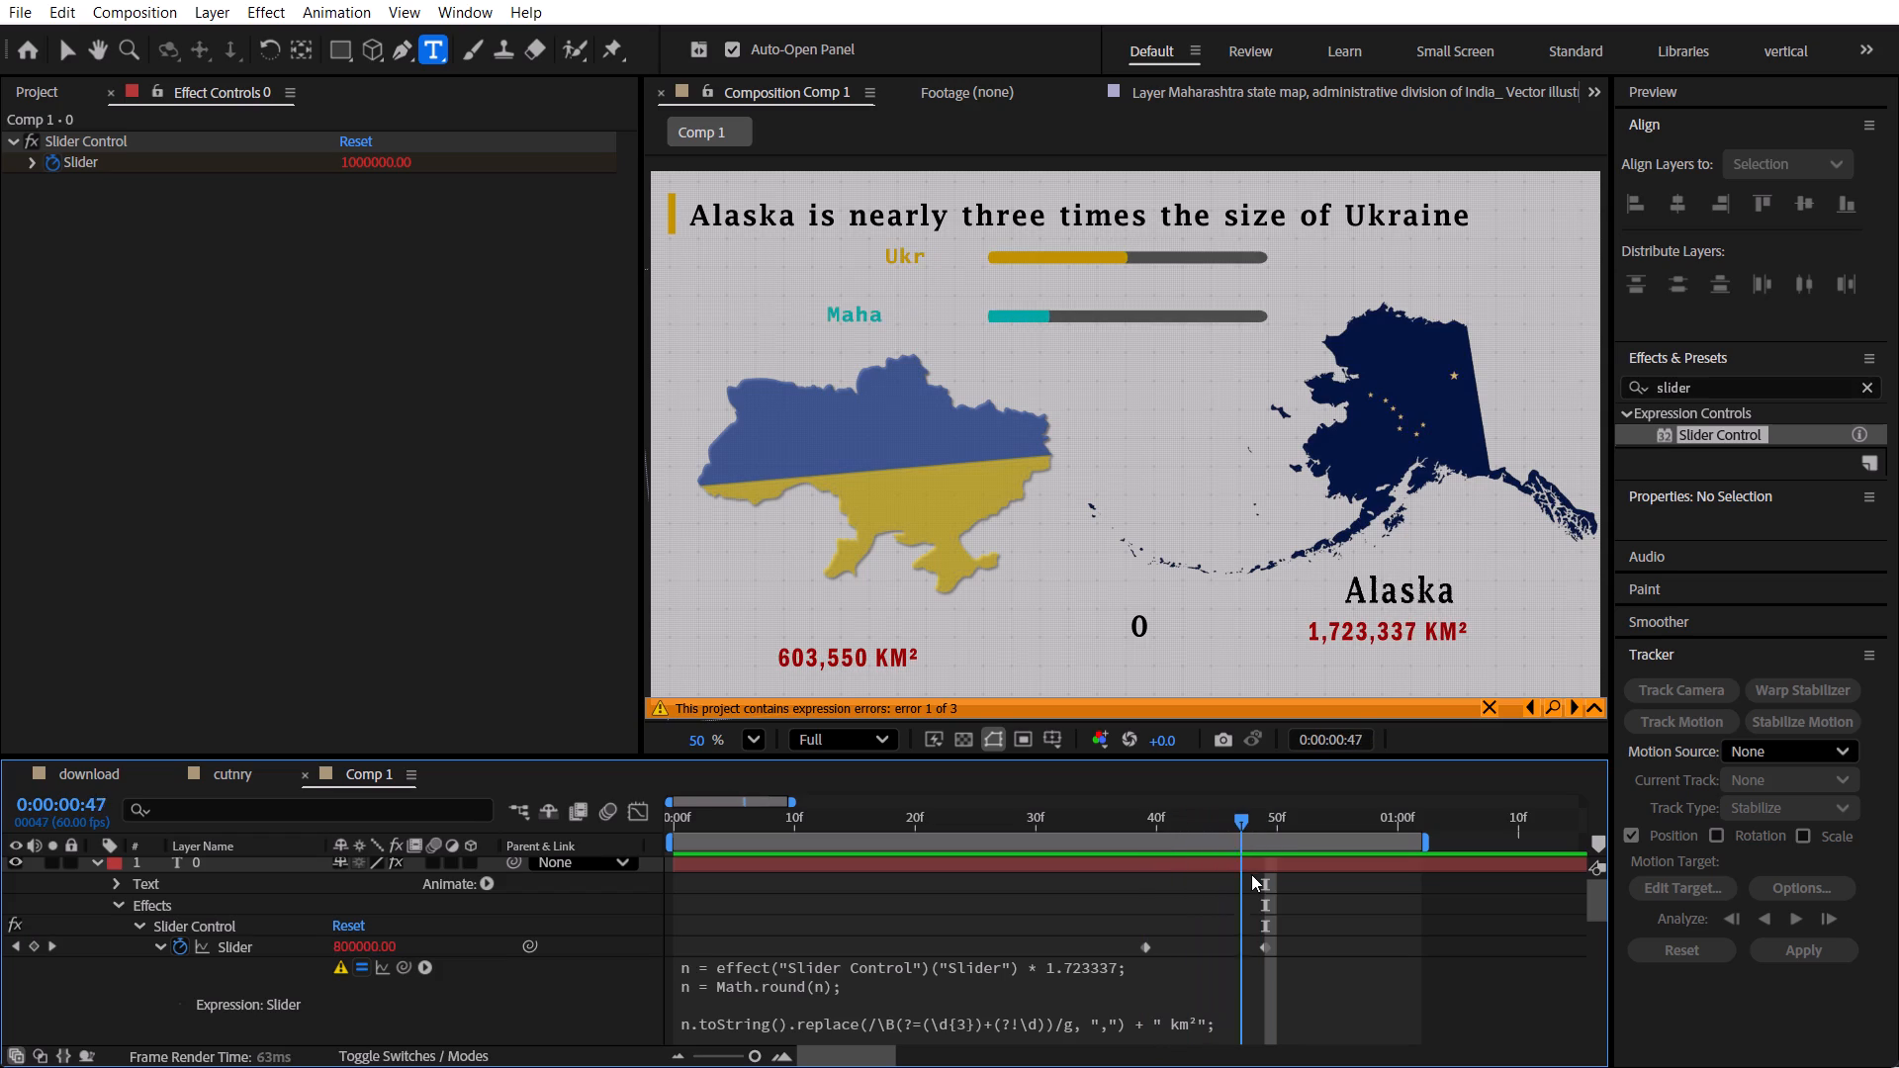
left_click_drag(1251, 874, 1183, 874)
Delete the 0 text layer and collapse the ukraine area layer's properties.
scroll(239, 913, "up", 2)
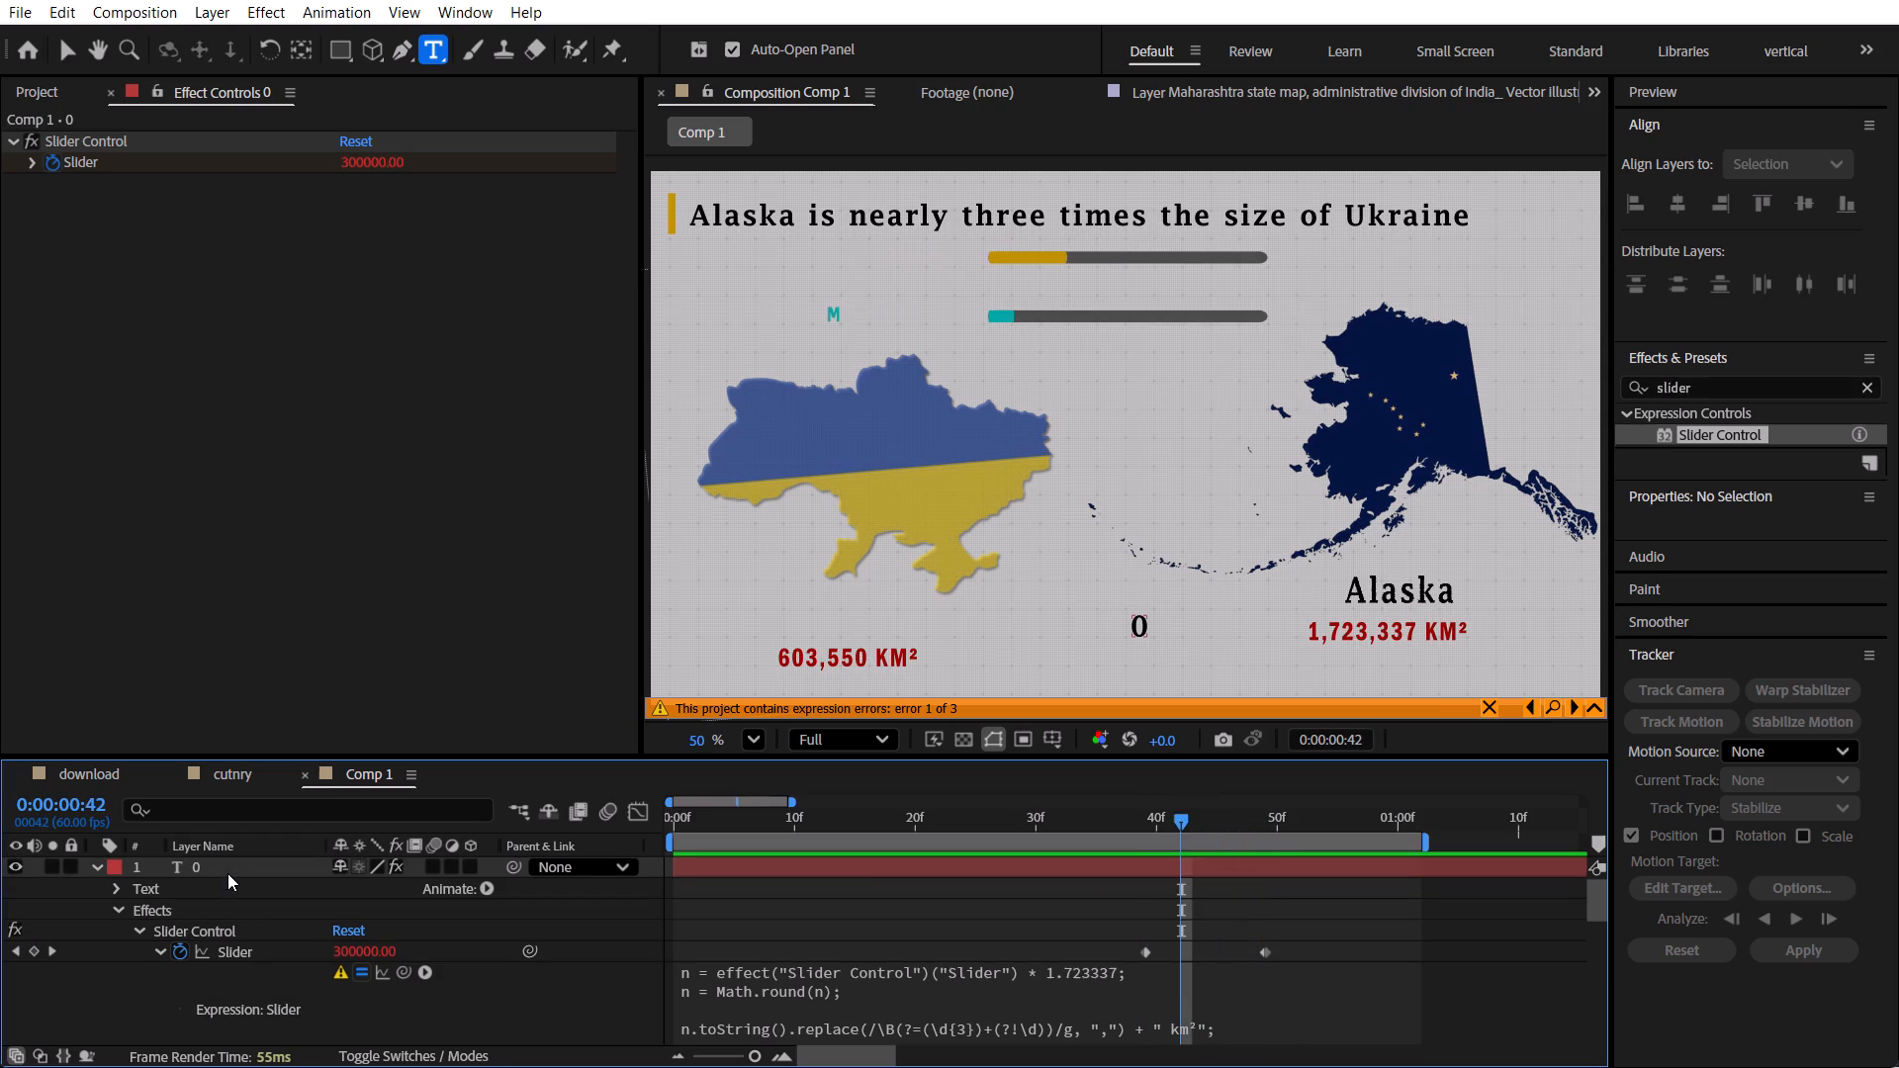
left_click(227, 873)
key("Pause")
key("Delete")
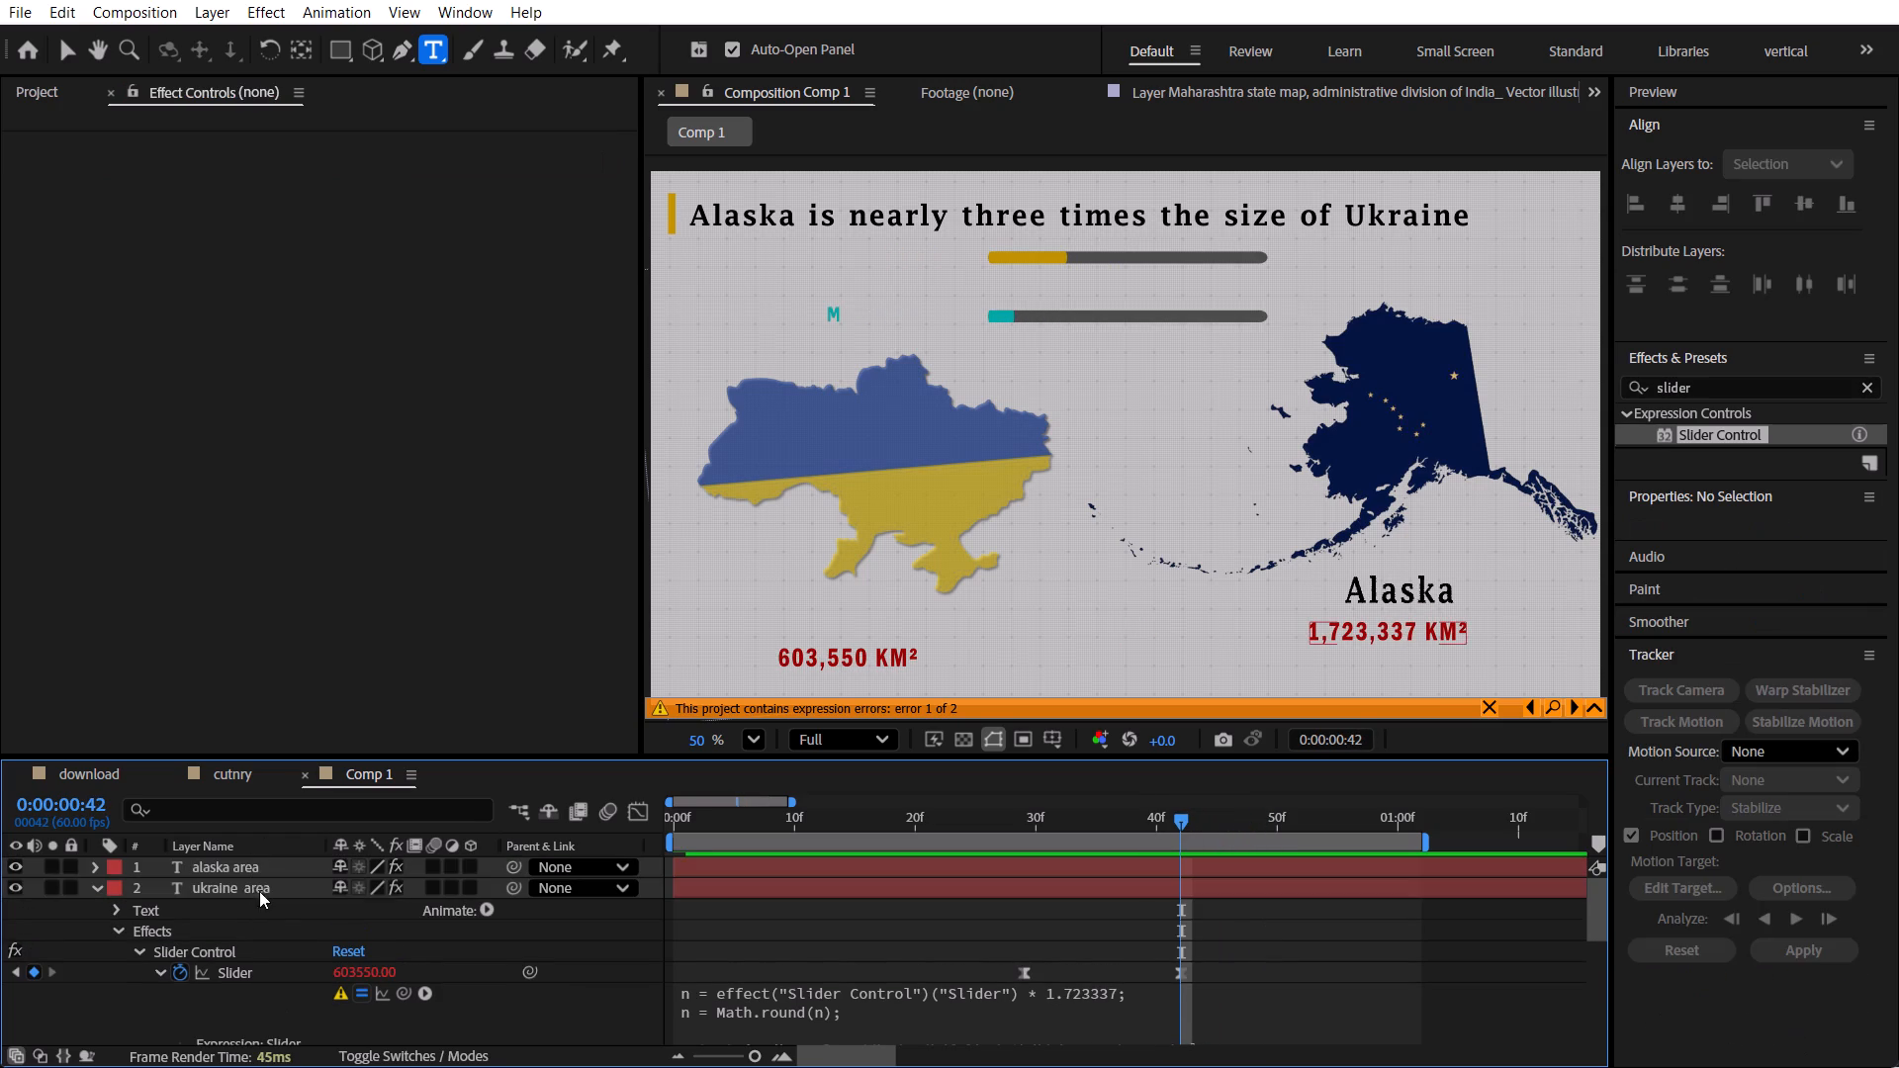
left_click(541, 1008)
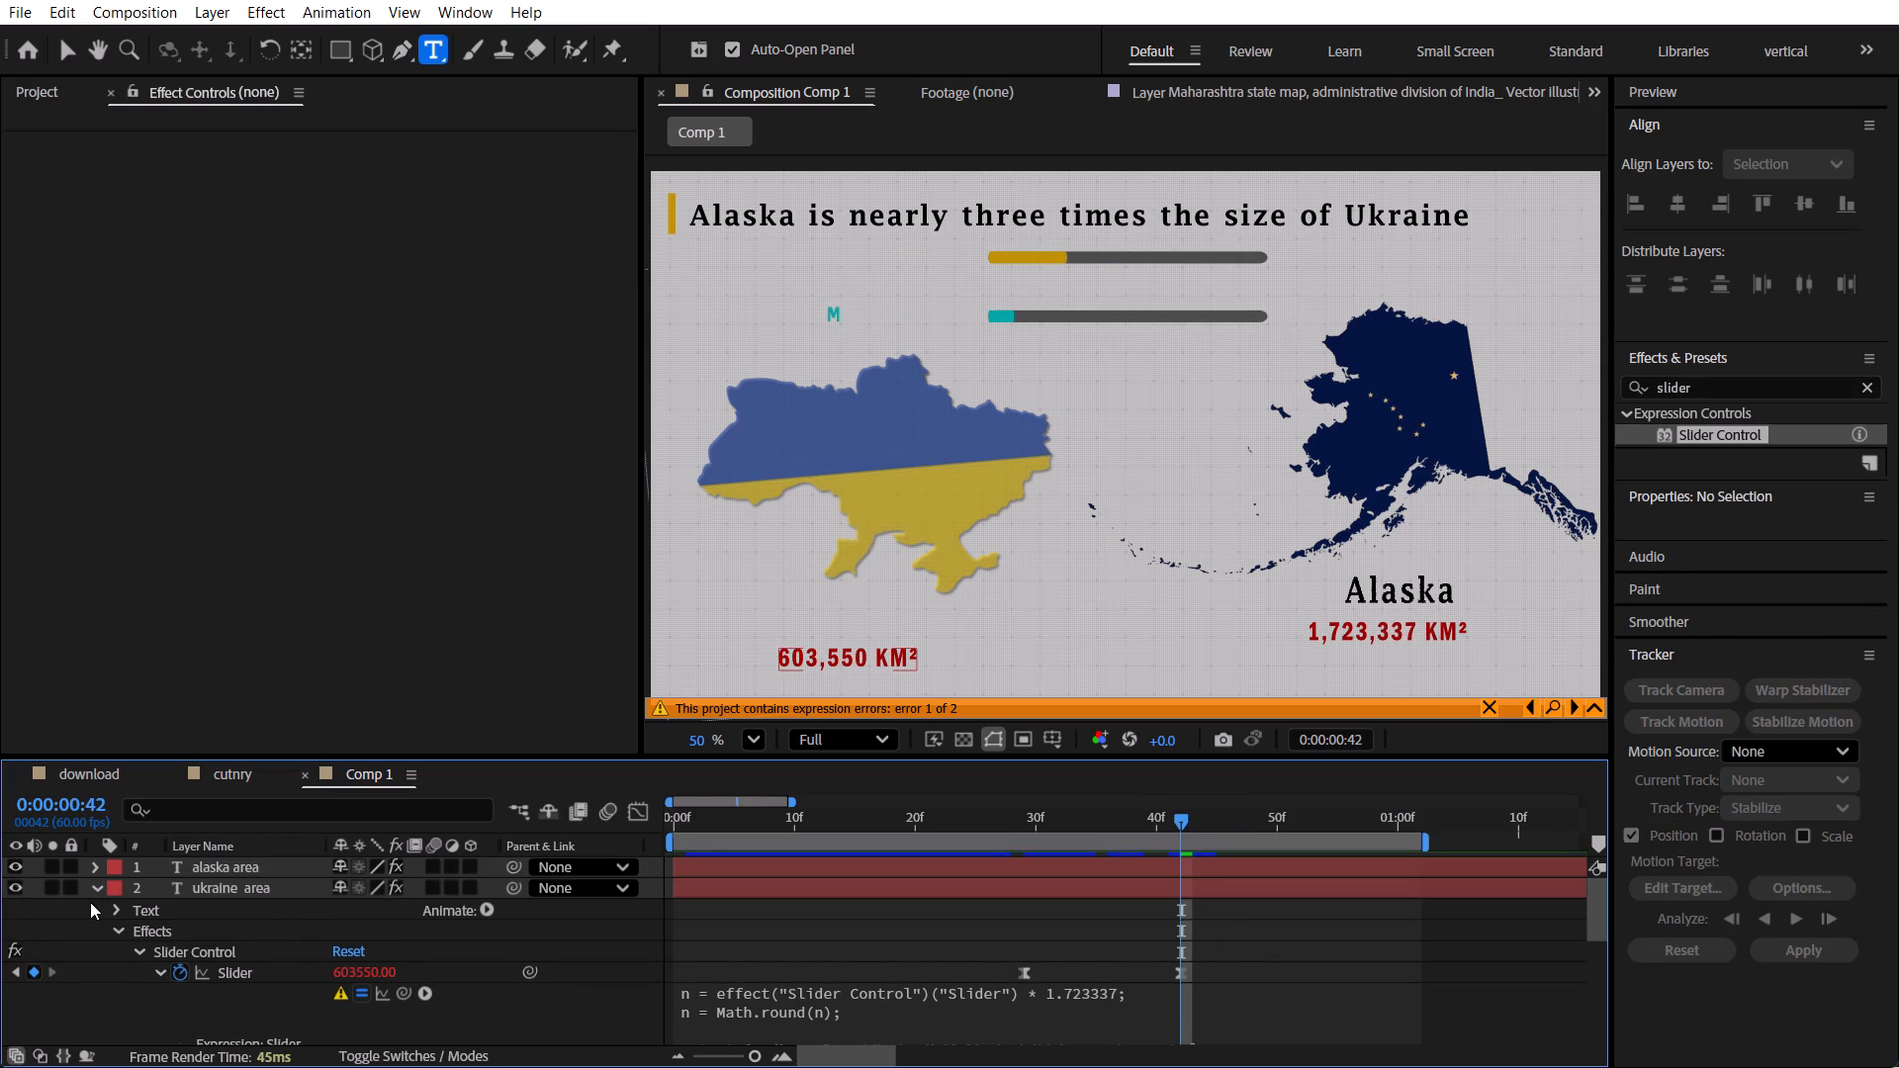
left_click(92, 891)
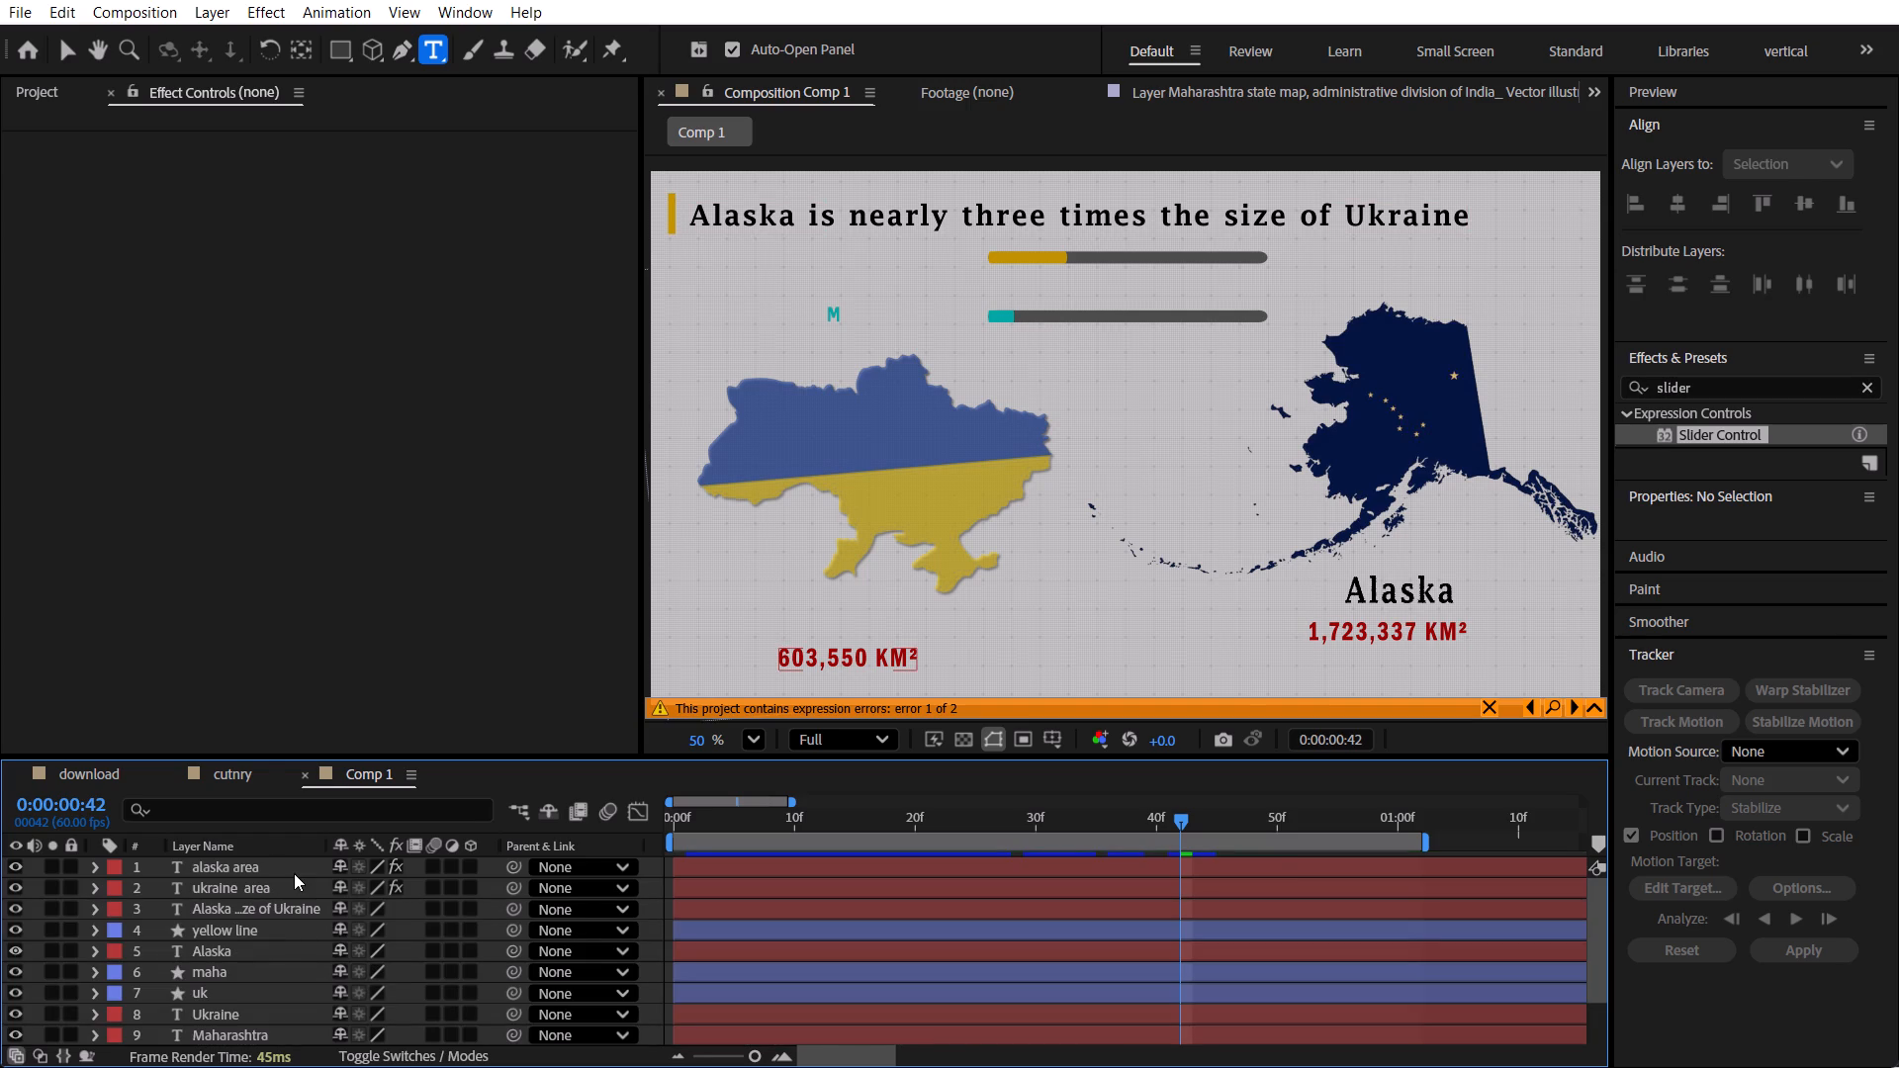
Set the alaska area layer's Position to 1518, 930.5, closer beneath the Alaska label.
left_click(293, 871)
left_click(292, 893)
left_click(282, 869)
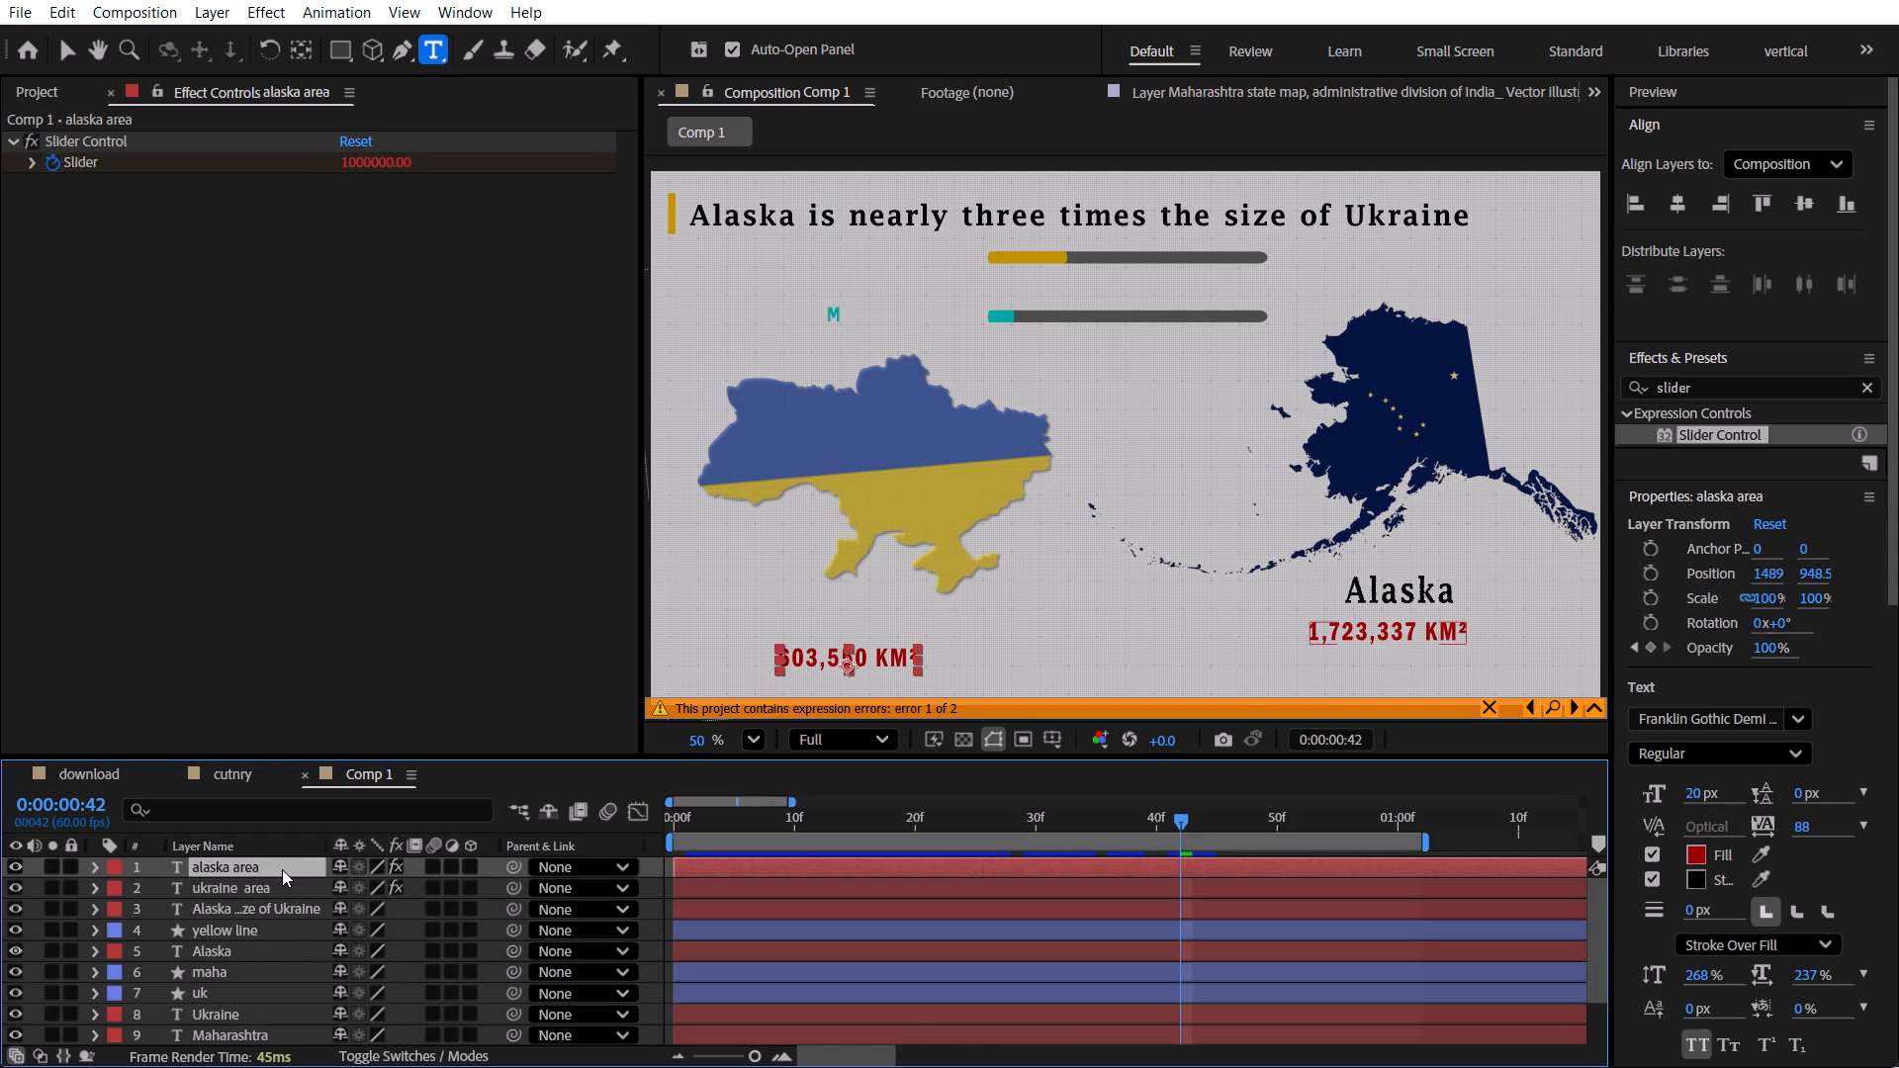
key("p")
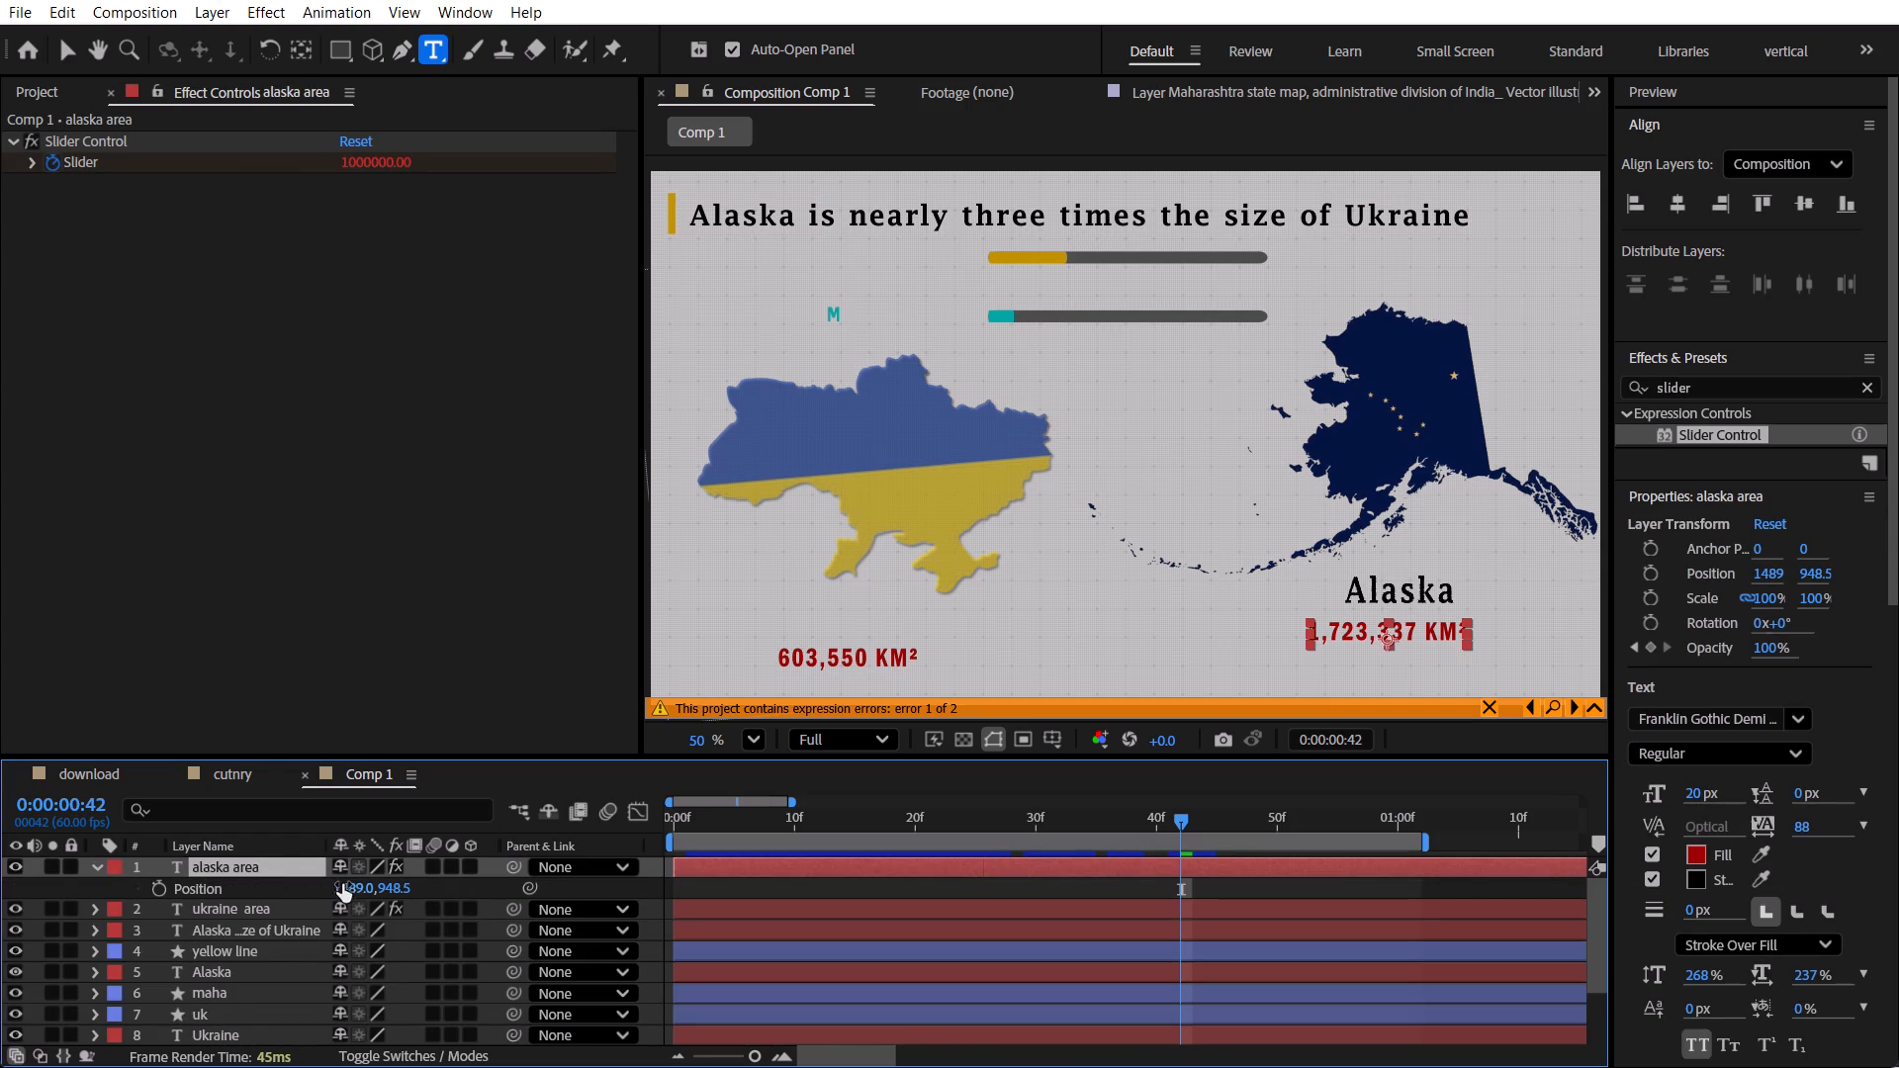
left_click_drag(342, 884, 379, 884)
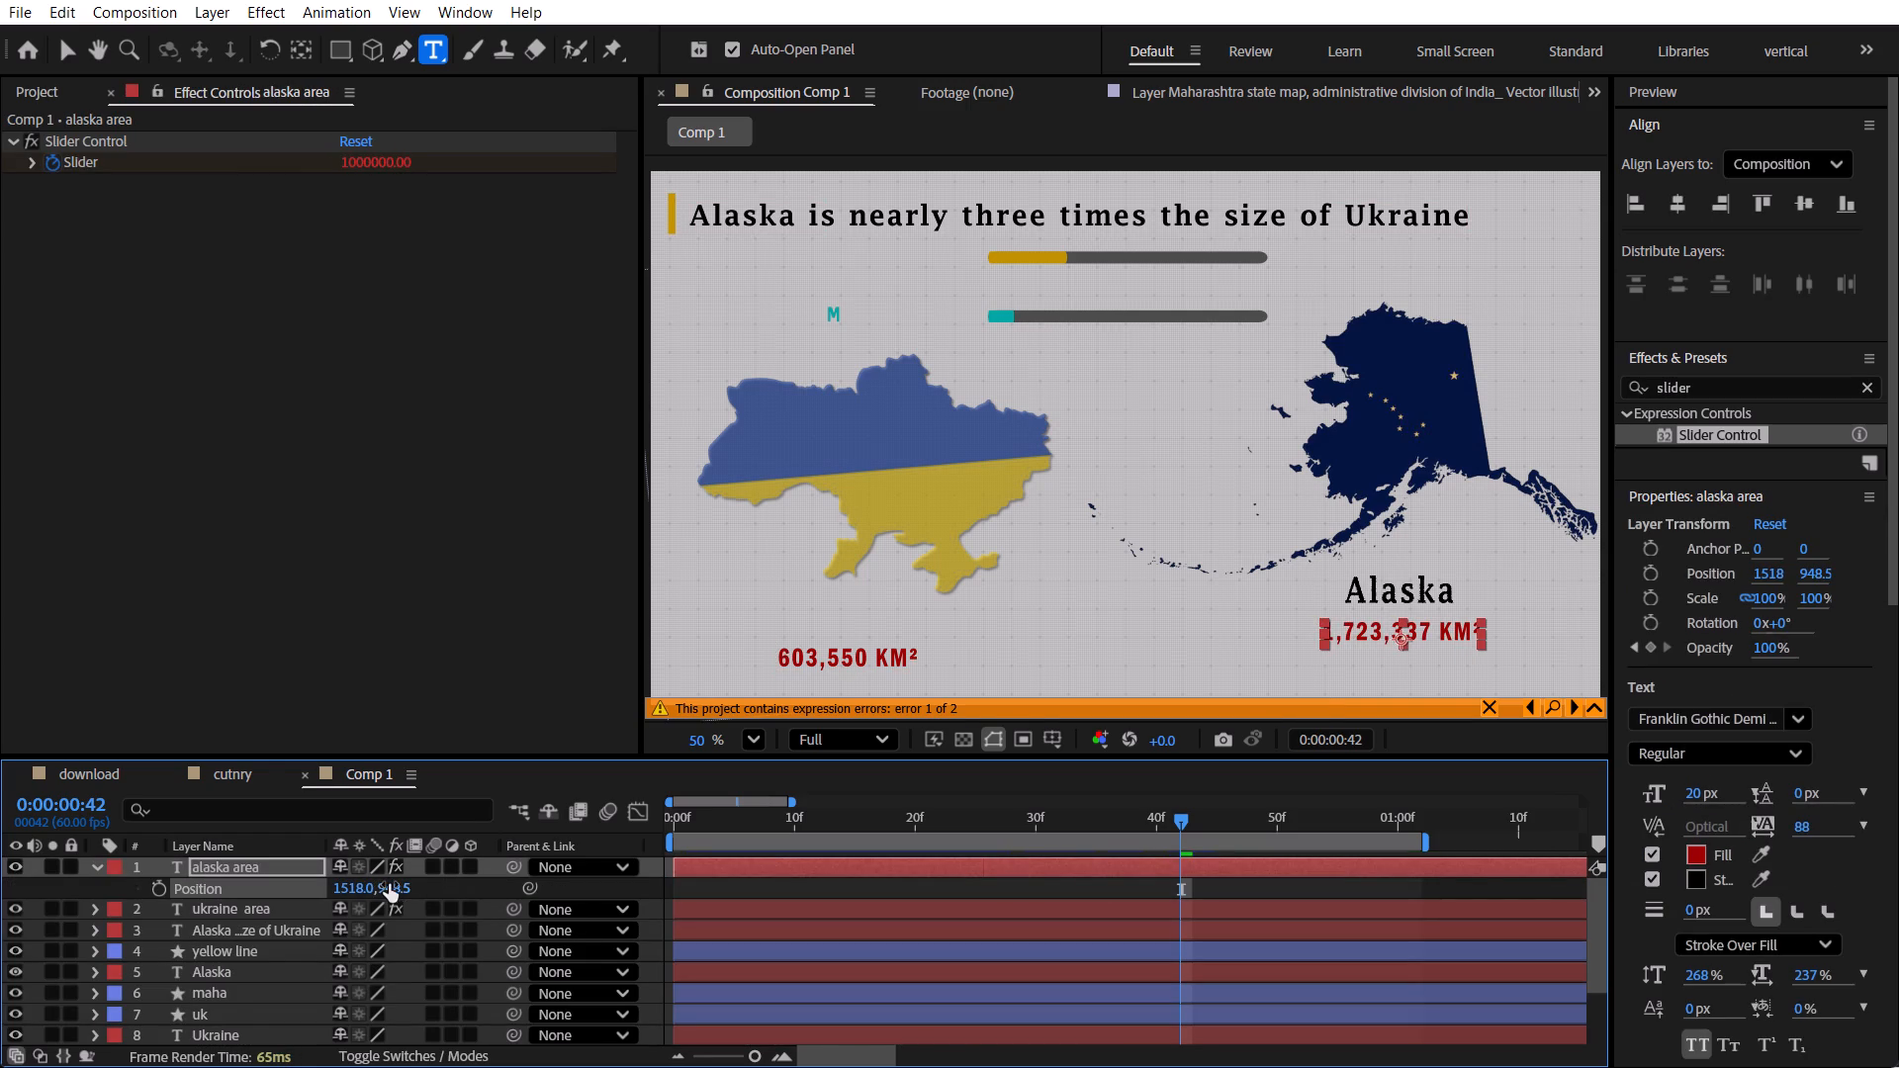
left_click_drag(401, 887, 377, 889)
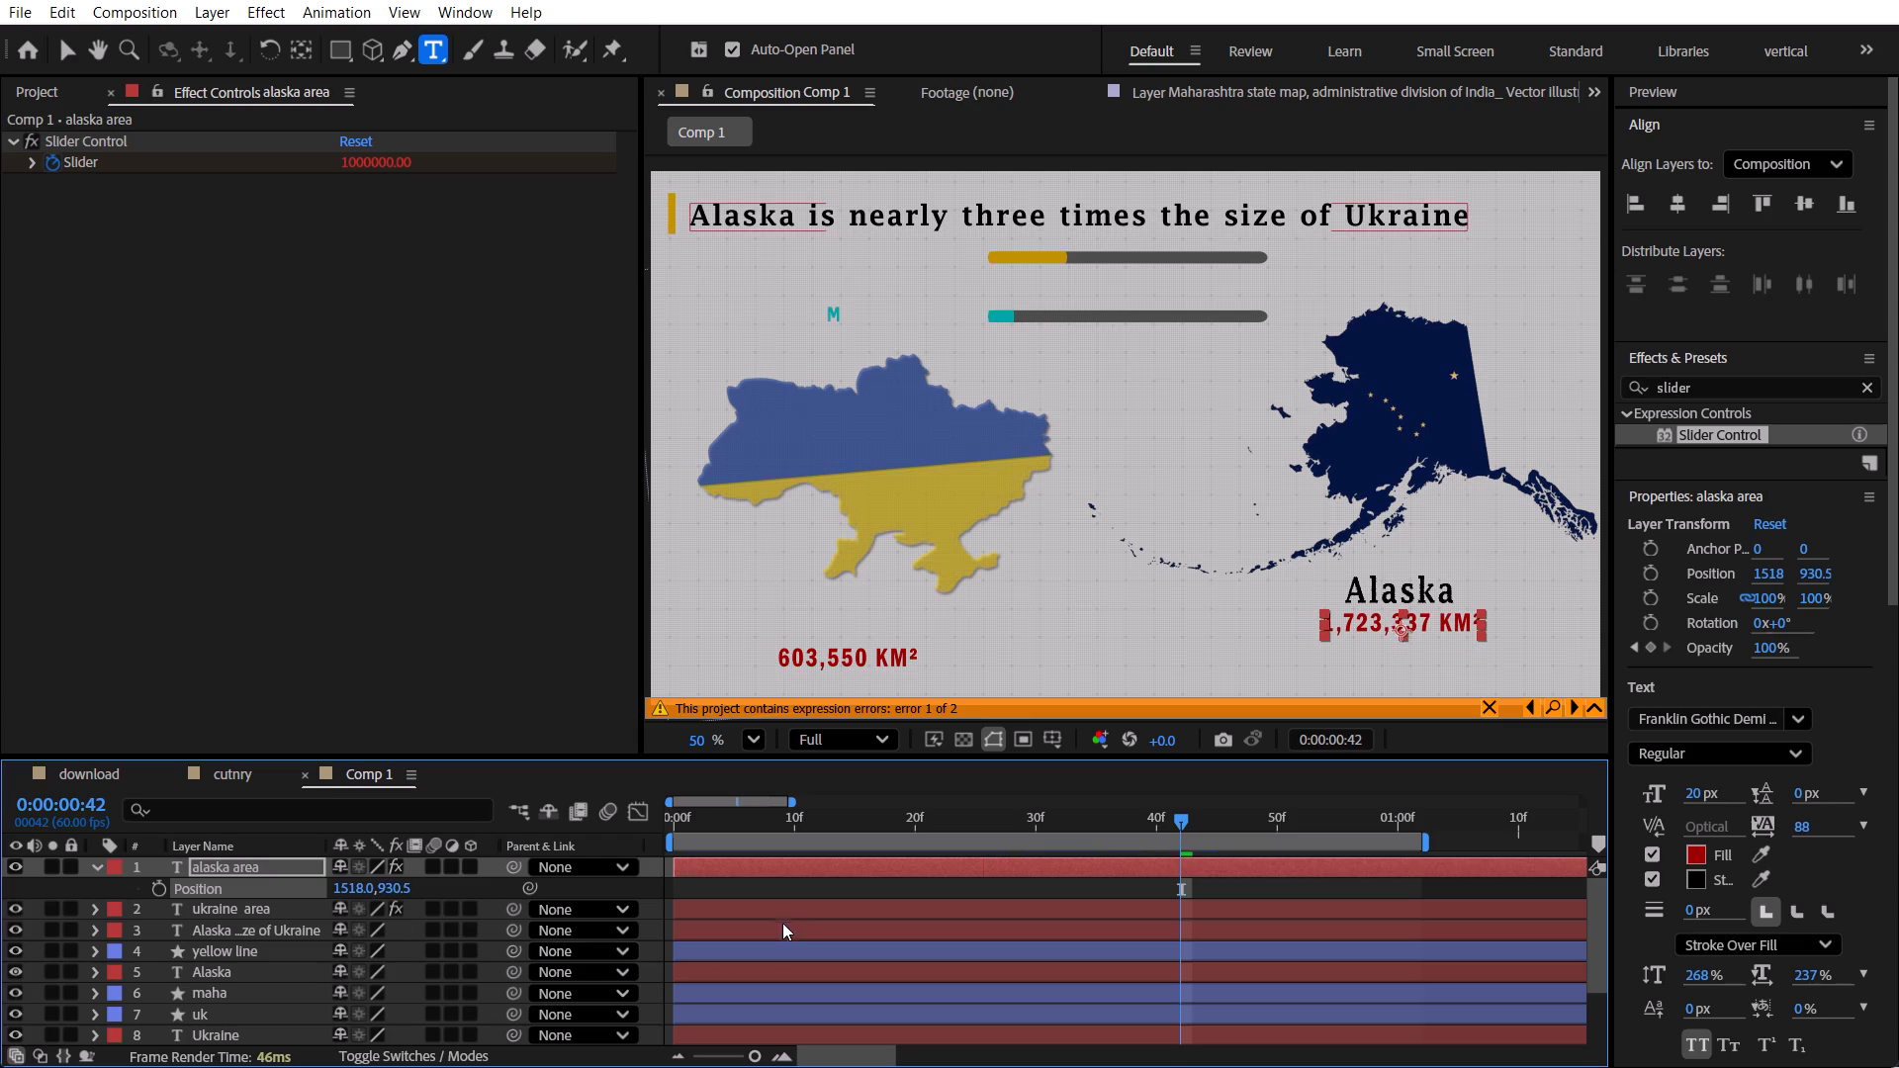
left_click(799, 889)
Scrub between 0:00:00:29 and 0:00:00:55 to check the repositioned Alaska counter in the animation.
left_click_drag(1159, 825, 1130, 825)
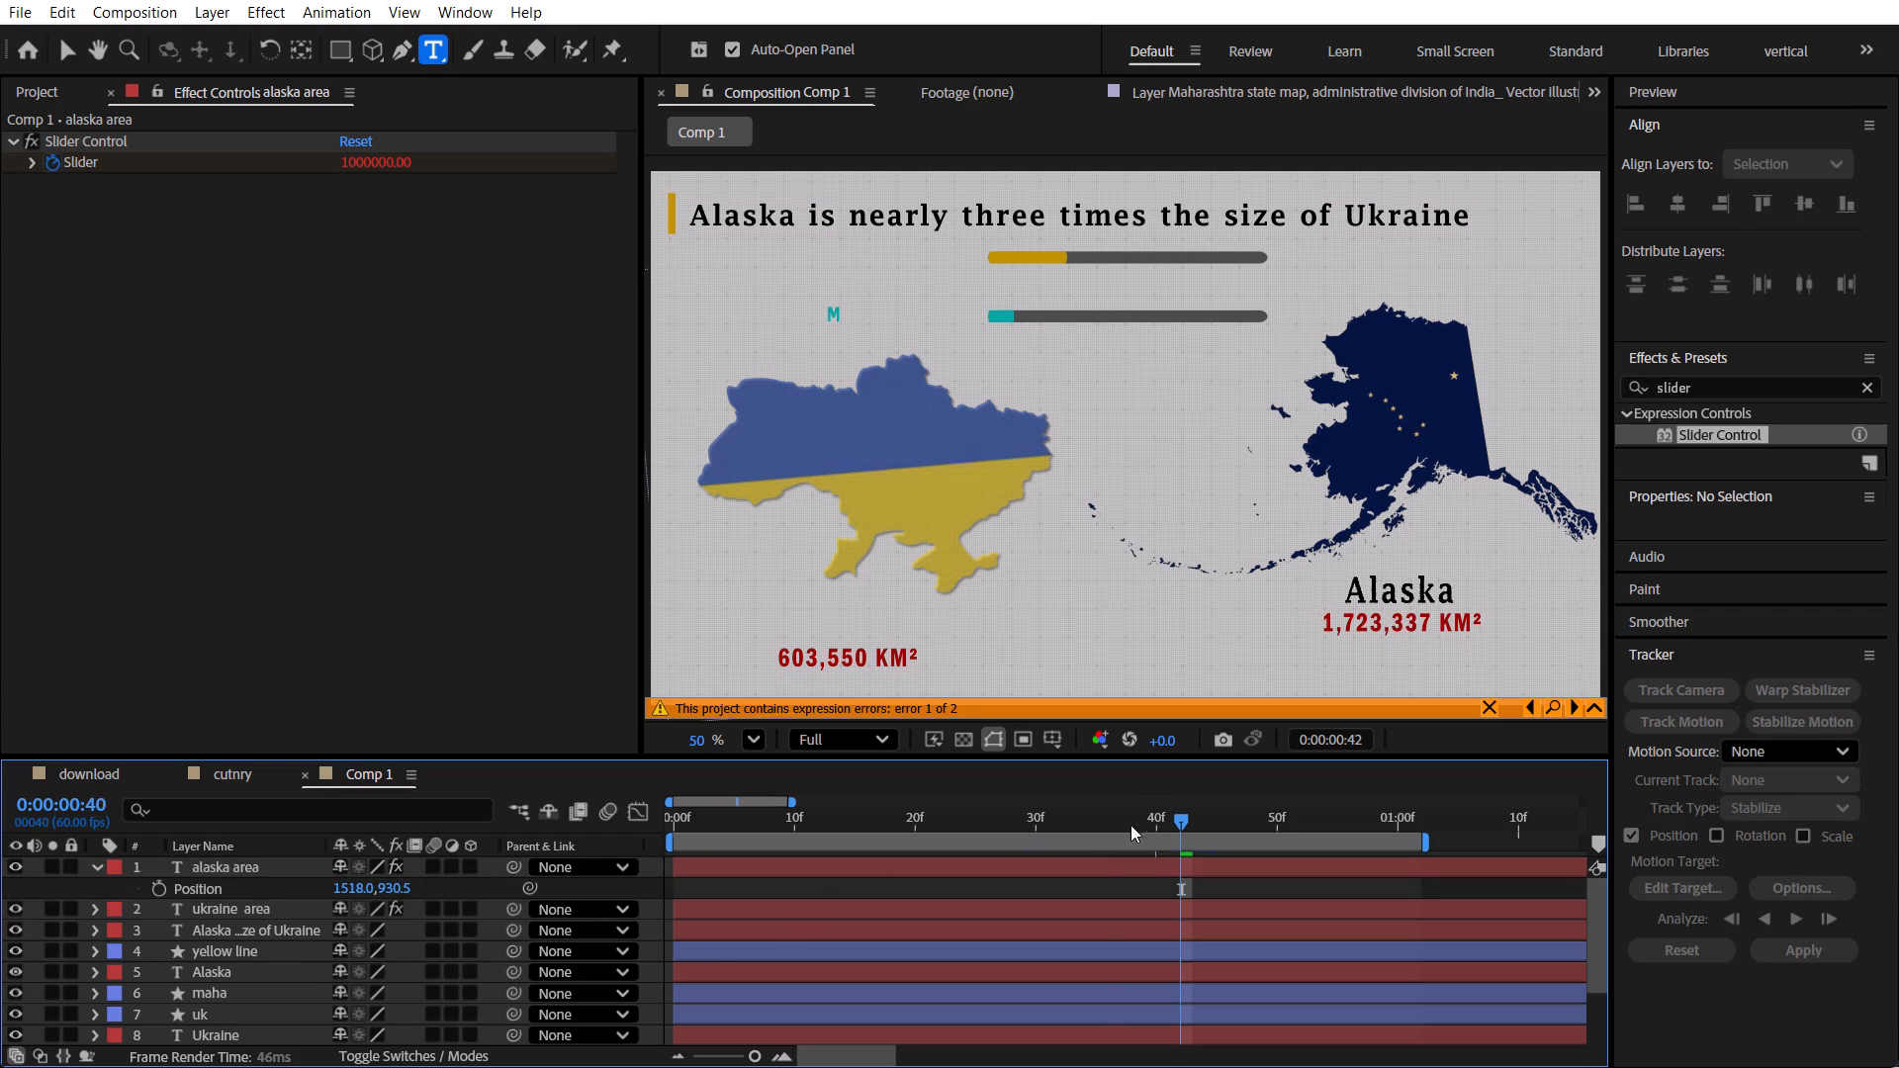
left_click_drag(1130, 825, 1031, 829)
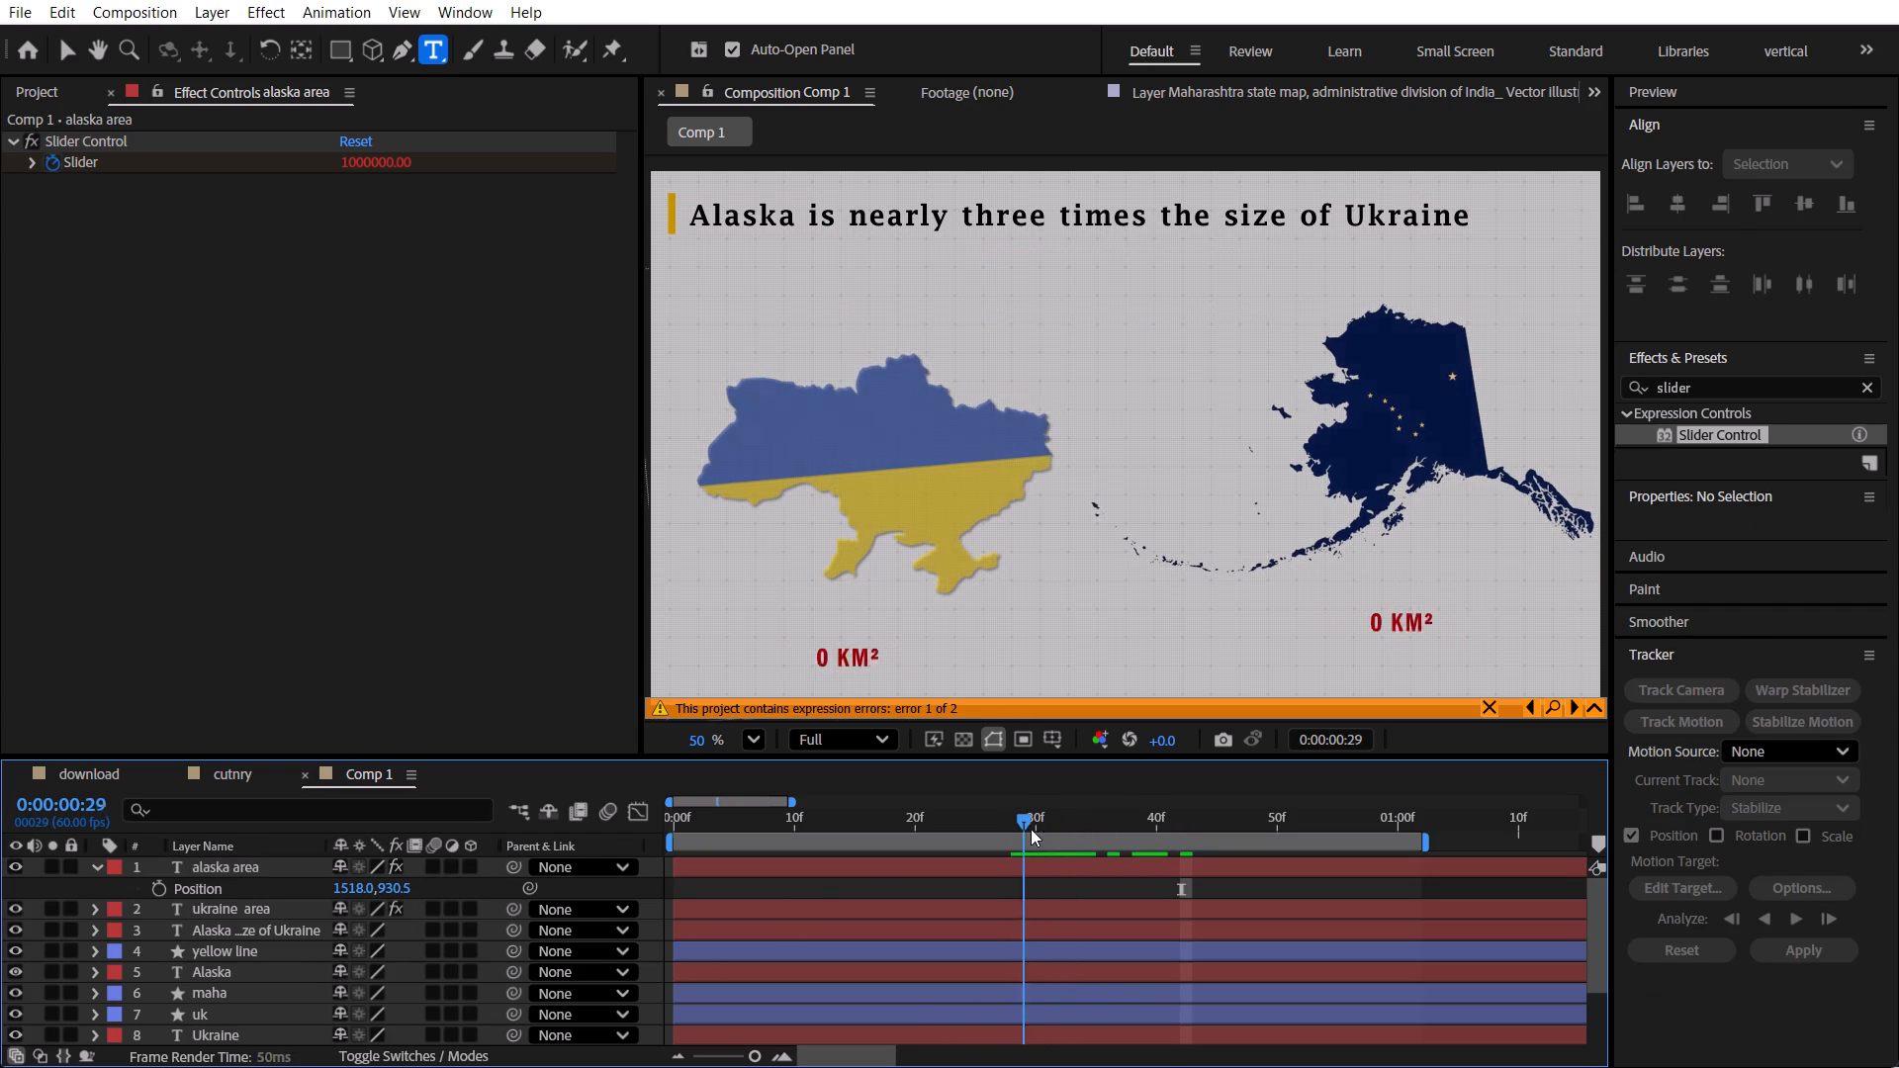
left_click_drag(1031, 829, 1221, 849)
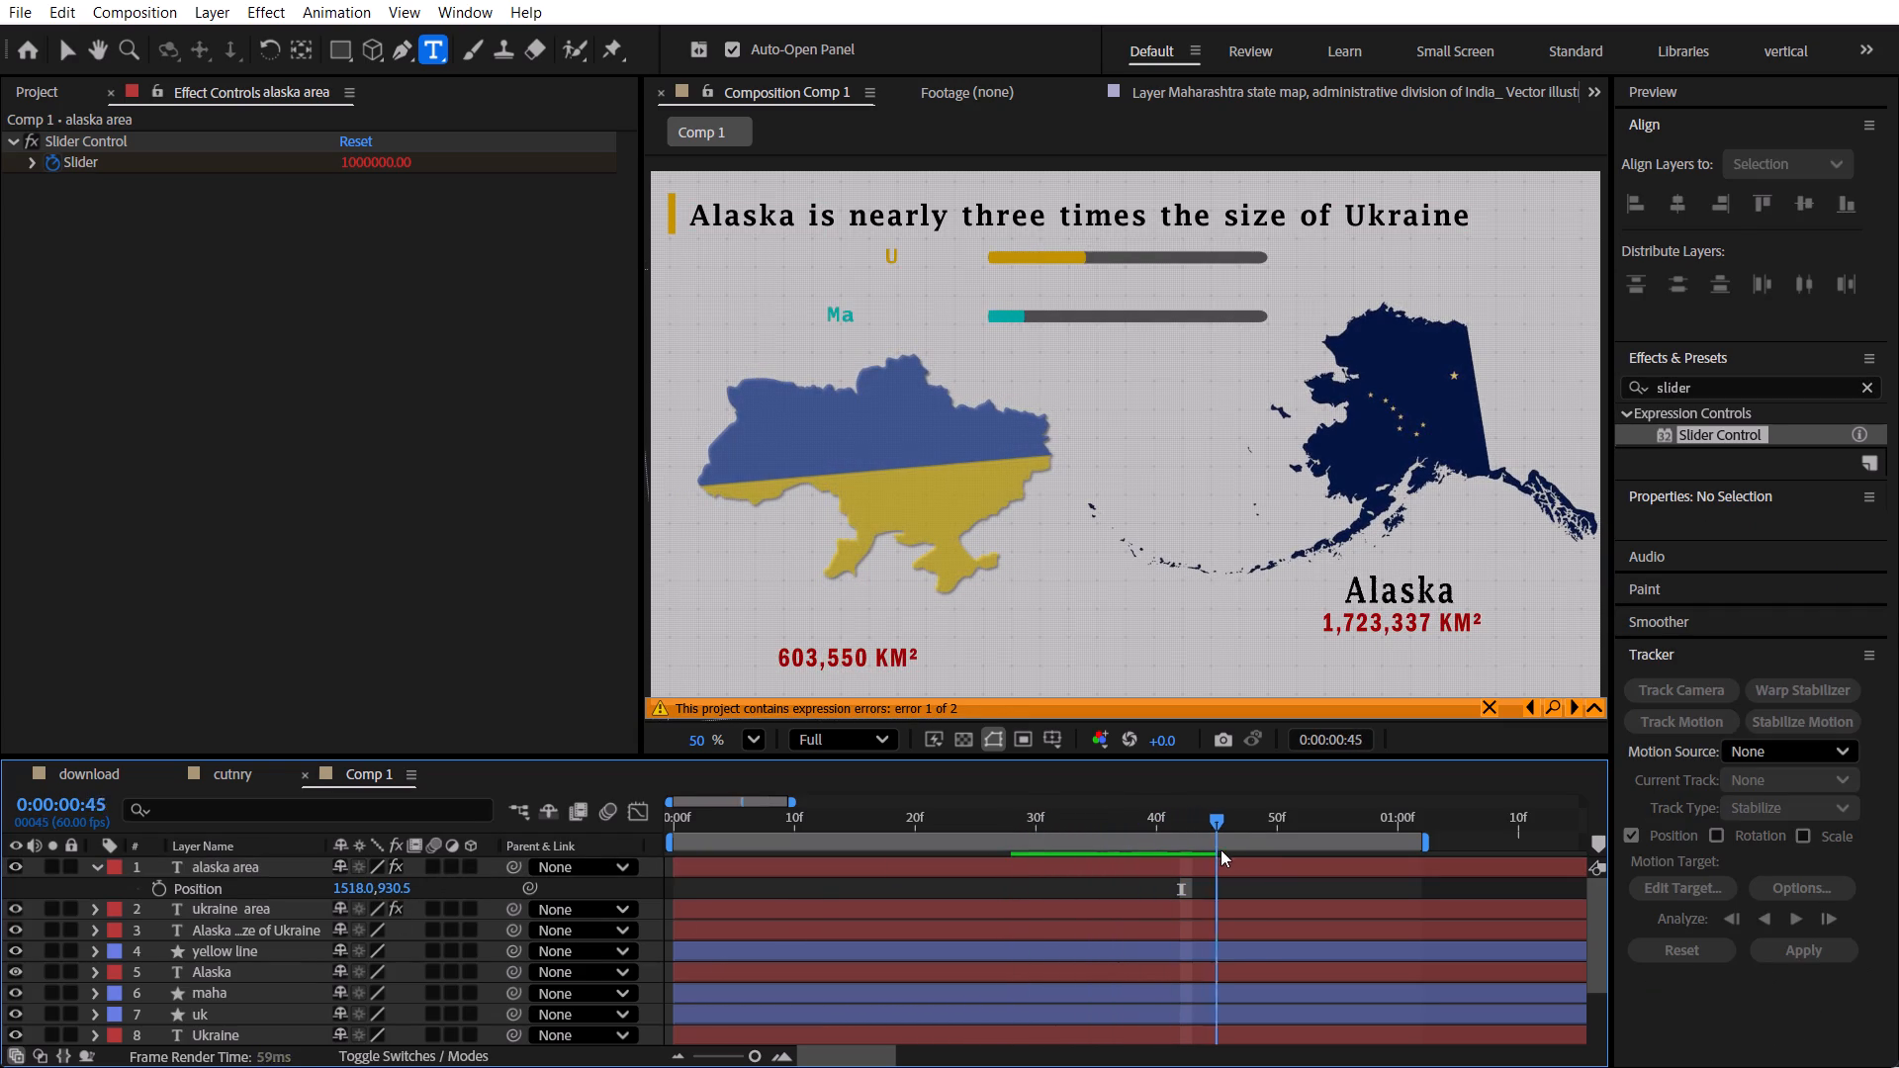
left_click_drag(1221, 849, 1304, 886)
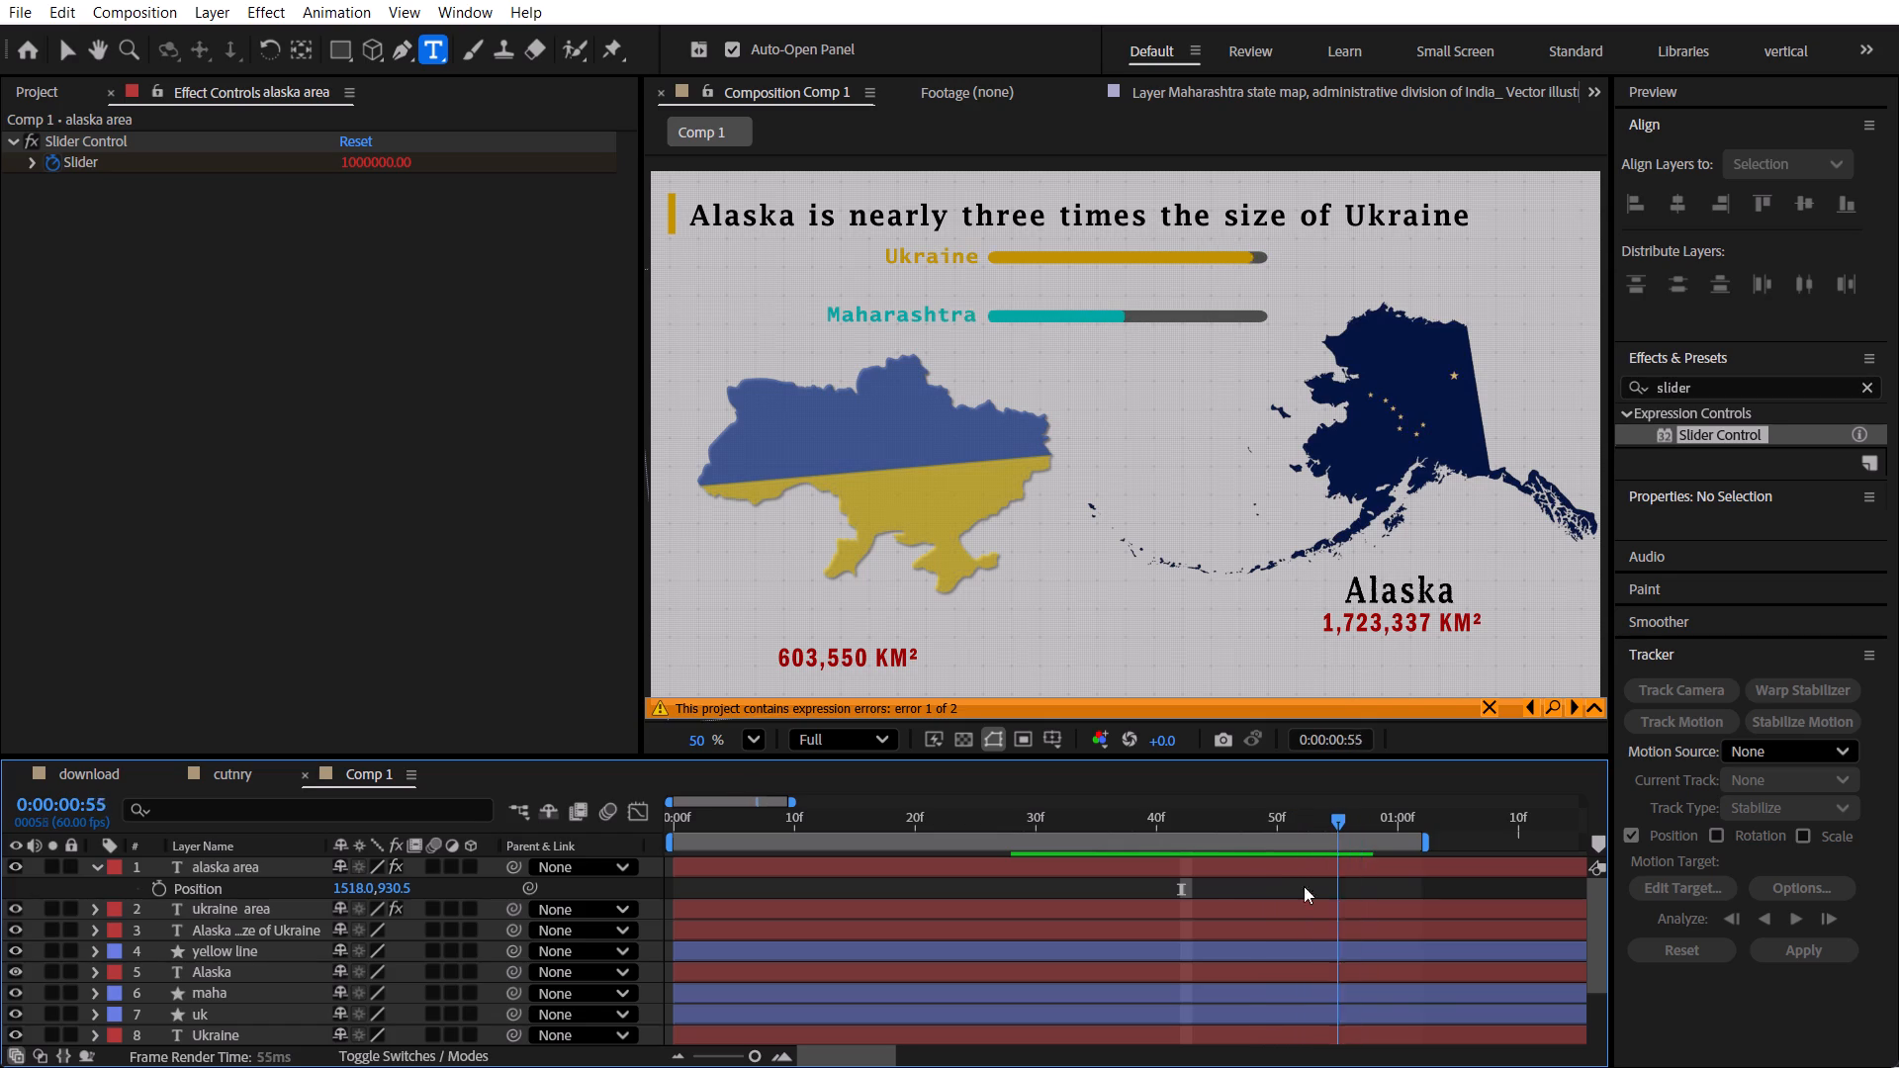
left_click_drag(1304, 886, 1244, 890)
scroll(223, 1066, "up", 2)
scroll(239, 935, "up", 2)
Reveal the keyframes of the maha bar's shape layer and rename the layer as alaska.
left_click(265, 910)
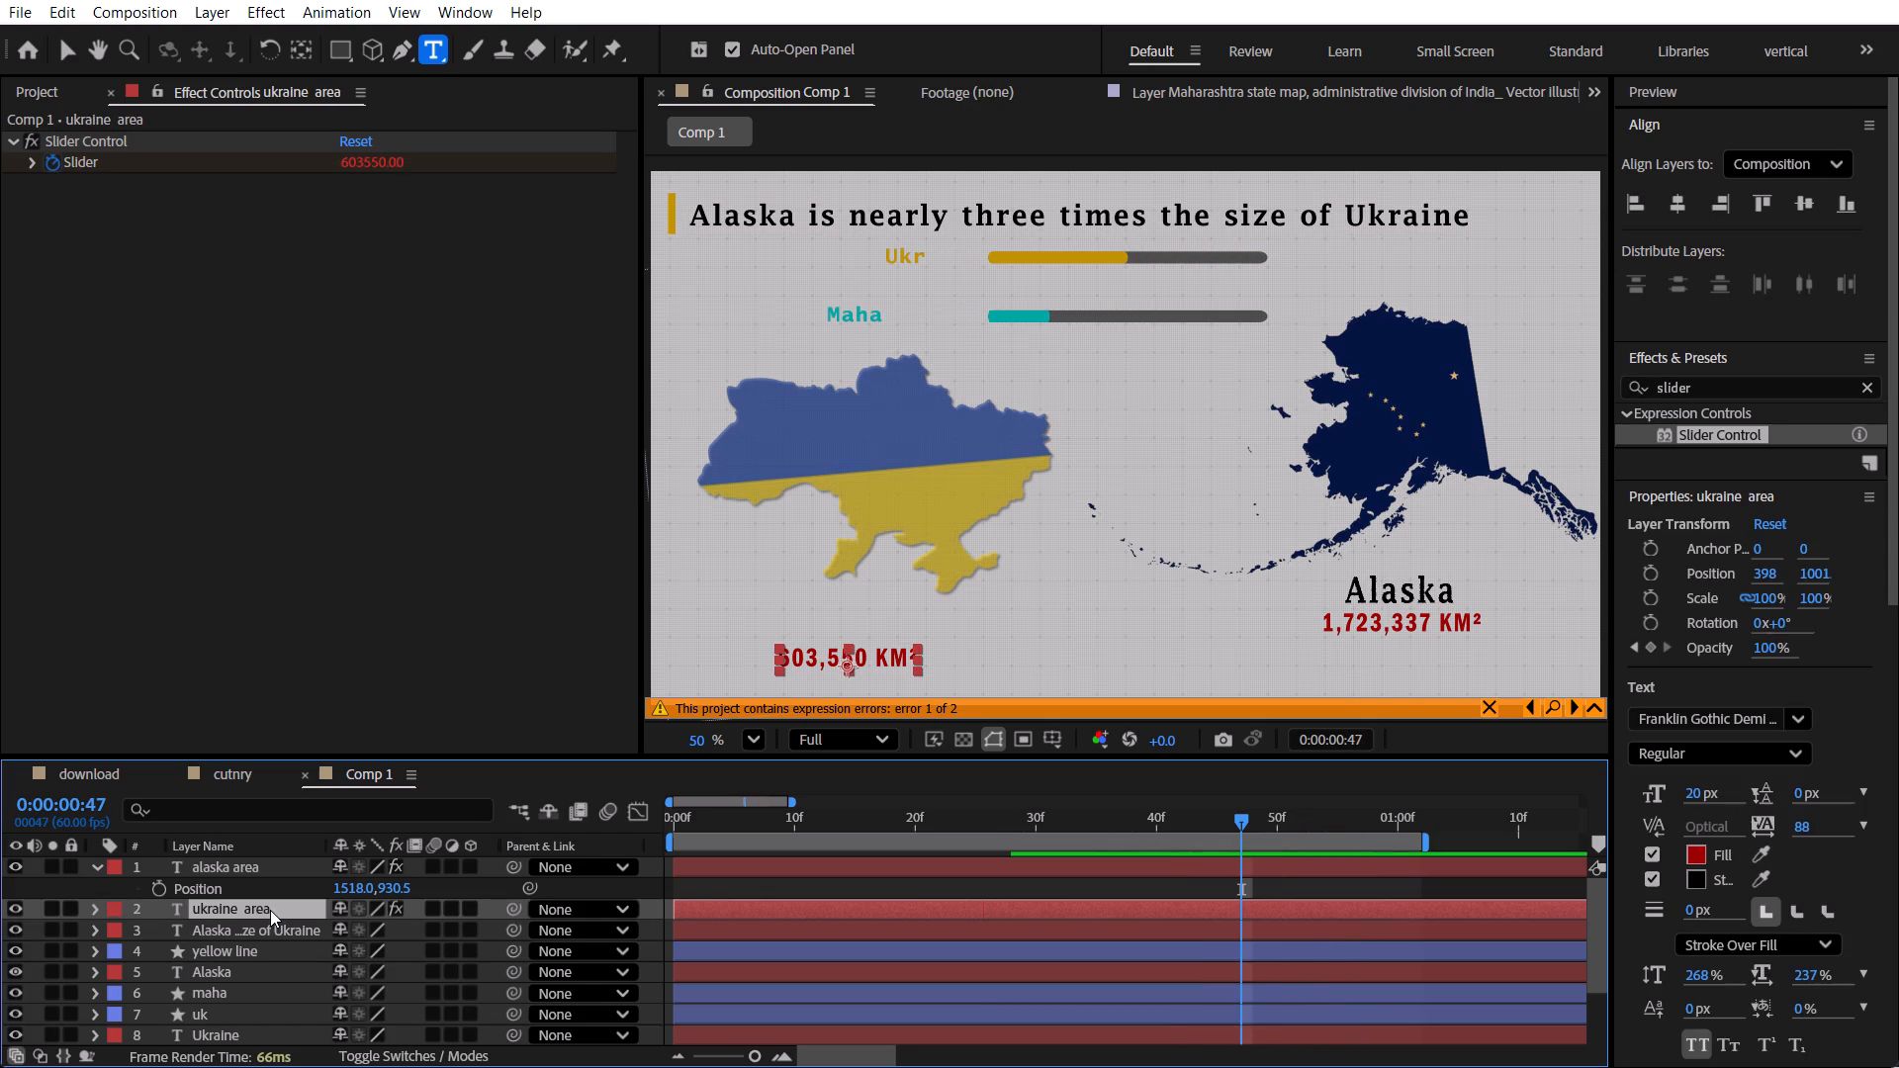
left_click(273, 929)
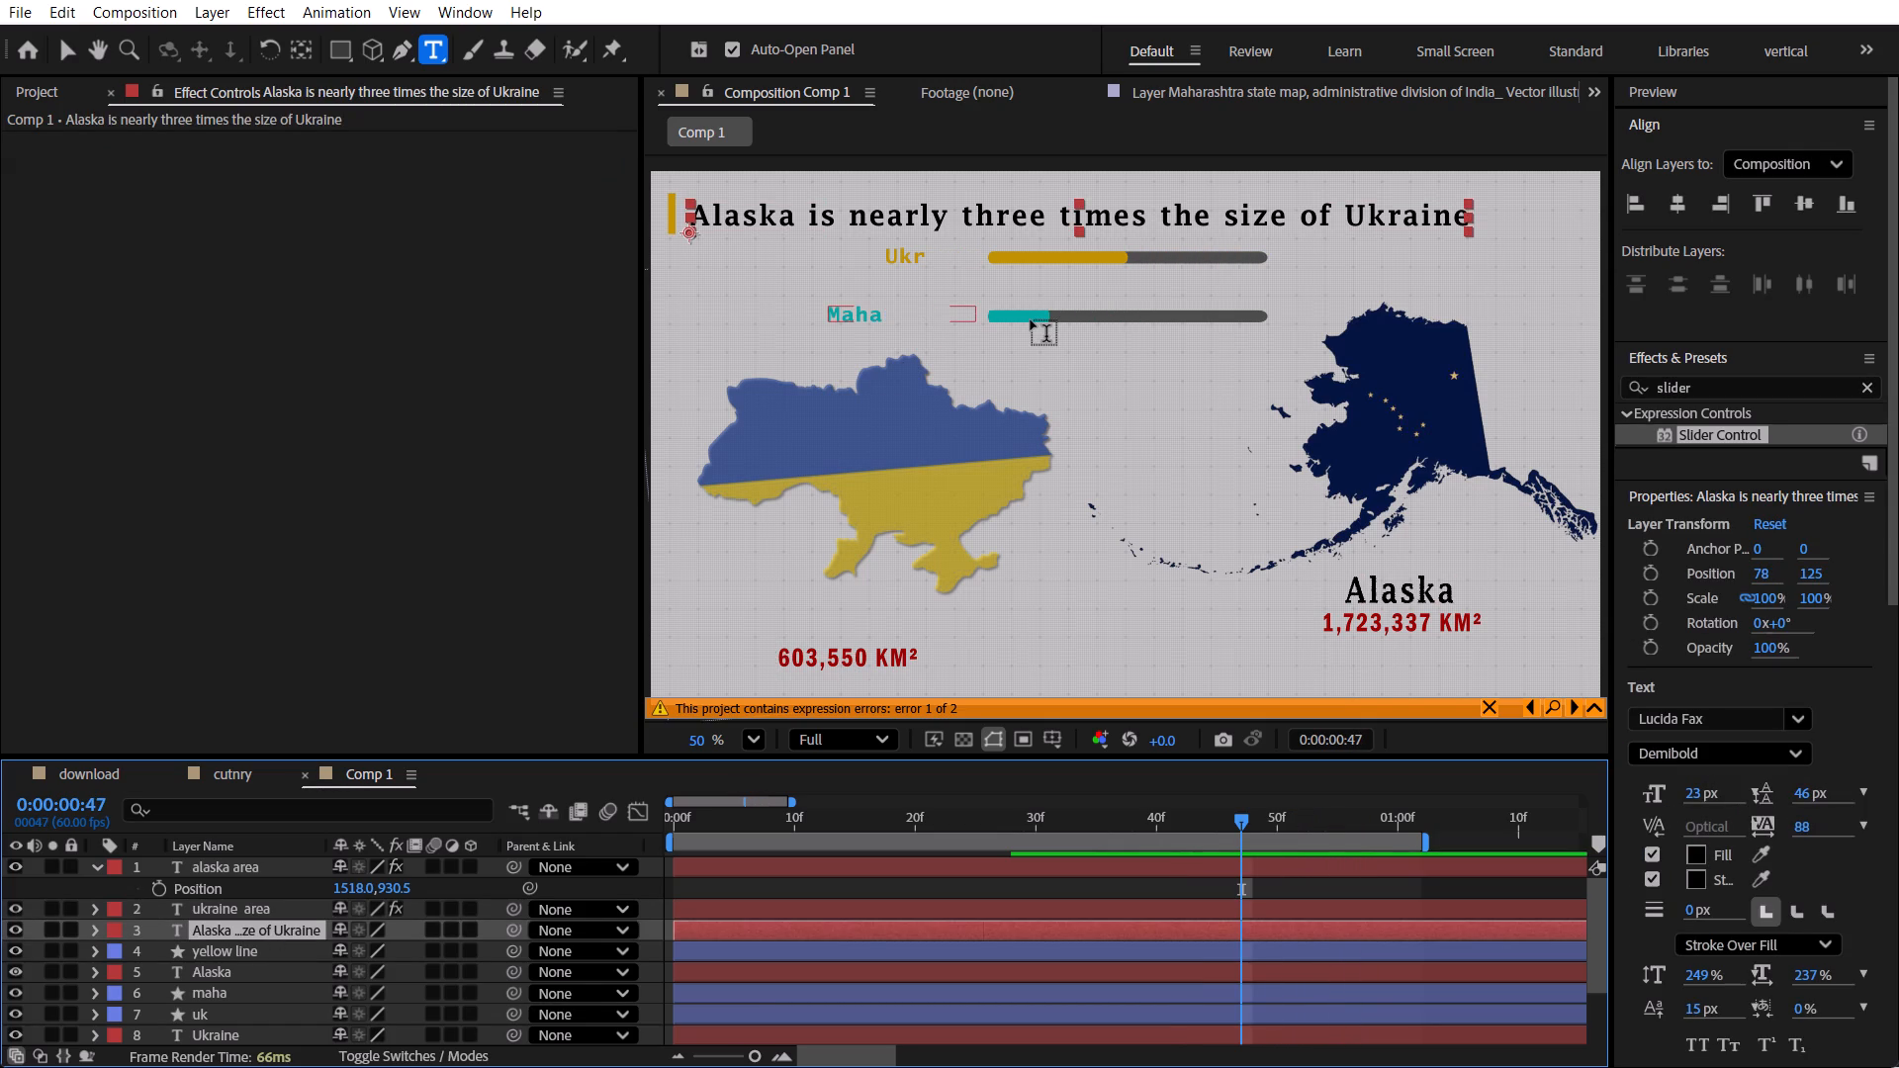
key("v")
left_click(1044, 316)
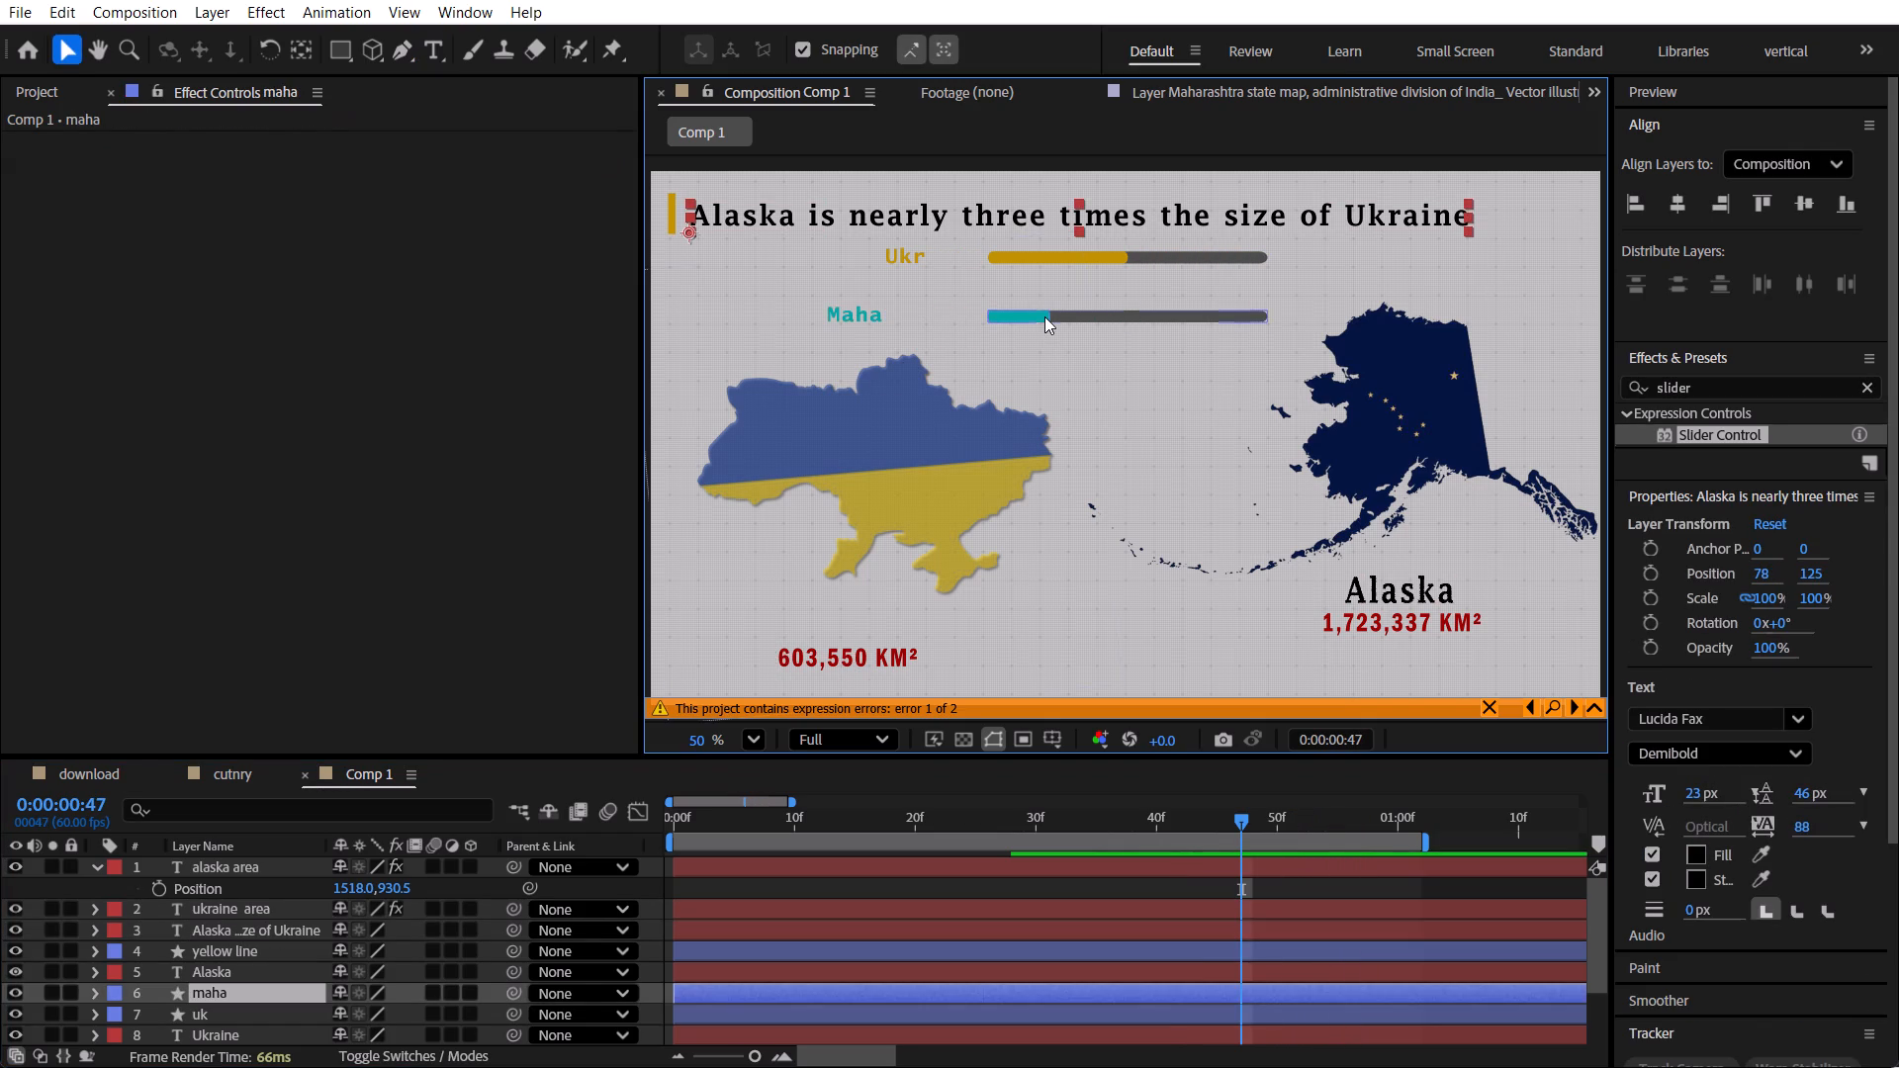
key("u")
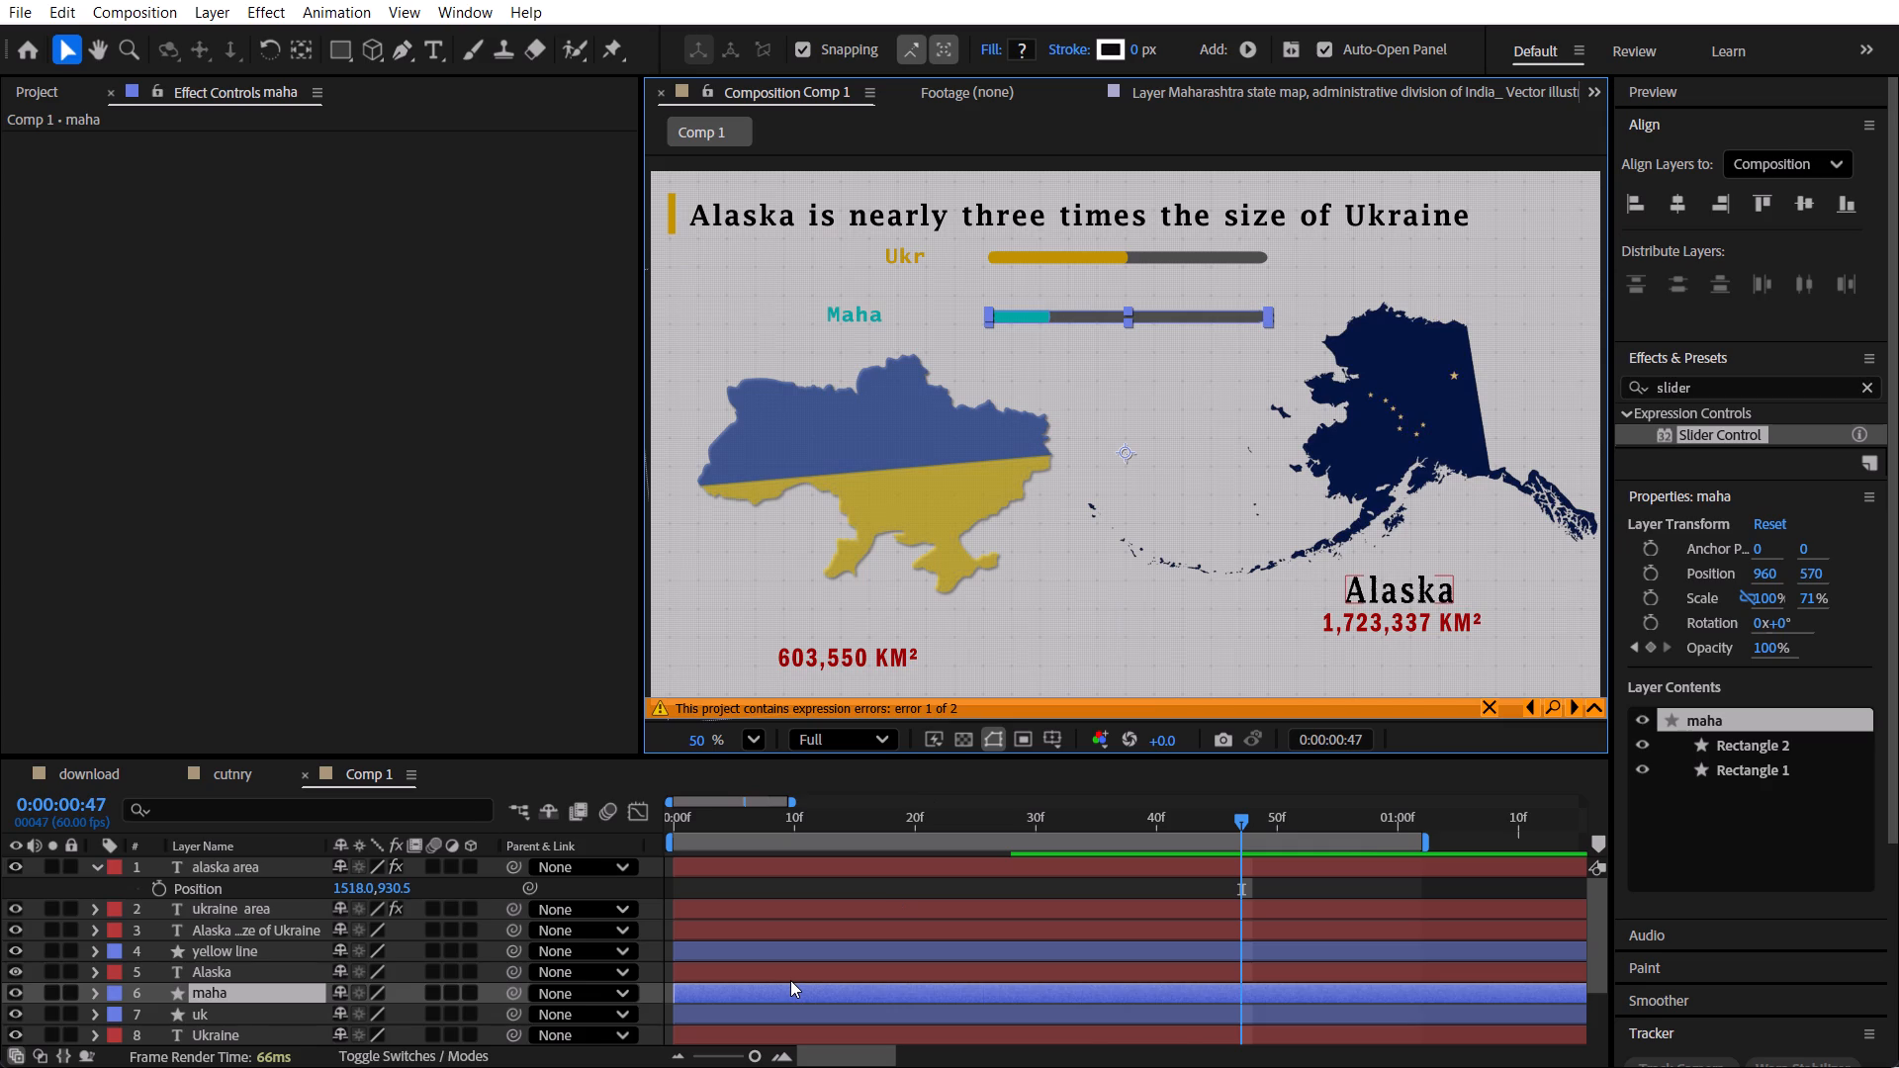
scroll(977, 922, "down", 2)
left_click_drag(1101, 816, 1089, 823)
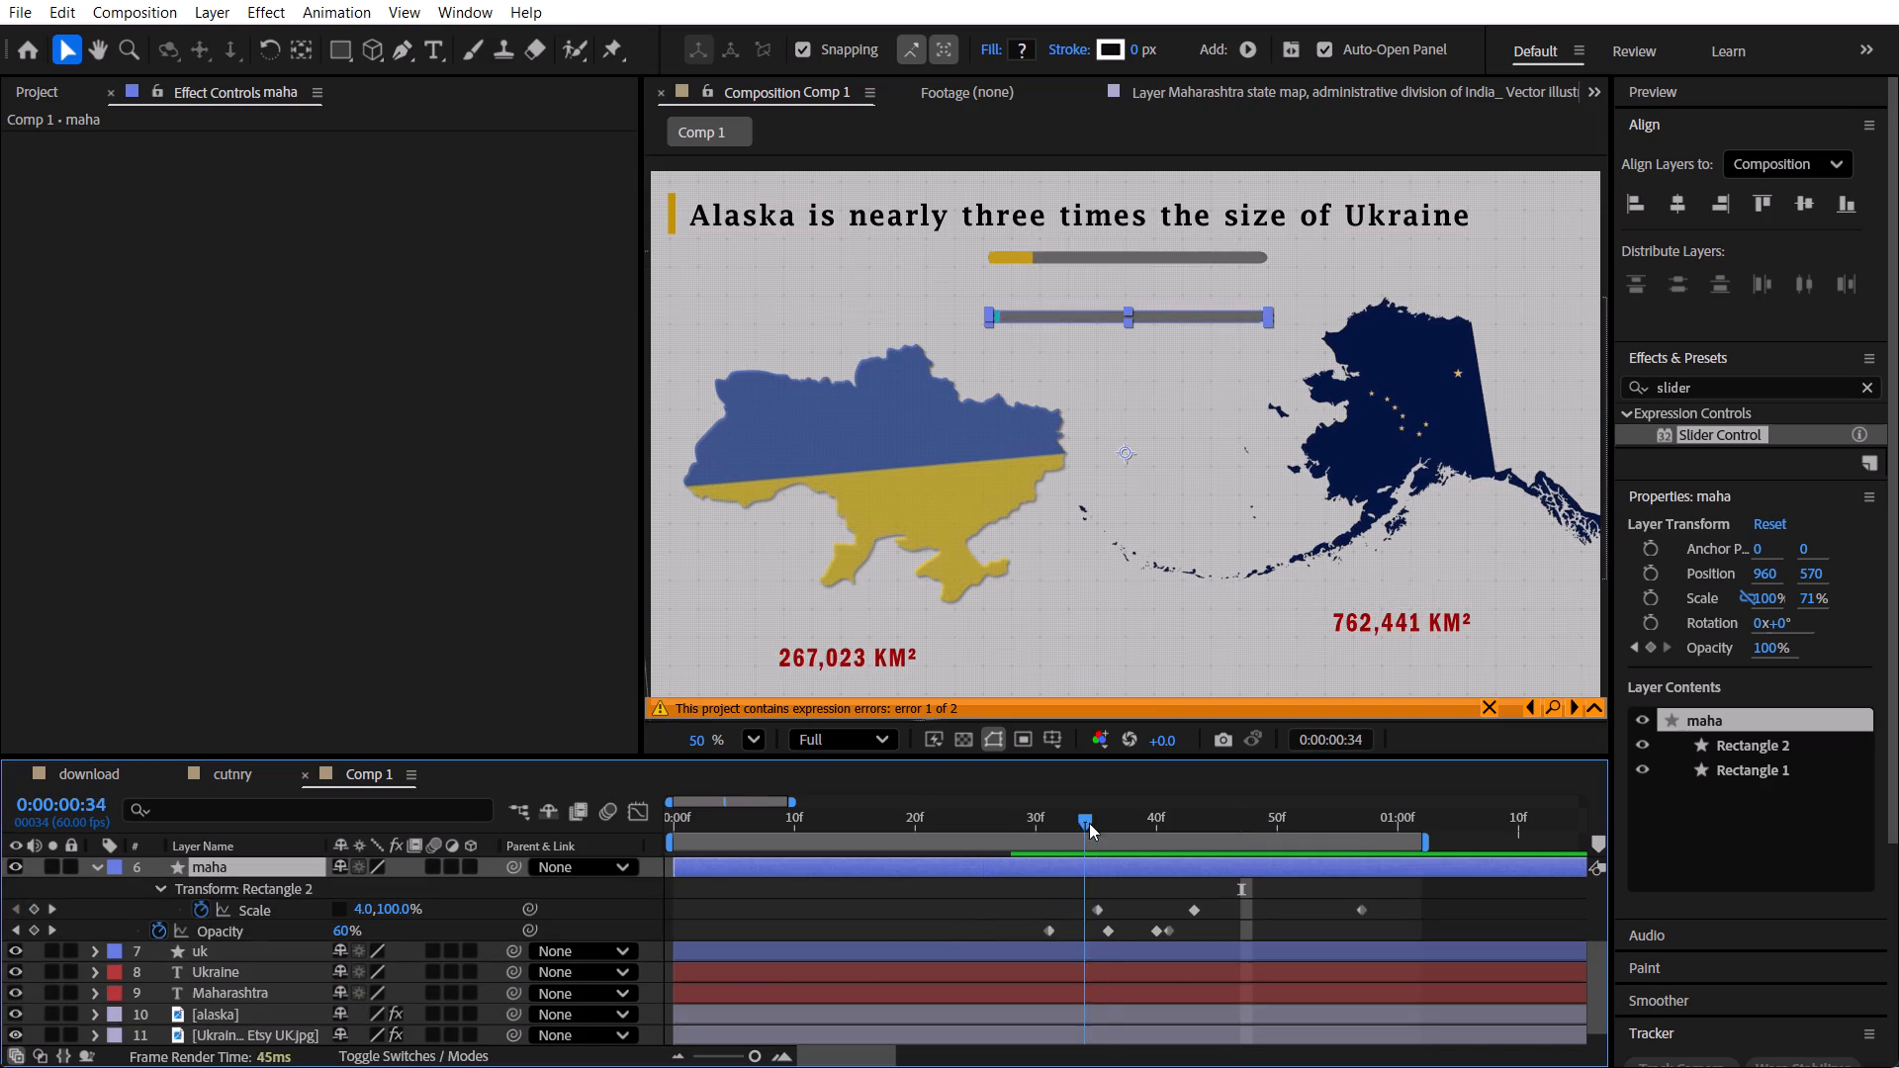
left_click_drag(1089, 823, 1094, 829)
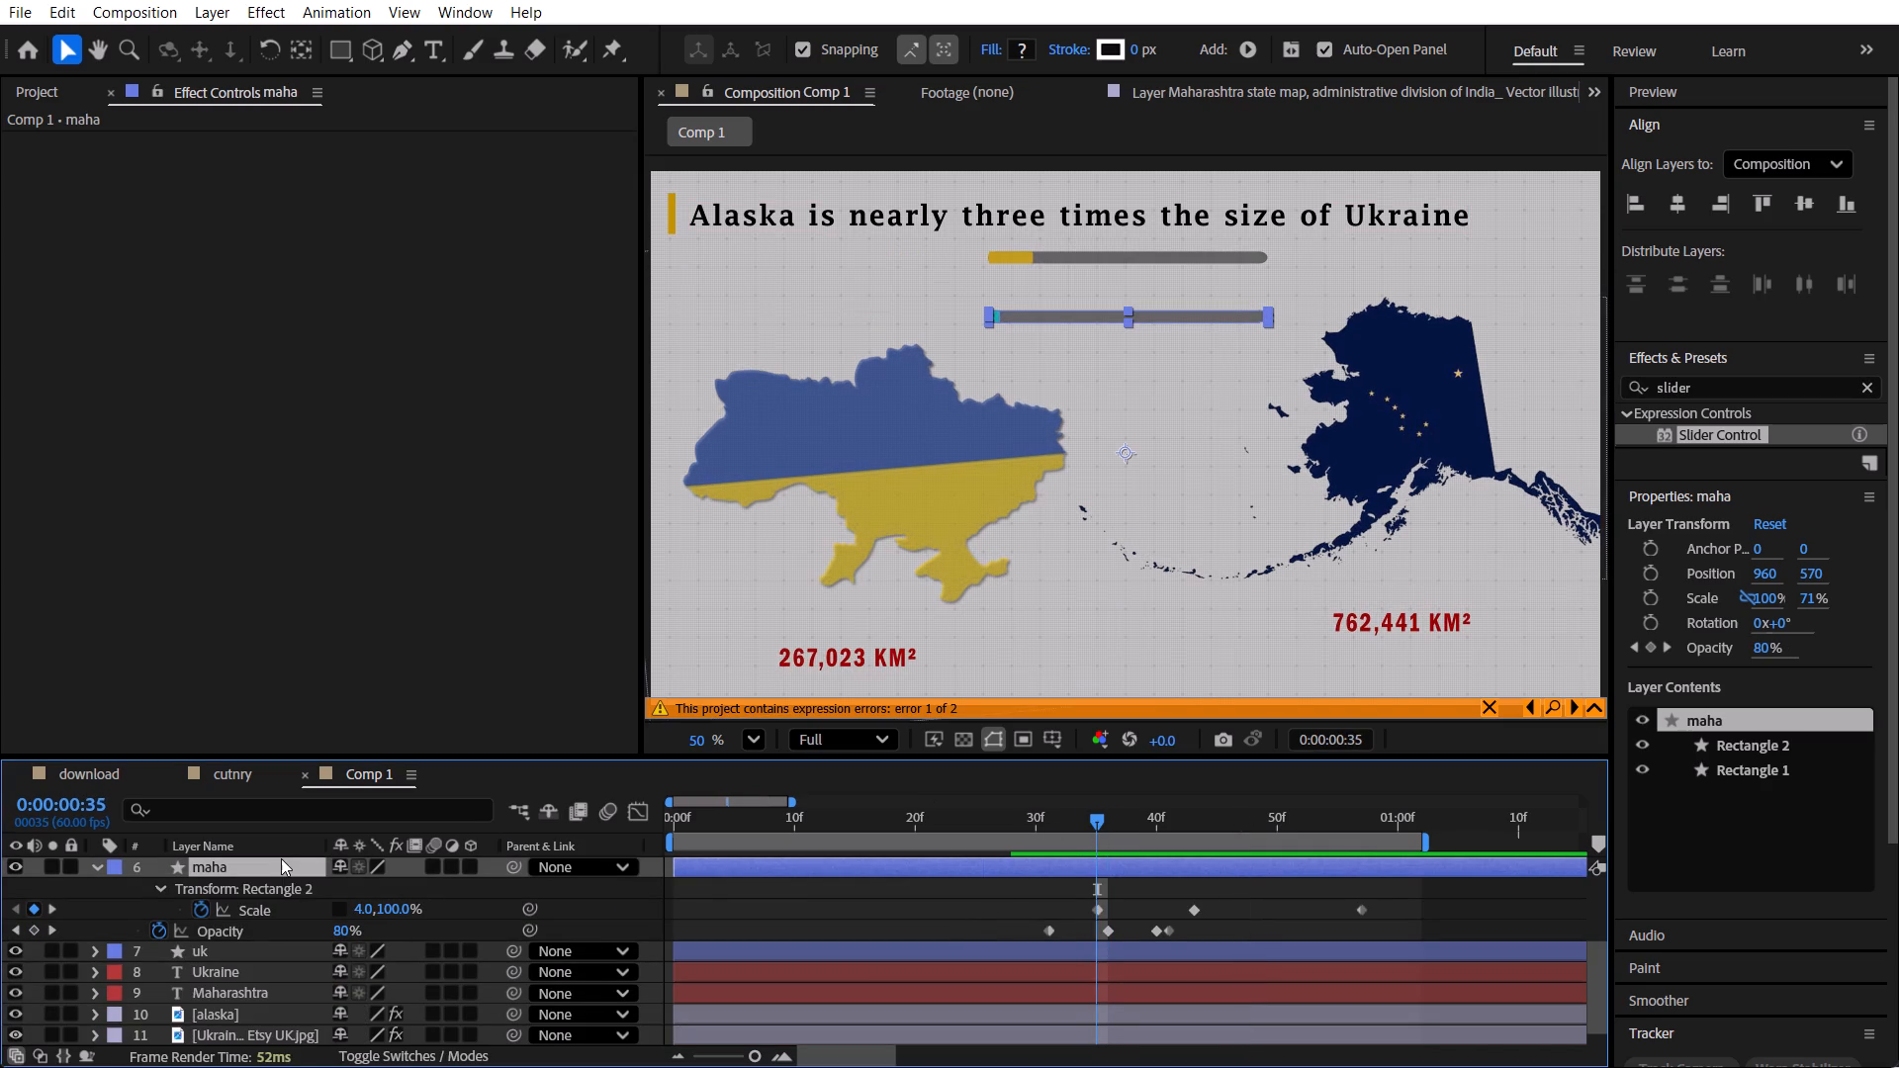
left_click(279, 858)
key("Return")
type("alaska")
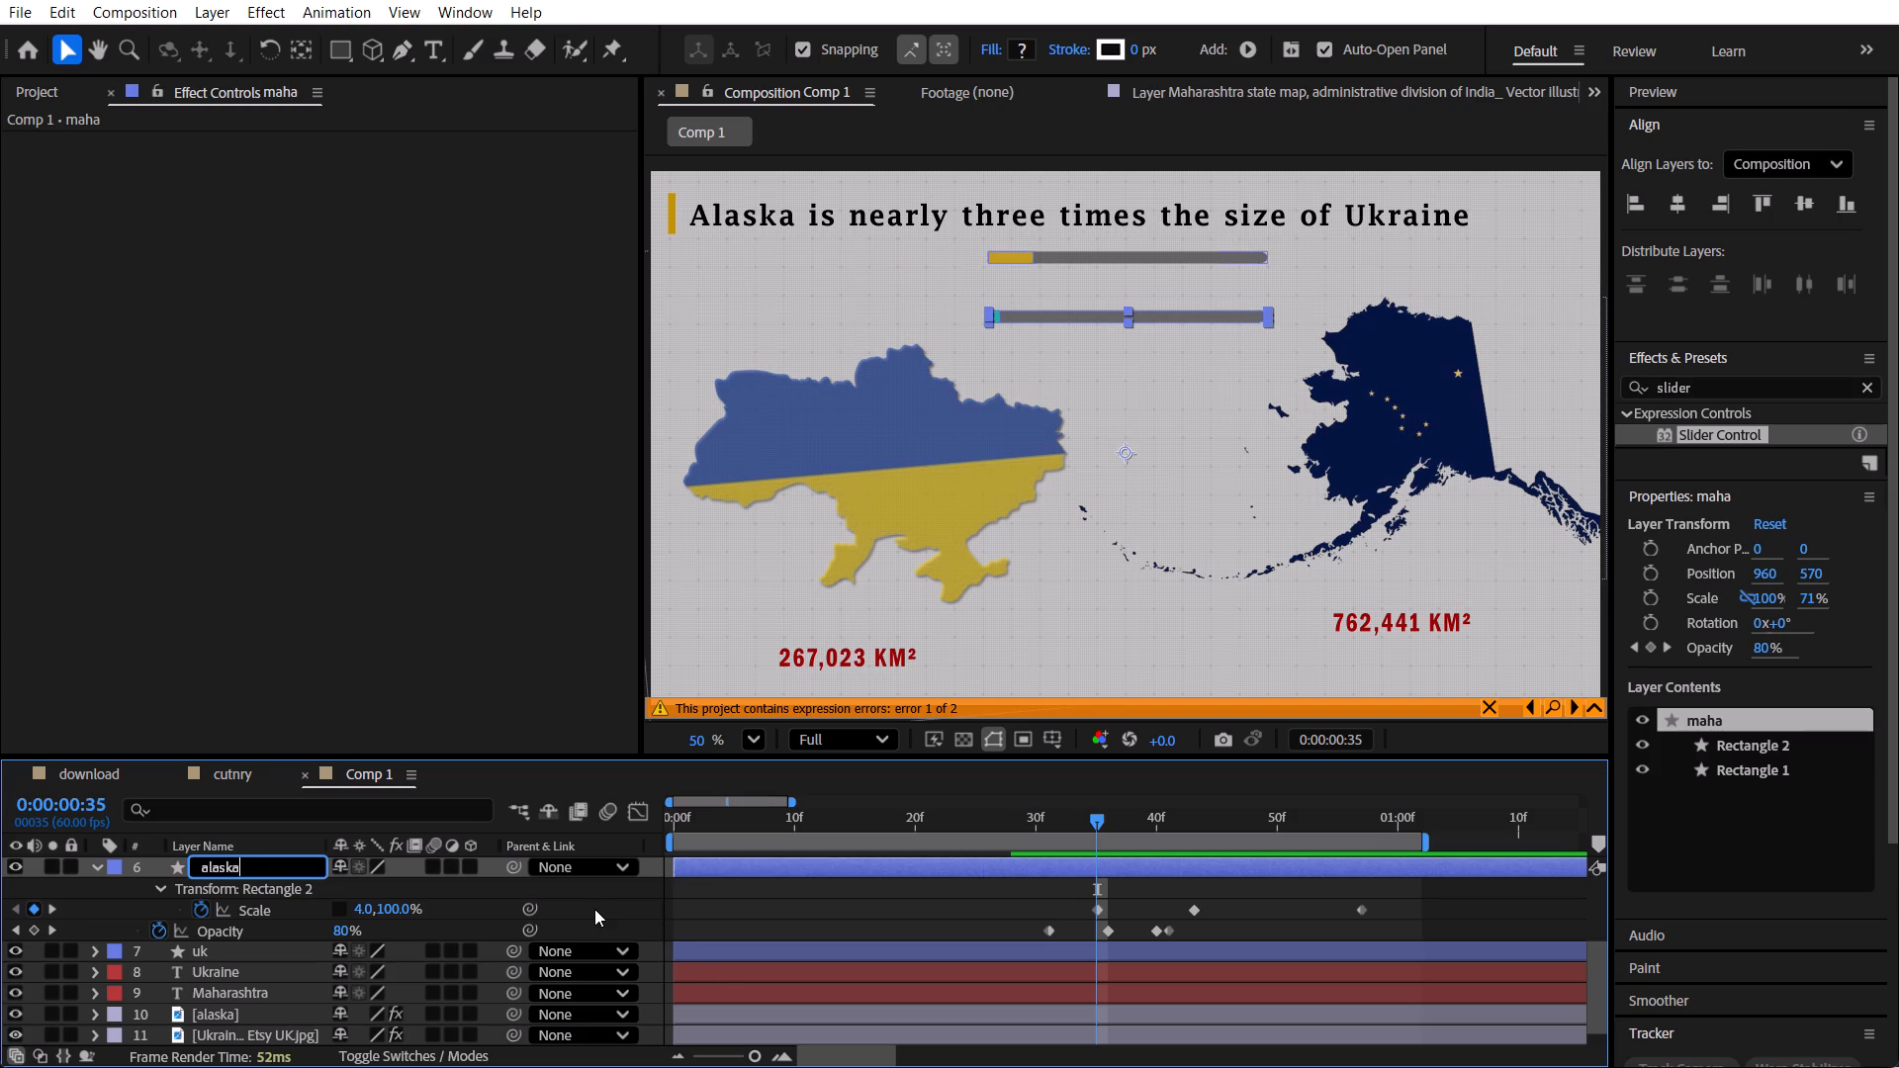
left_click(594, 909)
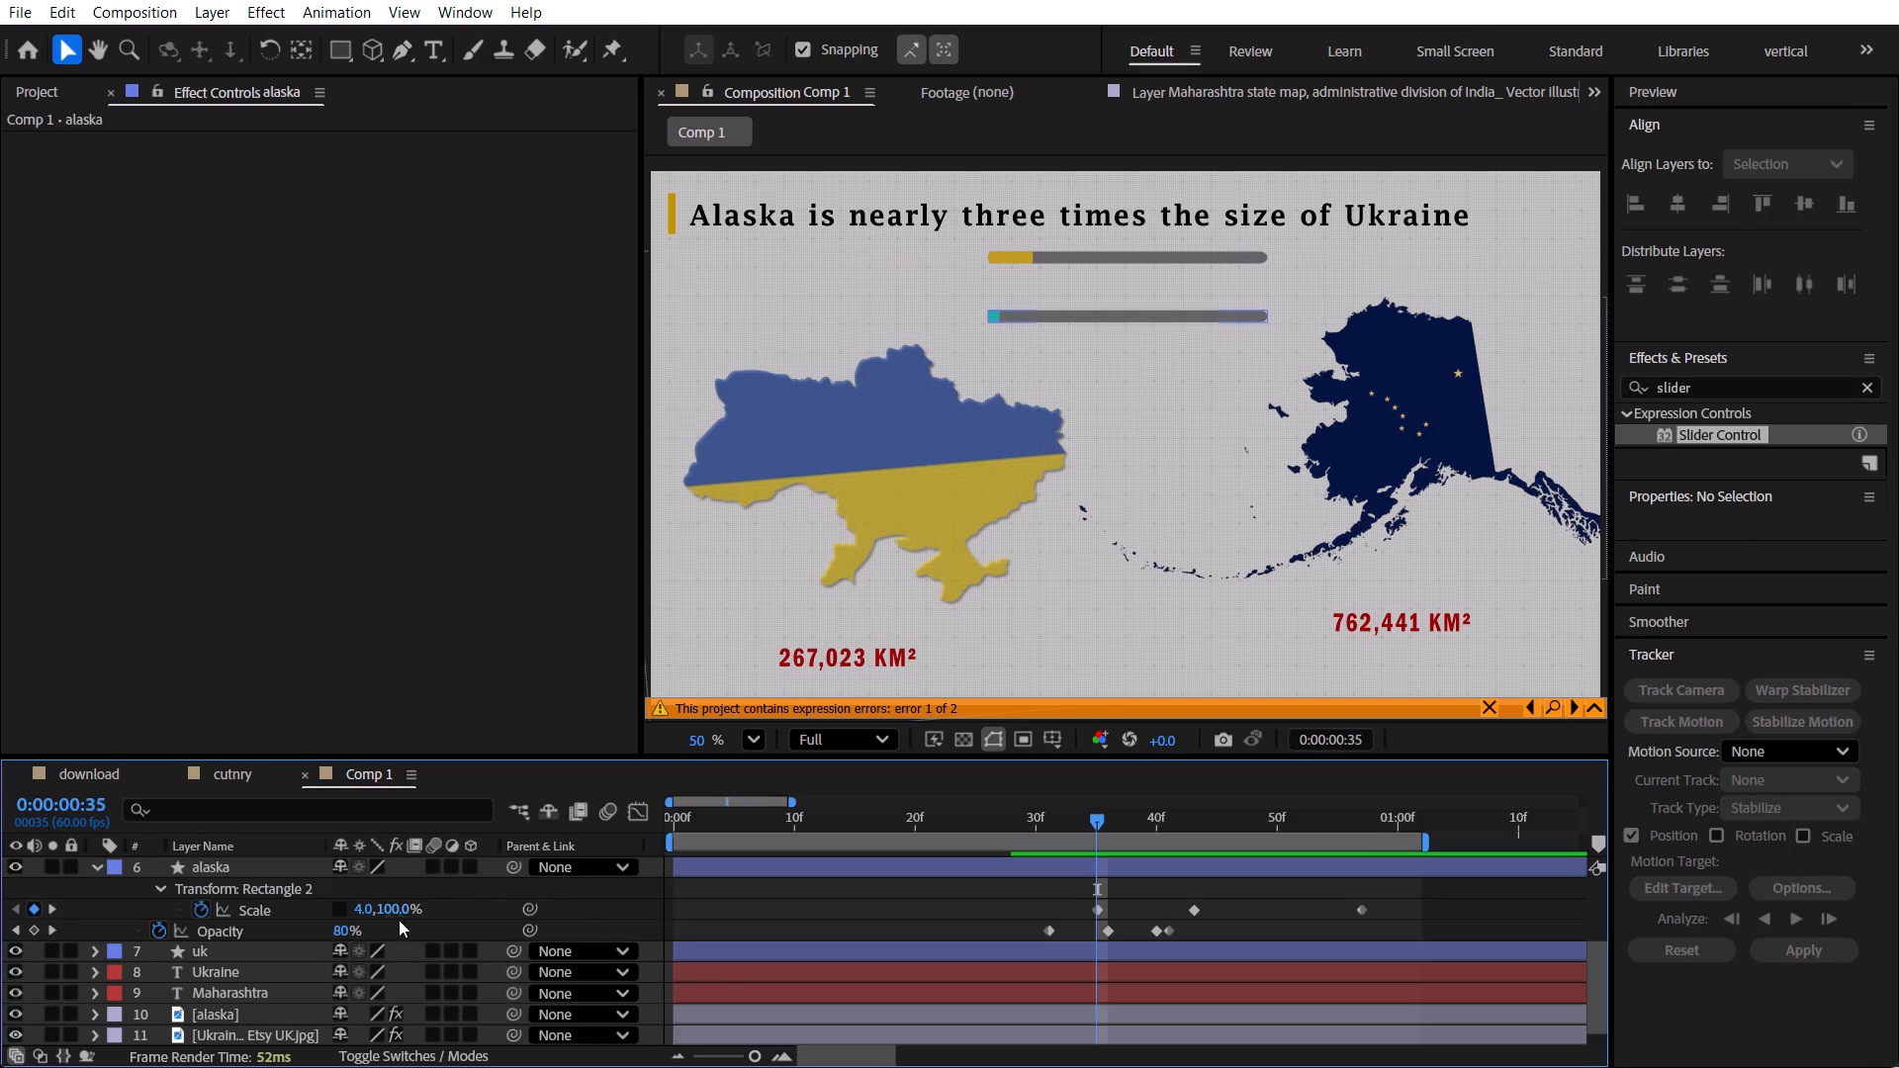
Set the alaska bar's Rectangle 2 horizontal Scale to 100% at its last keyframe, 0:00:00:57.
left_click(369, 908)
left_click(494, 899)
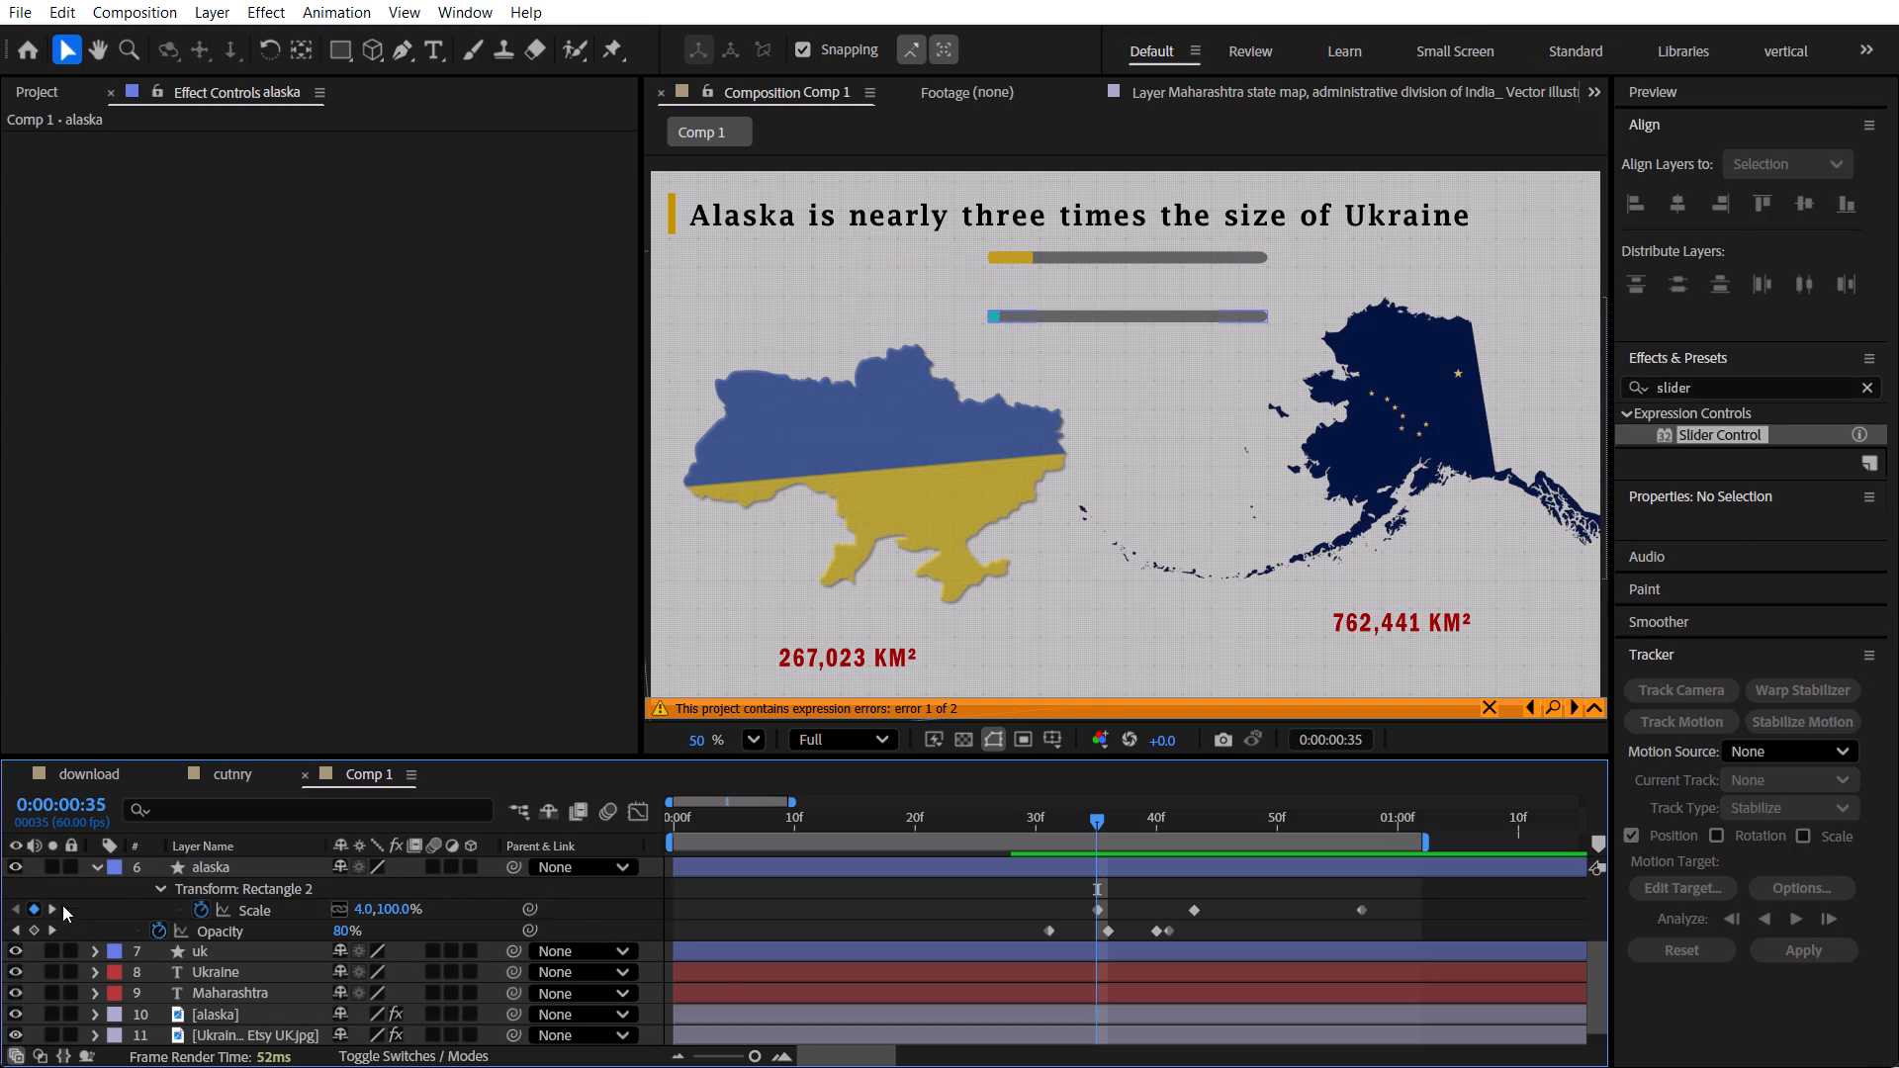
left_click(47, 908)
left_click(47, 908)
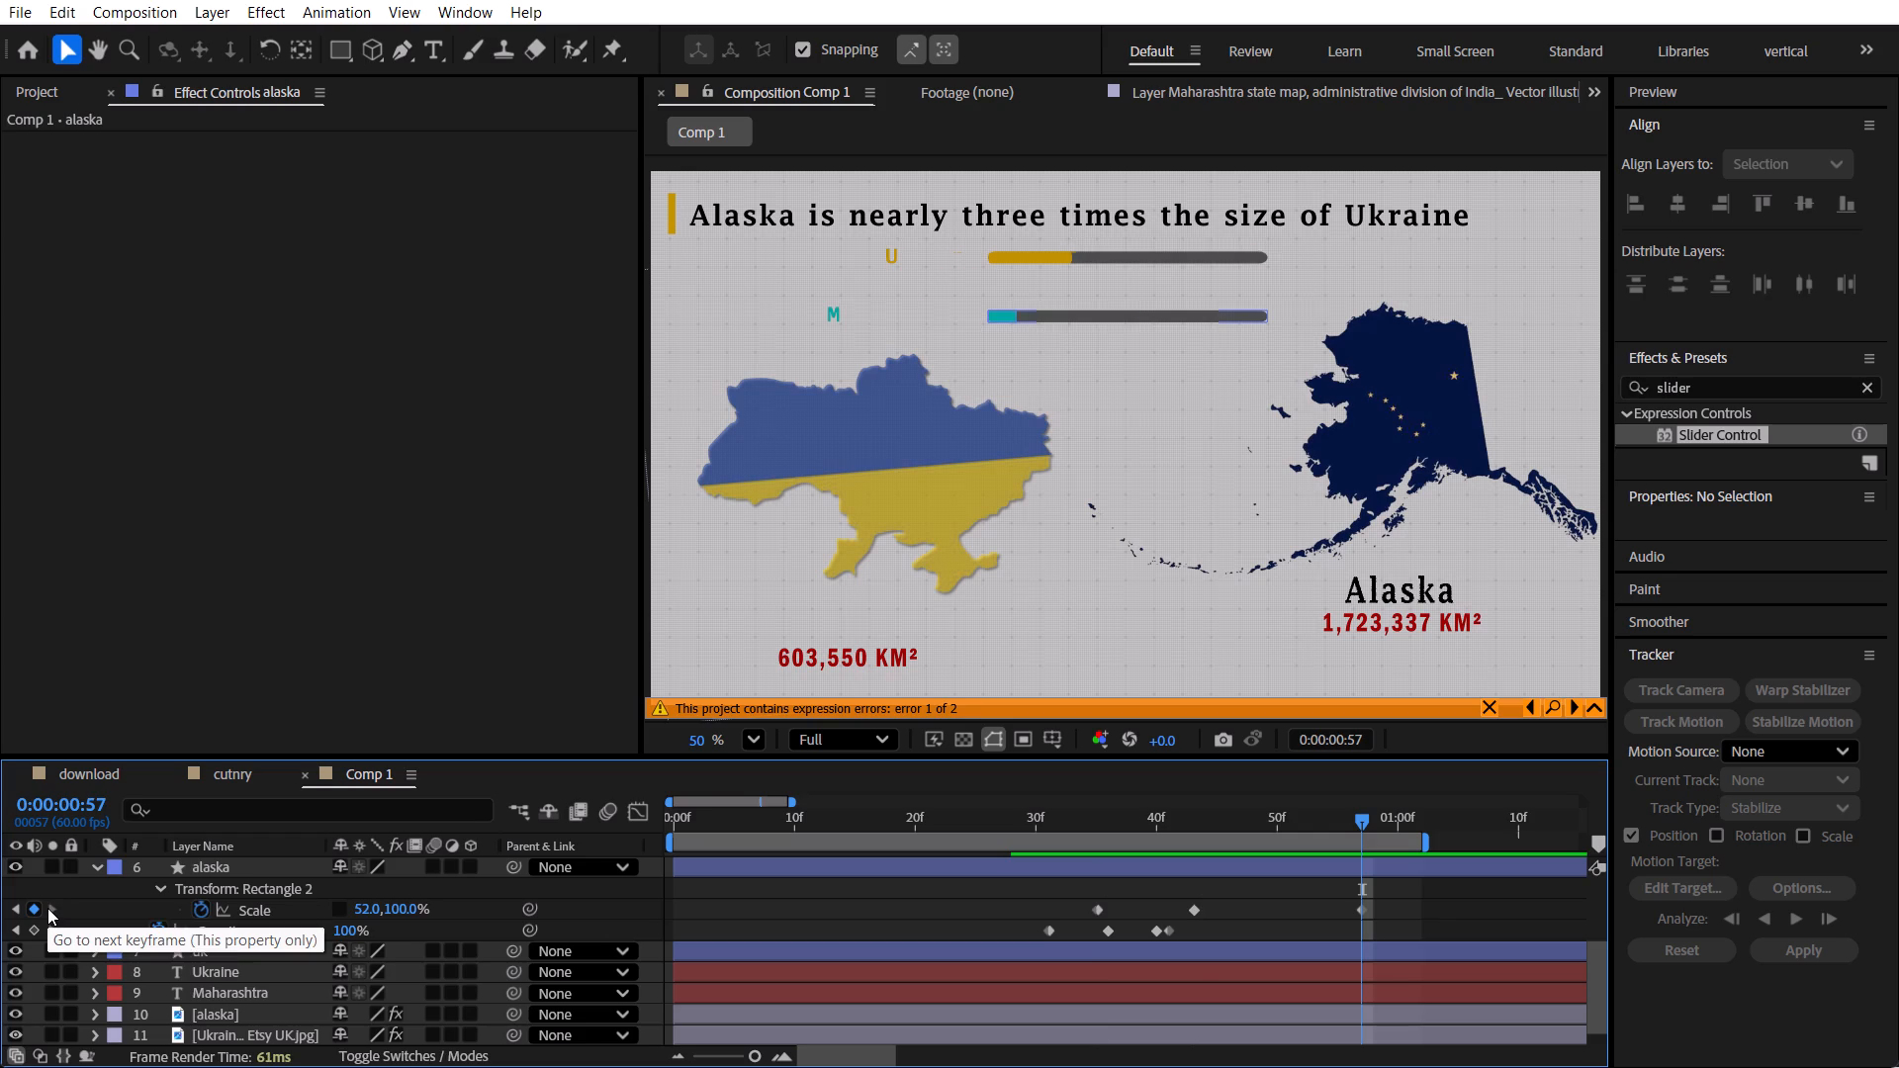
left_click(358, 911)
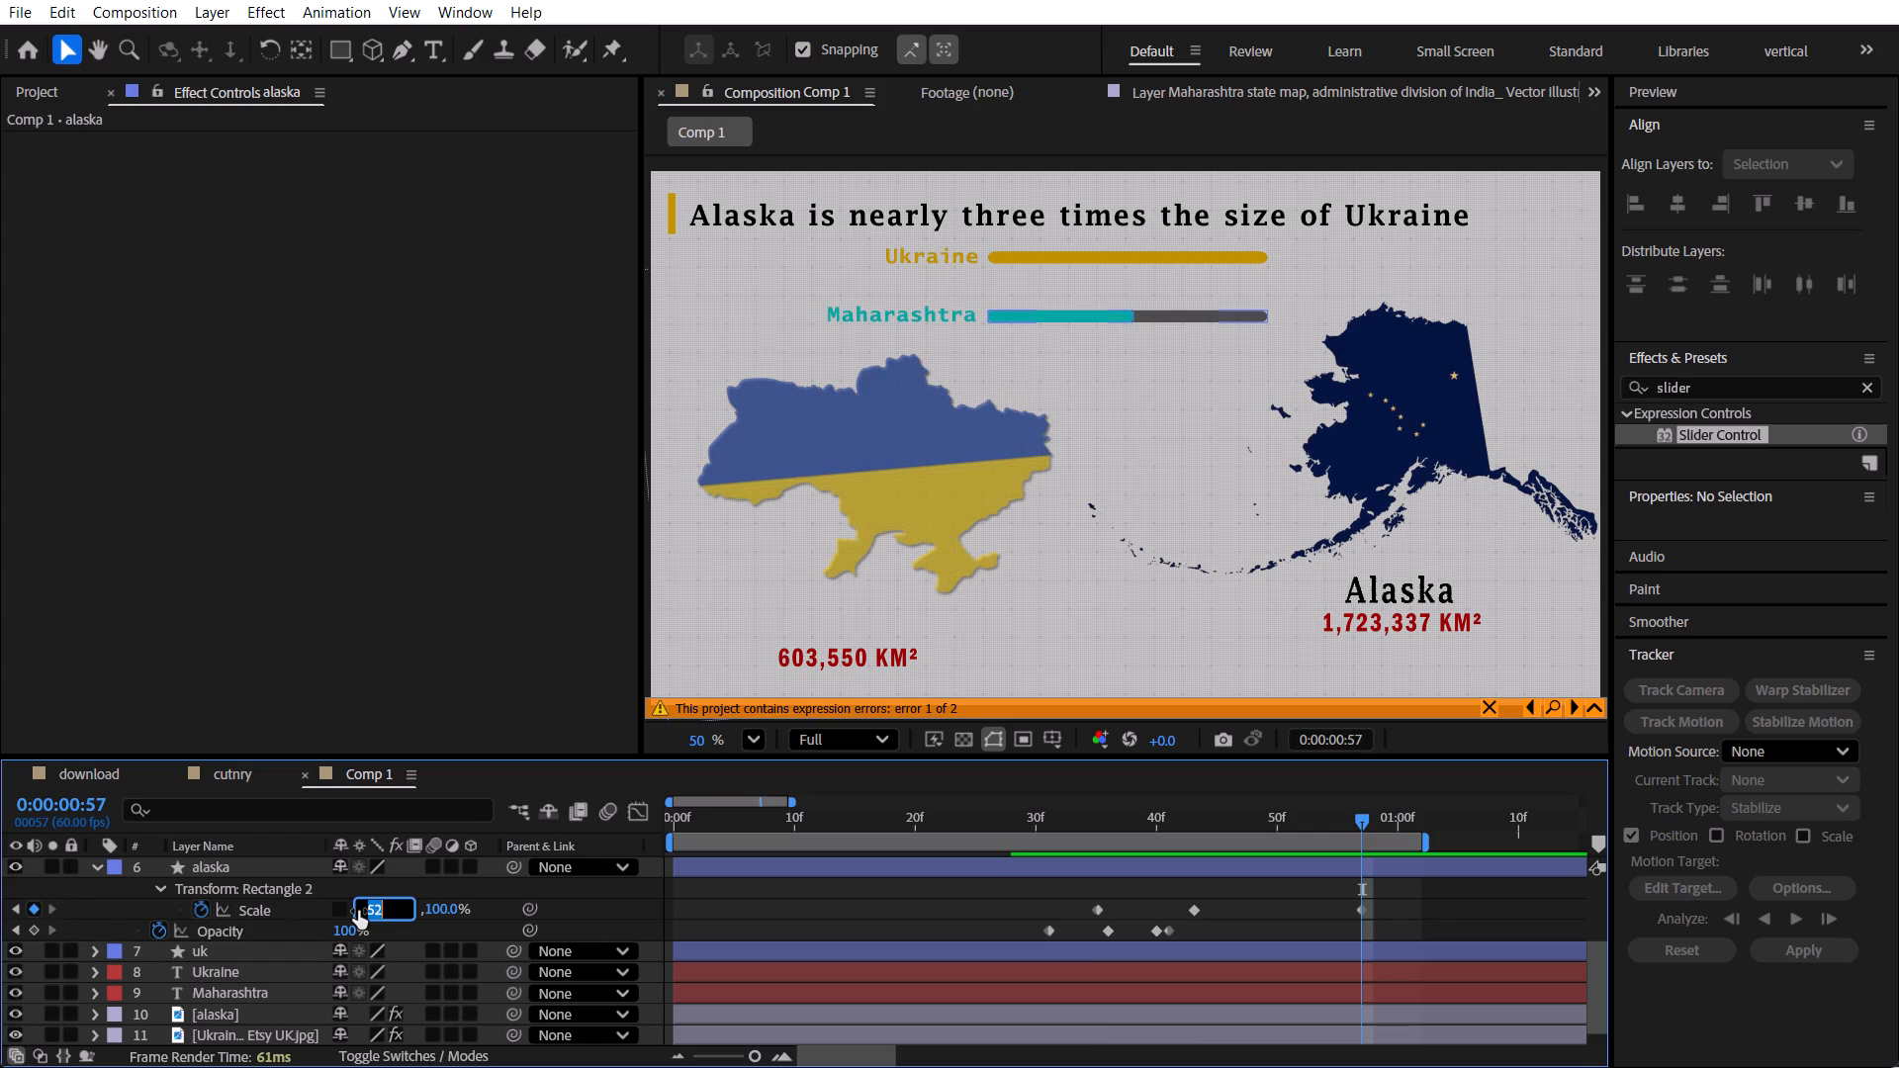
type("10")
key("0")
key("Return")
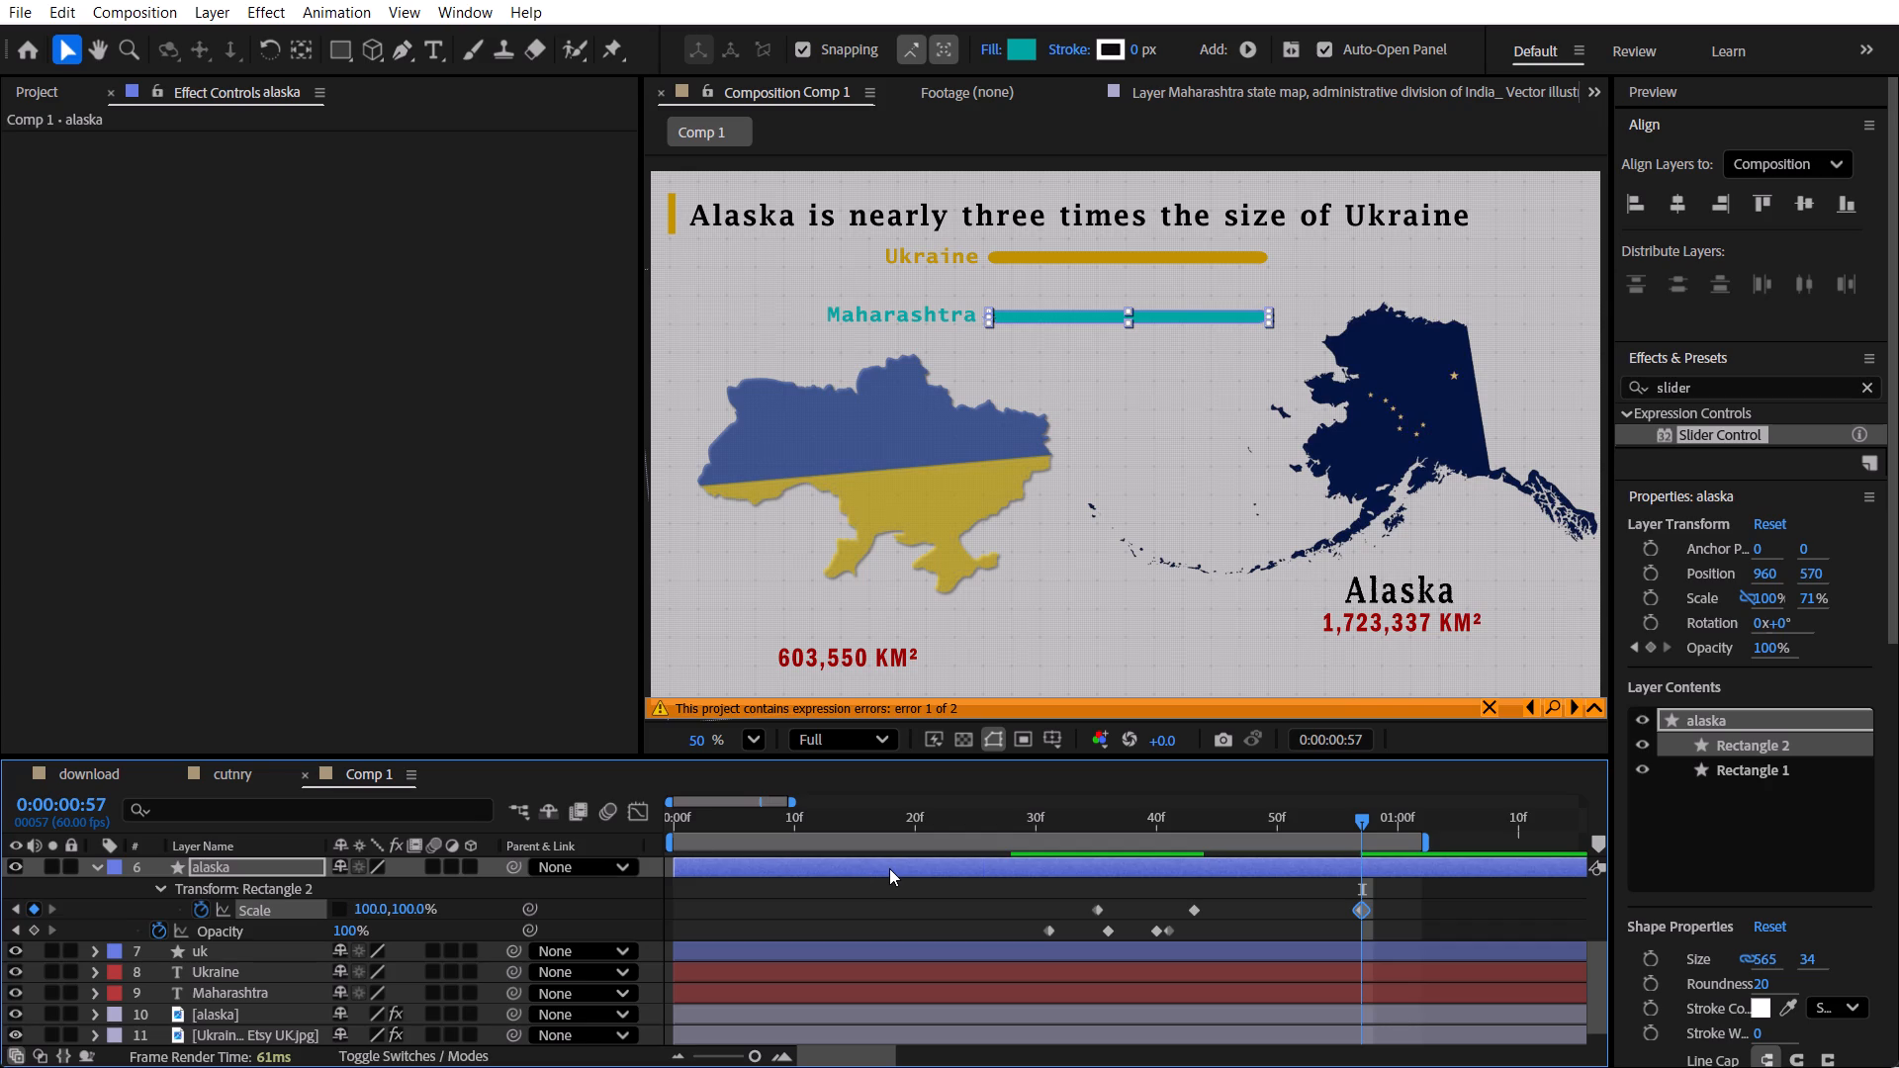
Reveal the uk bar layer's keyframes and reduce its Rectangle 2 horizontal Scale to 38% at the last keyframe, 0:00:00:57.
scroll(817, 907, "up", 1)
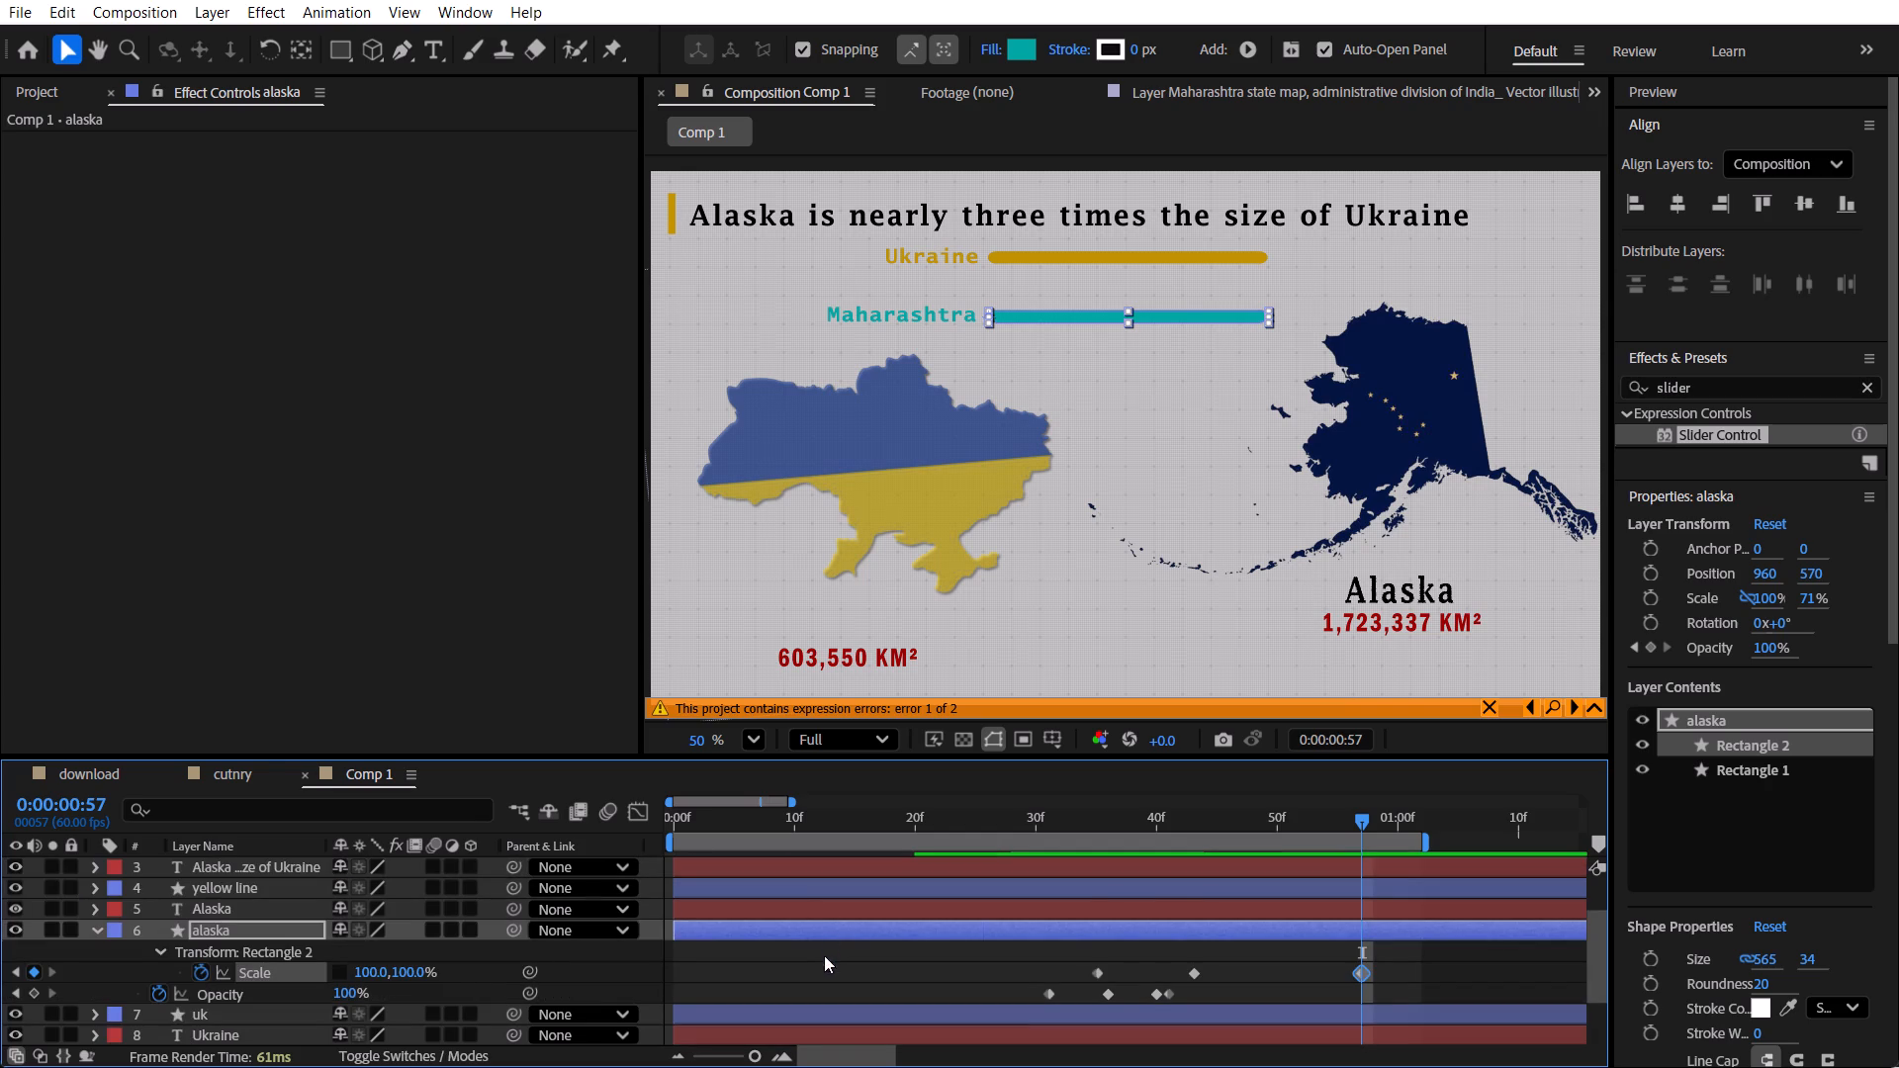
left_click(251, 907)
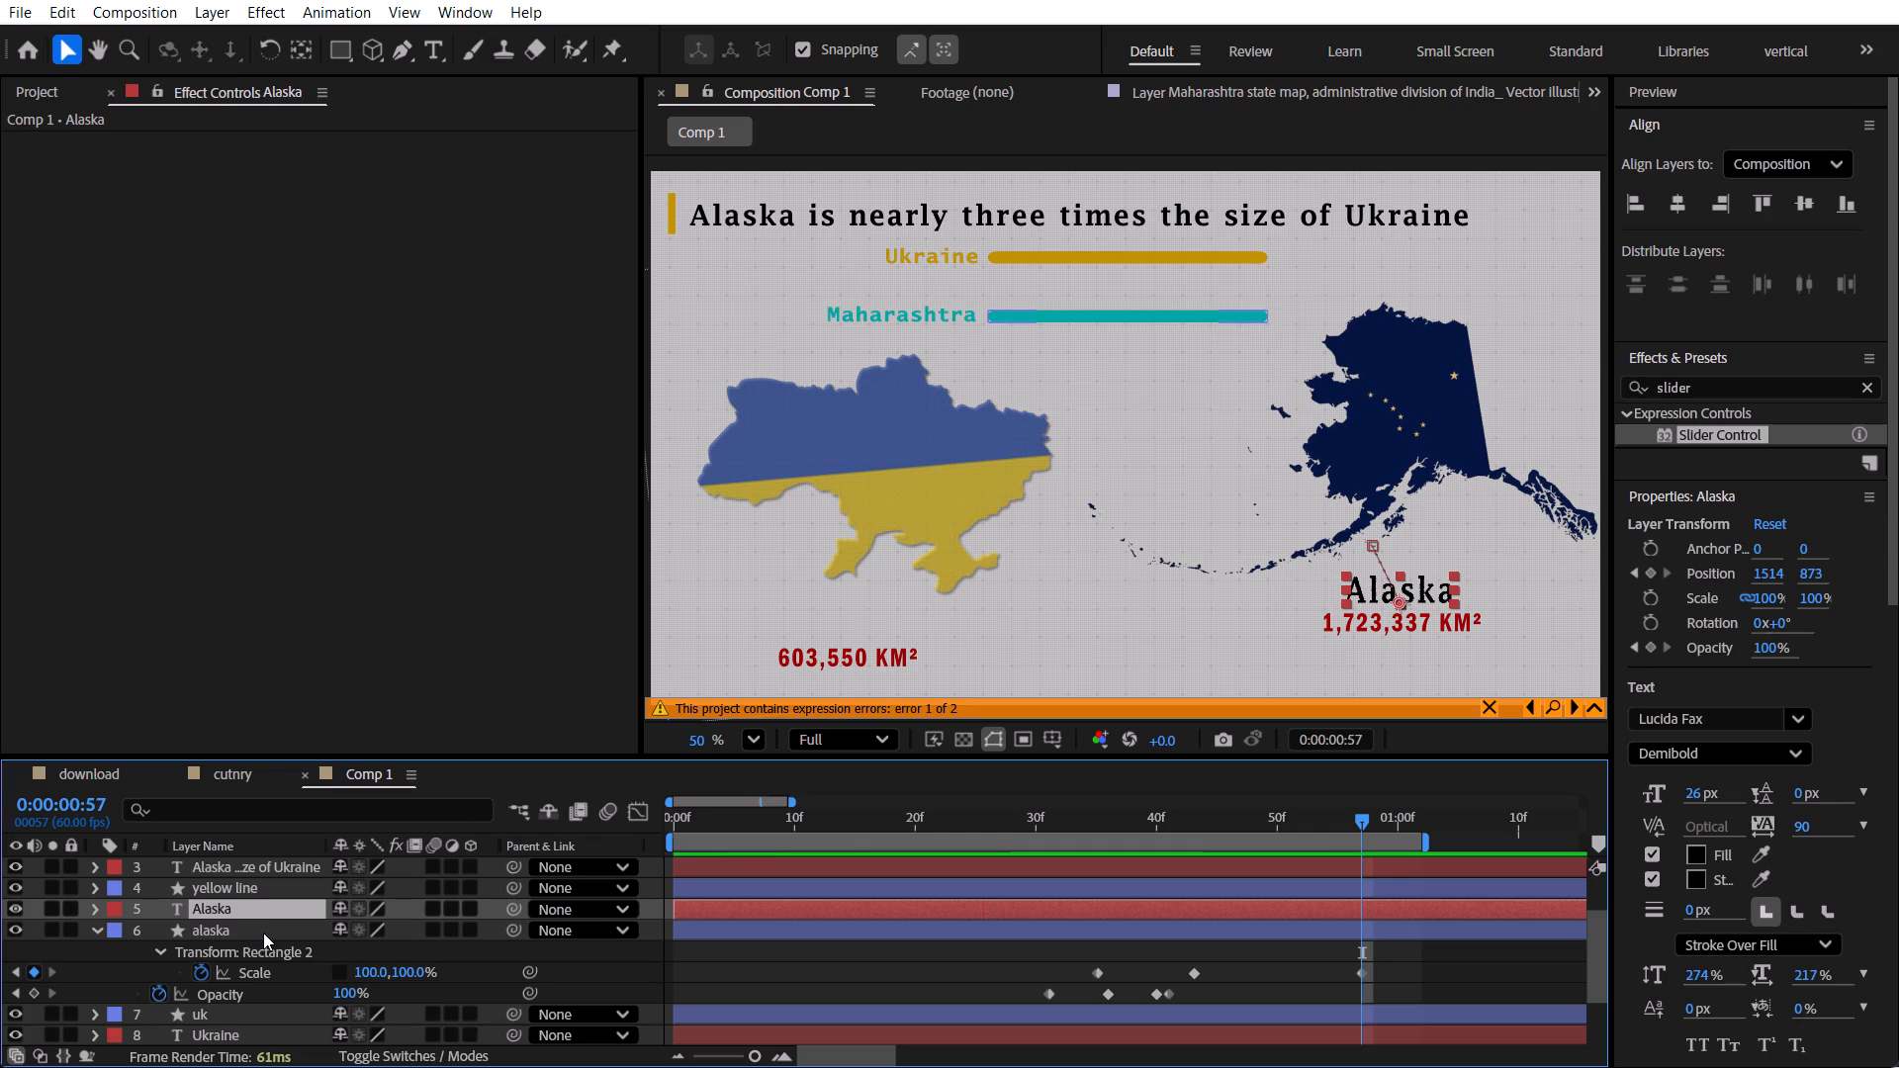
left_click(263, 1018)
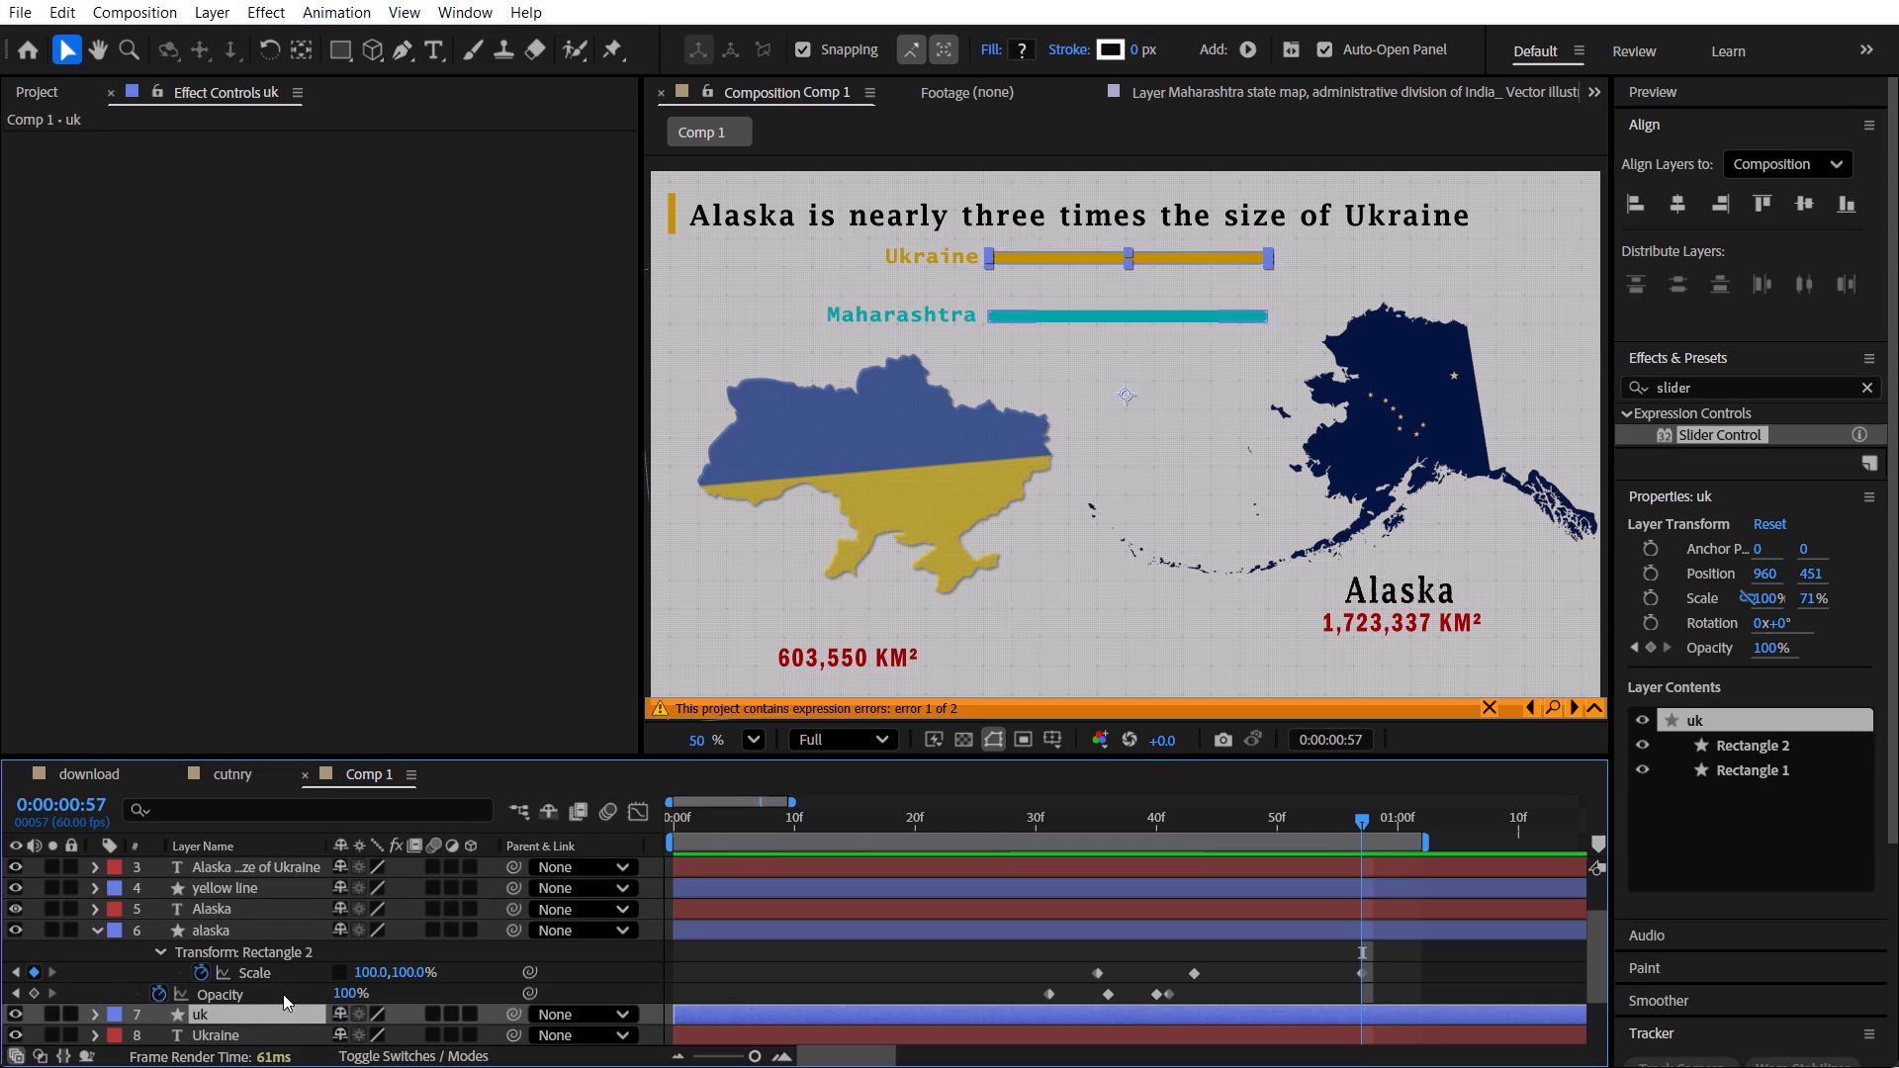
key("u")
scroll(284, 984, "down", 2)
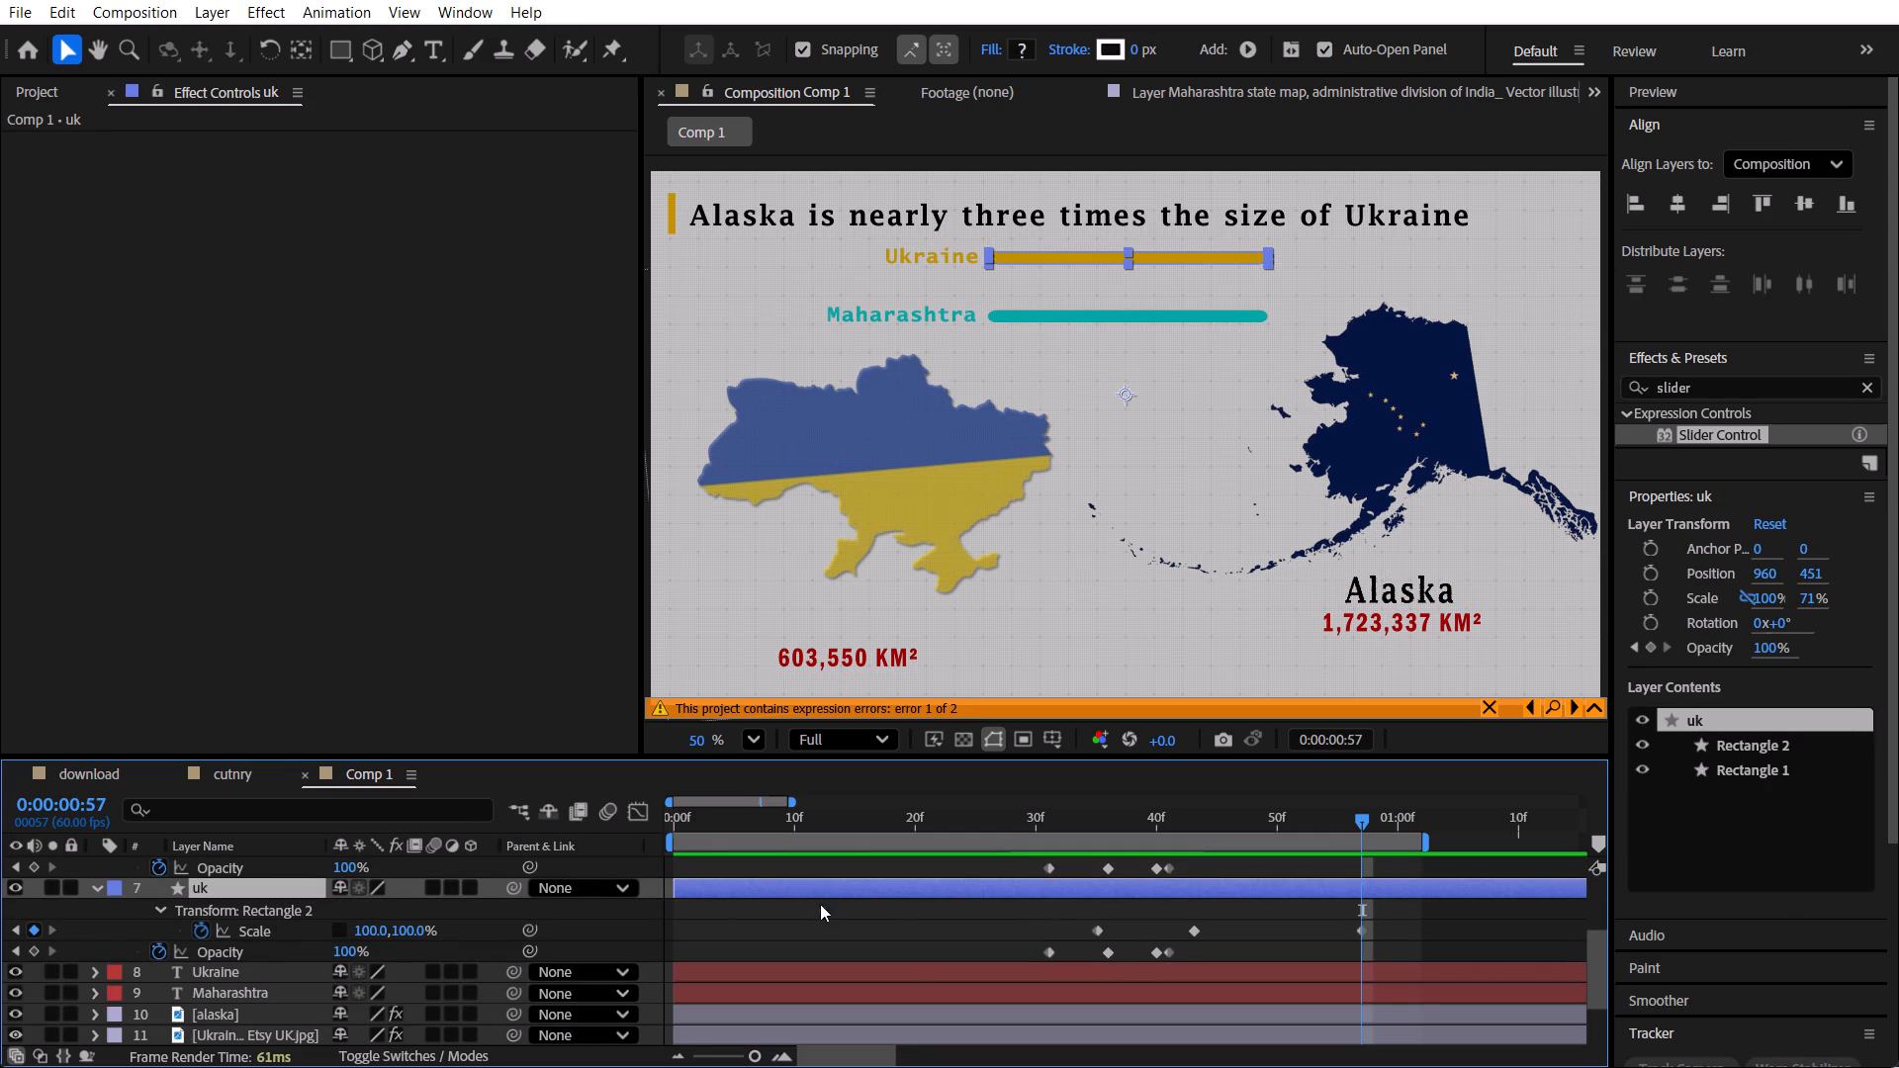
left_click(21, 923)
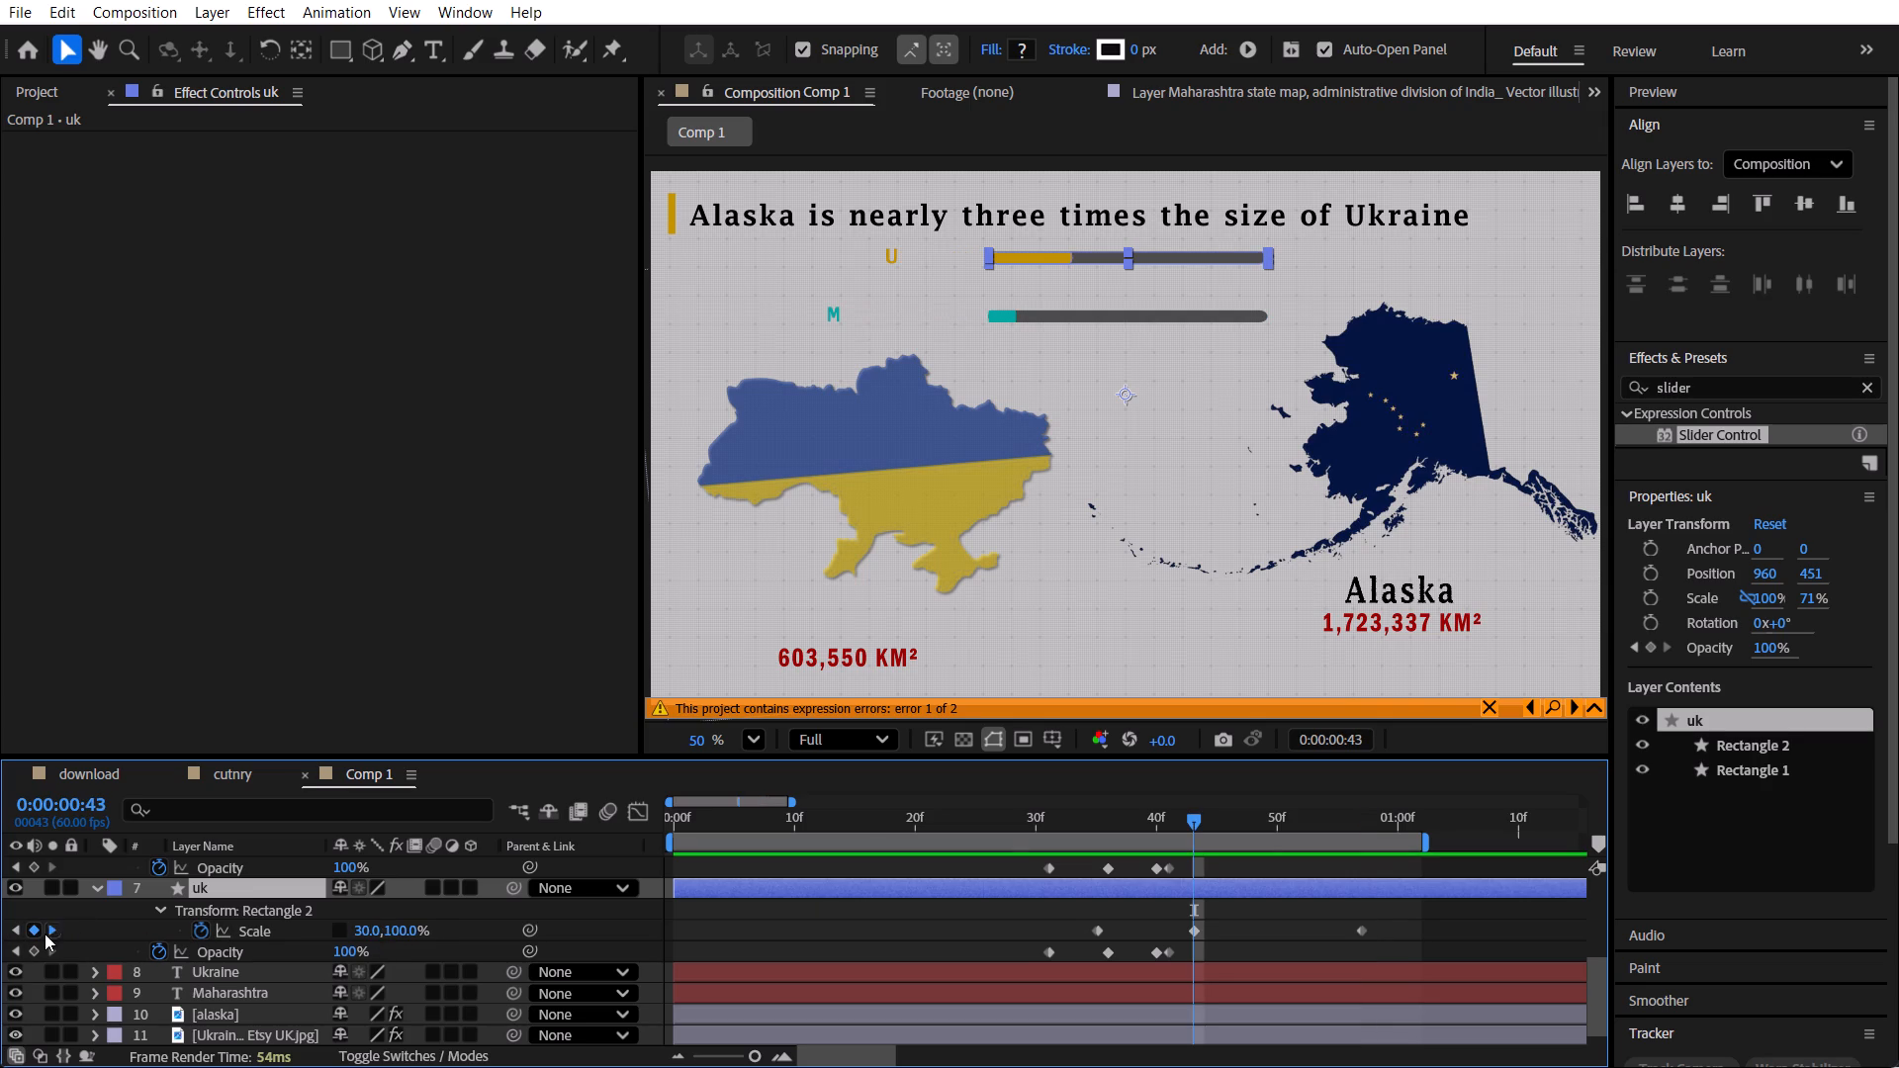
left_click(45, 934)
left_click_drag(364, 927, 311, 934)
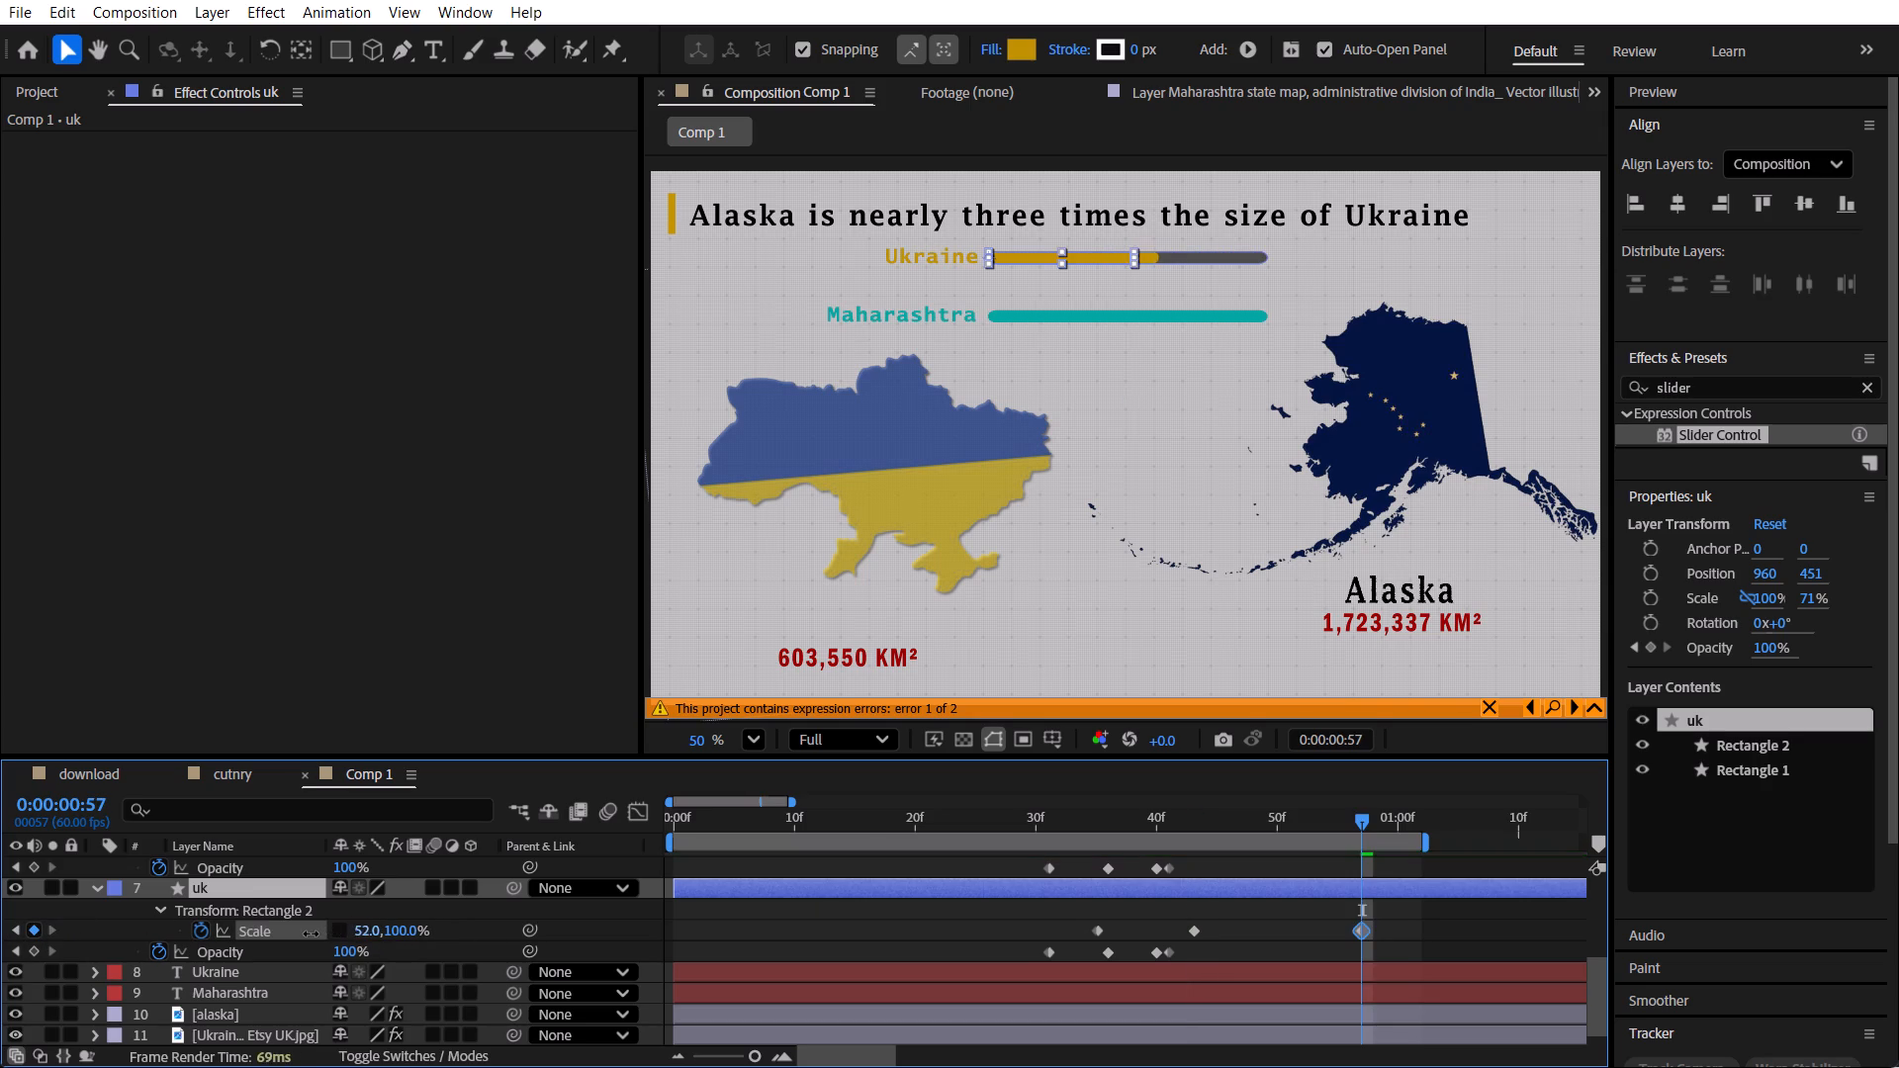
left_click_drag(311, 934, 301, 941)
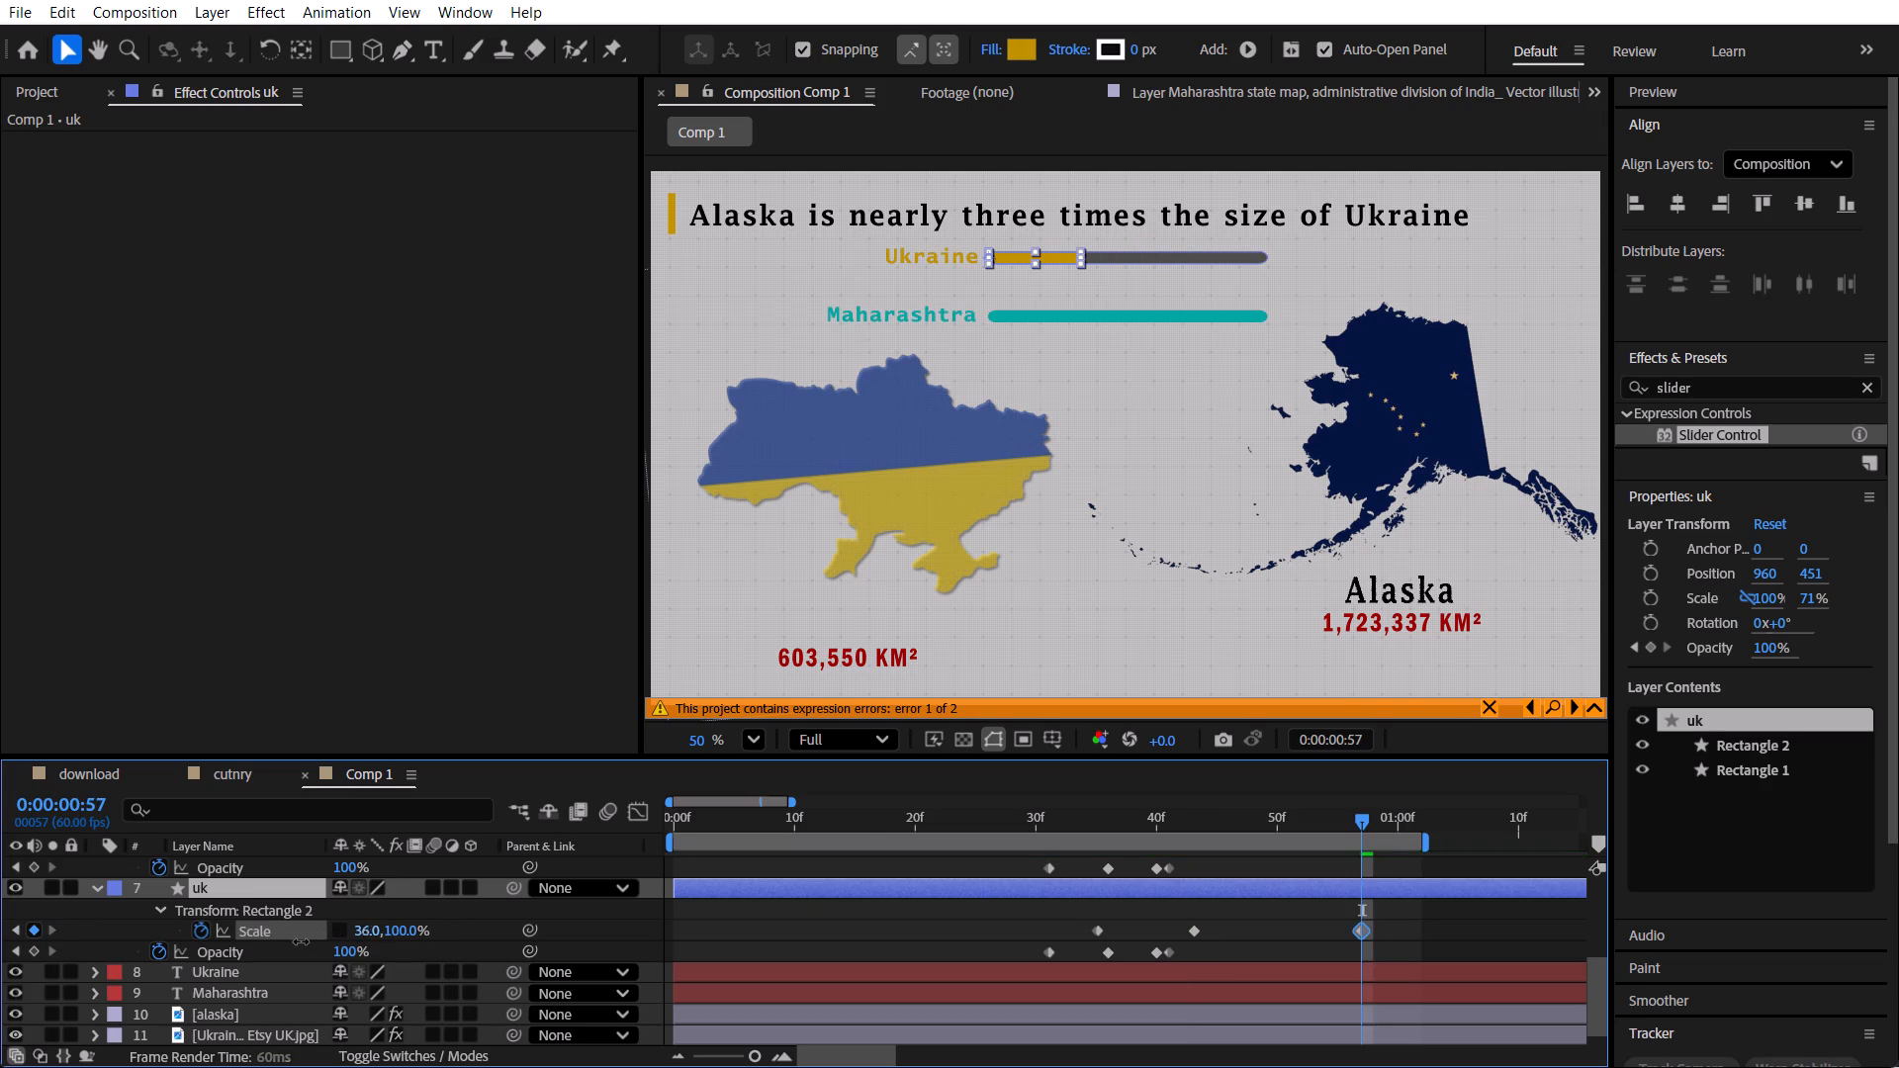
left_click_drag(301, 941, 303, 942)
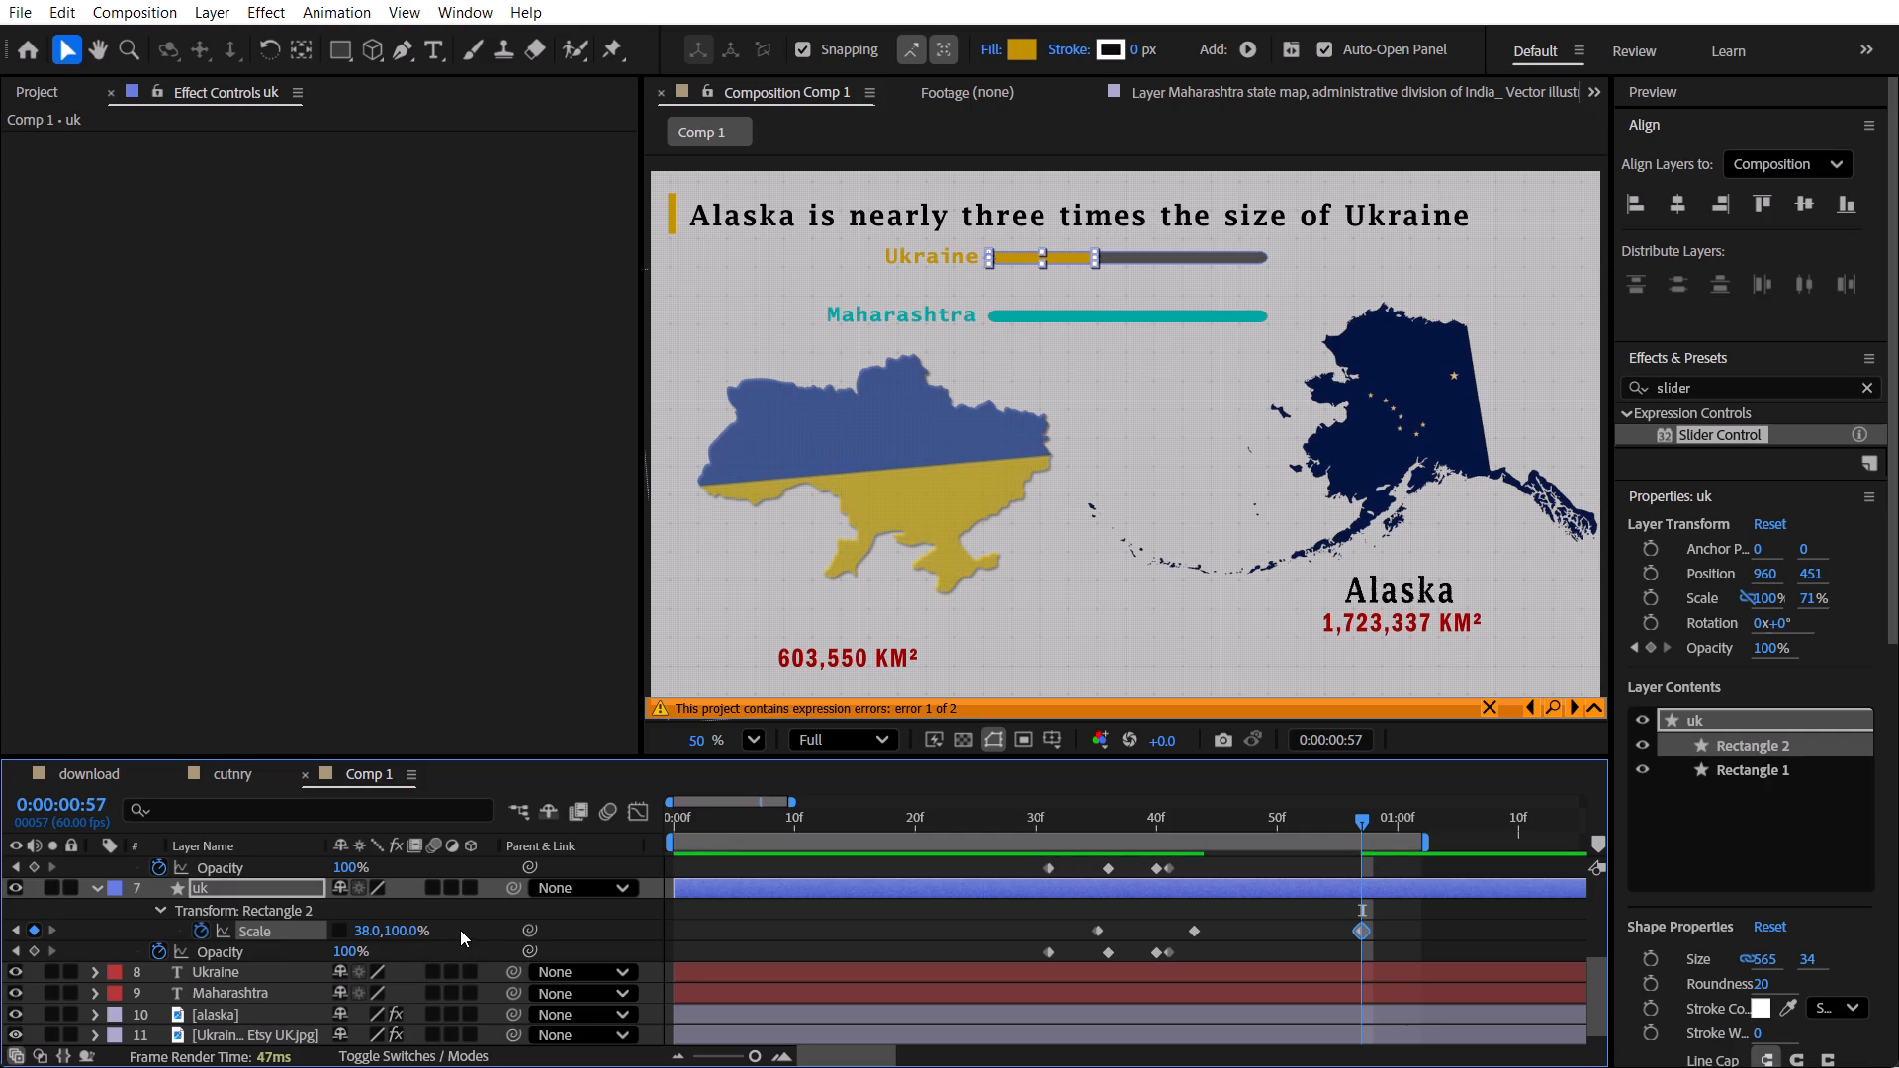
Set the uk bar's horizontal Scale to 10% at the 0:00:00:43 keyframe and 4% at the 0:00:00:35 keyframe.
left_click(21, 932)
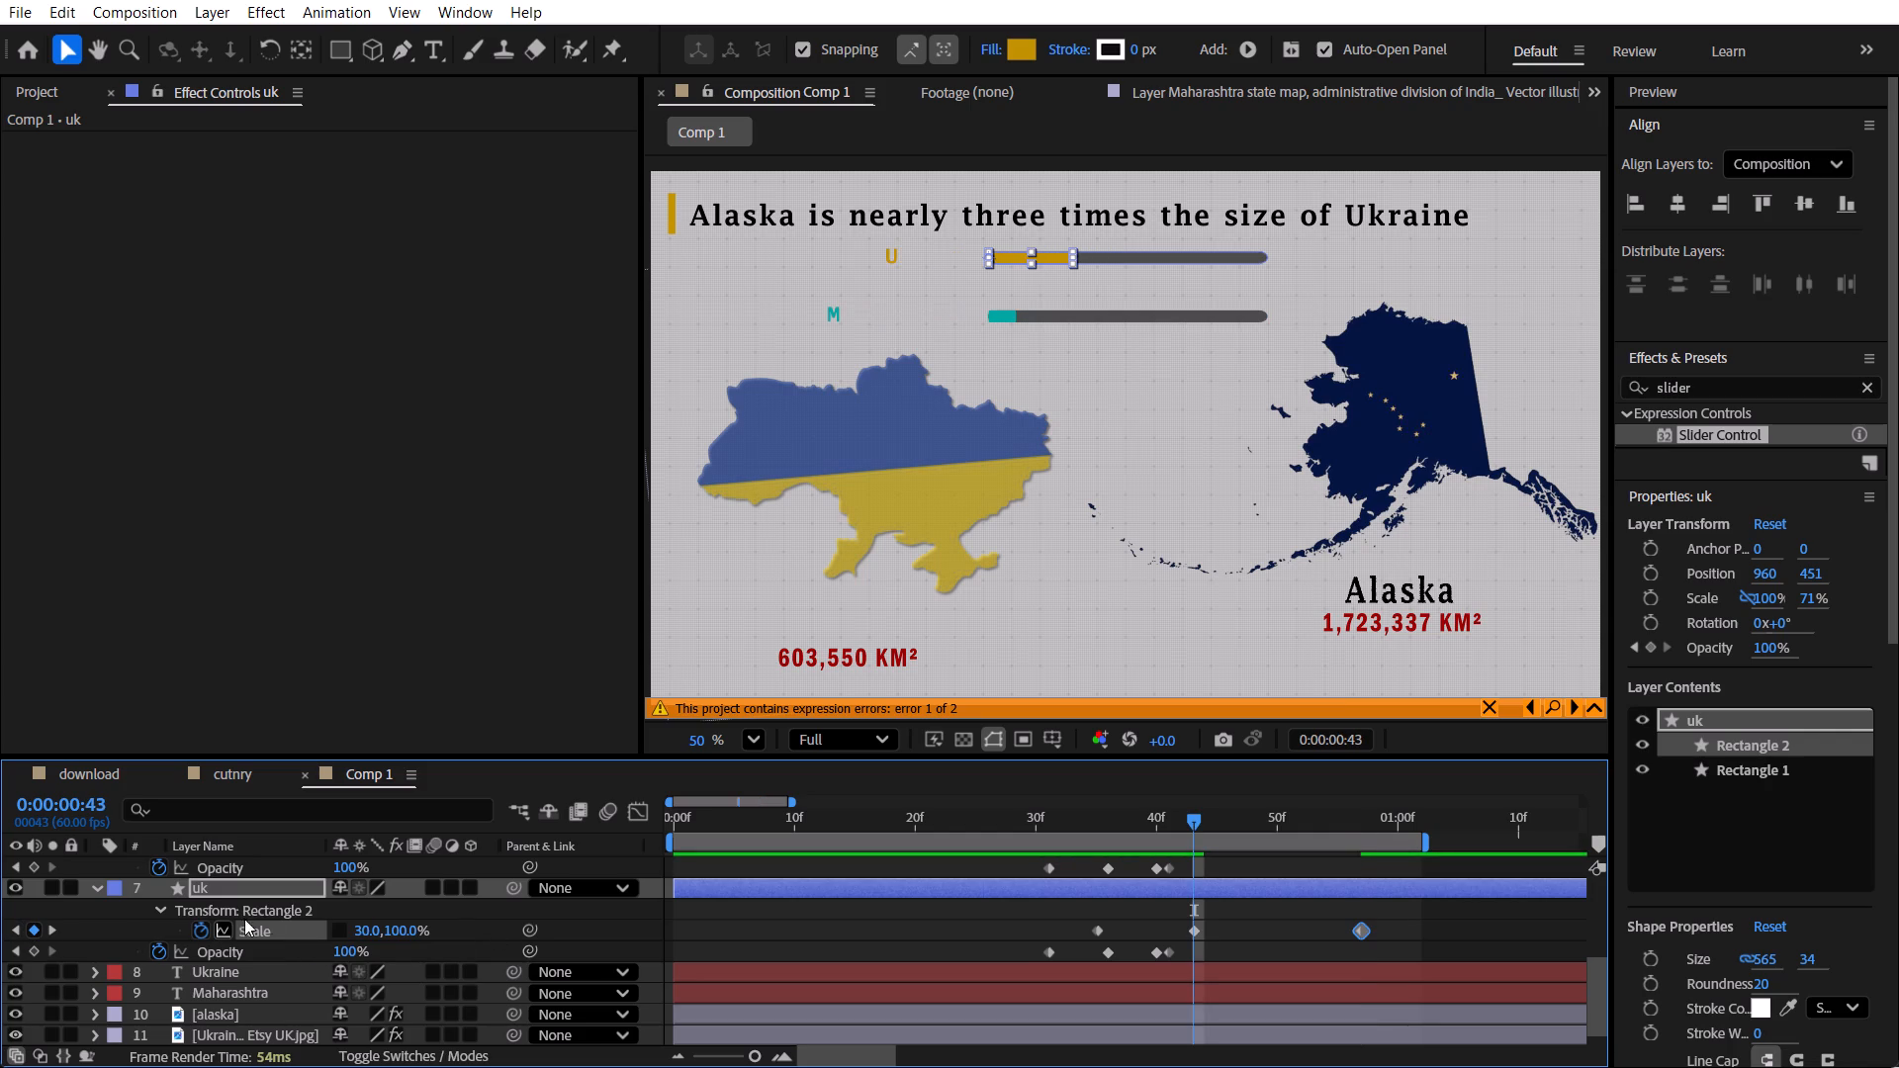
left_click(361, 933)
key("1")
key("0")
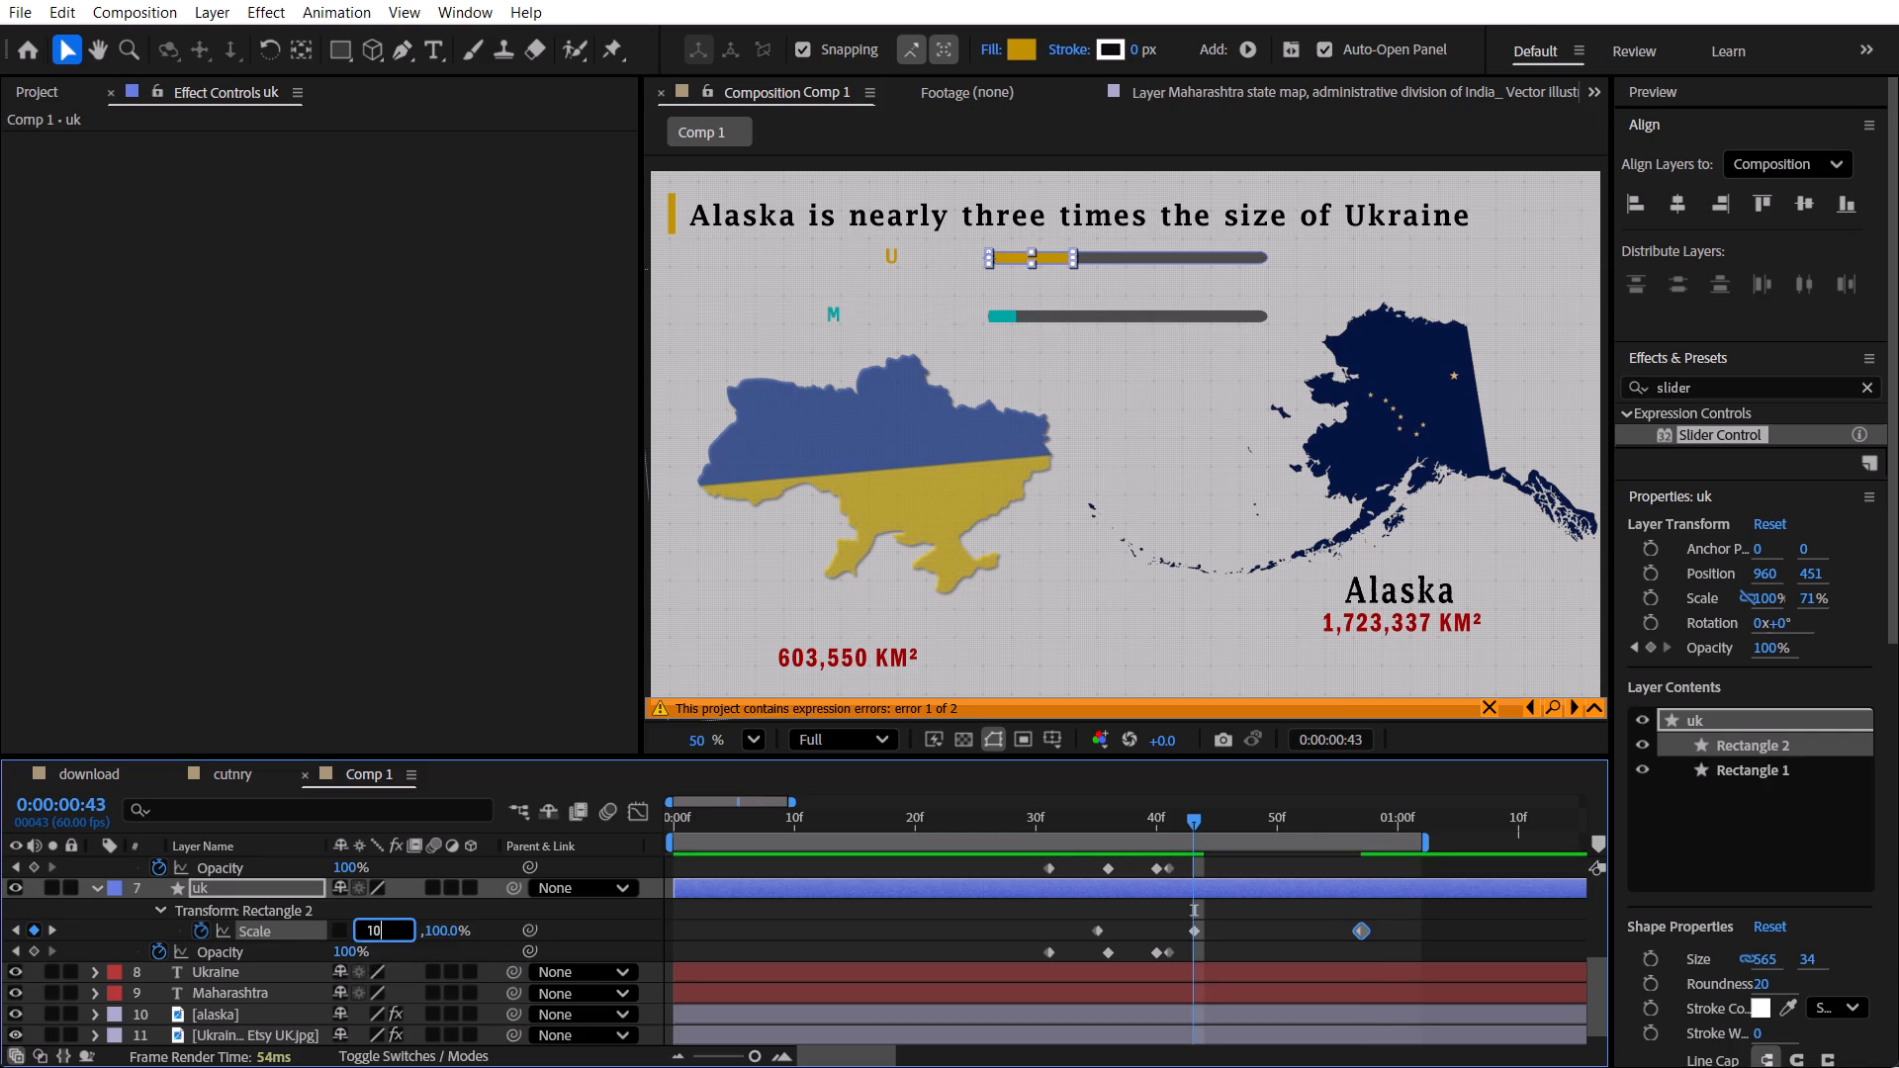
key("Return")
left_click(14, 928)
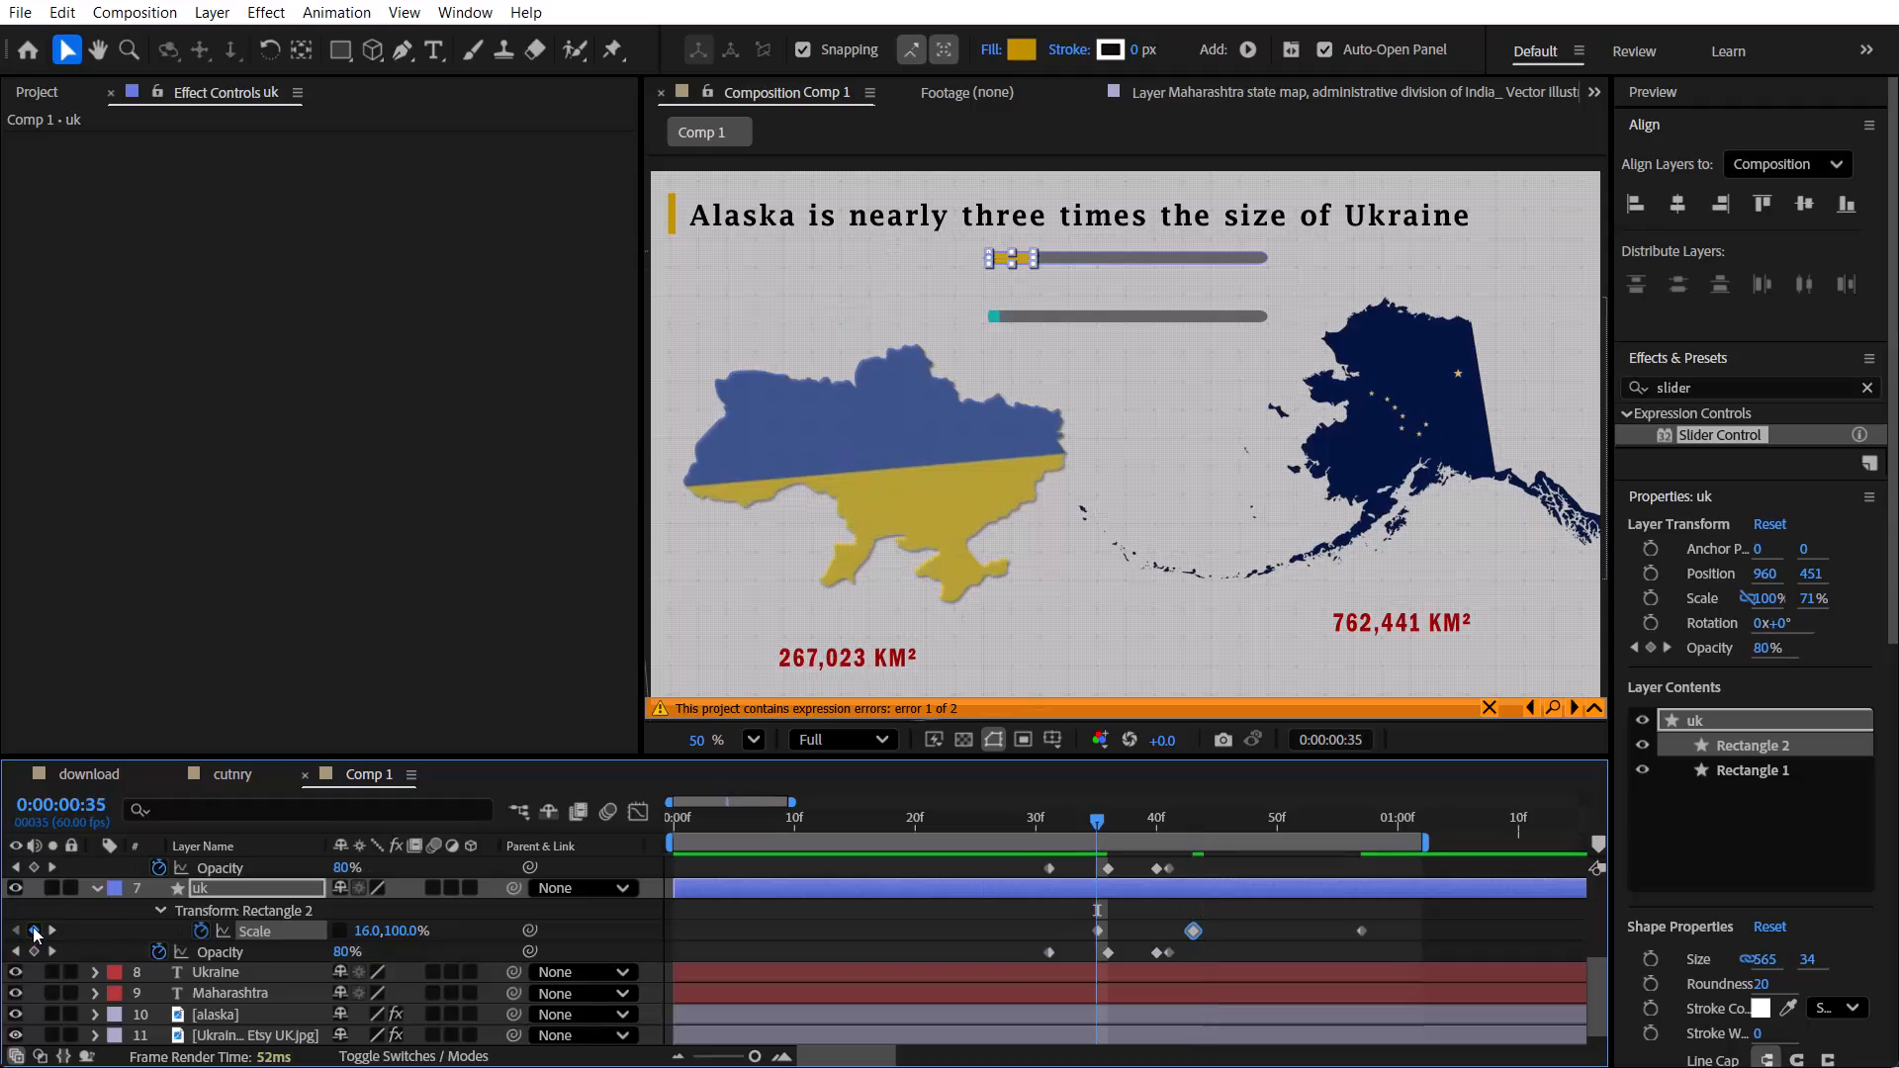
left_click(368, 923)
key("4")
key("Return")
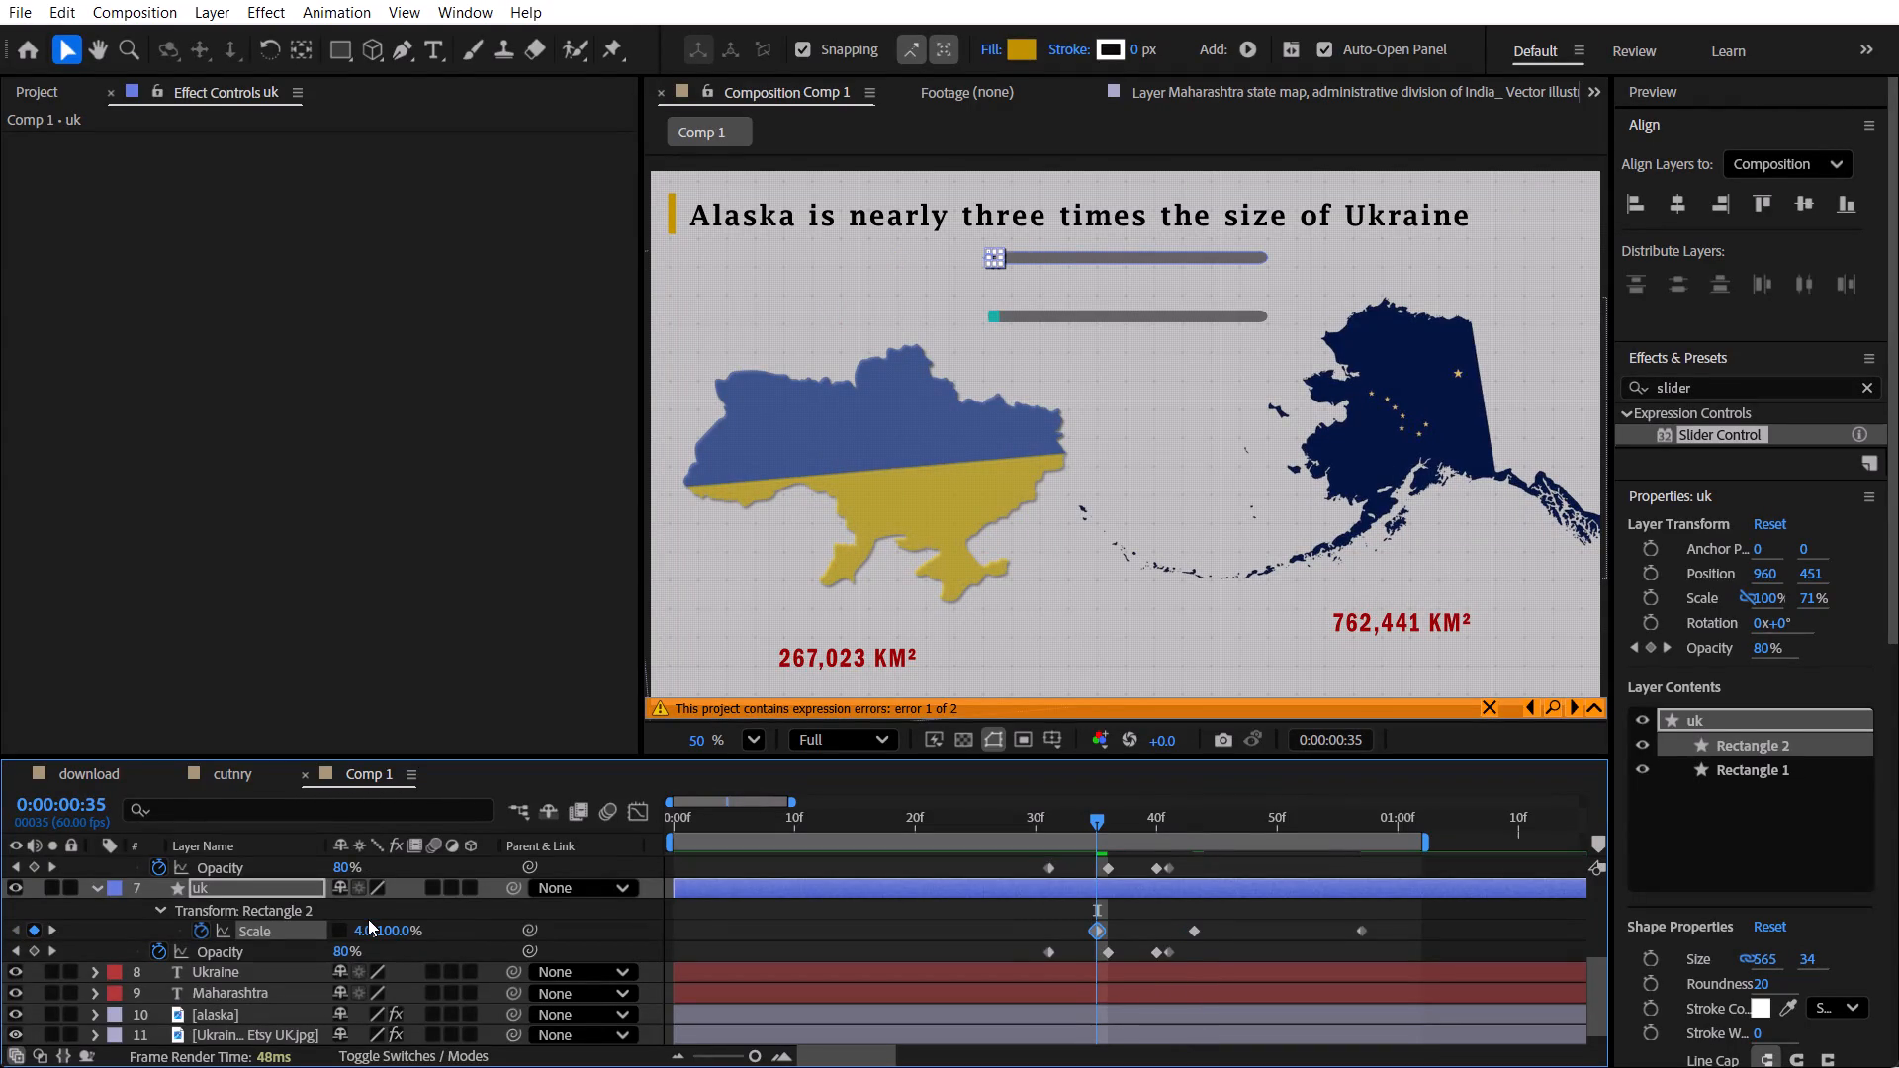
left_click(461, 939)
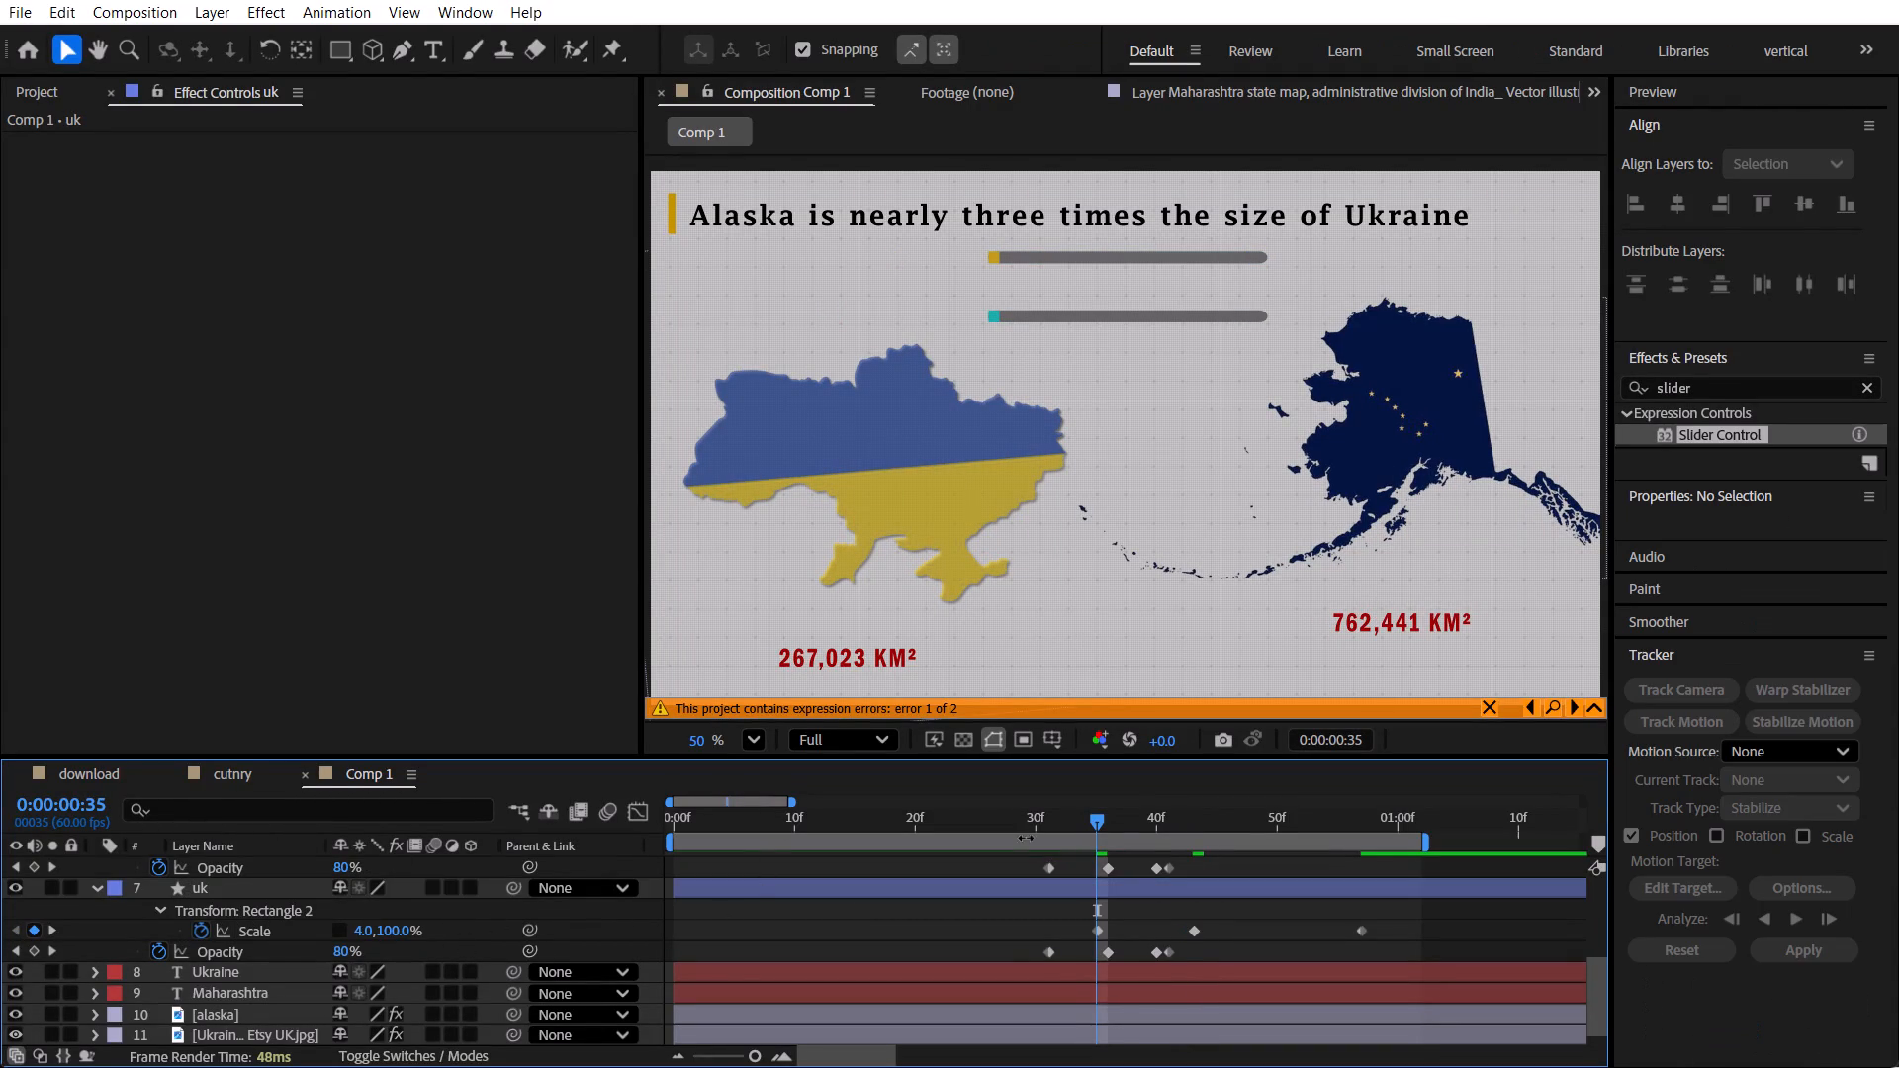
Scrub between 0:00:00:32 and 0:00:00:57 to check how both comparison bars fill.
left_click_drag(1095, 817, 1059, 822)
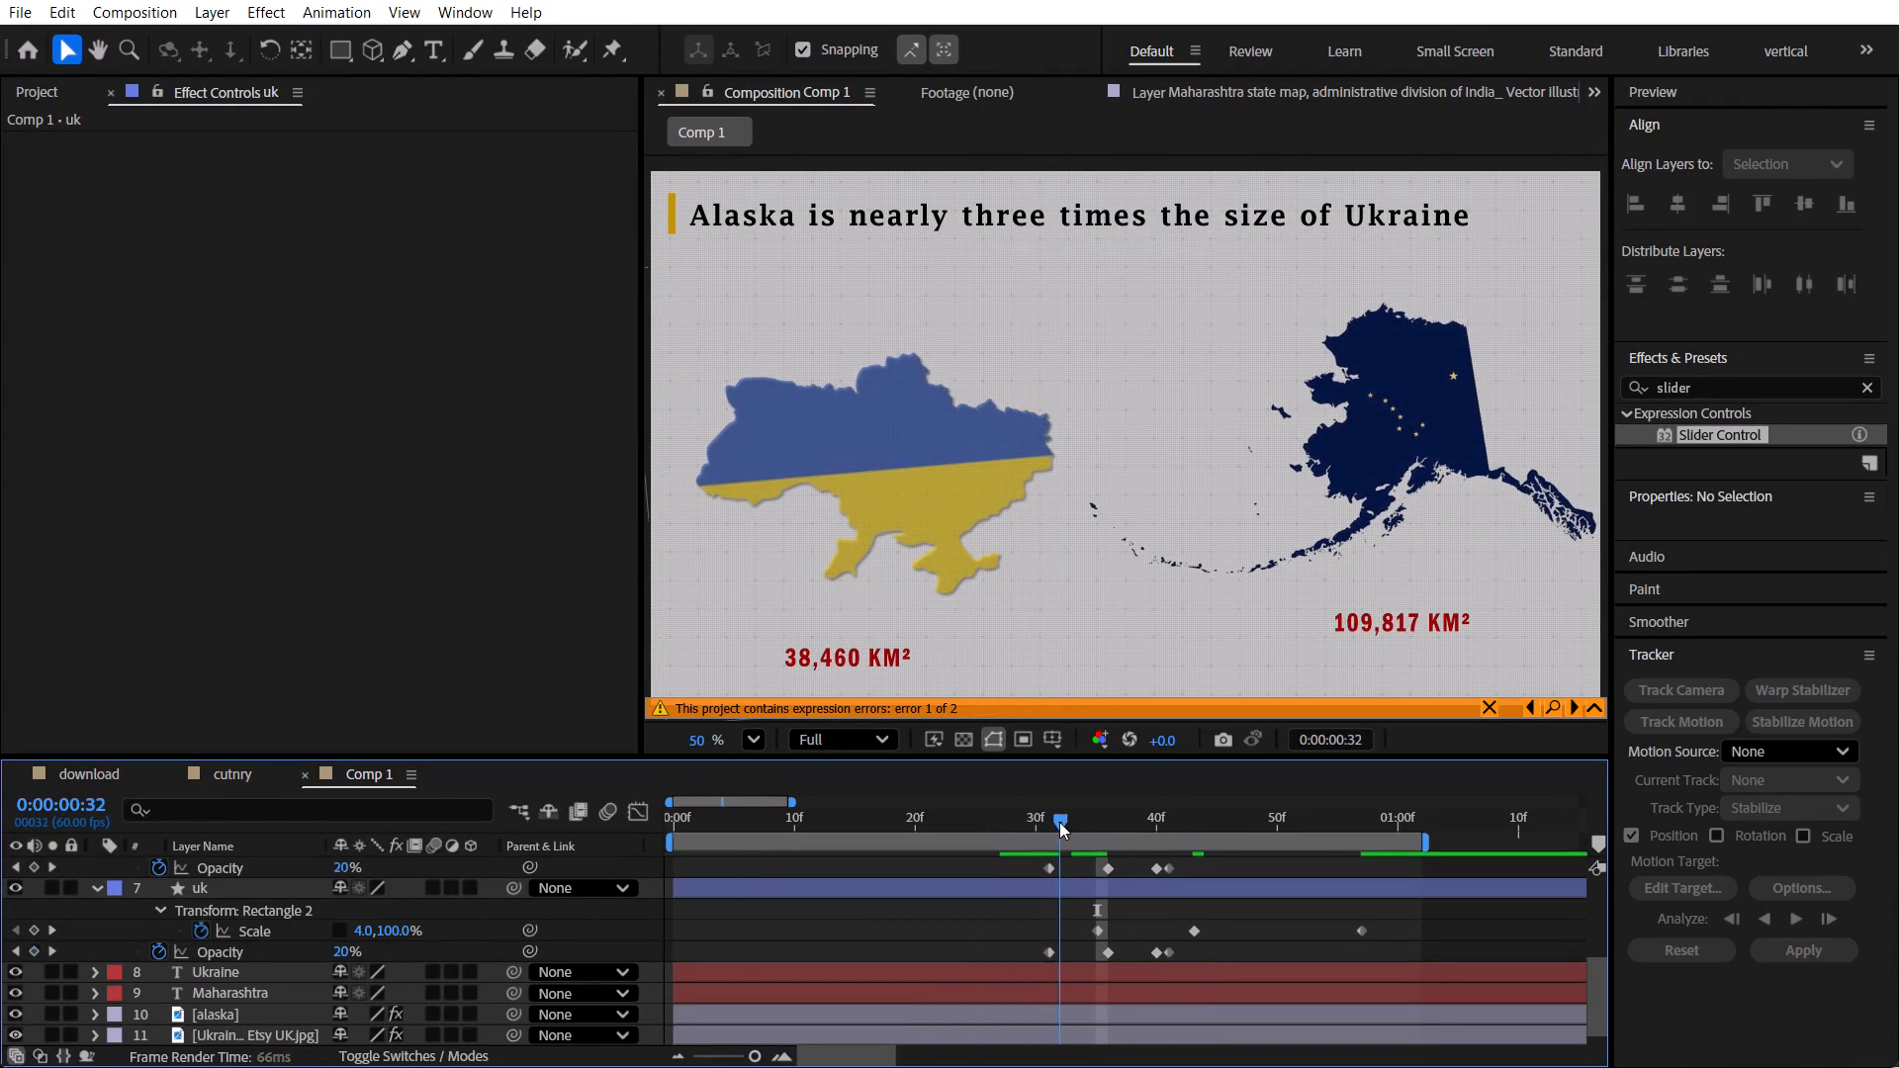
left_click_drag(1059, 822, 1208, 821)
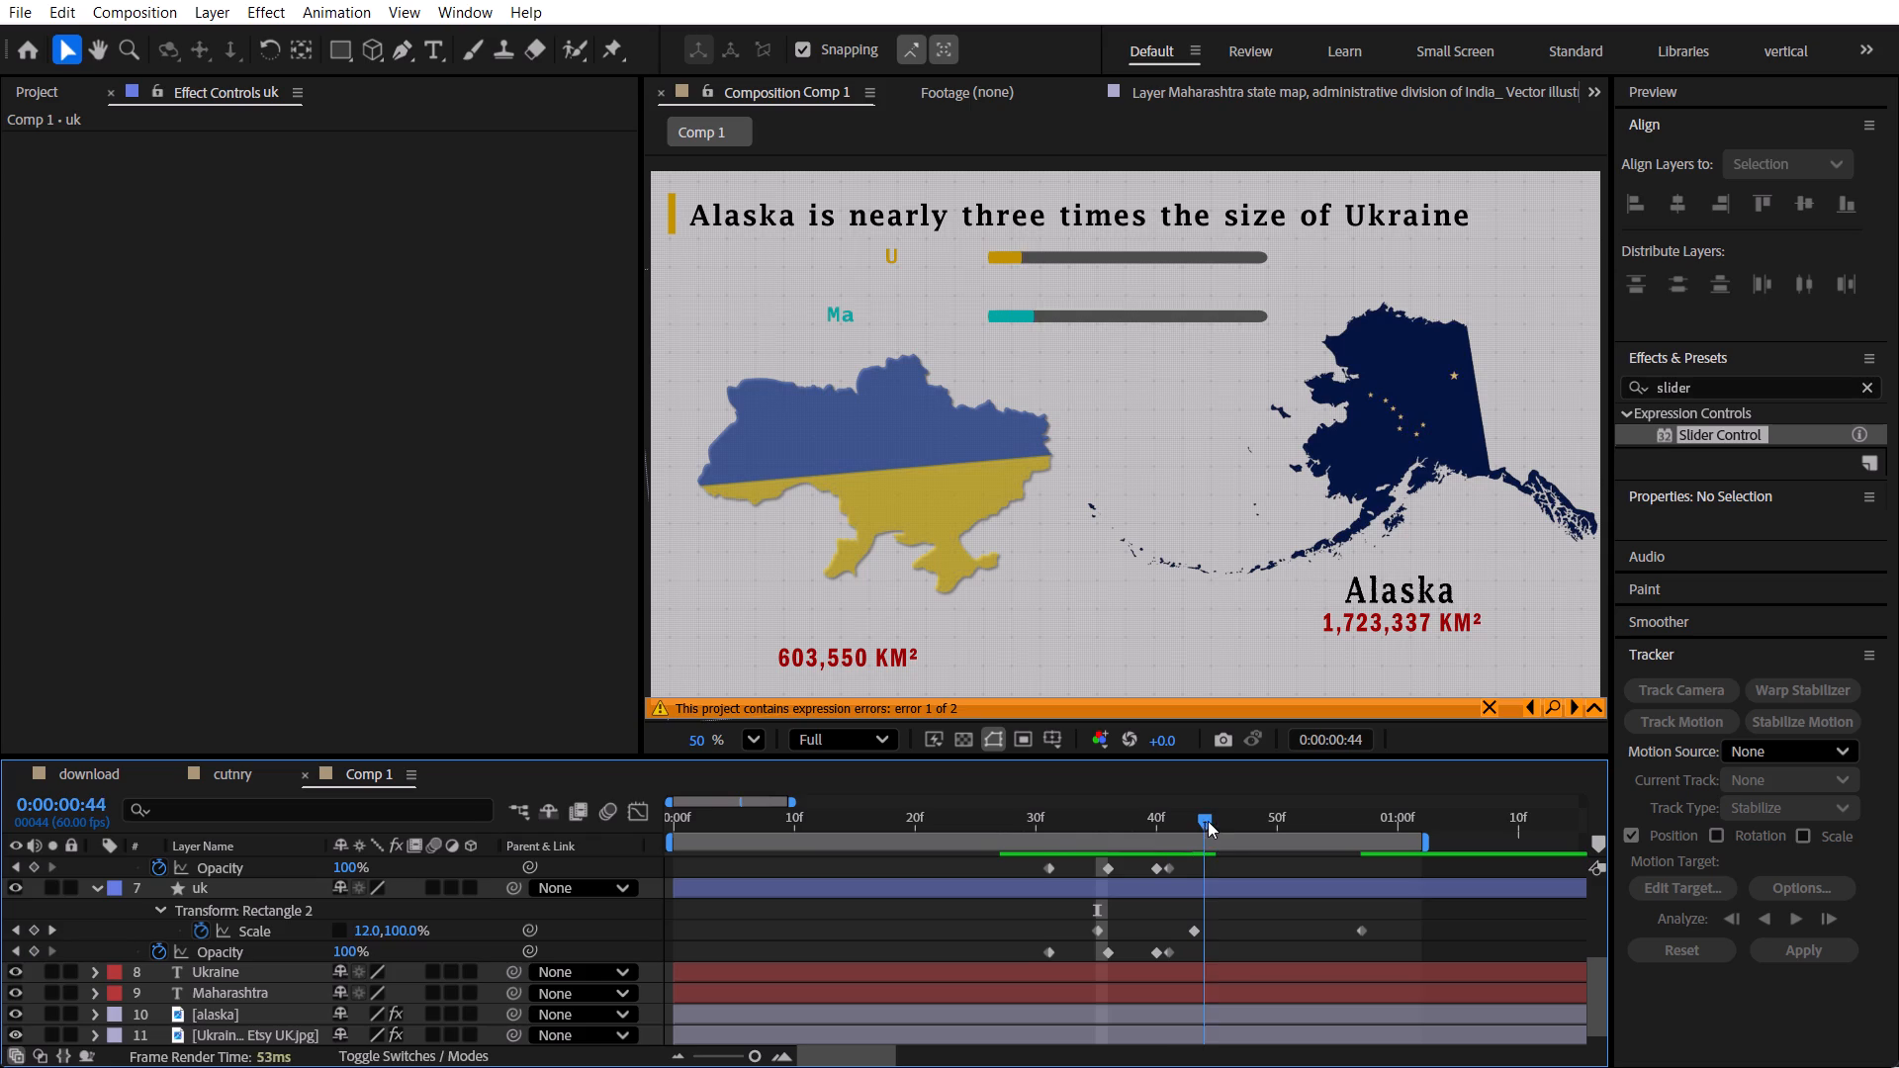
left_click_drag(1208, 821, 1342, 839)
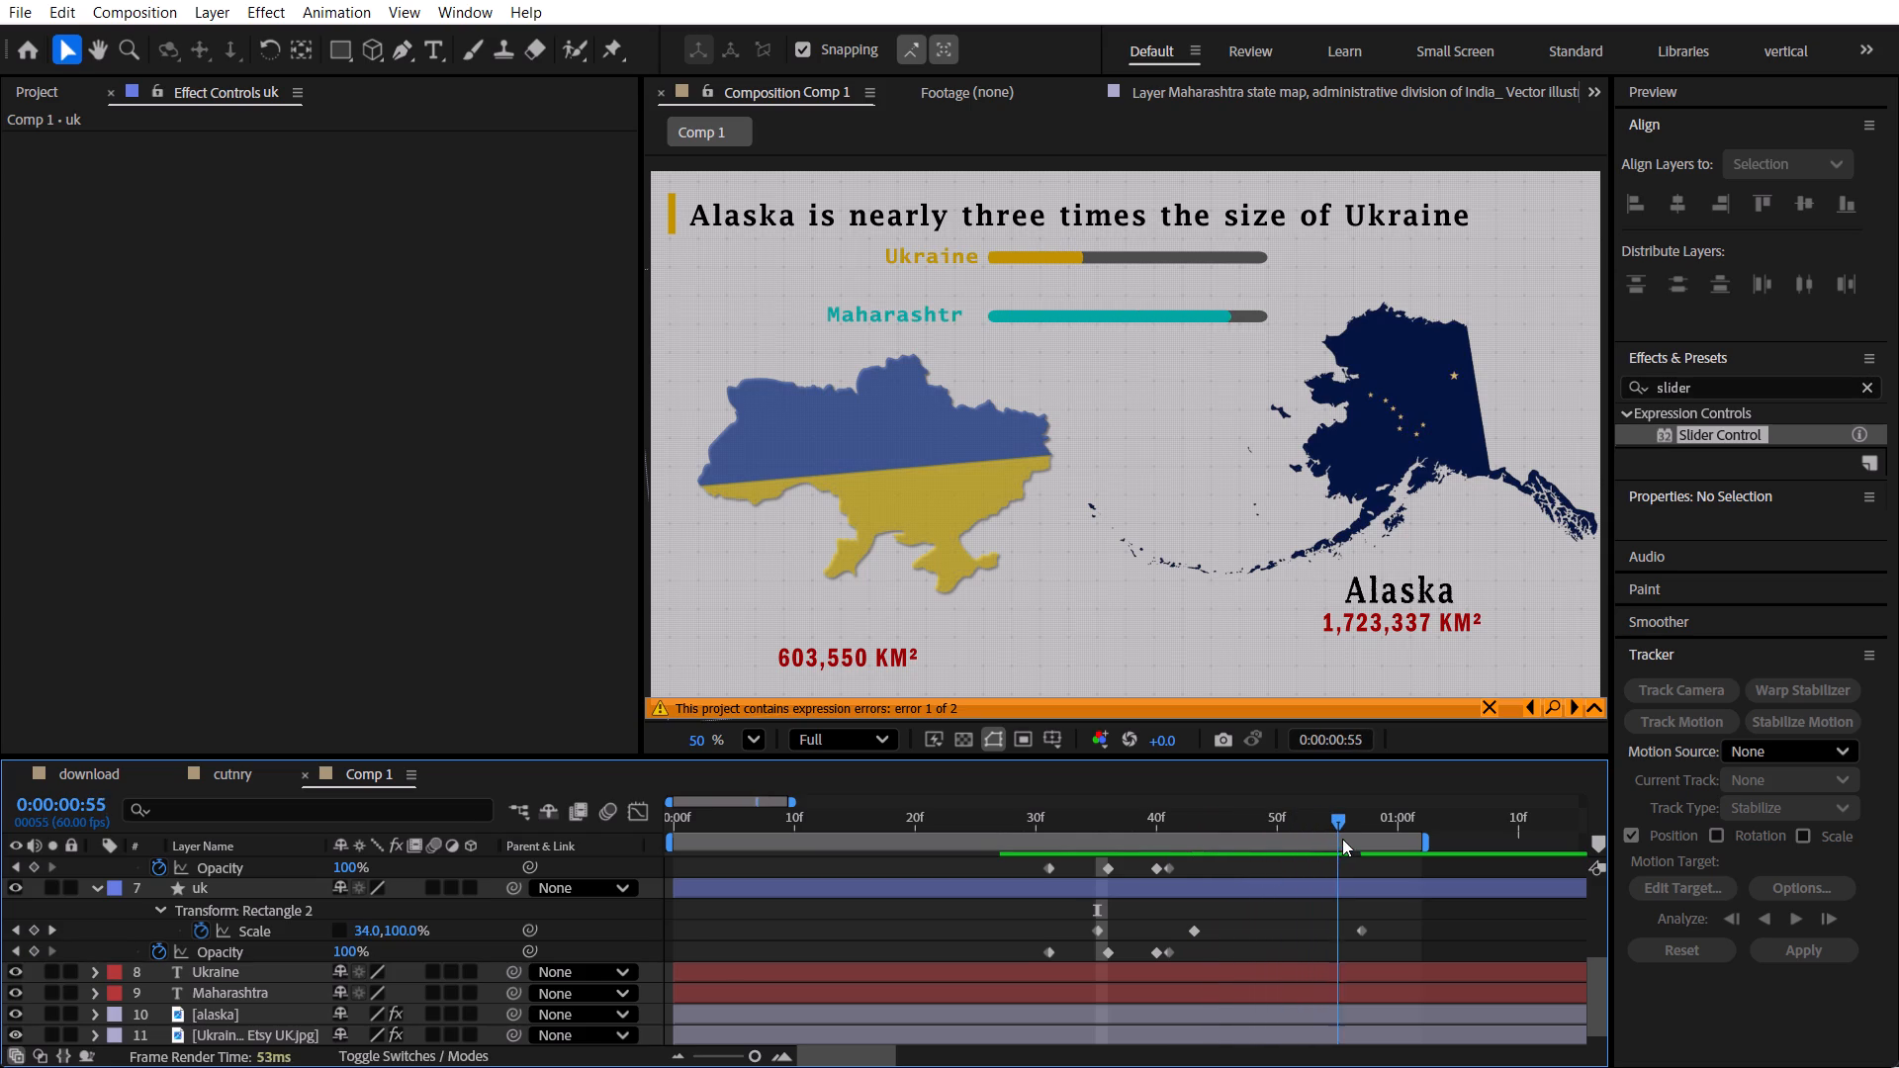
left_click_drag(1342, 839, 1360, 846)
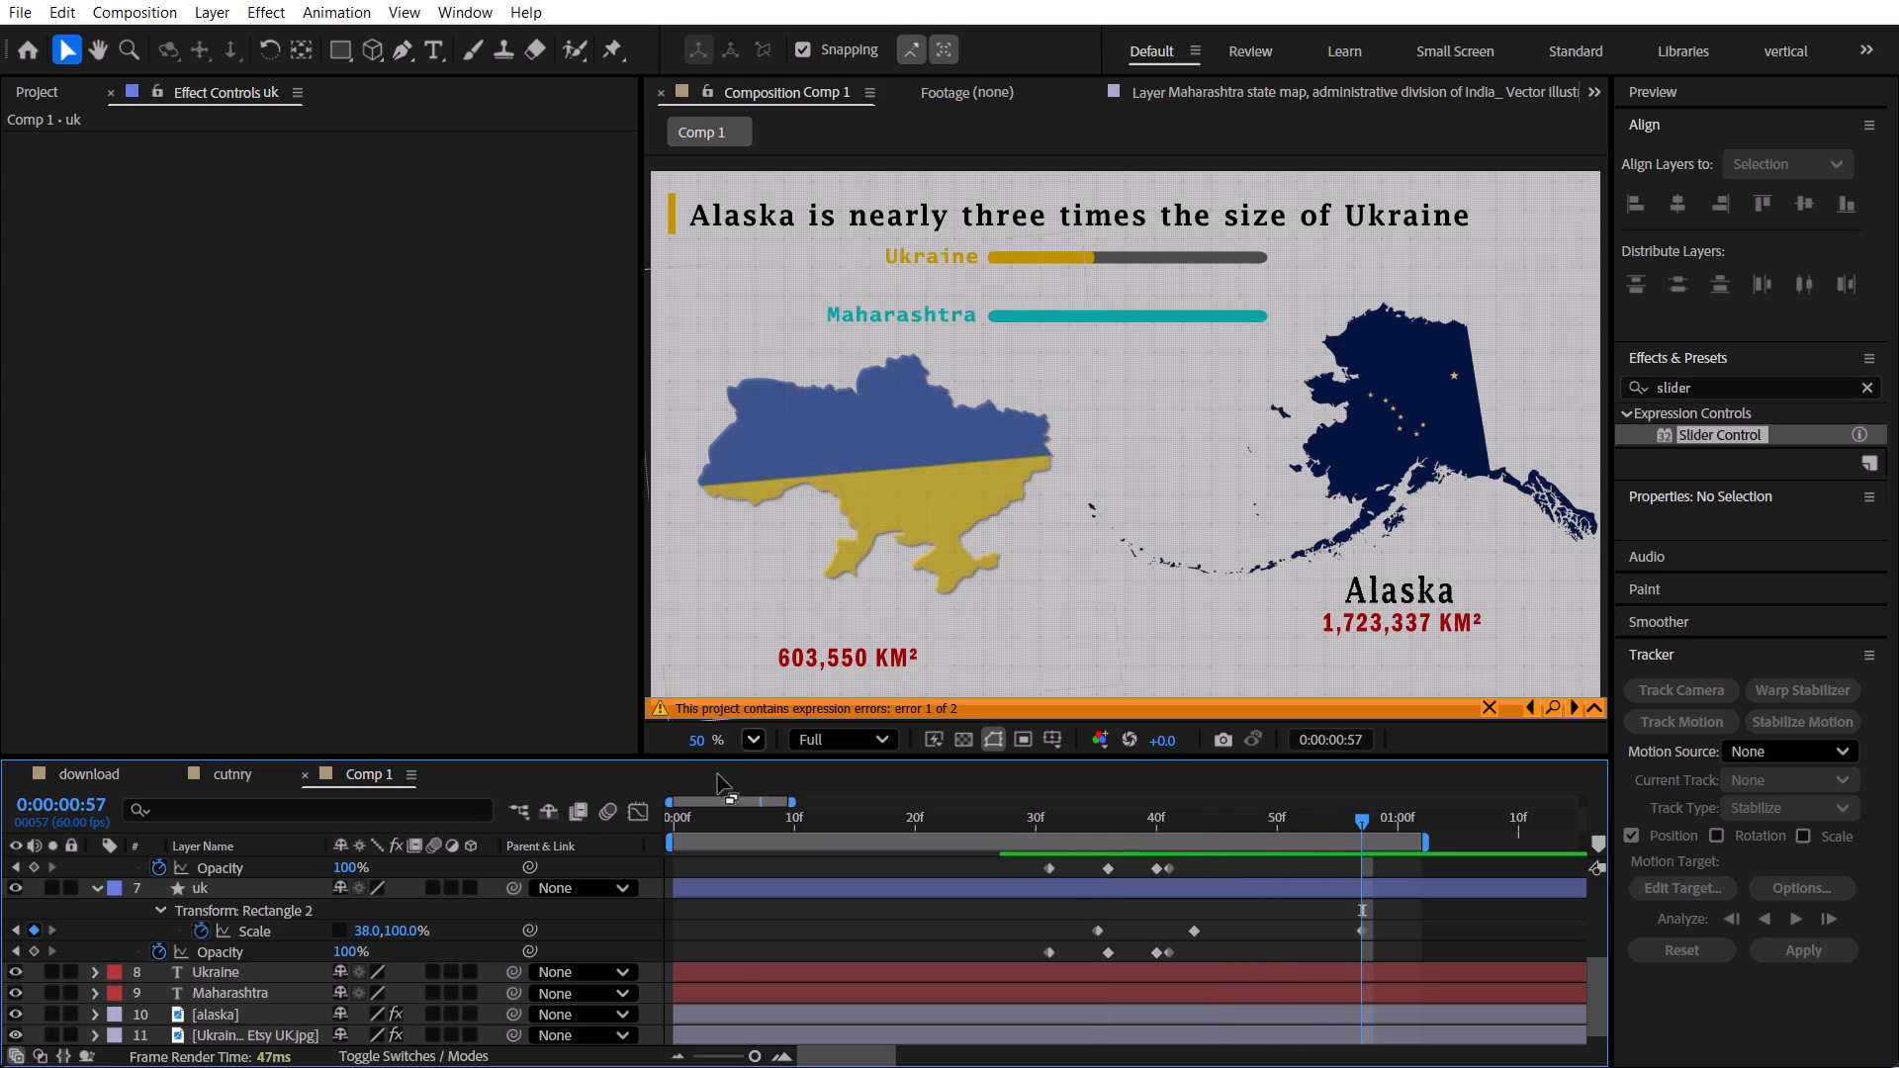
Replace the Maharashtra bar label's text with "Alaska".
left_click(242, 985)
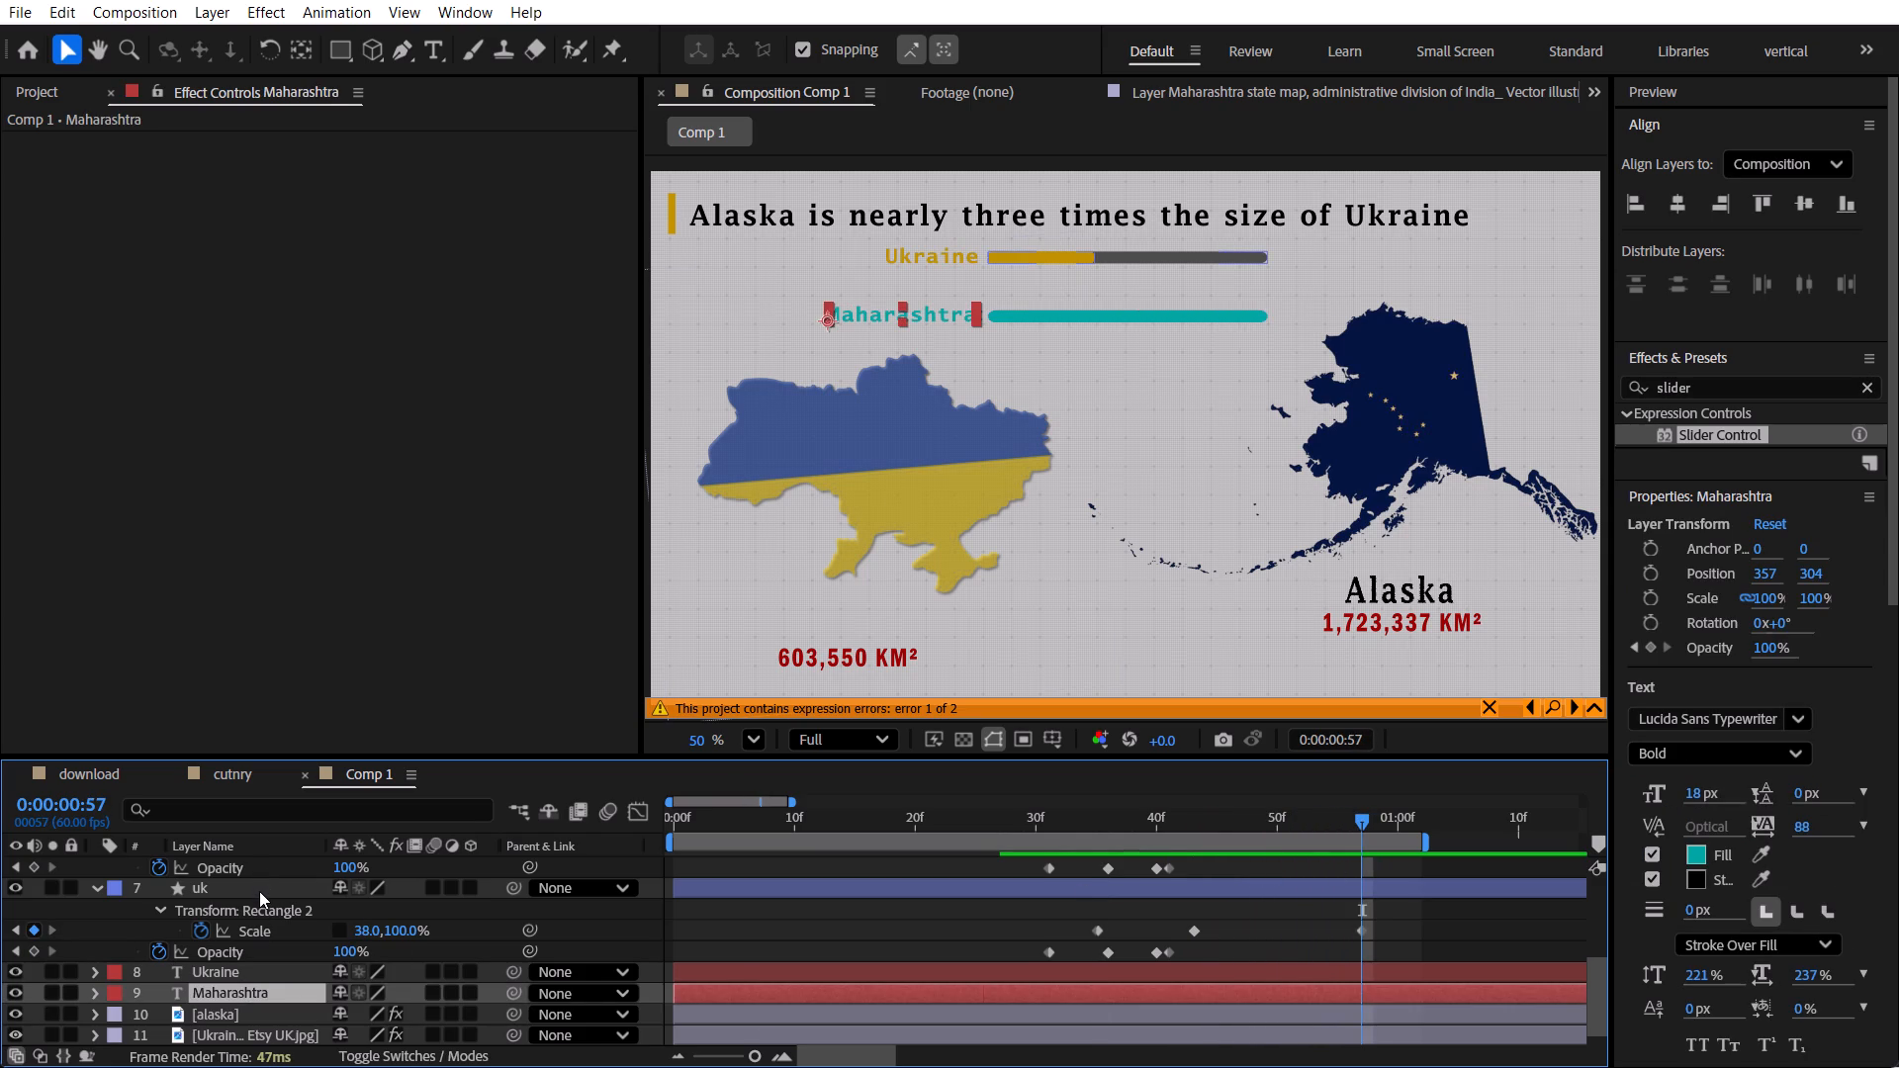
scroll(260, 891, "up", 1)
scroll(265, 903, "down", 1)
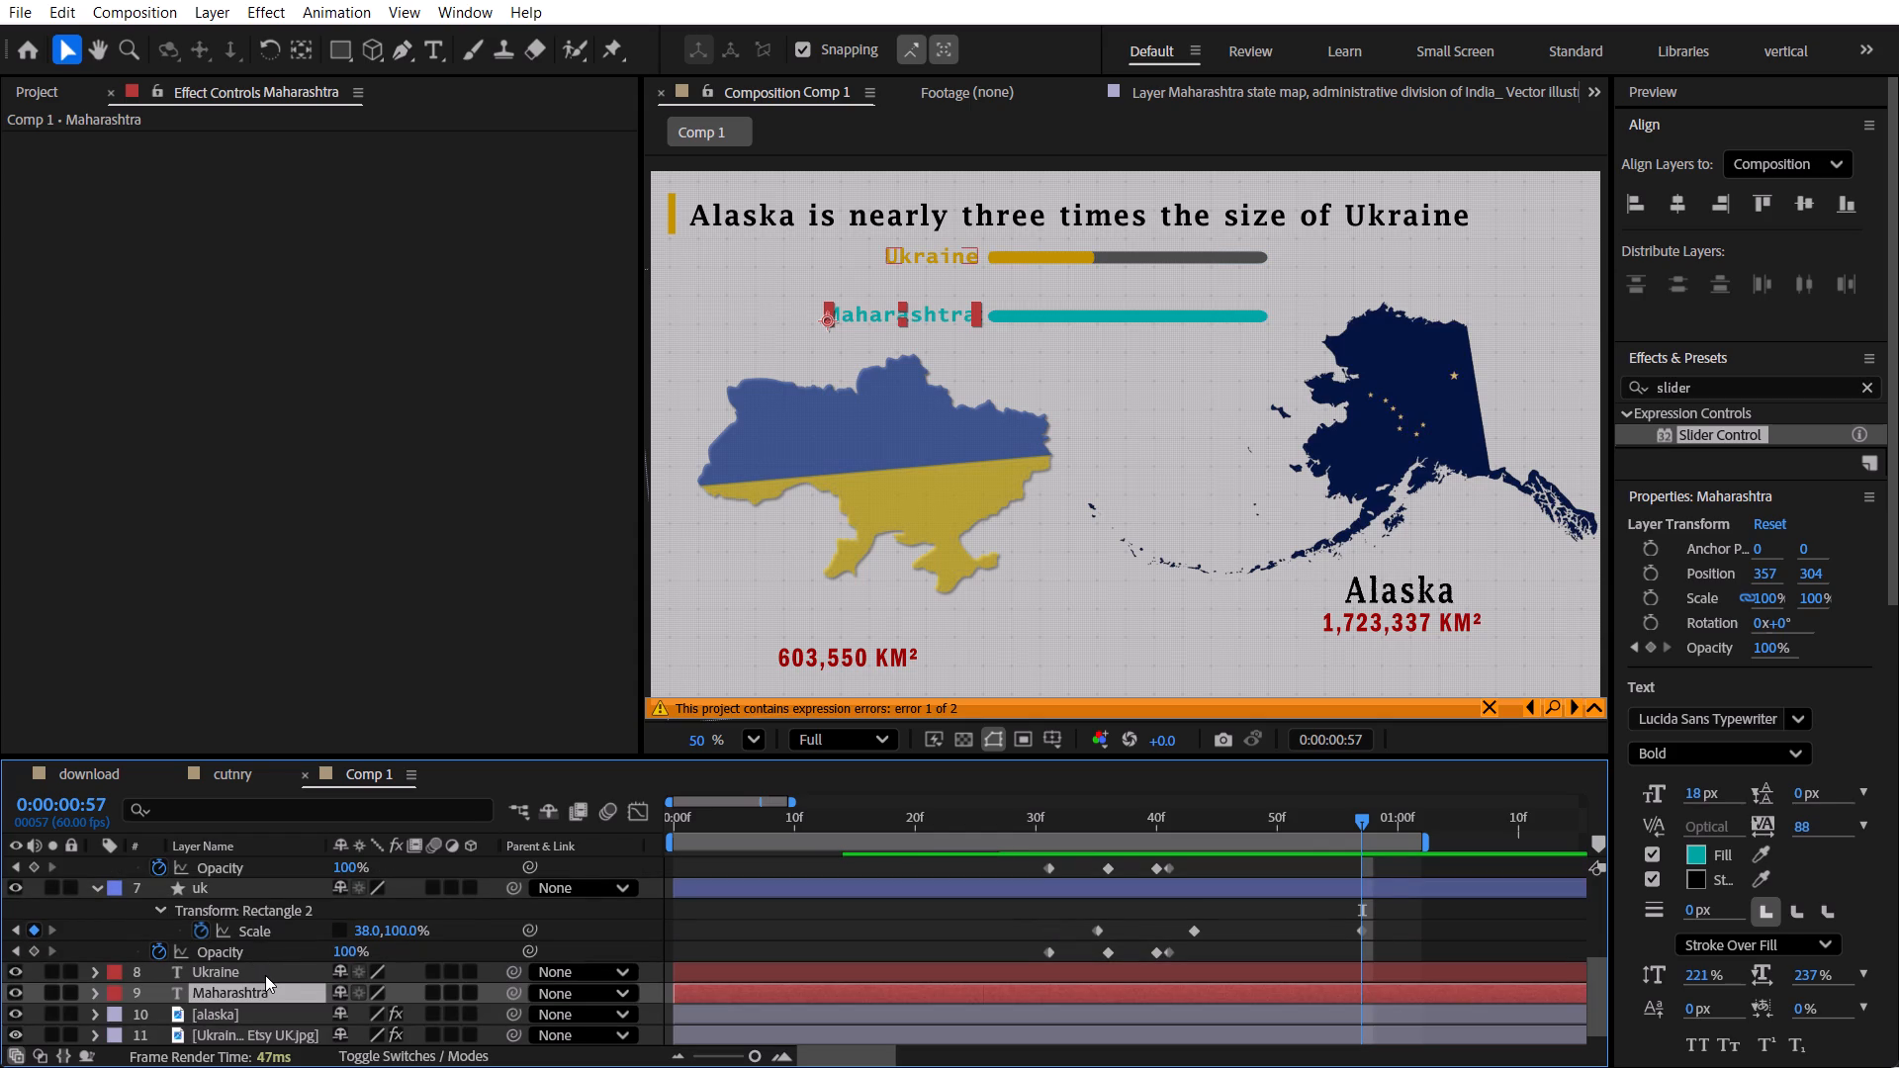
key("ctrl+t")
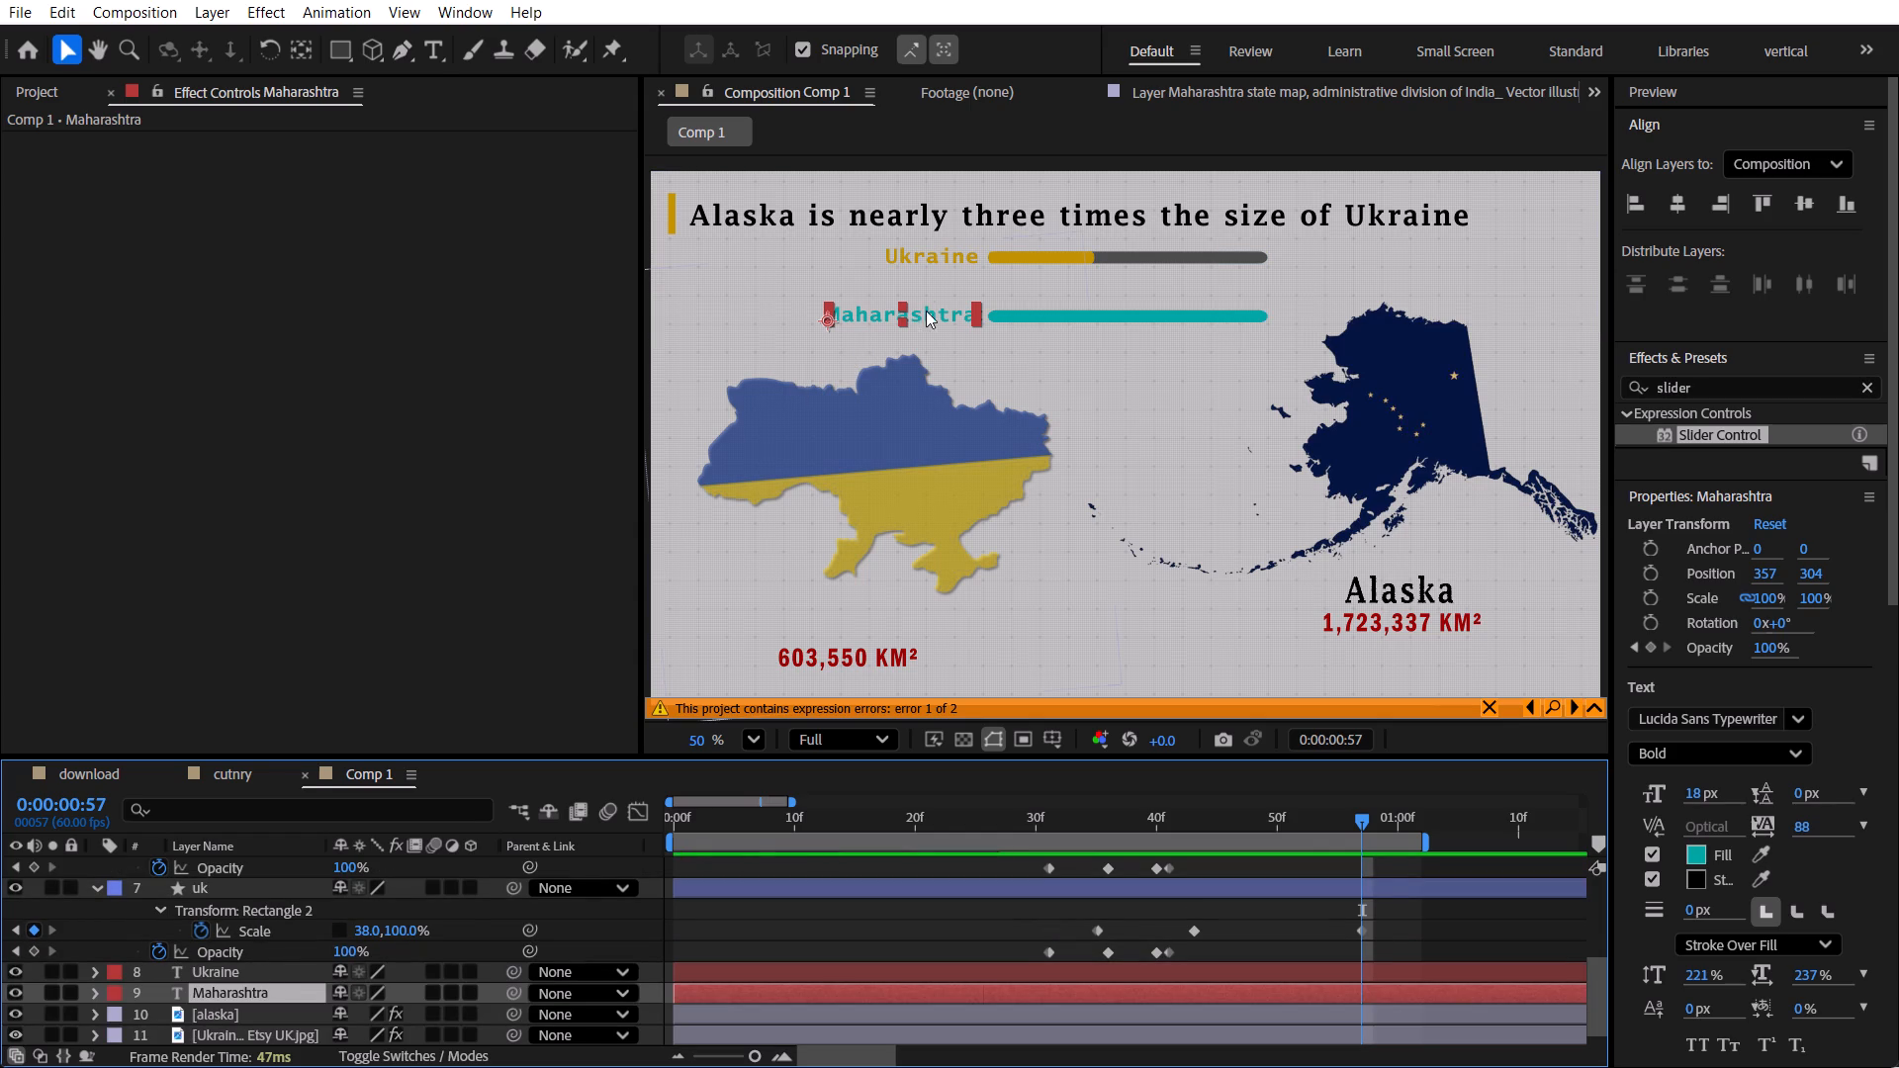
left_click(929, 312)
key("ctrl+a")
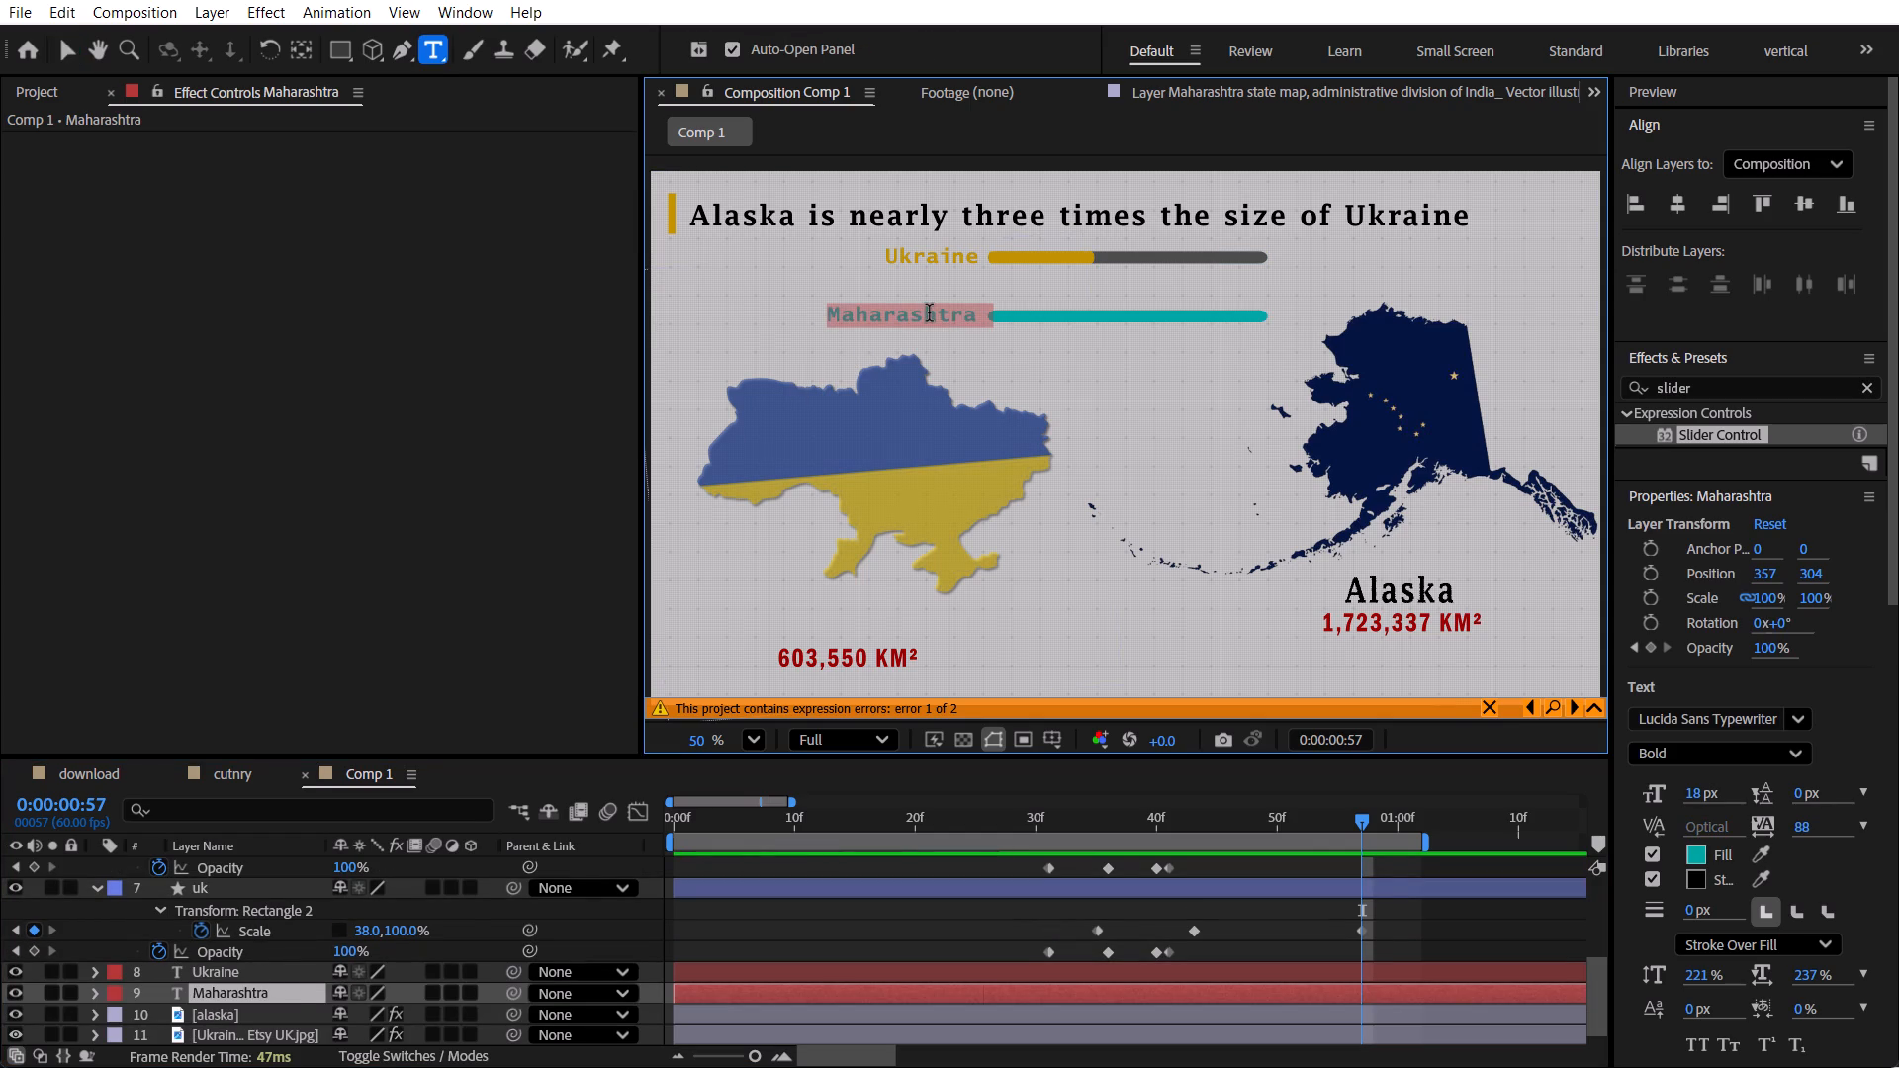
key("BackSpace")
scroll(1830, 804, "down", 1)
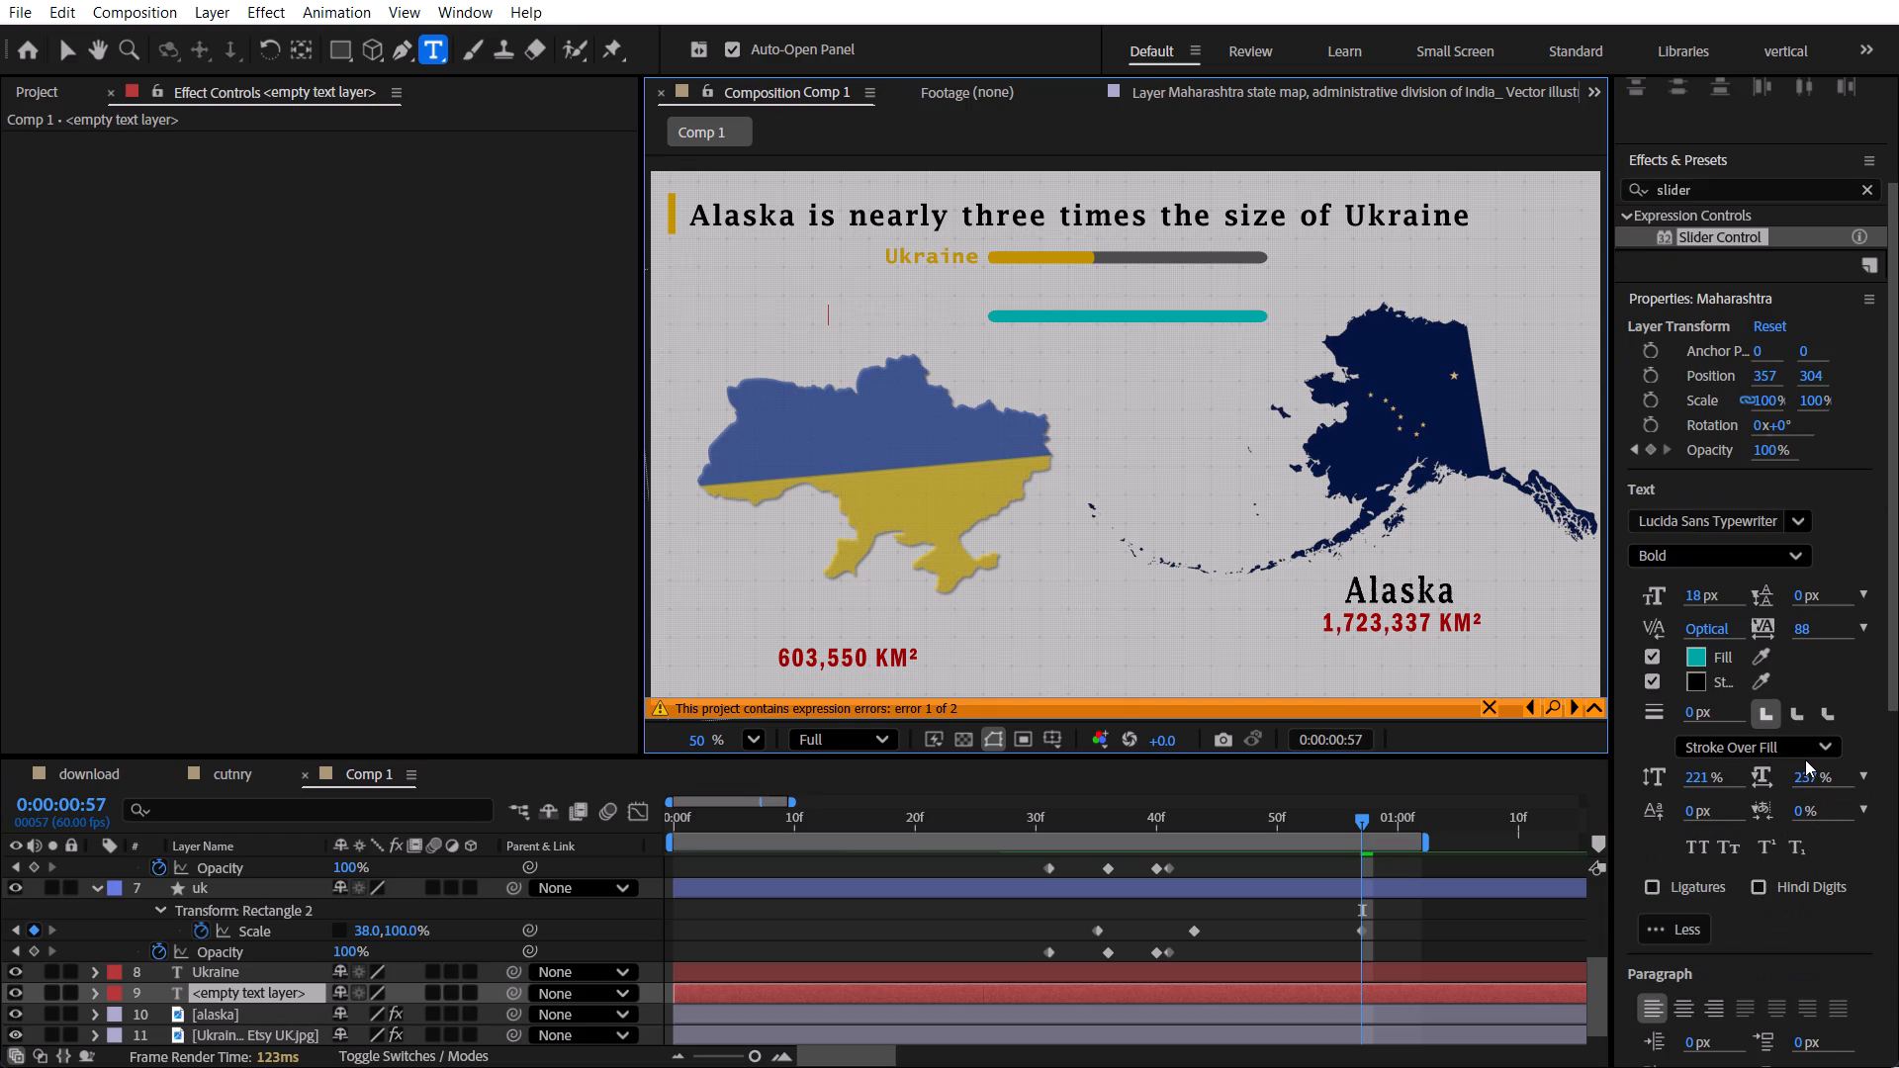
key("shift+a")
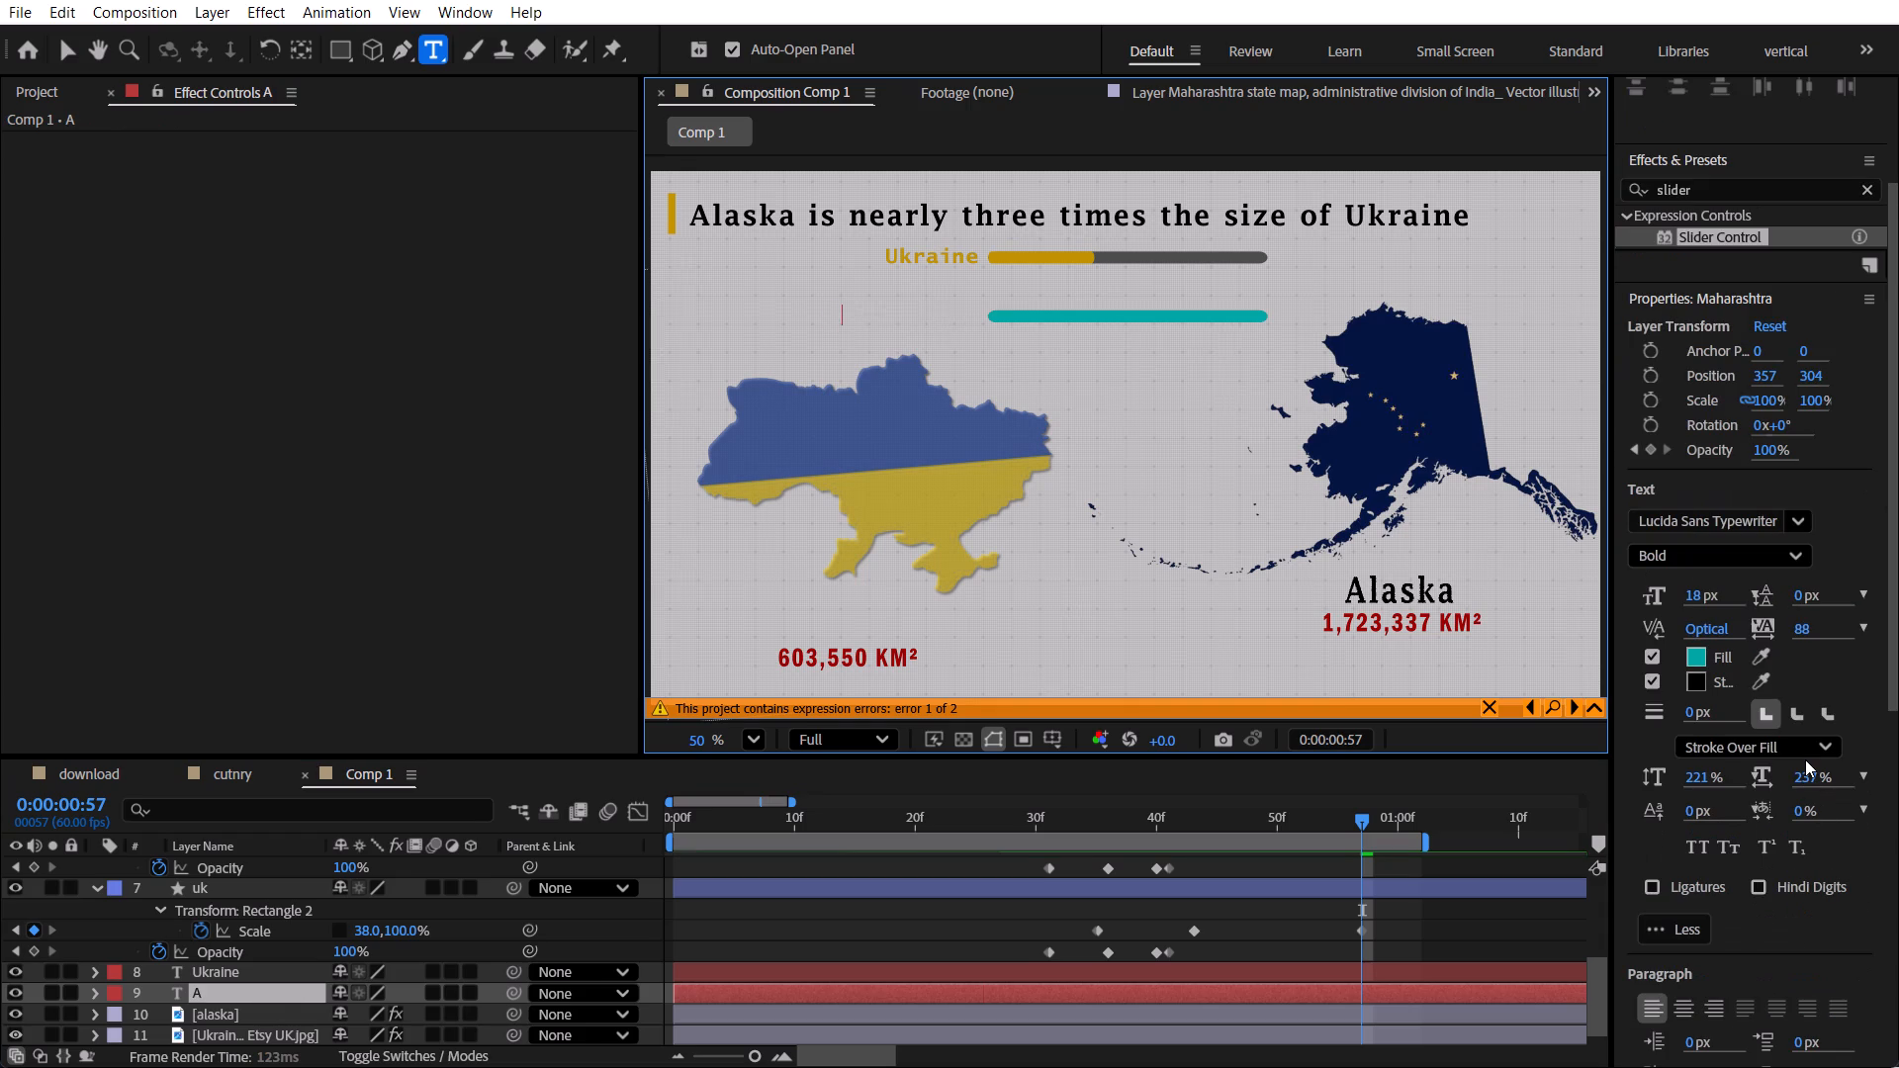
type("laska")
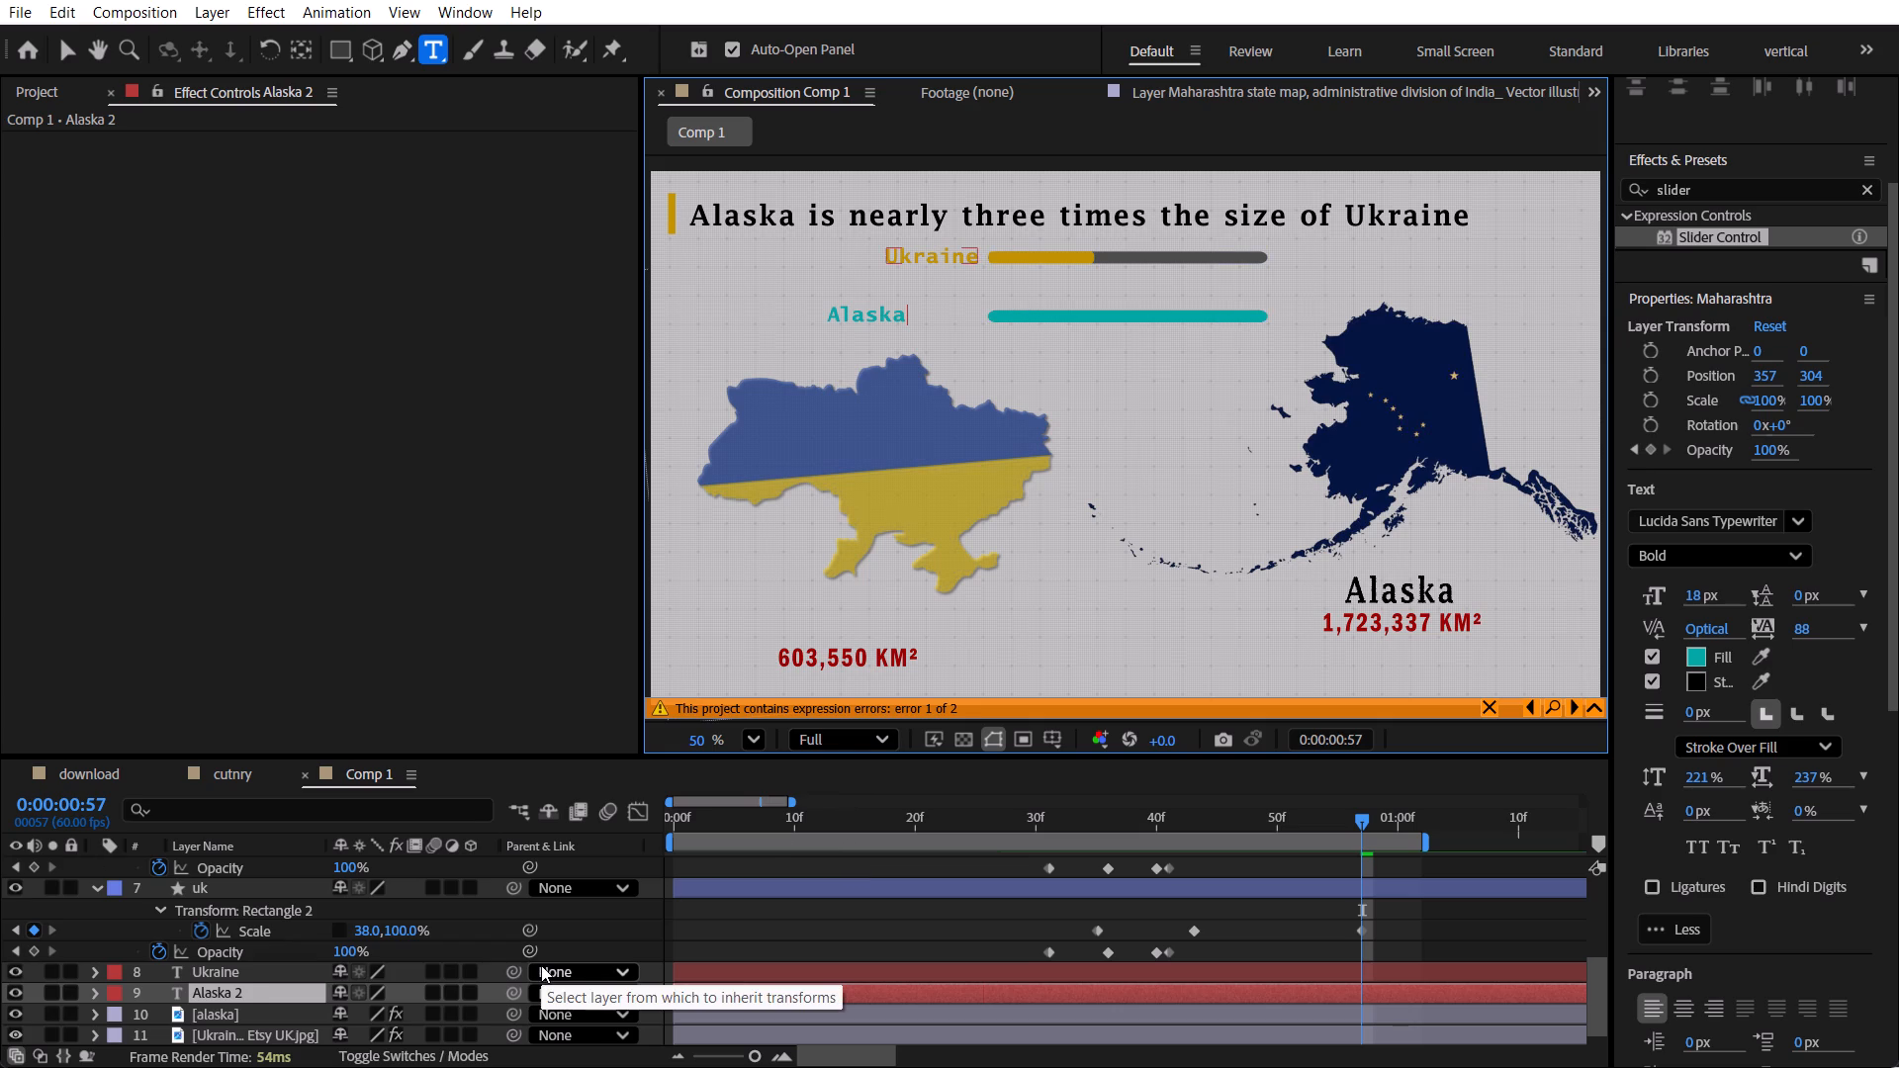
key("p")
key("BackSpace")
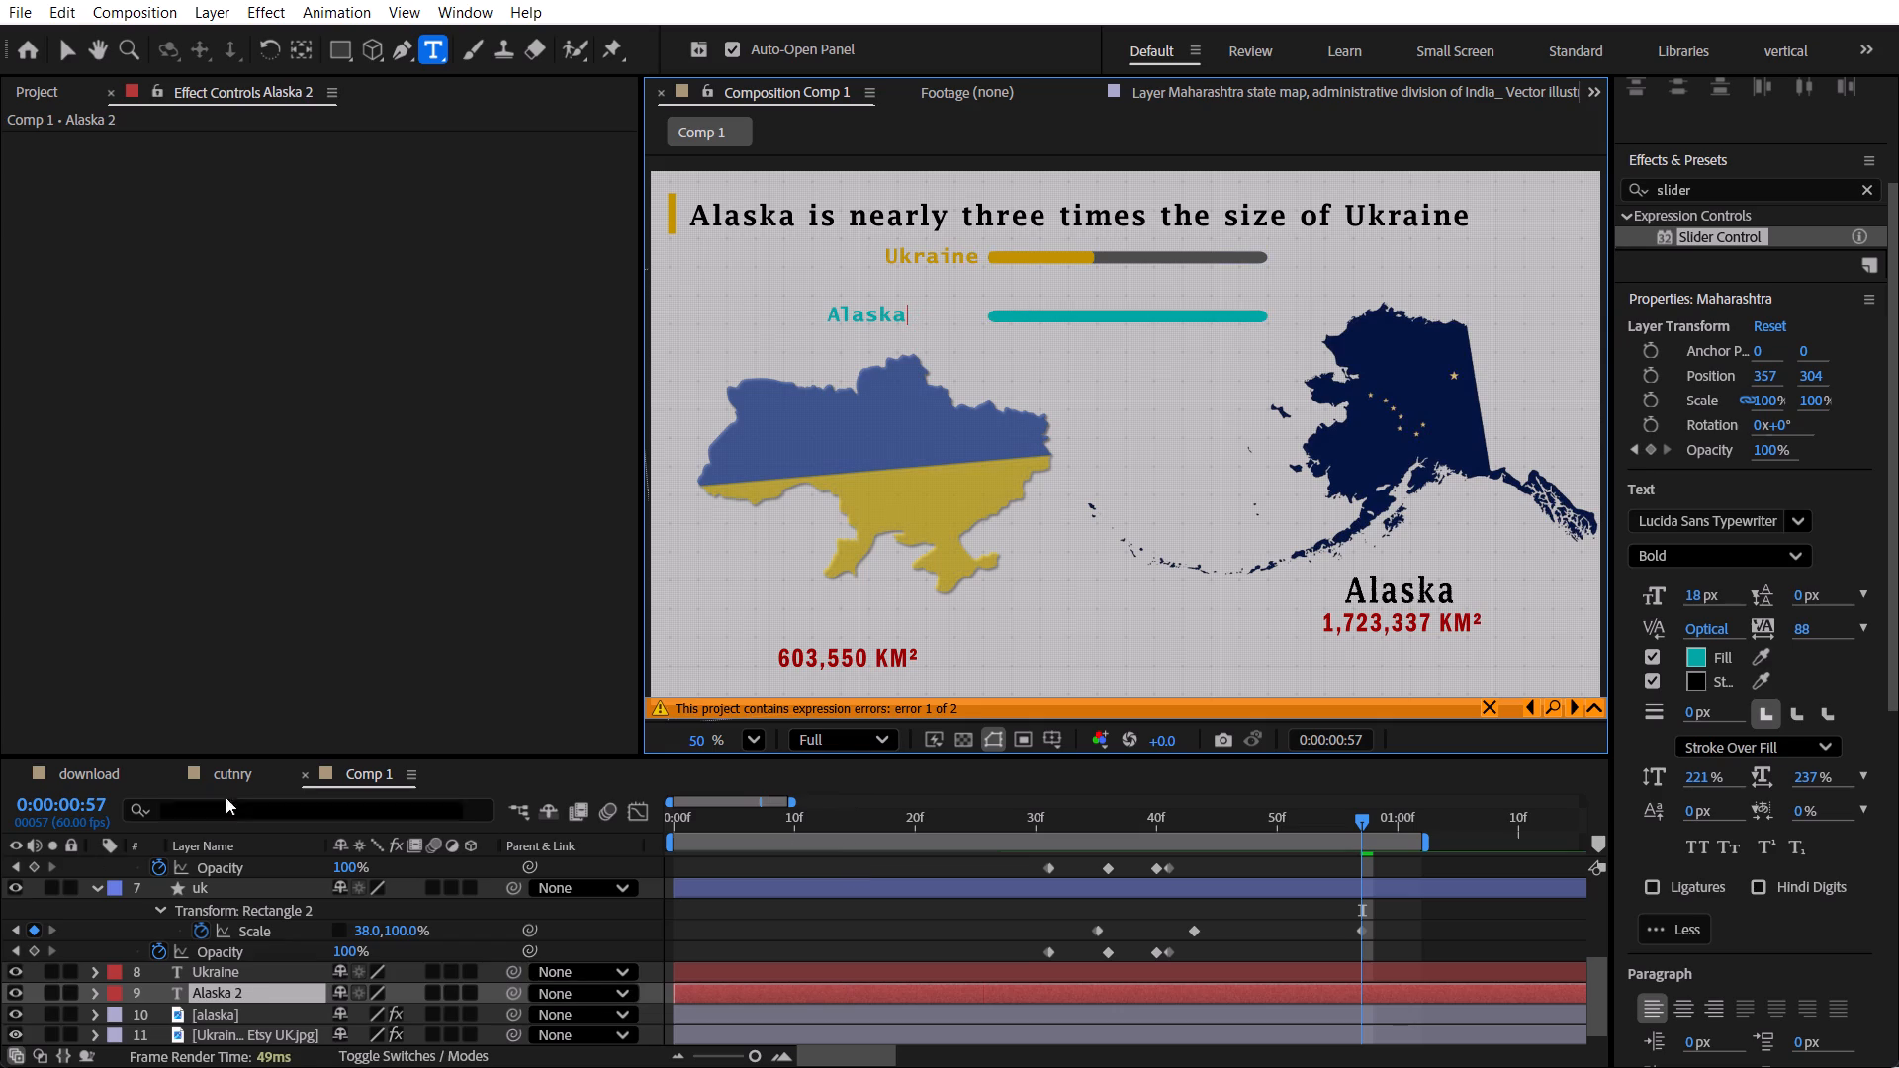
Shift the teal Alaska label horizontally to X position 498, close beside its bar, keeping Y at 304.
left_click(252, 986)
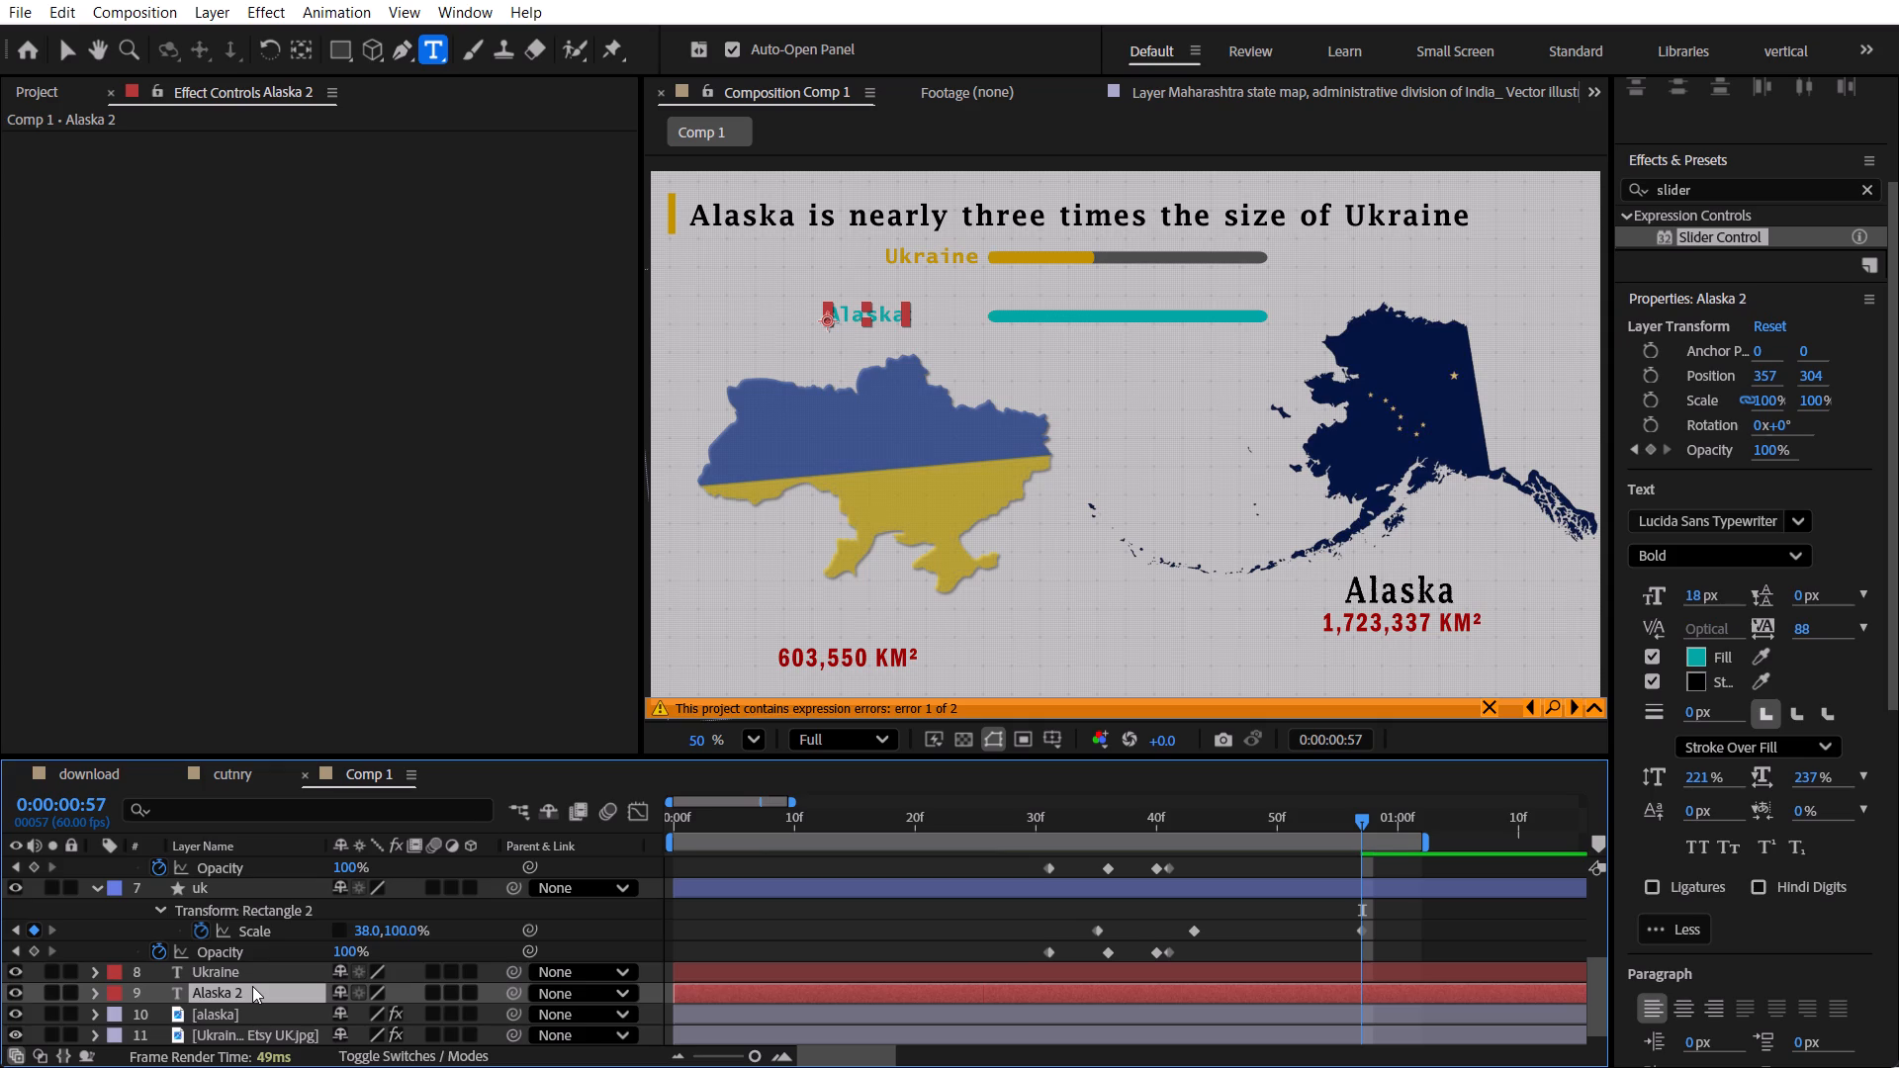
key("p")
left_click_drag(395, 1011, 477, 1004)
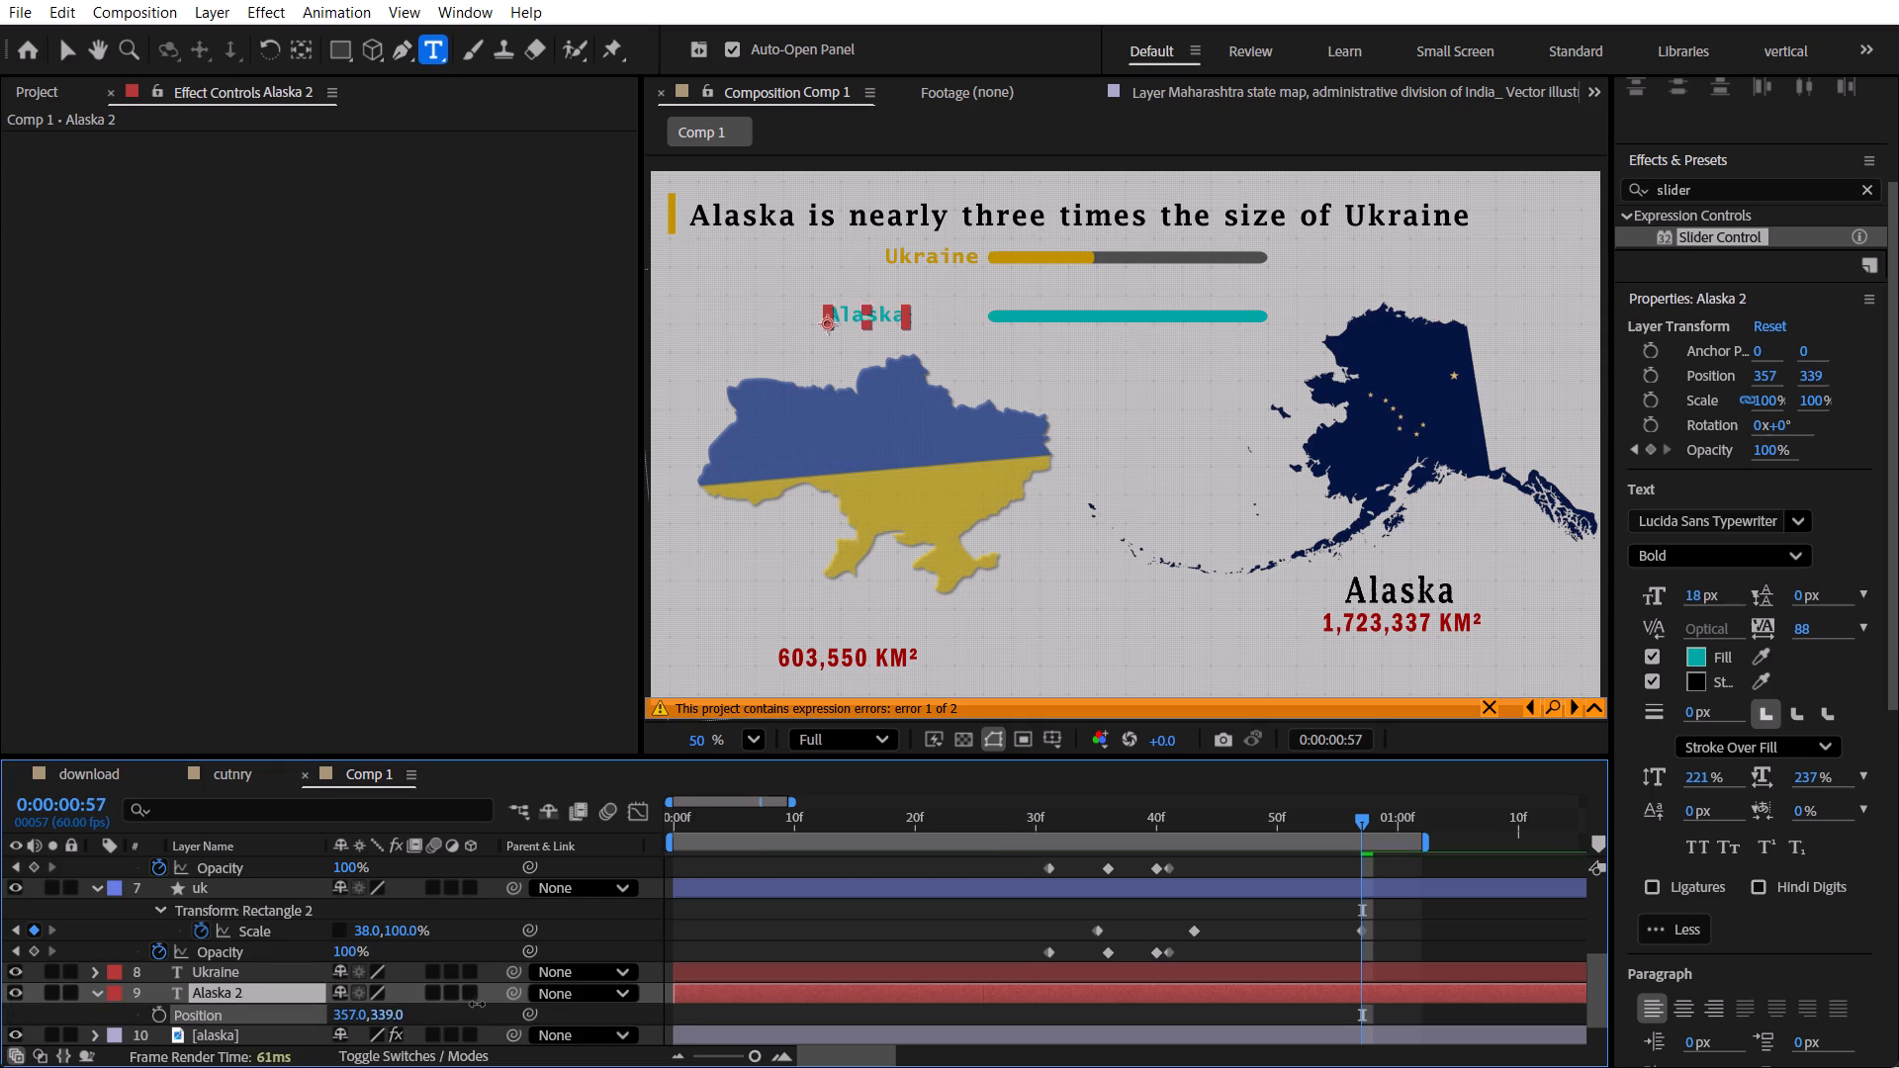
left_click_drag(477, 1004, 490, 1004)
key("ctrl+z")
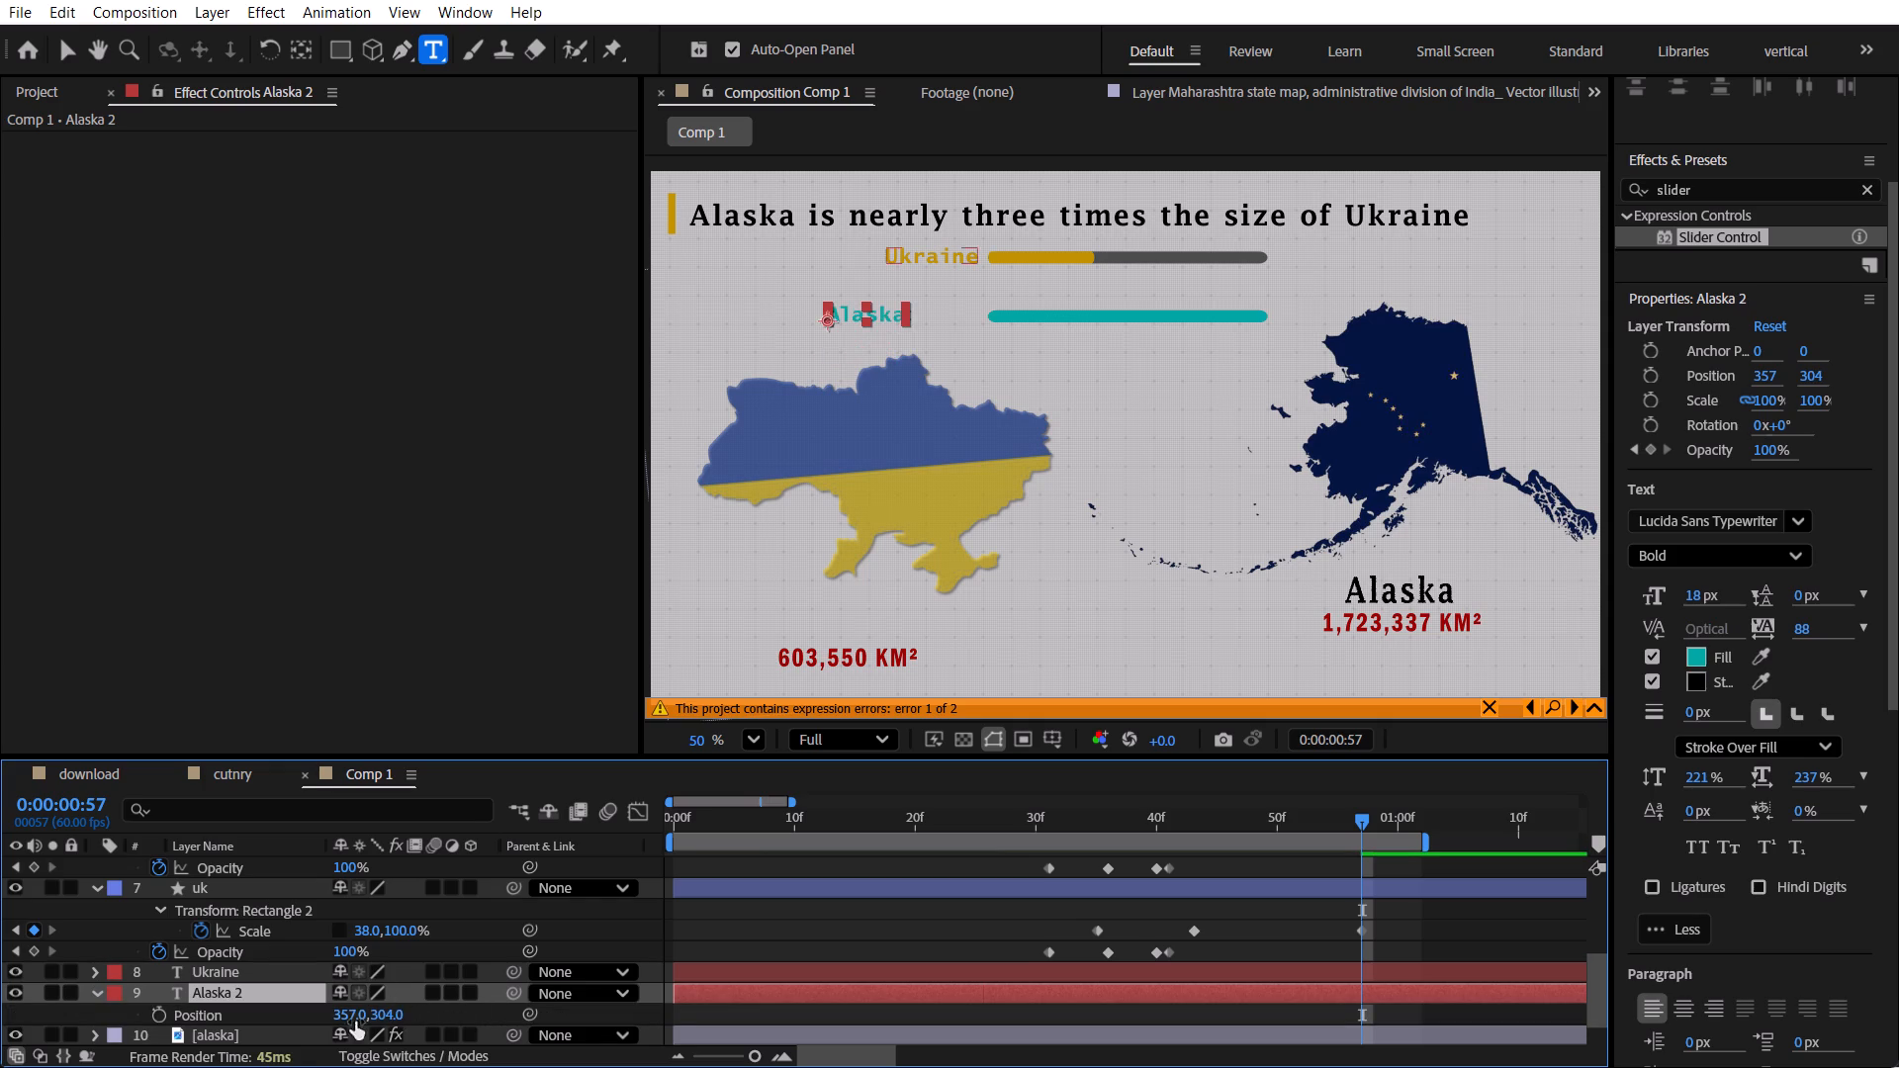
left_click_drag(346, 1013, 511, 1007)
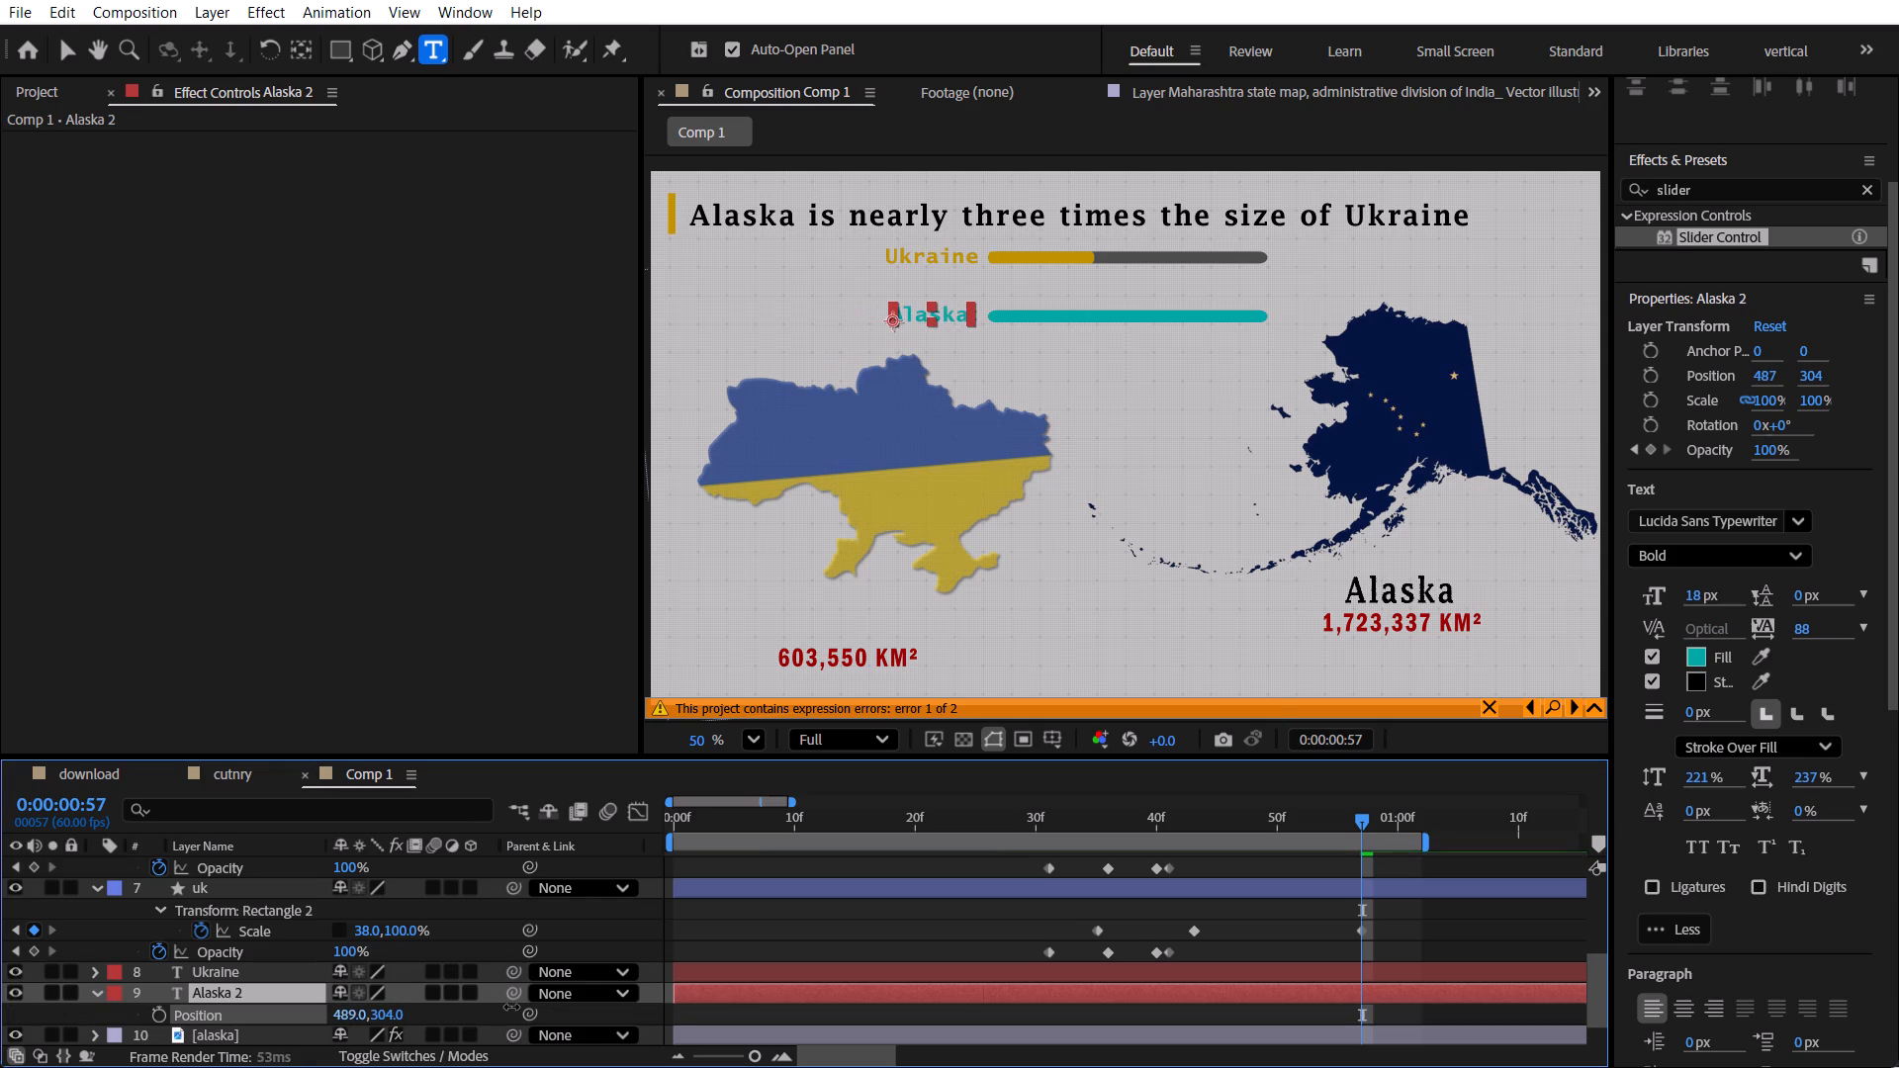
left_click_drag(511, 1007, 515, 1007)
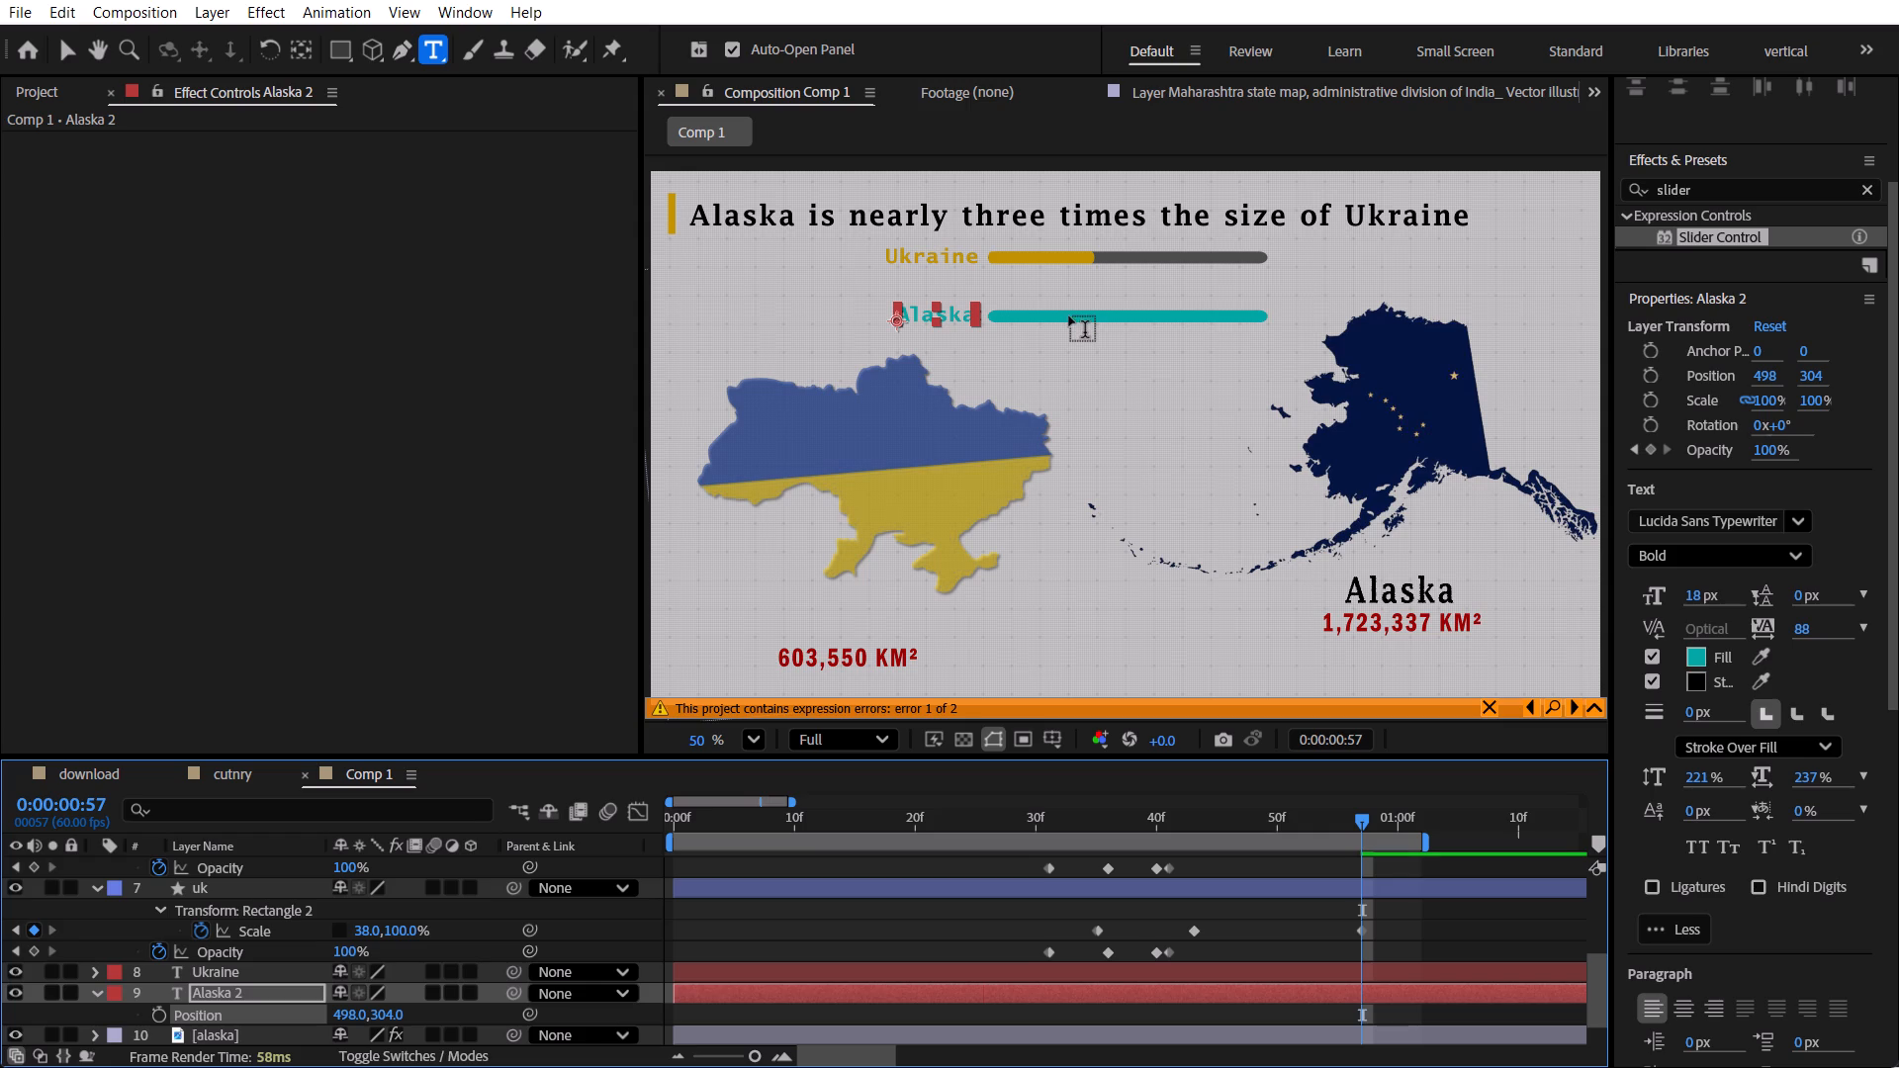
Move the alaska bar and its label up together, bringing the label to Y position 206 near the title.
key("v")
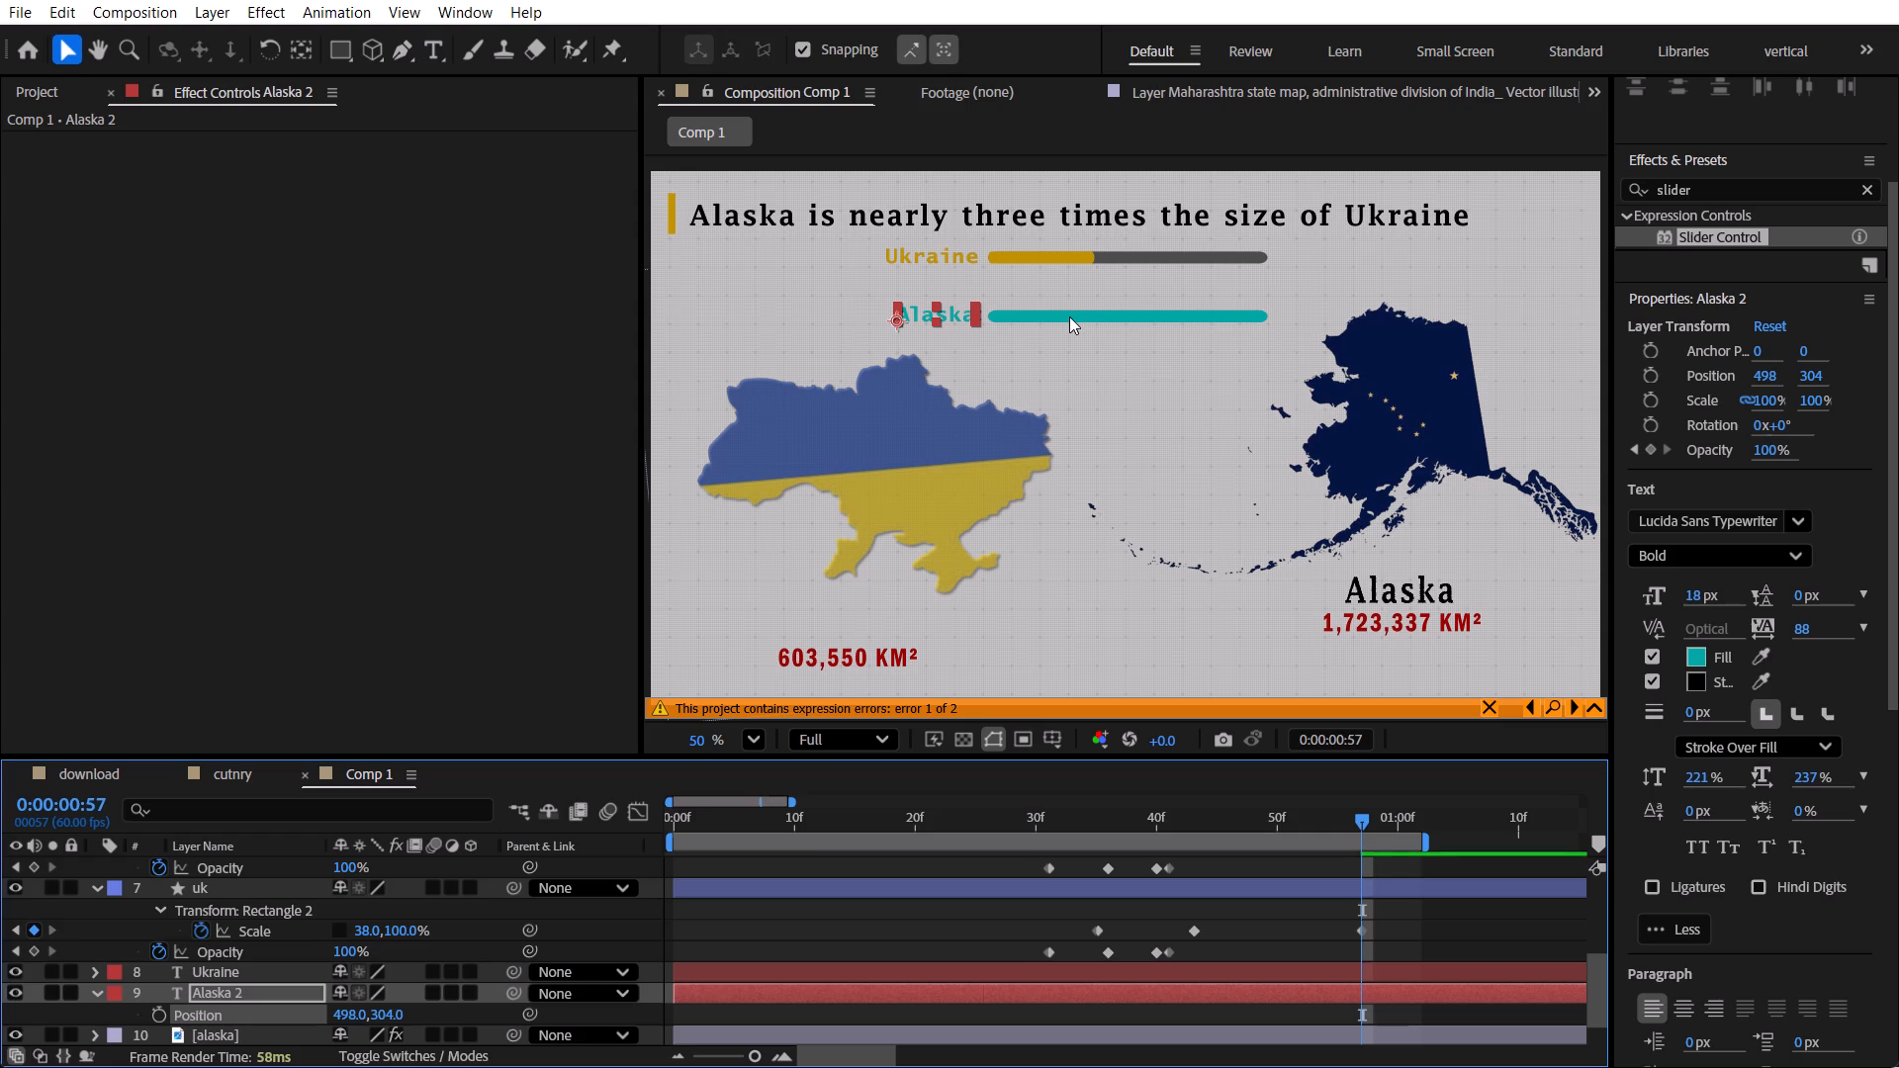
left_click(1069, 316, "ctrl")
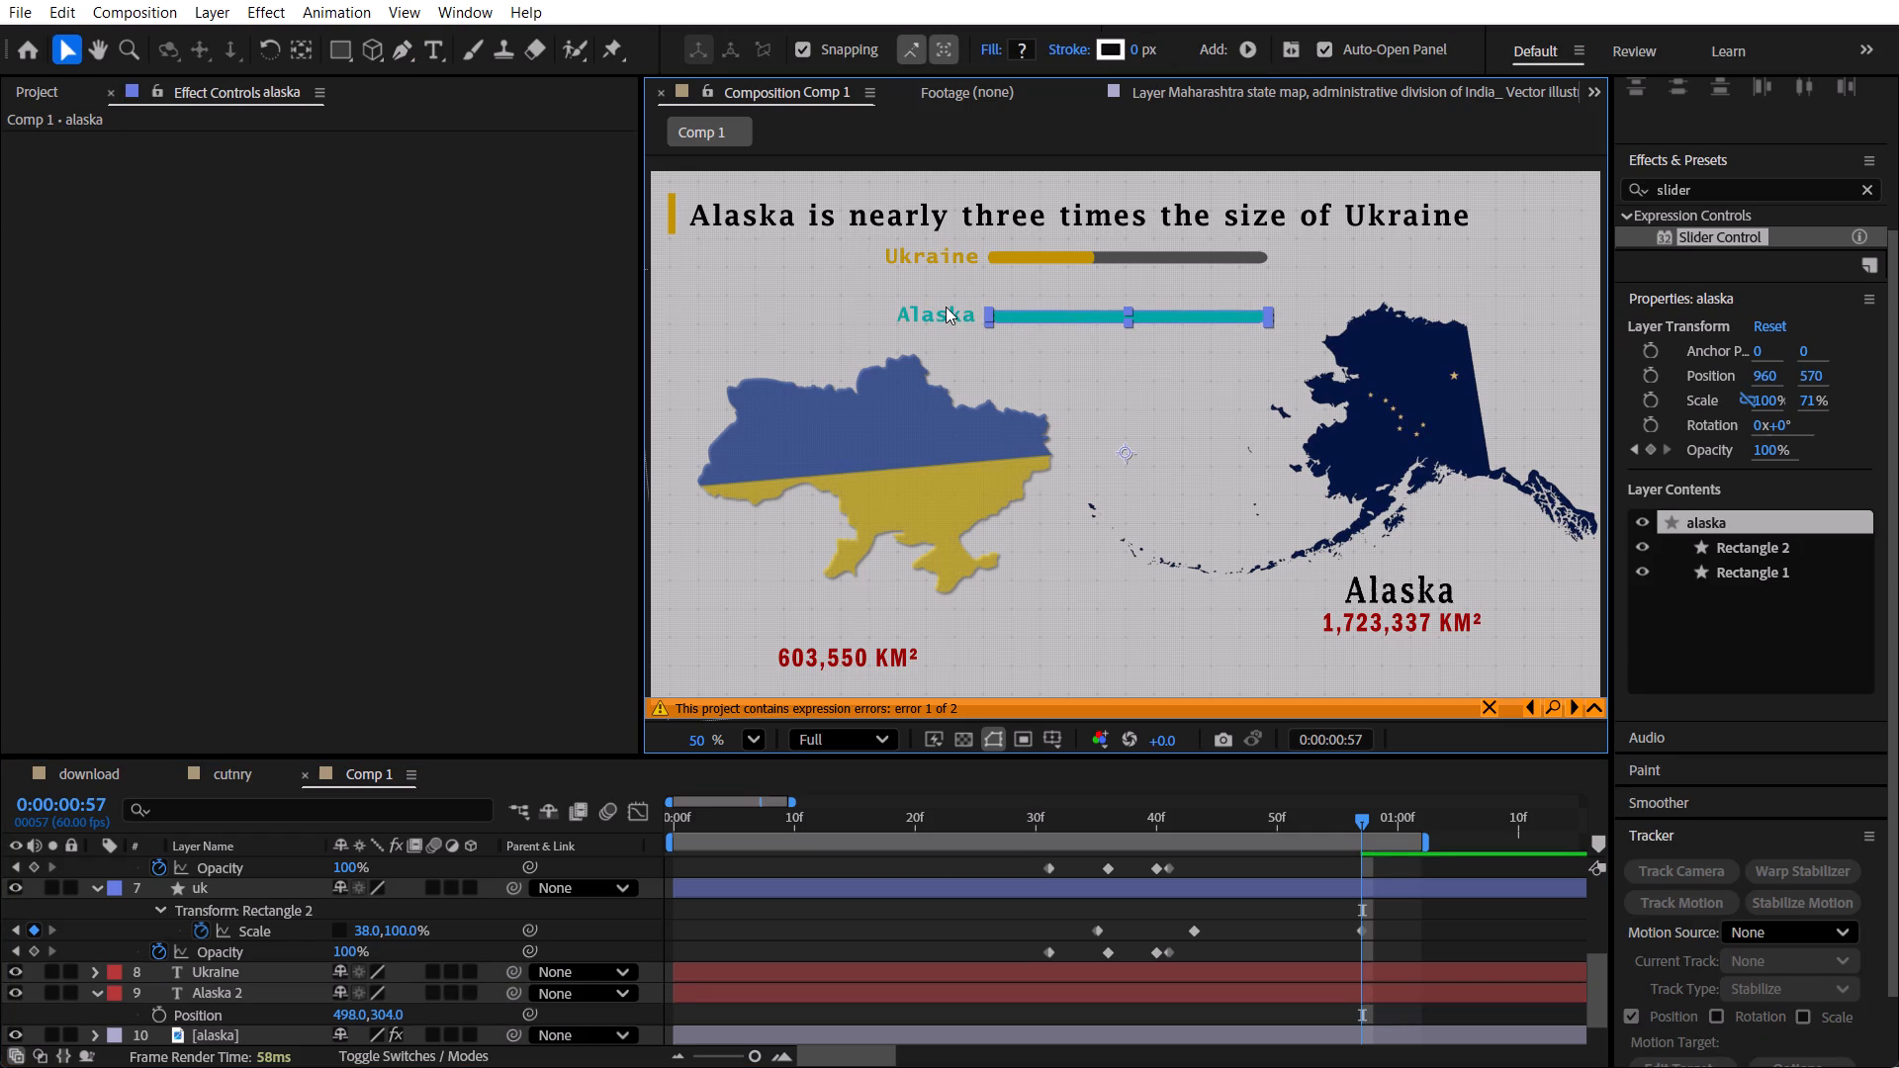
left_click(946, 307, "shift")
left_click_drag(1098, 315, 1097, 264)
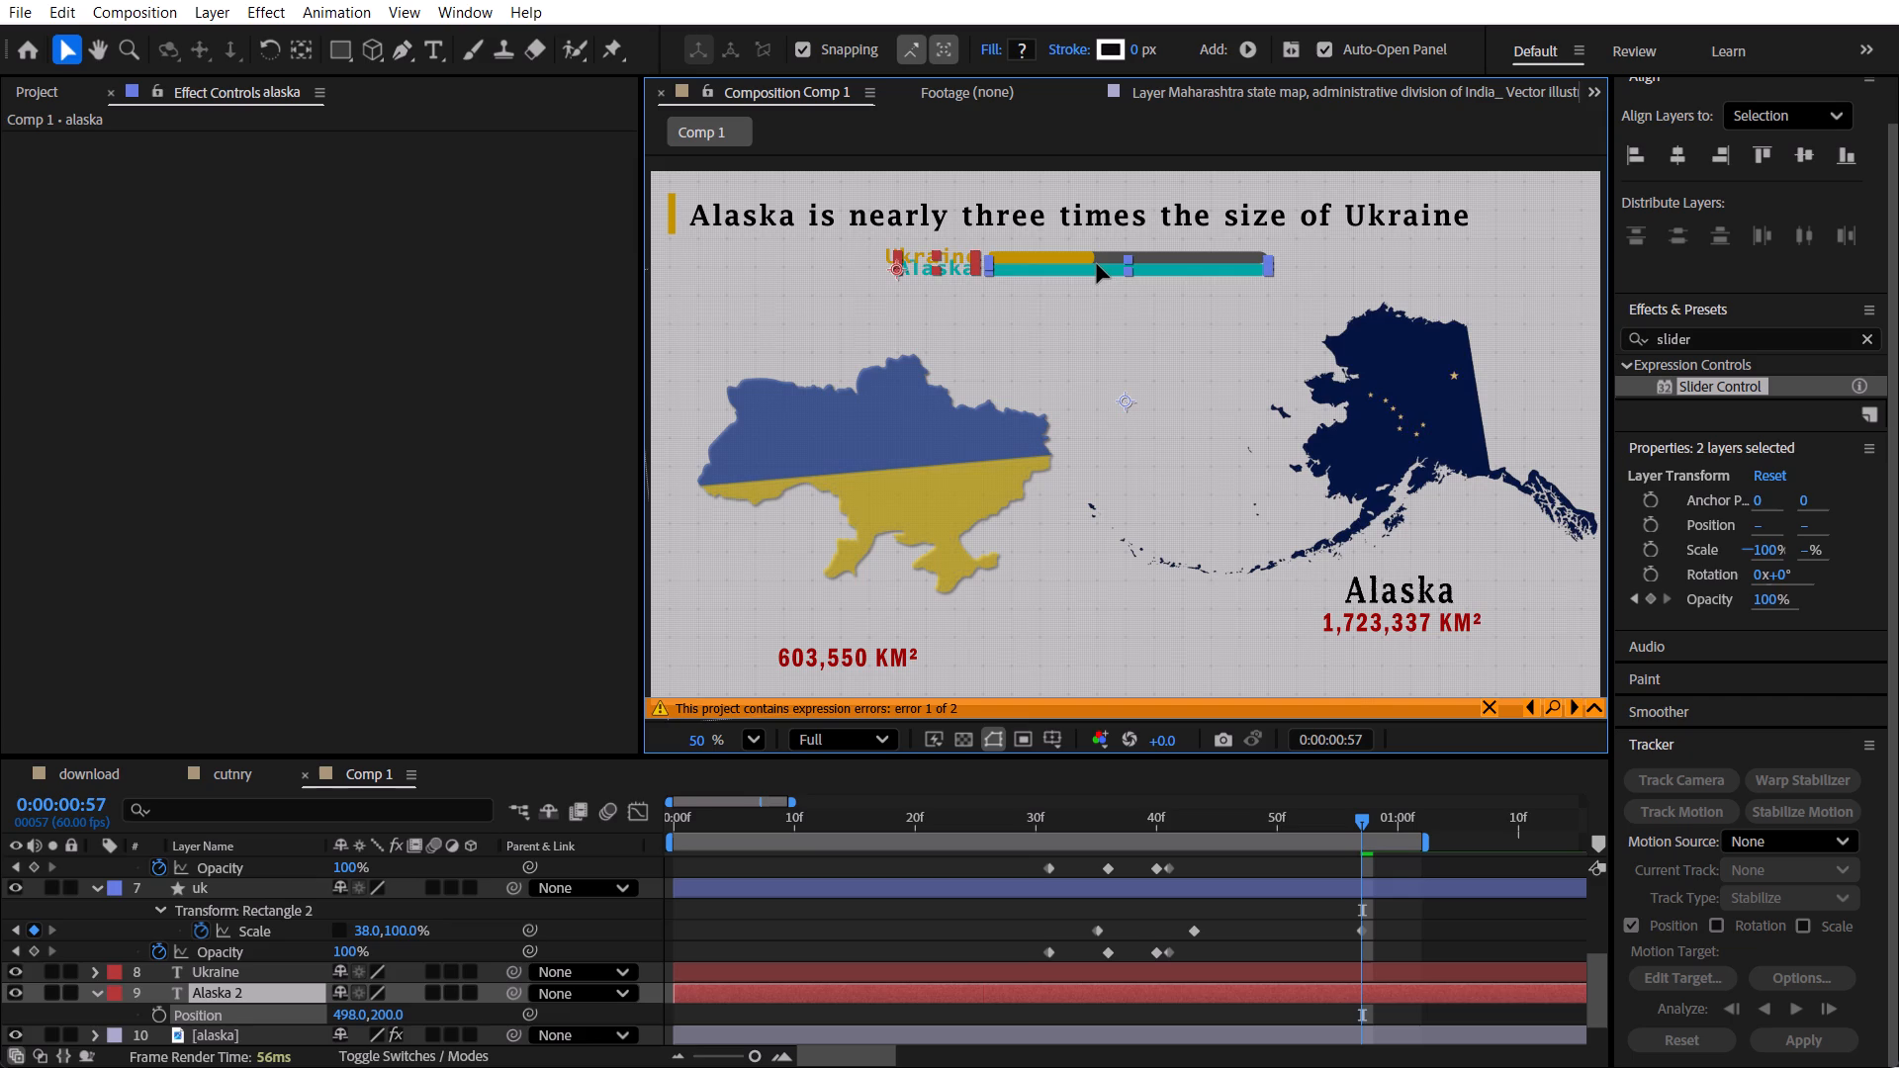
left_click_drag(1097, 264, 1097, 267)
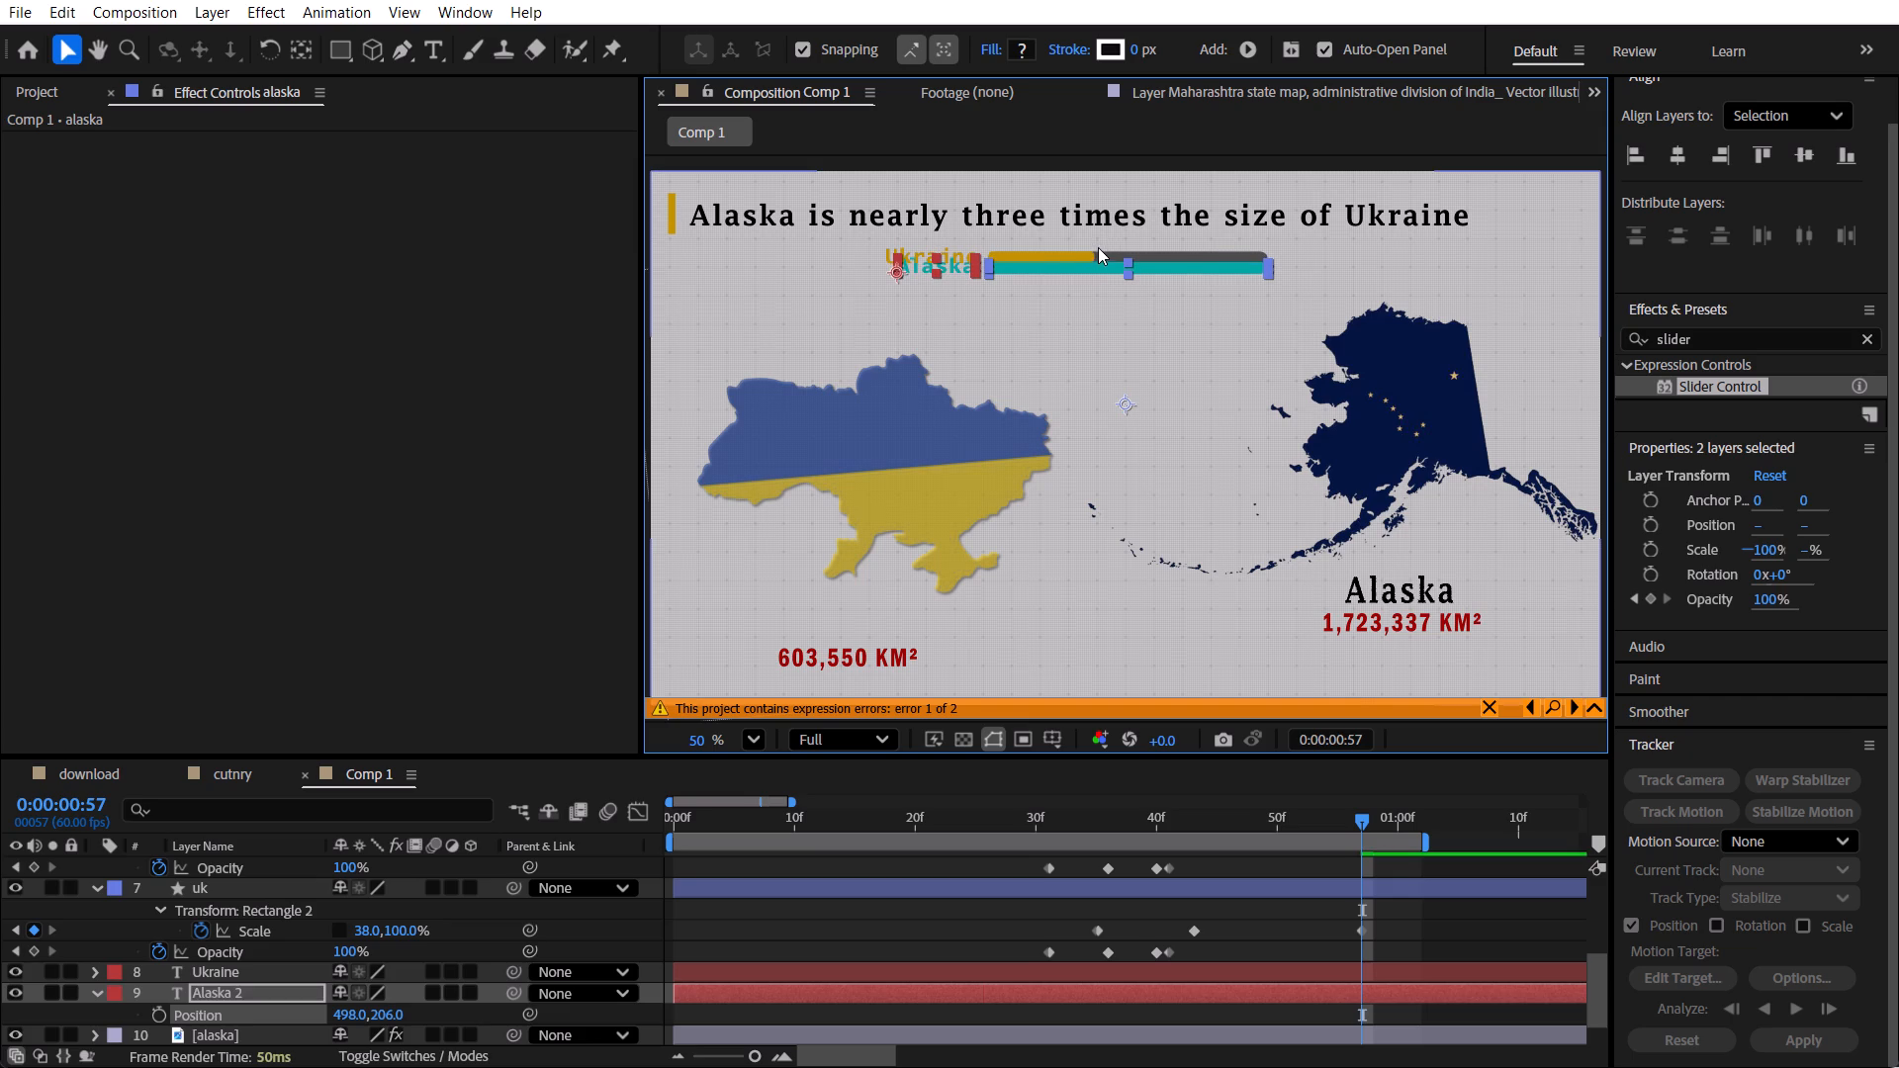
Move the uk bar and its Ukraine label down together, placing them just below the Alaska bar and label.
left_click(1098, 250)
left_click(924, 253, "shift")
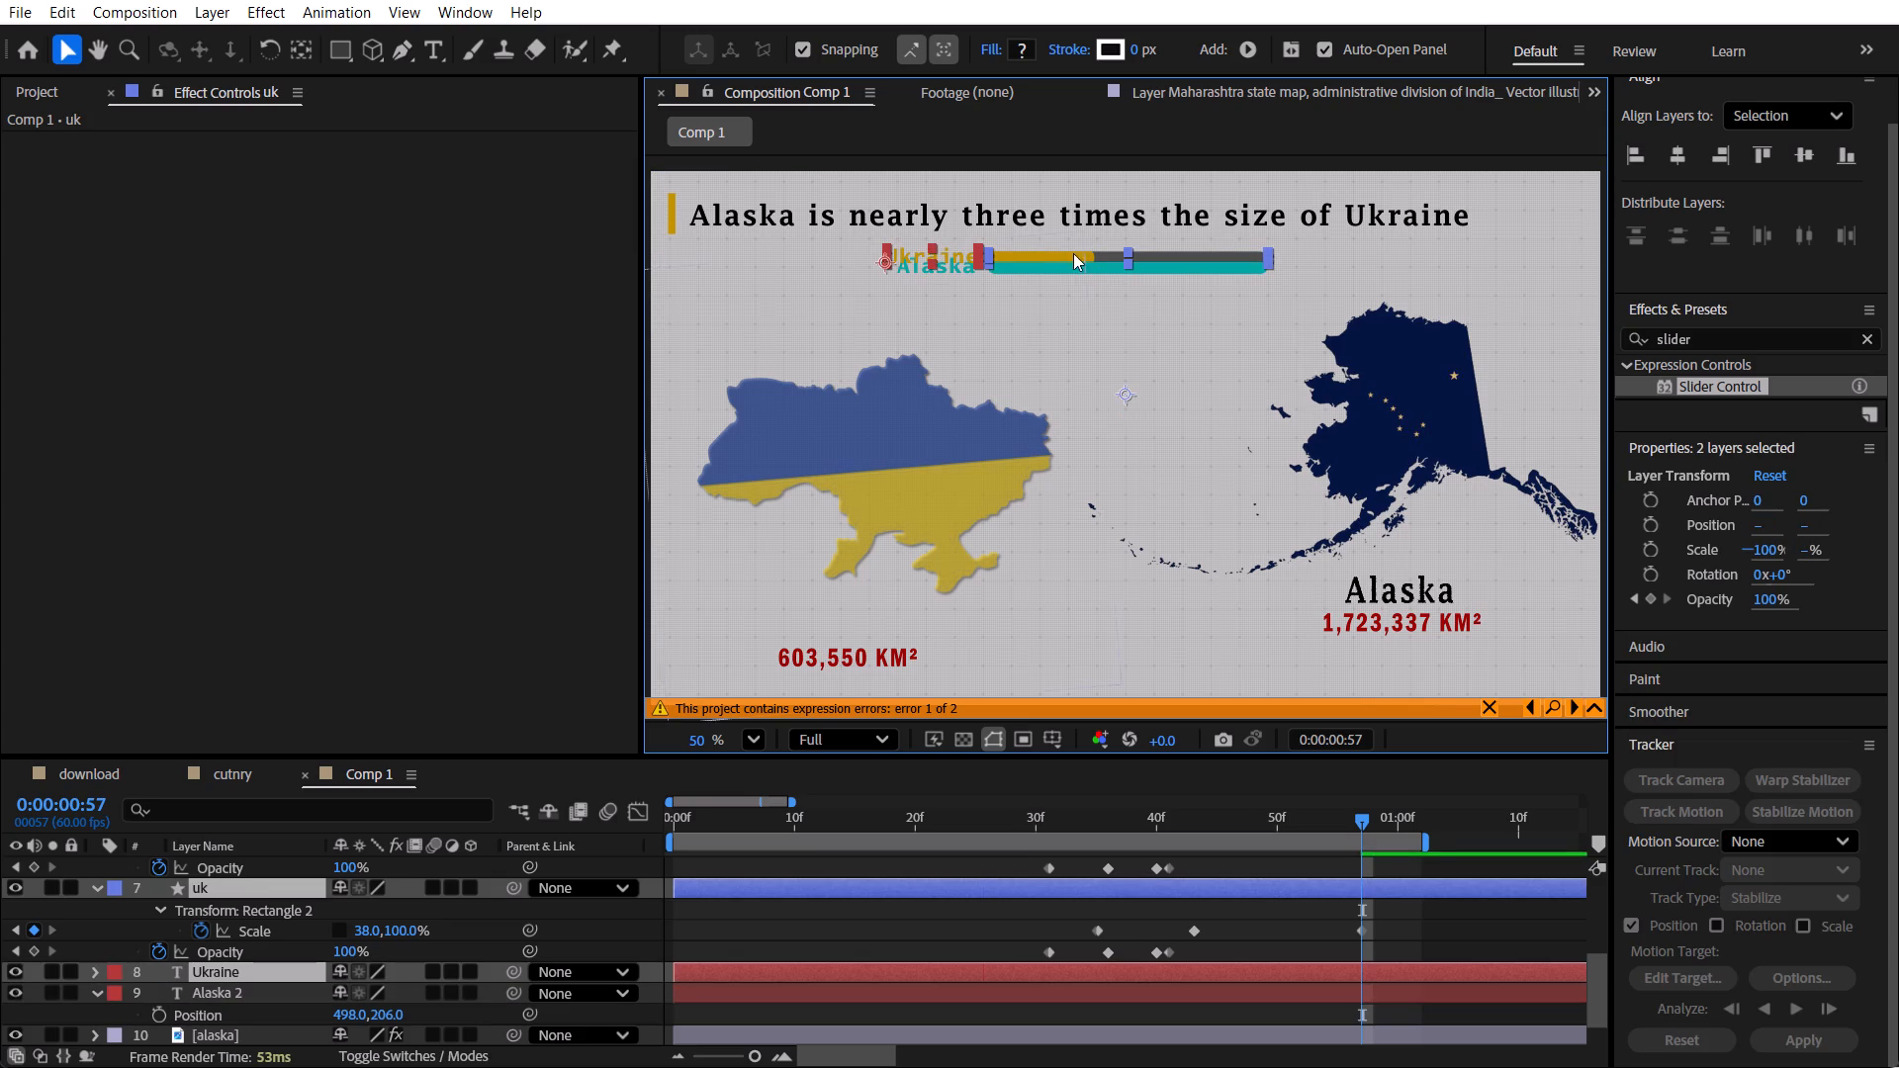
left_click(1088, 256, "shift")
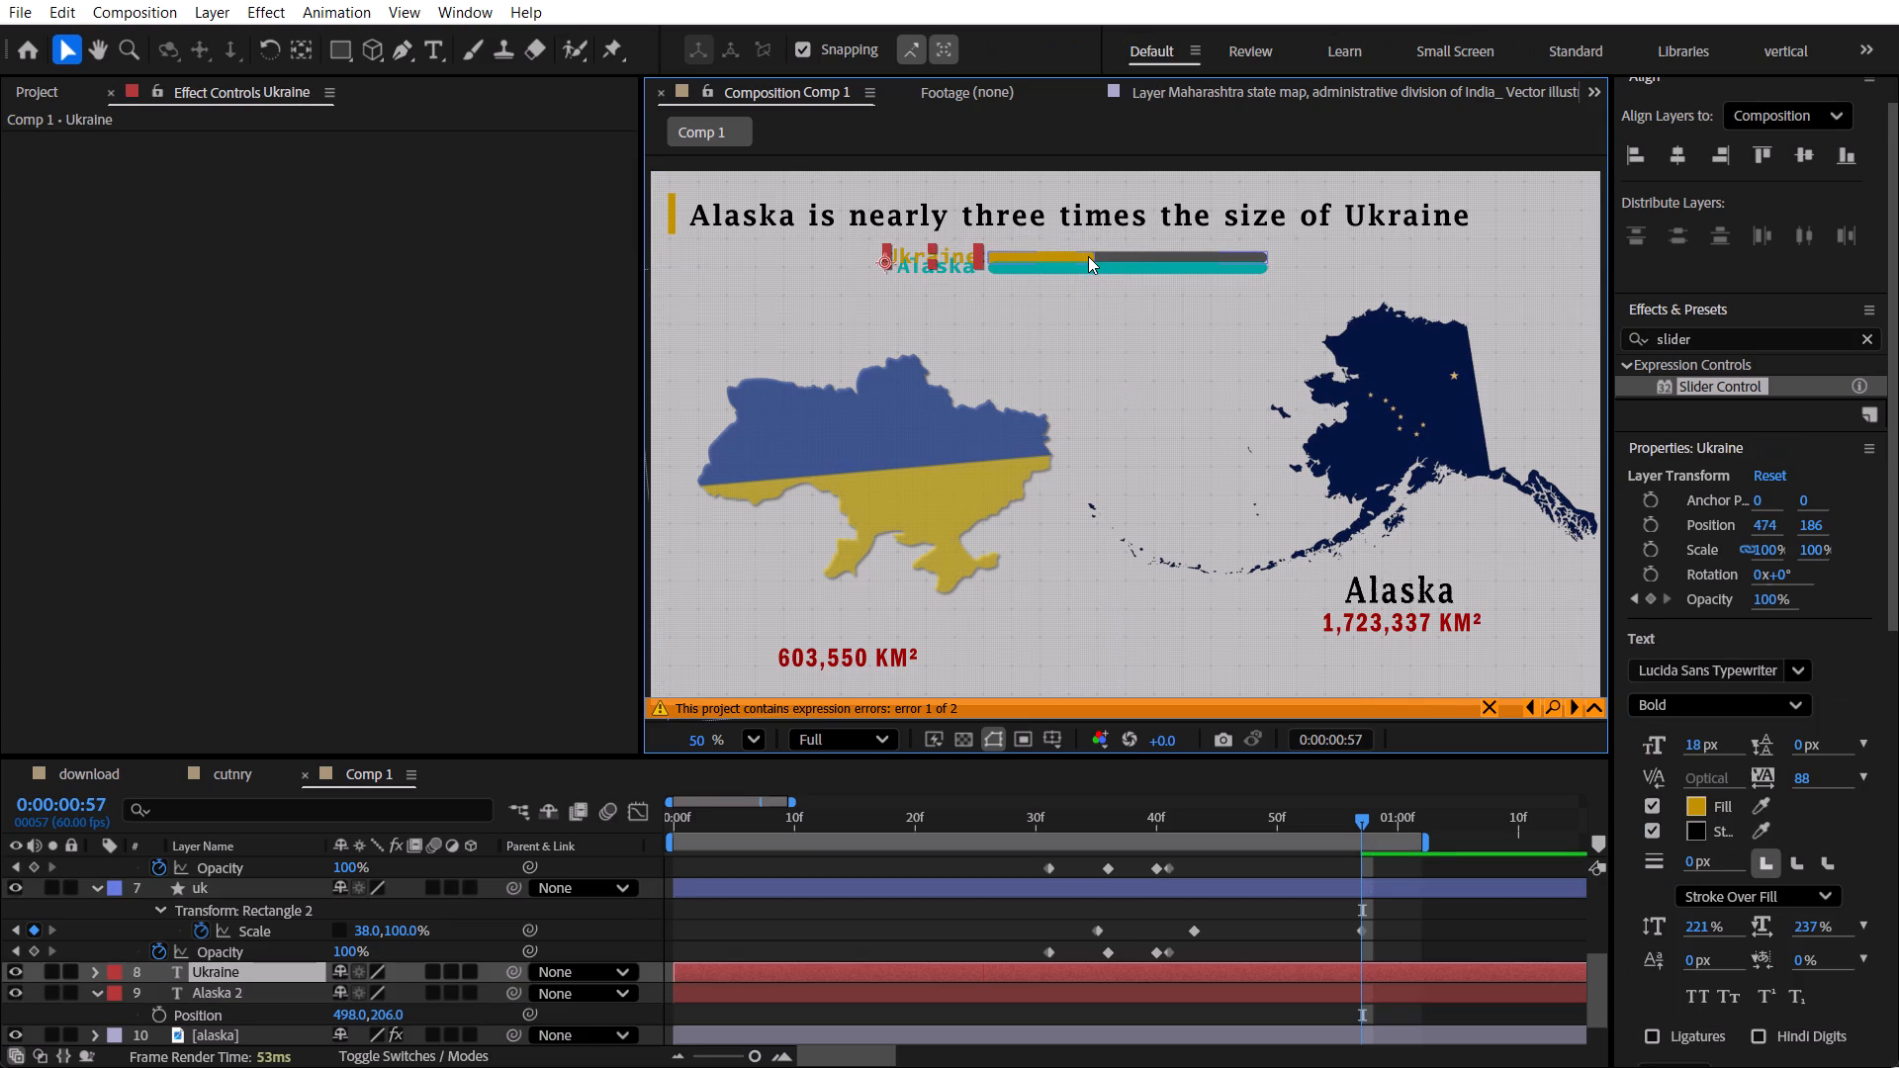
left_click(1088, 256, "shift")
left_click_drag(1080, 254, 1077, 306)
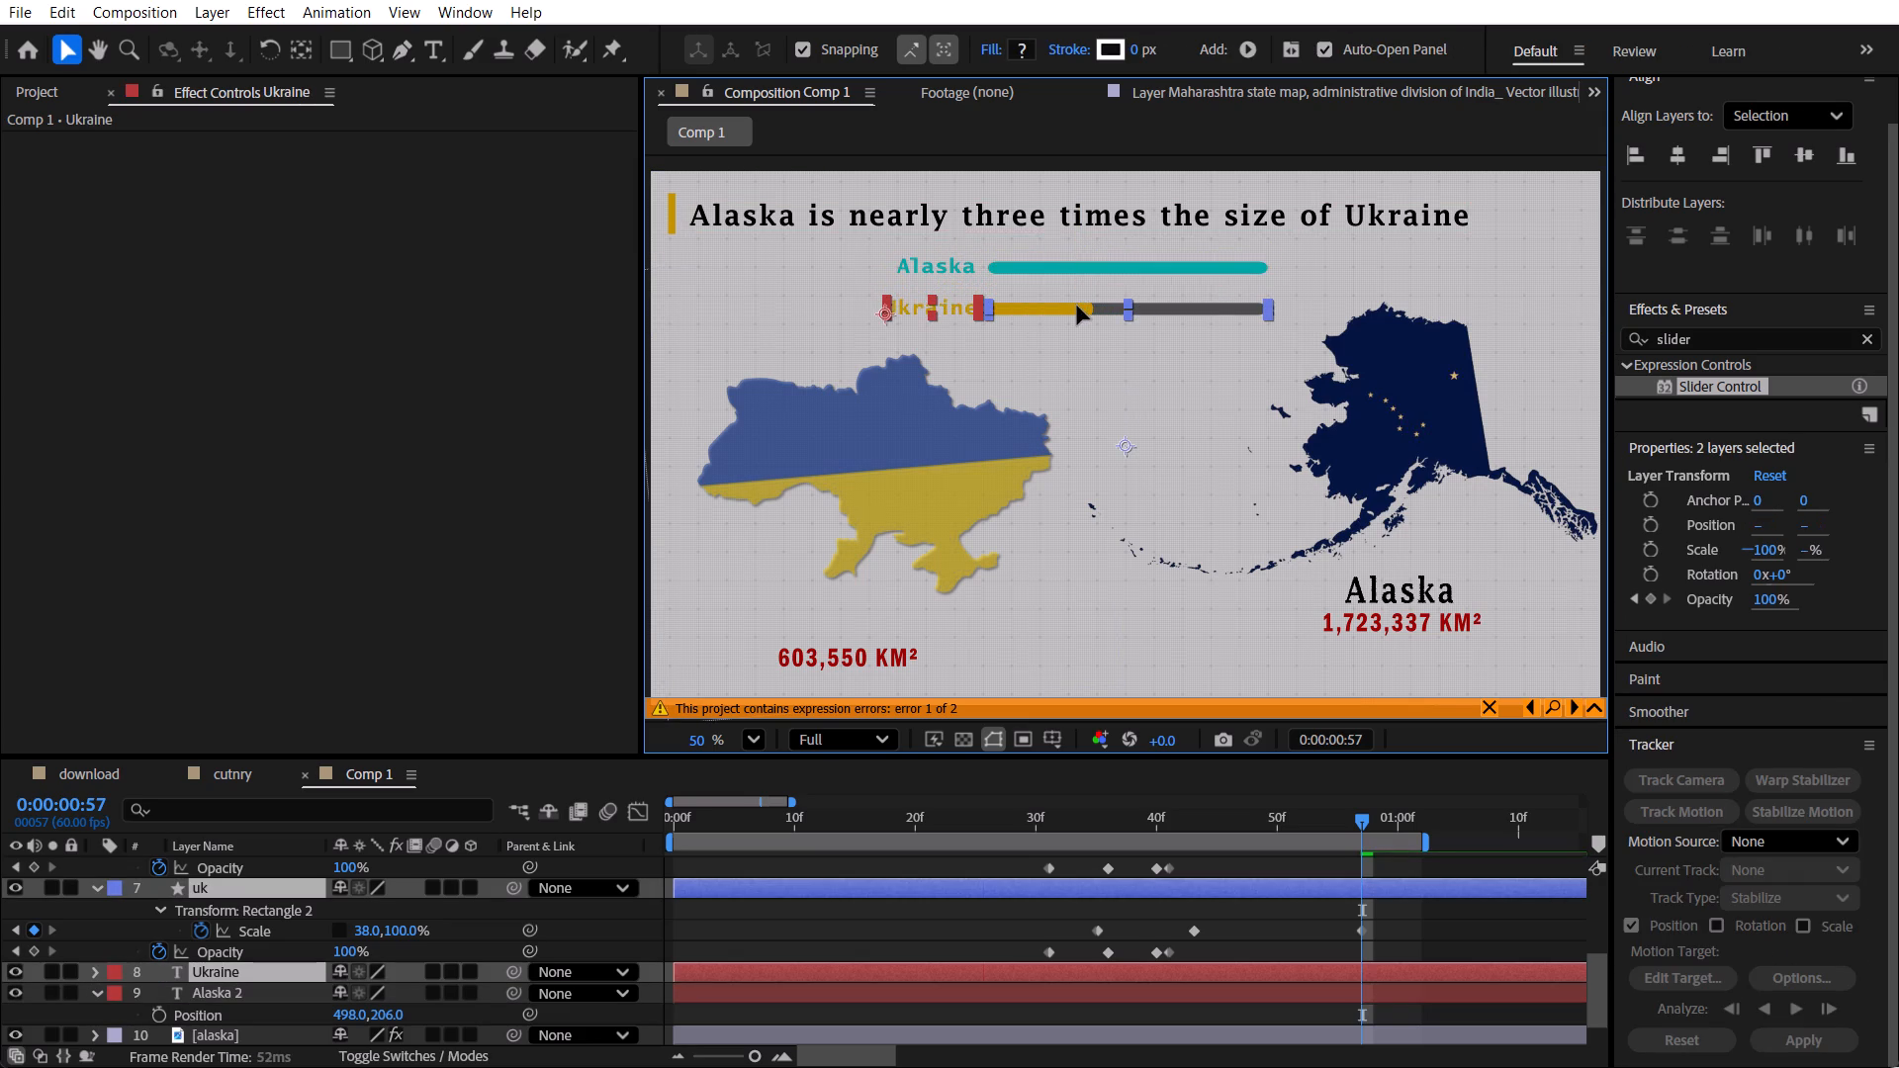
left_click_drag(1077, 306, 1071, 296)
left_click(1040, 653)
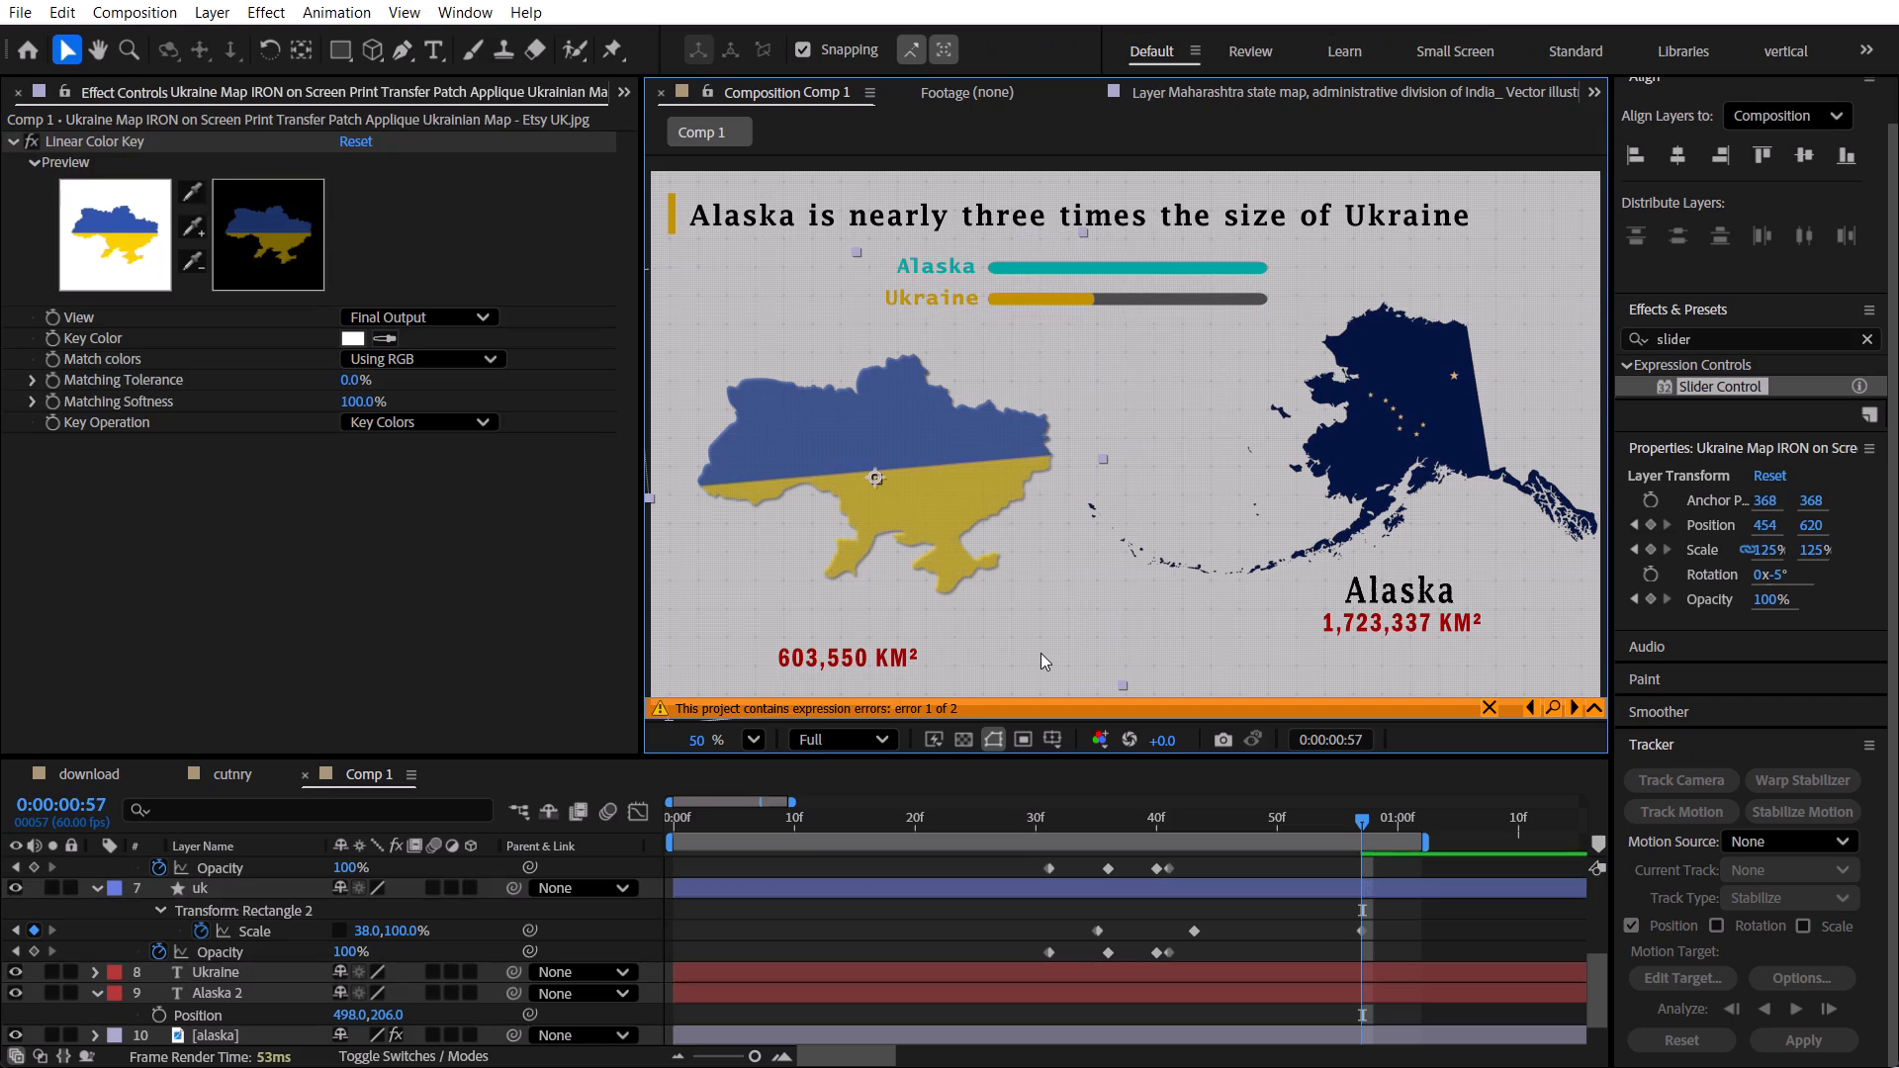
left_click(1043, 642)
Scrub between 0:00:00:28 and 0:00:00:49 to check the bars, label reveals and area counters in the new order.
left_click_drag(1261, 813, 1082, 817)
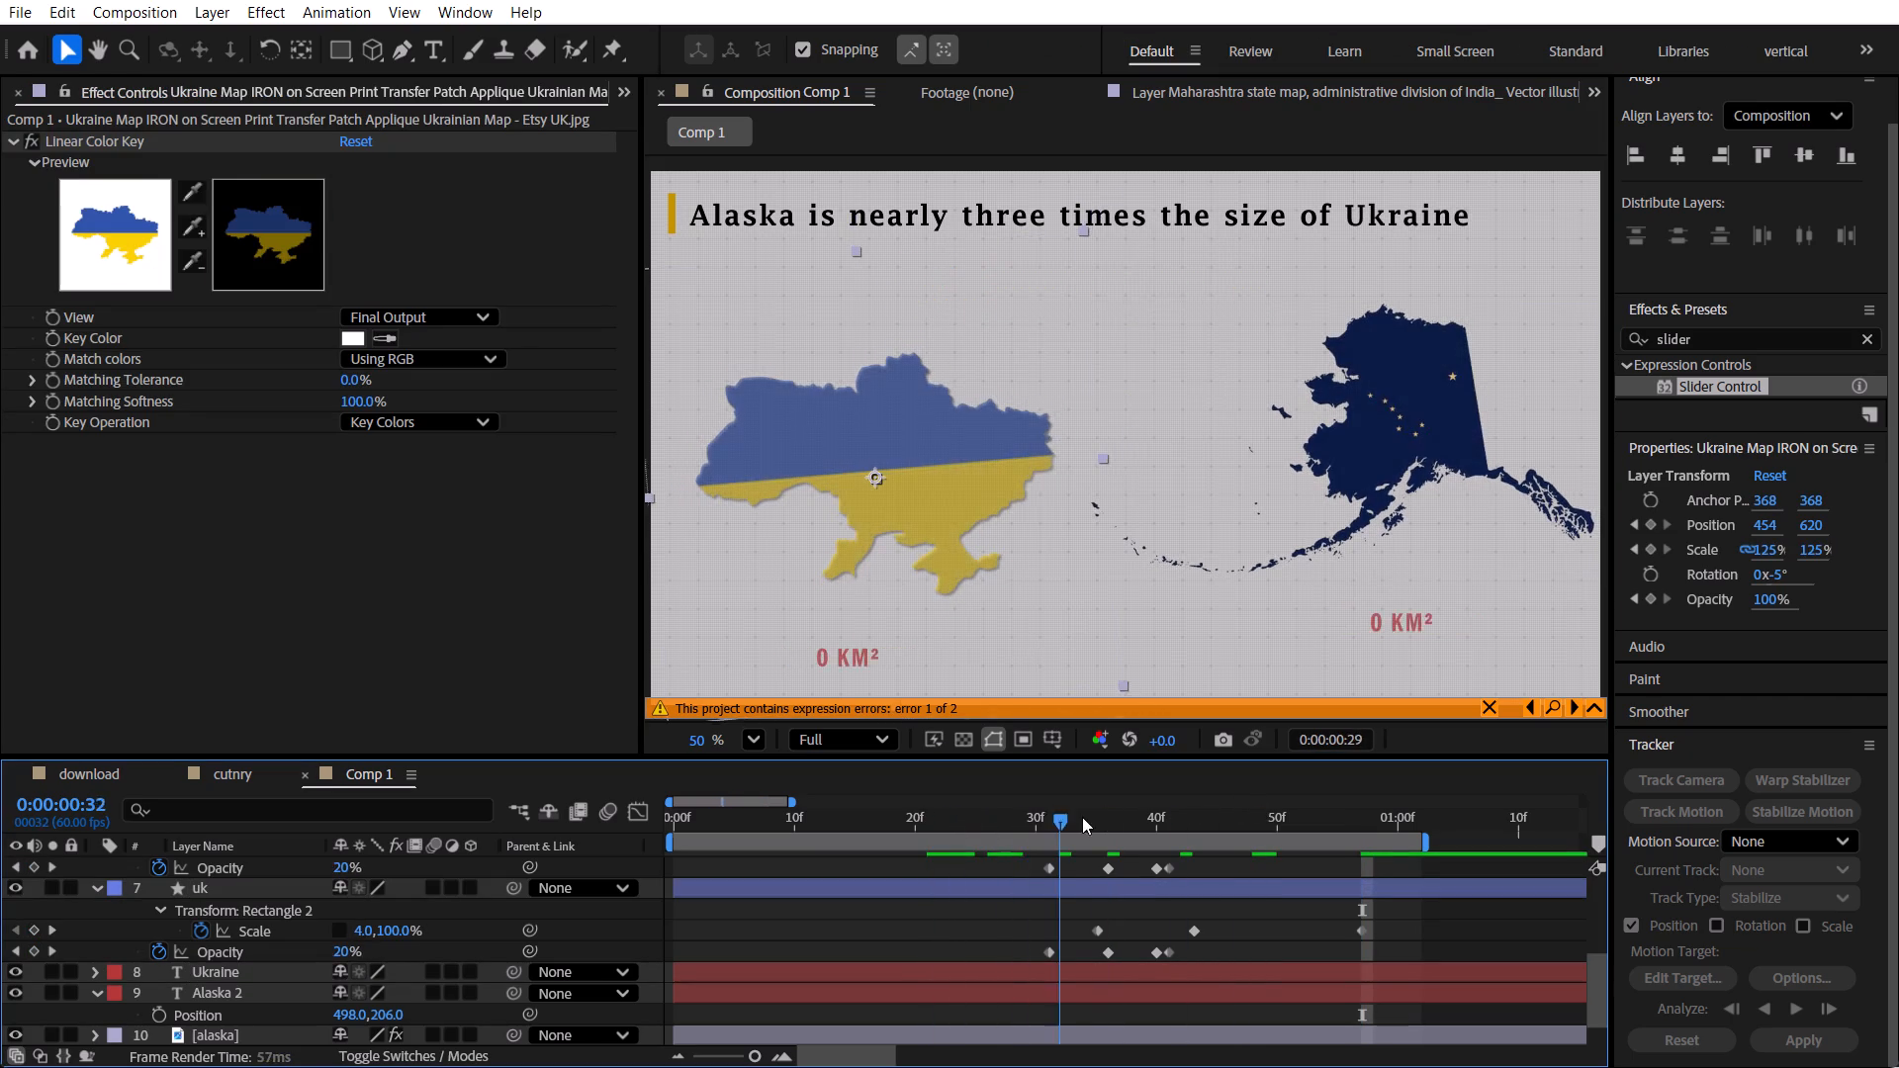
left_click_drag(1082, 817, 1267, 861)
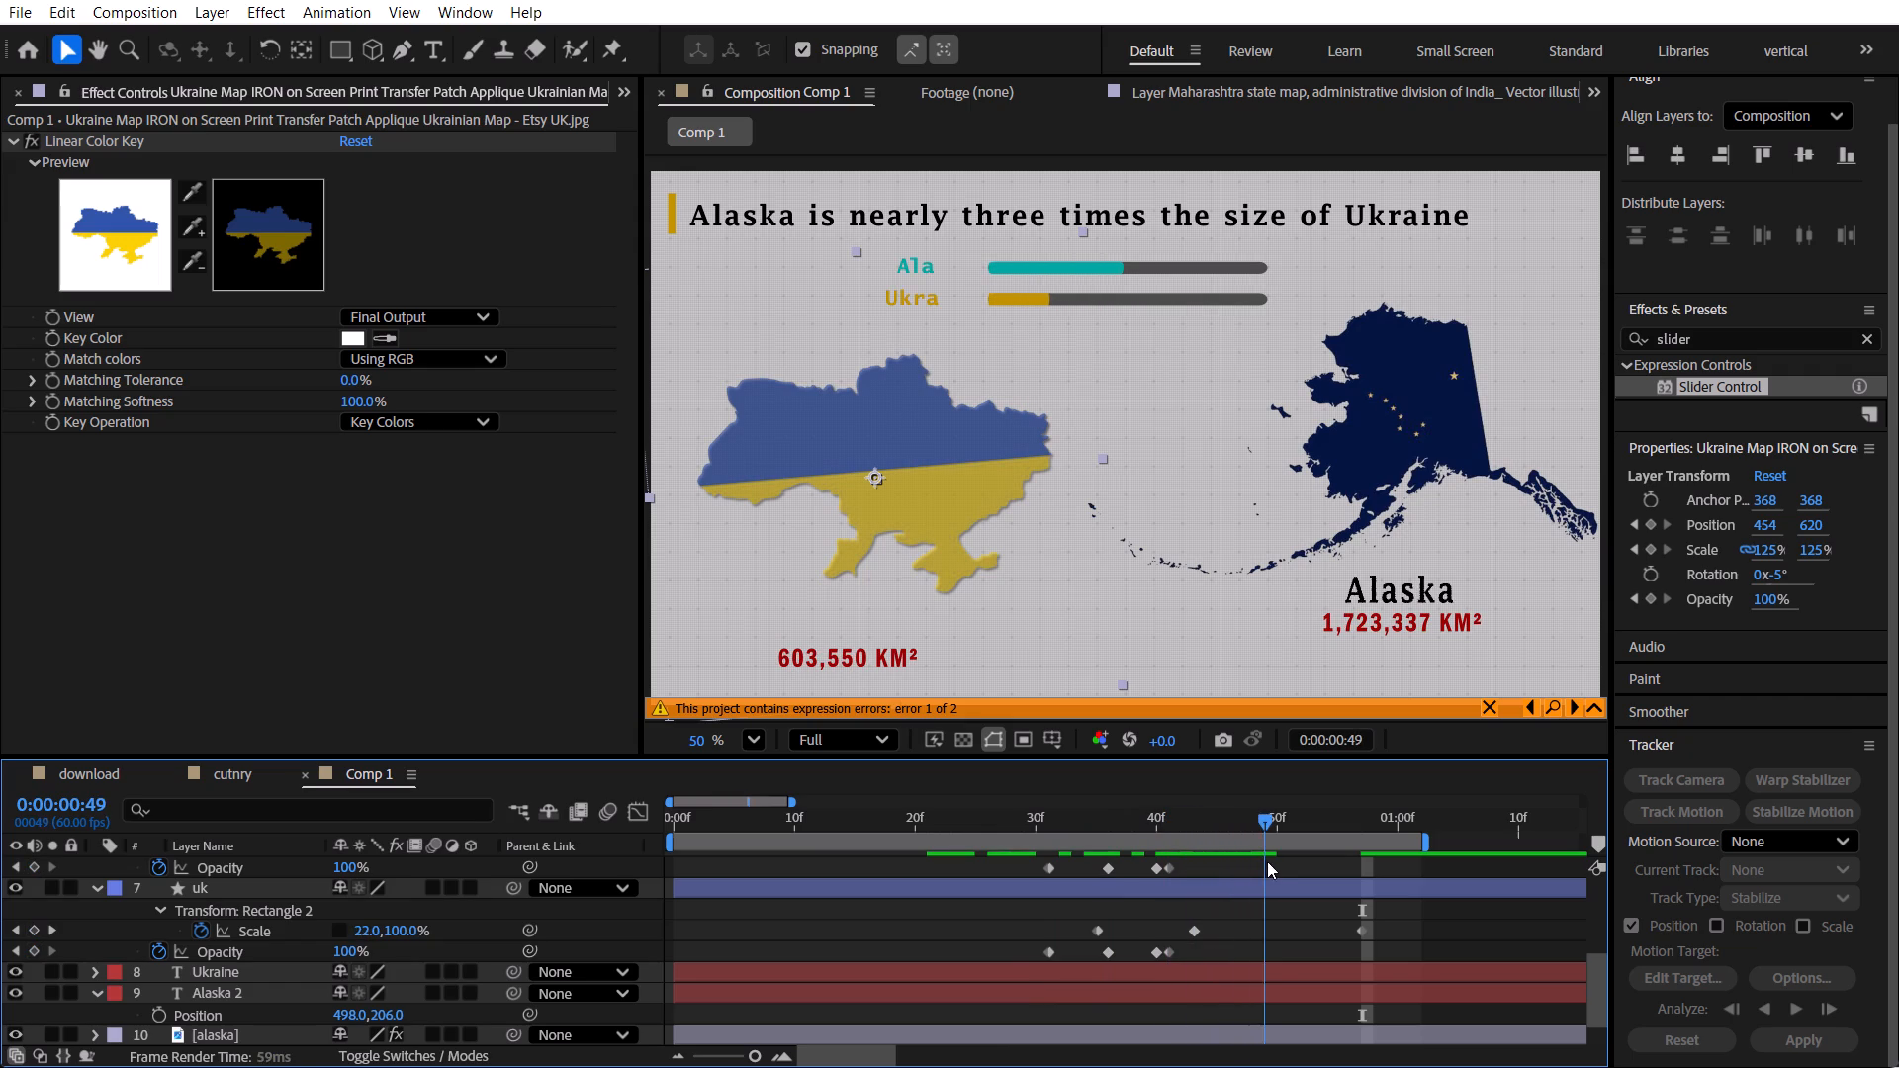
left_click_drag(1267, 861, 1112, 839)
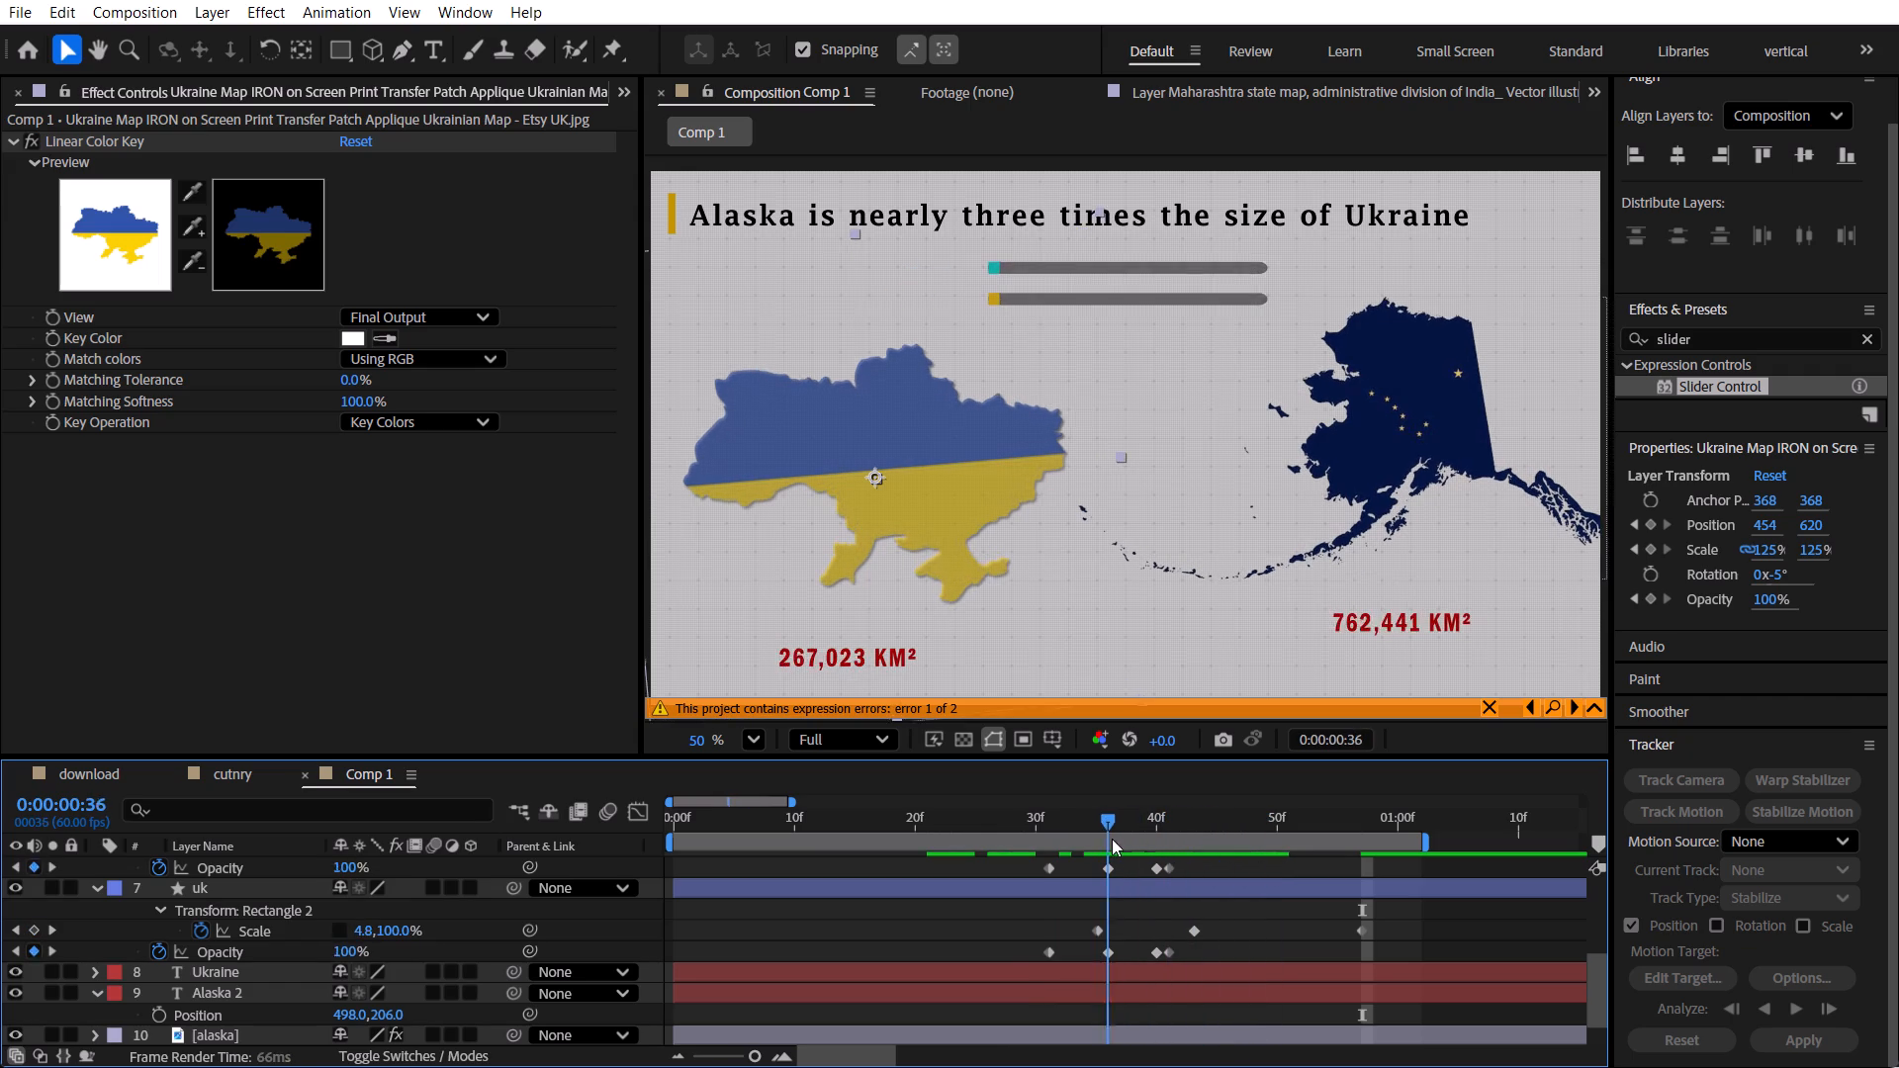
left_click_drag(1112, 839, 1115, 846)
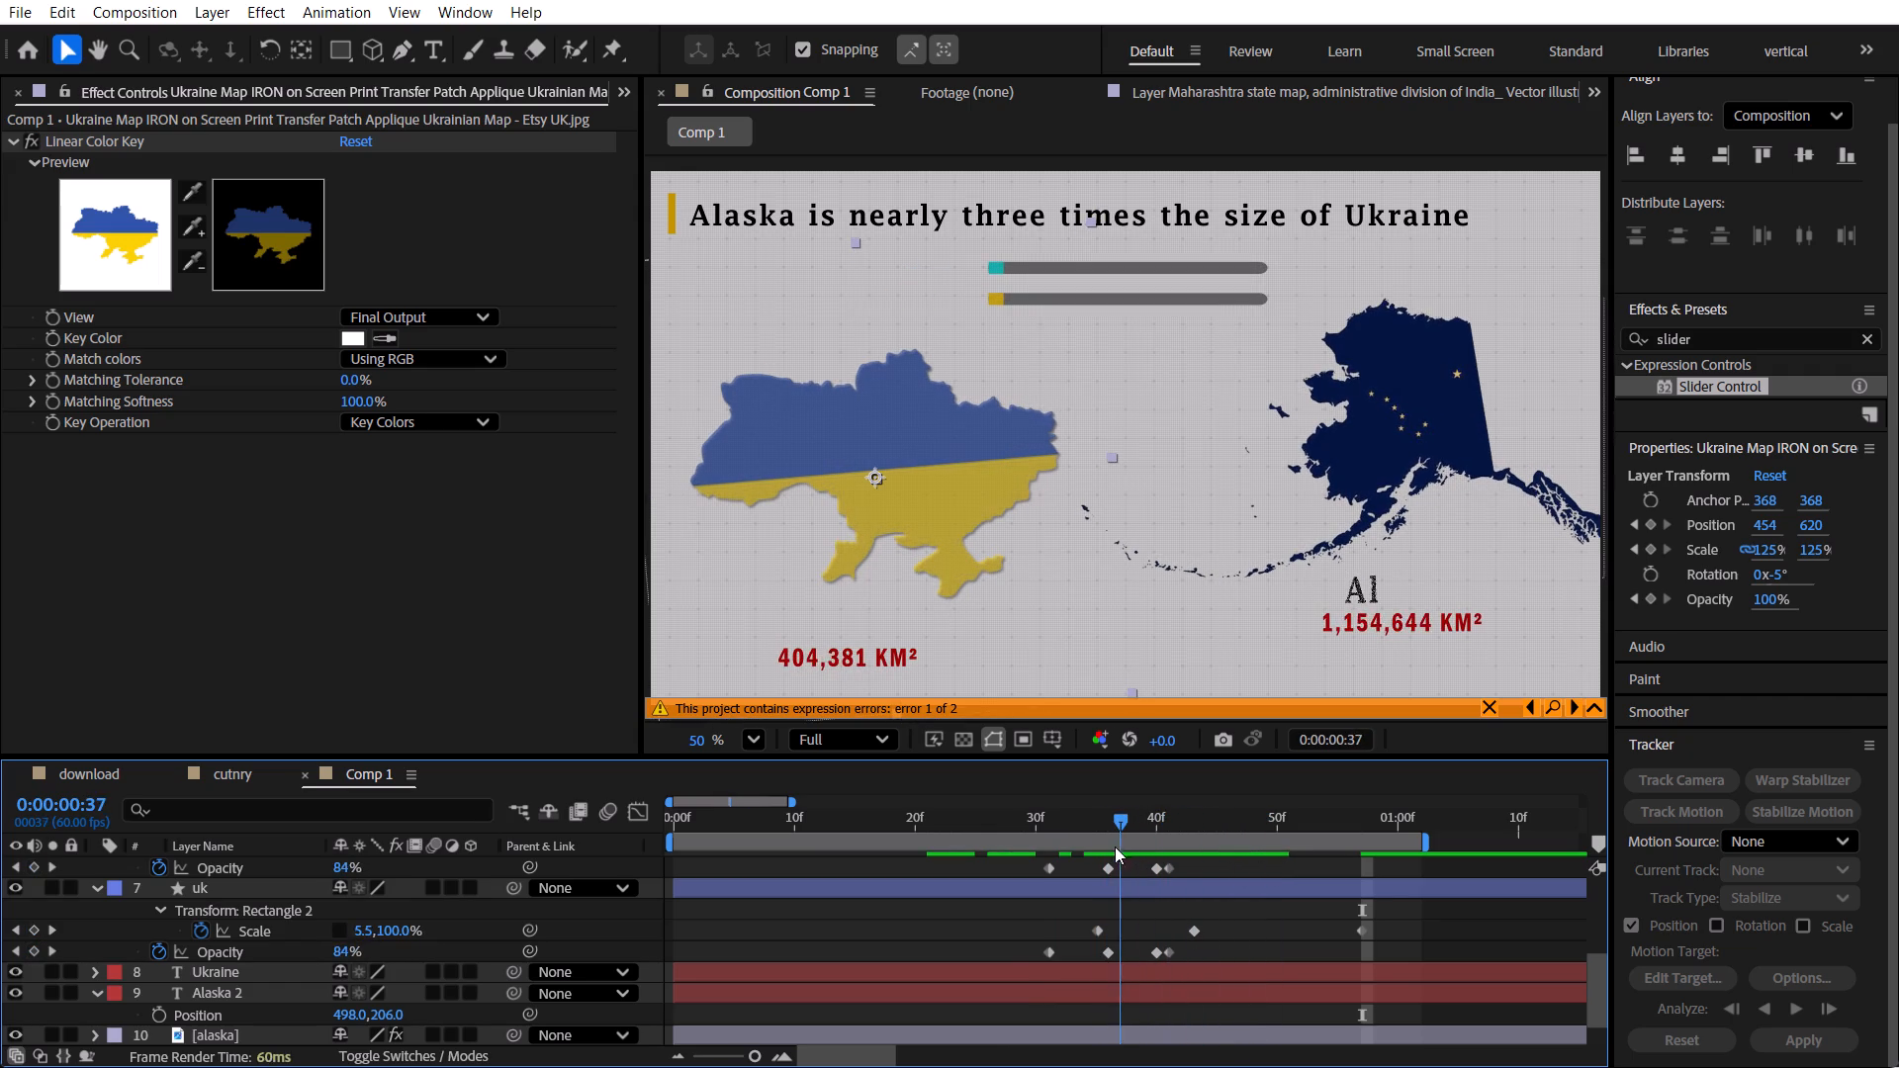
left_click_drag(1115, 846, 1040, 825)
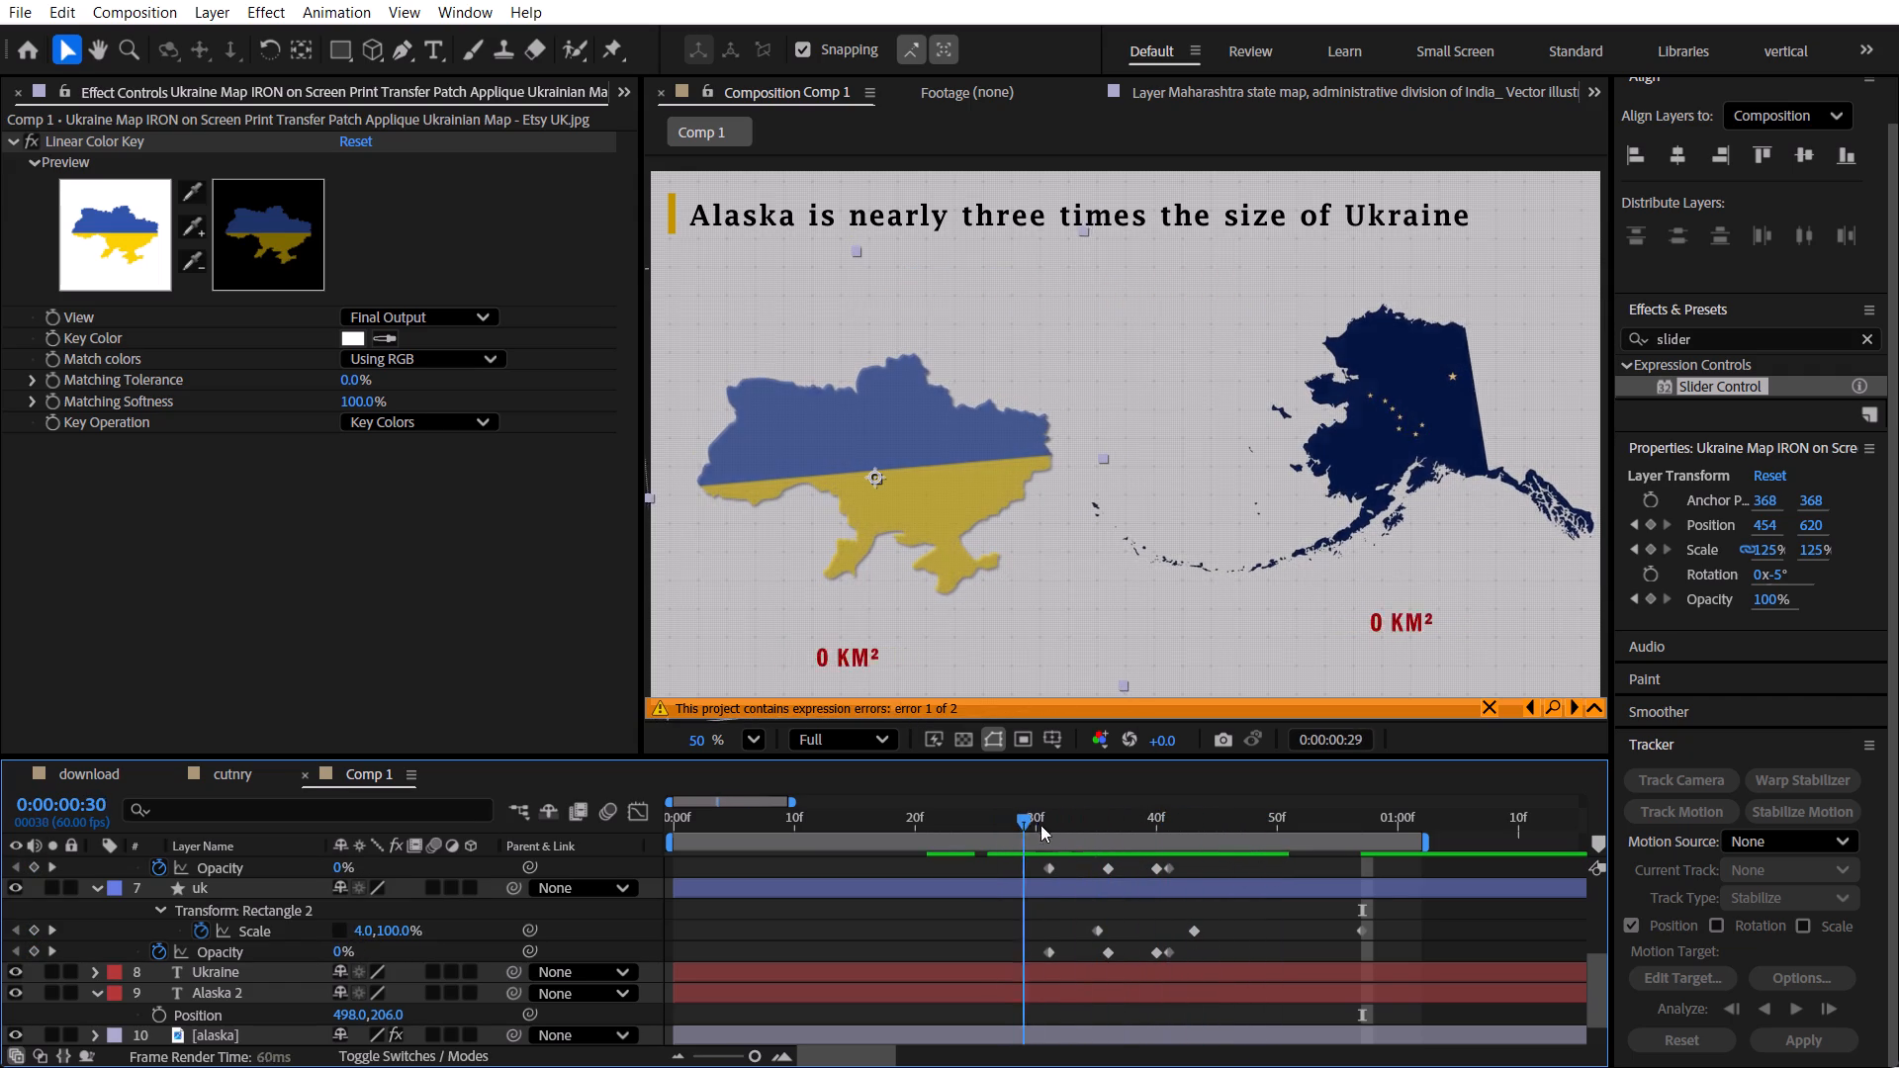
left_click_drag(1040, 825, 1251, 873)
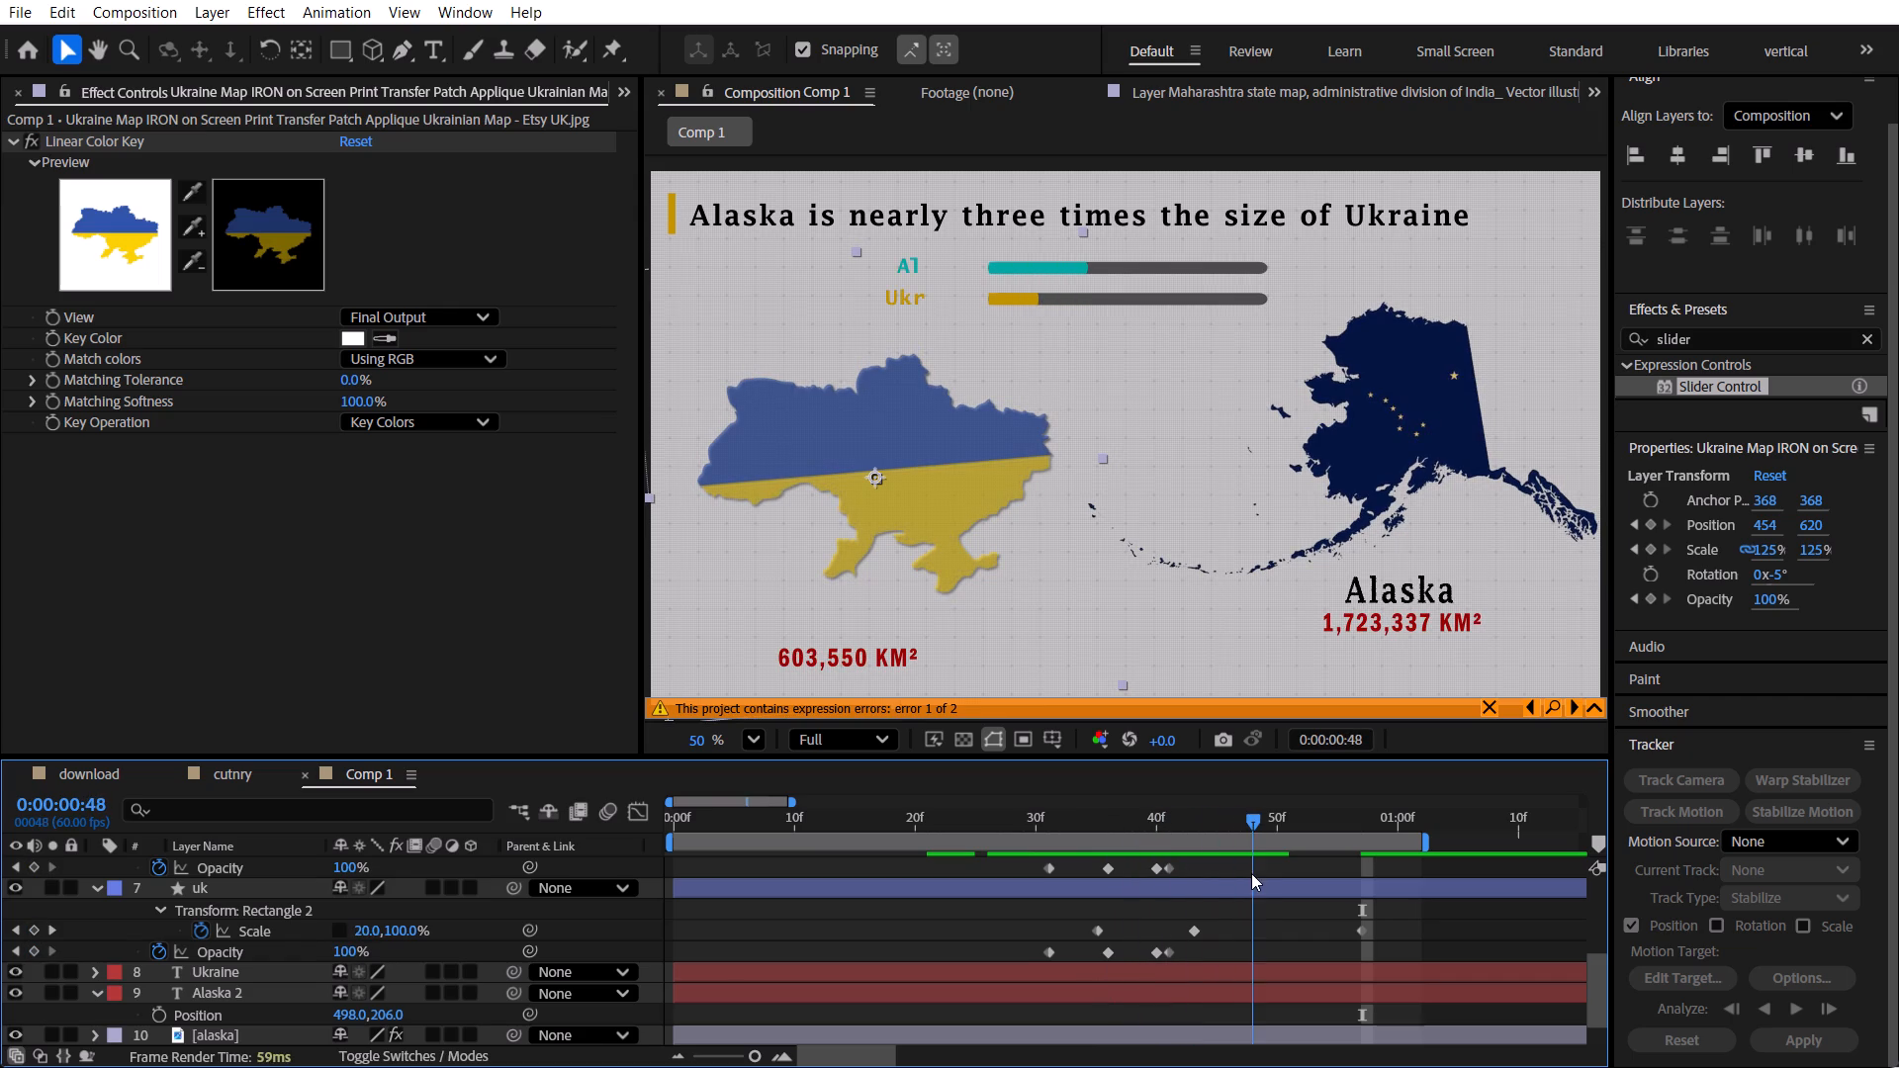
left_click_drag(1251, 873, 1165, 895)
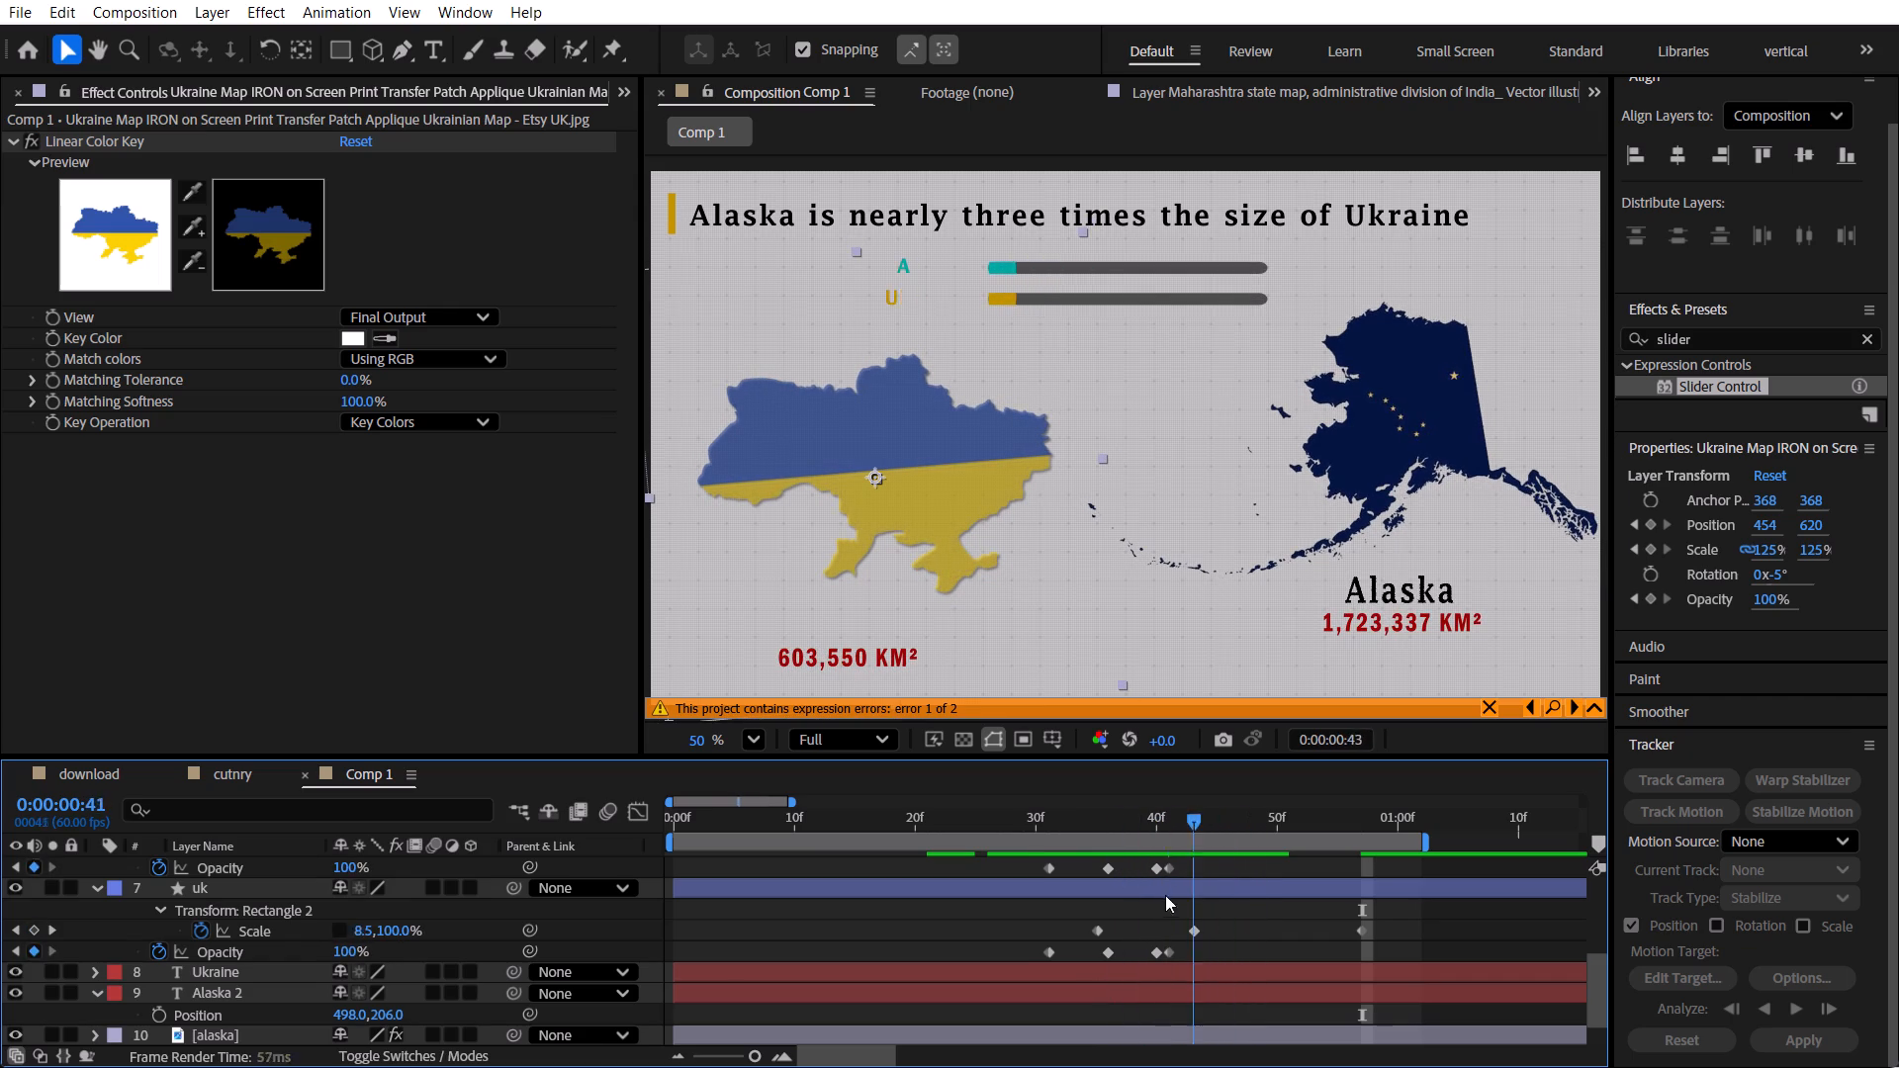
left_click_drag(1165, 895, 1010, 885)
Collapse the revealed properties of all layers in Comp 1.
left_click(876, 916)
scroll(696, 928, "up", 3)
key("u")
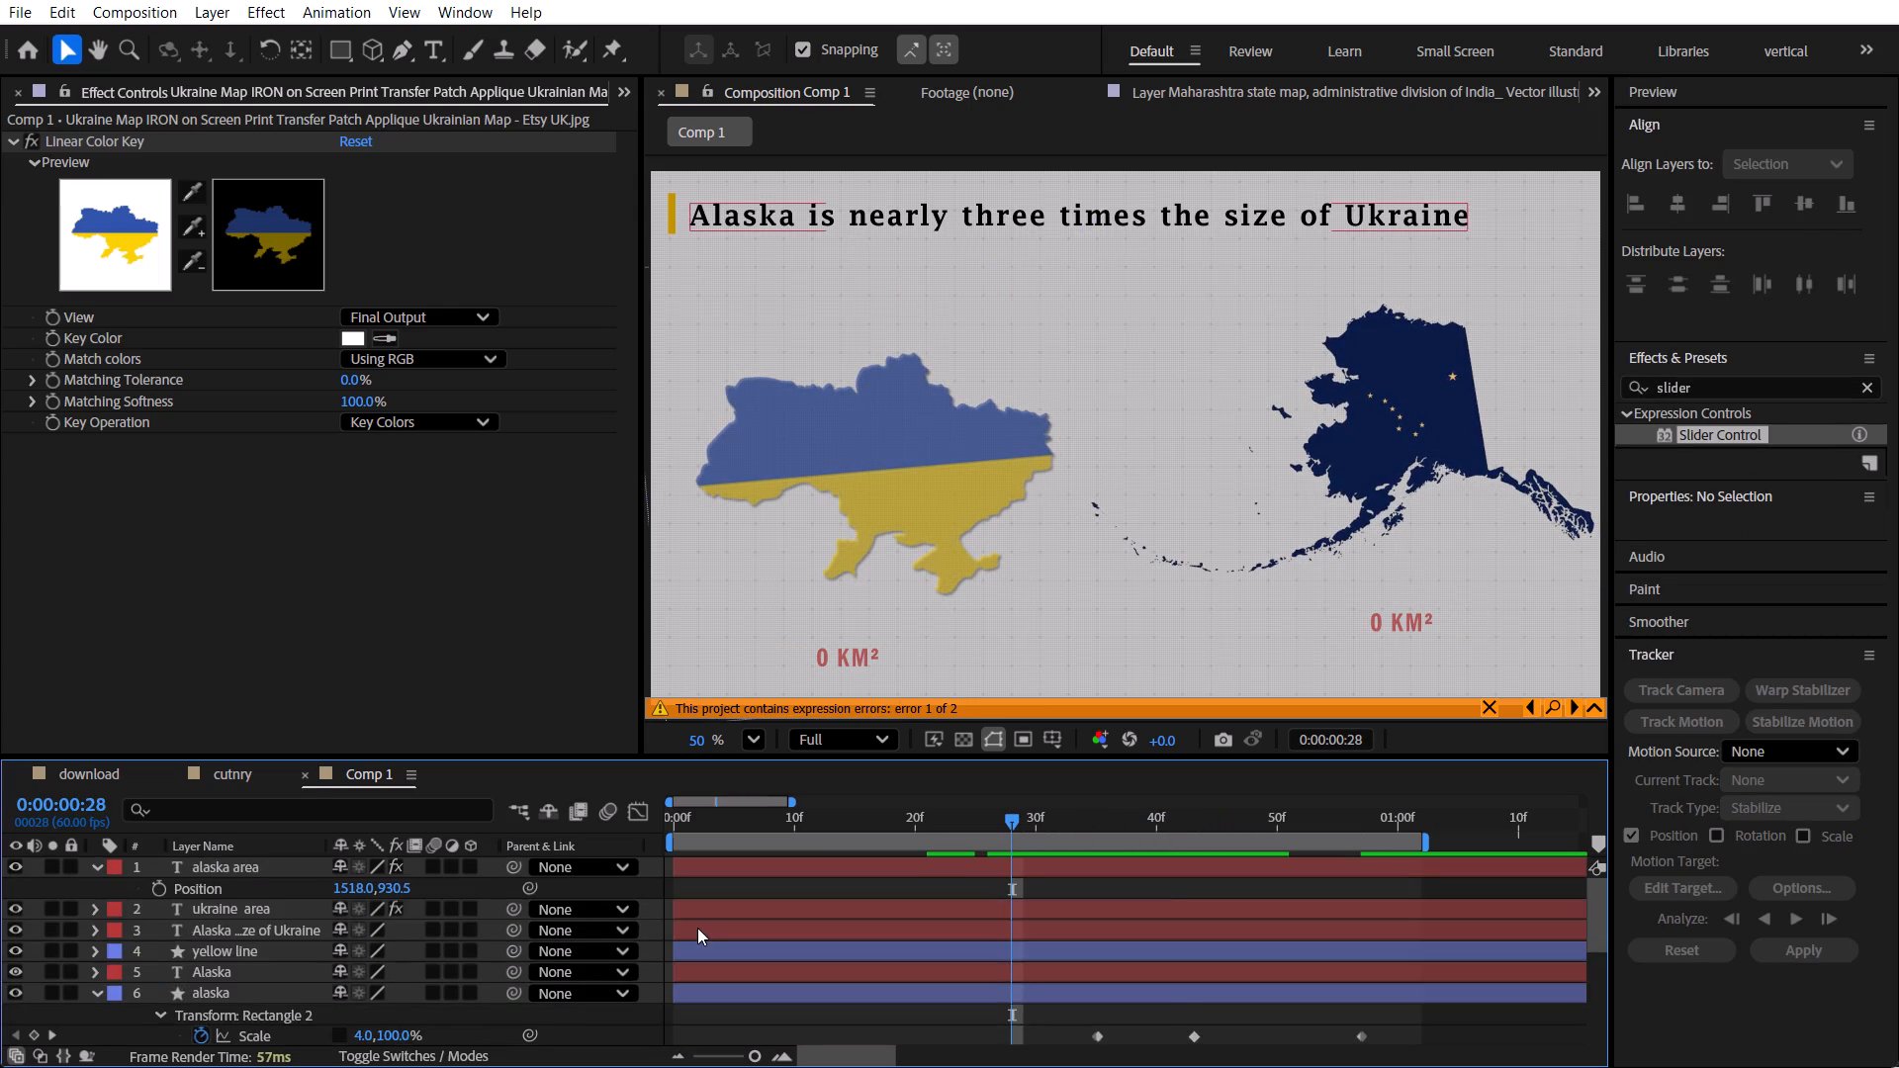
key("u")
key("u")
scroll(1129, 959, "up", 4)
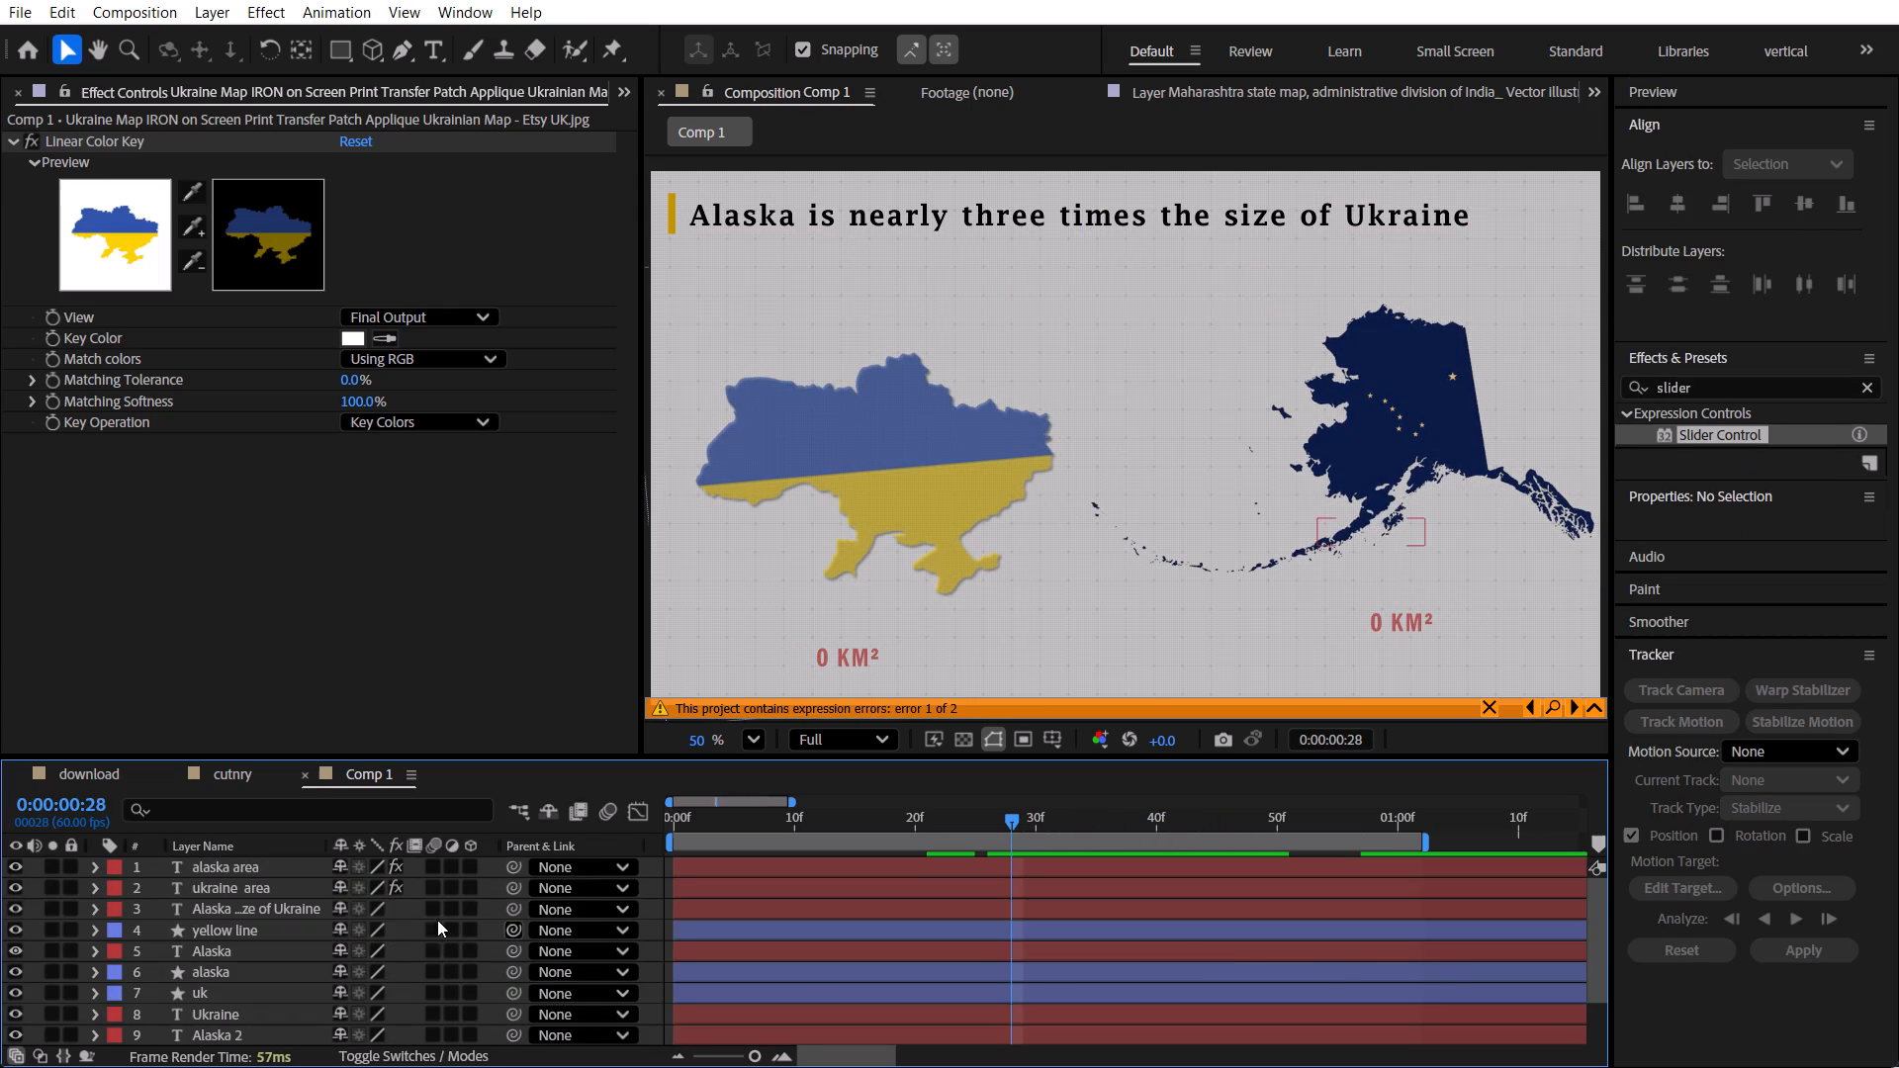
At 0:00:00:46, duplicate the black Alaska name text under the map and move the copy to the top of the layer stack.
left_click_drag(1145, 808, 1227, 810)
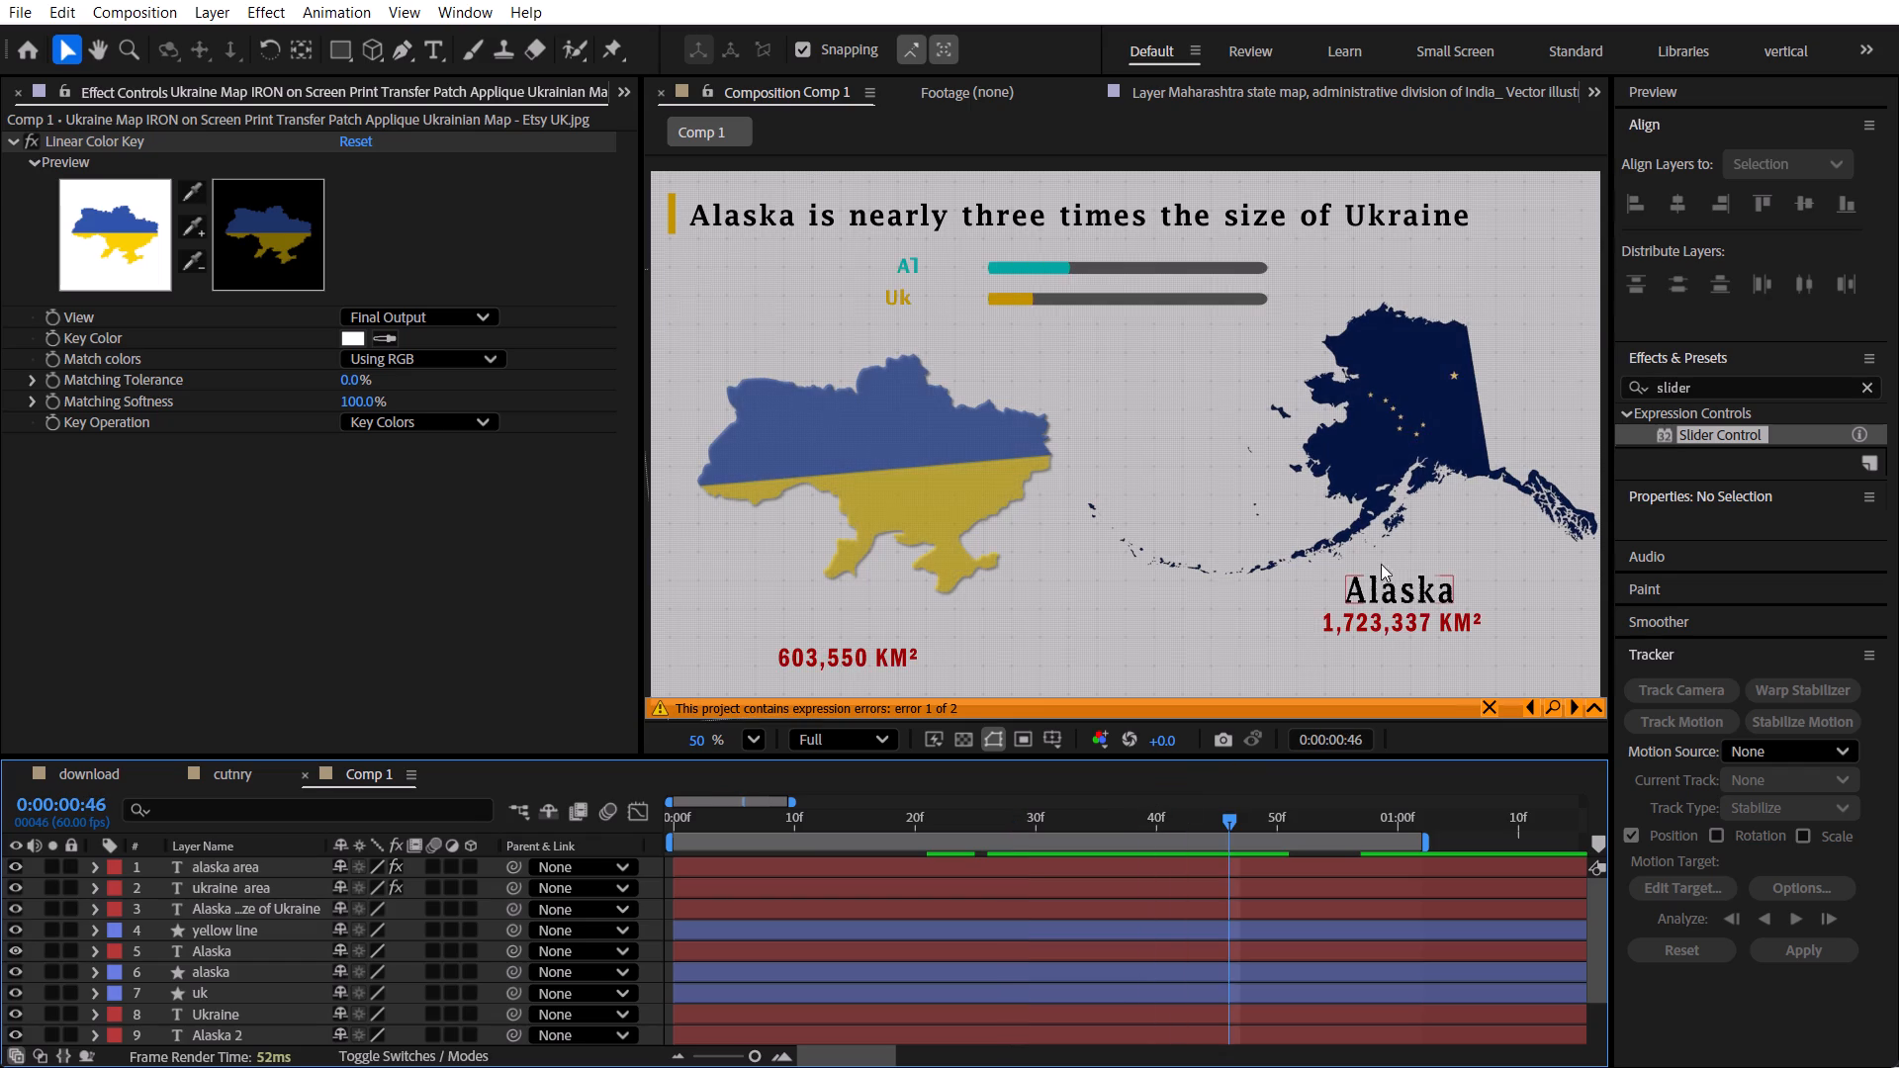
left_click(1399, 597)
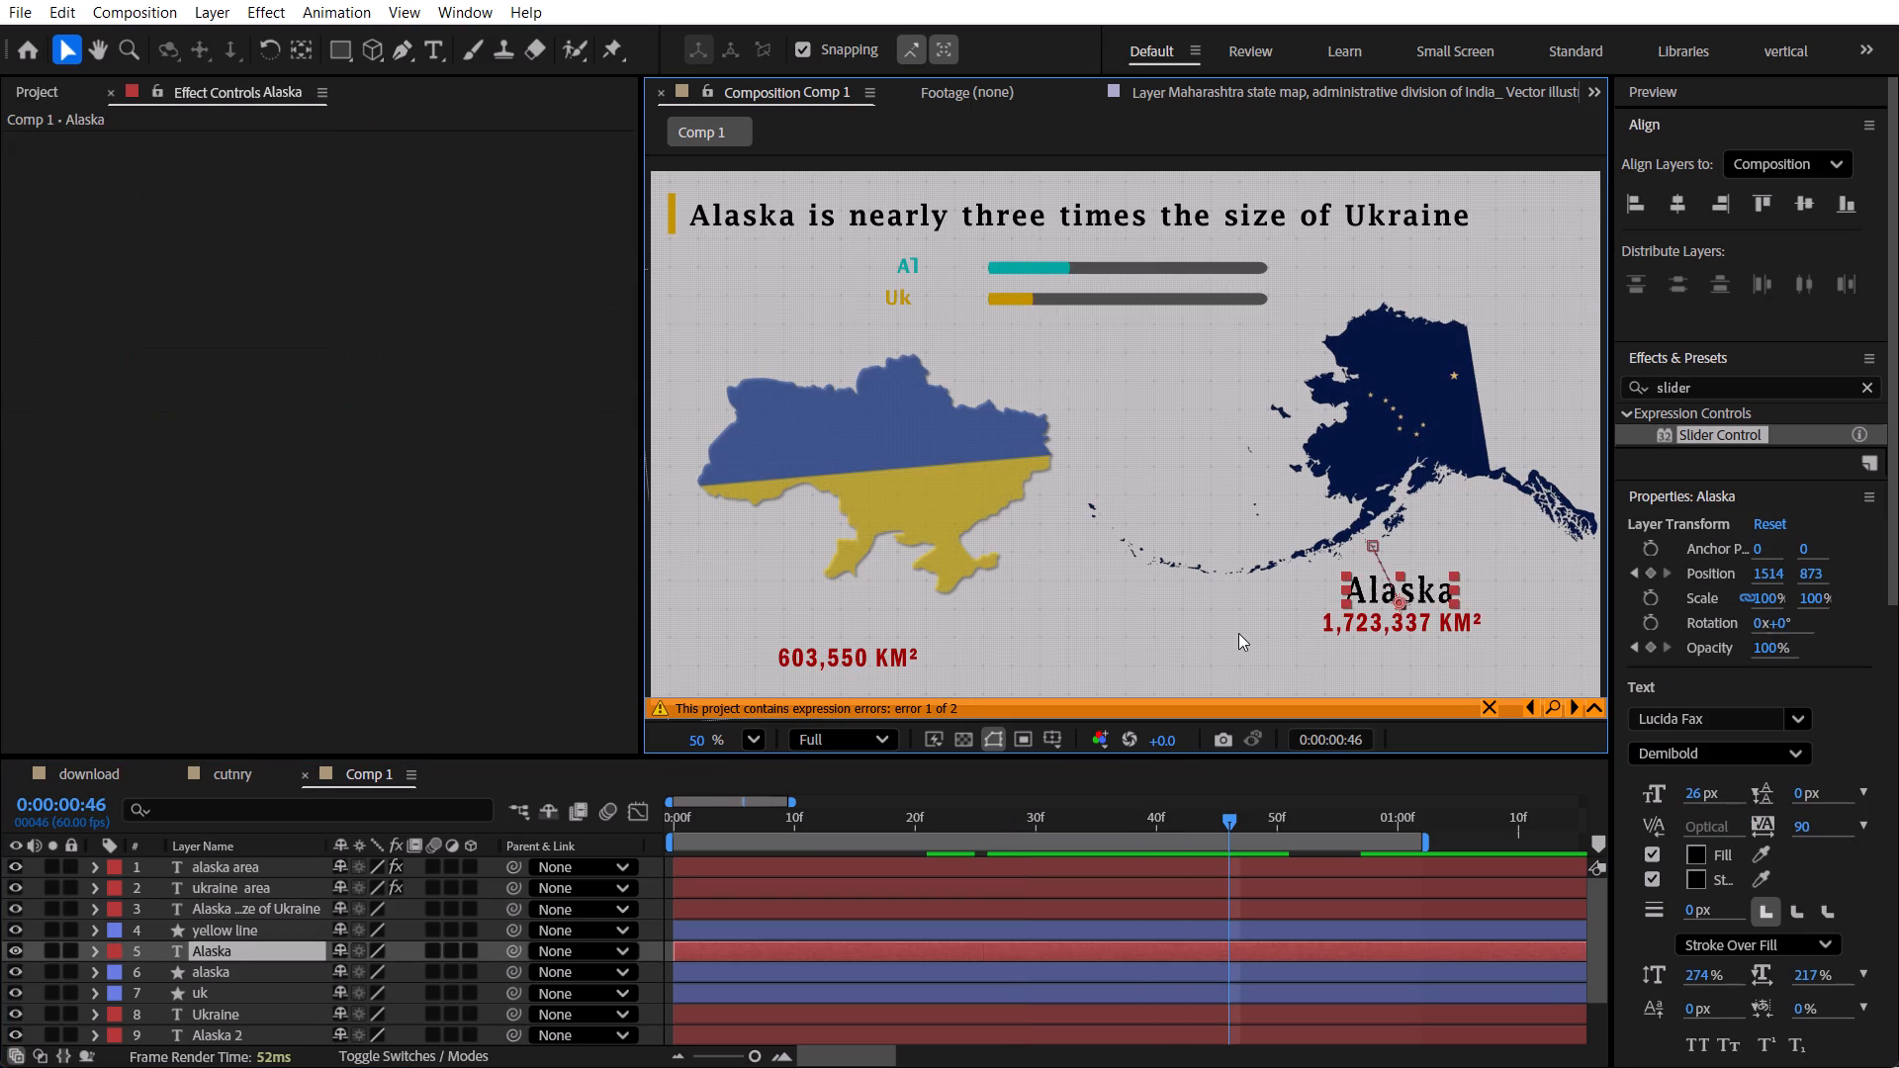
key("ctrl+d")
left_click_drag(232, 947, 232, 862)
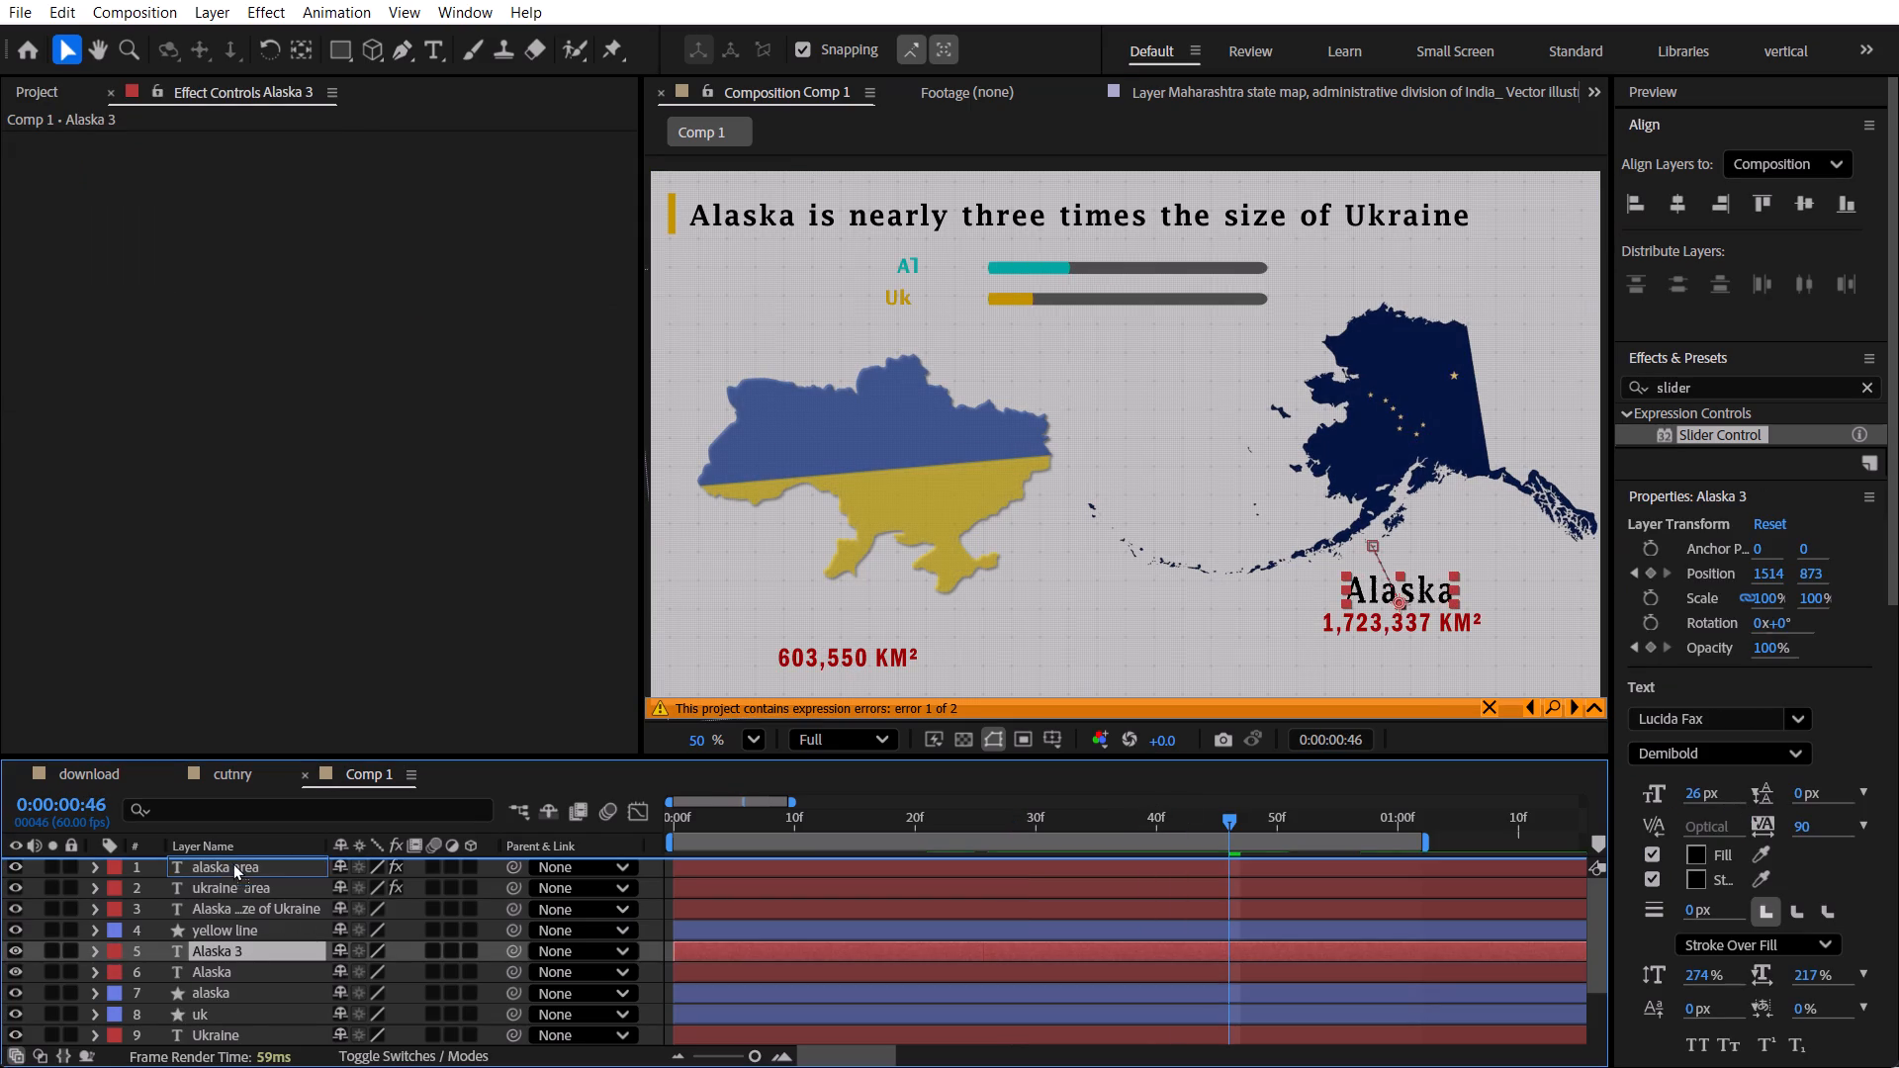
left_click_drag(232, 862, 232, 856)
left_click(243, 868)
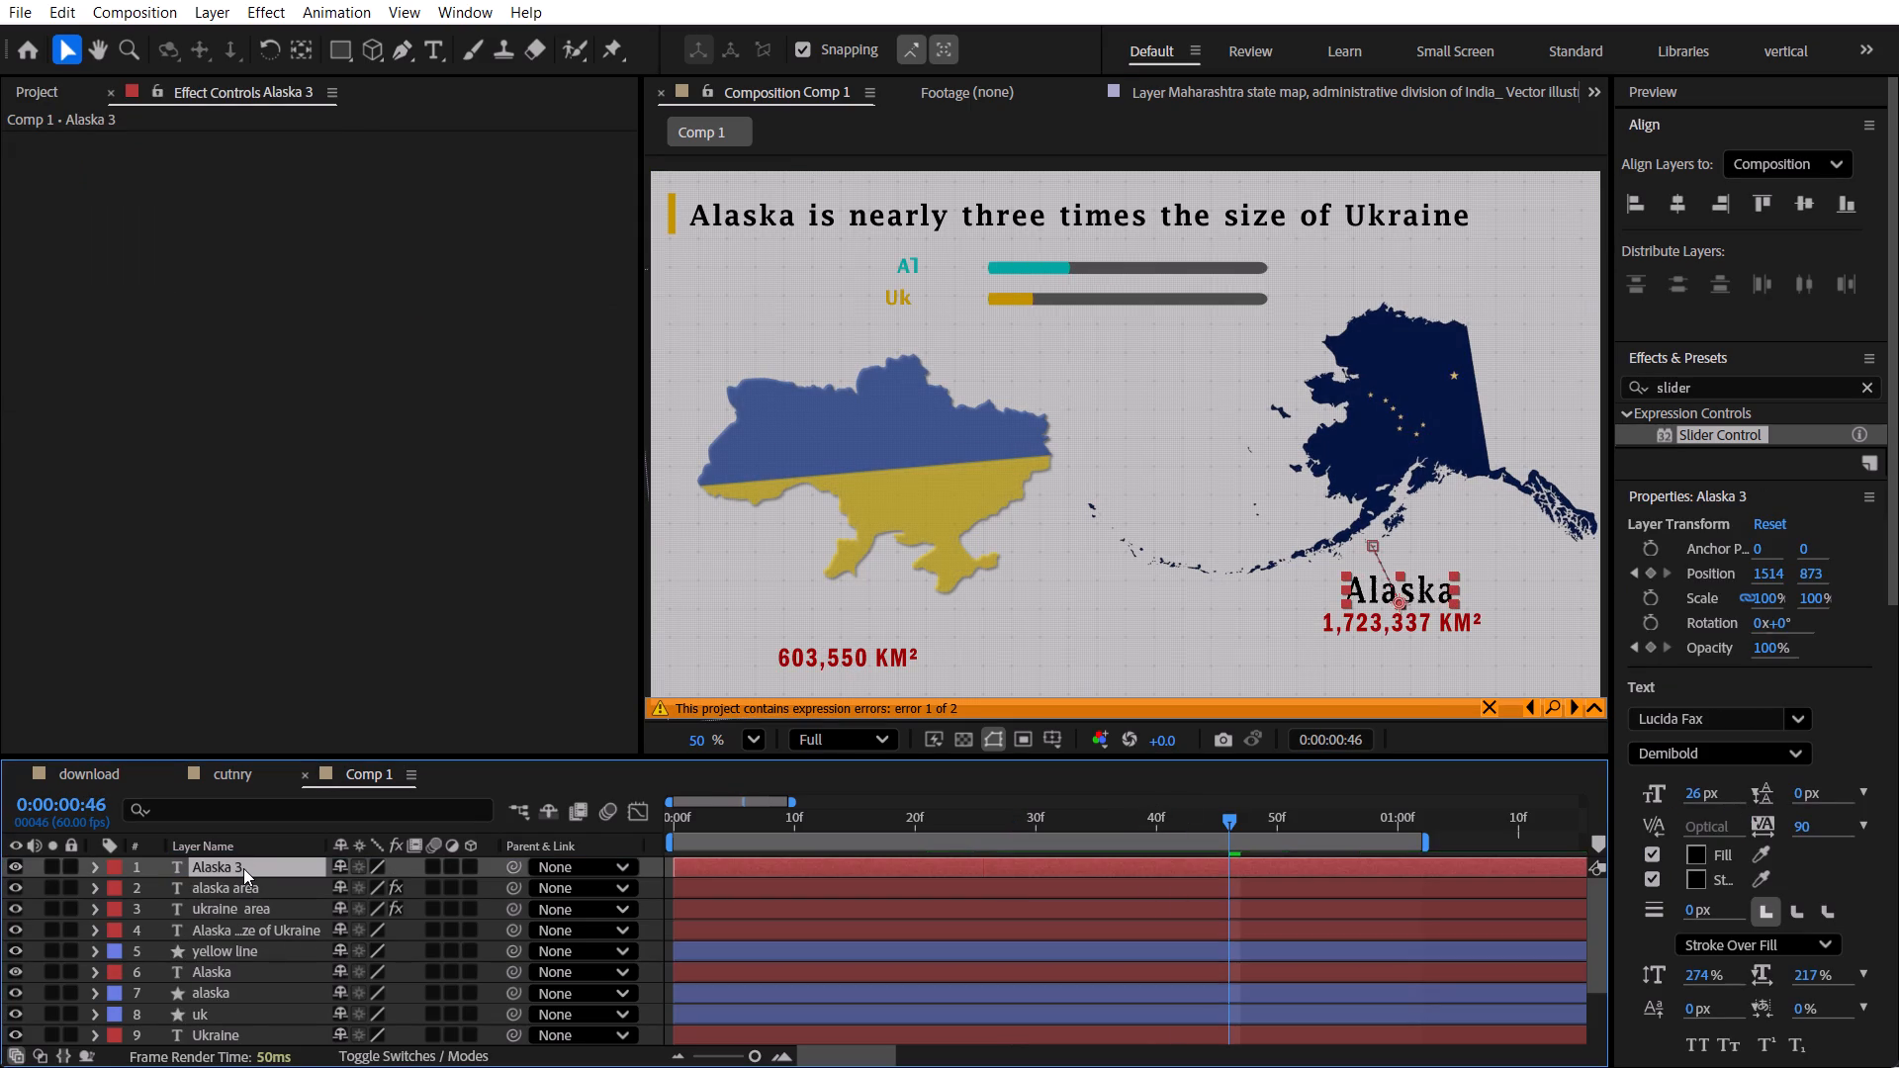
Reveal the Position keyframes of the top Alaska text copy and check the frames at 0:00:00:37 and 0:00:00:30.
key("p")
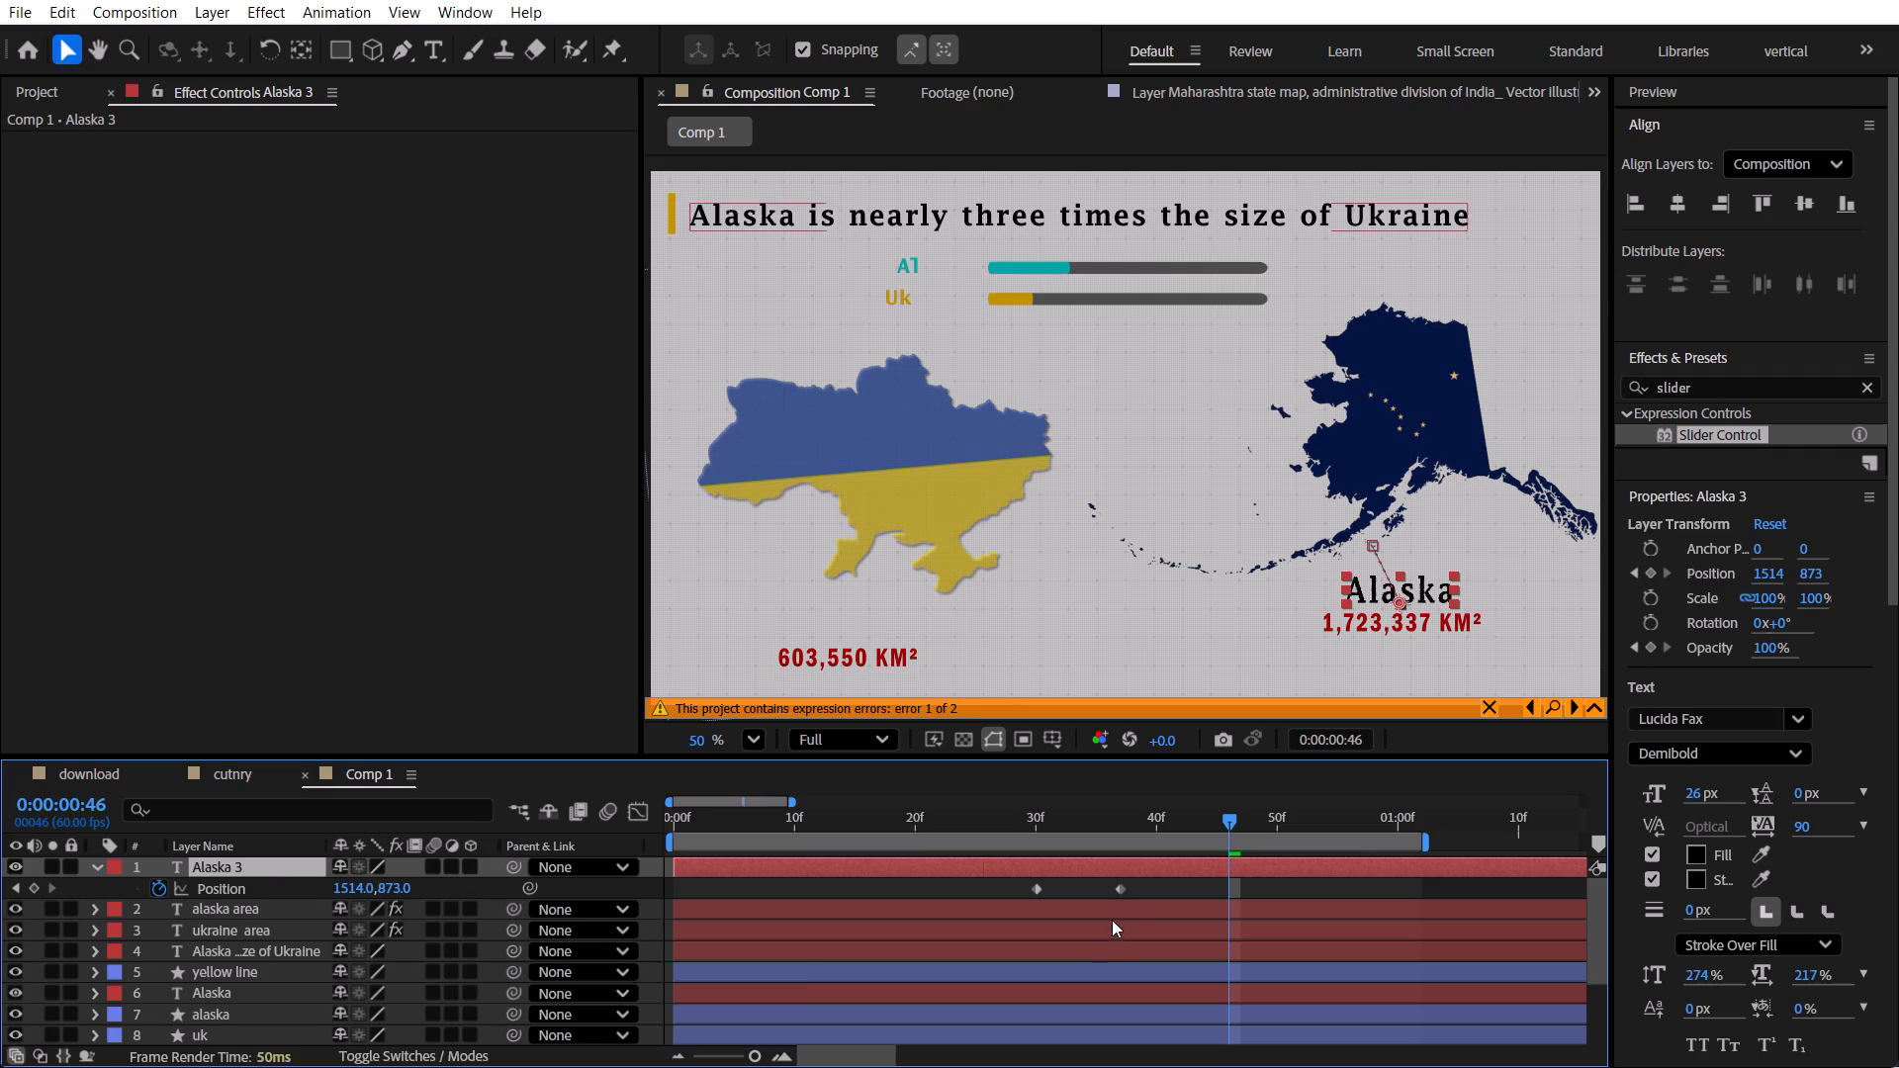
left_click(17, 888)
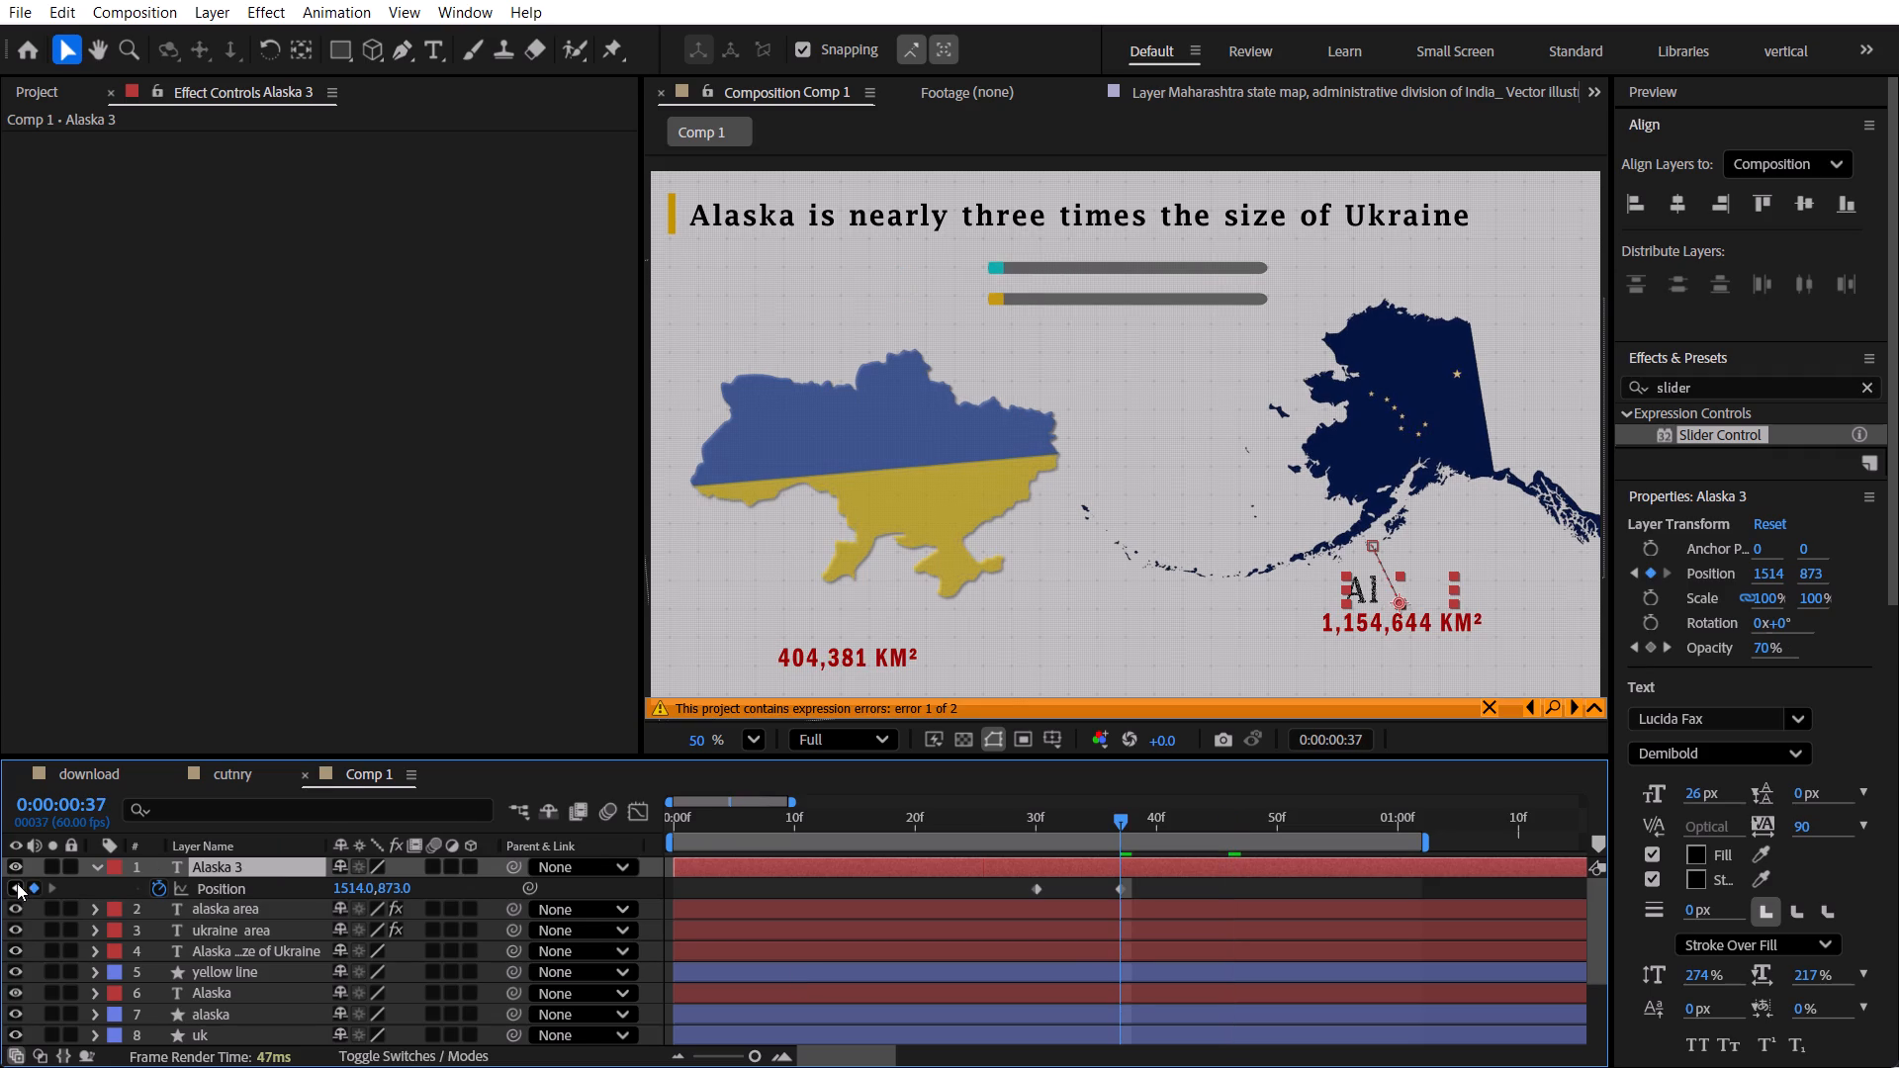
left_click(17, 881)
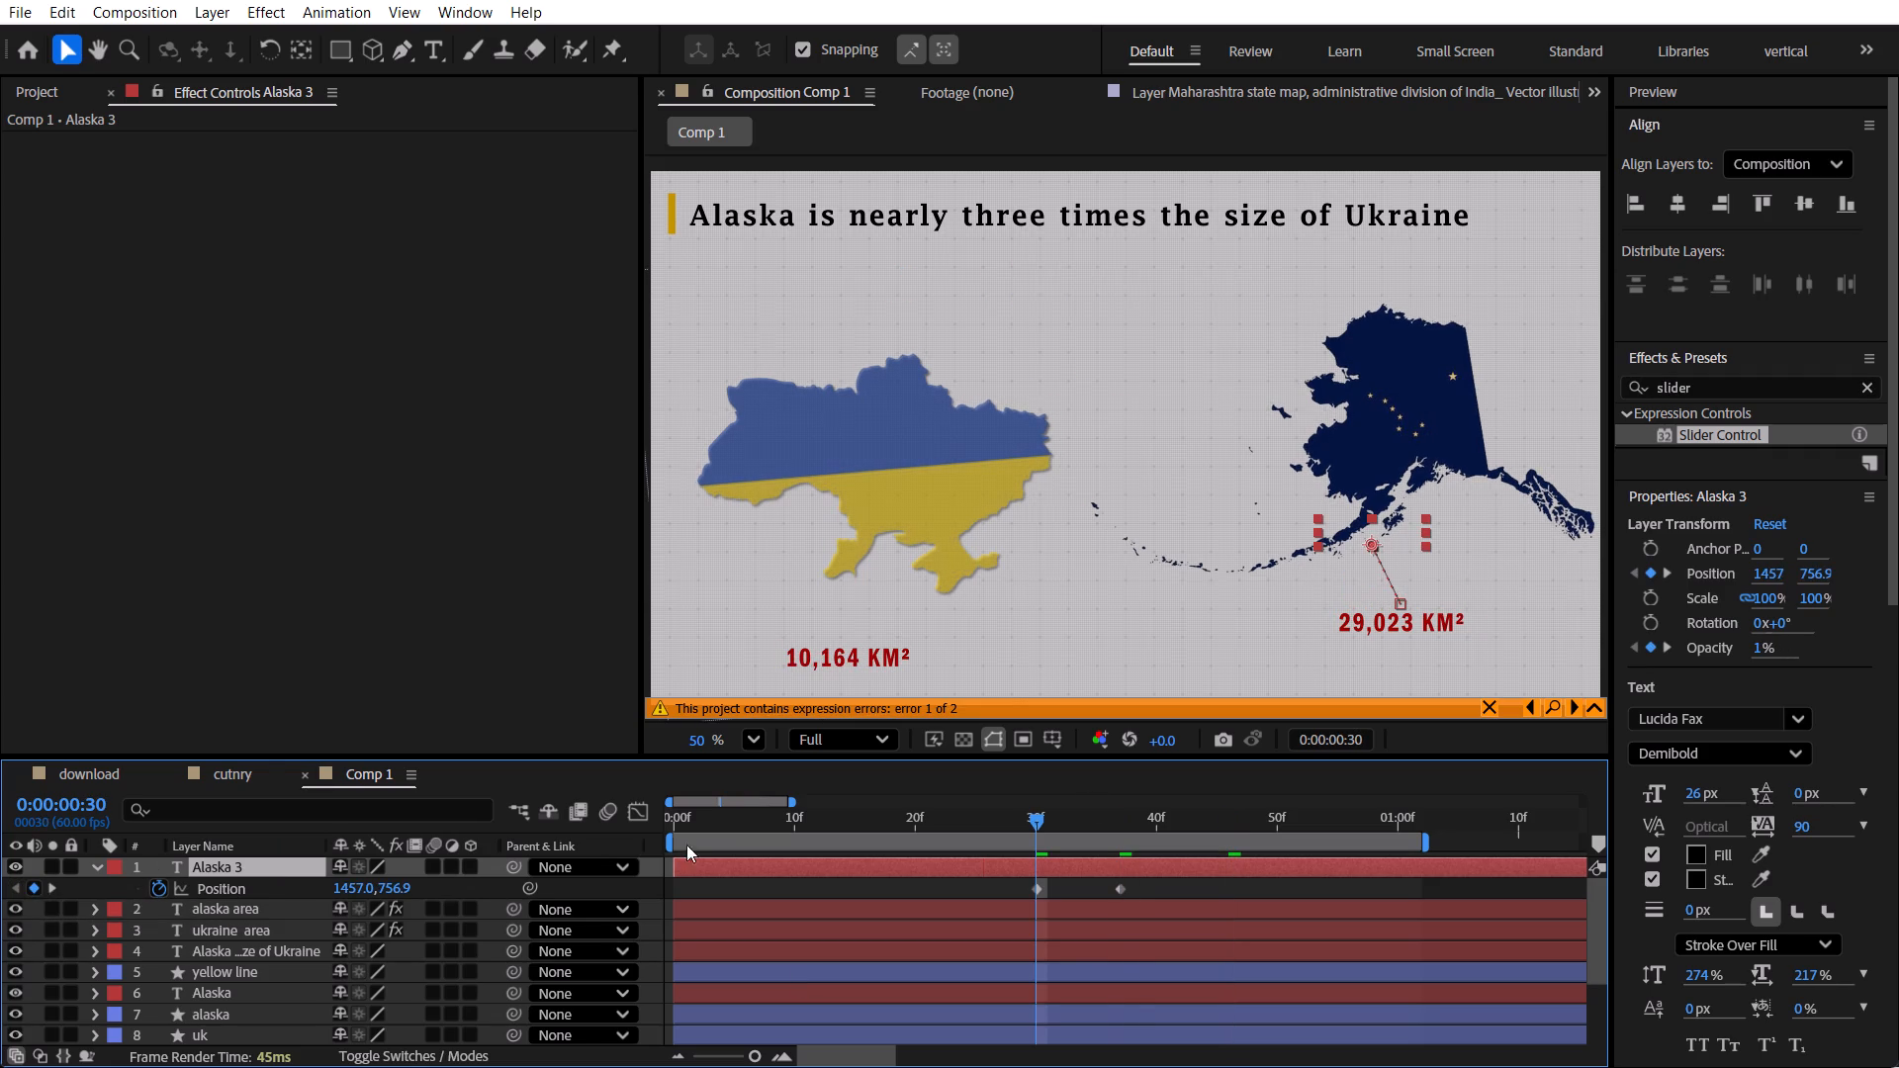
double_click(51, 885)
left_click(1180, 817)
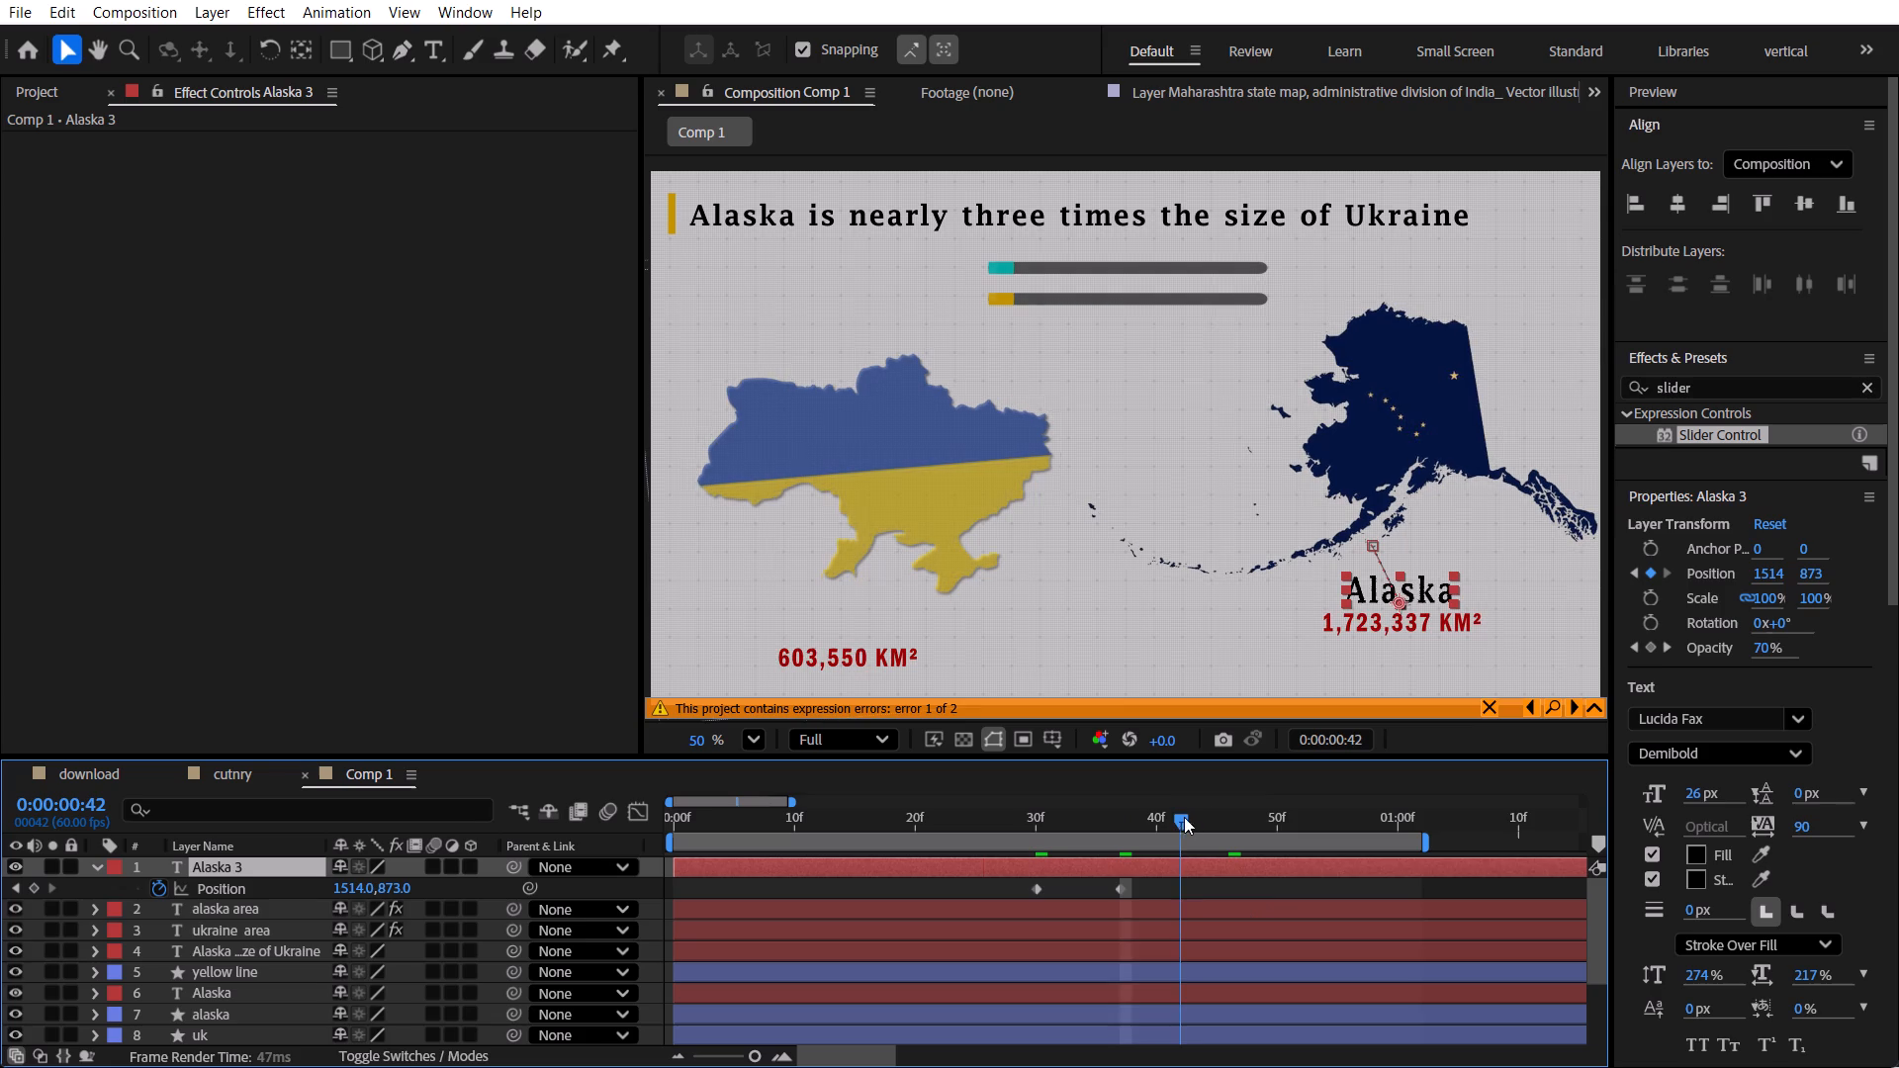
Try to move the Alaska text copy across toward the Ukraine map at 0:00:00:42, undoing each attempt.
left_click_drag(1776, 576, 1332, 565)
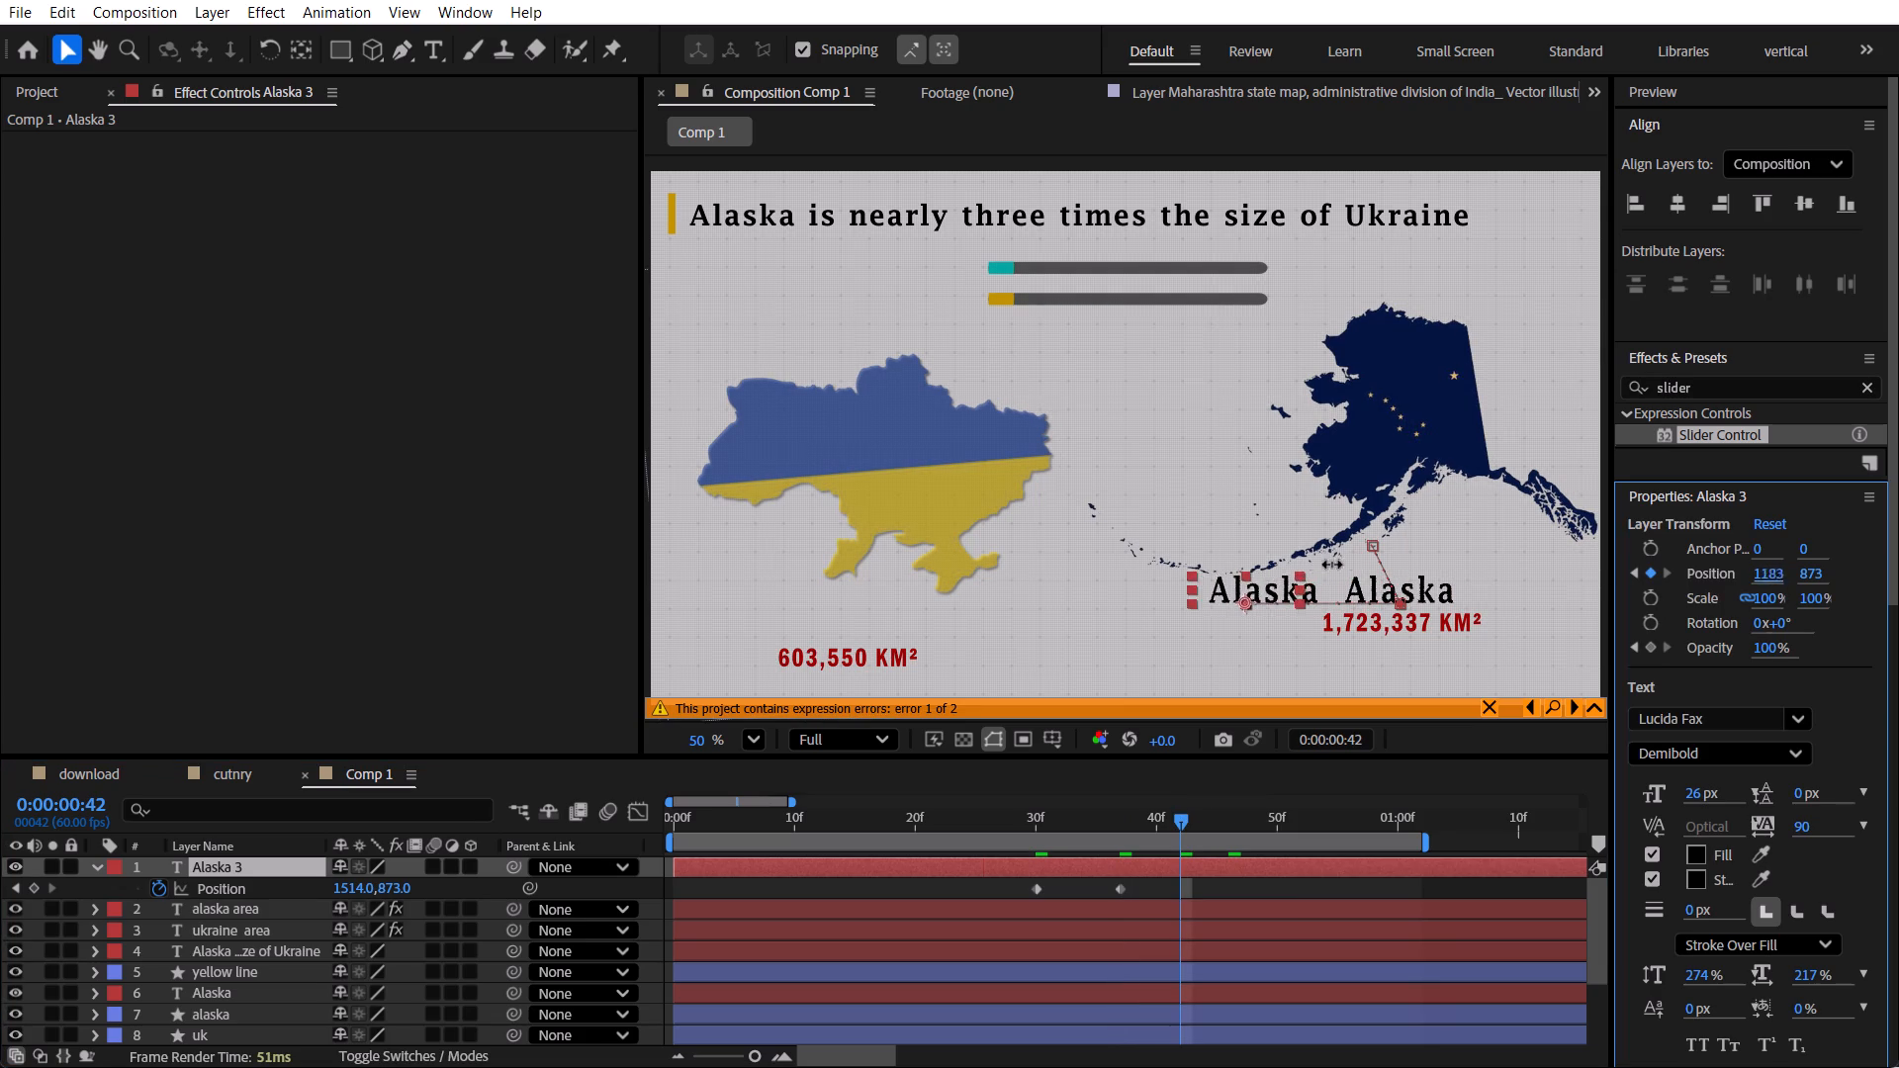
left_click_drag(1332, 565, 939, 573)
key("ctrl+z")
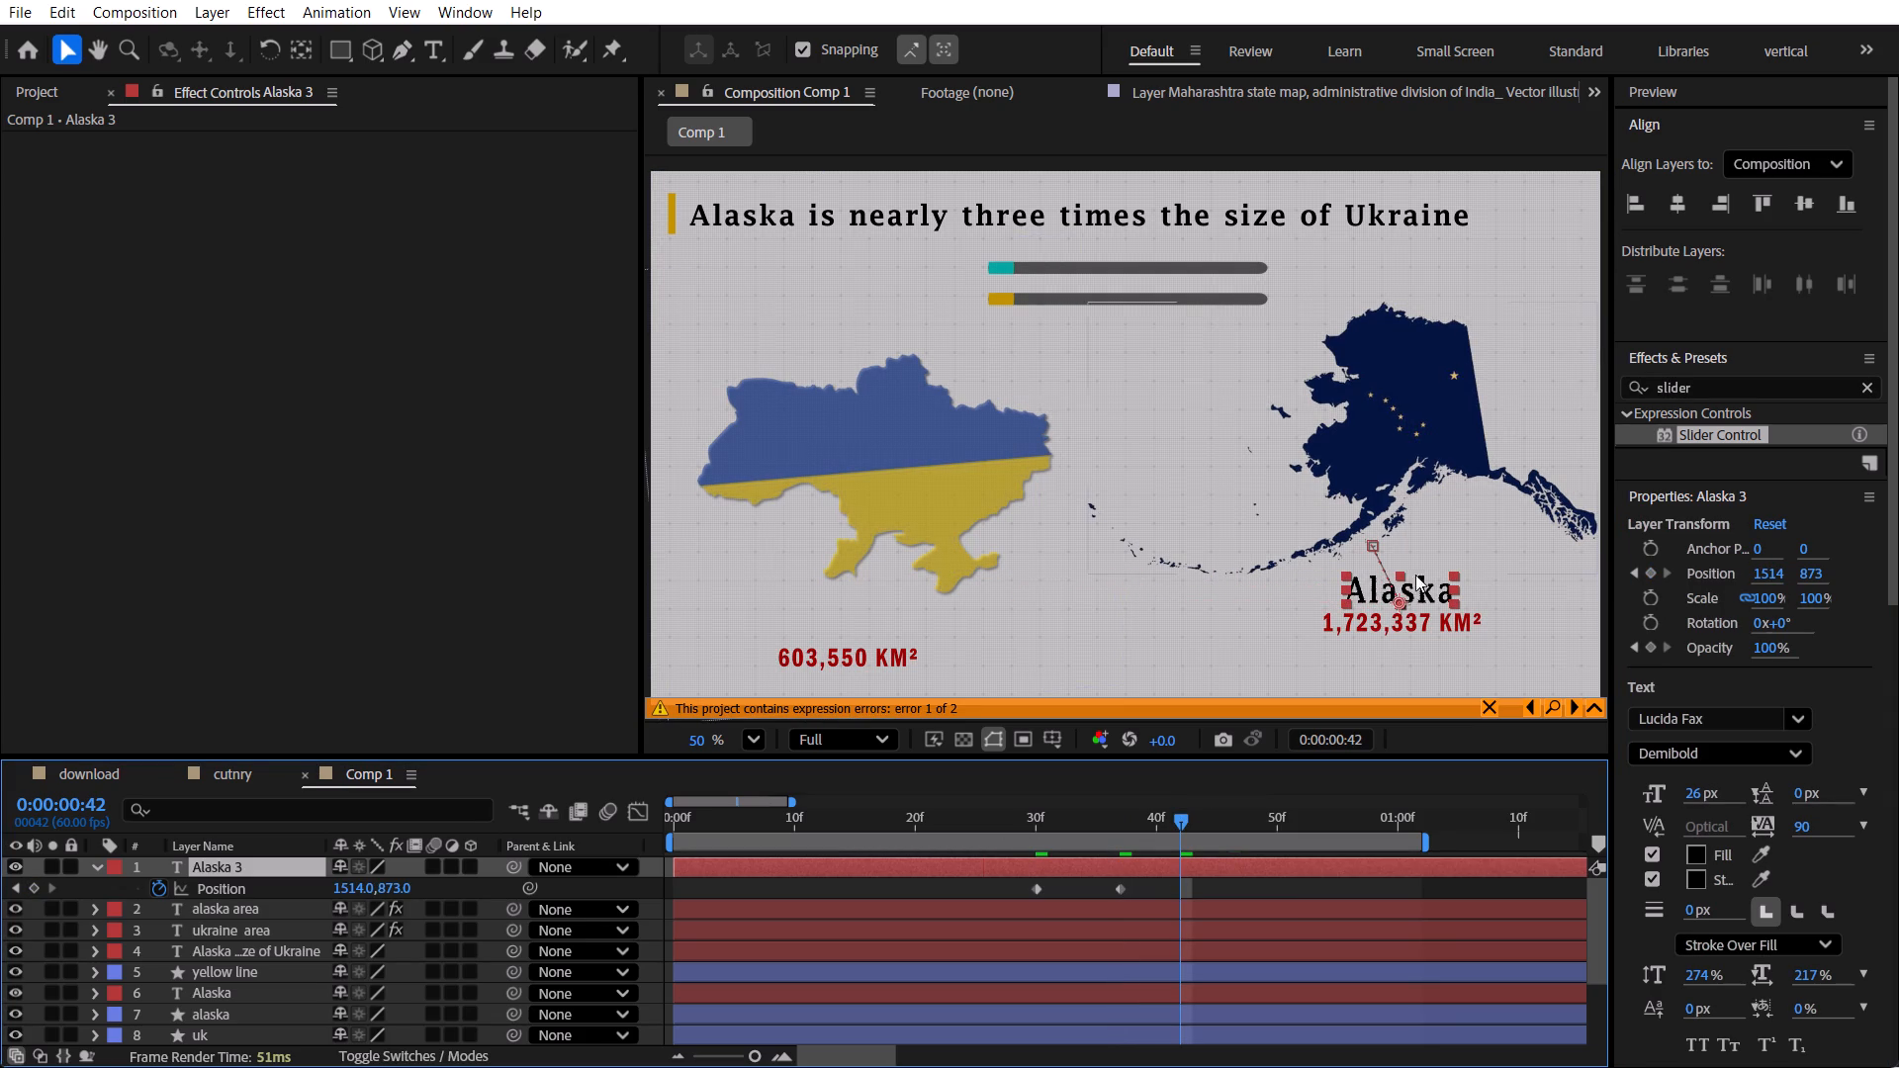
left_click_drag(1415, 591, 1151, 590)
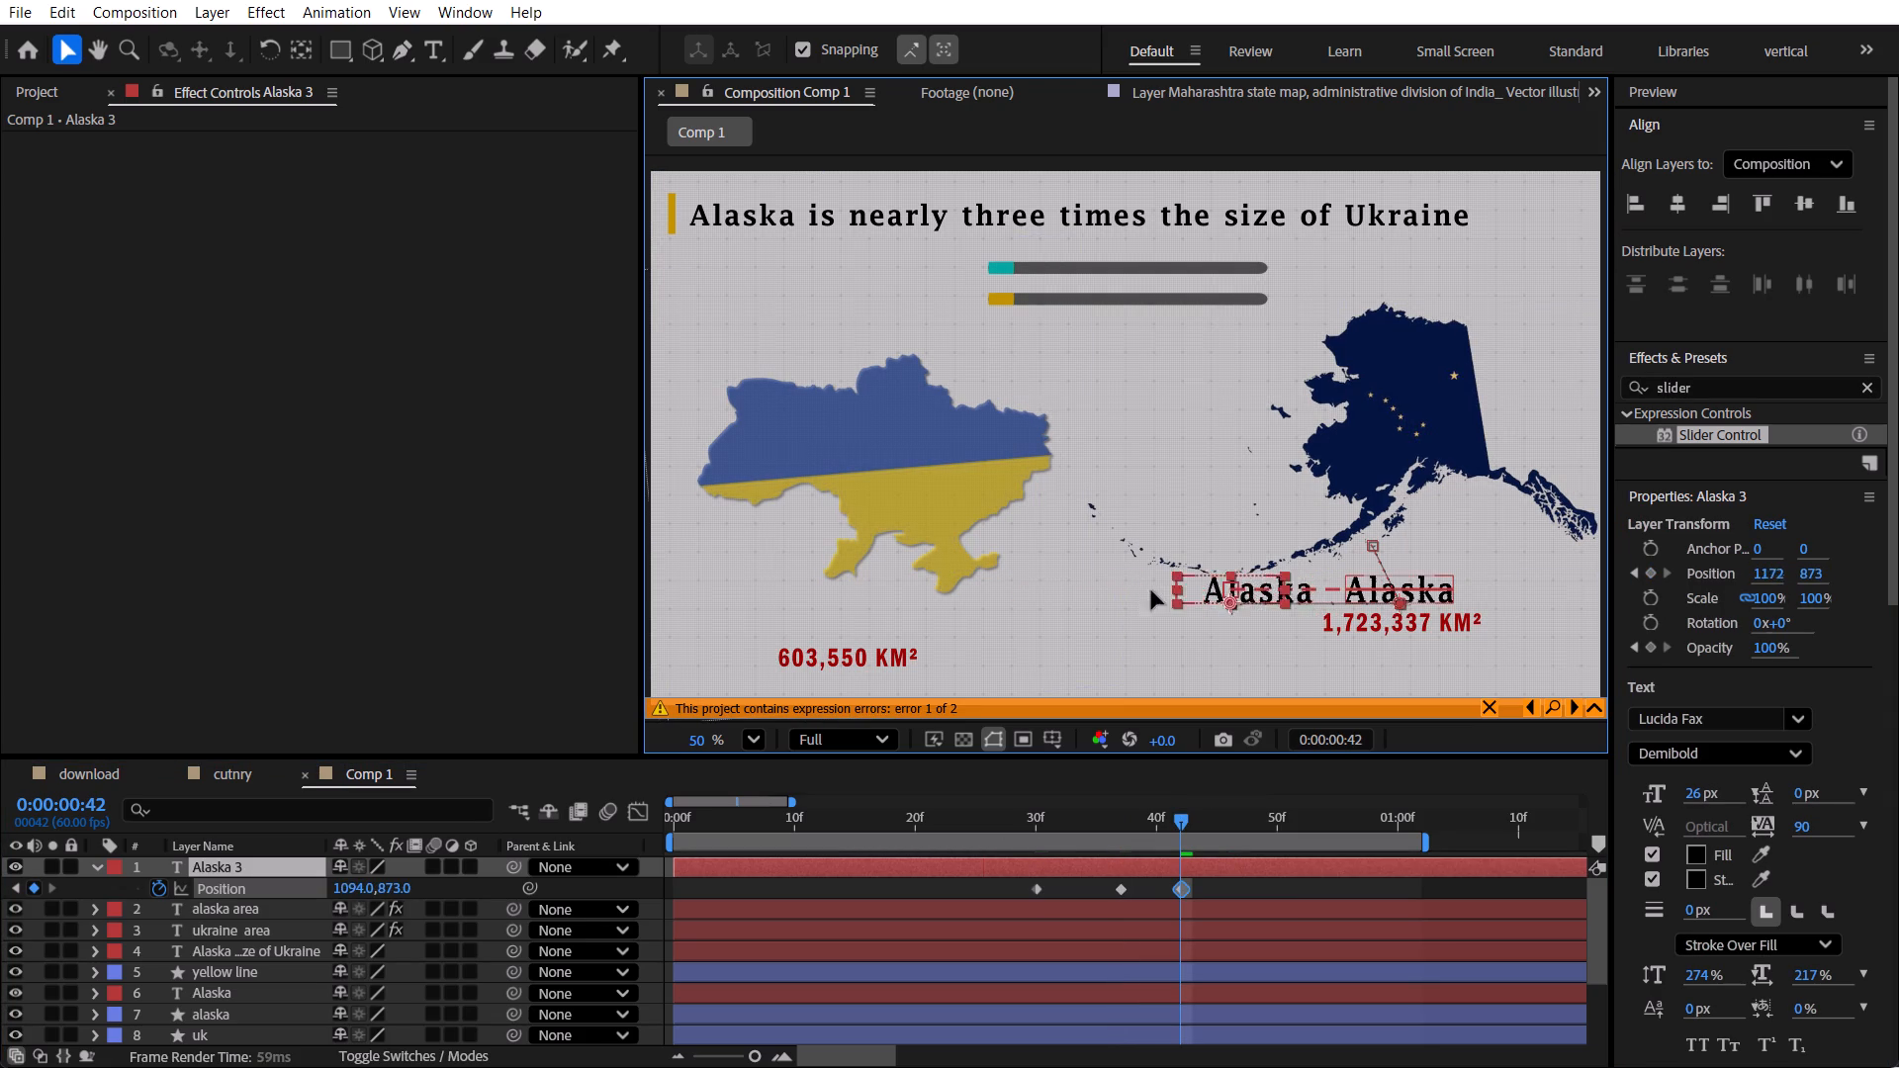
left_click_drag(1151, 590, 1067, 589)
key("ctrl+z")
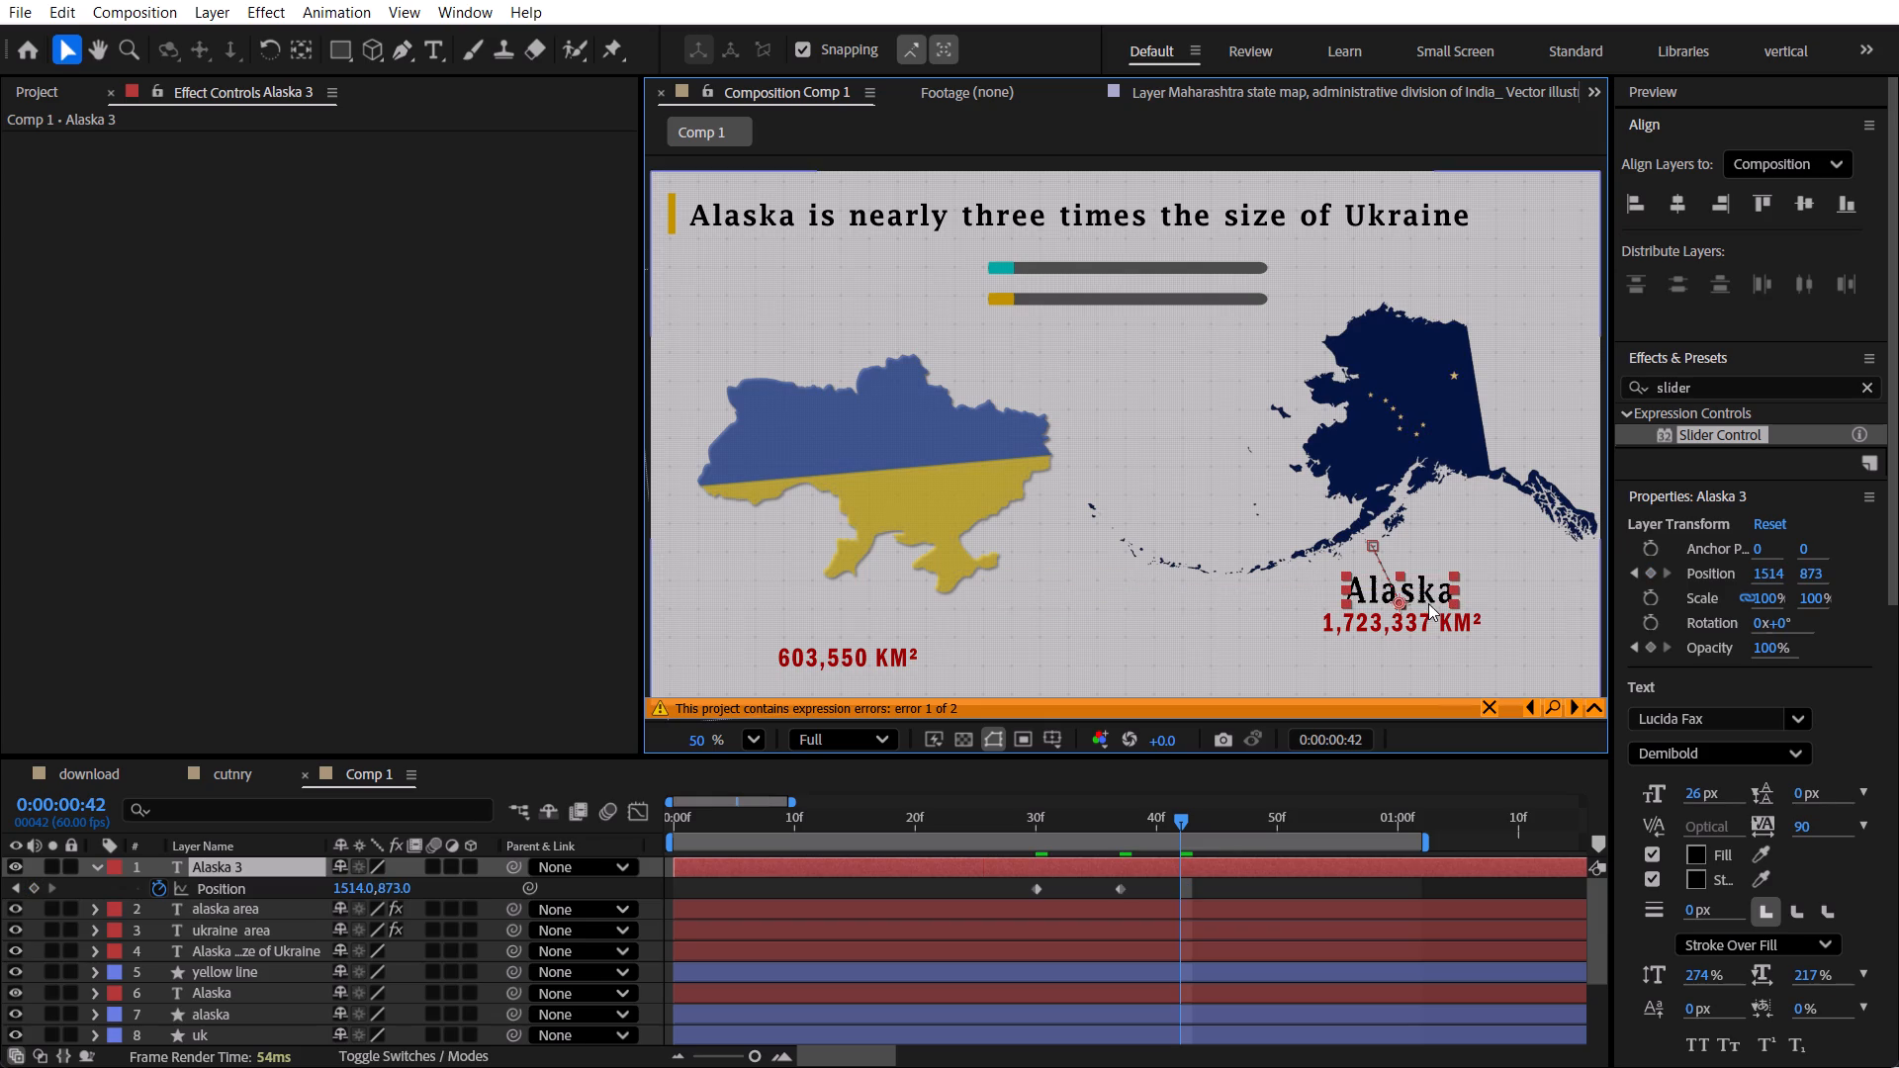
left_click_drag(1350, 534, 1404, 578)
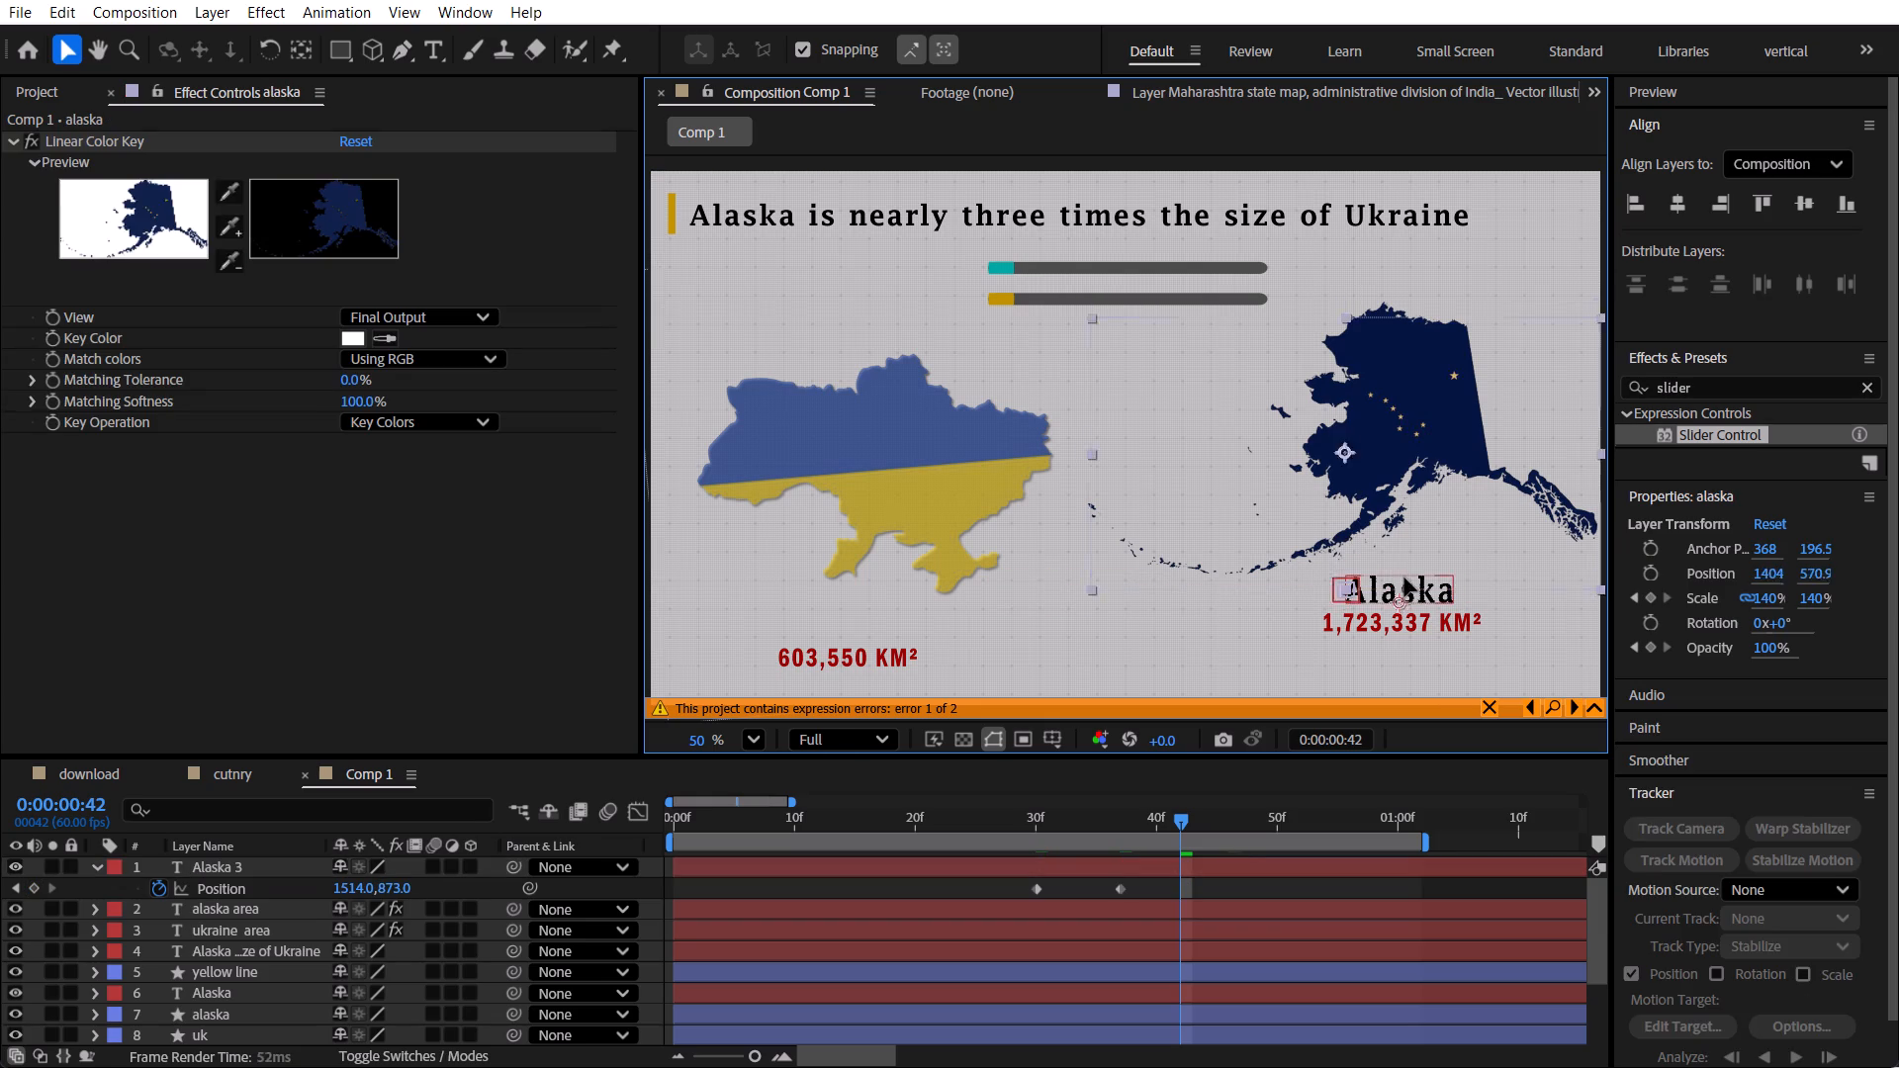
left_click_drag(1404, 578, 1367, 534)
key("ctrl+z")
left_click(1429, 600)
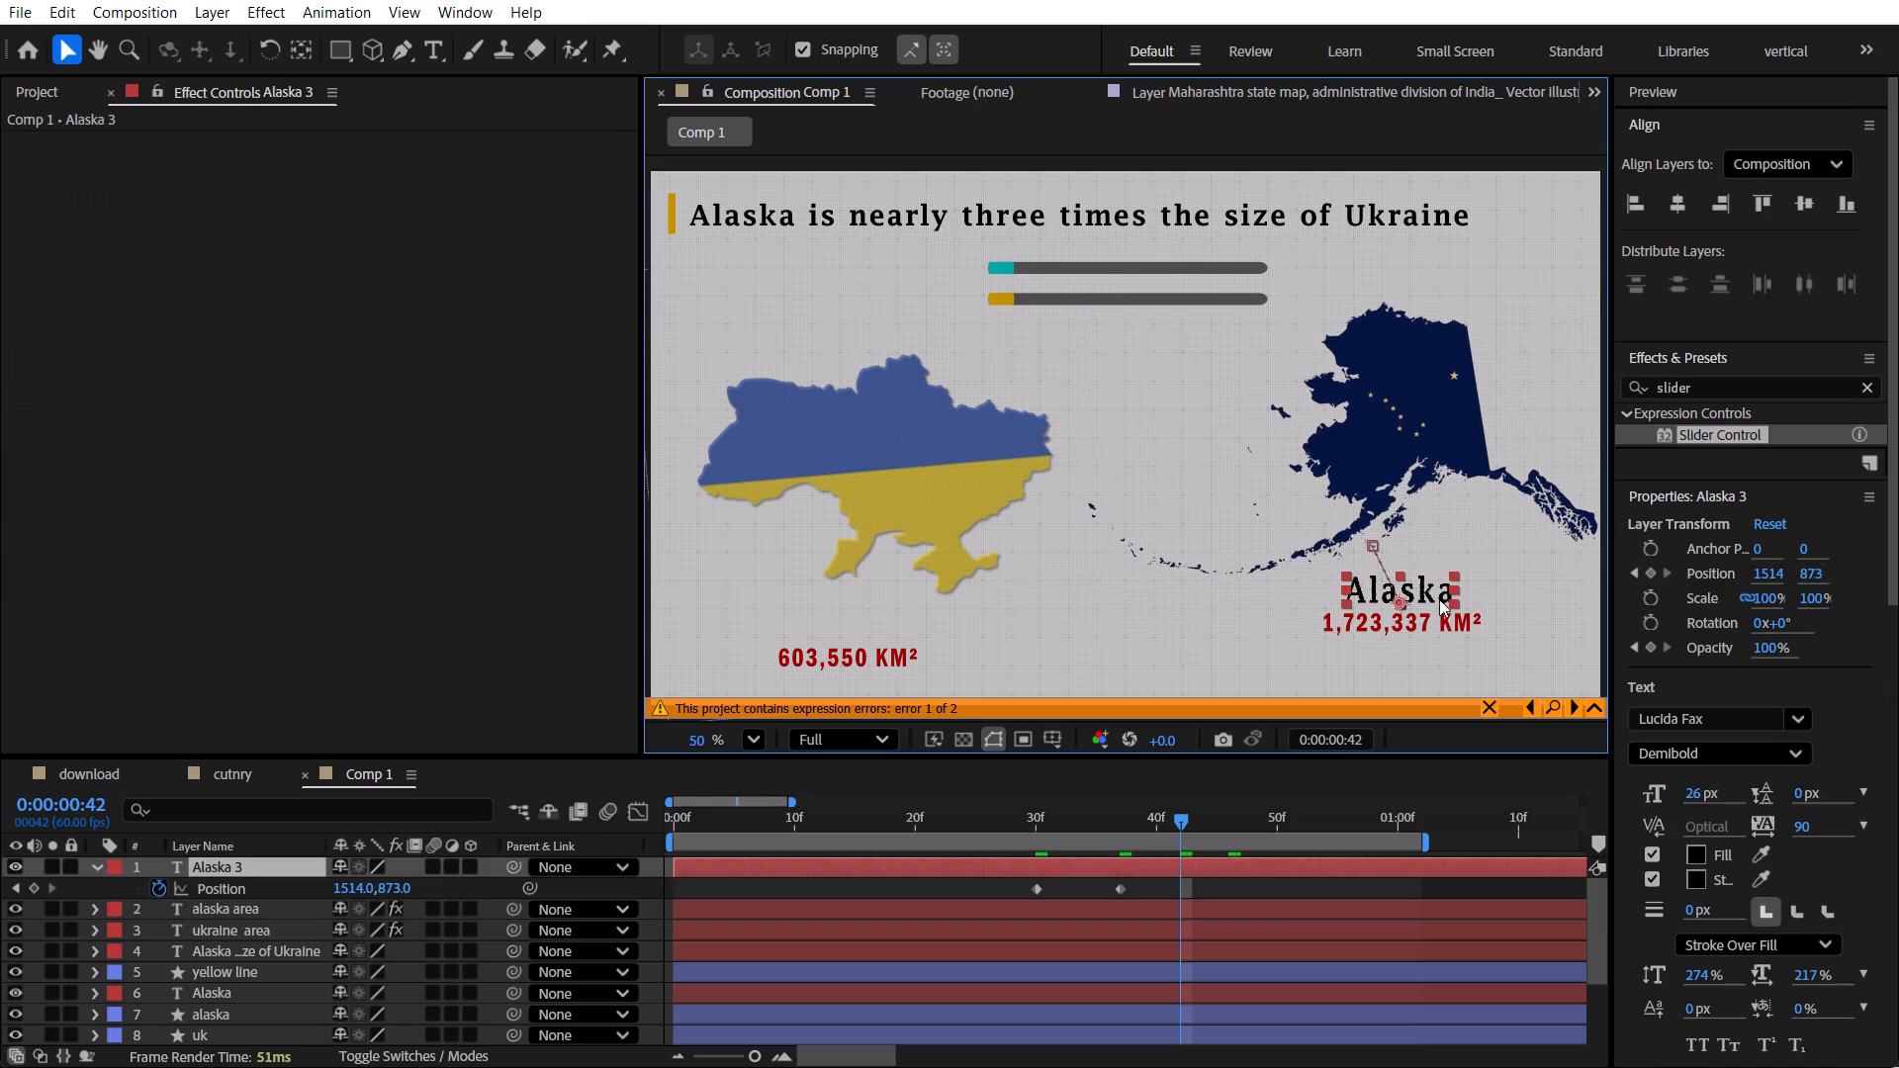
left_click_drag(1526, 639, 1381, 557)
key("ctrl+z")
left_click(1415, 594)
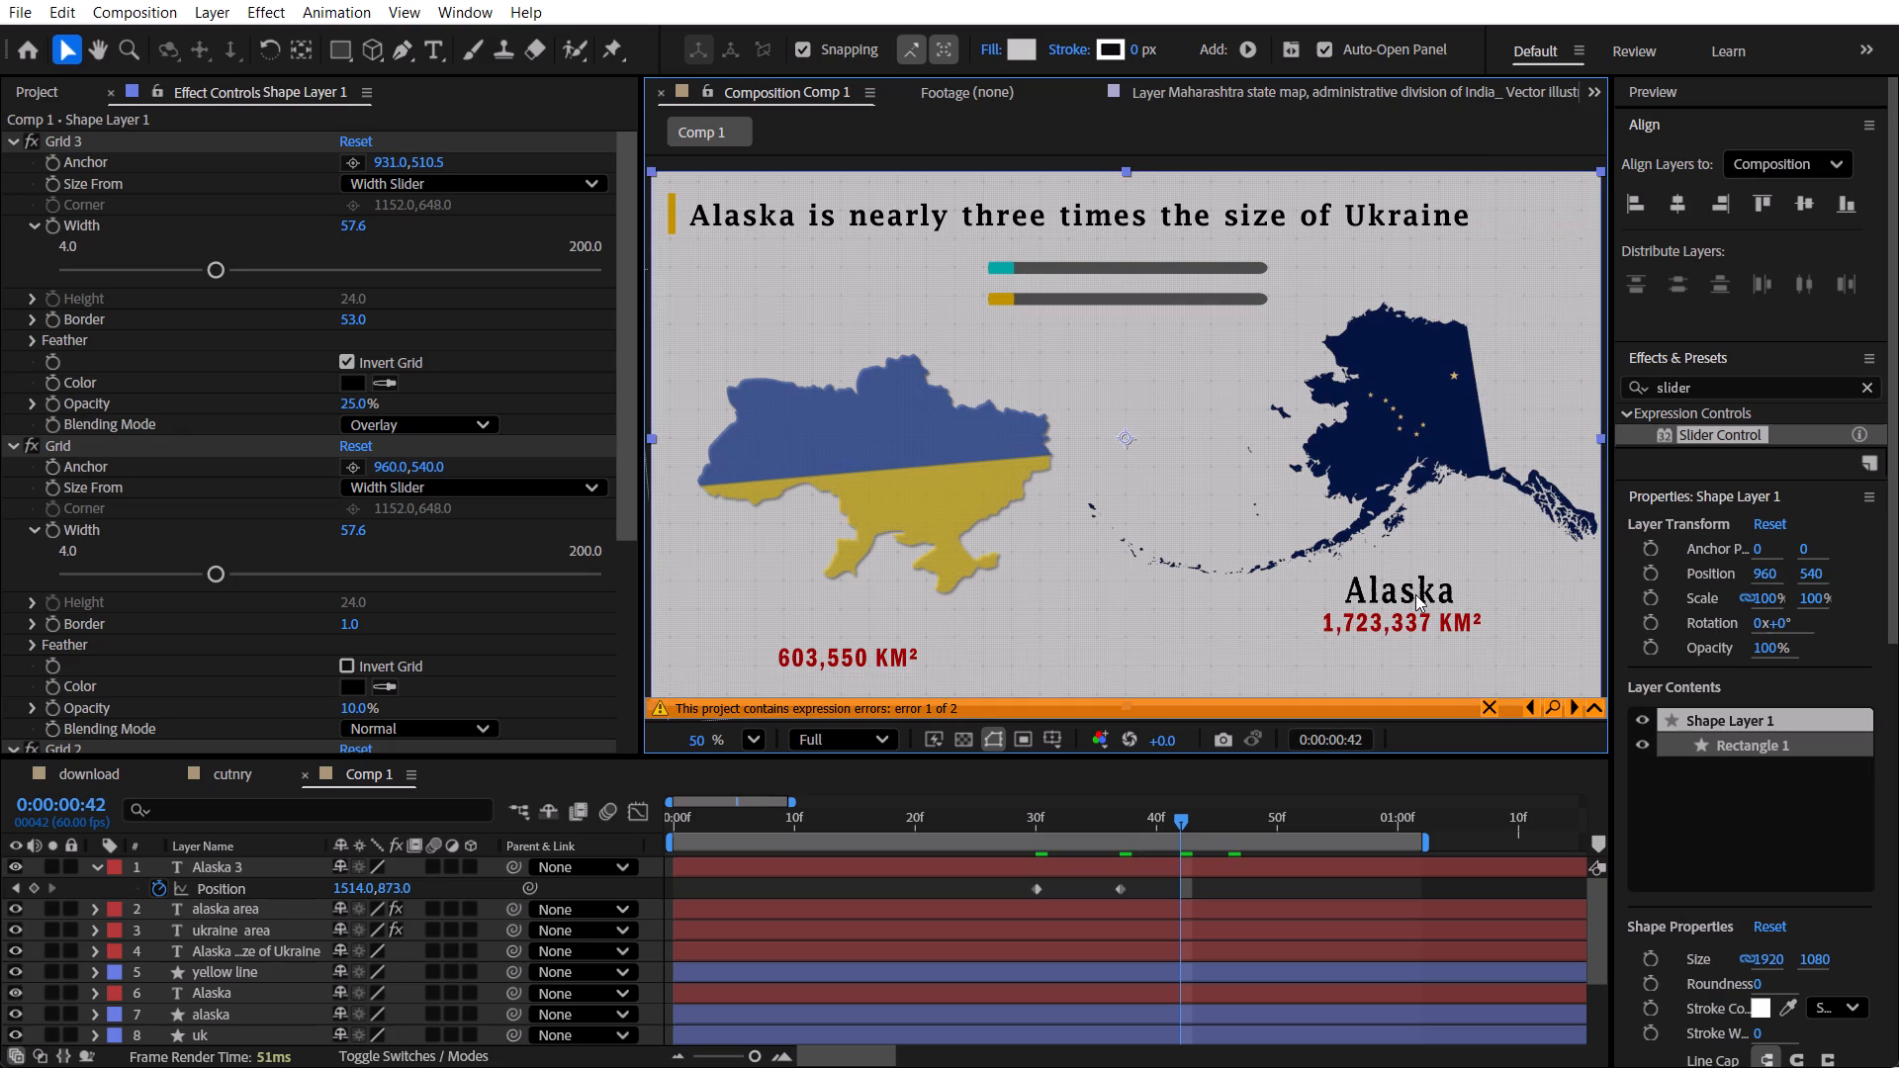
At the 0:00:00:37 Position keyframe, move the Alaska text copy under the Ukraine map to 295, 946.
left_click(1144, 862)
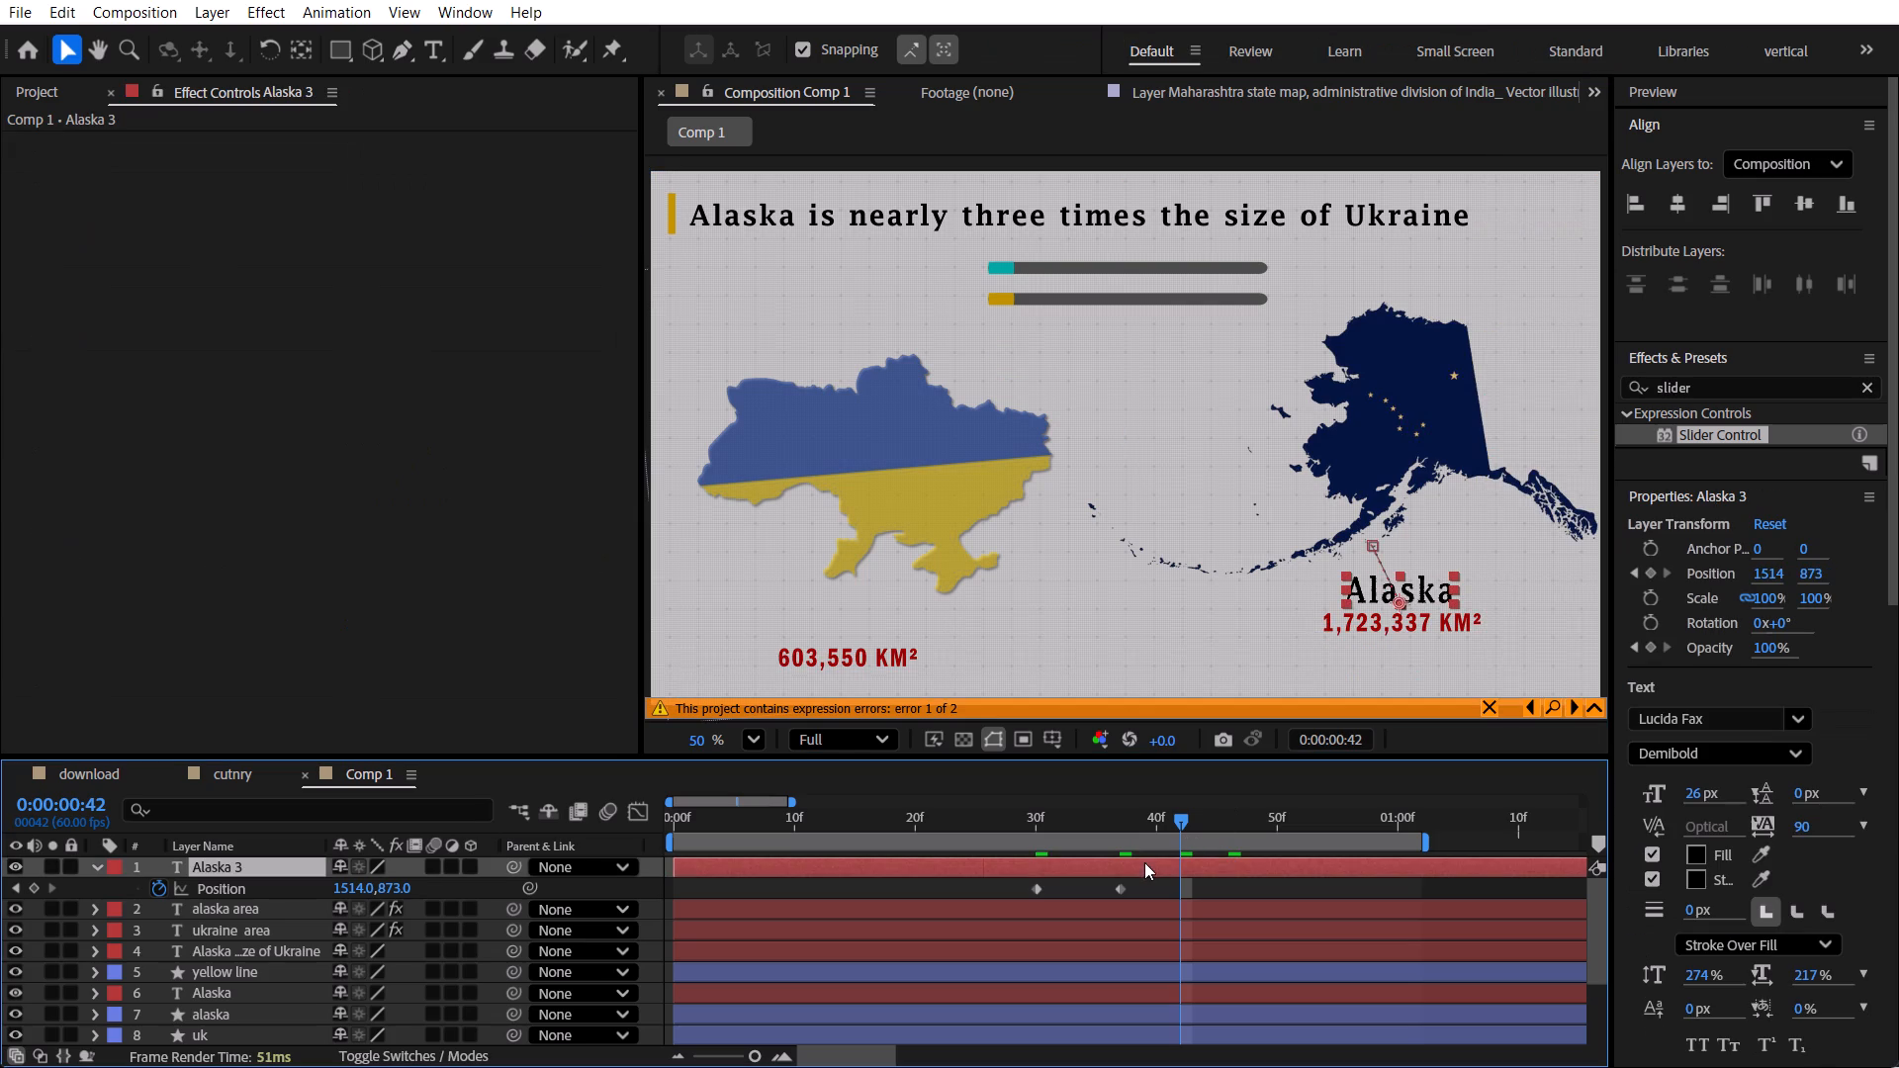
scroll(1860, 708, "down", 4)
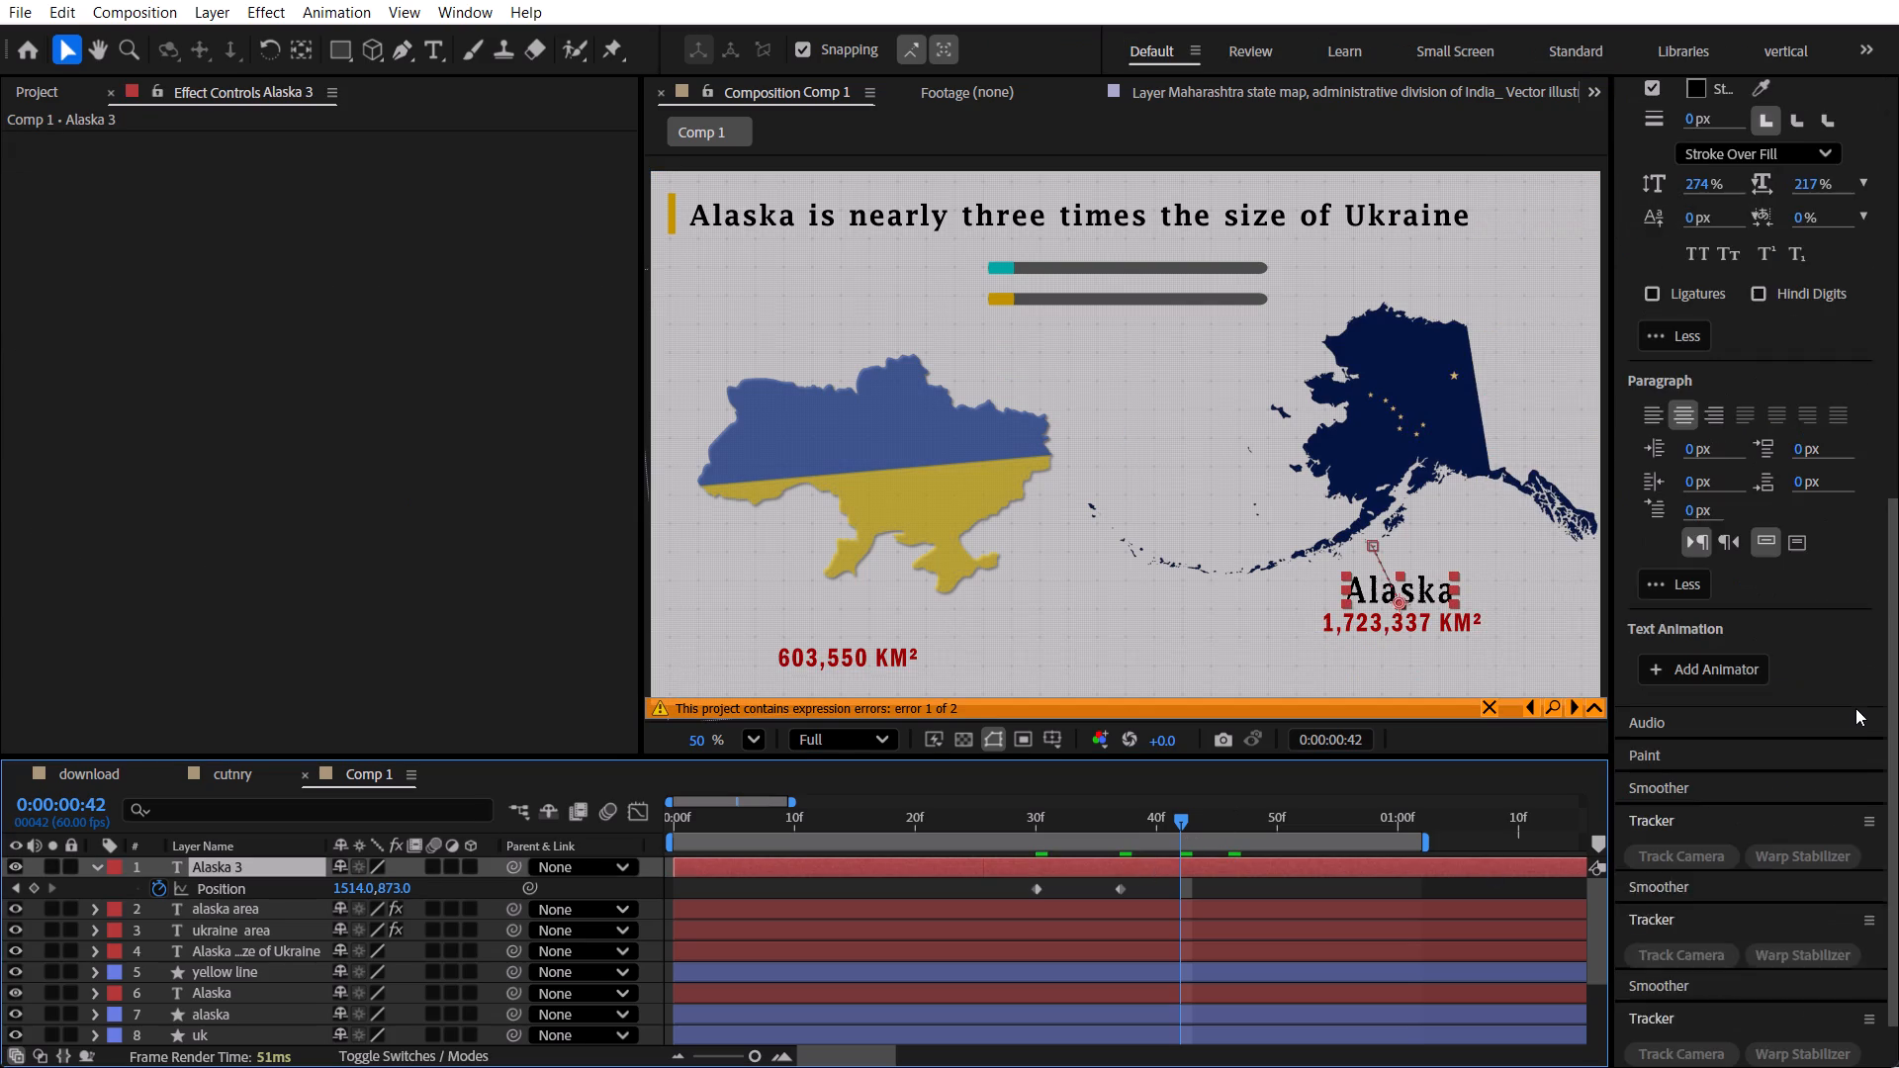
scroll(1833, 786, "up", 3)
scroll(1840, 488, "up", 1)
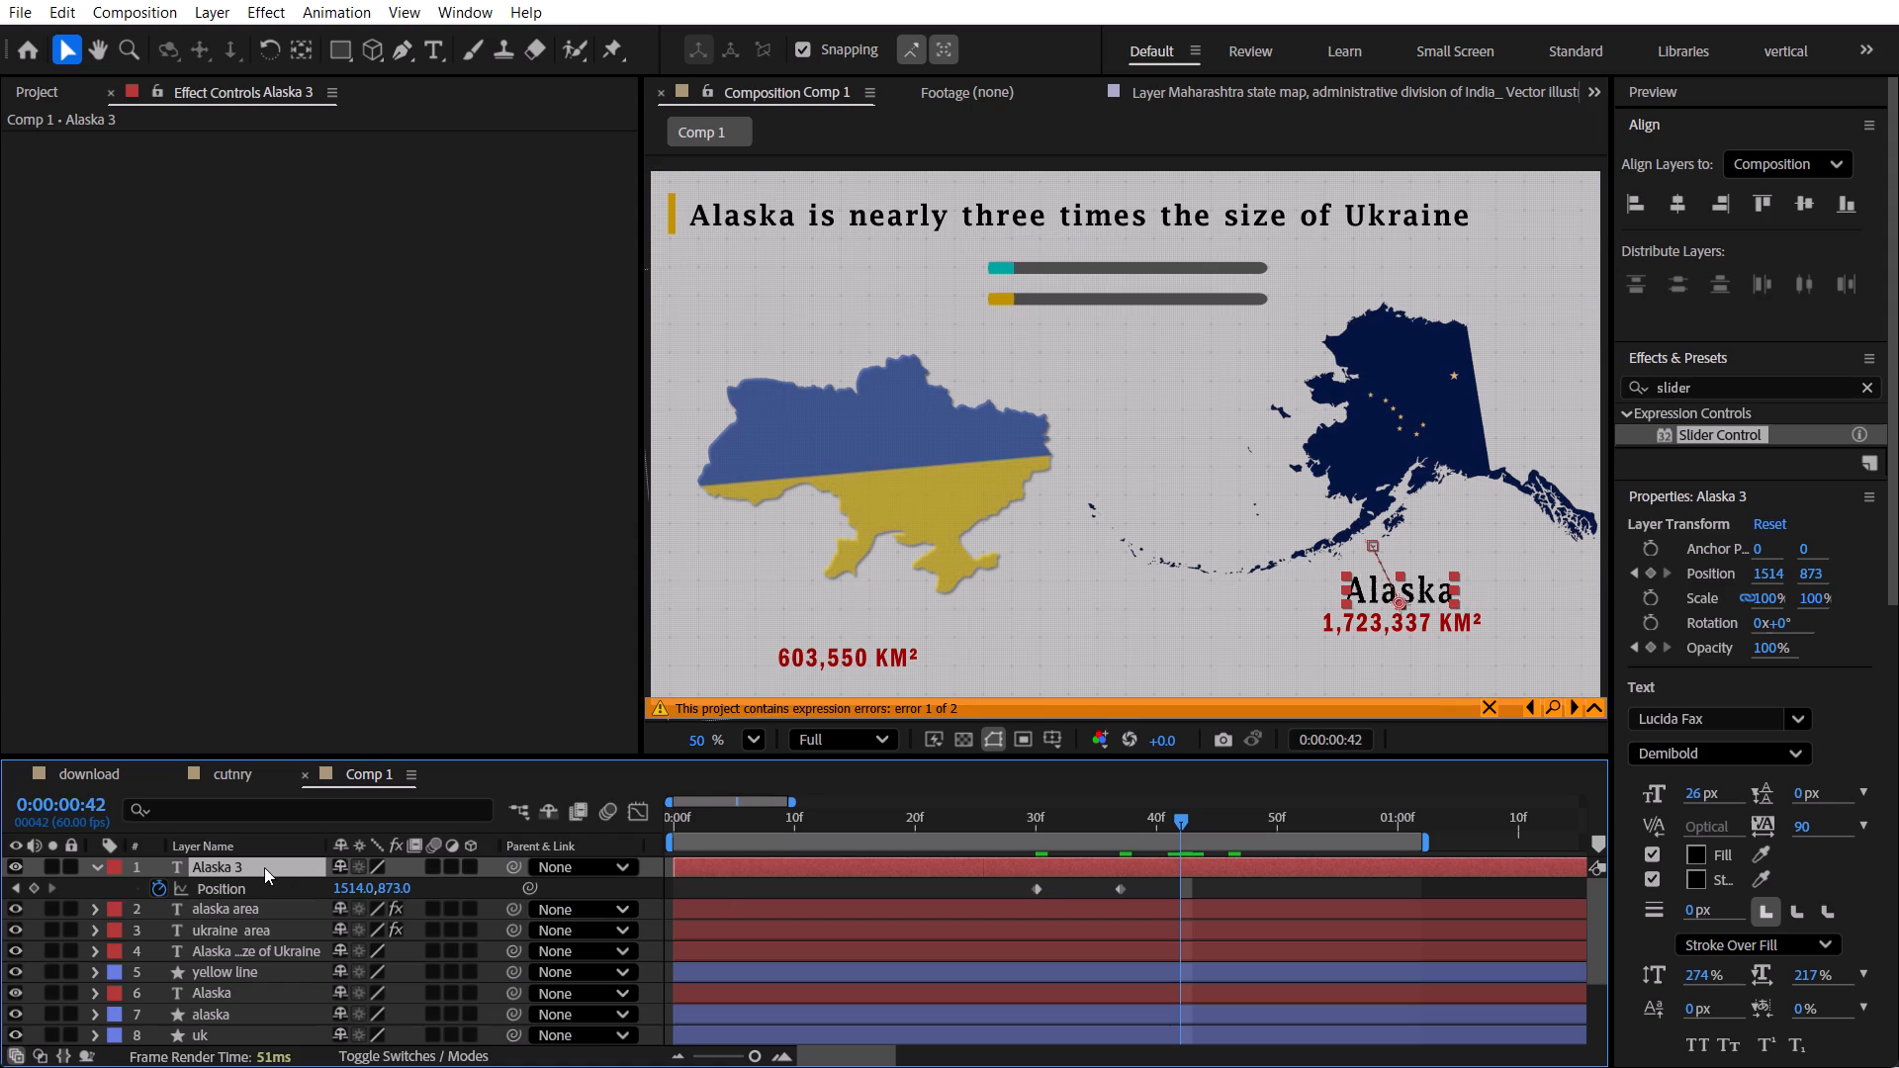
left_click(22, 886)
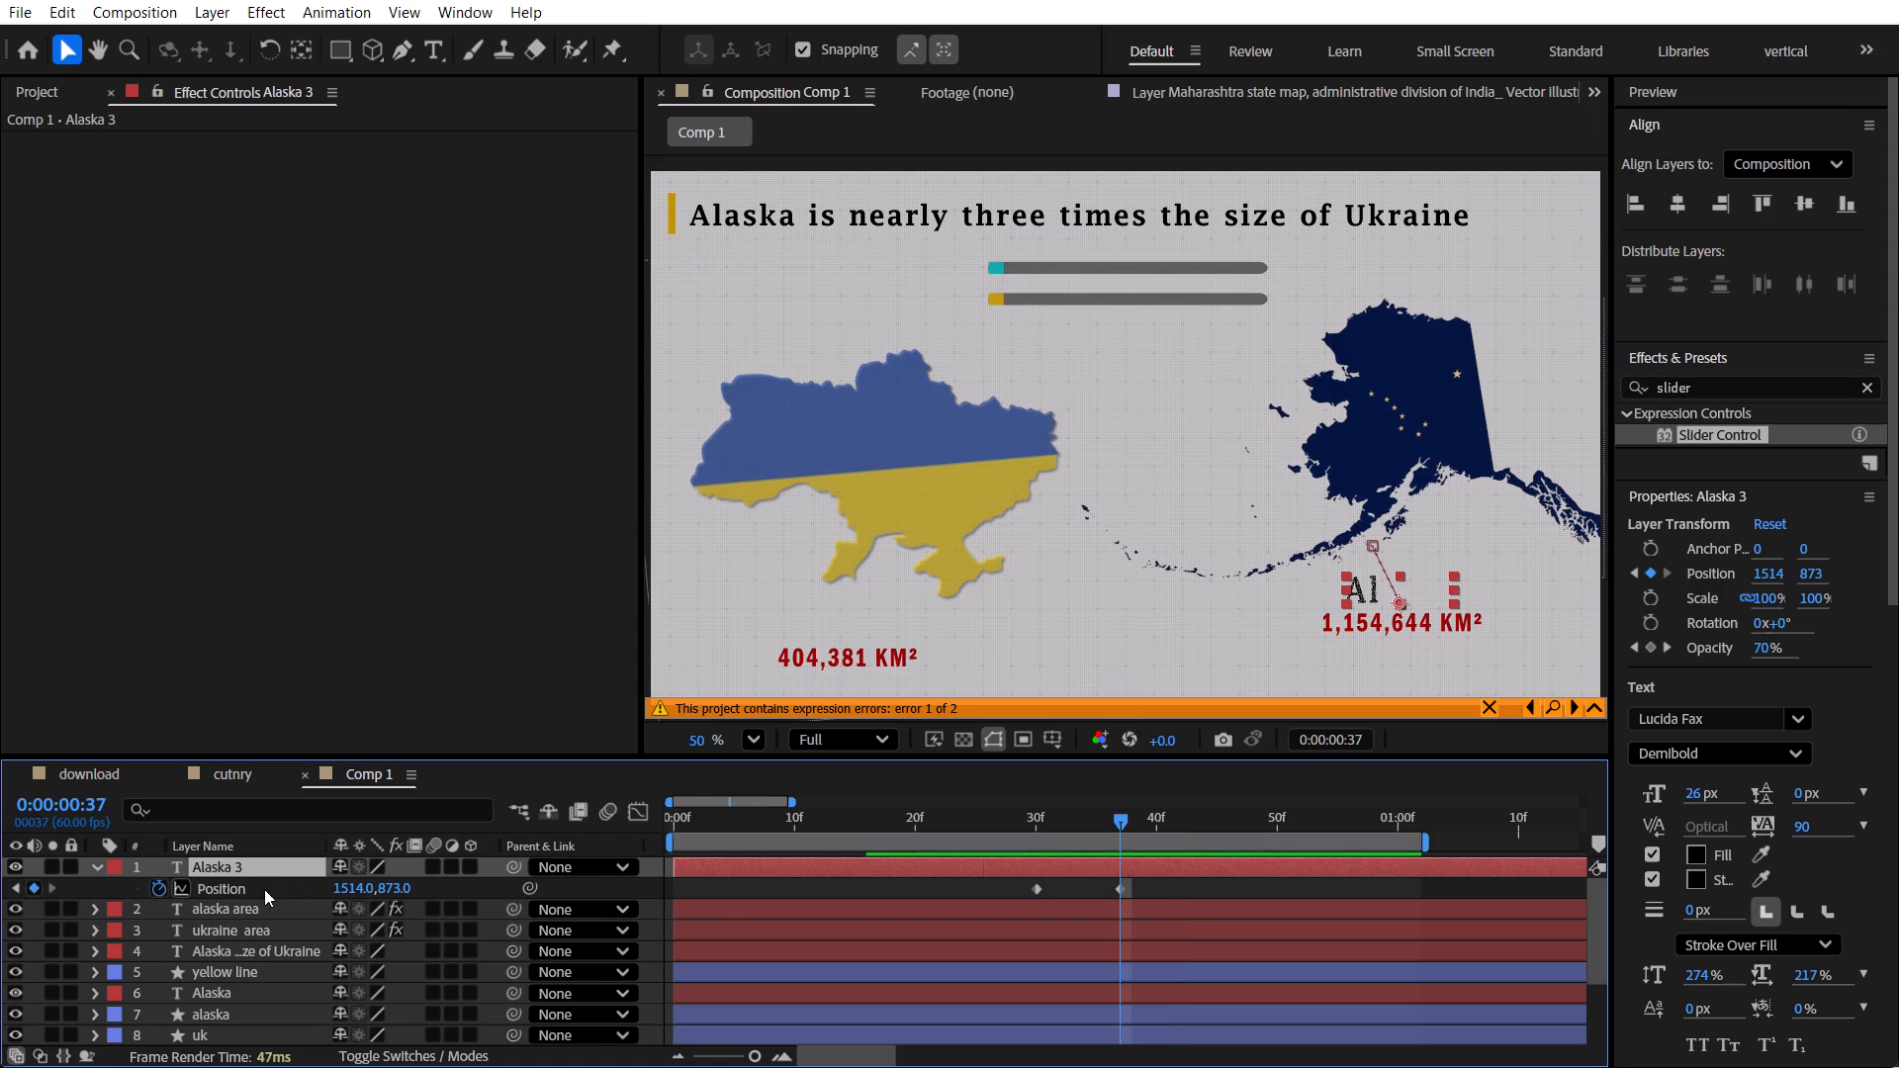
left_click_drag(341, 889, 0, 927)
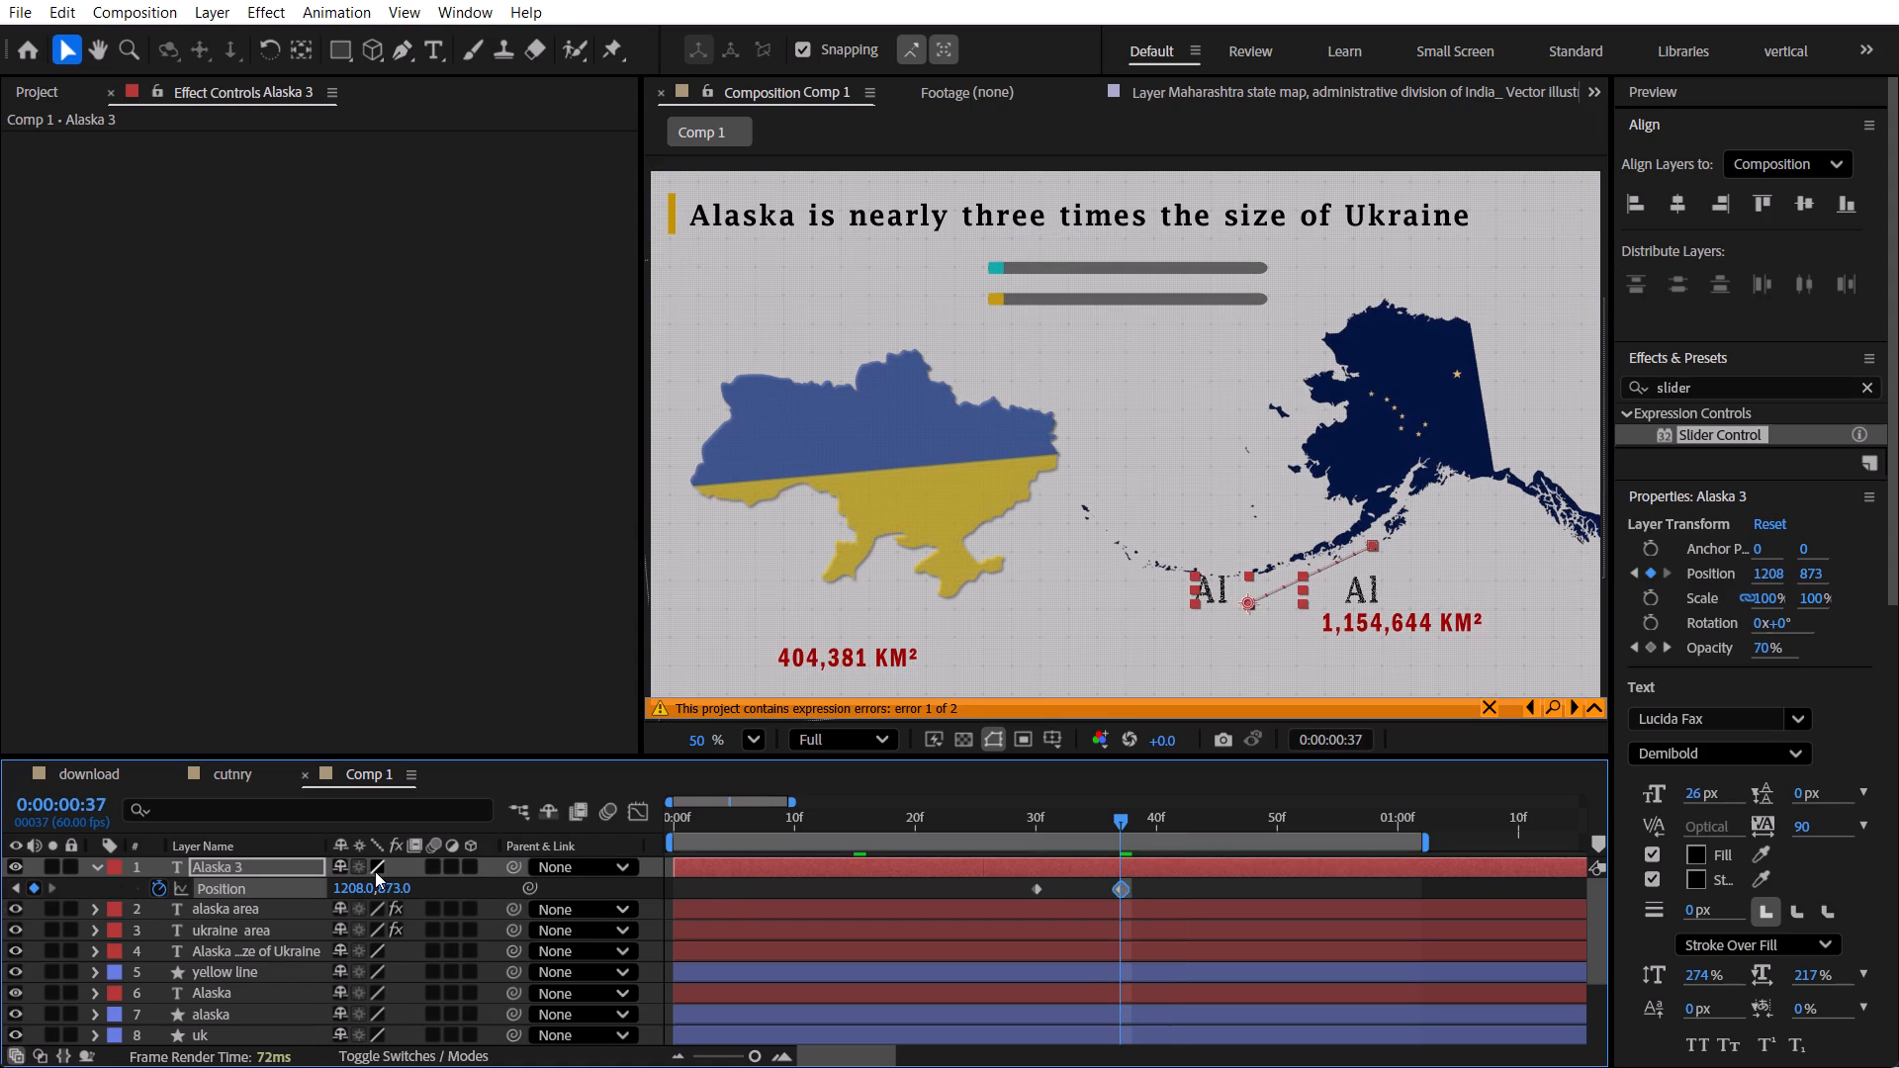
left_click_drag(352, 889, 0, 952)
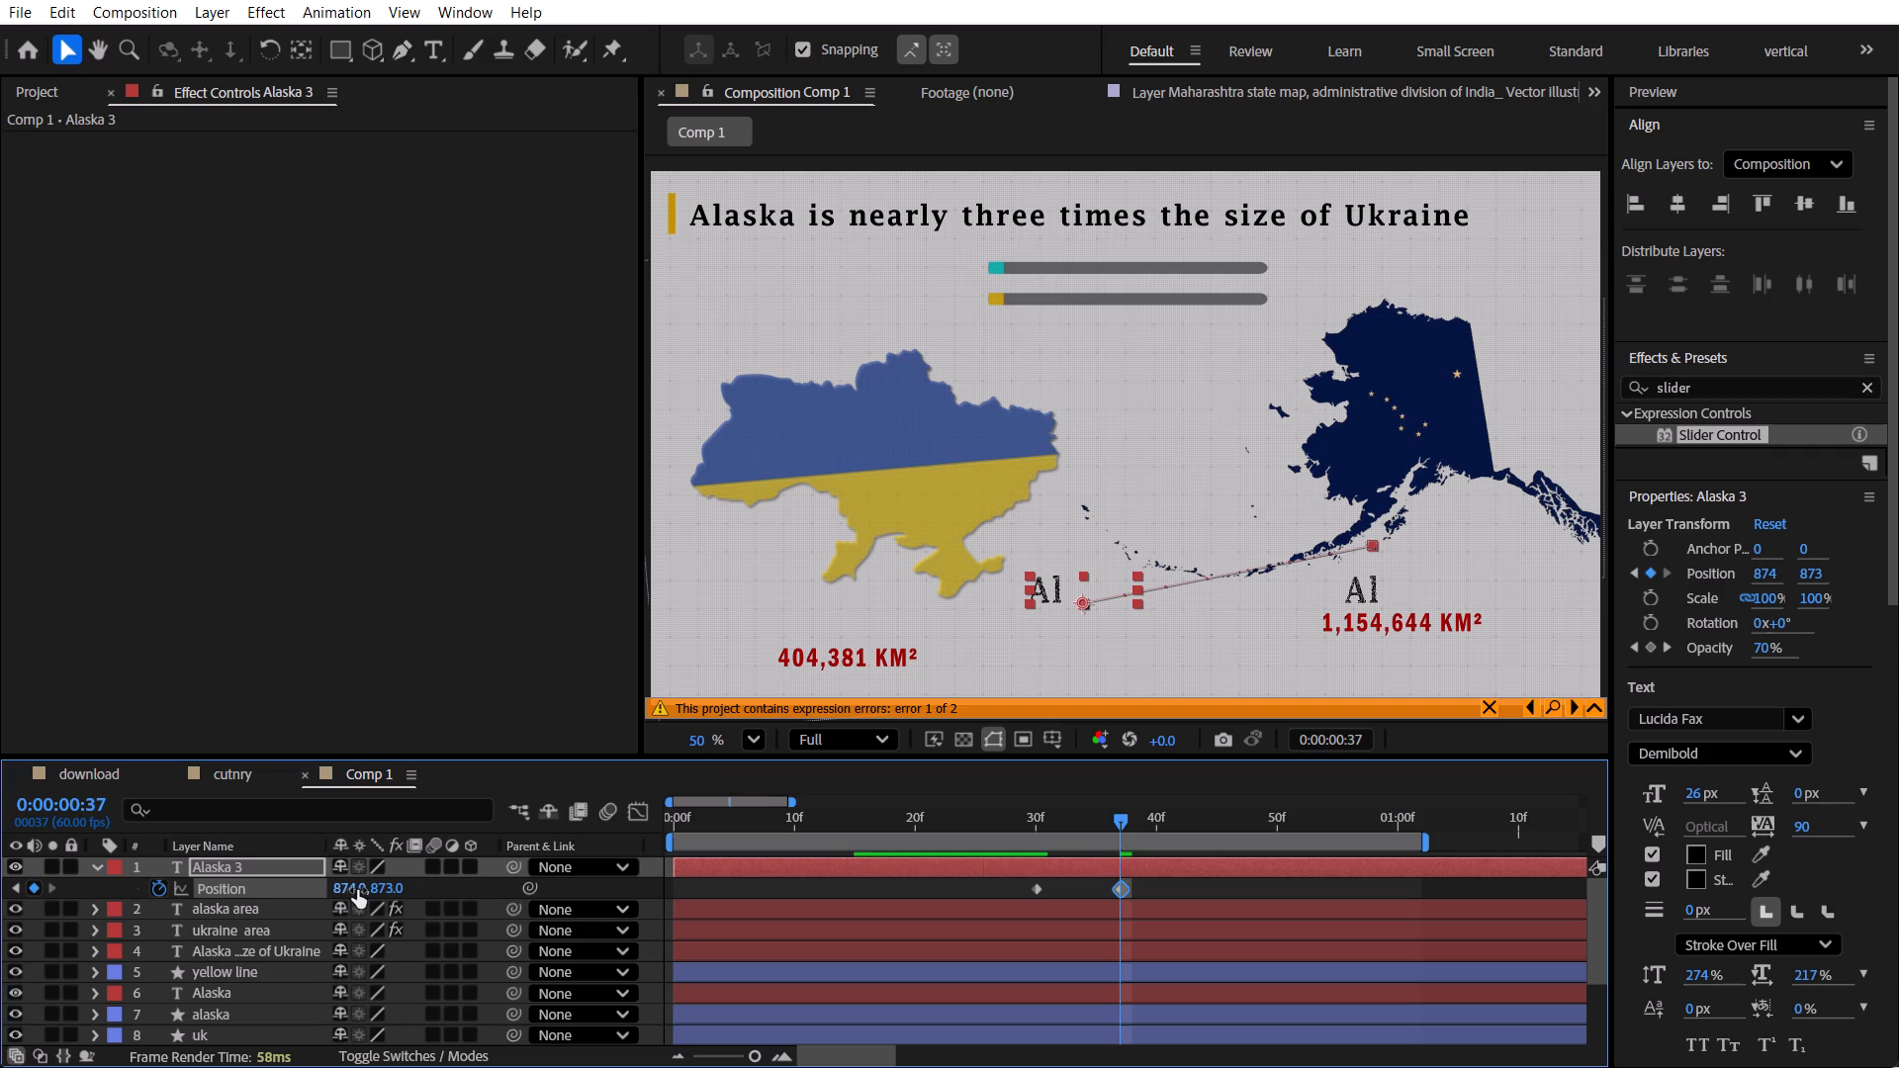
left_click_drag(357, 890, 0, 921)
left_click_drag(347, 887, 202, 900)
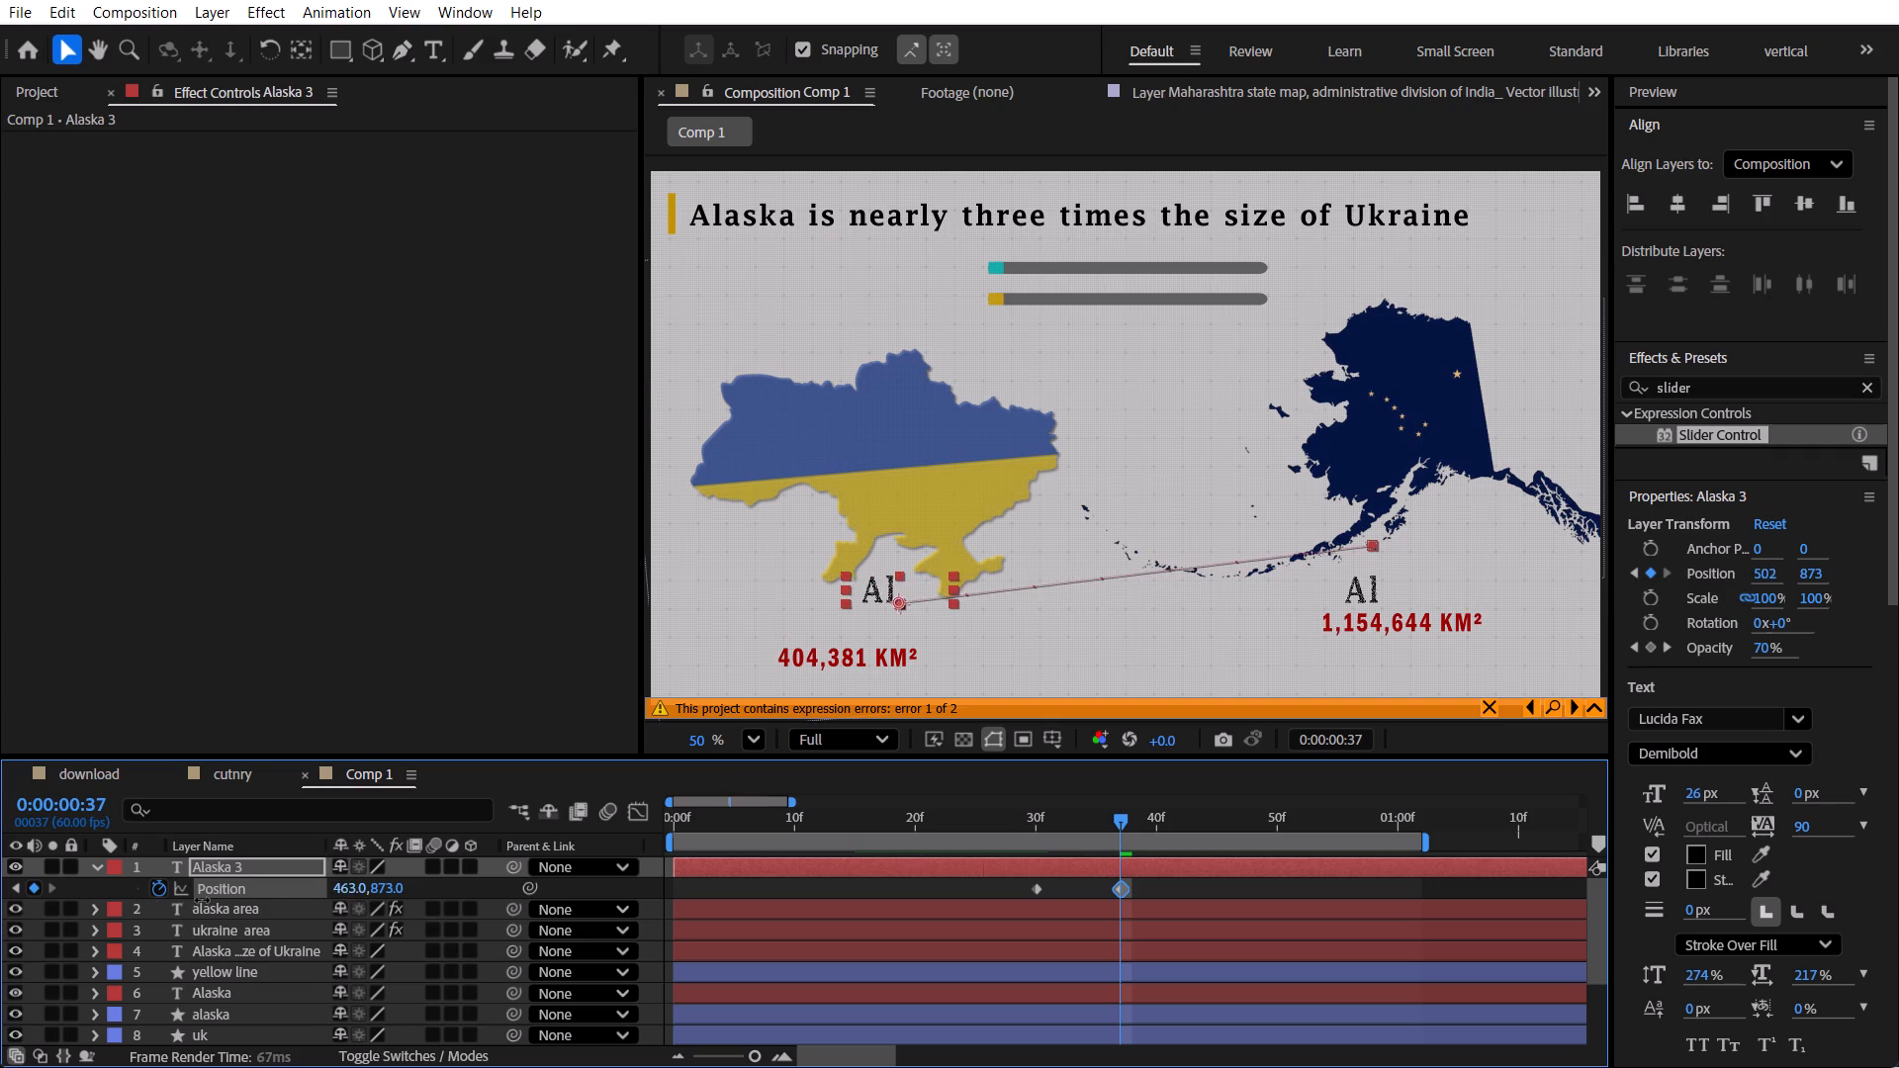
left_click_drag(202, 900, 151, 917)
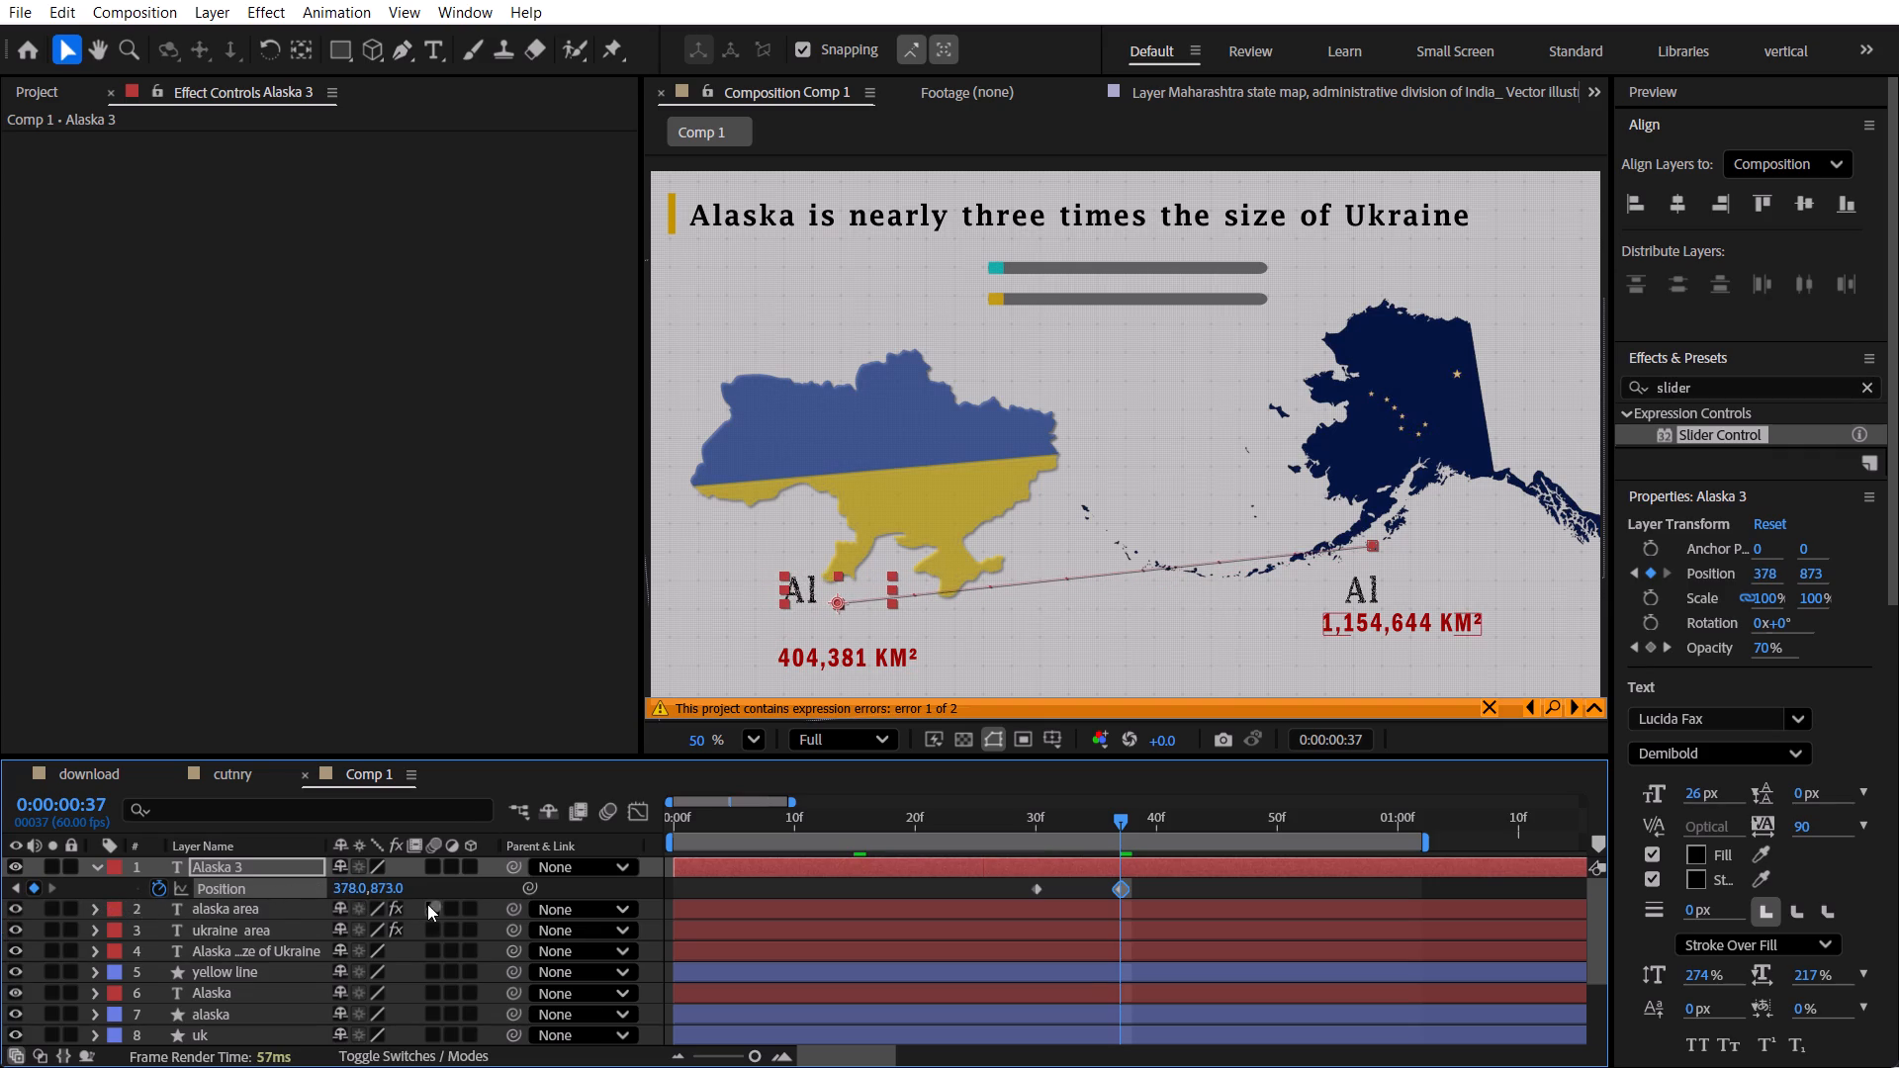
left_click_drag(391, 889, 475, 895)
left_click_drag(345, 884, 243, 885)
At 0:00:00:45, replace the wording of the Alaska copy under the Ukraine map with "Ukraine".
left_click_drag(1133, 821, 1221, 822)
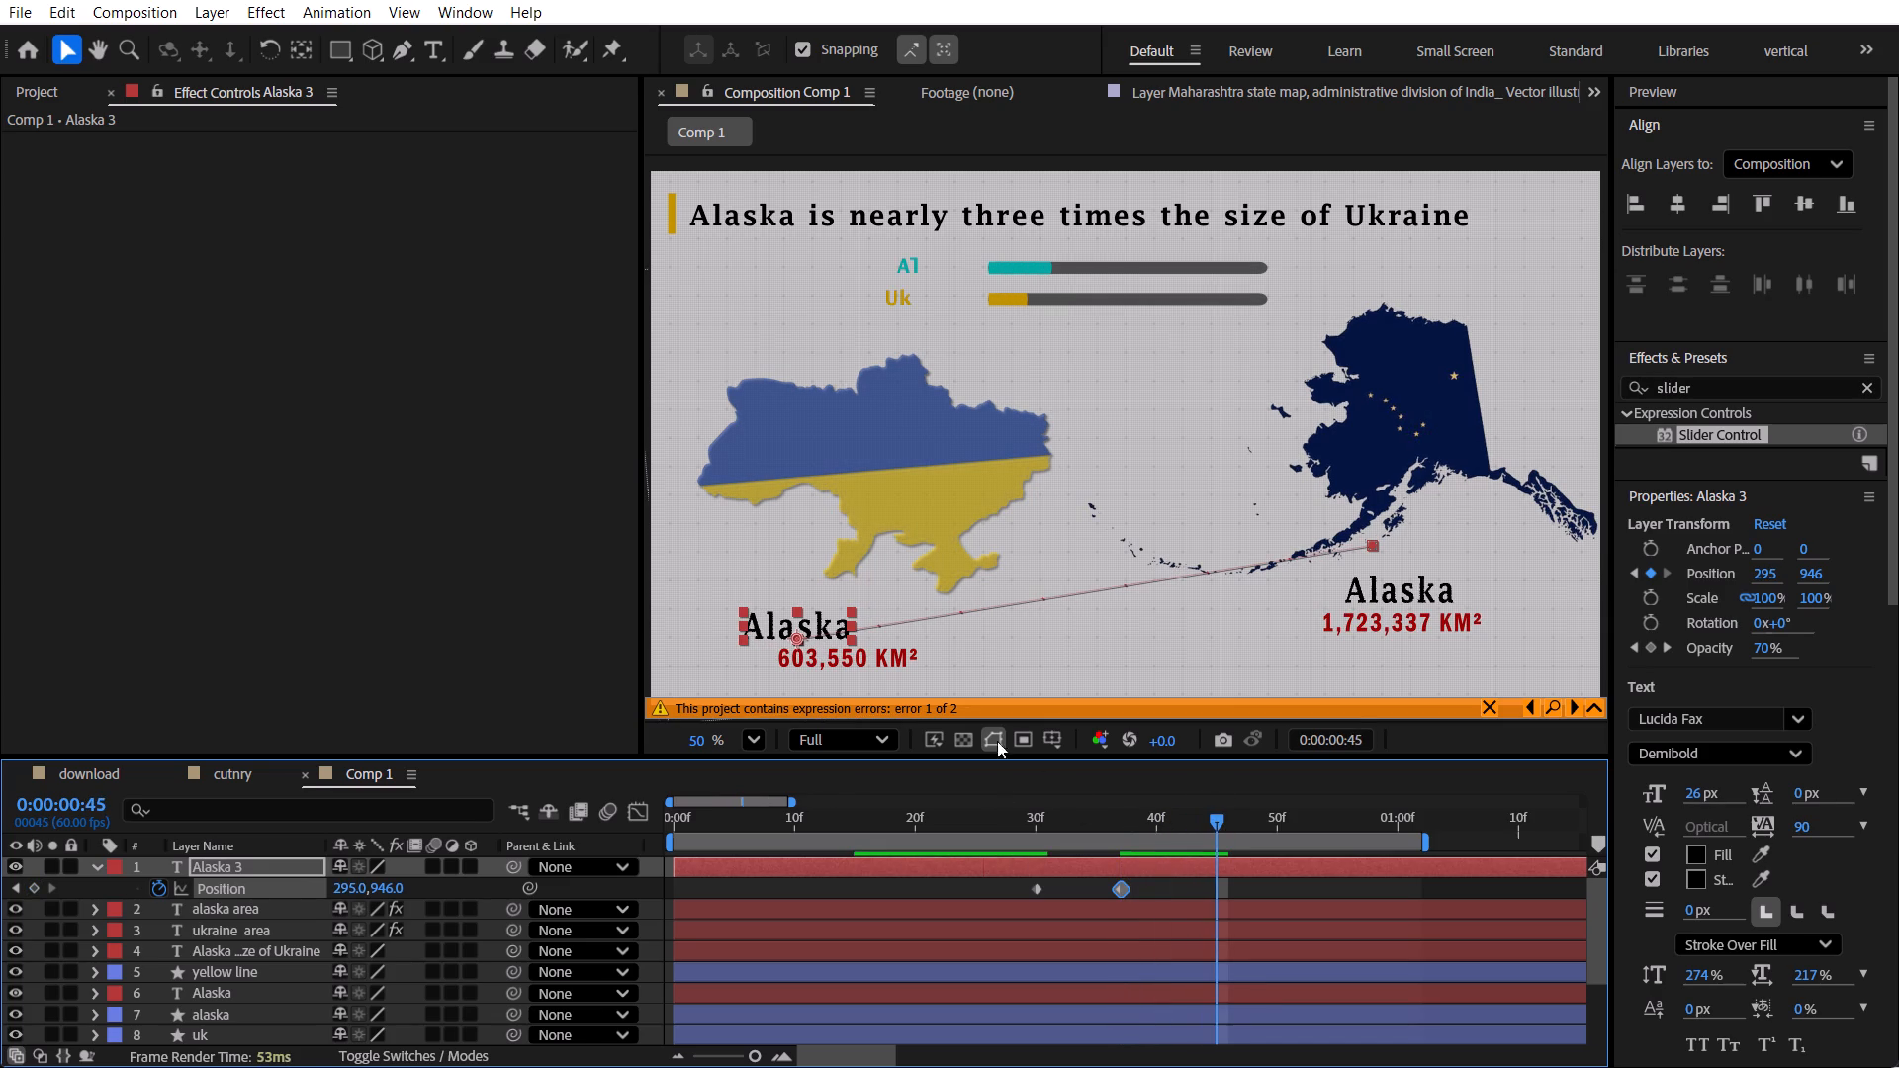
key("ctrl+t")
left_click(837, 628)
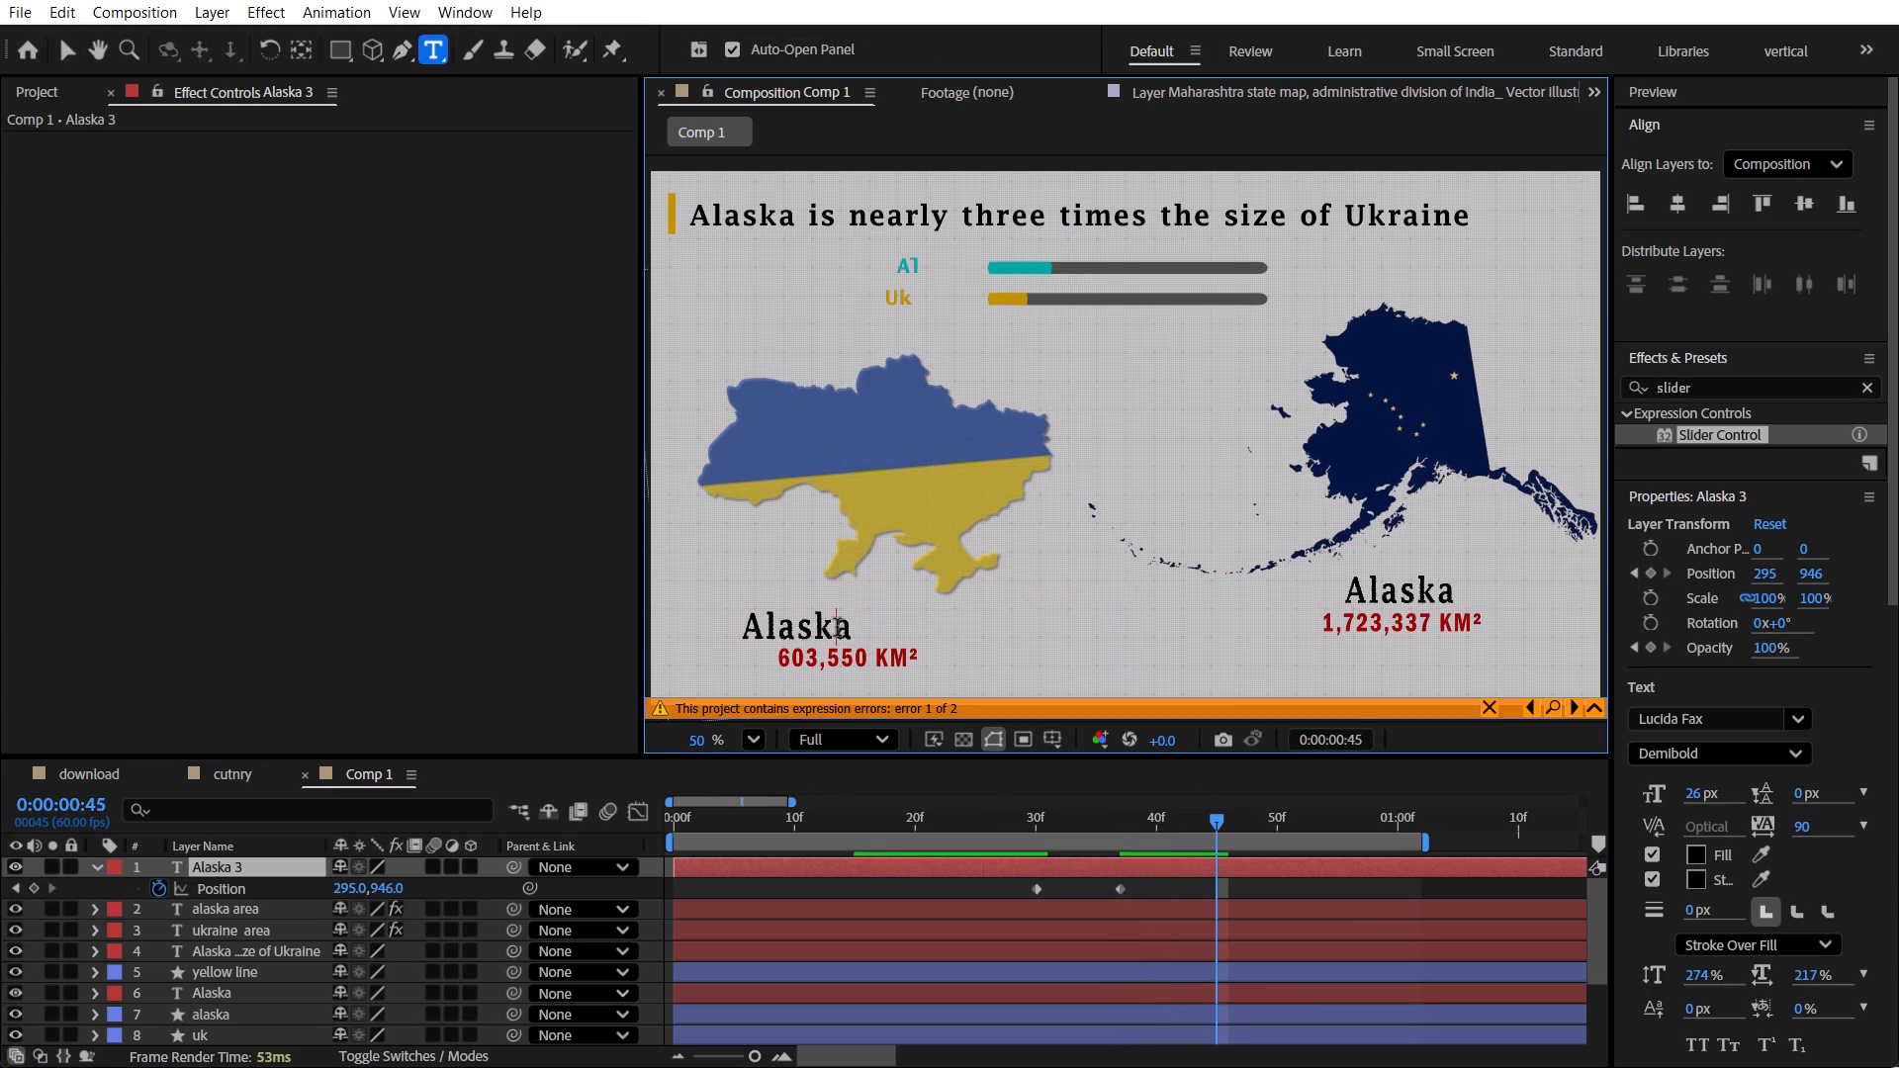
key("ctrl+a")
key("BackSpace")
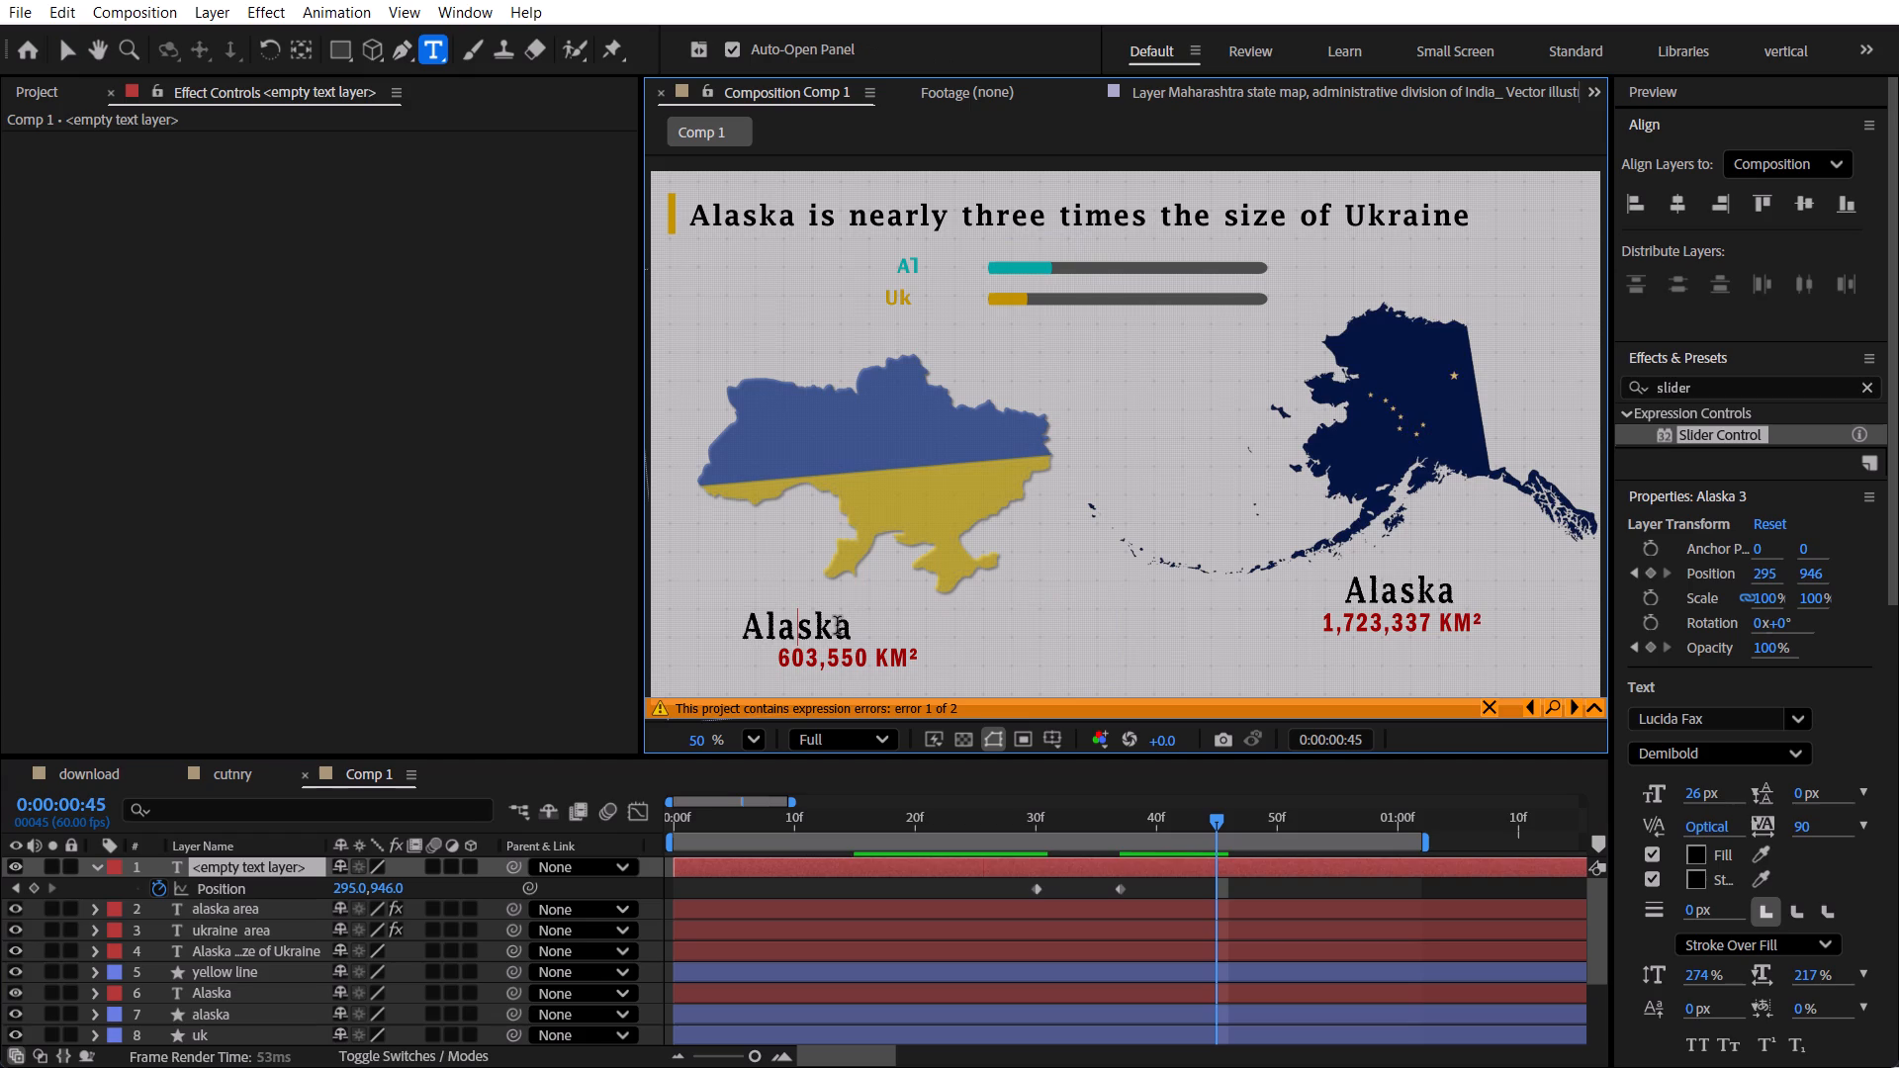
type("Uke")
key("BackSpace")
type("raine")
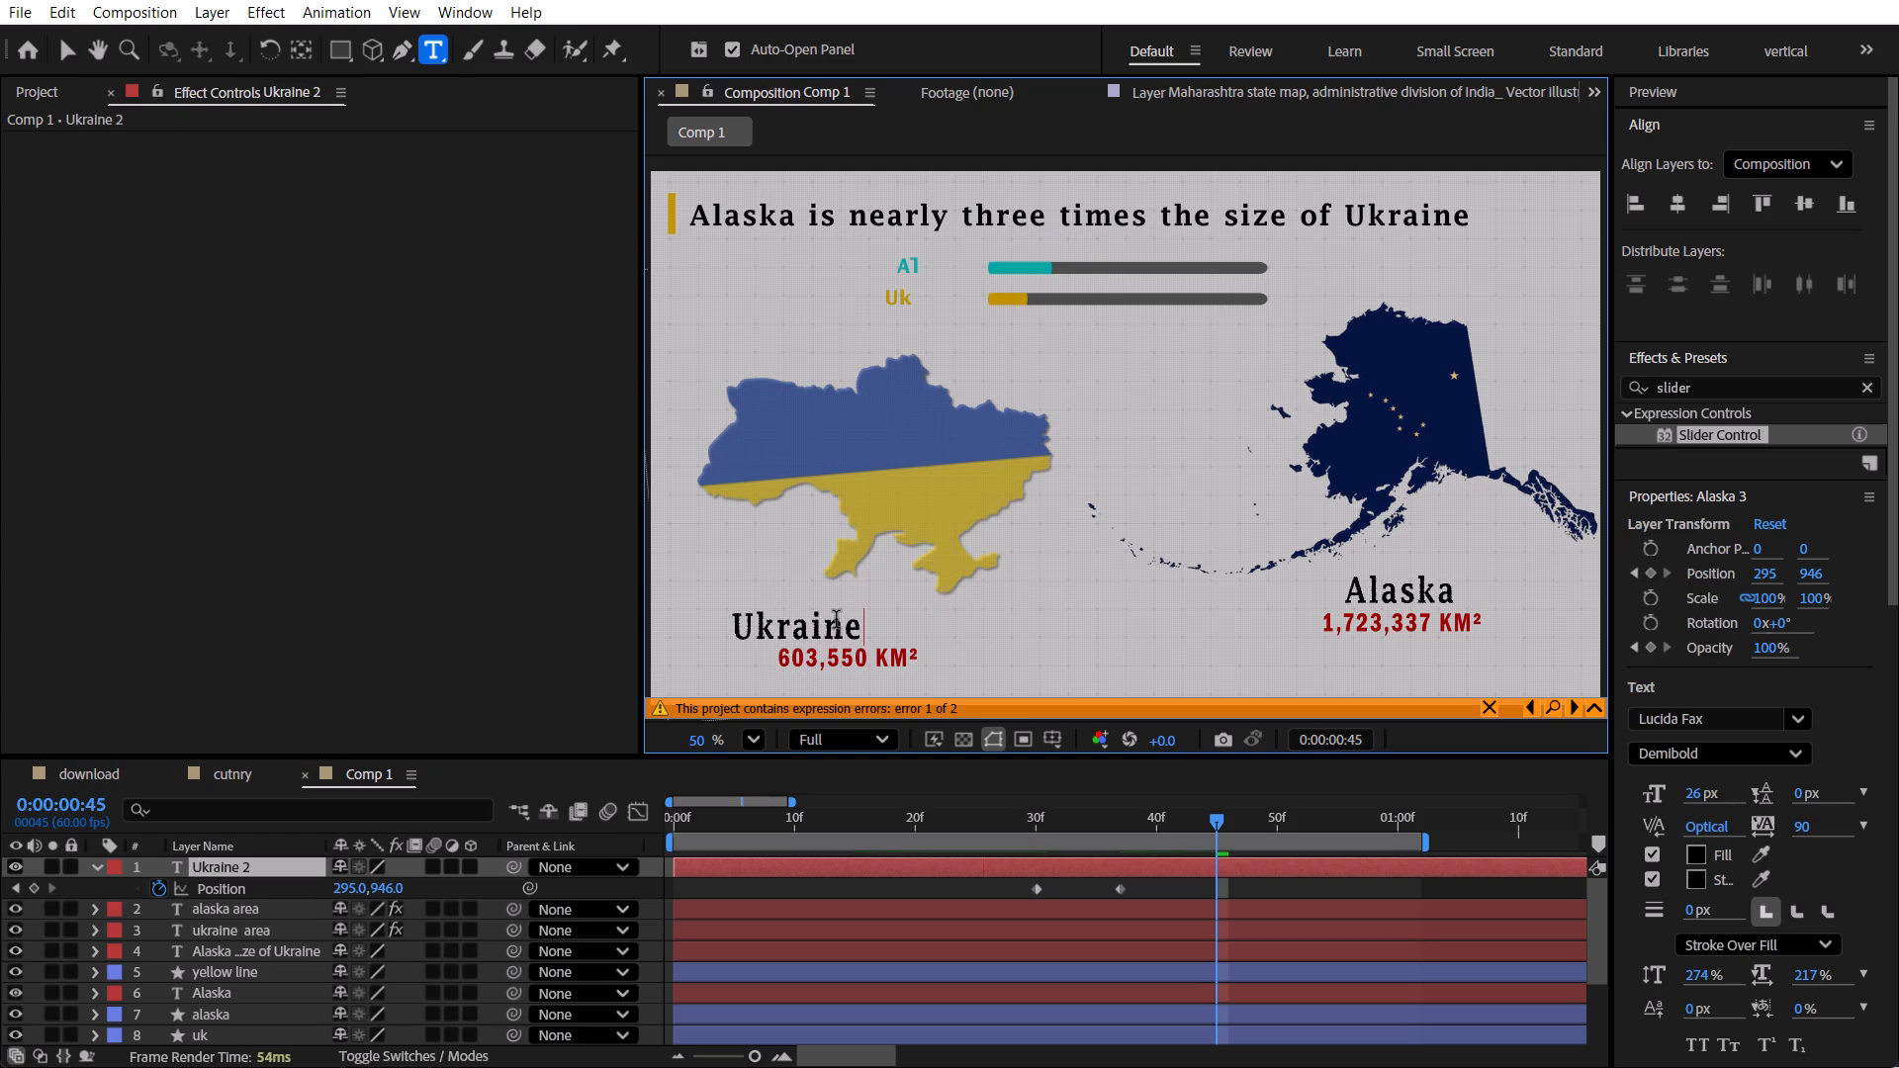
Set the new Ukraine text's Position to 390, 946 and move that keyframe onto the existing one at 0:00:00:37.
left_click_drag(340, 895, 398, 895)
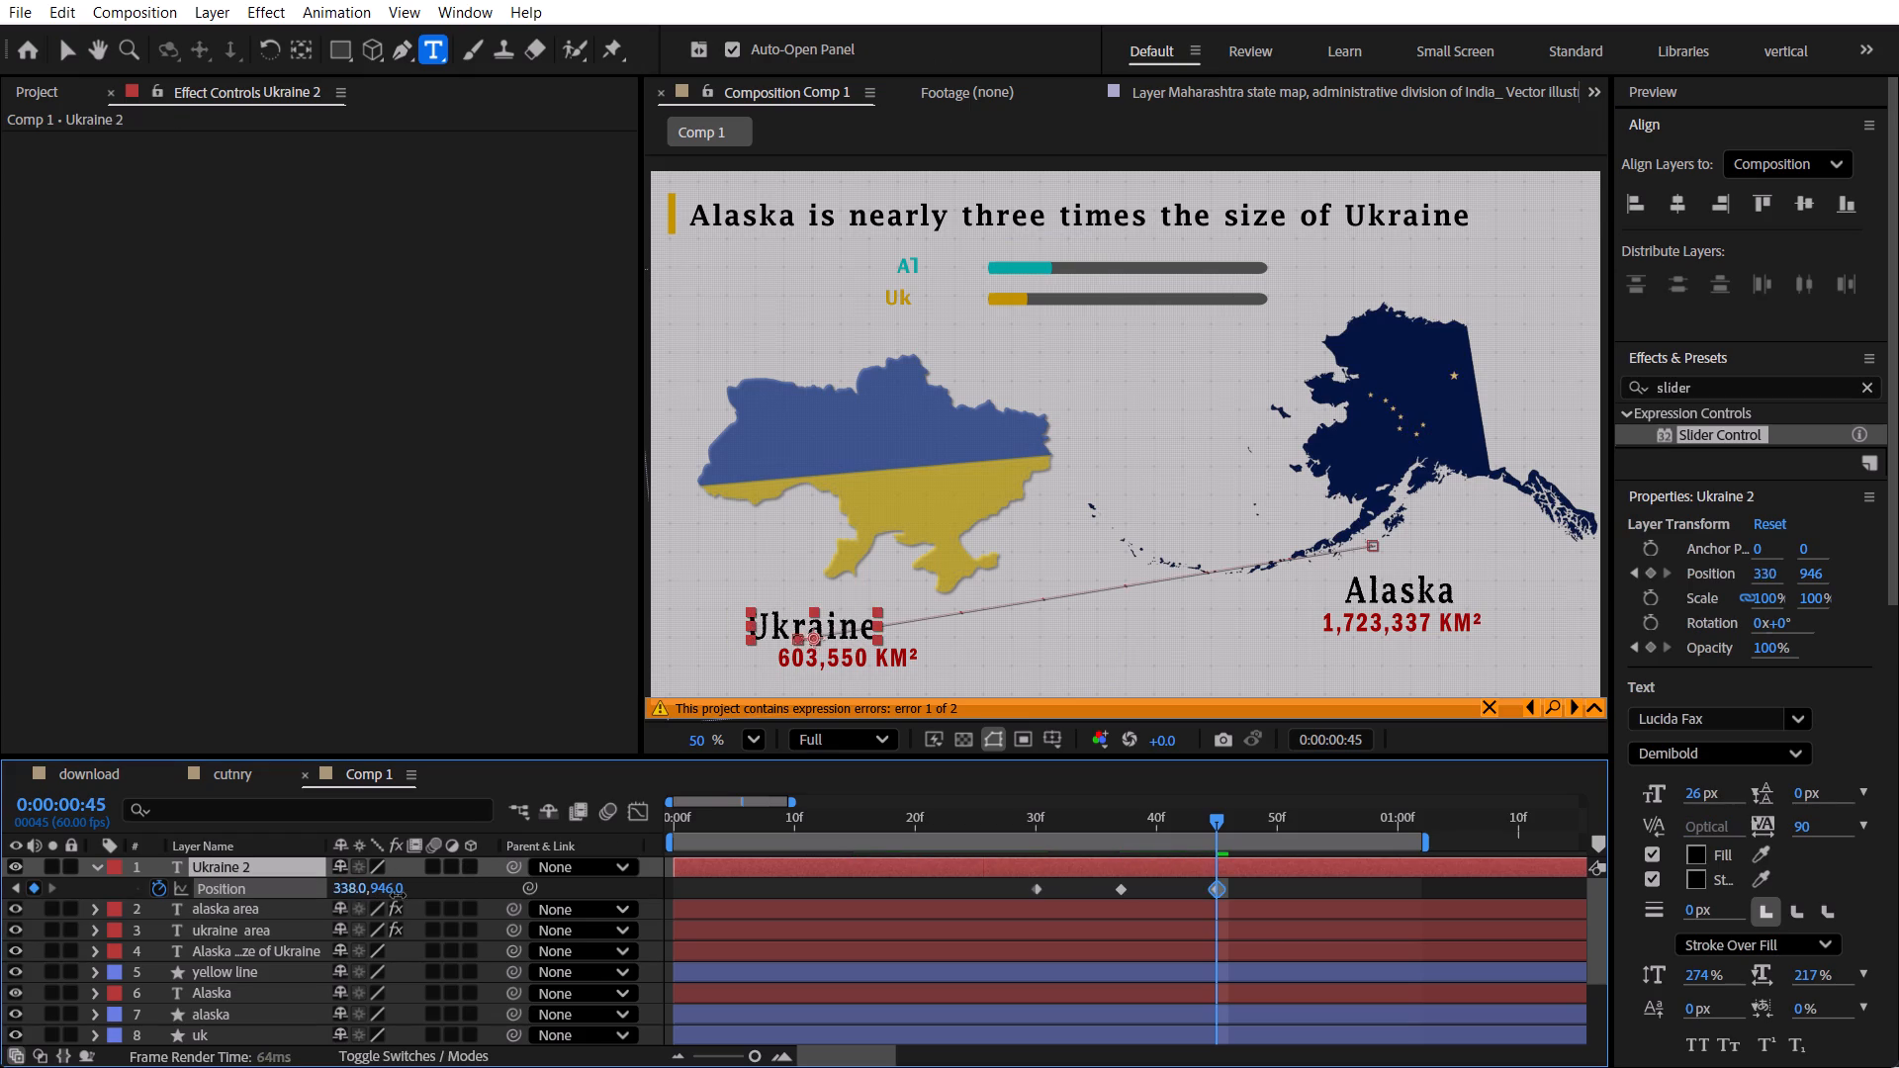
left_click_drag(398, 895, 463, 900)
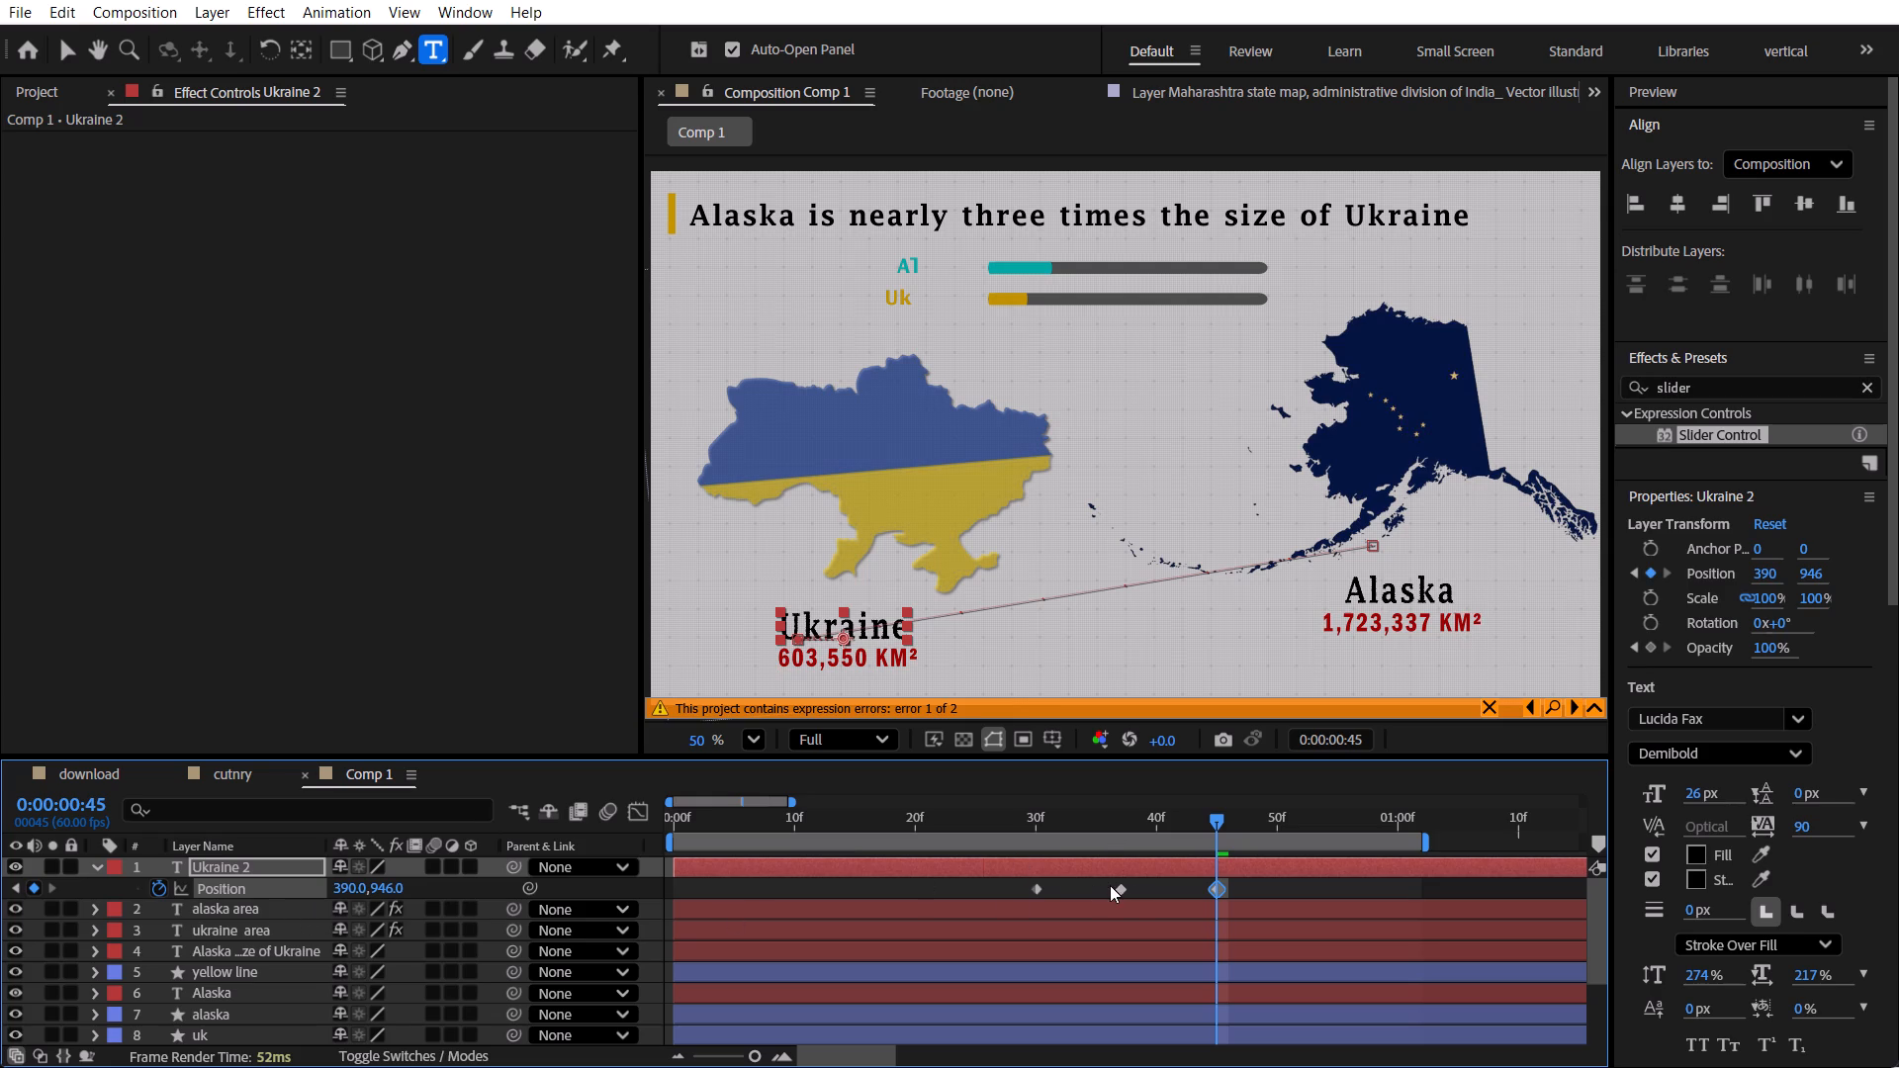
left_click_drag(1214, 892, 1131, 891)
left_click_drag(1131, 891, 1123, 890)
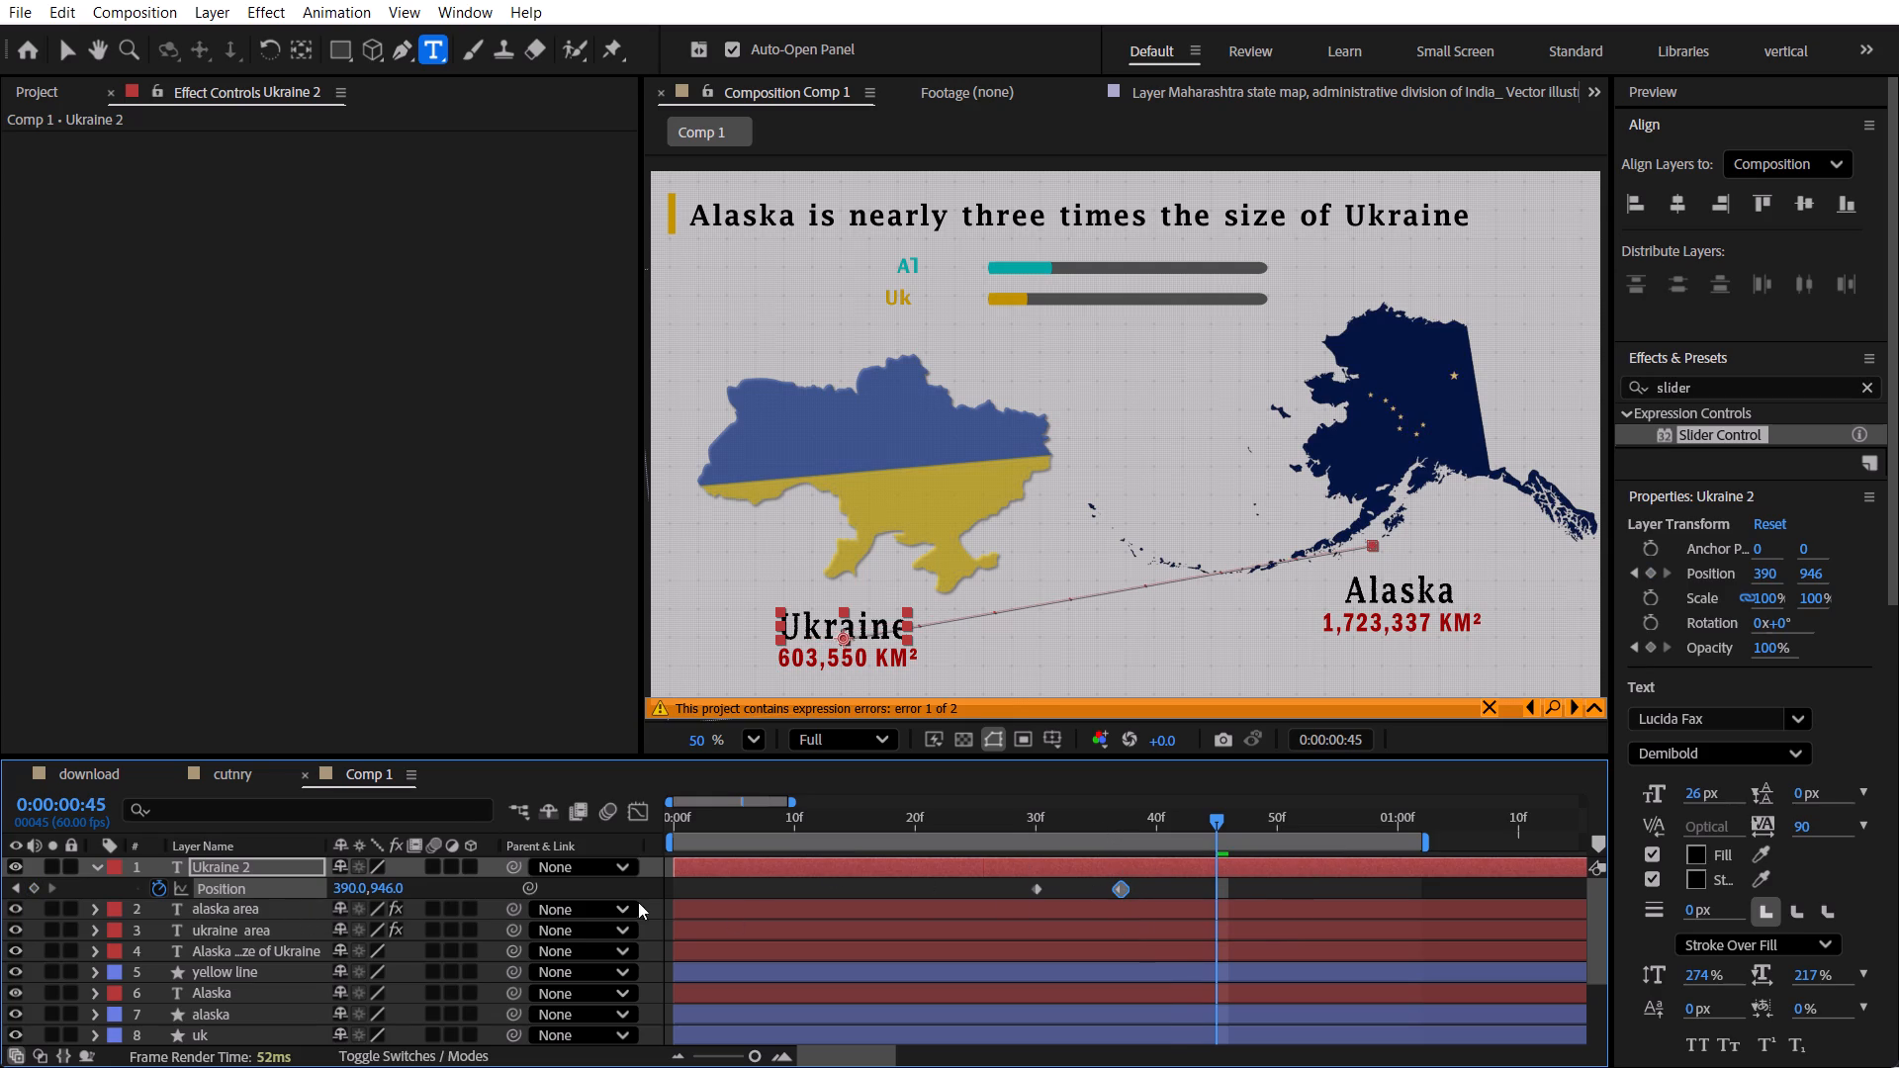
At the 0:00:00:30 Position keyframe, set the Ukraine text's X position to 391 so it starts directly above its end point.
left_click(18, 894)
left_click(18, 894)
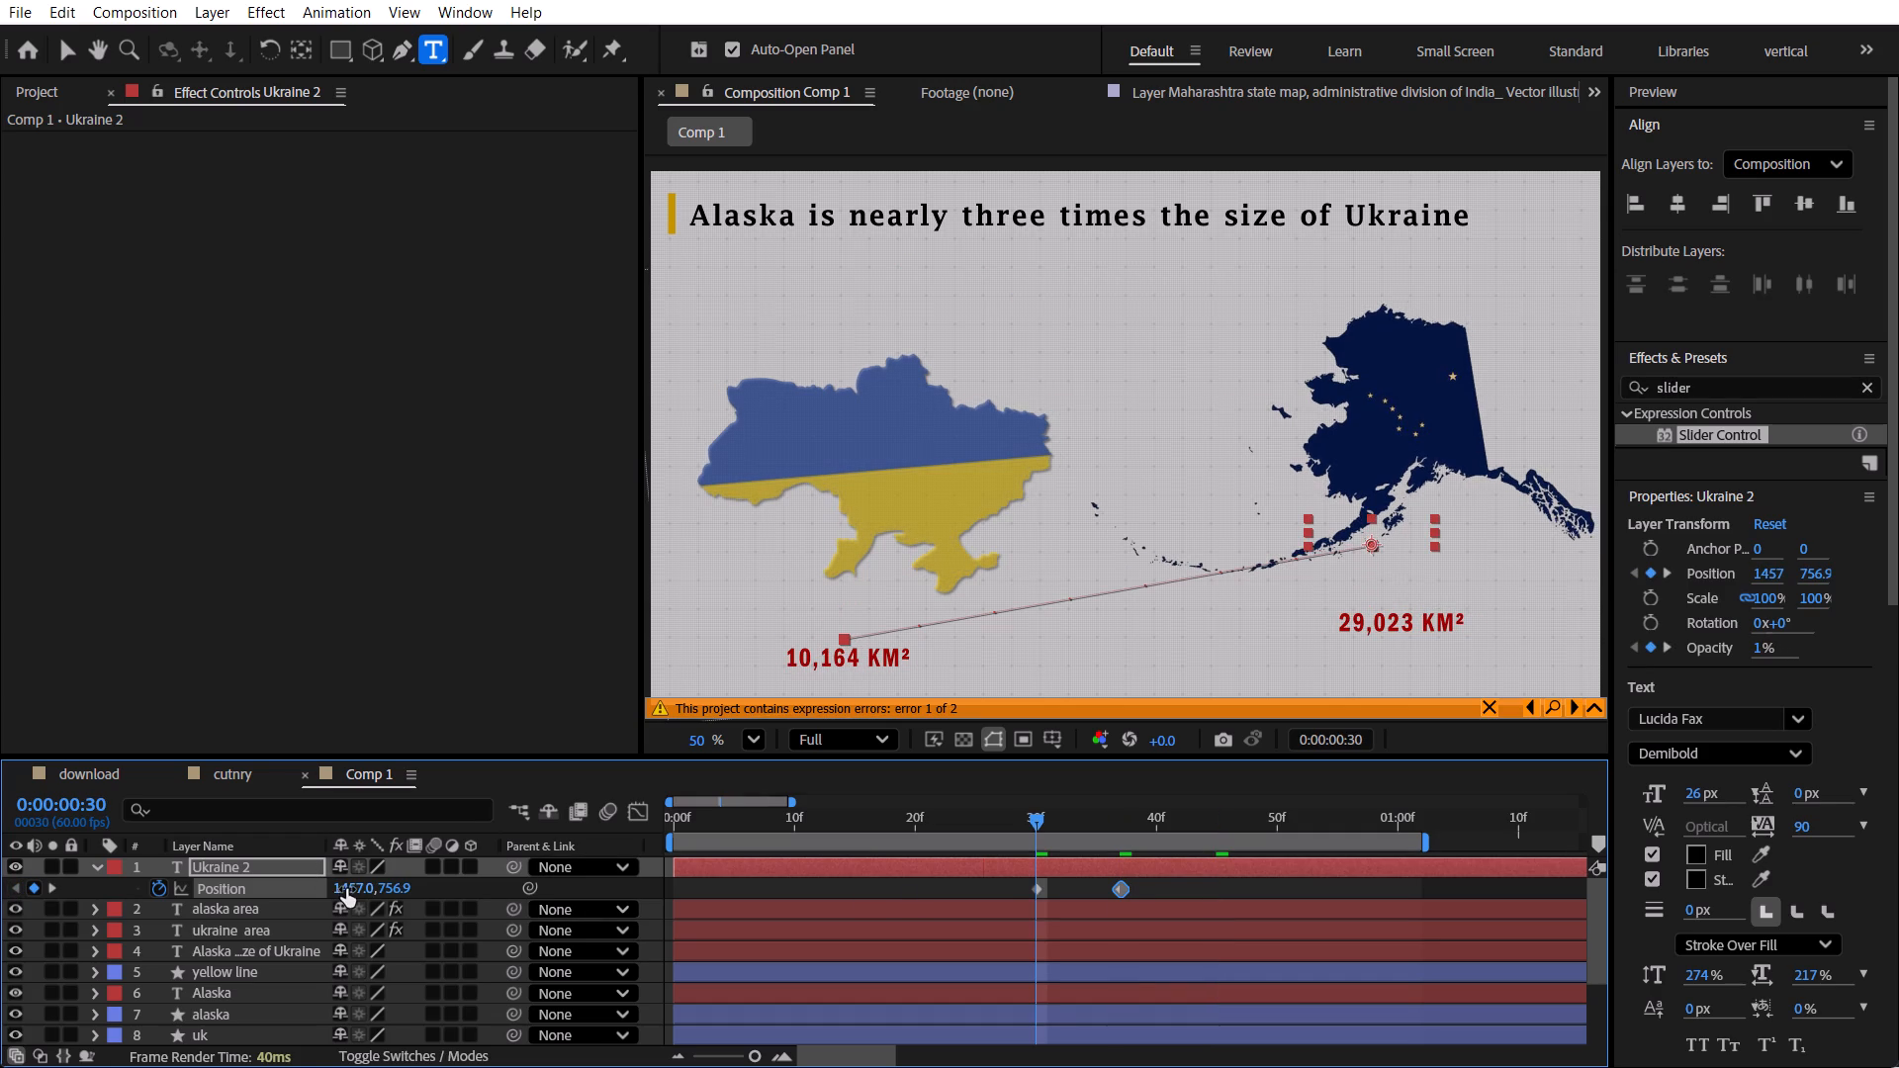
left_click_drag(346, 889, 0, 940)
left_click_drag(357, 888, 0, 863)
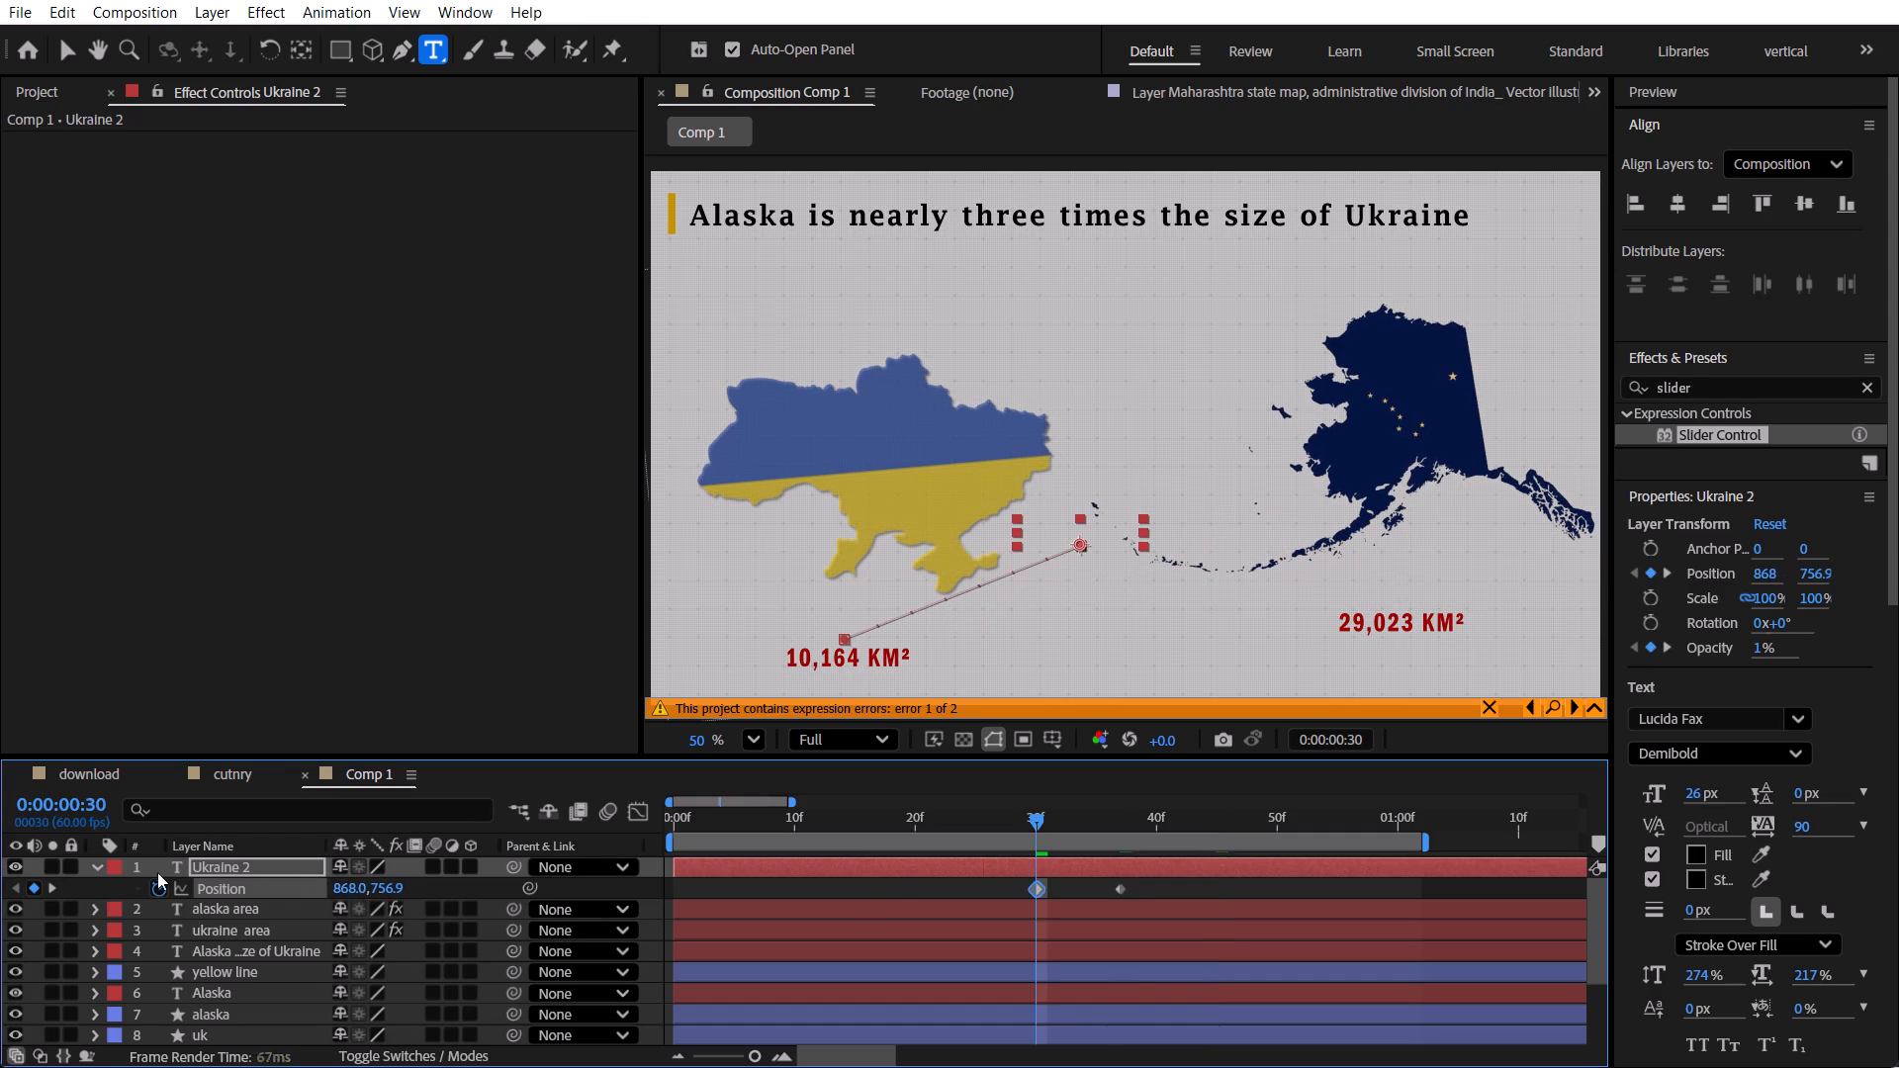
left_click_drag(350, 895, 0, 914)
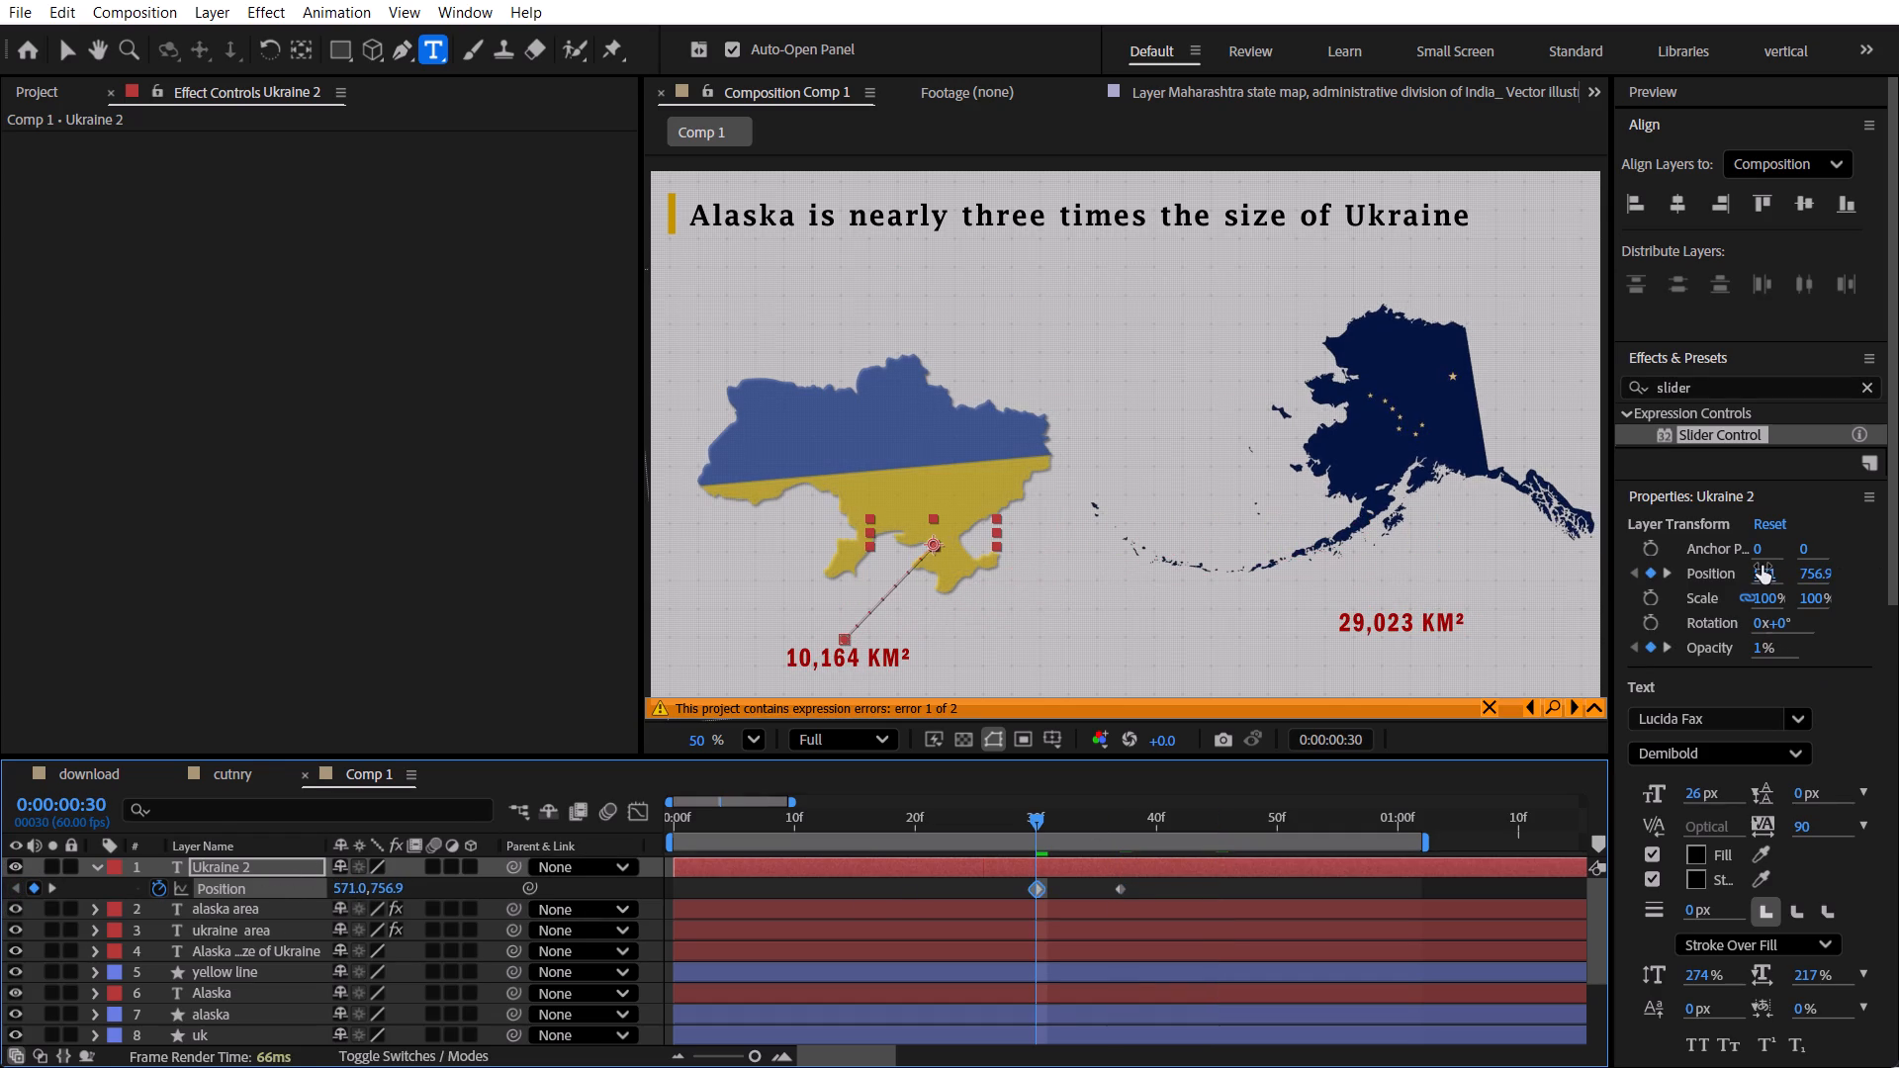
left_click_drag(1762, 566, 1431, 598)
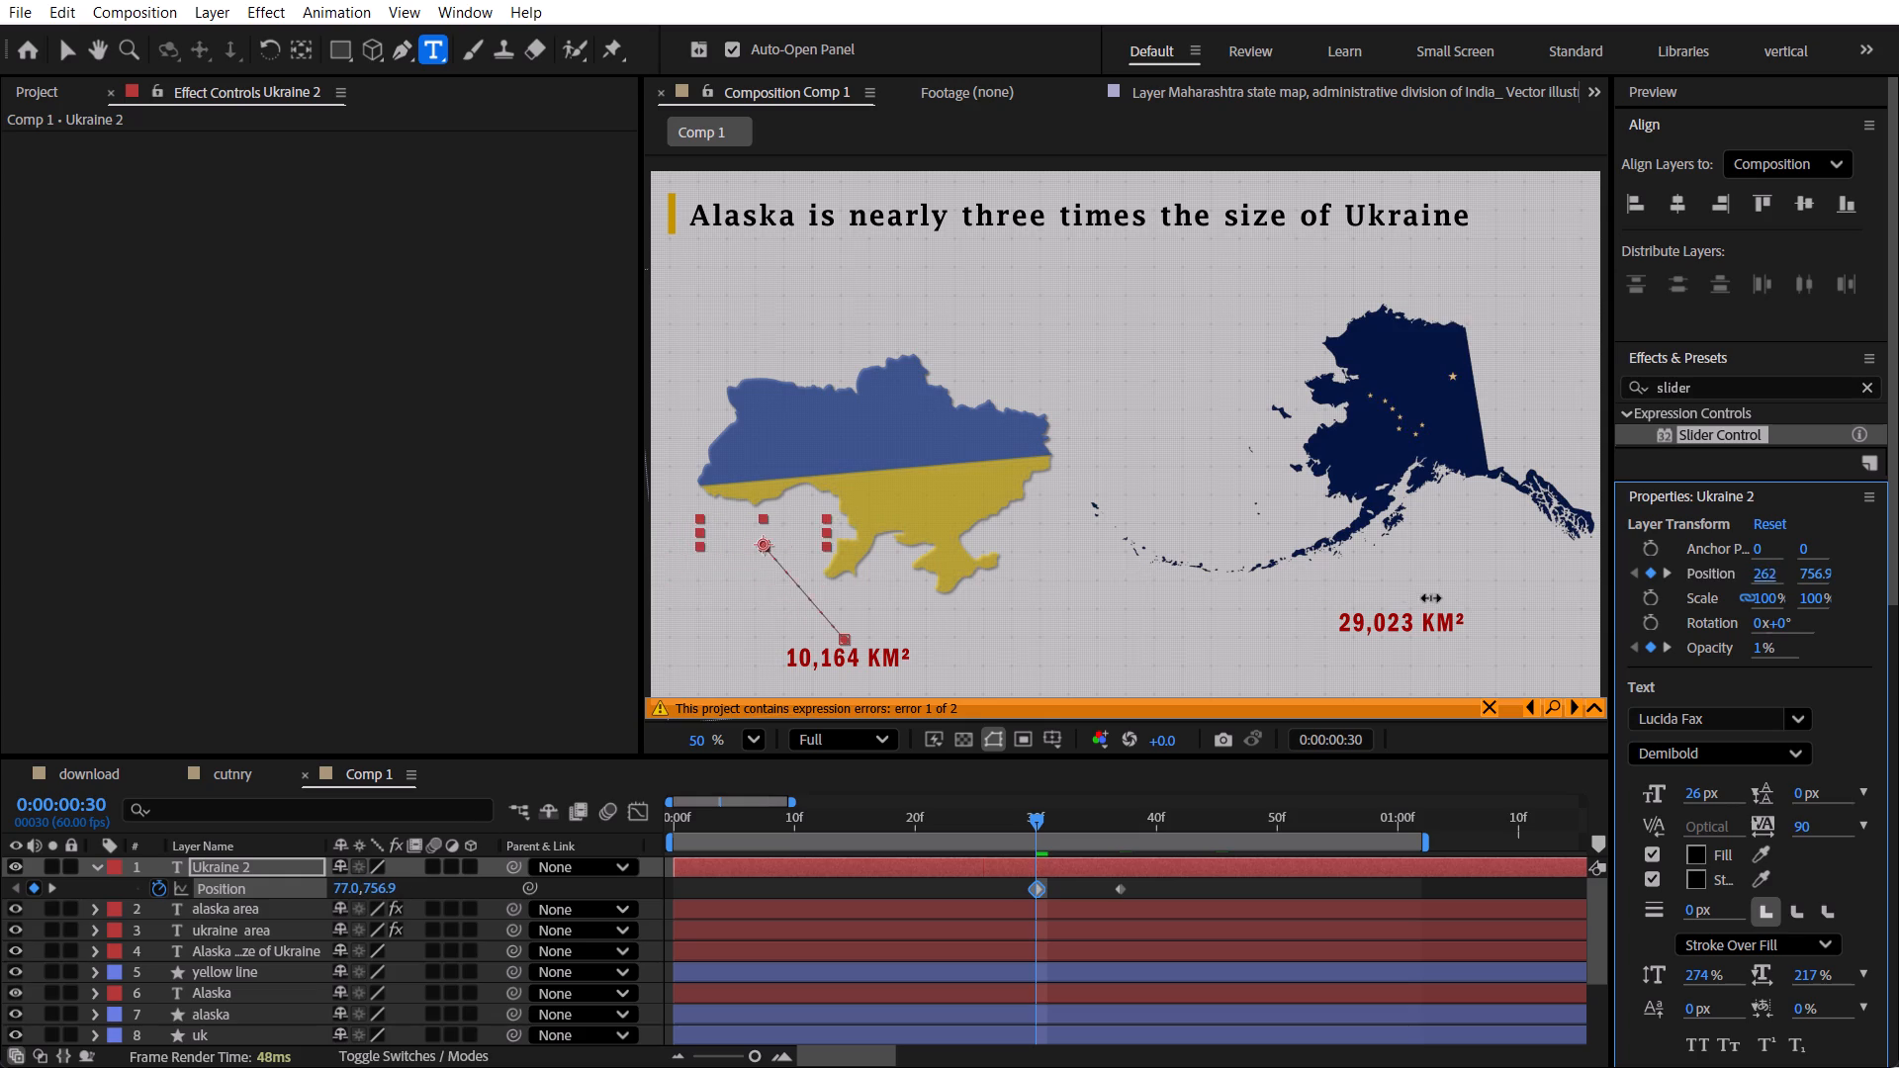
left_click_drag(1431, 598, 1594, 624)
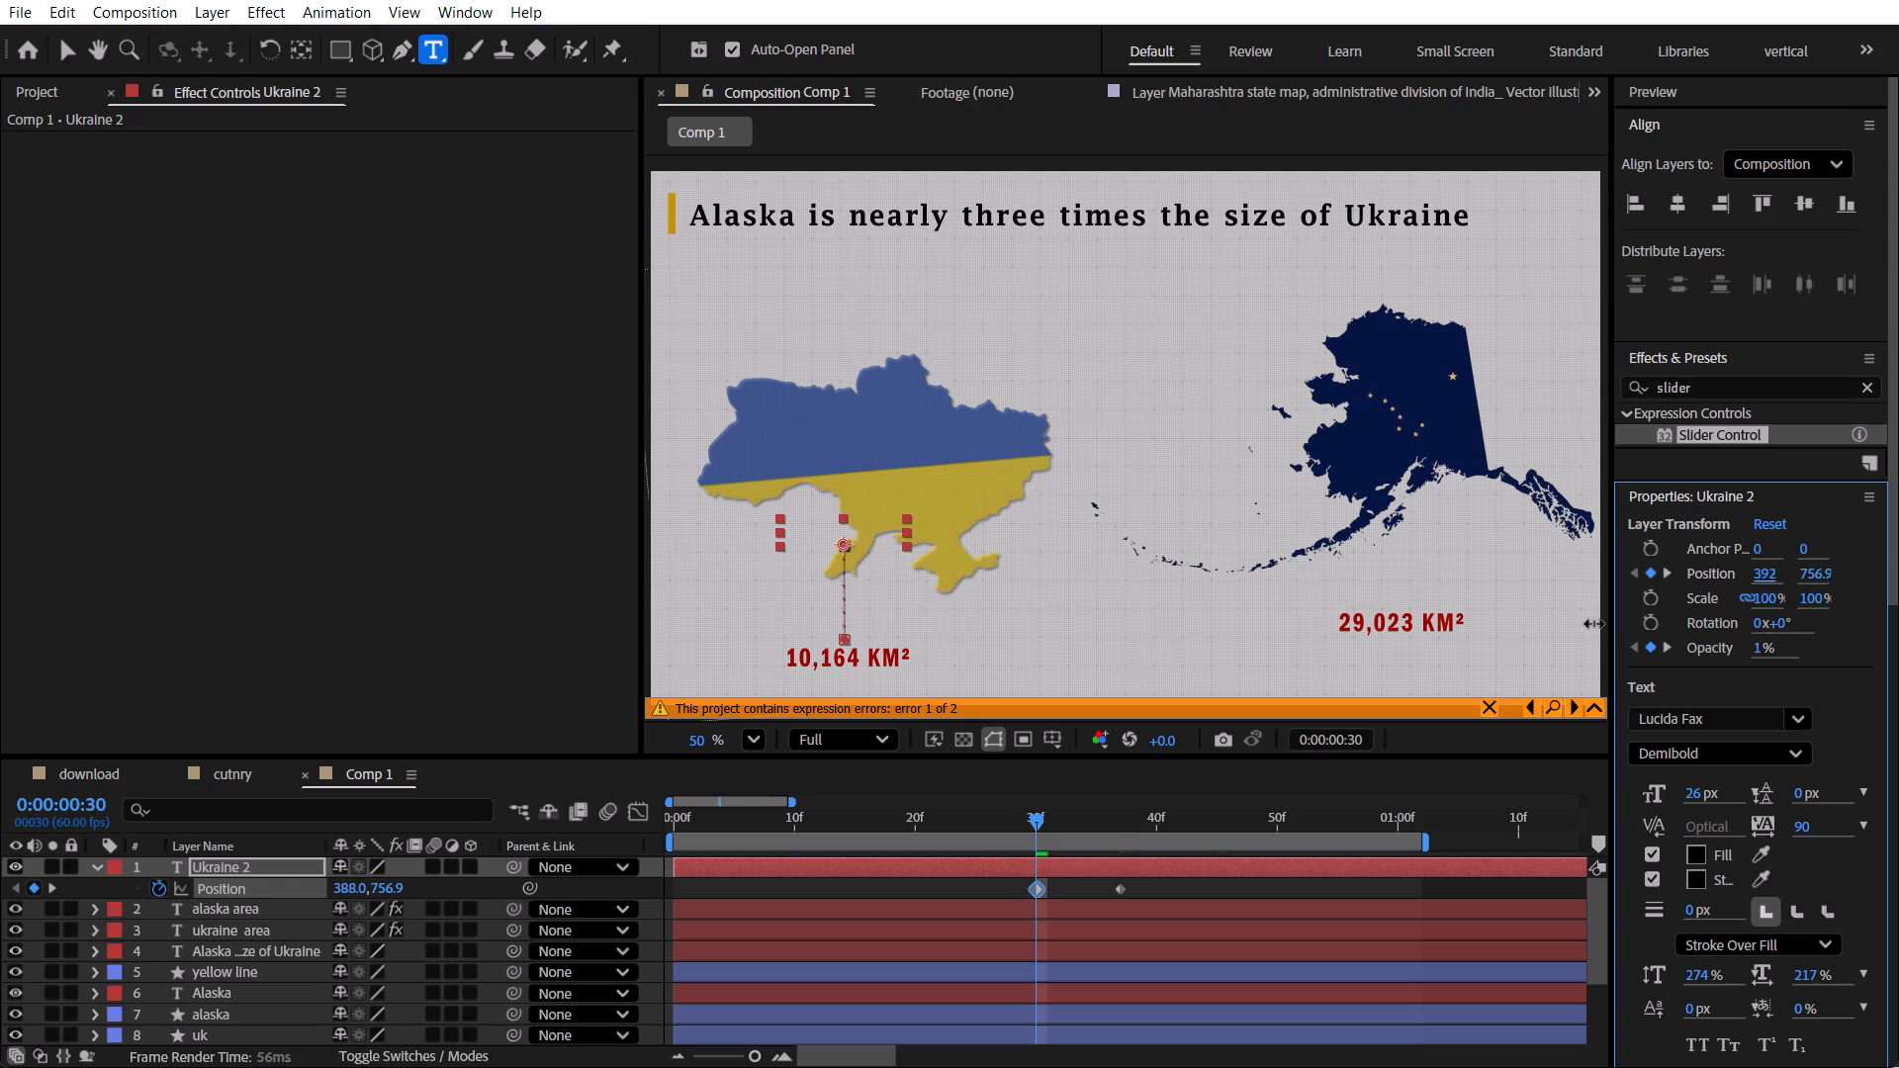
left_click_drag(1594, 624, 1594, 626)
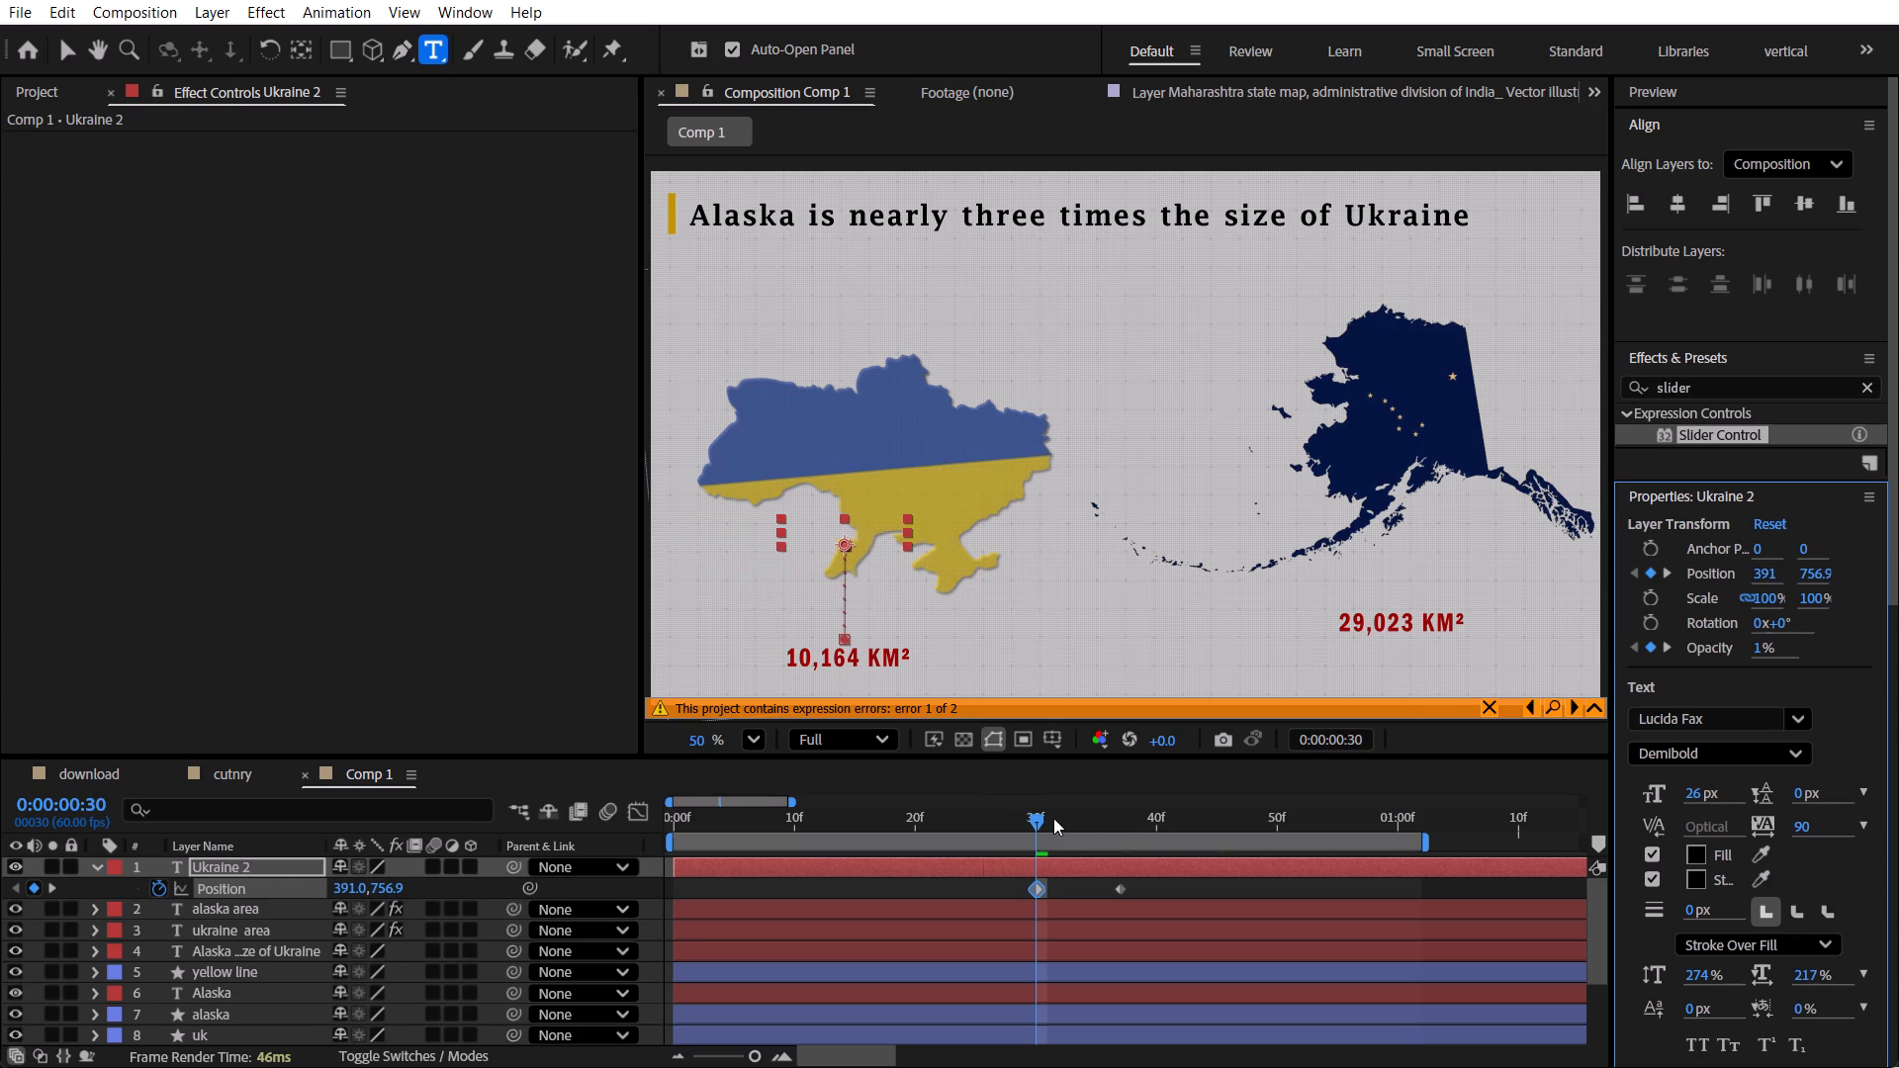
Scrub from 0:00:00:30 to 0:00:00:49 to check the Ukraine name's drop and reveal above its area counter.
left_click_drag(1040, 818, 1124, 818)
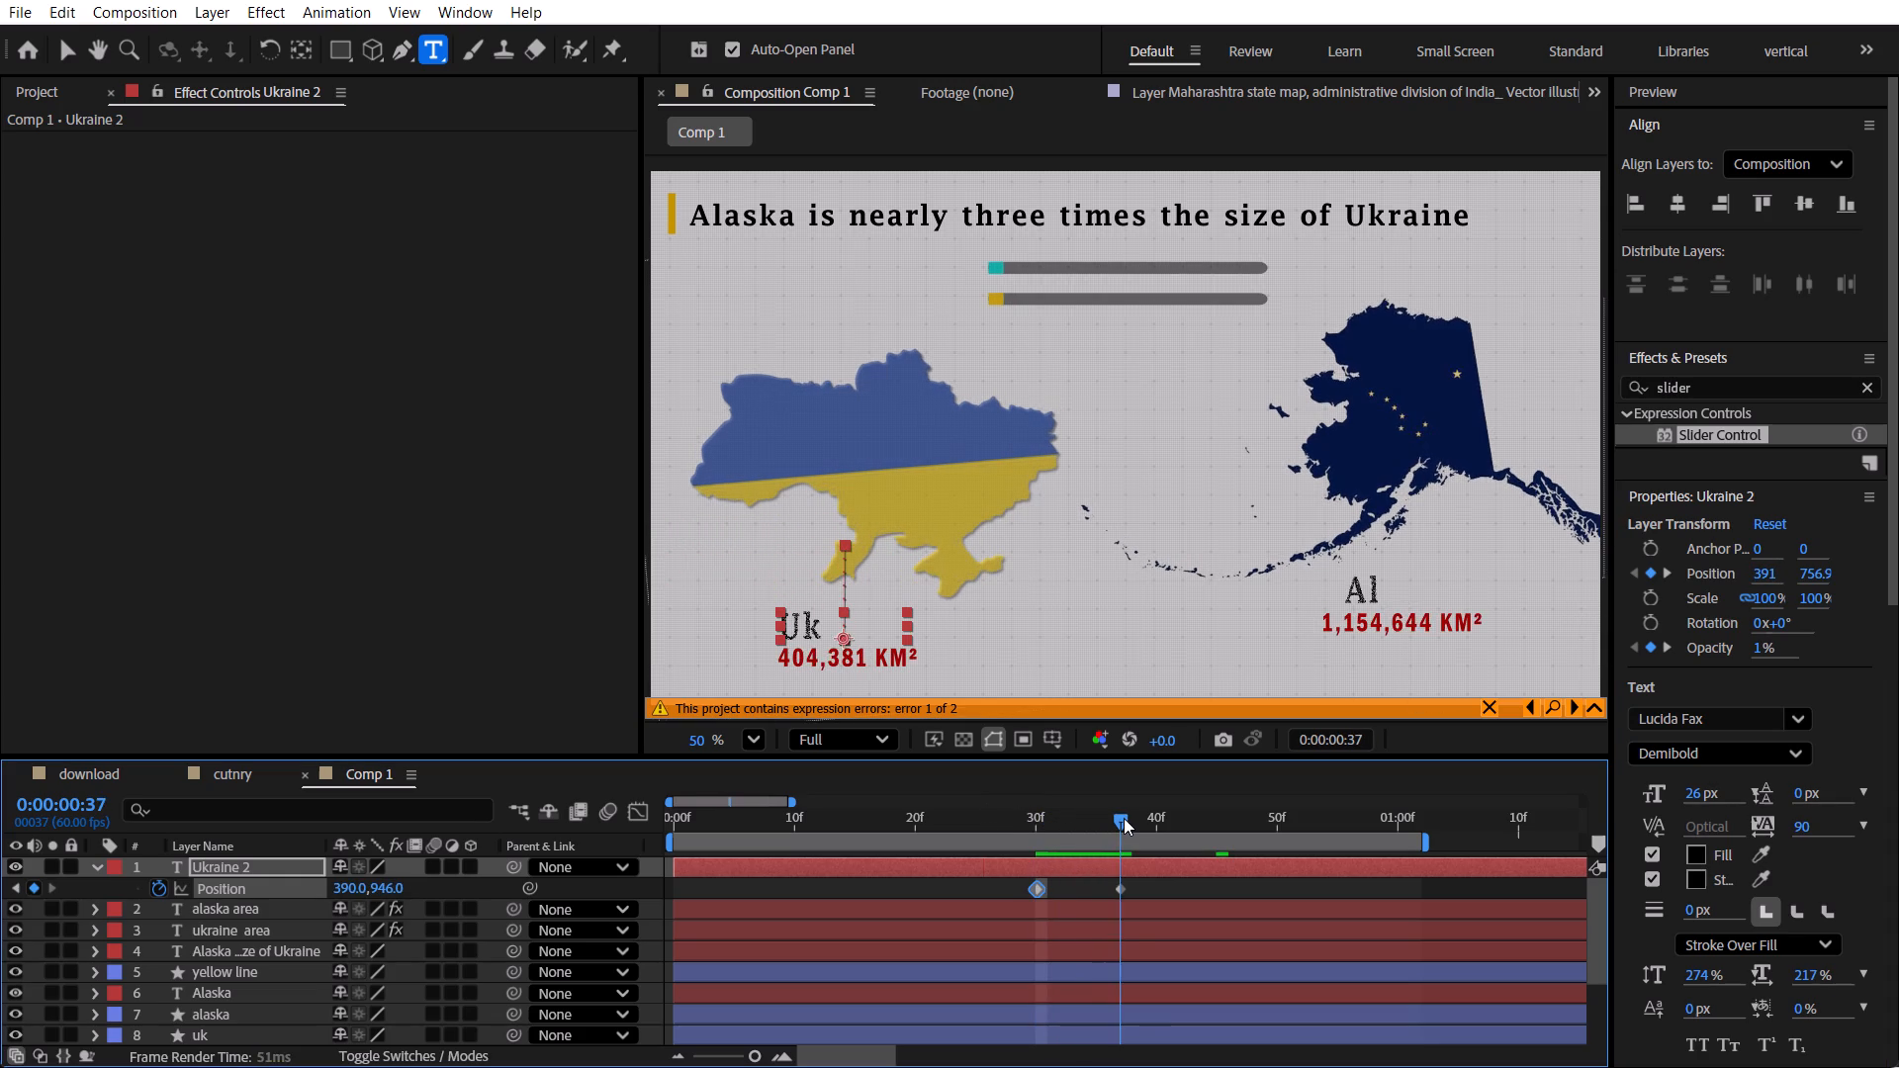
left_click_drag(1124, 818, 1283, 836)
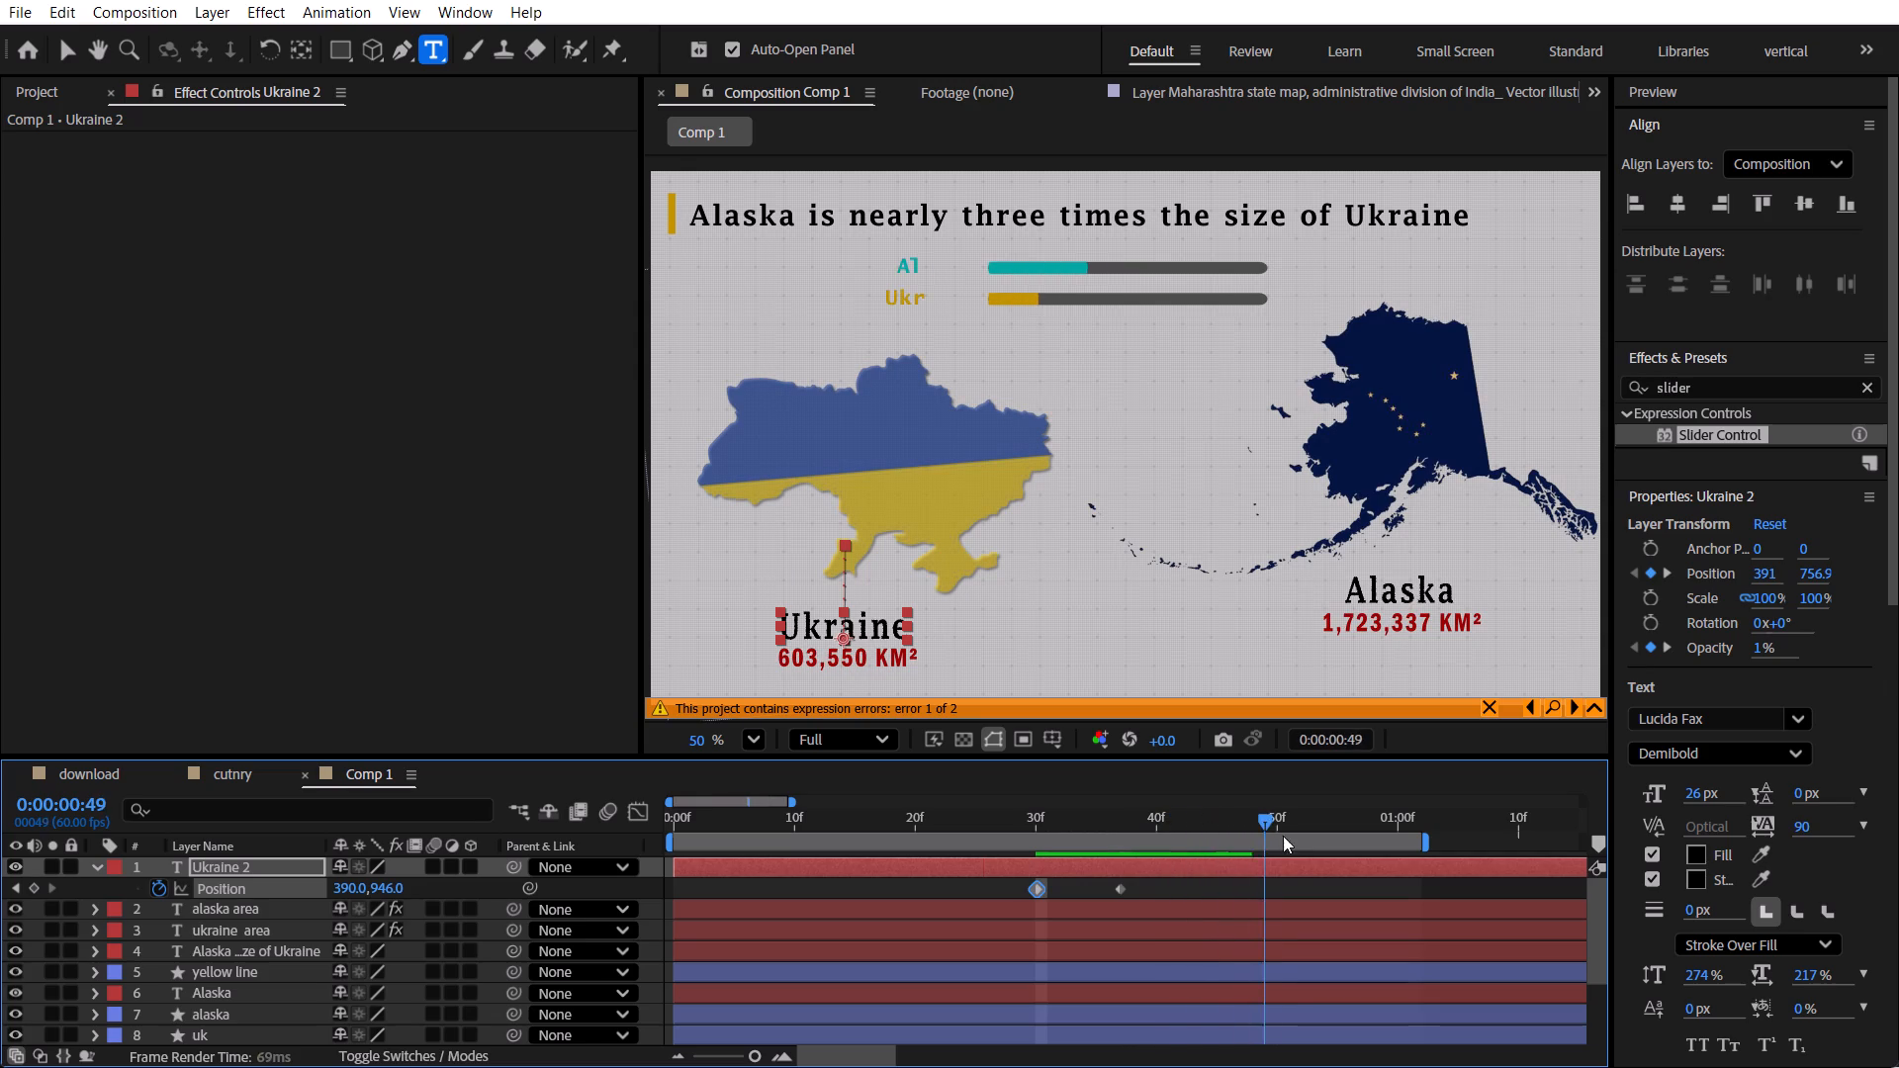
Scrub Comp 1 between 0:00:00:42 and 0:00:00:56 to check the comparison bars and their labels, and deselect the keyframes.
left_click_drag(1283, 836, 1192, 843)
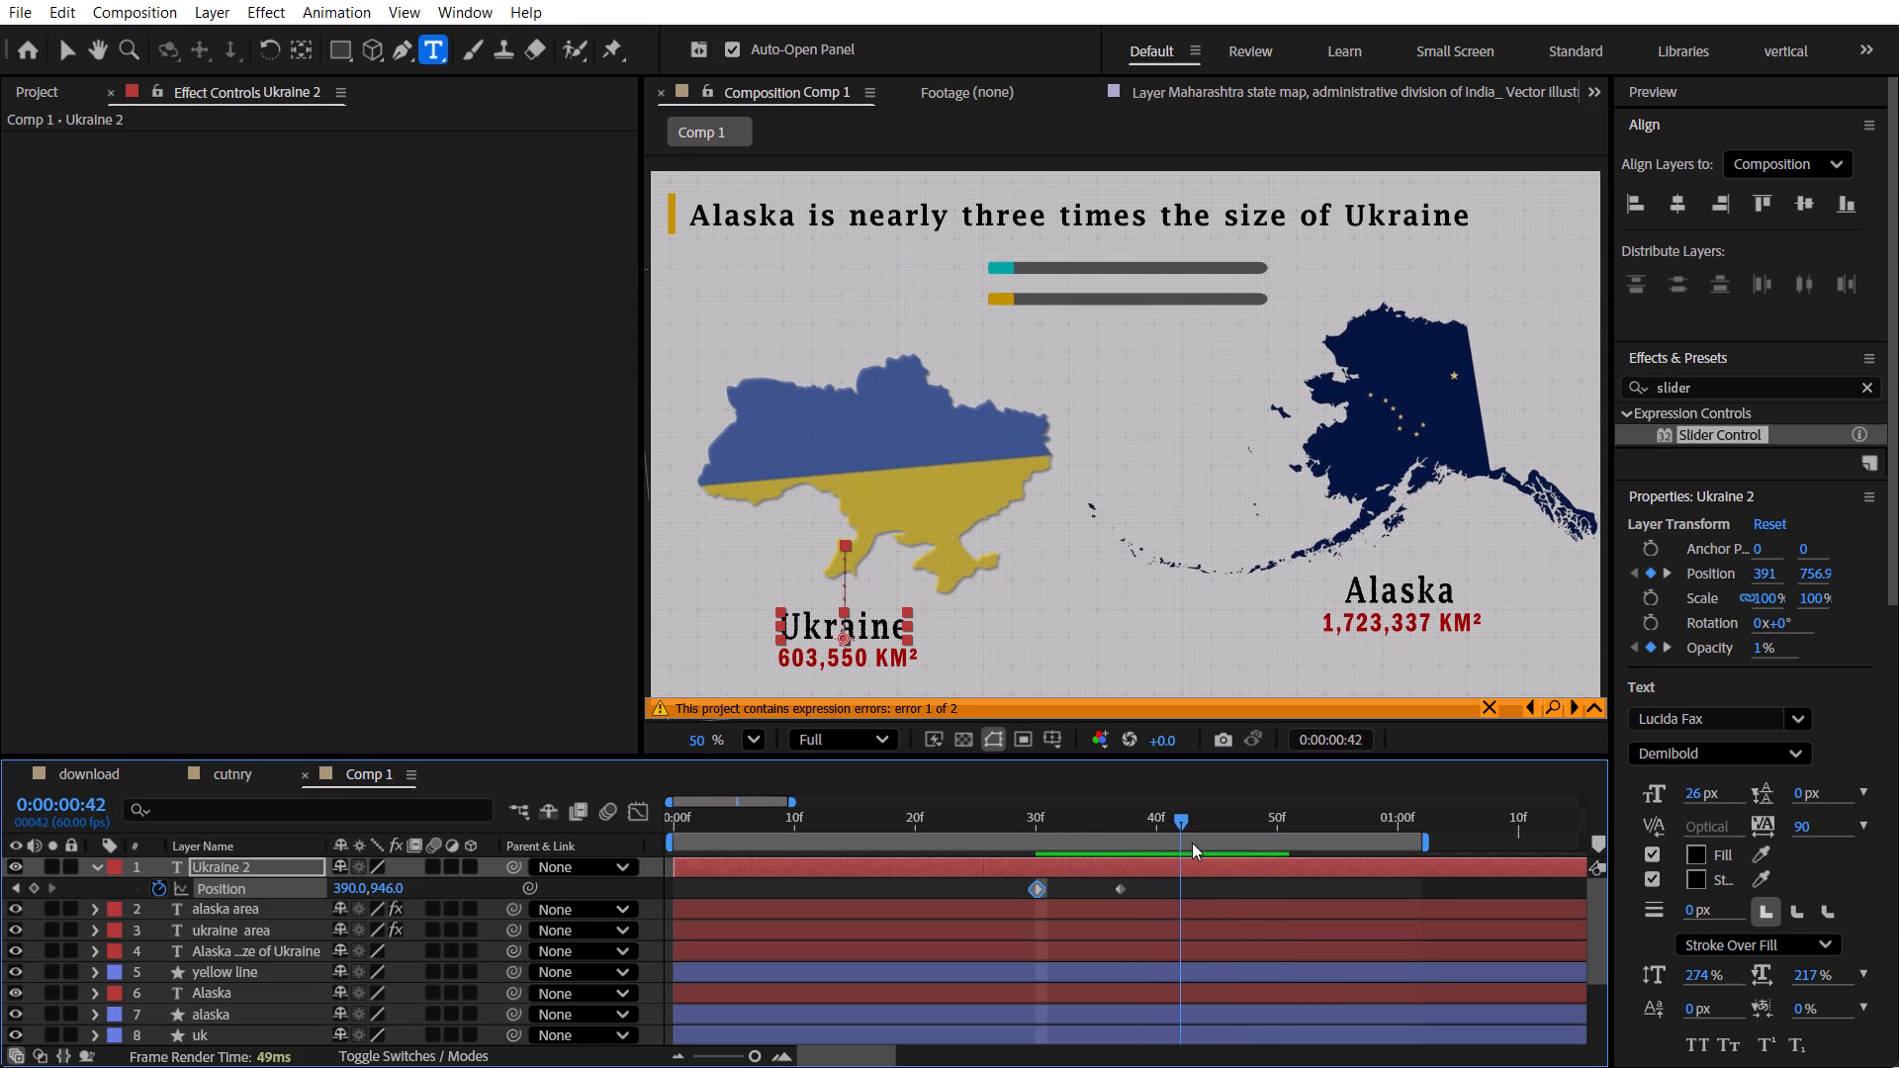
left_click_drag(1192, 843, 1319, 869)
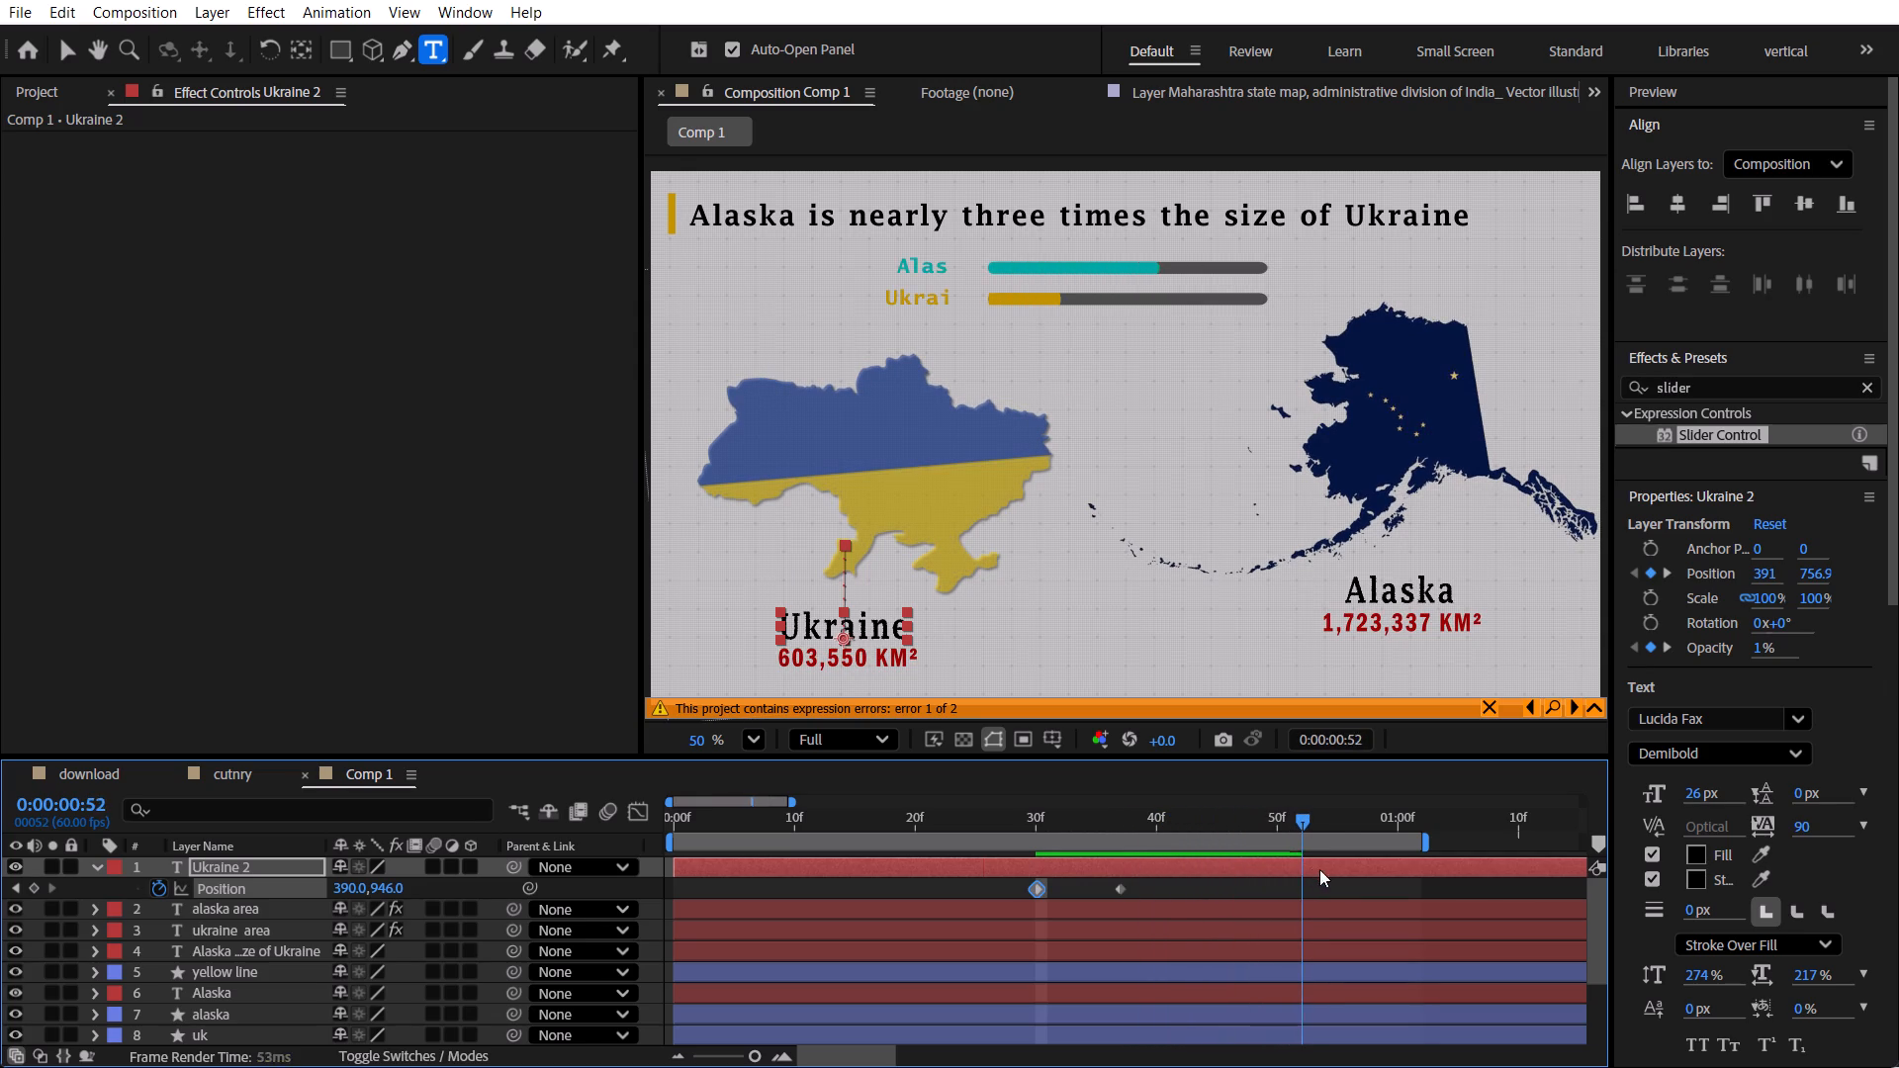
left_click_drag(1319, 869, 1353, 882)
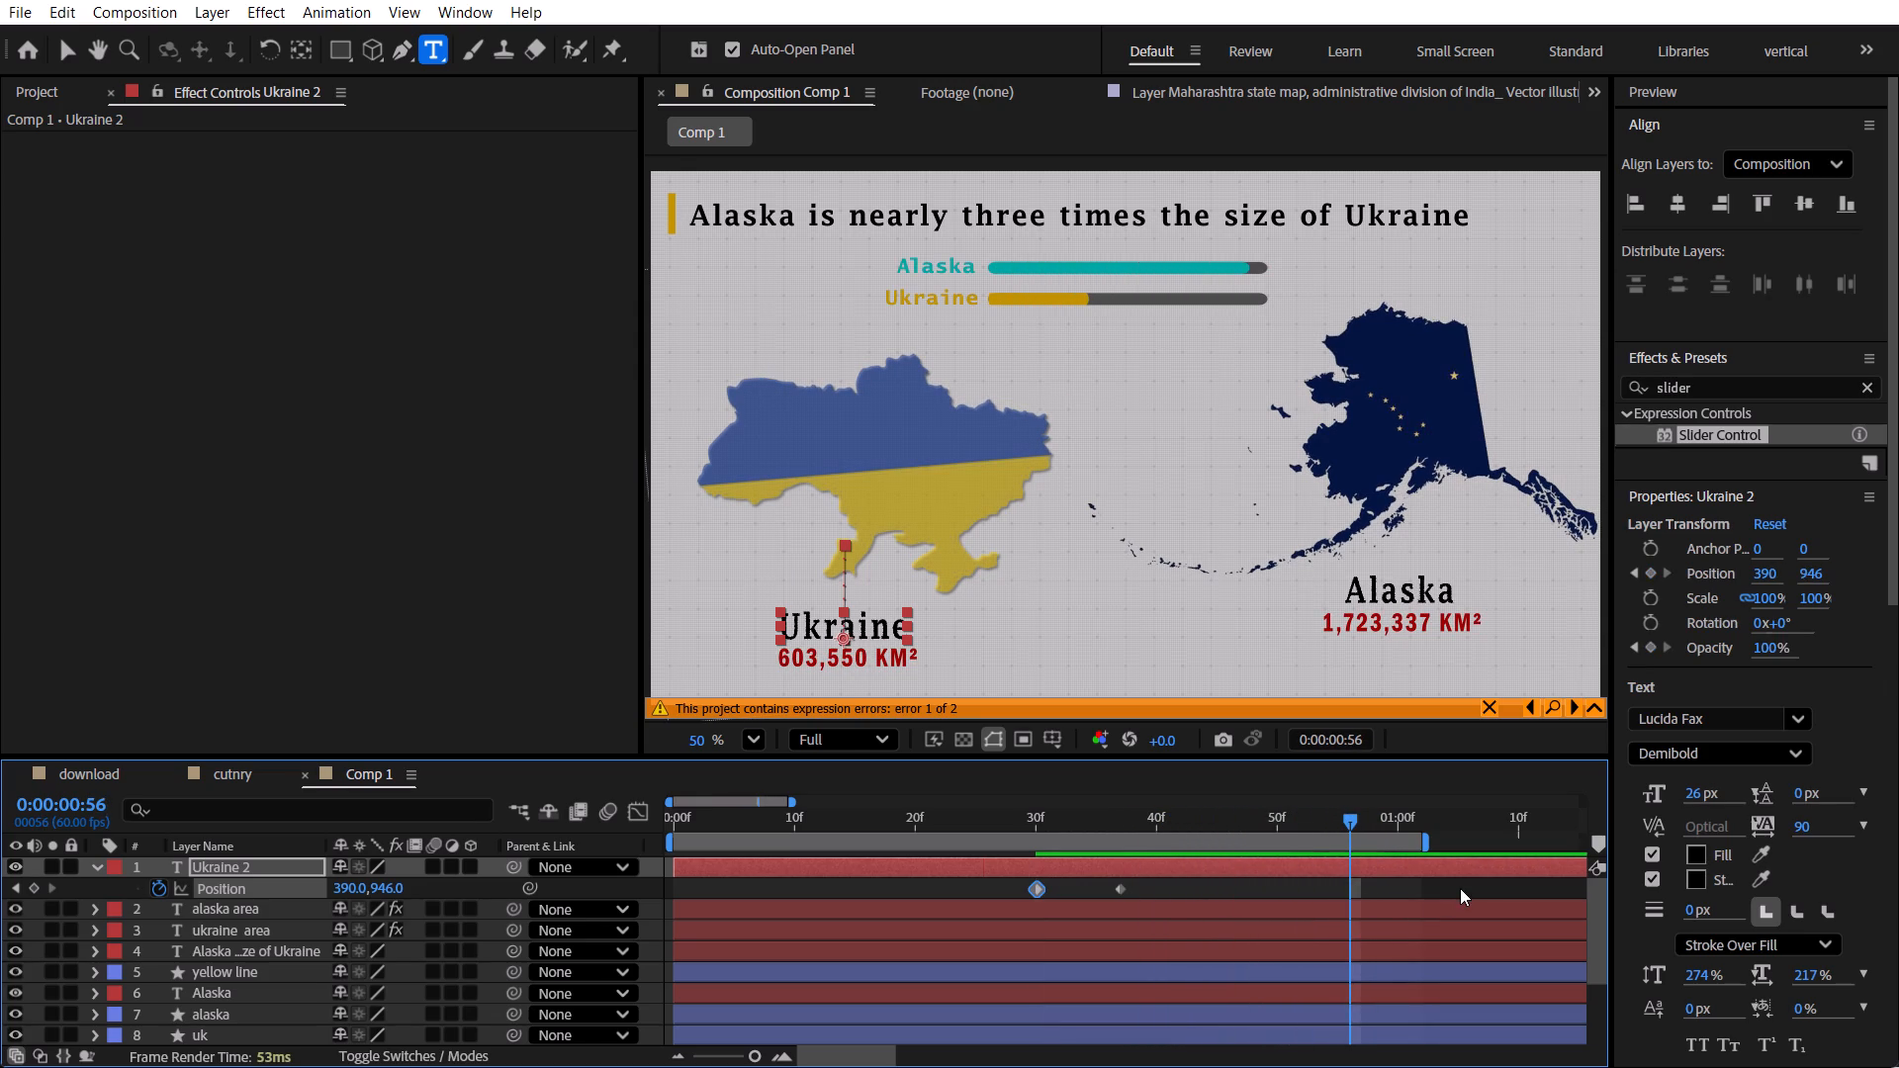
left_click(1460, 888)
Copy the animated Ukraine name layer from Comp 1, paste it into the cutnry comp and collapse its properties.
left_click(293, 859)
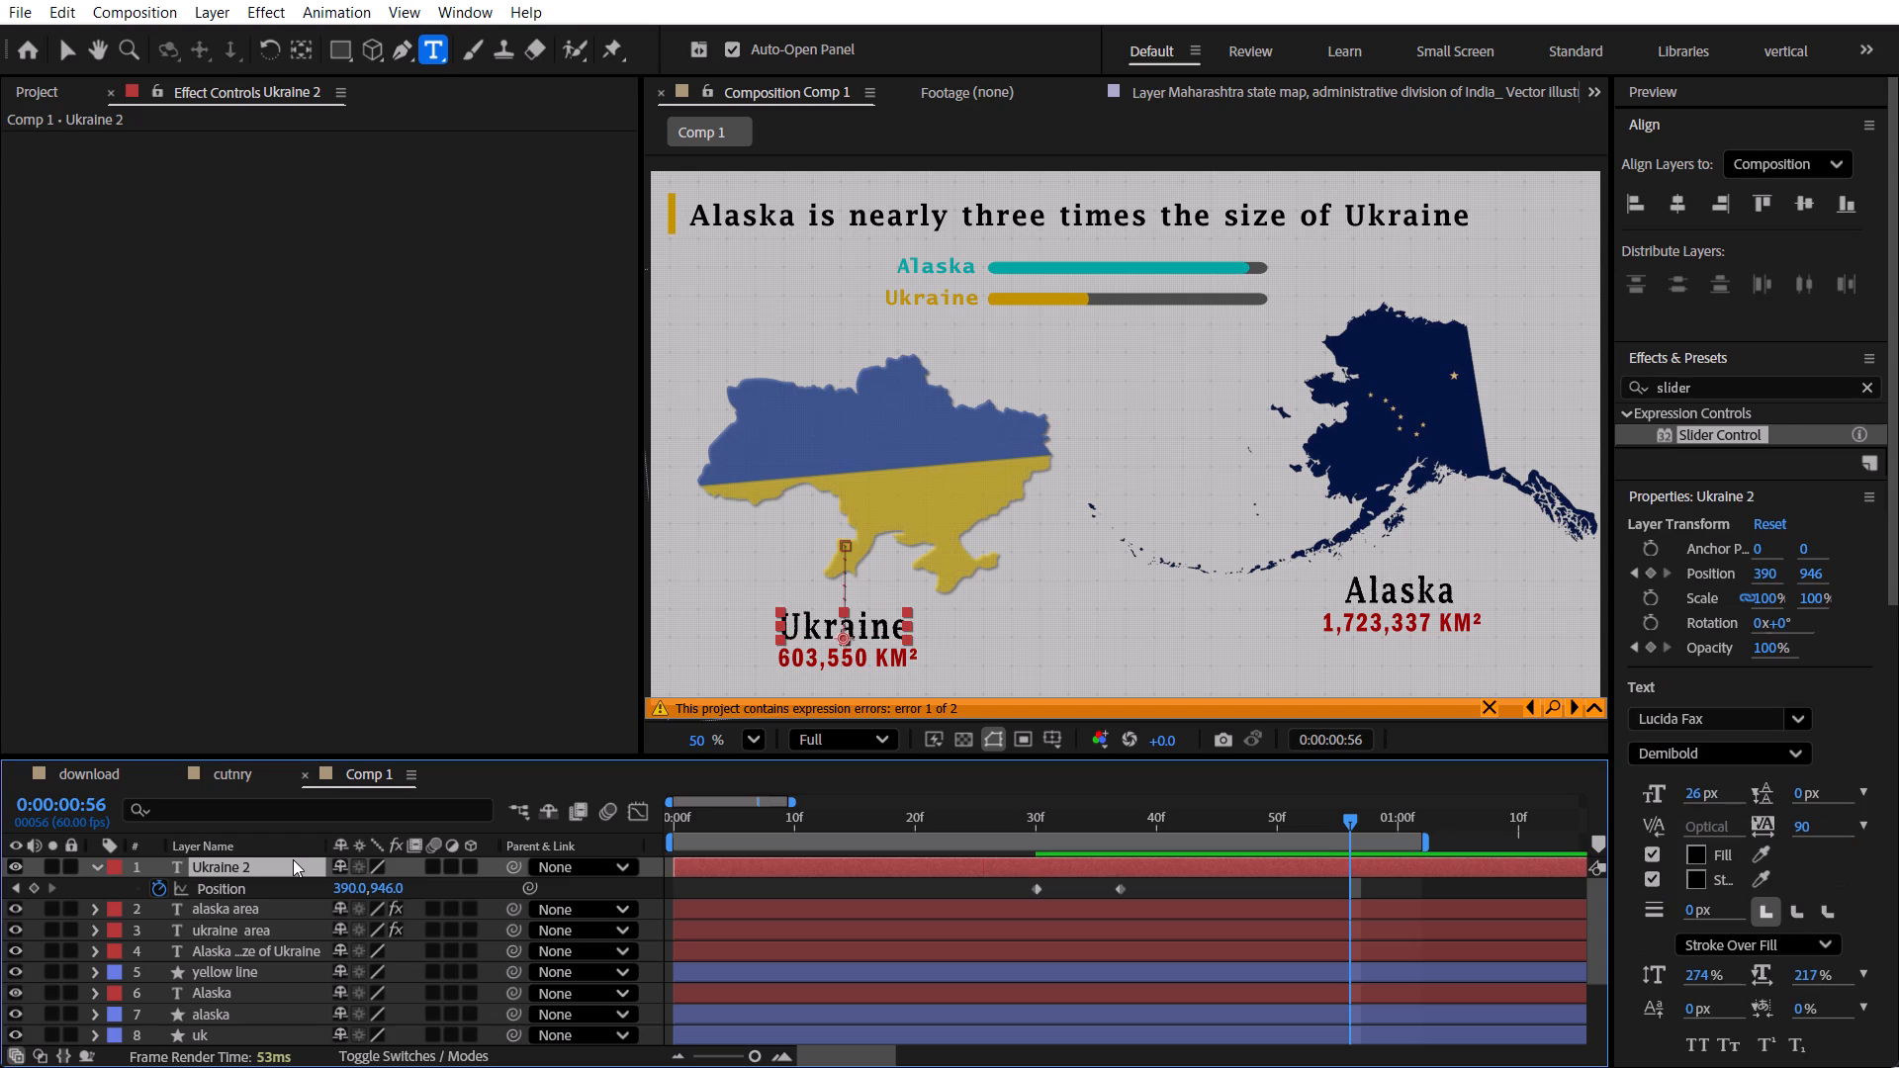
key("ctrl+c")
left_click(238, 789)
left_click(238, 782)
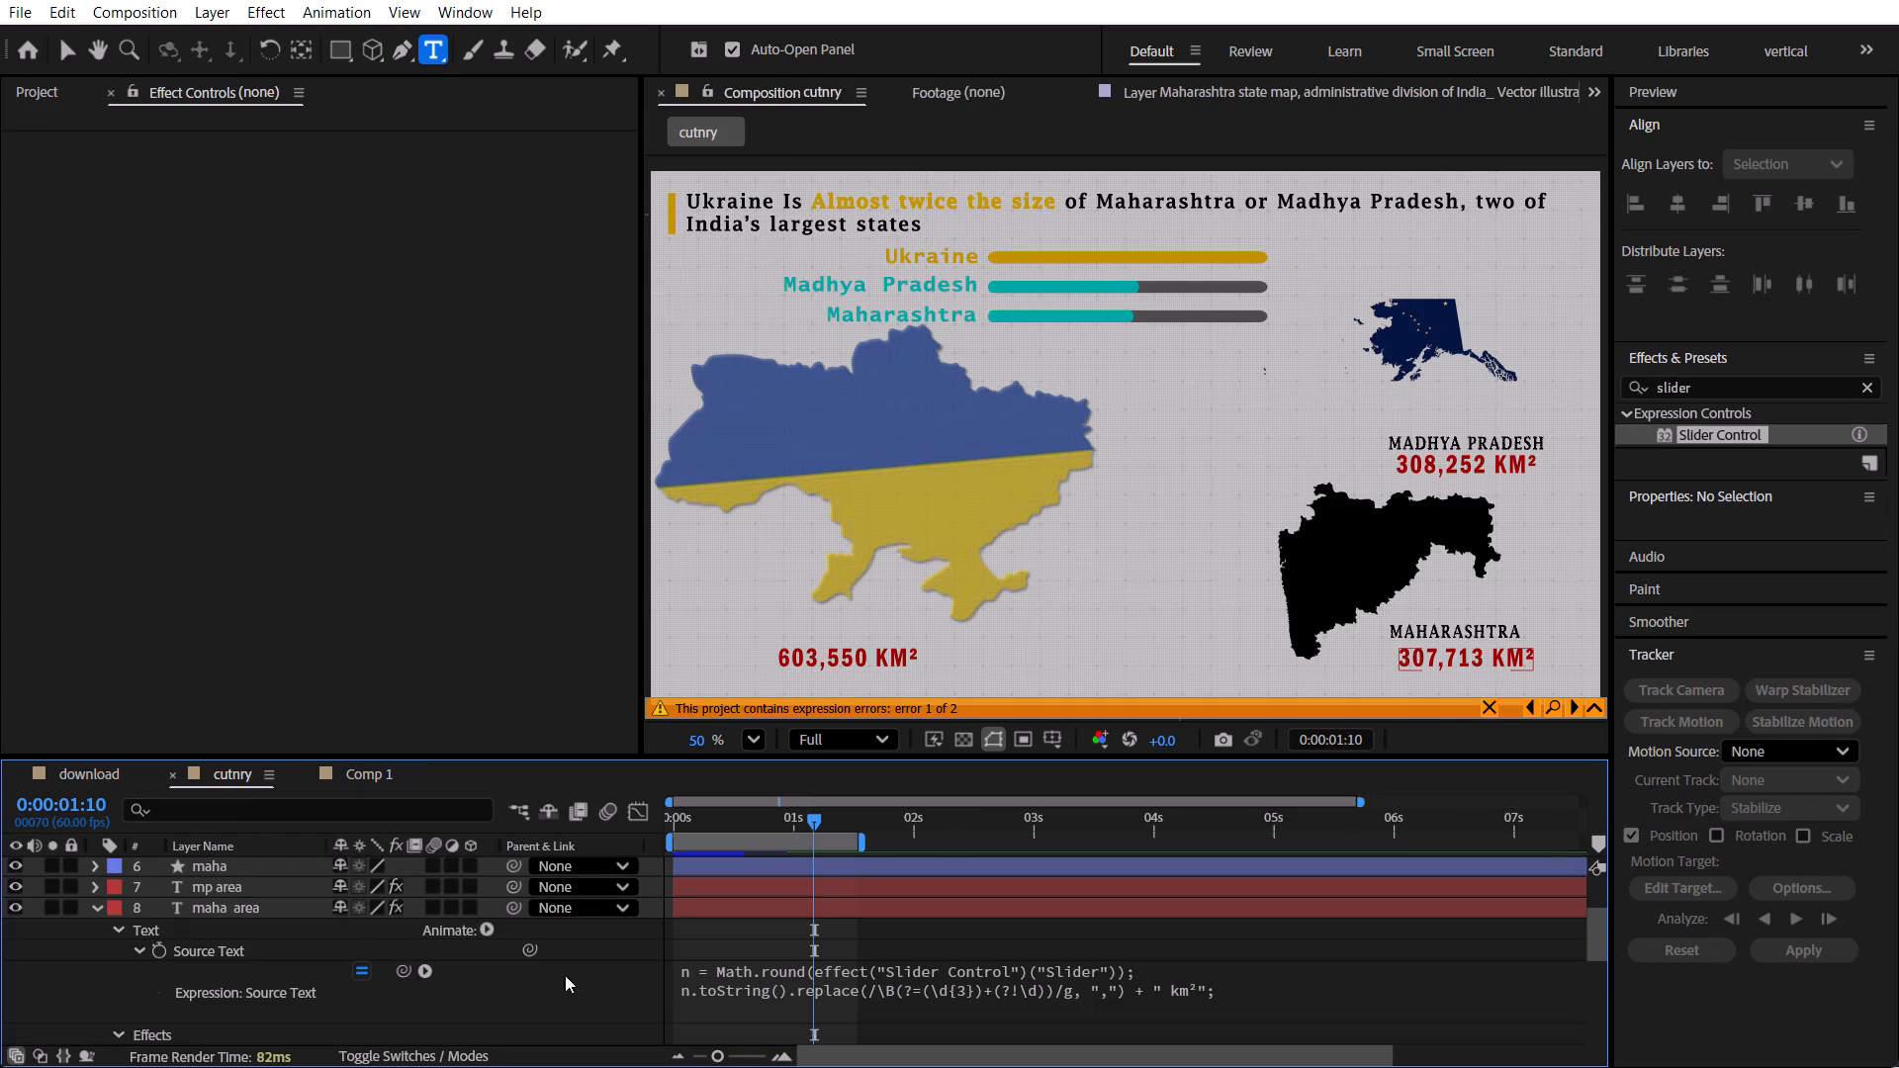
left_click(594, 981)
key("ctrl+v")
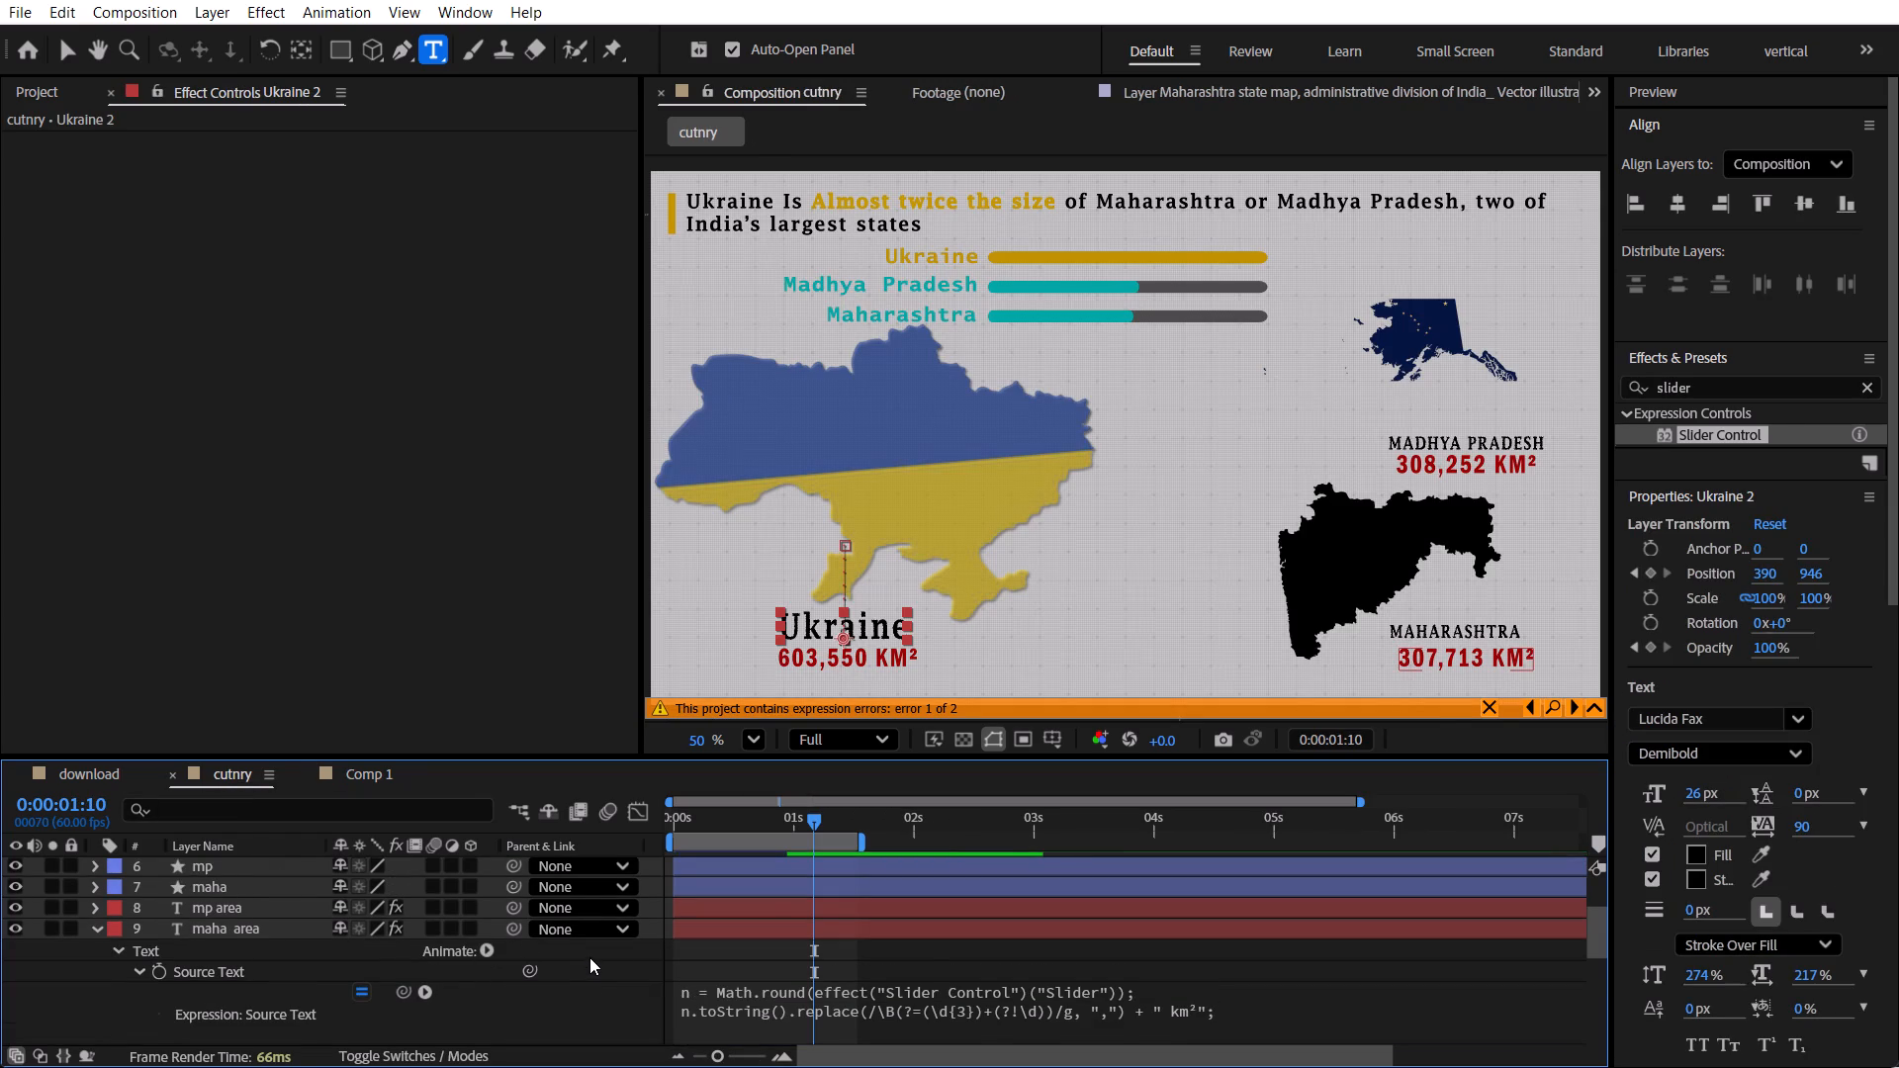
key("u")
key("u")
key("u")
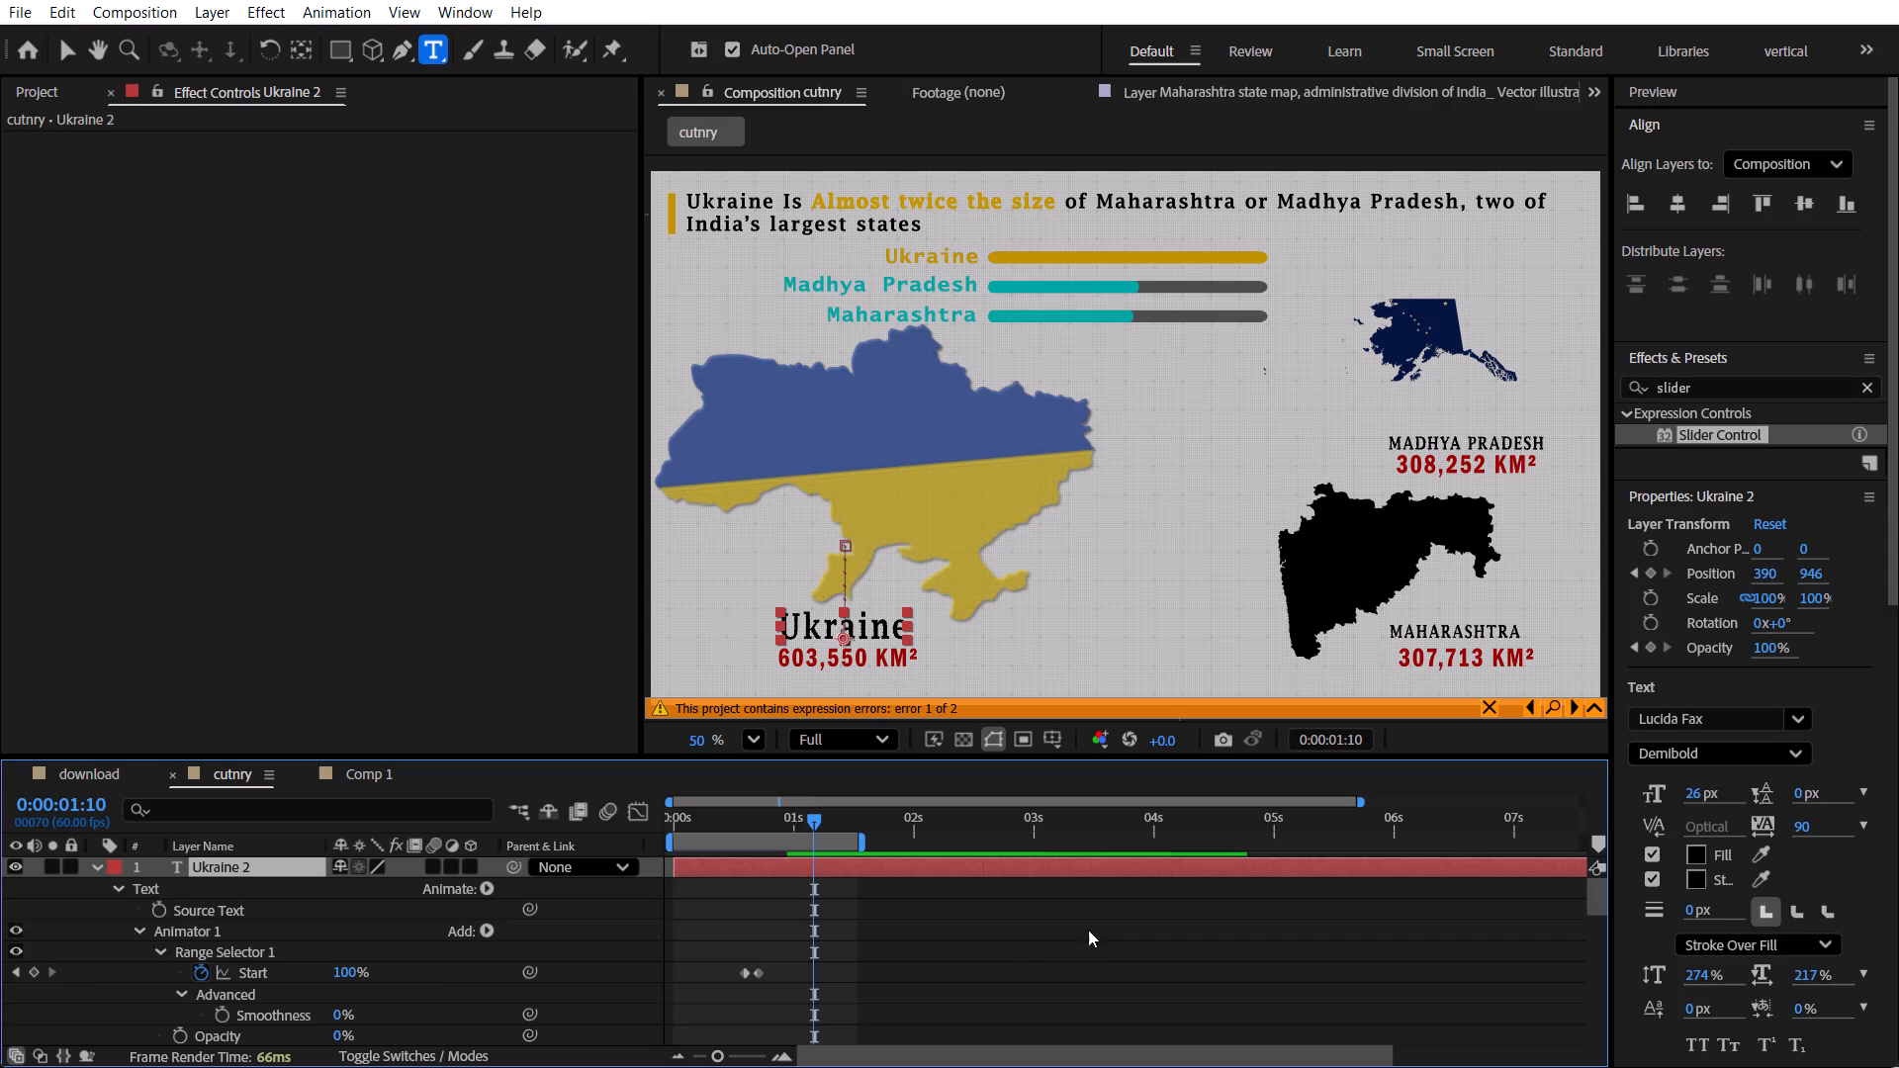
left_click(1163, 948)
key("u")
Scrub the cutnry comp around 0:00:00:31 to 0:00:01:06 and reveal the pasted Ukraine name's keyframes to compare its timing with the area counter.
left_click_drag(774, 813, 757, 813)
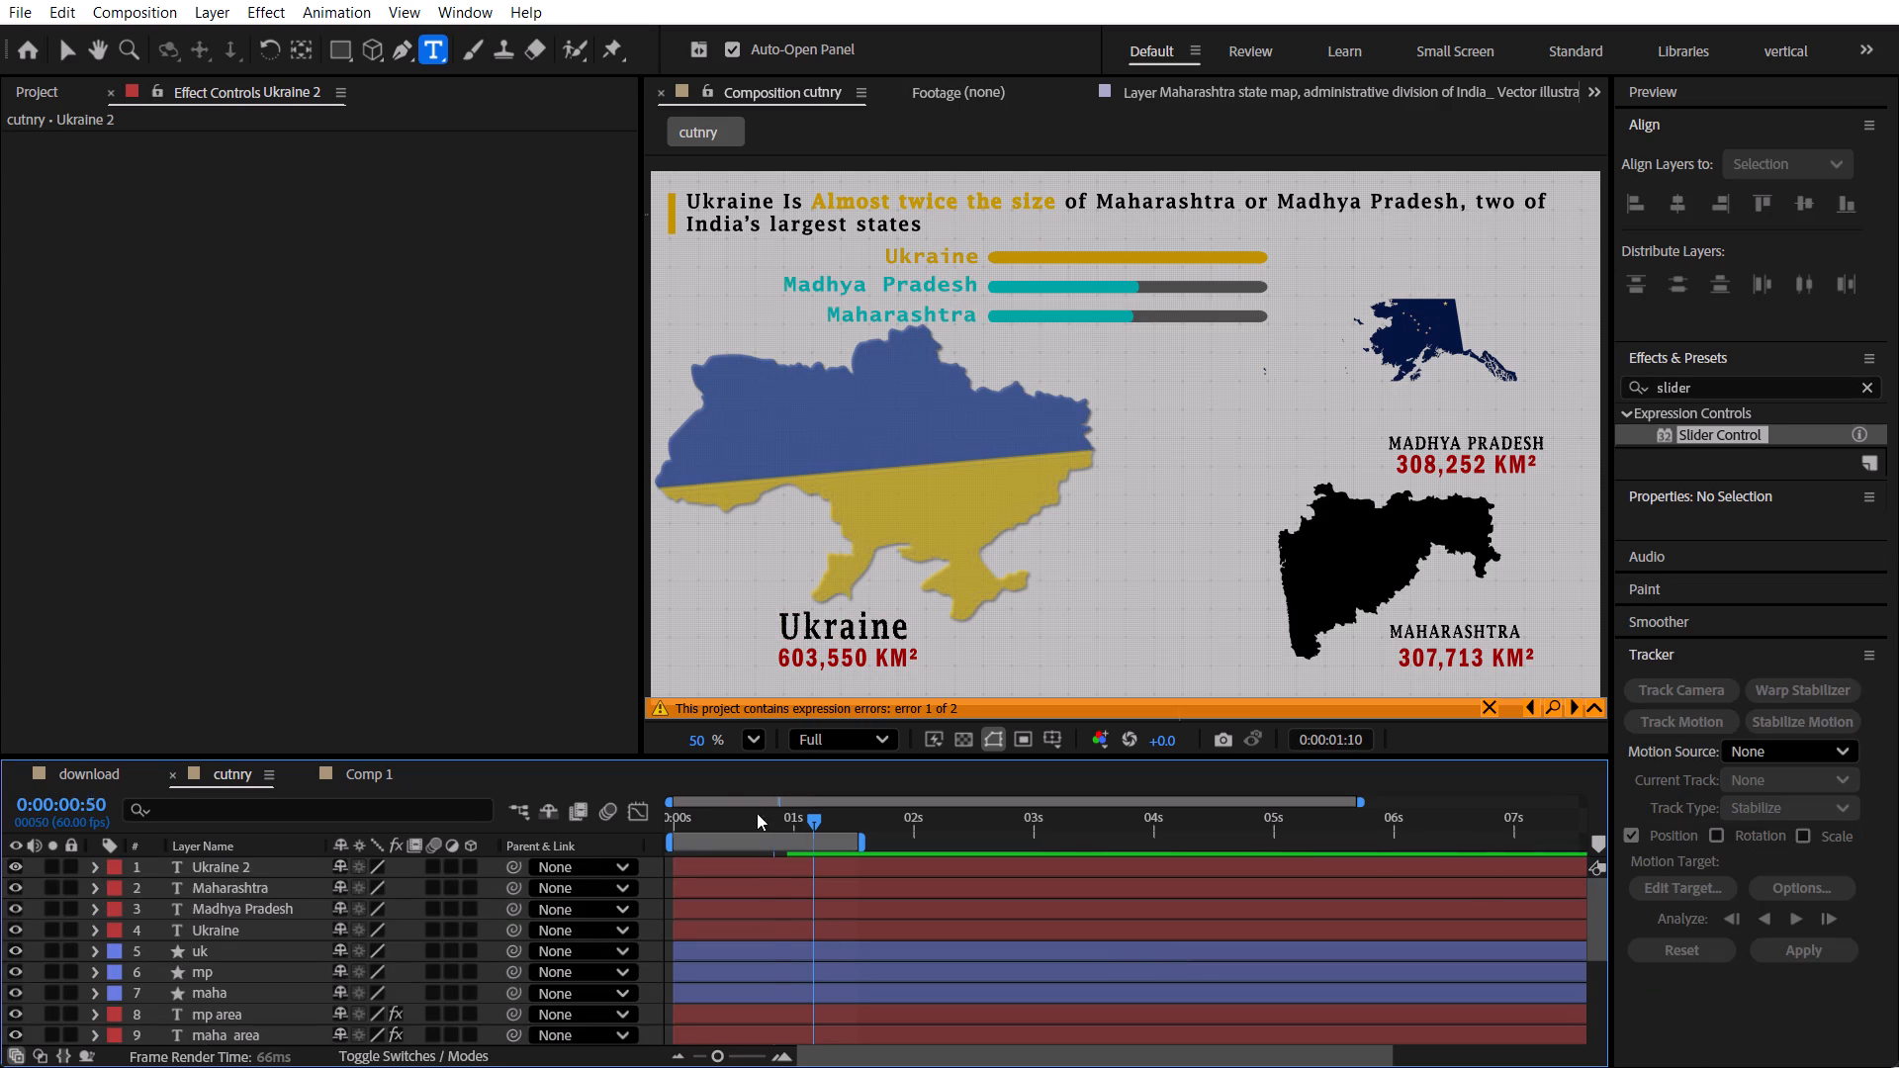
left_click_drag(757, 813, 803, 851)
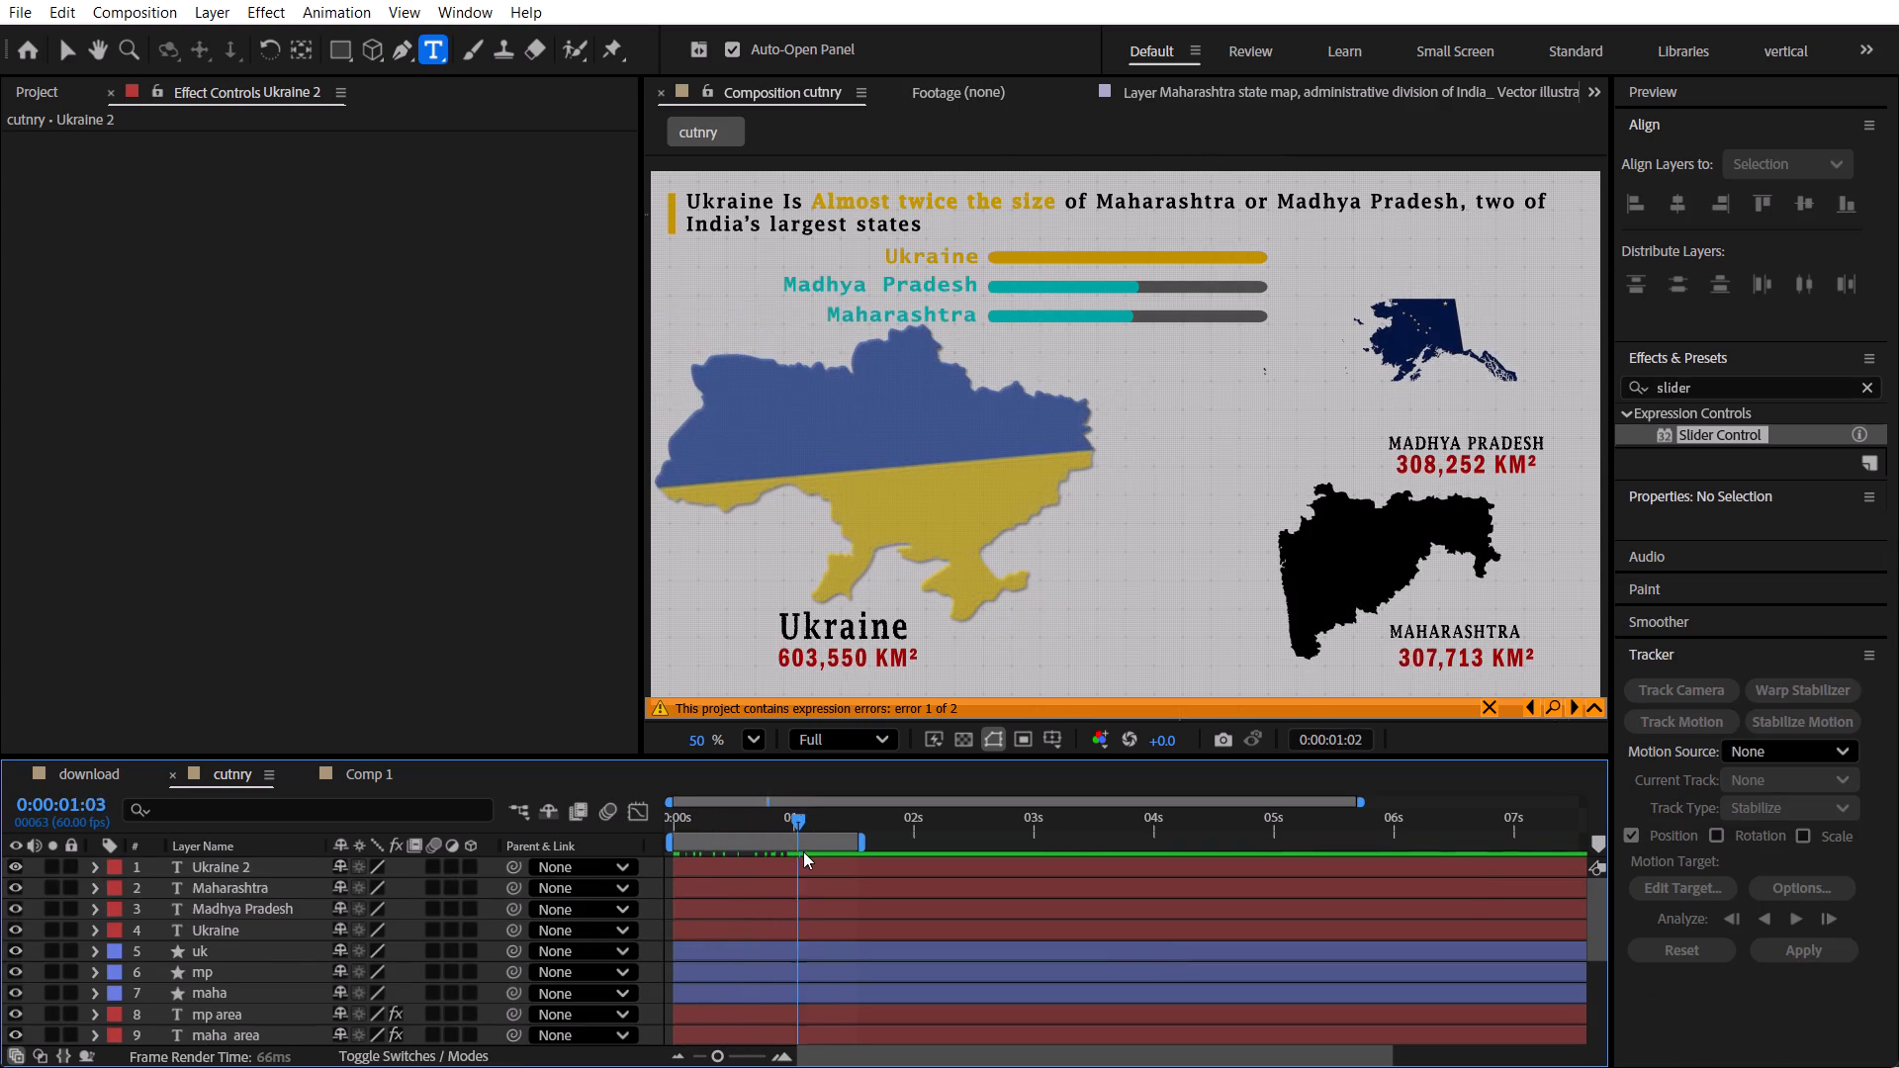
left_click_drag(803, 851, 736, 860)
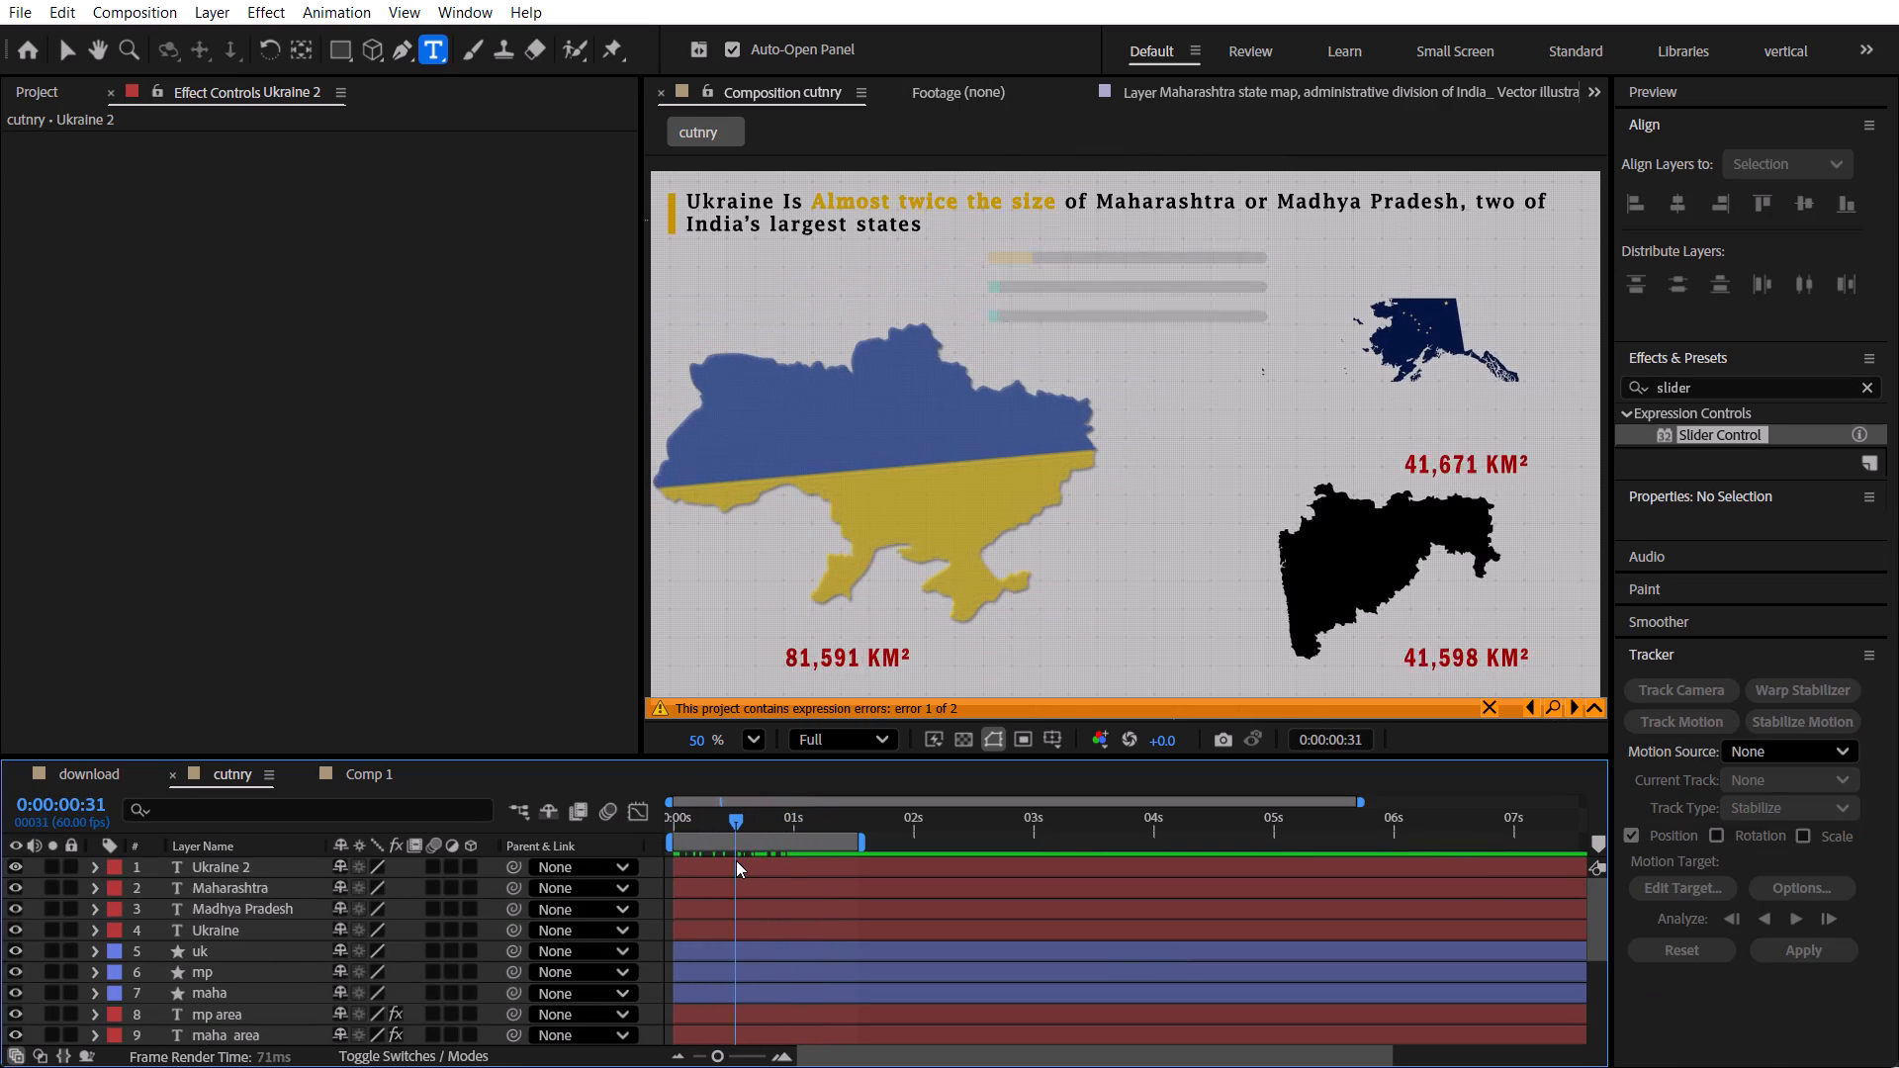
left_click_drag(736, 860, 787, 867)
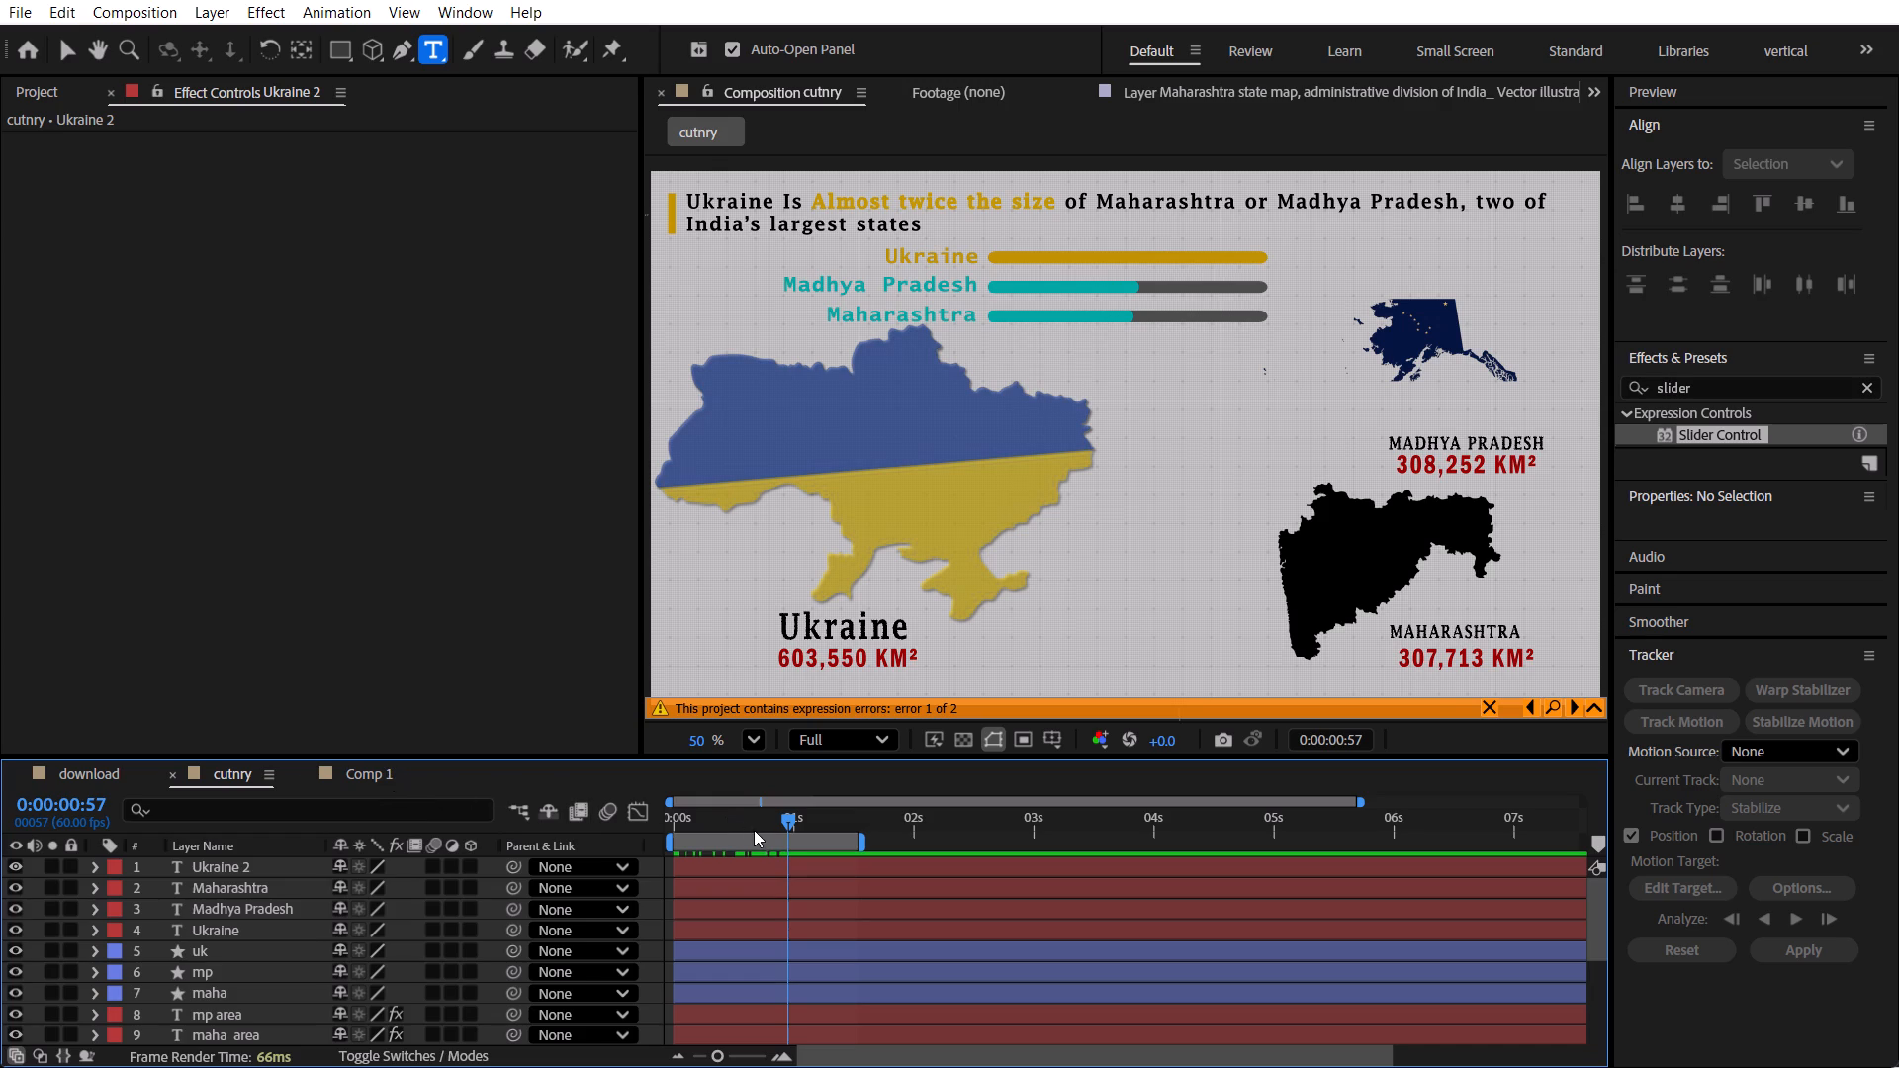
left_click_drag(755, 830, 747, 838)
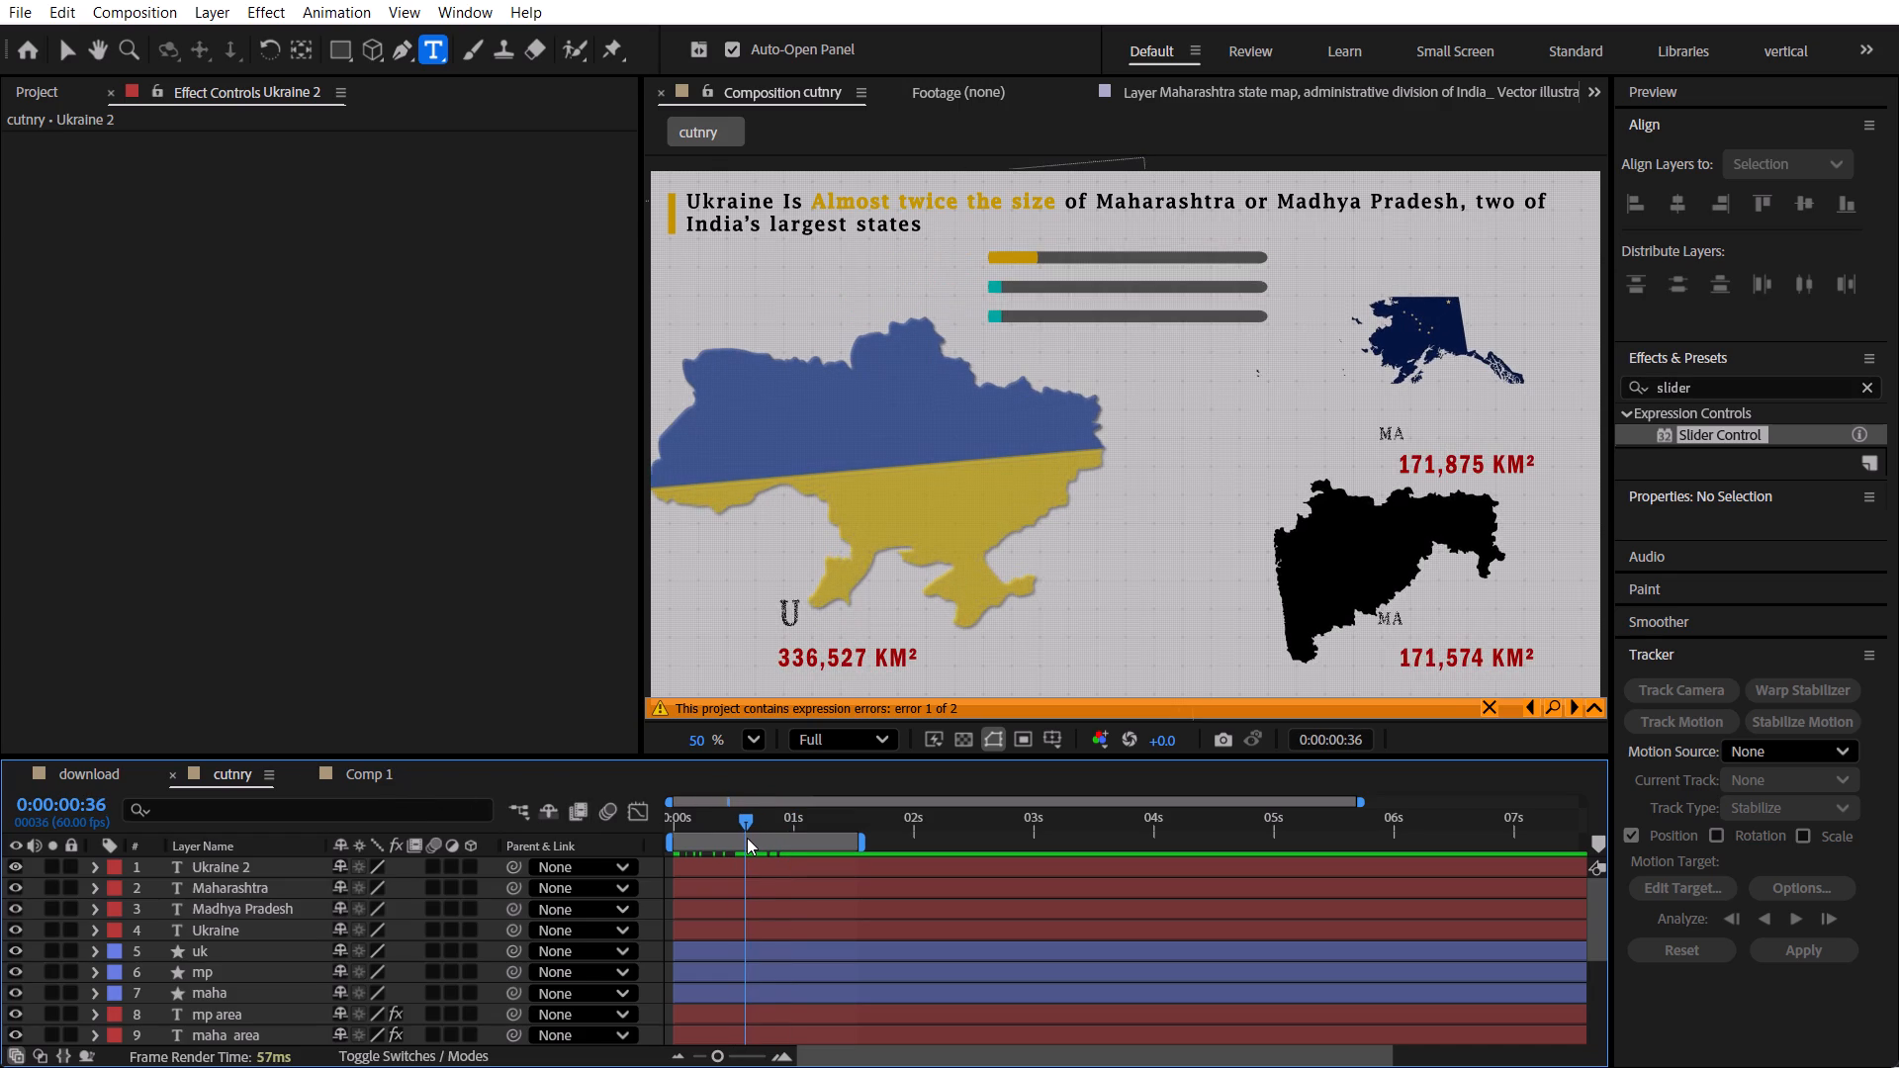
left_click_drag(747, 838, 742, 838)
key("u")
key("u")
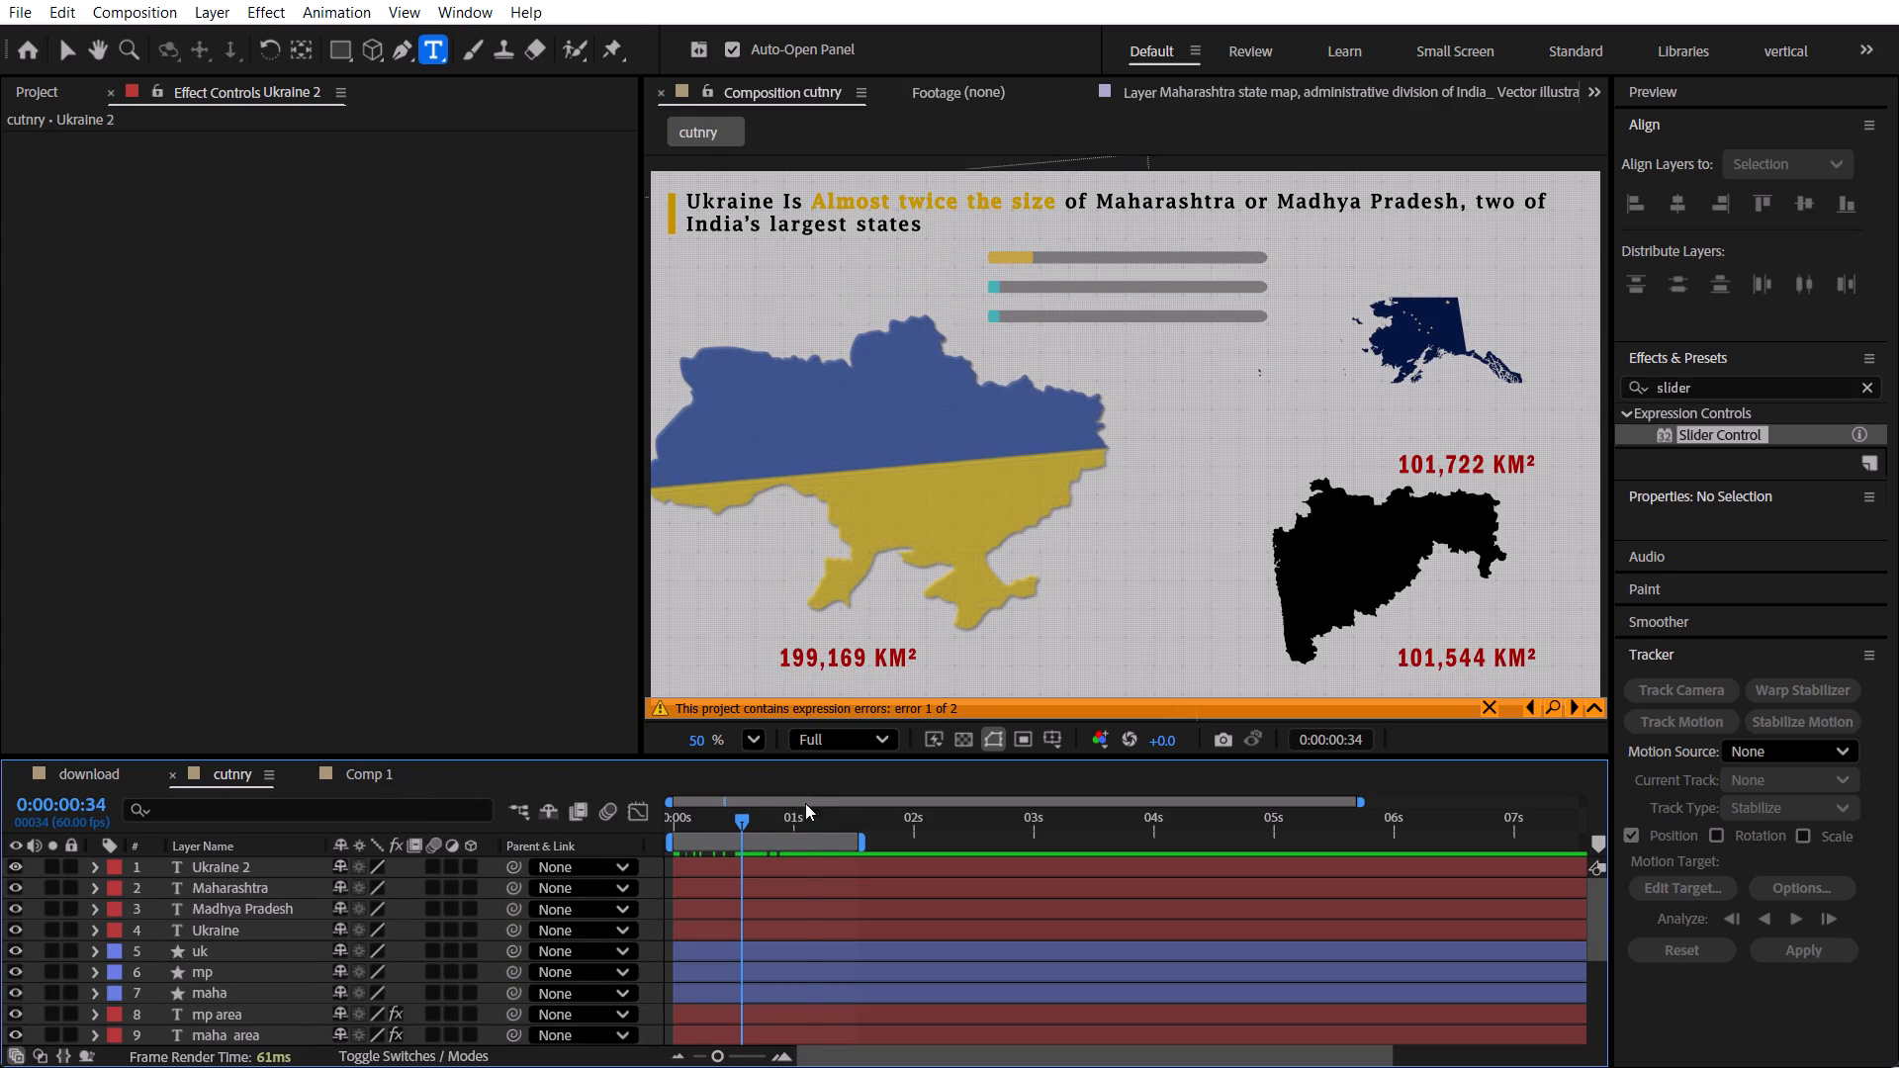
left_click(805, 817)
left_click(851, 633)
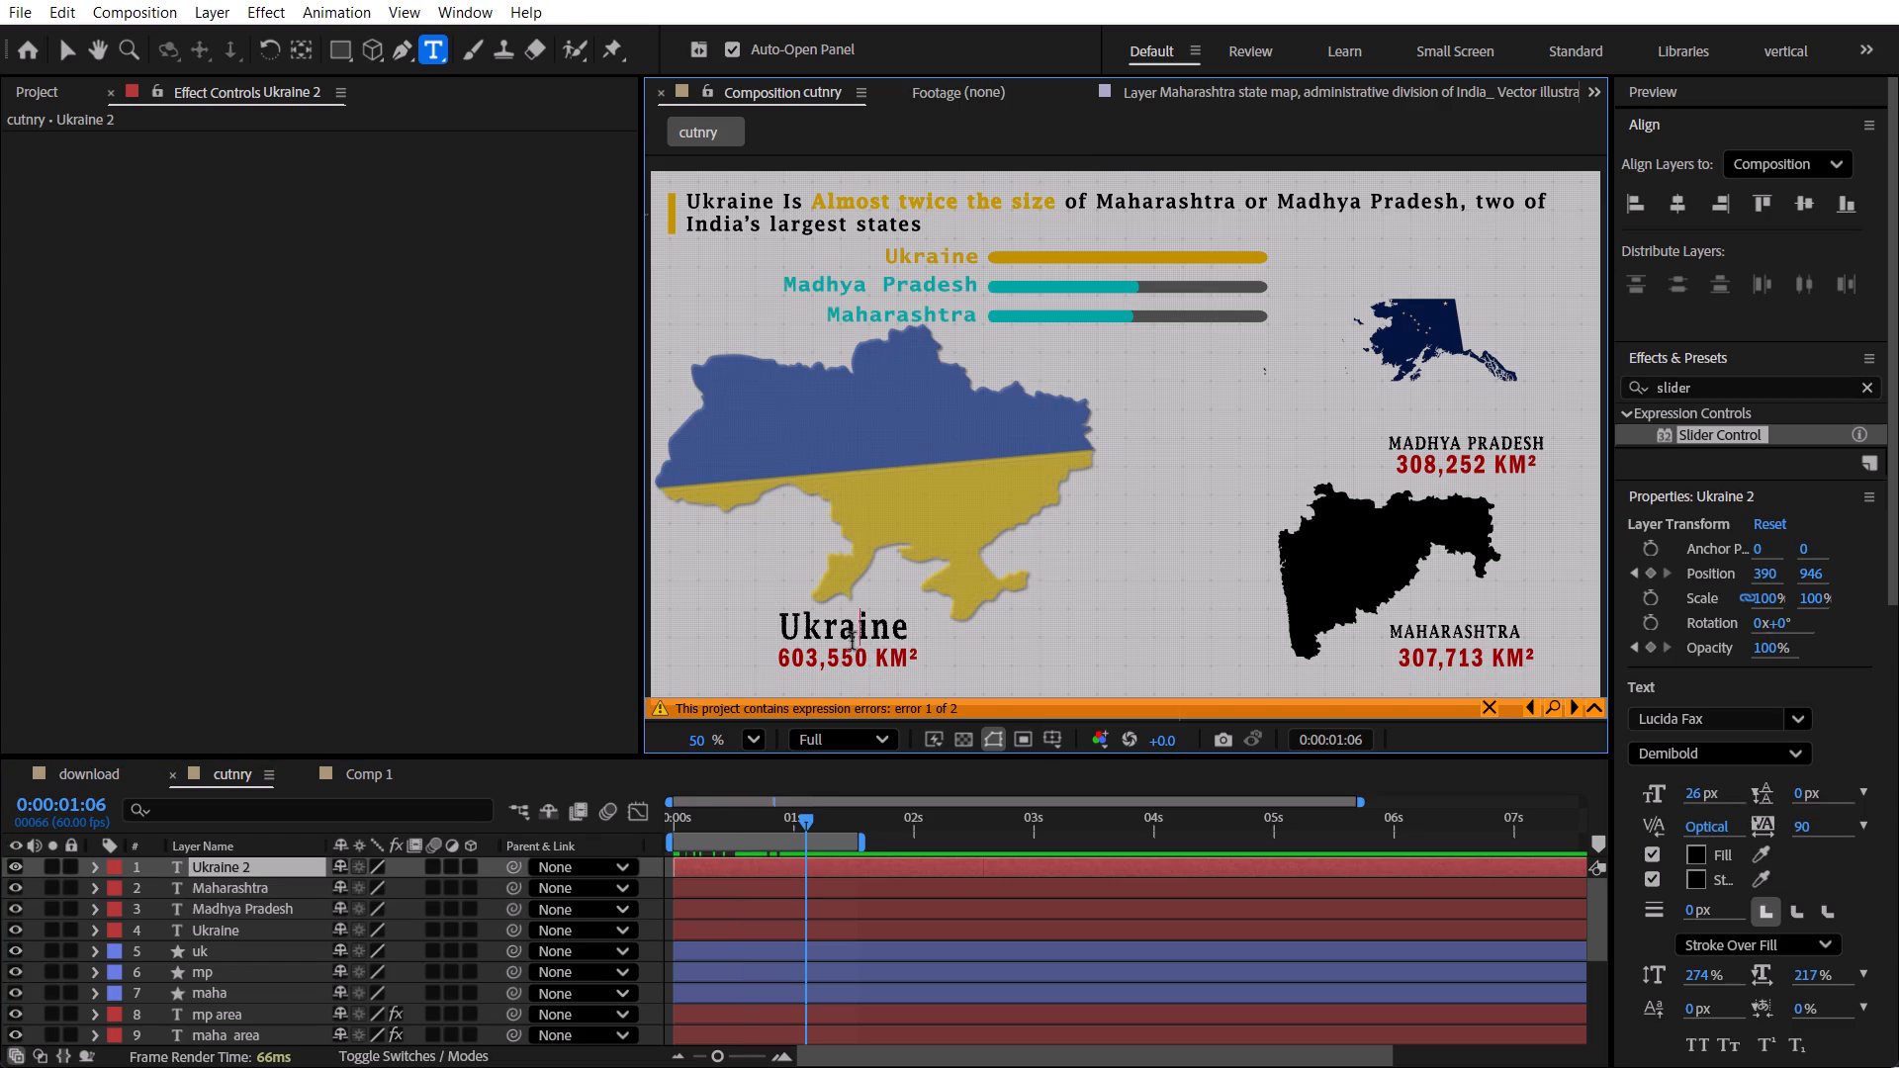
left_click(897, 865)
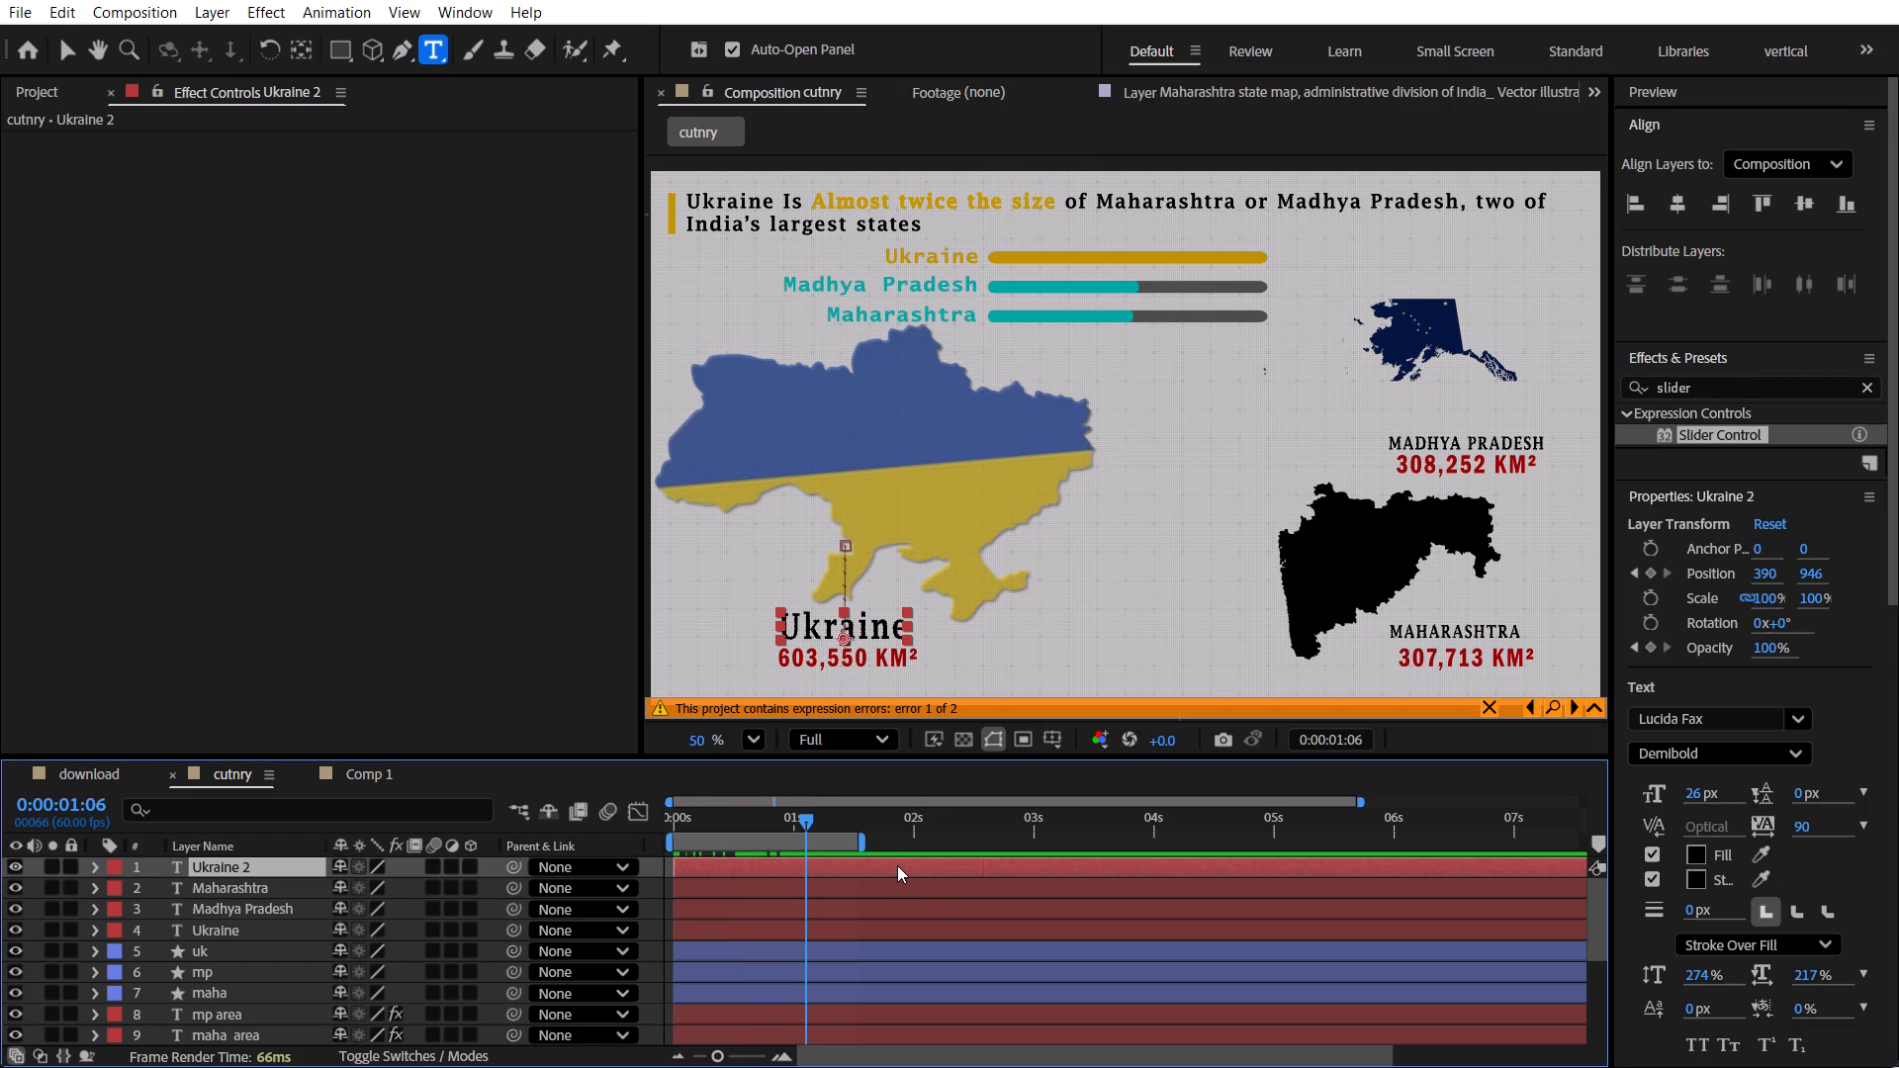
key("u")
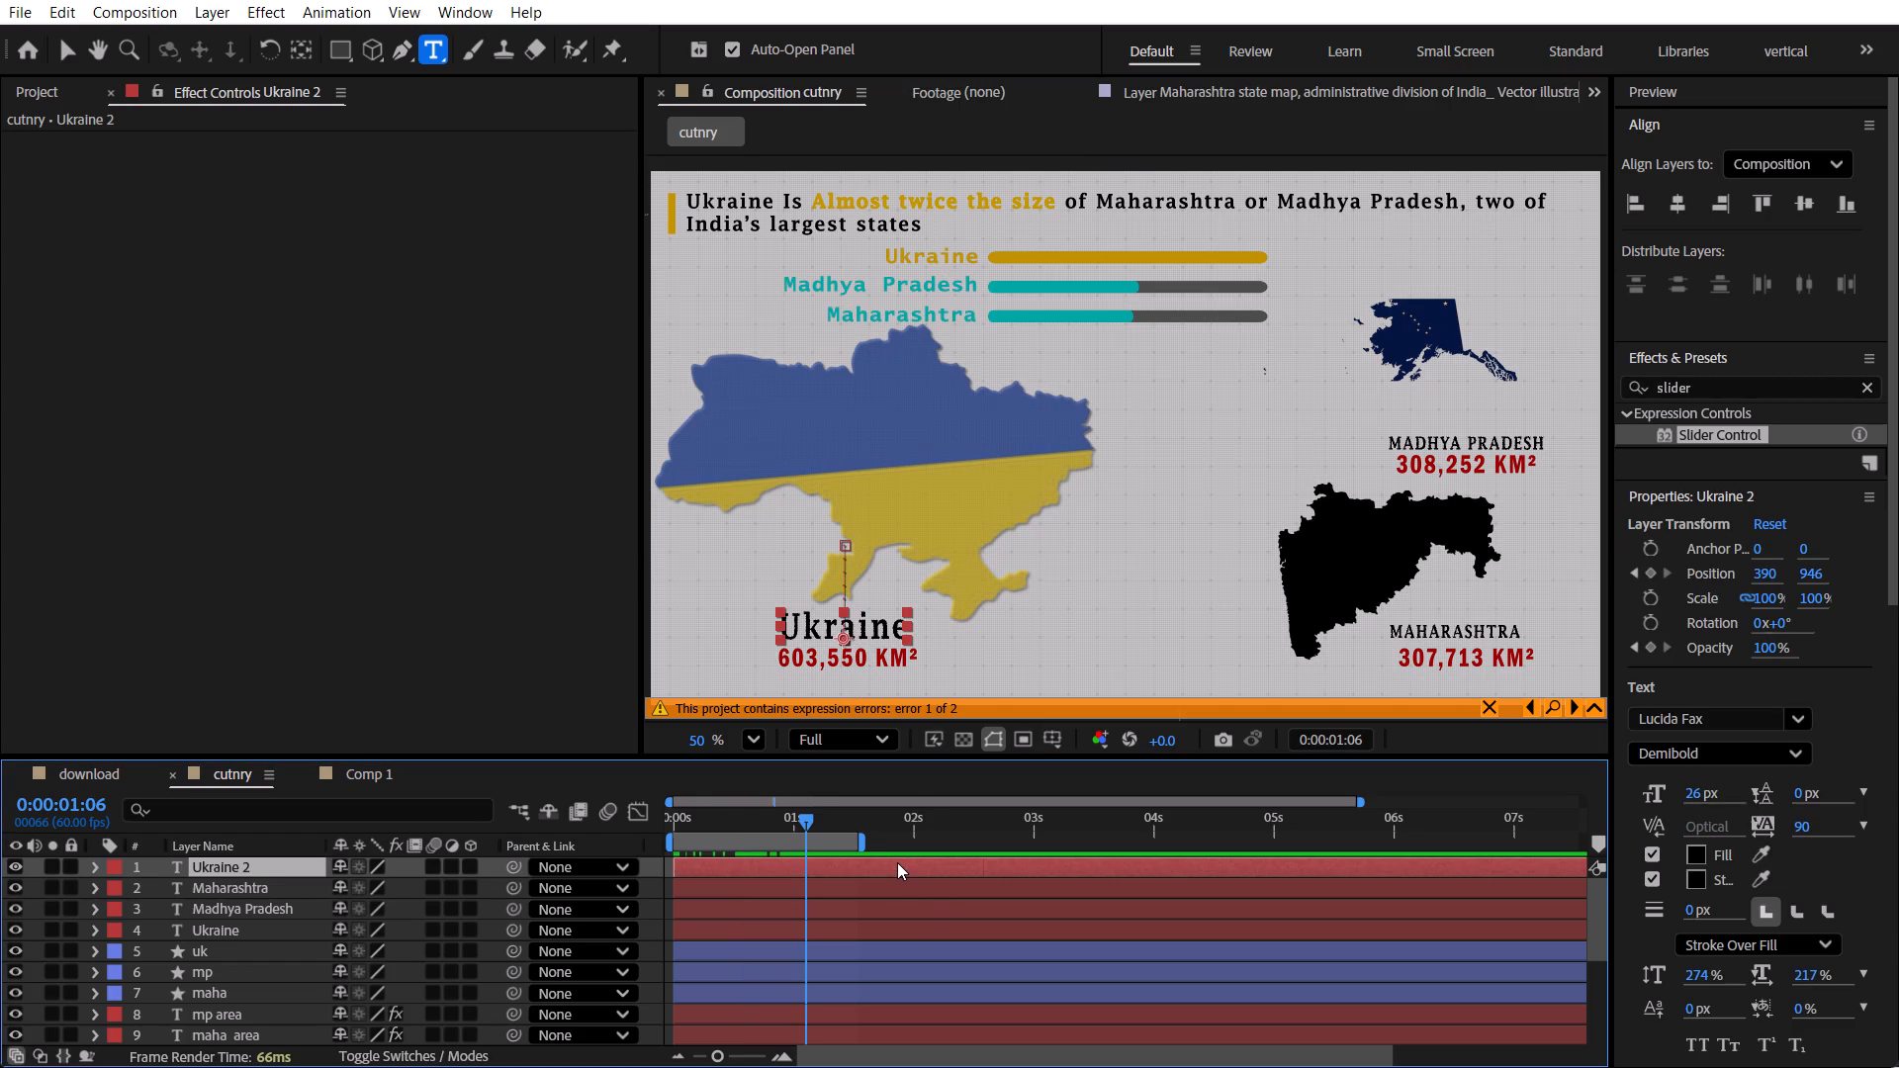
left_click_drag(775, 828, 758, 828)
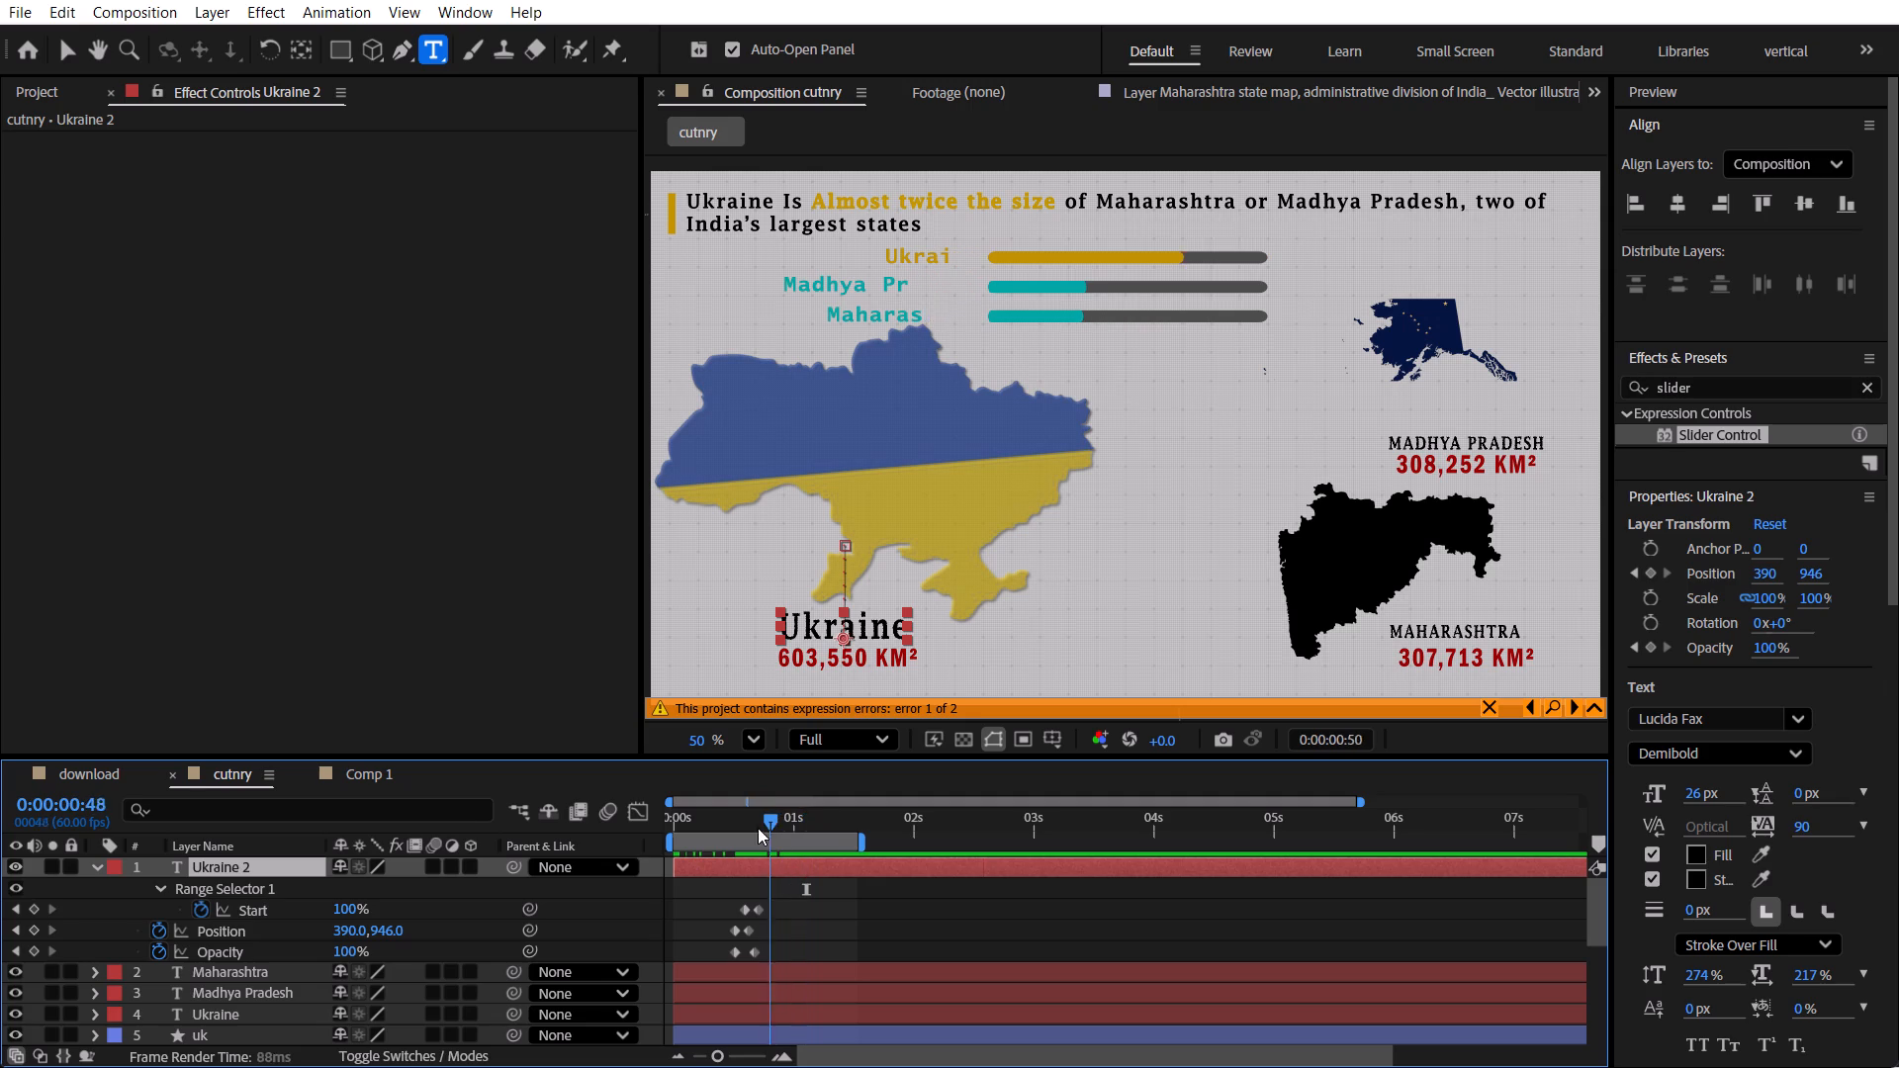
left_click_drag(758, 828, 757, 830)
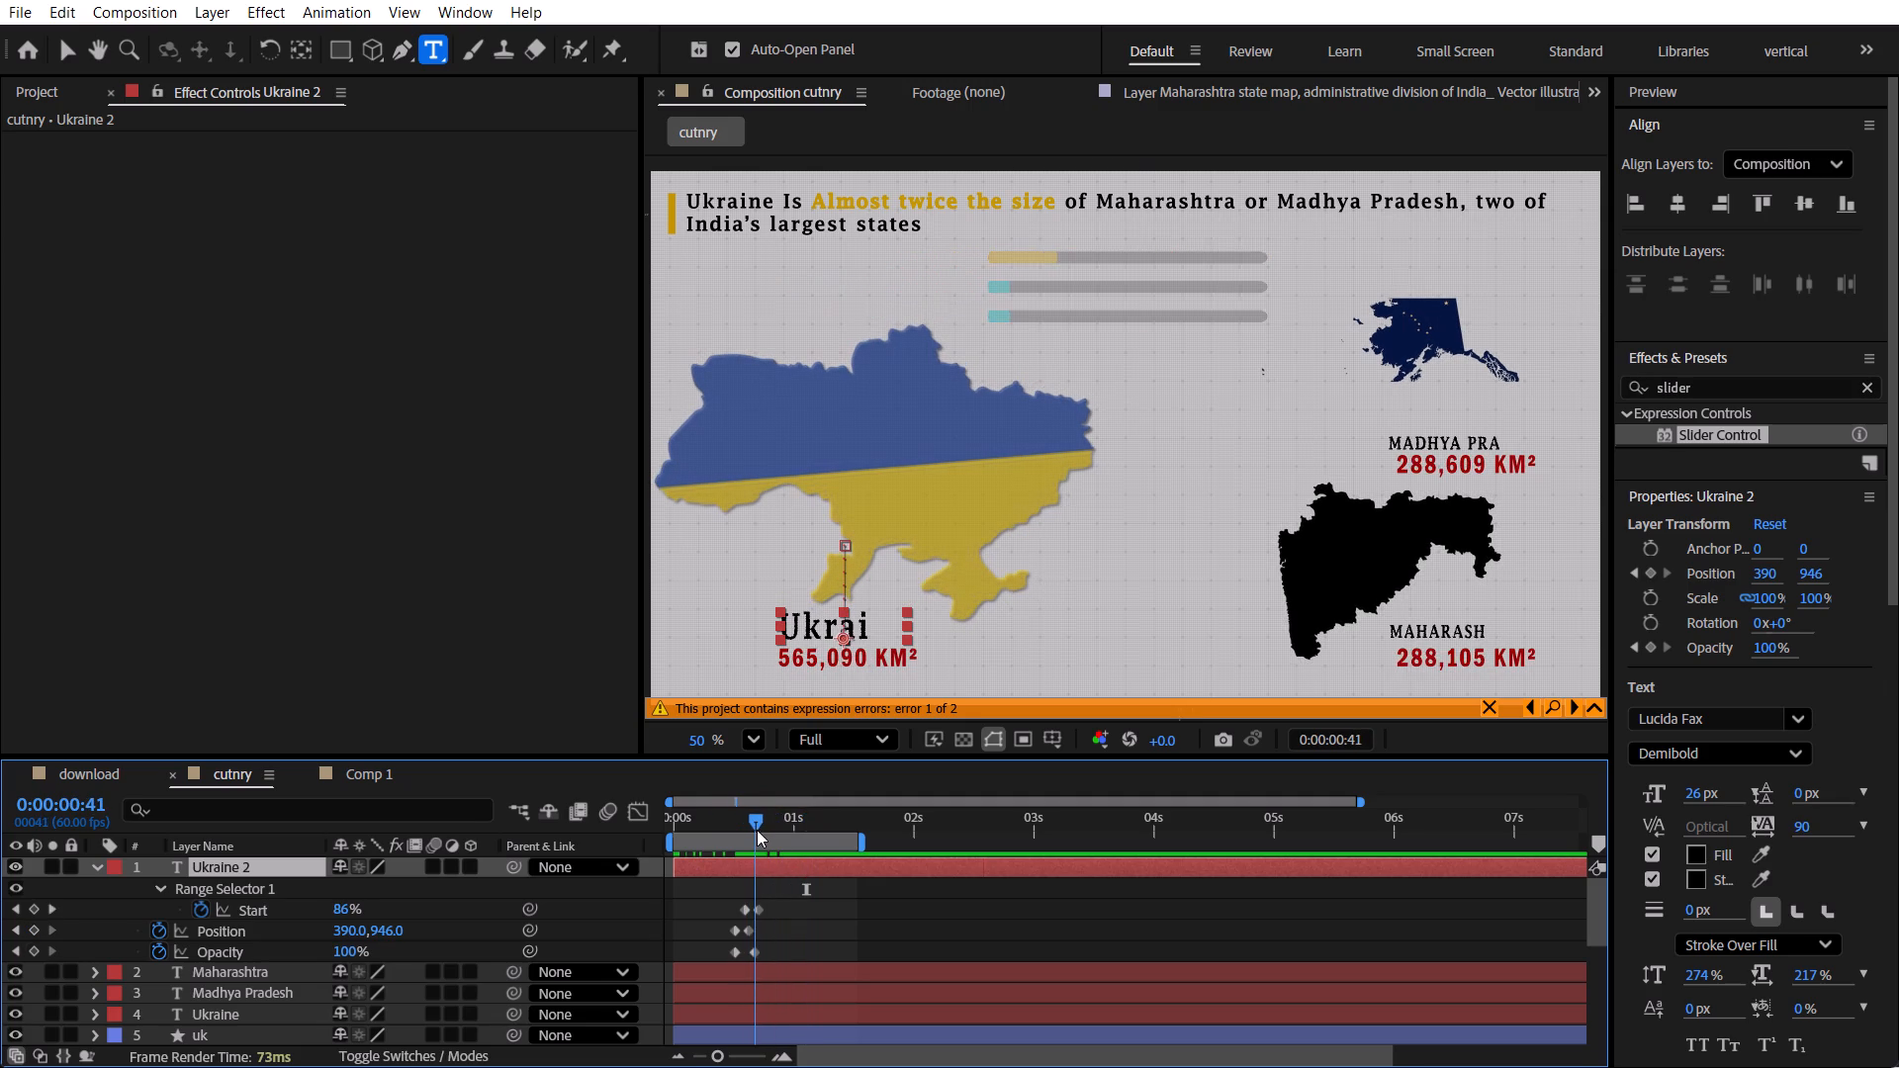
left_click_drag(757, 830, 759, 830)
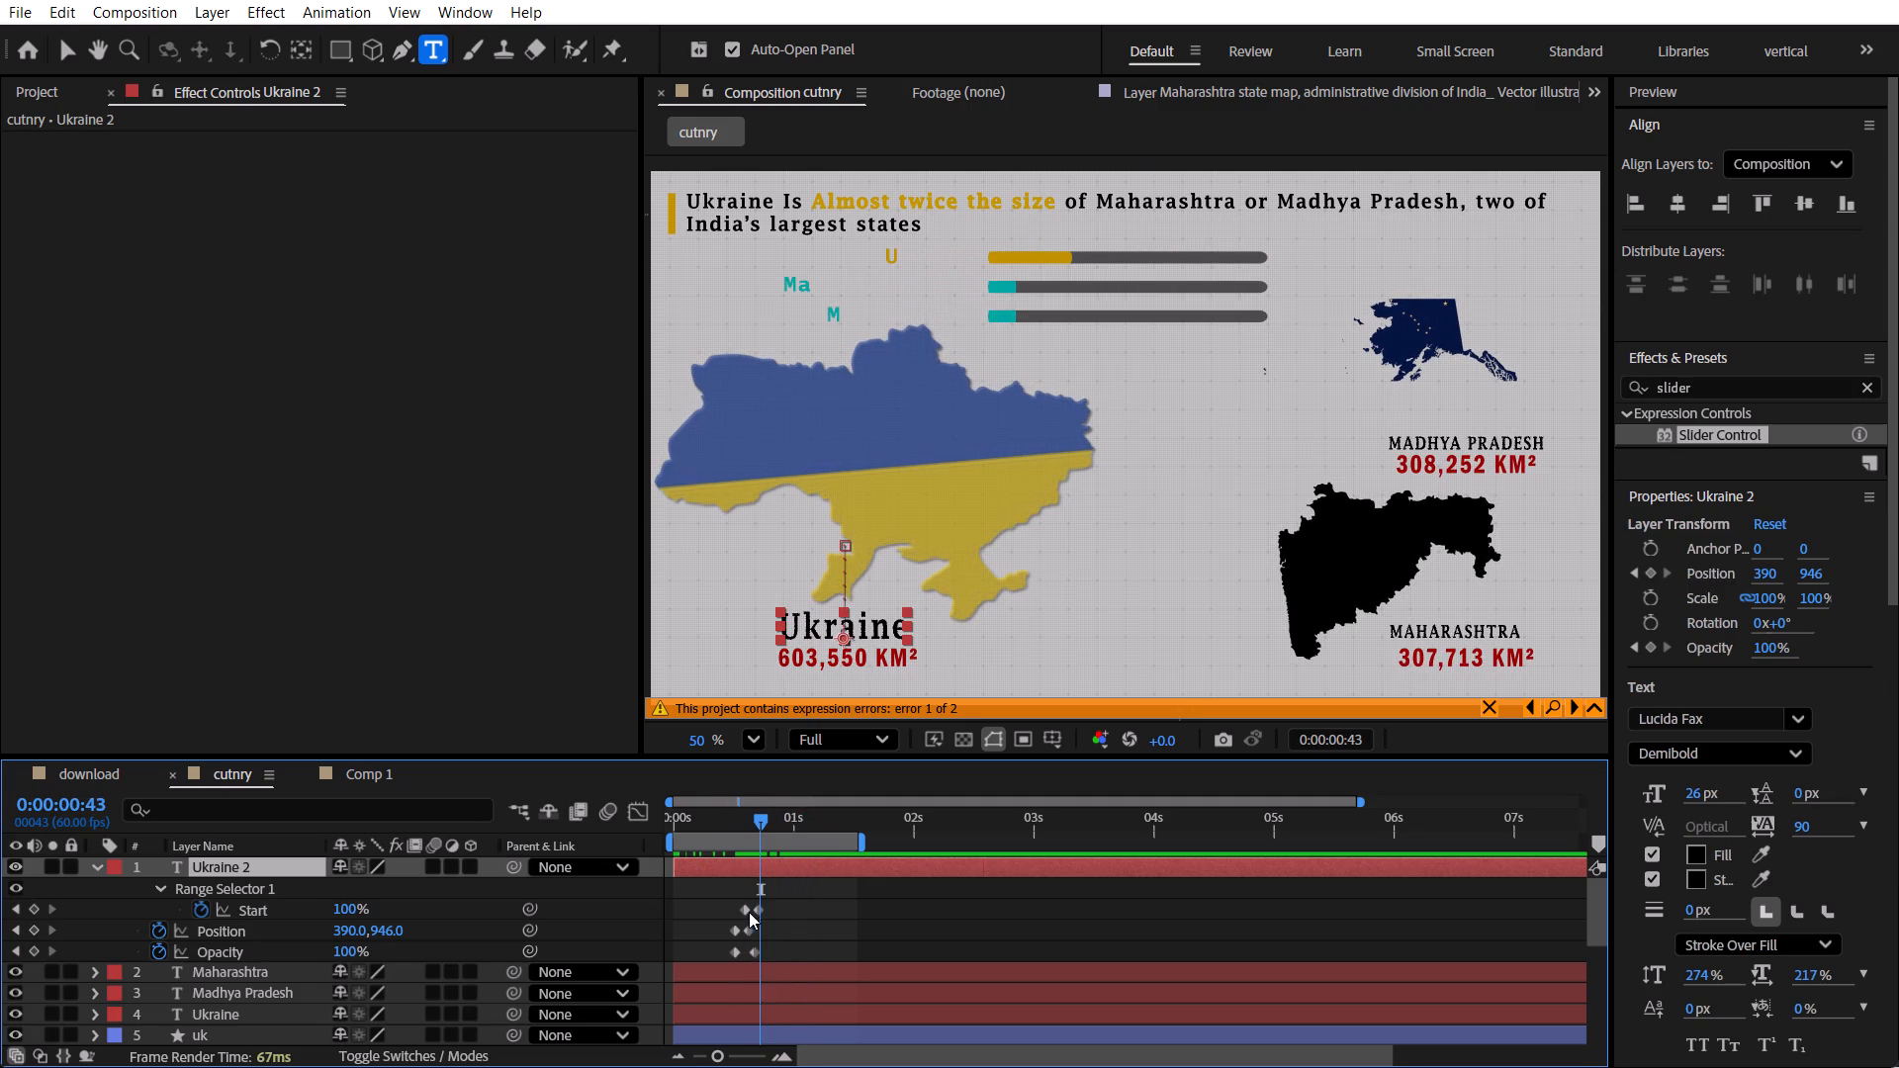
Reveal the ukraine area layer's Slider and Opacity keyframes in cutnry to examine when its counter starts.
left_click(869, 657)
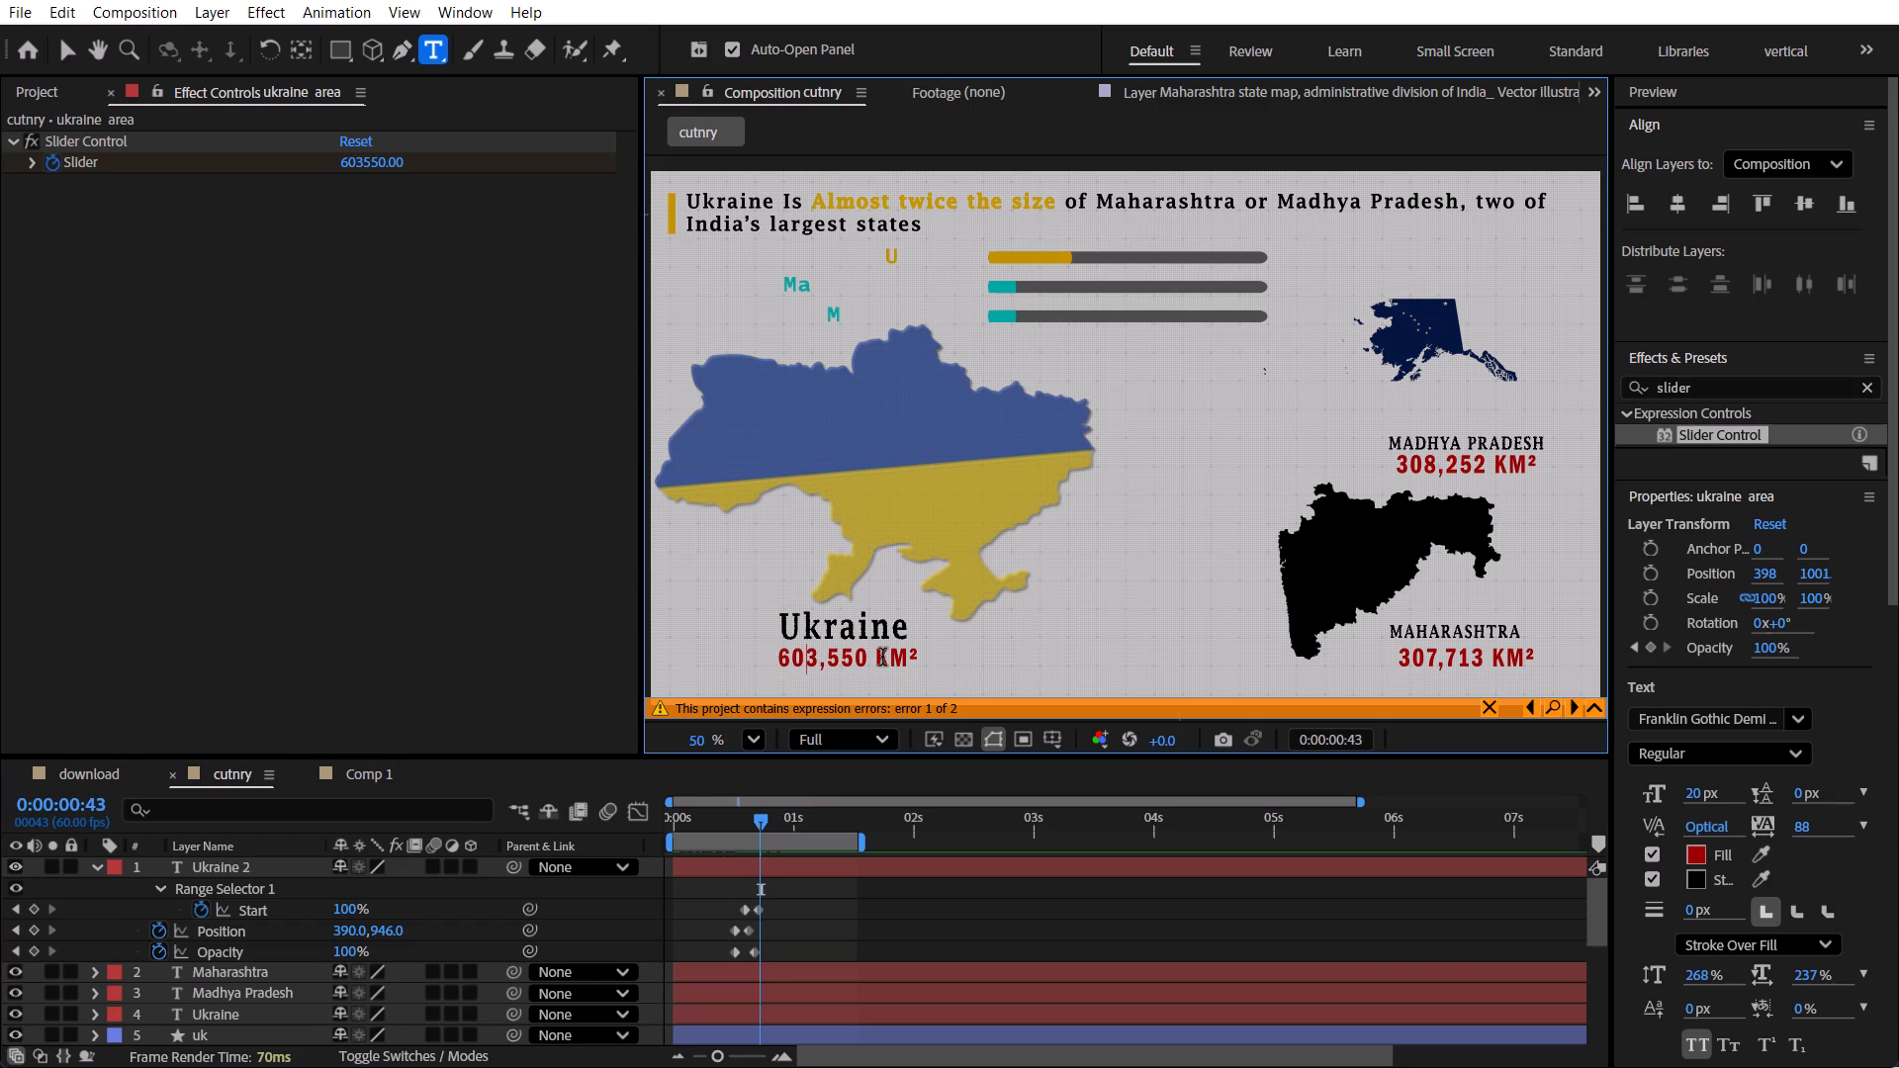
key("u")
left_click(953, 927)
scroll(953, 926, "down", 4)
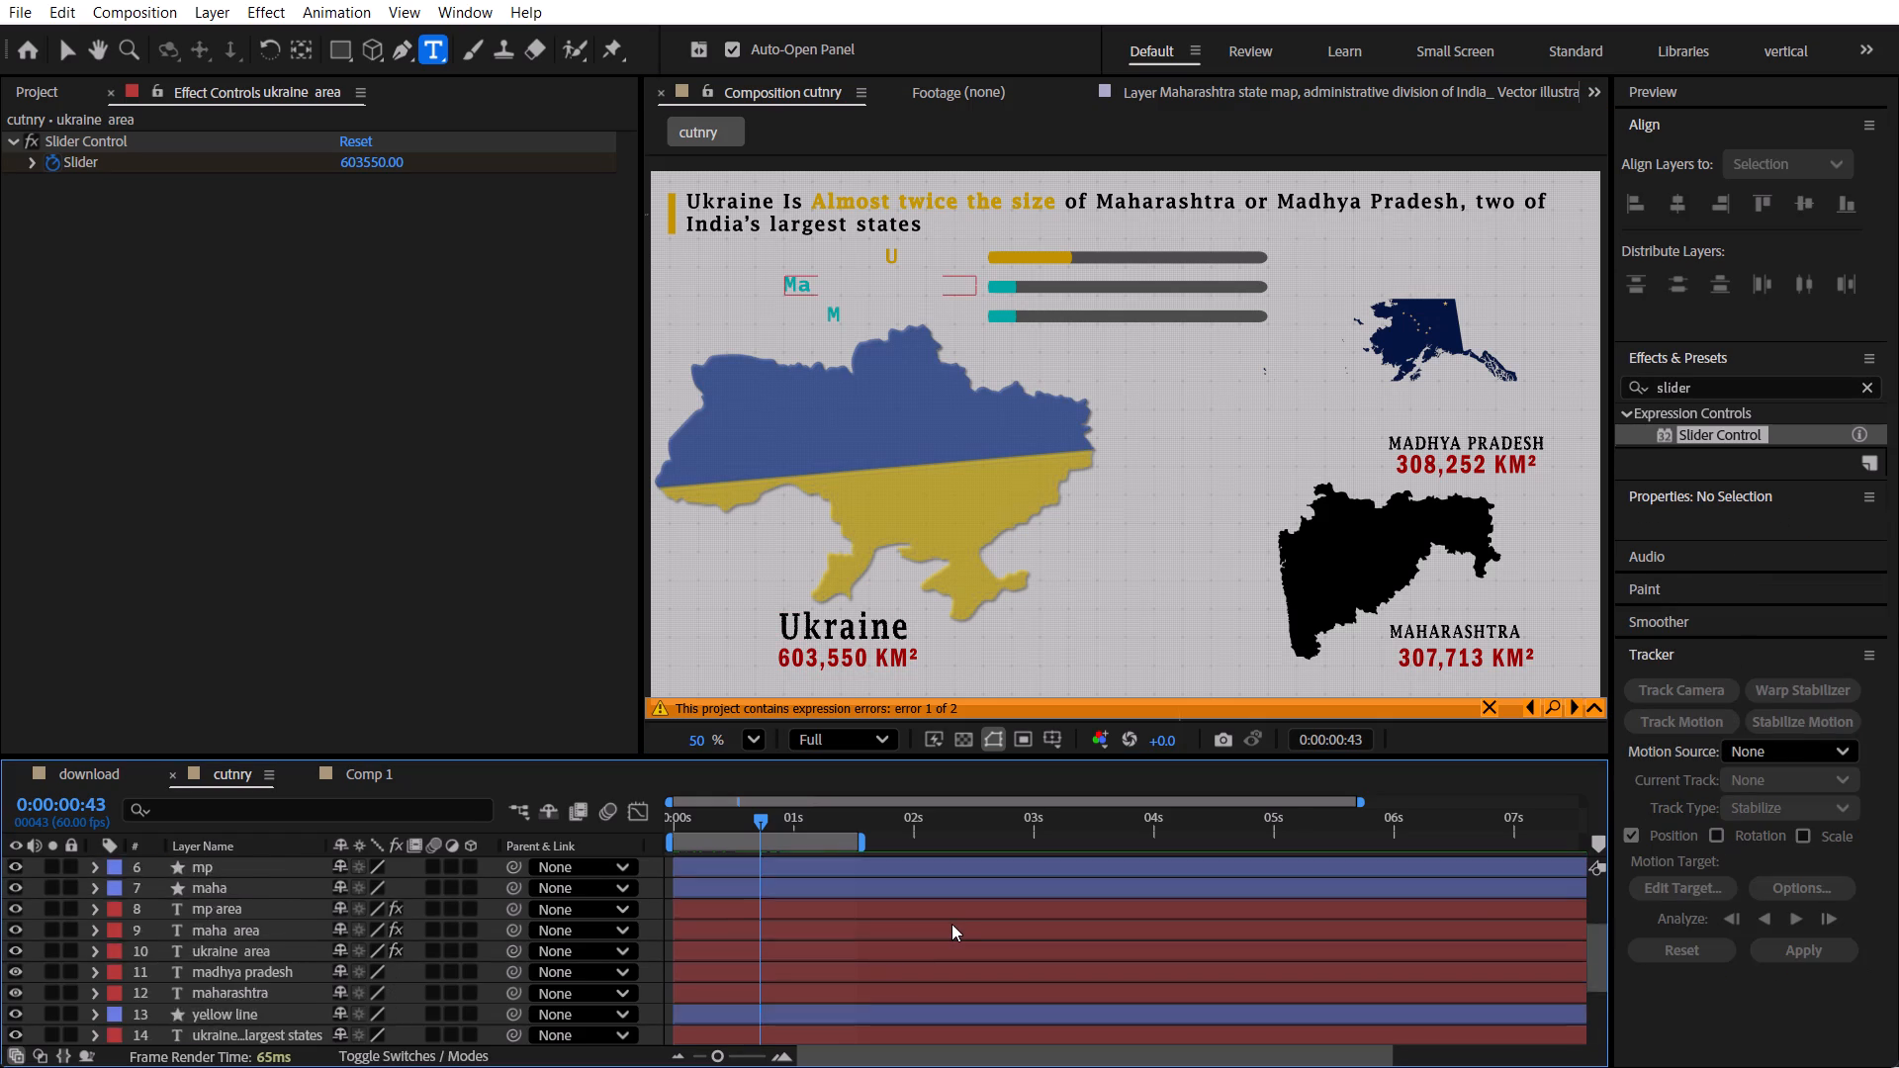
scroll(951, 924, "down", 6)
scroll(949, 916, "up", 6)
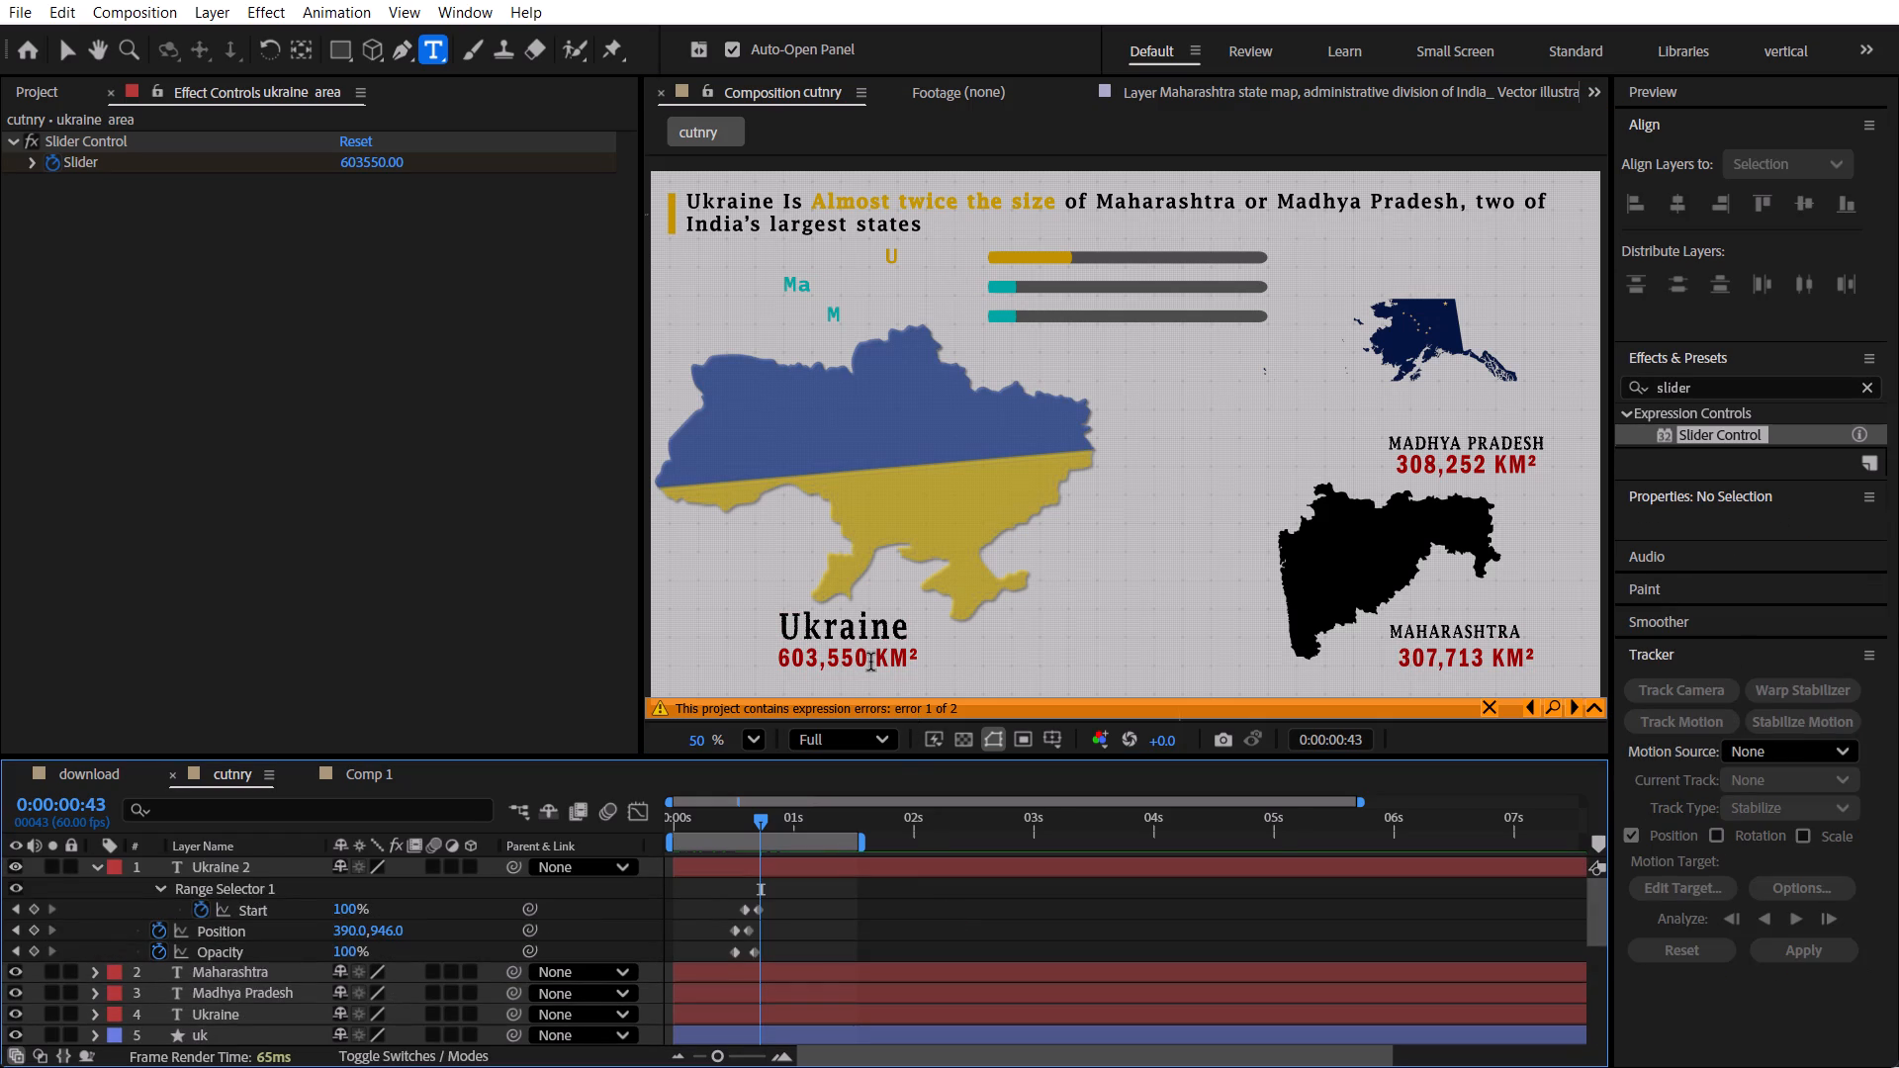
key("v")
left_click(883, 662)
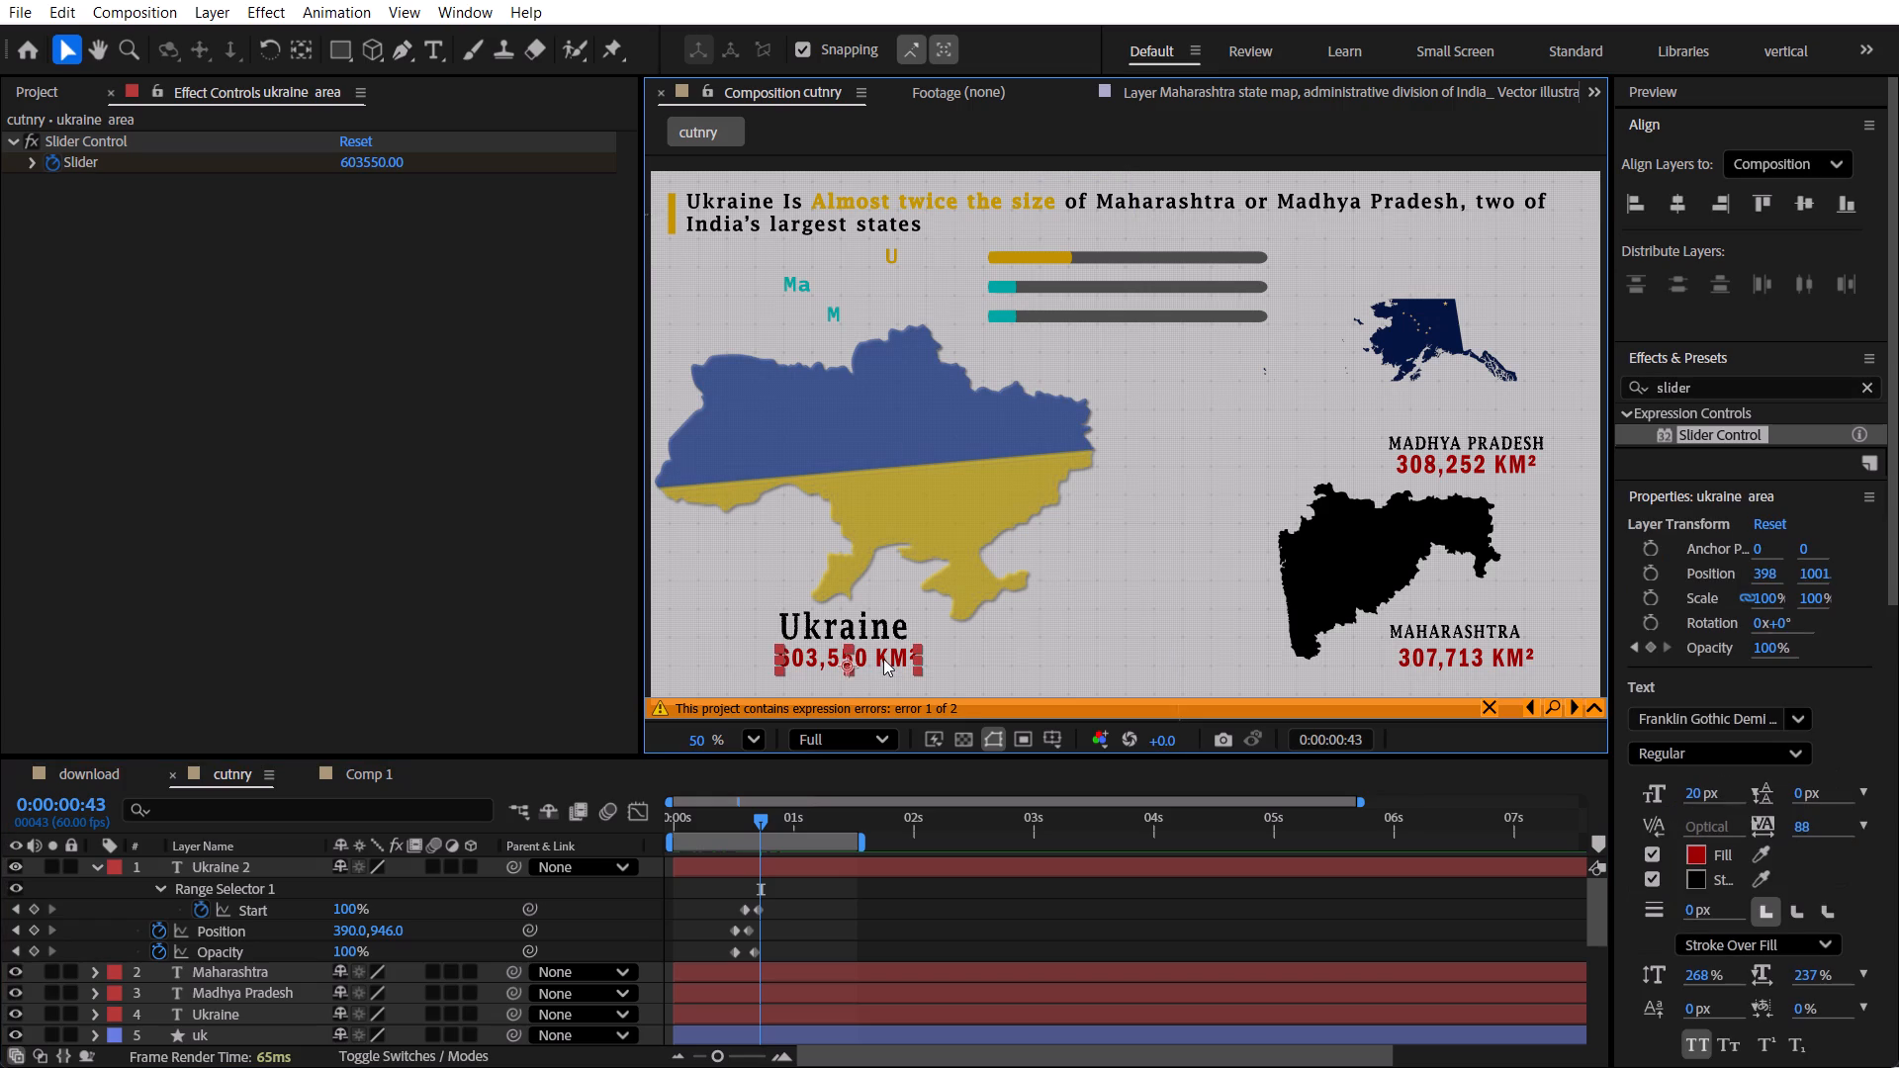
scroll(845, 919, "down", 4)
scroll(481, 911, "up", 2)
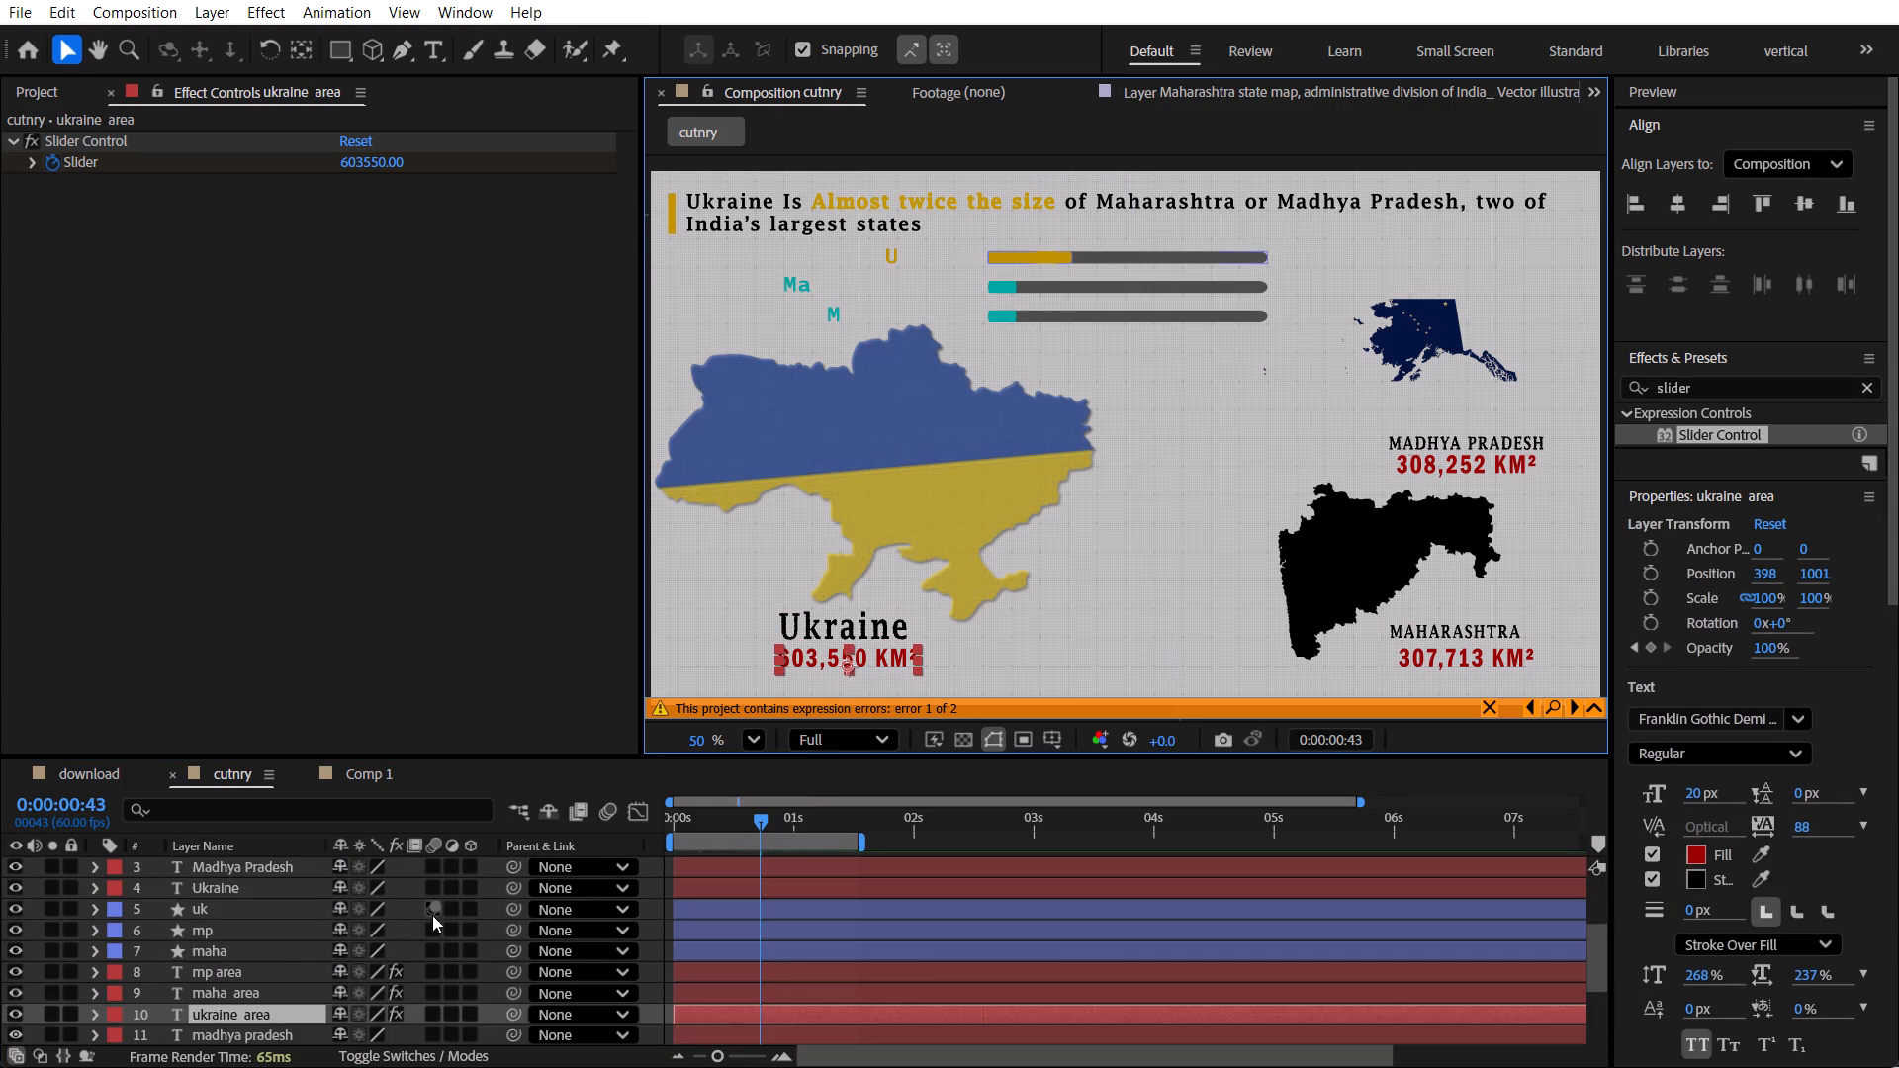
left_click(288, 1015)
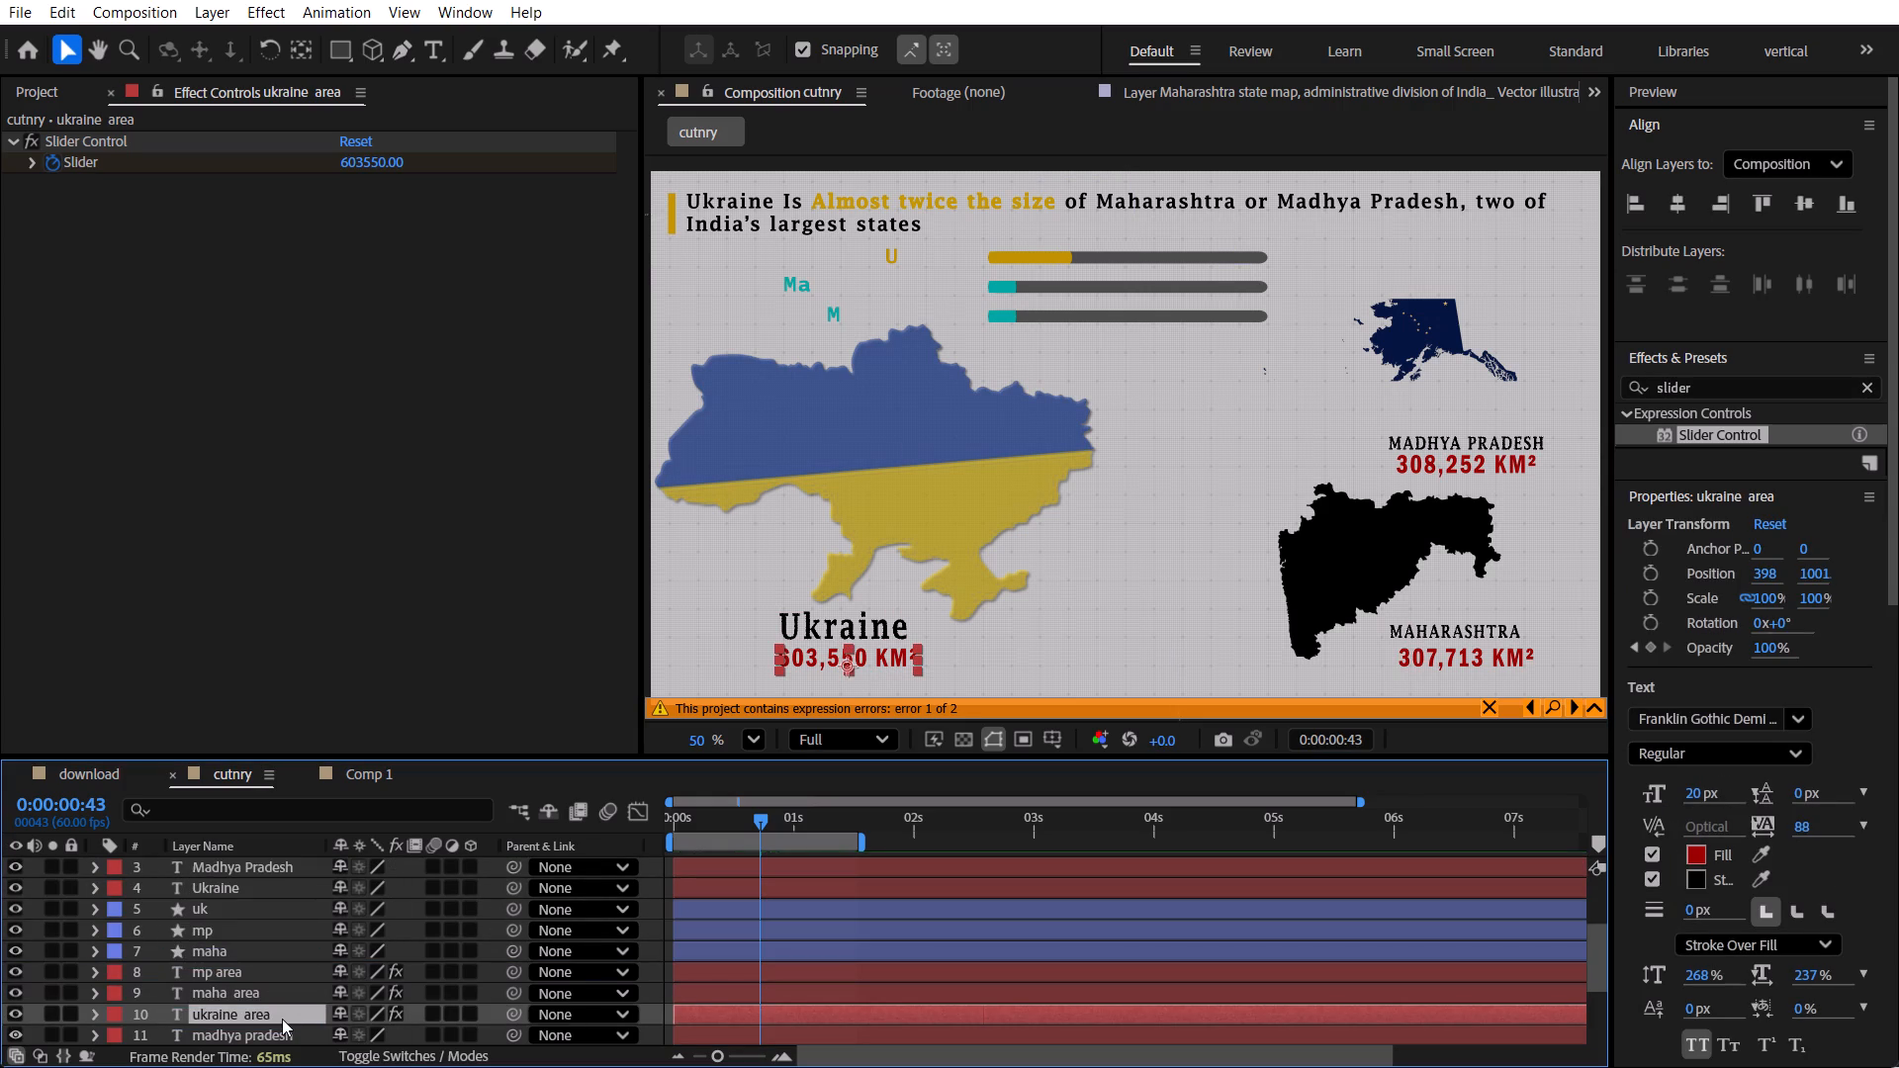
key("u")
scroll(295, 963, "down", 1)
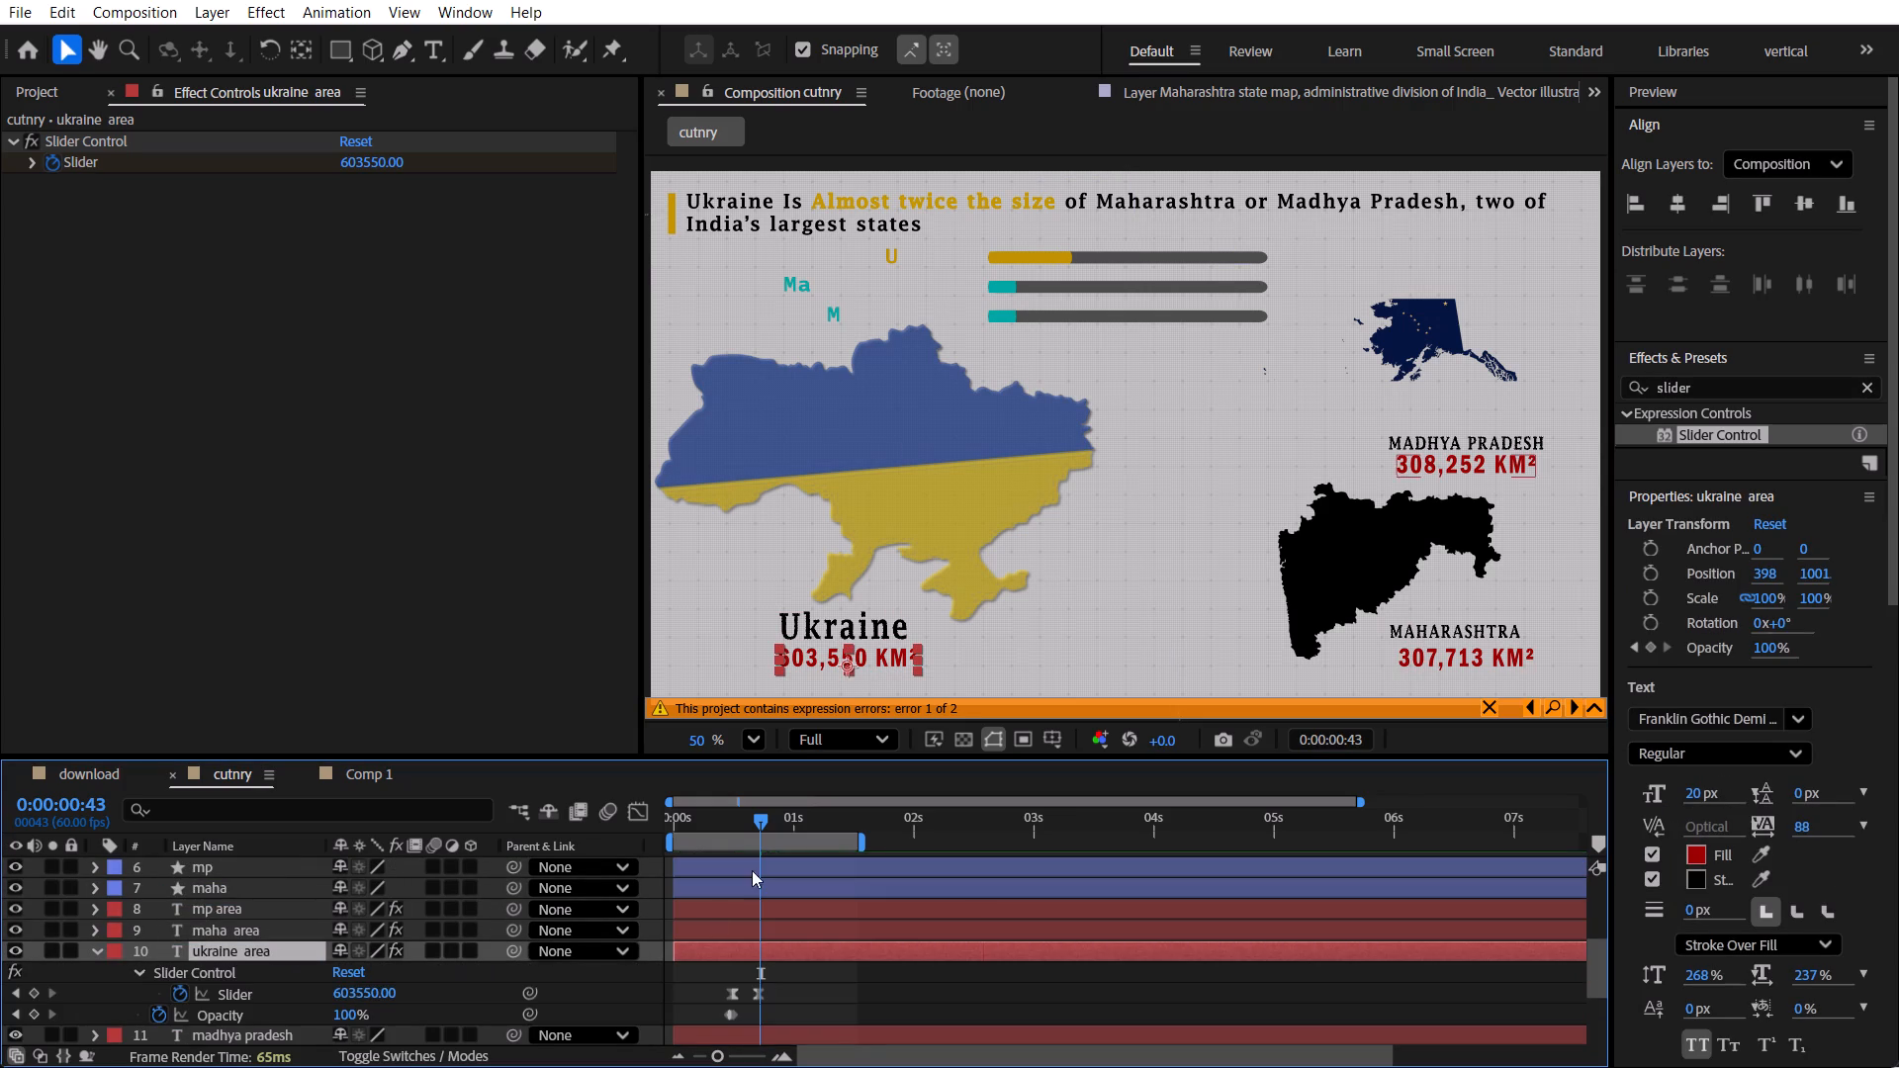
Shift all the Ukraine name's Start, Position and Opacity keyframes earlier together so the first ones sit at 0:00:00:23.
left_click_drag(752, 823, 723, 828)
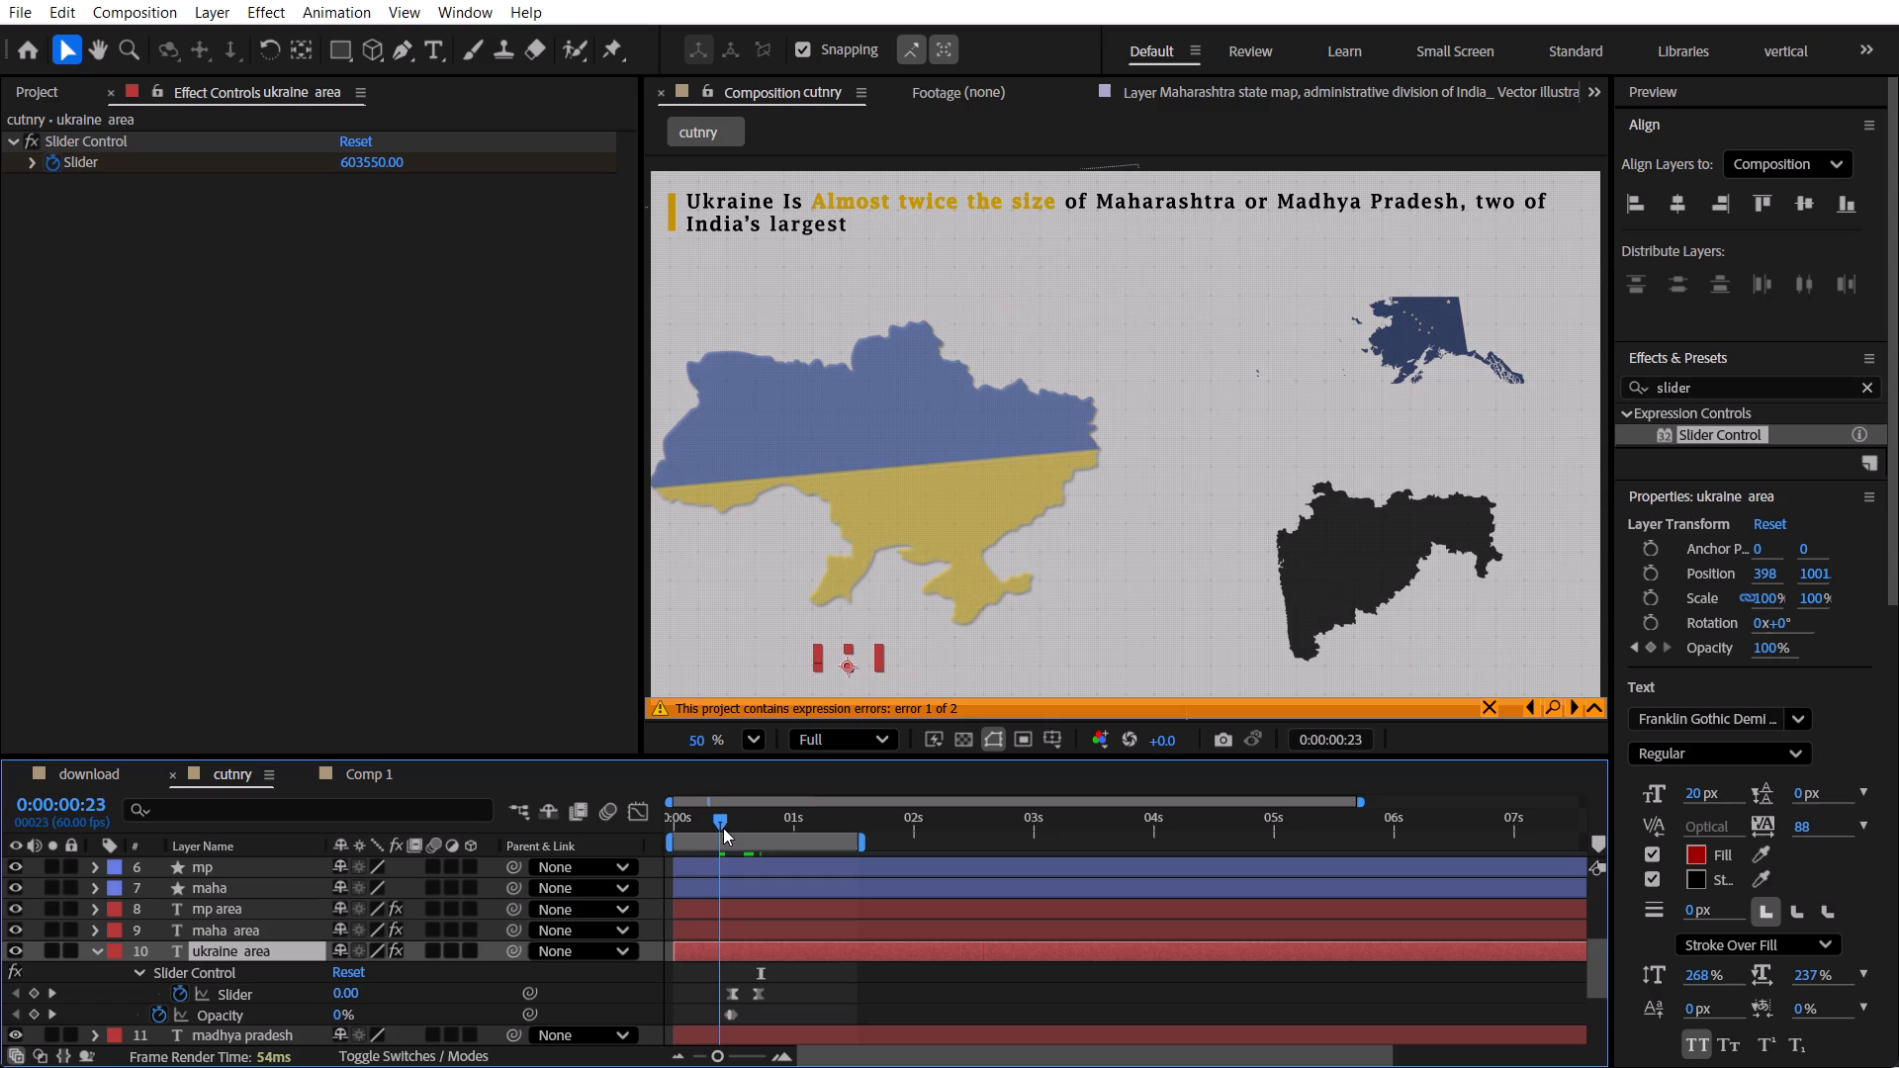
left_click_drag(723, 828, 719, 830)
scroll(763, 942, "up", 3)
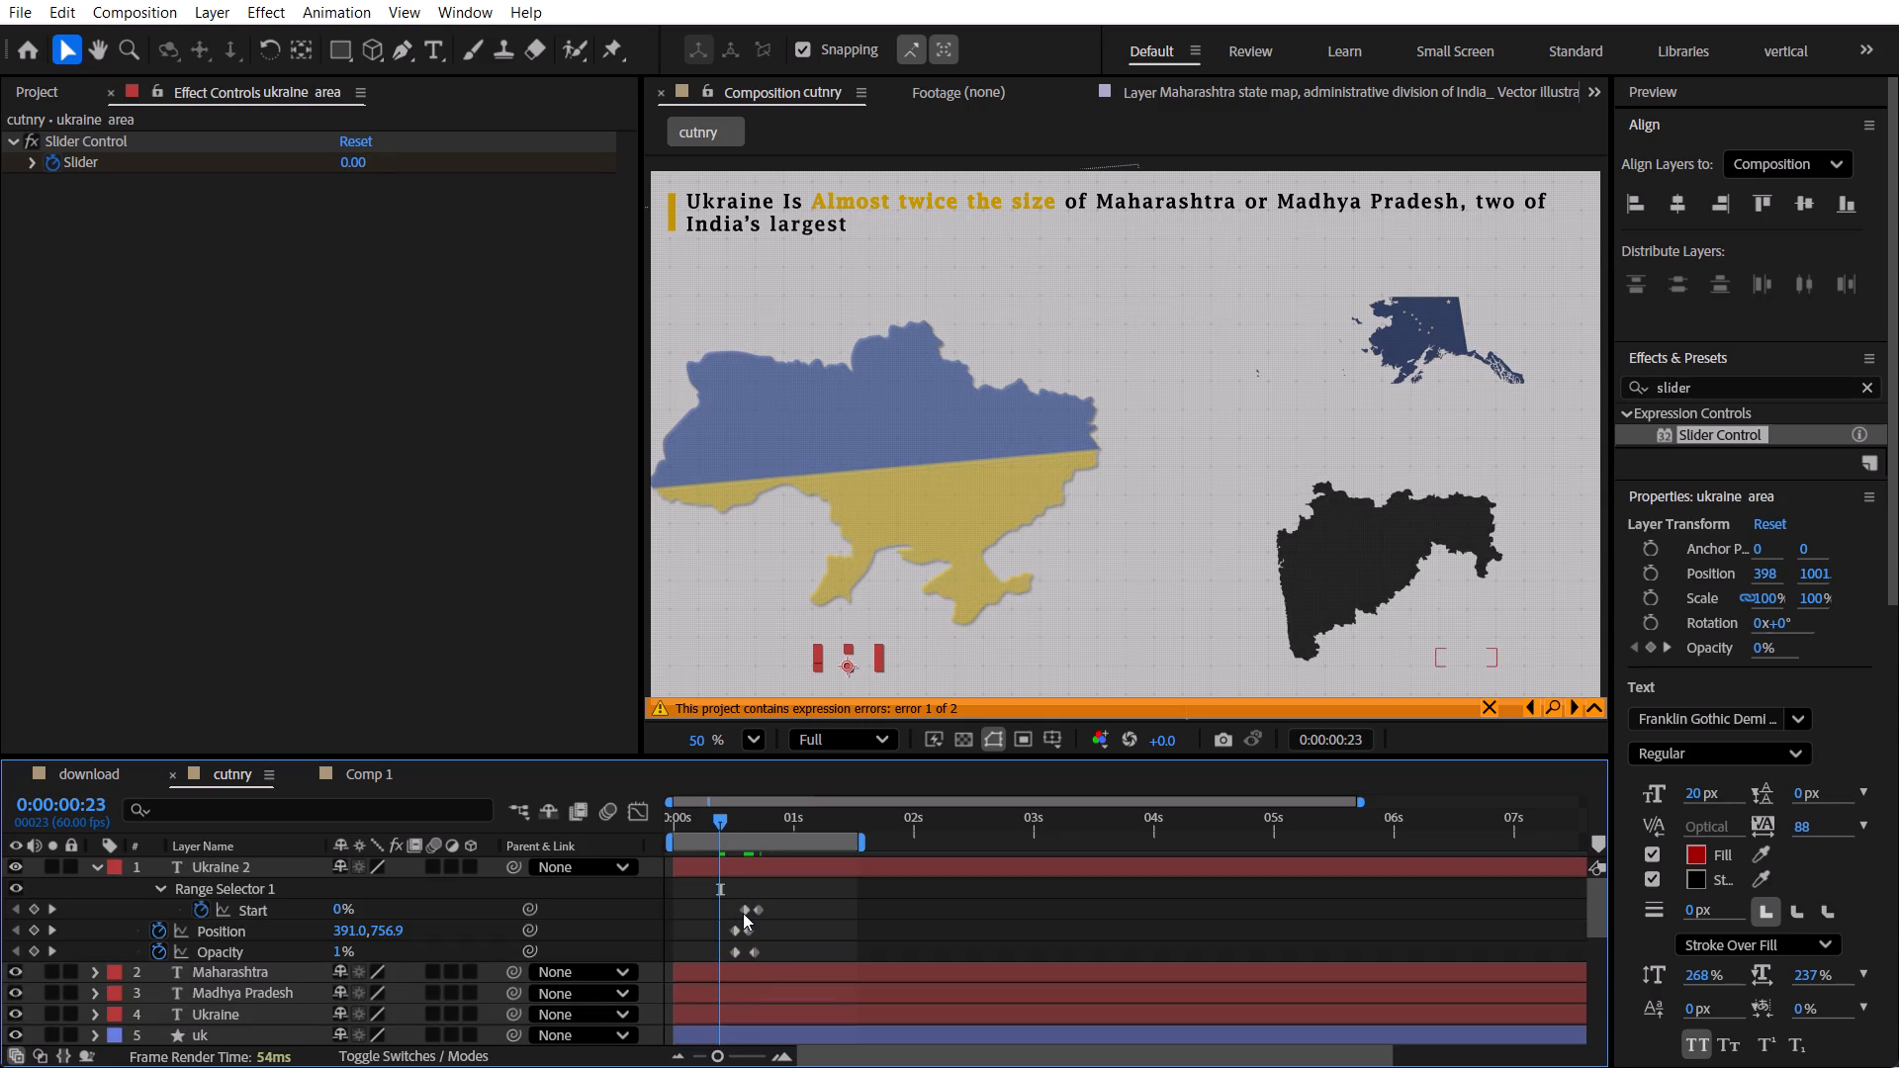
left_click_drag(780, 887, 702, 967)
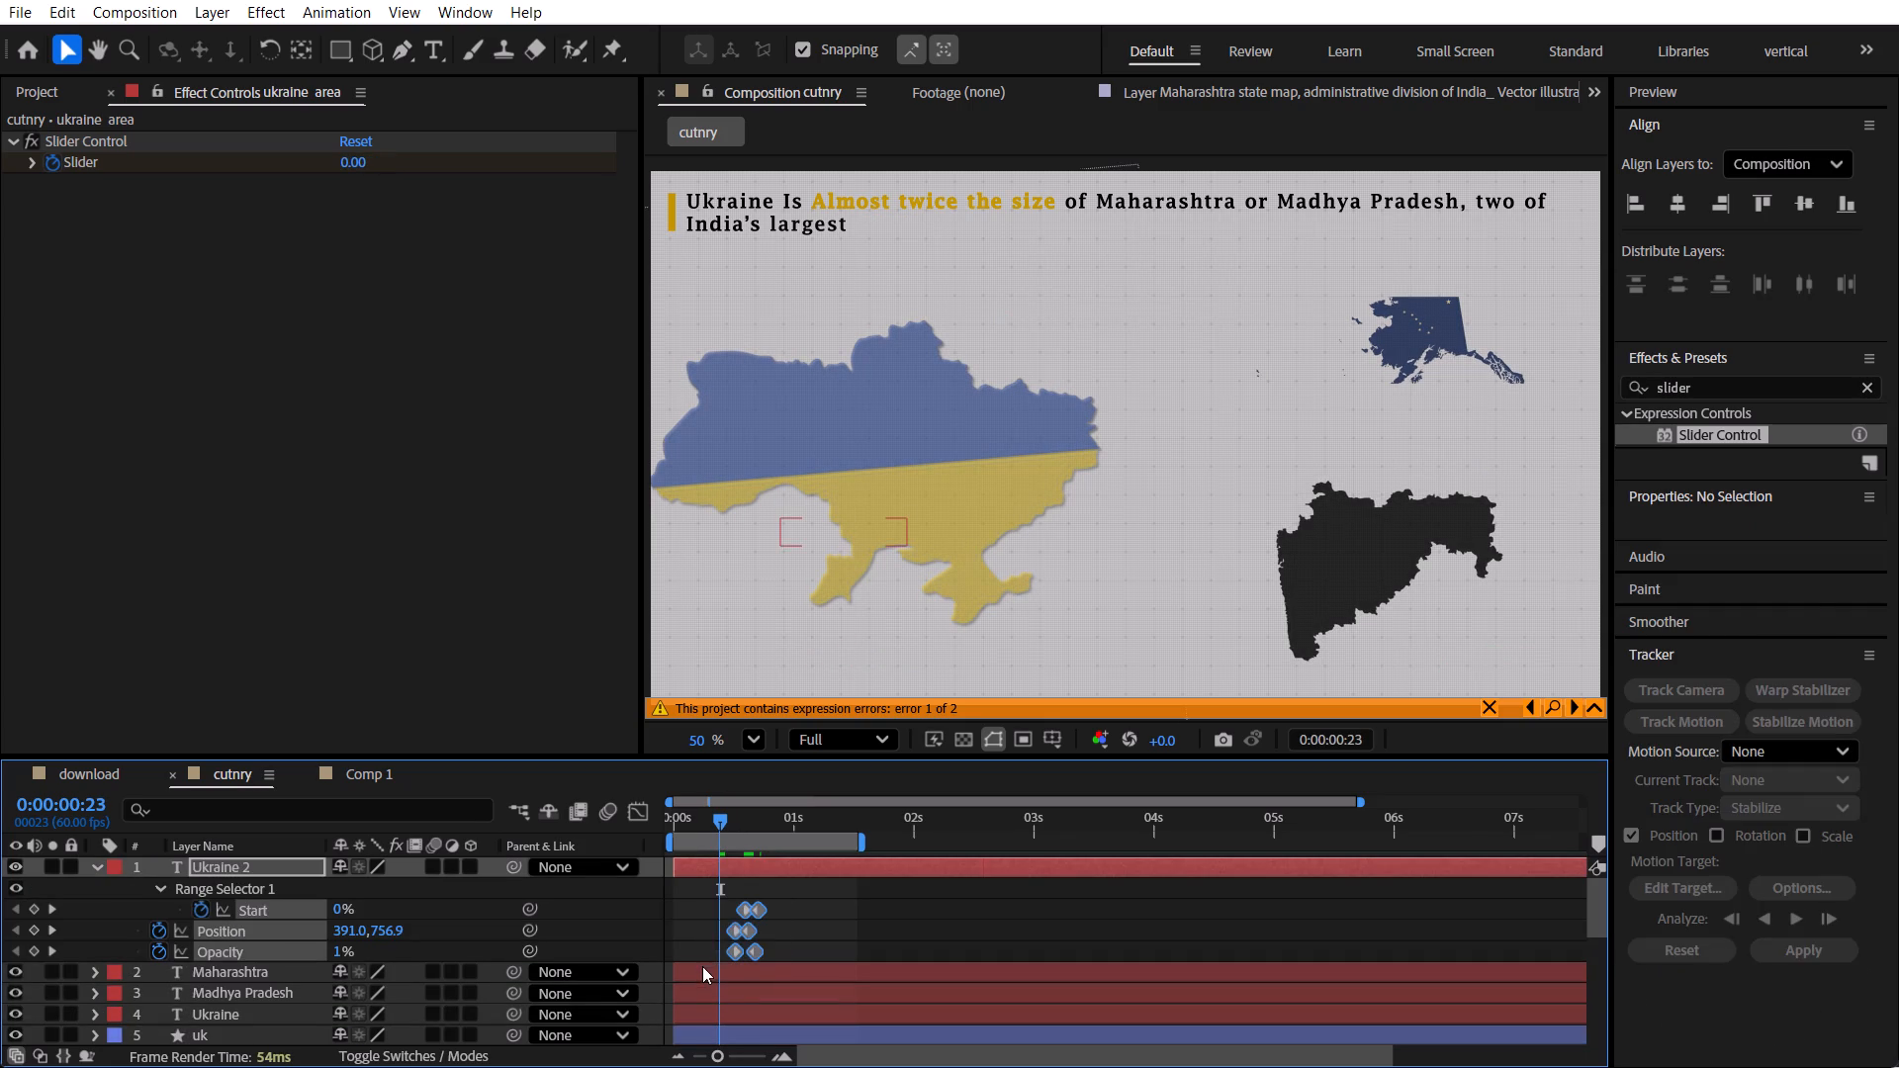
left_click_drag(737, 928, 722, 928)
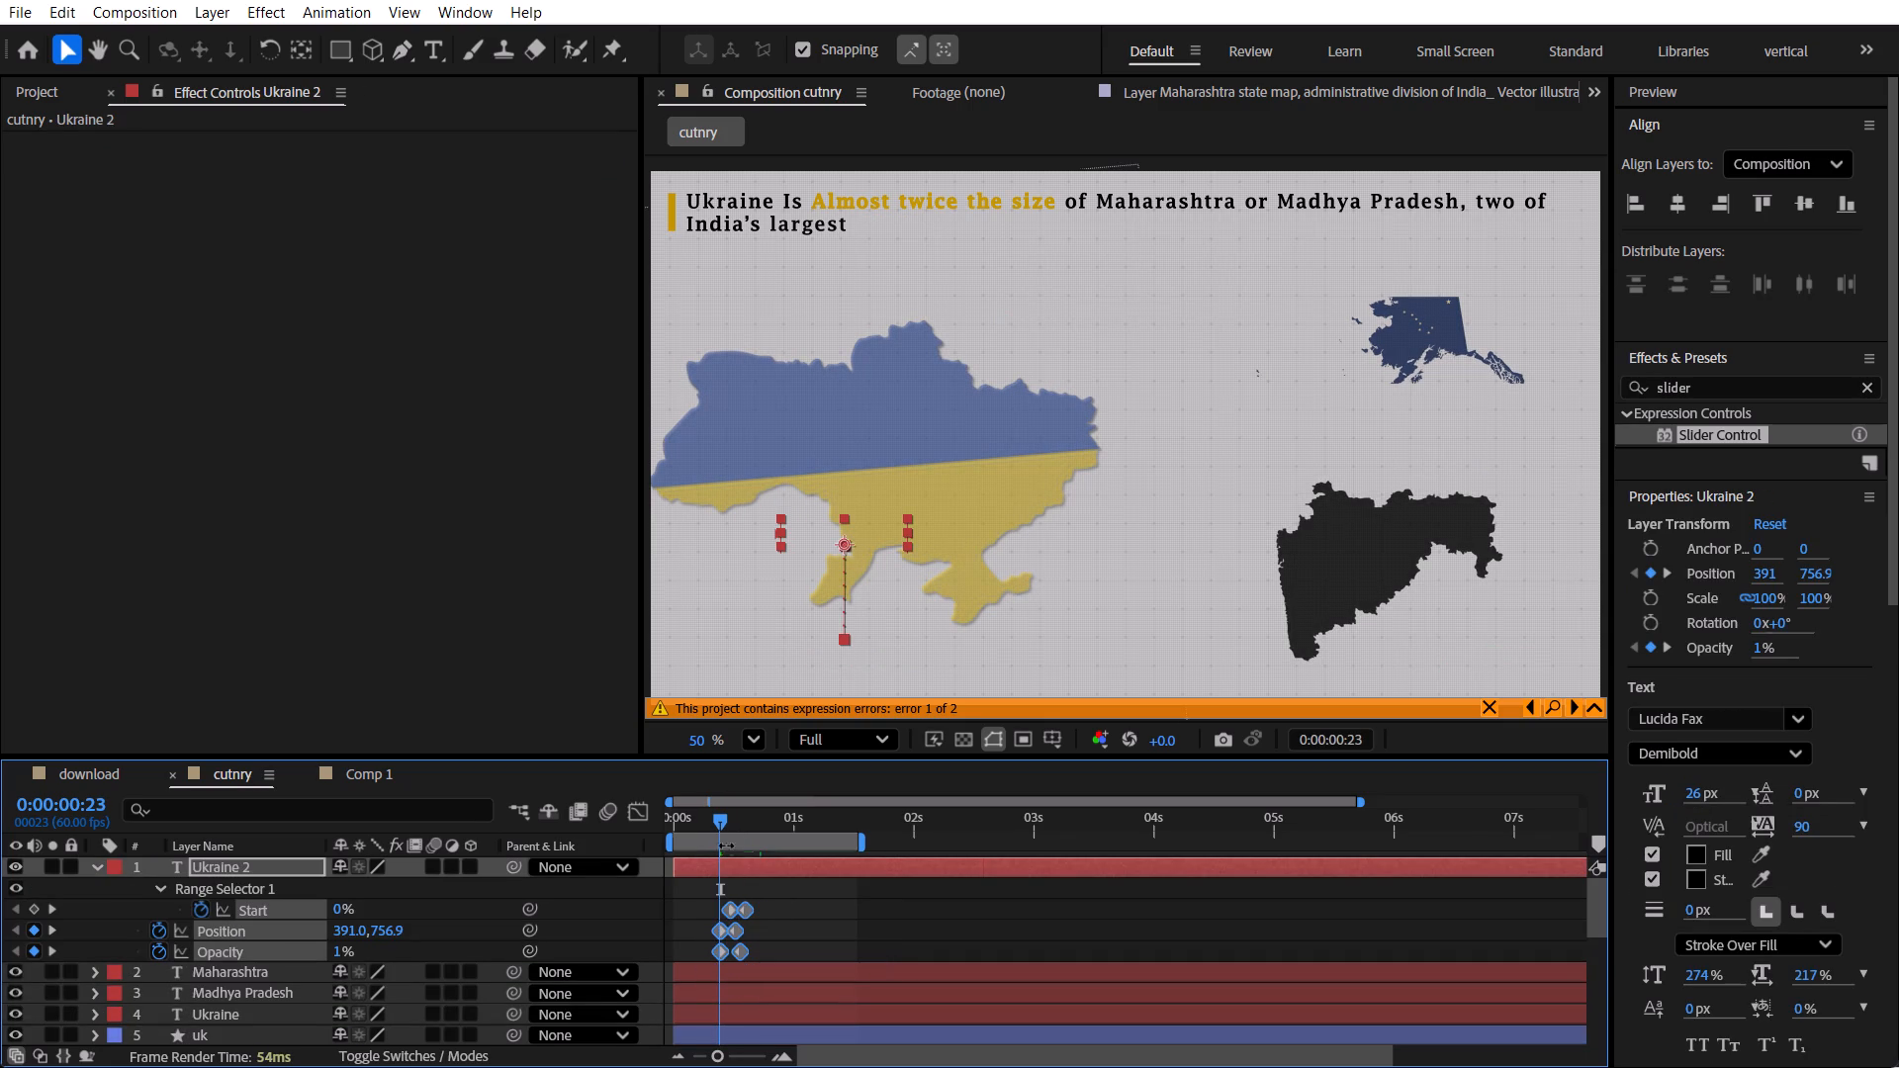
Scrub cutnry between 0:00:00:23 and 0:00:00:48 to check the Ukraine name's drop and reveal against its area counter.
left_click_drag(721, 822, 770, 827)
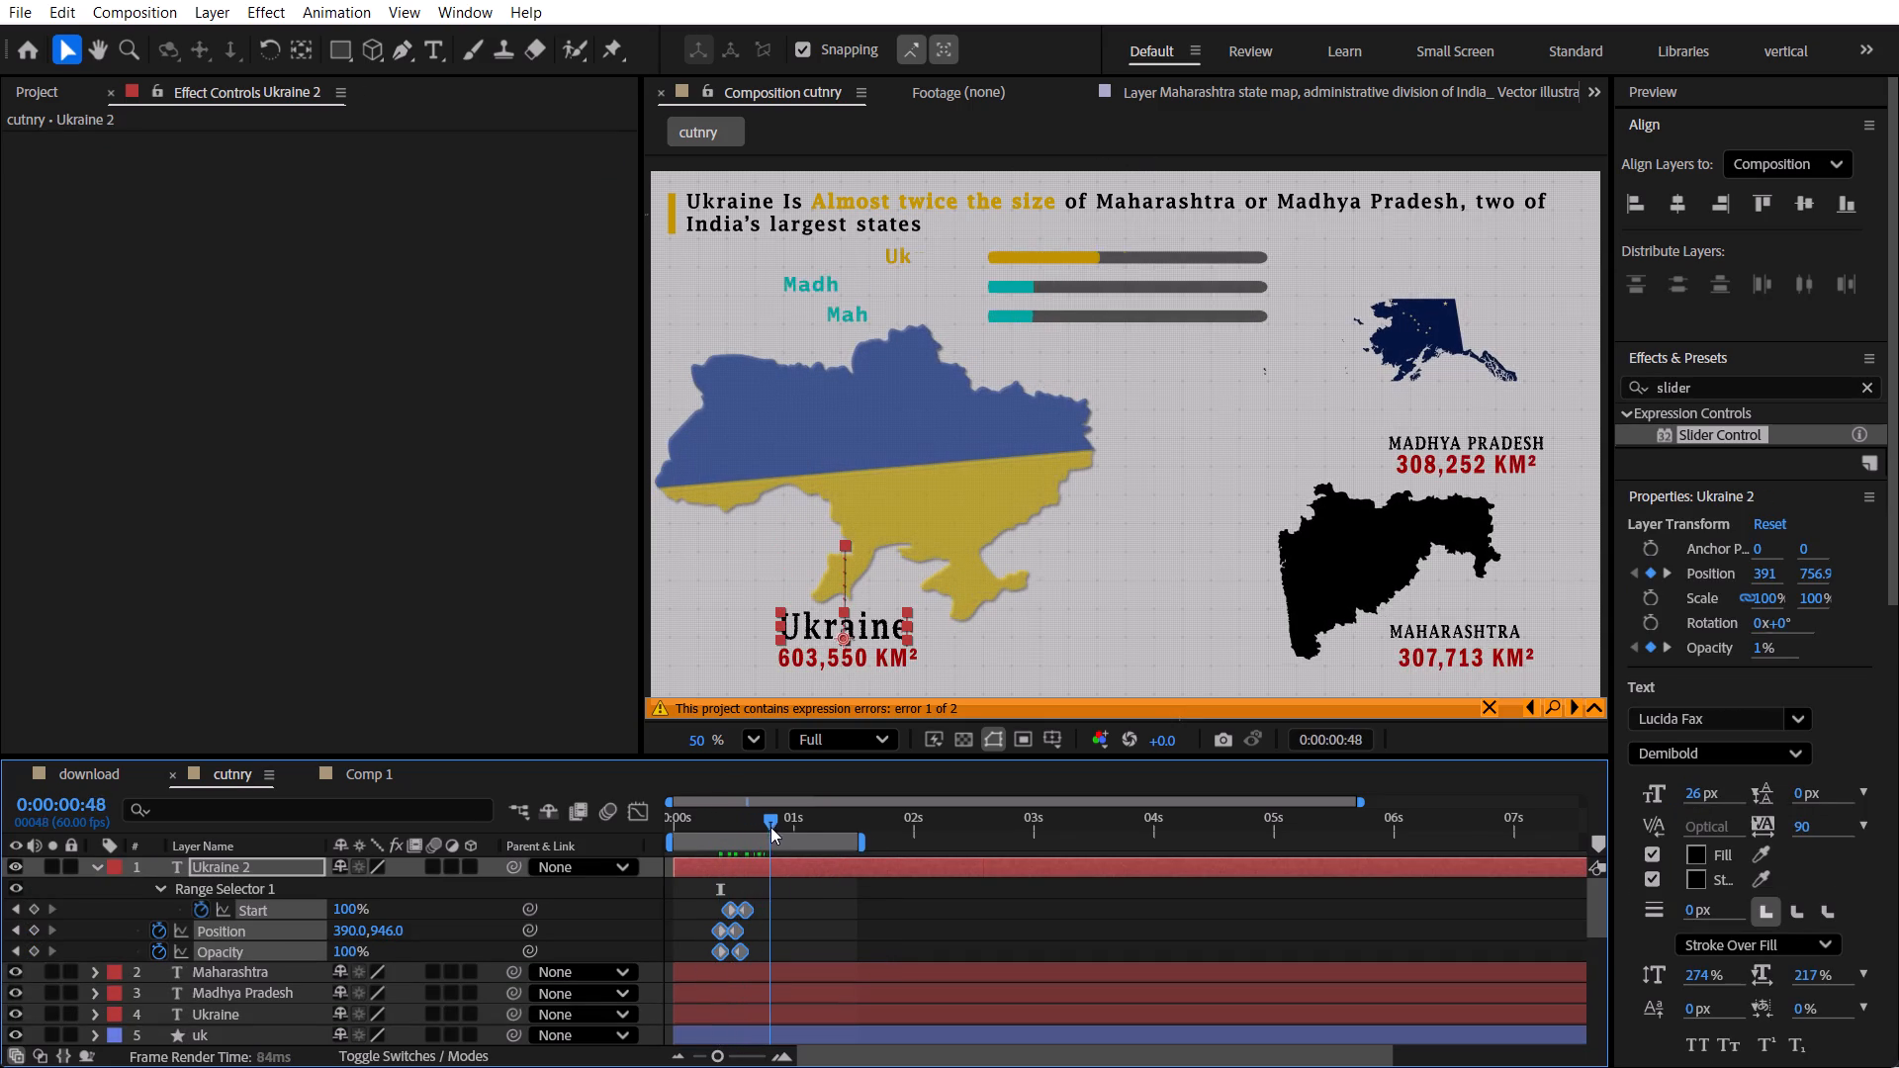
left_click_drag(770, 827, 738, 830)
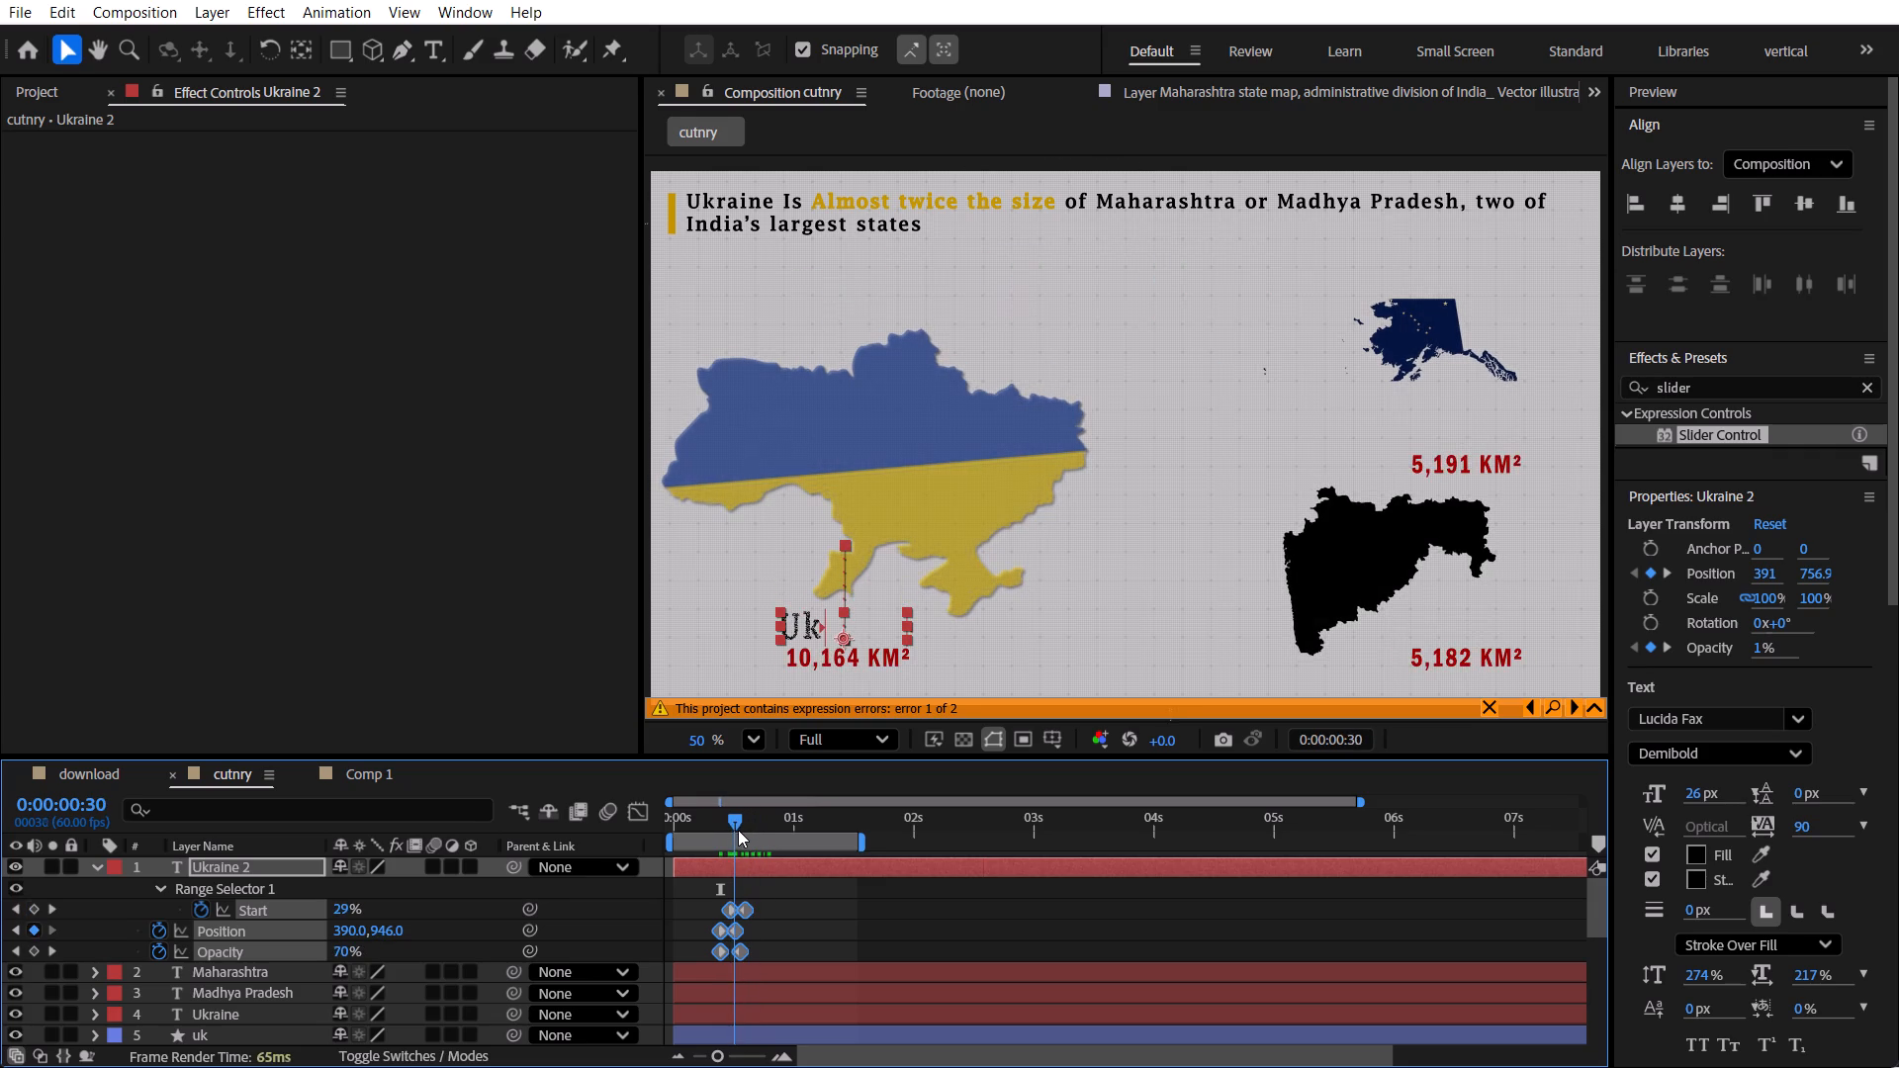
left_click_drag(738, 830, 728, 833)
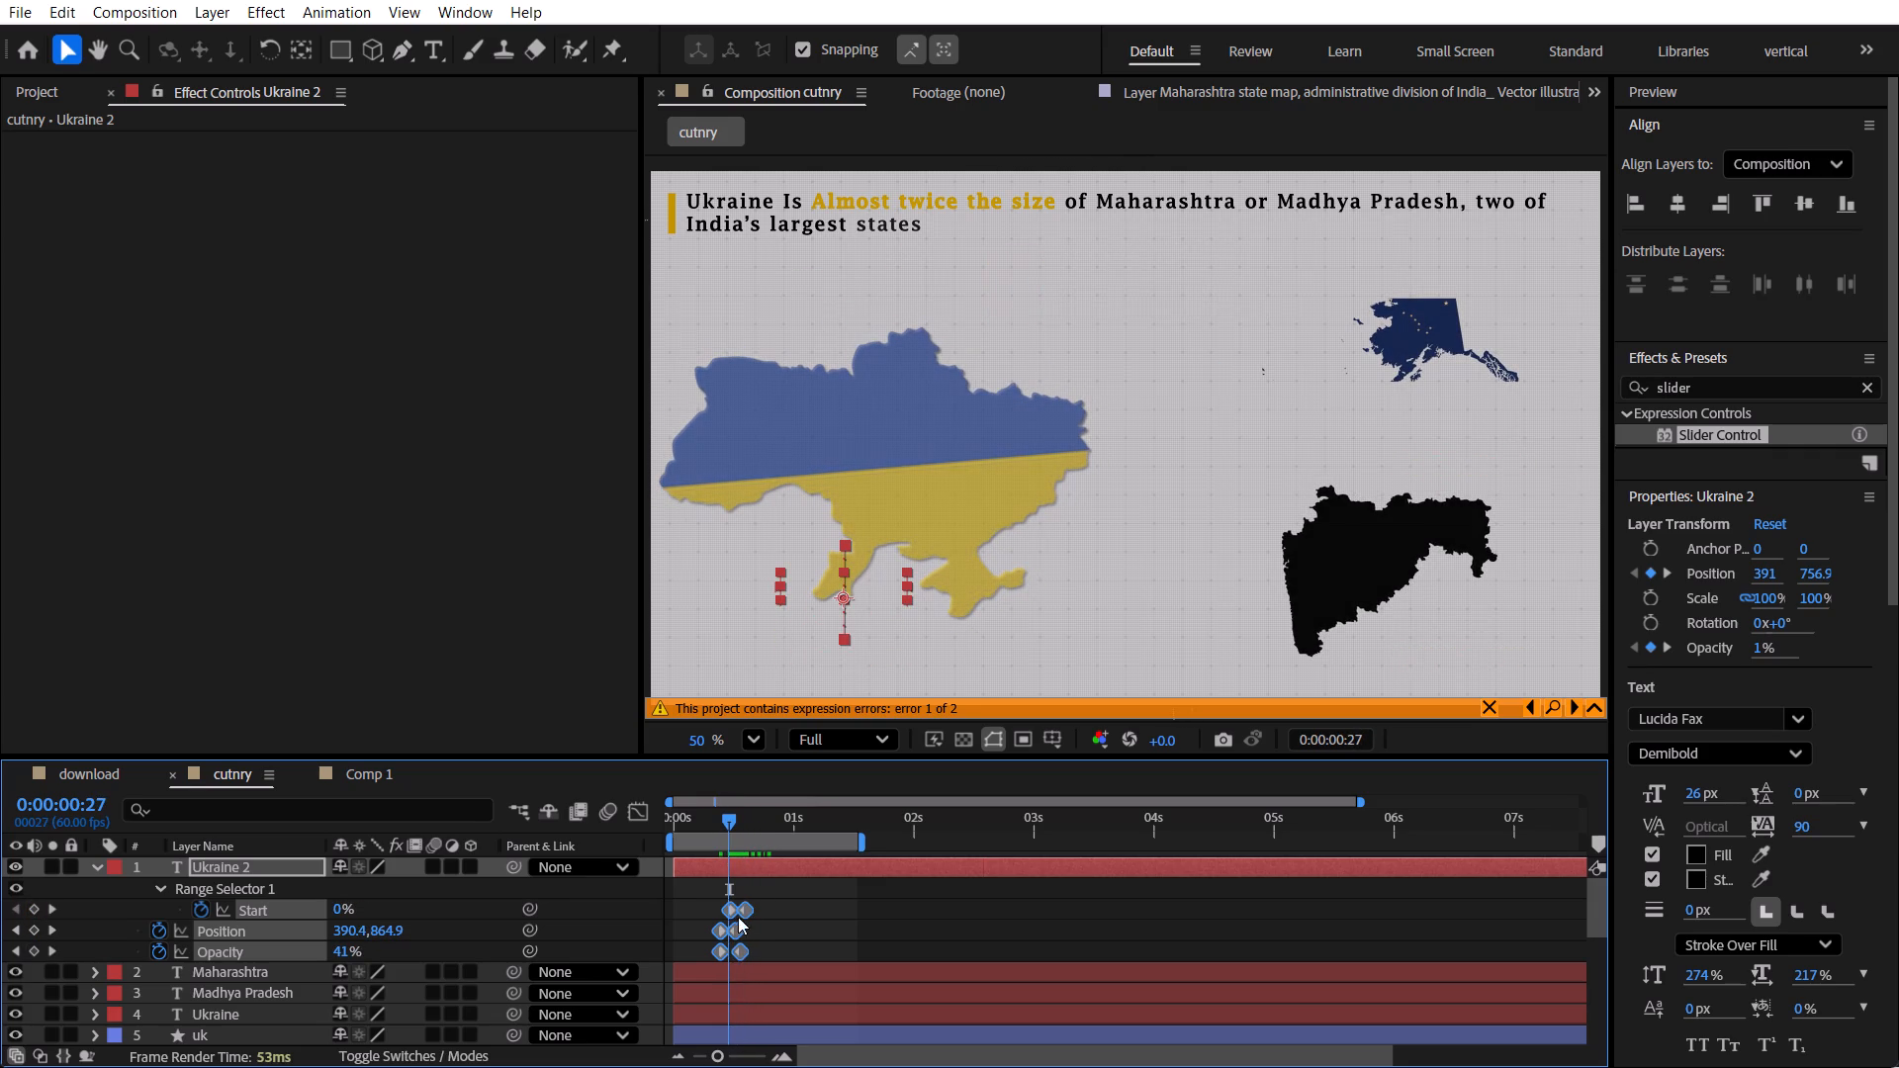
Shift the Ukraine name's Start, Position and Opacity keyframes a few frames earlier together and check its reveal up to 0:00:00:36.
left_click(717, 926)
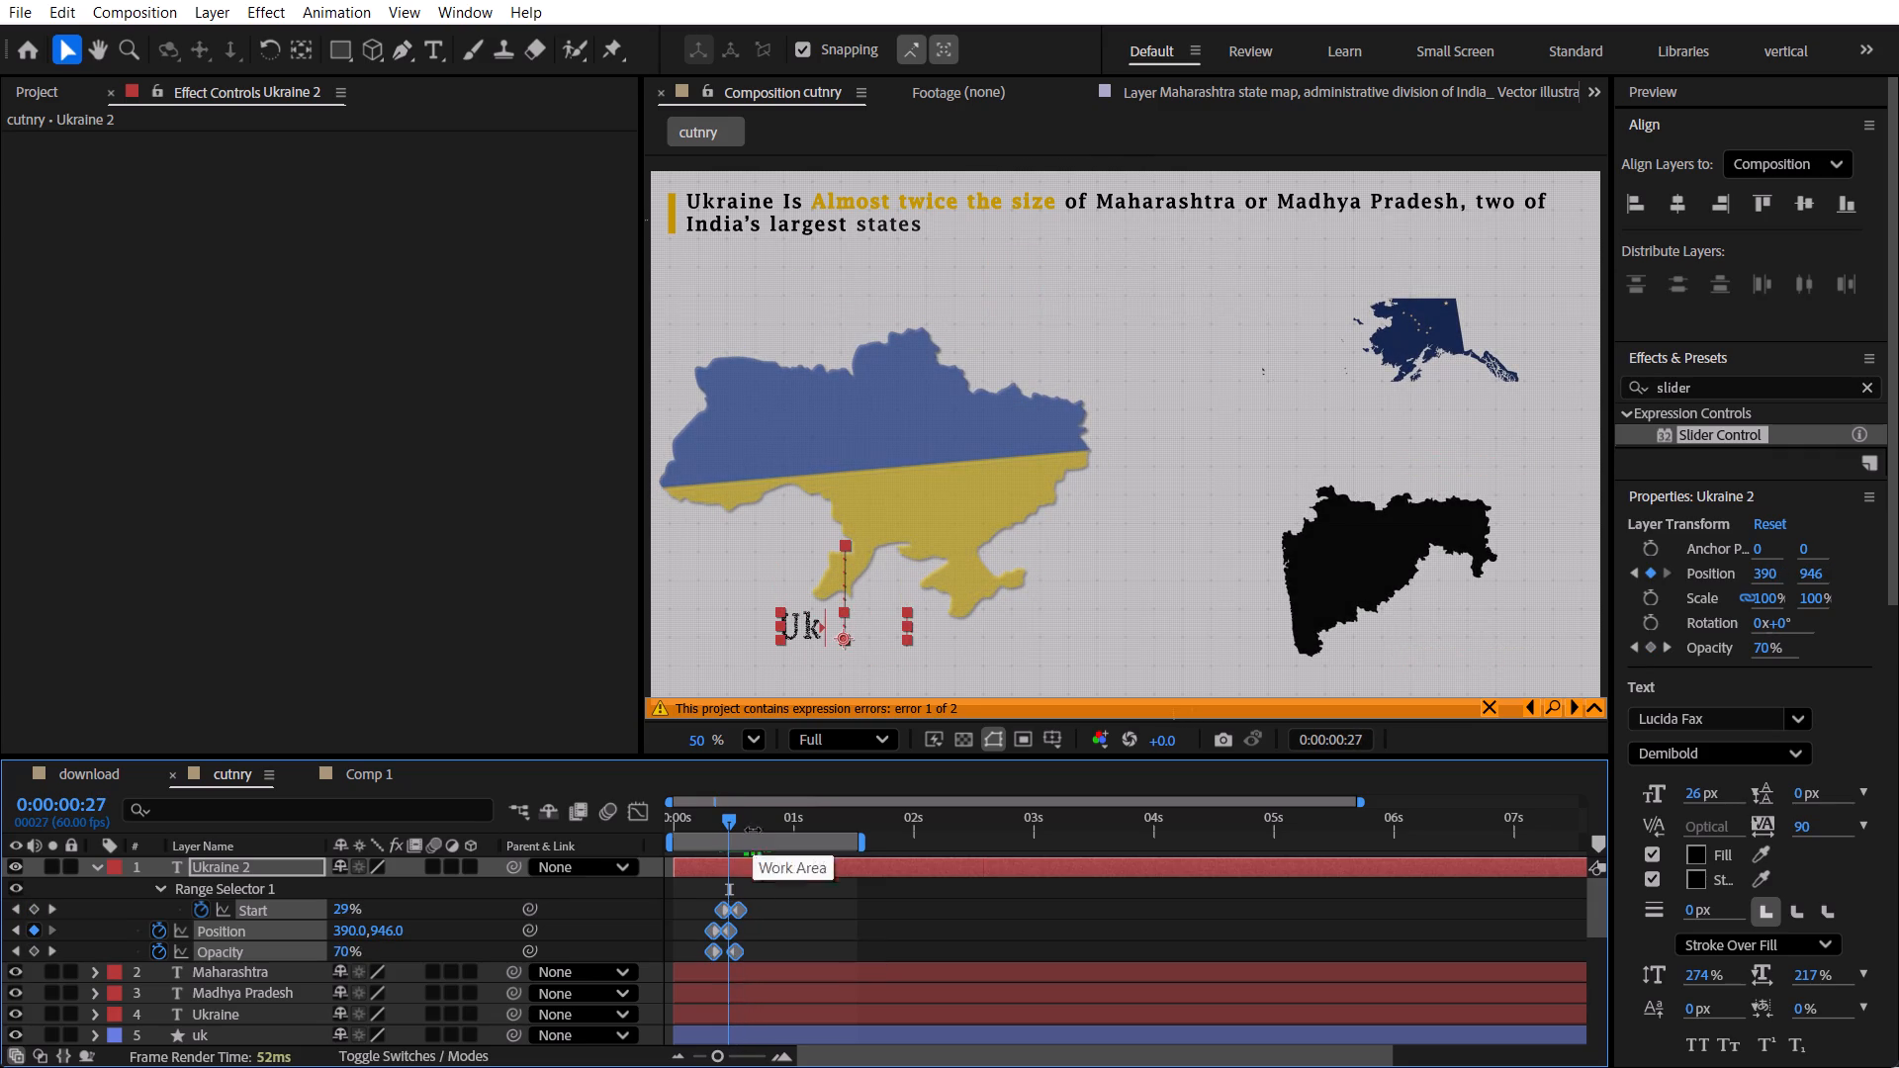
left_click_drag(728, 823, 730, 843)
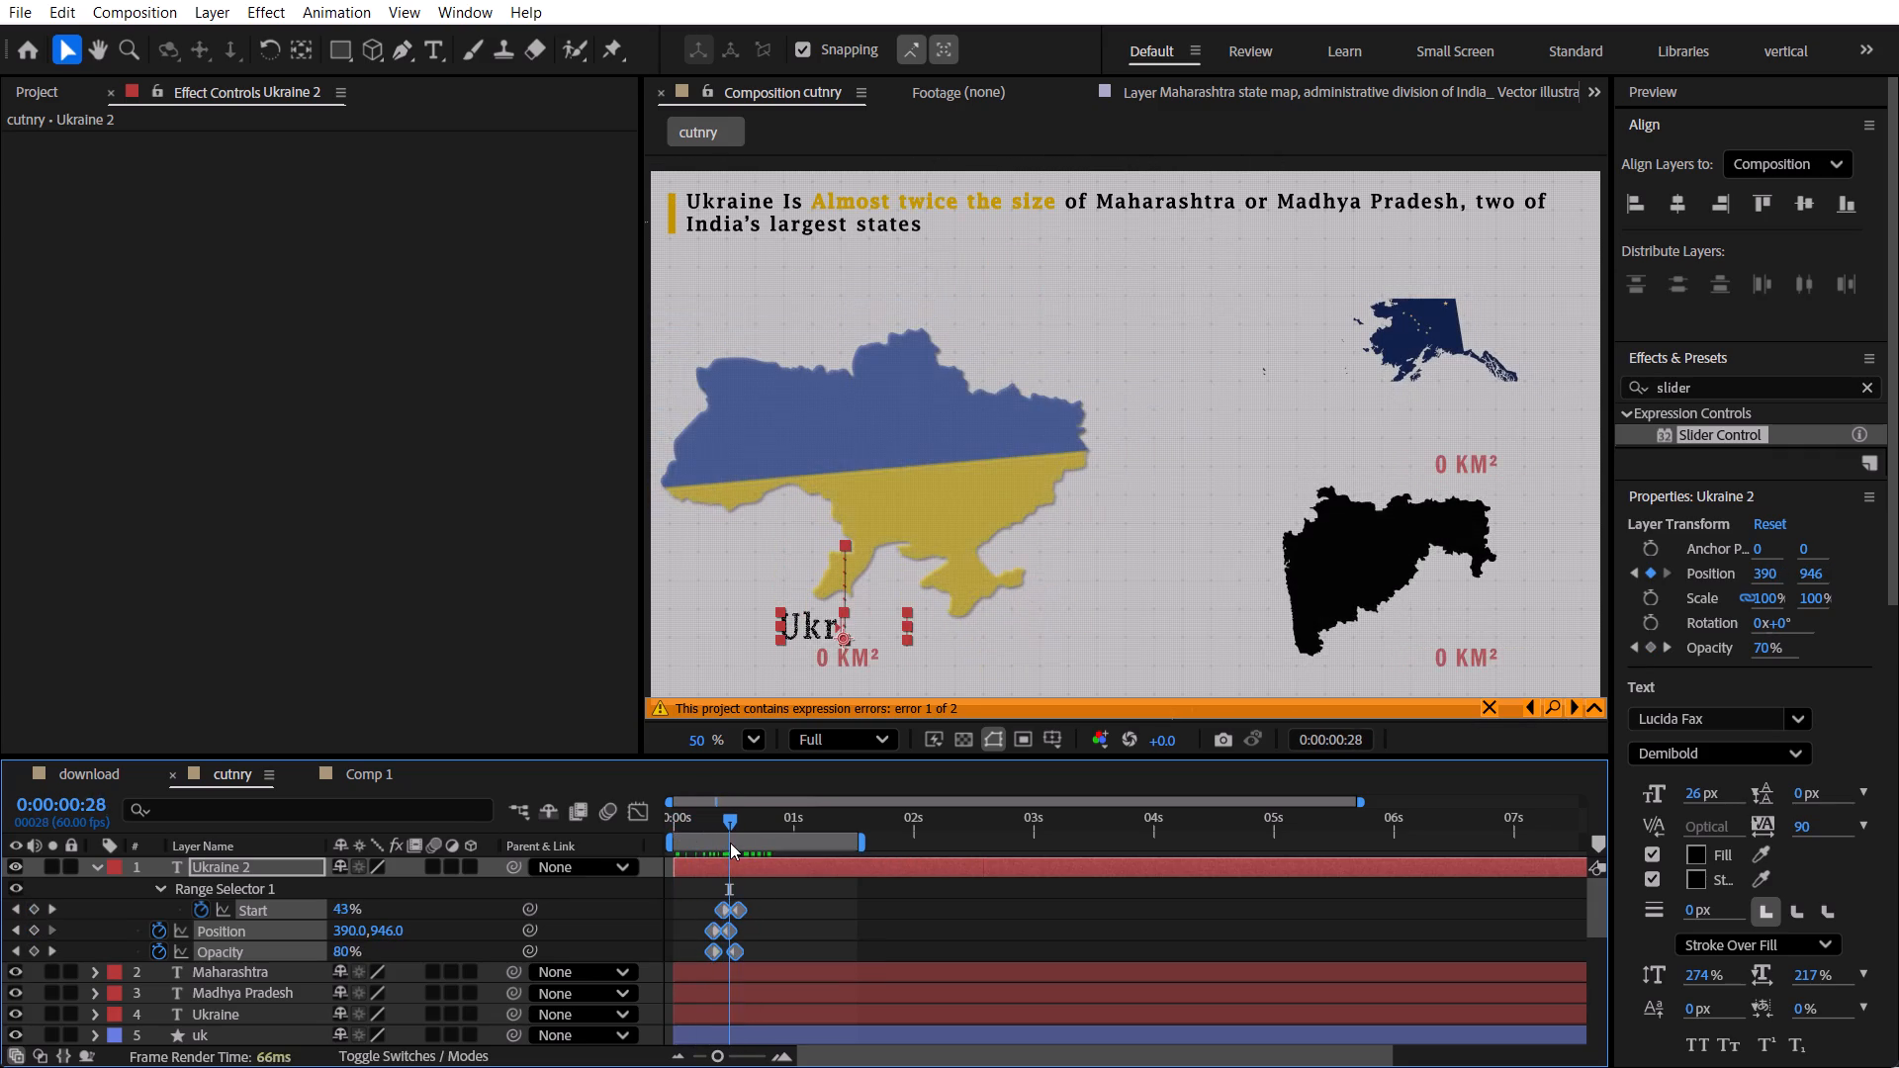
left_click_drag(730, 843, 747, 850)
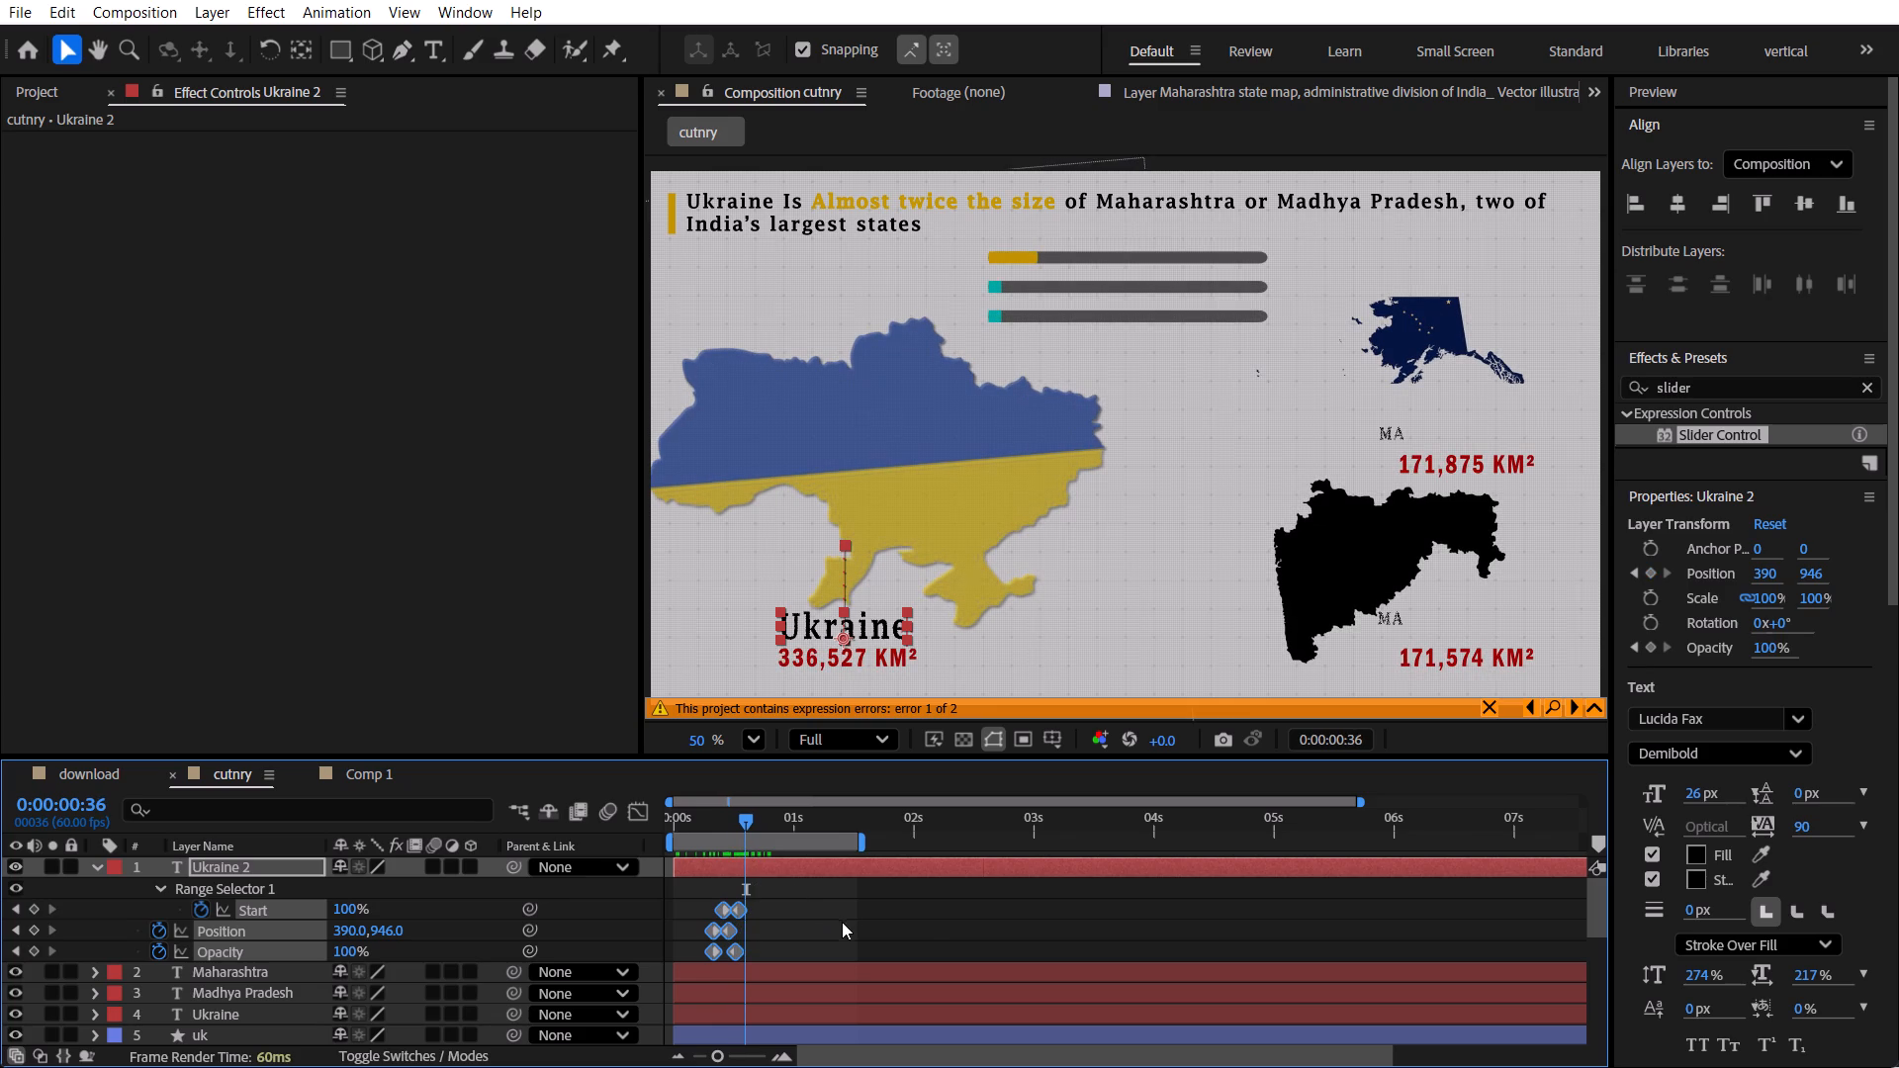
left_click(925, 922)
Replace the Ukraine 2 name layer in Comp 1 with a copy of the retimed Ukraine name layer from cutnry.
left_click(728, 872)
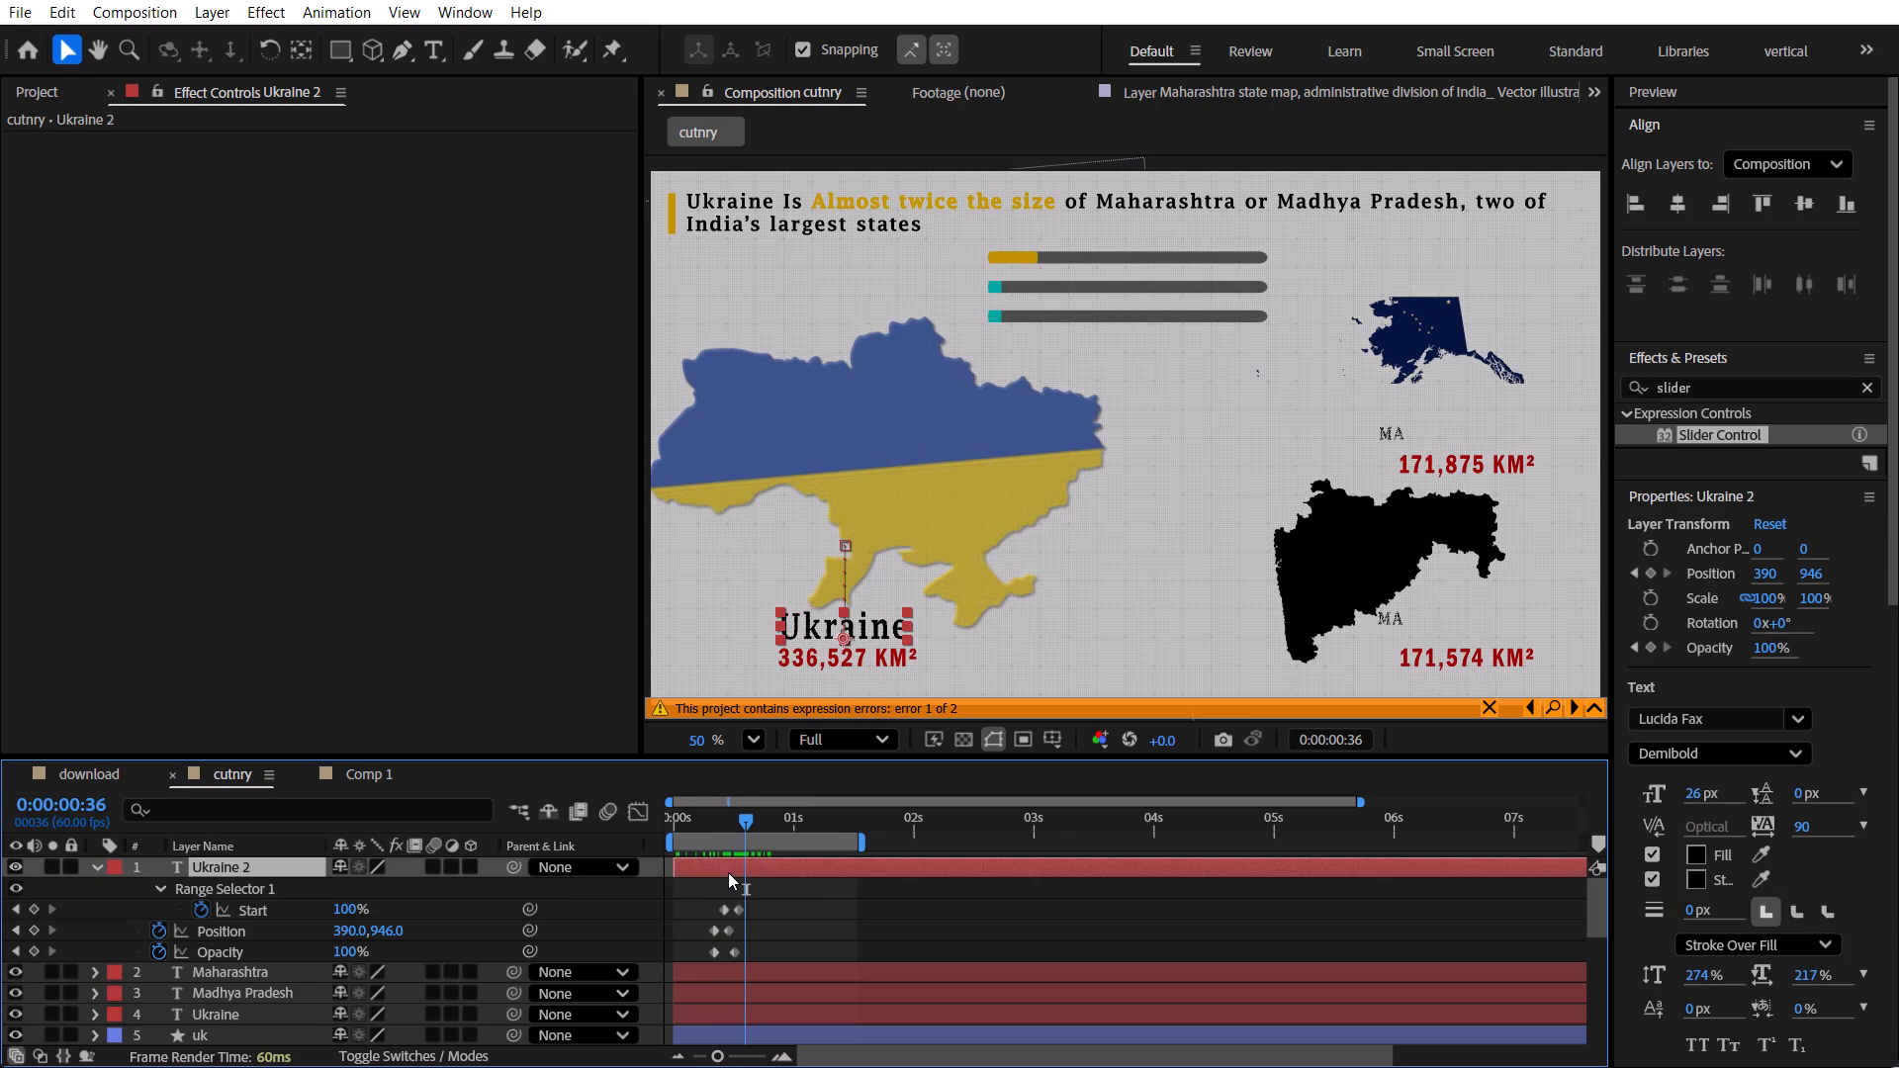
key("ctrl+c")
left_click(385, 775)
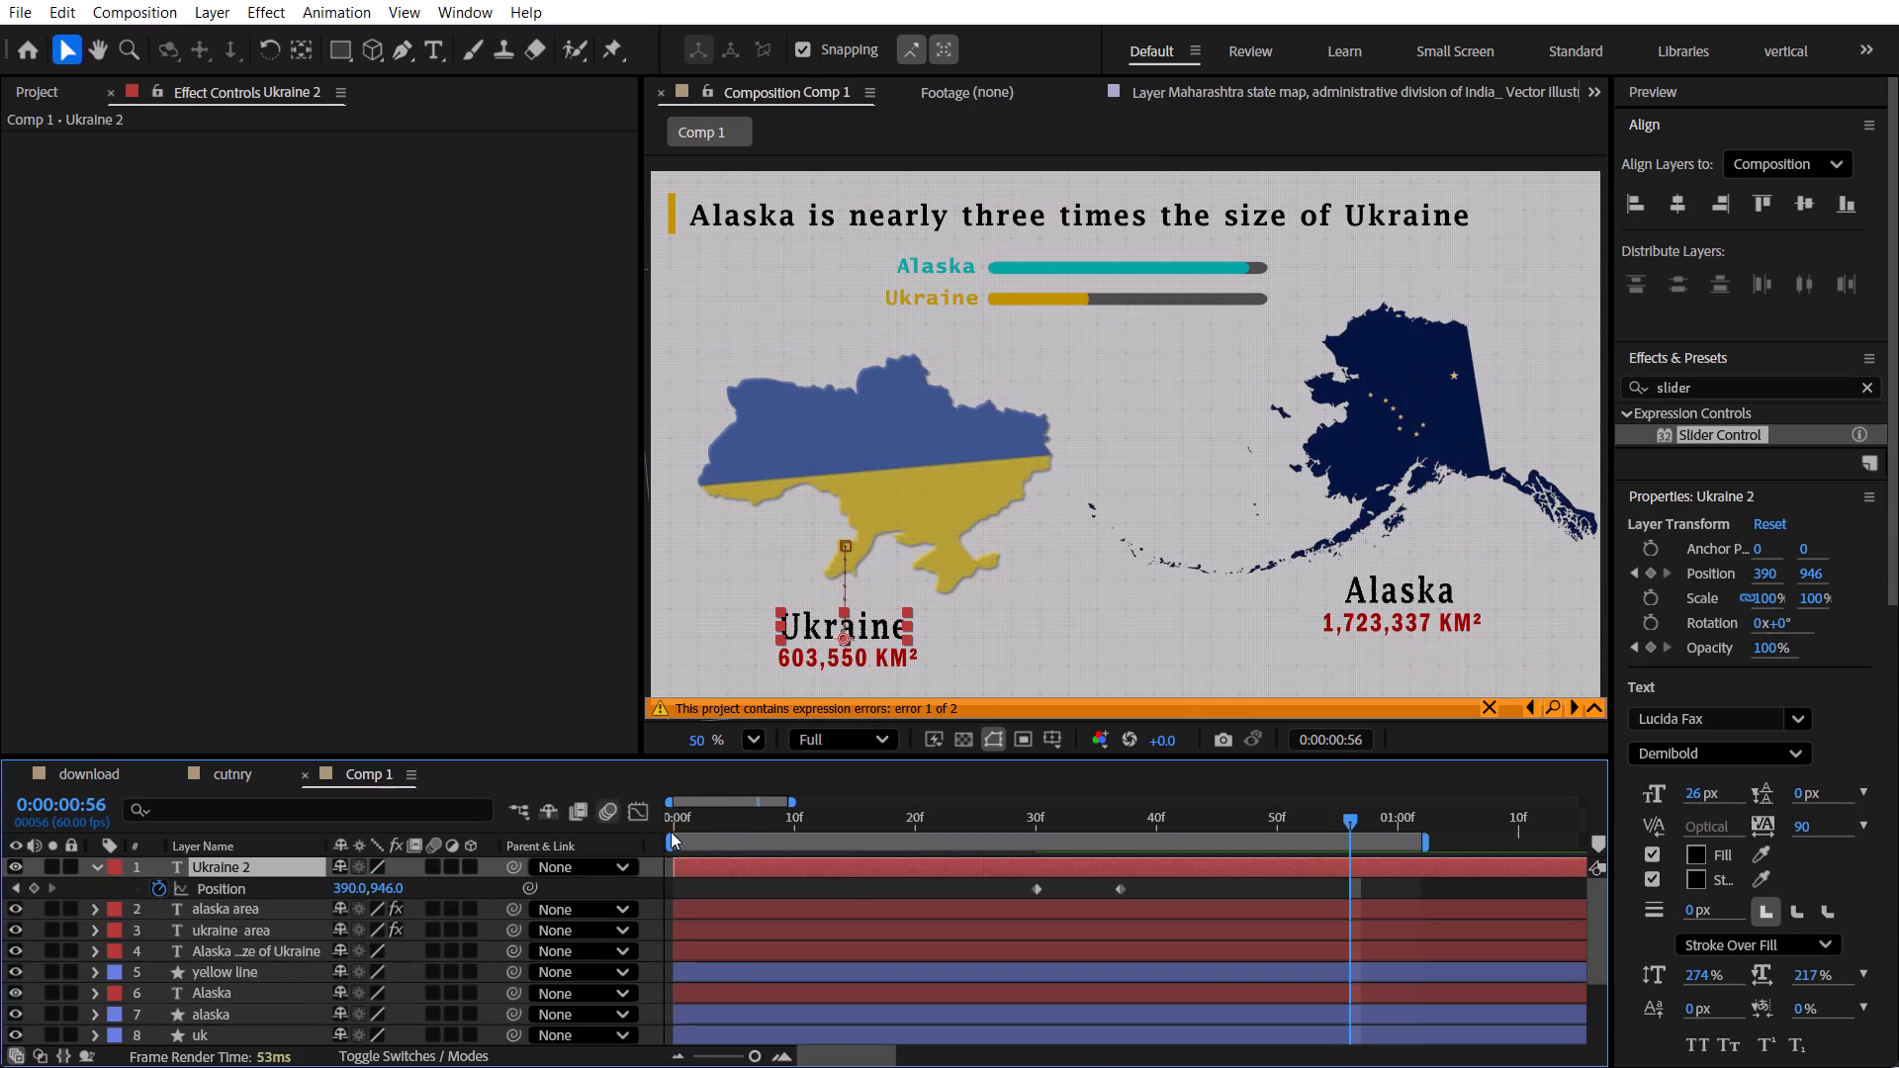
key("ctrl+v")
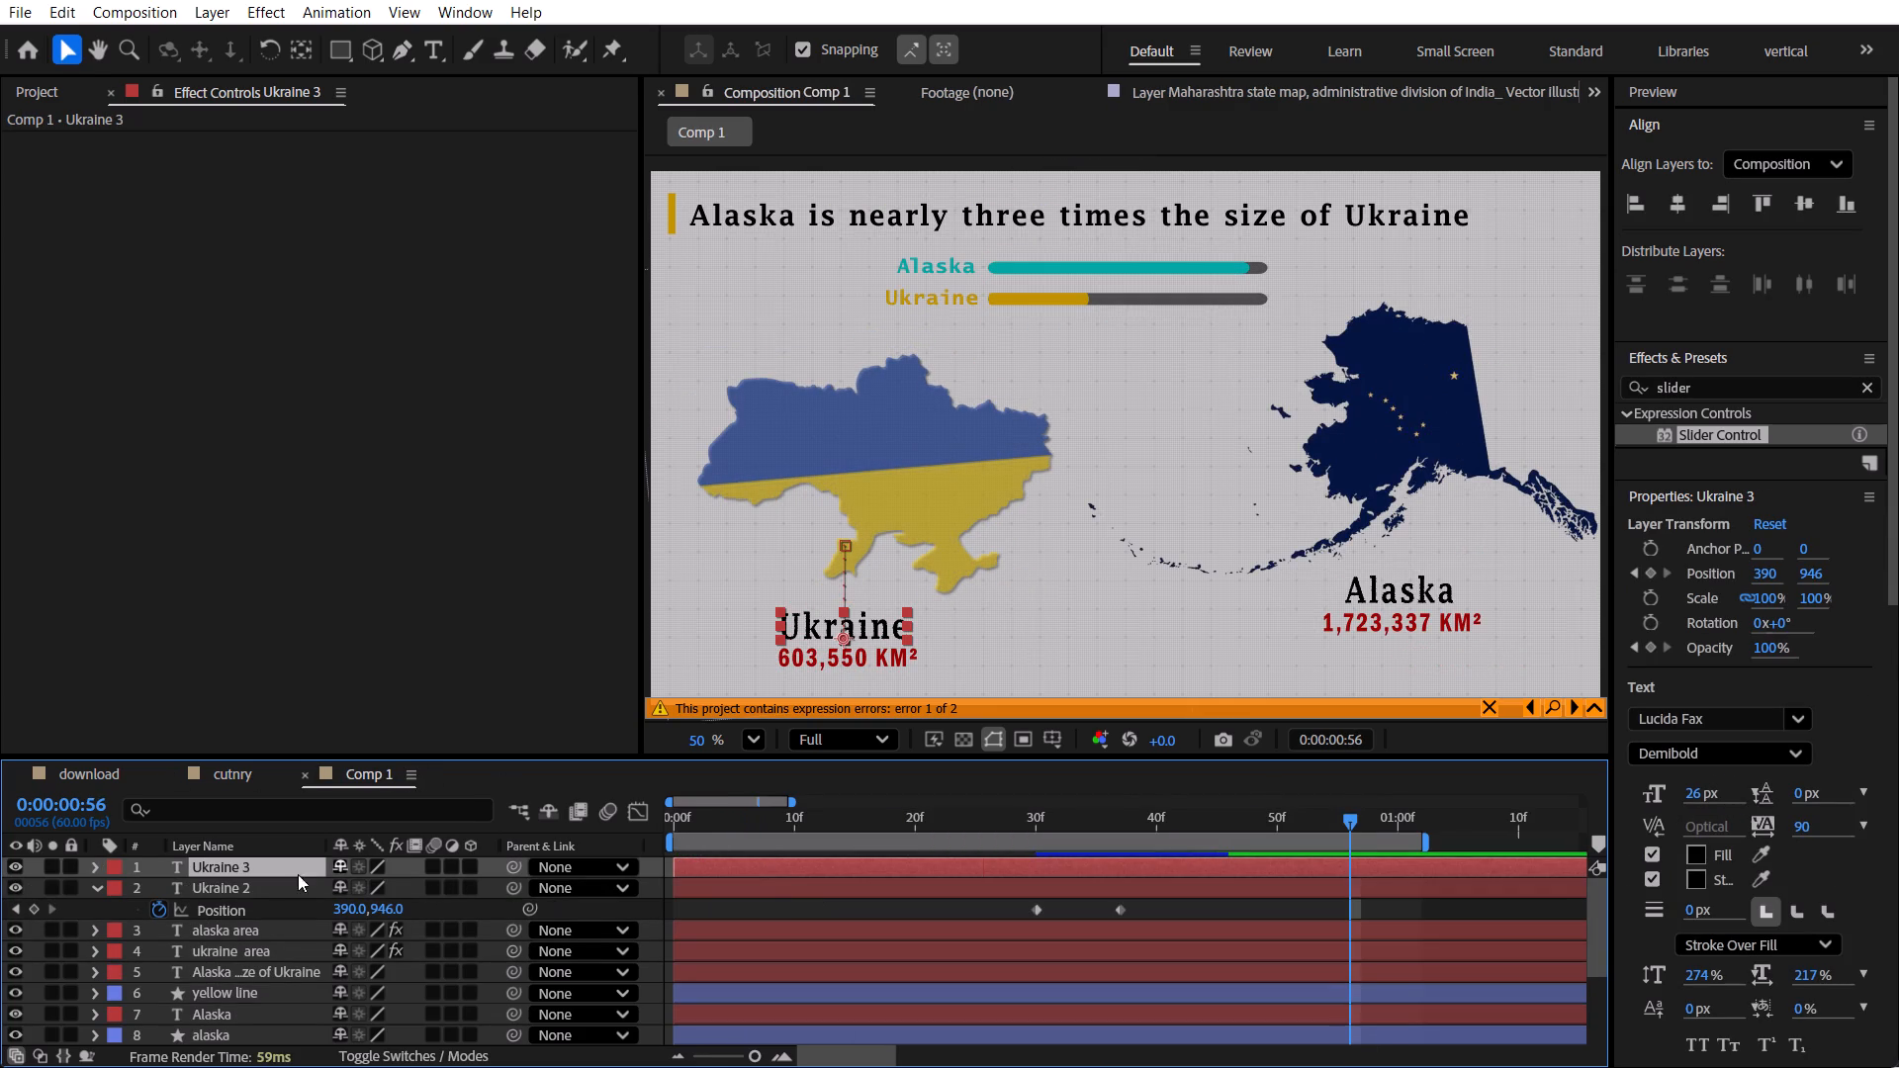
left_click(236, 887)
key("Delete")
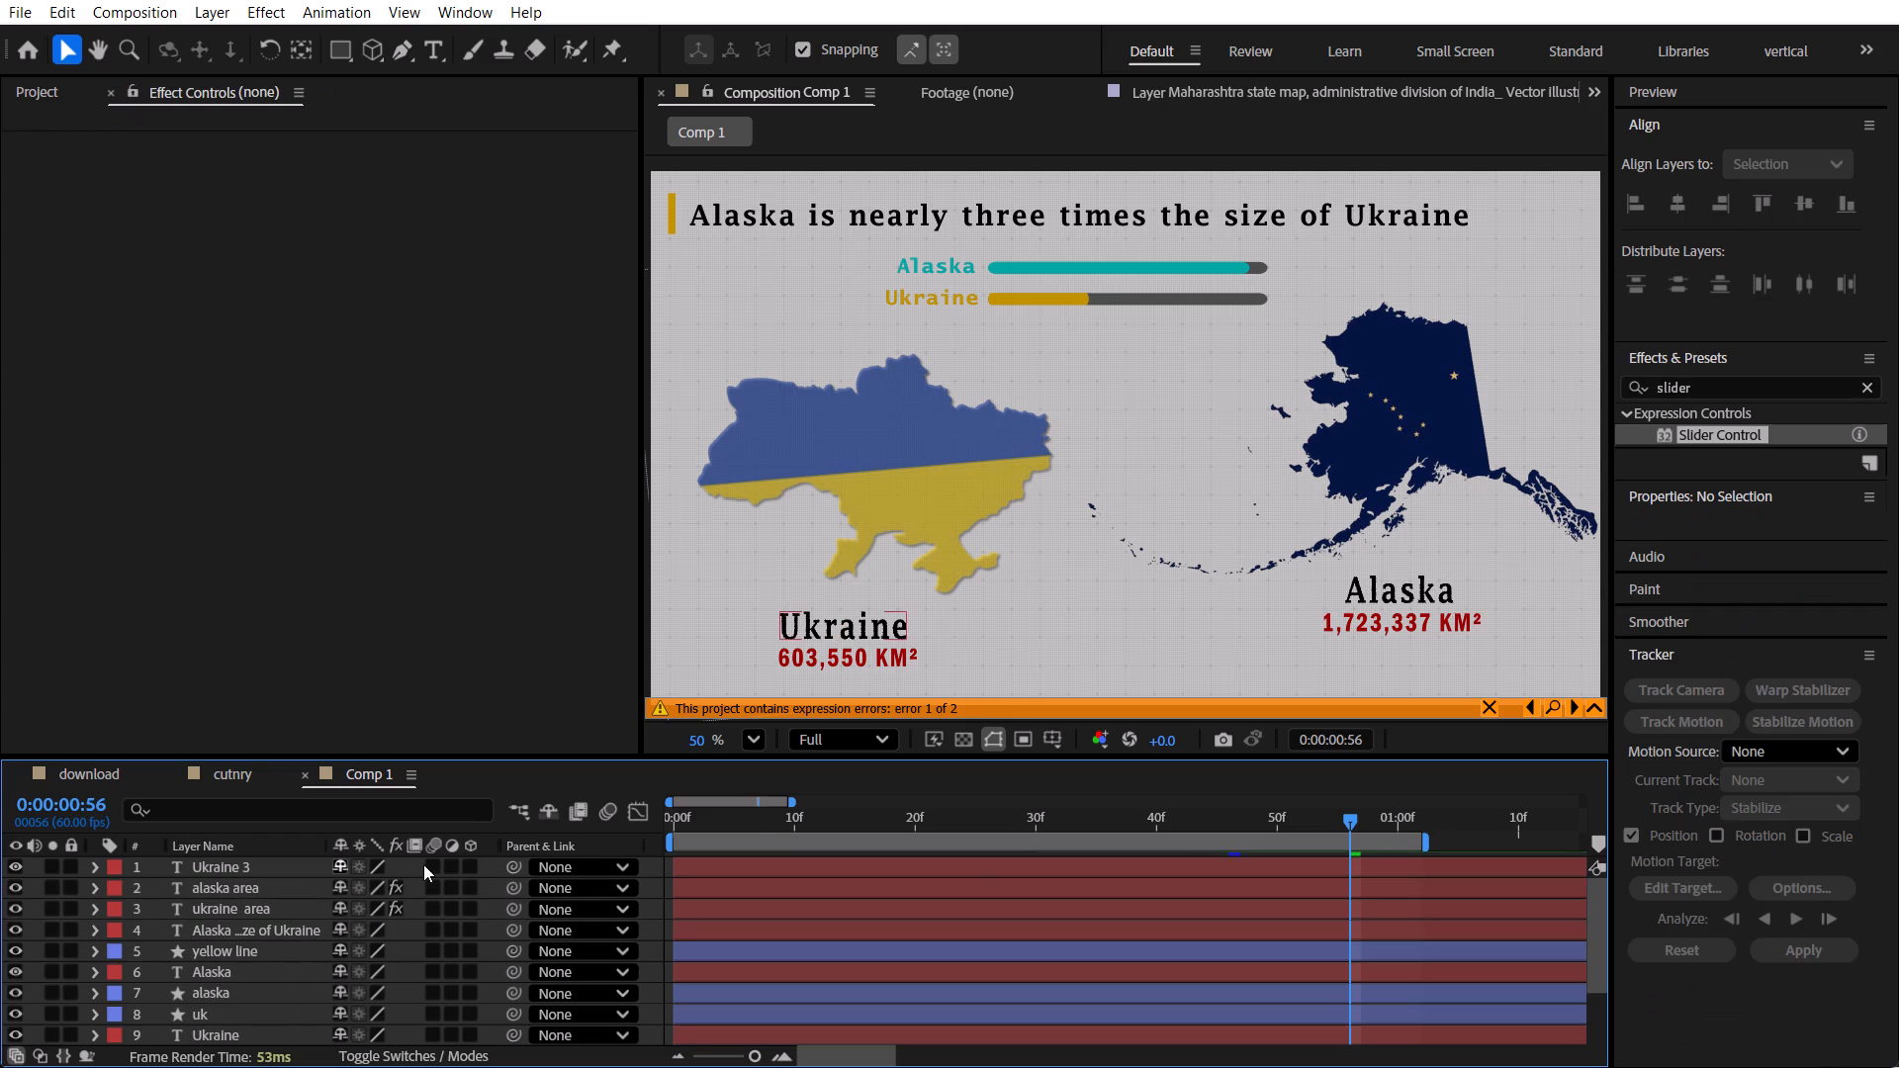
Scrub Comp 1 between about 0:00:00:11 and 0:00:01:03 to check the replaced Ukraine name's reveal against the area counters.
left_click_drag(741, 821, 871, 837)
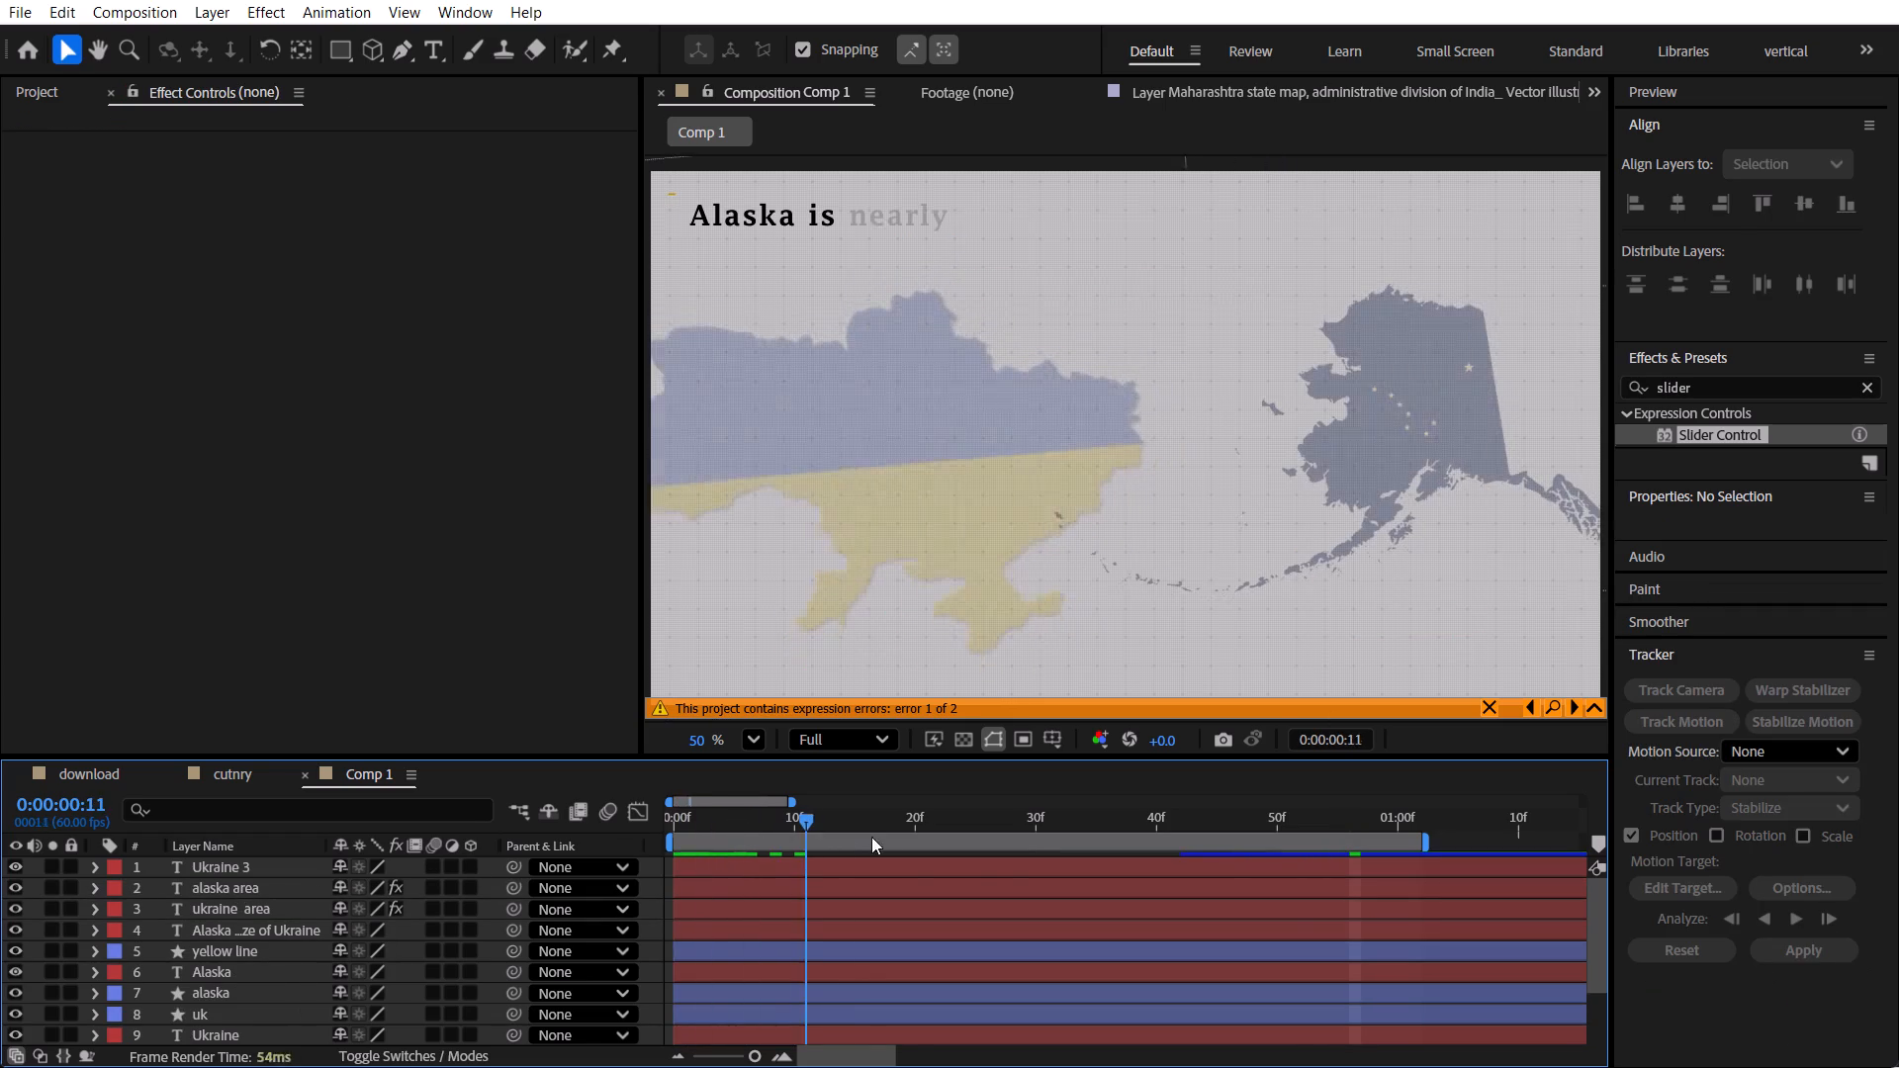
left_click_drag(871, 837, 1163, 856)
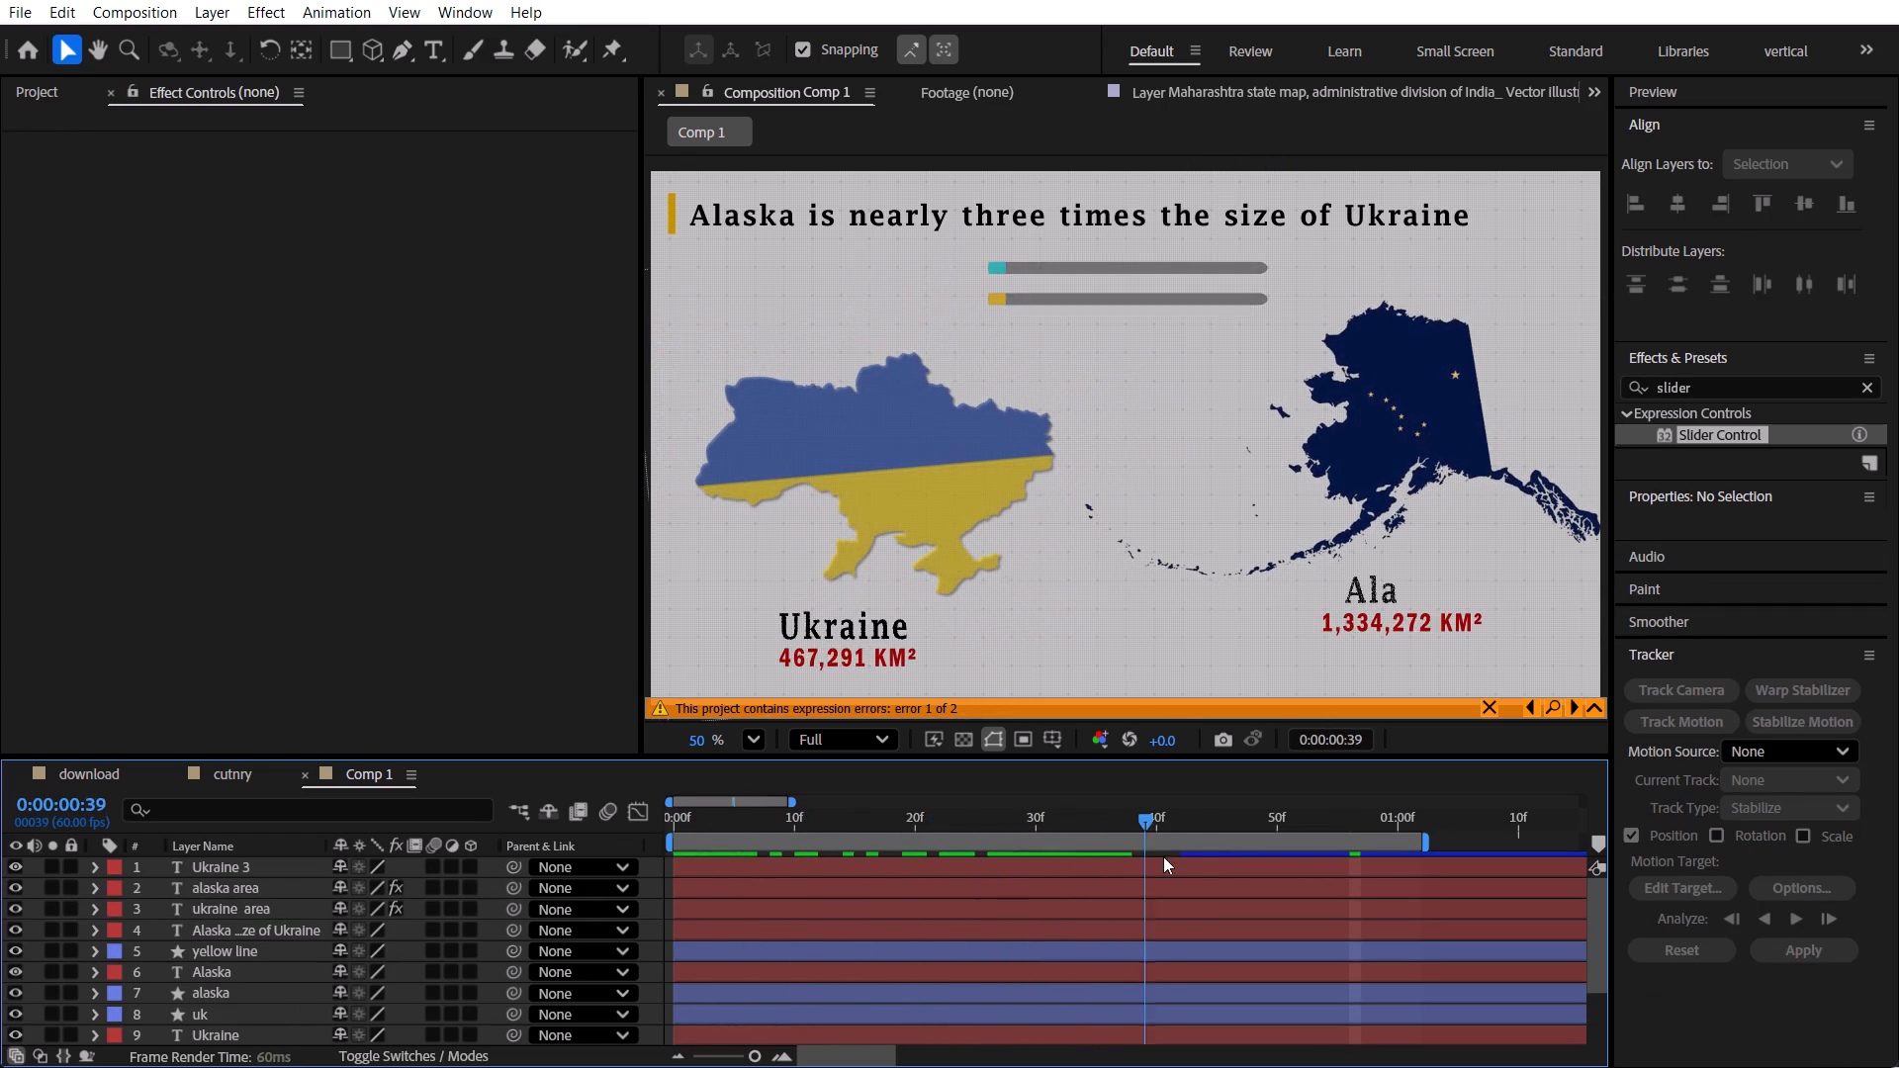
left_click_drag(1163, 856, 973, 848)
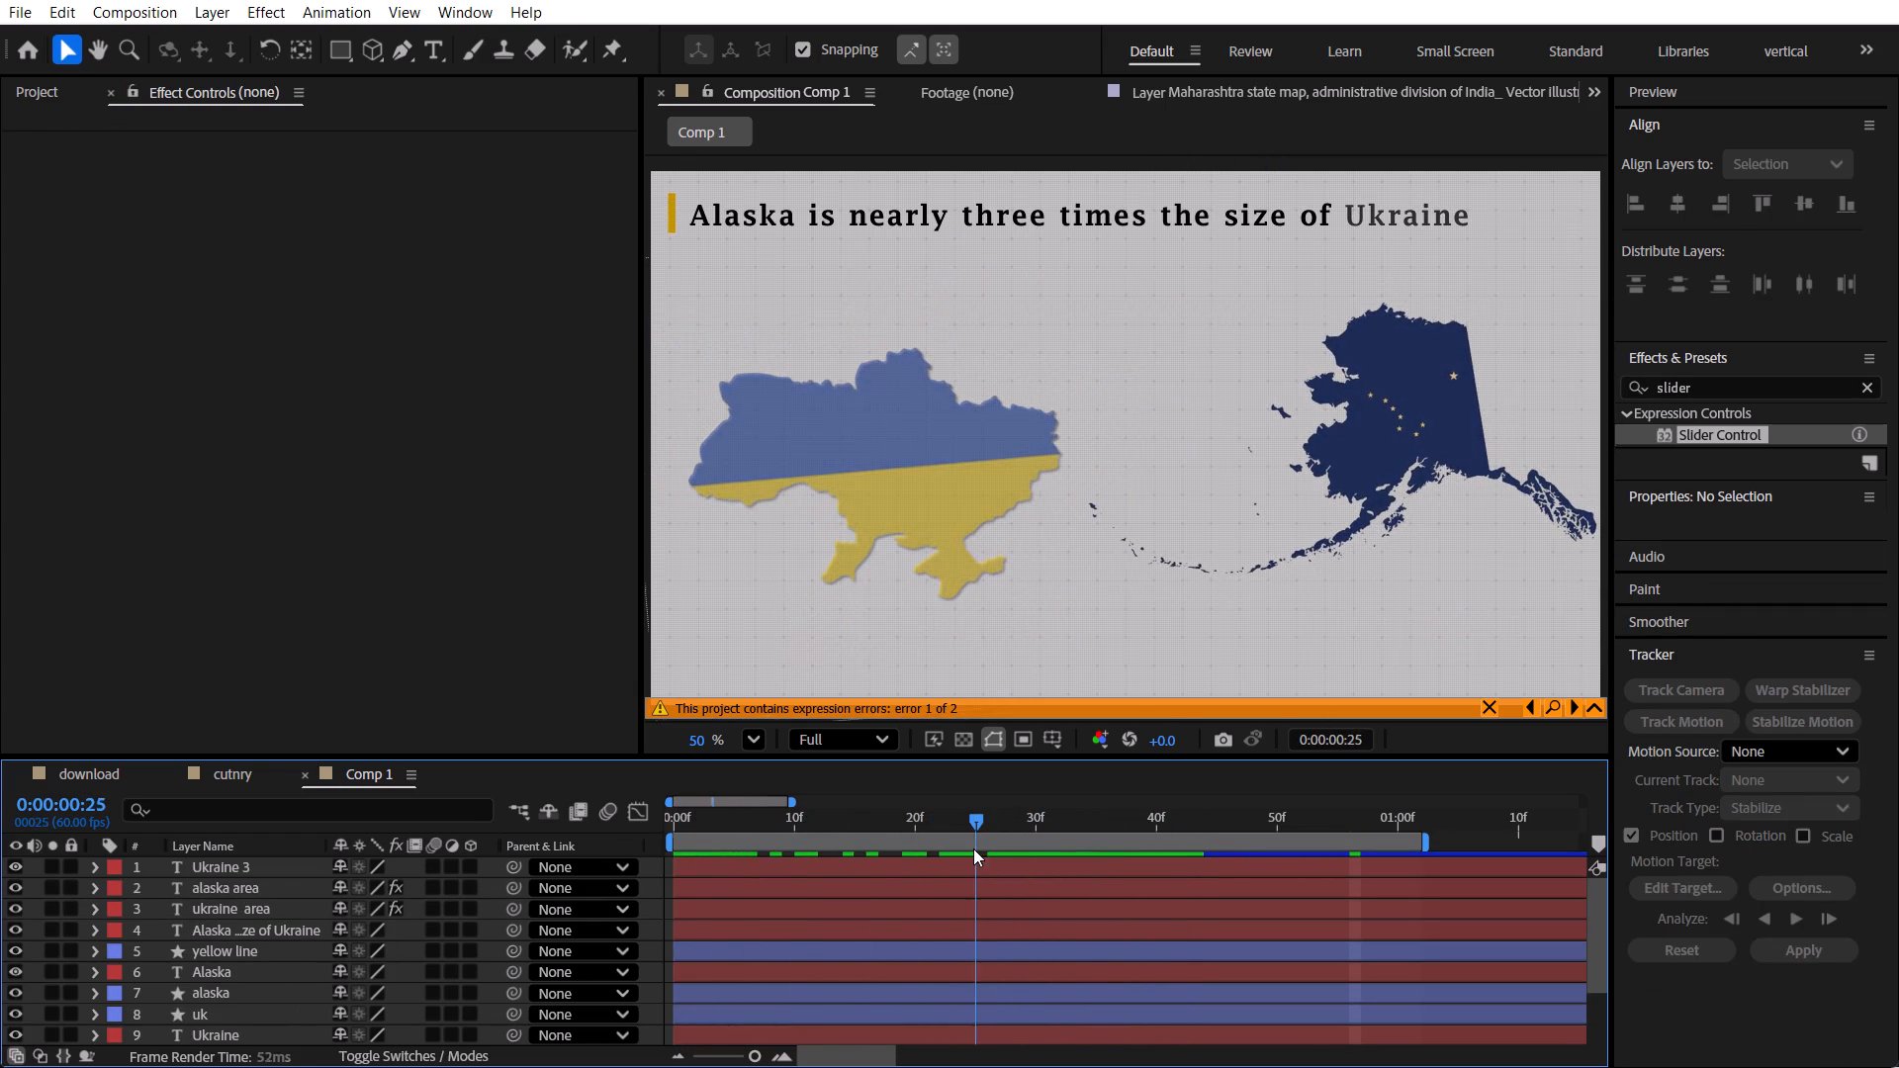
left_click_drag(973, 848, 1432, 883)
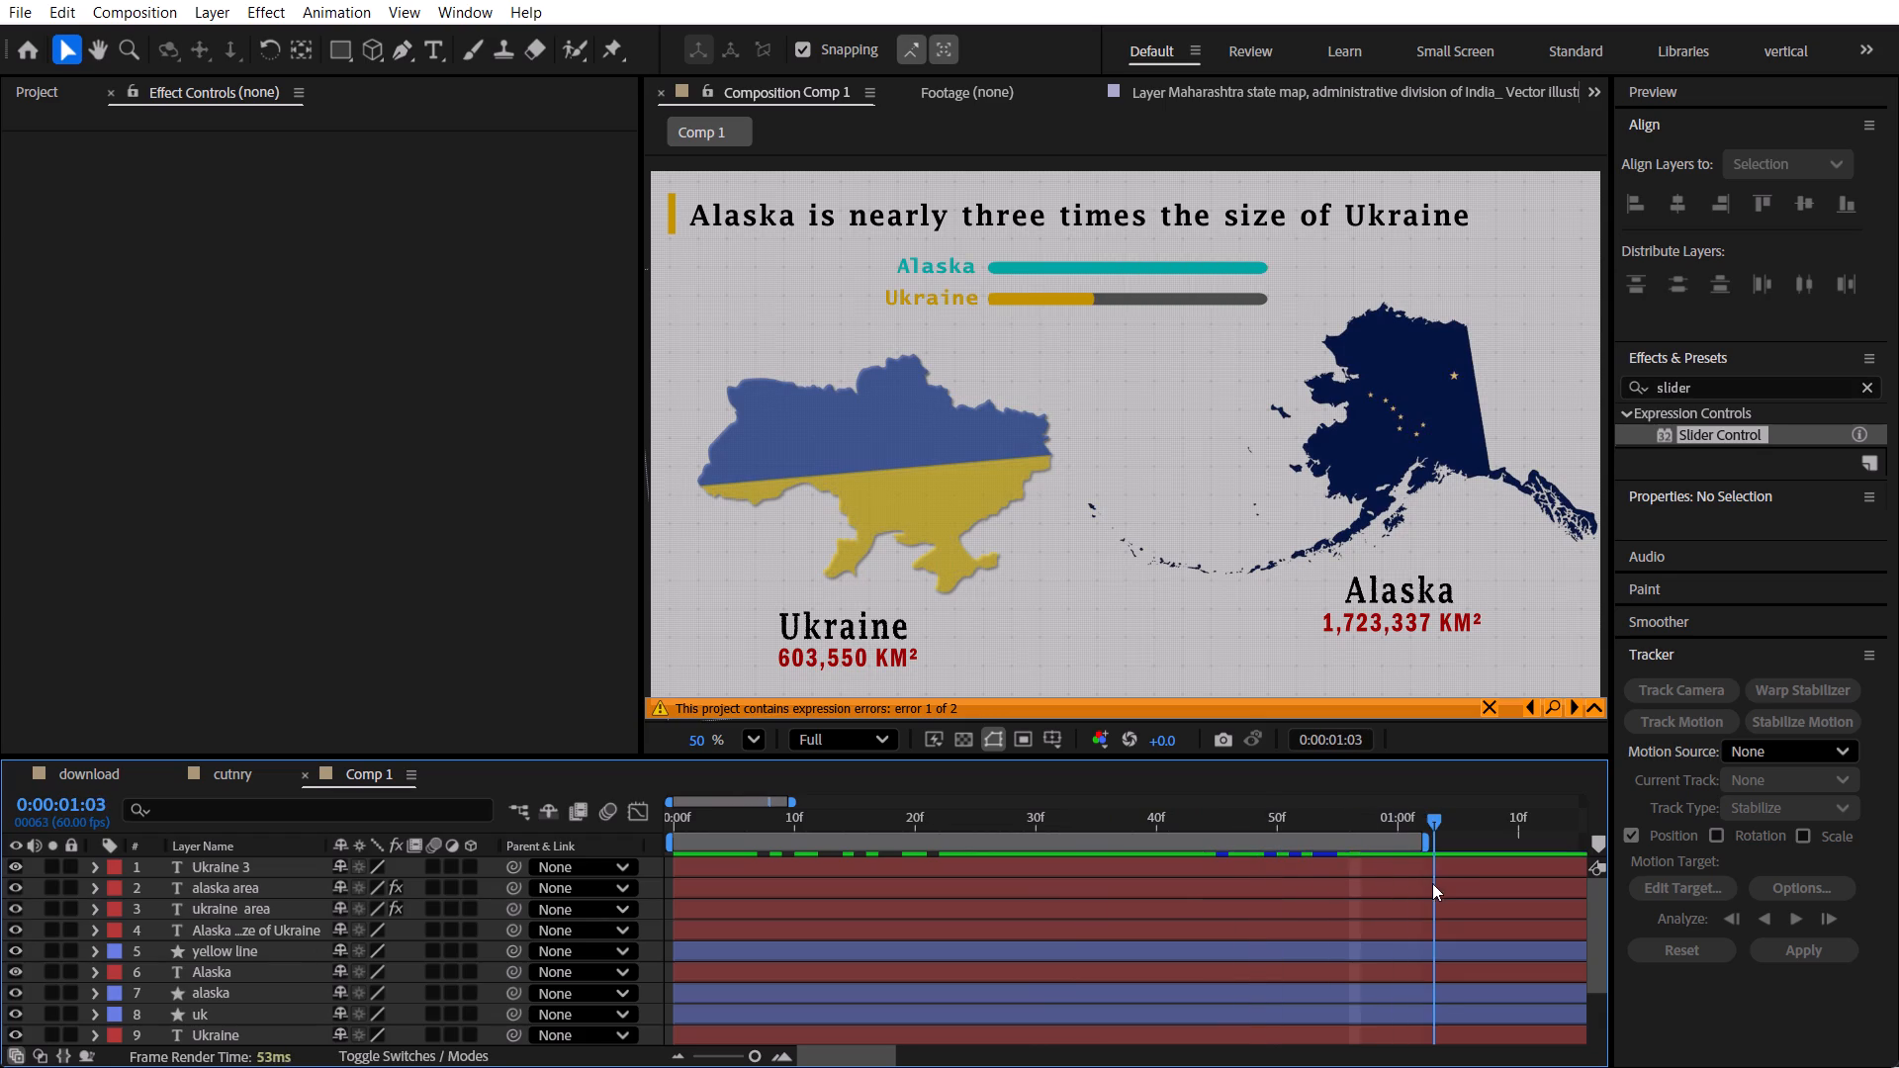
left_click_drag(1432, 883, 1400, 883)
Save the project and close After Effects.
key("ctrl+s")
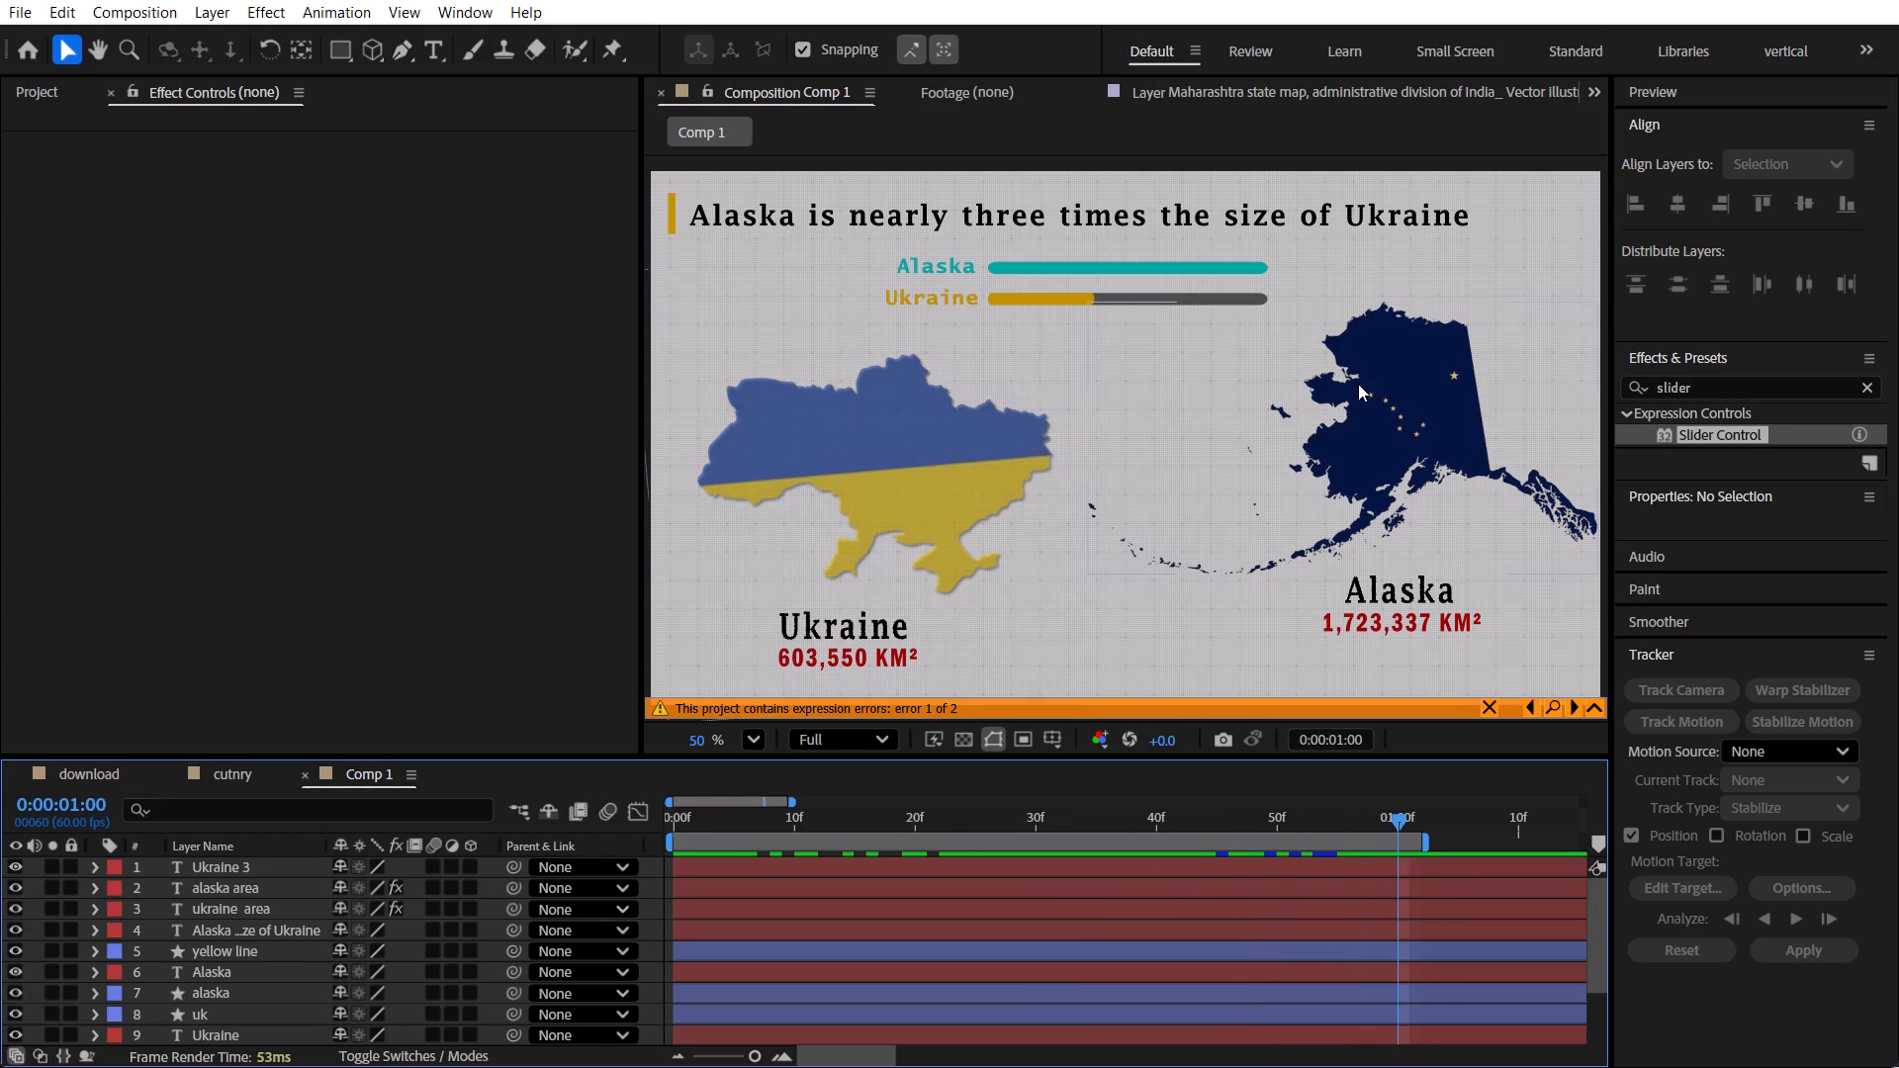
key("ctrl+backslash")
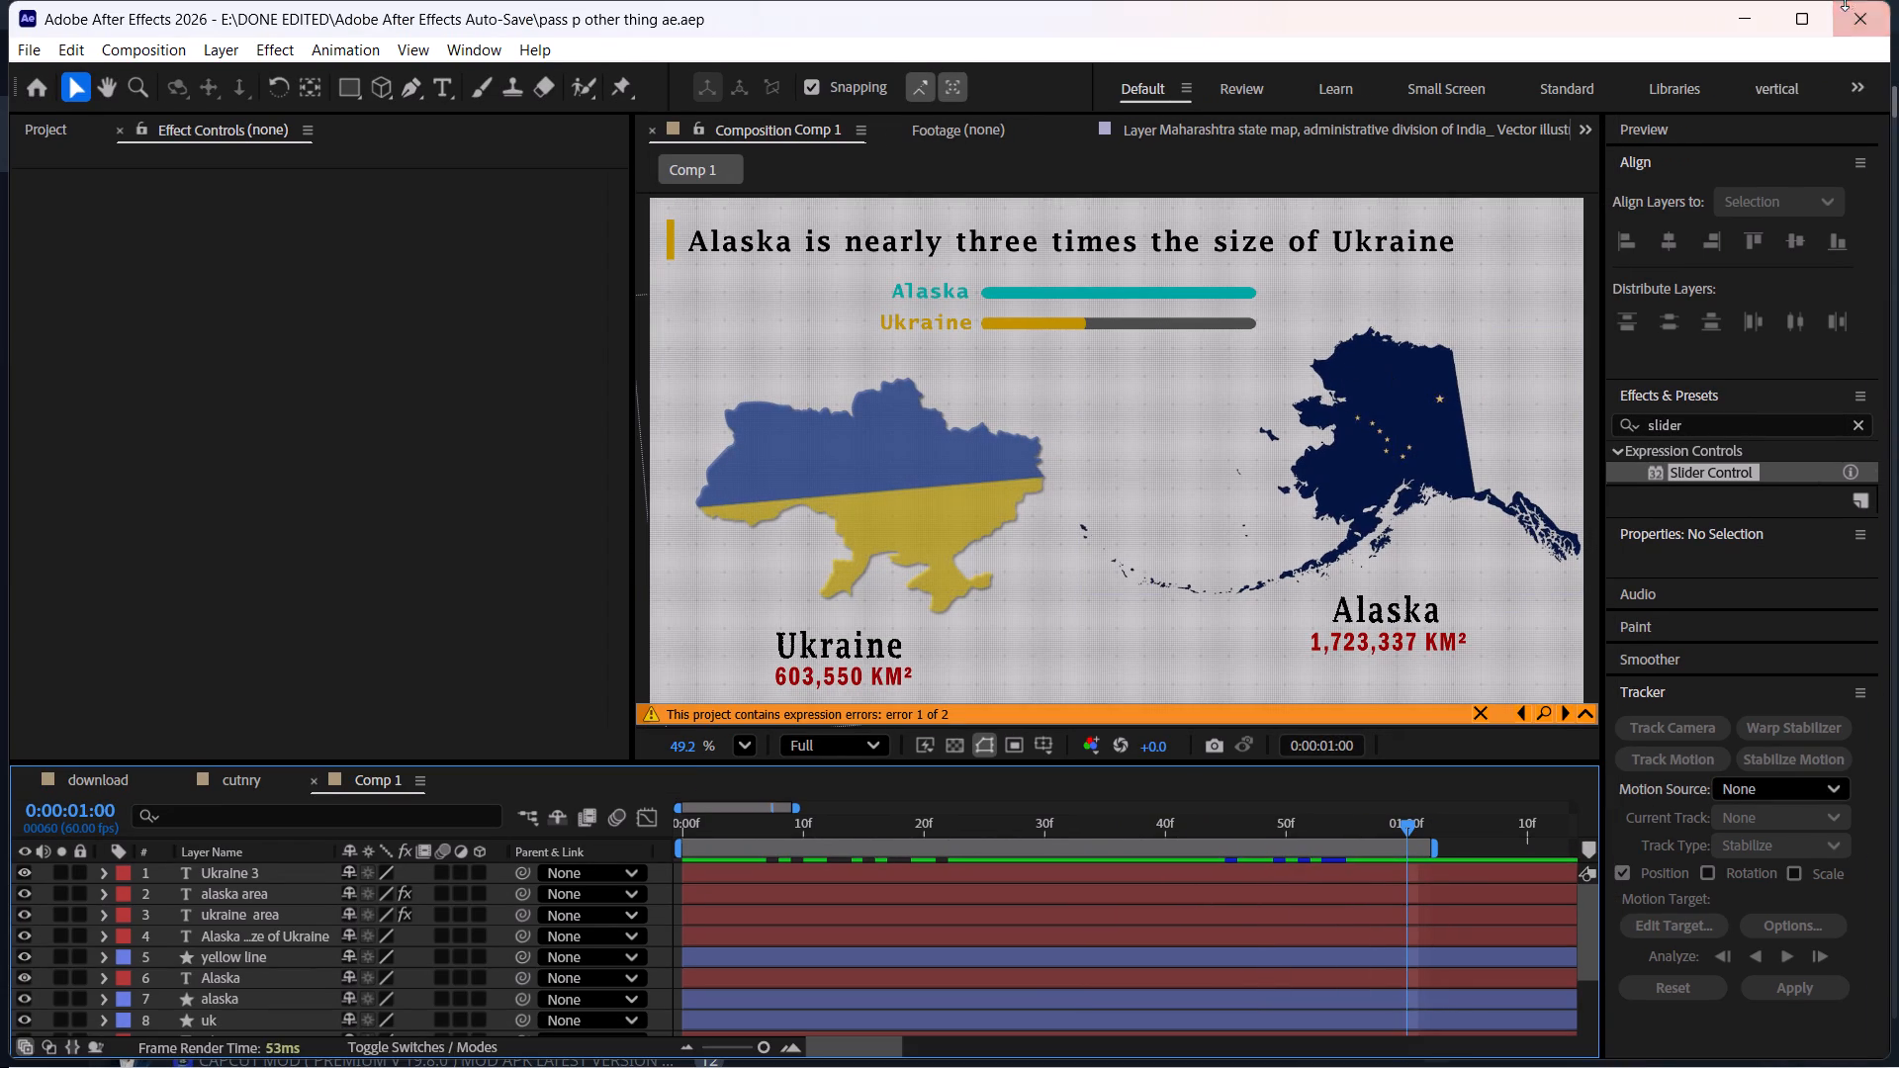
left_click(1855, 8)
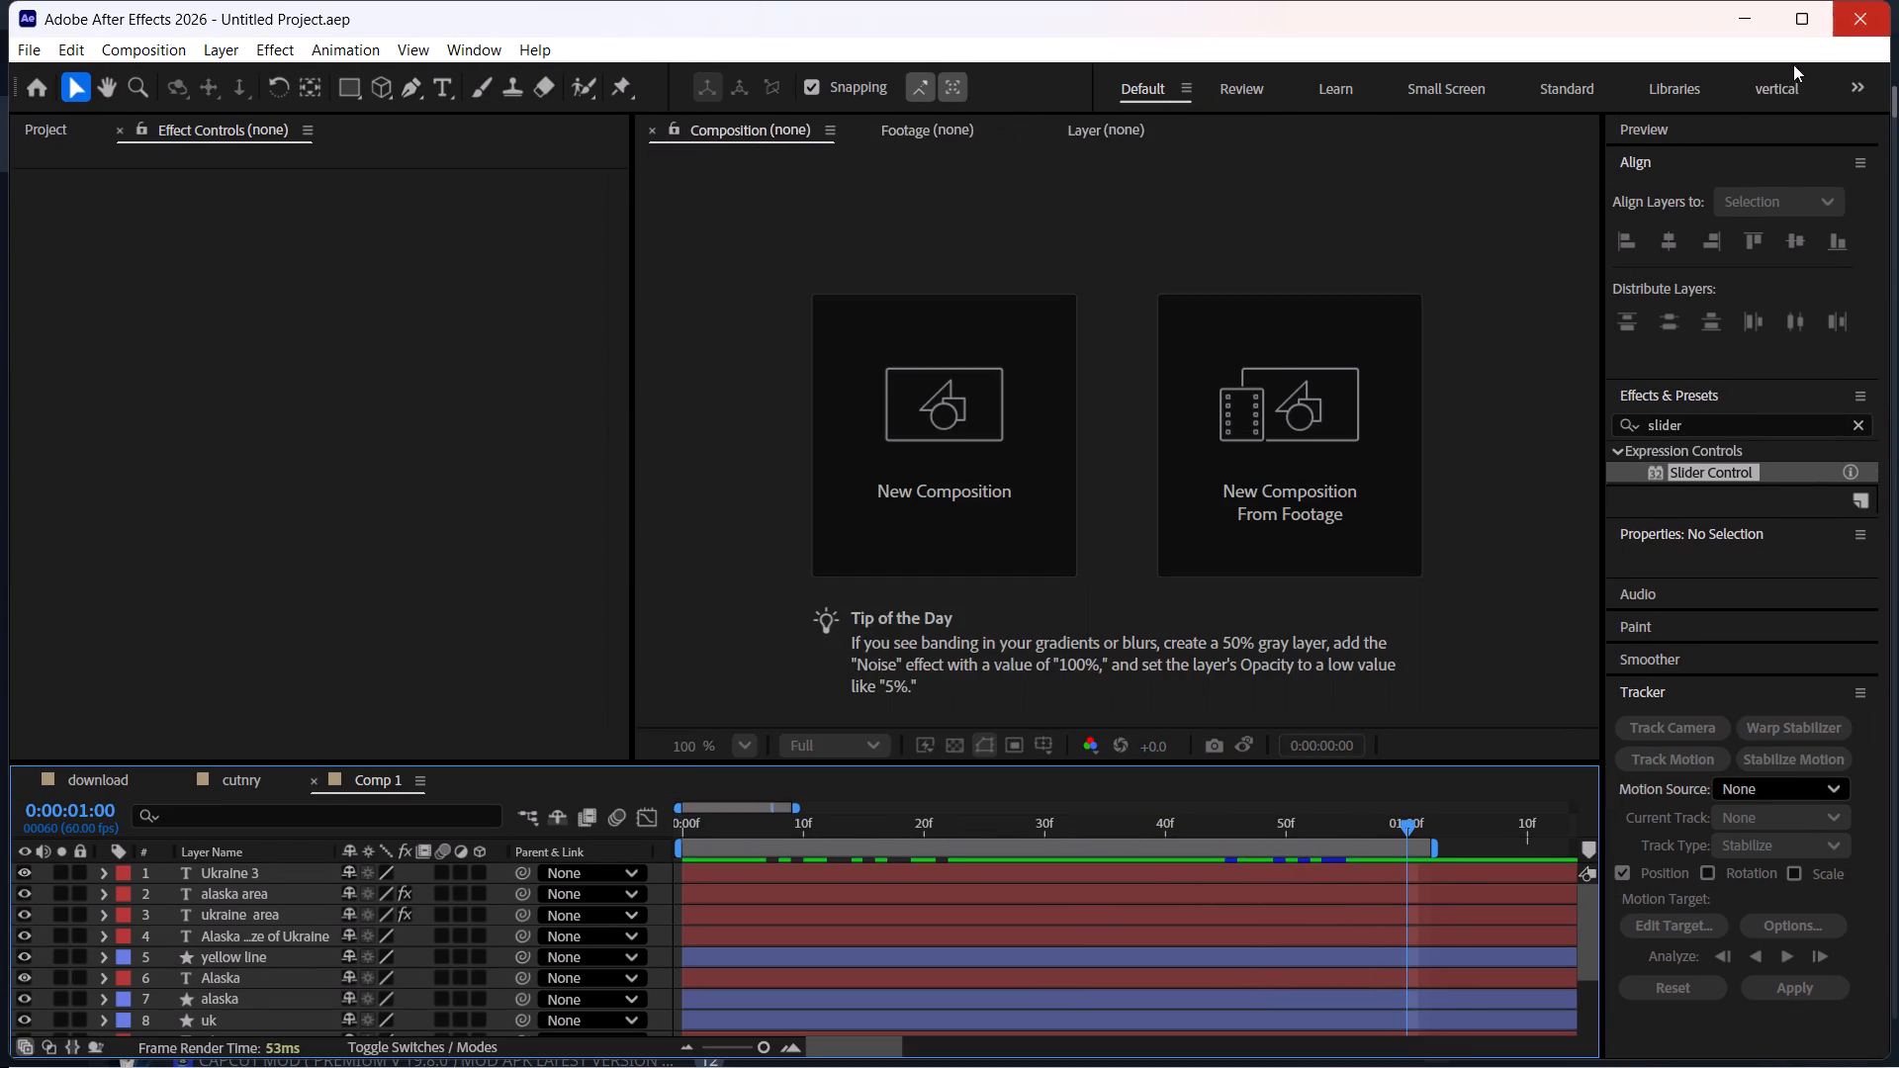